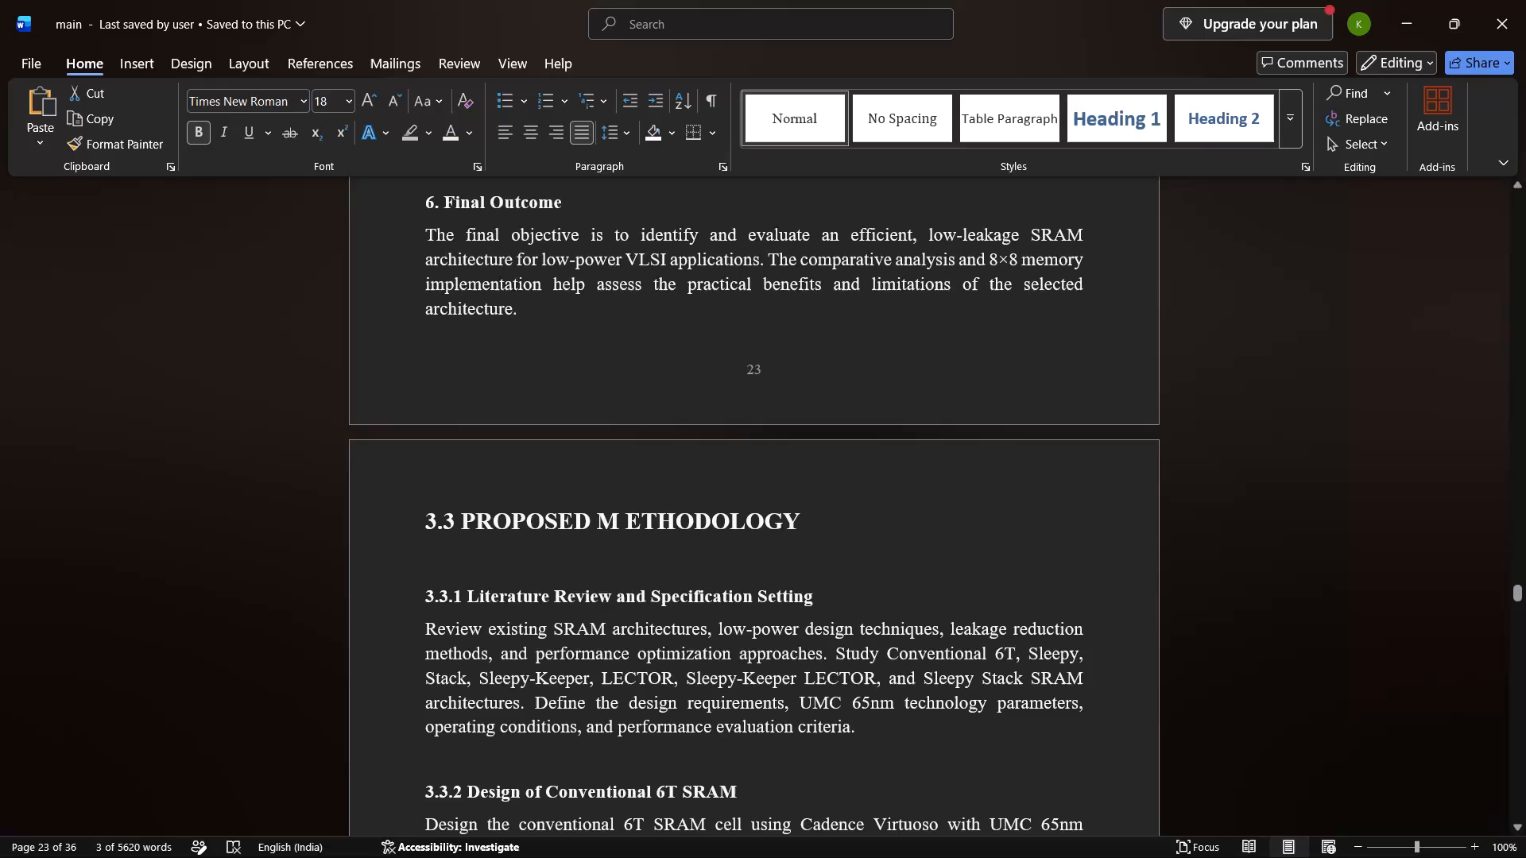
Switch to Document1 and paste the copied Full Adder project flow text below the 3.2 PROJECT FLOW heading.
scroll(838, 499, "up", 5)
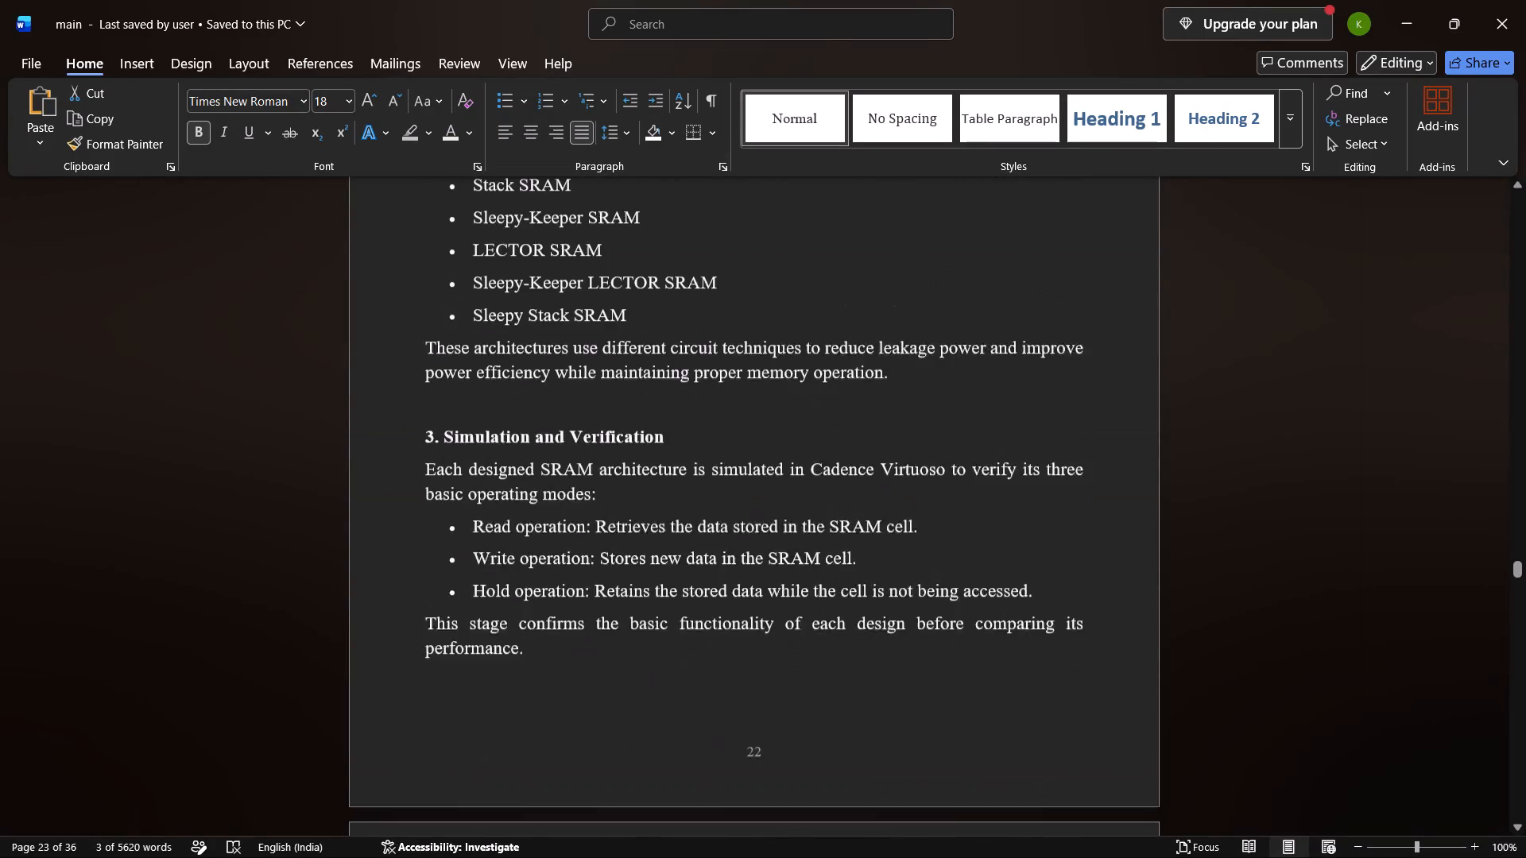
scroll(838, 499, "up", 1)
key("alt+Tab")
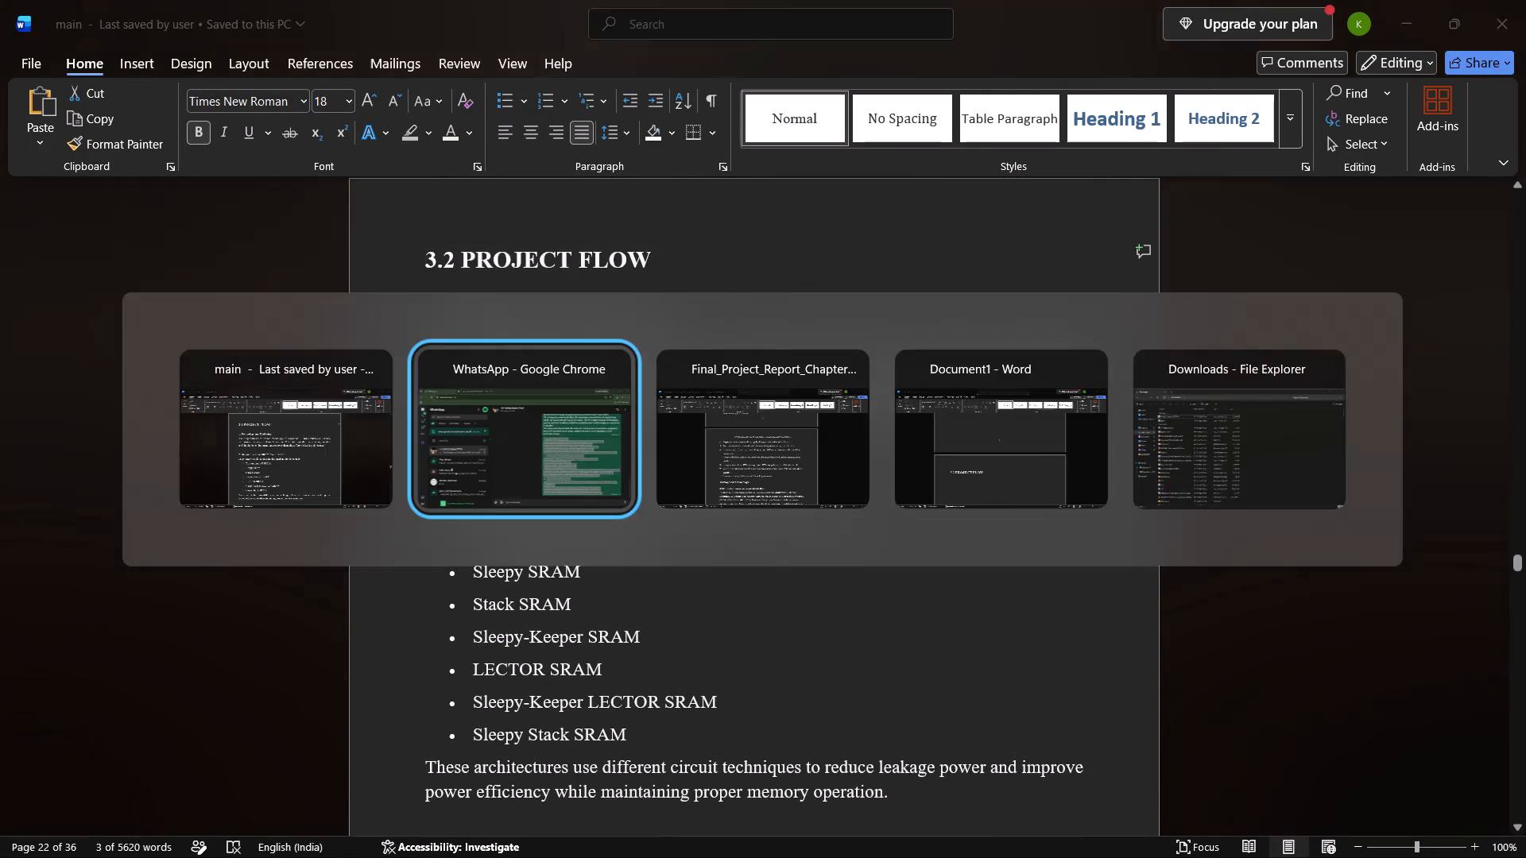
key("alt+Tab")
key("alt+Tab")
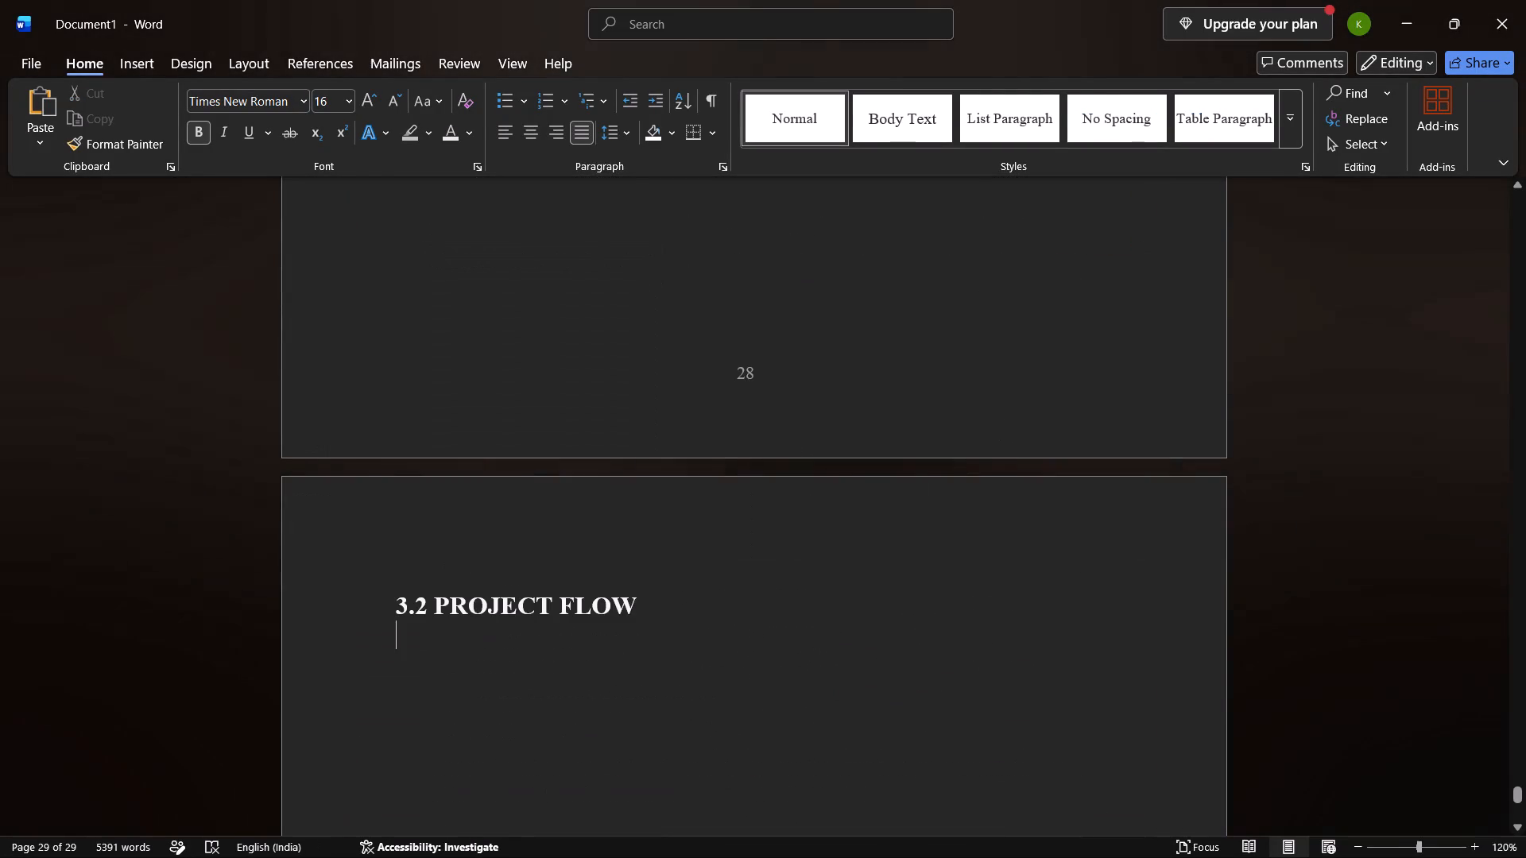
scroll(612, 570, "down", 1)
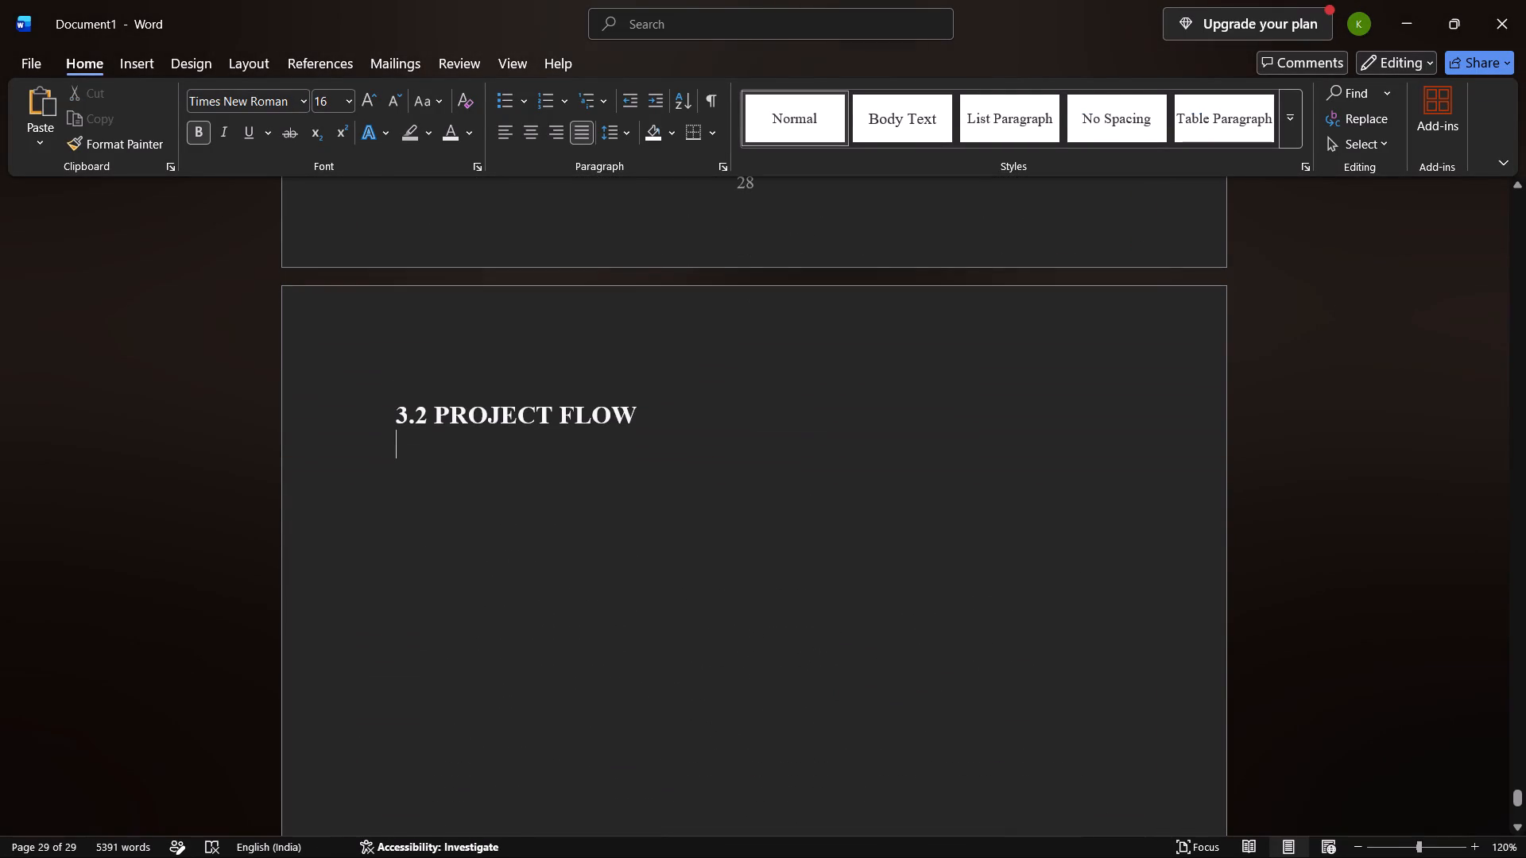
left_click(409, 440)
key("ctrl+v")
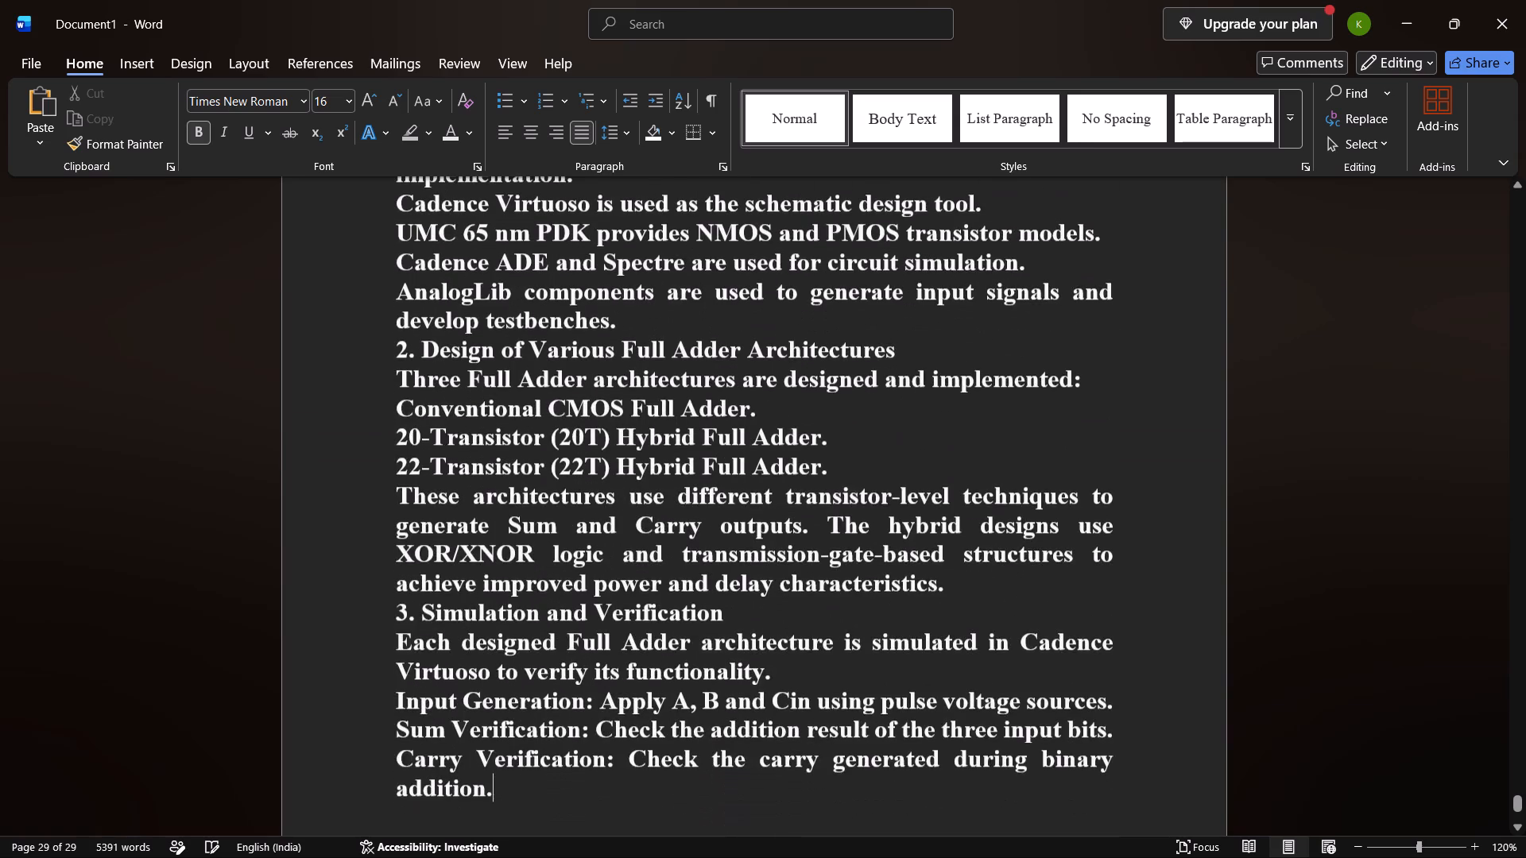
scroll(409, 440, "up", 2)
scroll(409, 440, "down", 1)
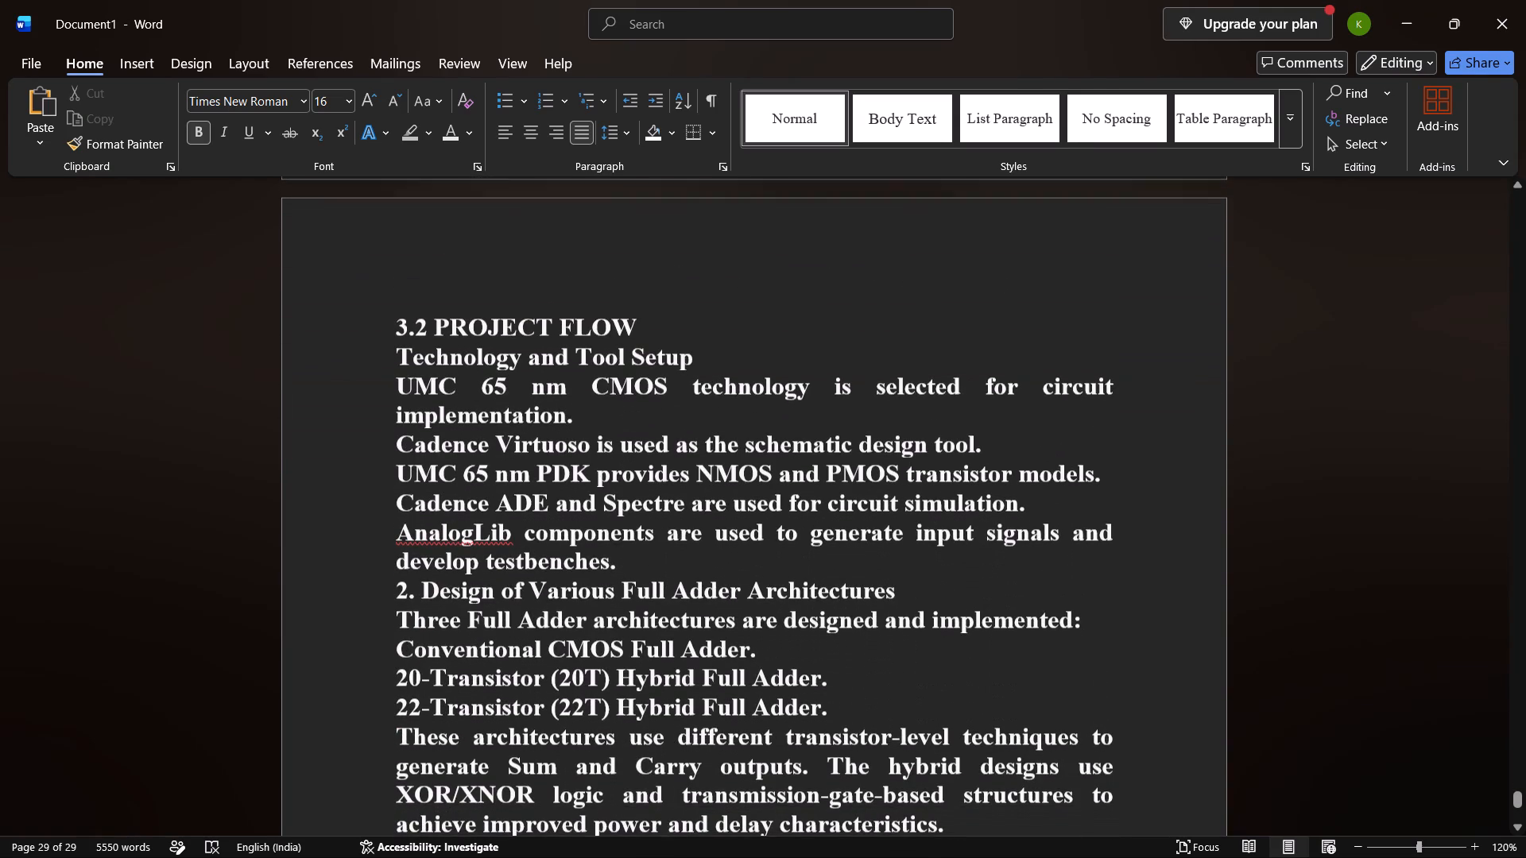
scroll(409, 440, "down", 1)
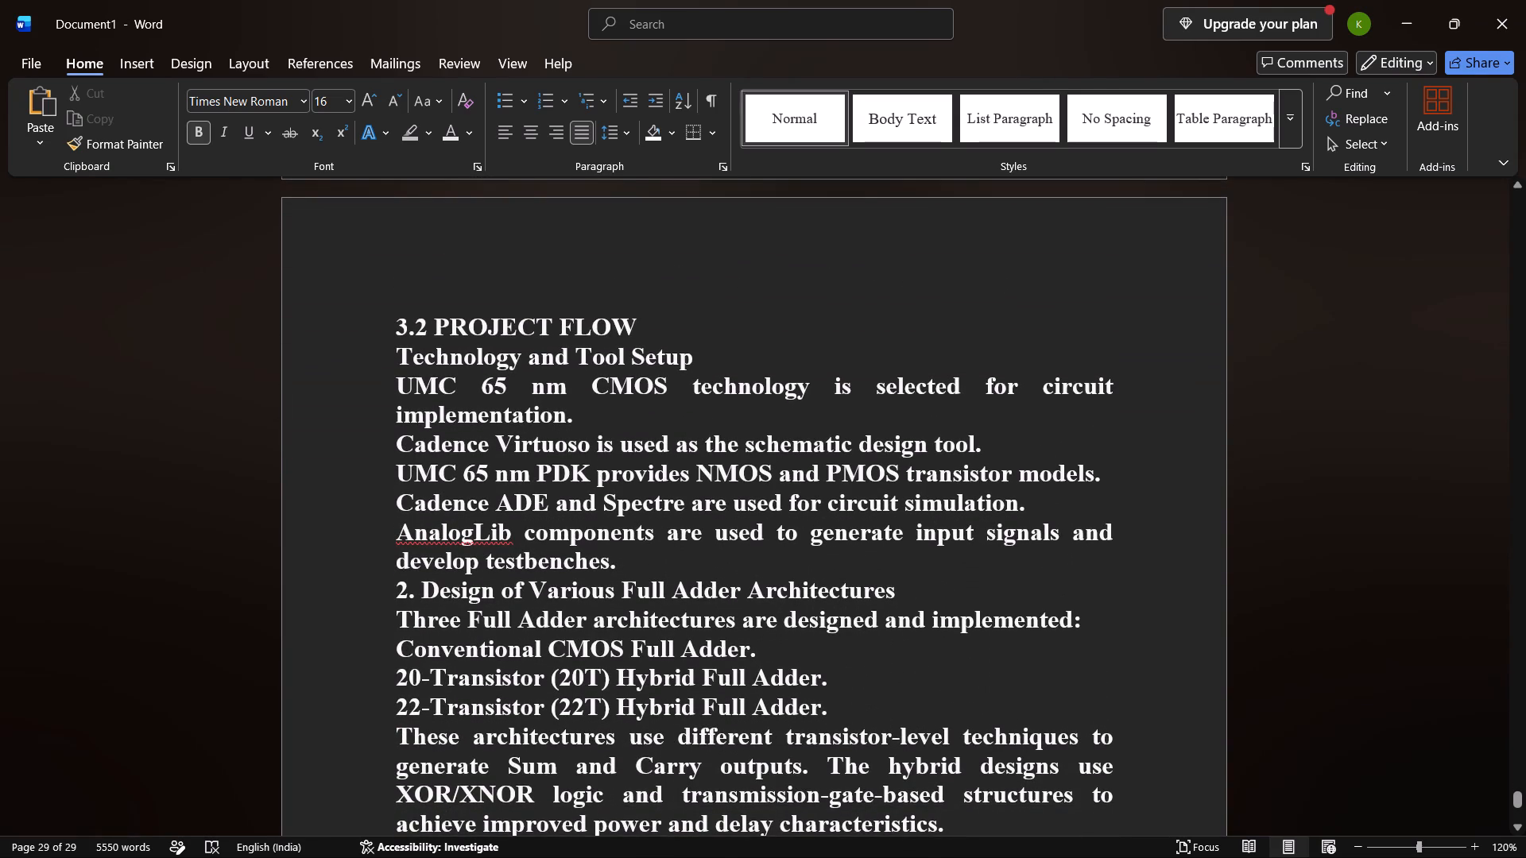
Insert a blank line between the Technology and Tool Setup text and the "2. Design of Various Full Adder Architectures" heading.
left_click(622, 578)
left_click(625, 565)
key("Return")
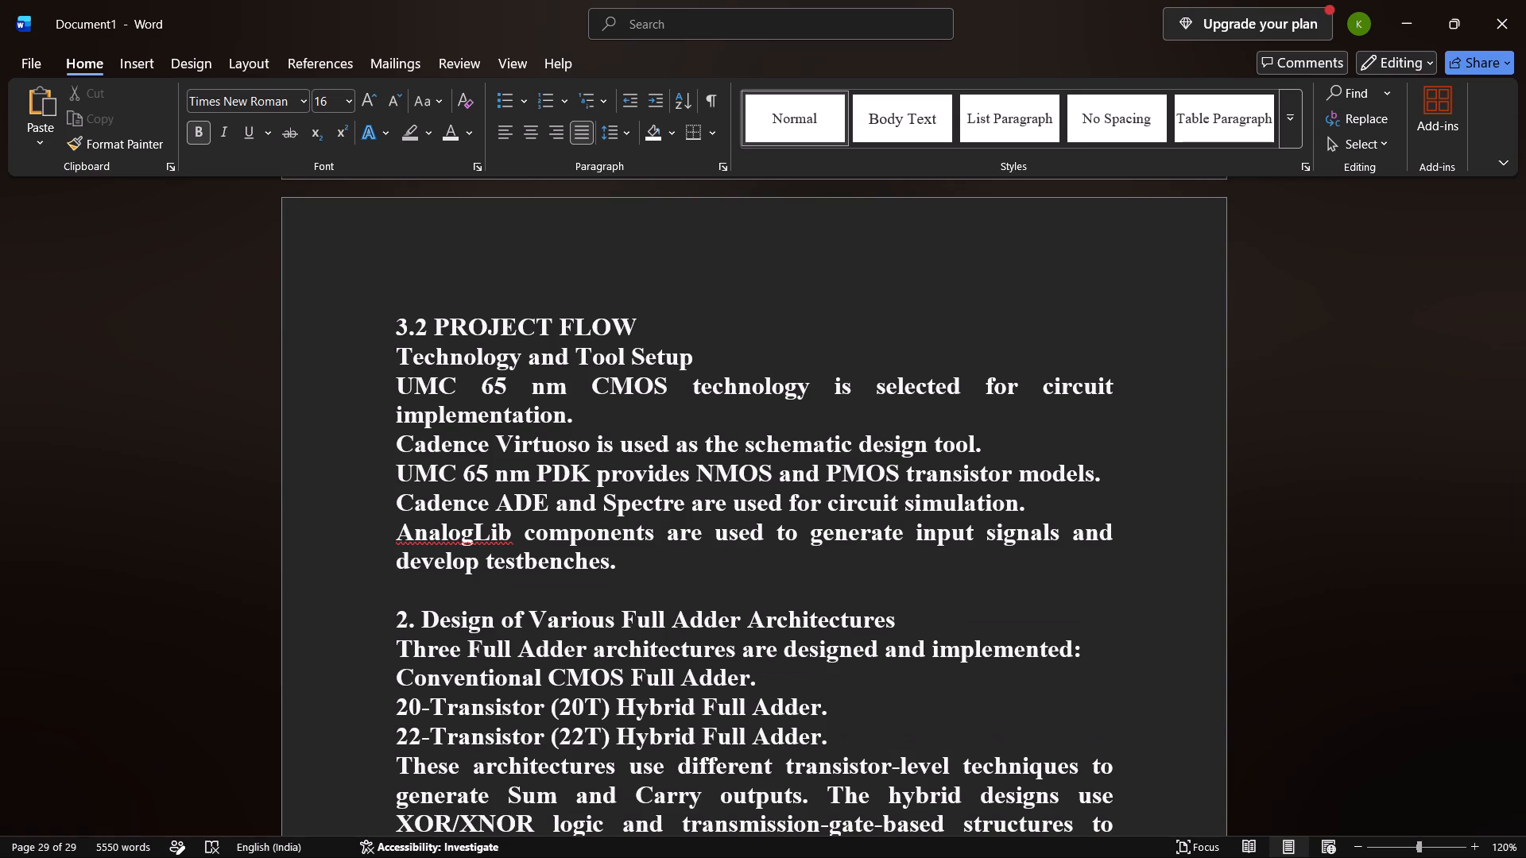
Review the pasted project flow text and check it against the 3.2 PROJECT FLOW section in the main document, returning to Document1.
scroll(625, 565, "down", 1)
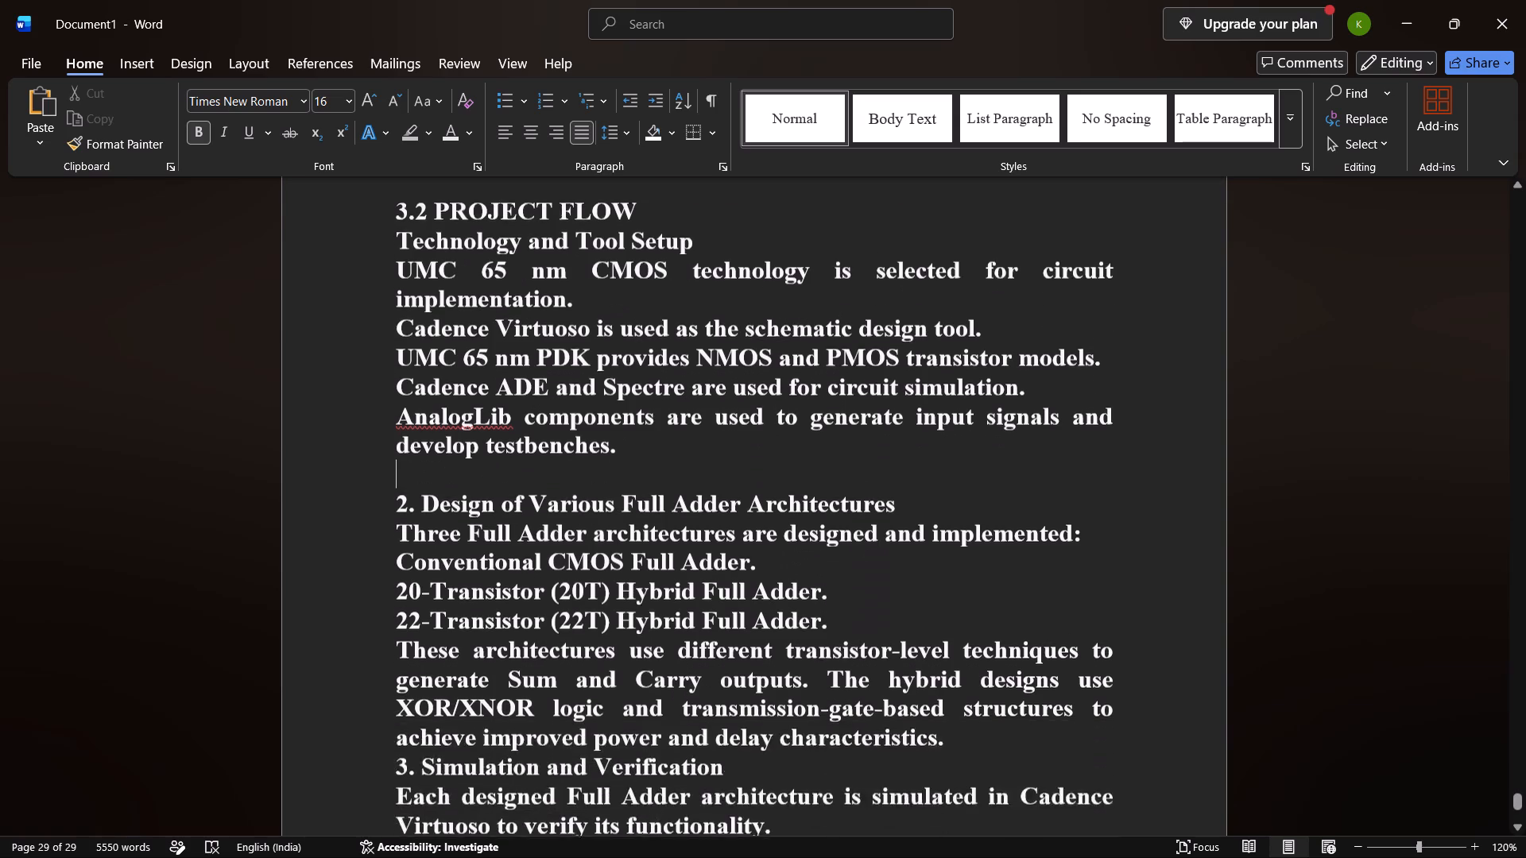
scroll(625, 565, "down", 2)
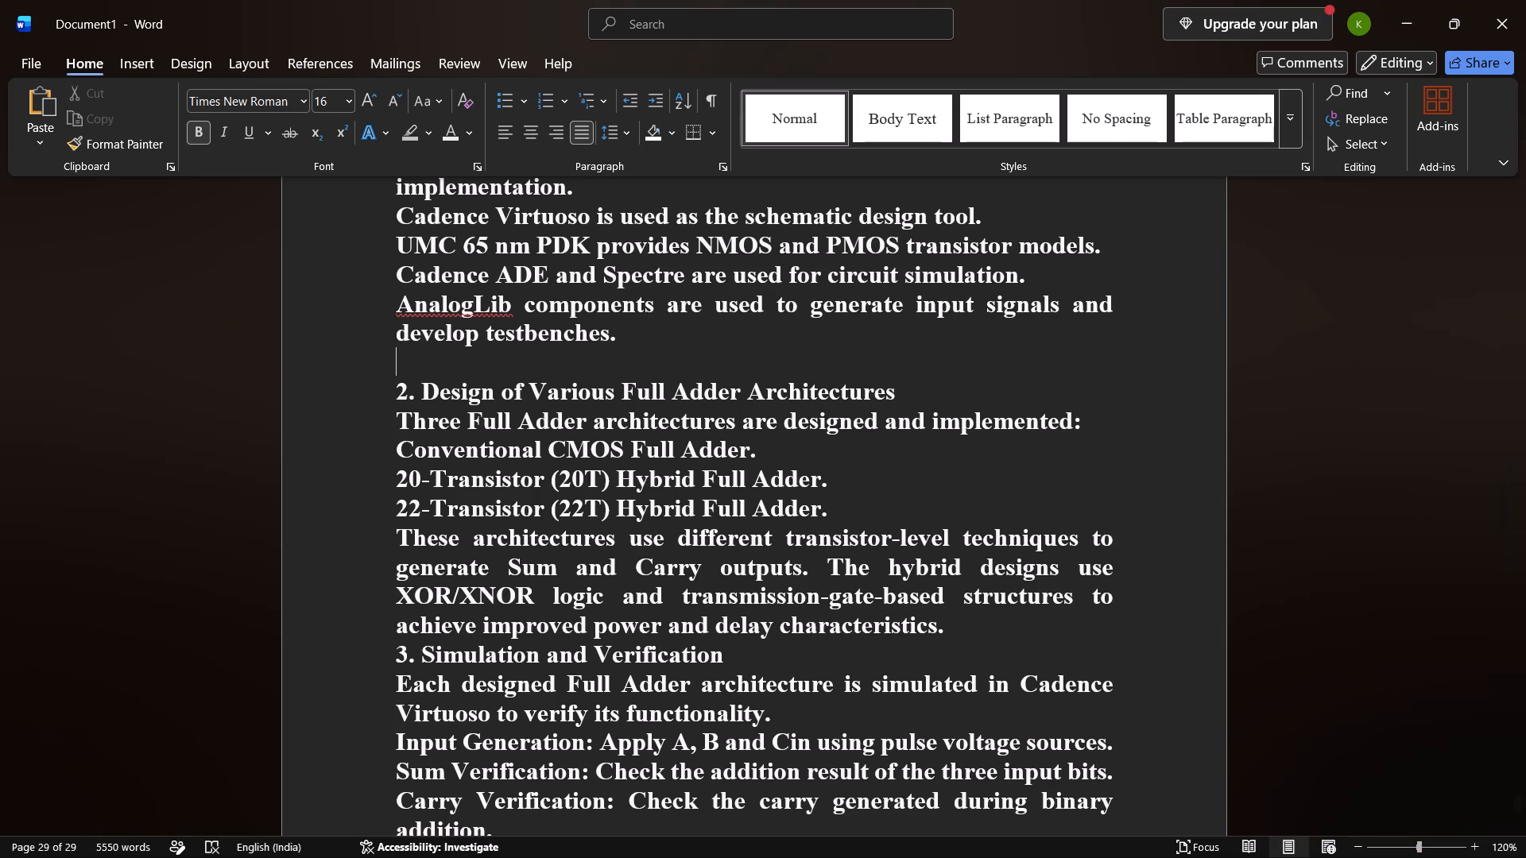
key("alt+Tab")
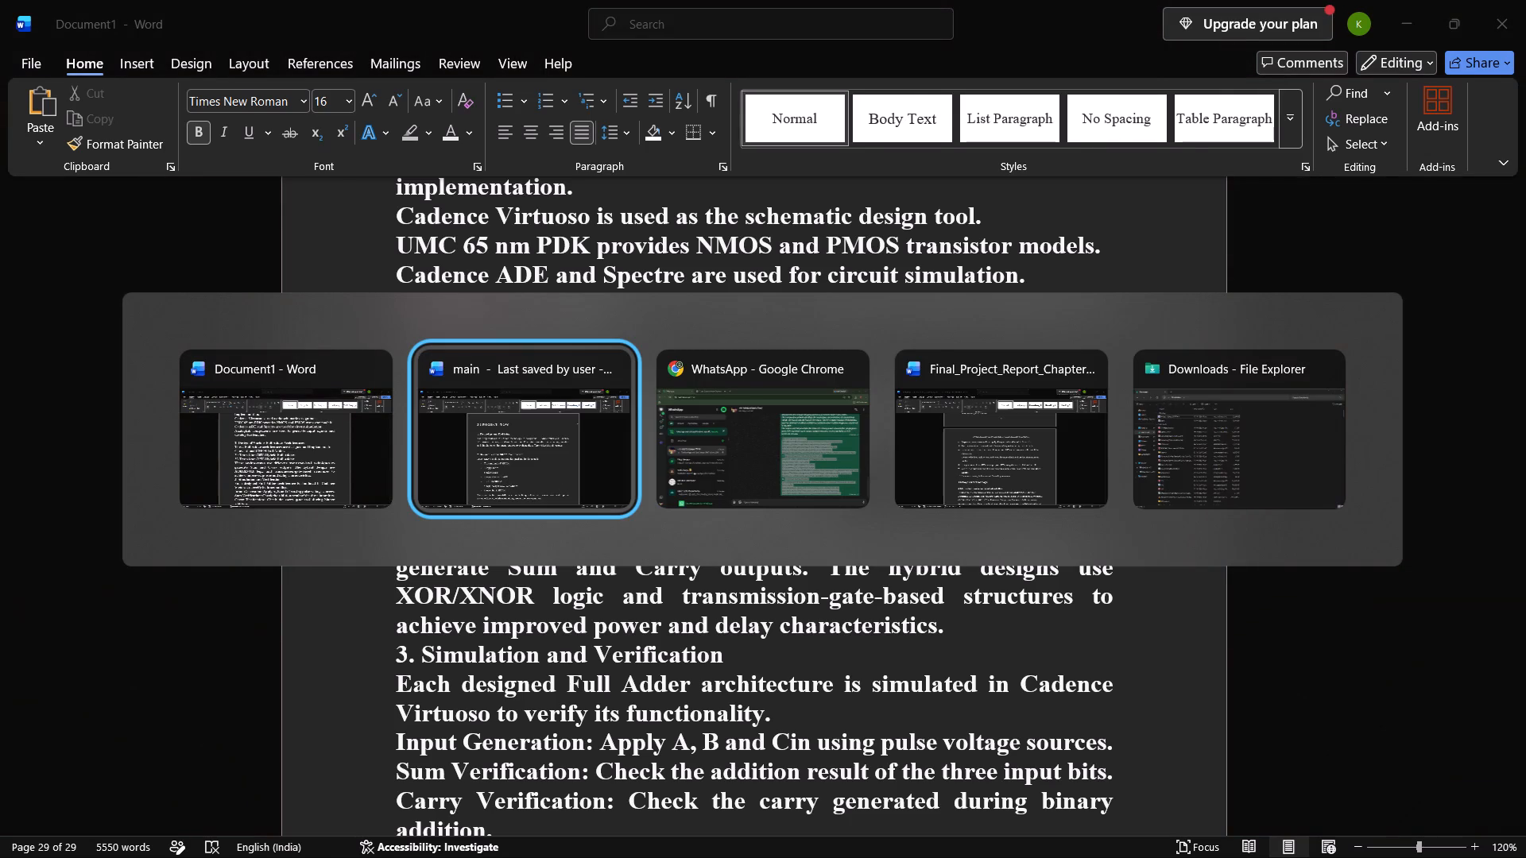
key("alt+Tab")
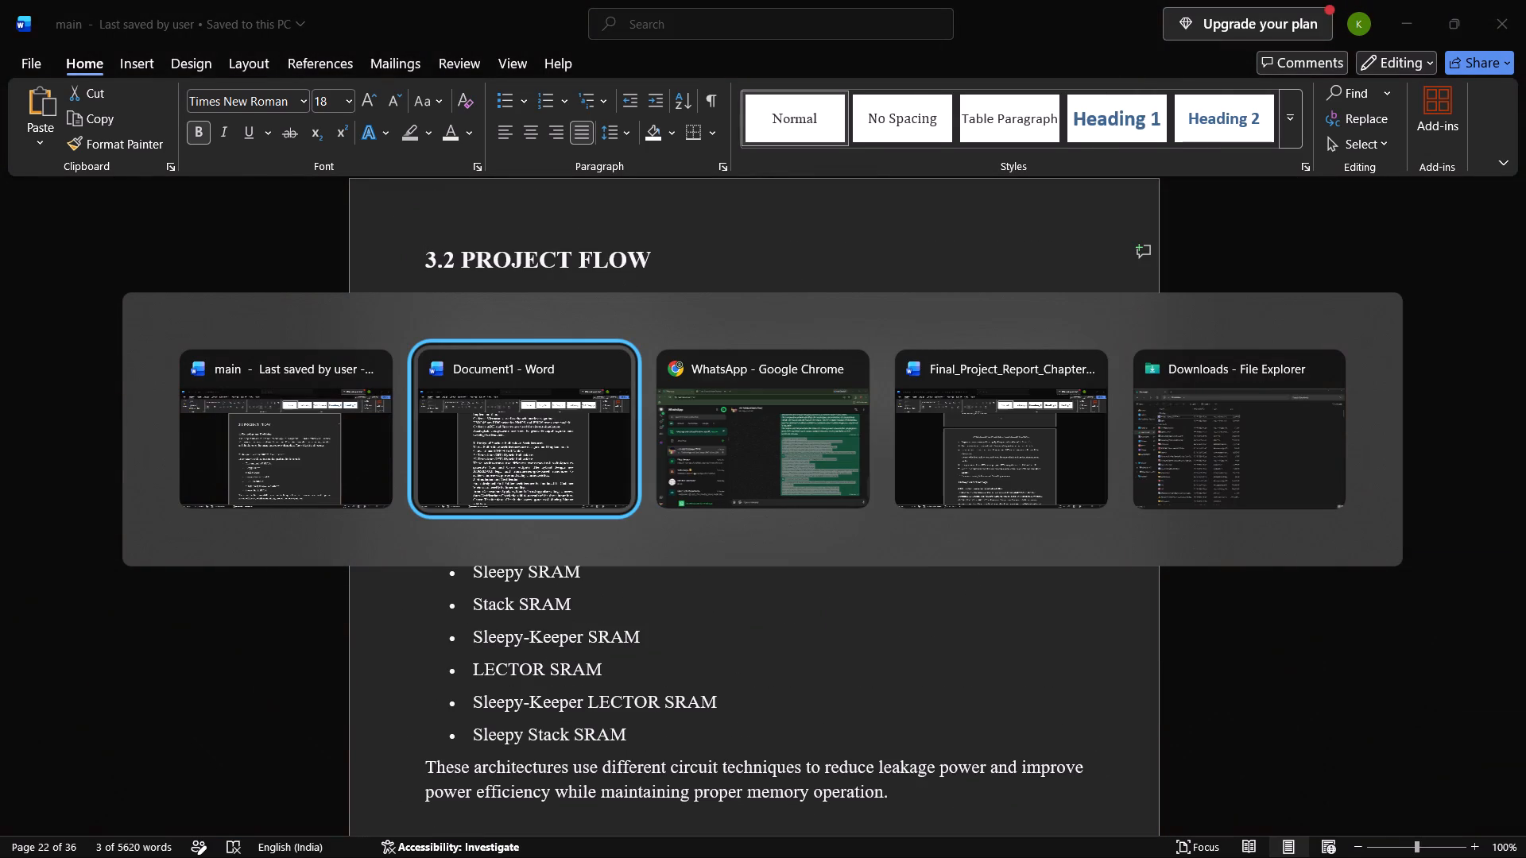
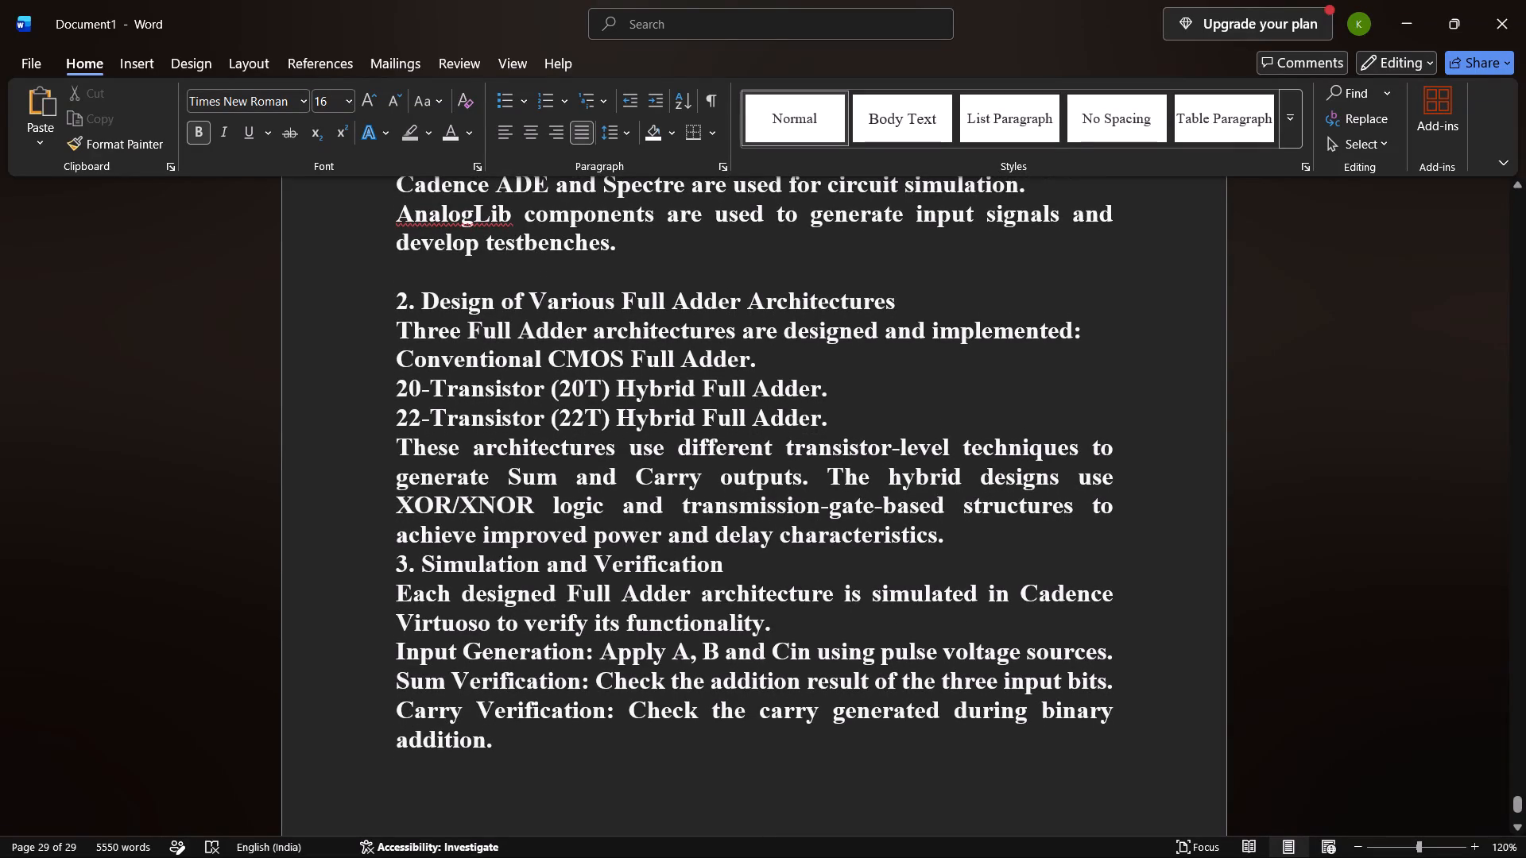
Insert a blank line between the Full Adder architectures paragraph and the "3. Simulation and Verification" heading.
left_click(951, 544)
key("Return")
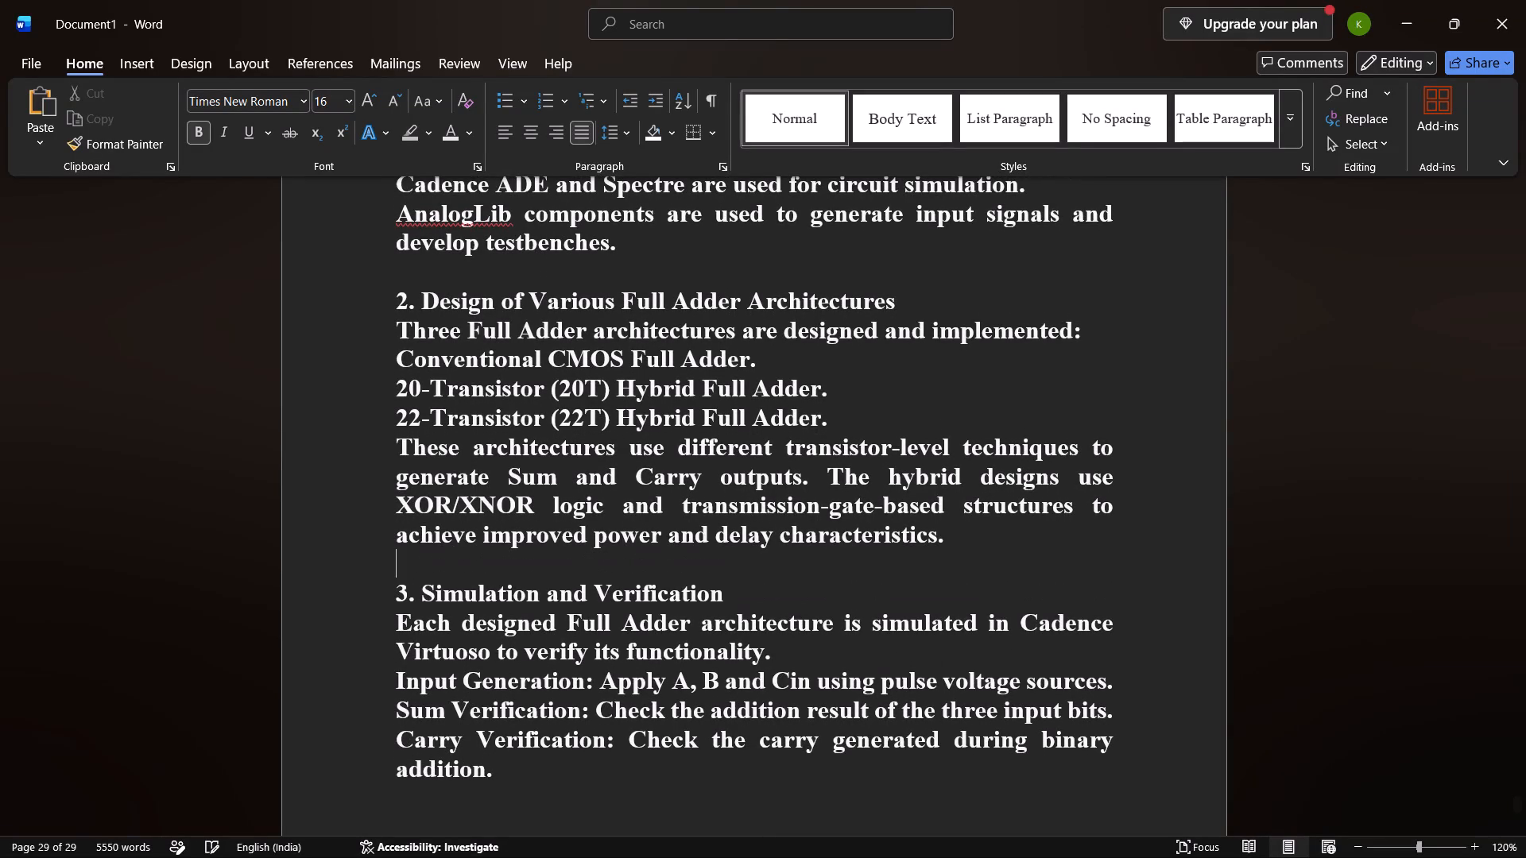
scroll(951, 544, "down", 1)
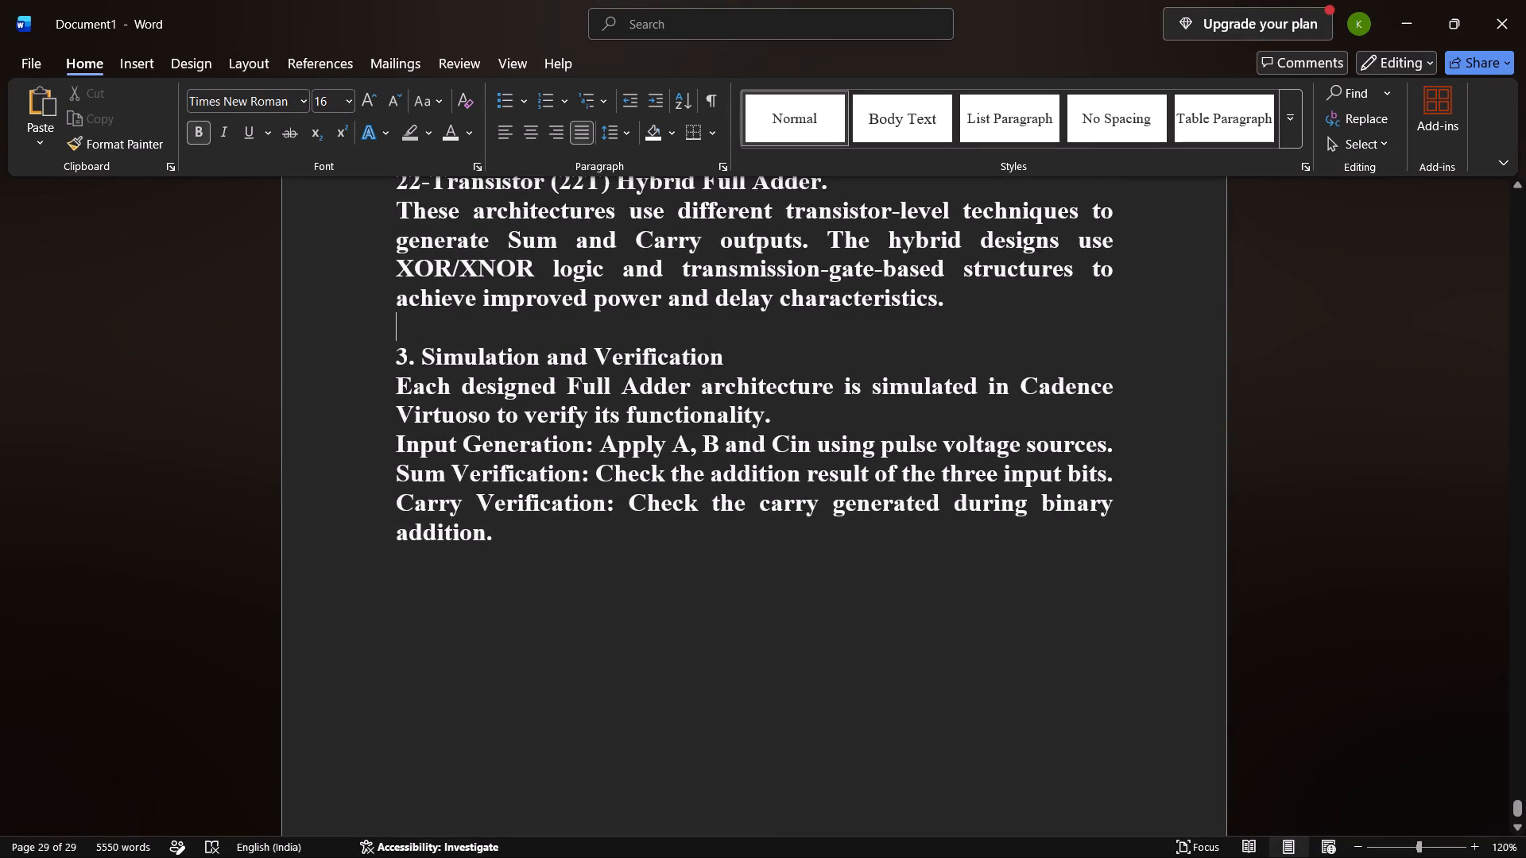
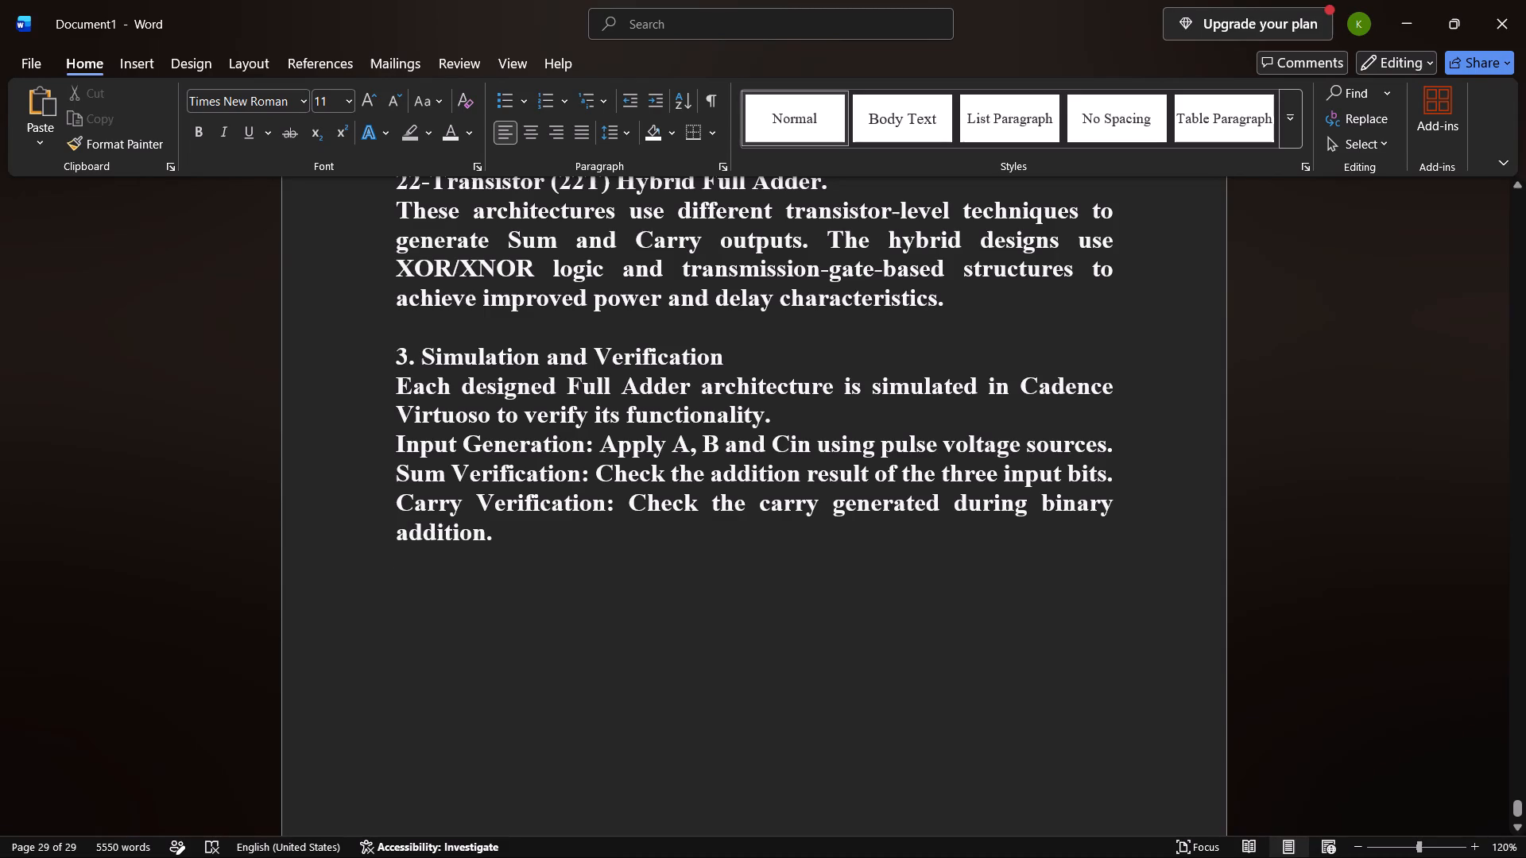
Select the pasted project flow text from the end of the Carry Verification line back to the 3.2 PROJECT FLOW heading, including the heading.
left_click_drag(527, 544, 392, 169)
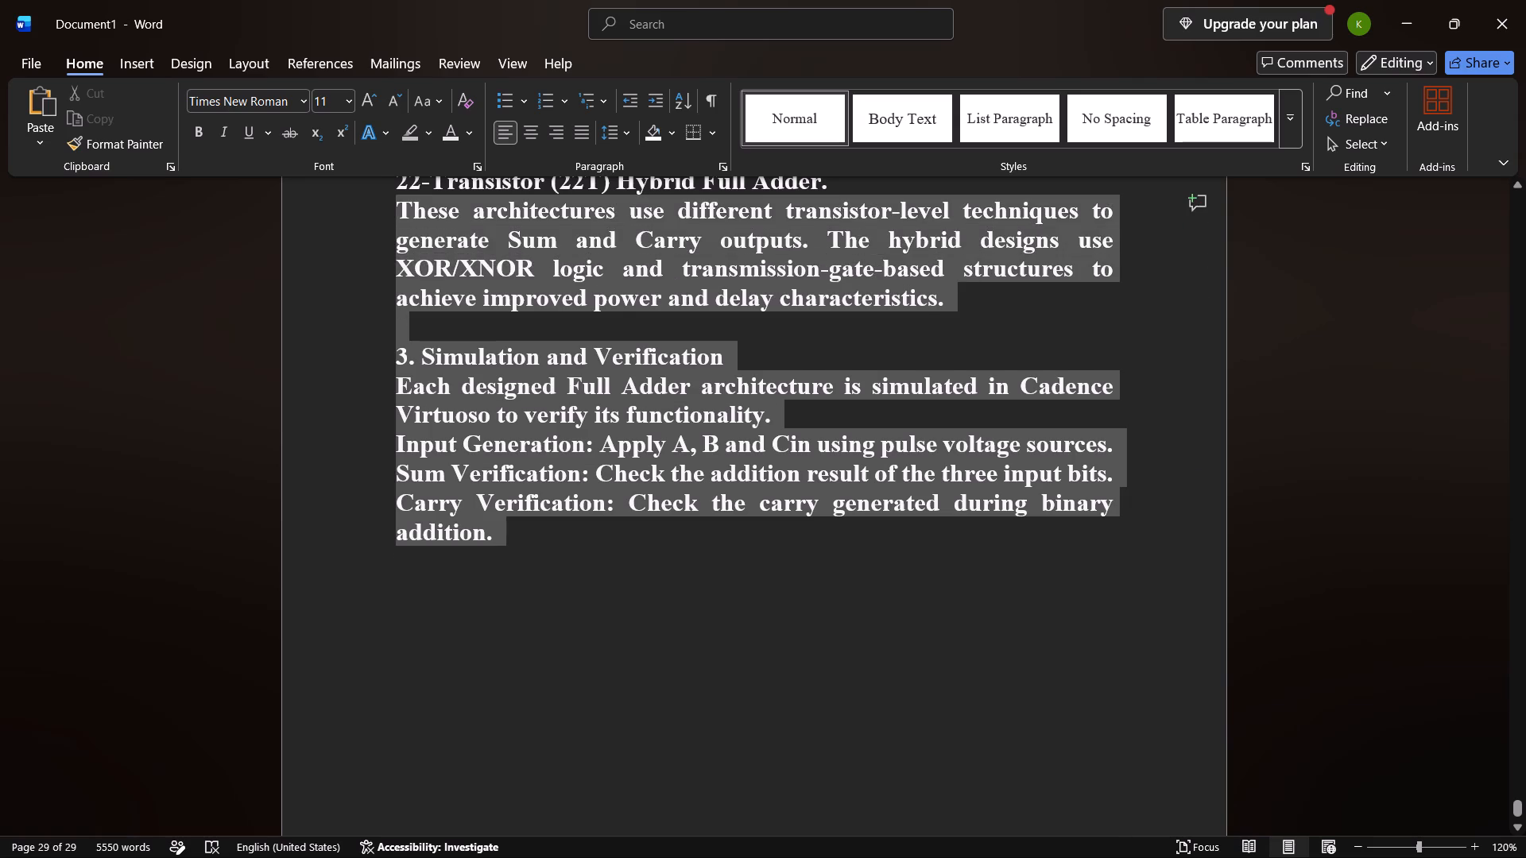
left_click_drag(392, 169, 390, 279)
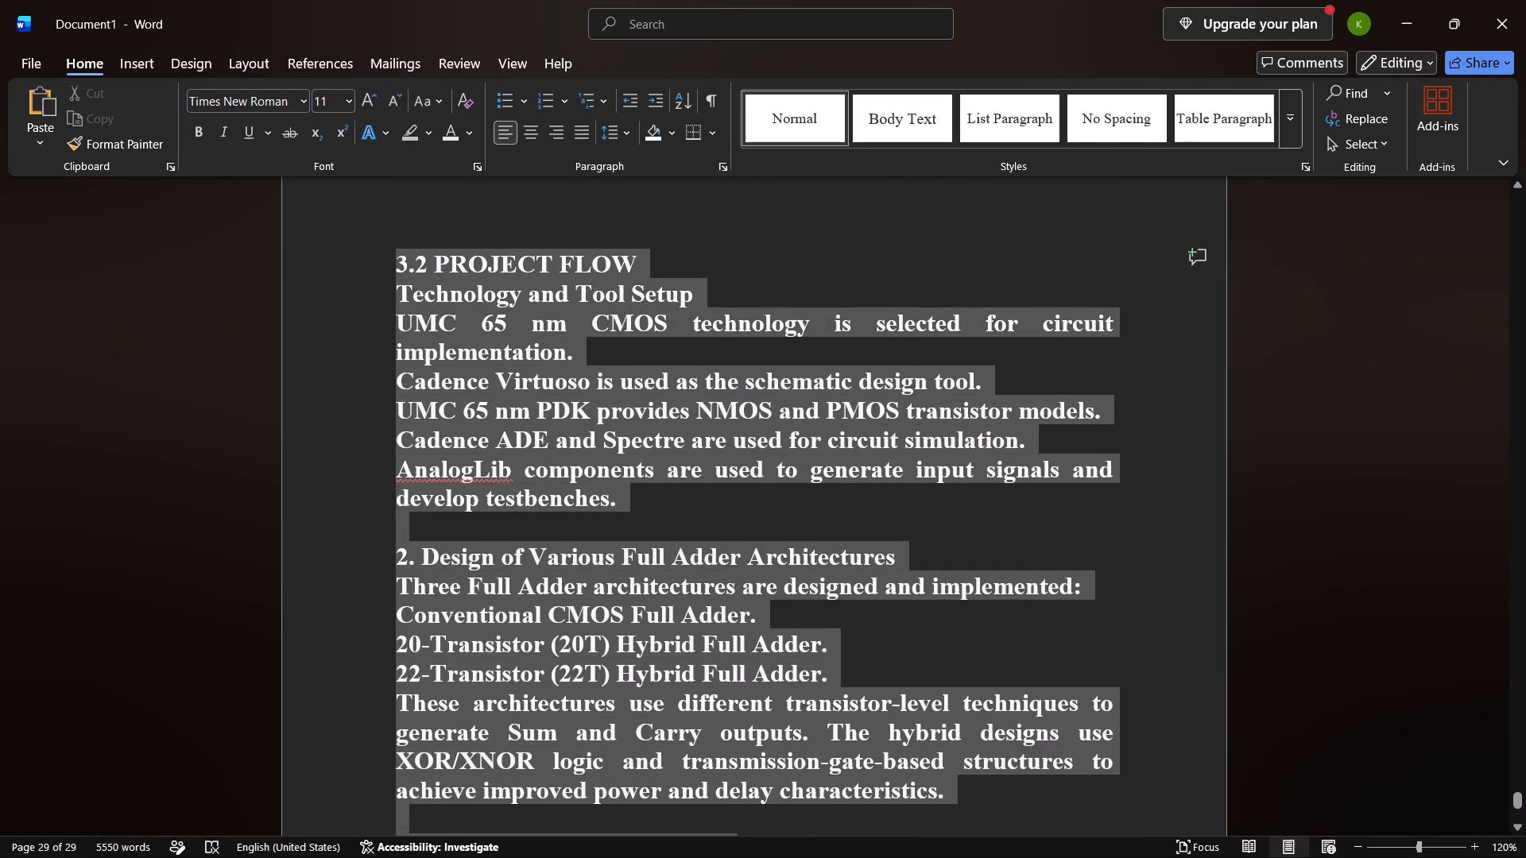
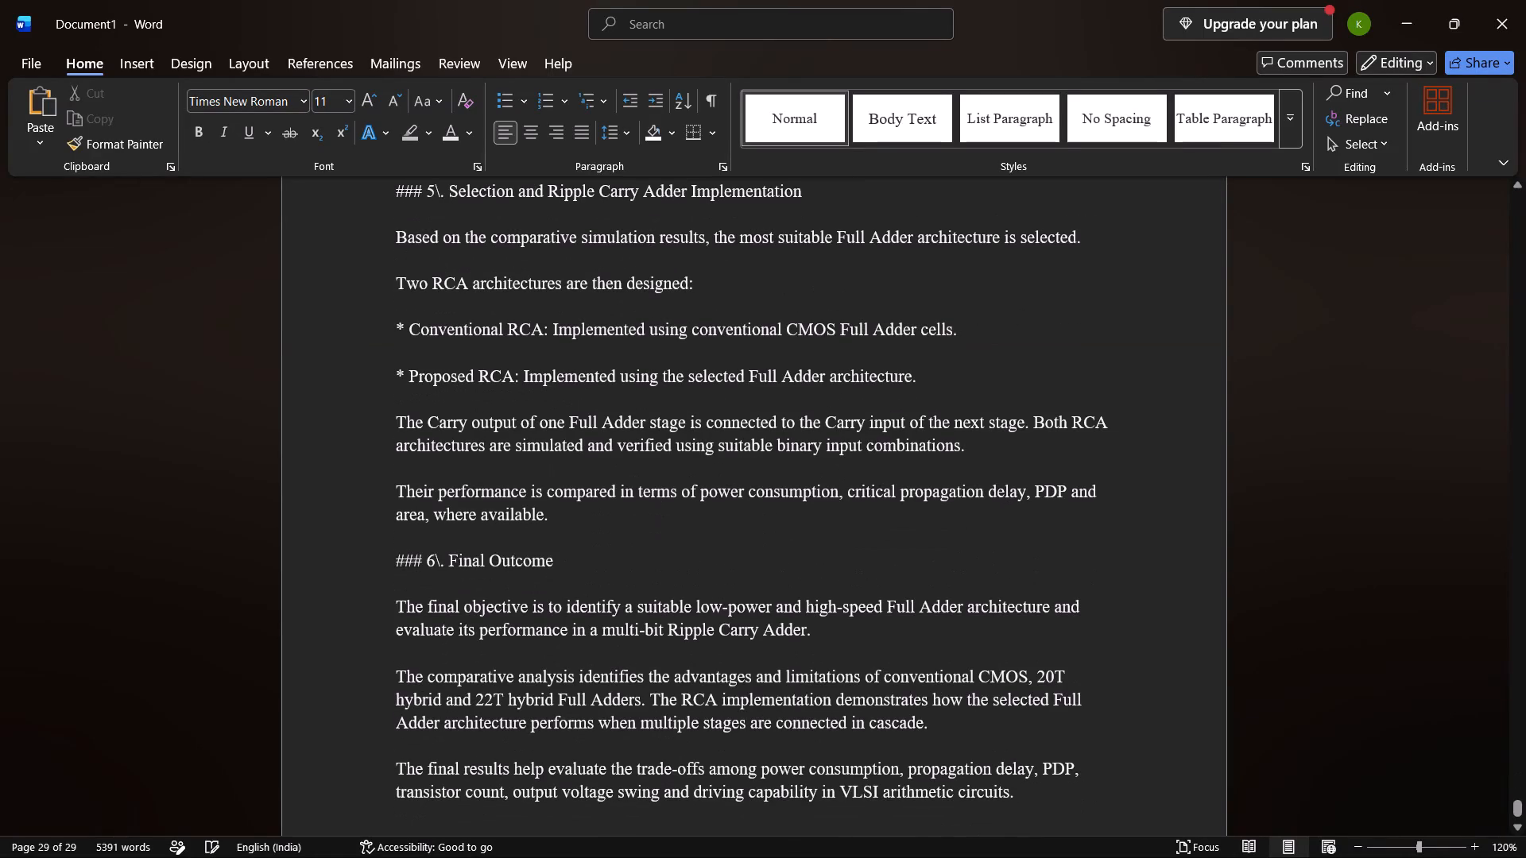
Insert a blank line between the 3.2 PROJECT FLOW heading and the Technology and Tool Setup line.
scroll(403, 321, "up", 5)
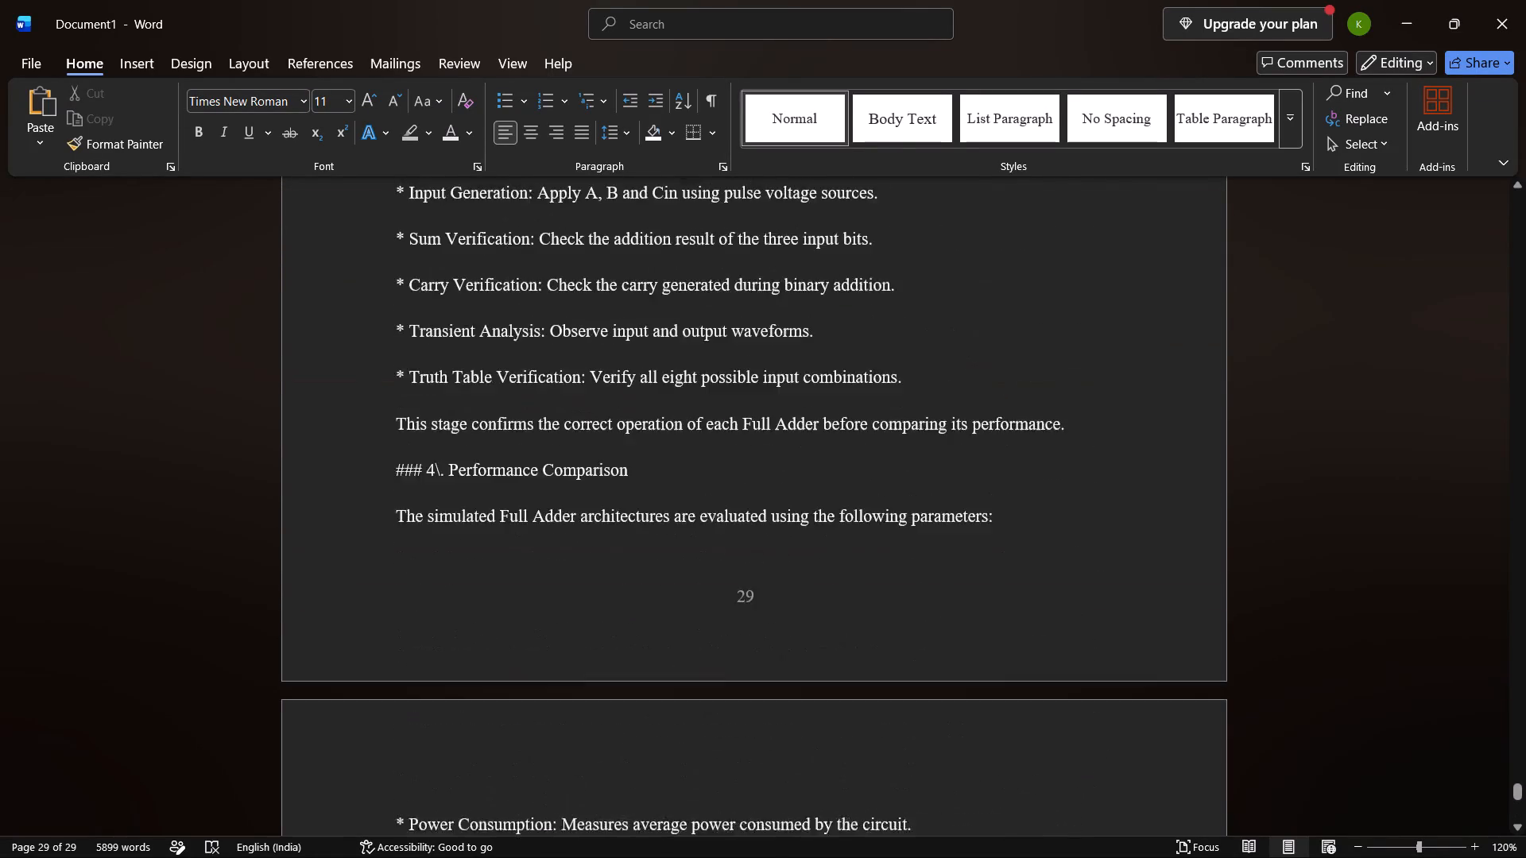
scroll(403, 321, "up", 5)
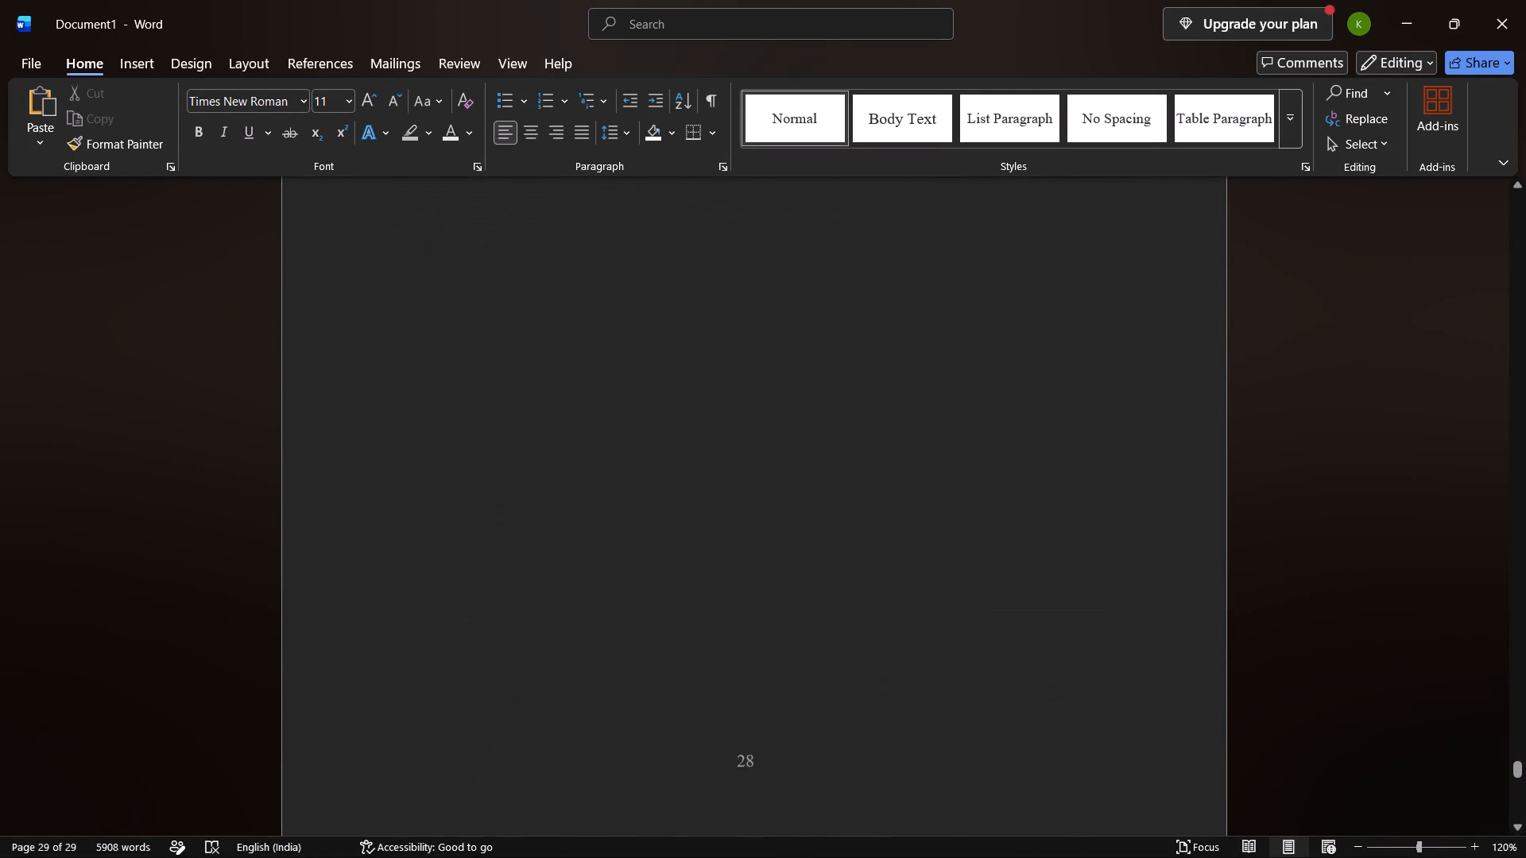
scroll(403, 321, "up", 1)
scroll(403, 321, "down", 4)
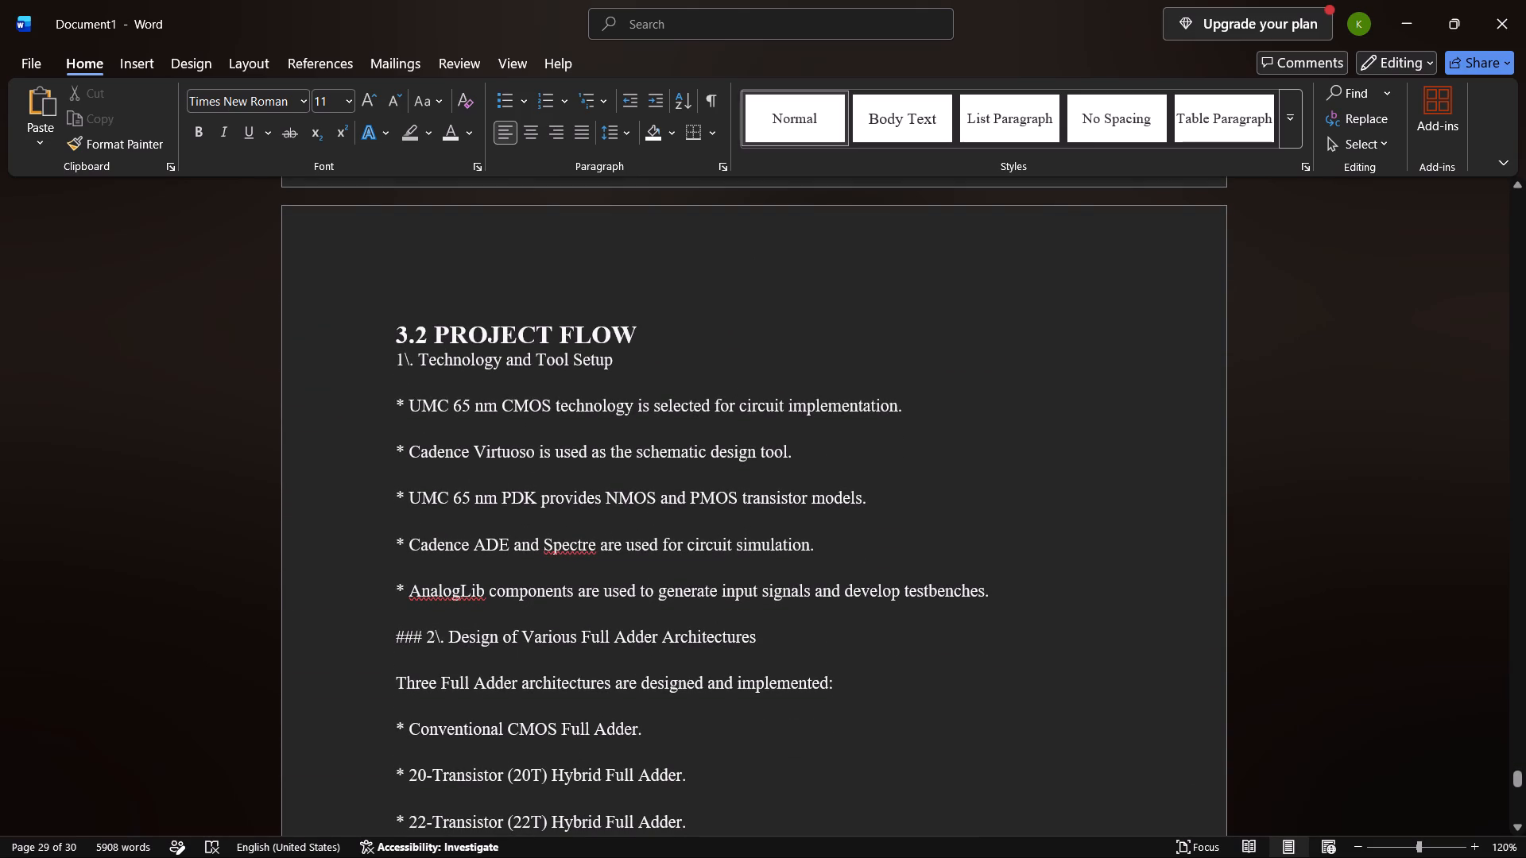
left_click(647, 323)
key("Return")
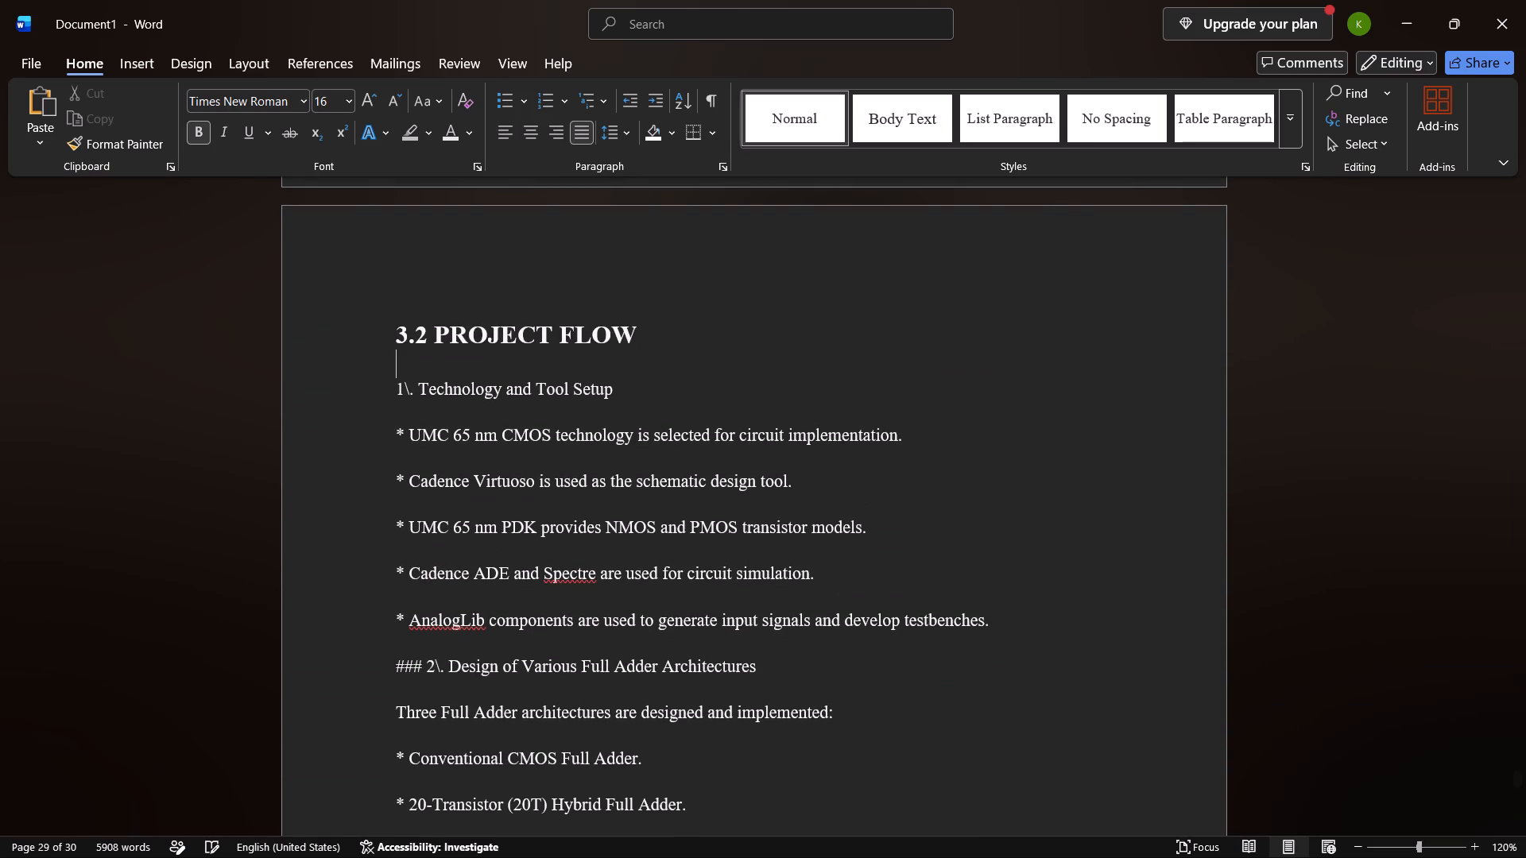
Format all project flow text from Technology and Tool Setup through the last Final Outcome paragraph in Times New Roman, size 14.
left_click_drag(393, 391, 881, 857)
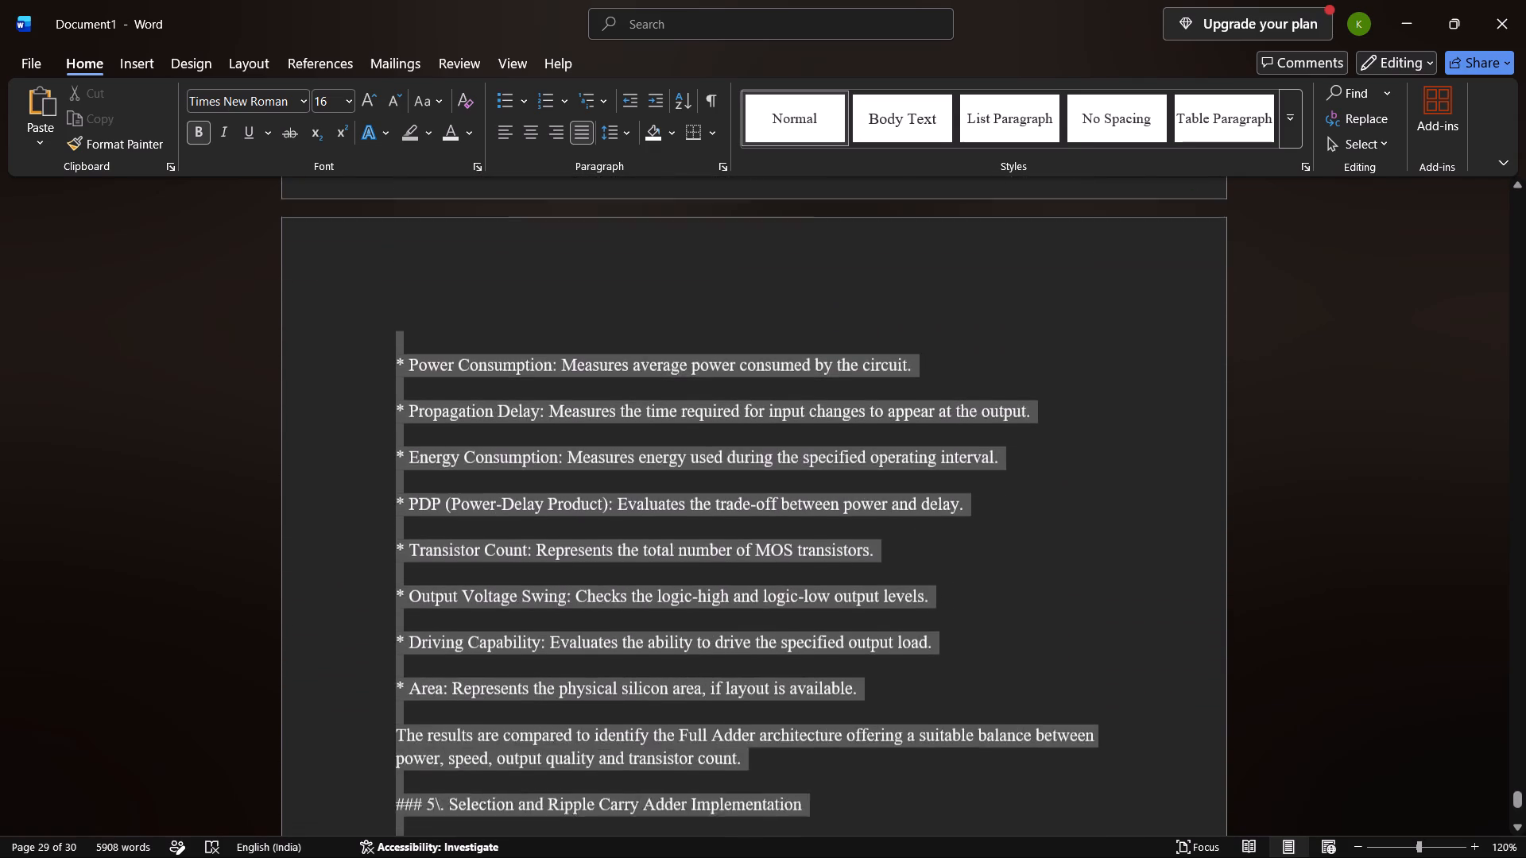
left_click_drag(881, 857, 883, 768)
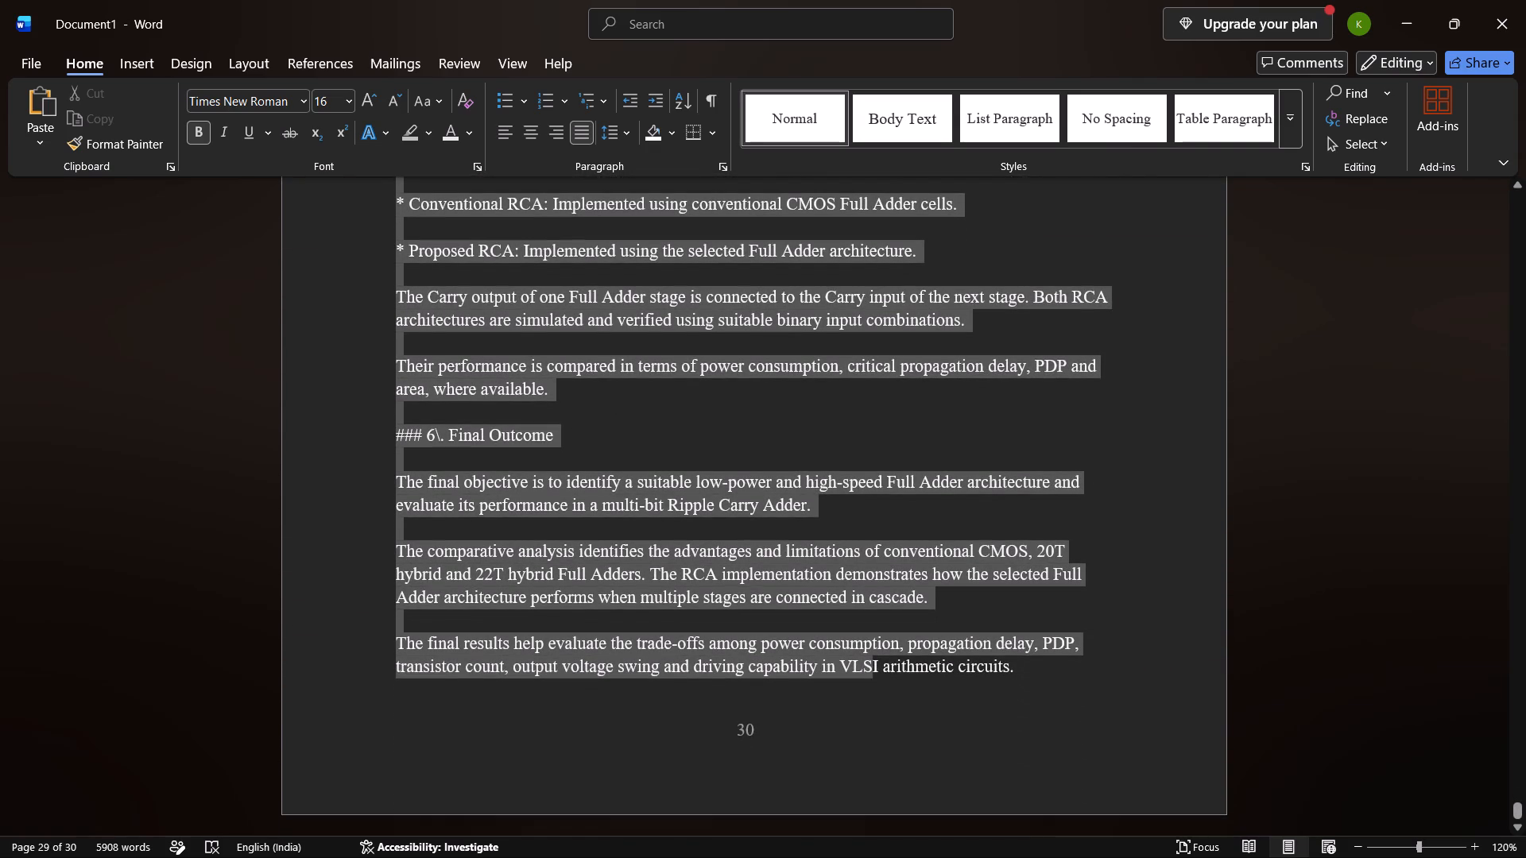
left_click_drag(883, 768, 1032, 671)
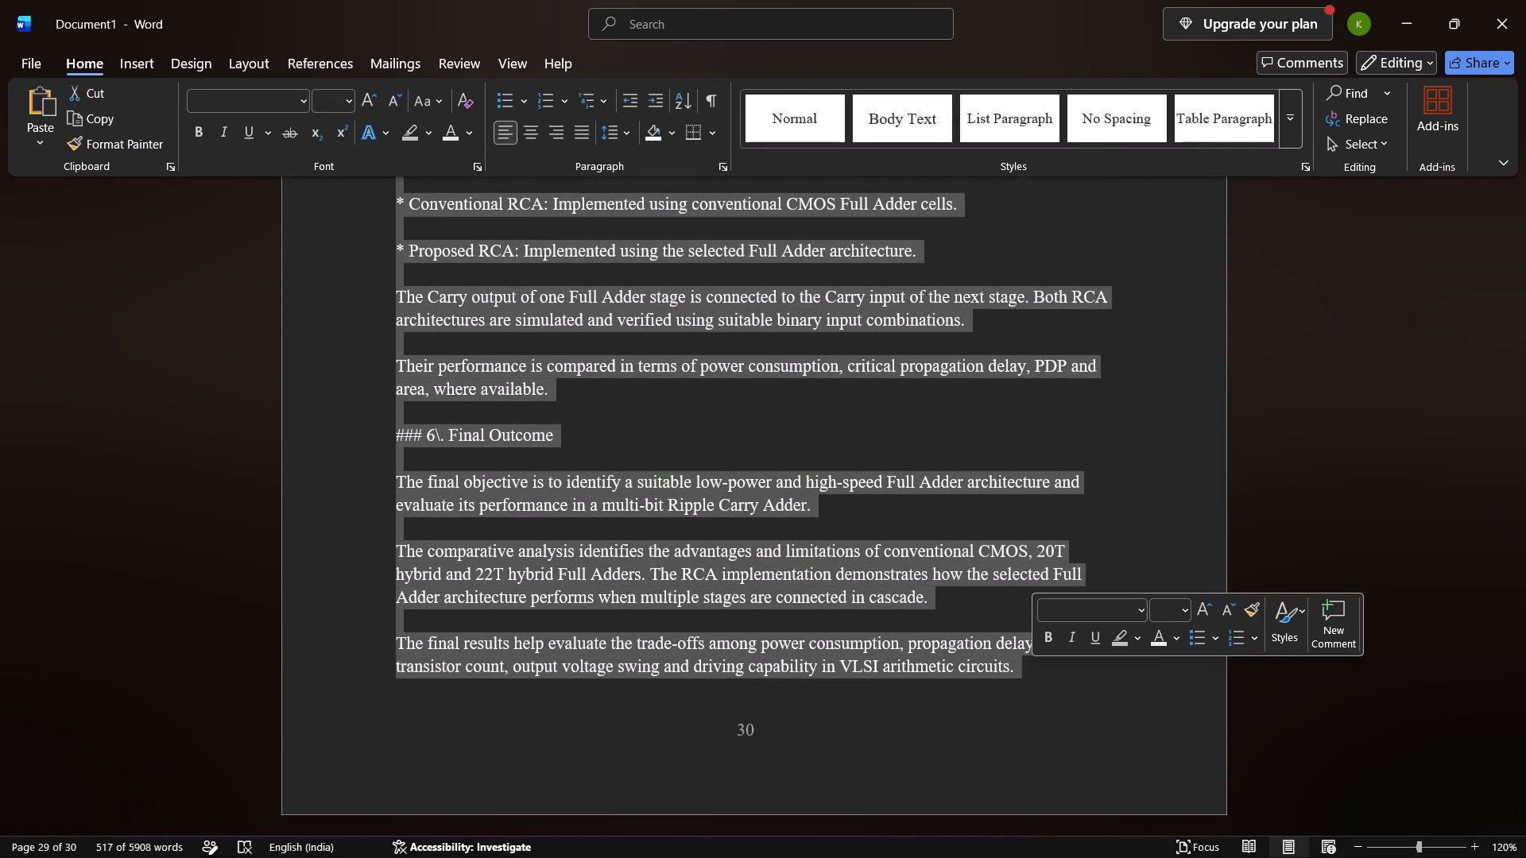
left_click(1134, 613)
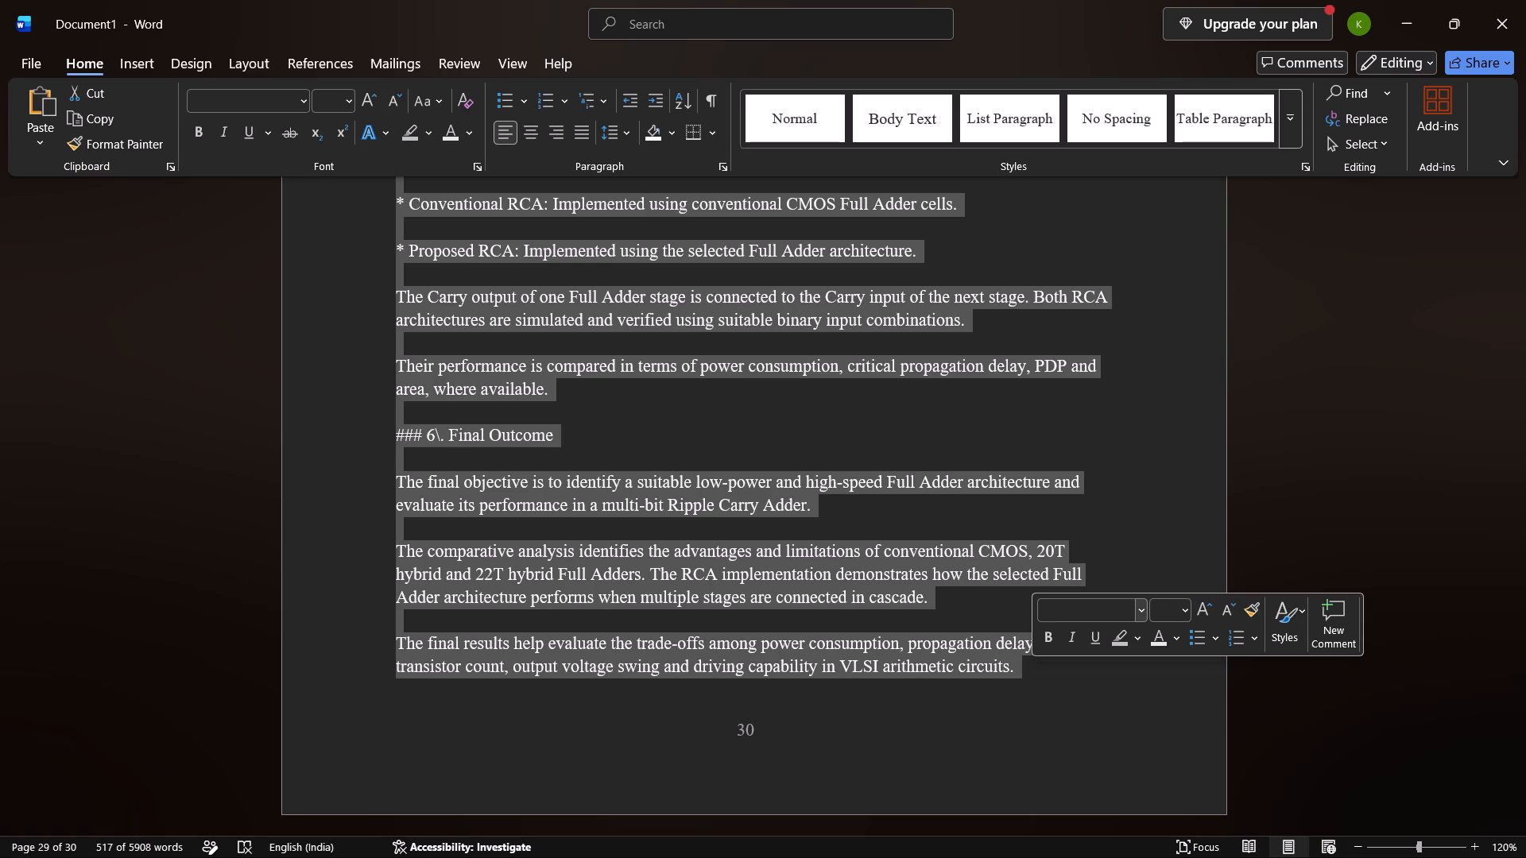
left_click(1141, 613)
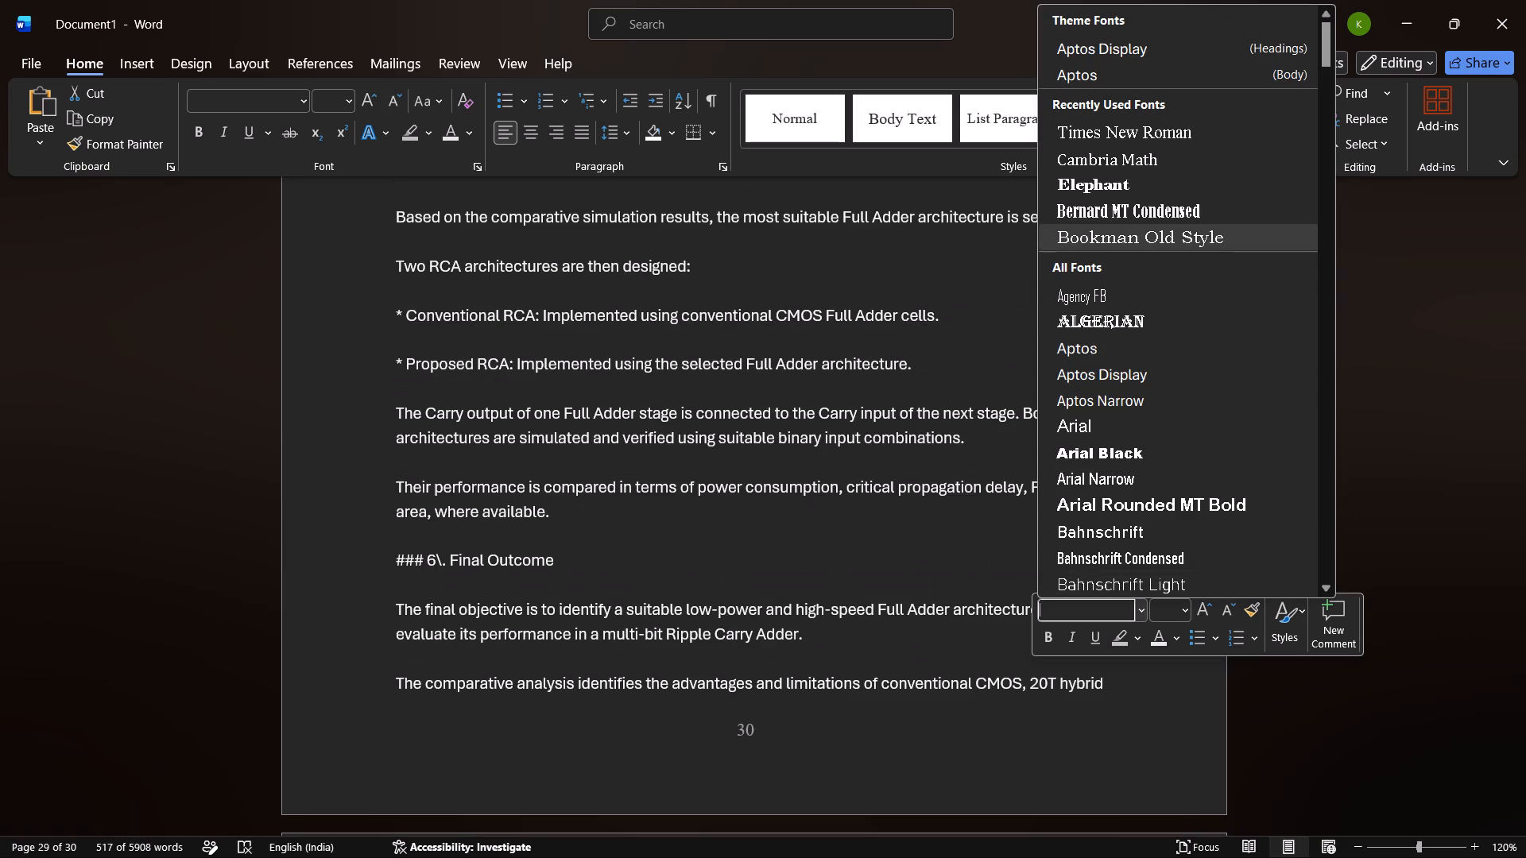
left_click(1114, 138)
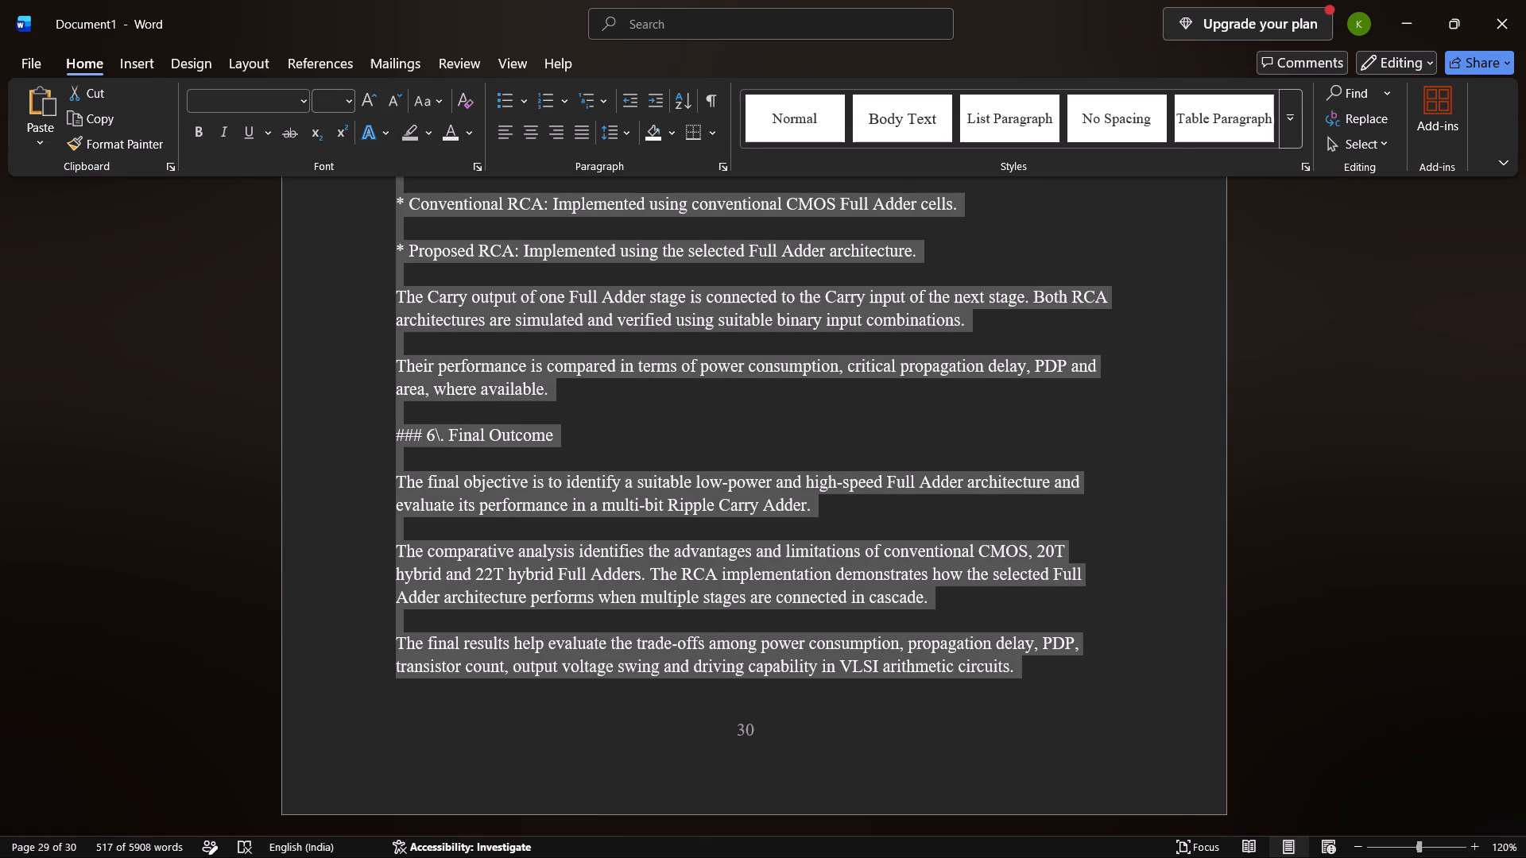
left_click(343, 102)
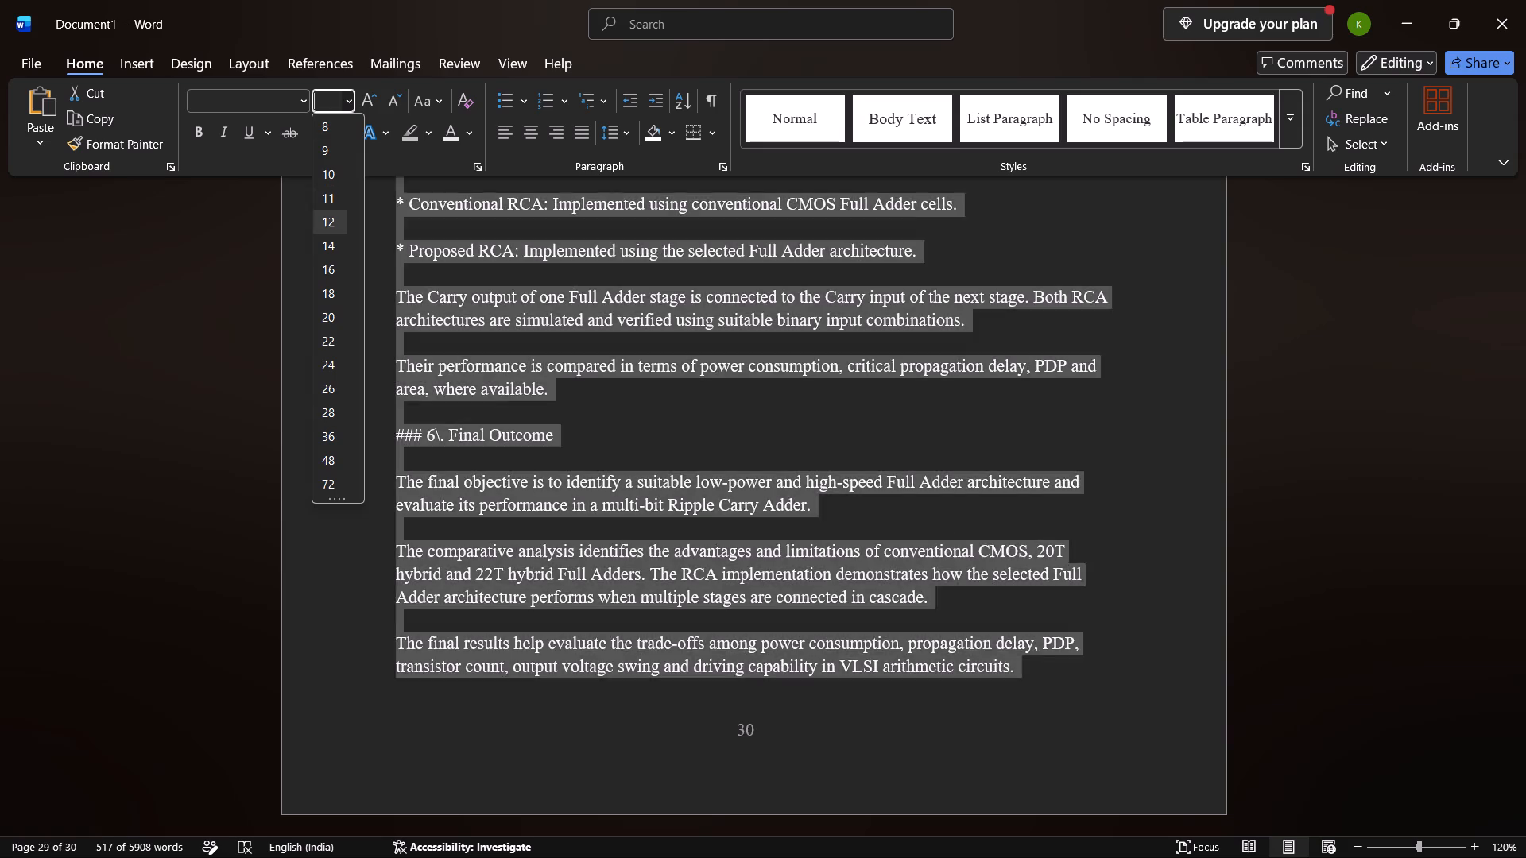
left_click(335, 245)
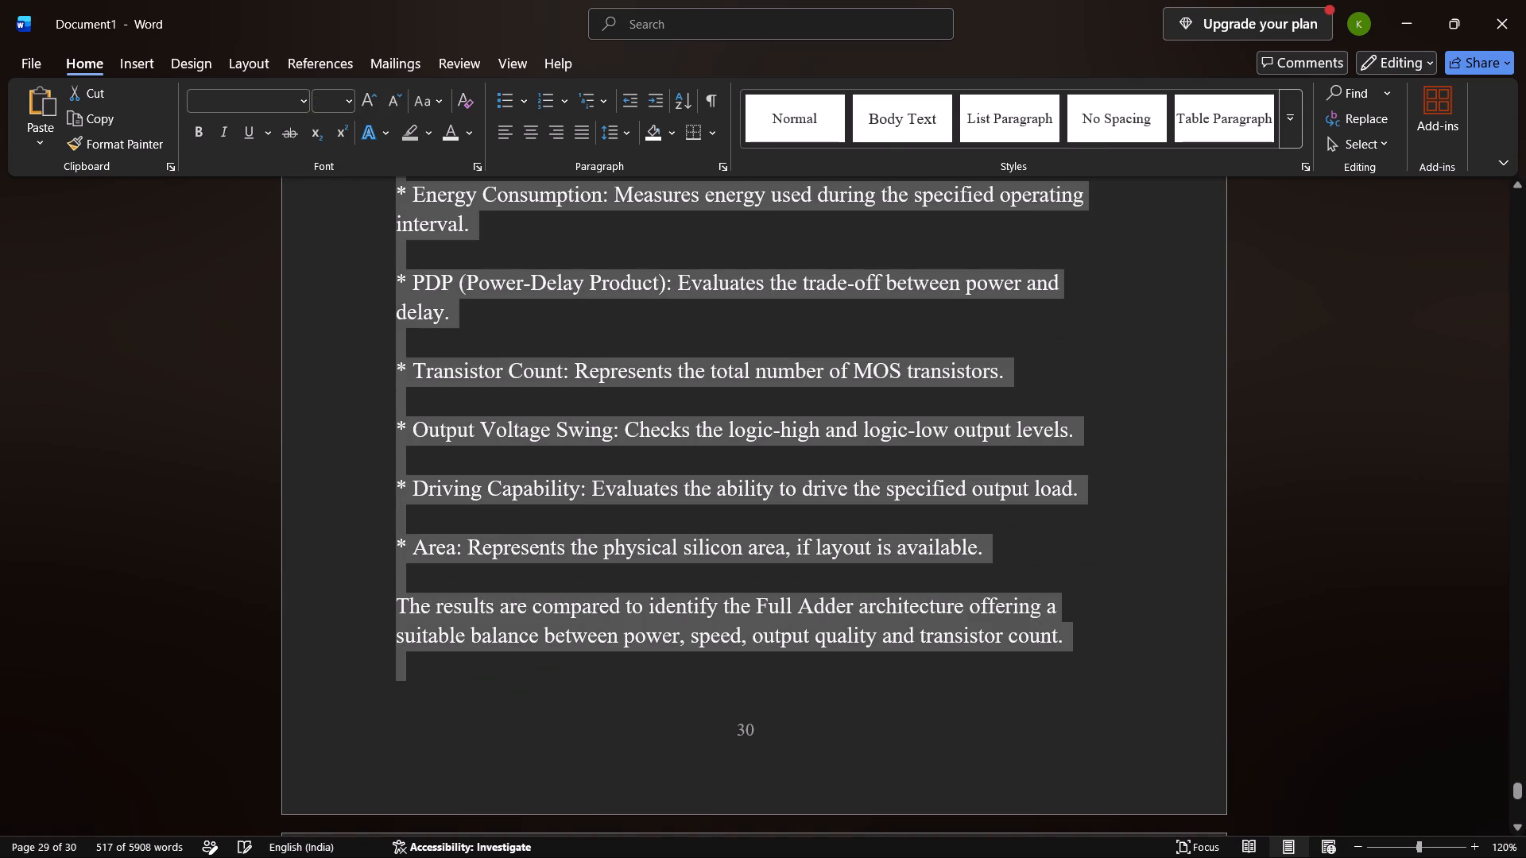
left_click(366, 351)
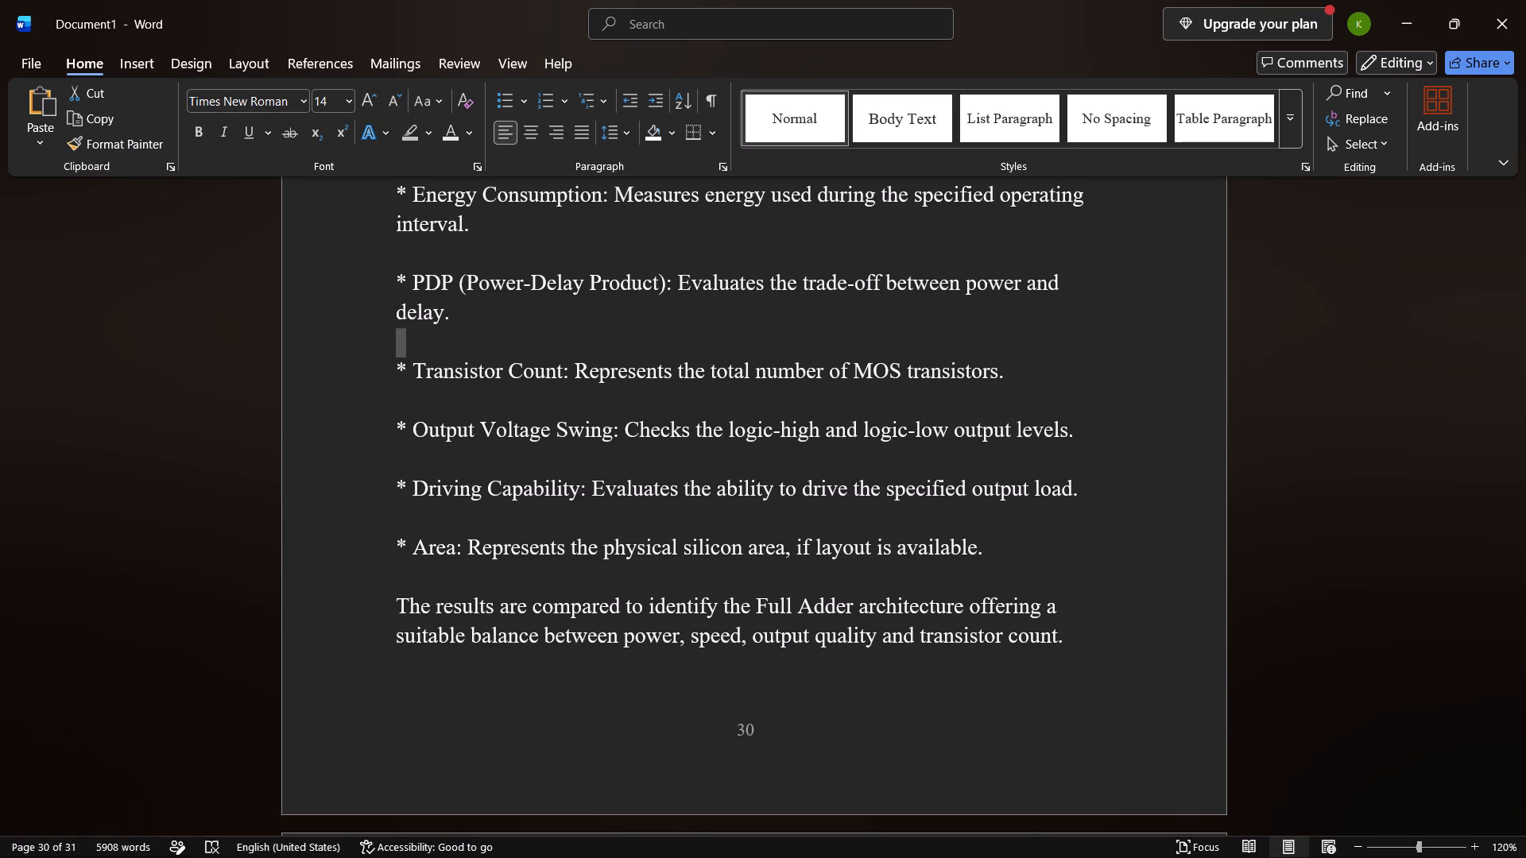
Remove the stray backslash from the first subheading's number so it reads "1. Technology and Tool Setup".
scroll(414, 493, "up", 11)
scroll(414, 493, "down", 5)
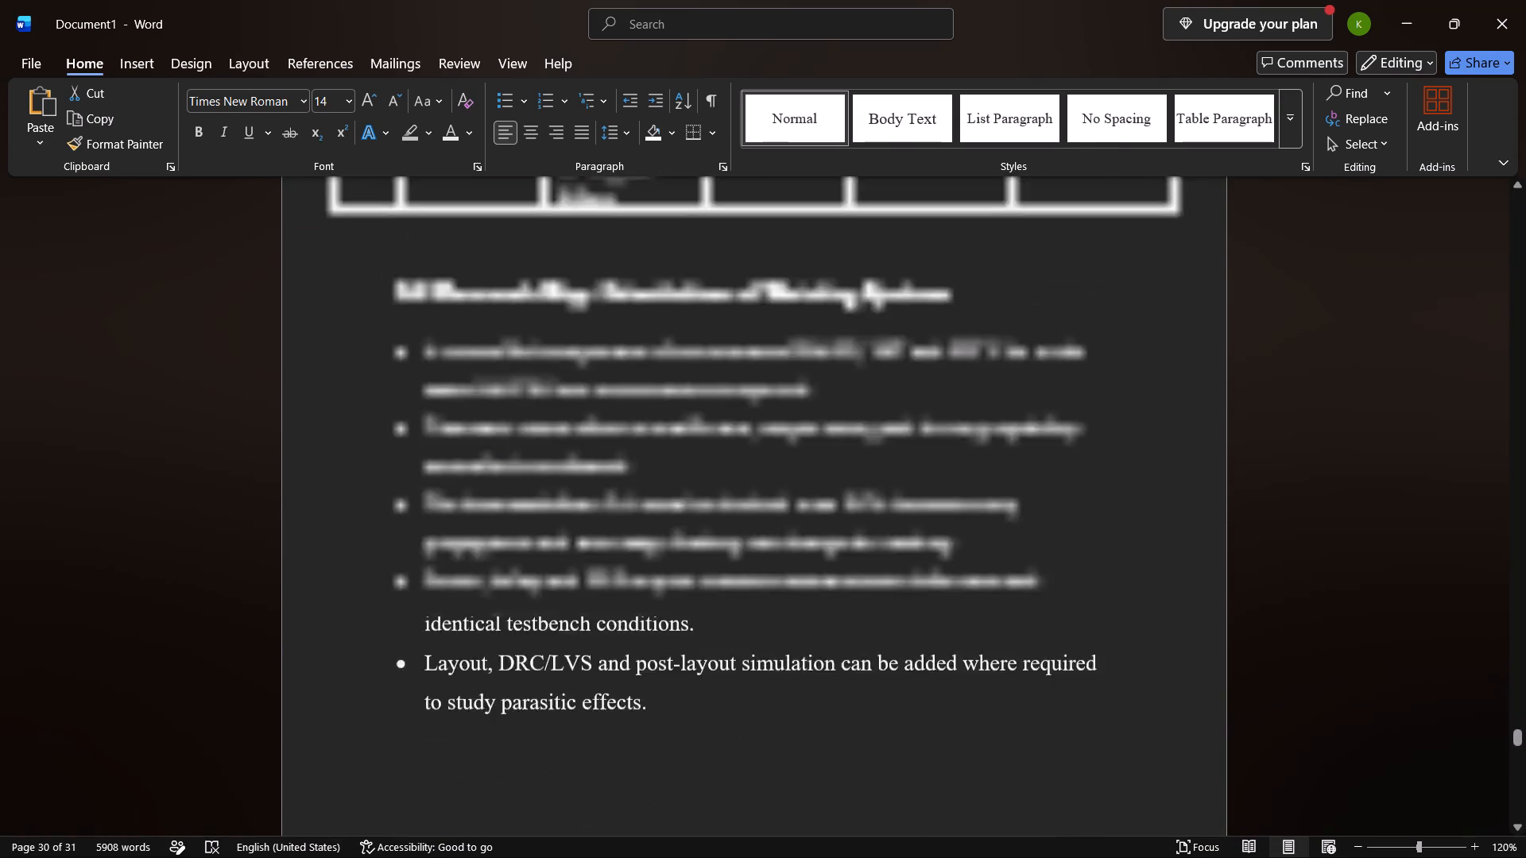
scroll(414, 493, "down", 4)
scroll(414, 493, "up", 2)
scroll(414, 493, "down", 1)
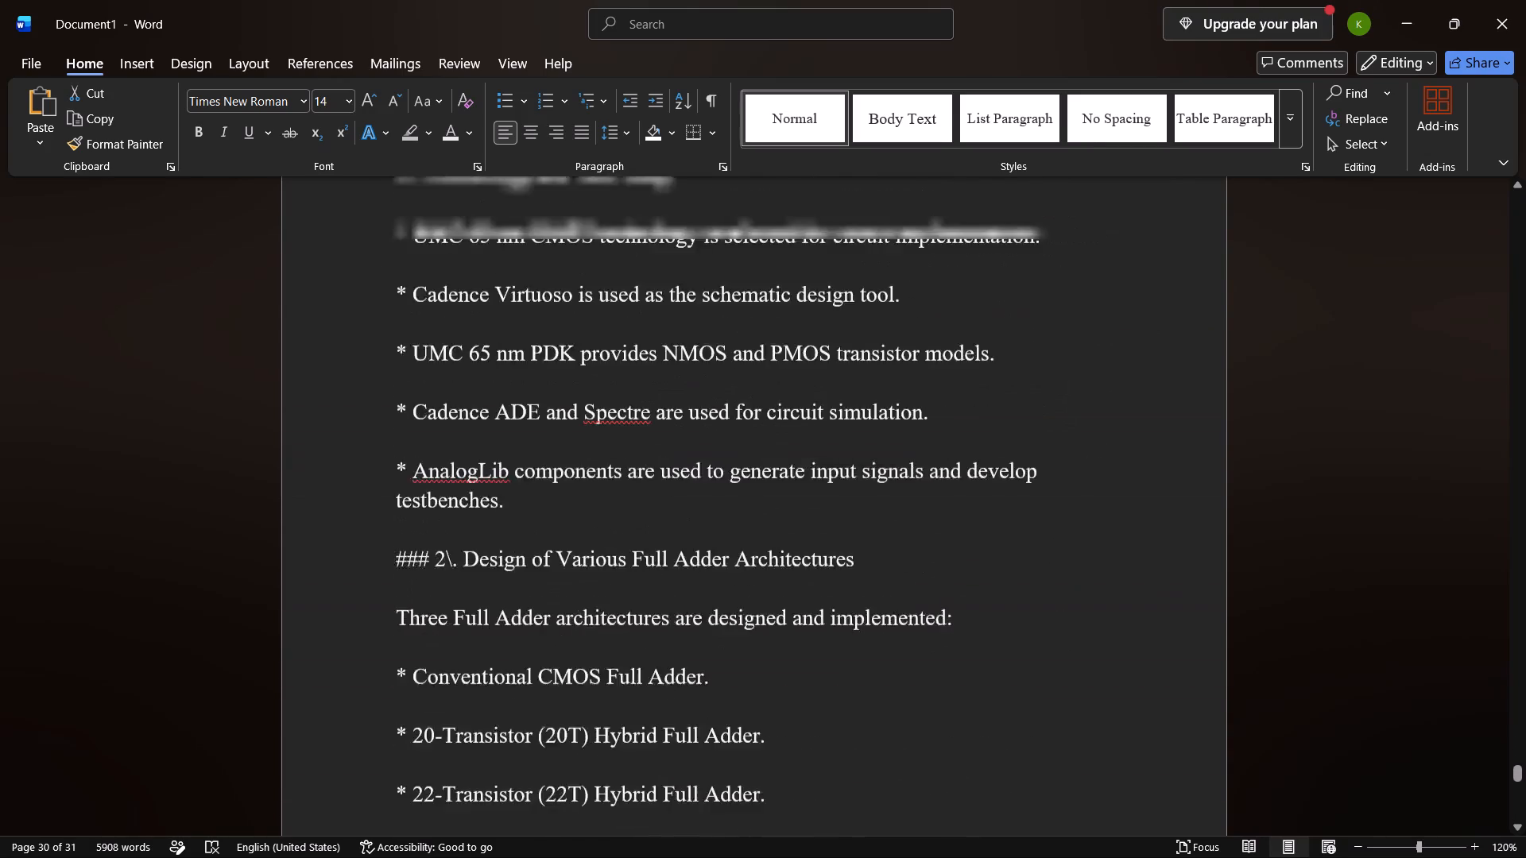
scroll(414, 493, "down", 1)
scroll(414, 493, "up", 4)
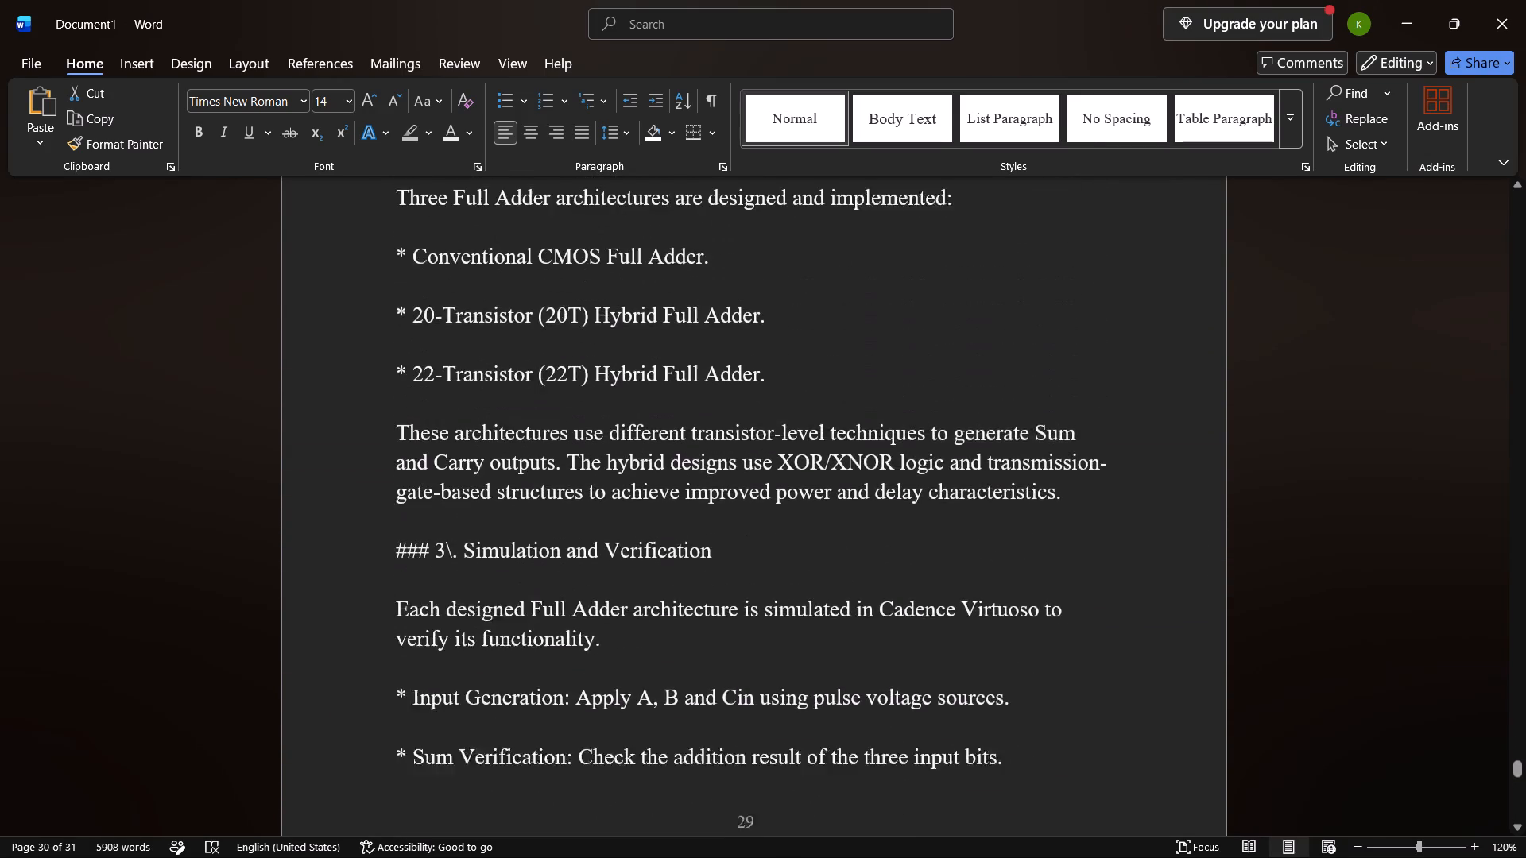
scroll(414, 493, "up", 3)
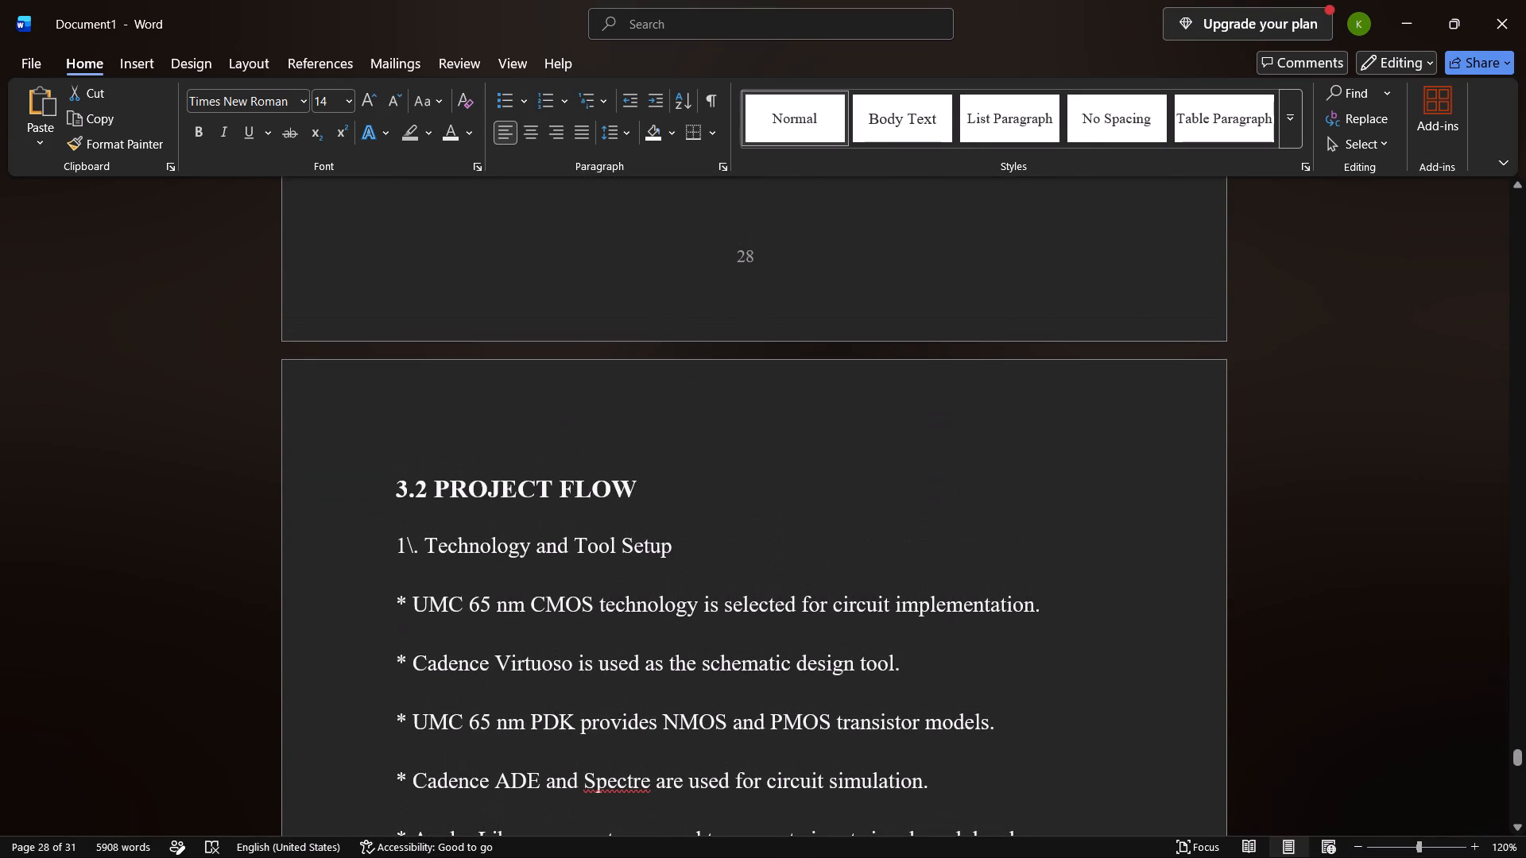
left_click(420, 555)
key("BackSpace")
key("BackSpace")
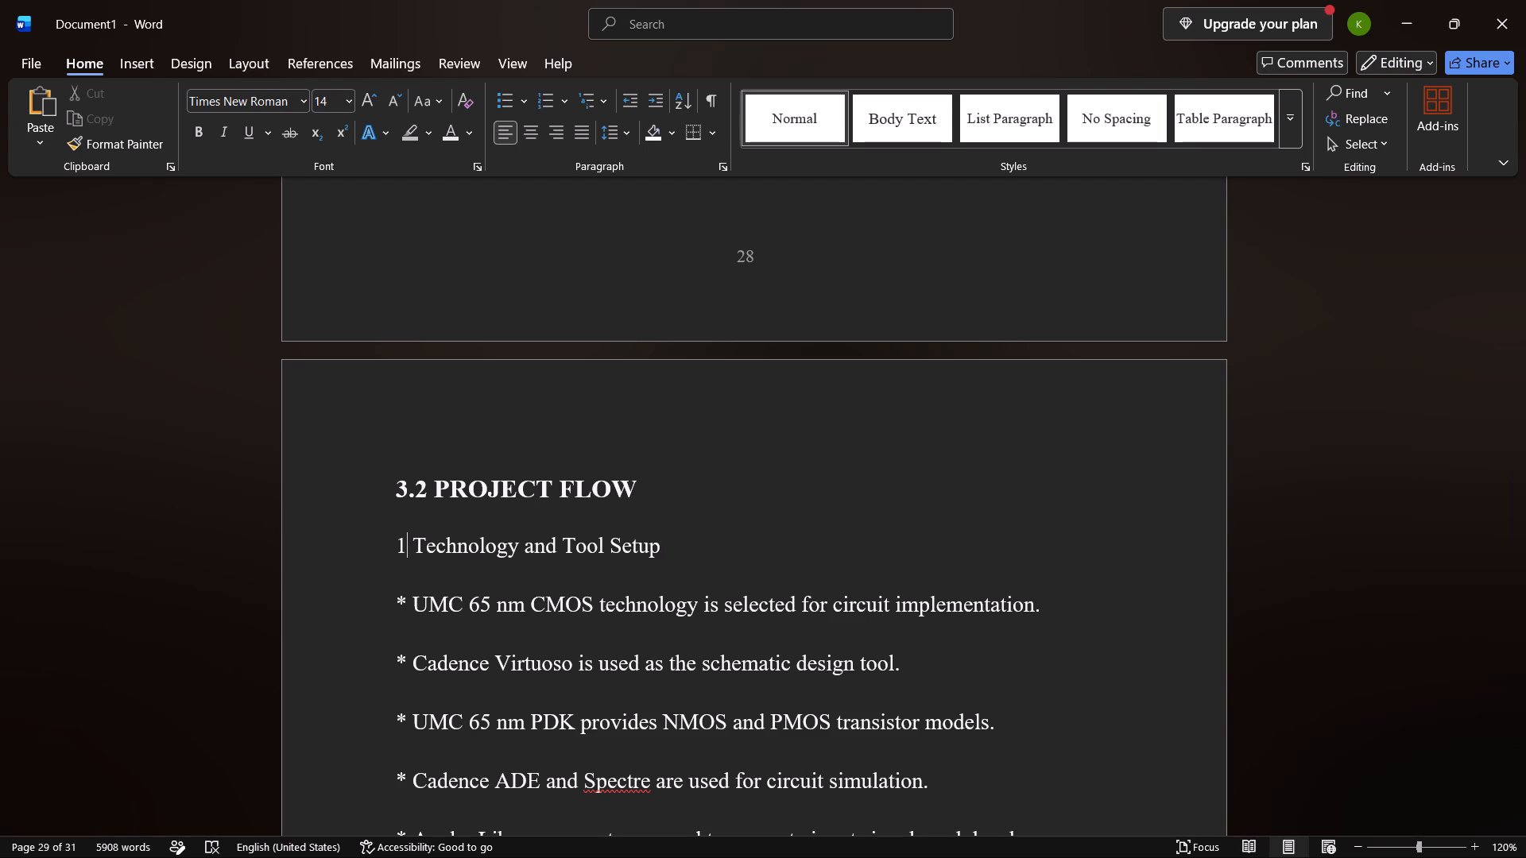
key("period")
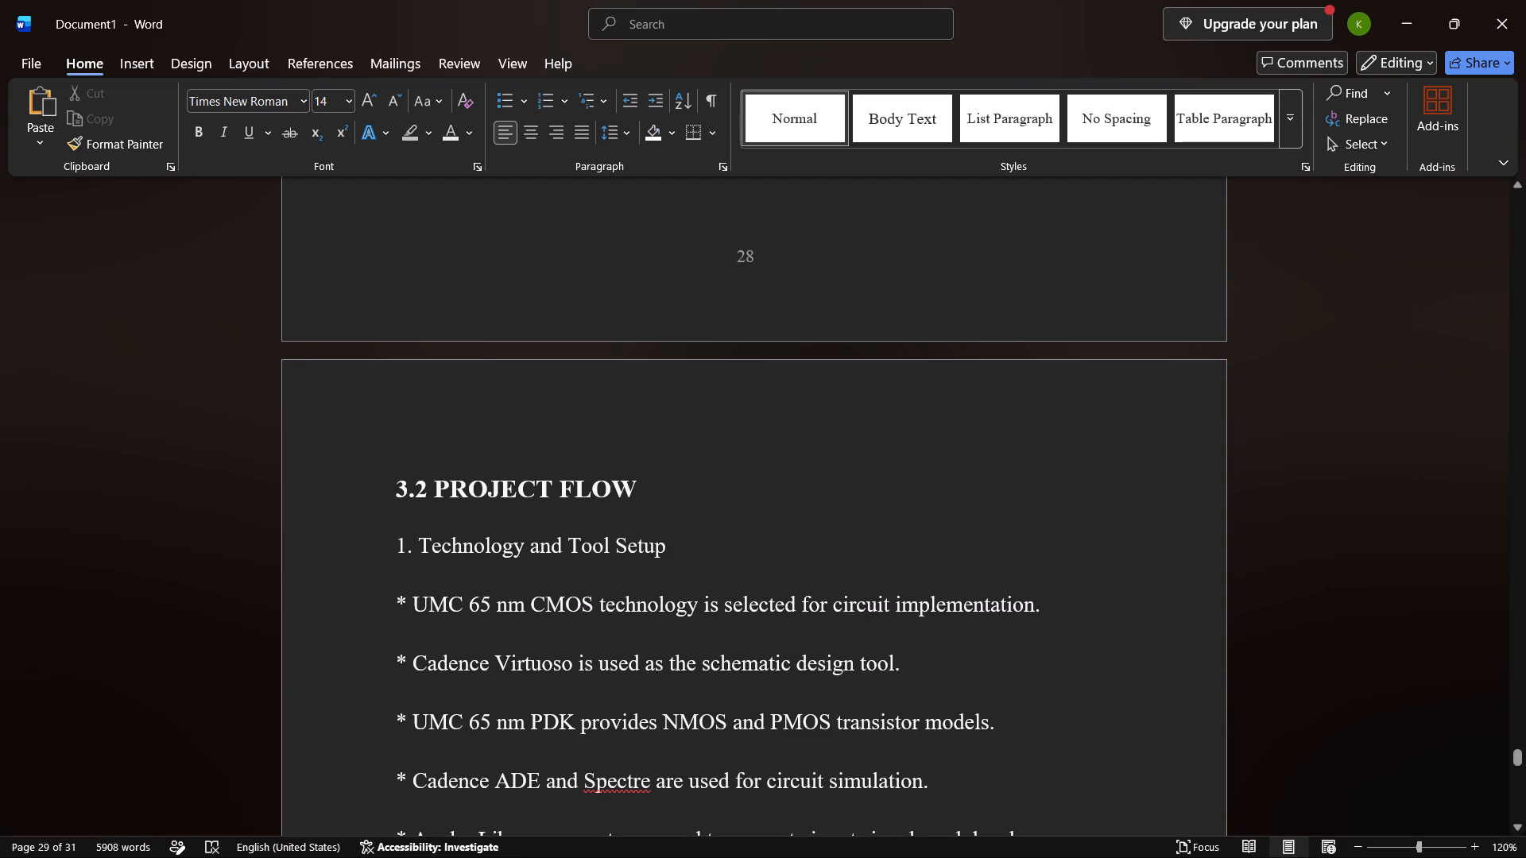
Check the subheading formatting in the SRAM report, and make the words "Technology and Tool Setup" in Document1 bold, size 16.
key("alt+Tab")
key("alt+Tab")
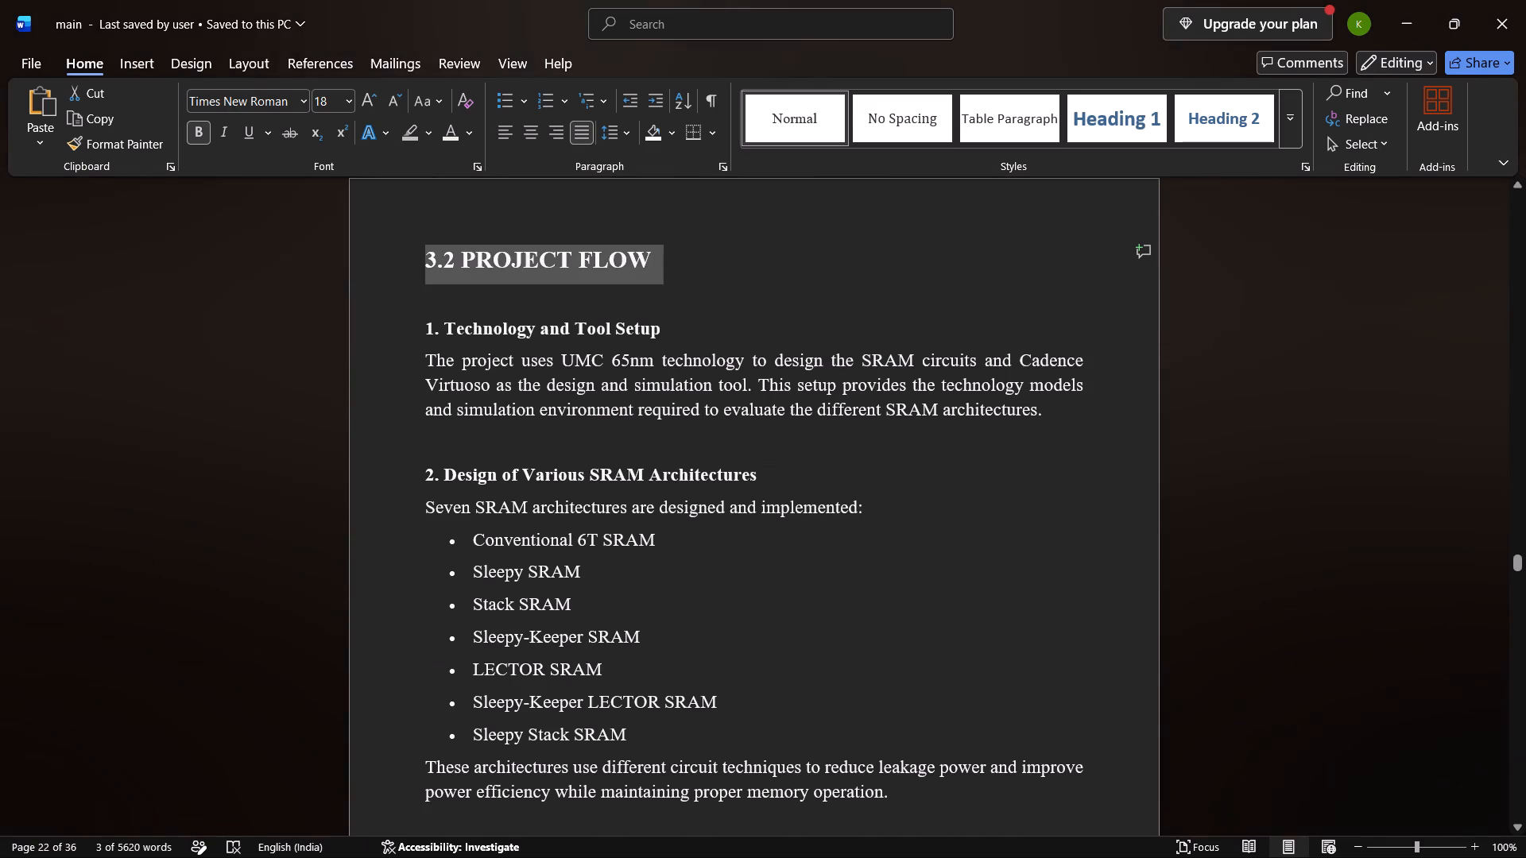
key("alt+Tab")
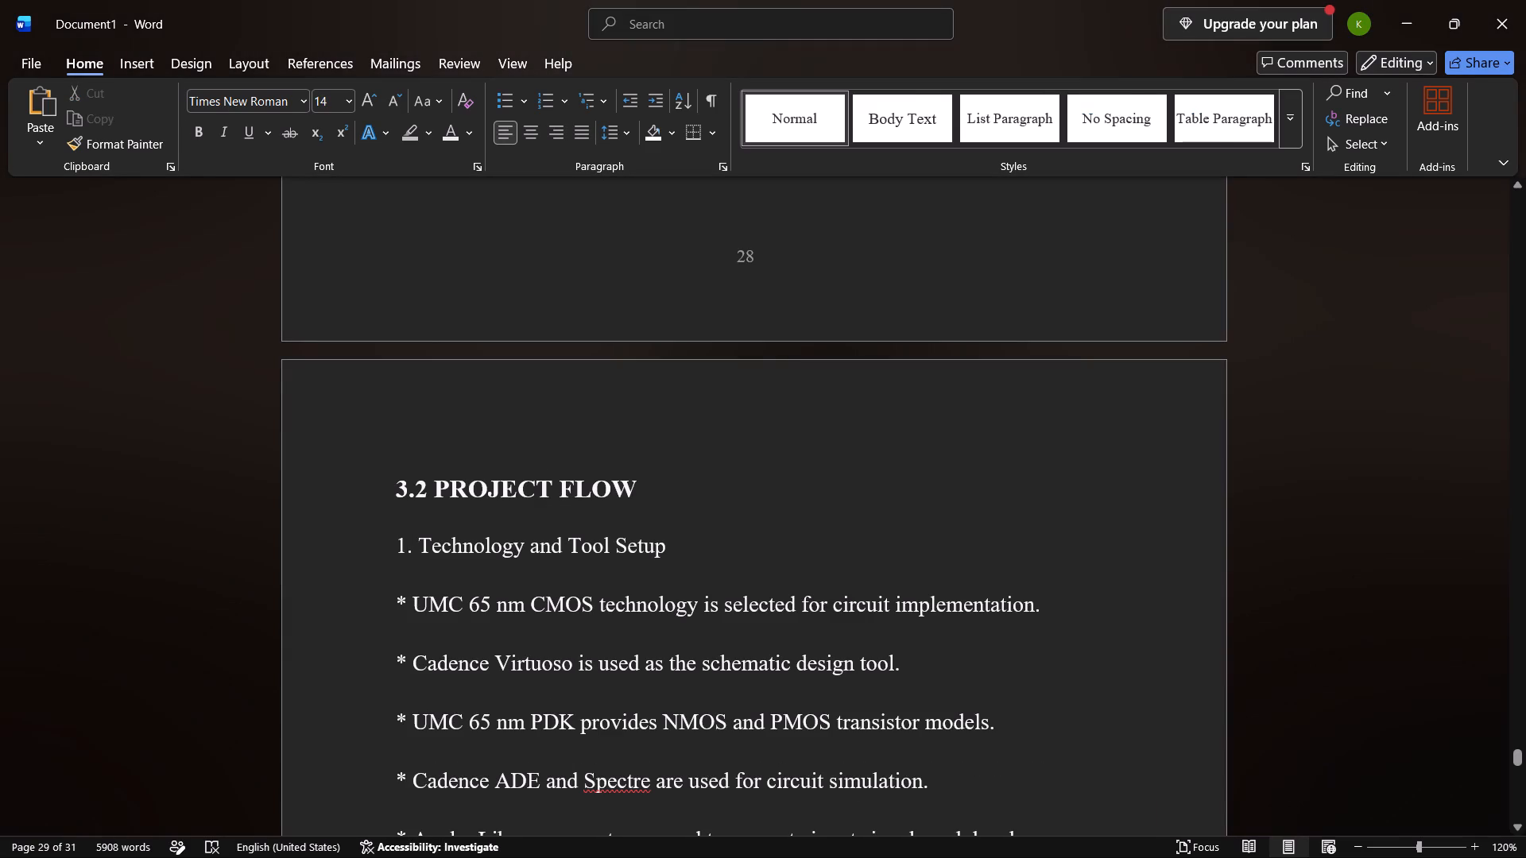
left_click_drag(683, 552, 426, 547)
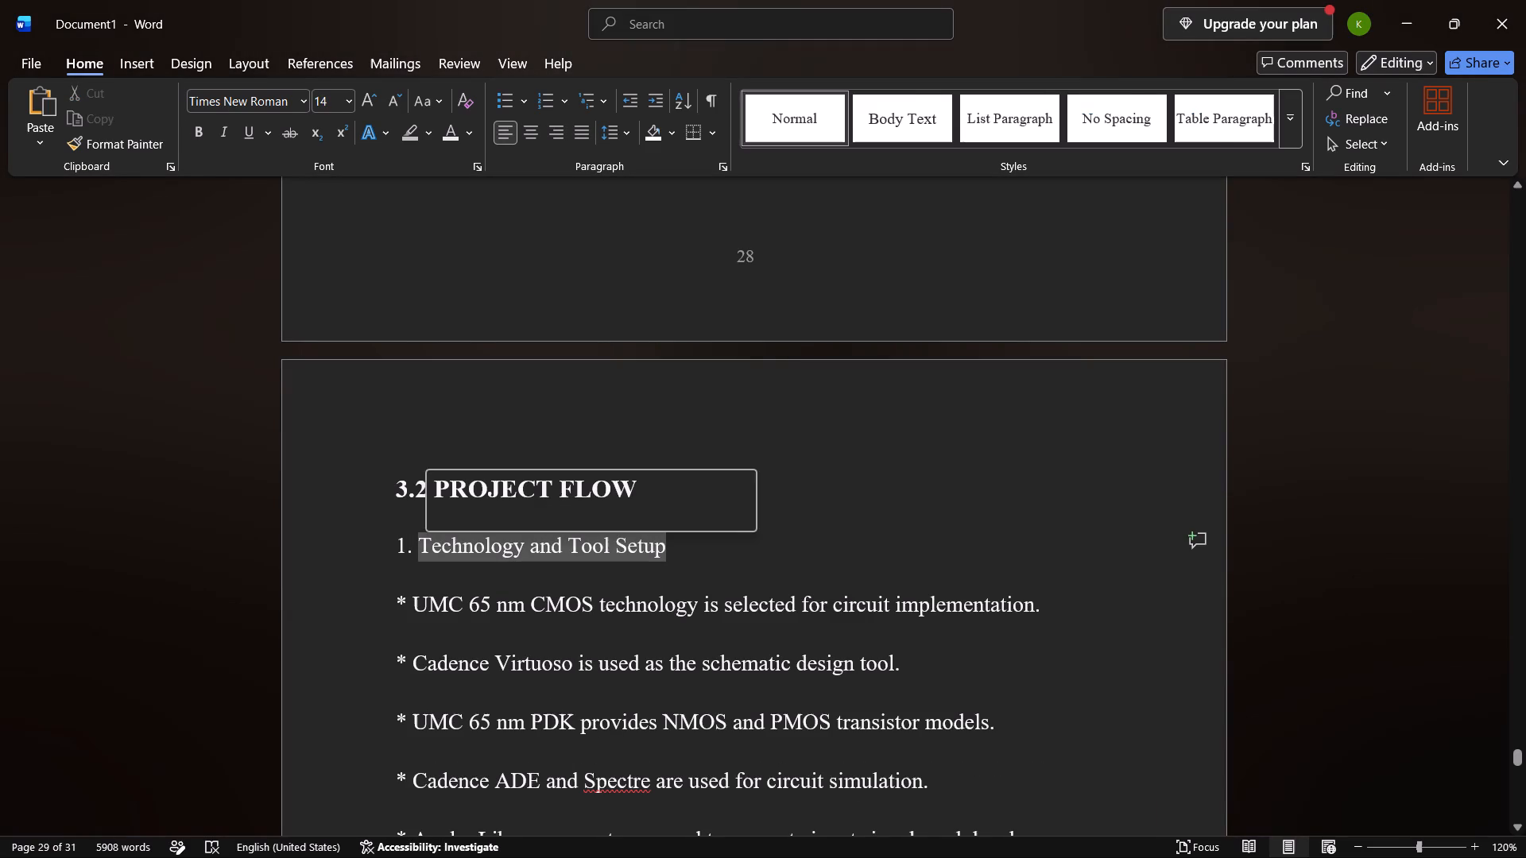
left_click(442, 516)
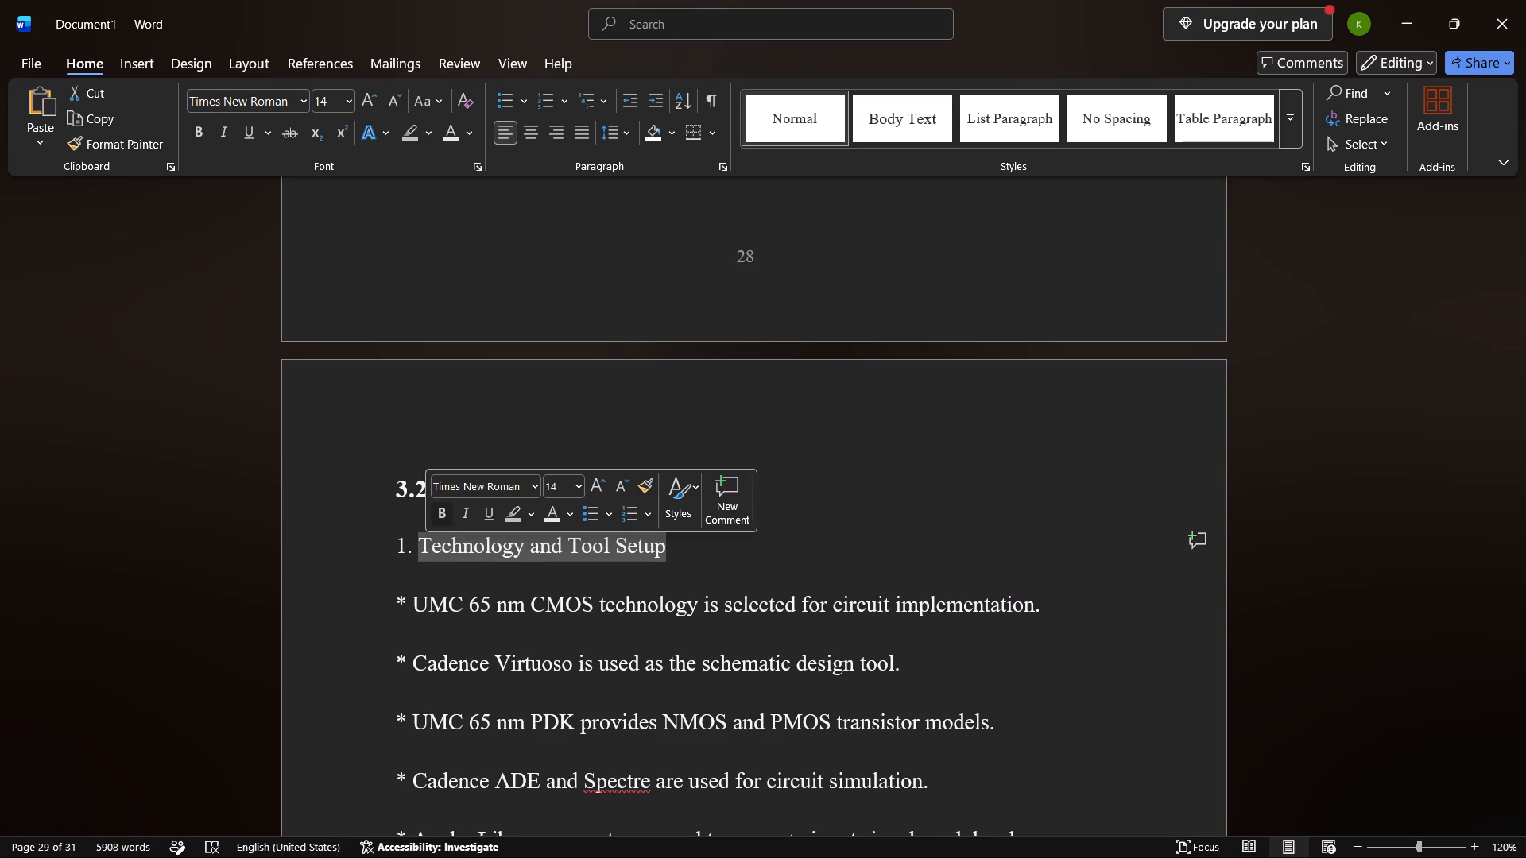
left_click(594, 481)
left_click(769, 553)
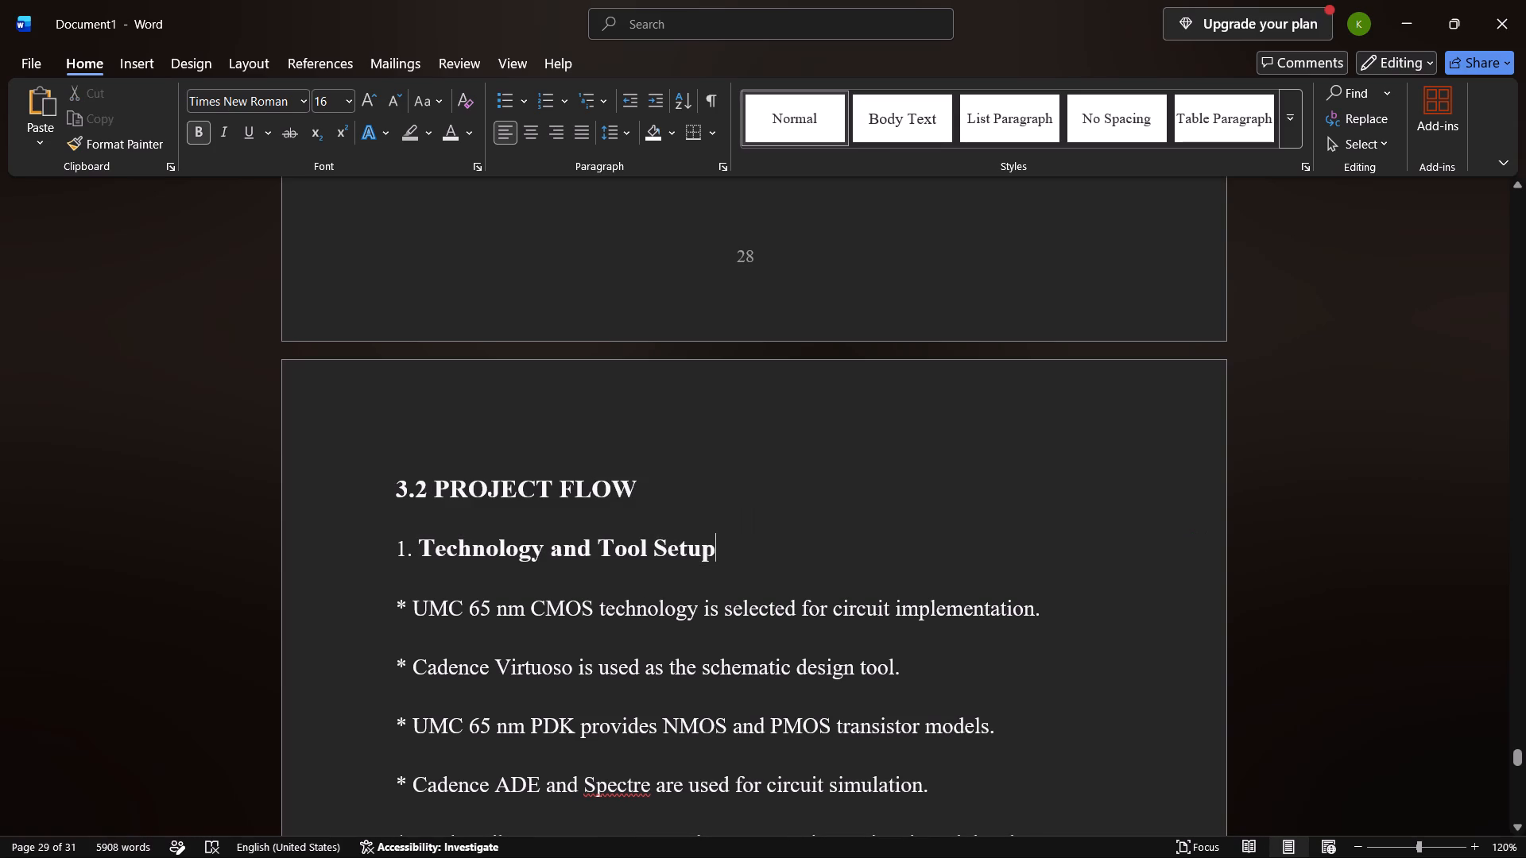
Remove the ### marks and backslash from the second subheading so it reads "2. Design of Various Full Adder Architectures".
scroll(675, 578, "down", 1)
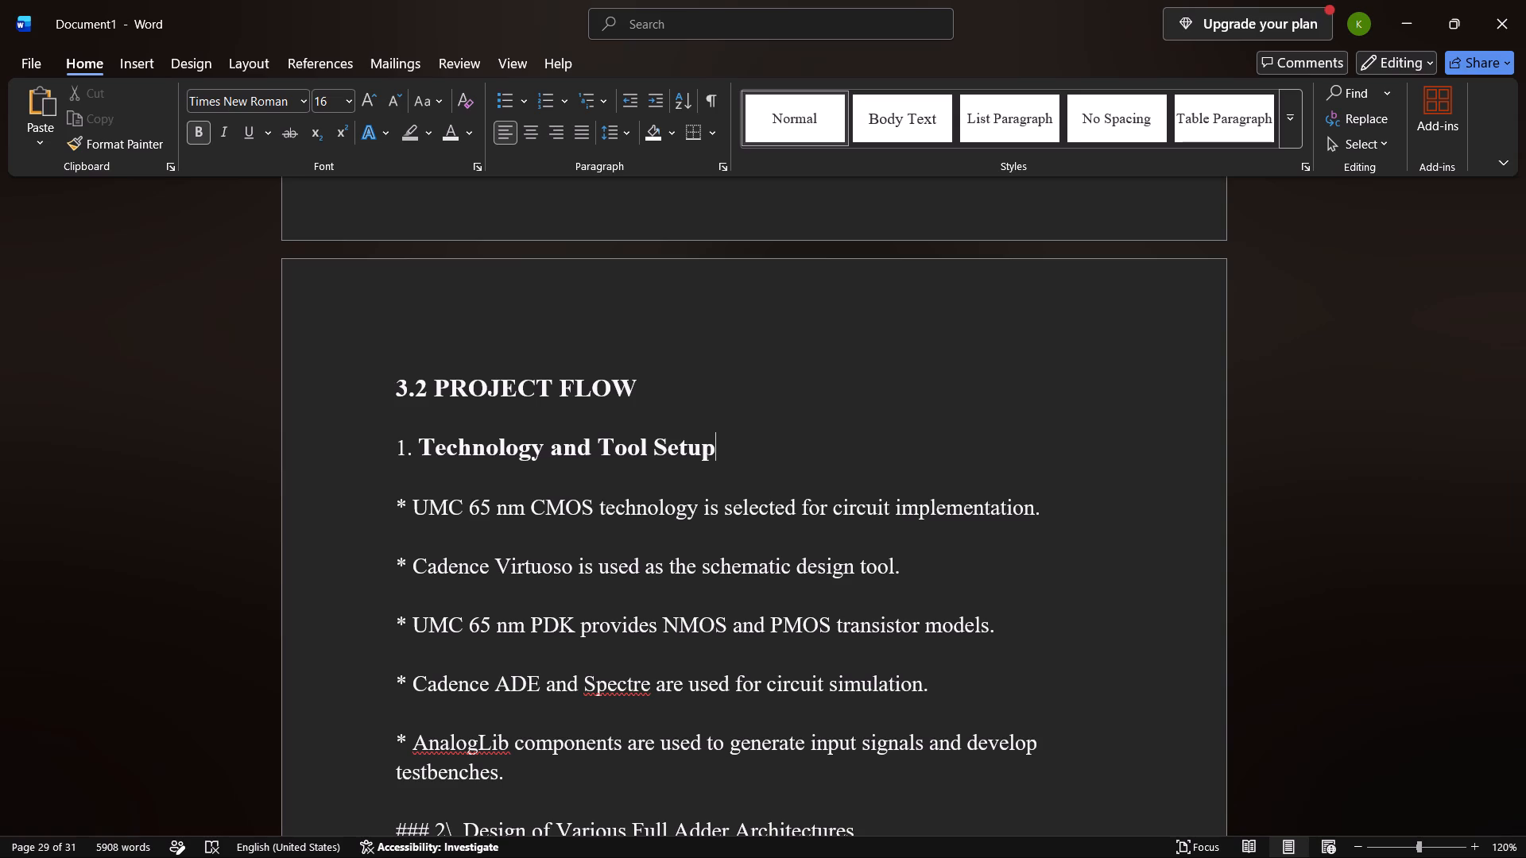
scroll(675, 578, "down", 1)
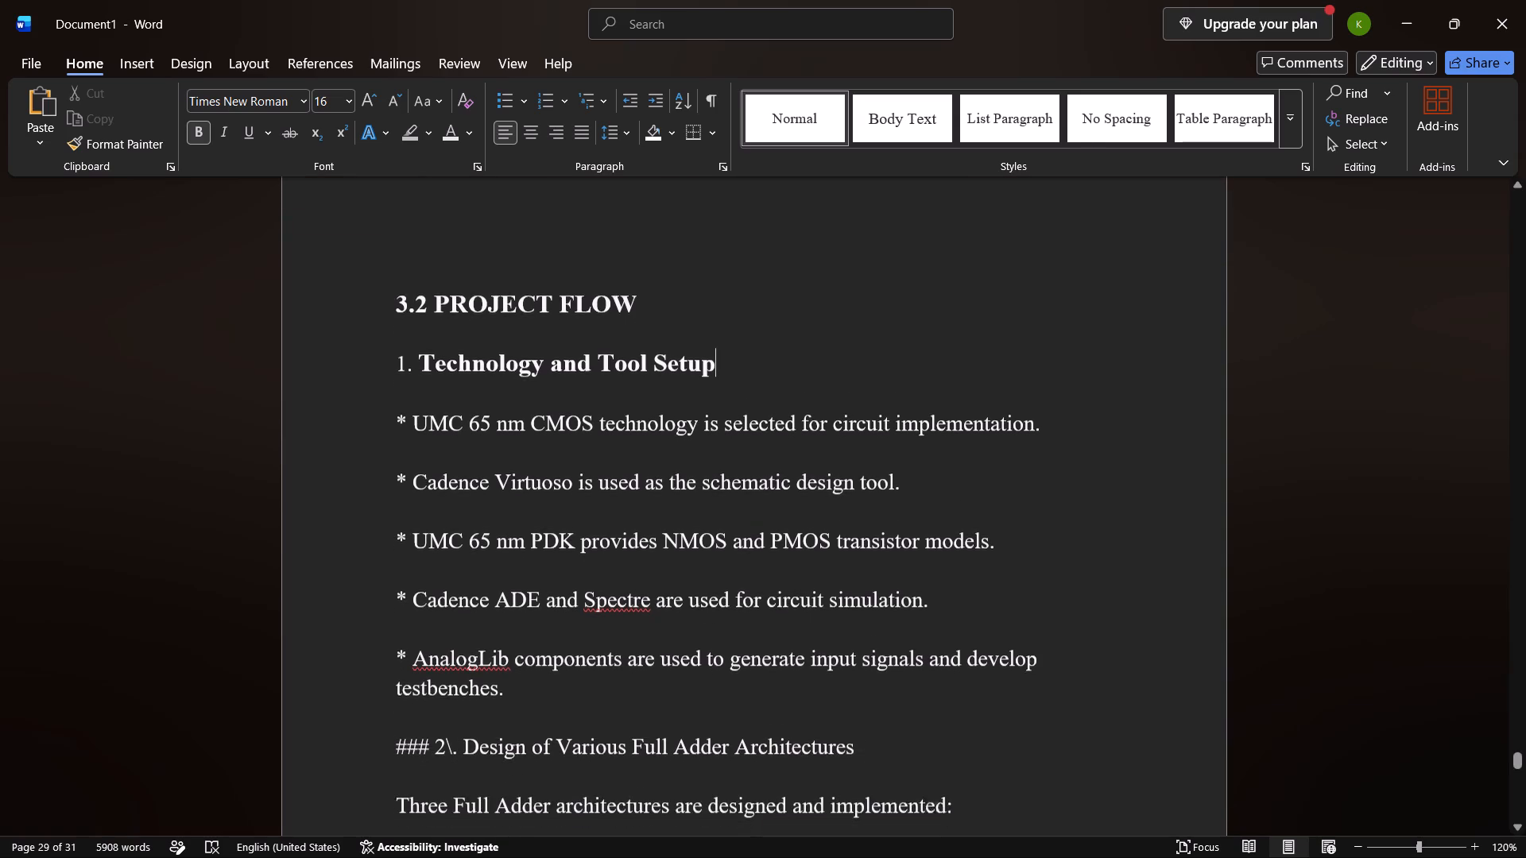
scroll(675, 578, "down", 1)
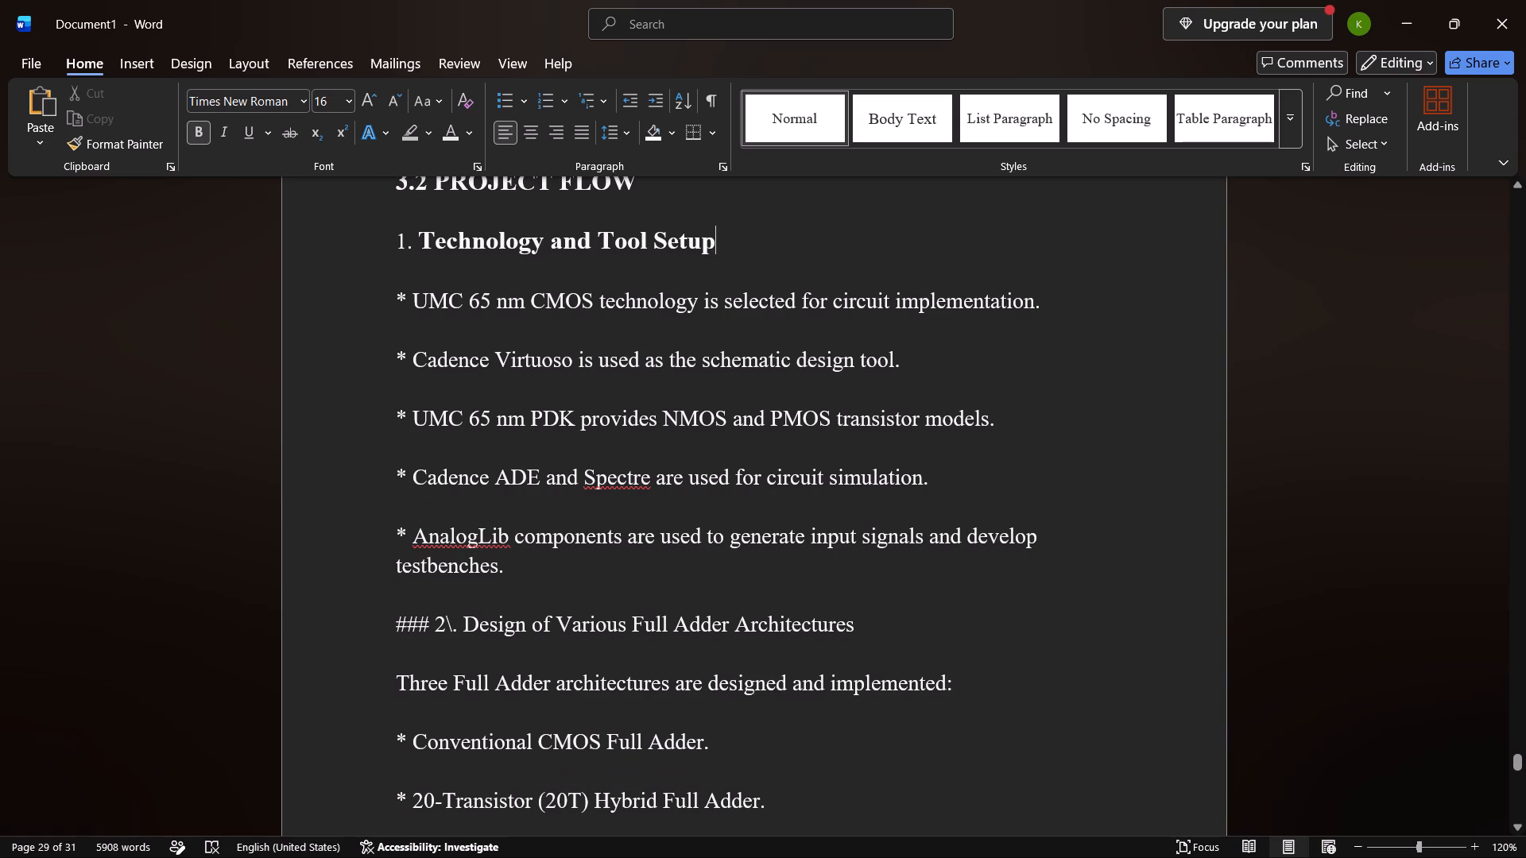
scroll(675, 578, "down", 1)
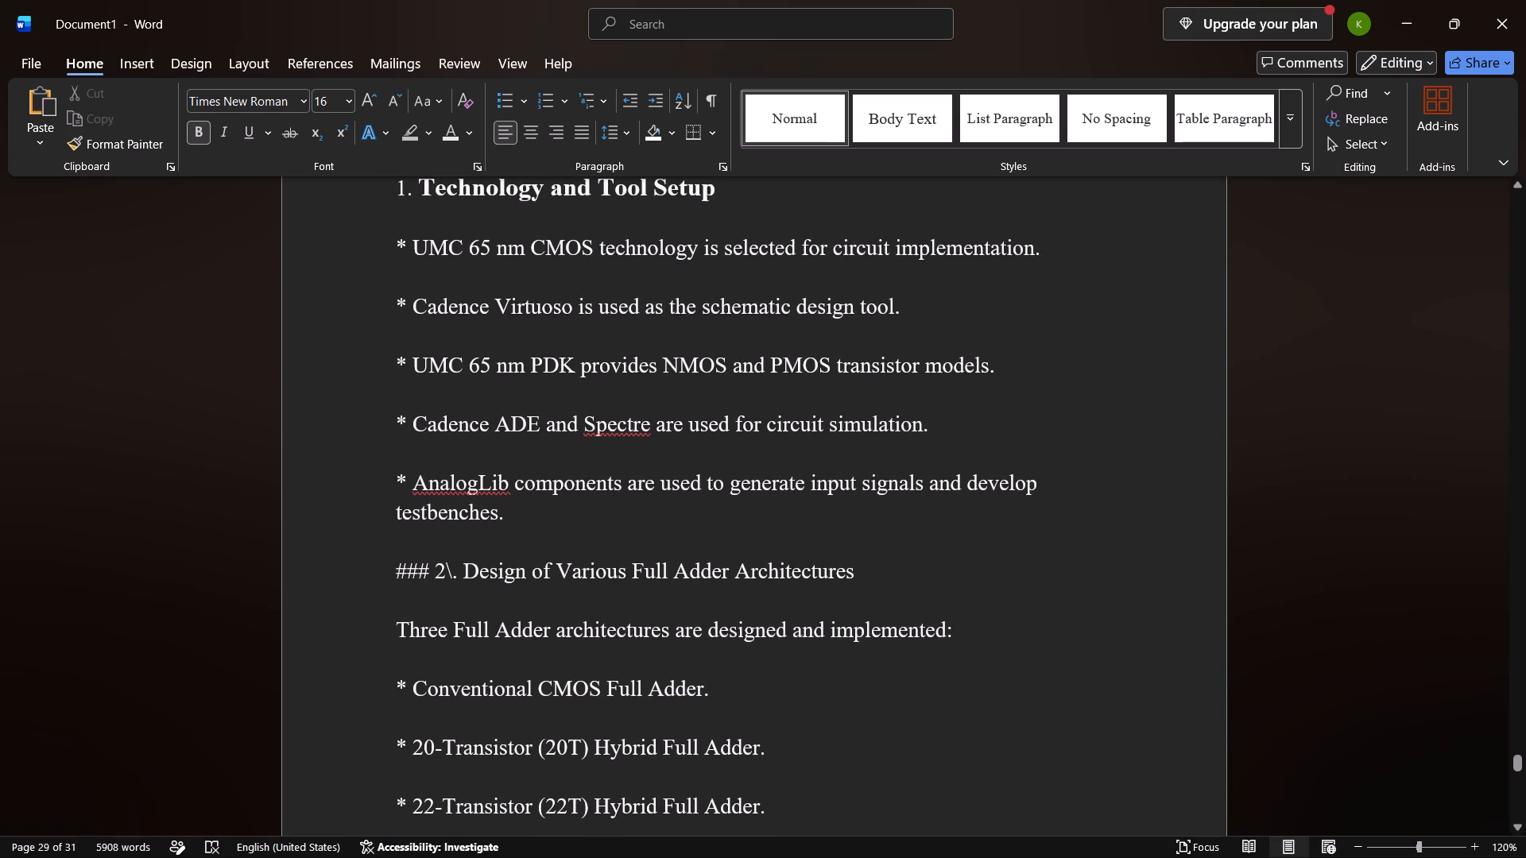
left_click(437, 567)
key("BackSpace")
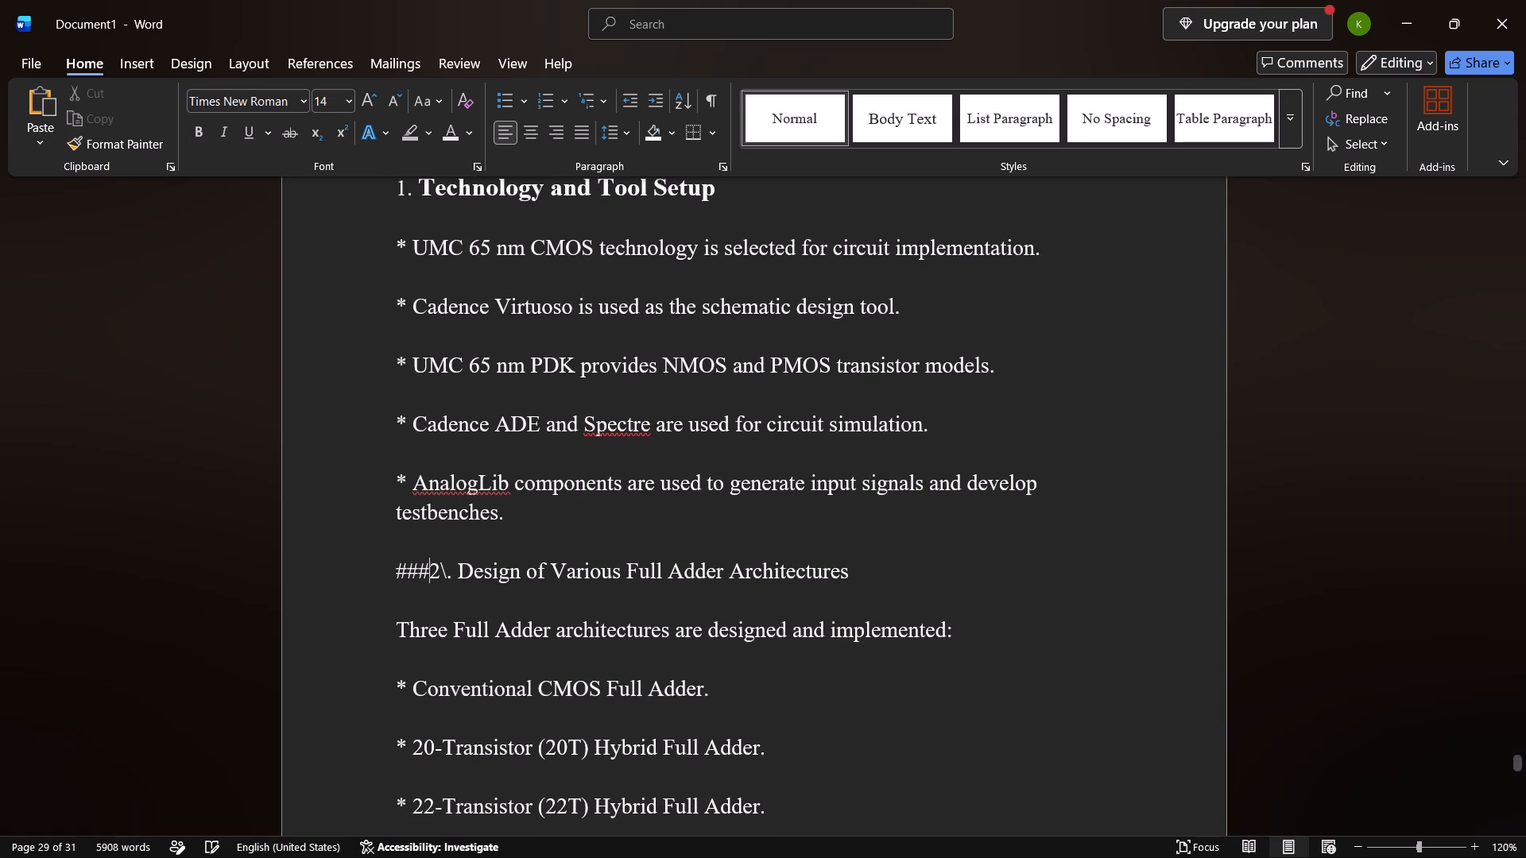
key("BackSpace")
key("BackSpace")
key("BackSpace")
key("Right")
key("Right")
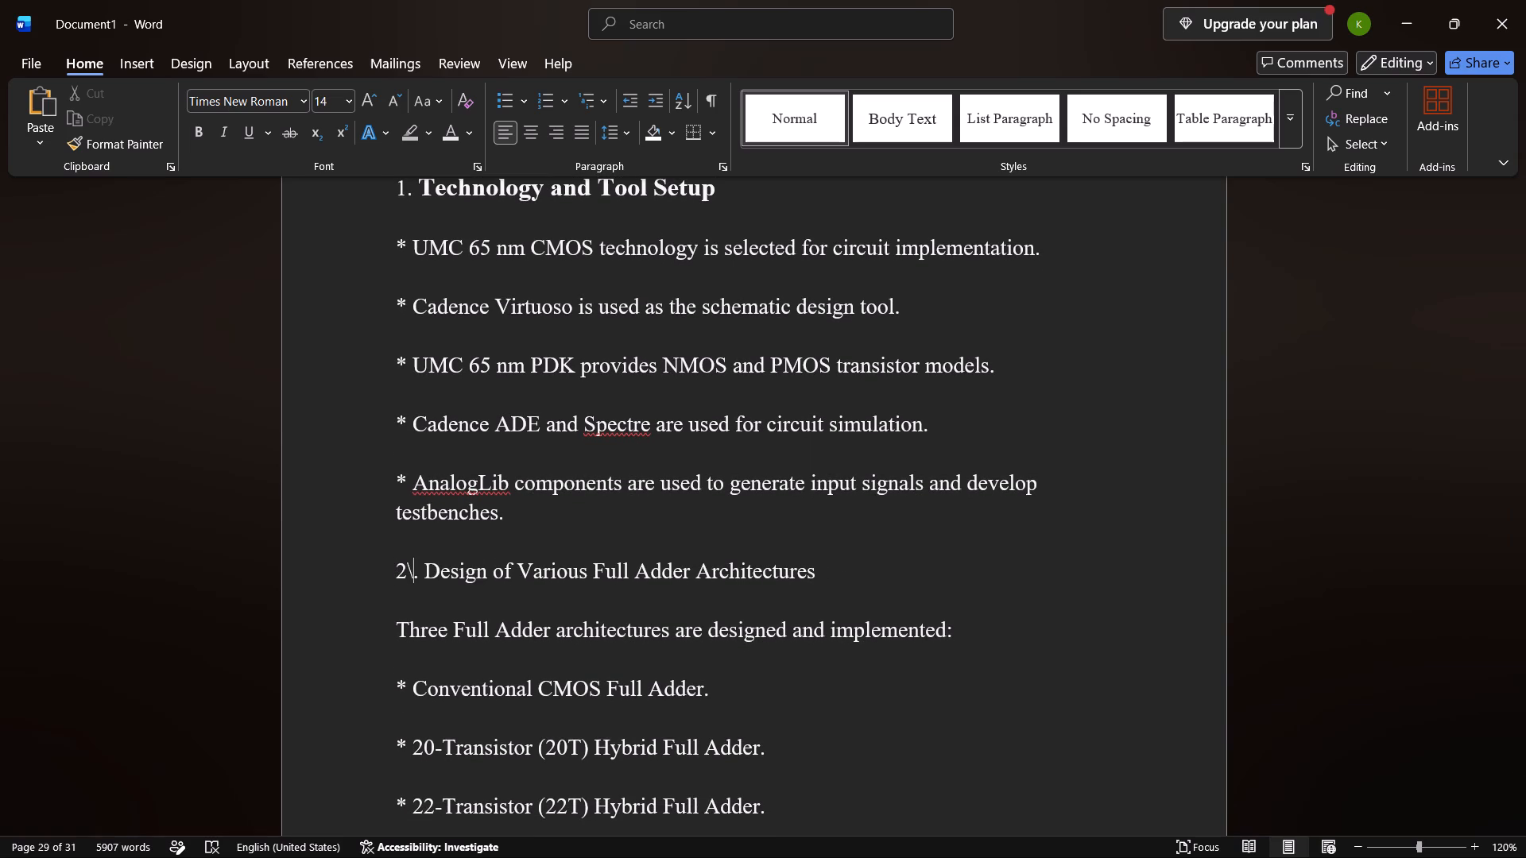
key("BackSpace")
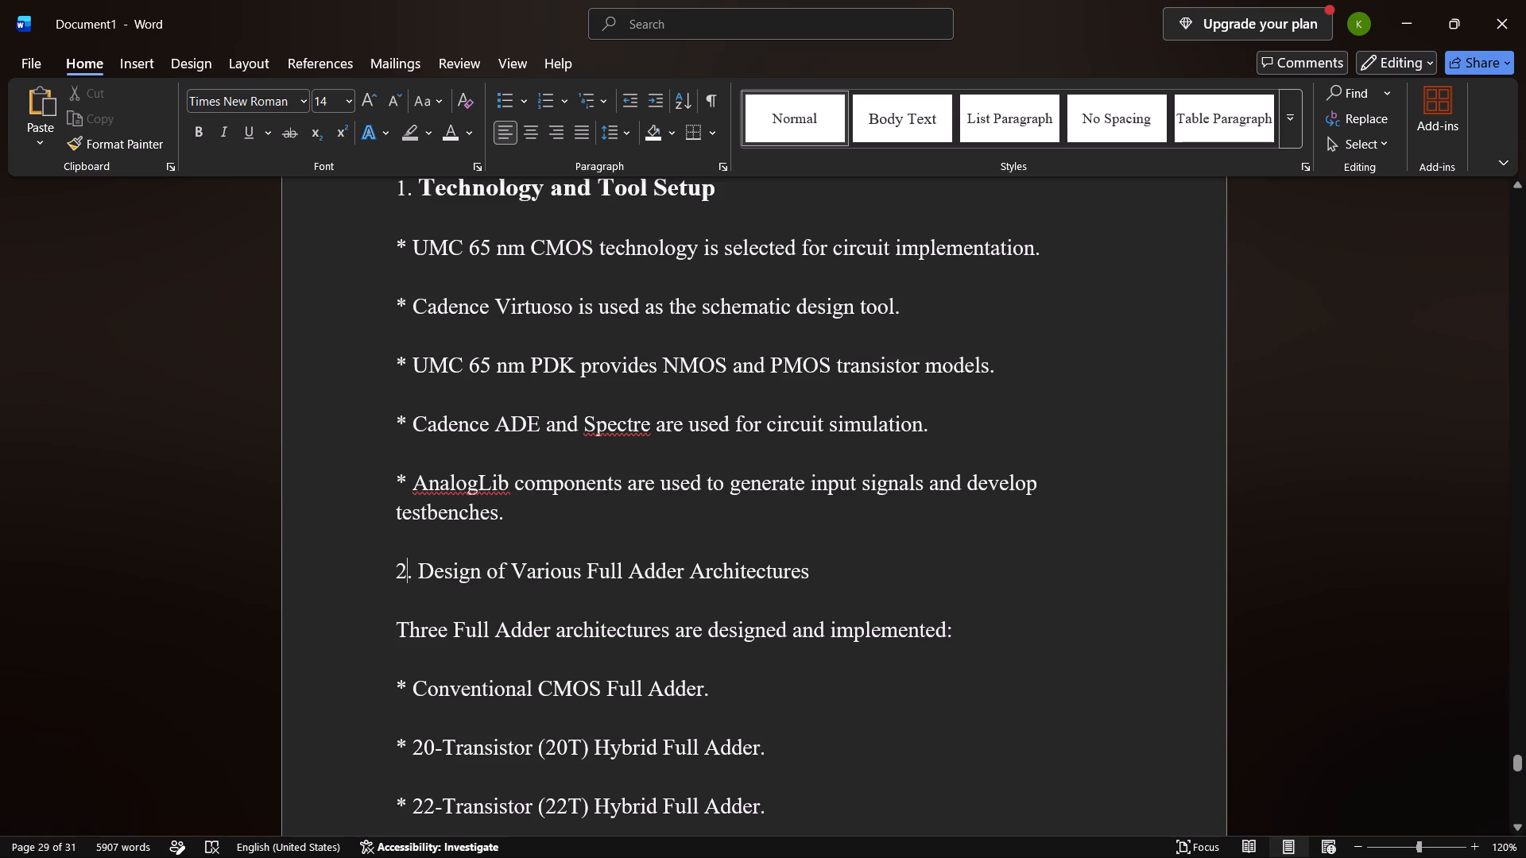
Make the subheading "2. Design of Various Full Adder Architectures" bold, size 16.
left_click_drag(815, 579, 455, 572)
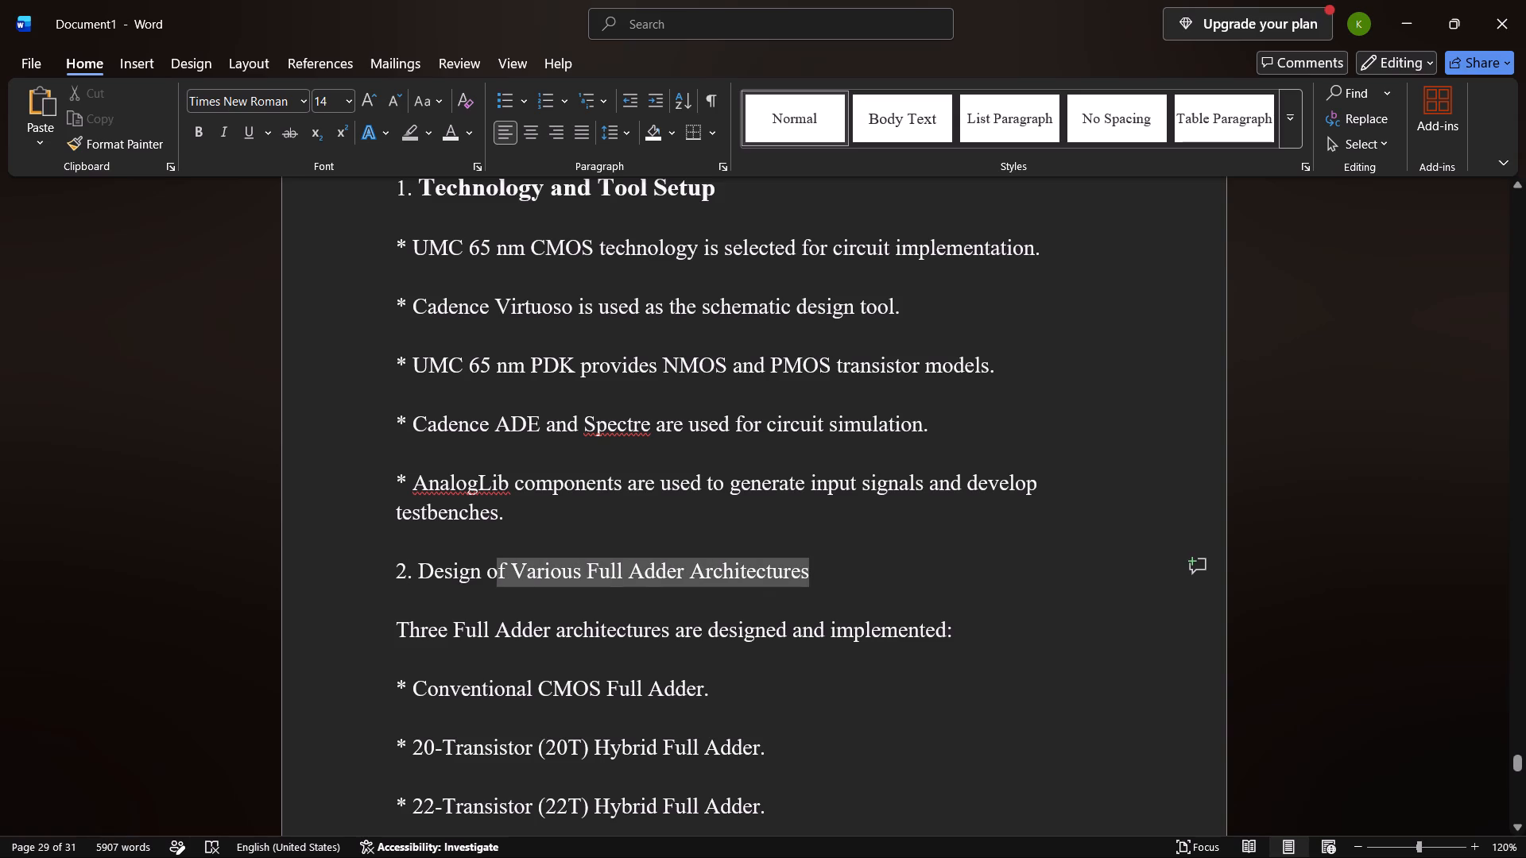
left_click_drag(455, 572, 388, 551)
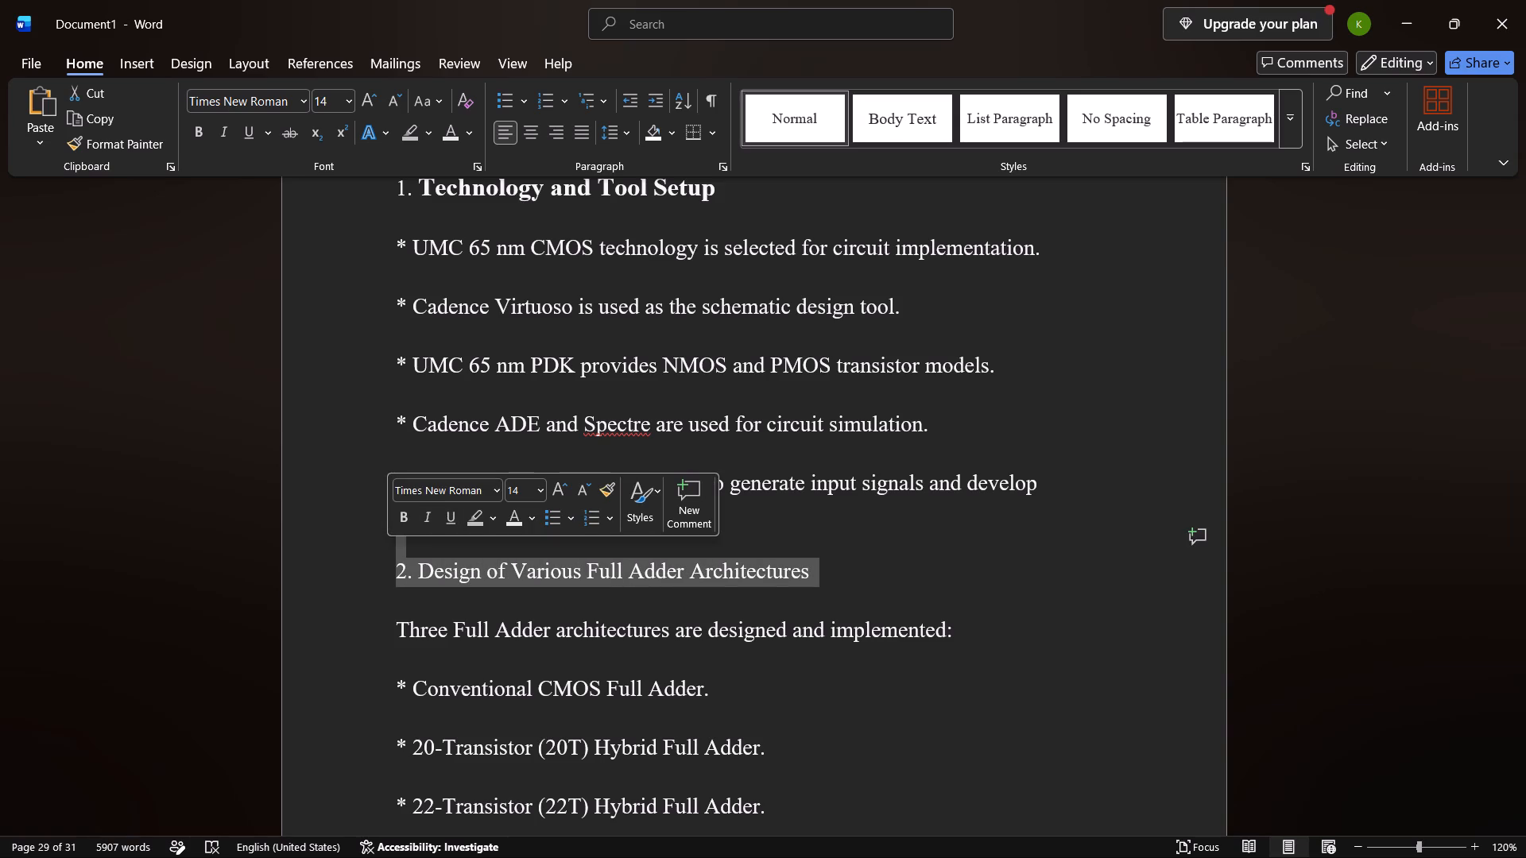
left_click(402, 512)
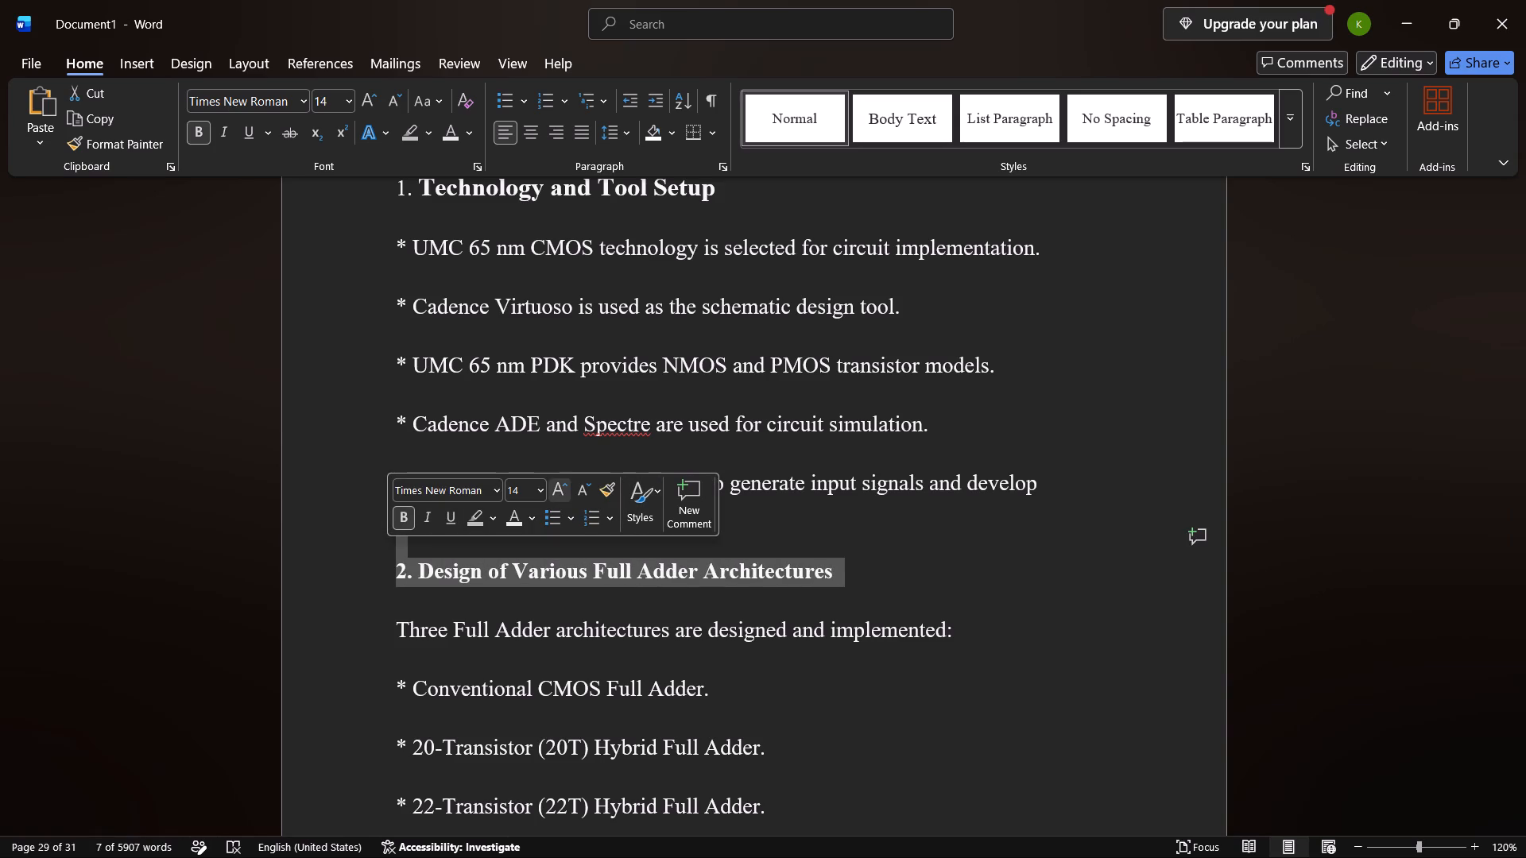
left_click(557, 494)
left_click(825, 521)
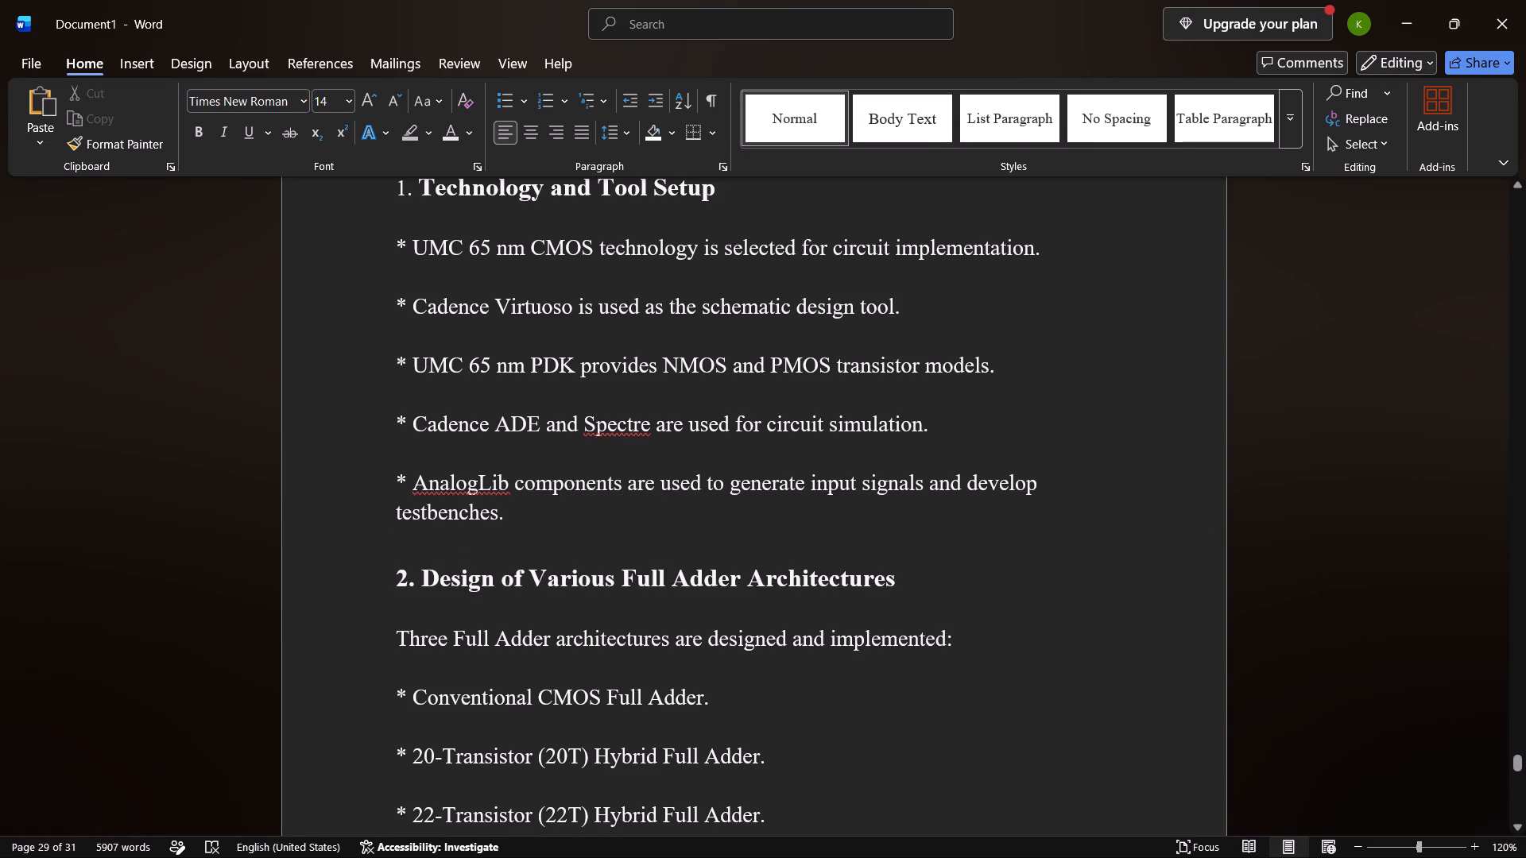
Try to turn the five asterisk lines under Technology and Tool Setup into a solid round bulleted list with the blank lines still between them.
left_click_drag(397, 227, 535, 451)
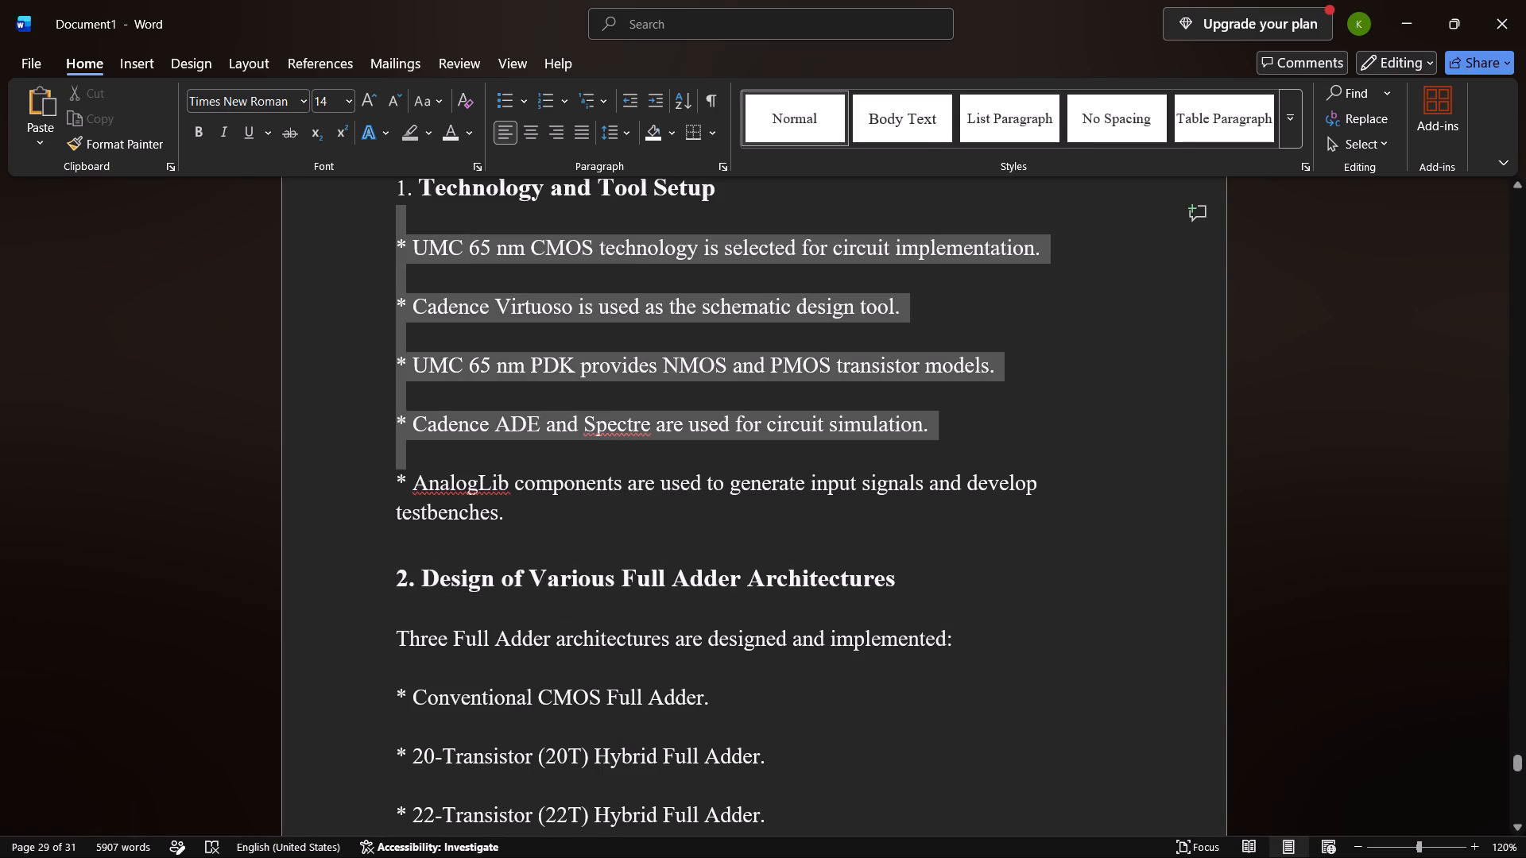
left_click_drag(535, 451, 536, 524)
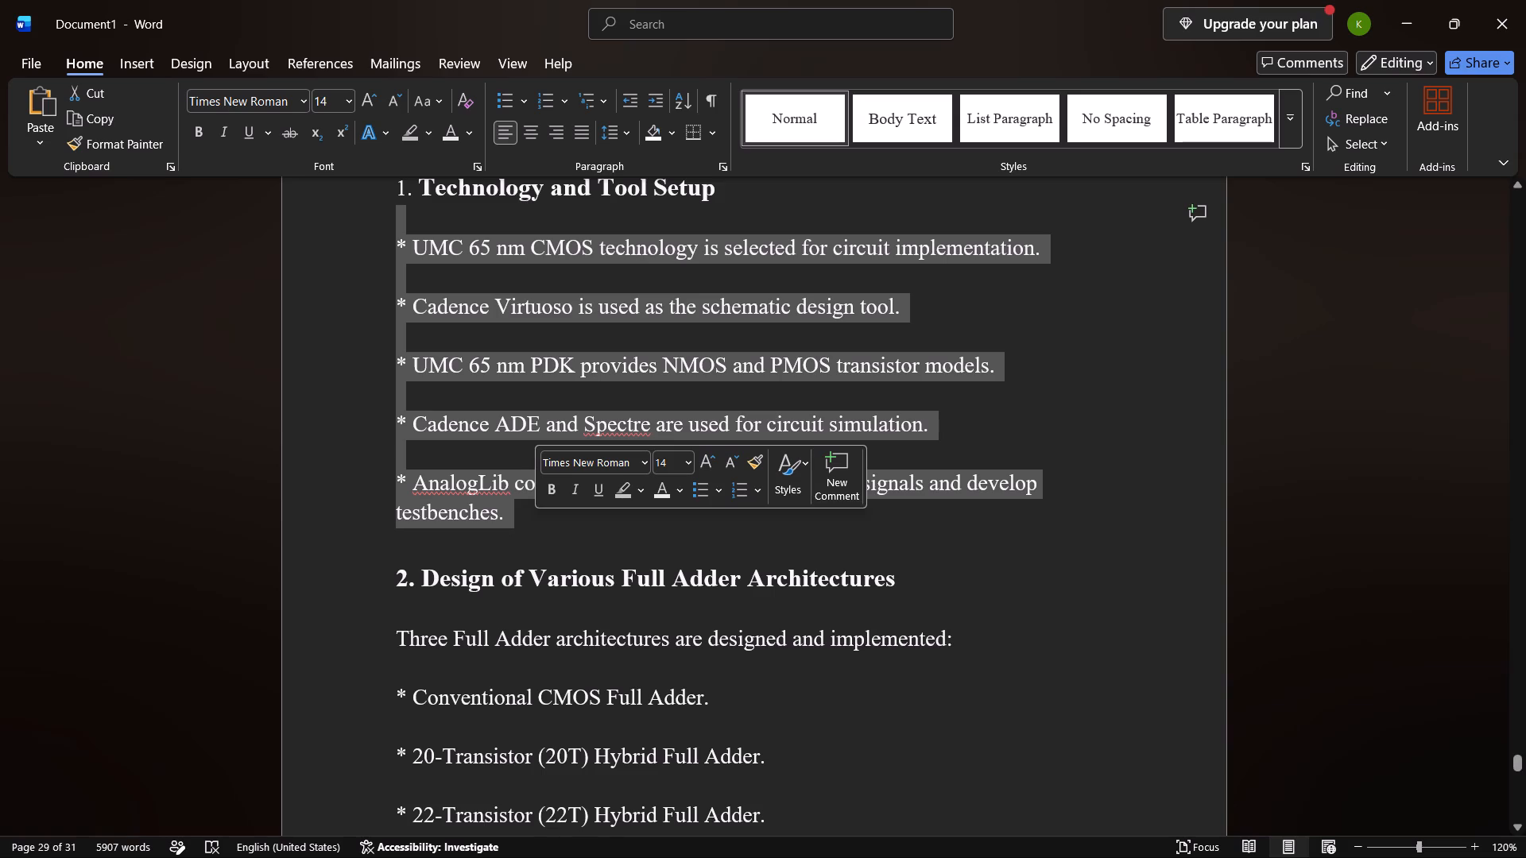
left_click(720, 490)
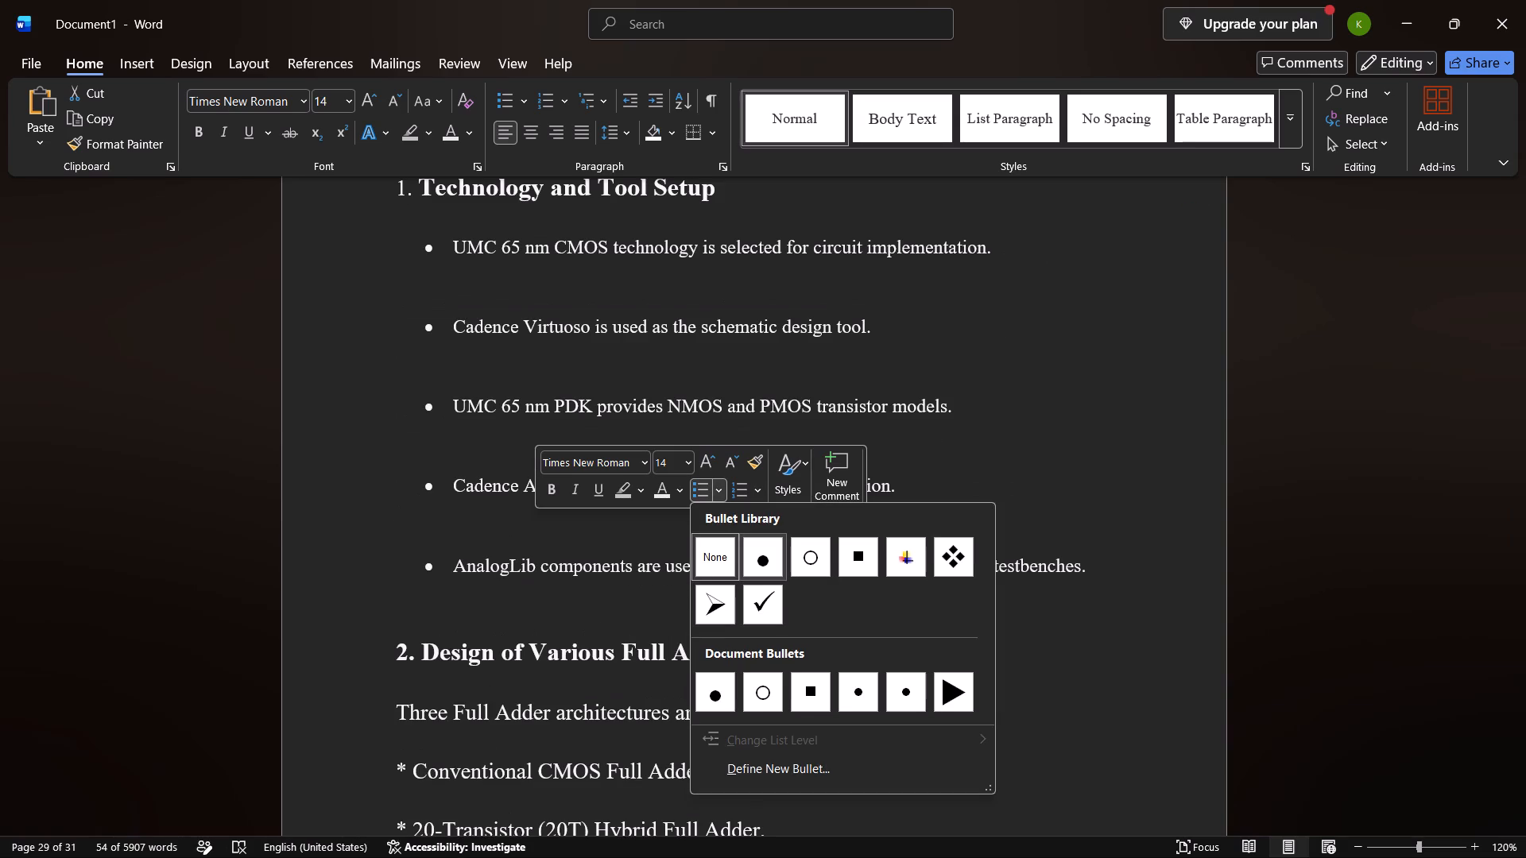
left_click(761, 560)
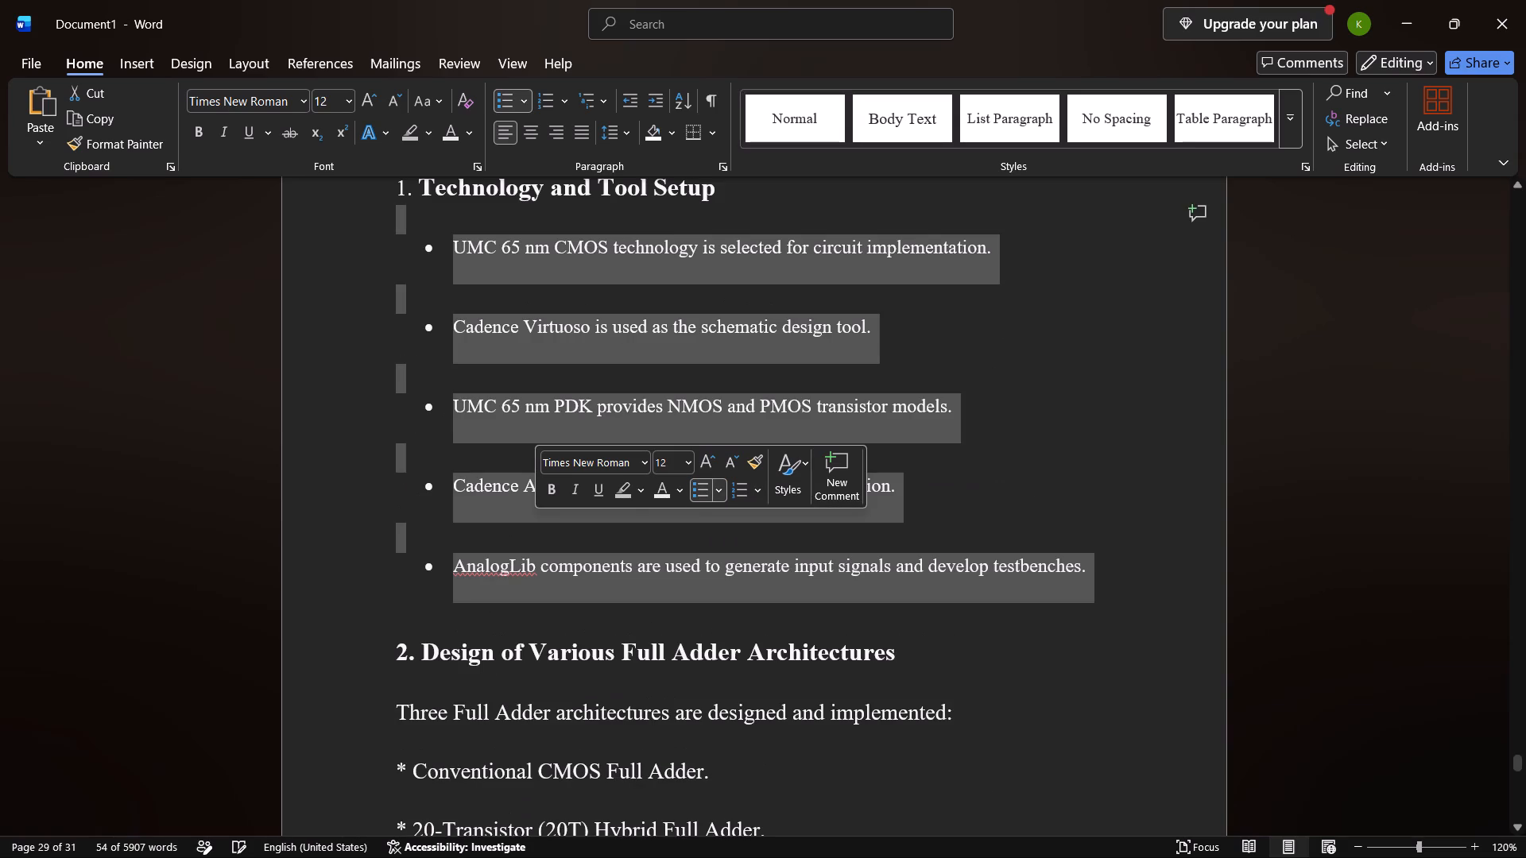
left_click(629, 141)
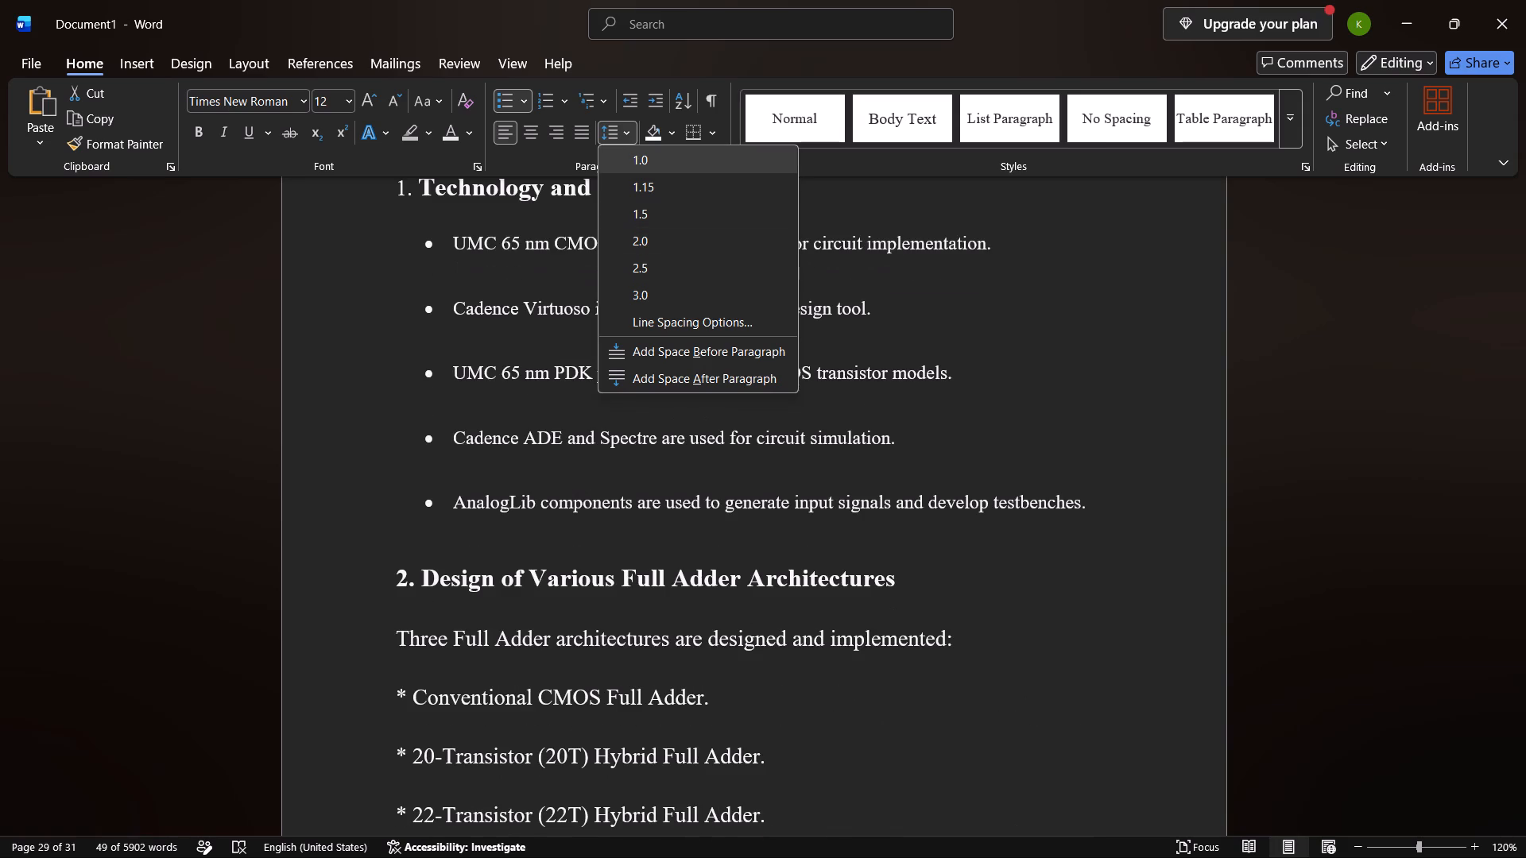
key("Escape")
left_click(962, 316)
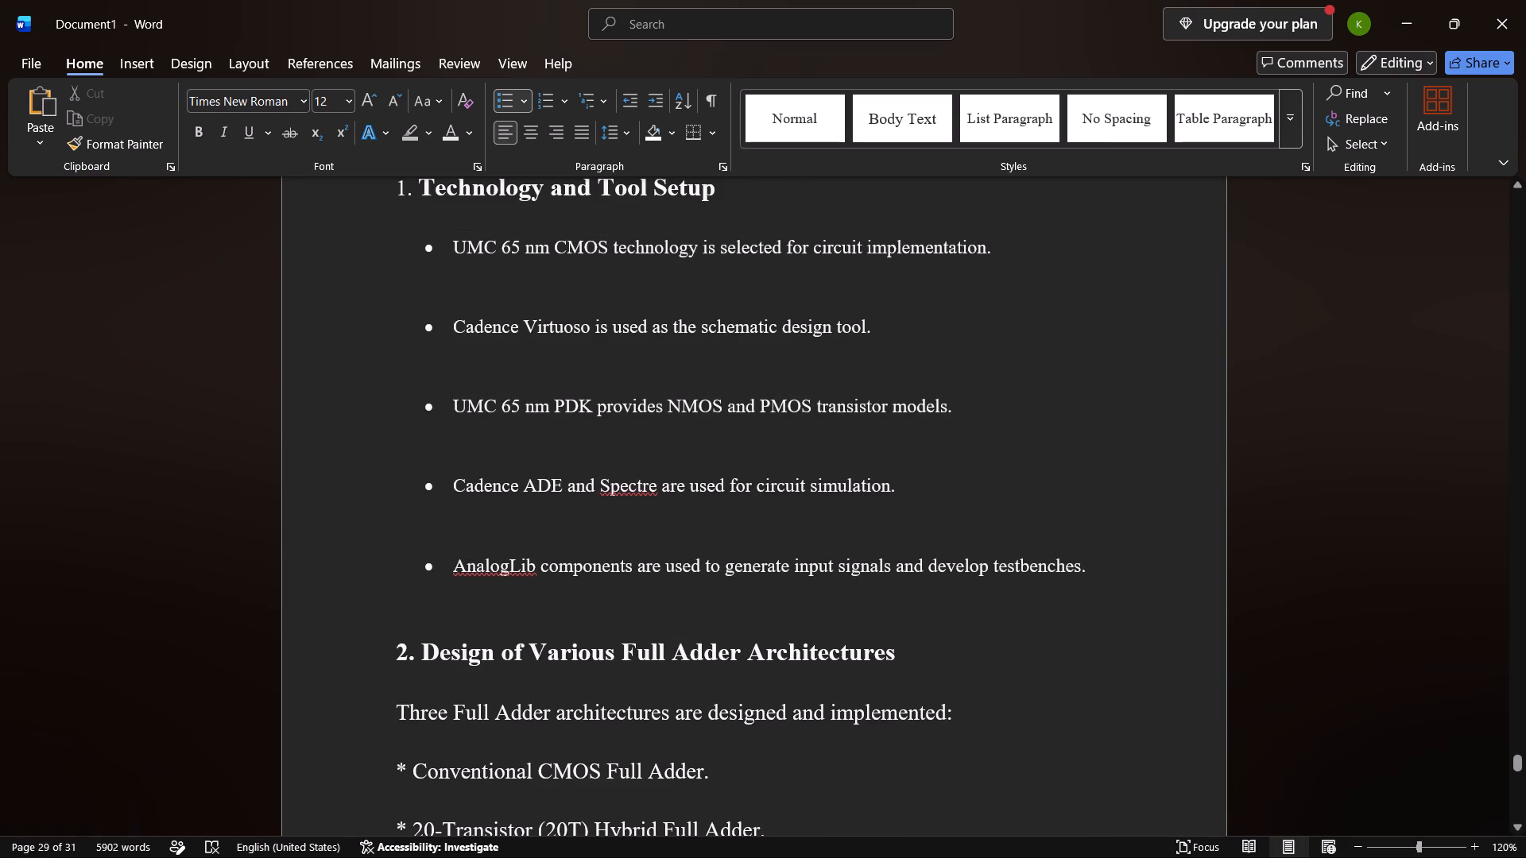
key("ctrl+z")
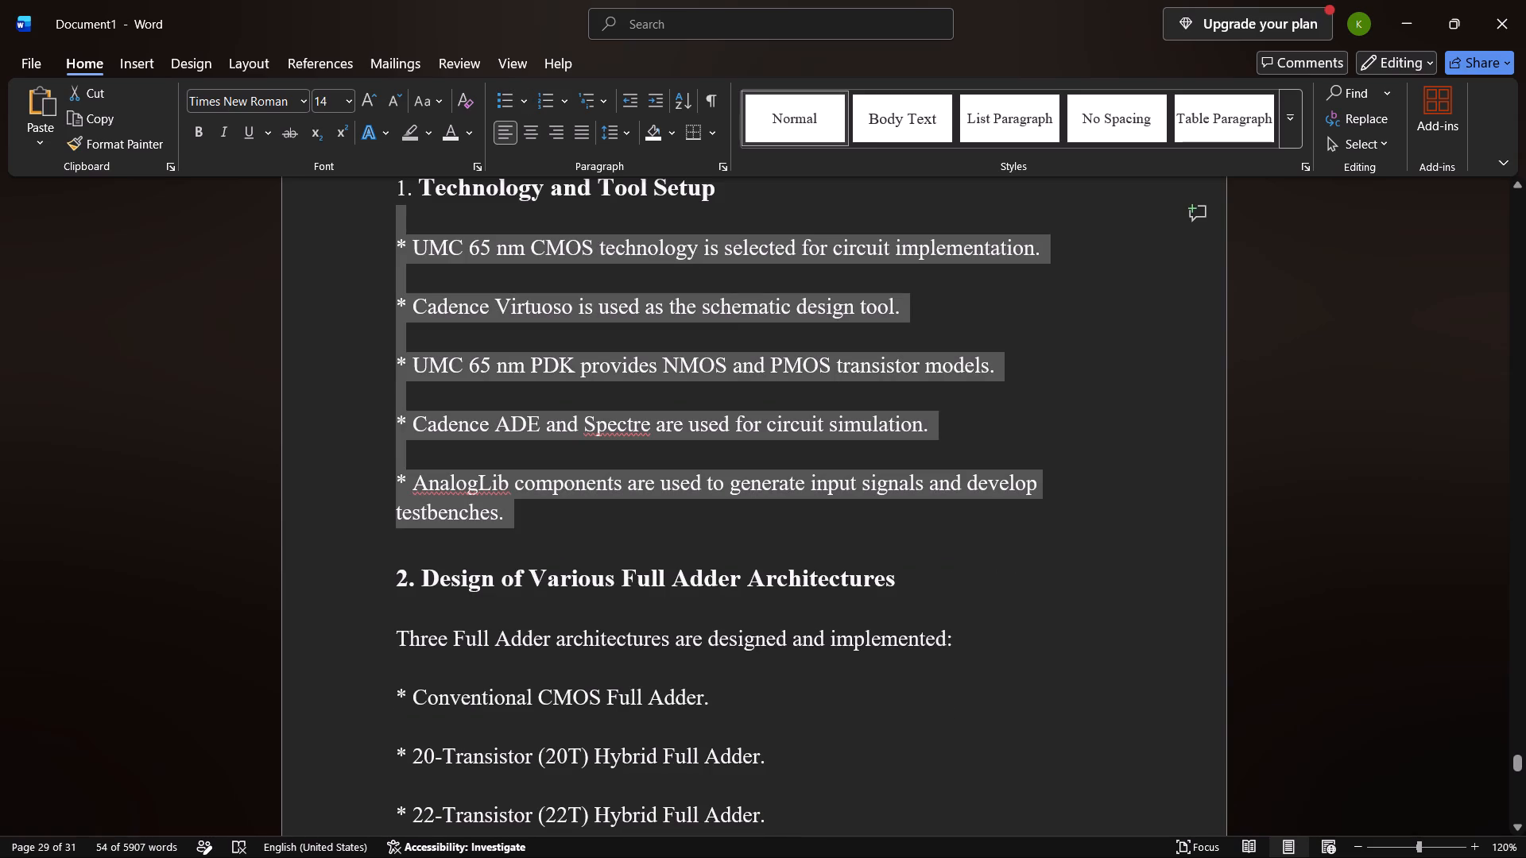
Remove the blank lines below the Technology and Tool Setup subheading and between its five asterisk lines.
left_click_drag(375, 189, 414, 226)
left_click(414, 226)
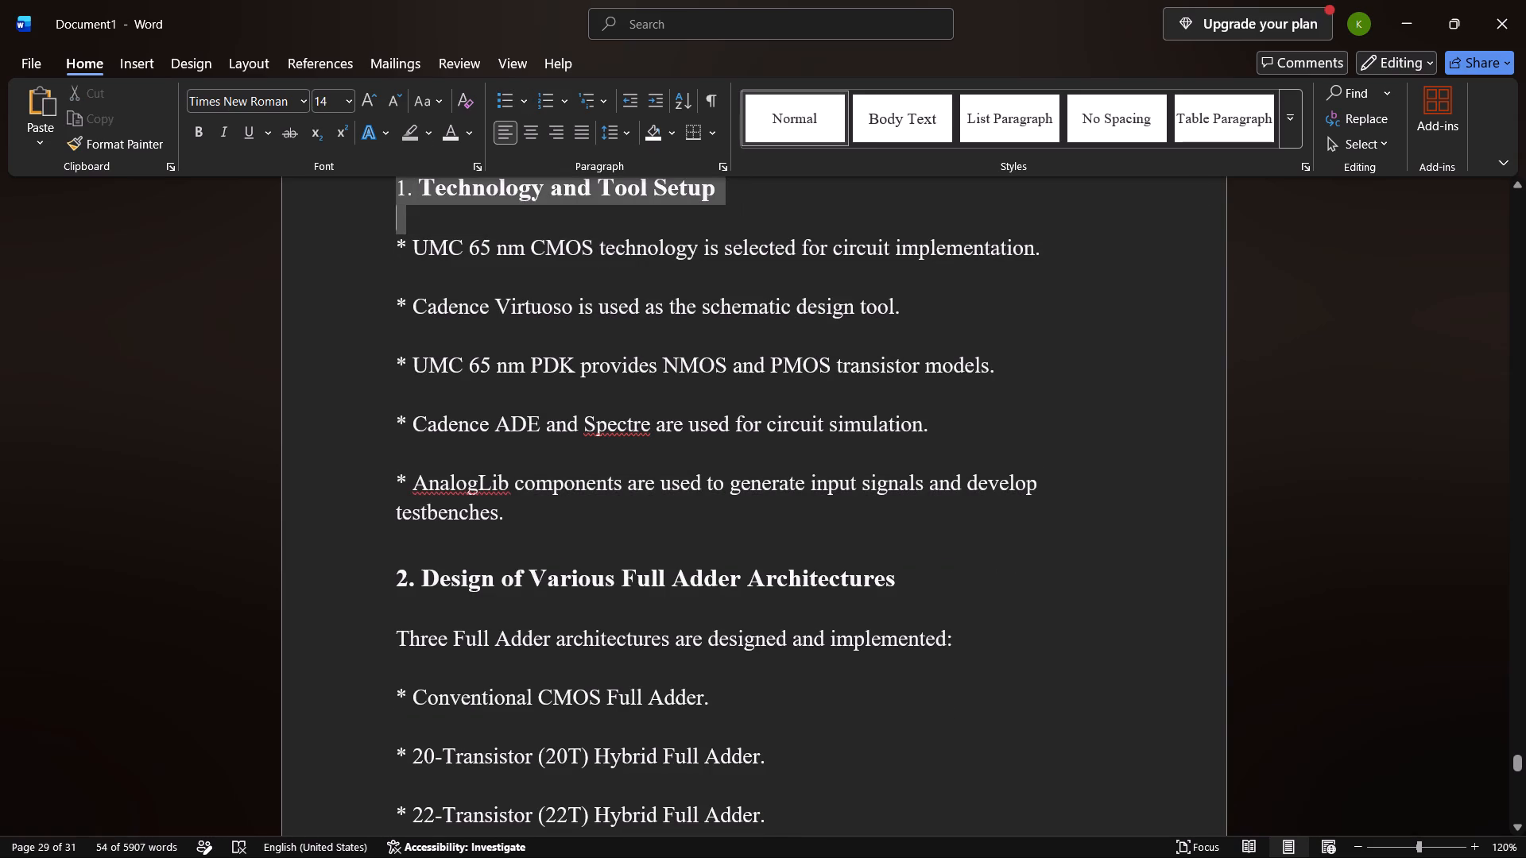
left_click(406, 247)
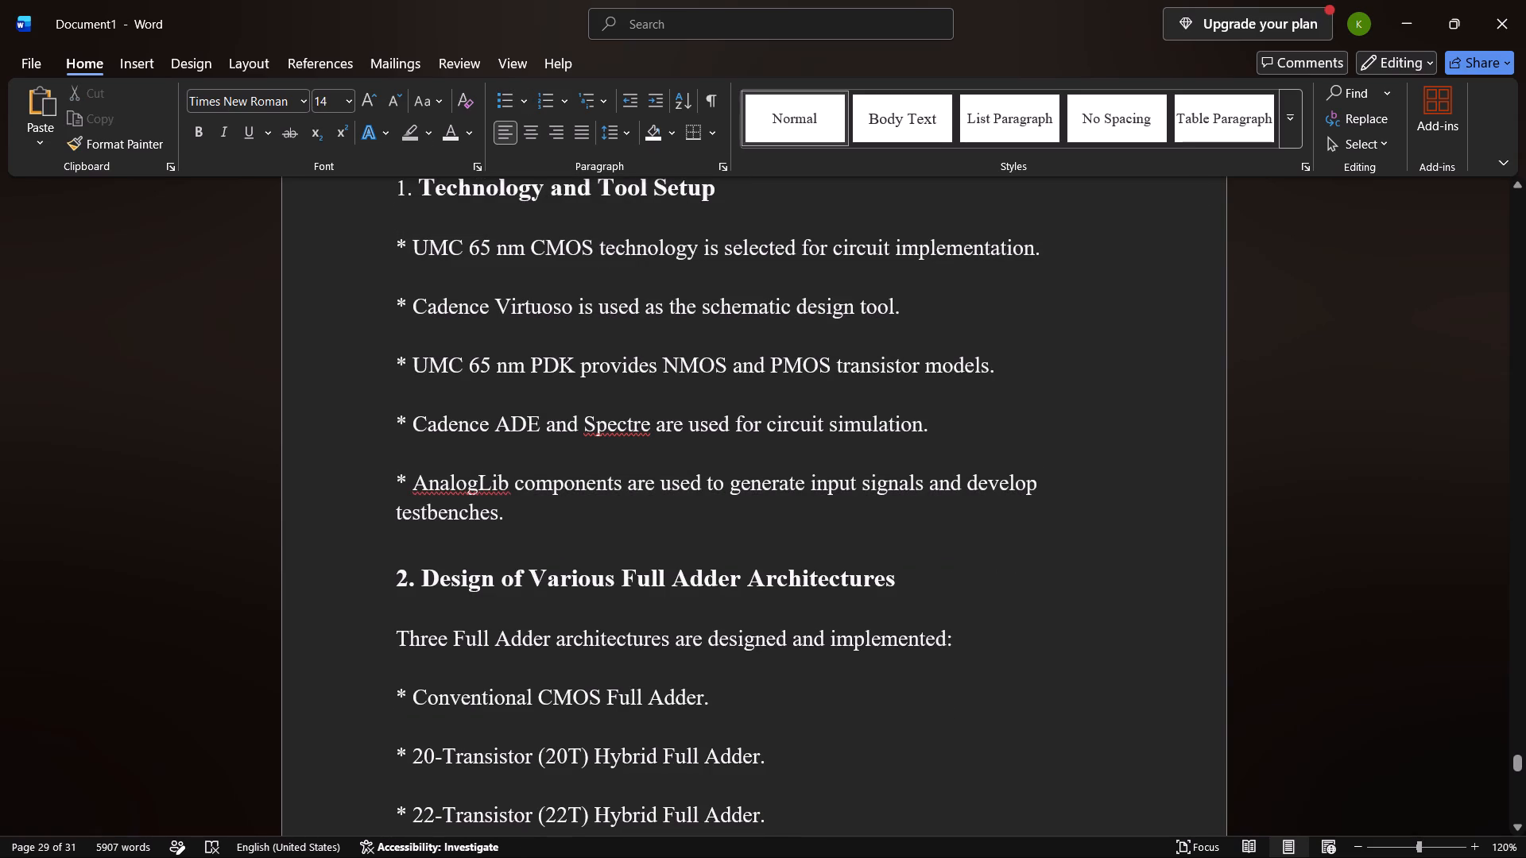
left_click(407, 229)
key("BackSpace")
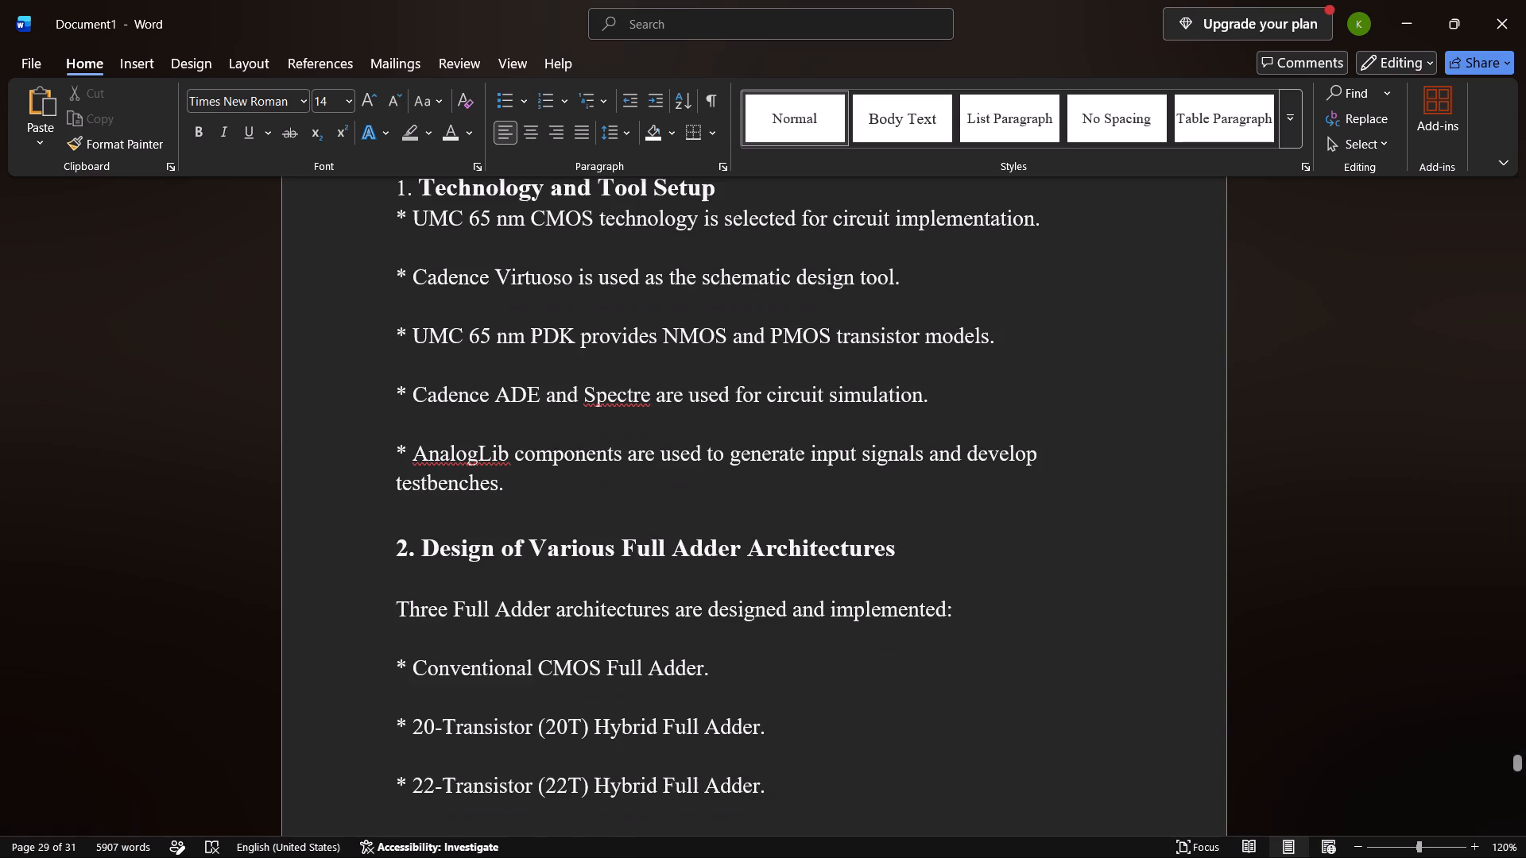
left_click(409, 245)
key("BackSpace")
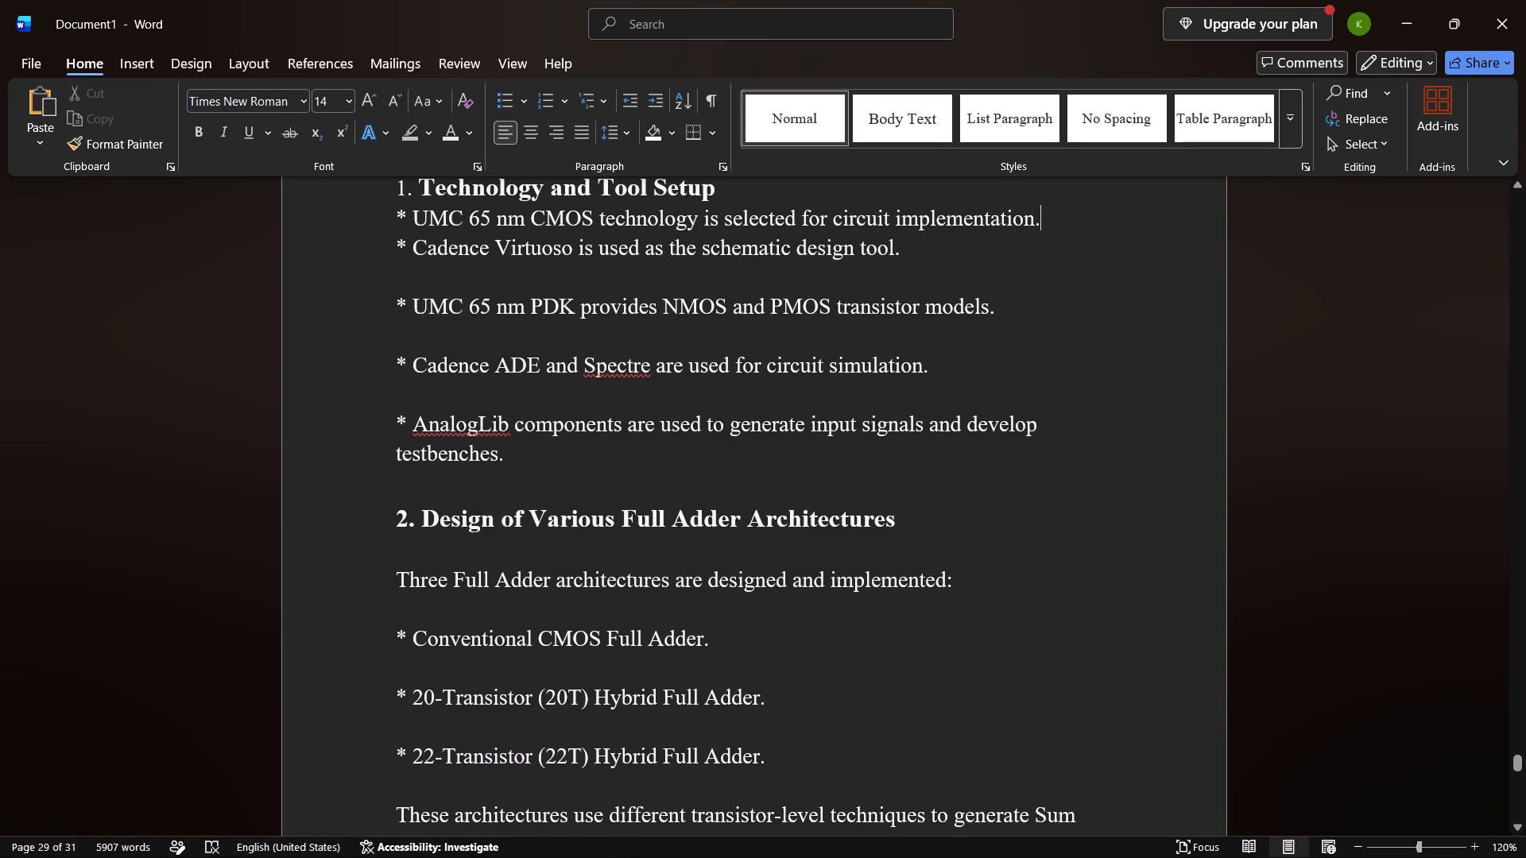
left_click(409, 282)
key("BackSpace")
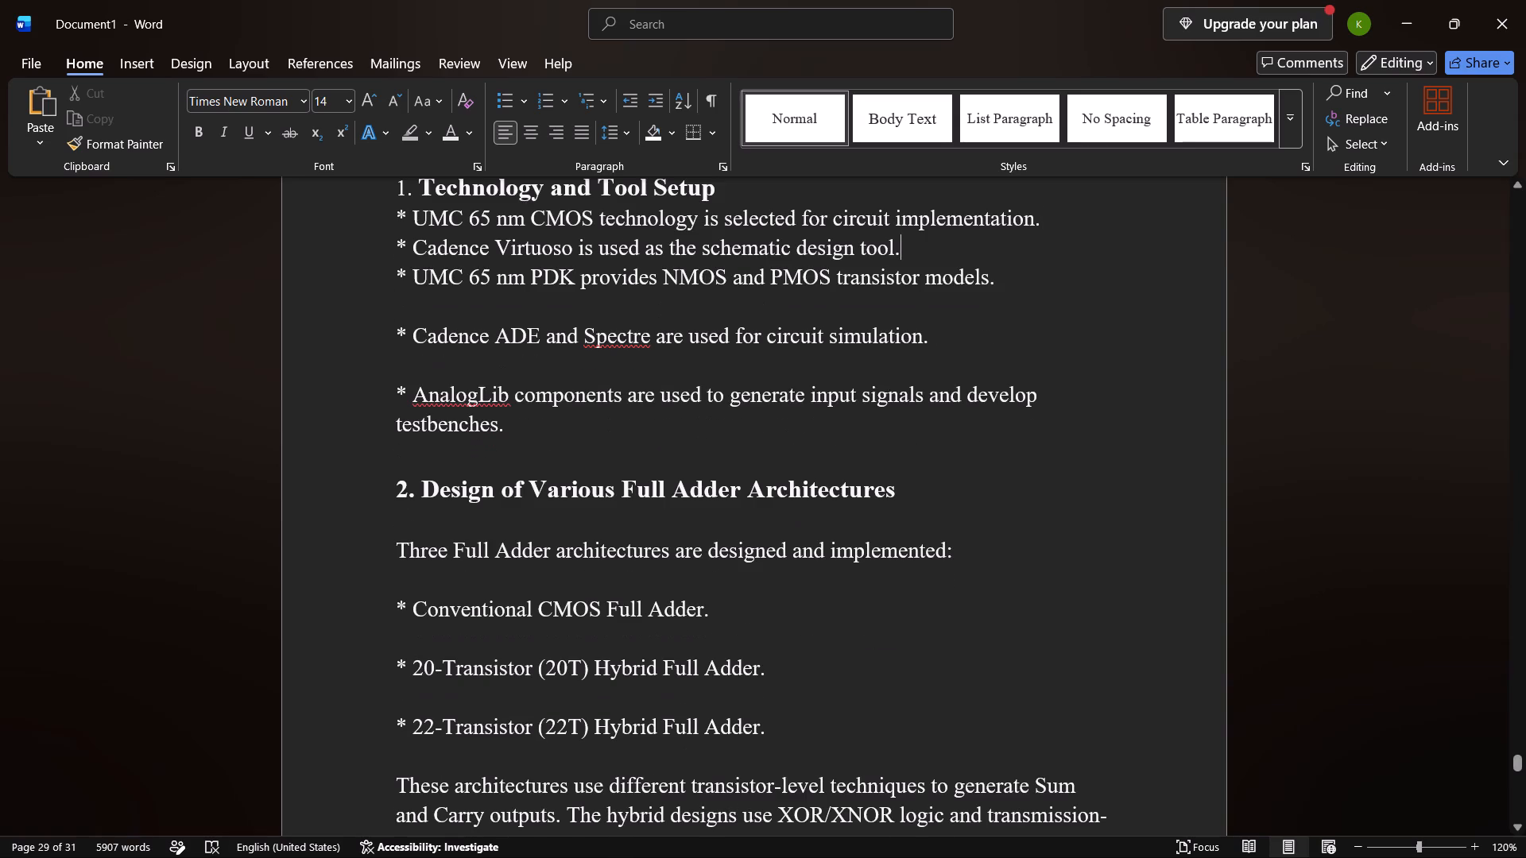
left_click(423, 303)
key("BackSpace")
left_click(424, 334)
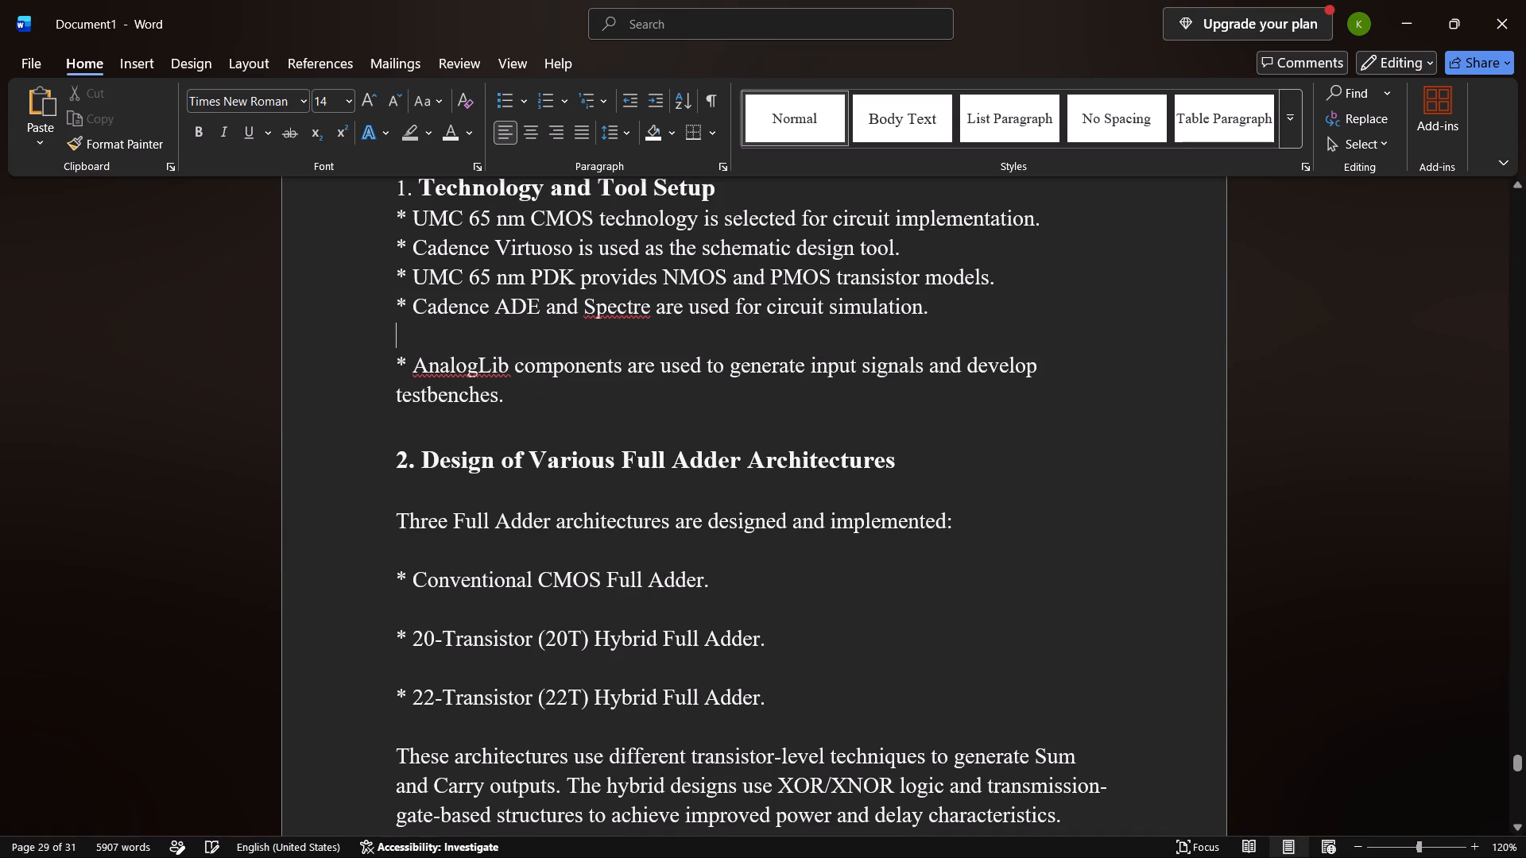
key("BackSpace")
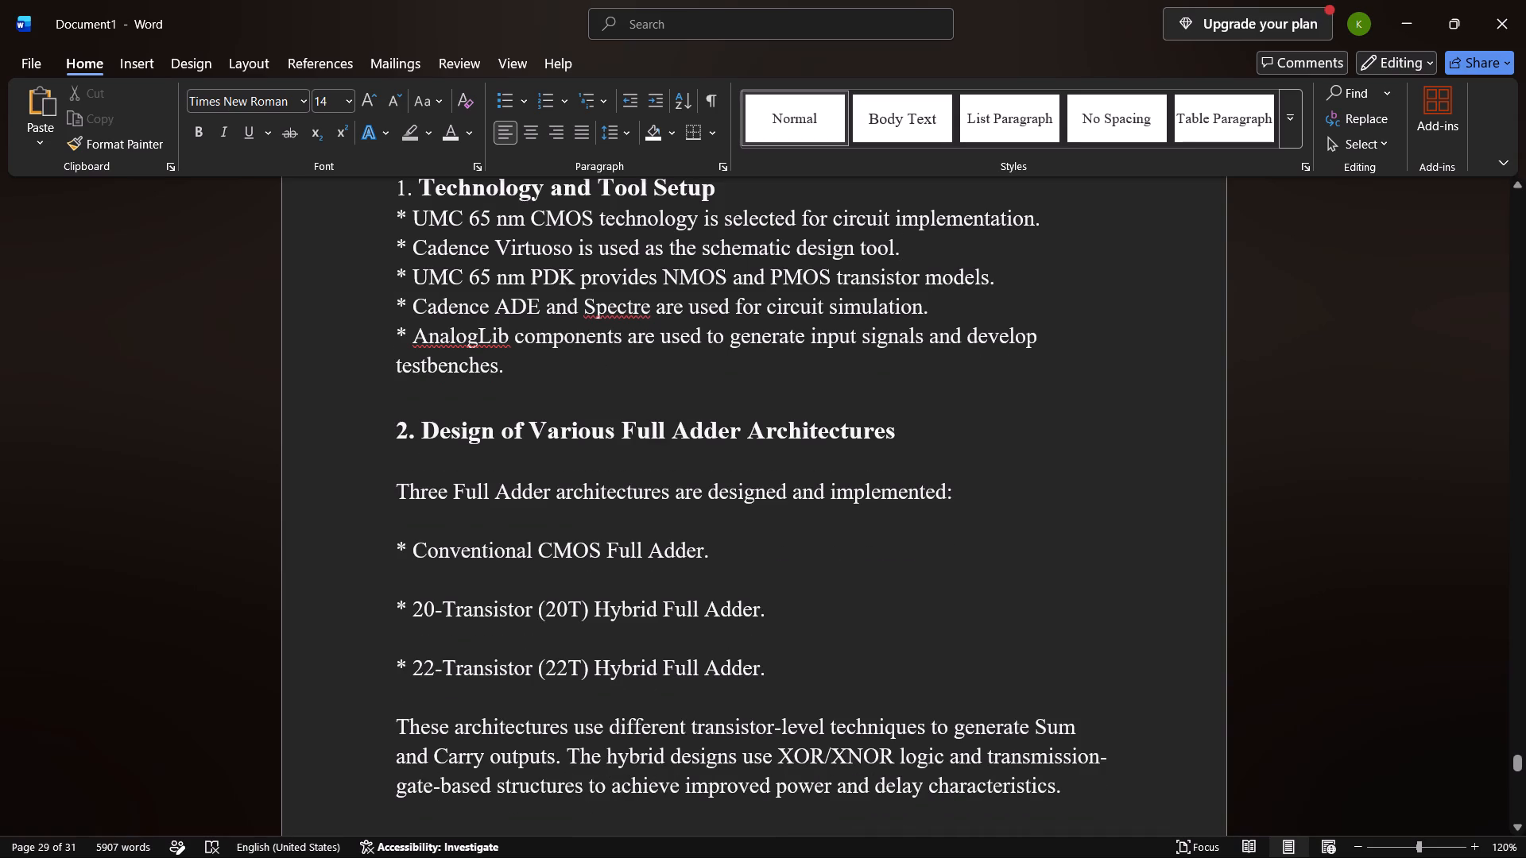
Convert the five asterisk lines under Technology and Tool Setup into a list with solid round bullets.
left_click_drag(409, 214, 489, 342)
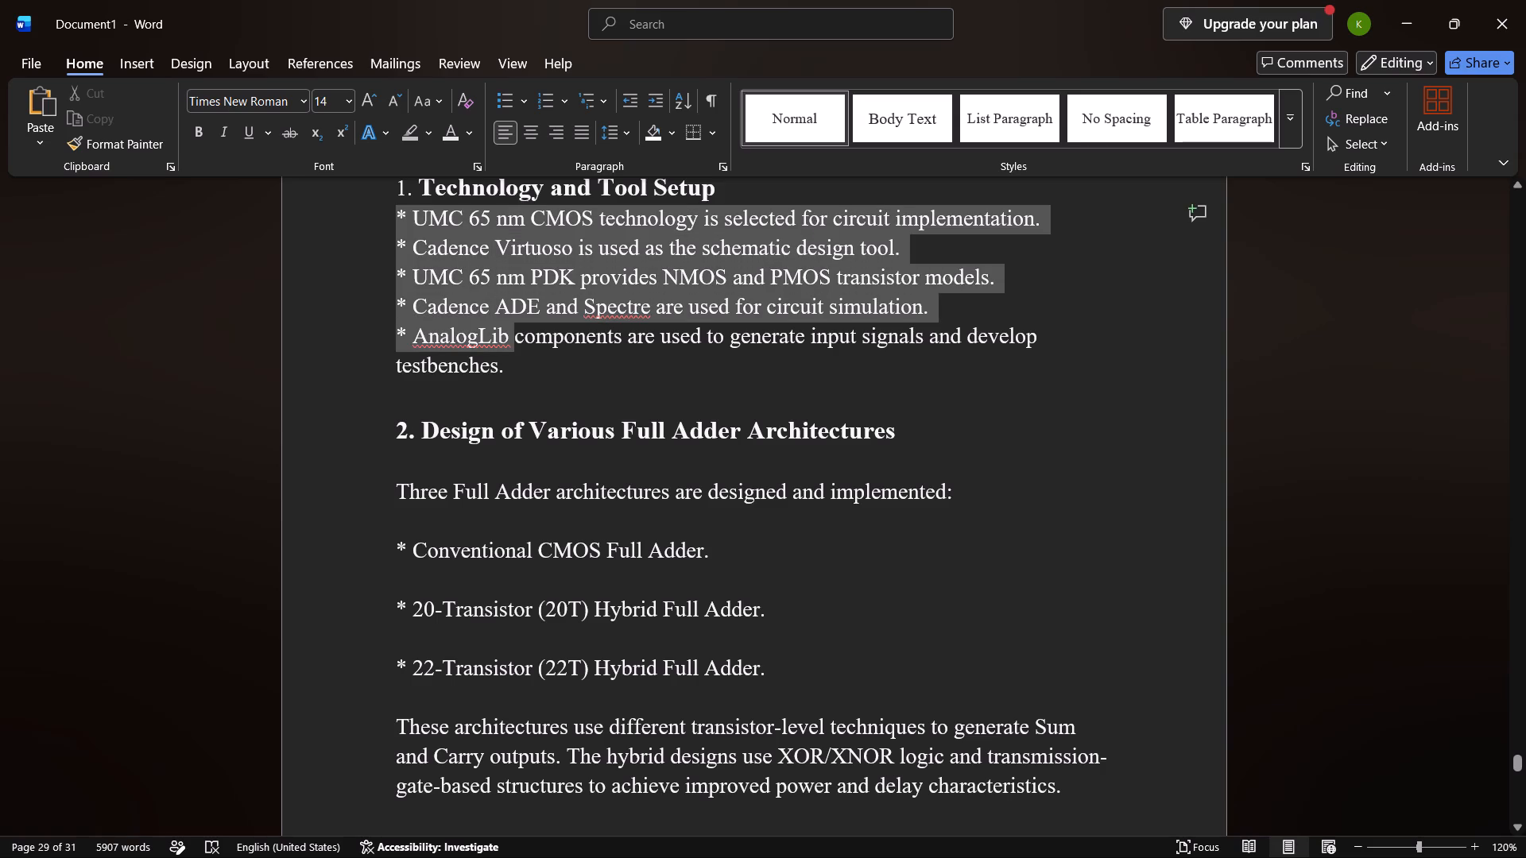
left_click_drag(489, 342, 502, 361)
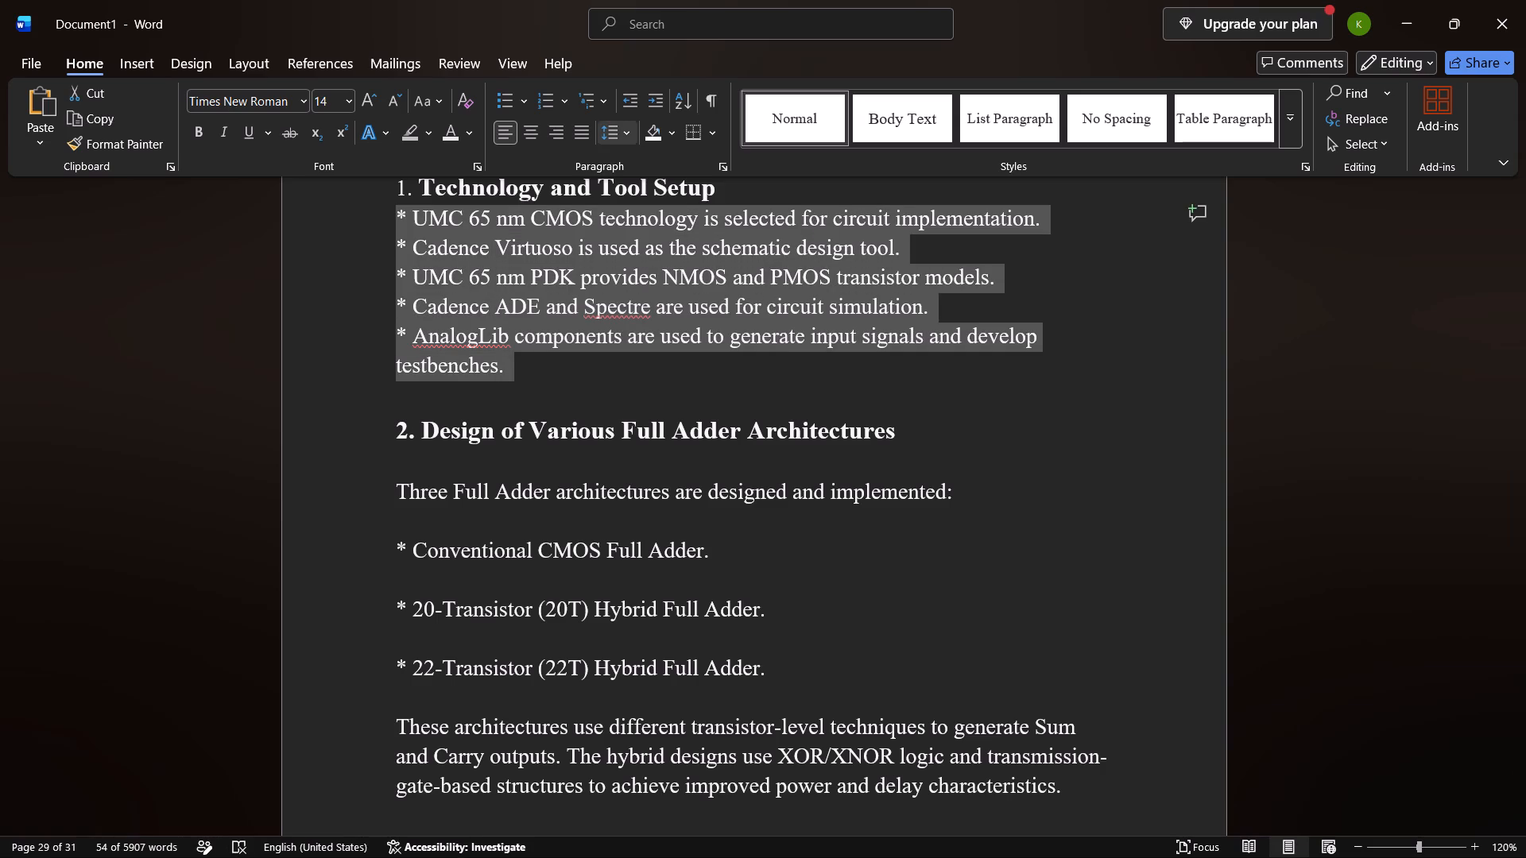
left_click(560, 108)
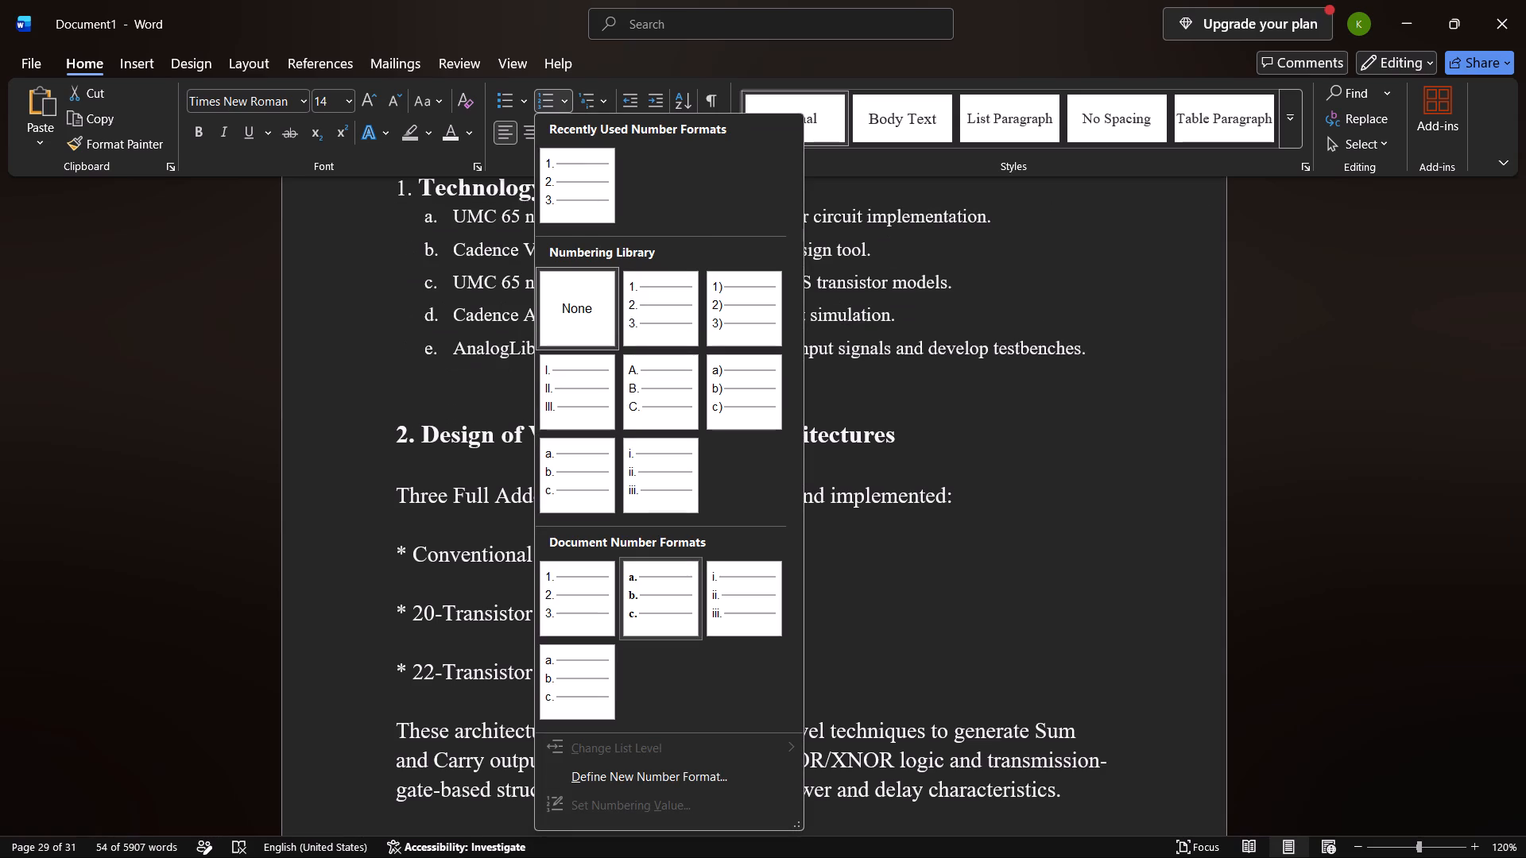
left_click(522, 96)
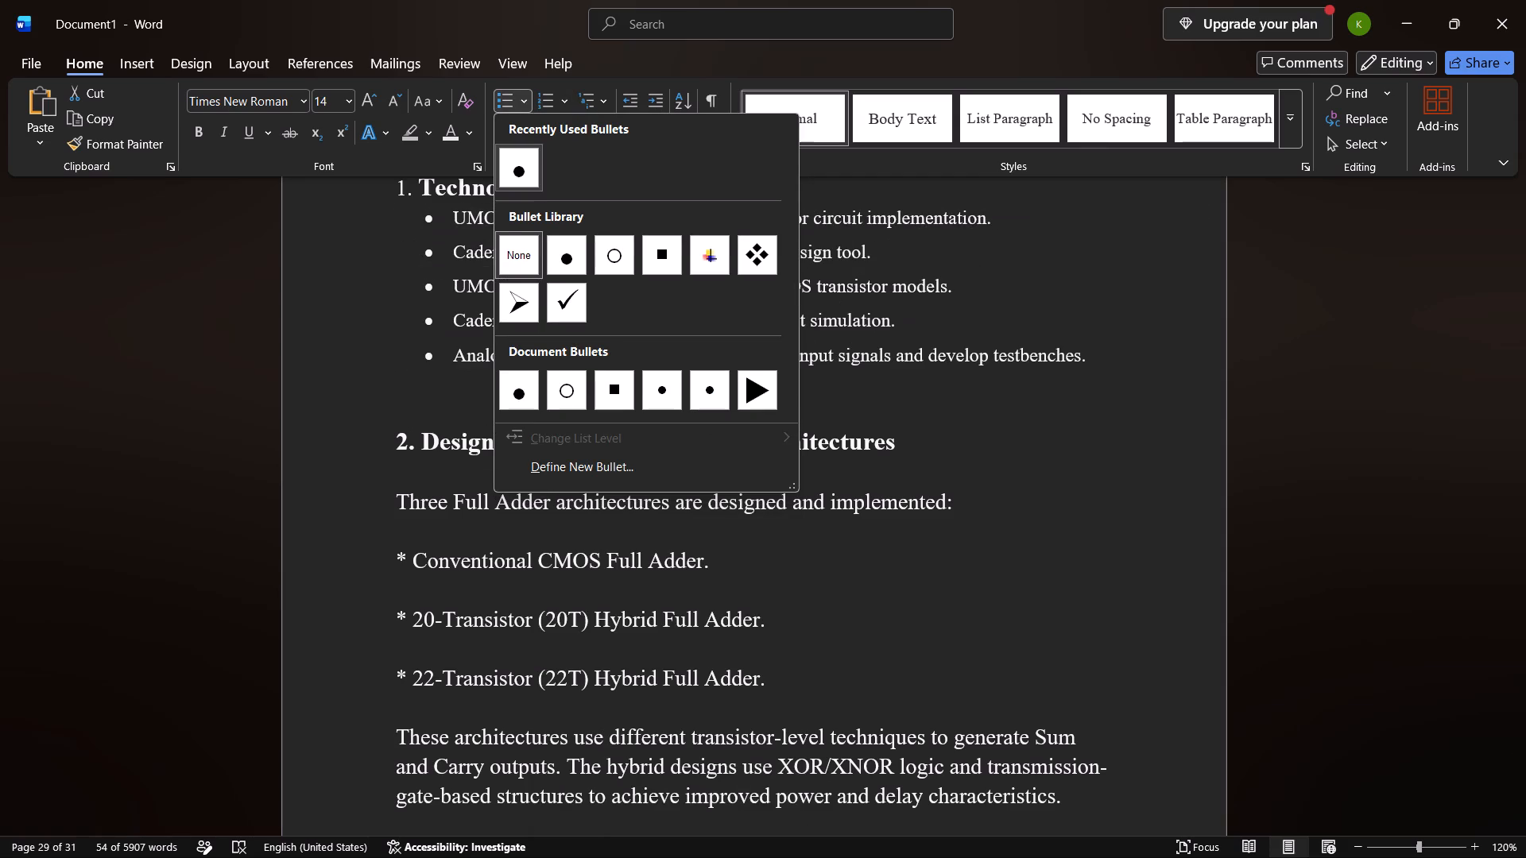
left_click(528, 175)
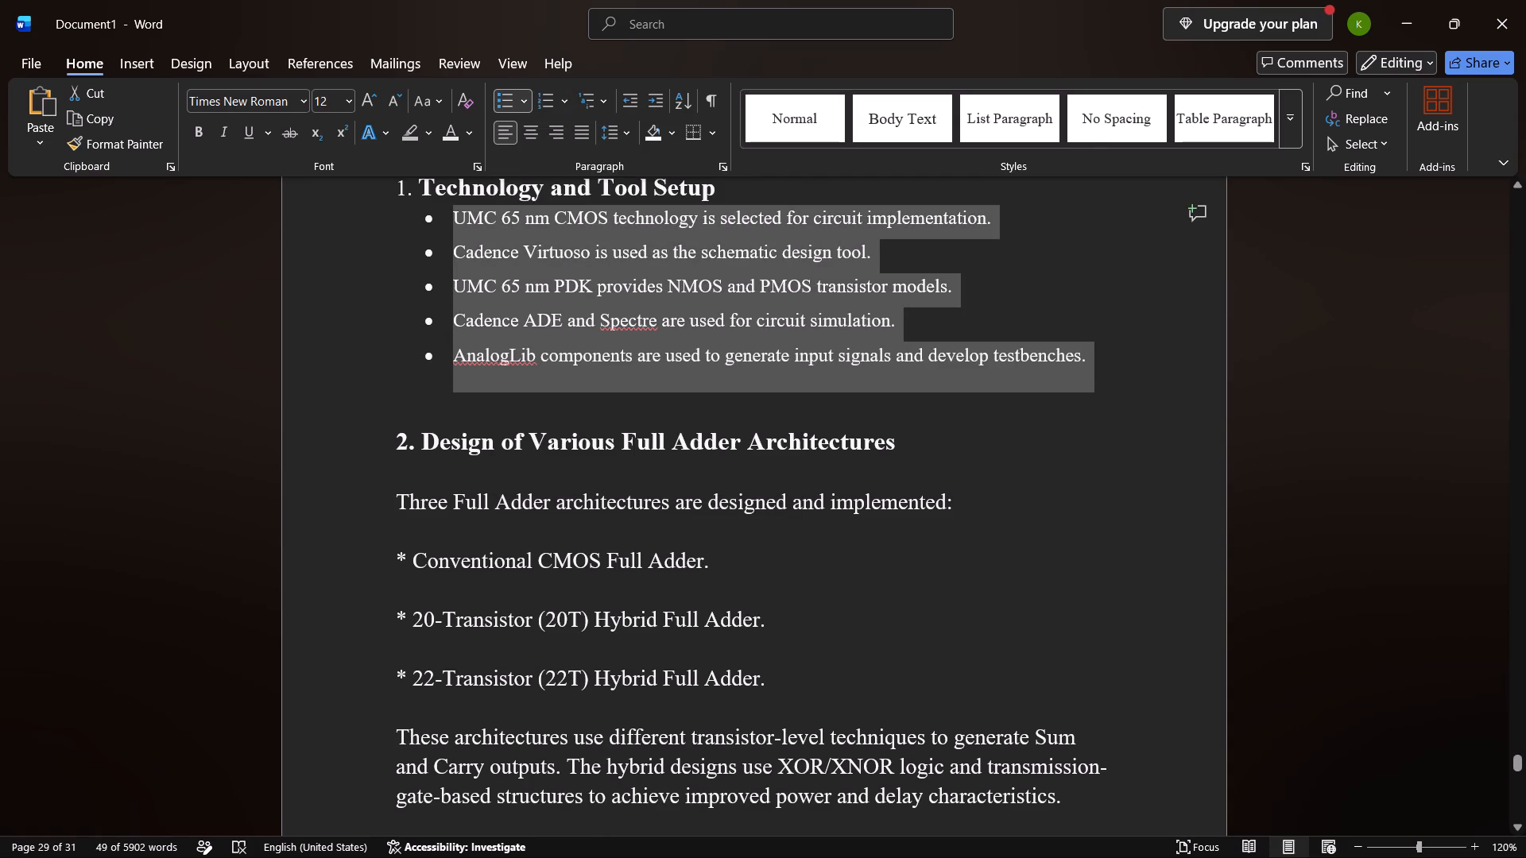
Remove the blank lines above and below the second subheading, below its introductory sentence, and between the three Full Adder architecture lines.
left_click(695, 410)
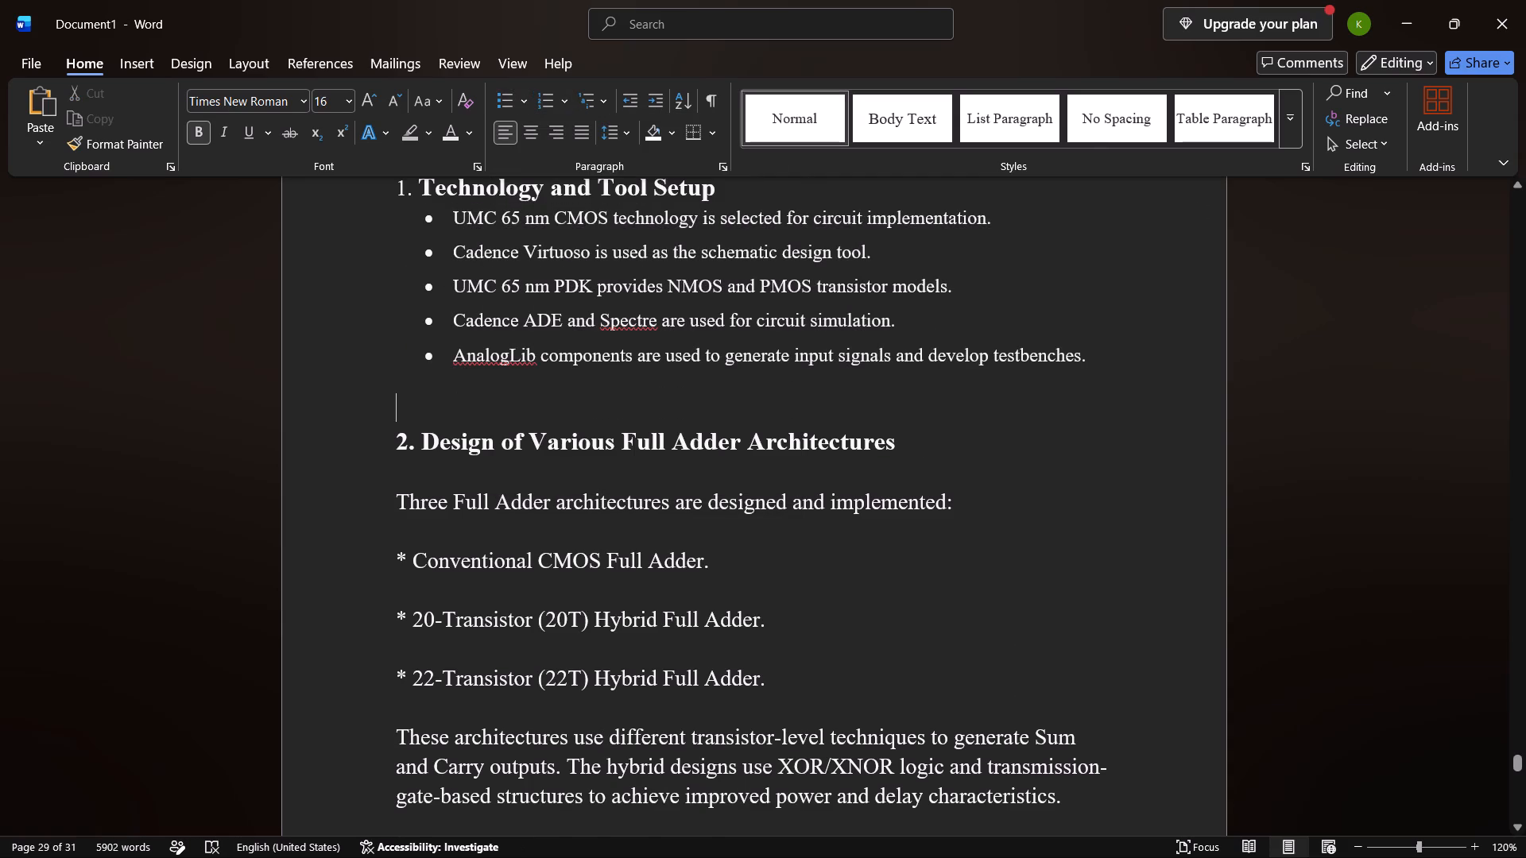
key("BackSpace")
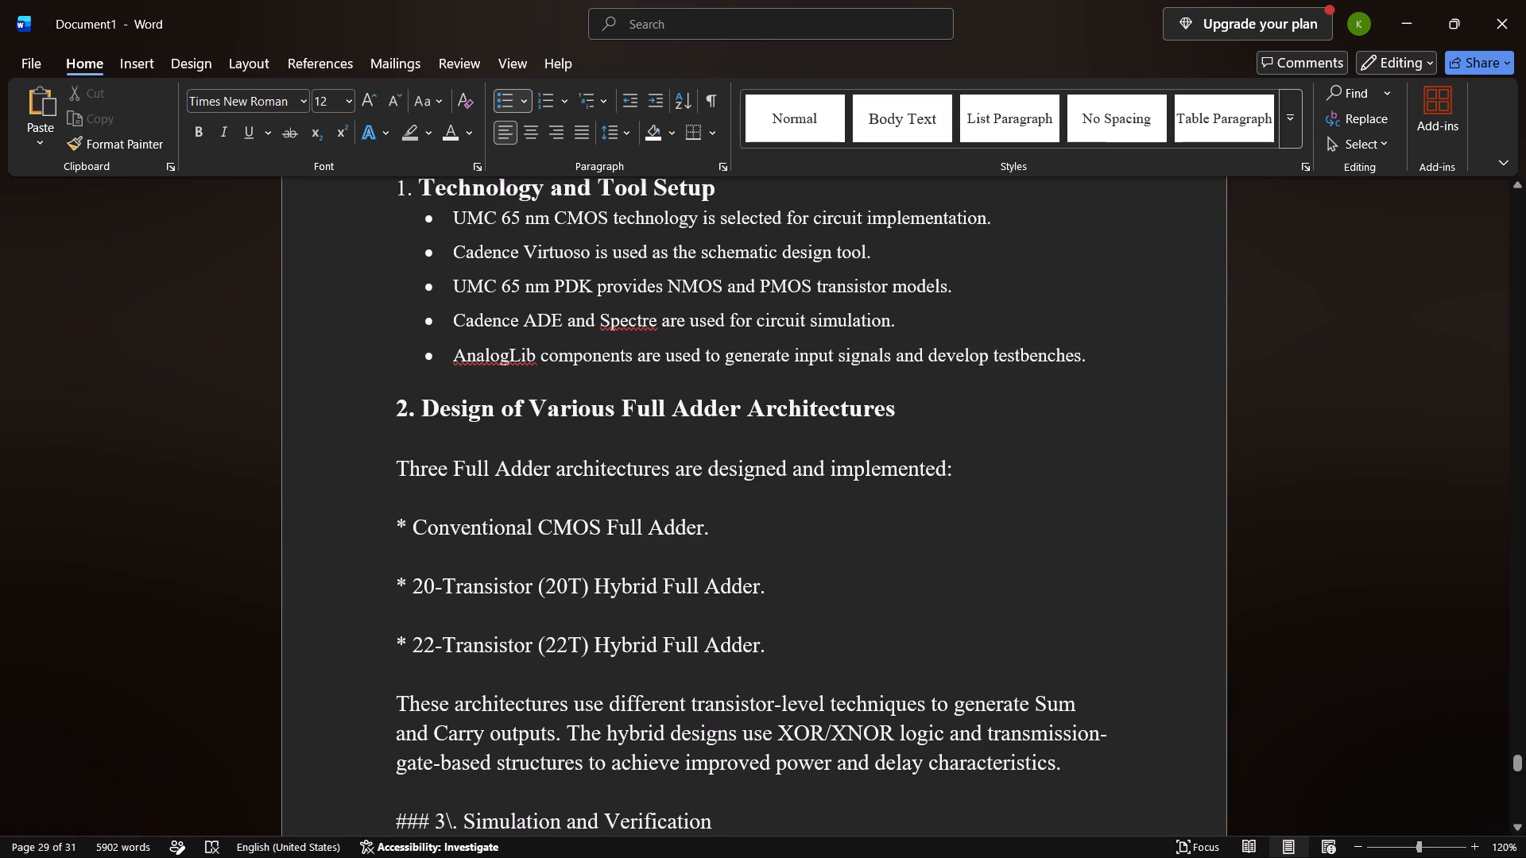
left_click(440, 443)
key("BackSpace")
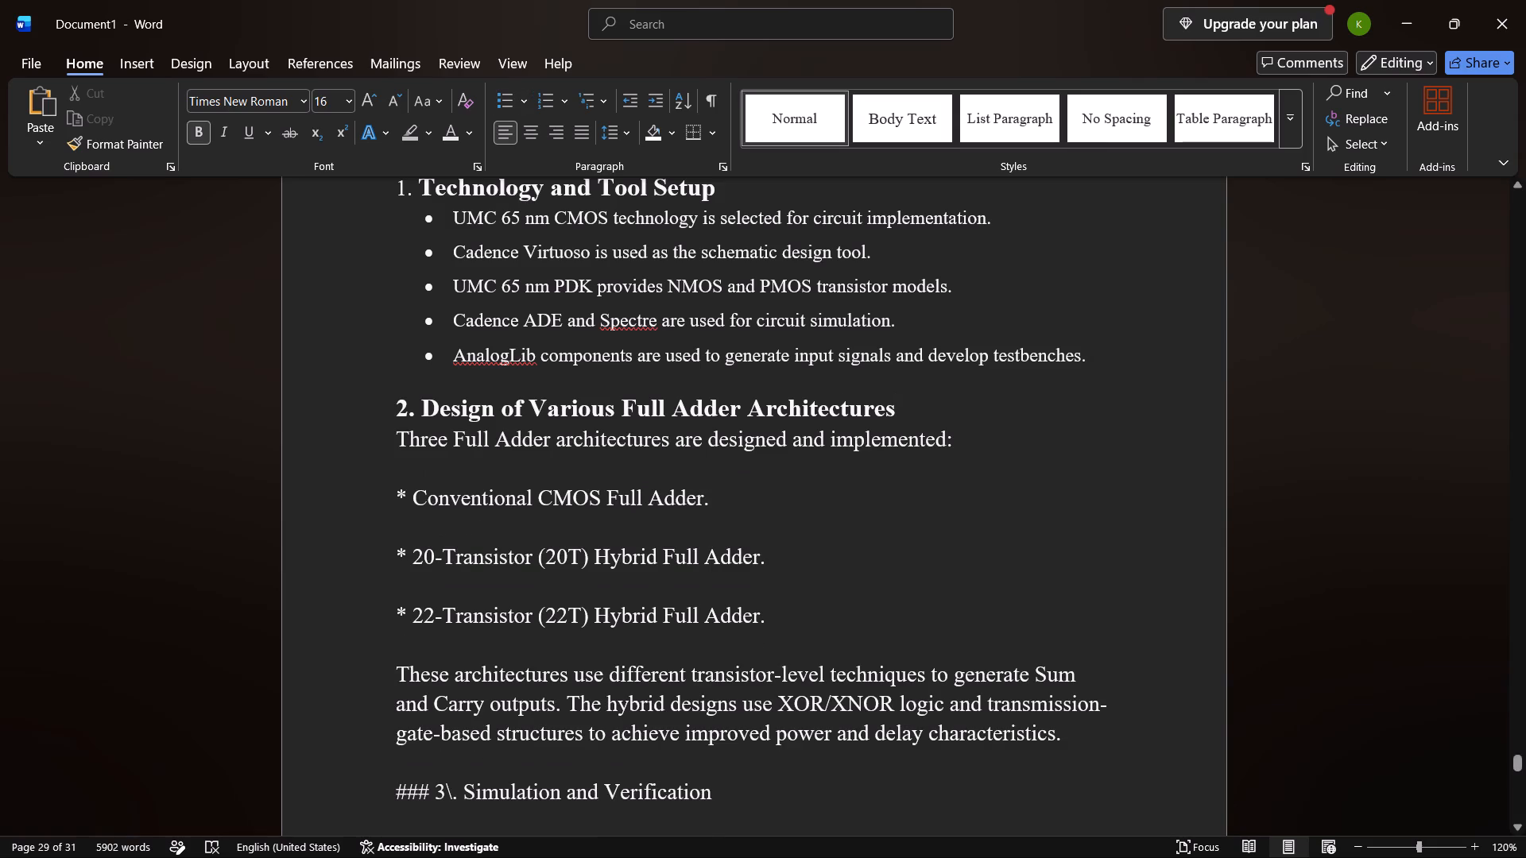
left_click(409, 477)
key("BackSpace")
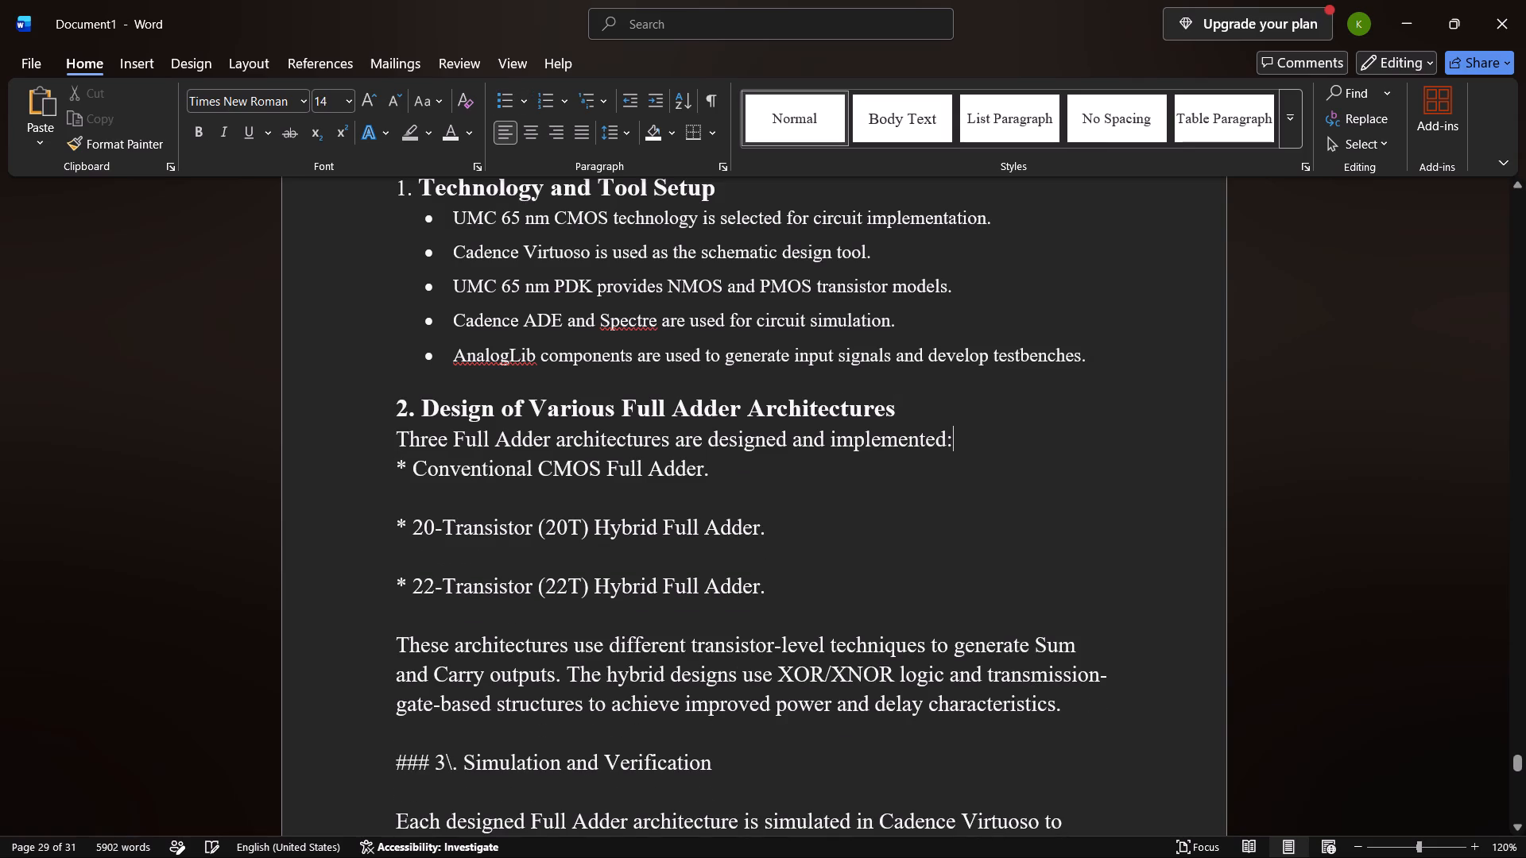
left_click(420, 501)
key("BackSpace")
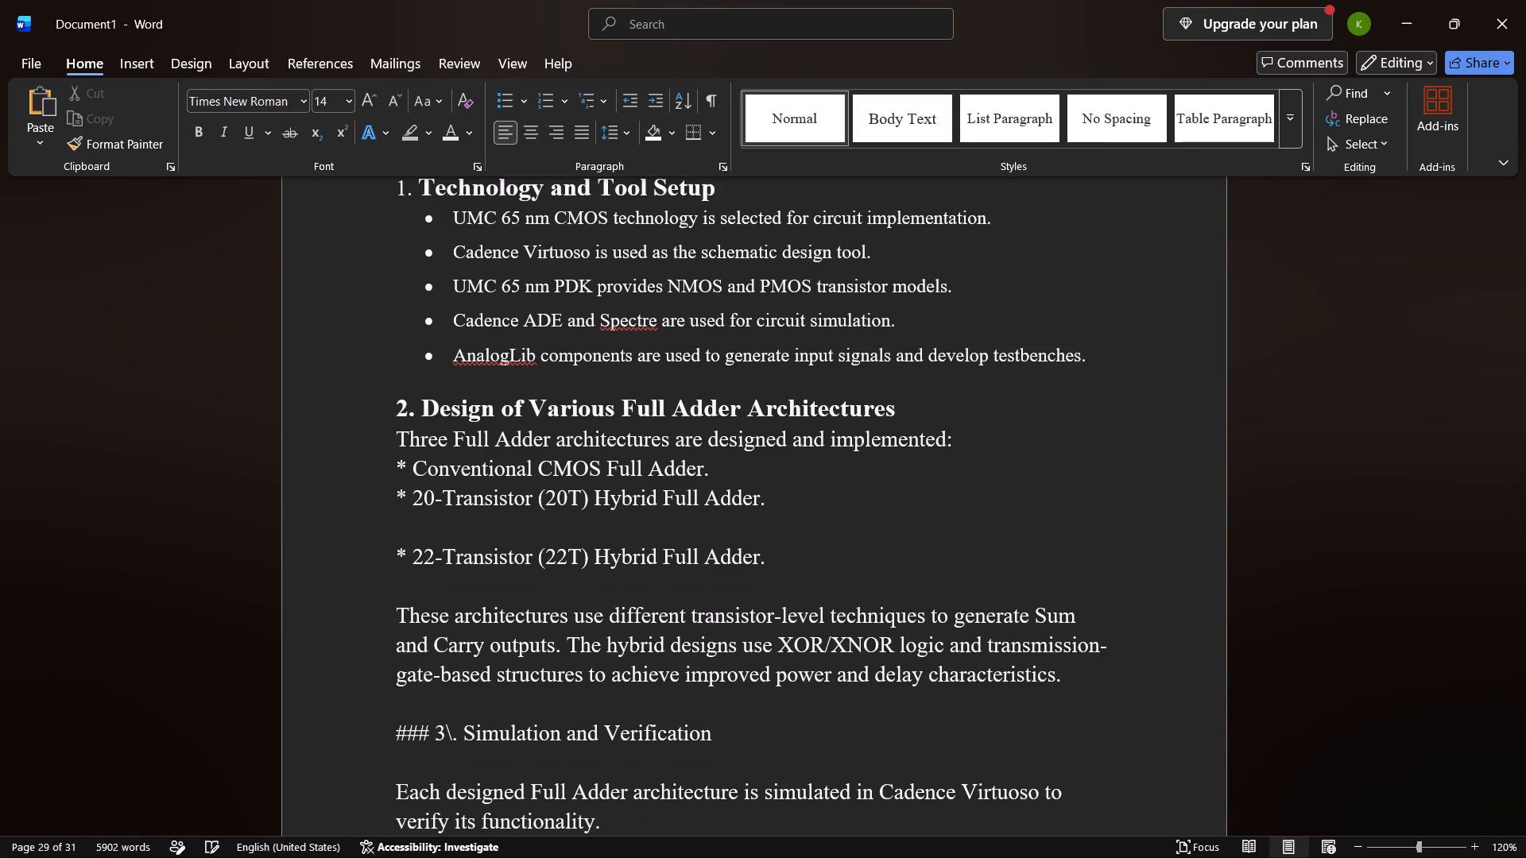
left_click(403, 534)
key("BackSpace")
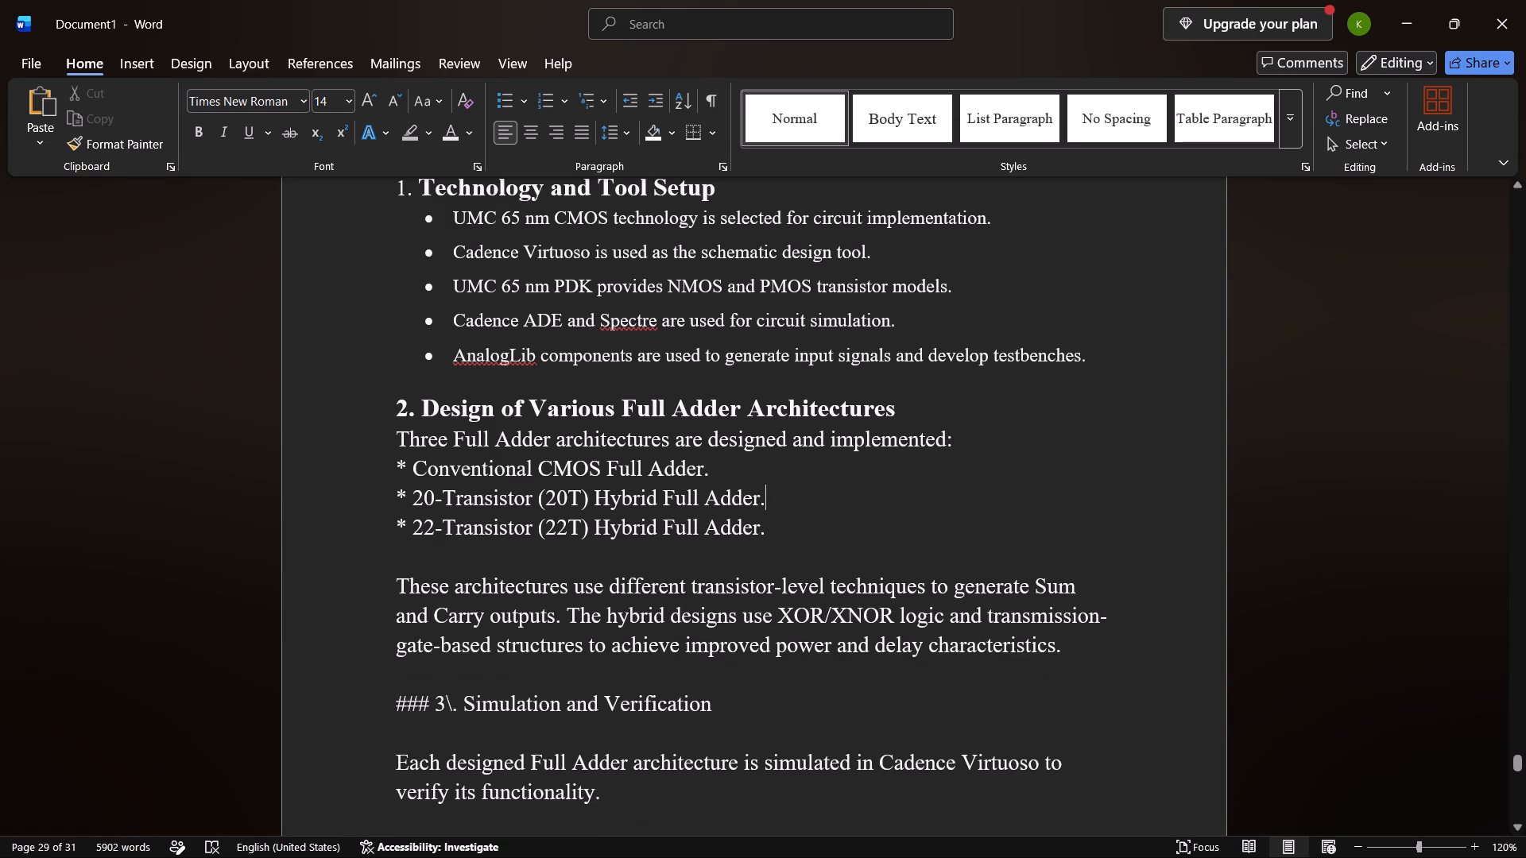
Convert the three asterisk lines naming the Full Adder architectures into a list with solid round bullets.
left_click_drag(404, 465, 664, 537)
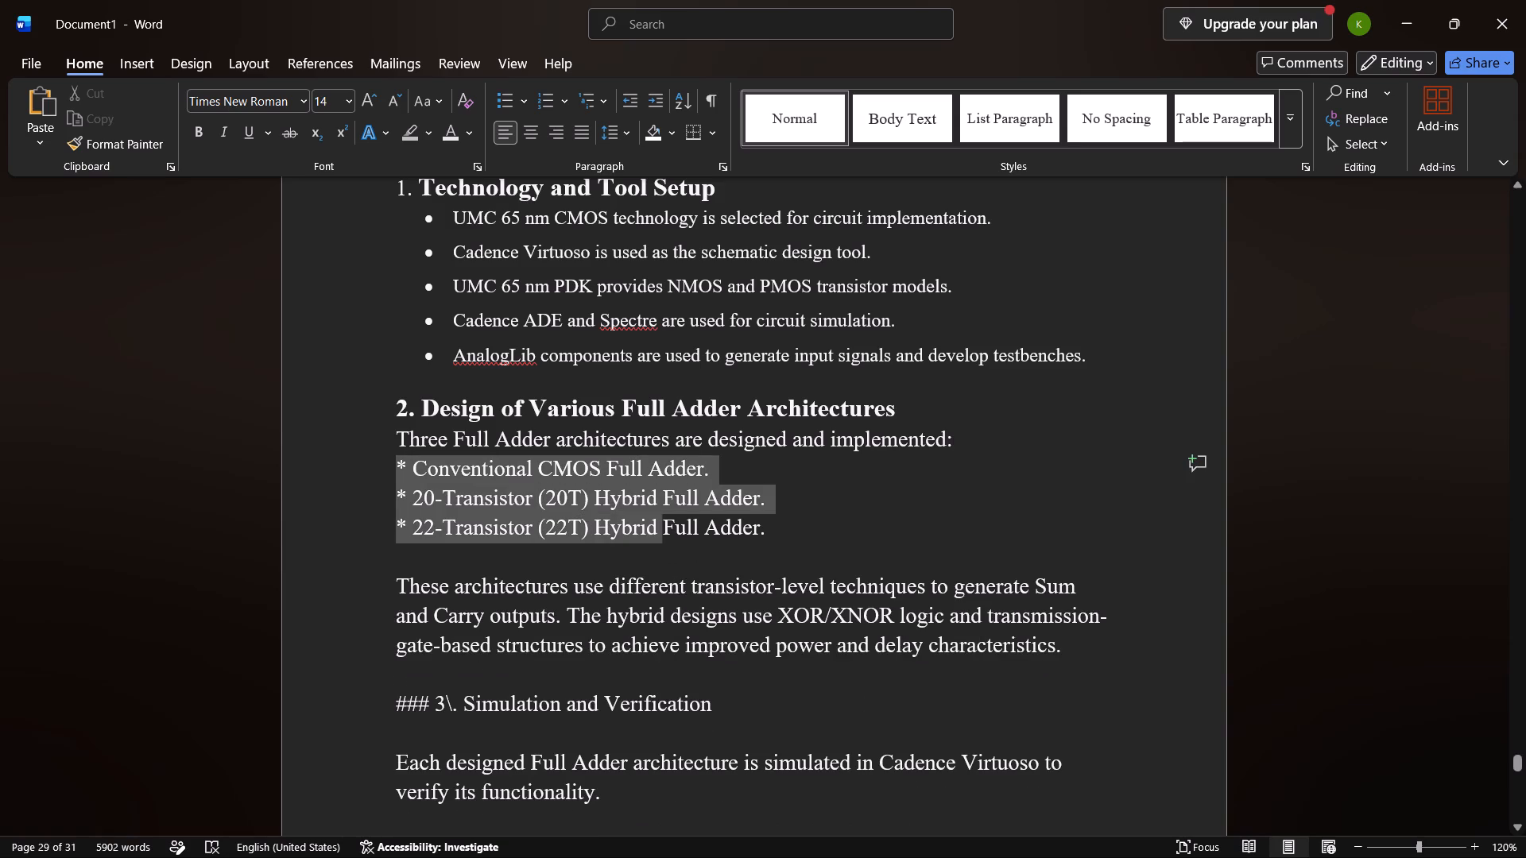
left_click_drag(664, 537, 783, 535)
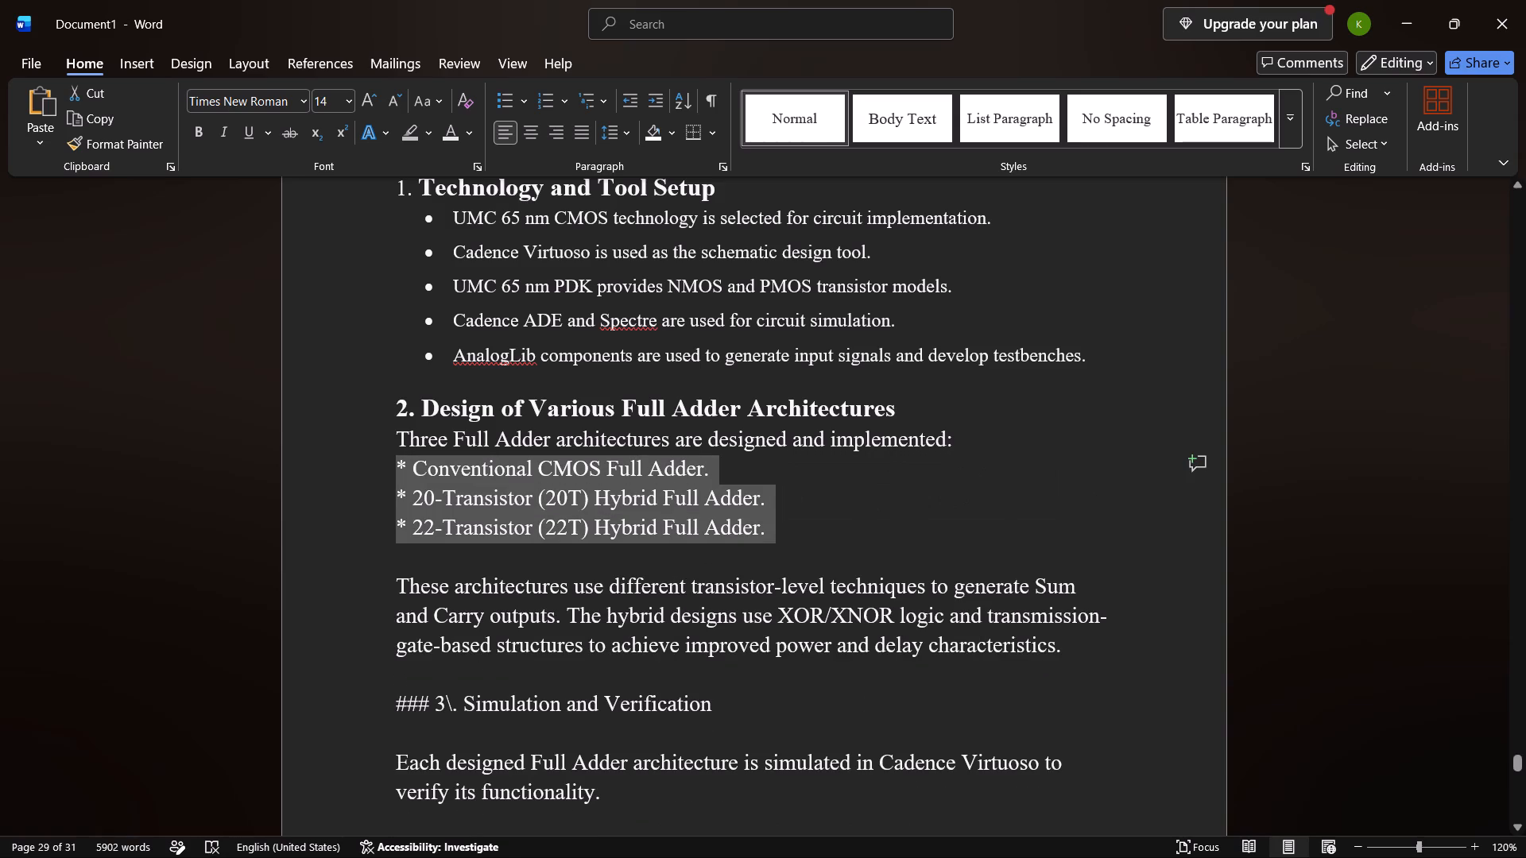
left_click(525, 104)
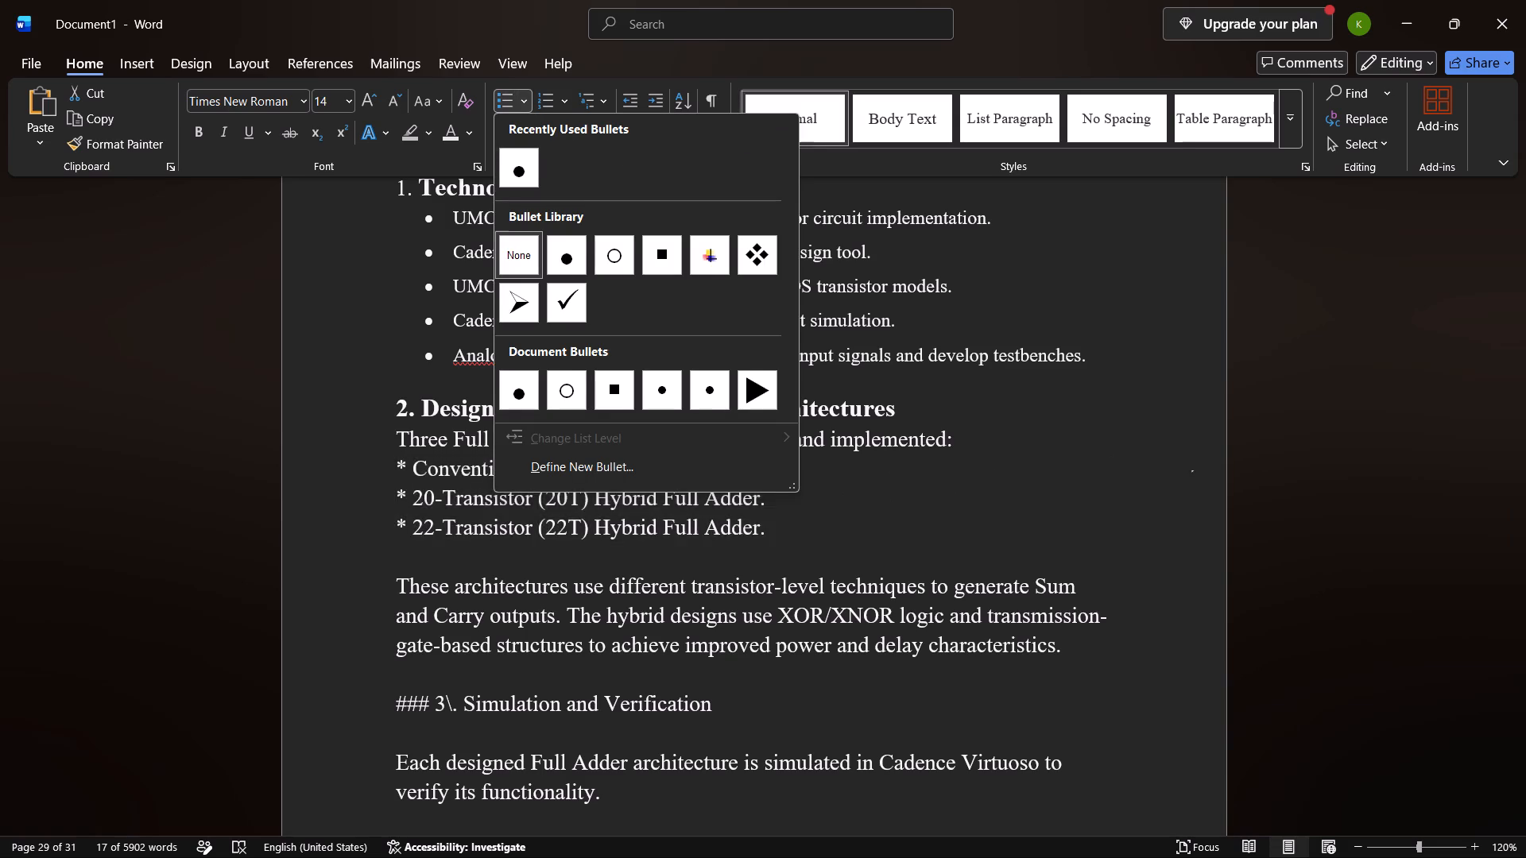
left_click(521, 176)
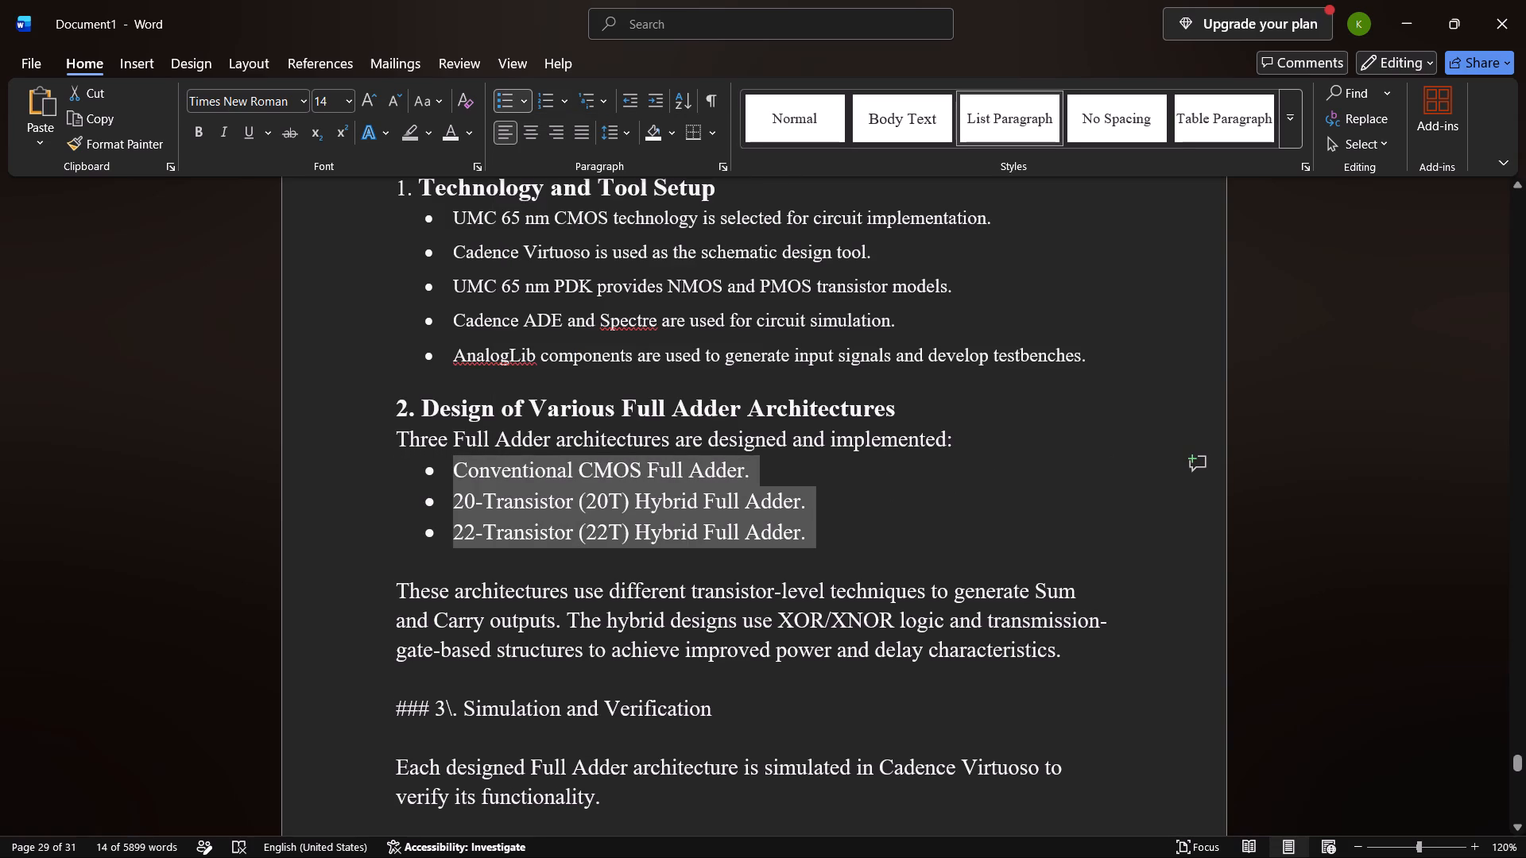
left_click(850, 514)
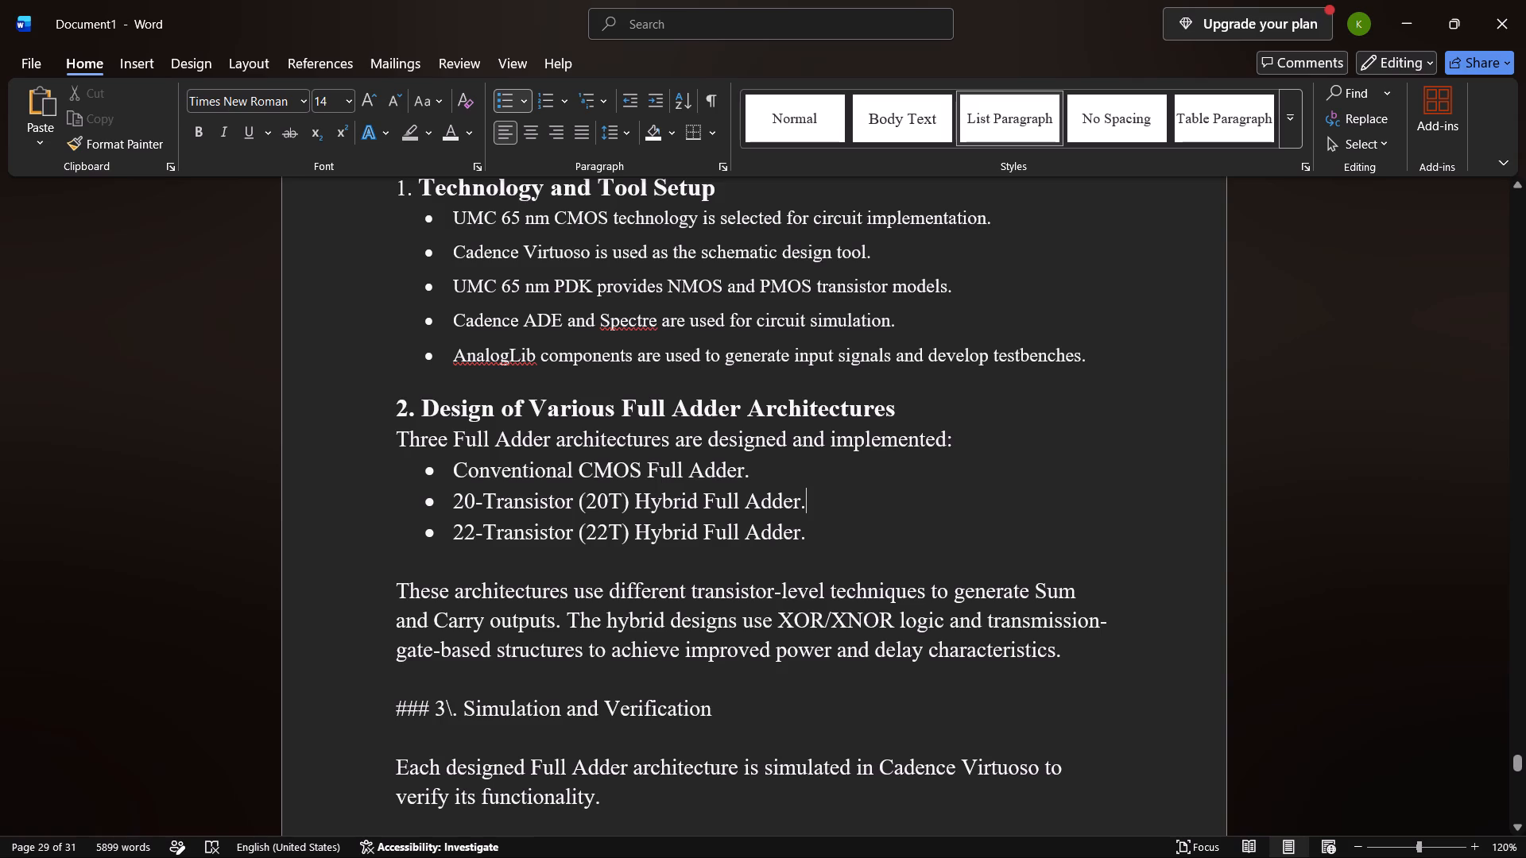
Strip the ### marks and the backslash from the third subheading so it reads "3. Simulation and Verification", keeping one blank line above it.
scroll(689, 621, "down", 1)
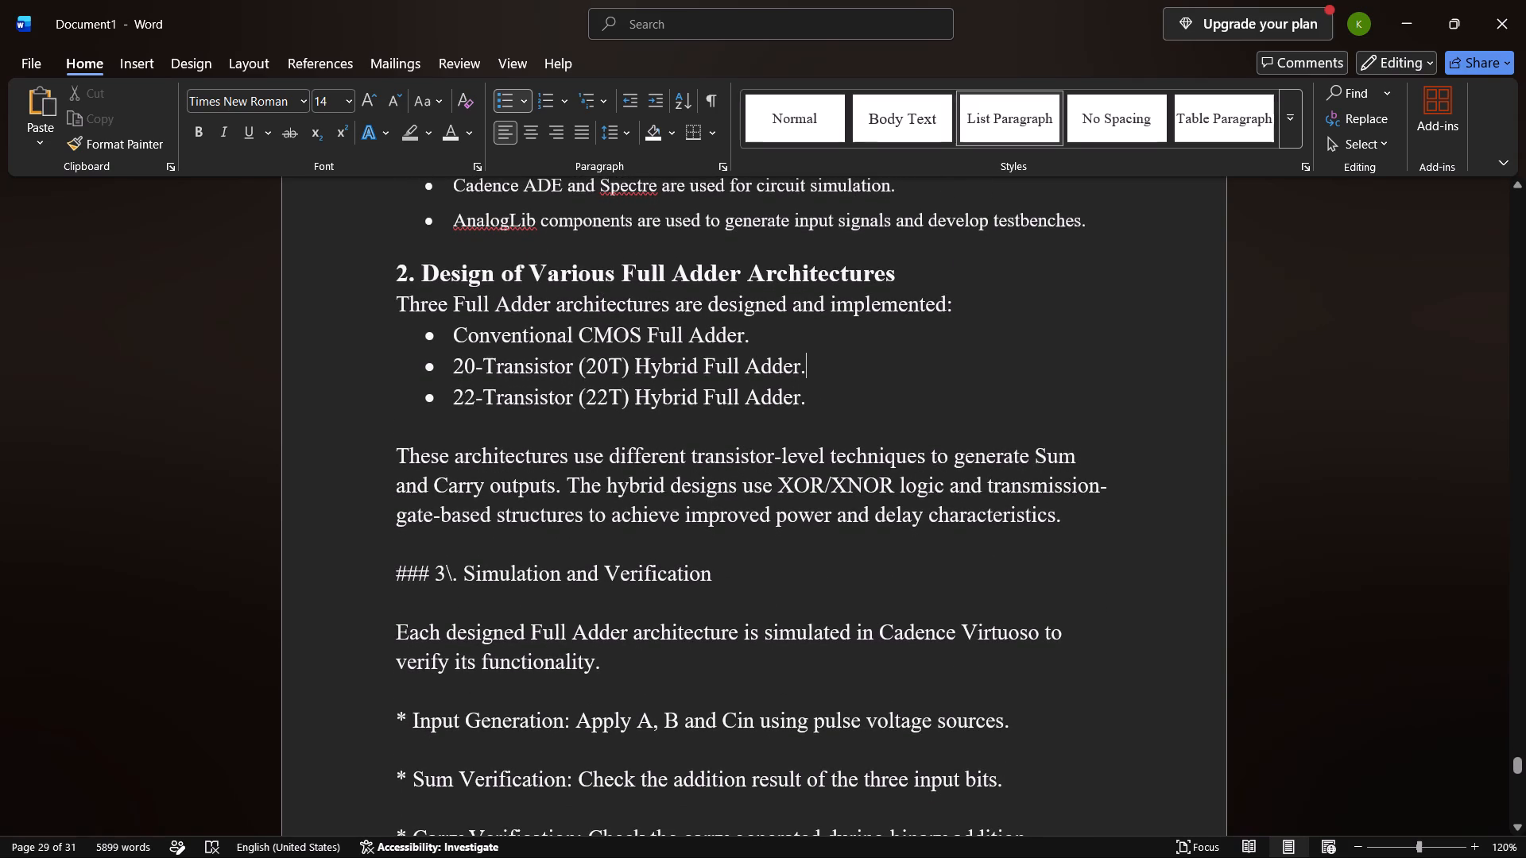
left_click(437, 573)
key("BackSpace")
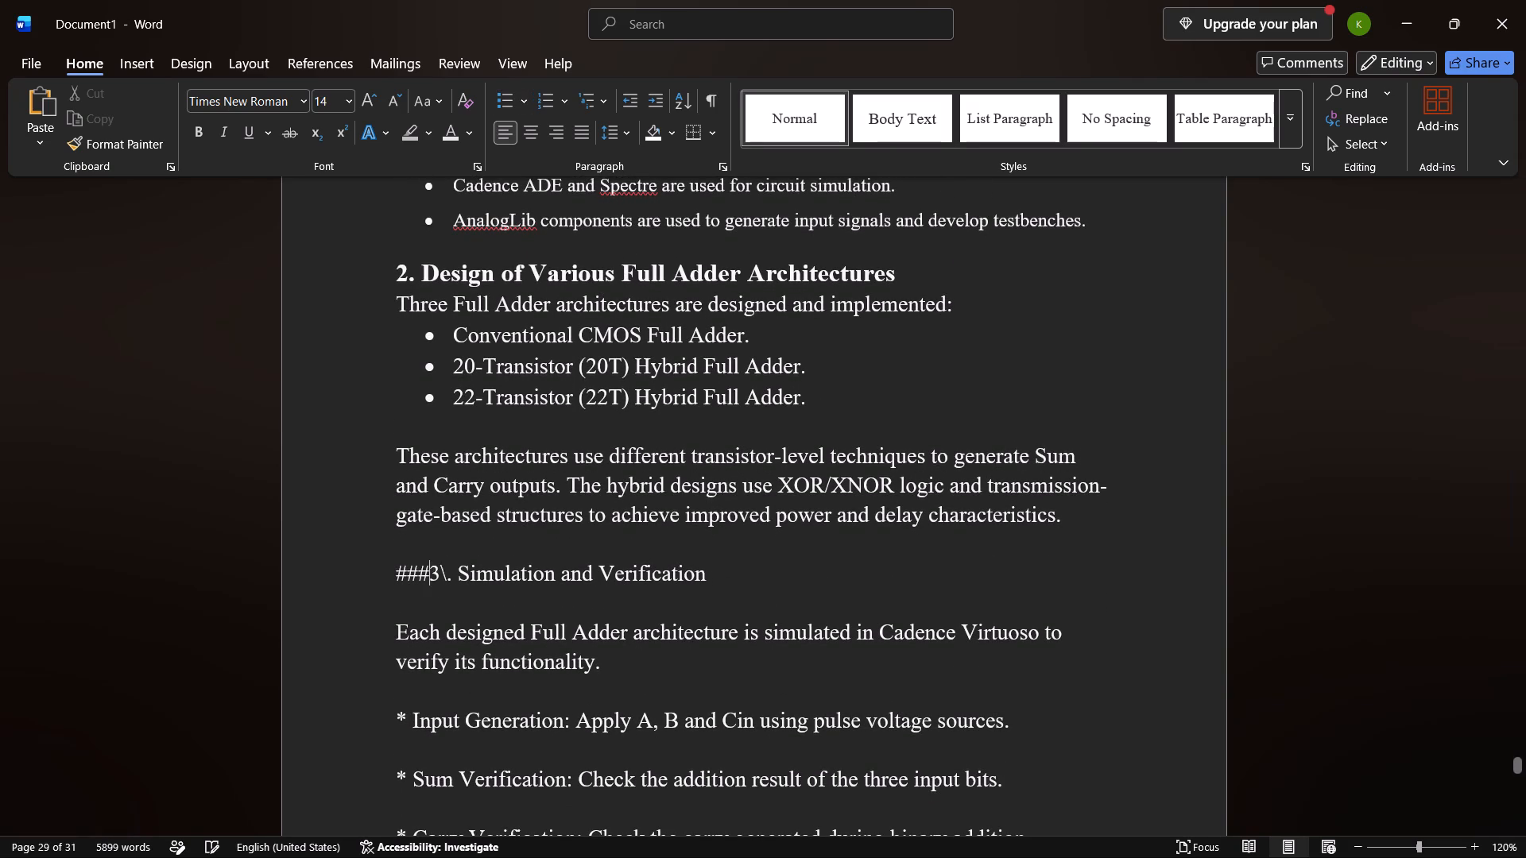
key("BackSpace")
key("BackSpace")
key("BackSpace")
key("BackSpace")
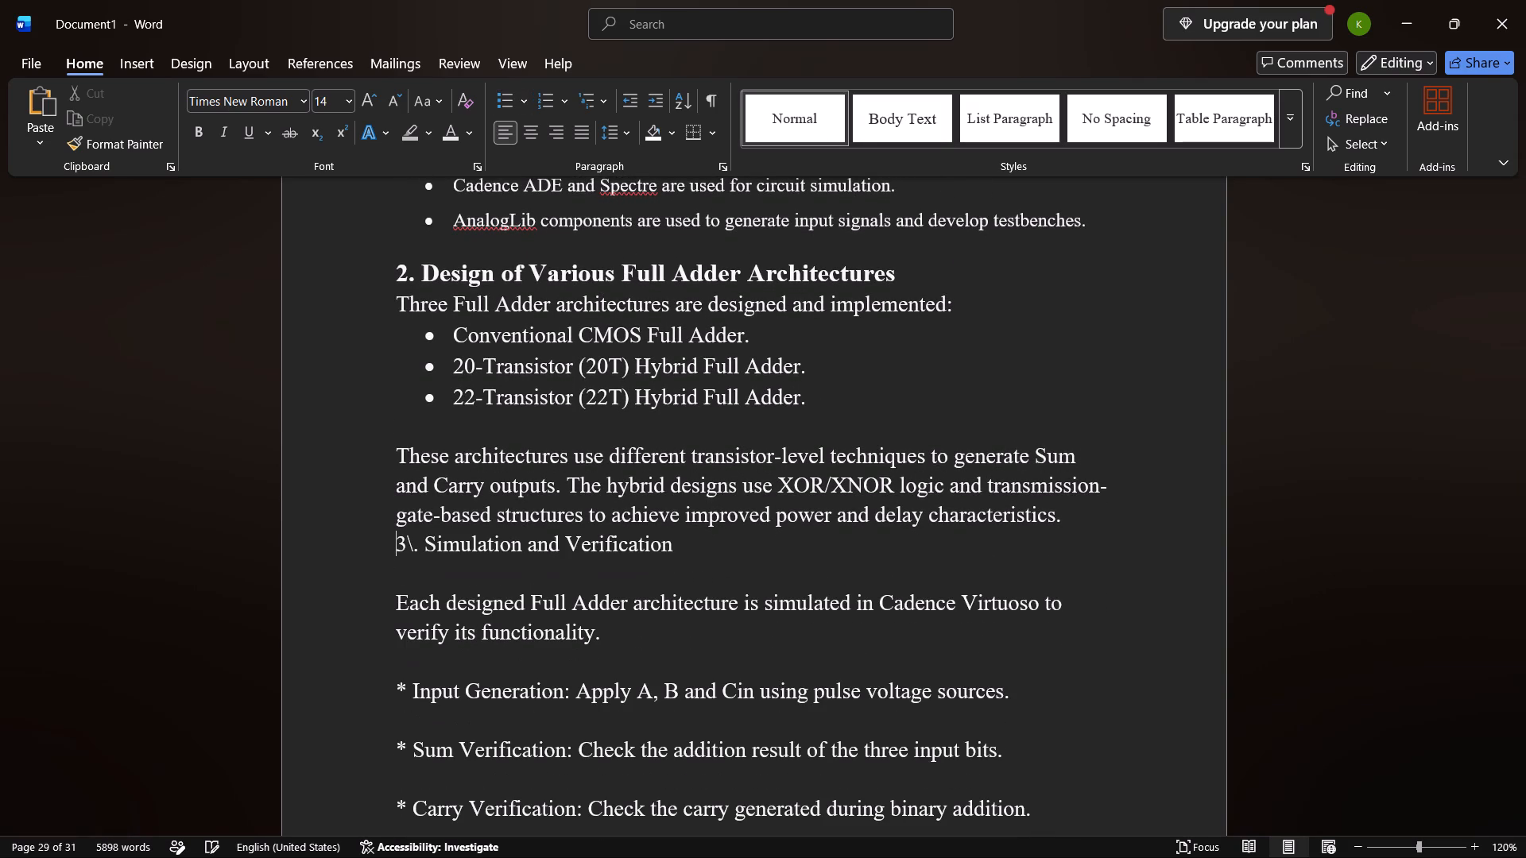
key("Return")
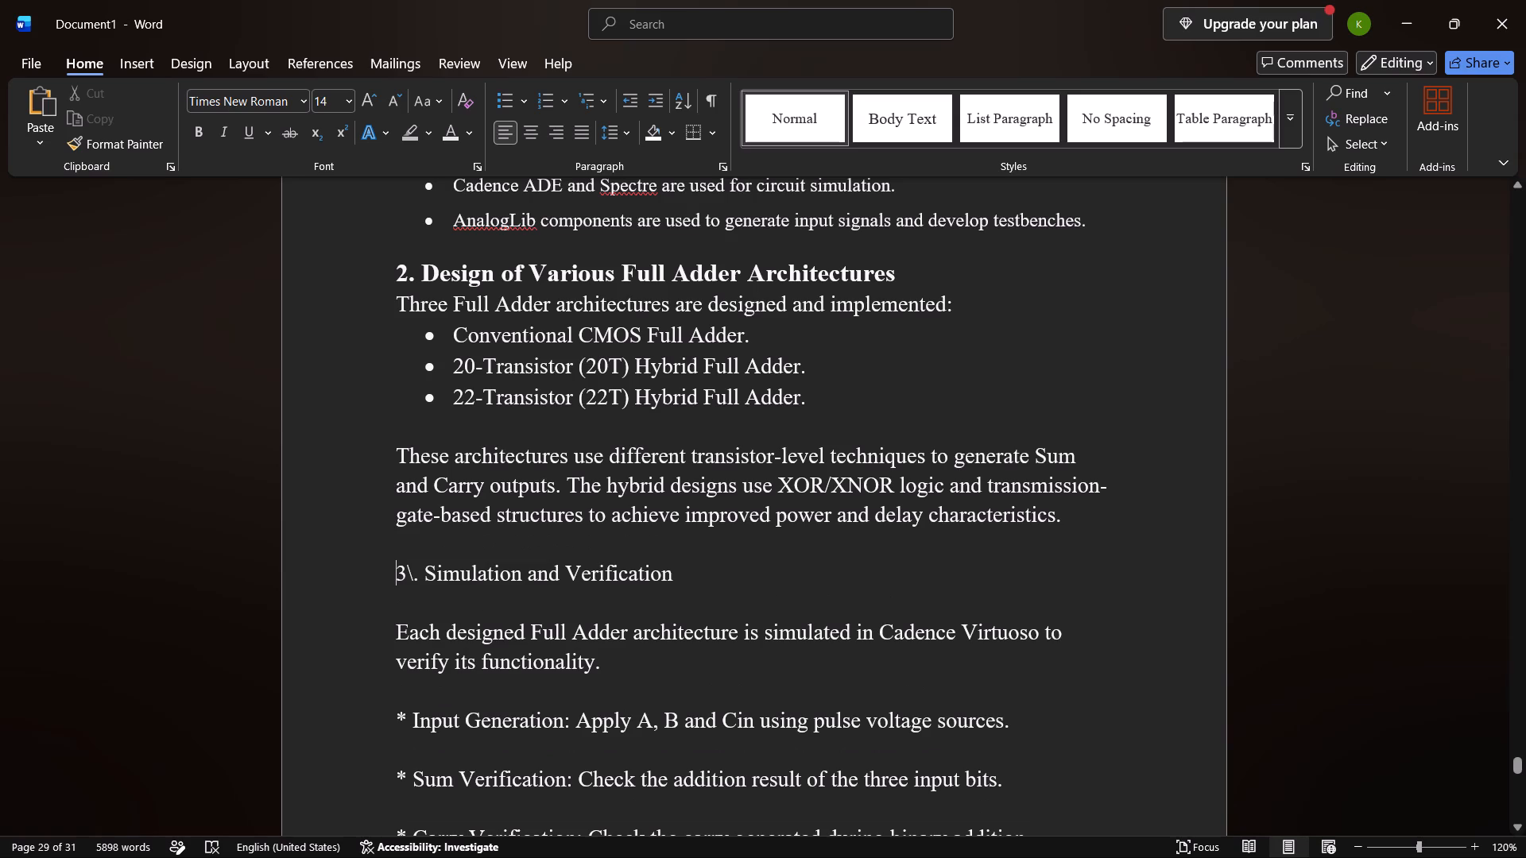
key("Right")
key("Right")
key("BackSpace")
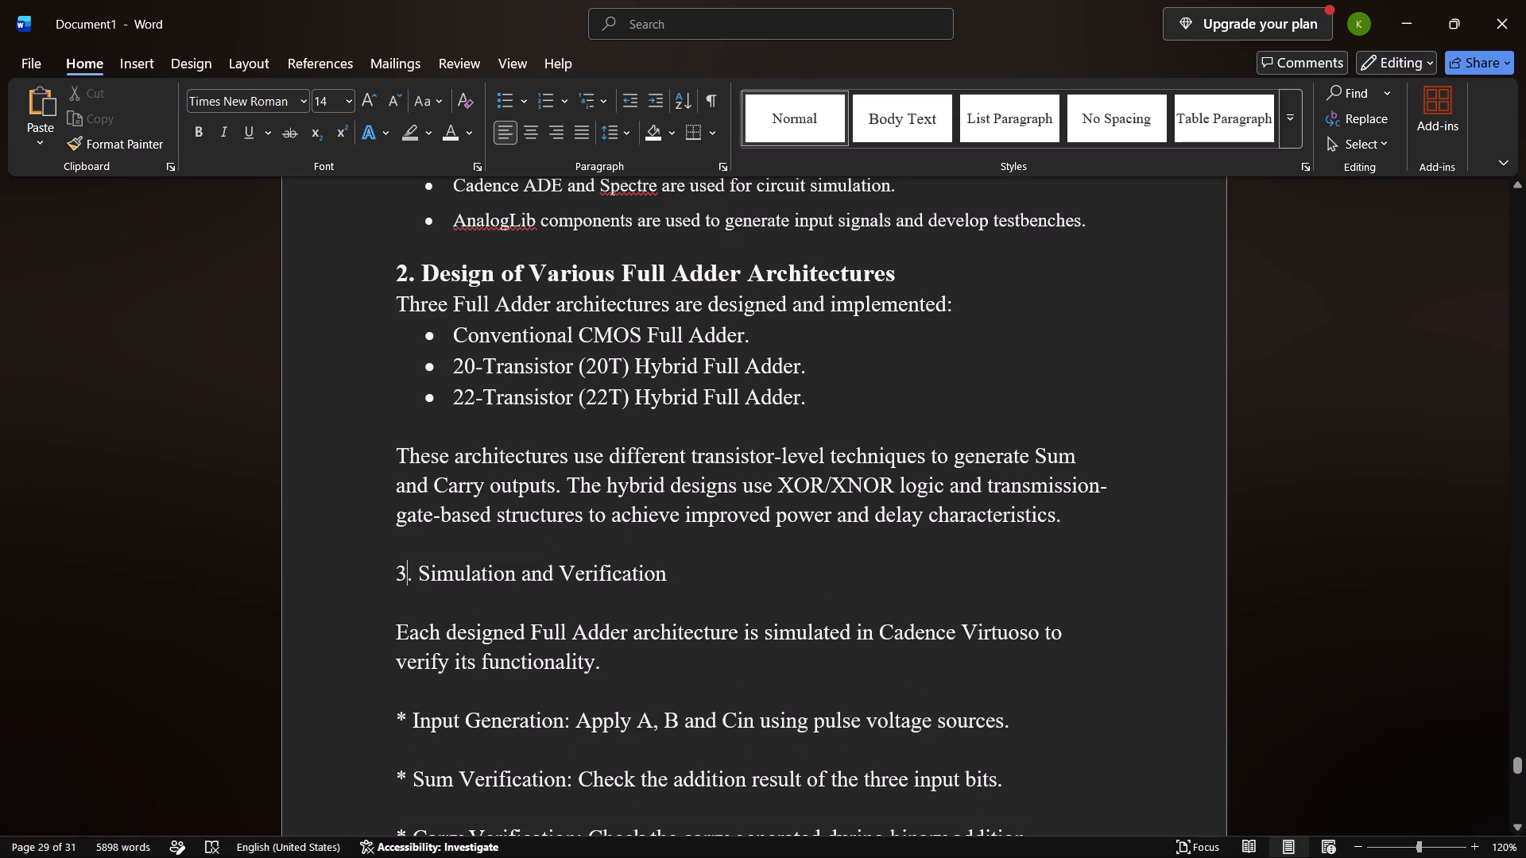
Enlarge the "3. Simulation and Verification" subheading to 16 pt.
left_click_drag(673, 578, 383, 568)
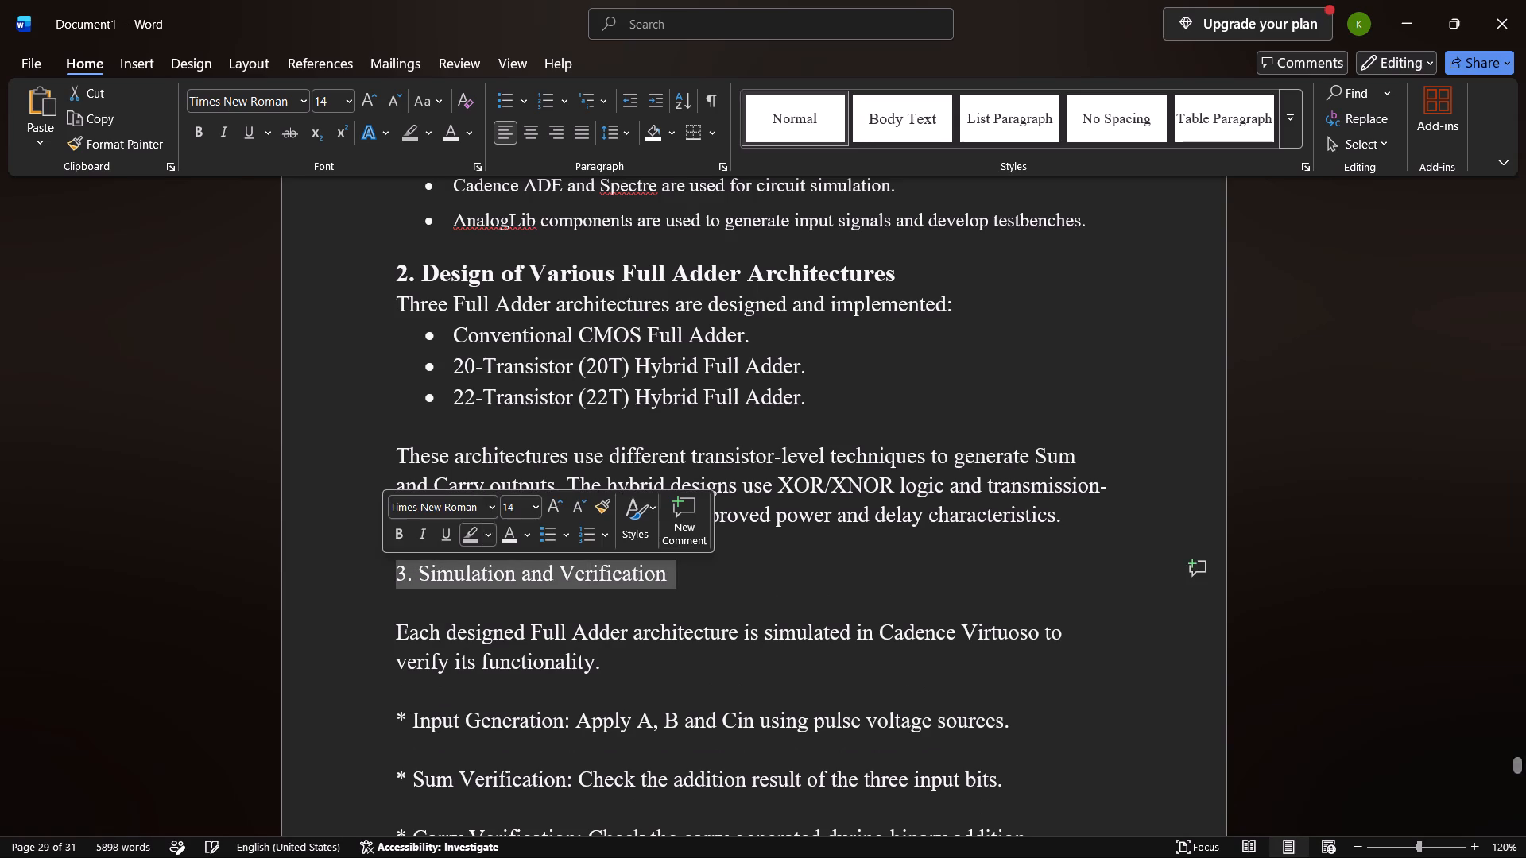
left_click(560, 505)
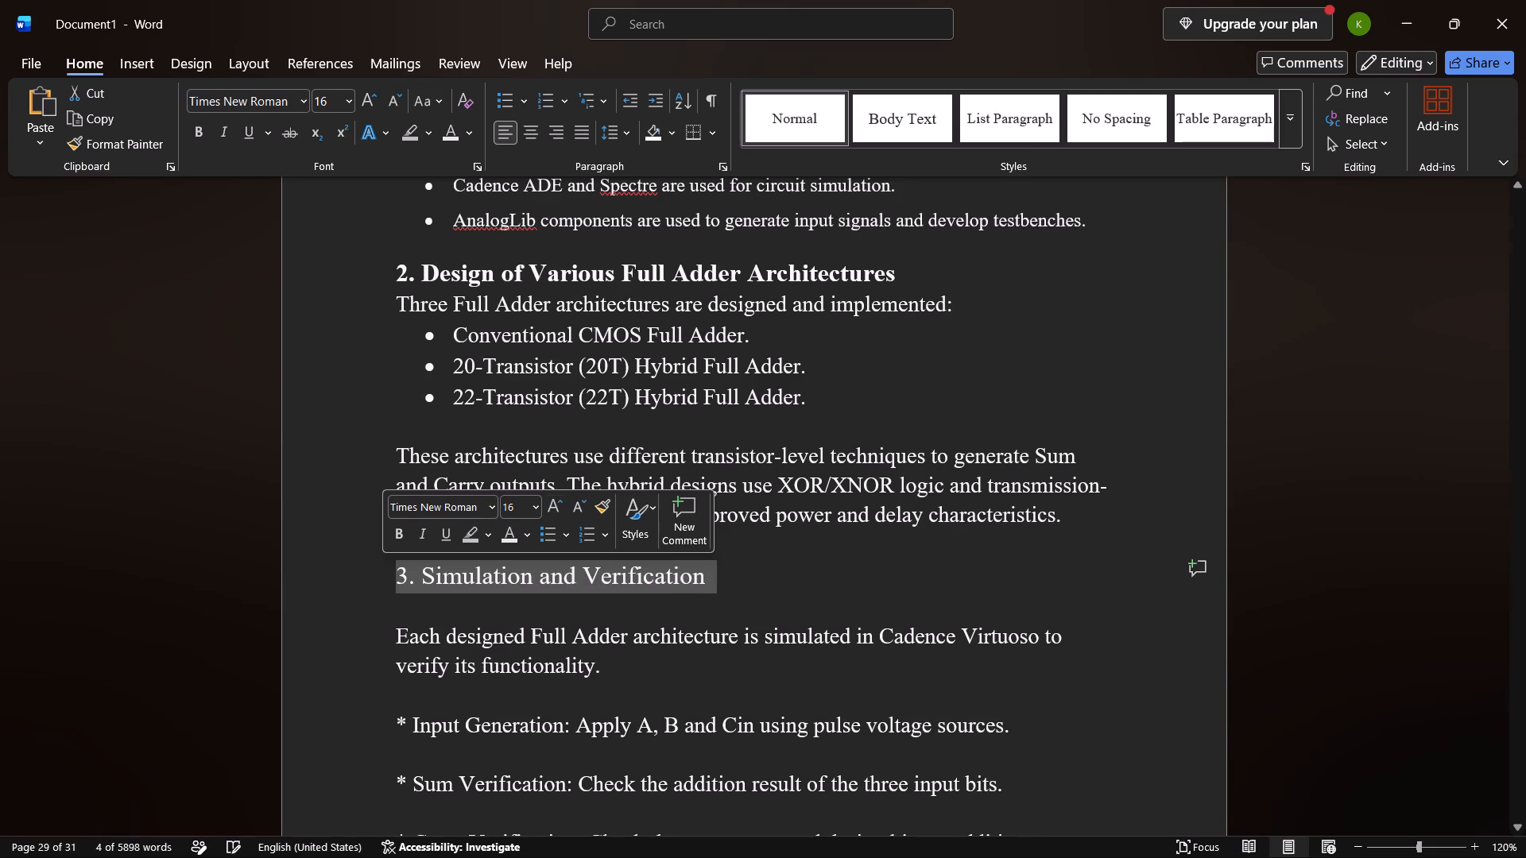
left_click(734, 589)
Remove the blank lines below the Simulation and Verification subheading, below its introductory sentence, and between its five asterisk lines.
left_click(706, 613)
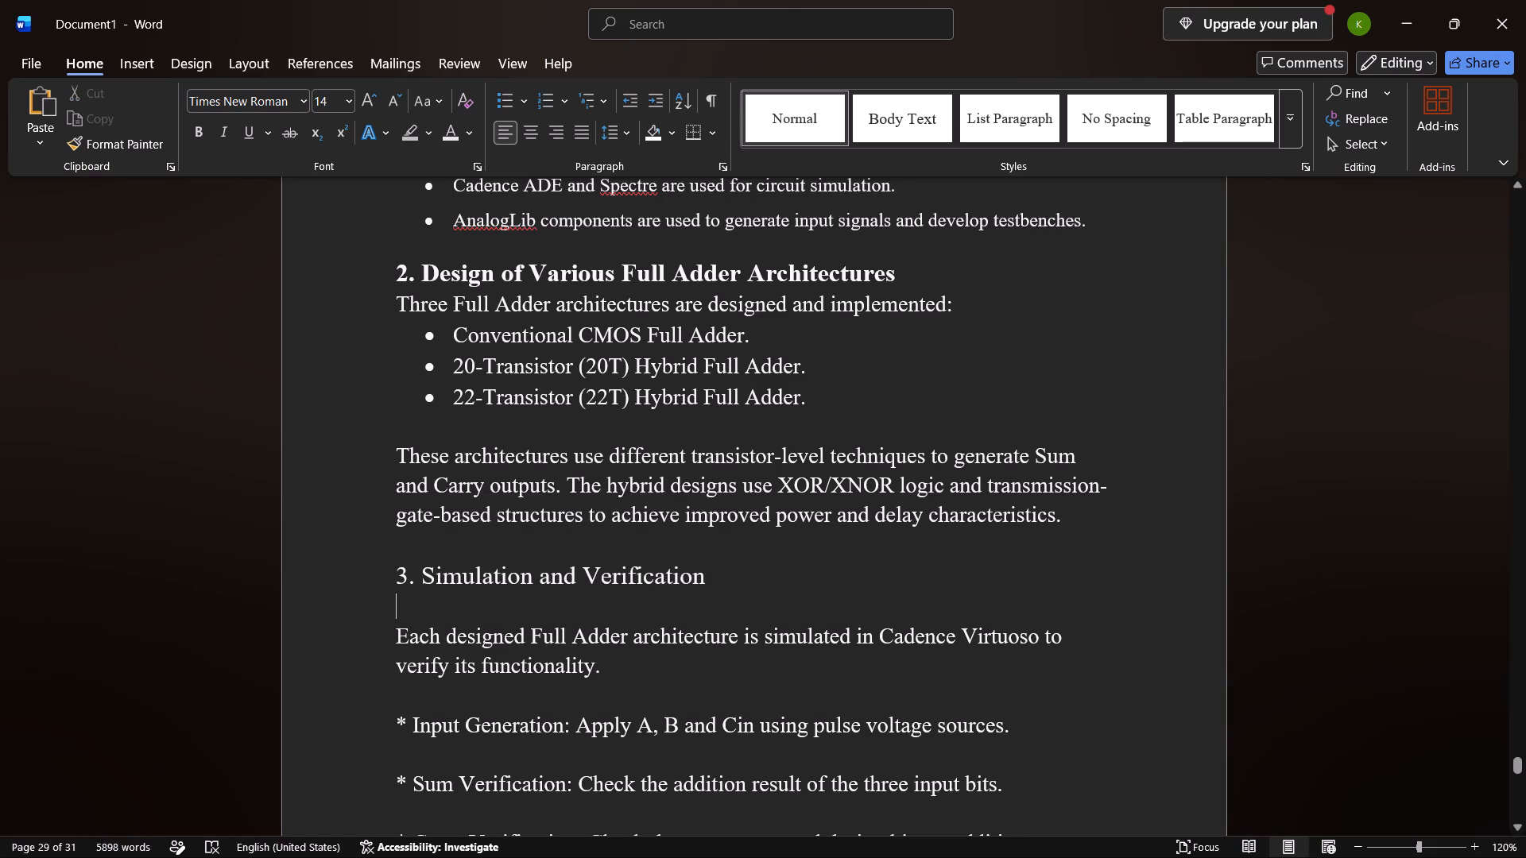
key("BackSpace")
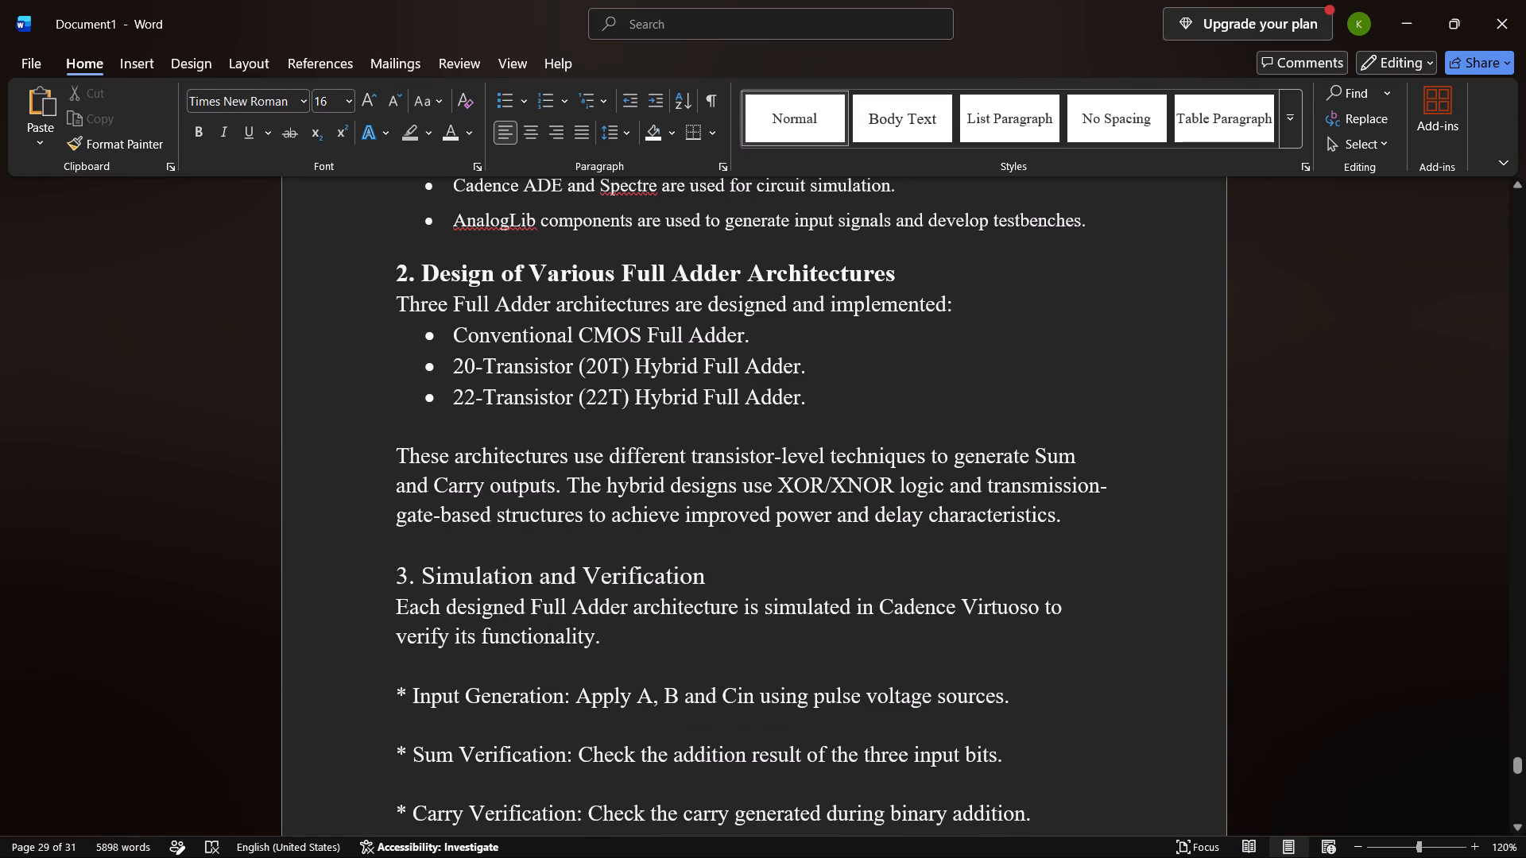
left_click(396, 667)
key("BackSpace")
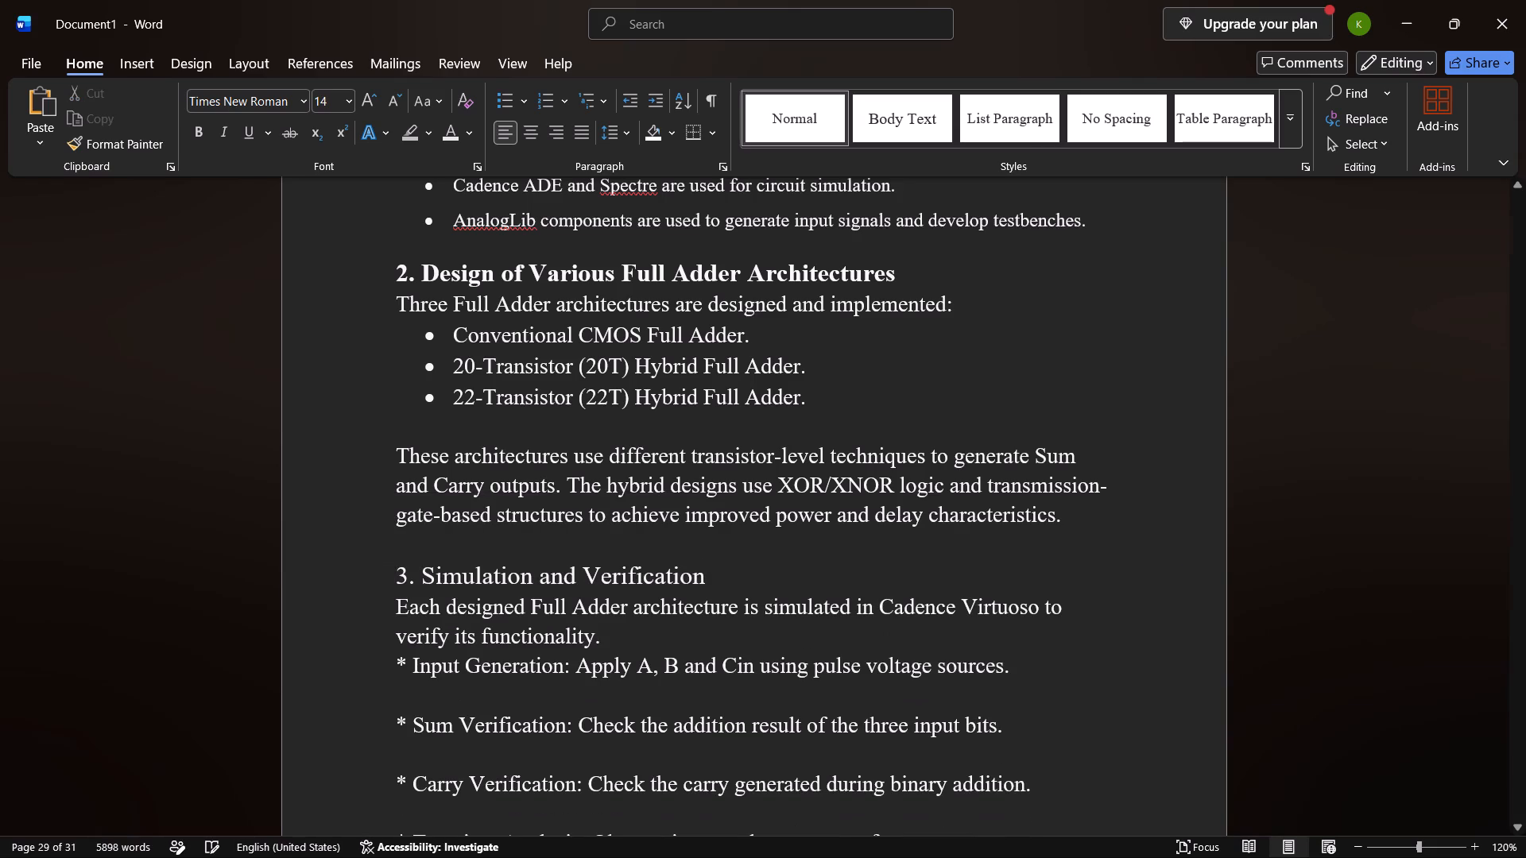
left_click(407, 690)
key("BackSpace")
scroll(407, 690, "down", 1)
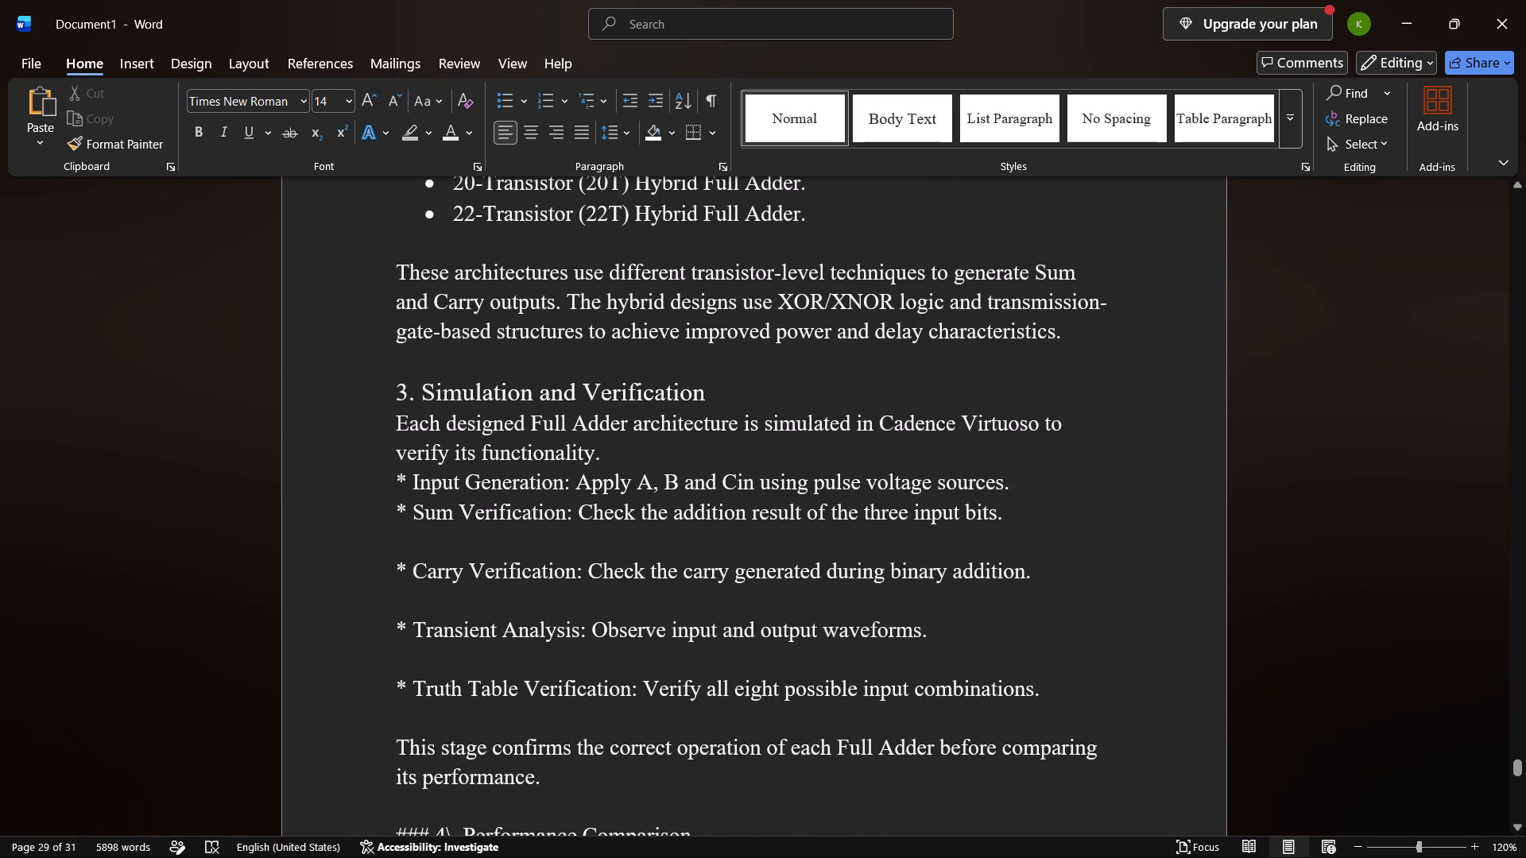
left_click(396, 540)
key("BackSpace")
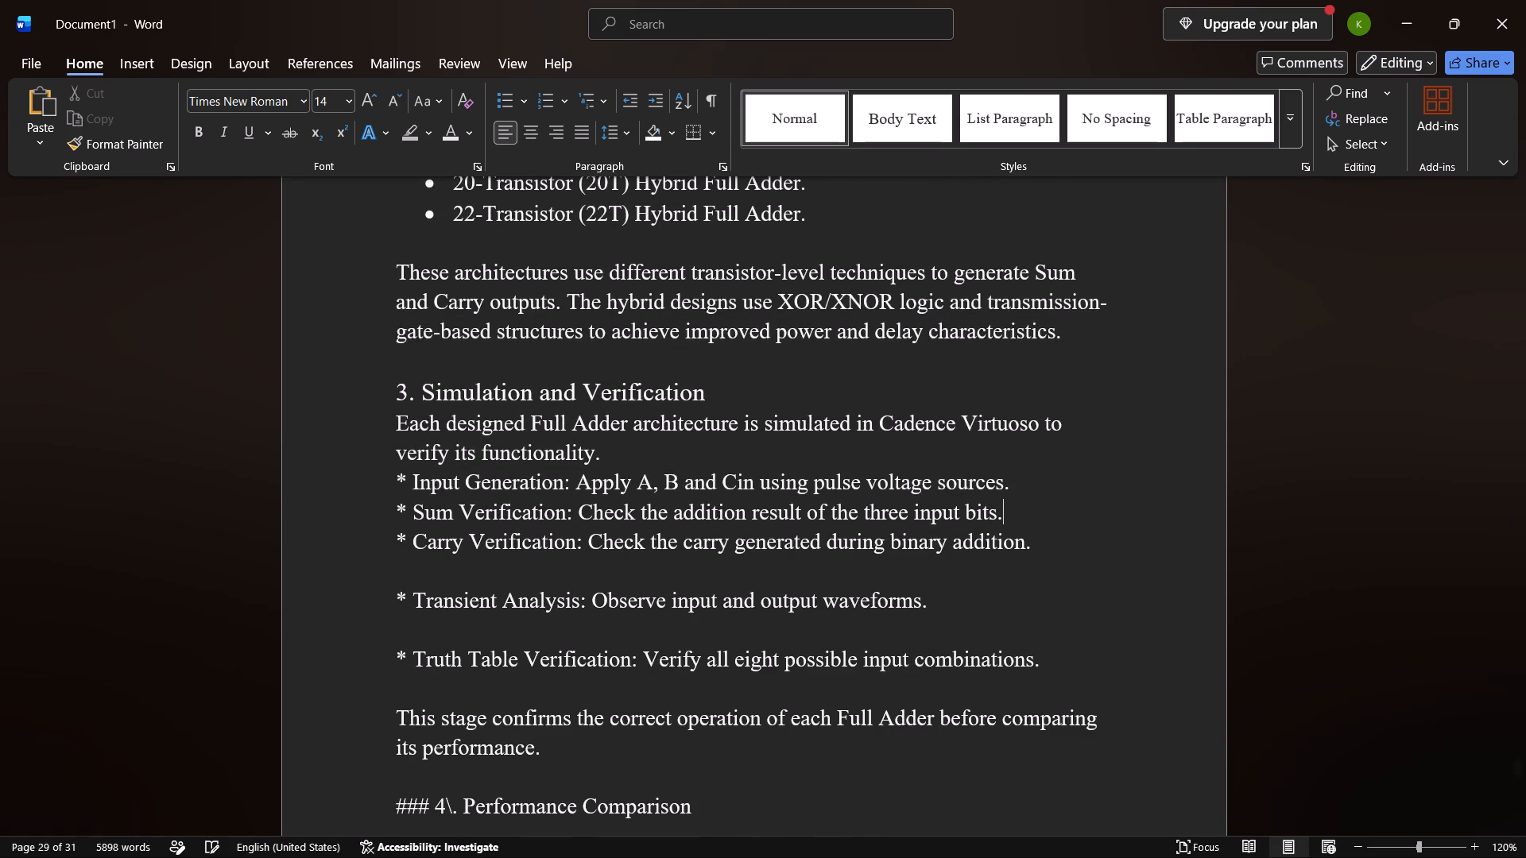
left_click(406, 572)
key("BackSpace")
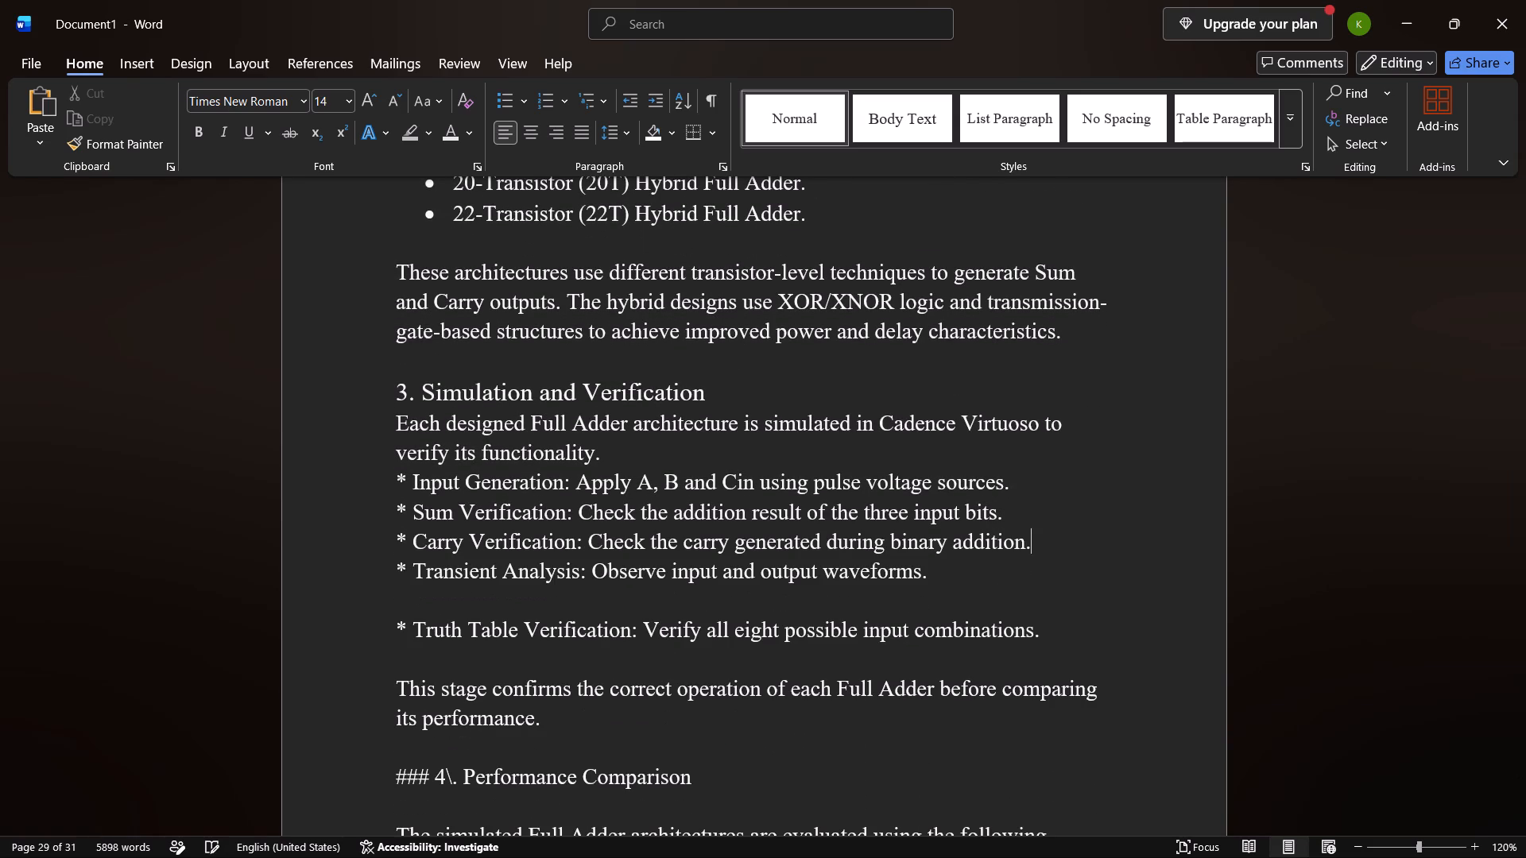
left_click(404, 606)
key("BackSpace")
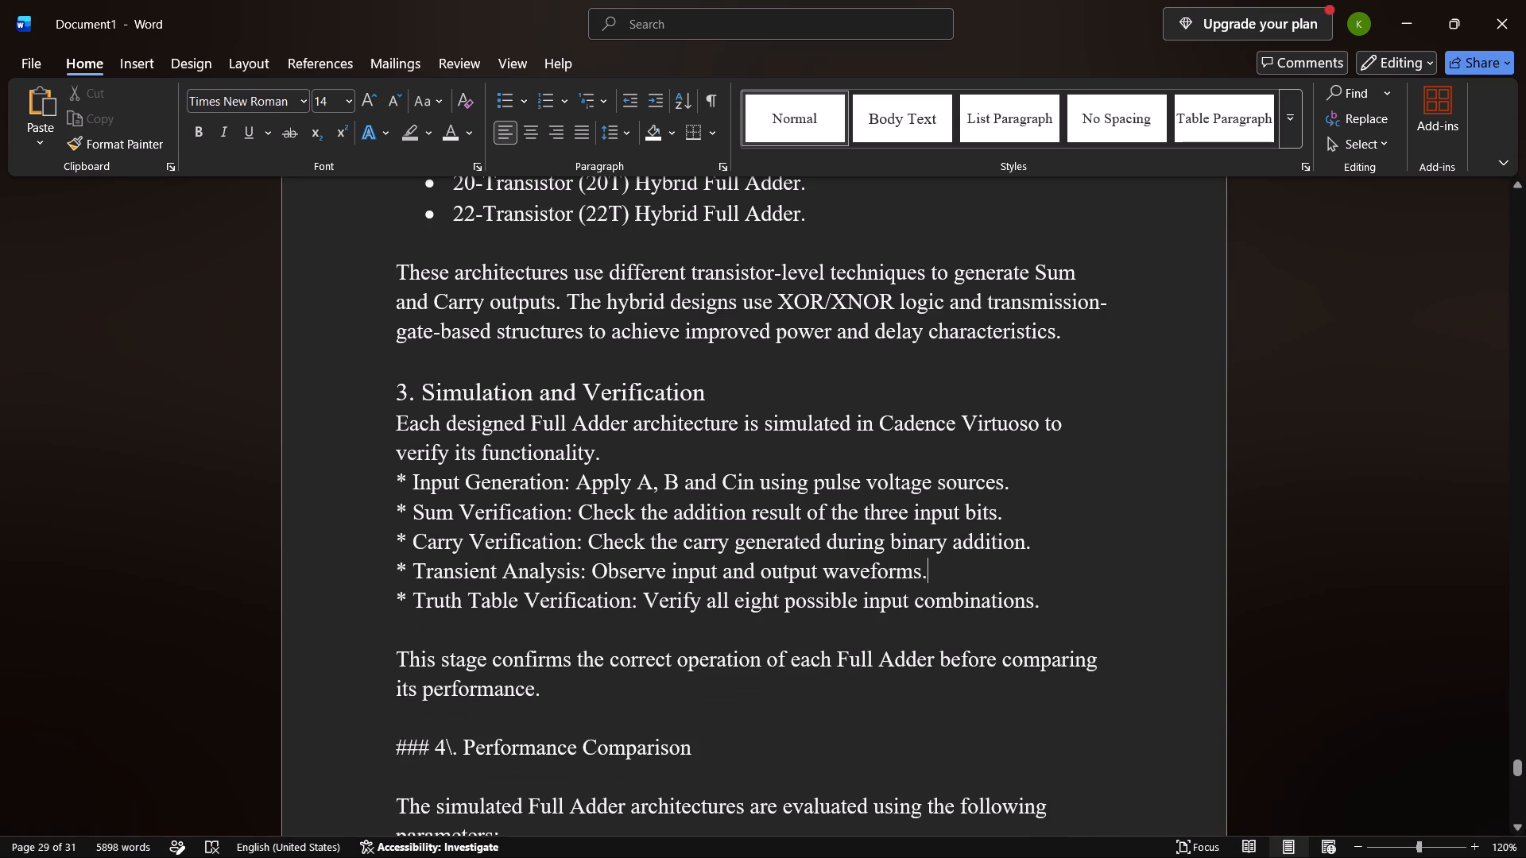
Convert the five asterisk lines from Input Generation to Truth Table Verification into a list with solid round bullets.
left_click(544, 696)
left_click_drag(1052, 604, 1042, 604)
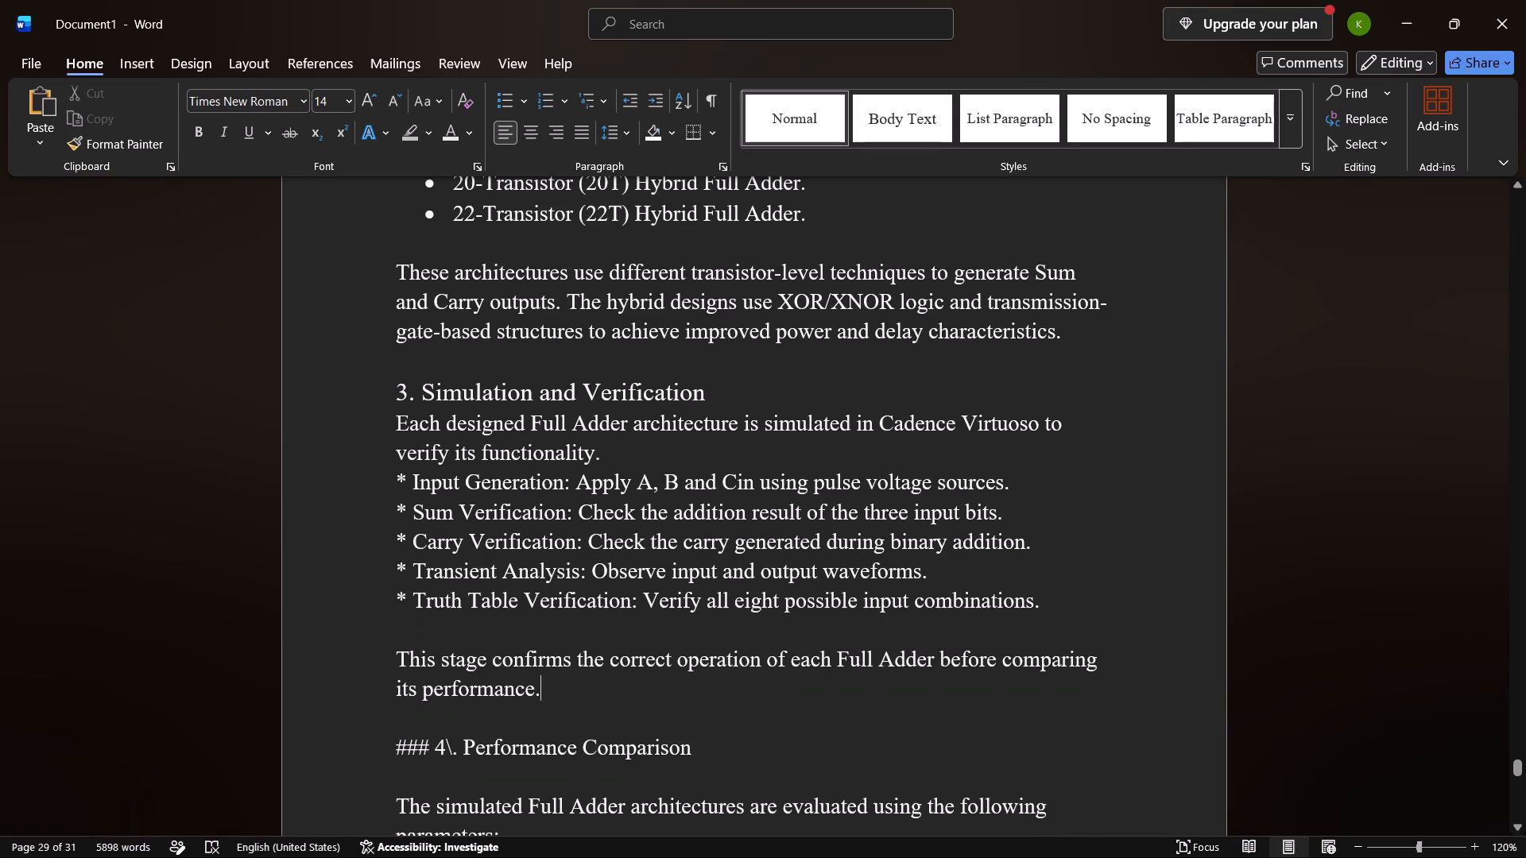
left_click_drag(1042, 604, 398, 479)
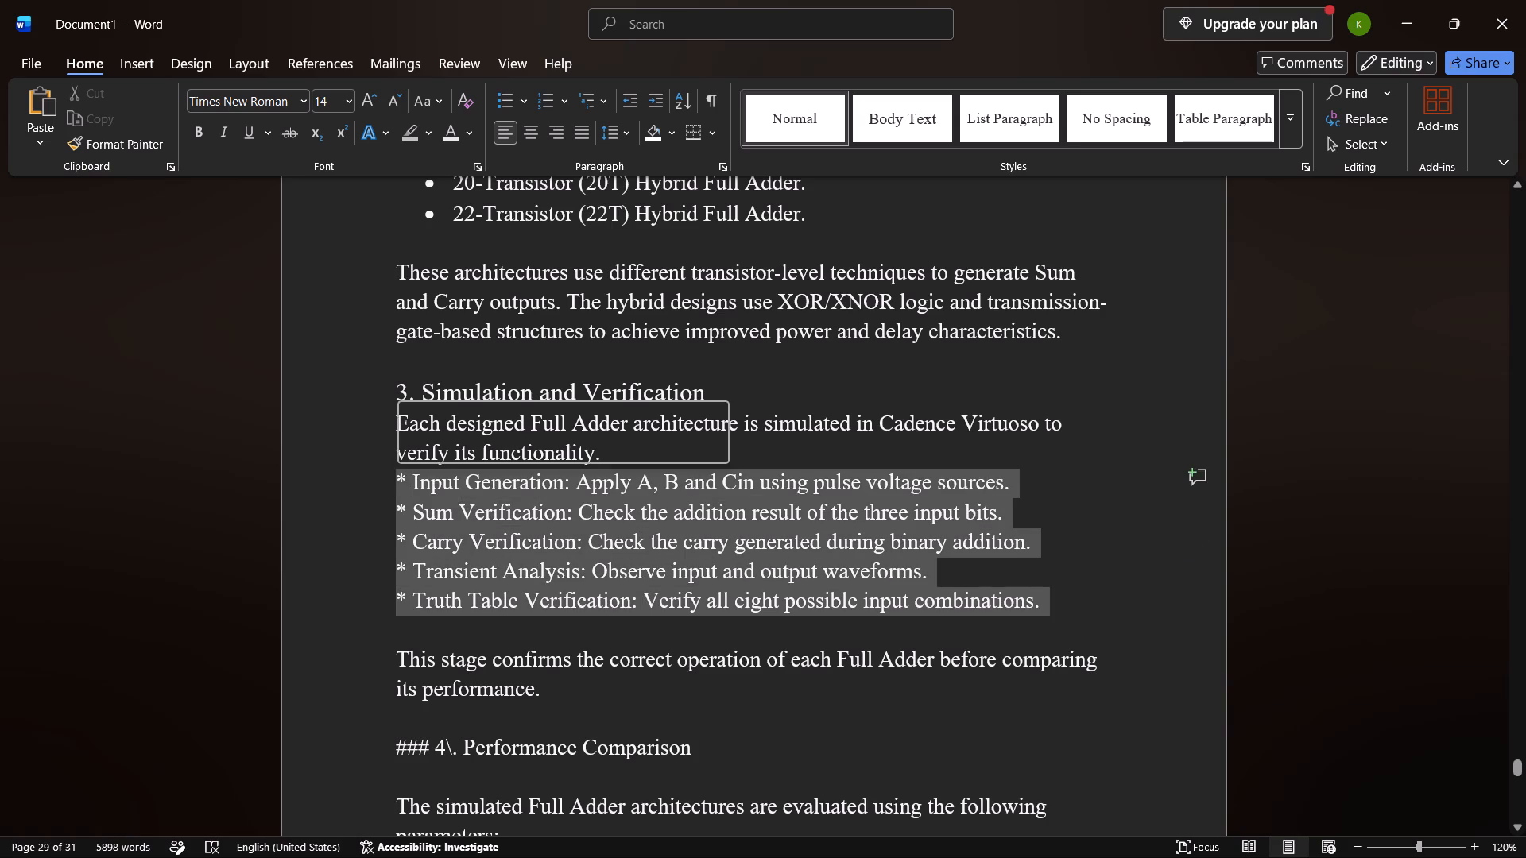
left_click(525, 98)
left_click(527, 165)
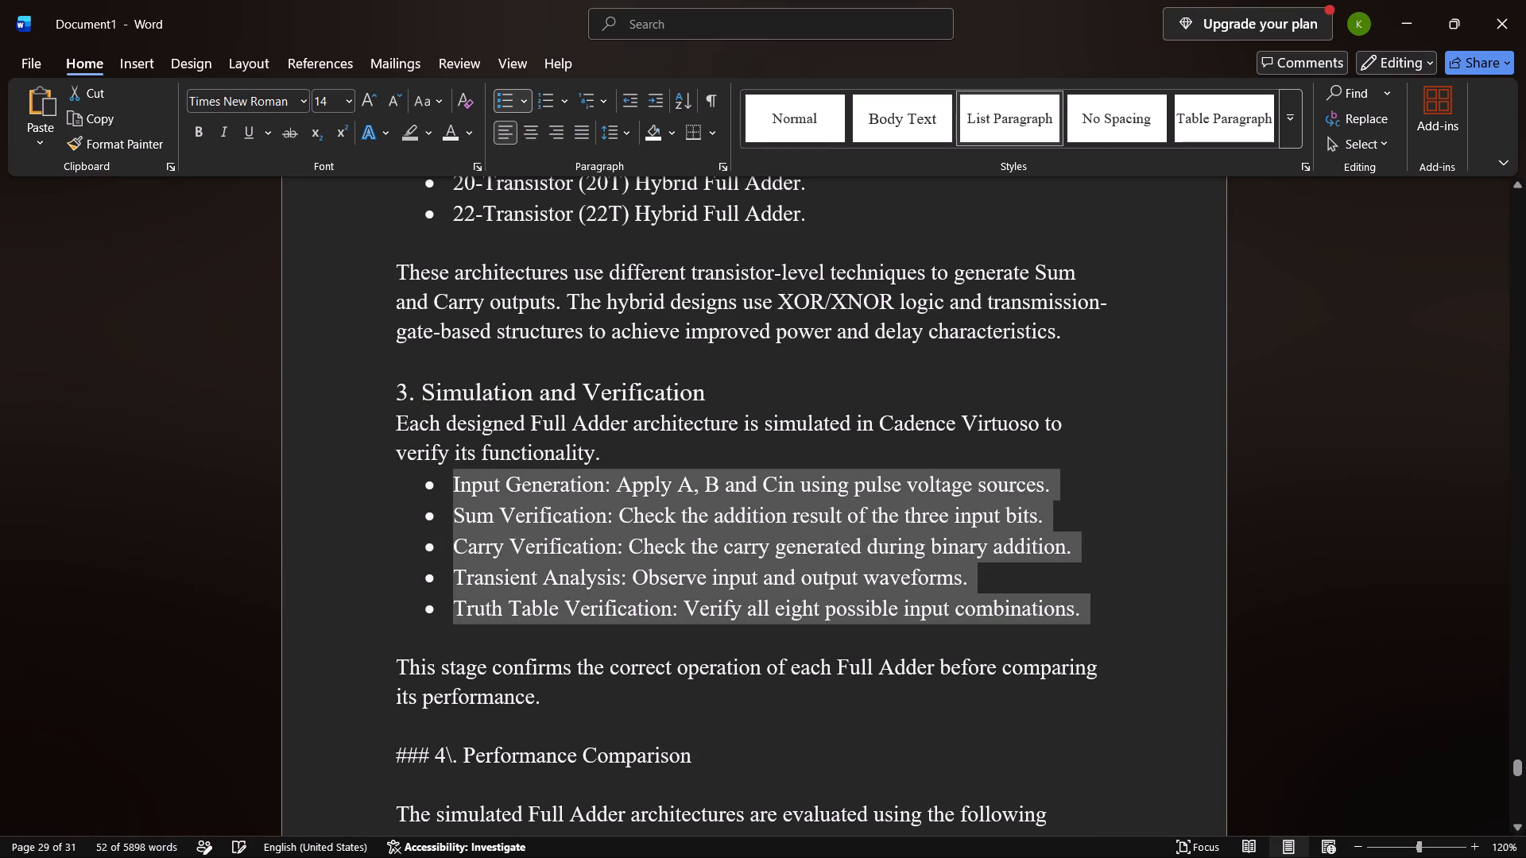
left_click(754, 447)
Strip the ### marks and the backslash from the fourth subheading so it reads "4. Performance Comparison".
scroll(754, 447, "down", 1)
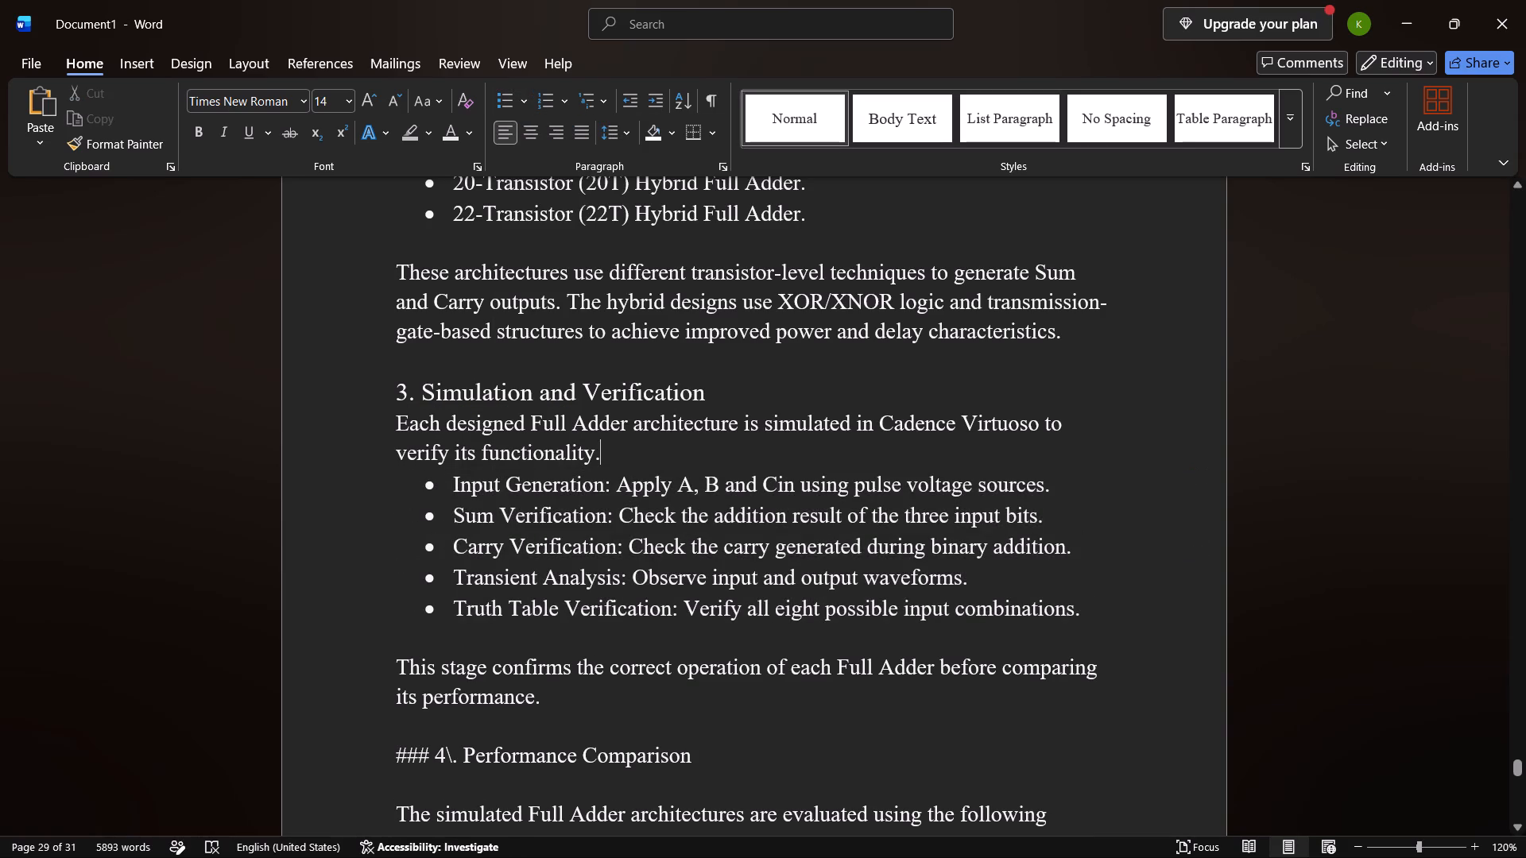
scroll(754, 447, "down", 1)
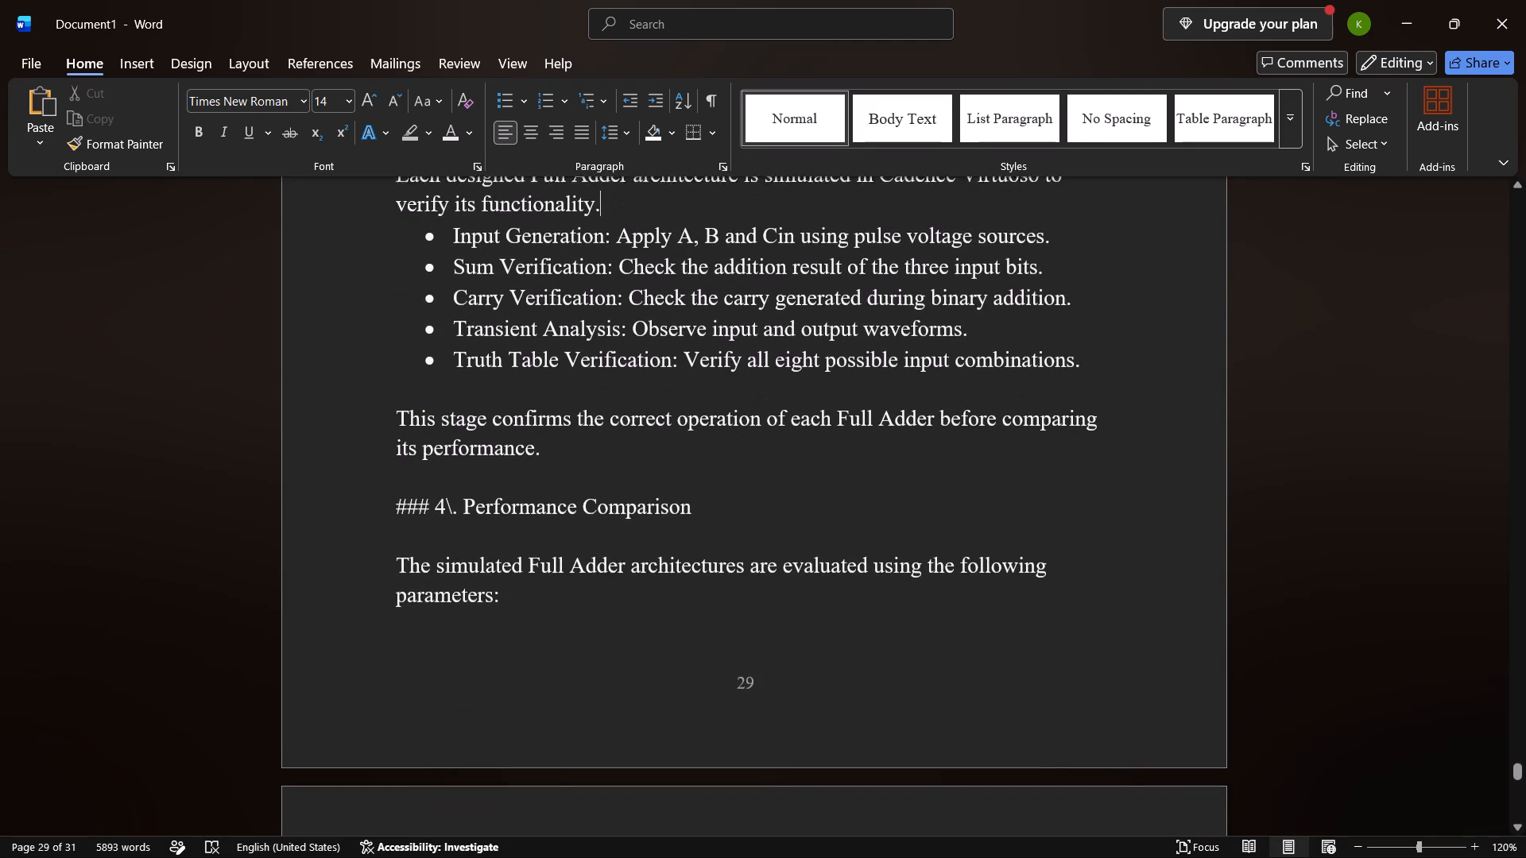
scroll(754, 447, "down", 1)
left_click(433, 493)
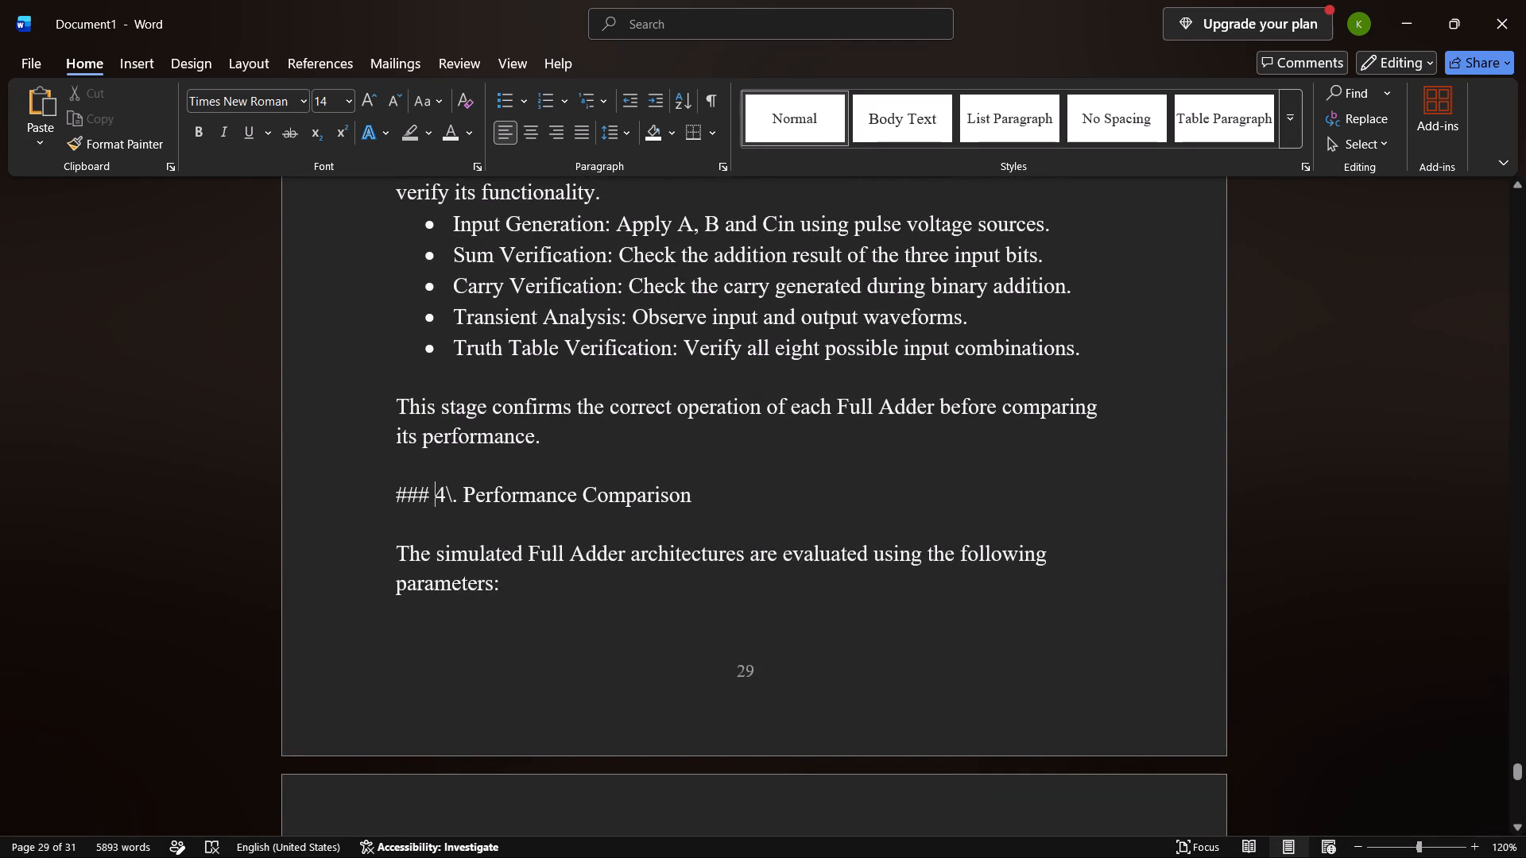
key("BackSpace")
key("BackSpace")
key("BackSpace")
key("BackSpace")
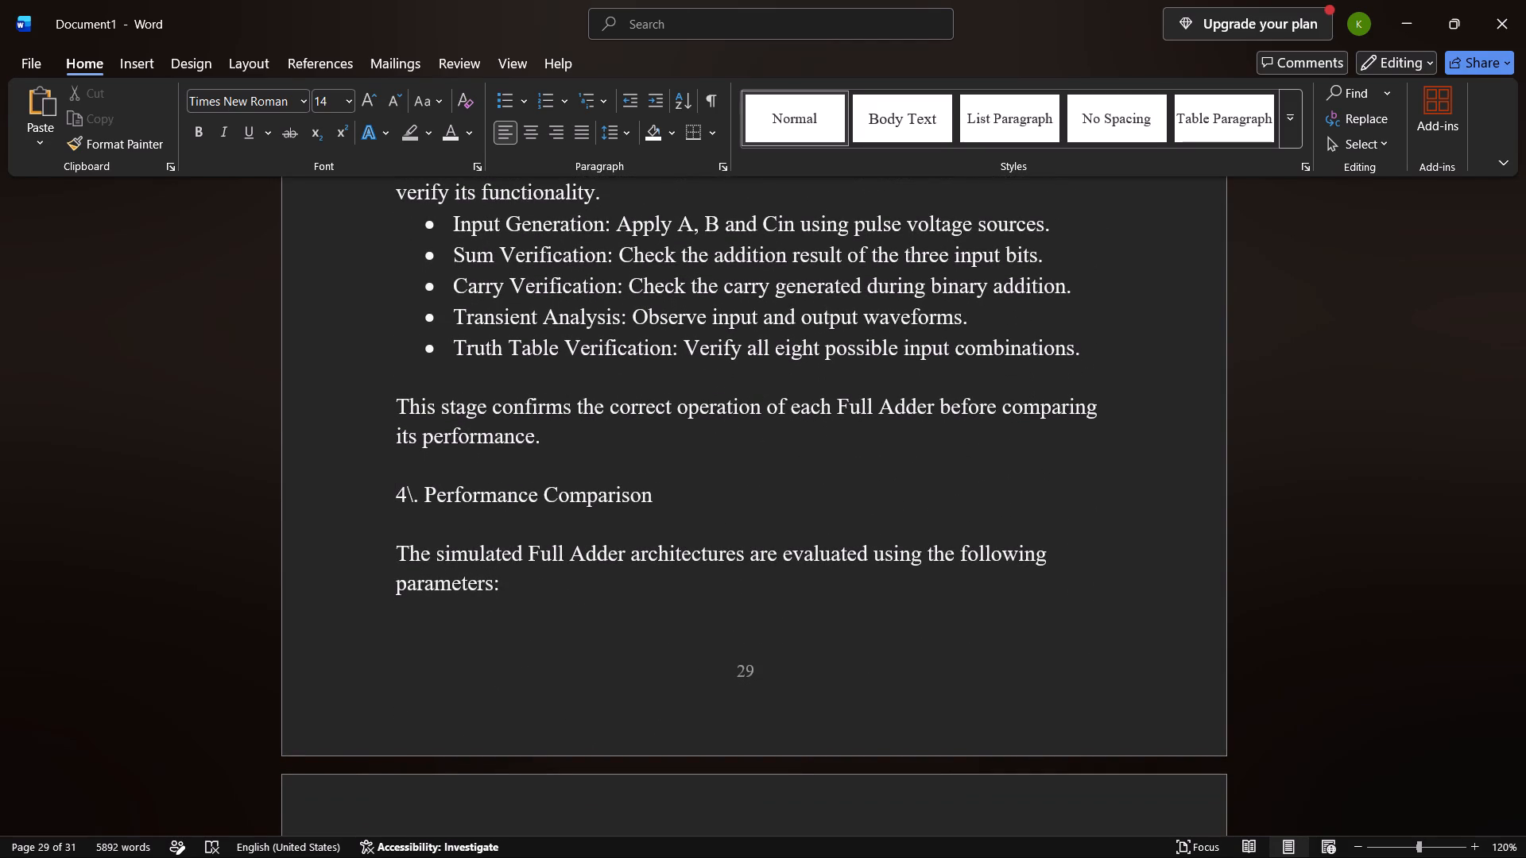
key("Right")
key("Right")
key("BackSpace")
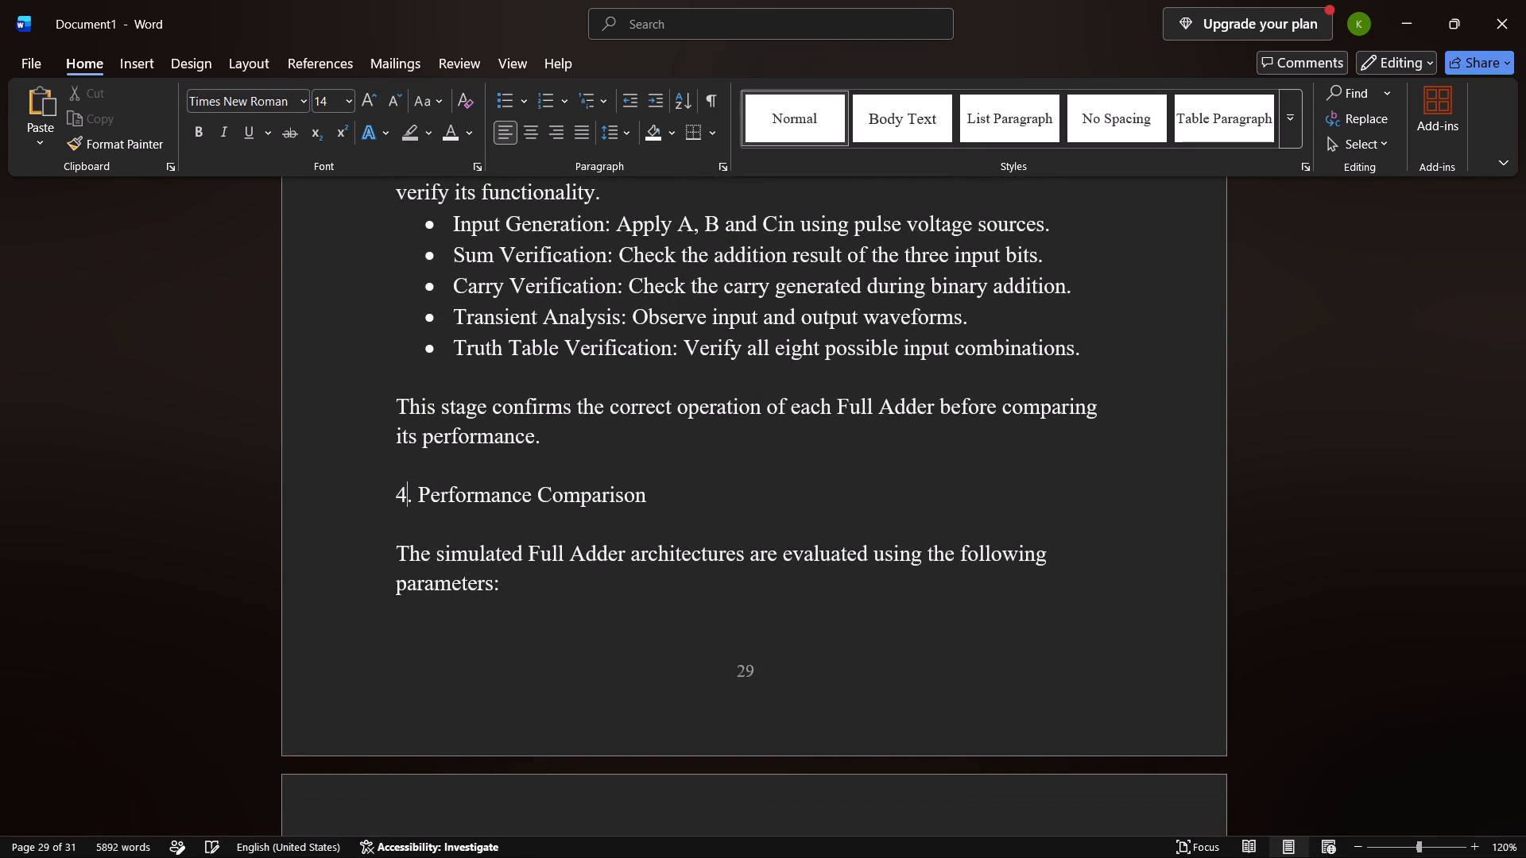
Enlarge the "4. Performance Comparison" subheading to 16 pt.
left_click_drag(652, 504, 407, 508)
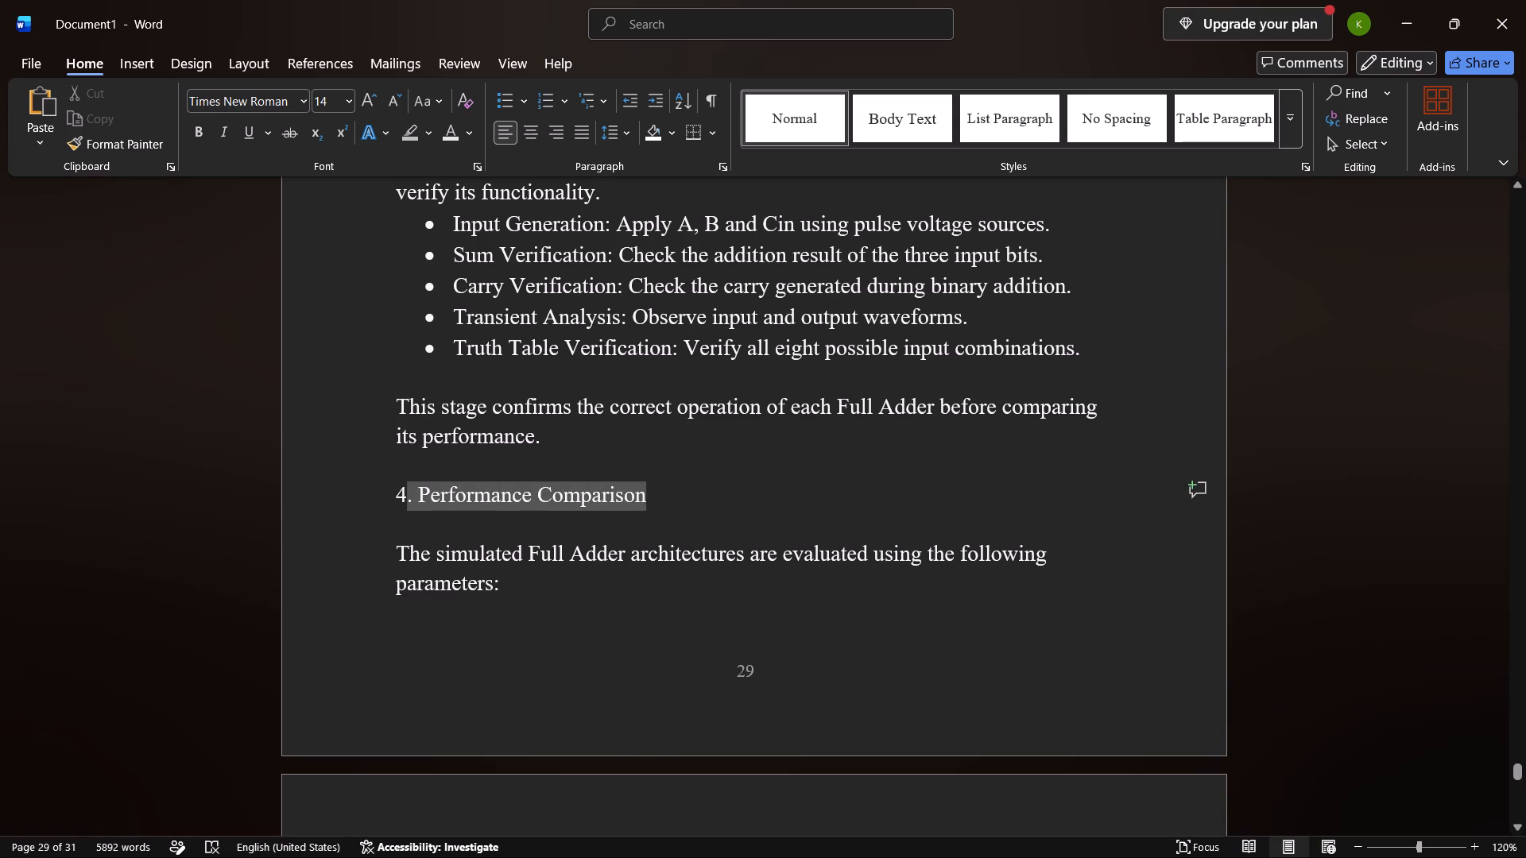
left_click_drag(407, 508, 397, 500)
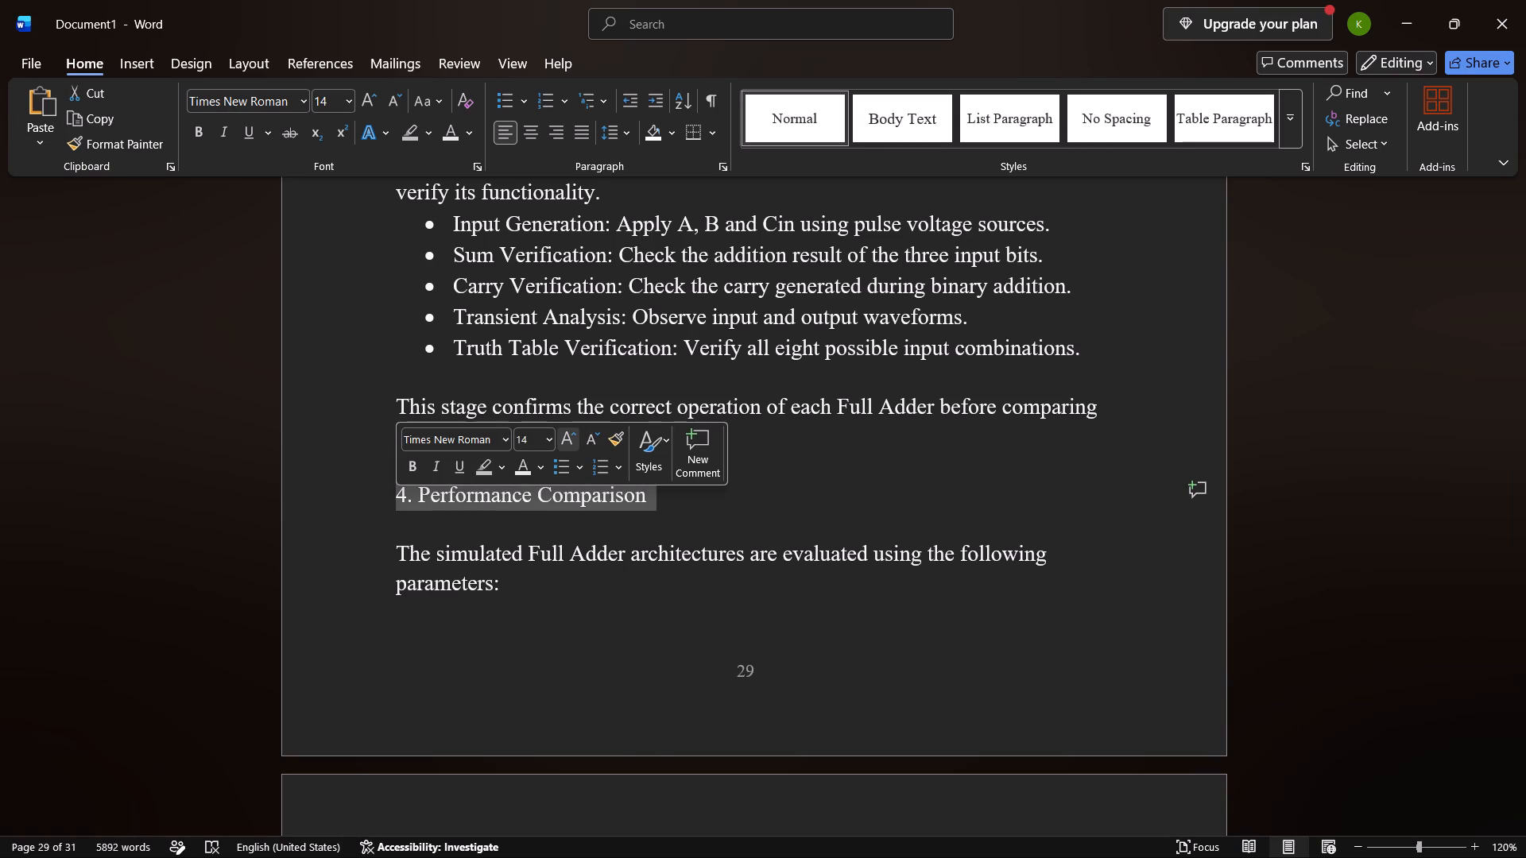
left_click(569, 436)
left_click(698, 506)
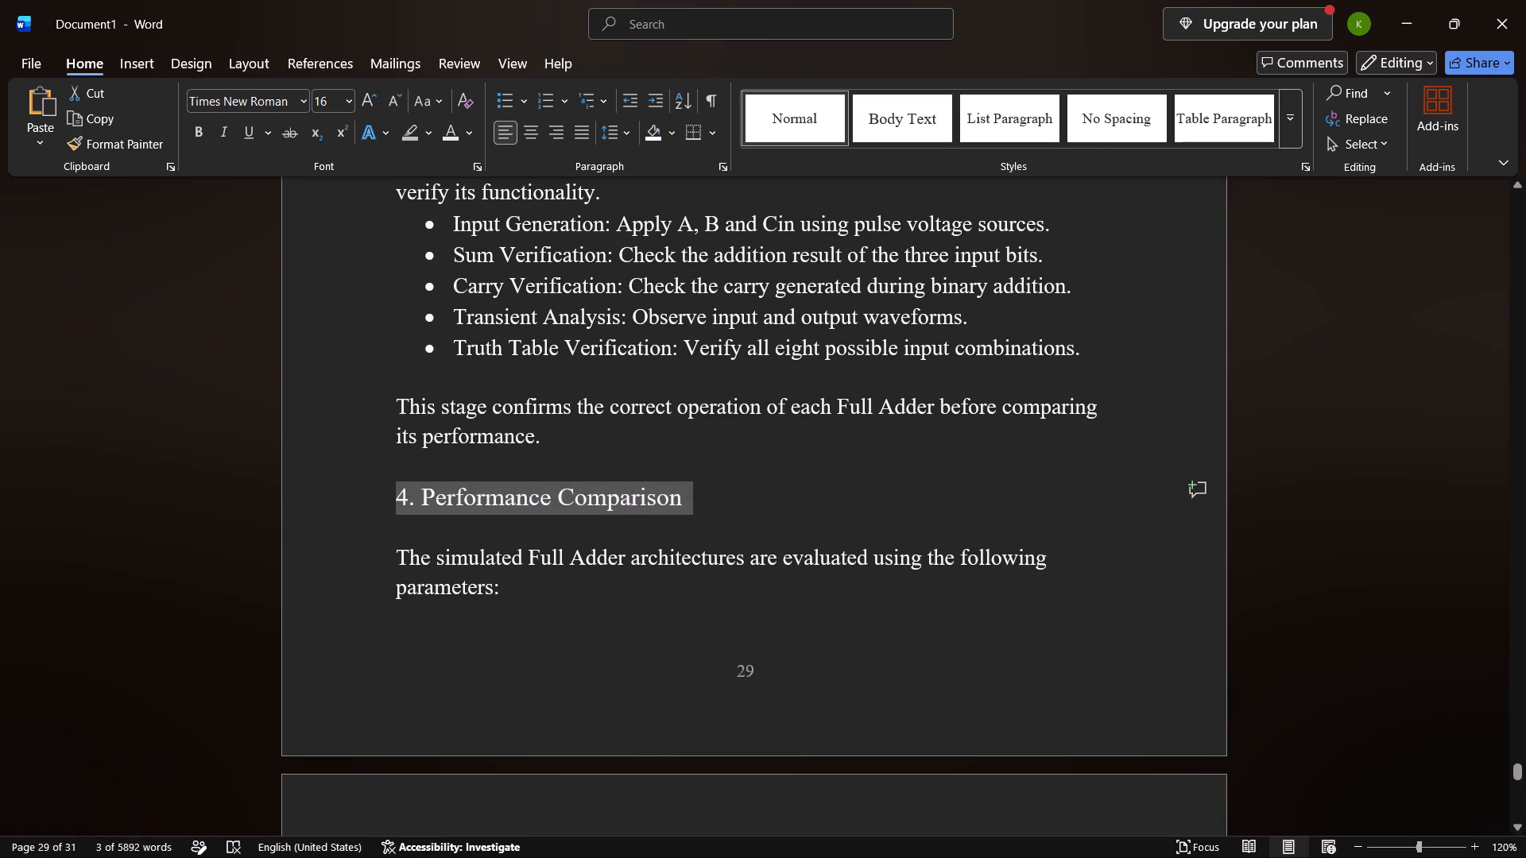
Remove the blank lines below the "4. Performance Comparison" subheading and below its introductory sentence.
left_click(645, 532)
key("BackSpace")
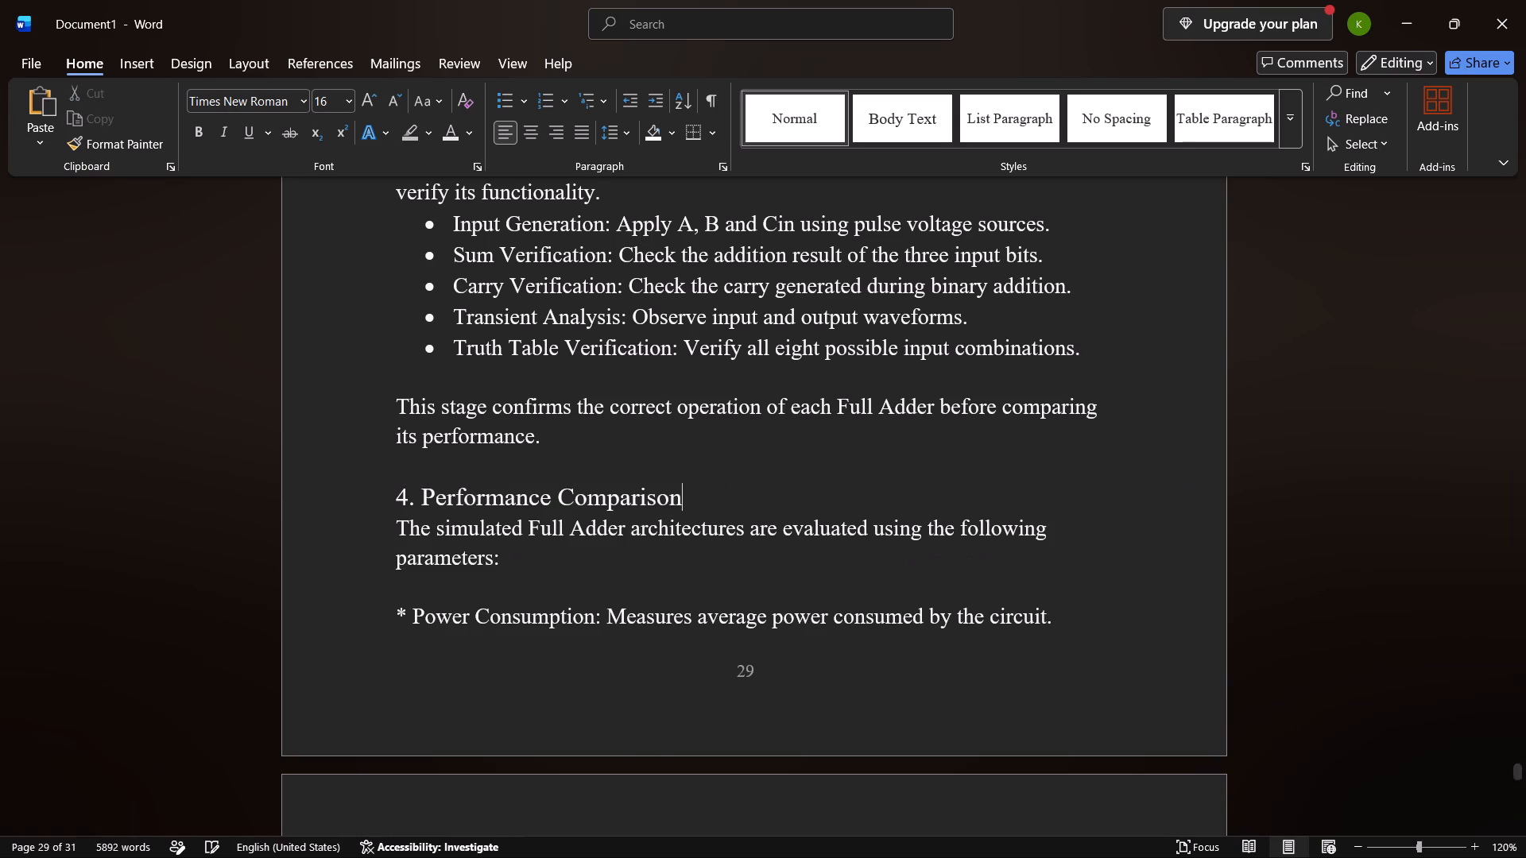
left_click(411, 586)
key("BackSpace")
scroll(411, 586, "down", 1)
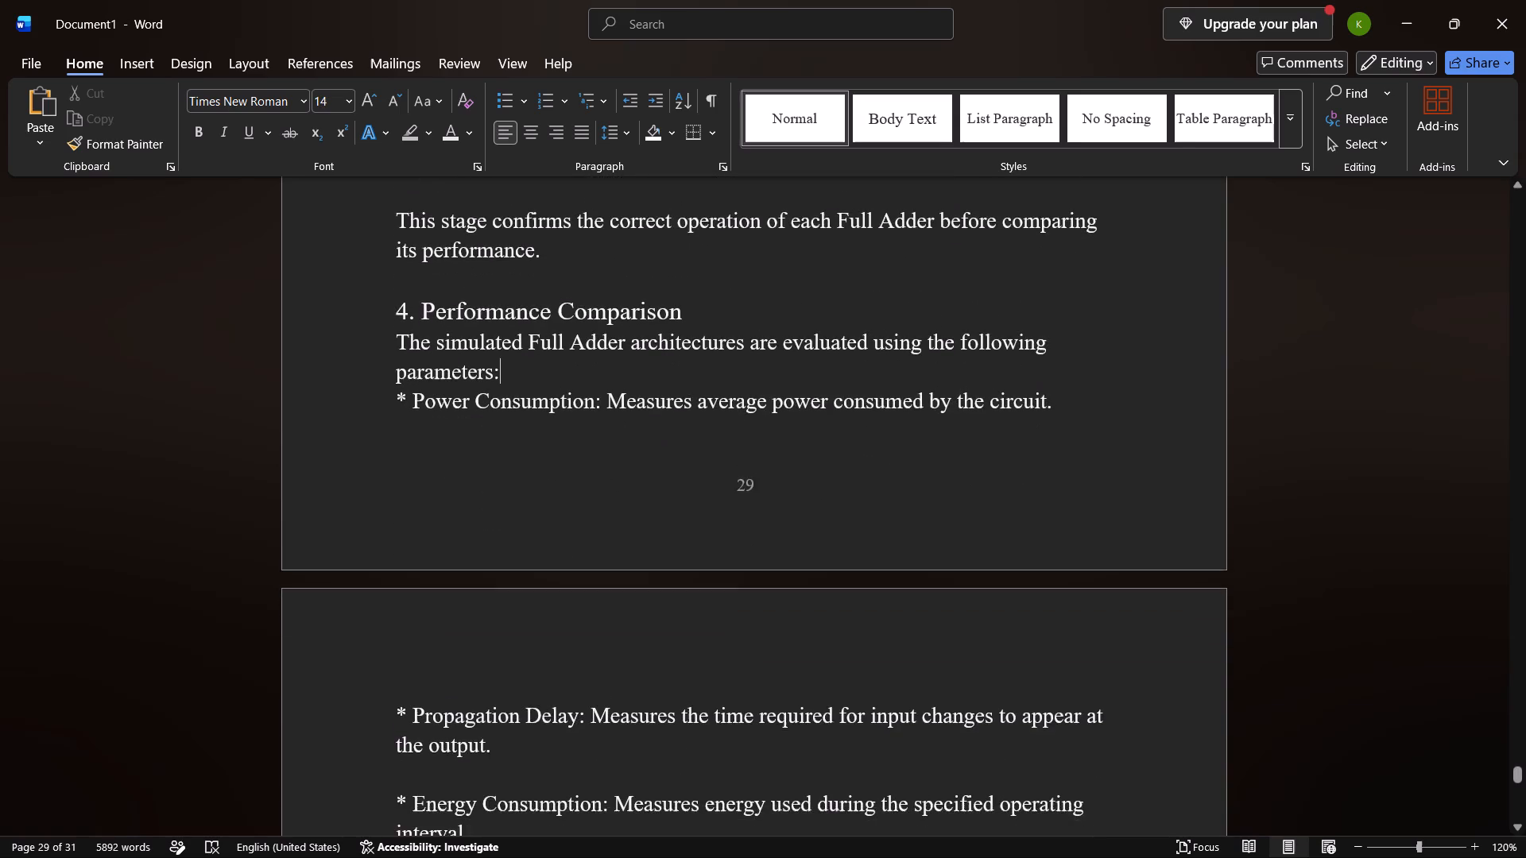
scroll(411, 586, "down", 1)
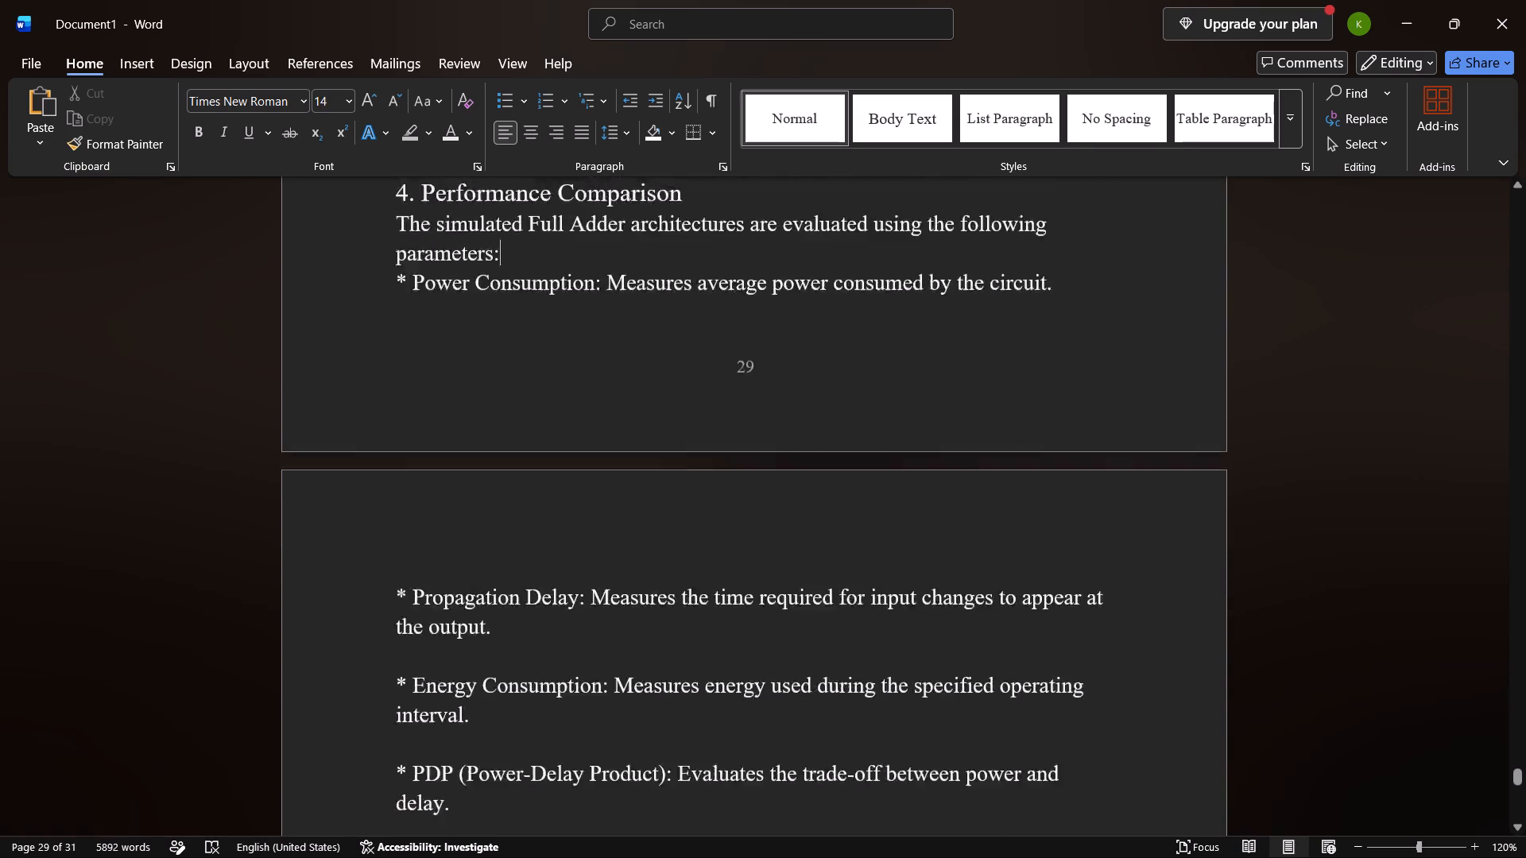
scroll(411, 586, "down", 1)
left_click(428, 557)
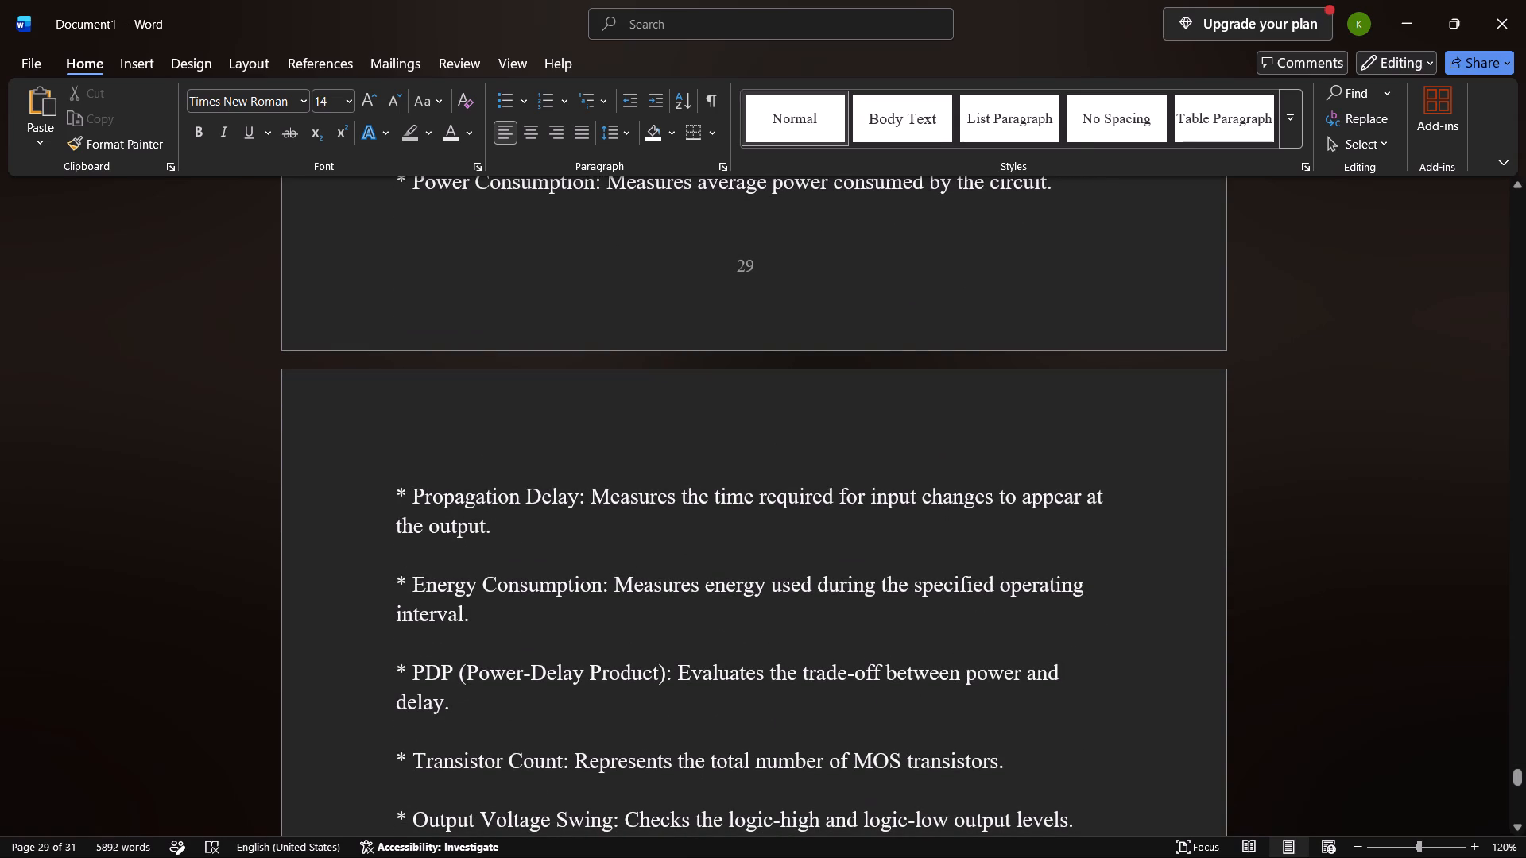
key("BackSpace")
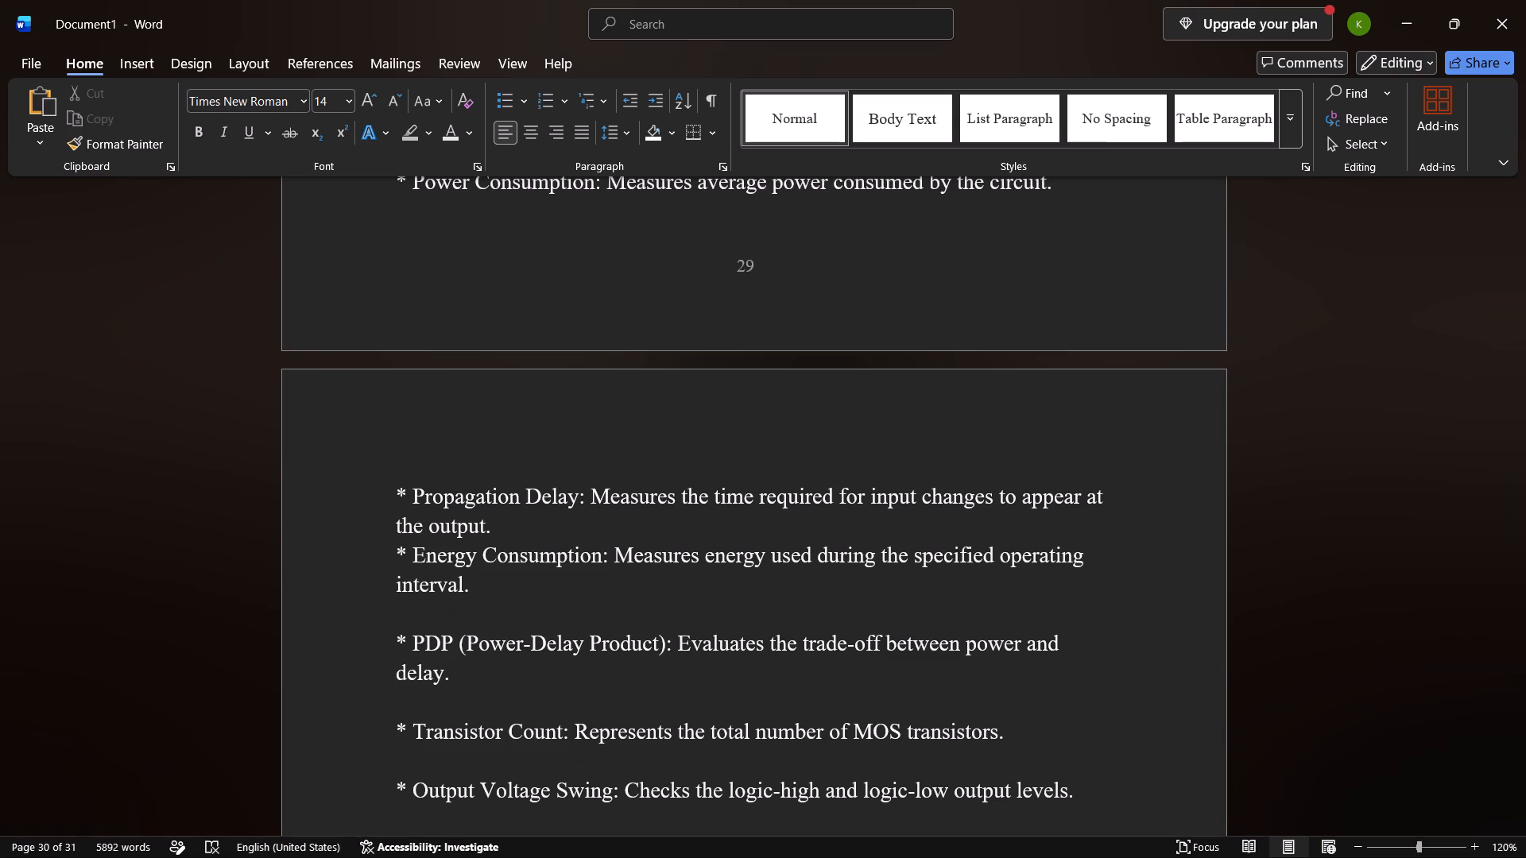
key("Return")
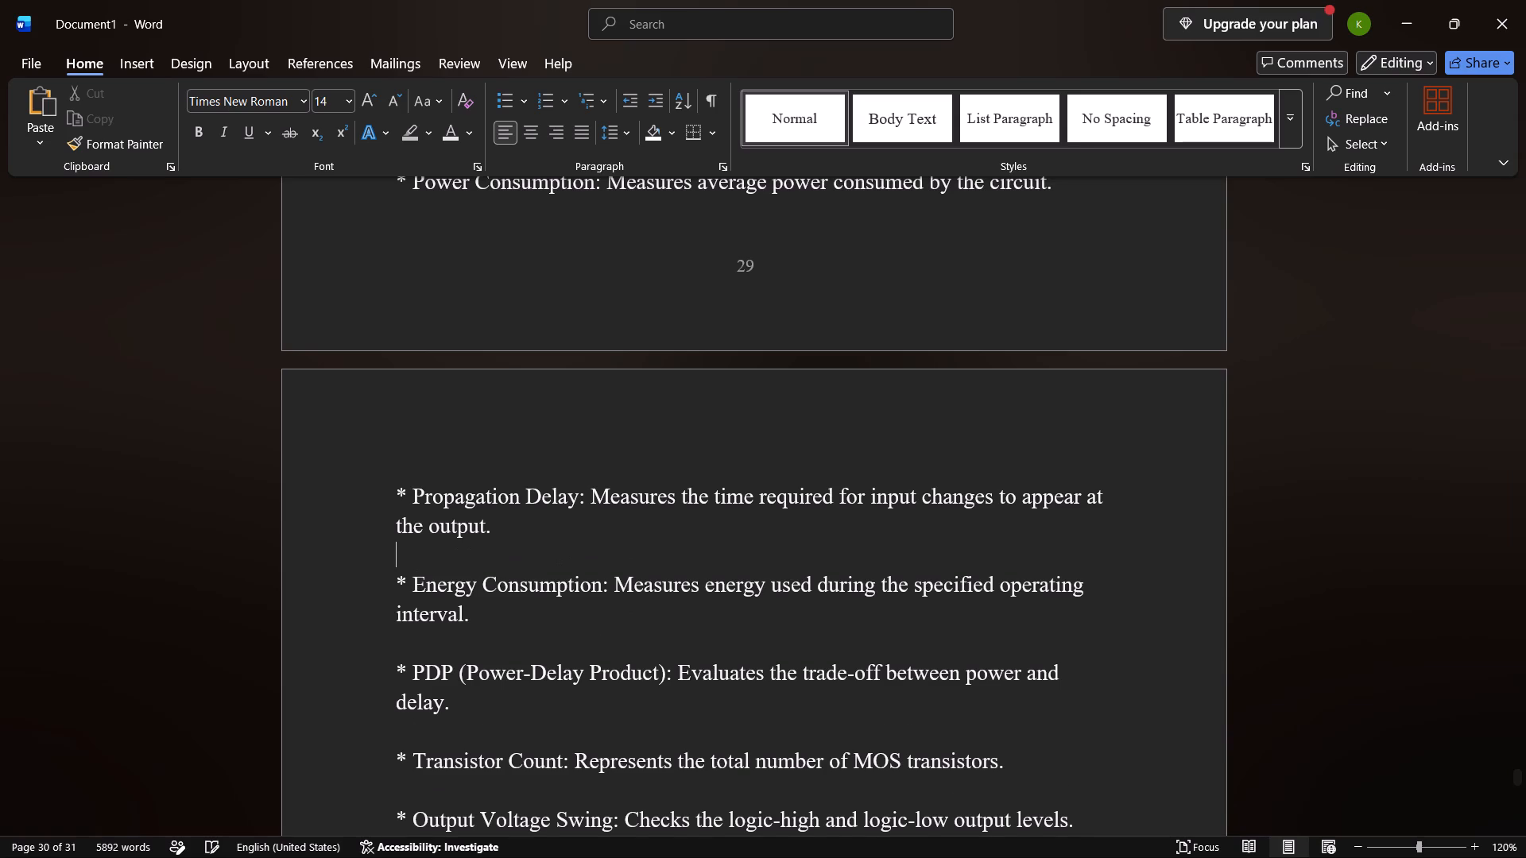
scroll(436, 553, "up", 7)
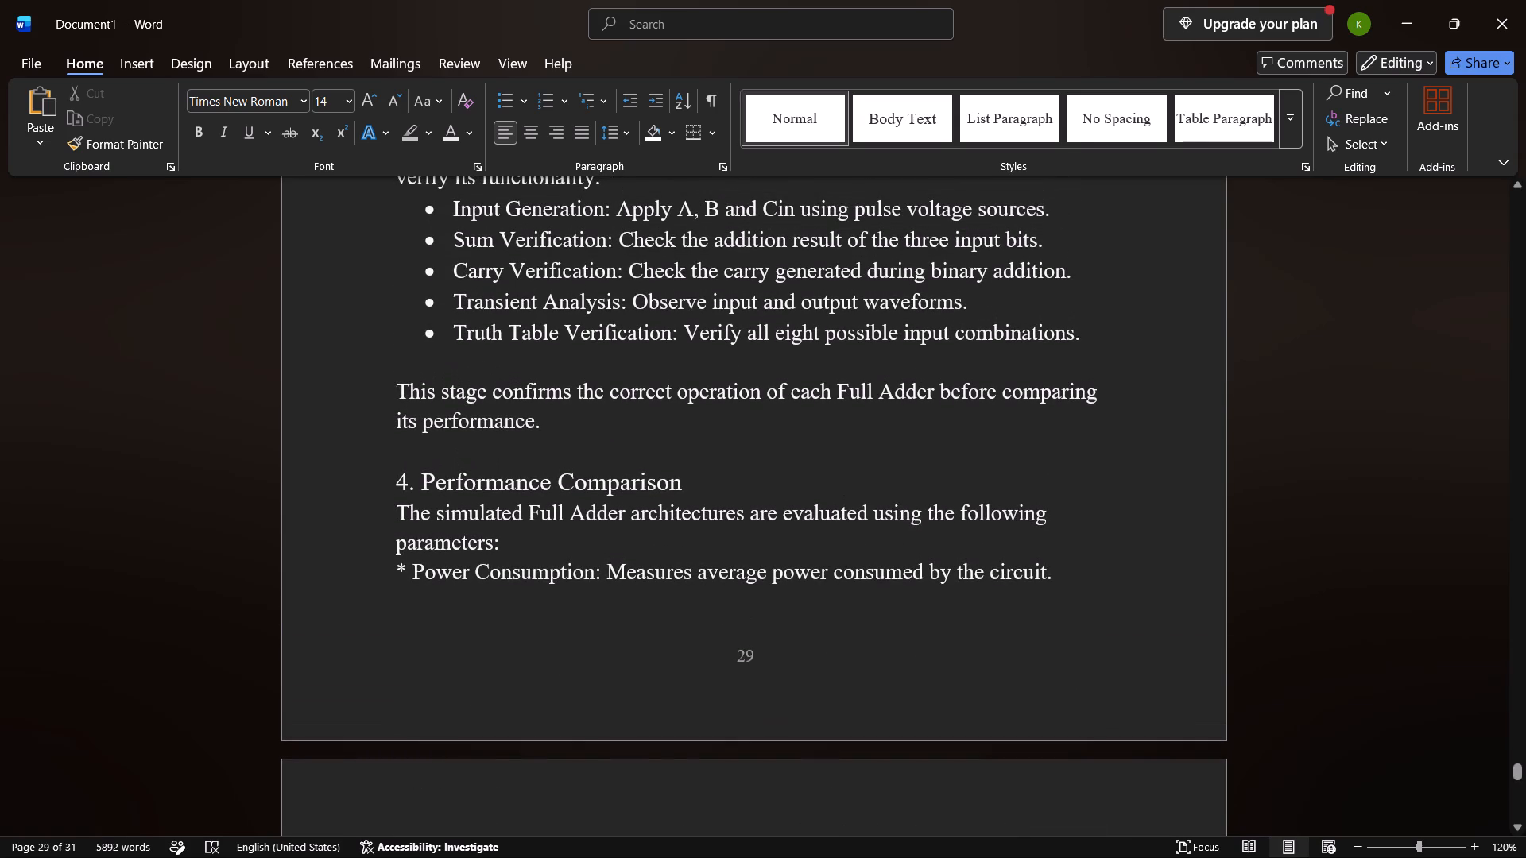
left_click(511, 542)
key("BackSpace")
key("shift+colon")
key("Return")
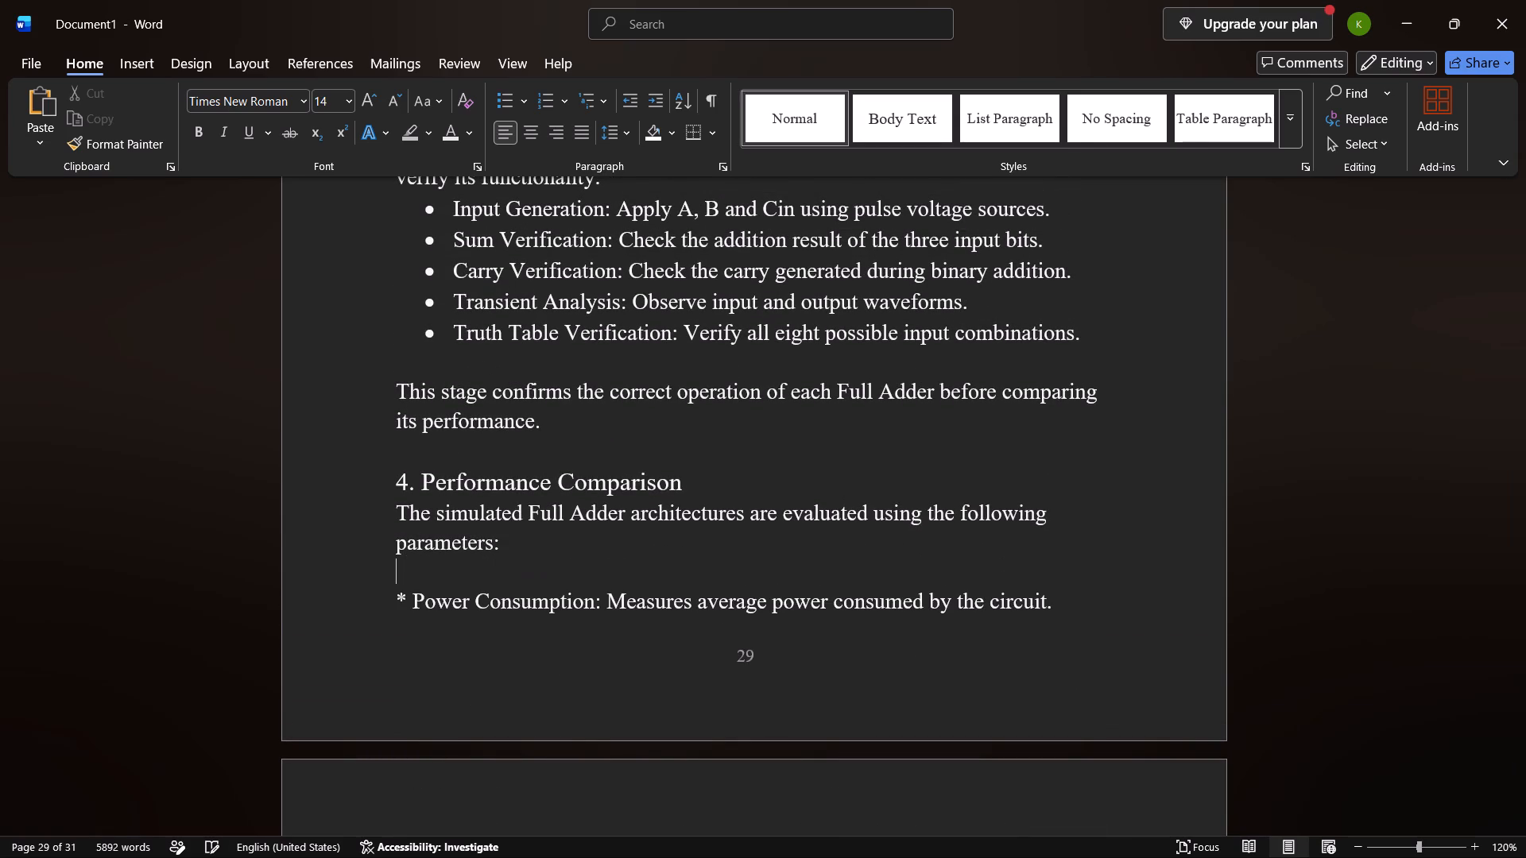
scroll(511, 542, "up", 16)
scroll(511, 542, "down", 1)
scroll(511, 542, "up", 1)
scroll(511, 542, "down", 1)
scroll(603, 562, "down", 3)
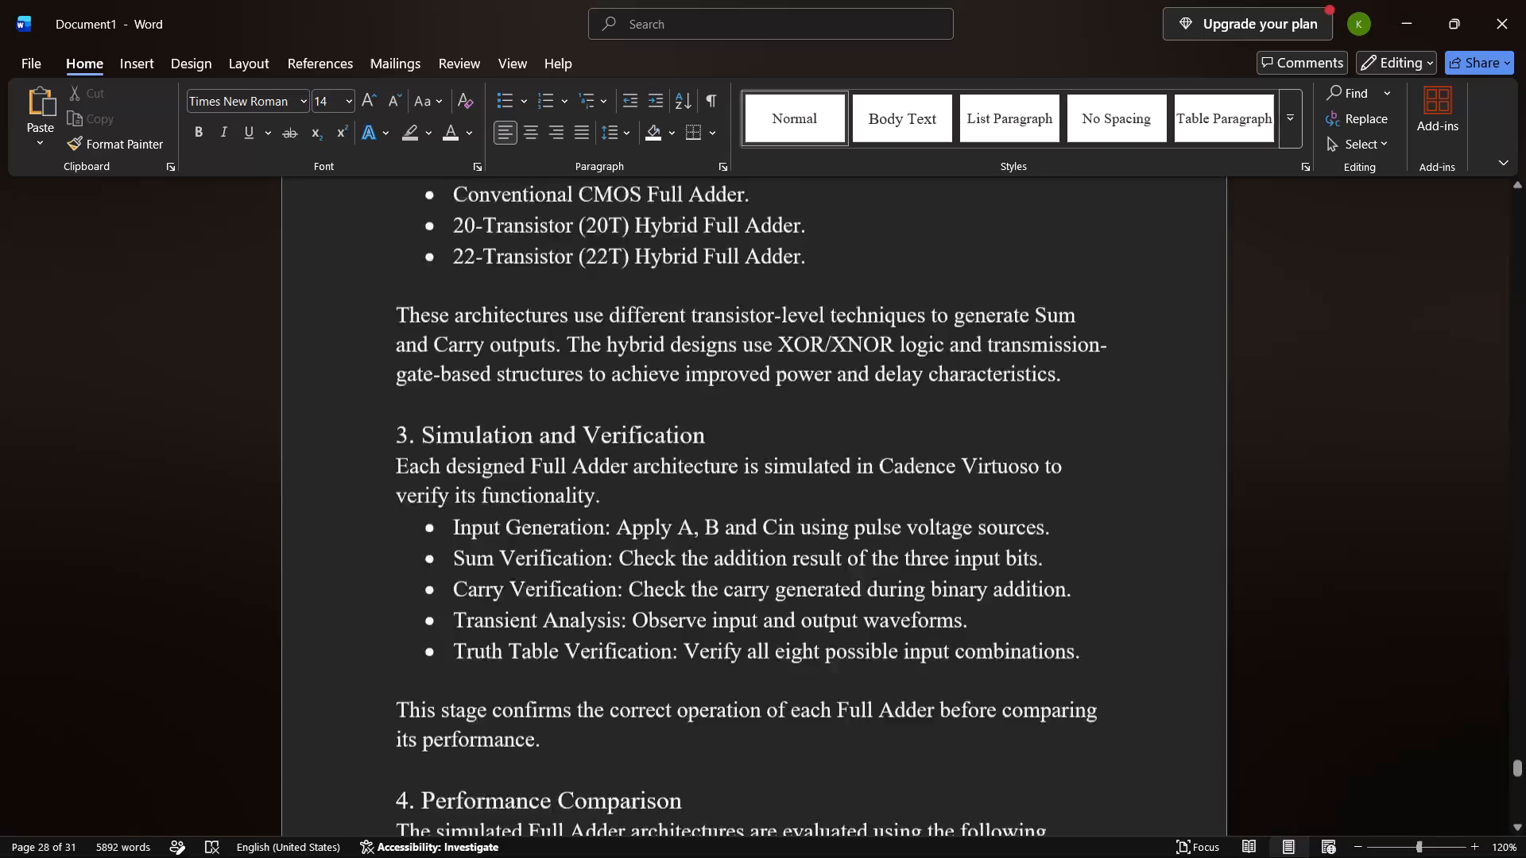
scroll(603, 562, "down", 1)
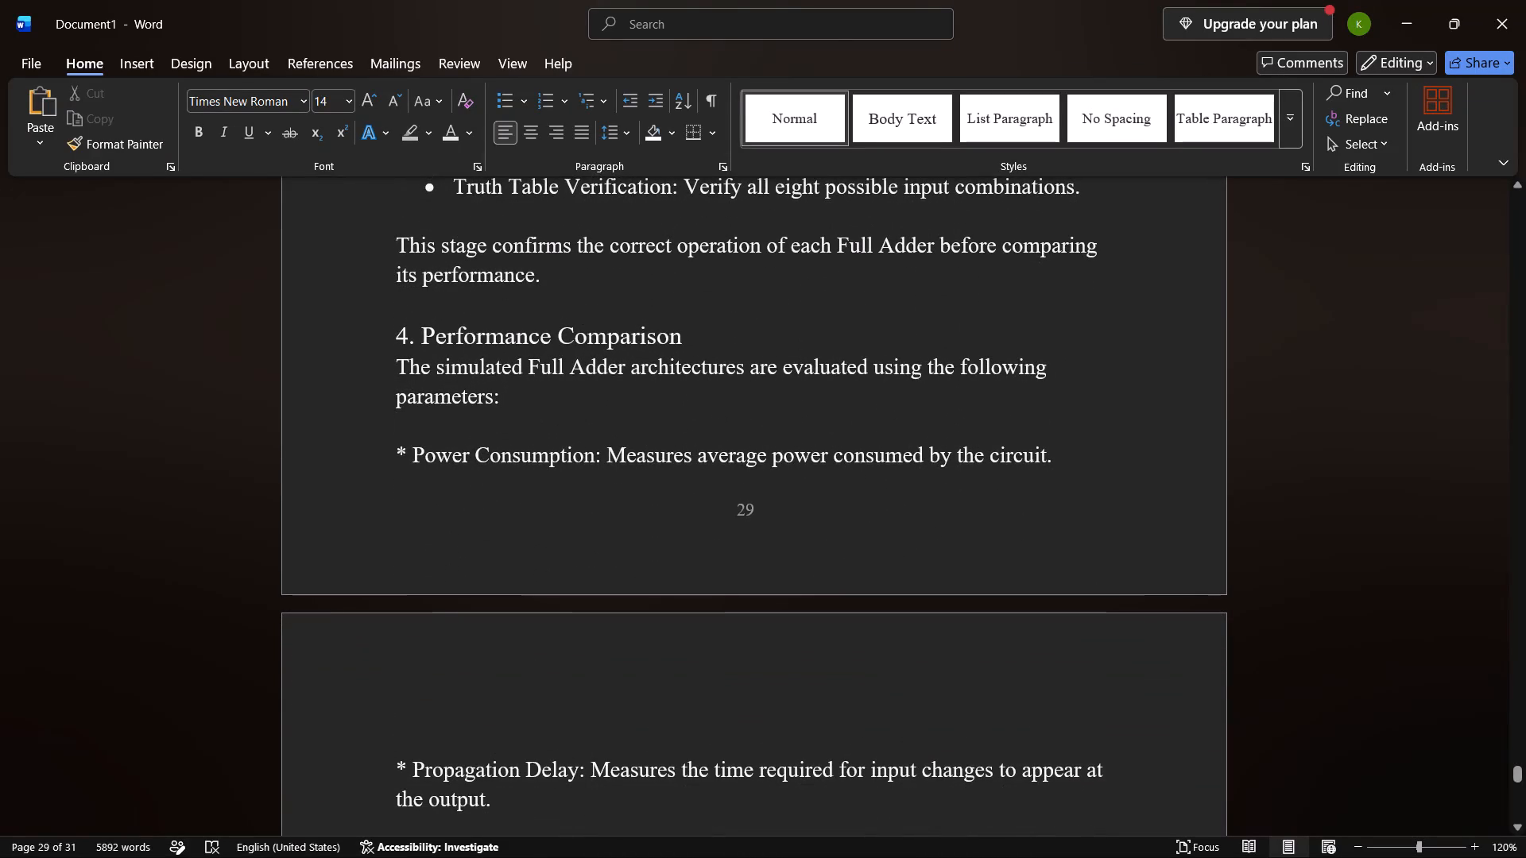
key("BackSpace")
Remove the blank lines directly above and below the Propagation Delay asterisk line.
left_click(467, 701)
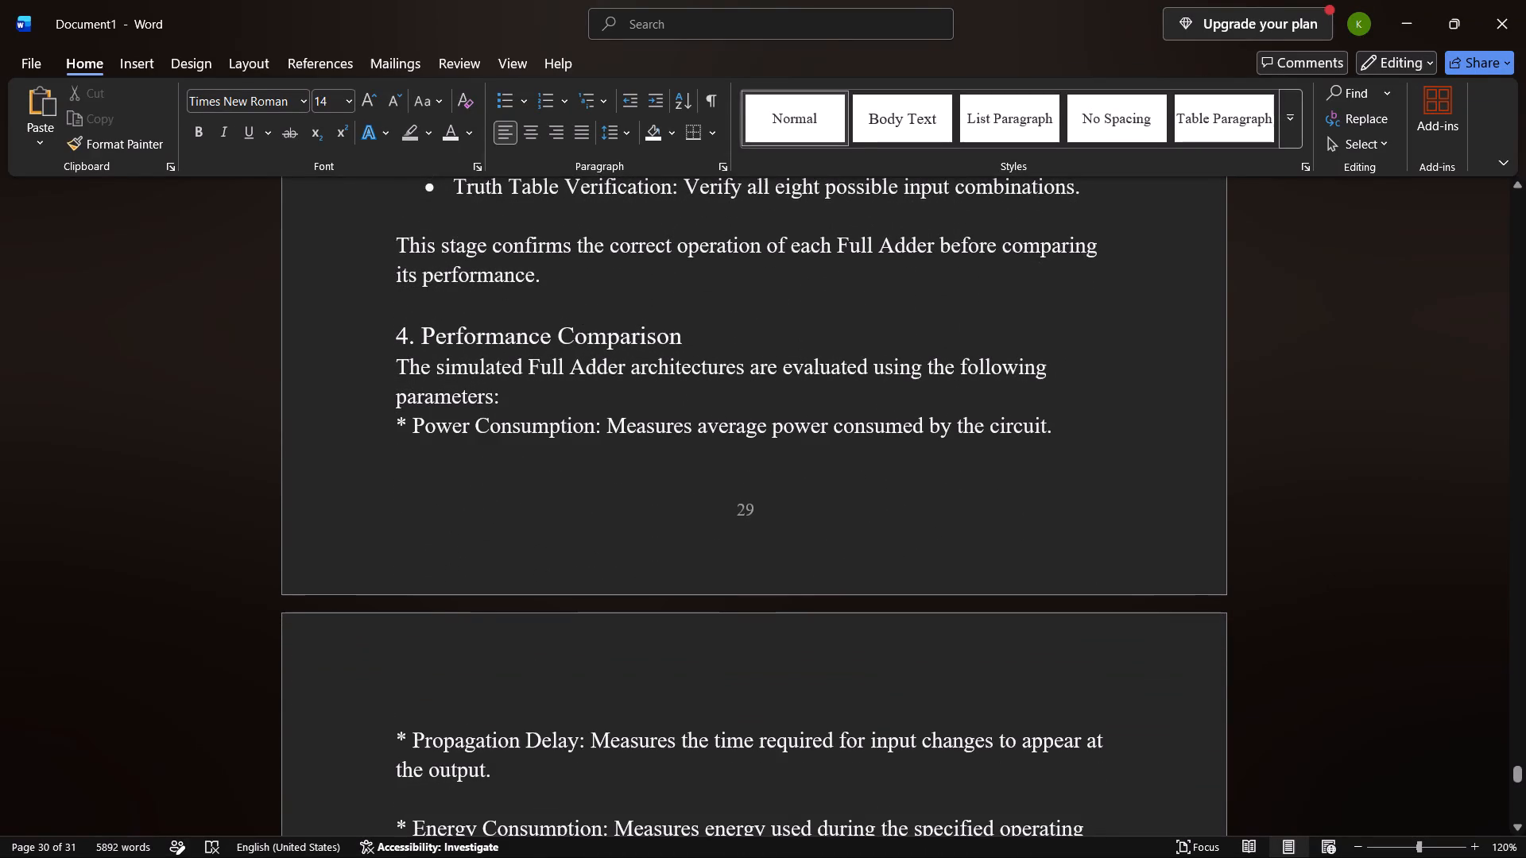
left_click(412, 740)
key("Left")
key("Left")
key("BackSpace")
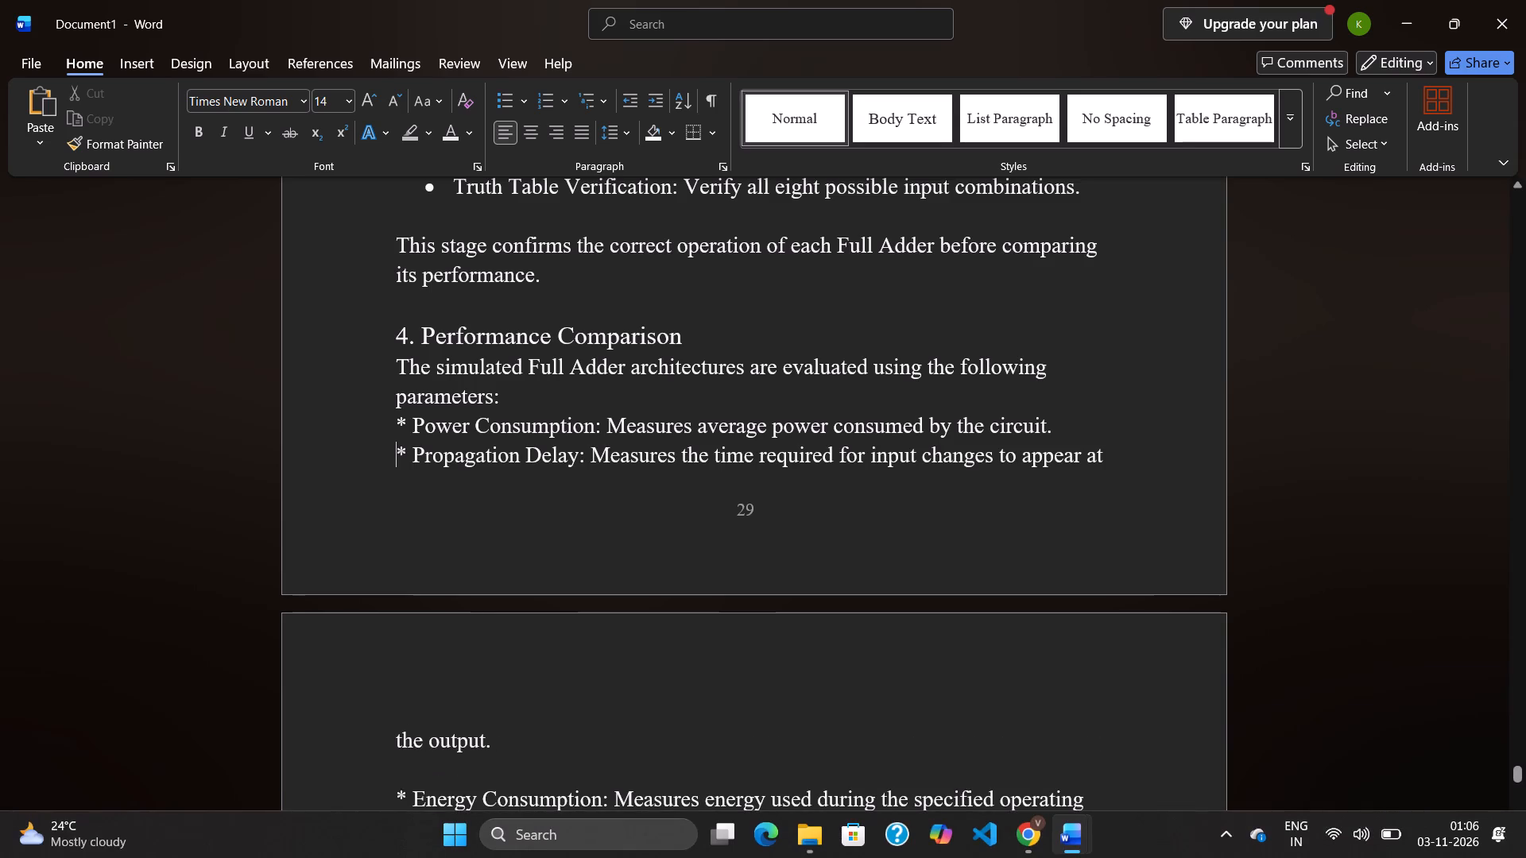
left_click(424, 772)
key("BackSpace")
Remove the blank lines directly above and below the PDP (Power-Delay Product) asterisk line.
scroll(424, 772, "down", 1)
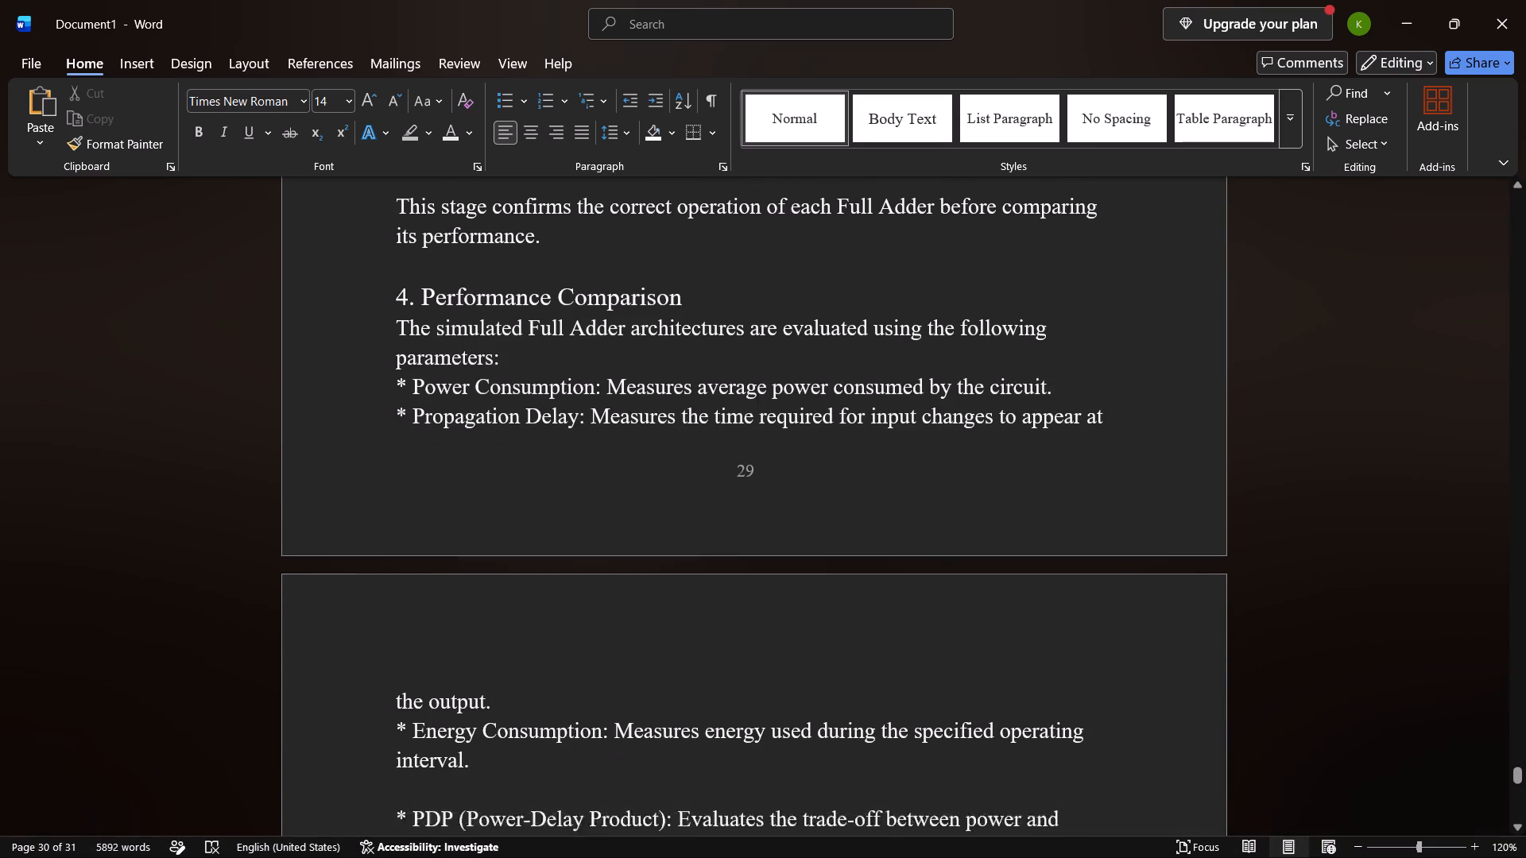
scroll(424, 772, "down", 1)
left_click(411, 651)
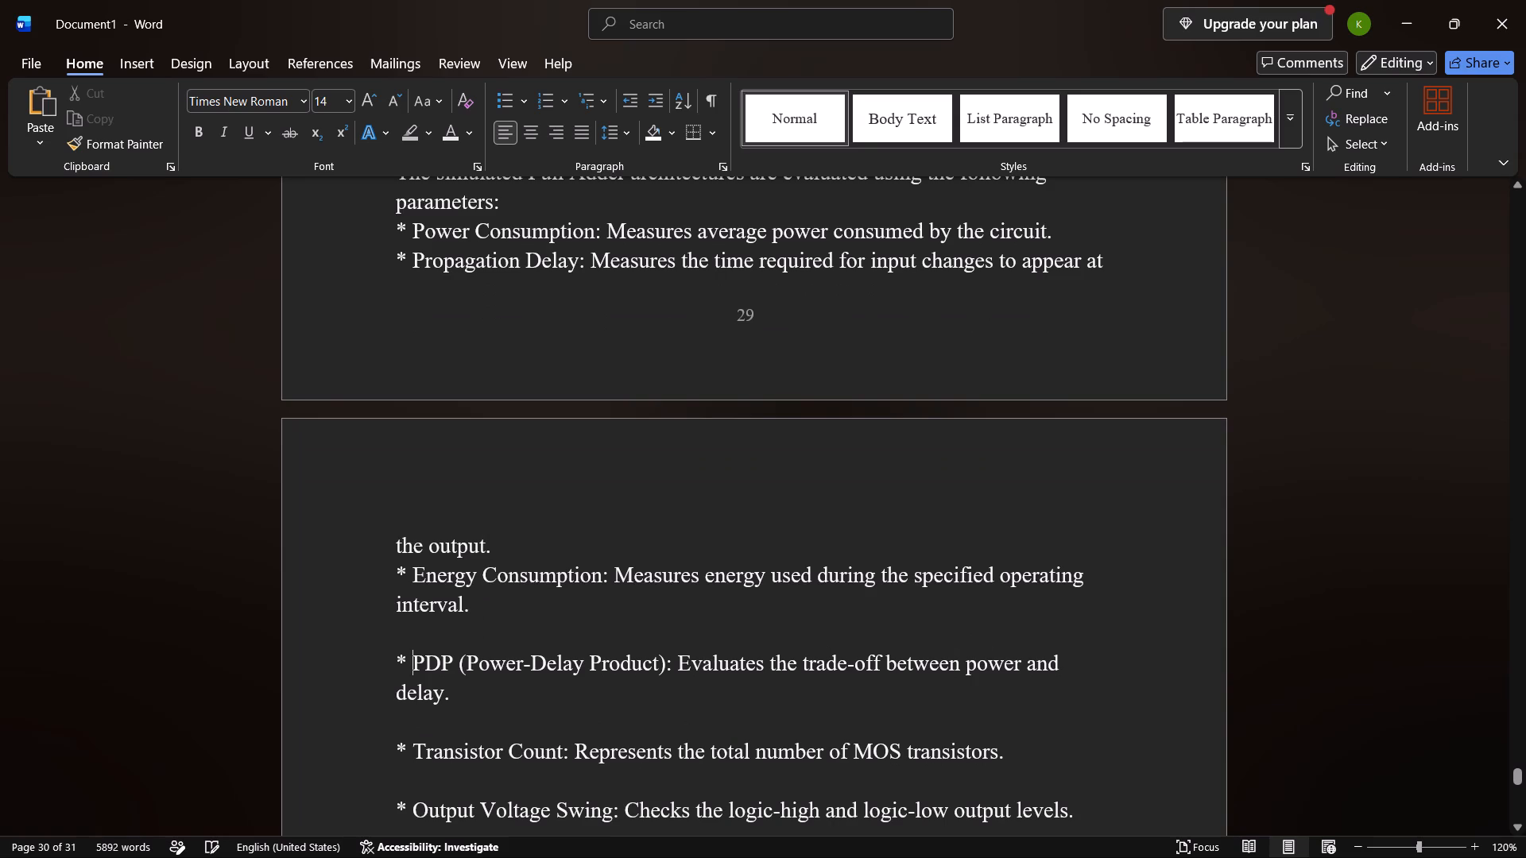
key("Left")
key("Left")
key("BackSpace")
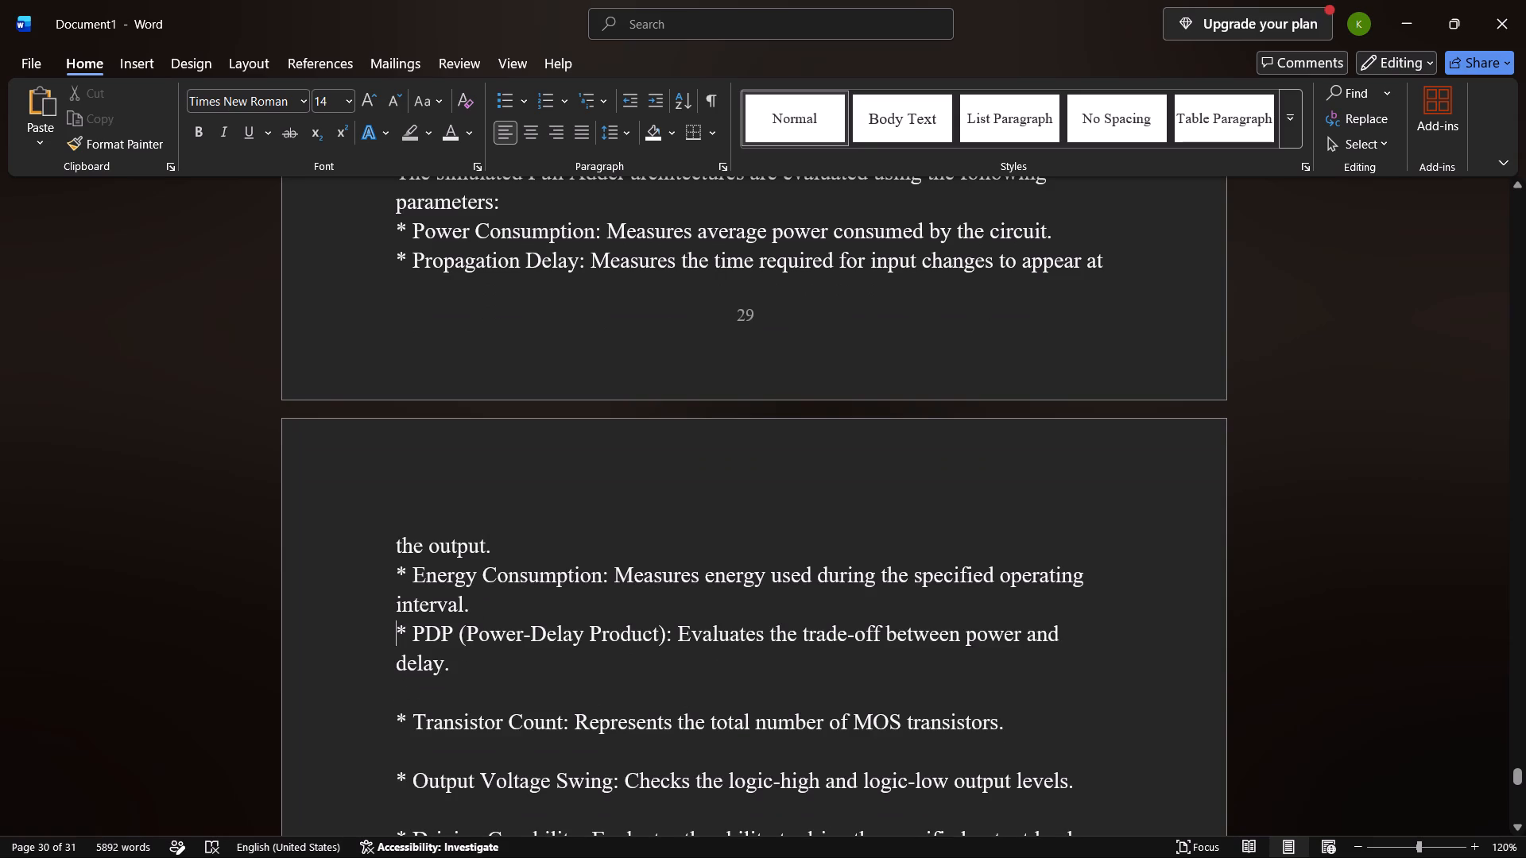
key("Down")
key("Down")
left_click(415, 694)
key("BackSpace")
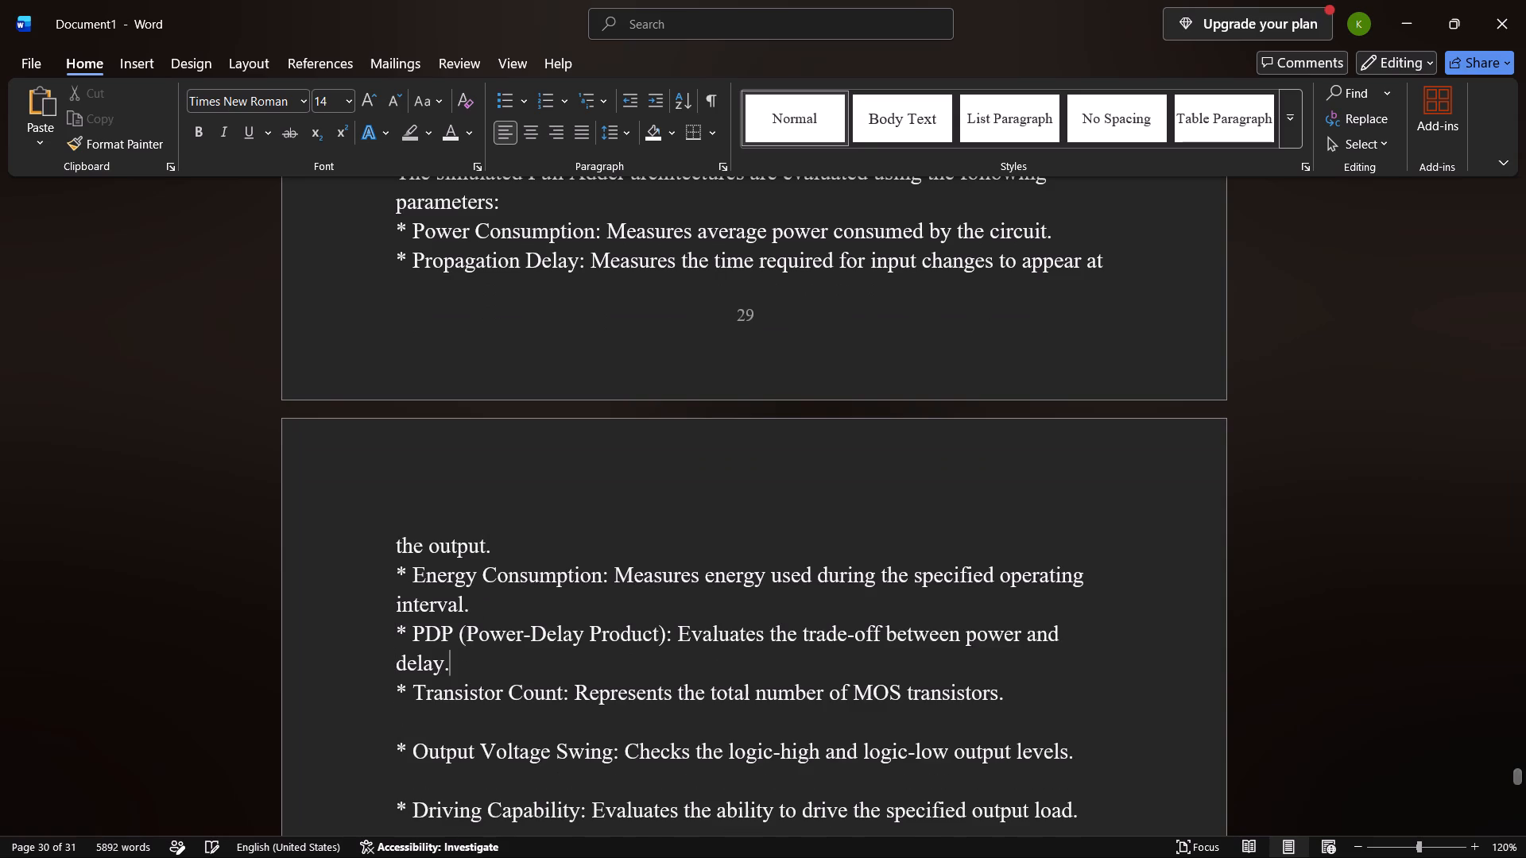
Remove the blank lines between the Transistor Count, Output Voltage Swing, Driving Capability and Area asterisk lines.
key("Down")
key("Down")
key("Down")
key("BackSpace")
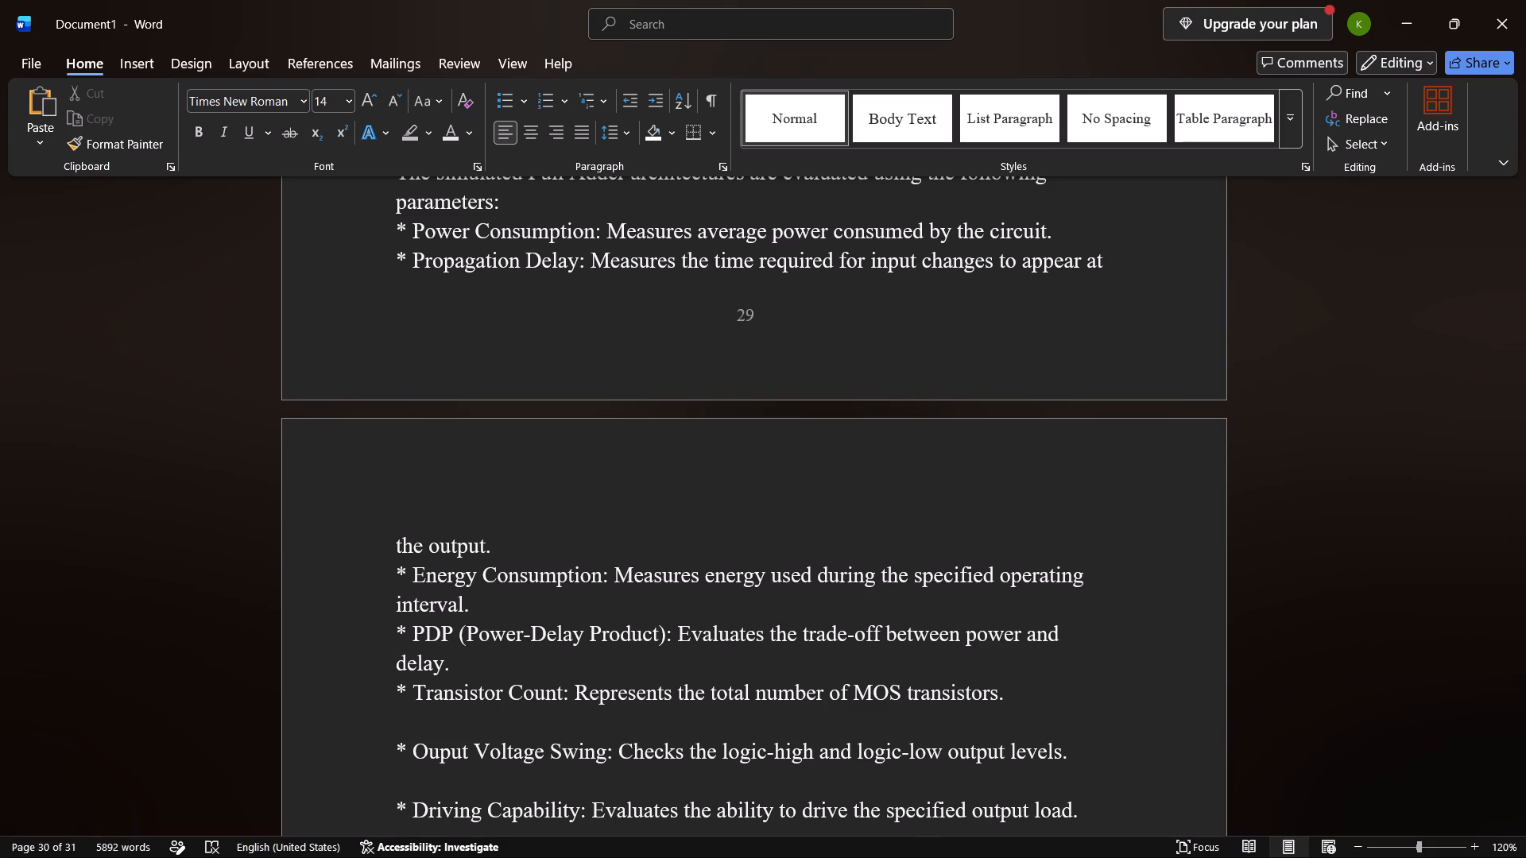
key("ctrl+z")
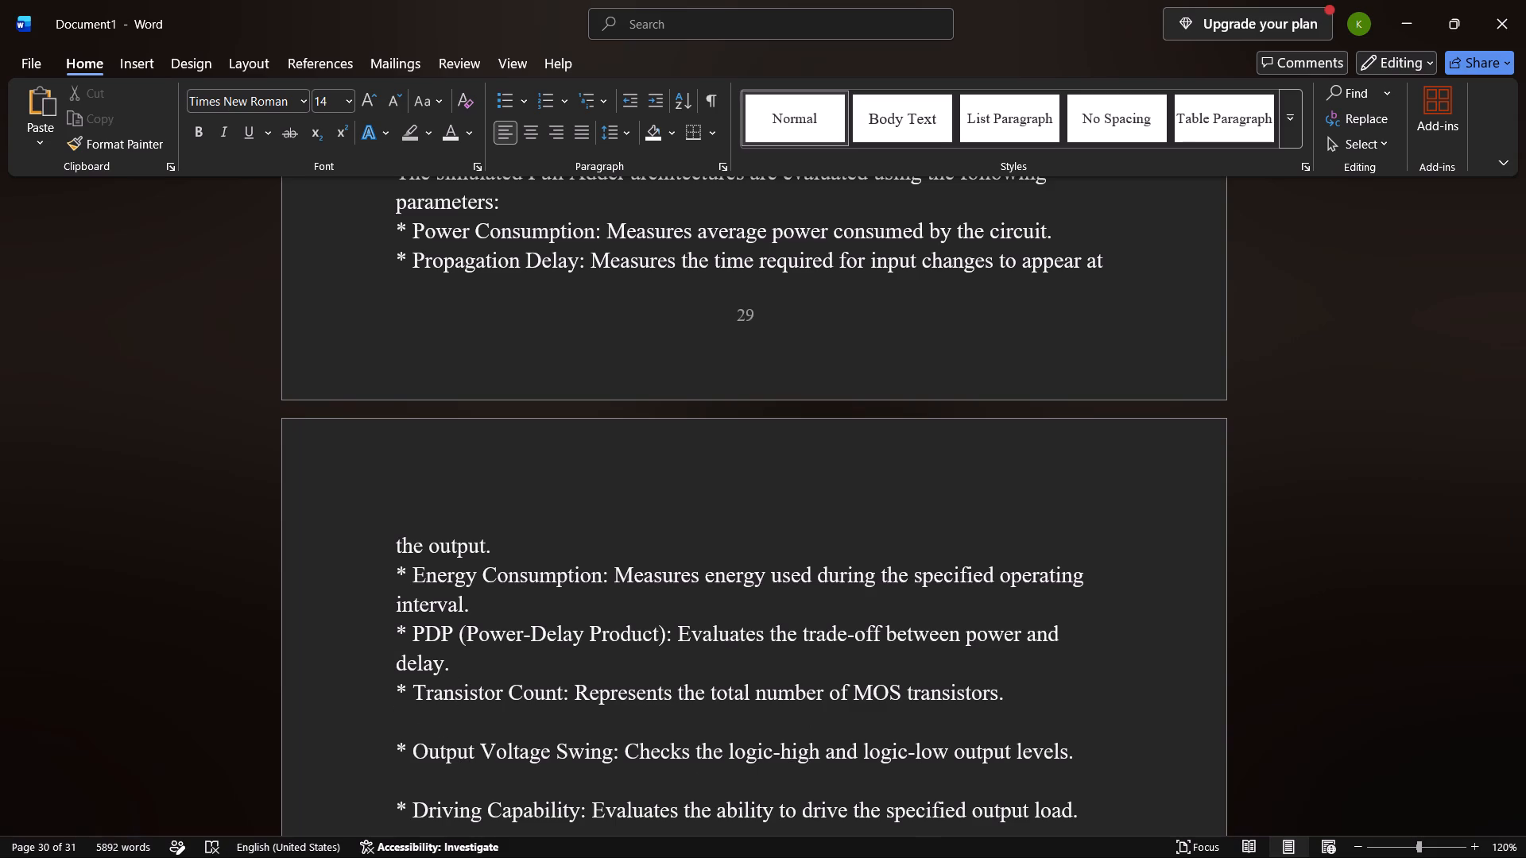
key("Up")
key("BackSpace")
key("Down")
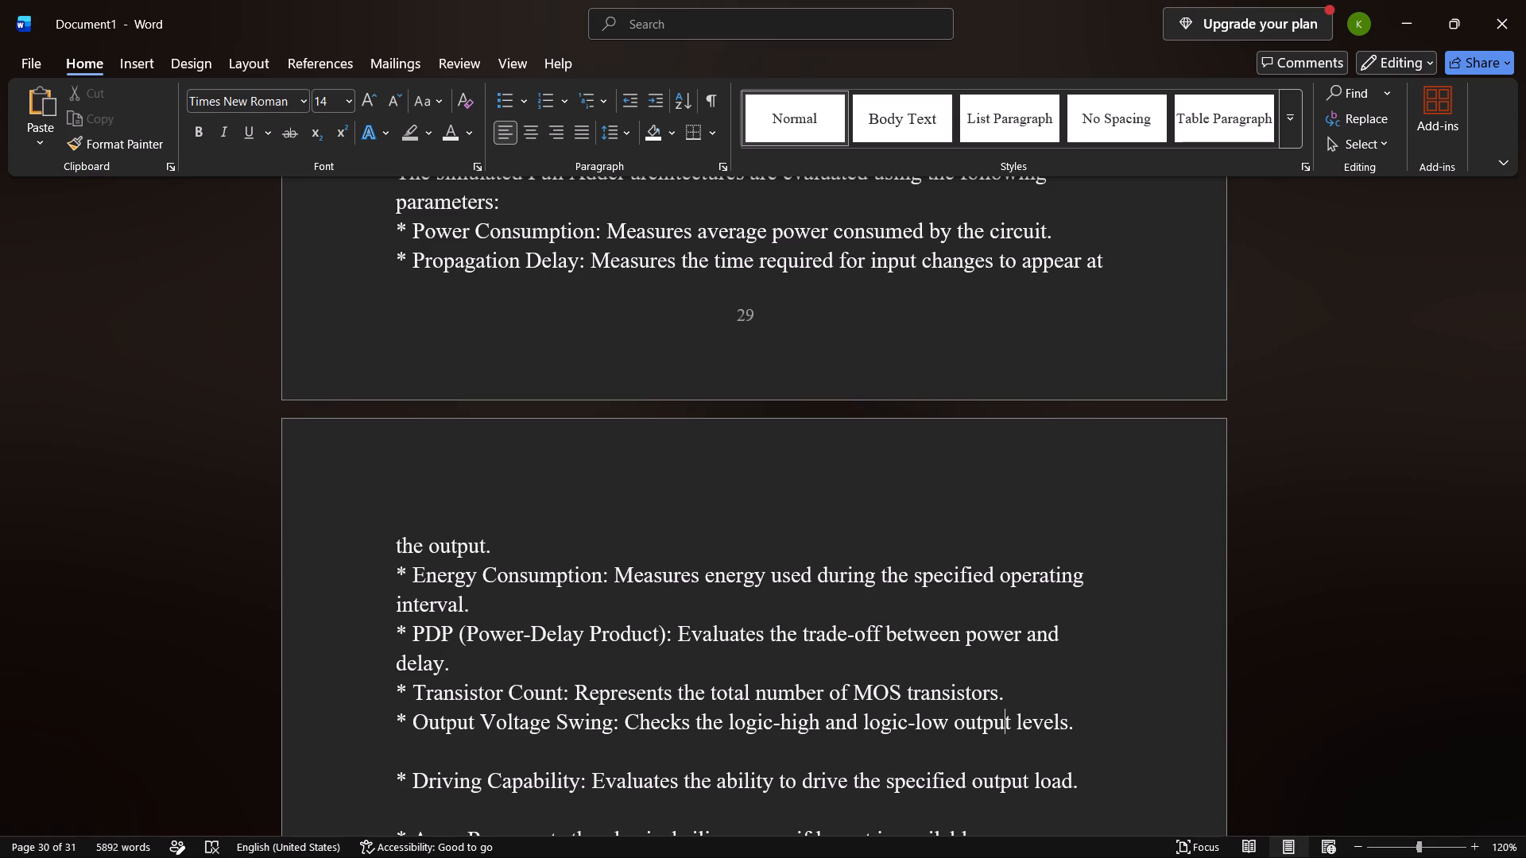
key("Down")
key("BackSpace")
key("Down")
key("Down")
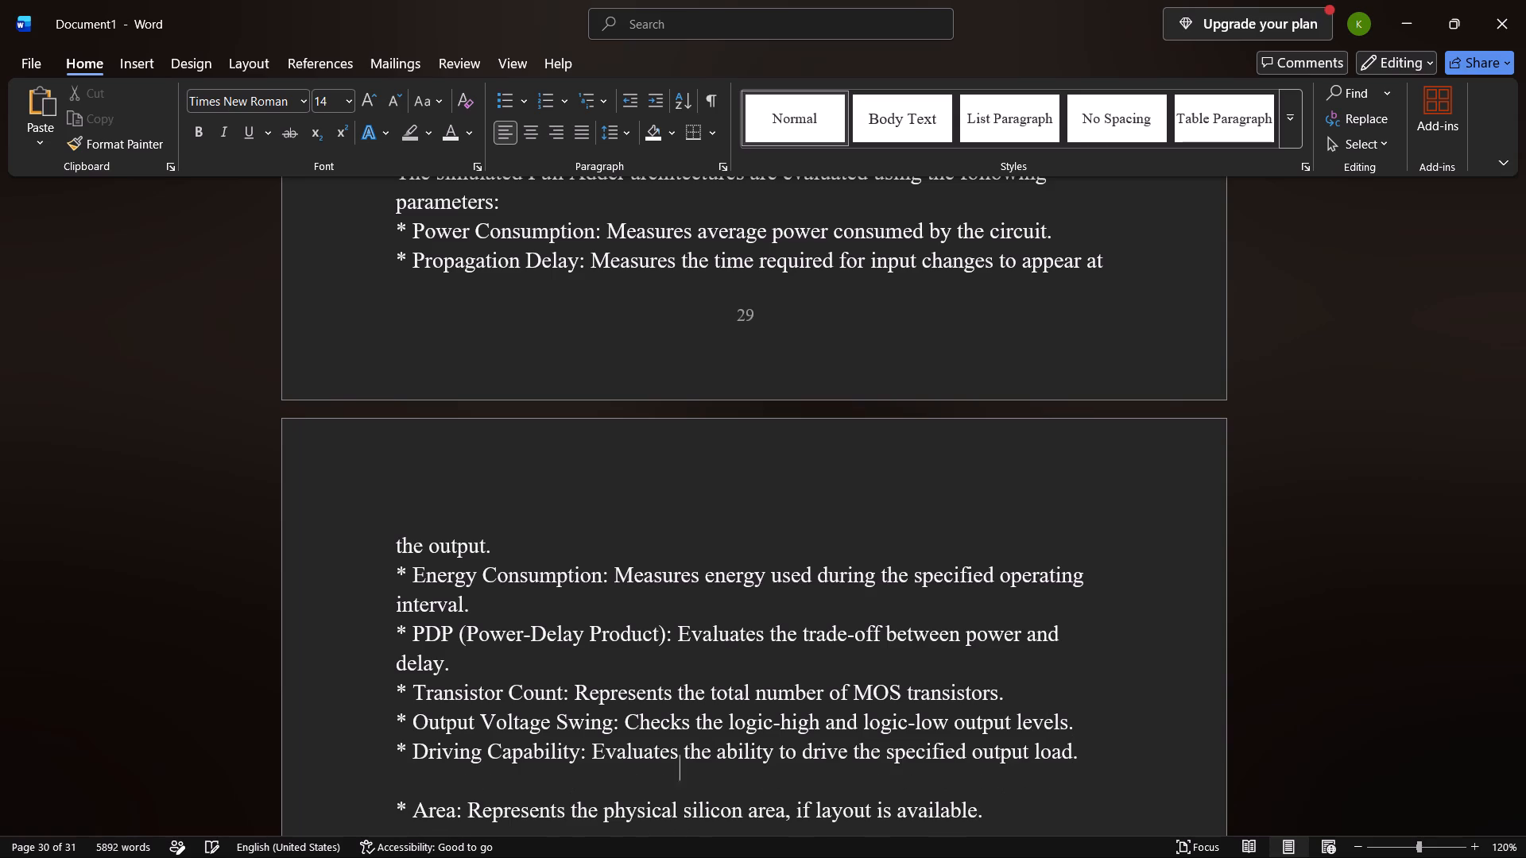
key("BackSpace")
key("Down")
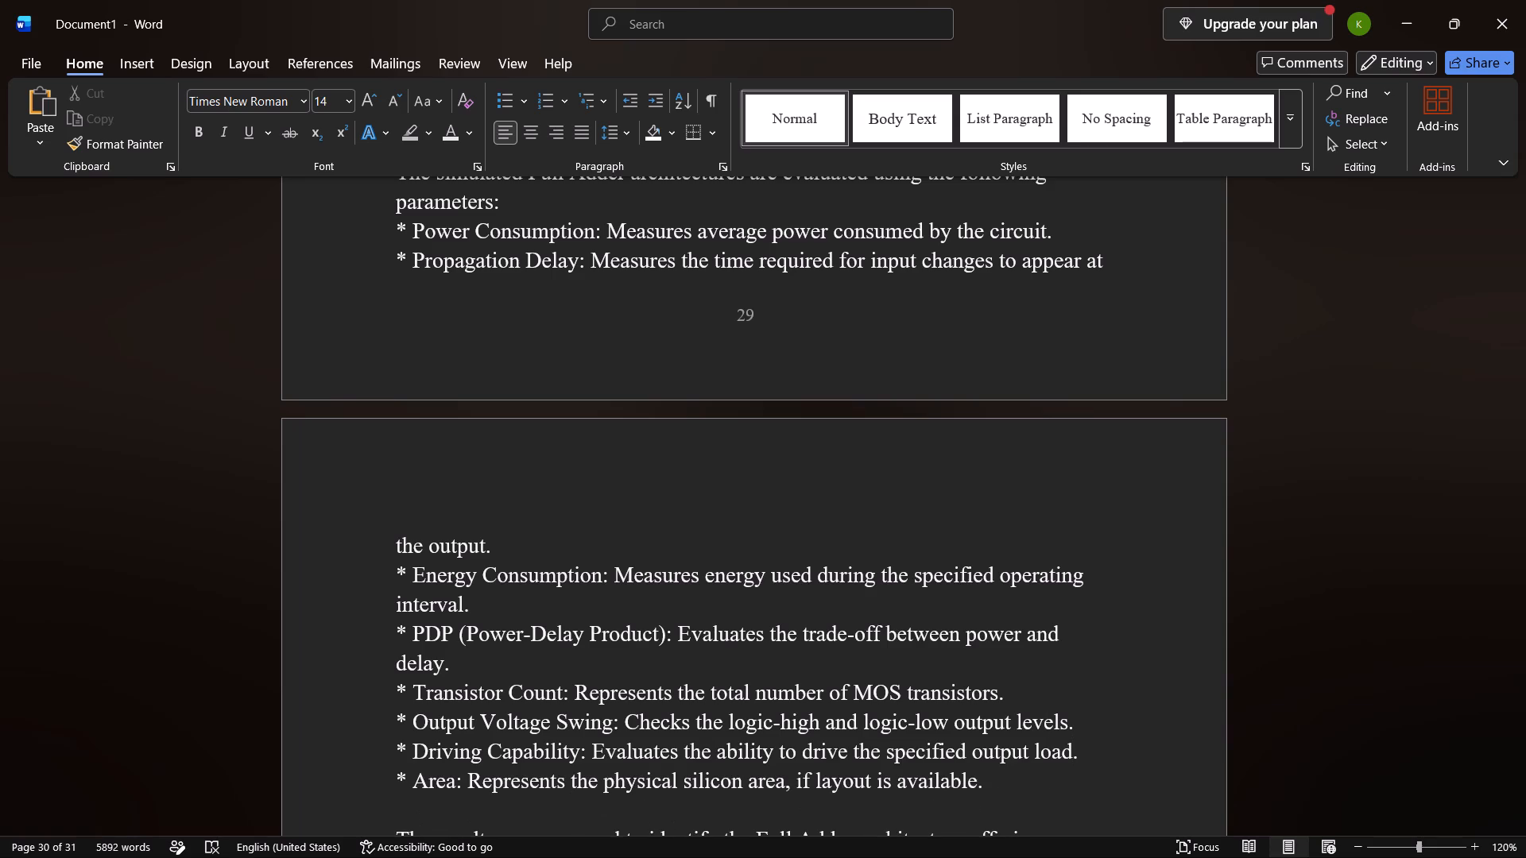
Convert the eight asterisk lines from Power Consumption to Area into a list with solid round bullets.
scroll(415, 694, "down", 2)
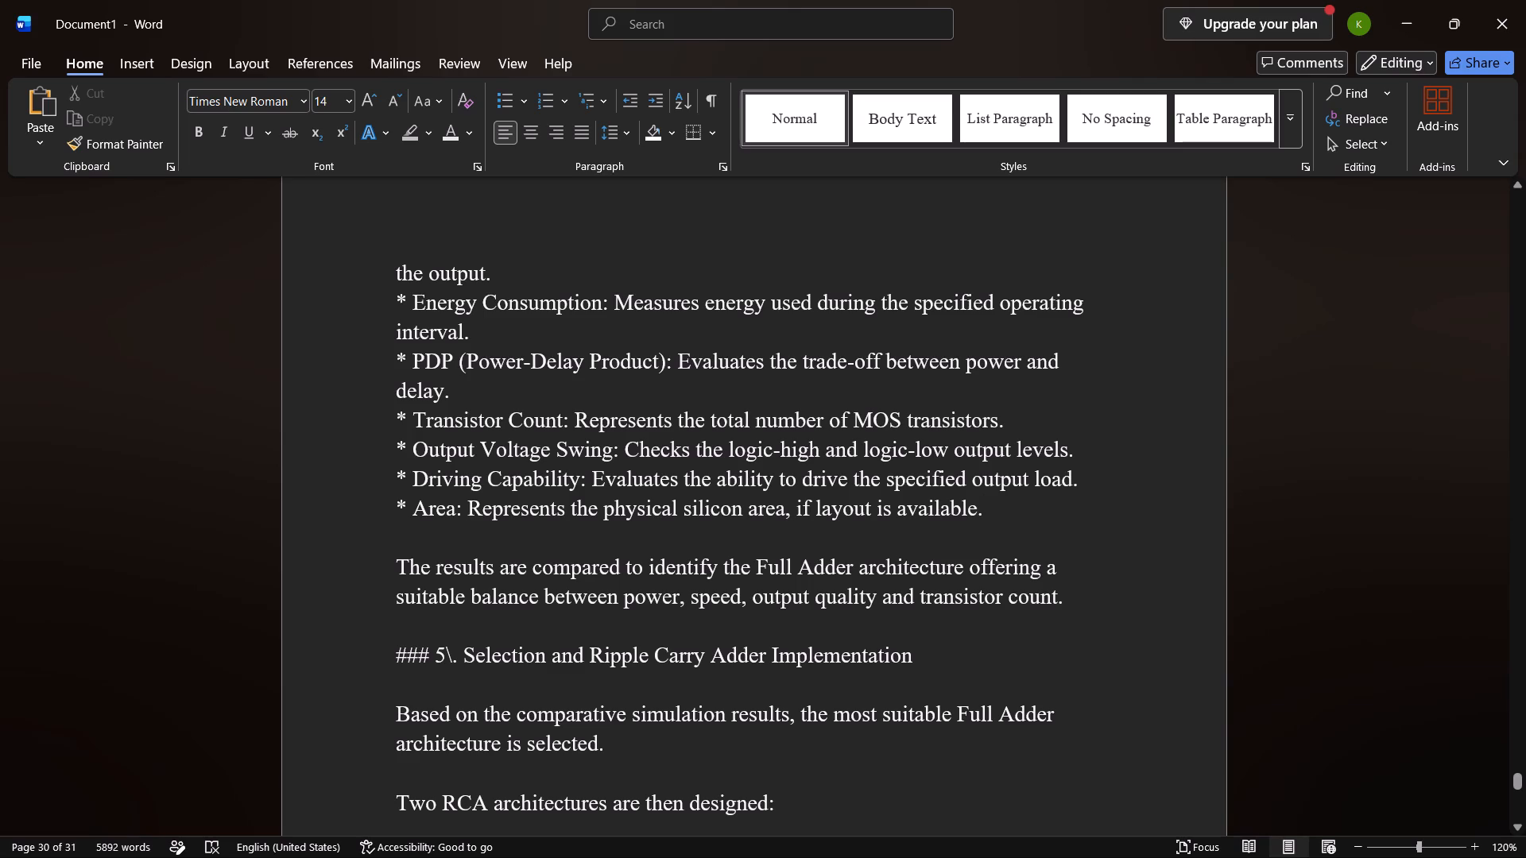
left_click_drag(986, 511, 583, 257)
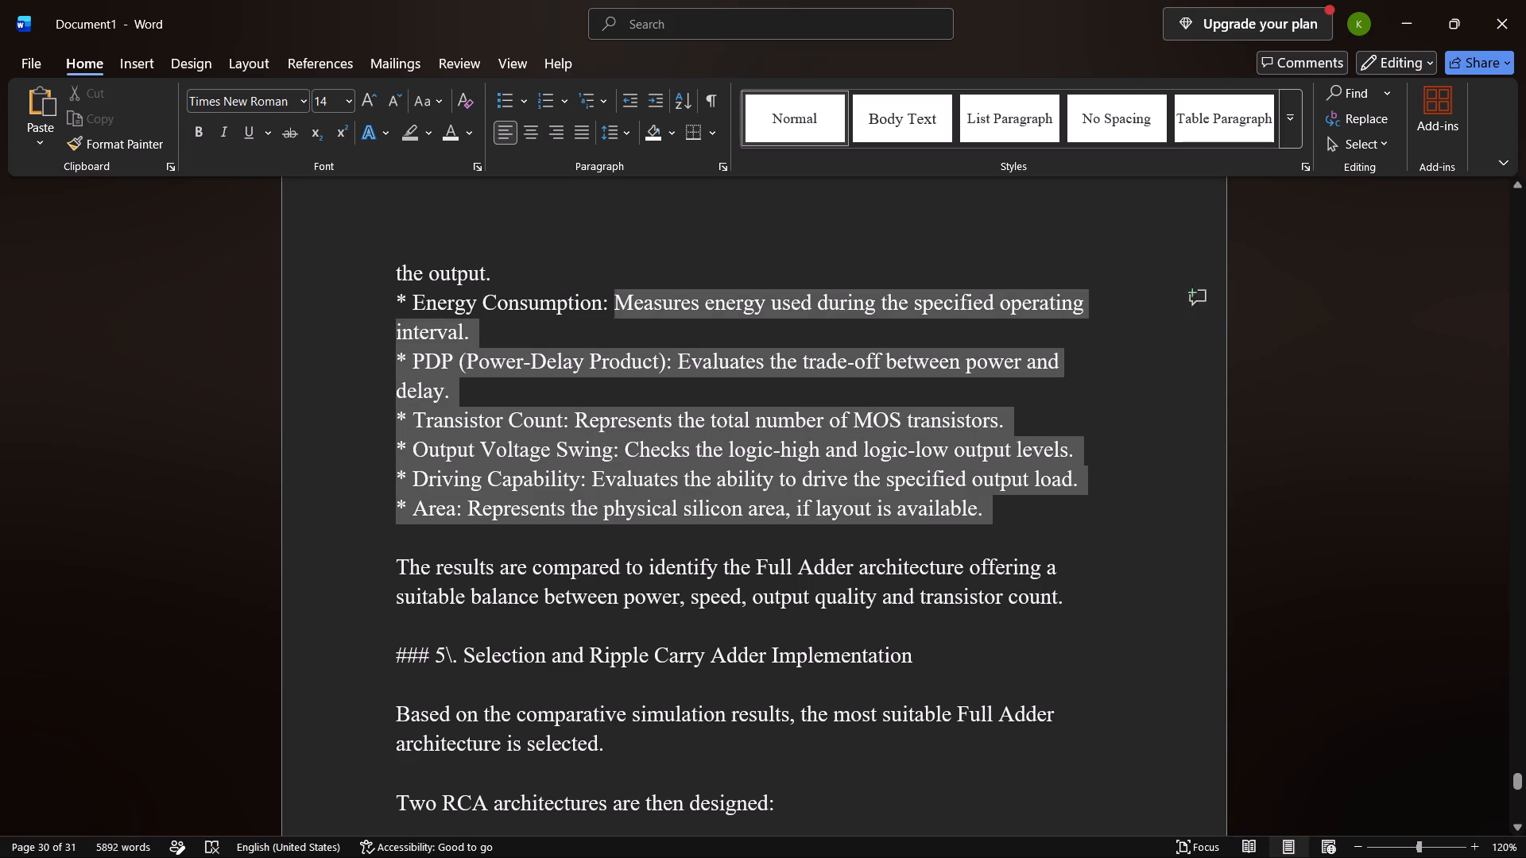
left_click_drag(583, 257, 498, 672)
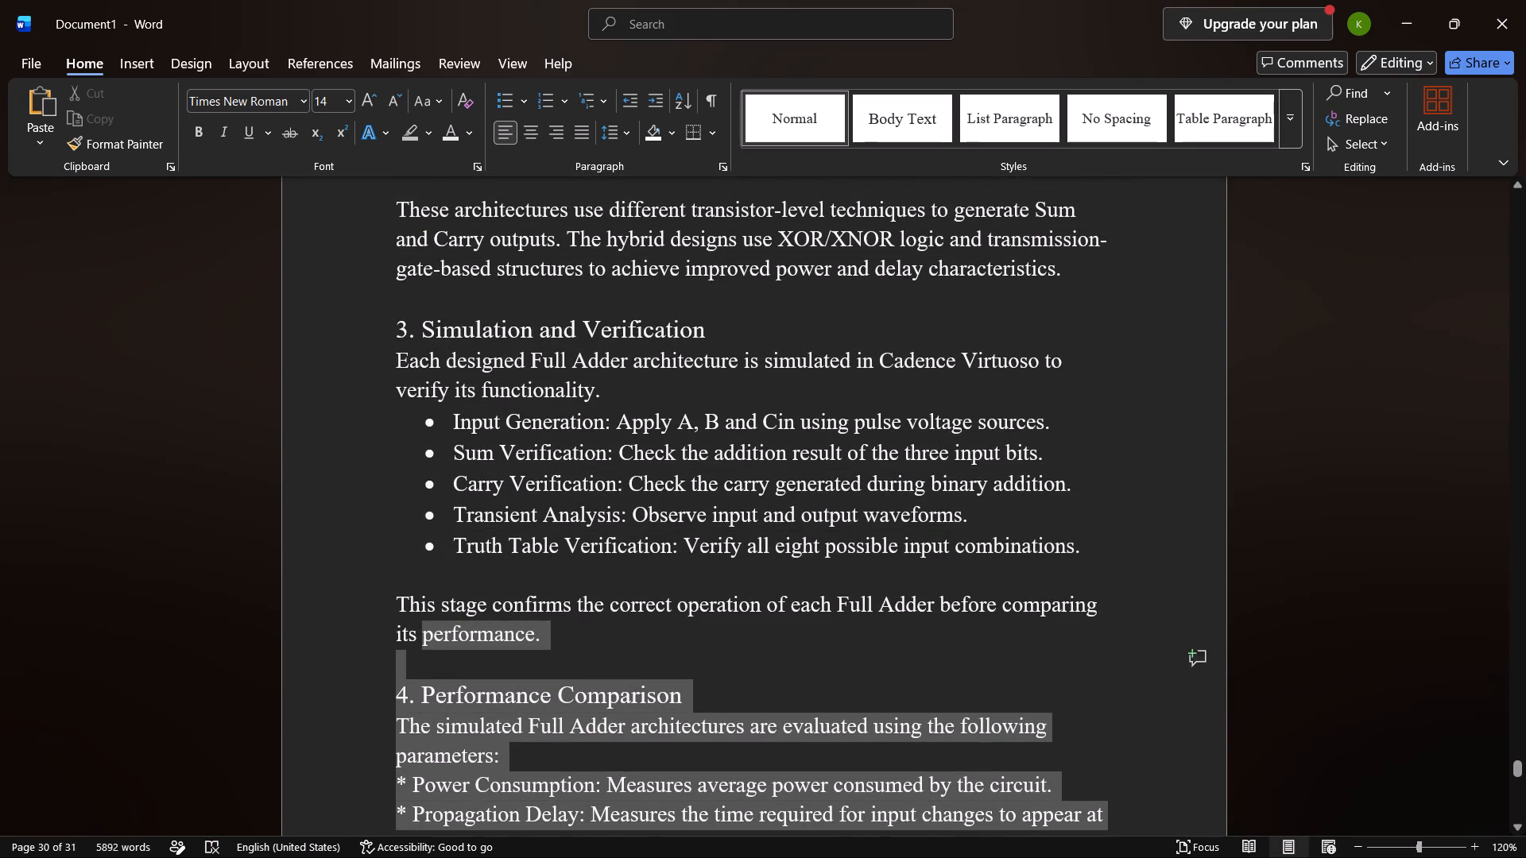
left_click_drag(498, 672, 399, 784)
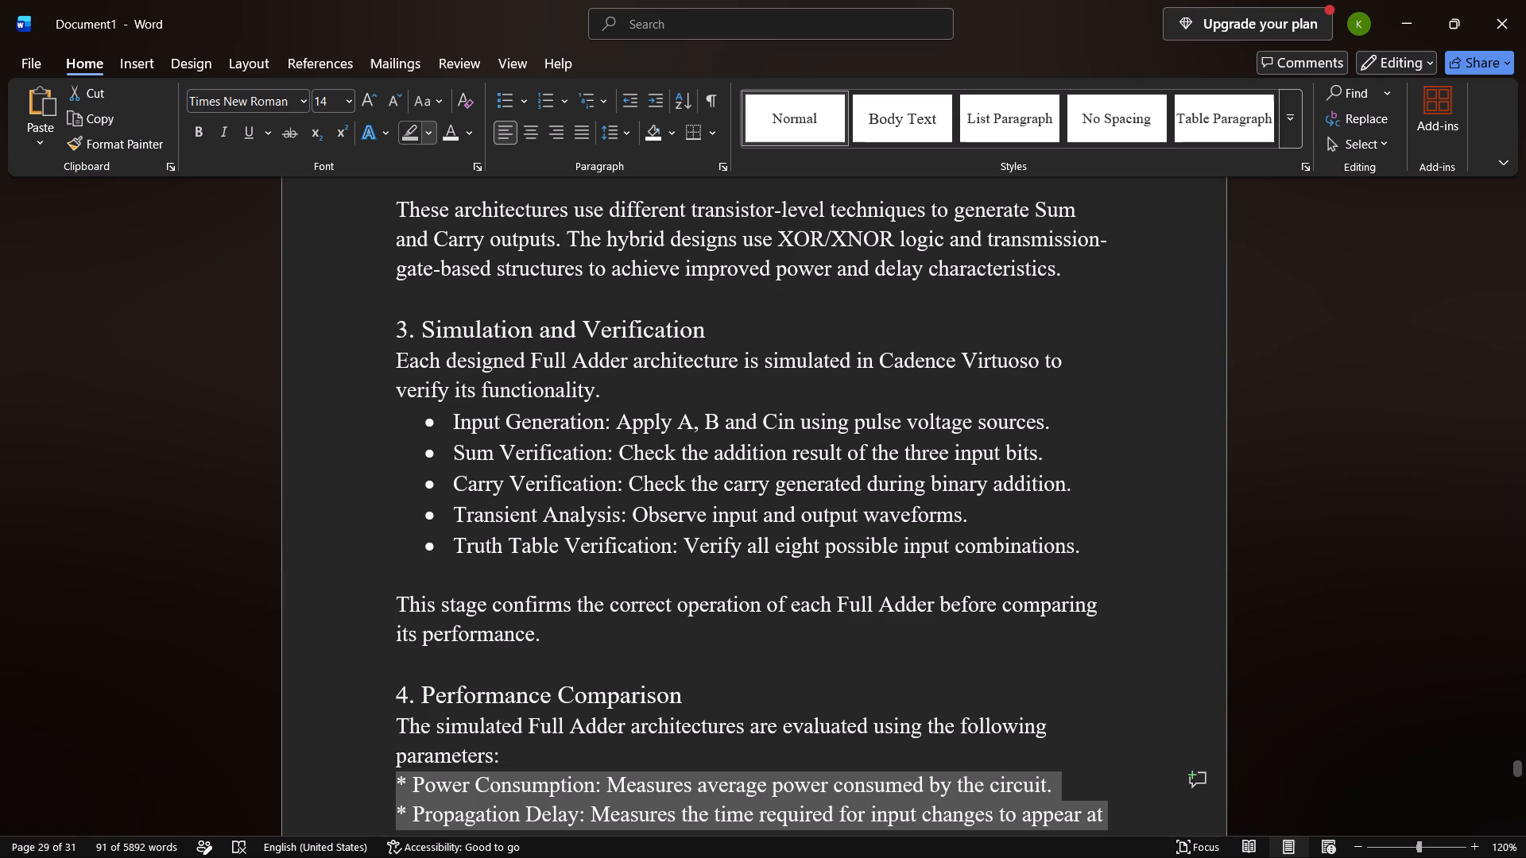
left_click(522, 101)
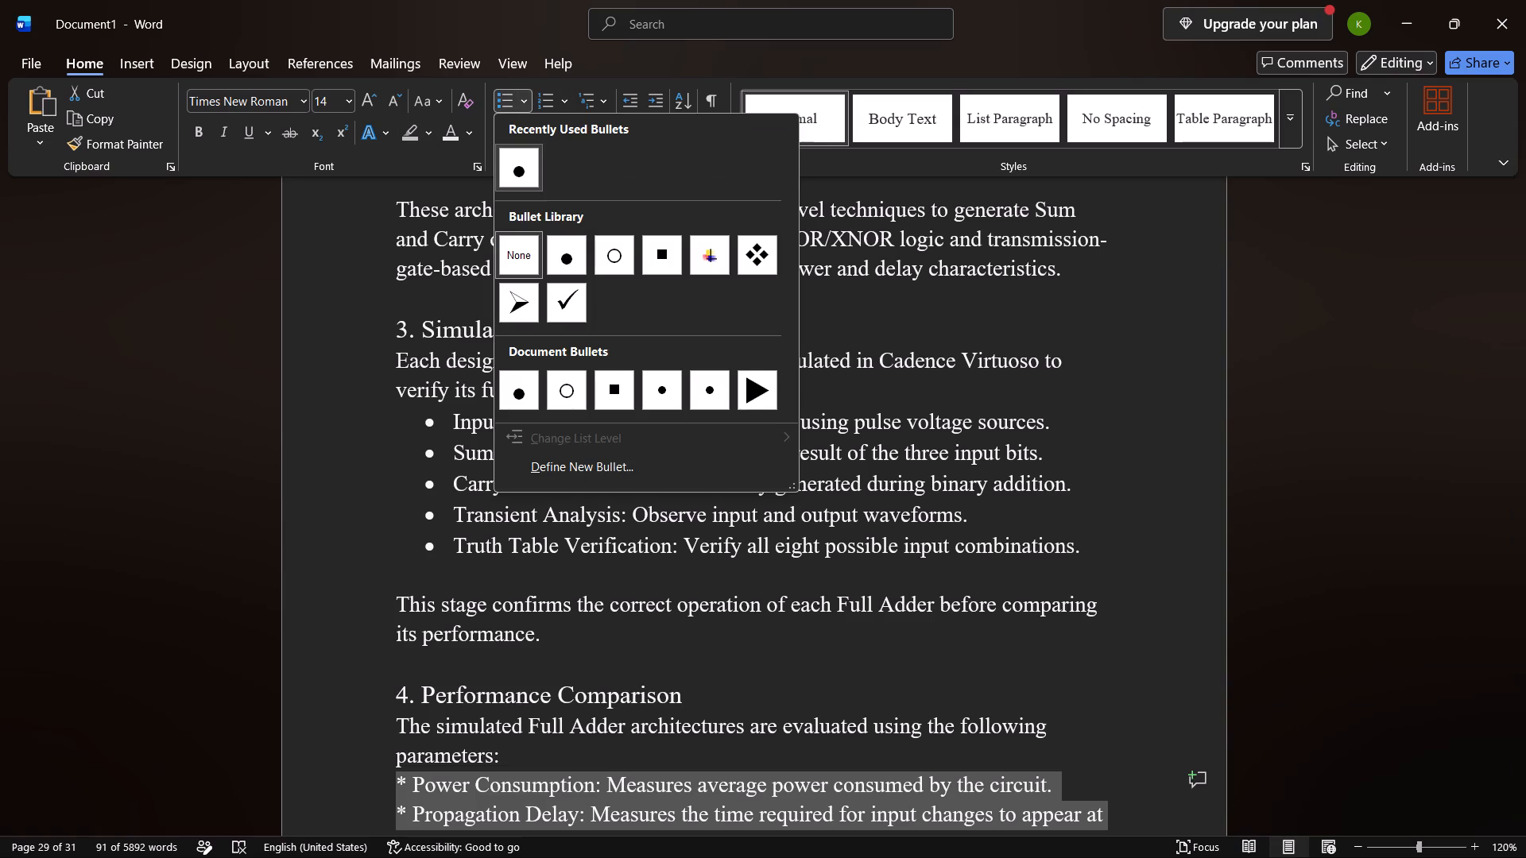
left_click(524, 165)
scroll(624, 316, "down", 1)
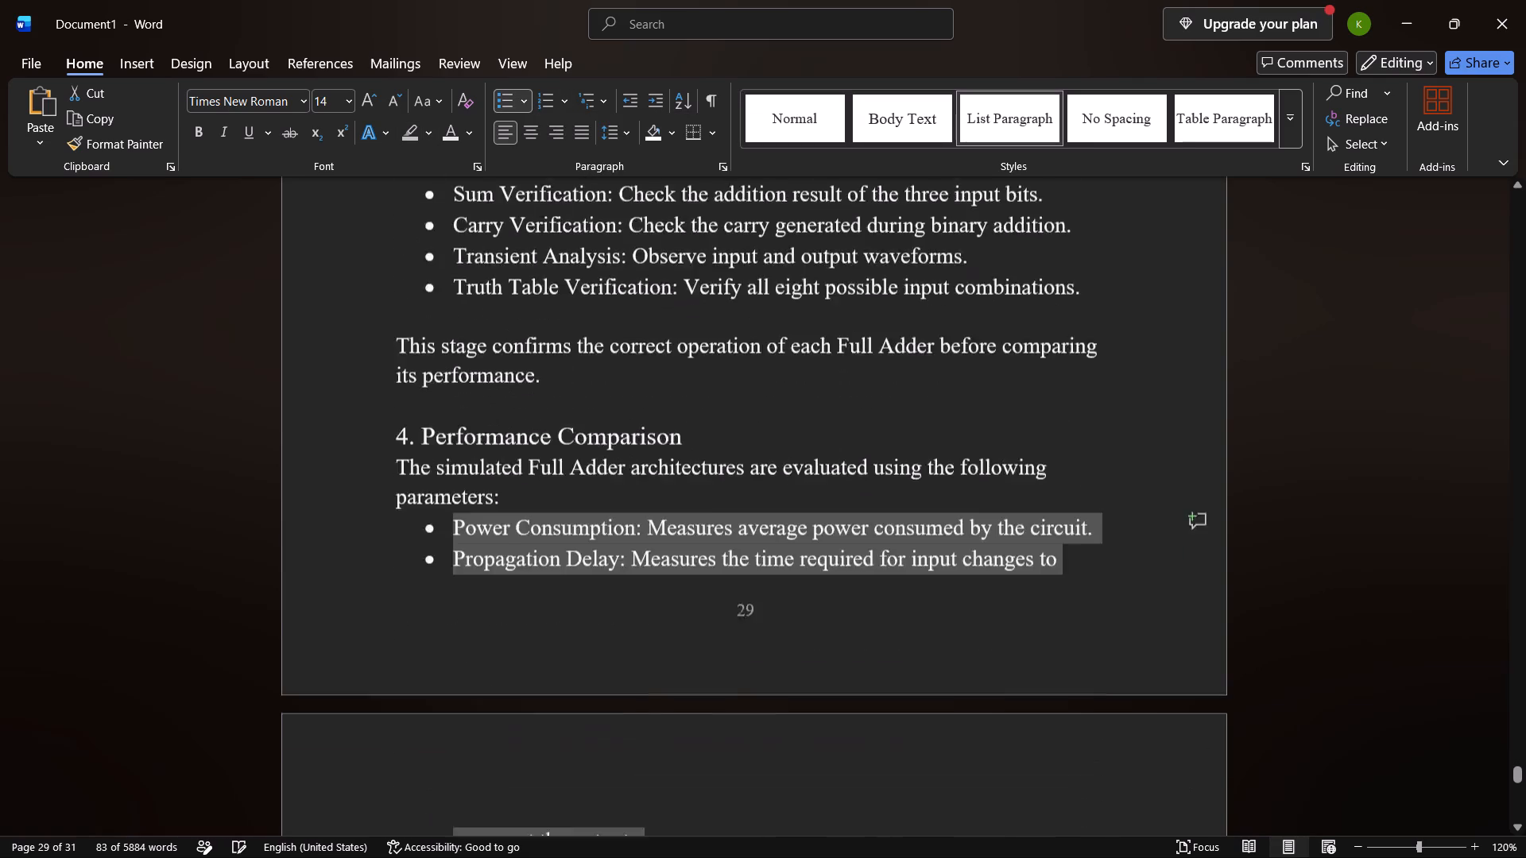
scroll(624, 316, "down", 1)
left_click(624, 316)
scroll(624, 316, "down", 1)
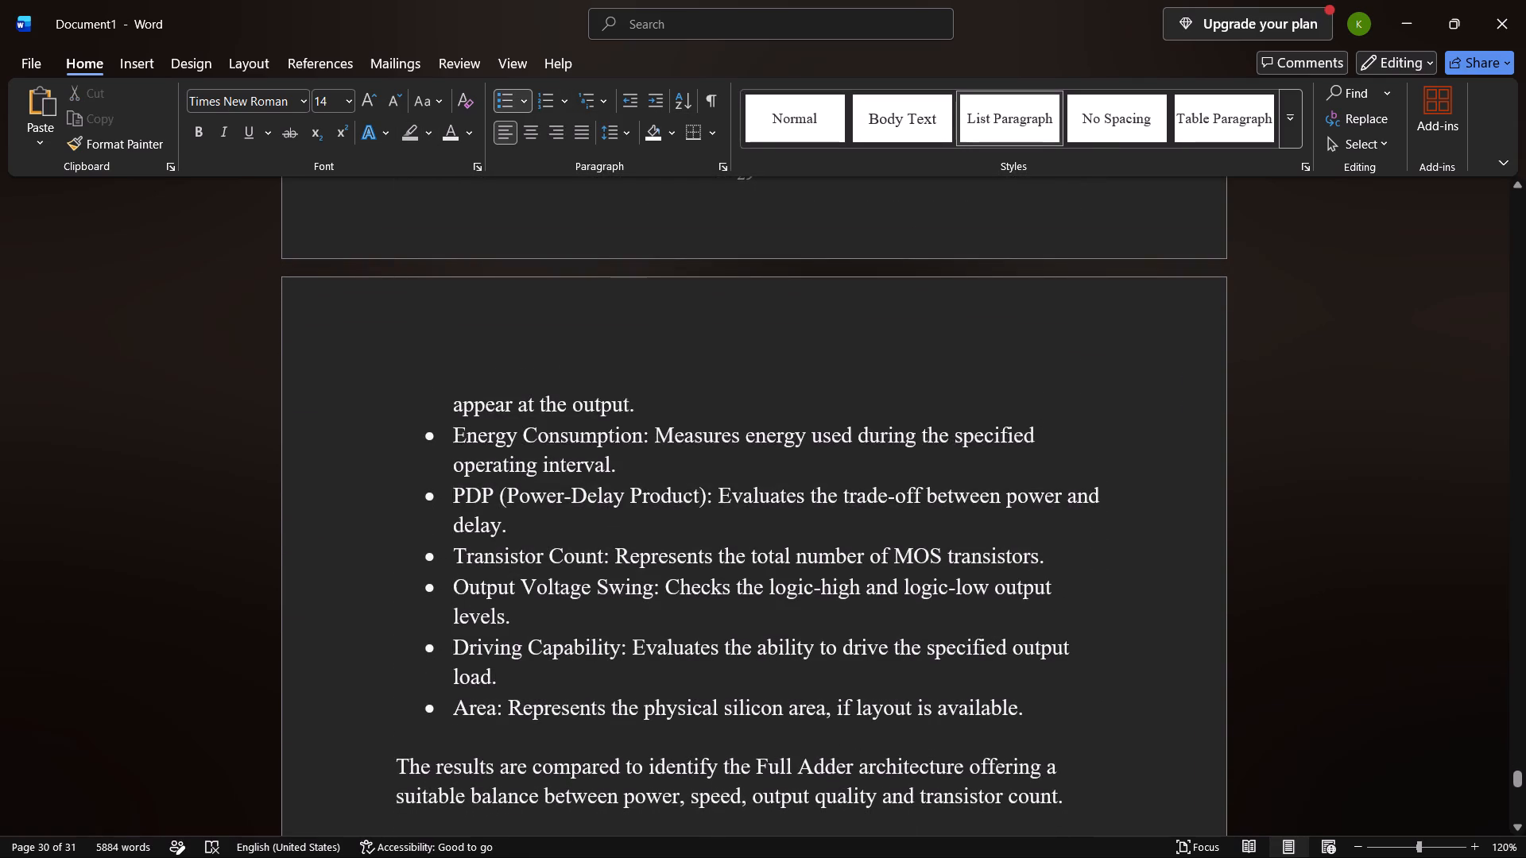
scroll(624, 316, "down", 2)
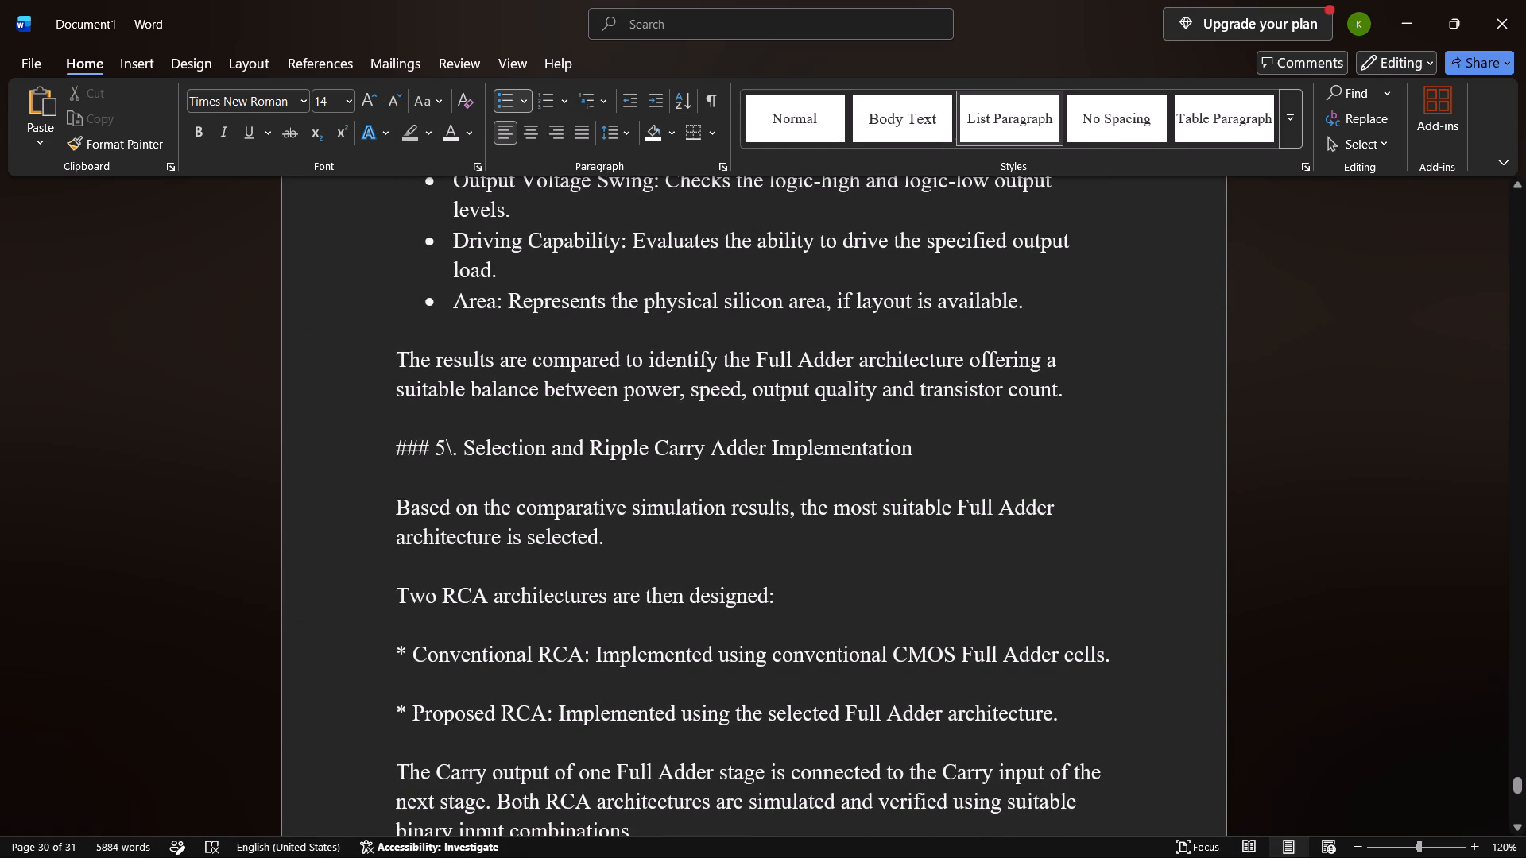
Remove the leading ### marks and the backslash so the heading reads "5. Selection and Ripple Carry Adder Implementation".
left_click(441, 448)
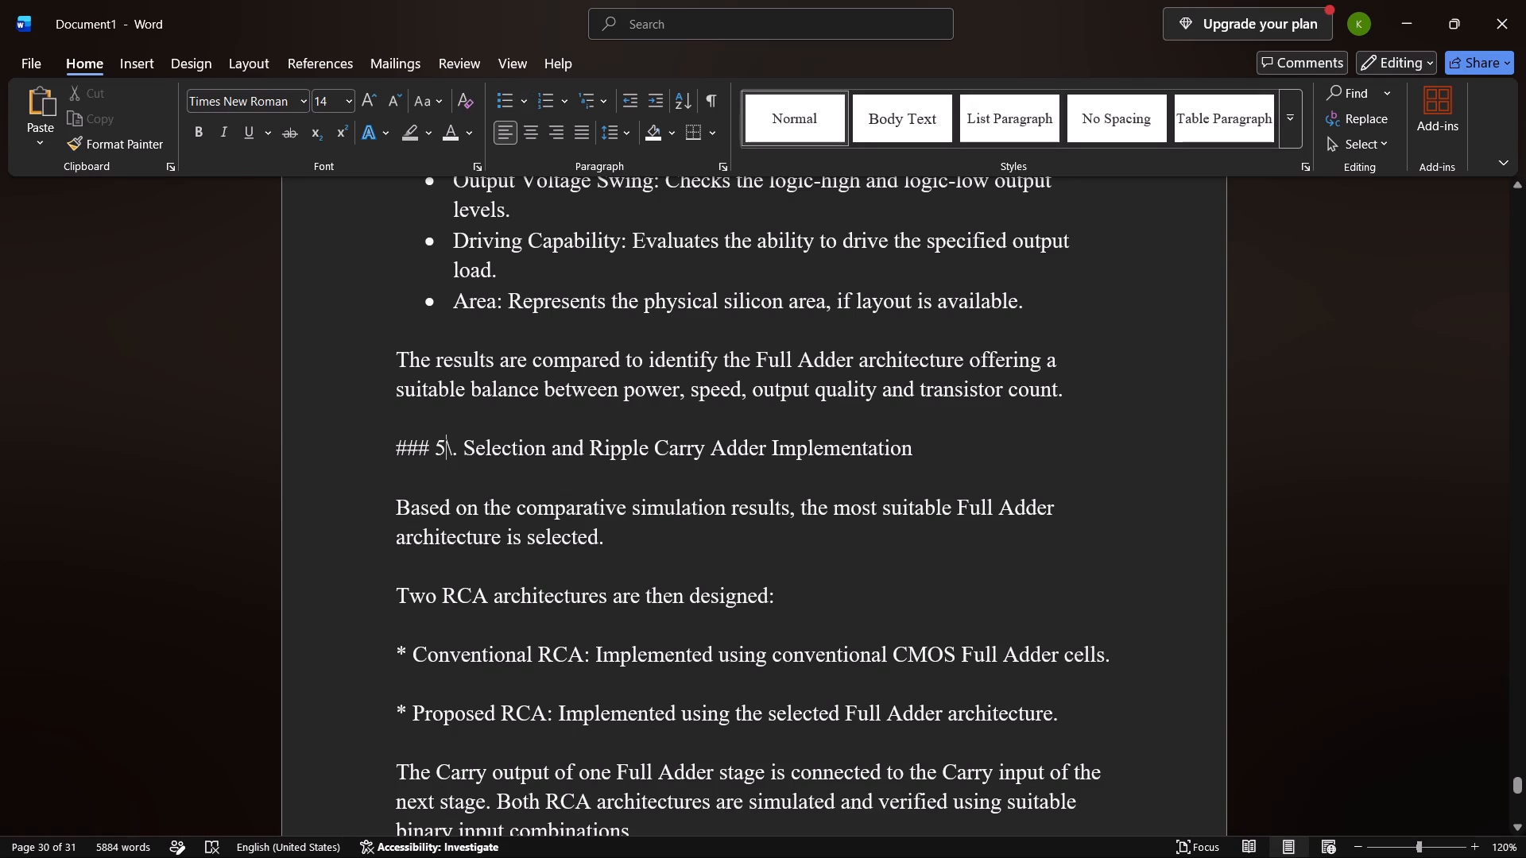
key("Left")
key("BackSpace")
key("BackSpace")
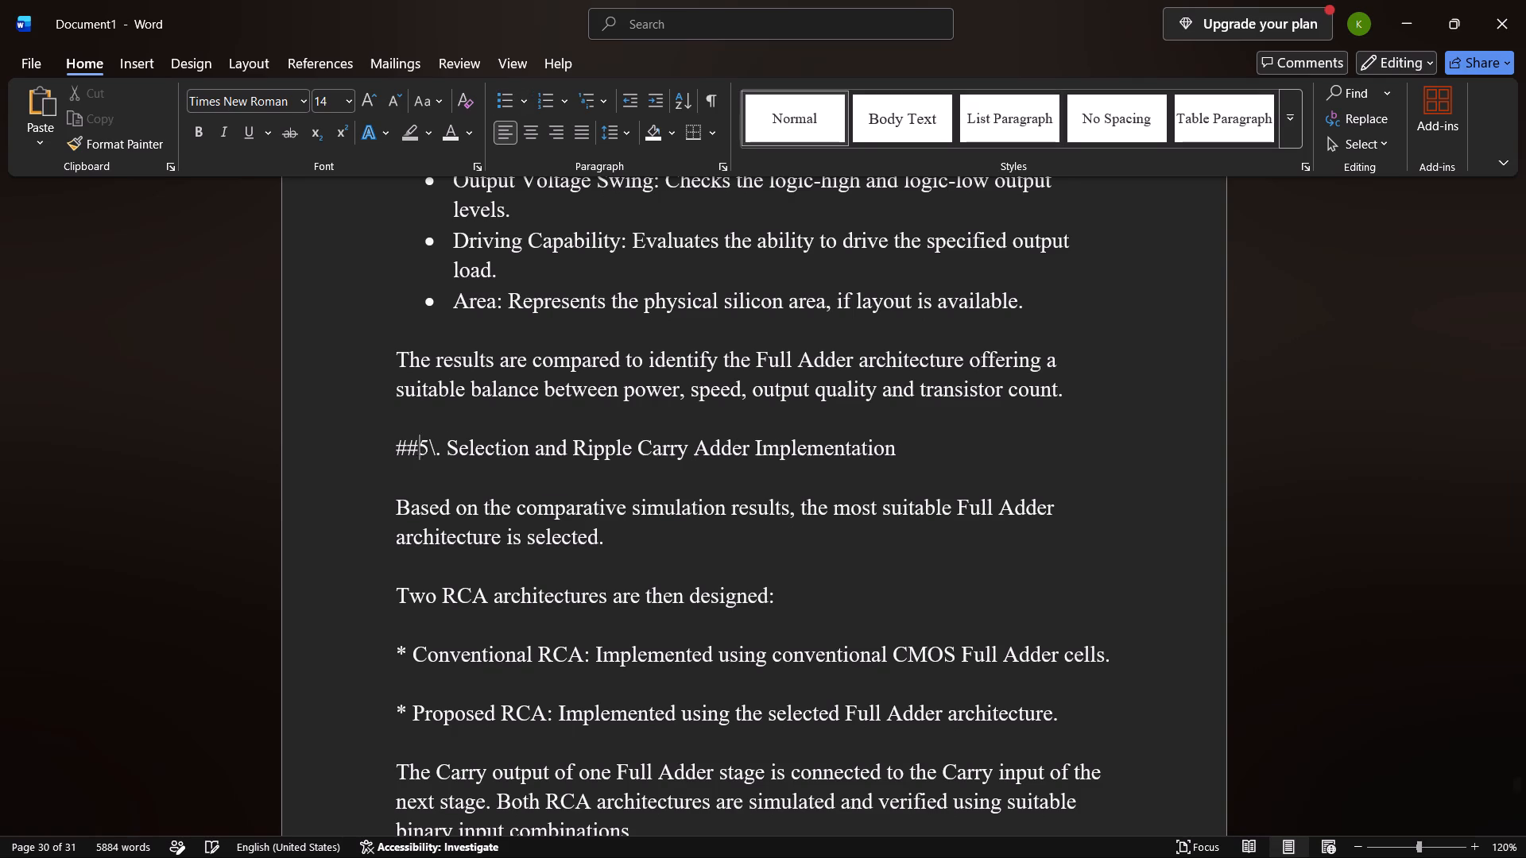
key("BackSpace")
key("BackSpace")
key("Right")
key("Right")
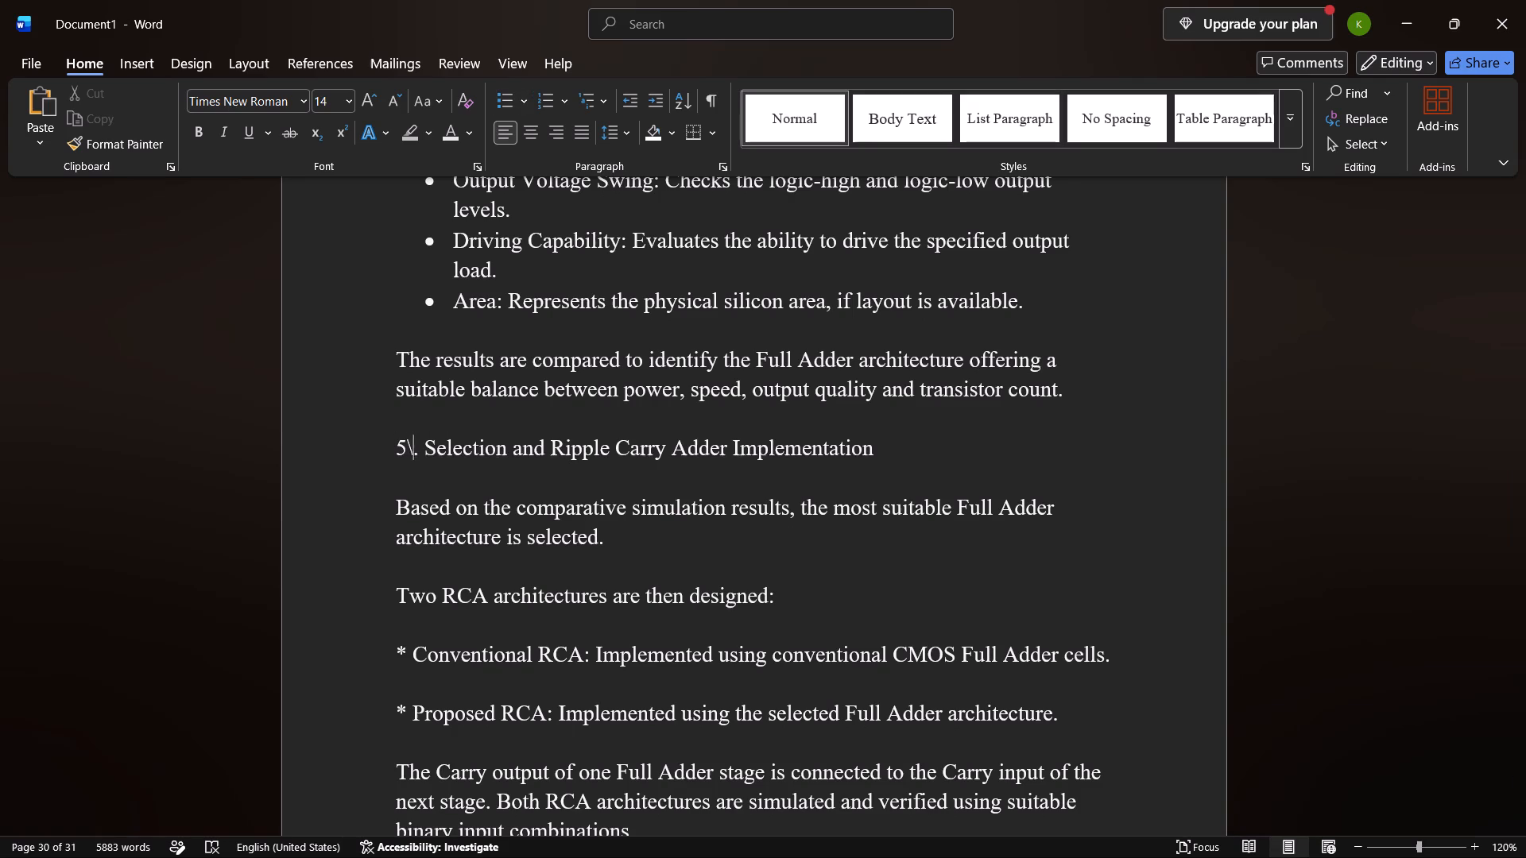
key("BackSpace")
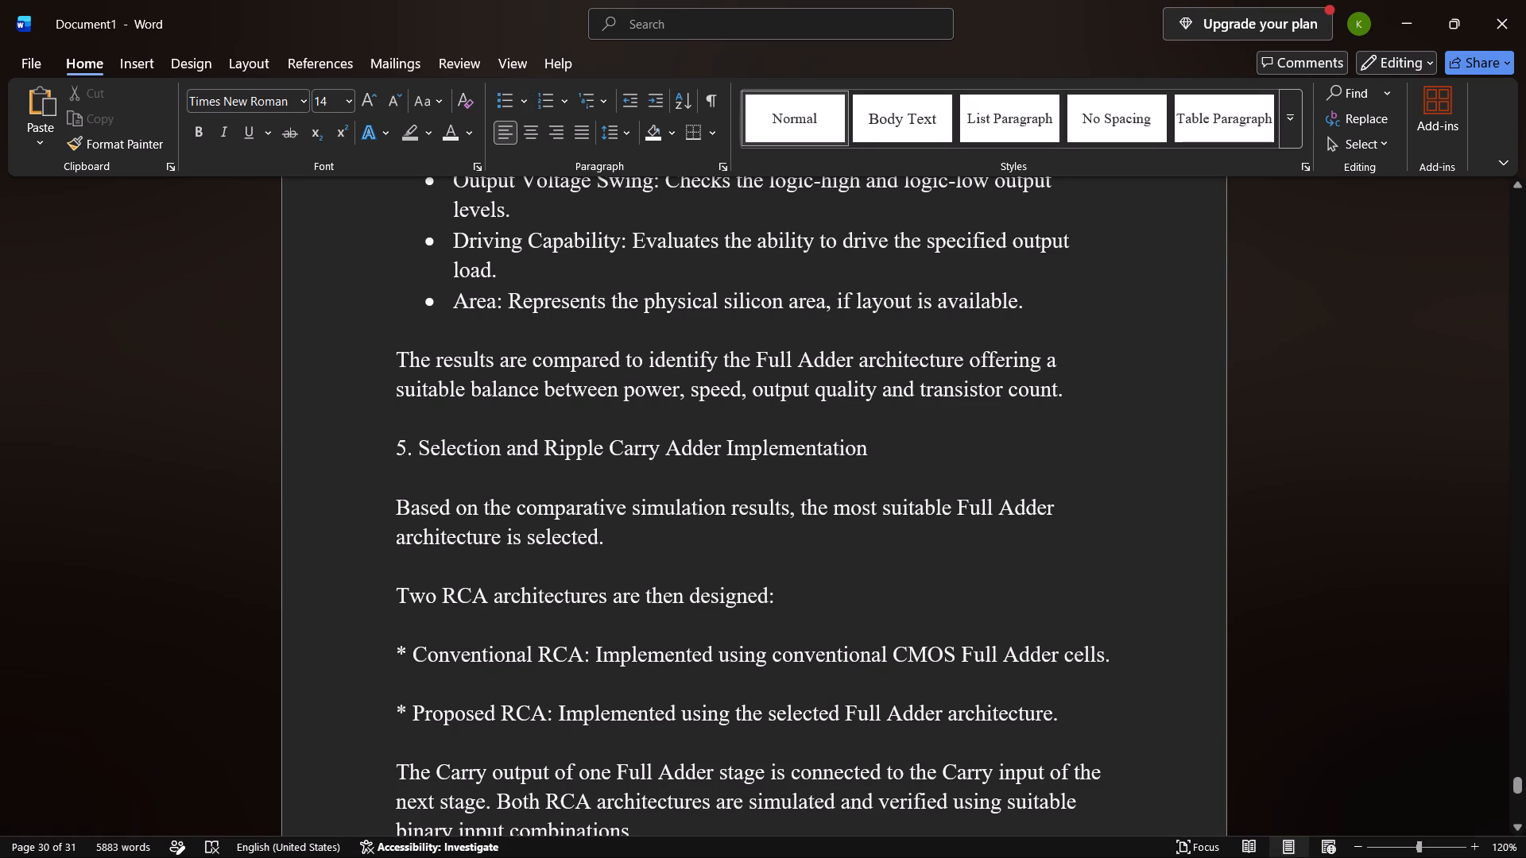
Enlarge the "5. Selection and Ripple Carry Adder Implementation" heading to 16 pt.
left_click_drag(879, 450, 555, 444)
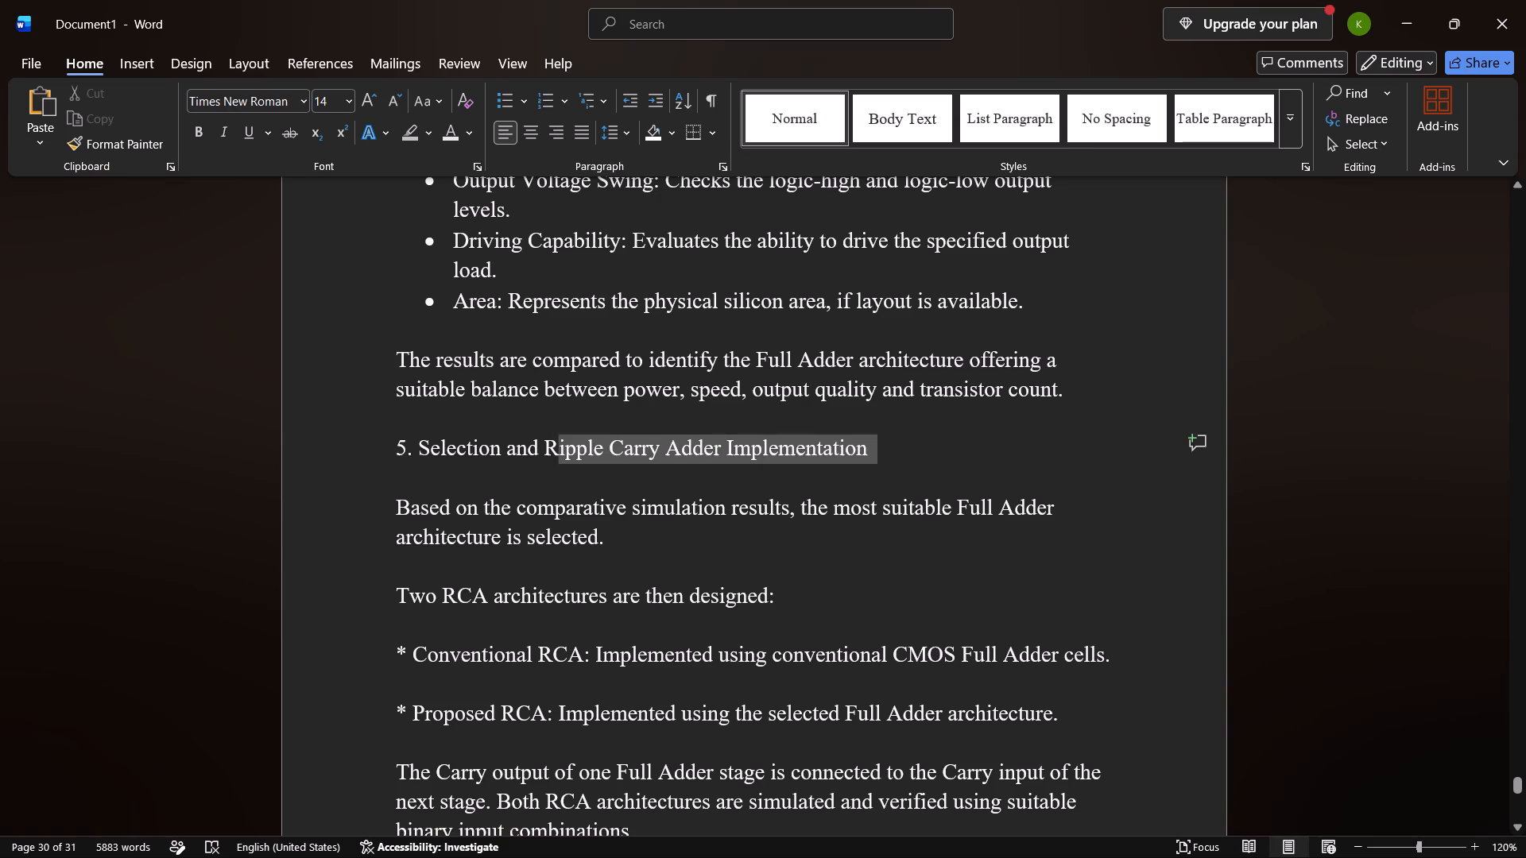
left_click_drag(555, 444, 392, 453)
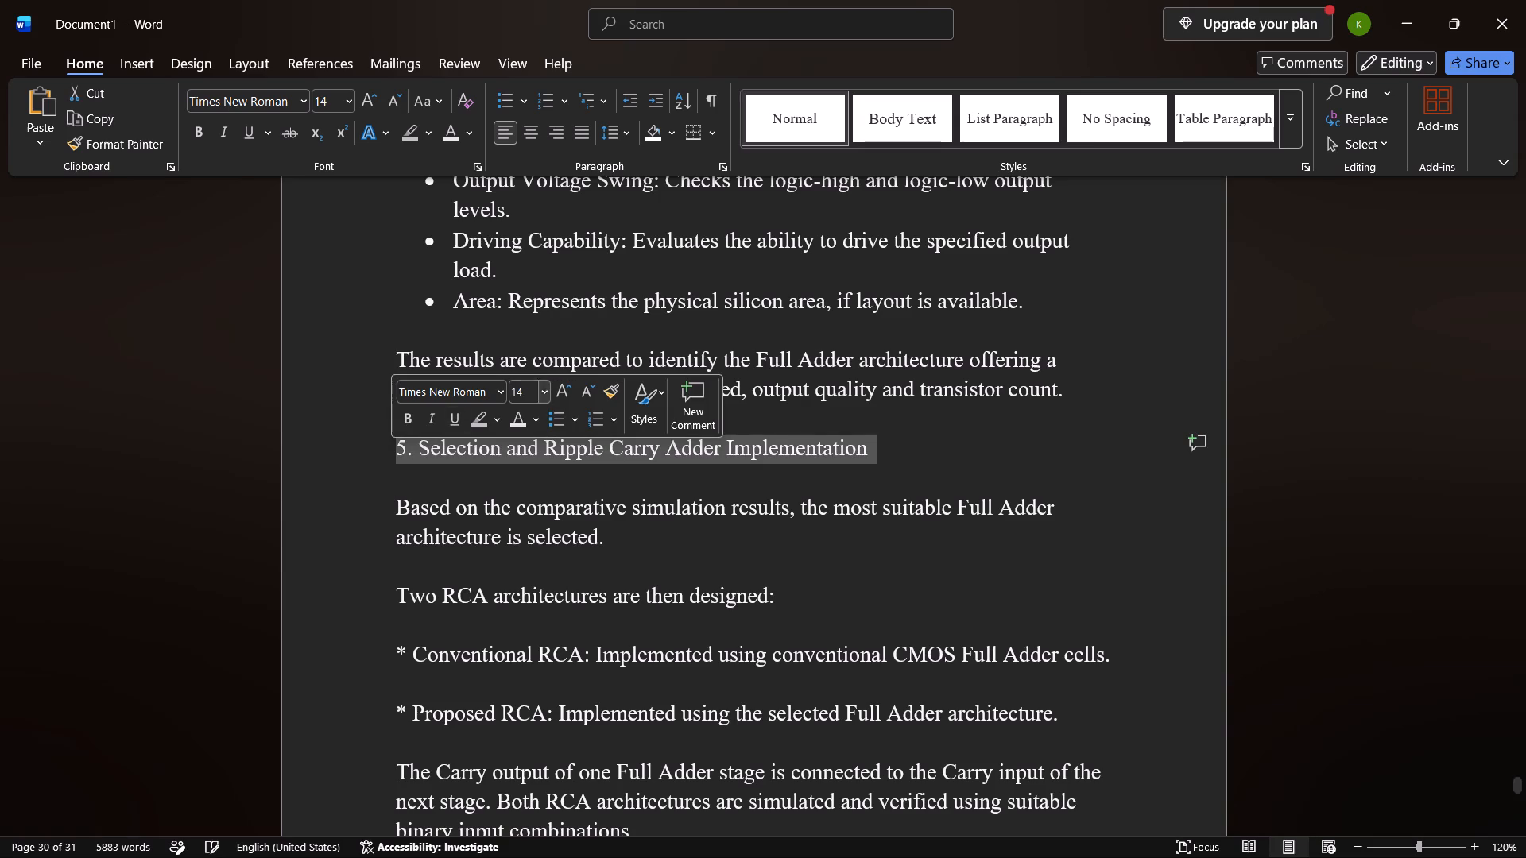
left_click(575, 385)
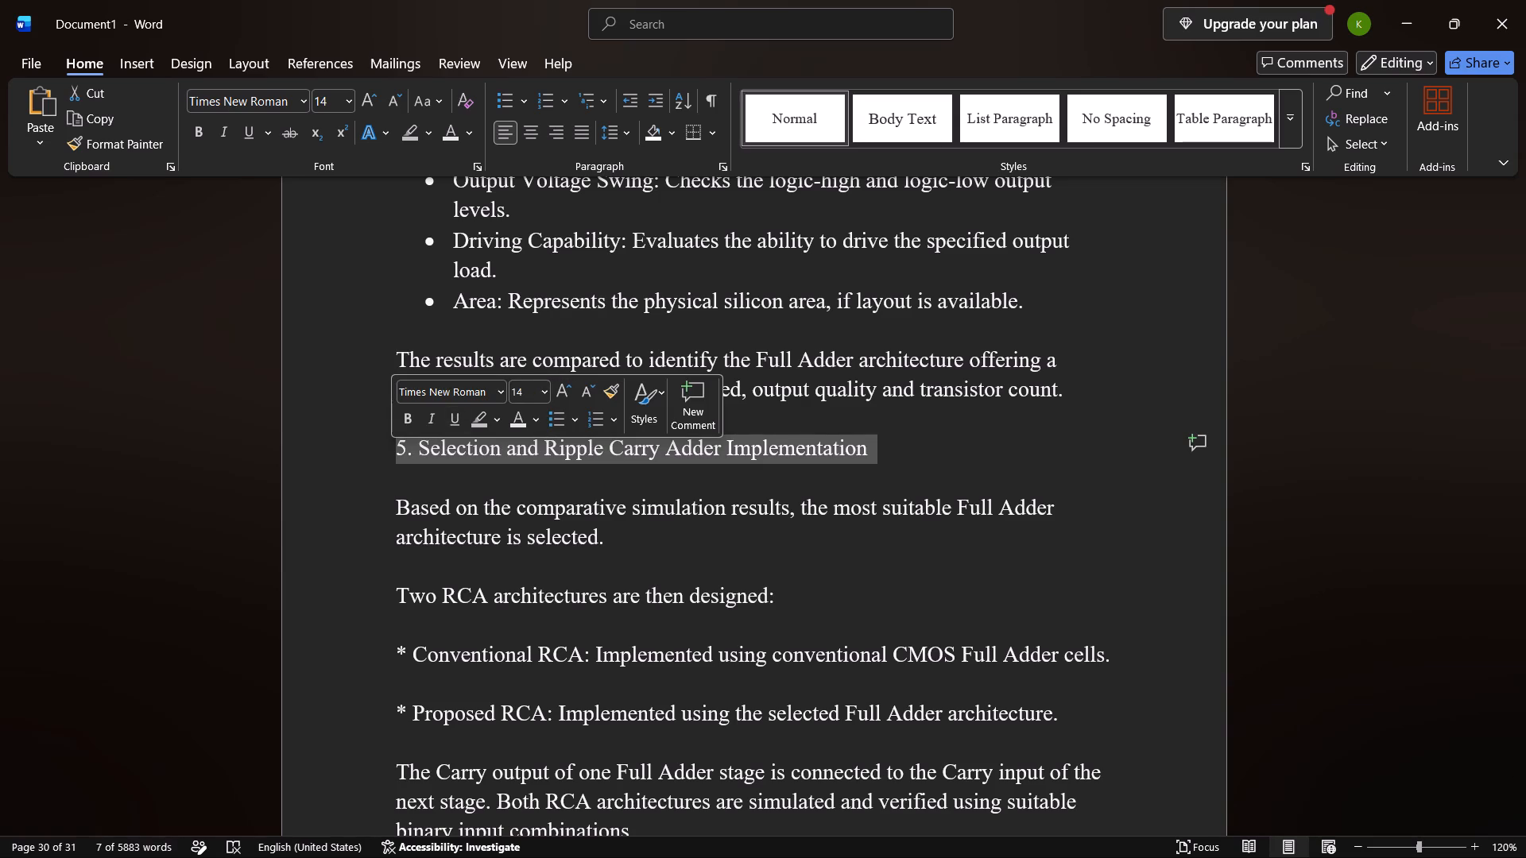
left_click(569, 388)
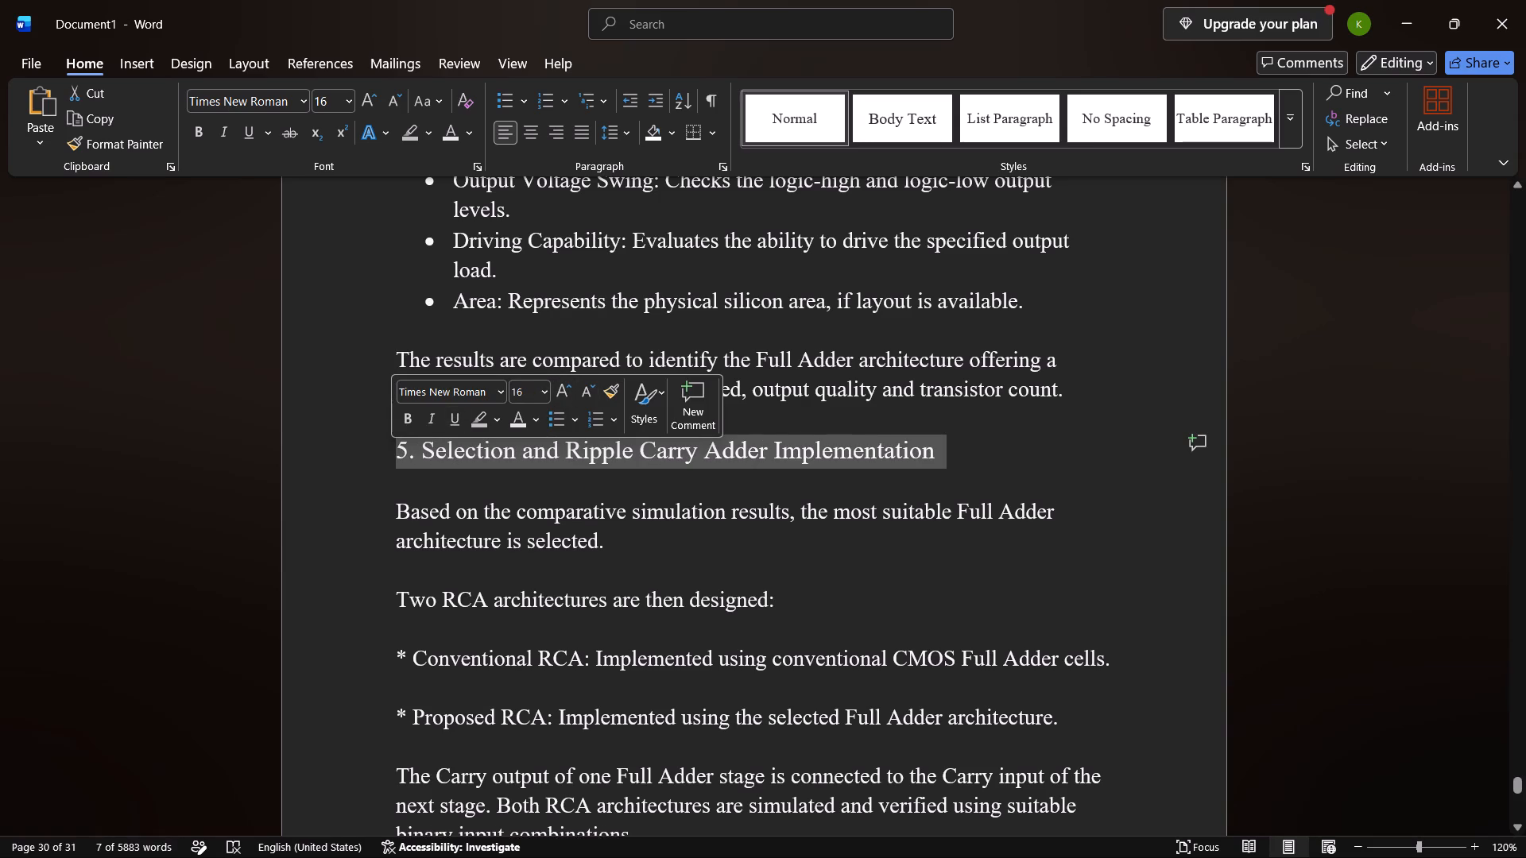
left_click(962, 457)
Remove the blank lines directly below heading 5 and directly above and below the Conventional RCA asterisk line.
left_click(921, 489)
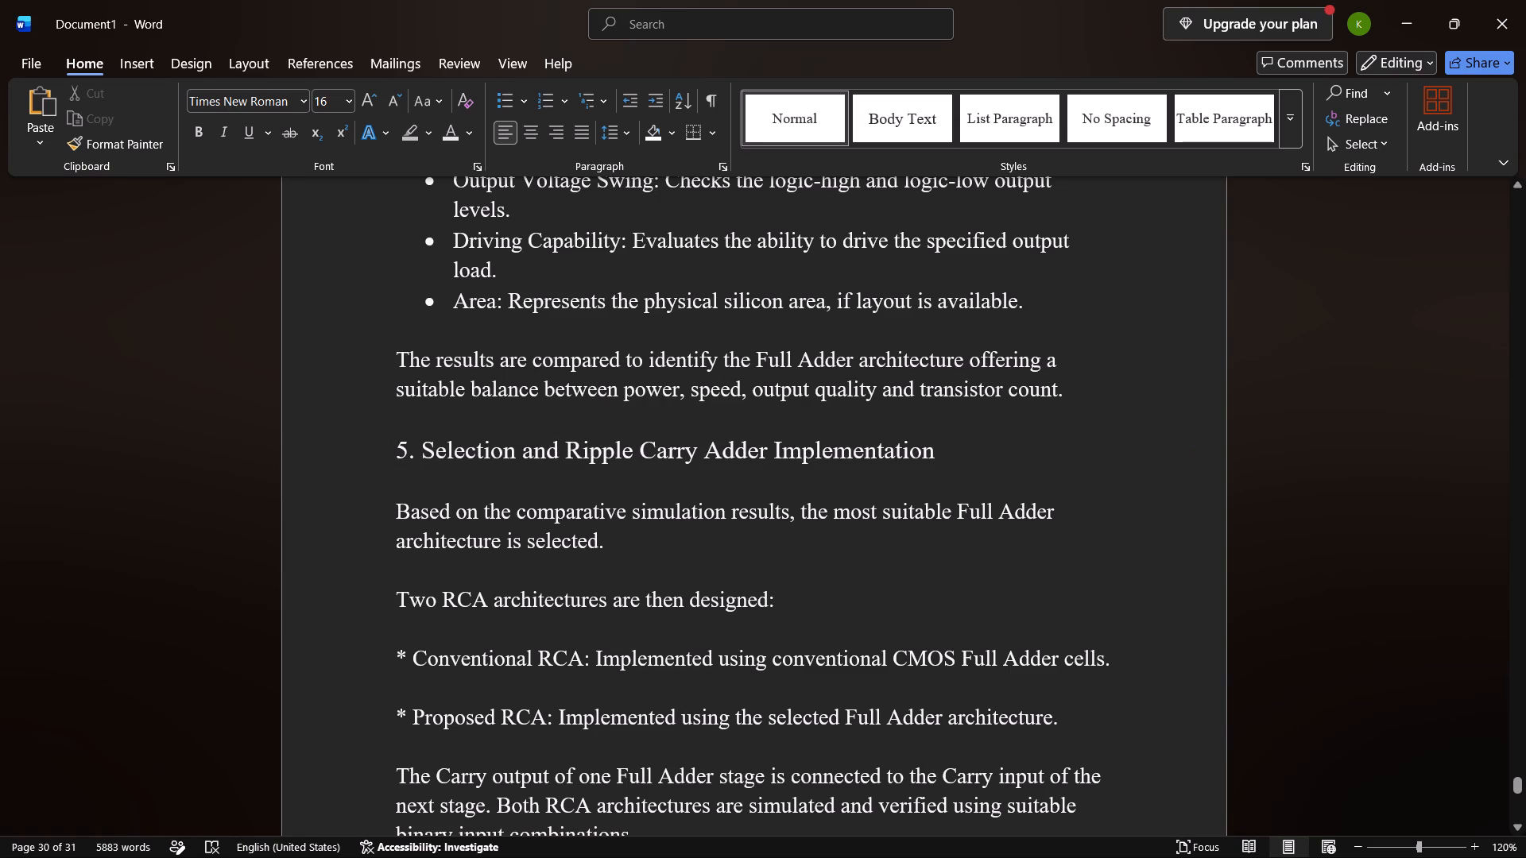
key("BackSpace")
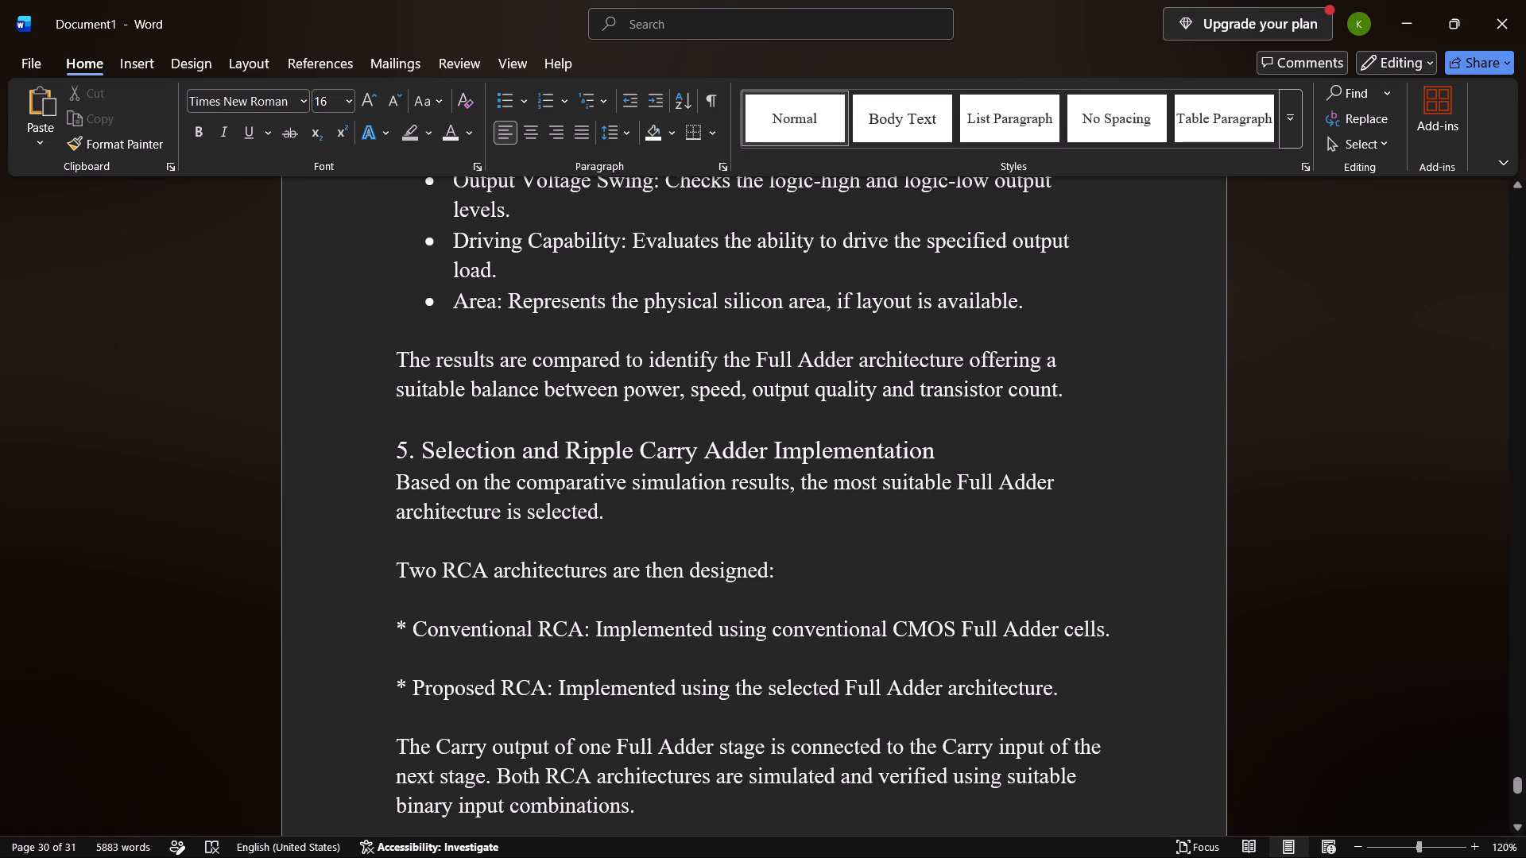
left_click(407, 550)
left_click(410, 602)
key("BackSpace")
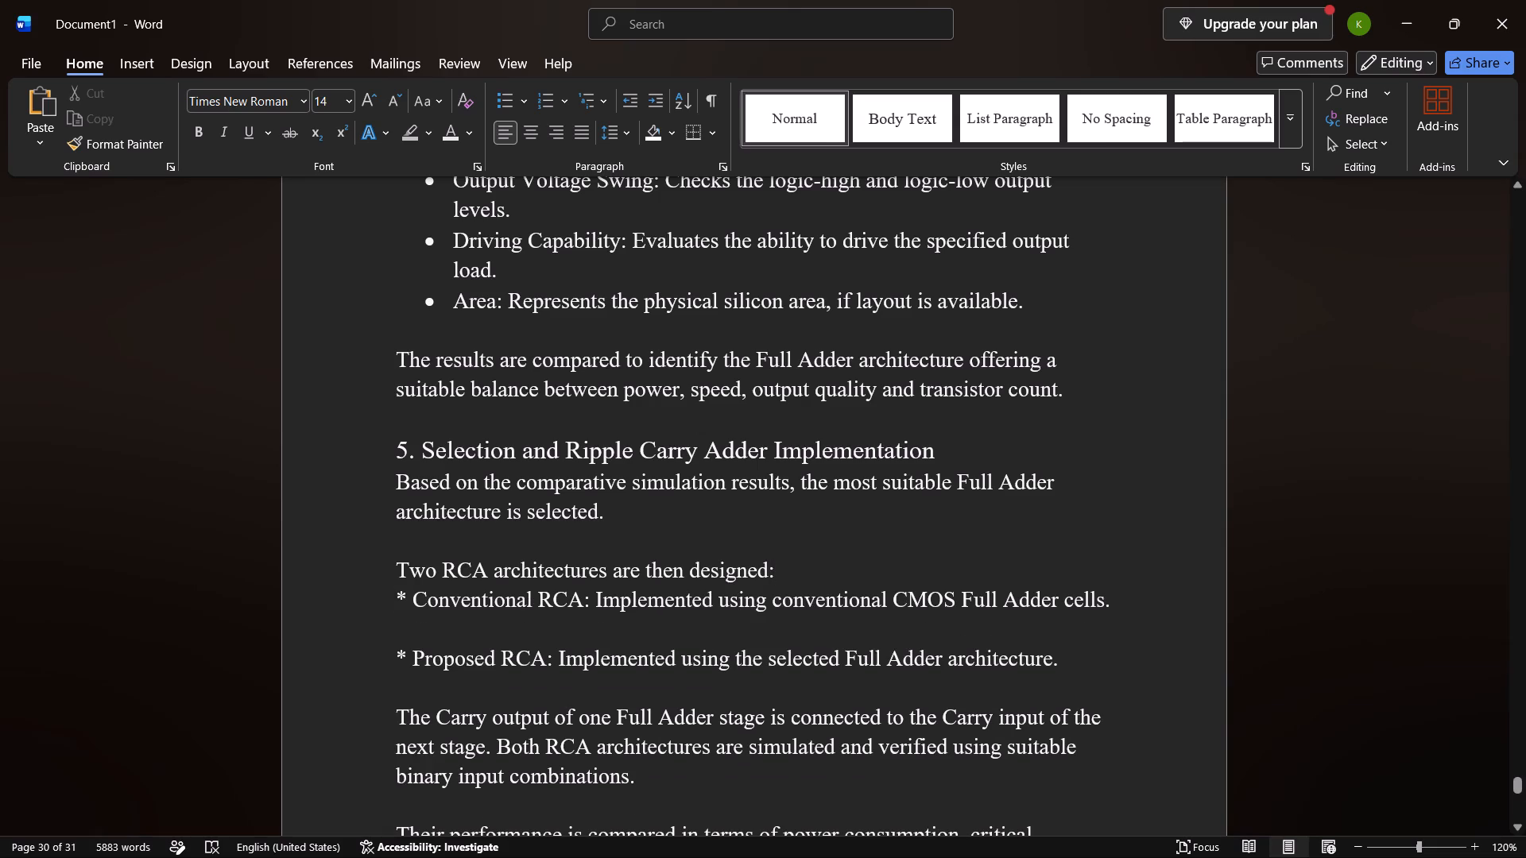
left_click(404, 637)
key("BackSpace")
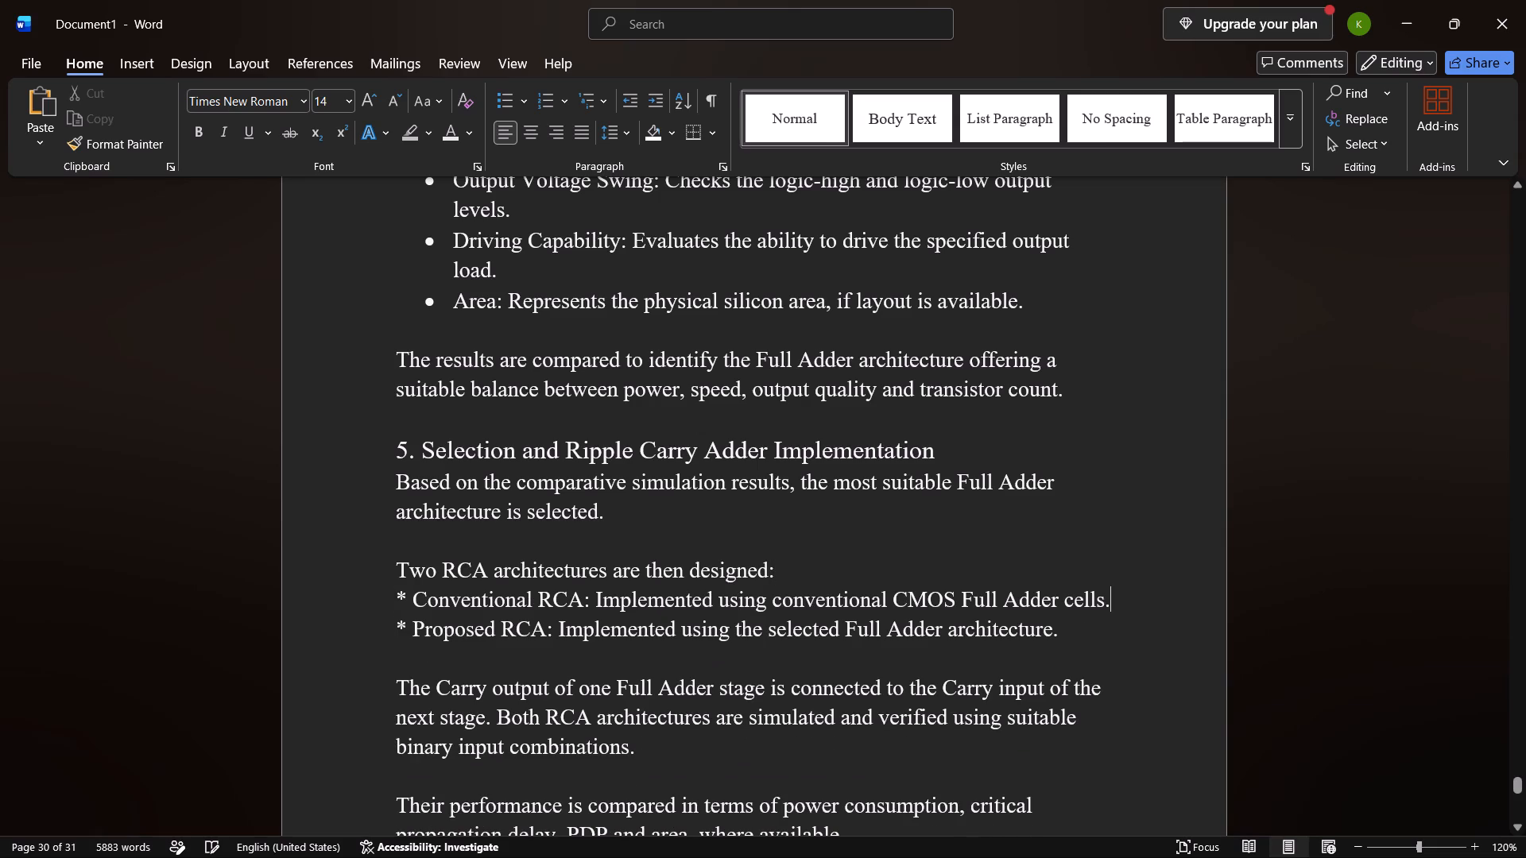
Convert the Conventional RCA and Proposed RCA asterisk lines into a list with solid round bullets.
left_click_drag(402, 600, 721, 631)
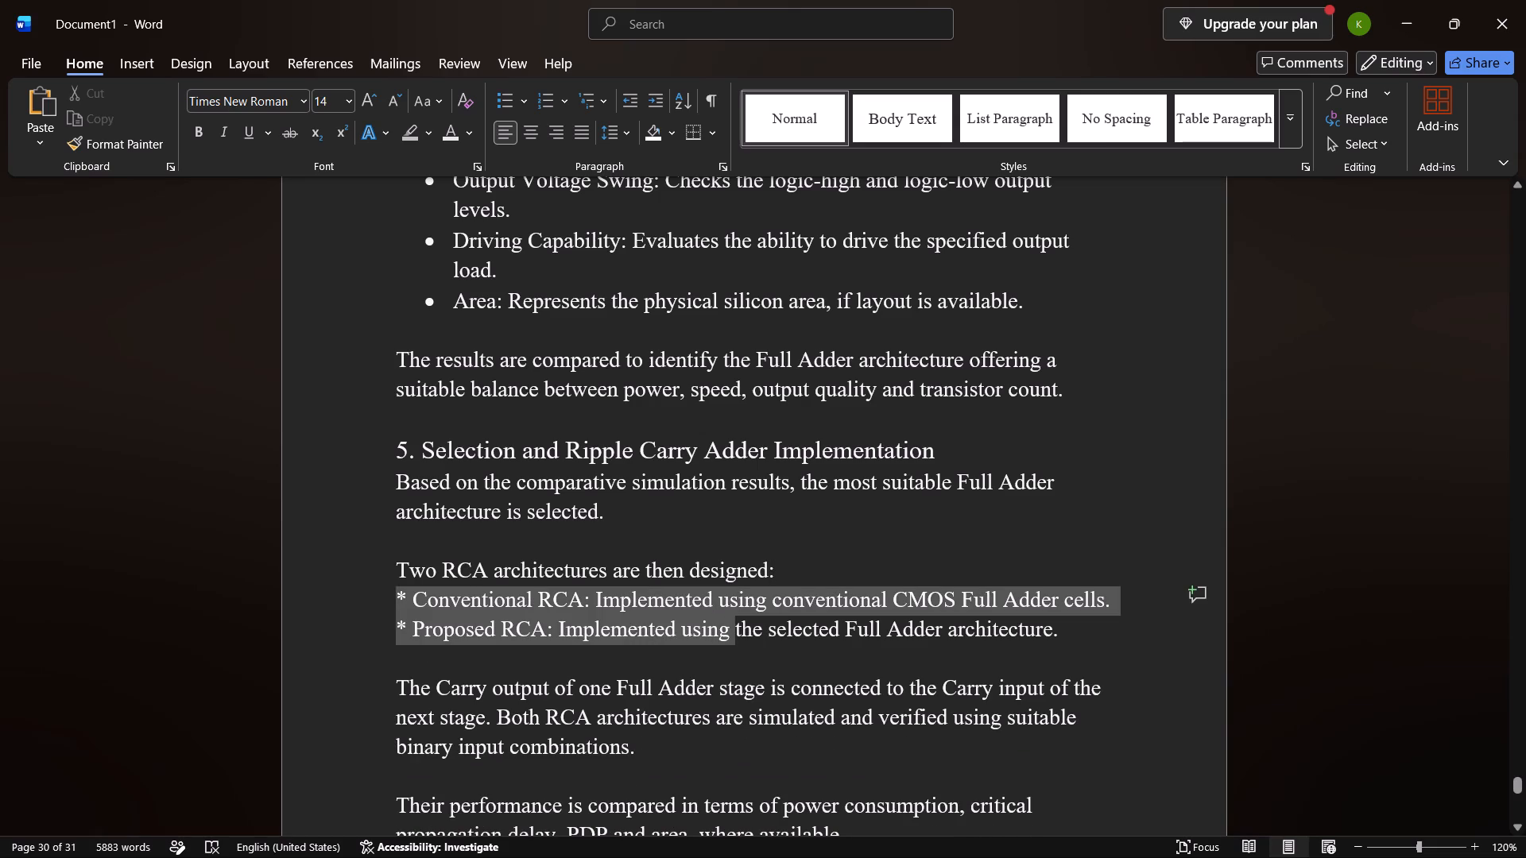
left_click_drag(721, 631, 1079, 640)
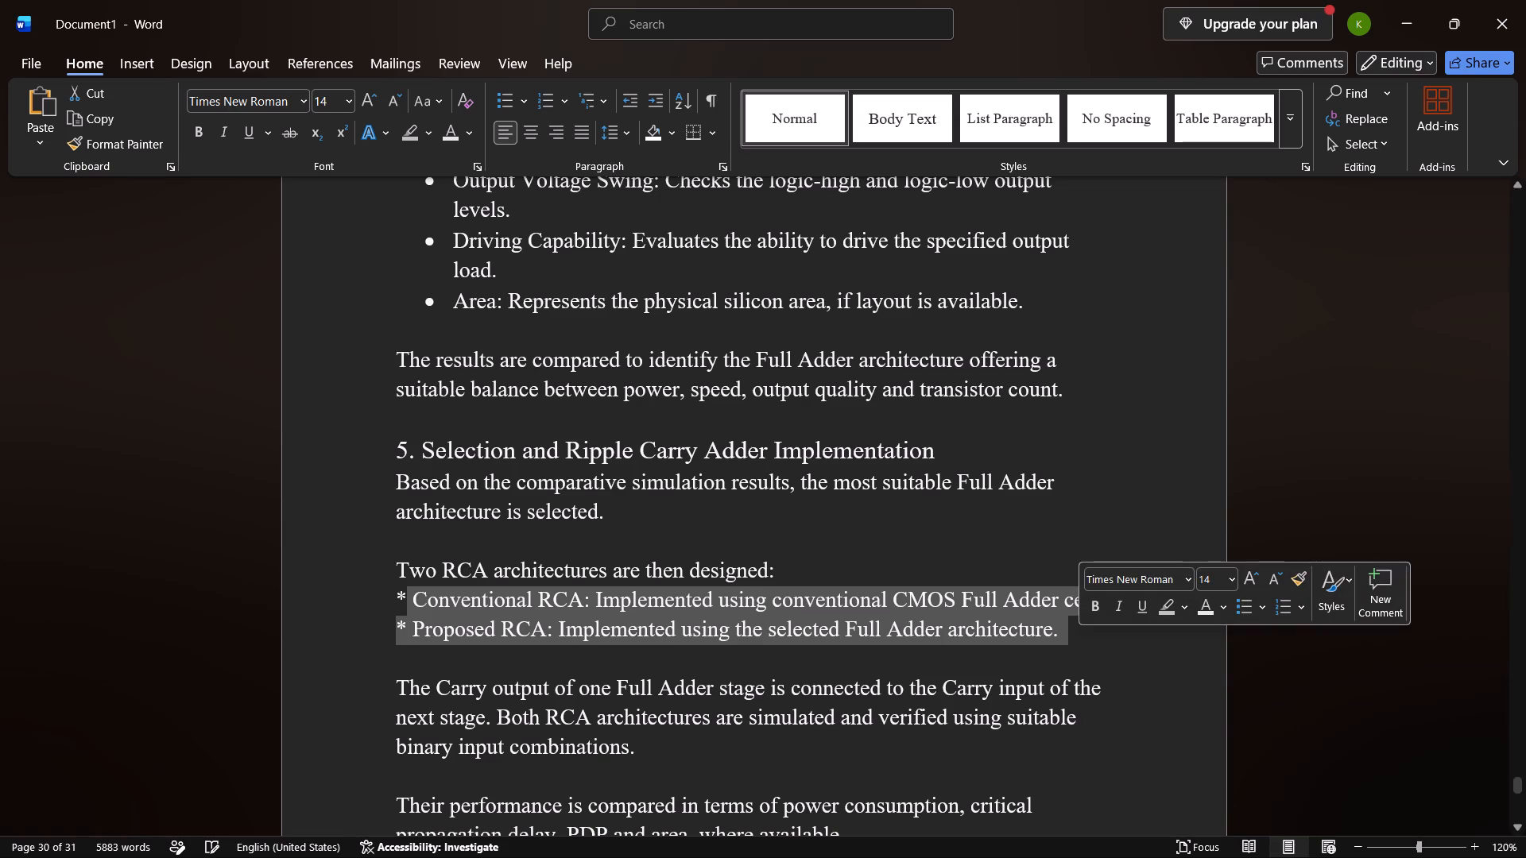
left_click(521, 99)
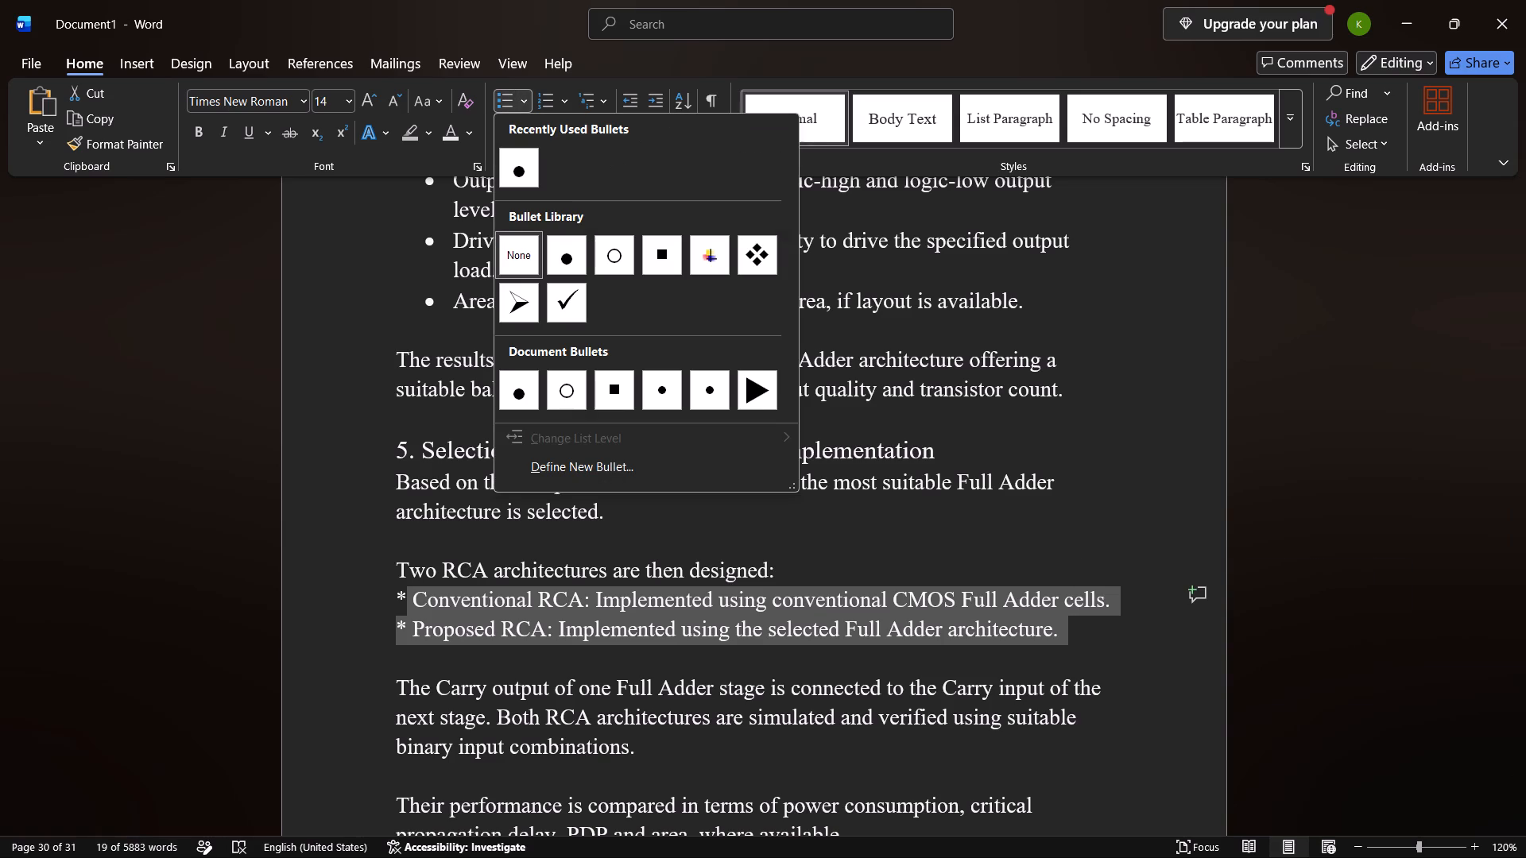
left_click(528, 160)
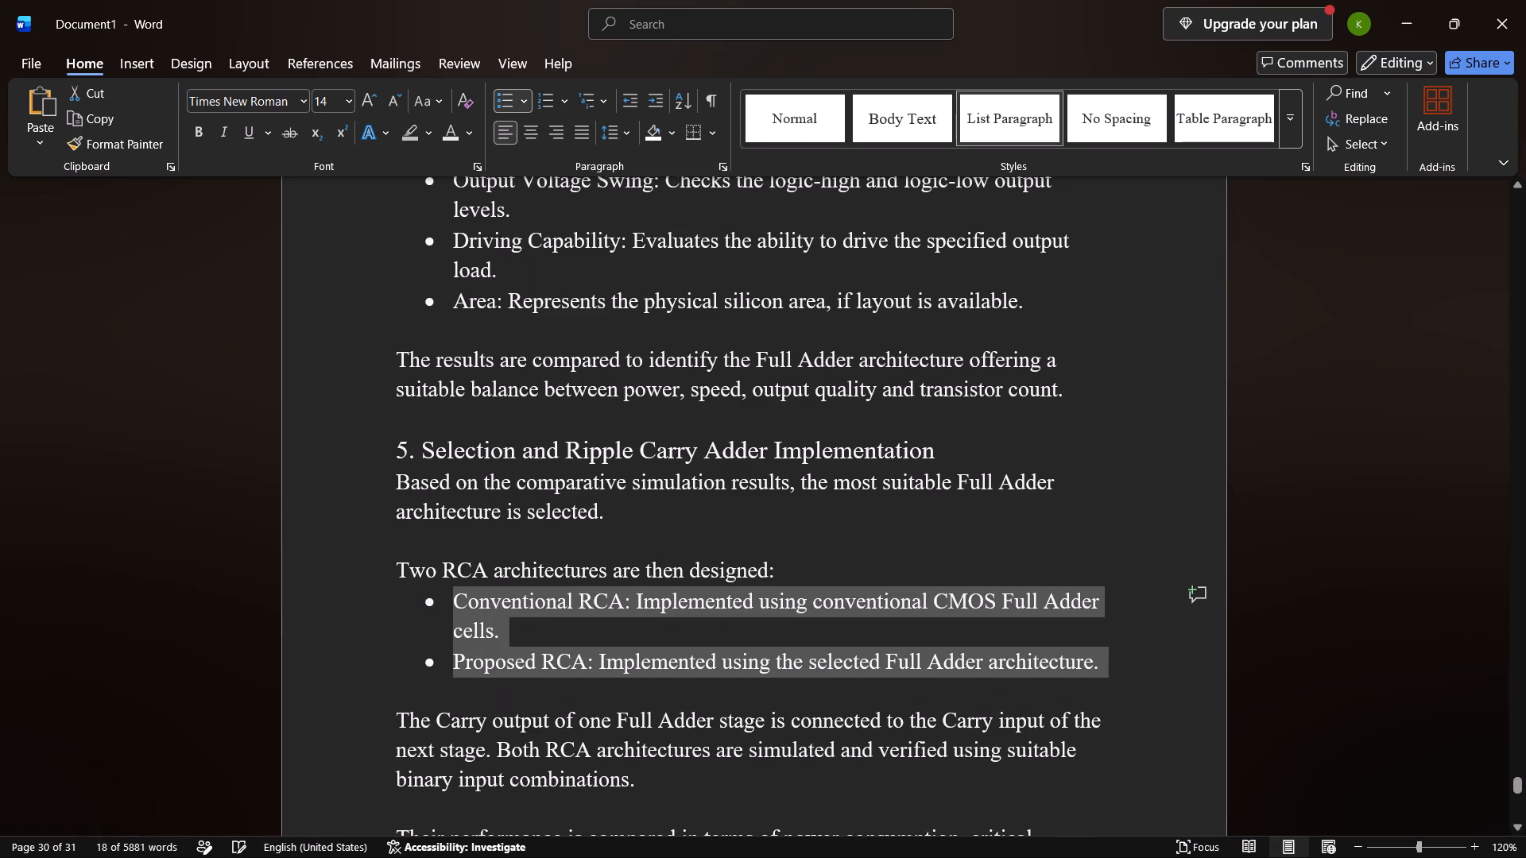
left_click(837, 519)
Make the "3. Simulation and Verification" heading bold.
scroll(837, 519, "down", 1)
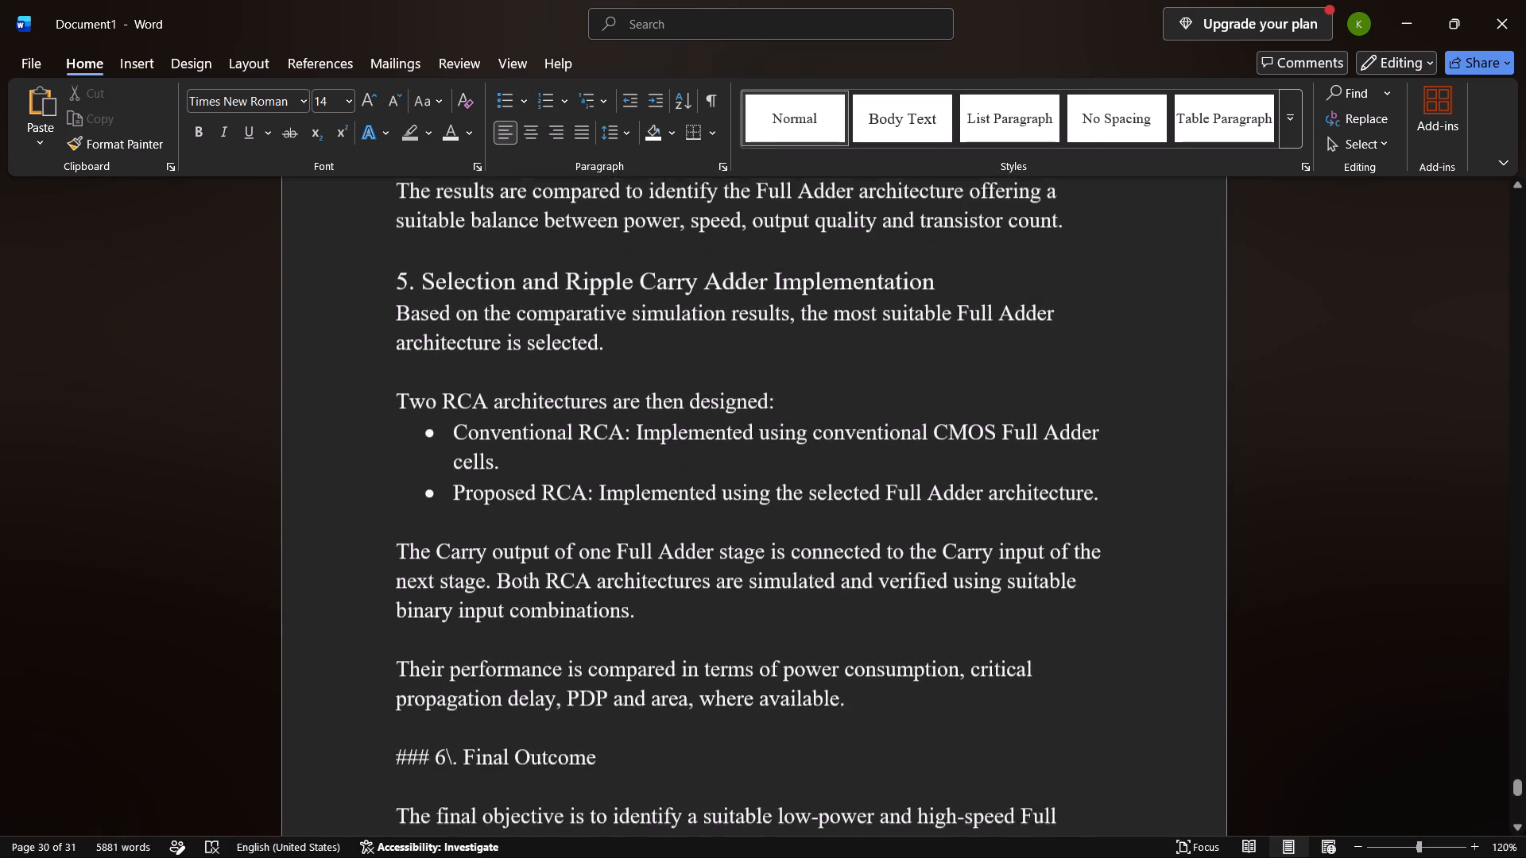
scroll(837, 519, "down", 2)
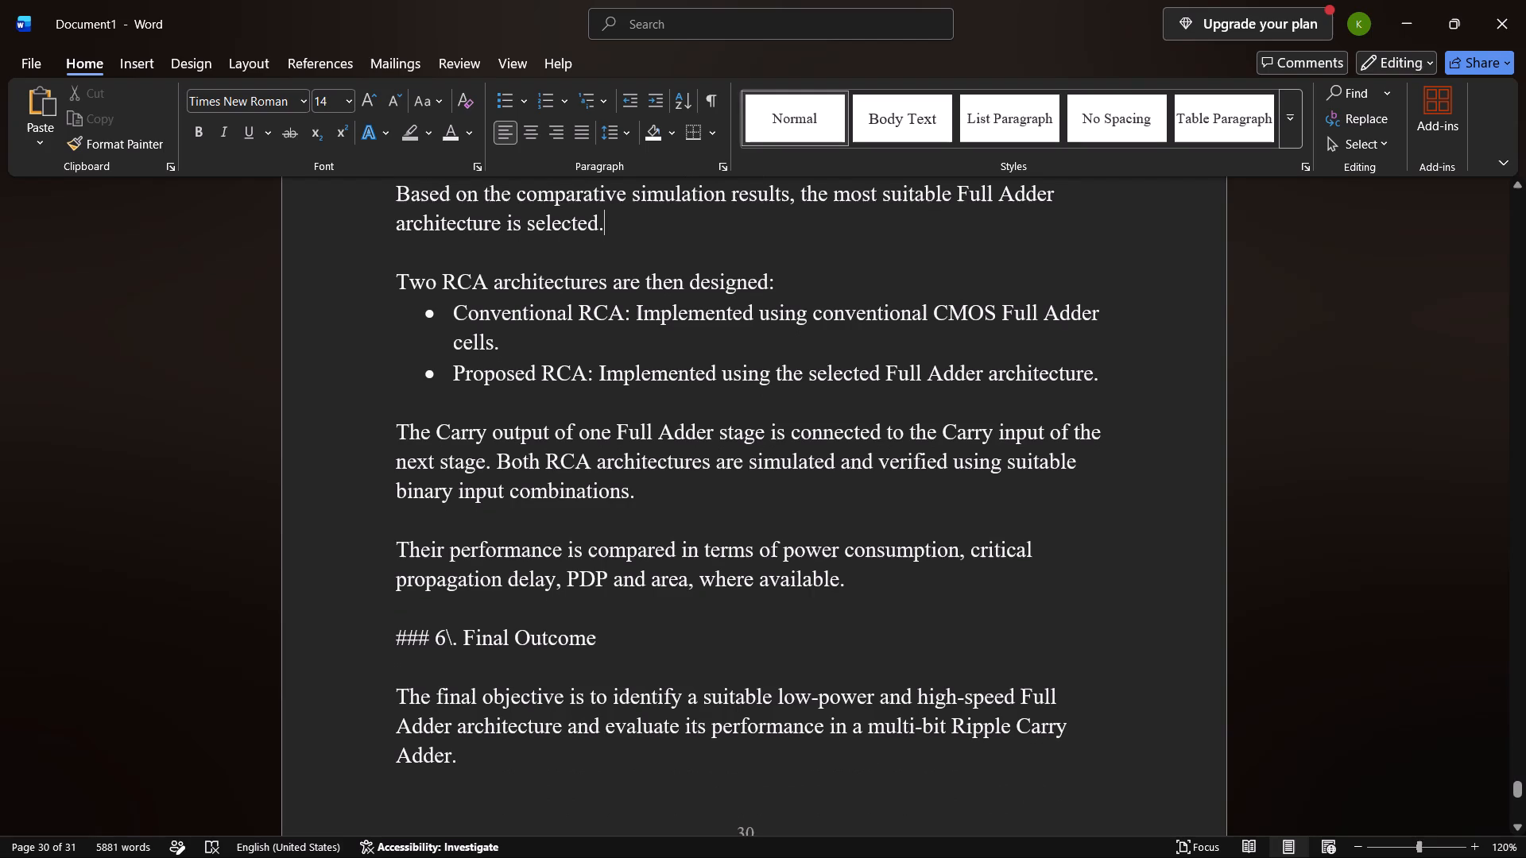
scroll(837, 519, "up", 1)
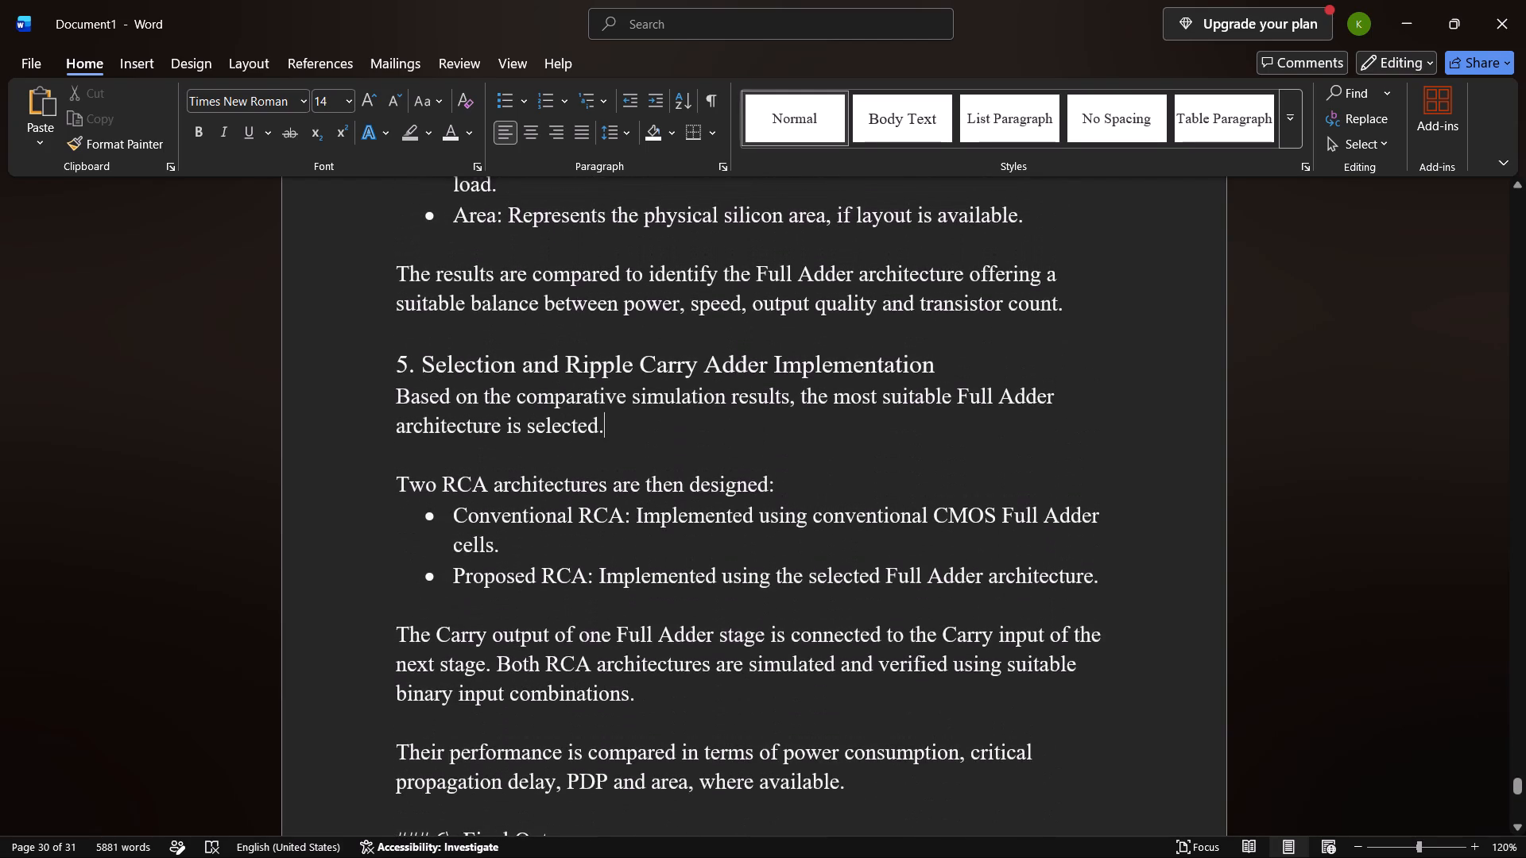
scroll(837, 519, "up", 3)
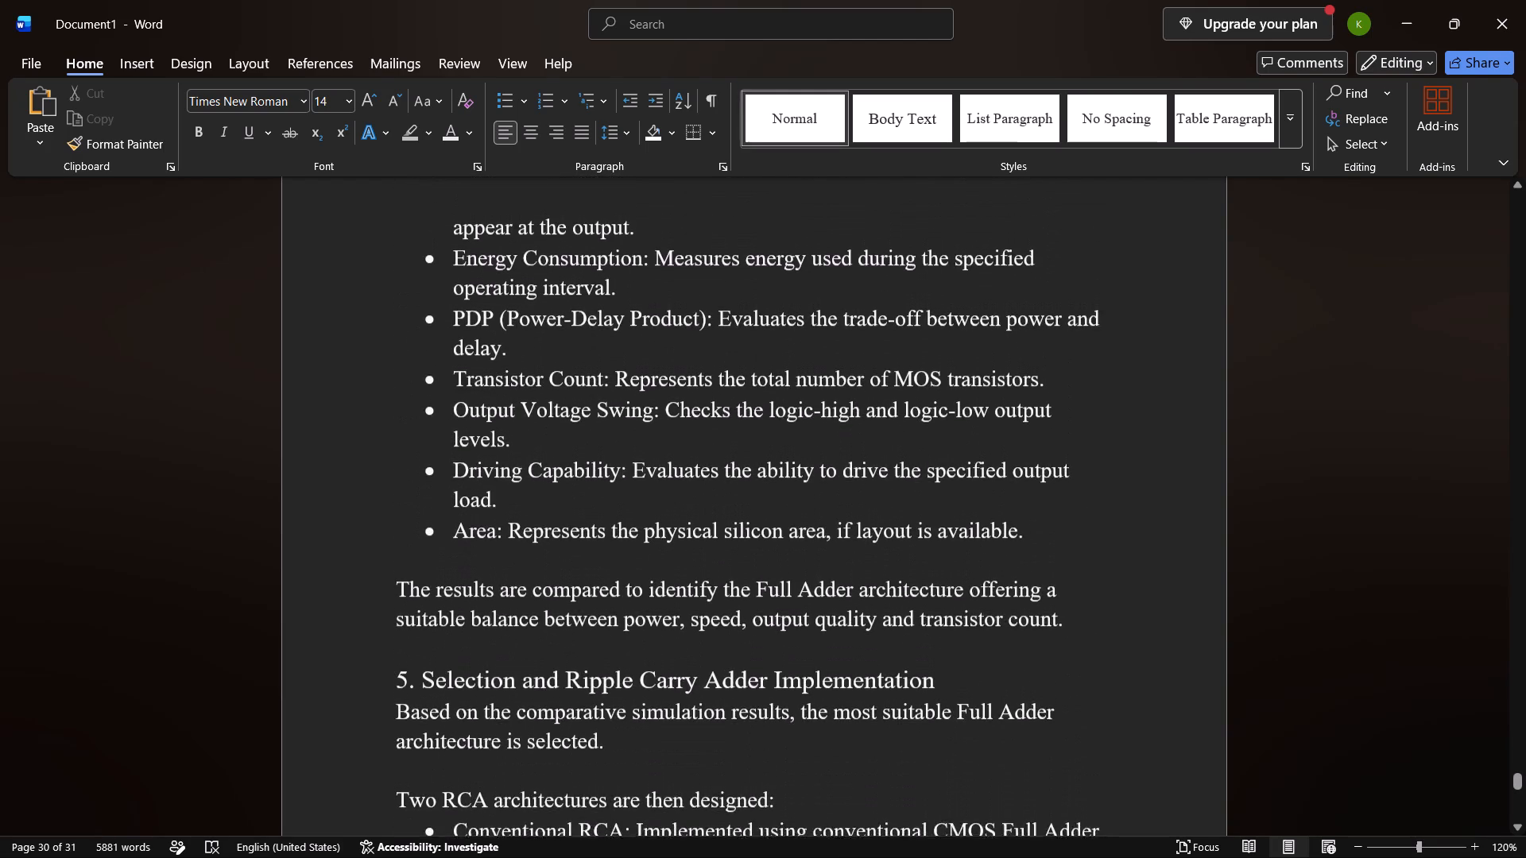
scroll(837, 519, "up", 4)
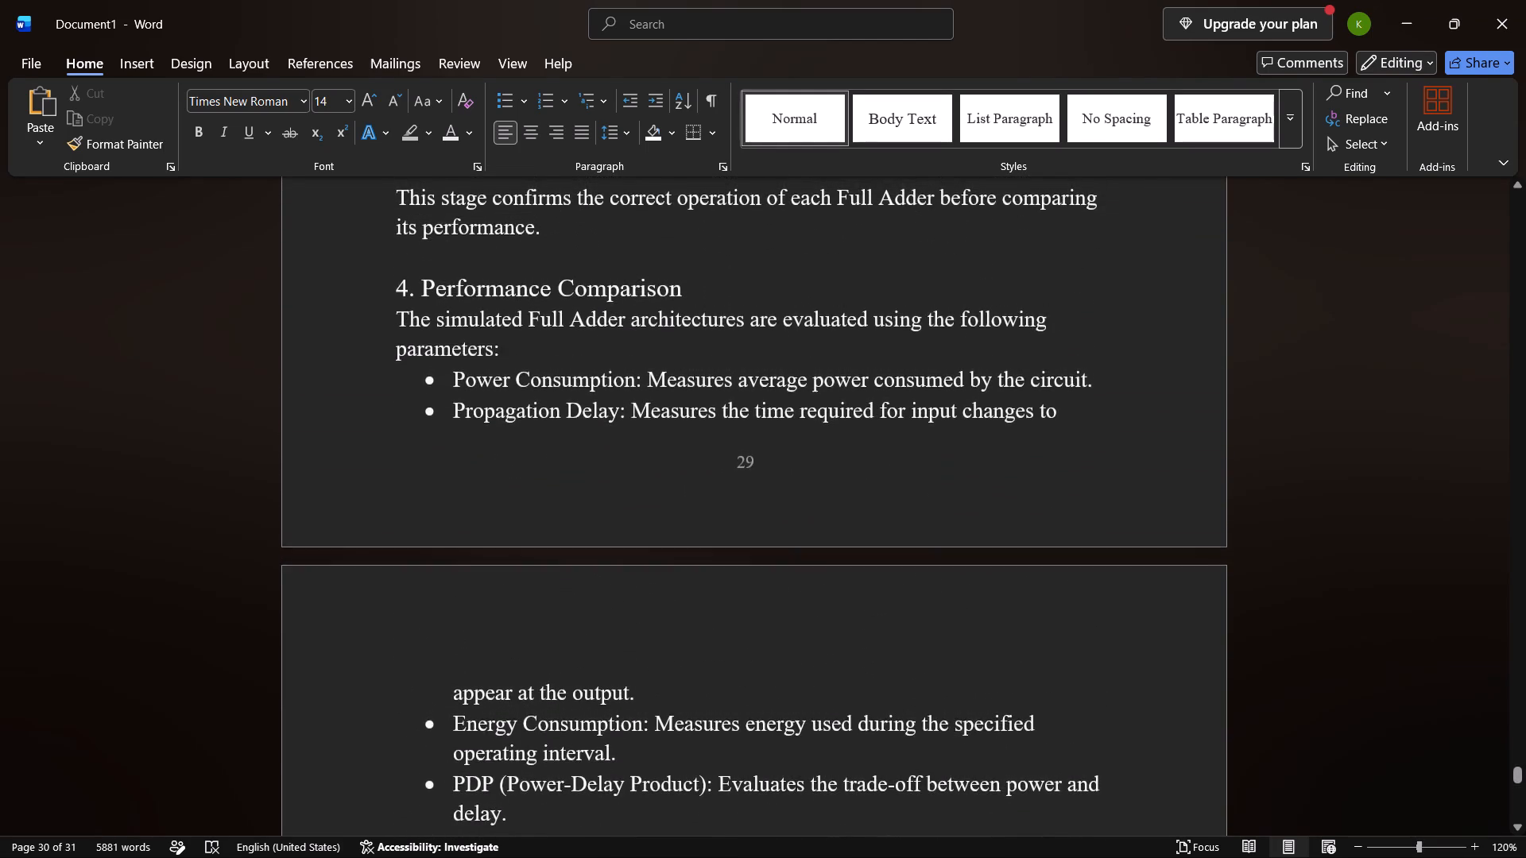
scroll(837, 519, "up", 4)
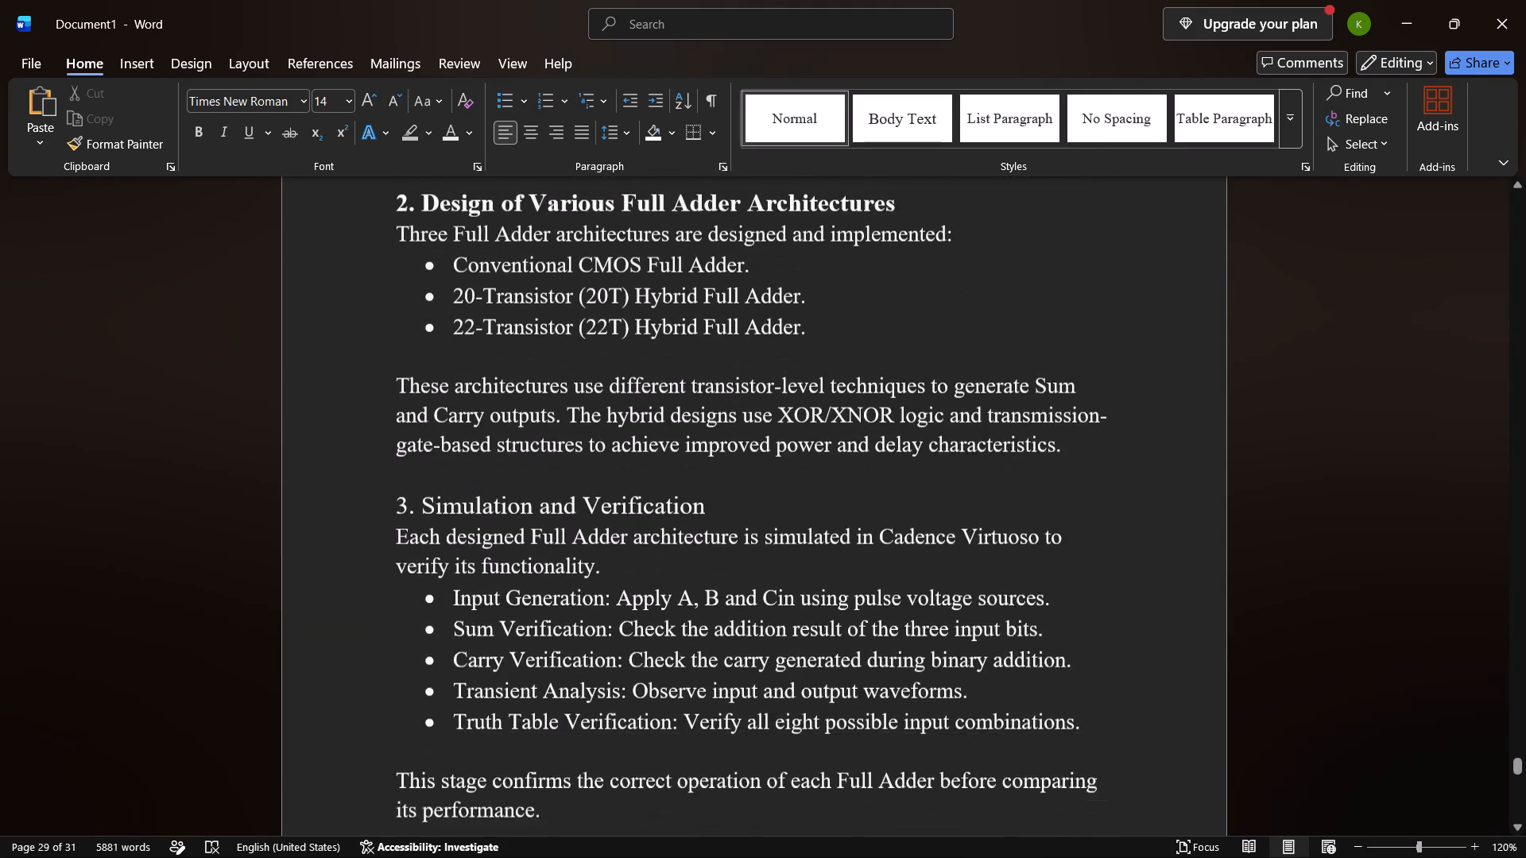
left_click_drag(732, 415, 397, 406)
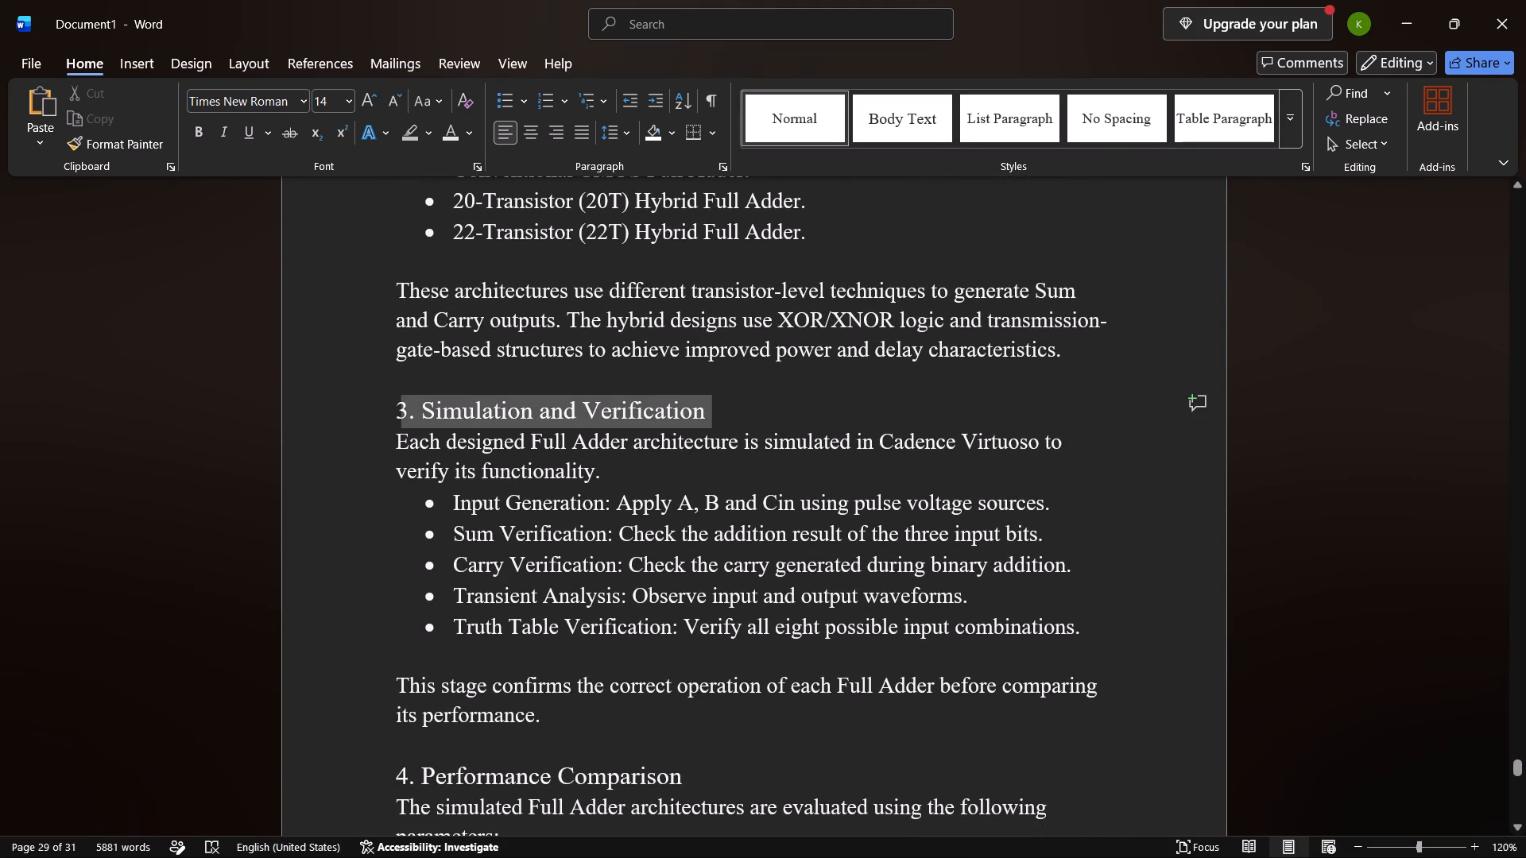
left_click_drag(397, 406, 391, 407)
left_click(409, 368)
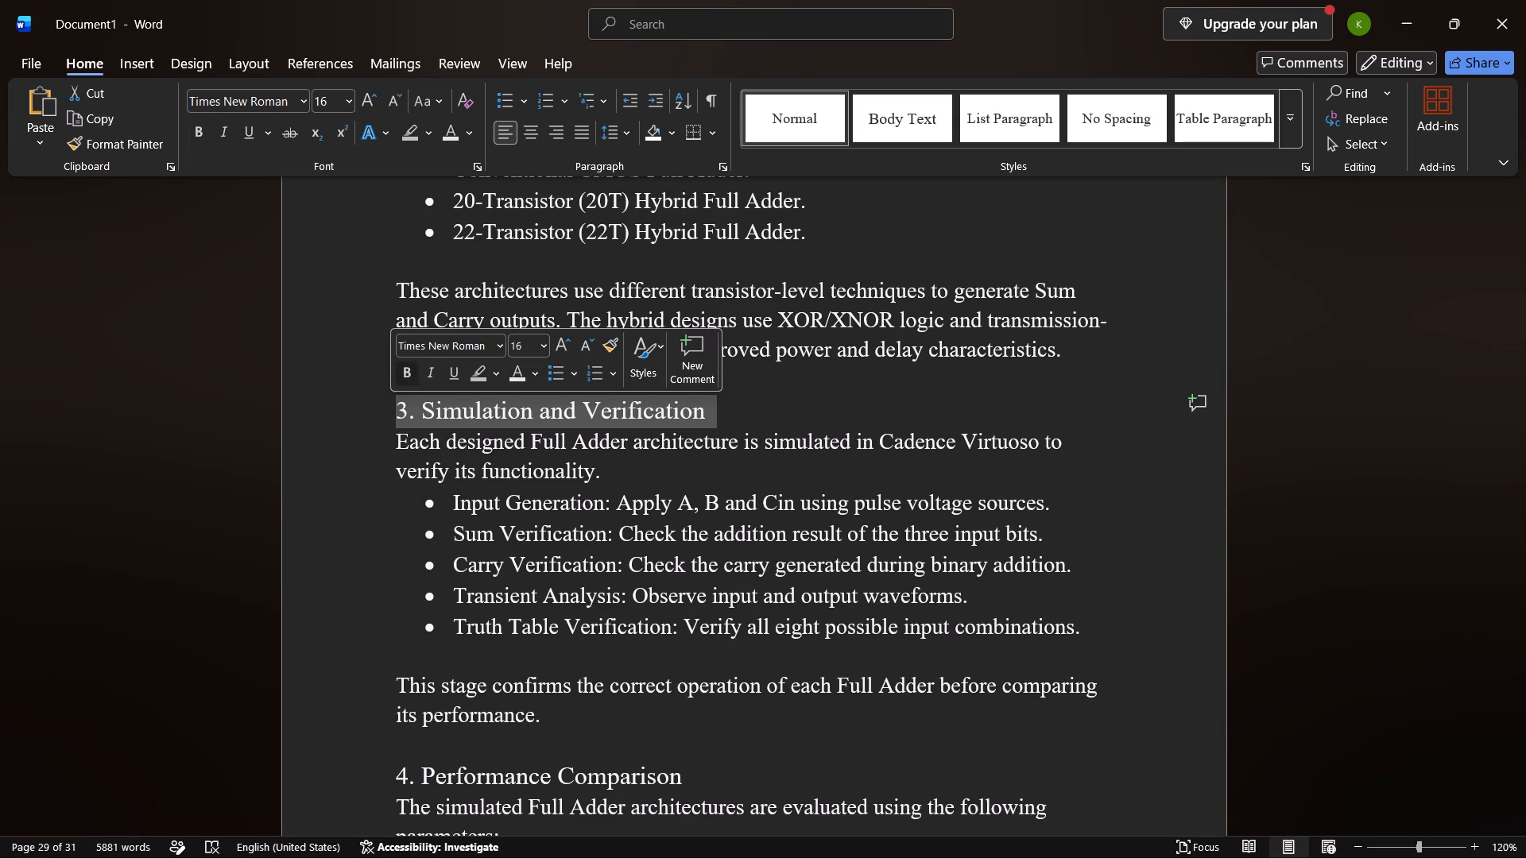
Make the "4. Performance Comparison" heading bold.
scroll(552, 492, "down", 1)
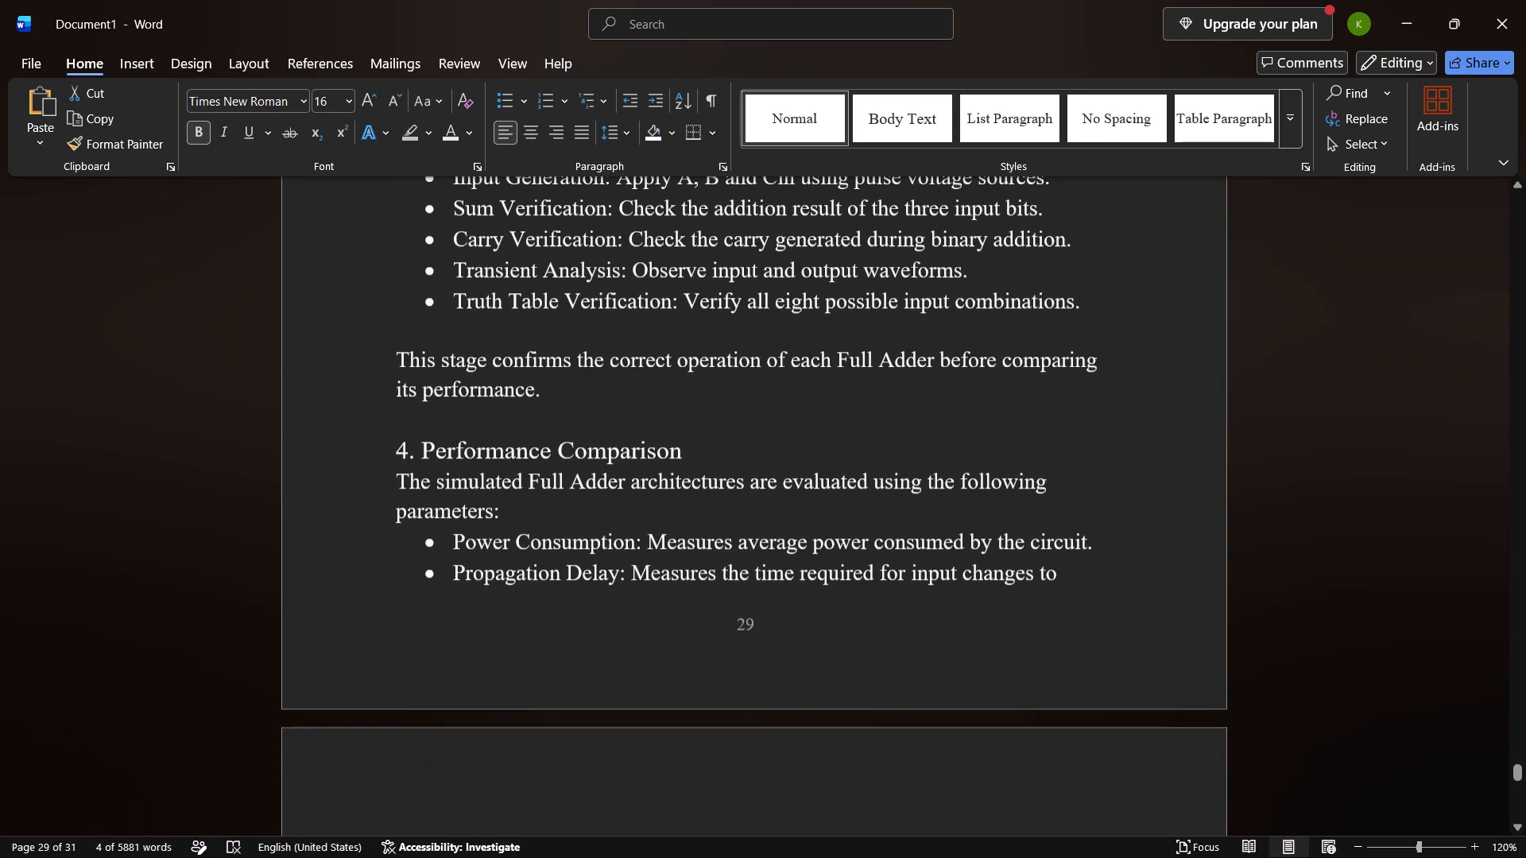
left_click_drag(687, 455, 403, 460)
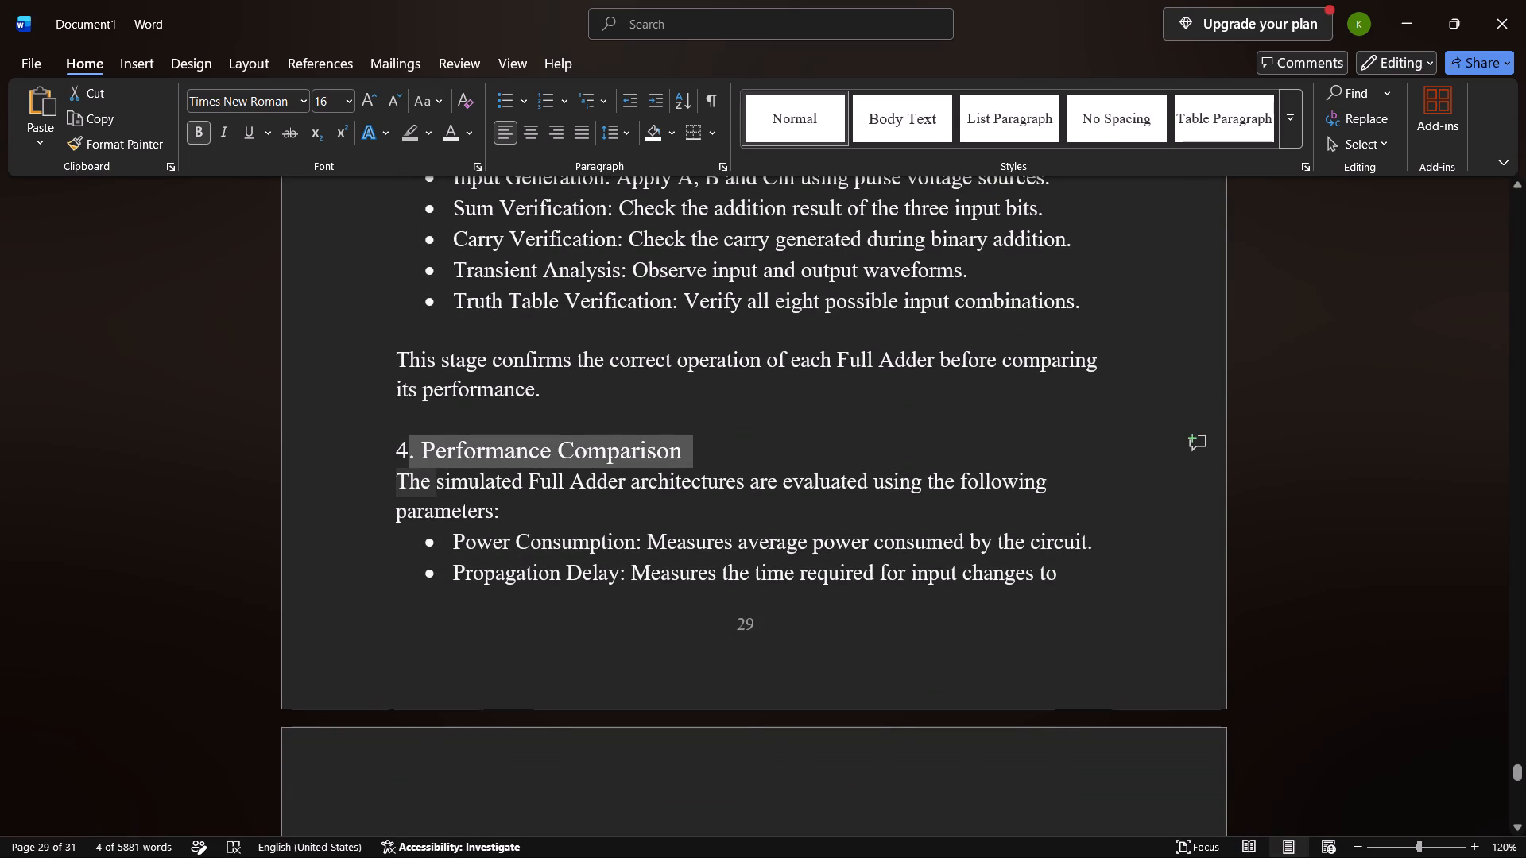
left_click_drag(403, 460, 387, 458)
left_click(400, 423)
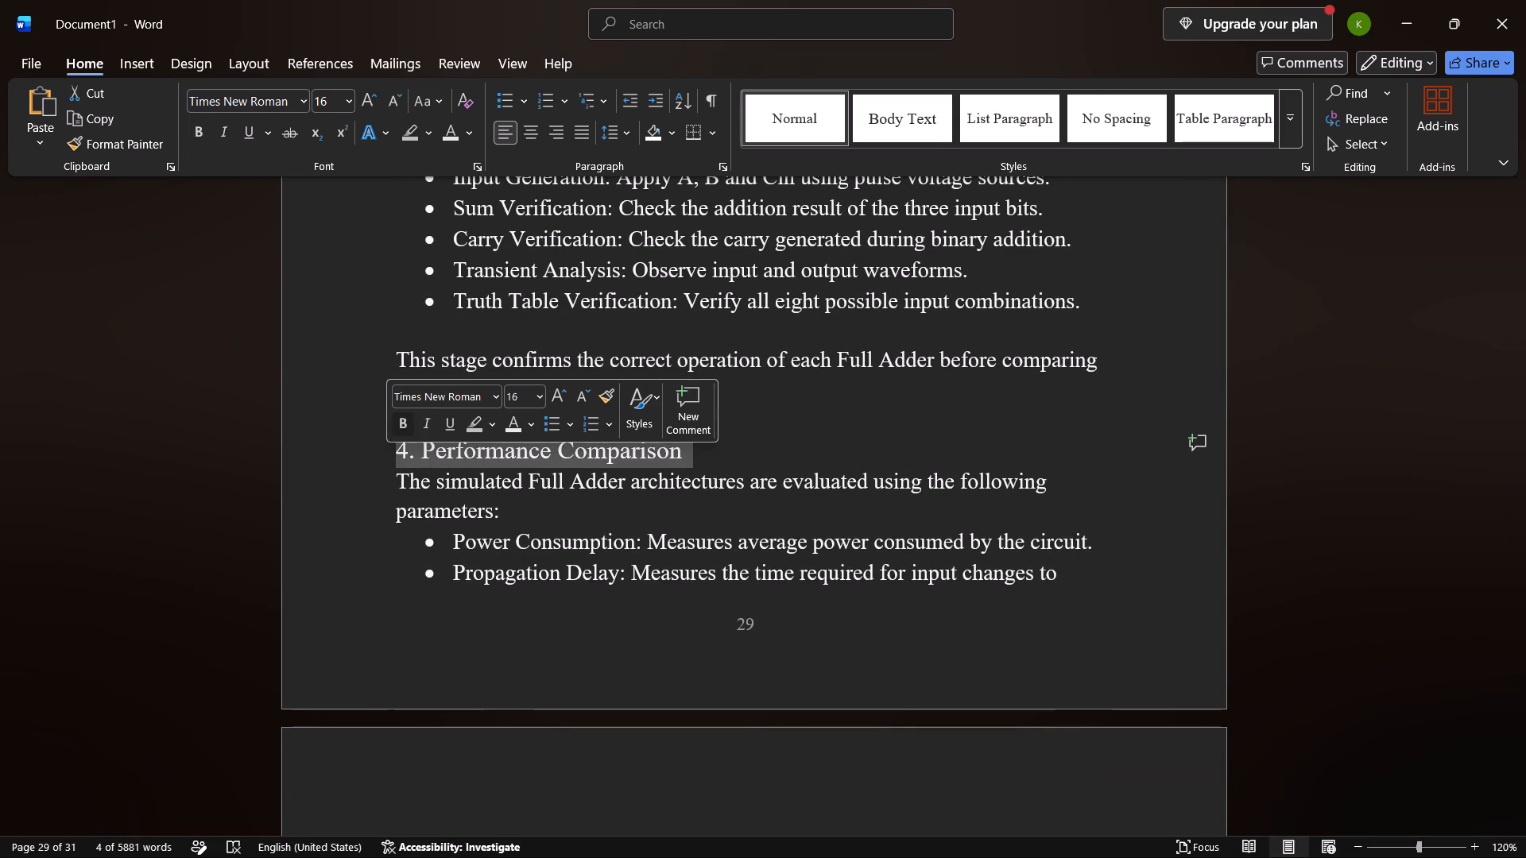
Make the "5. Selection and Ripple Carry Adder Implementation" heading bold.
scroll(616, 499, "down", 2)
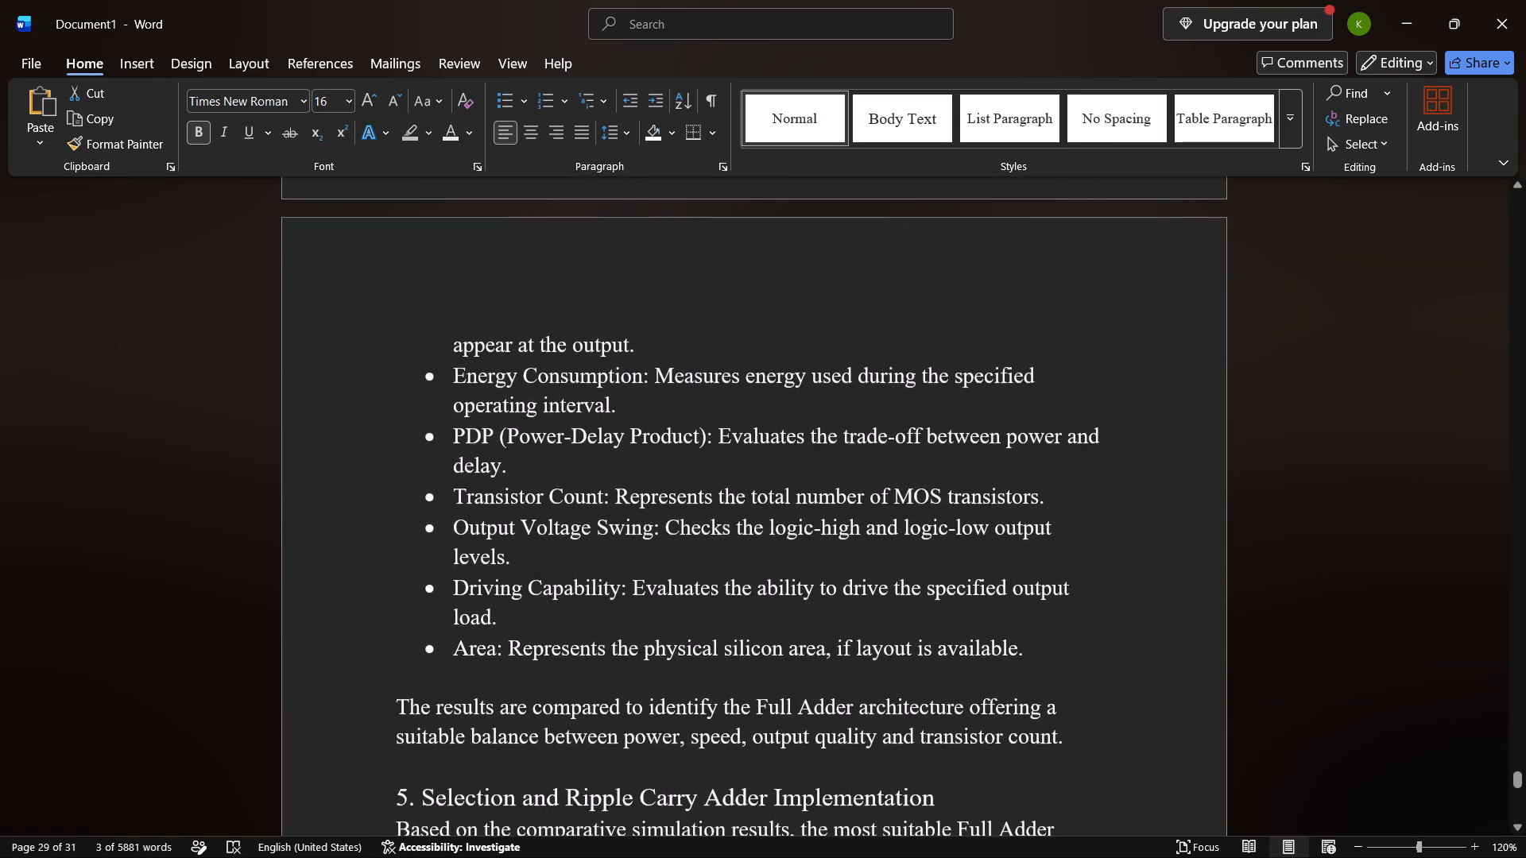
scroll(616, 499, "down", 2)
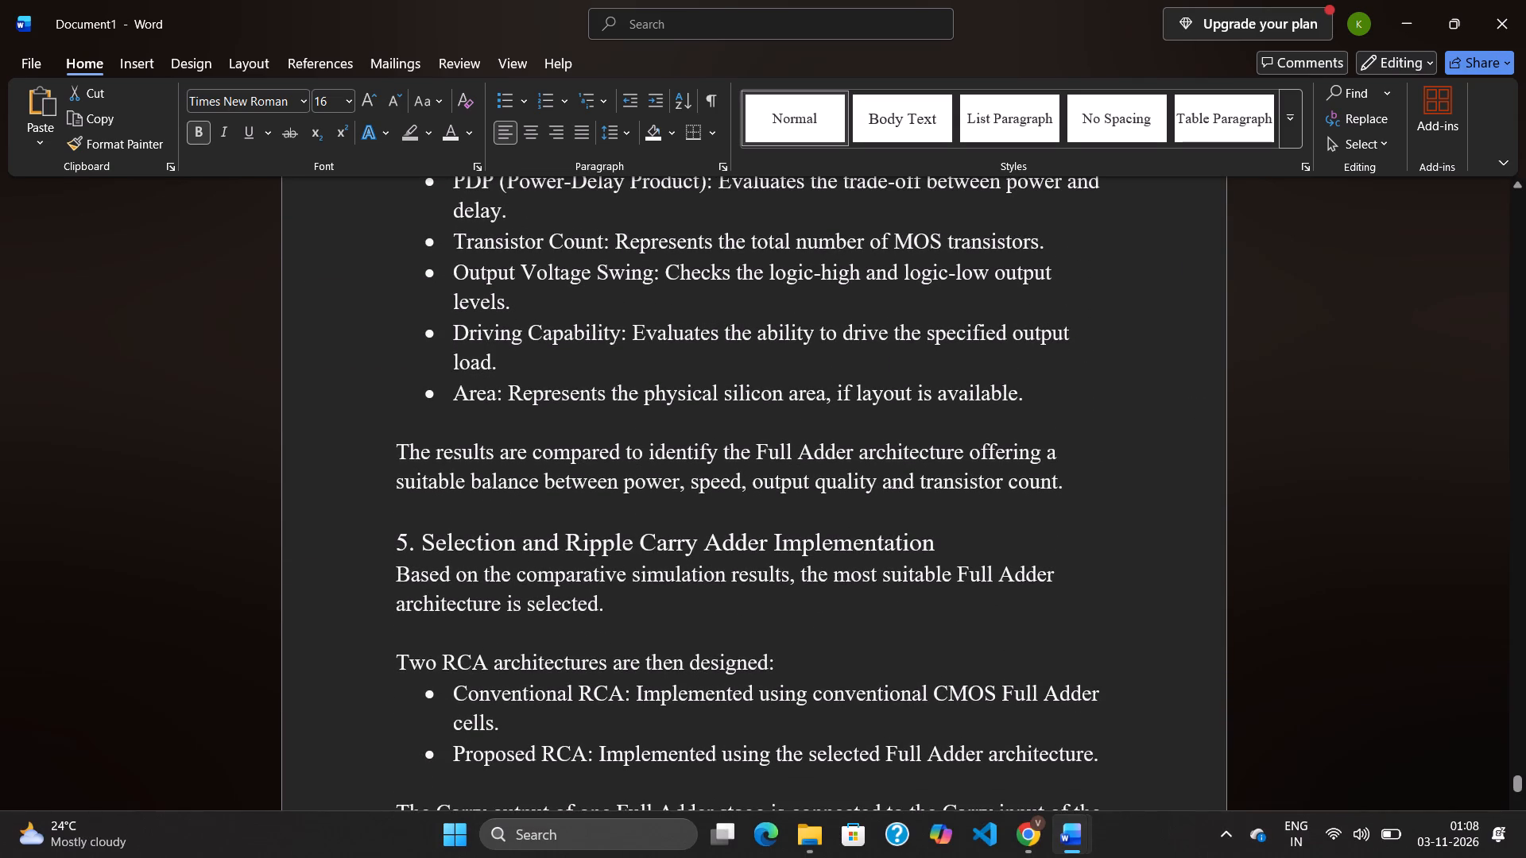
left_click_drag(943, 543, 831, 560)
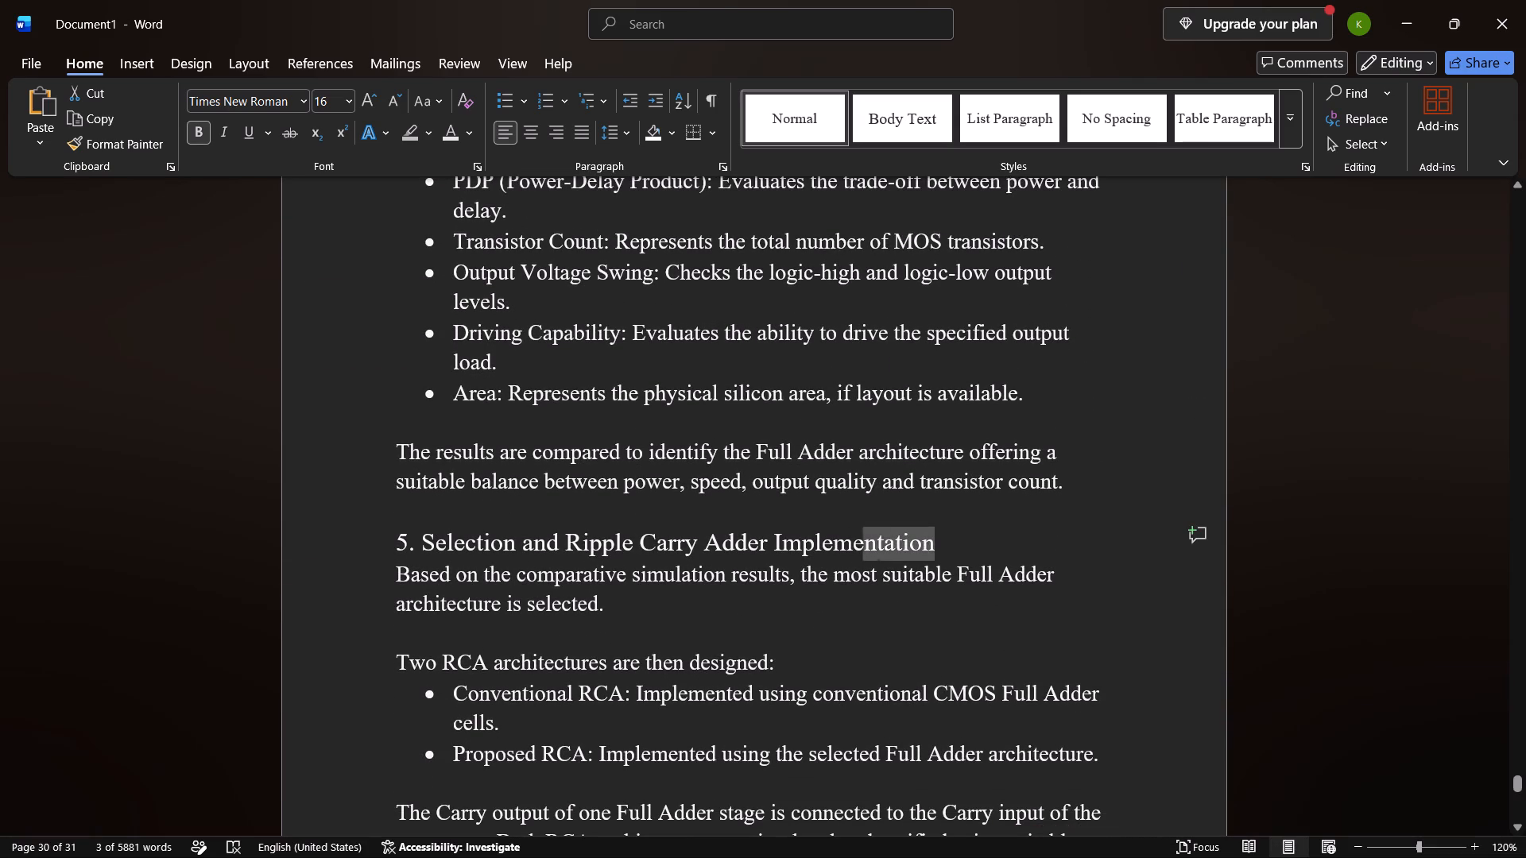
left_click_drag(831, 560, 397, 531)
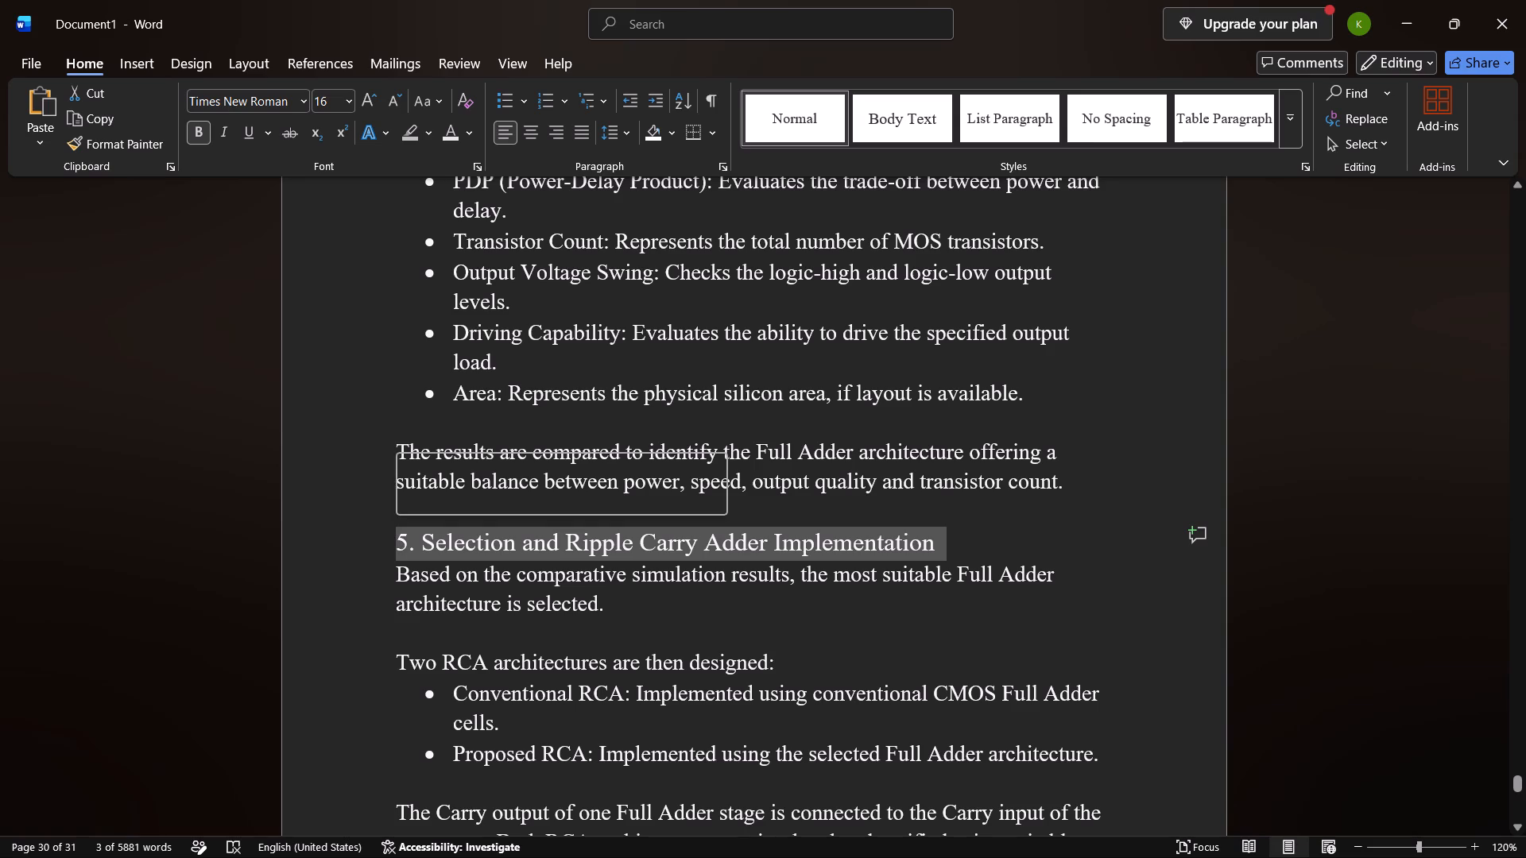
left_click(412, 503)
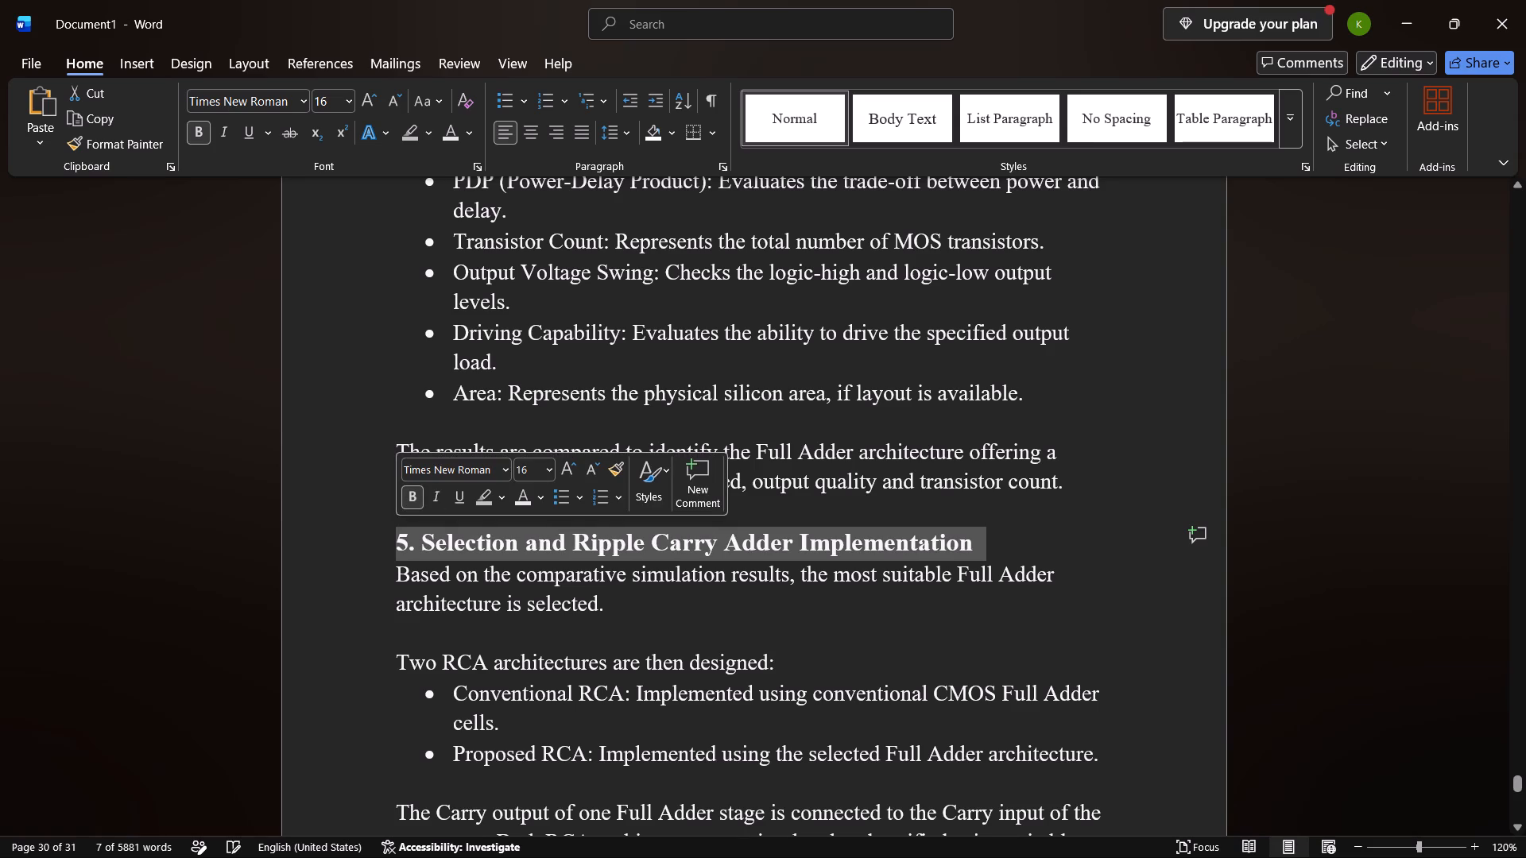
left_click(535, 634)
scroll(535, 634, "down", 2)
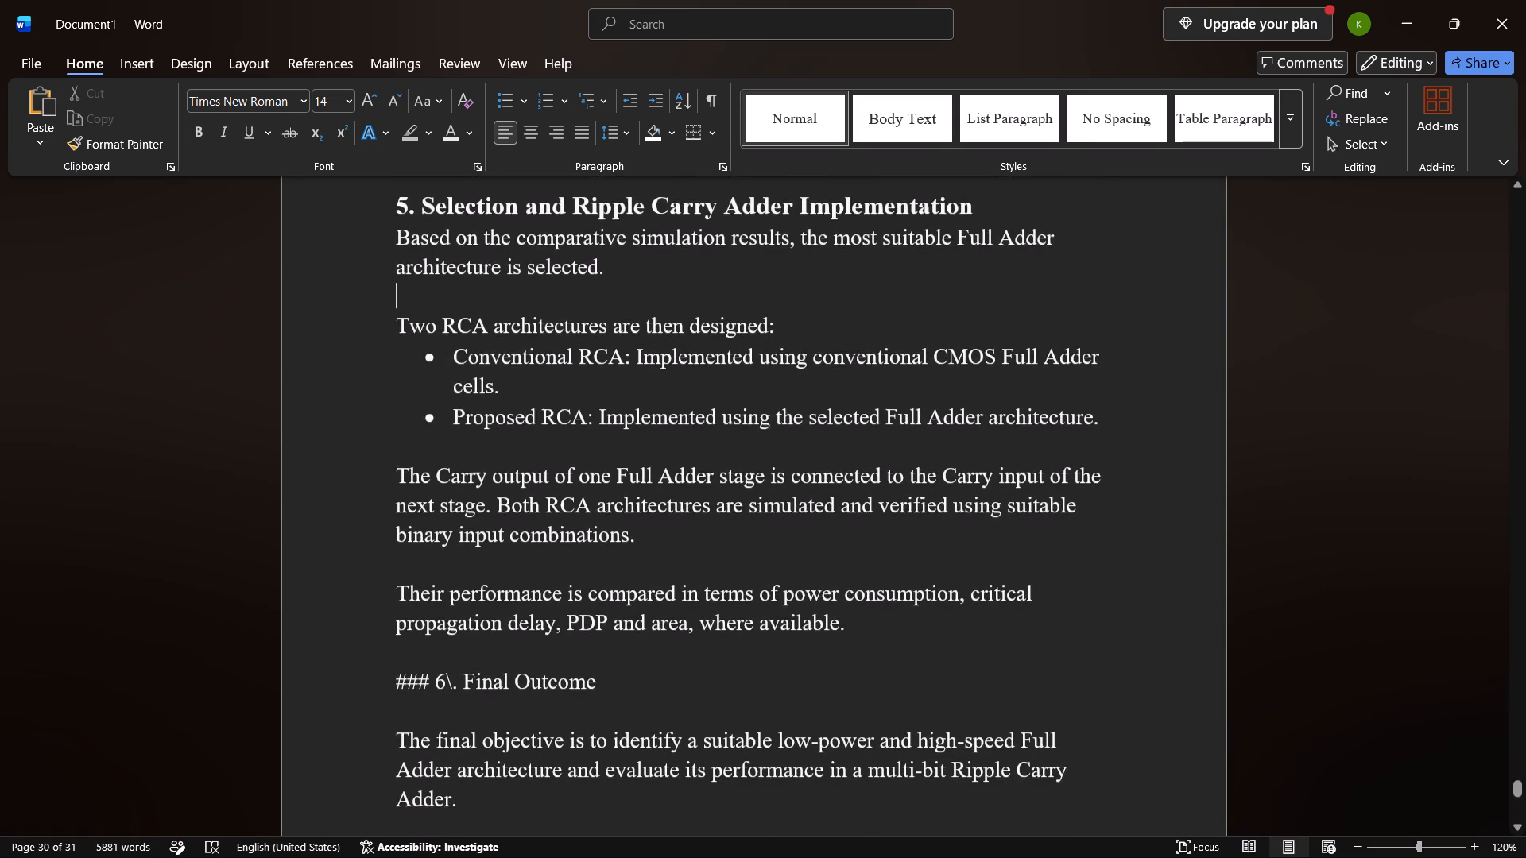
Remove the "###" prefix and the stray backslash from the Final Outcome heading so it reads "6. Final Outcome".
scroll(535, 634, "down", 1)
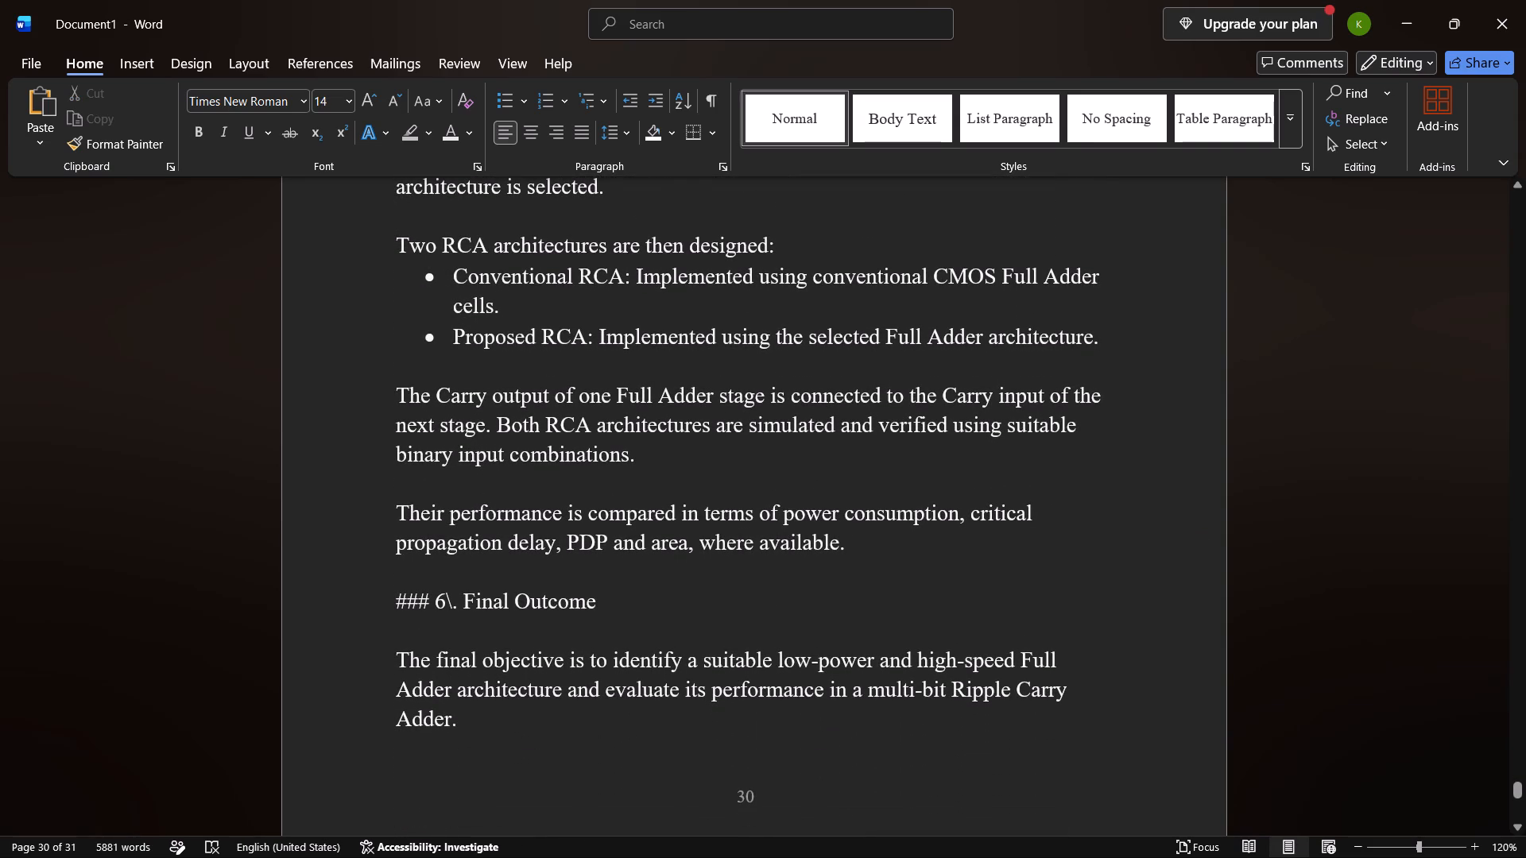
left_click(432, 610)
key("BackSpace")
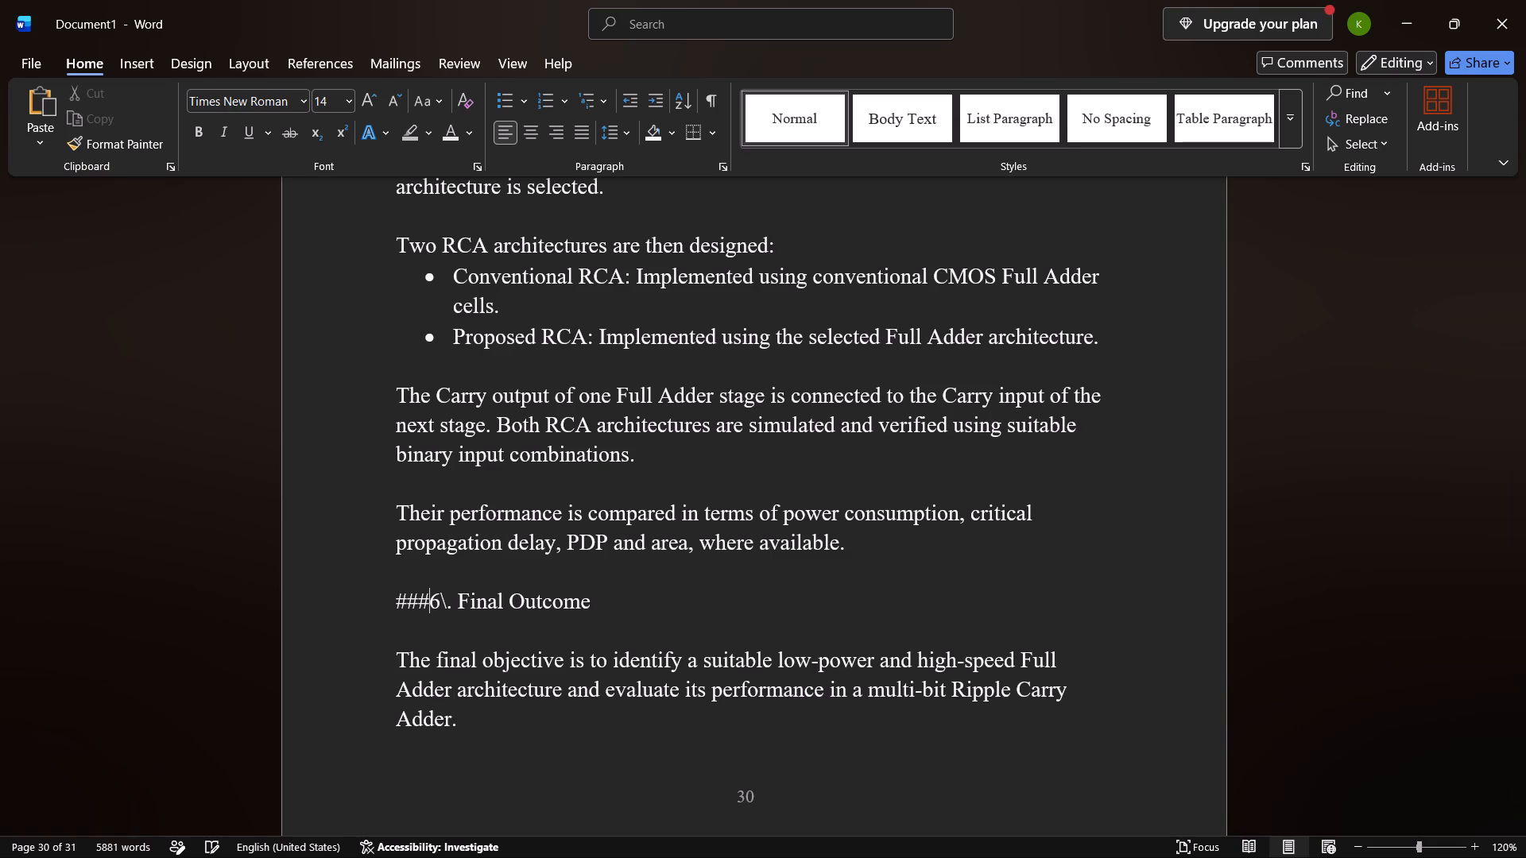
key("BackSpace")
key("BackSpace")
key("BackSpace")
key("Right")
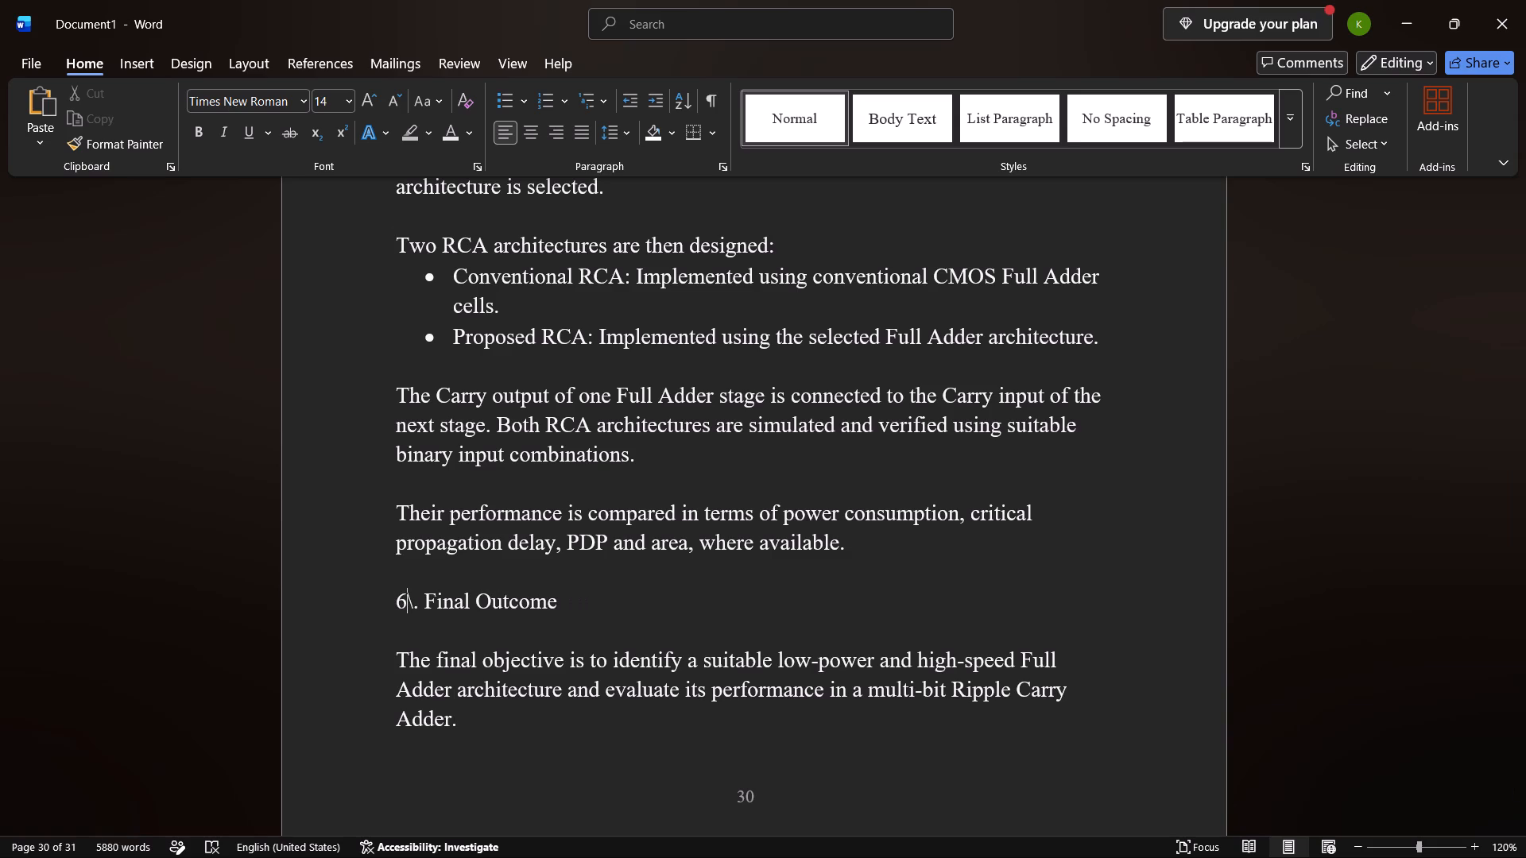
key("Right")
key("BackSpace")
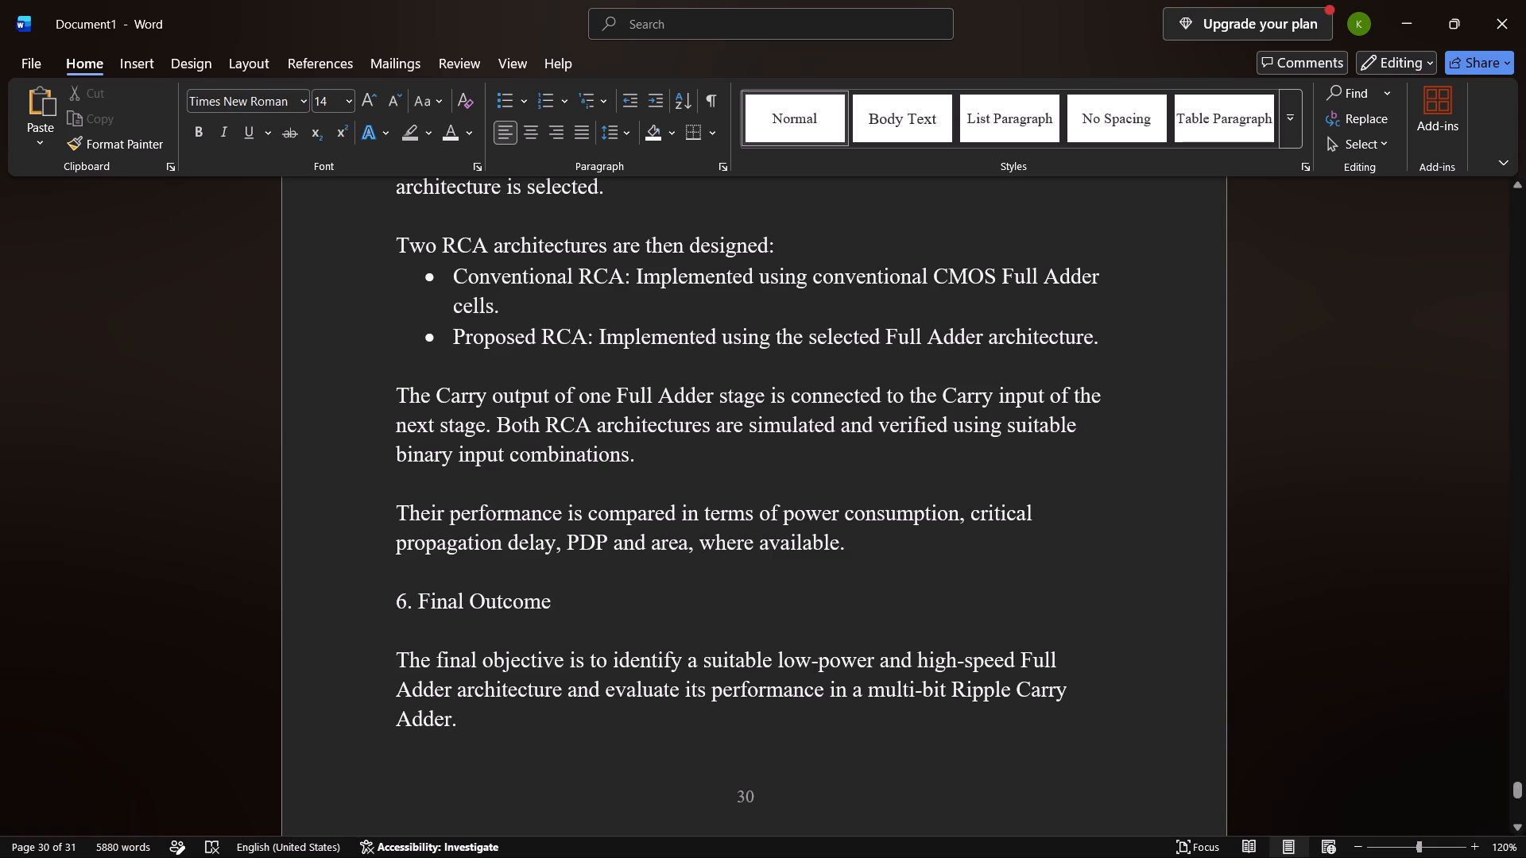
Set the "6. Final Outcome" heading to 16 pt bold.
left_click_drag(559, 604, 371, 604)
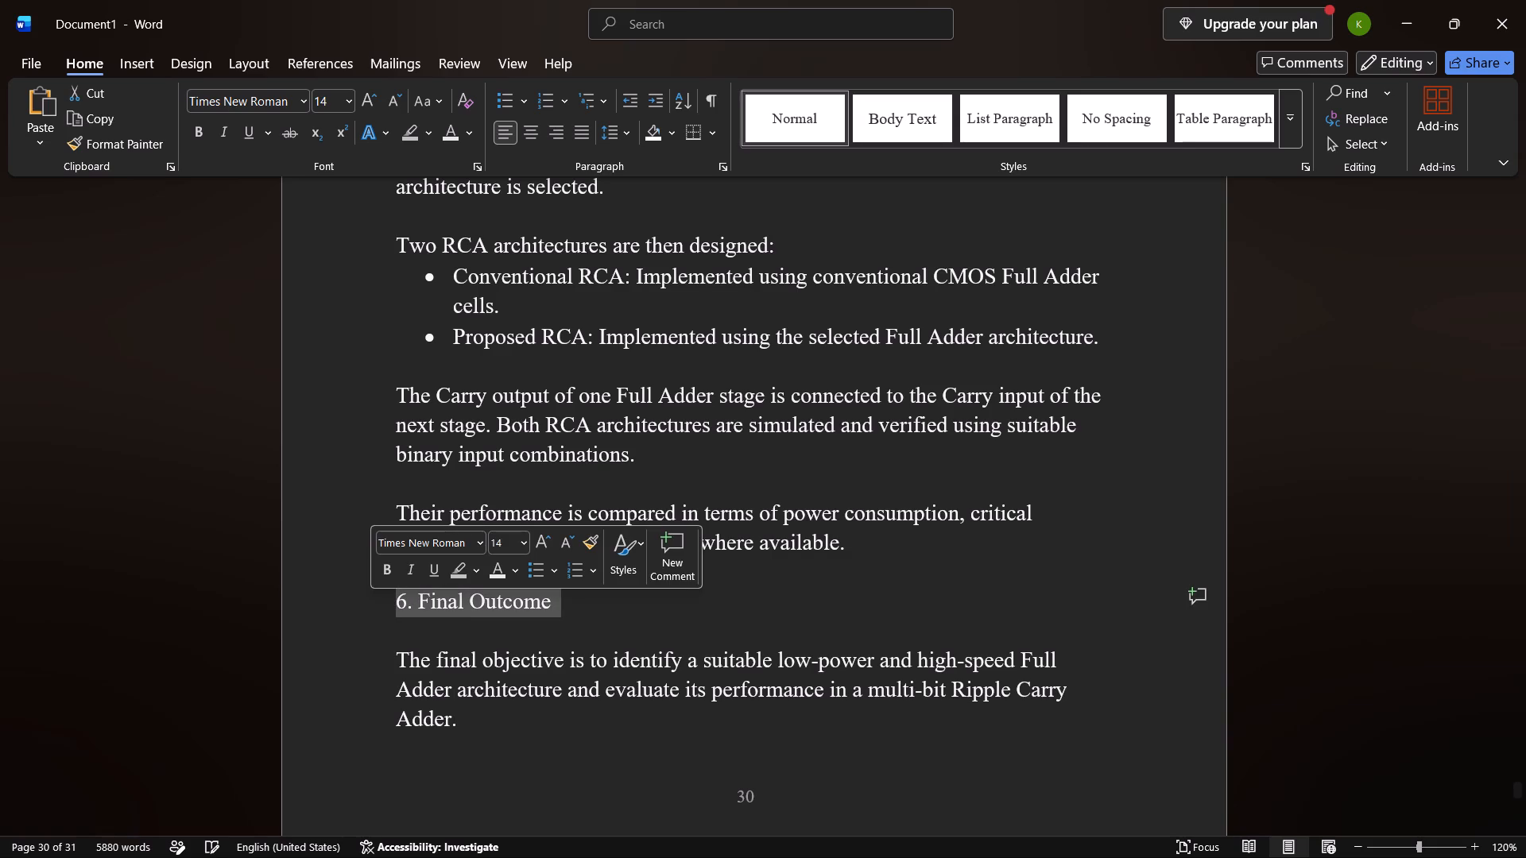
left_click(547, 543)
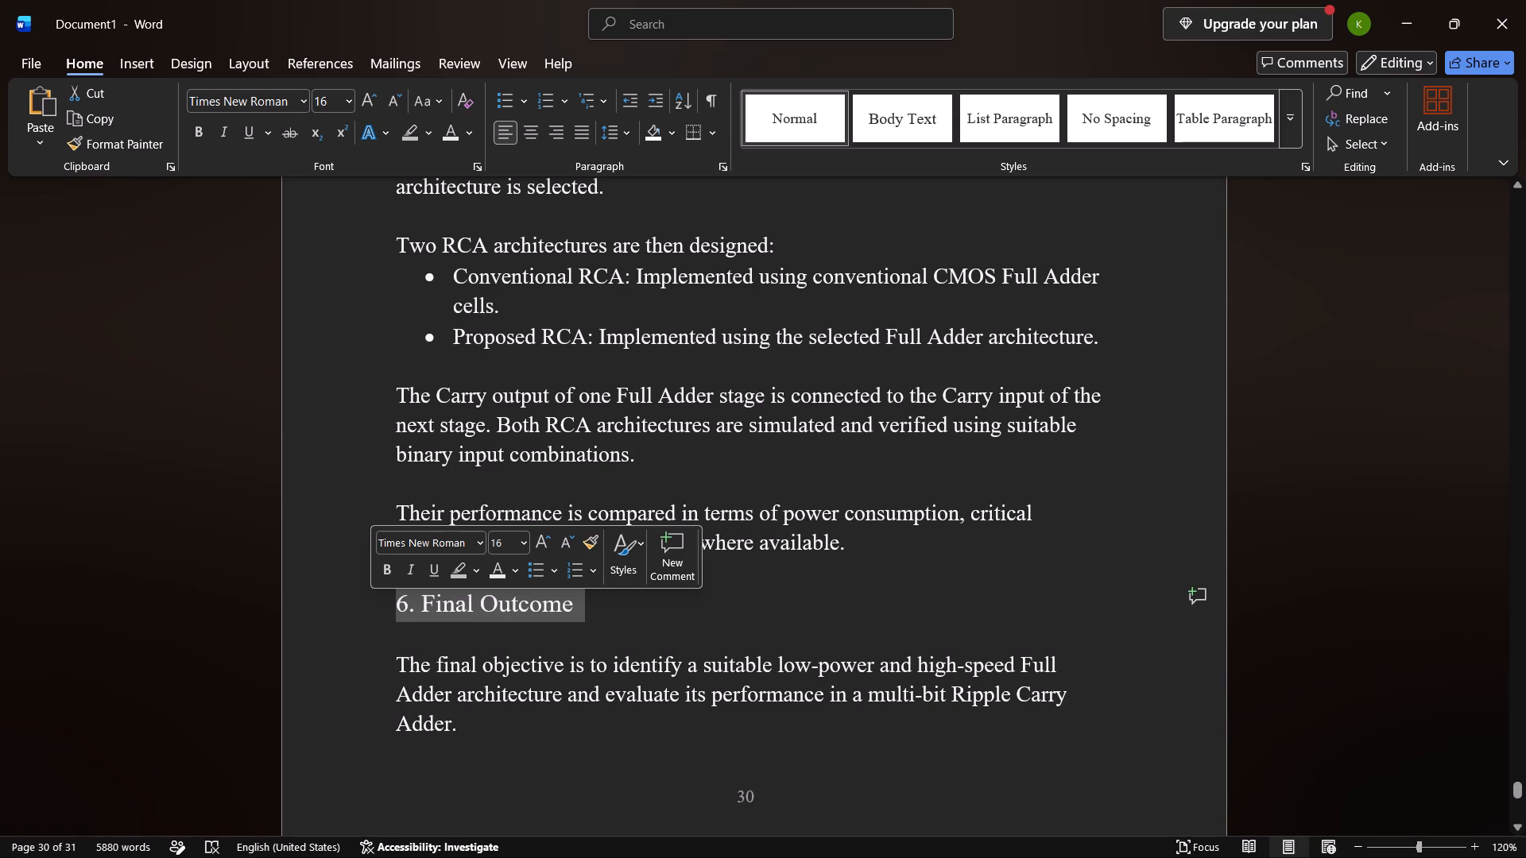
left_click(386, 578)
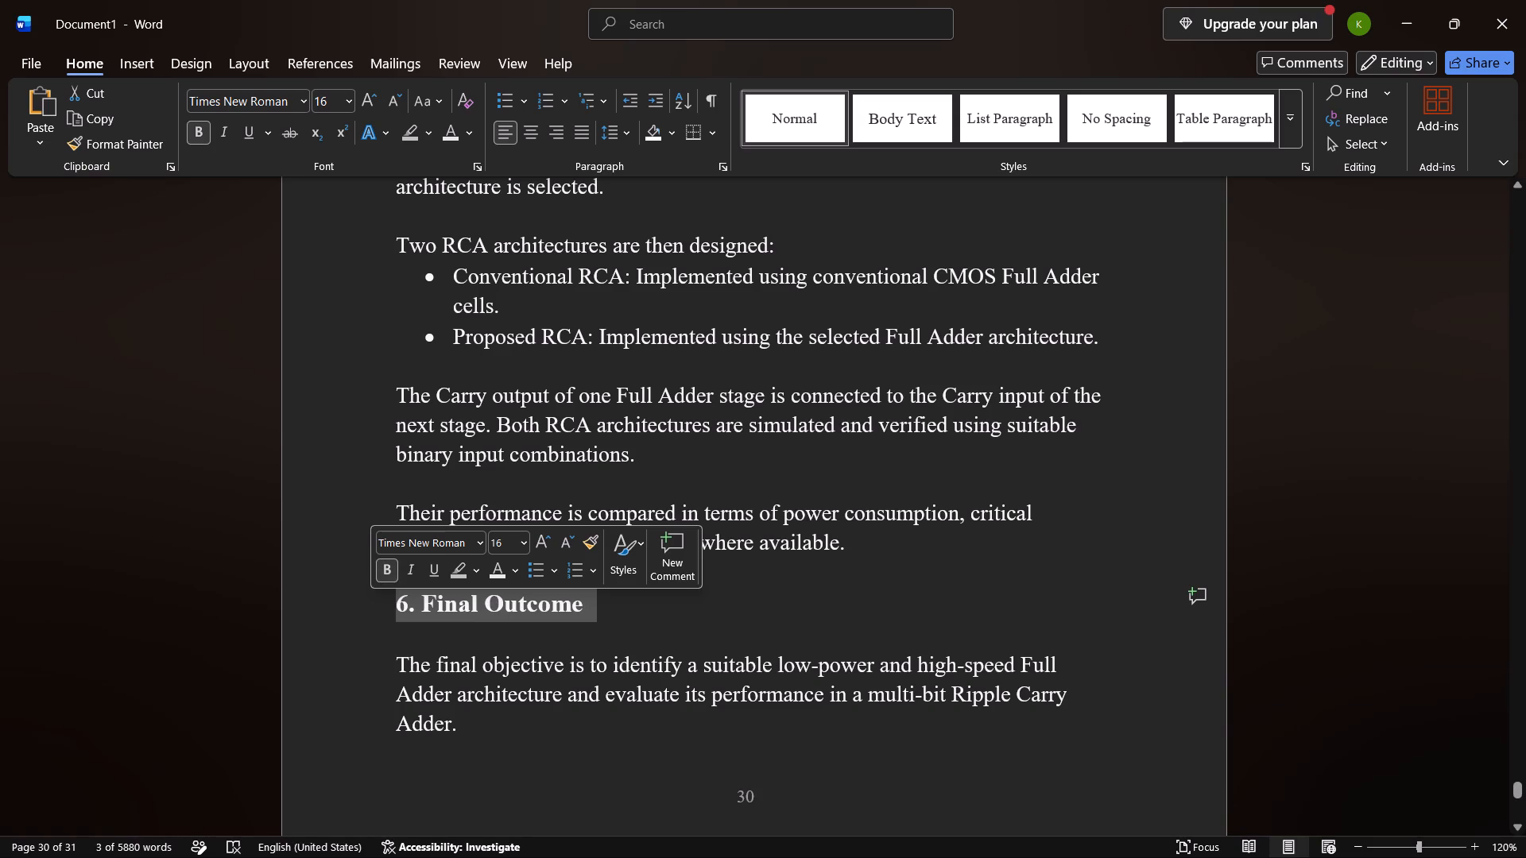
Delete the blank line between the "6. Final Outcome" heading and its first paragraph.
left_click(412, 653)
left_click(412, 643)
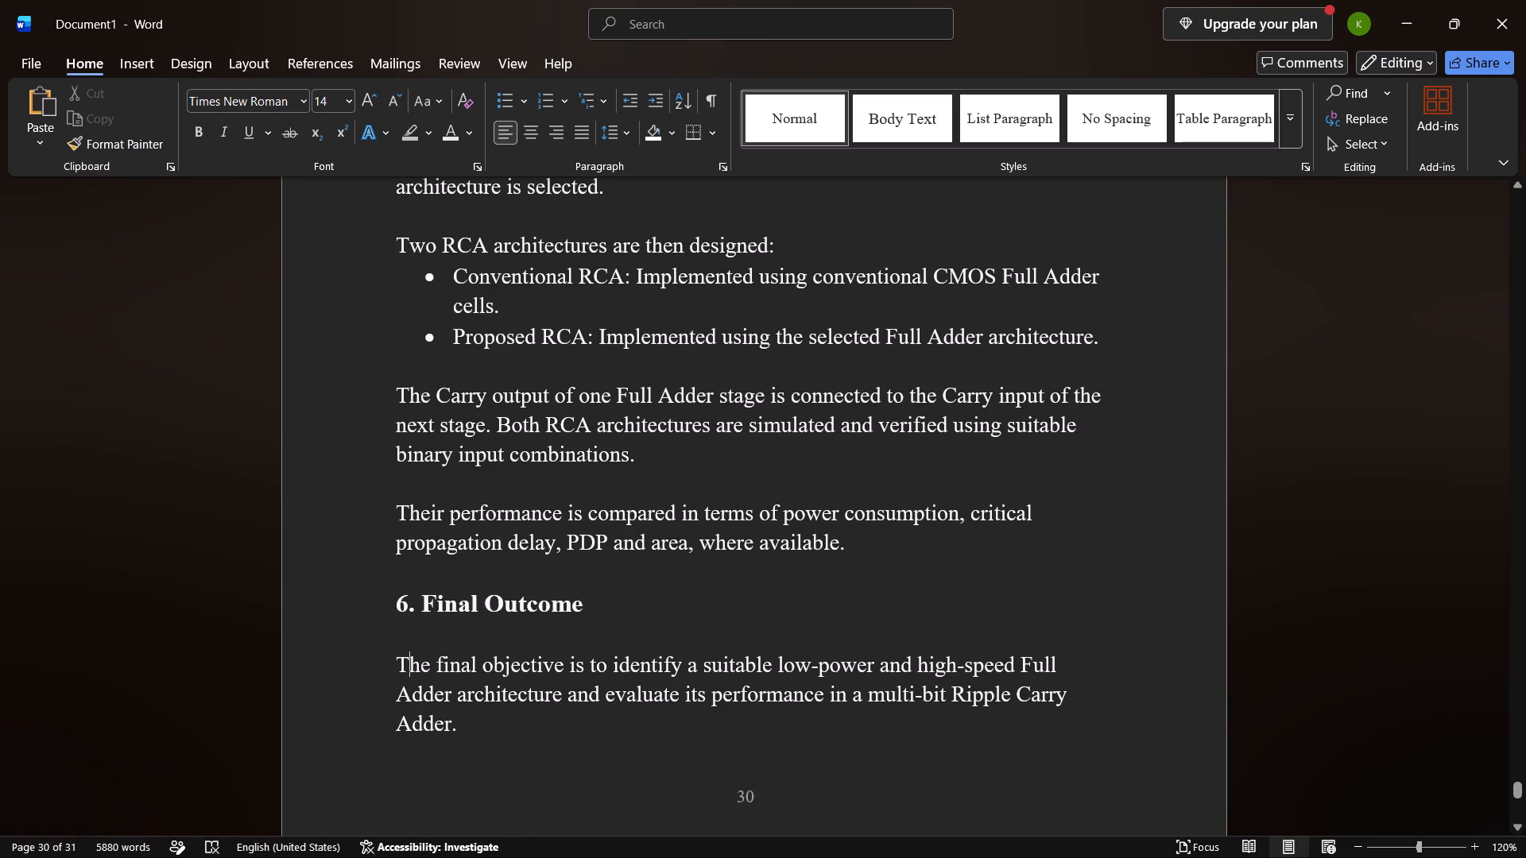
key("BackSpace")
Review the formatting of the whole 3.2 PROJECT FLOW section, from its title through the Final Outcome paragraphs.
scroll(412, 643, "up", 1)
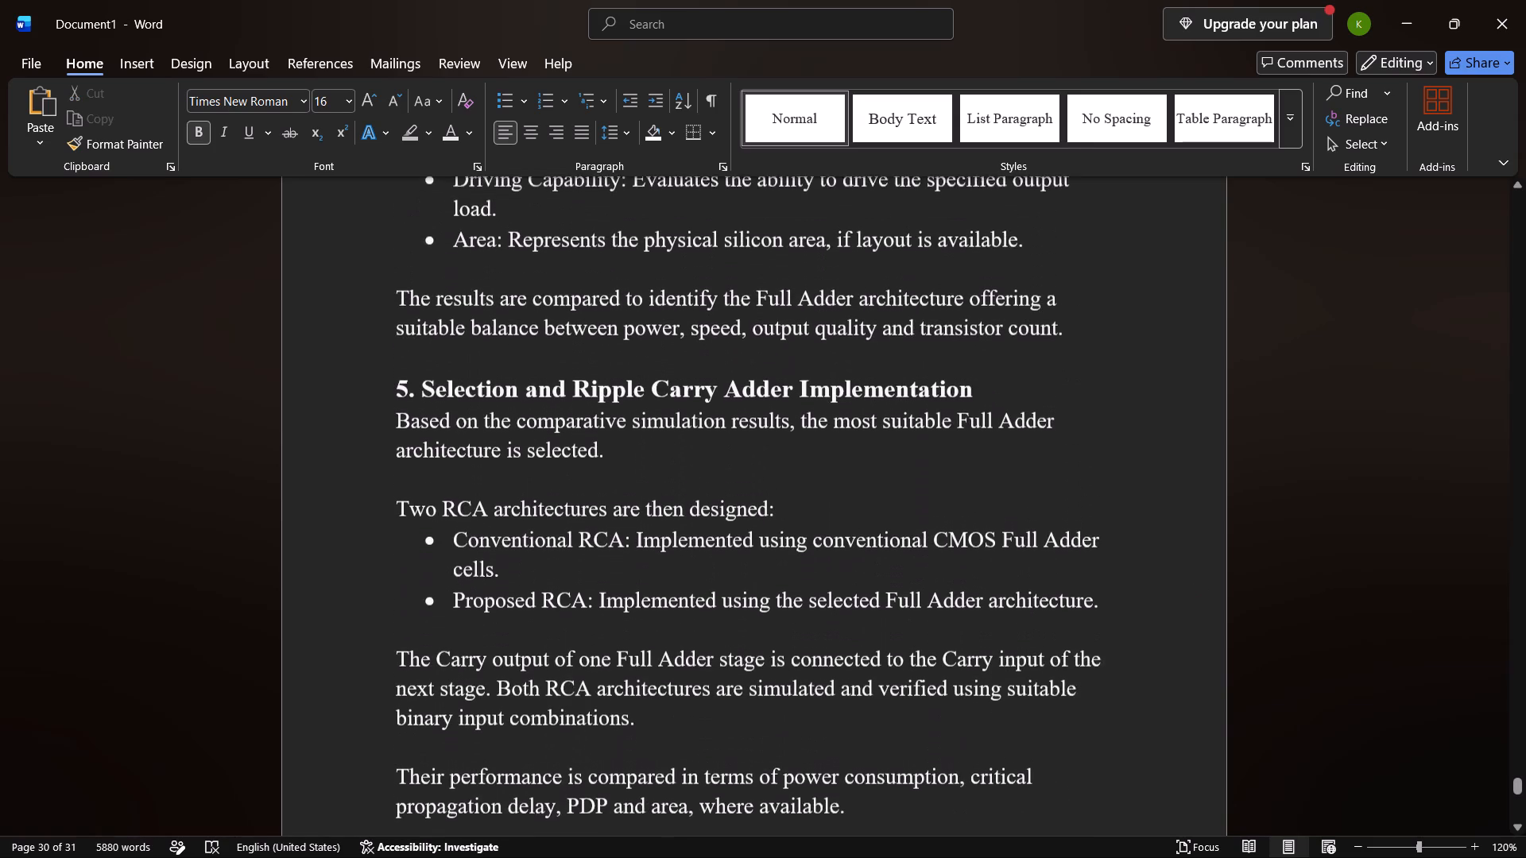
scroll(412, 643, "up", 3)
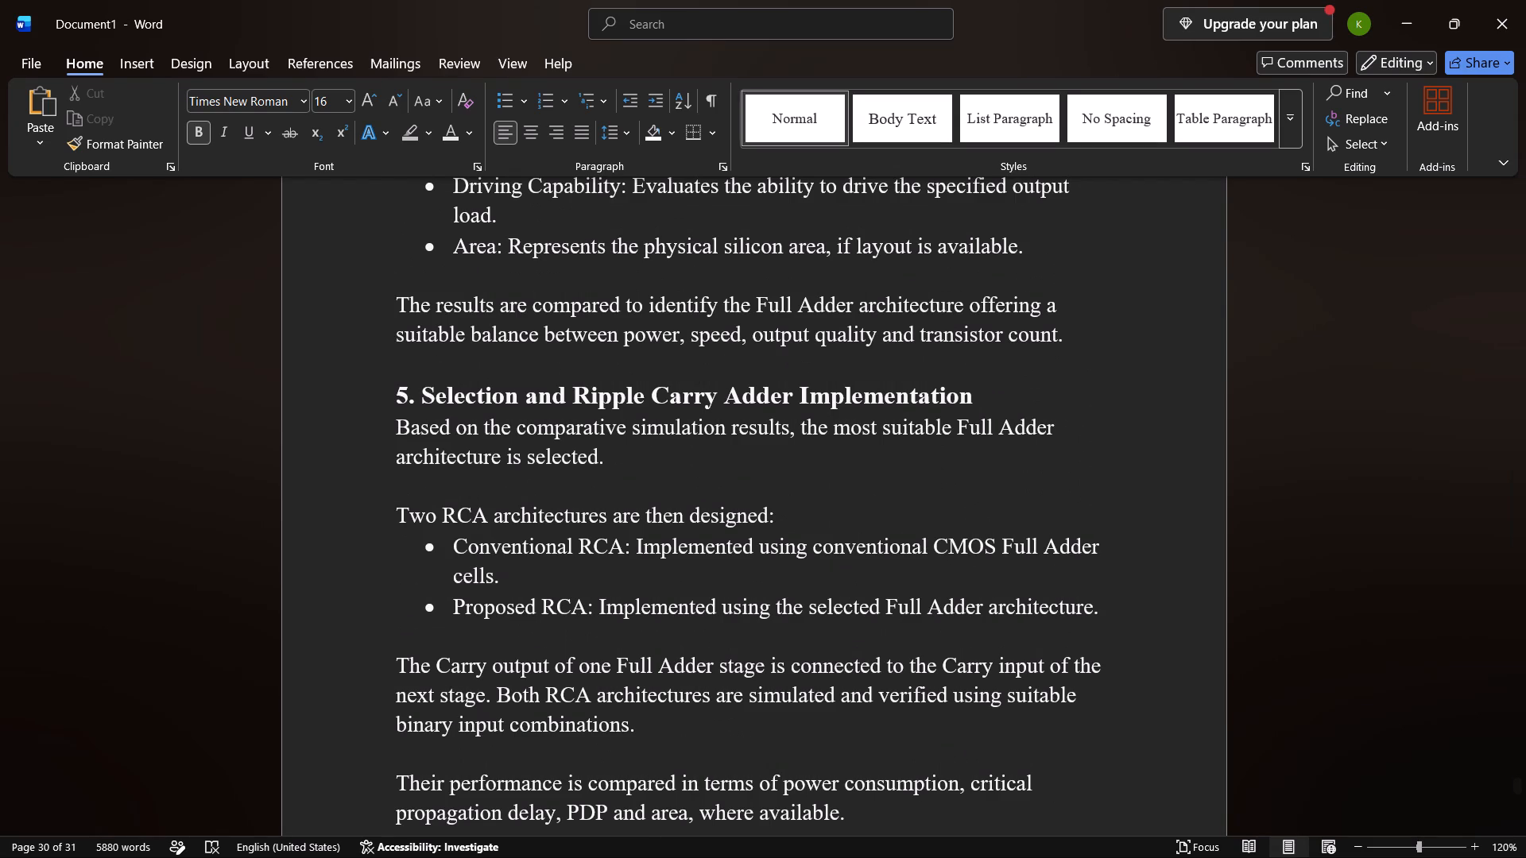
scroll(412, 643, "up", 6)
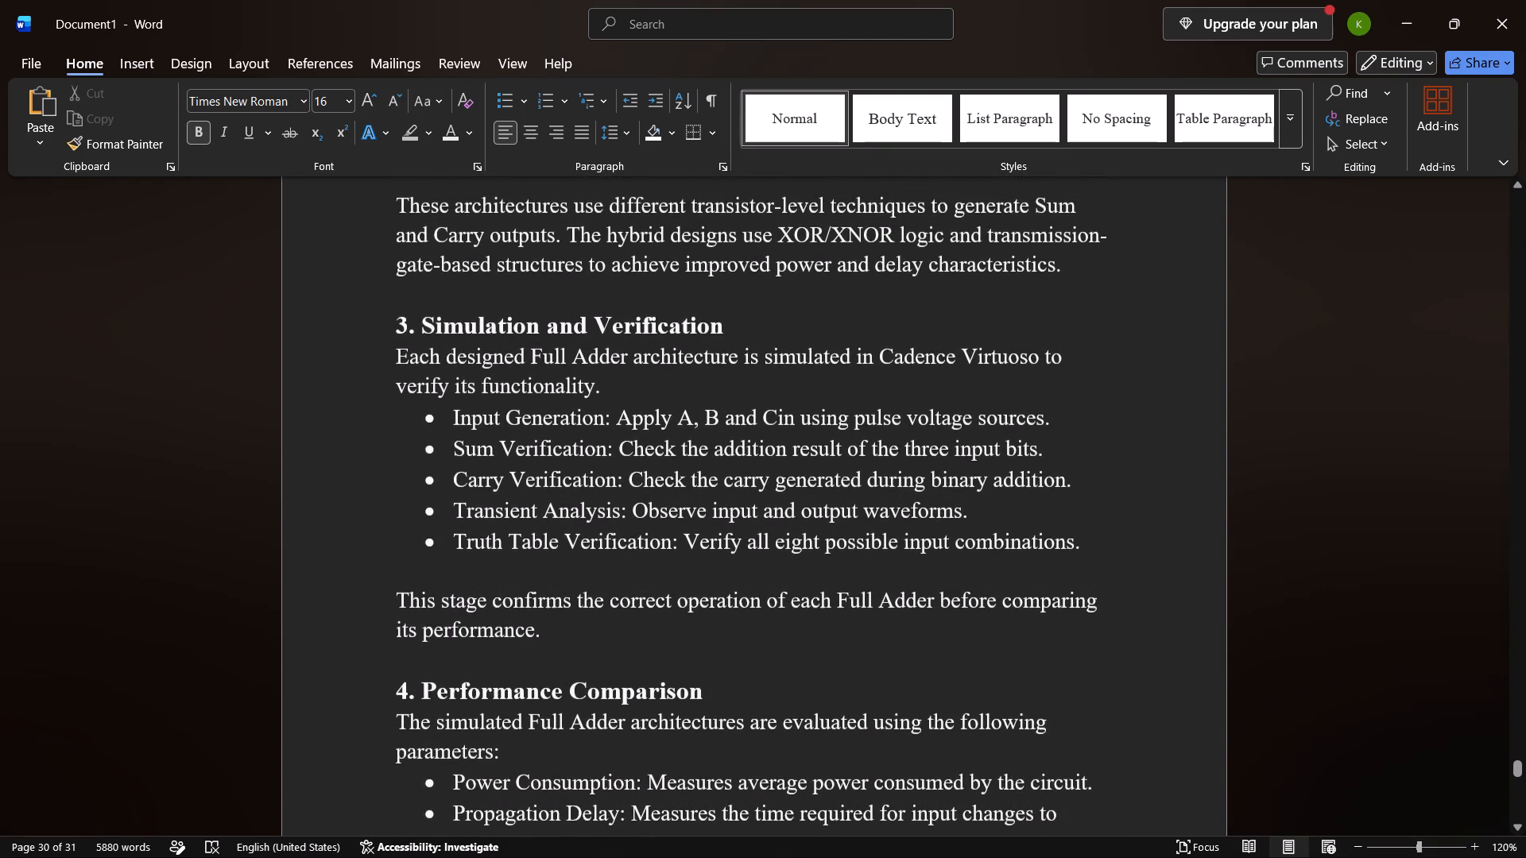
scroll(412, 643, "up", 3)
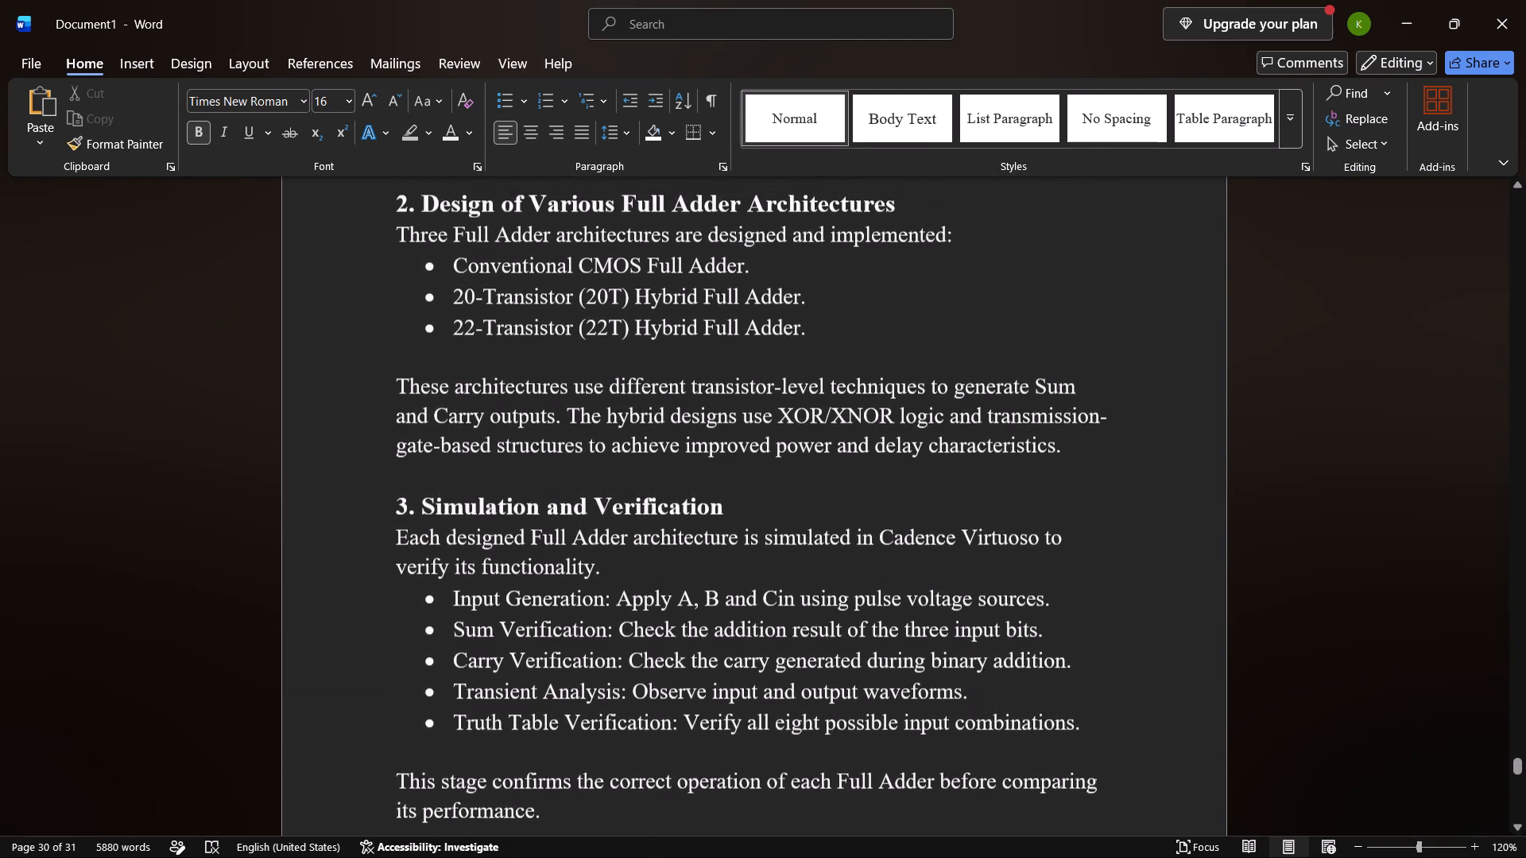
scroll(412, 643, "up", 2)
scroll(412, 643, "down", 1)
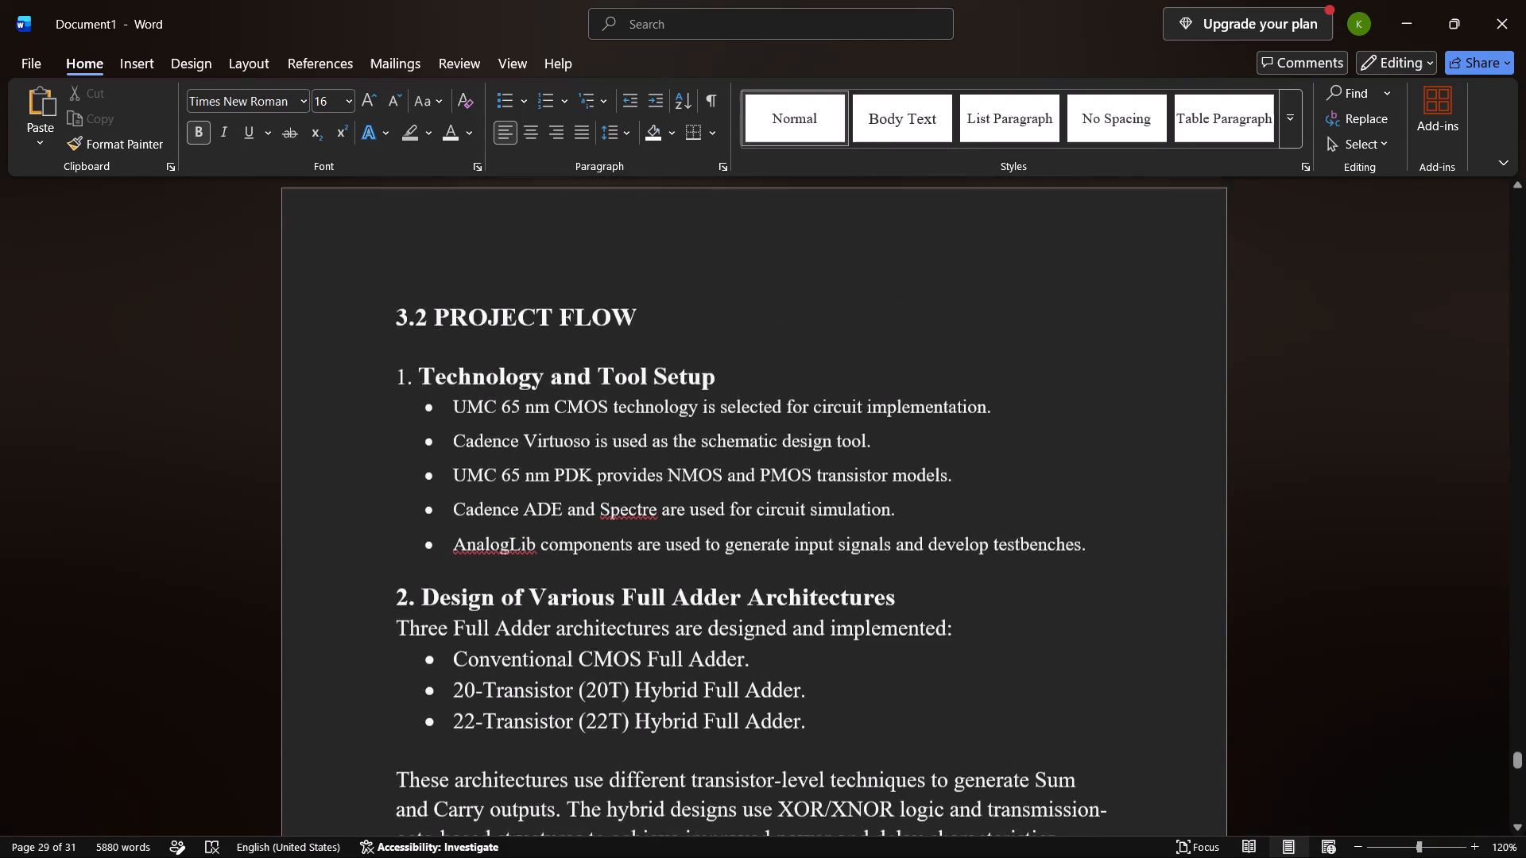
scroll(412, 643, "down", 2)
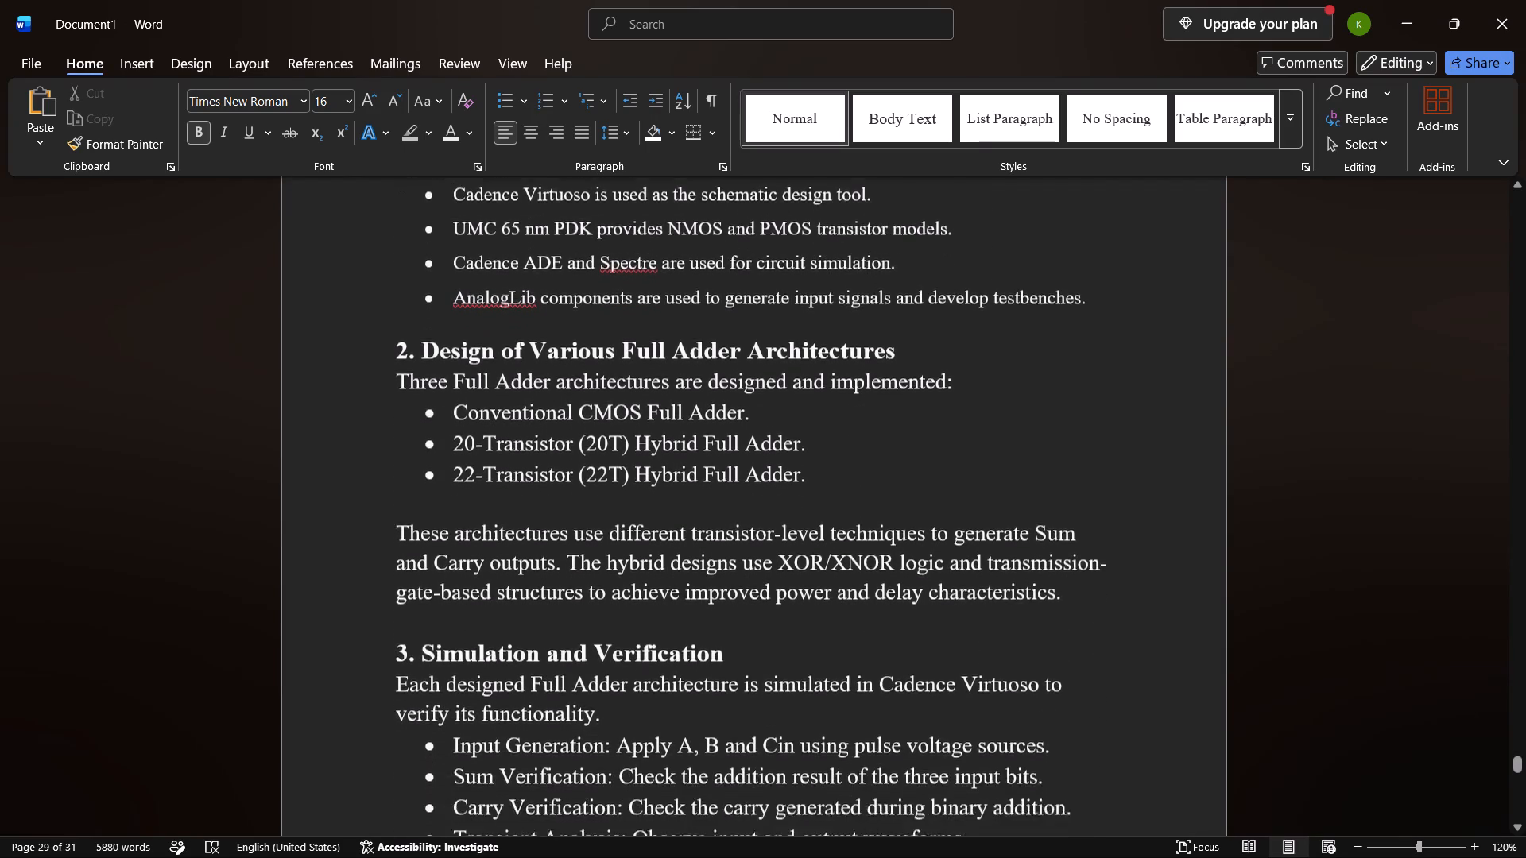
scroll(412, 643, "down", 3)
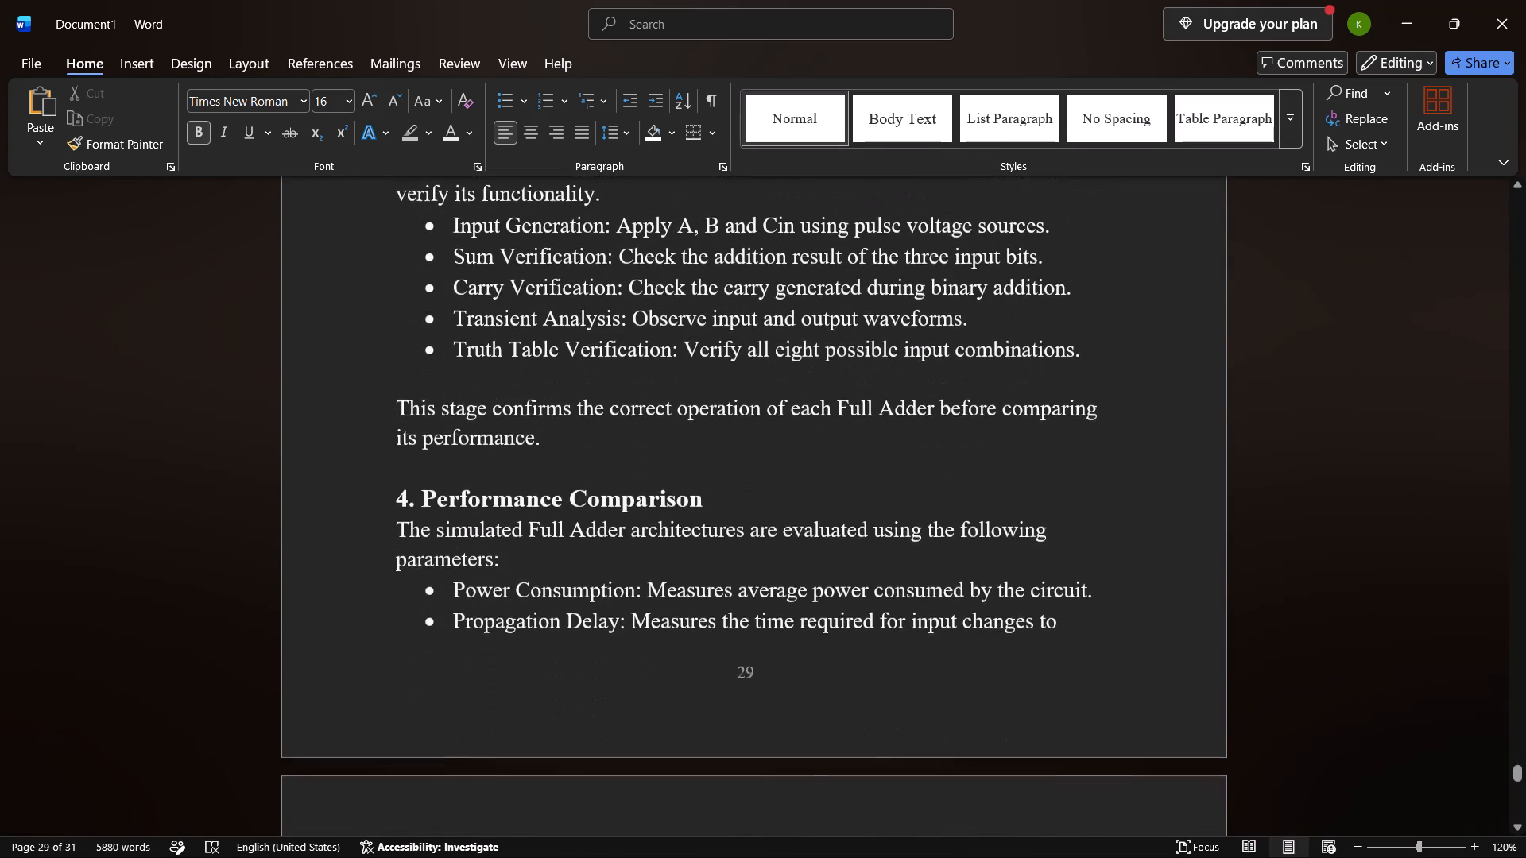
scroll(412, 643, "down", 4)
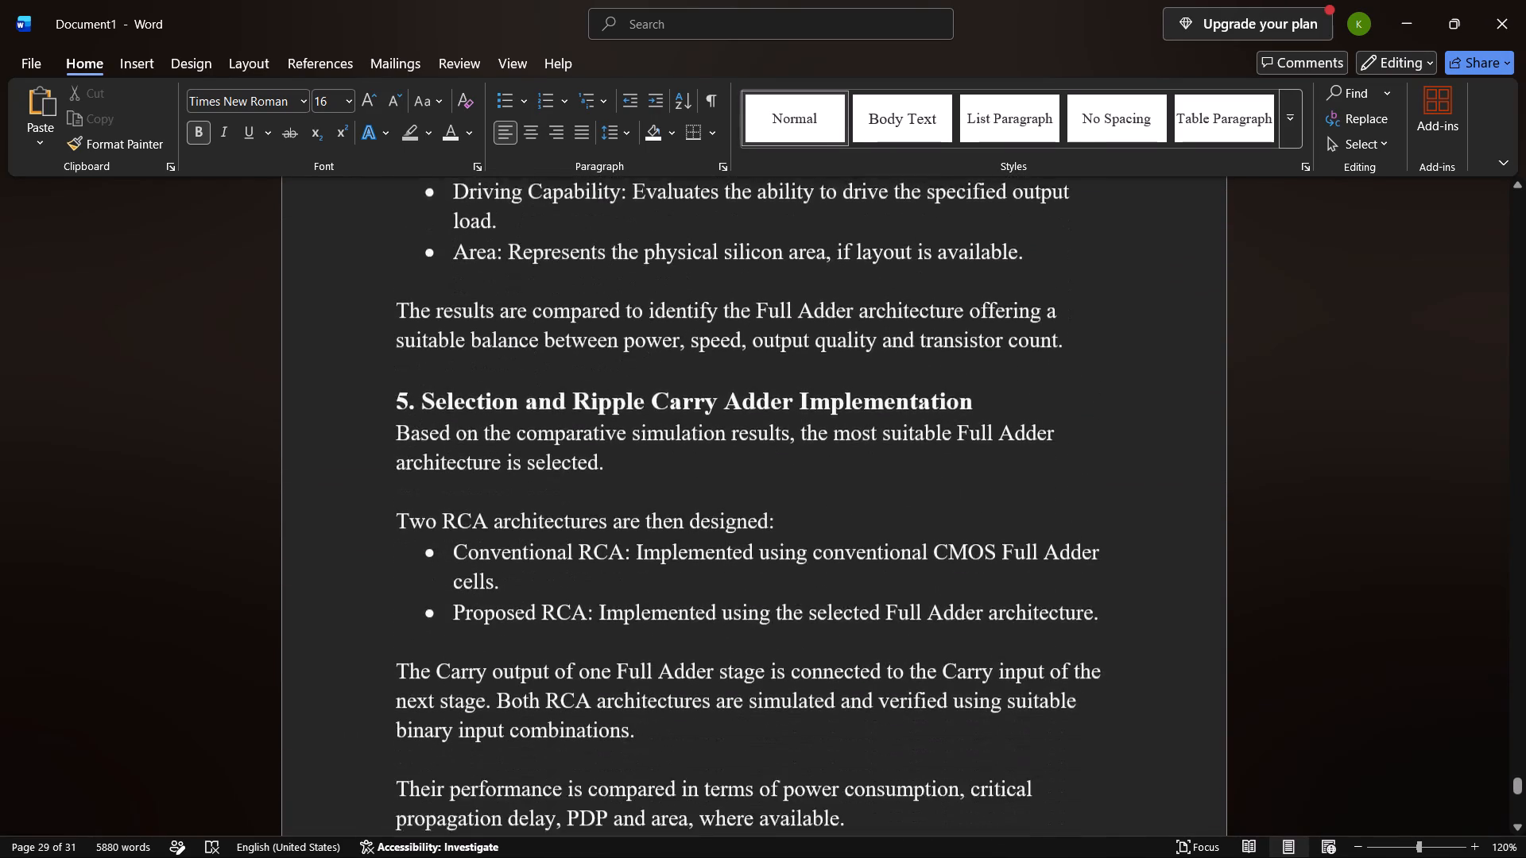
scroll(412, 643, "down", 3)
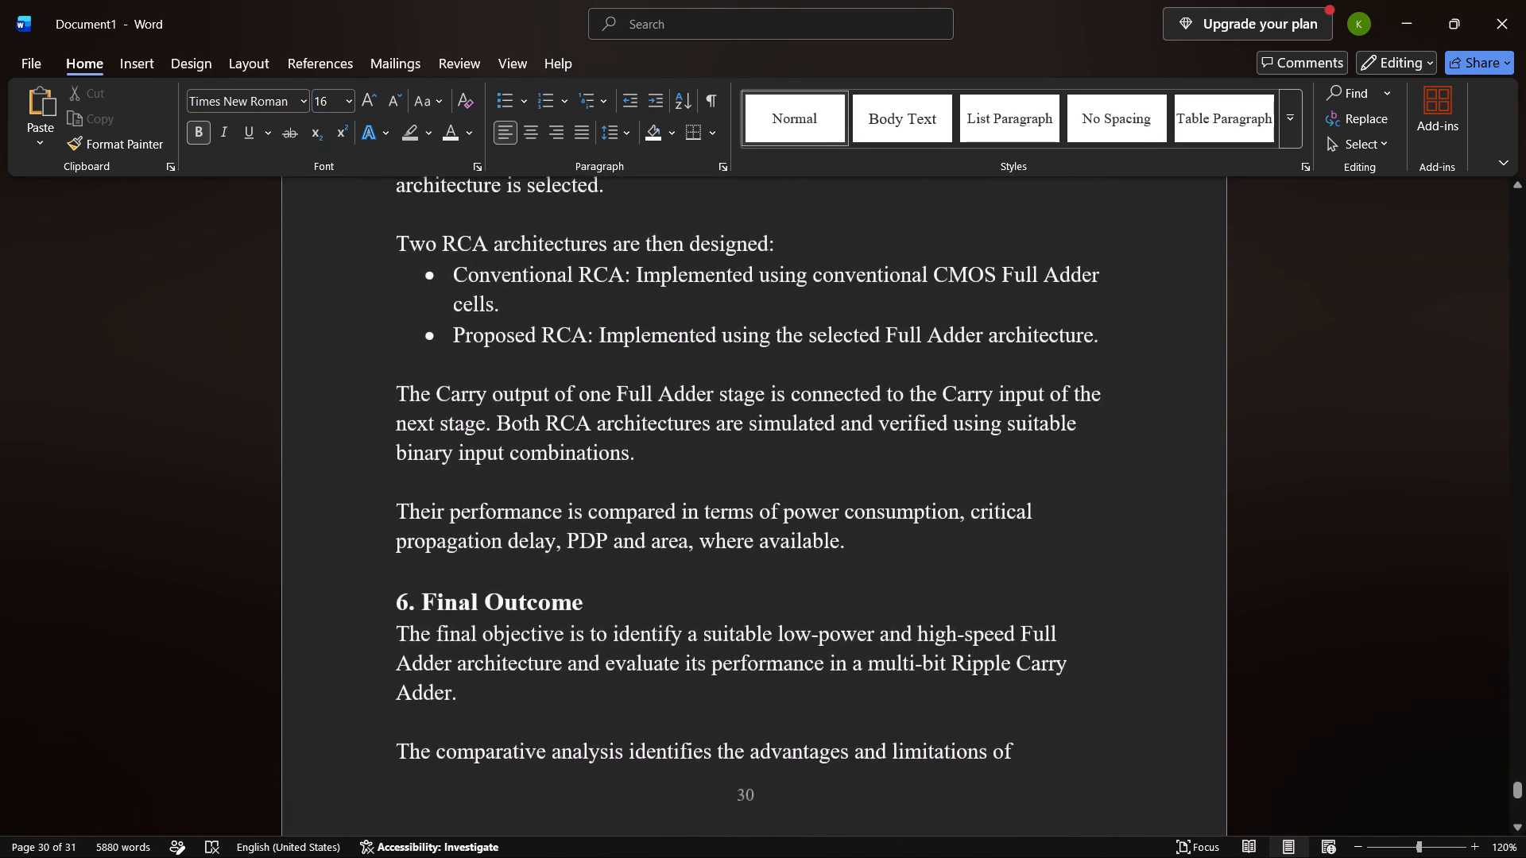
scroll(412, 643, "down", 3)
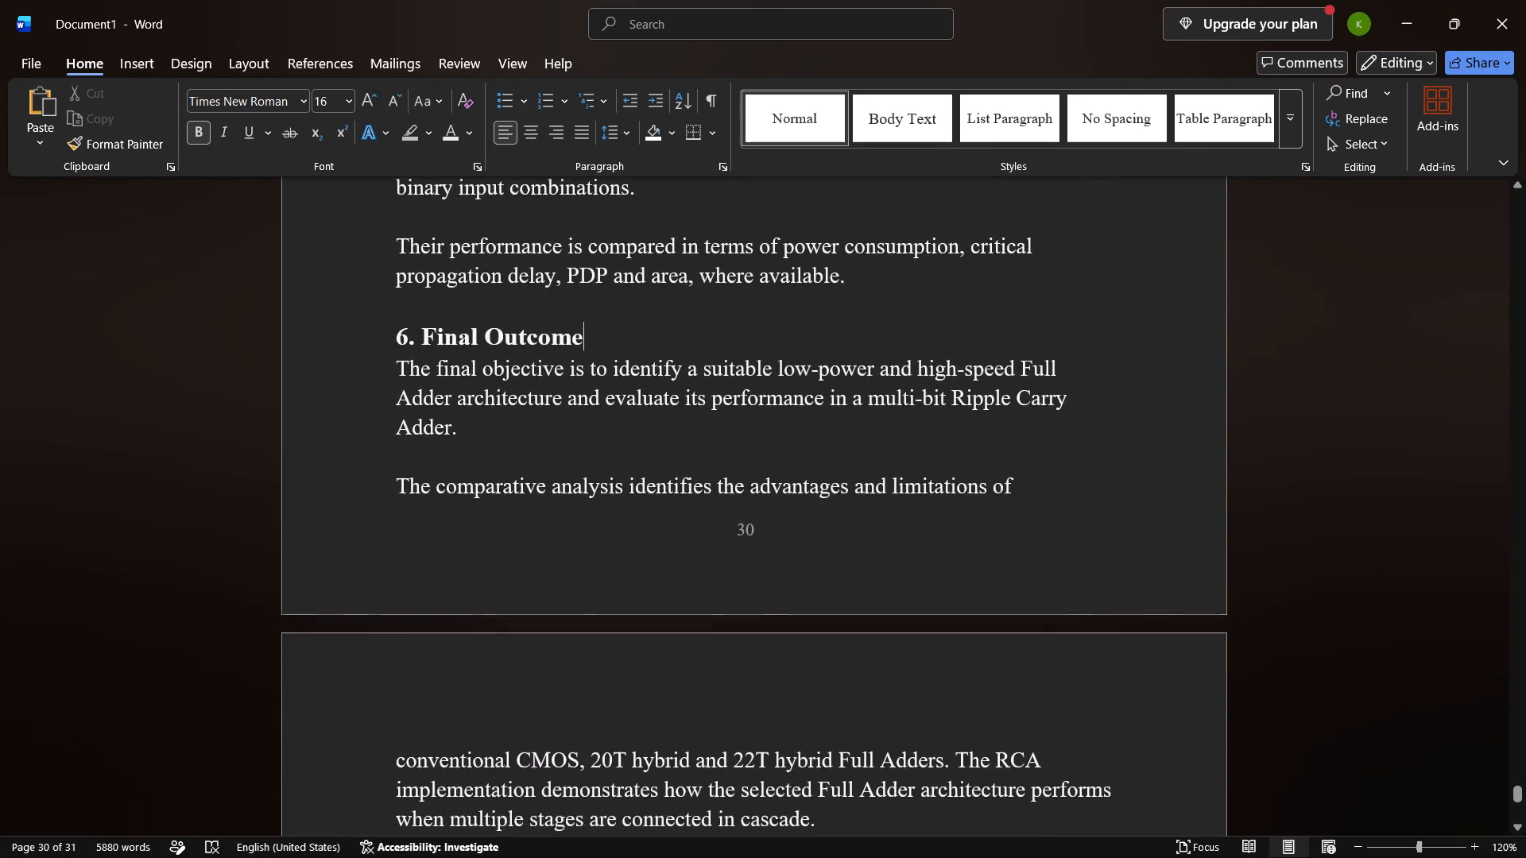
scroll(412, 643, "down", 2)
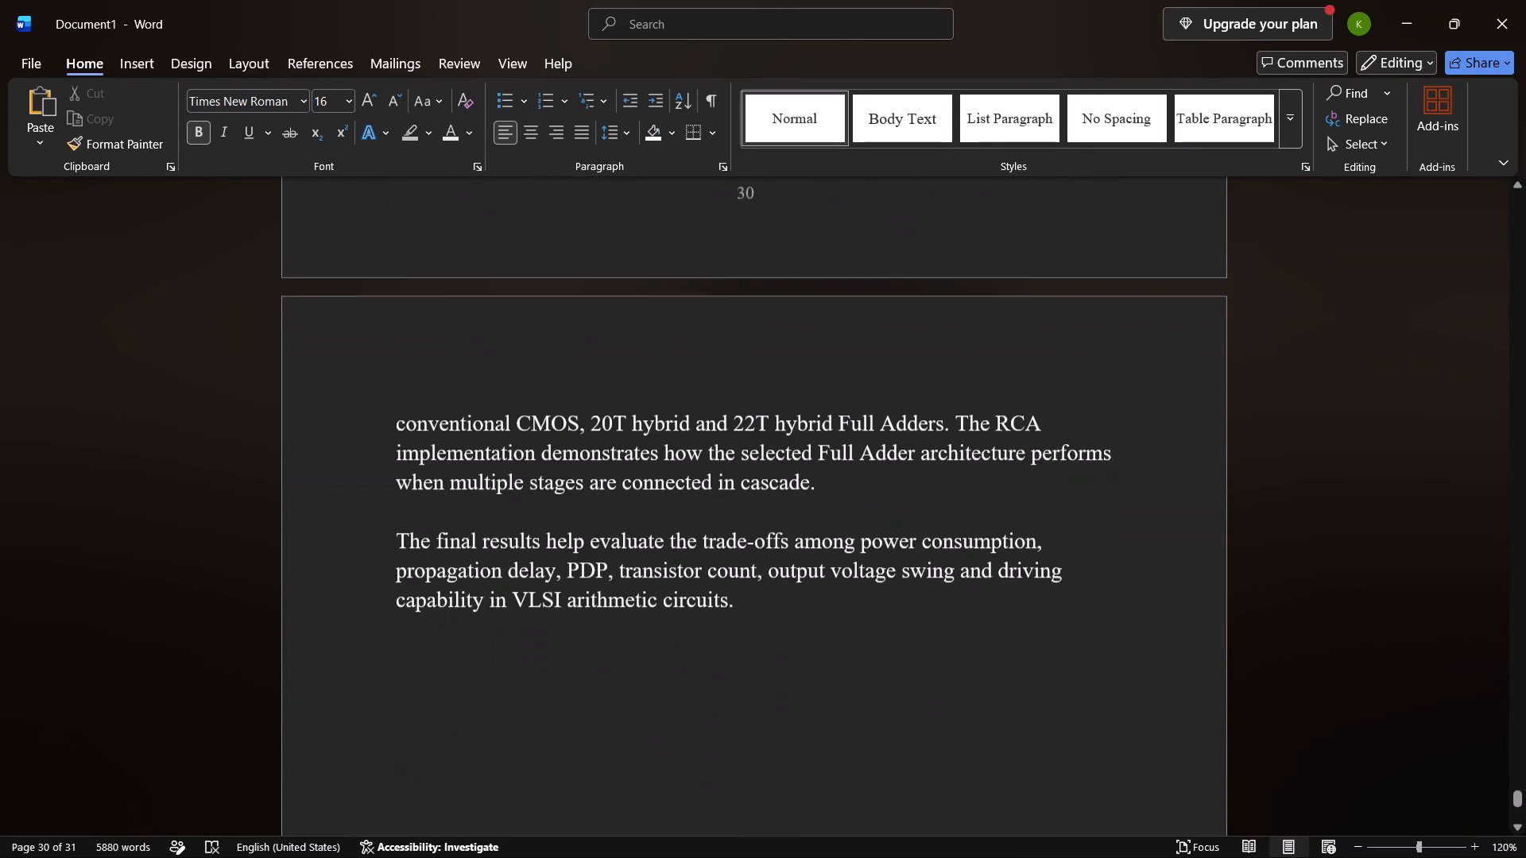
scroll(412, 643, "down", 1)
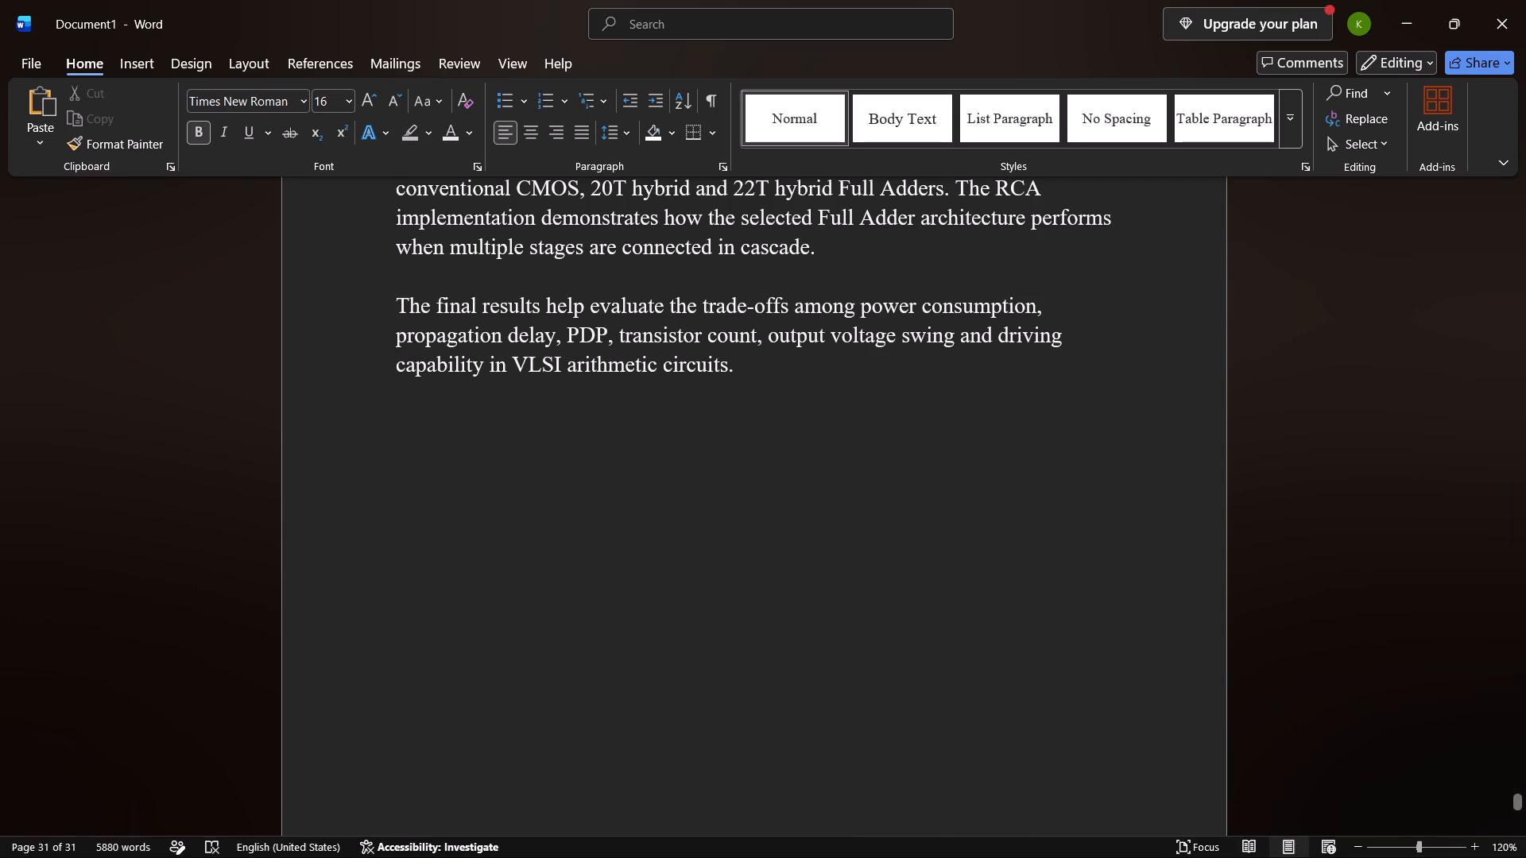
Switch to the main document and check the alignment and line spacing used in its "4. Performance Comparison" list.
left_click(1075, 835)
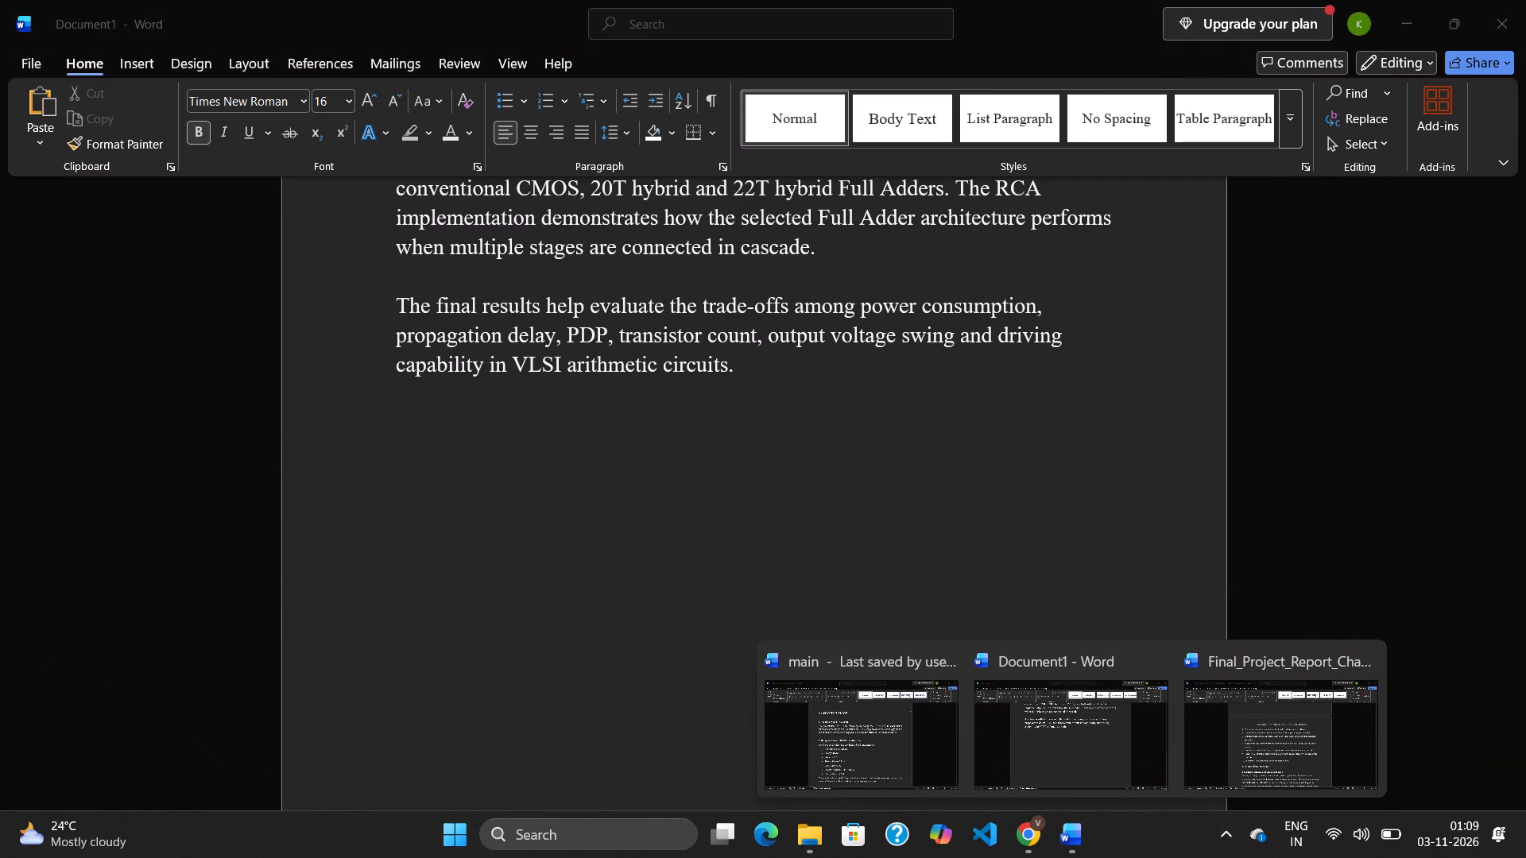
left_click(1072, 759)
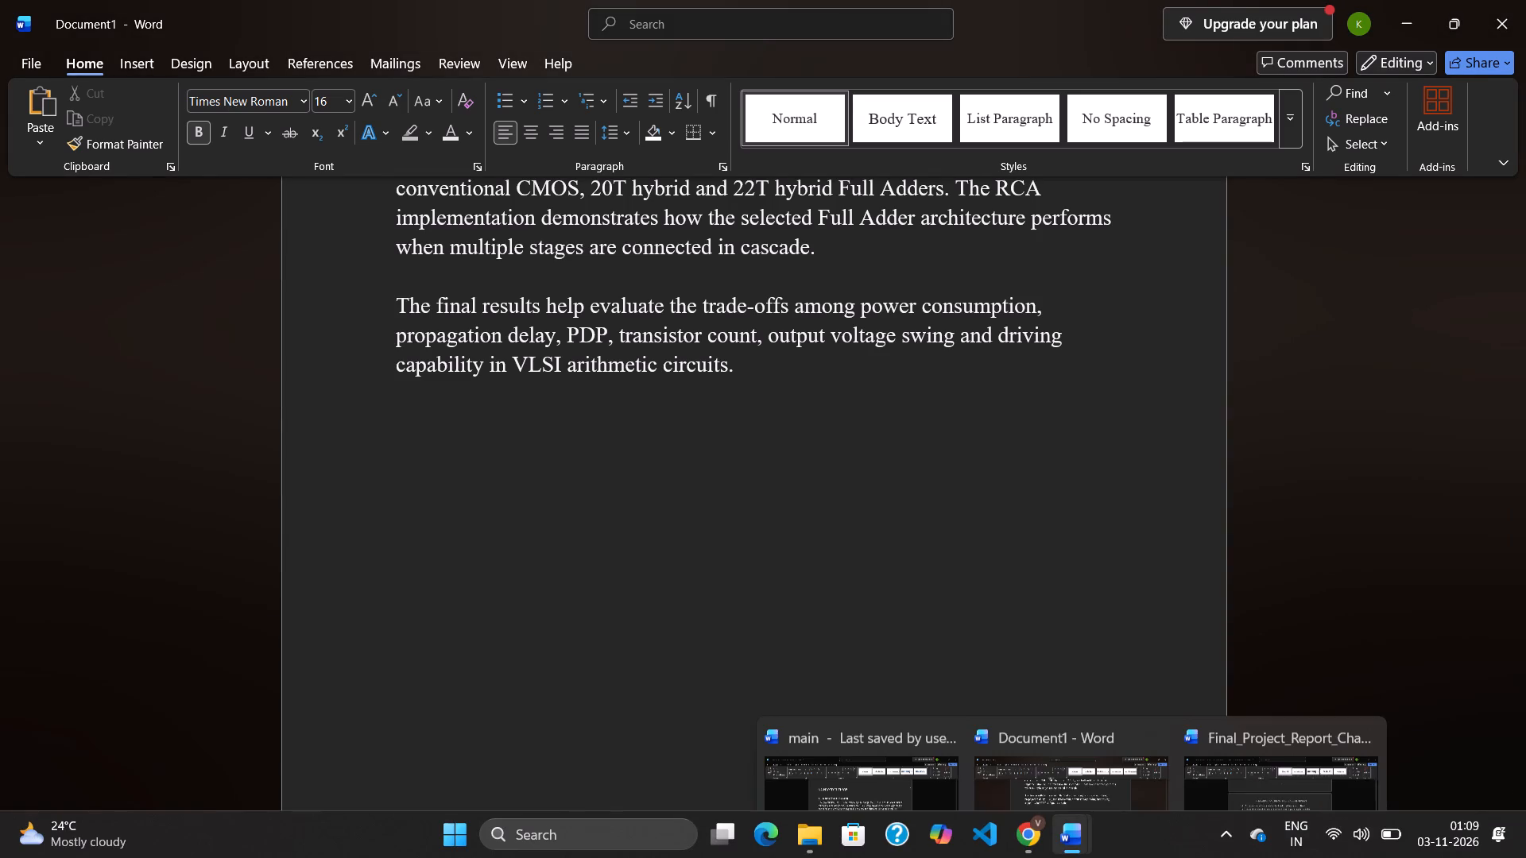
left_click(850, 736)
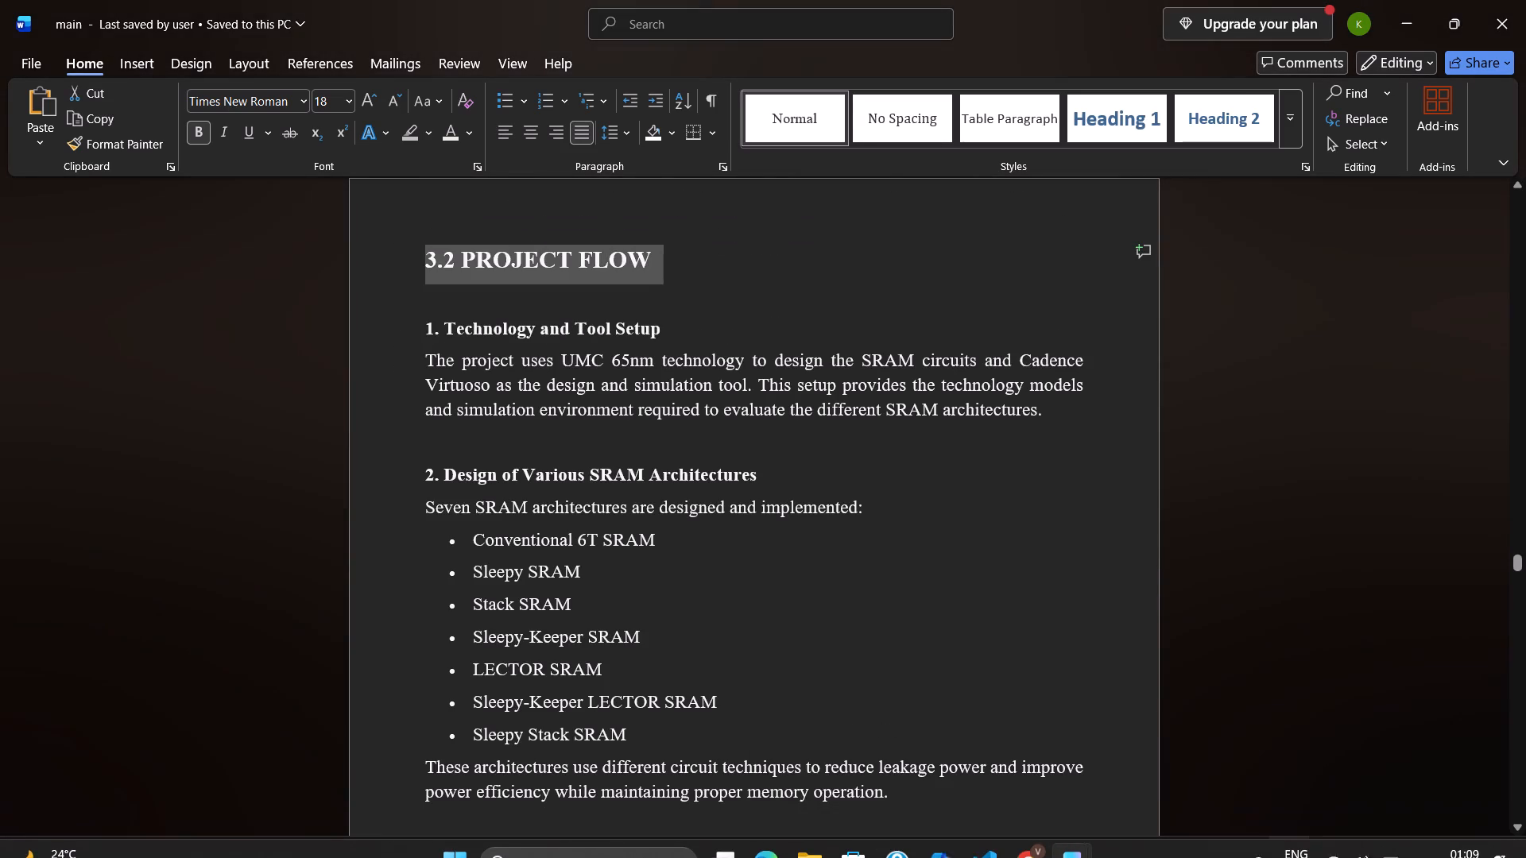
scroll(755, 656, "down", 5)
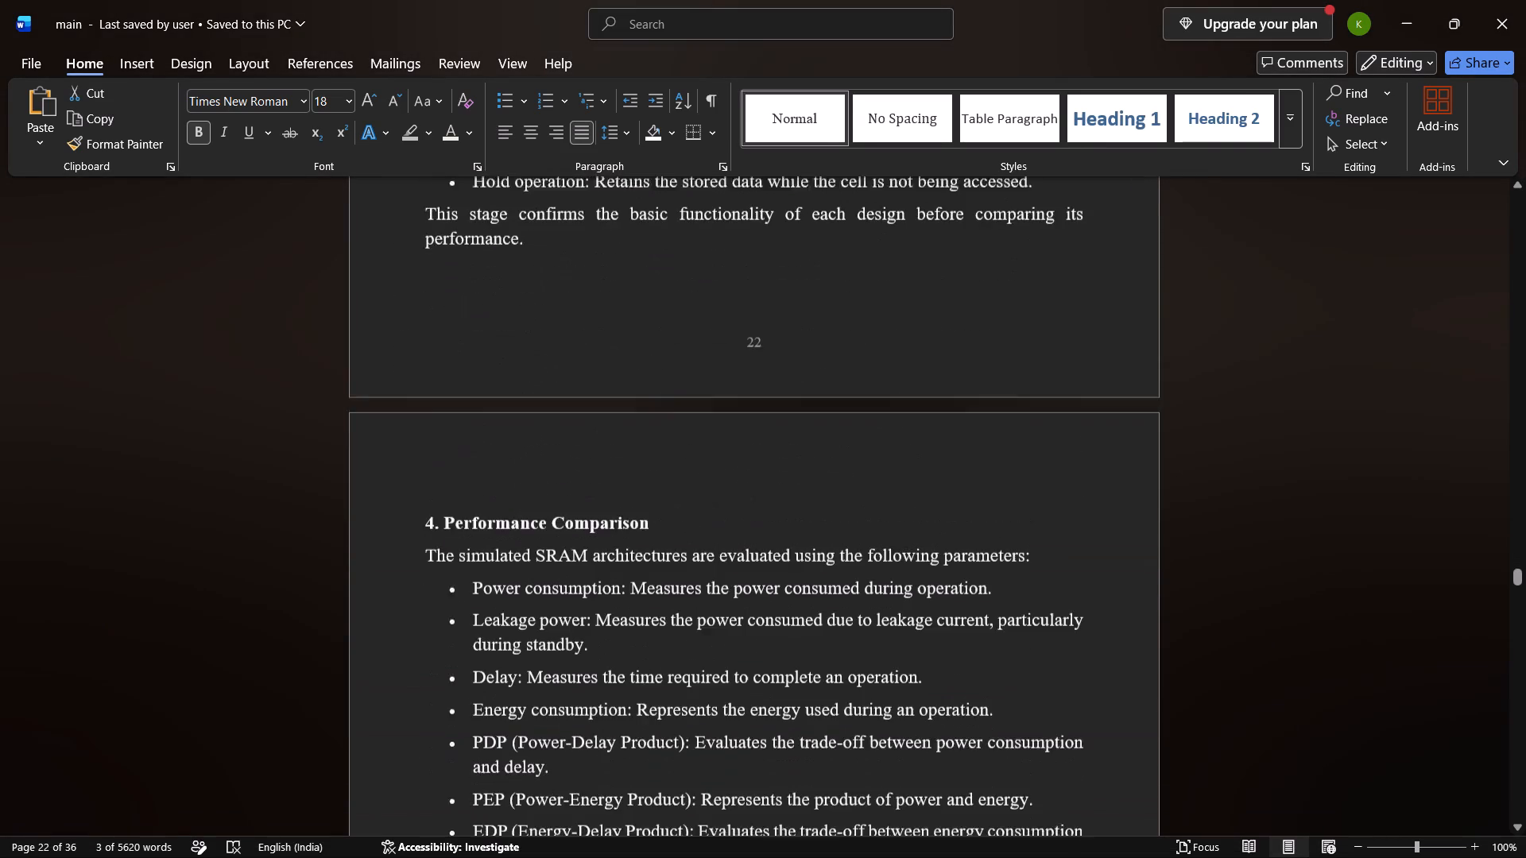
scroll(755, 656, "down", 2)
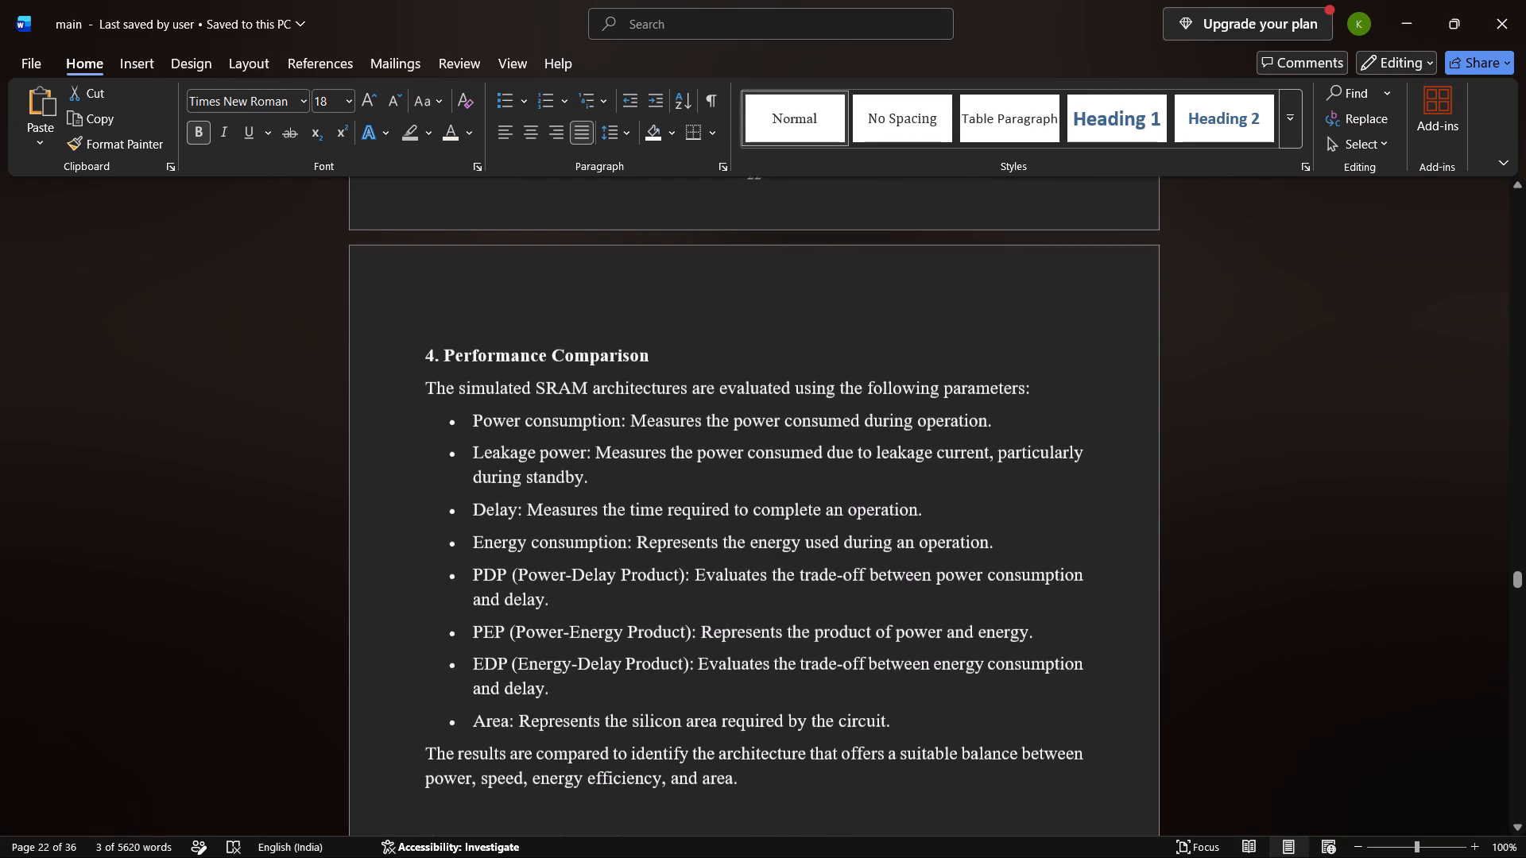
left_click(646, 428)
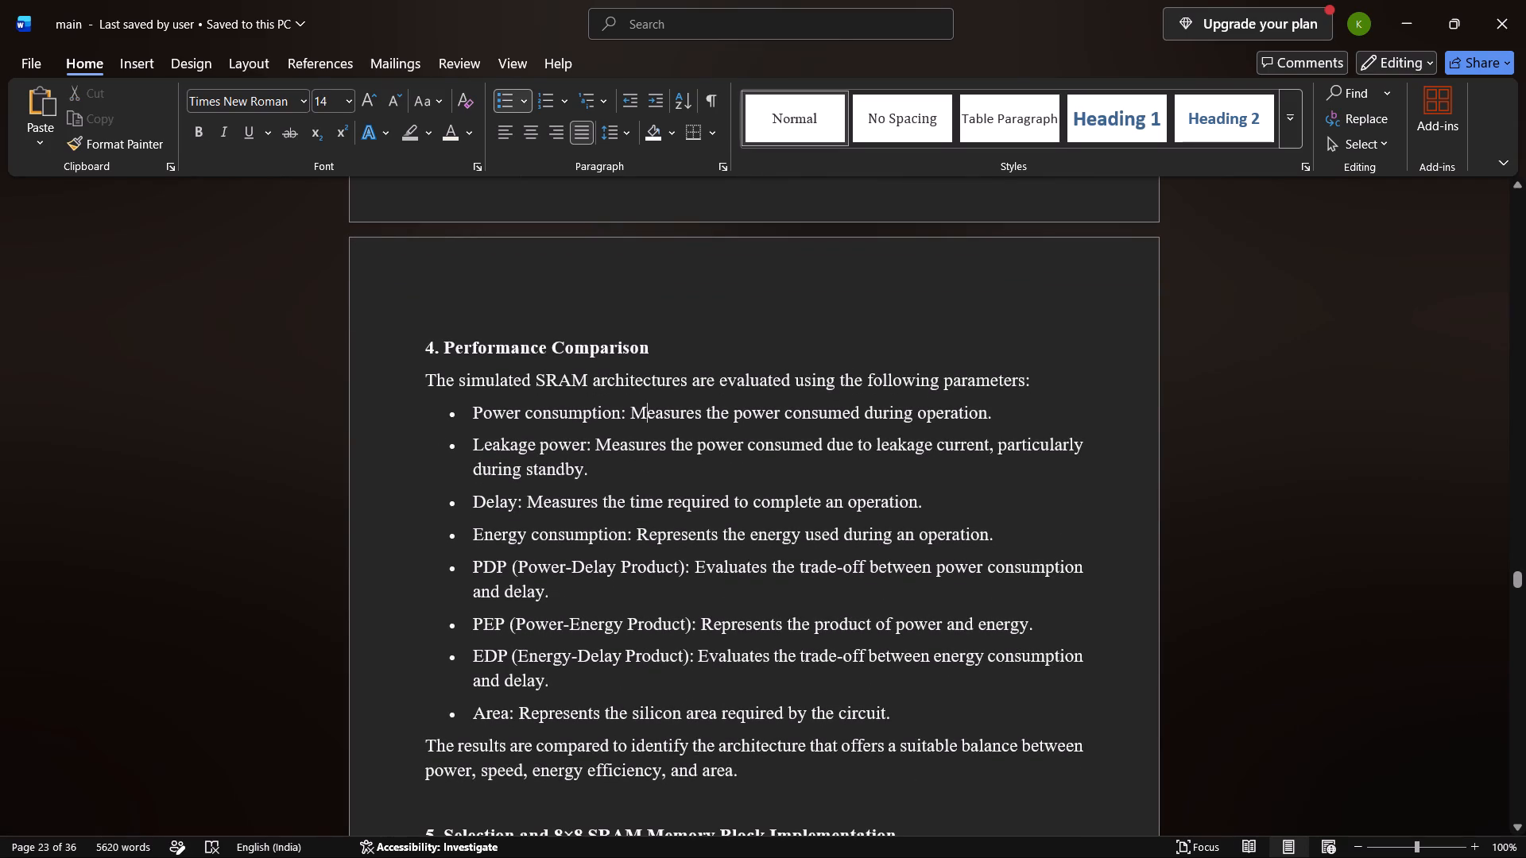
left_click(650, 439)
left_click(604, 132)
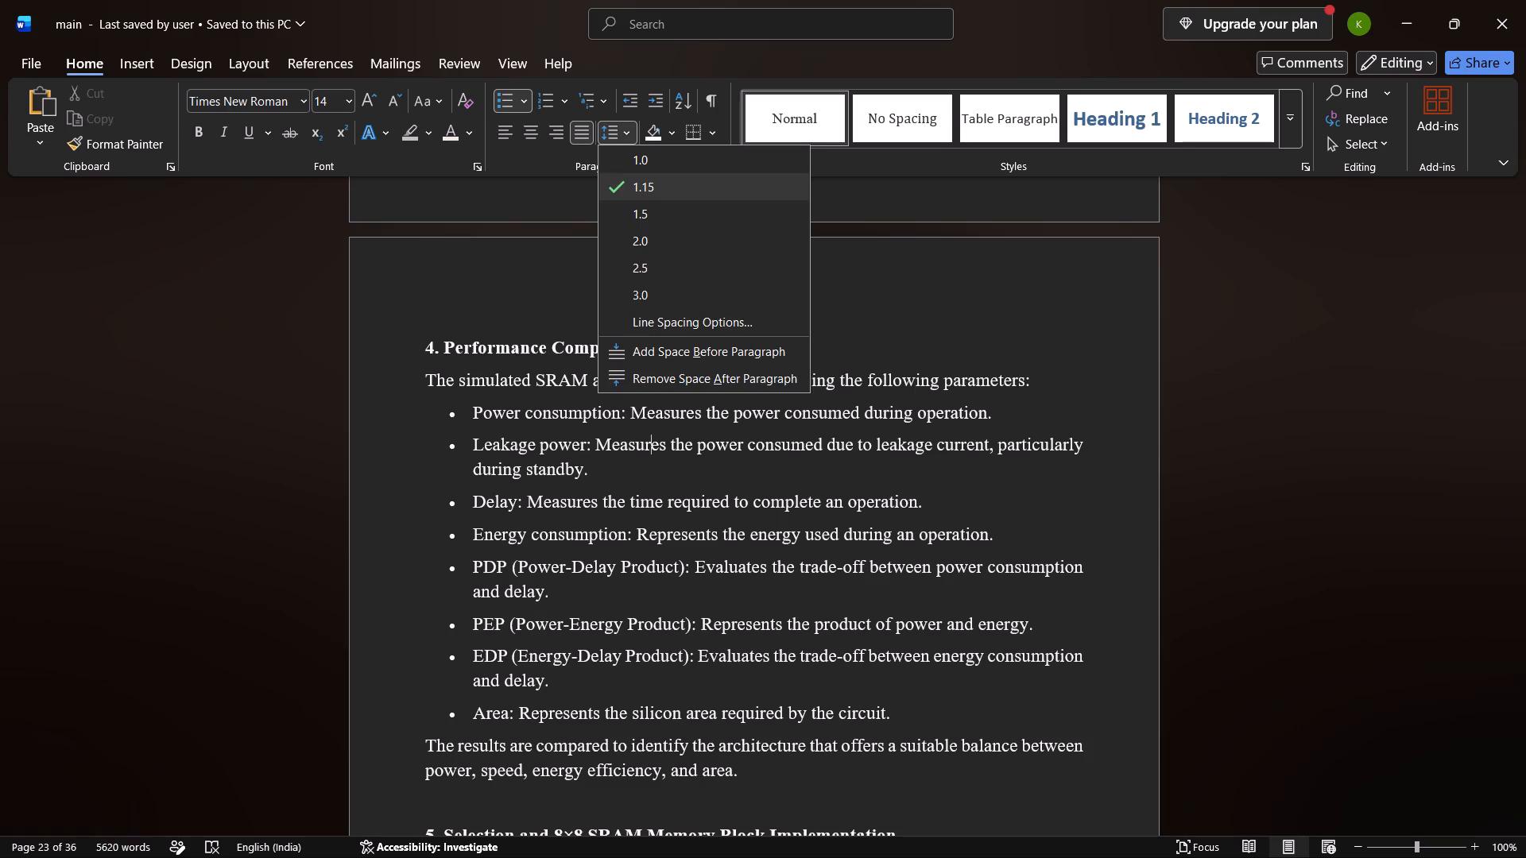
left_click(604, 132)
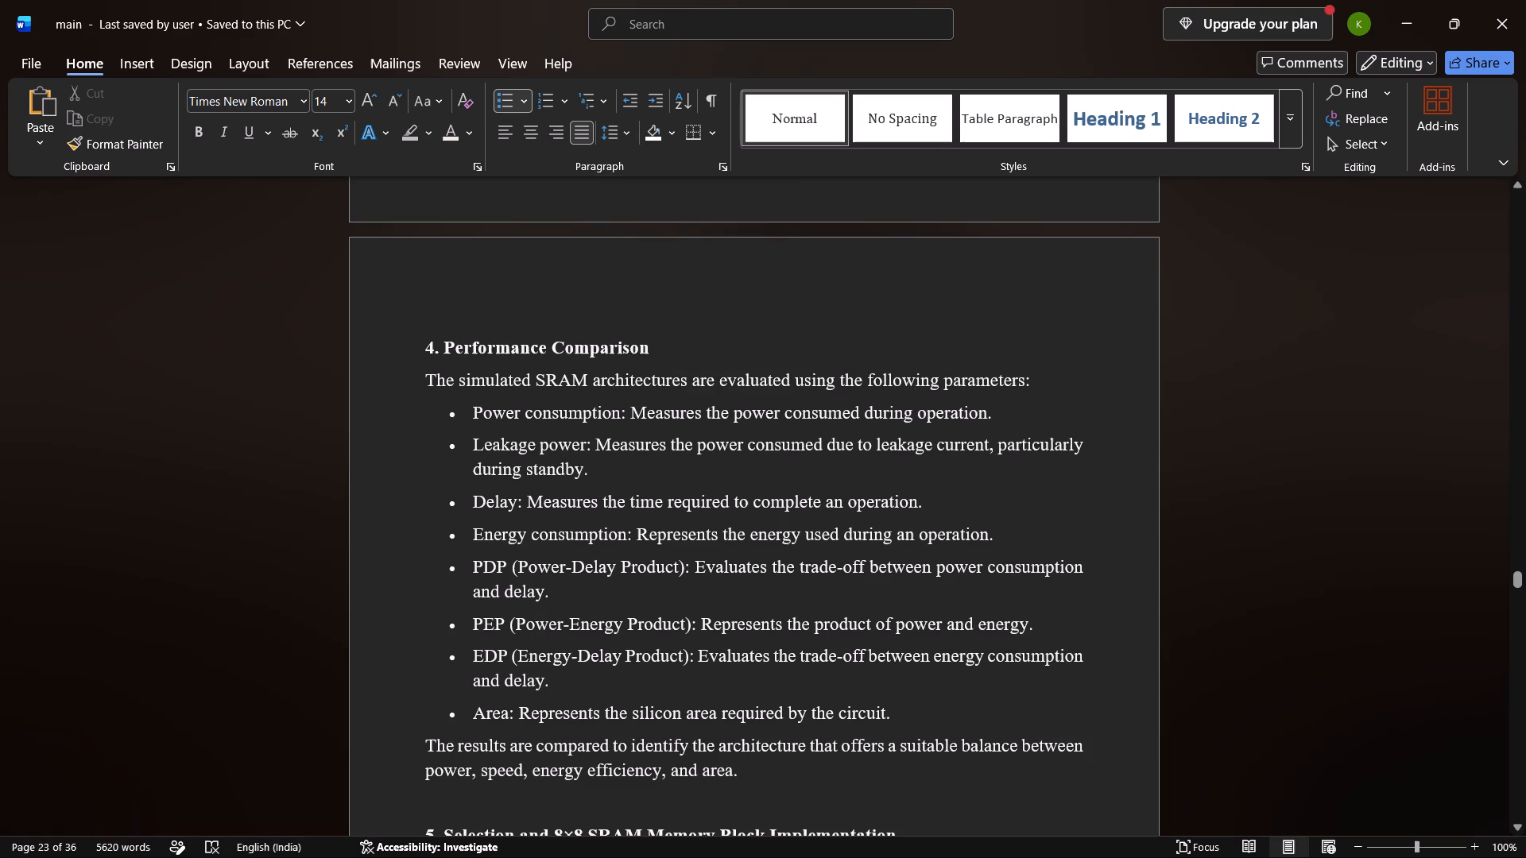
Return to Document1 and justify the Final Outcome paragraph about the comparative analysis and RCA implementation.
key("alt+Tab")
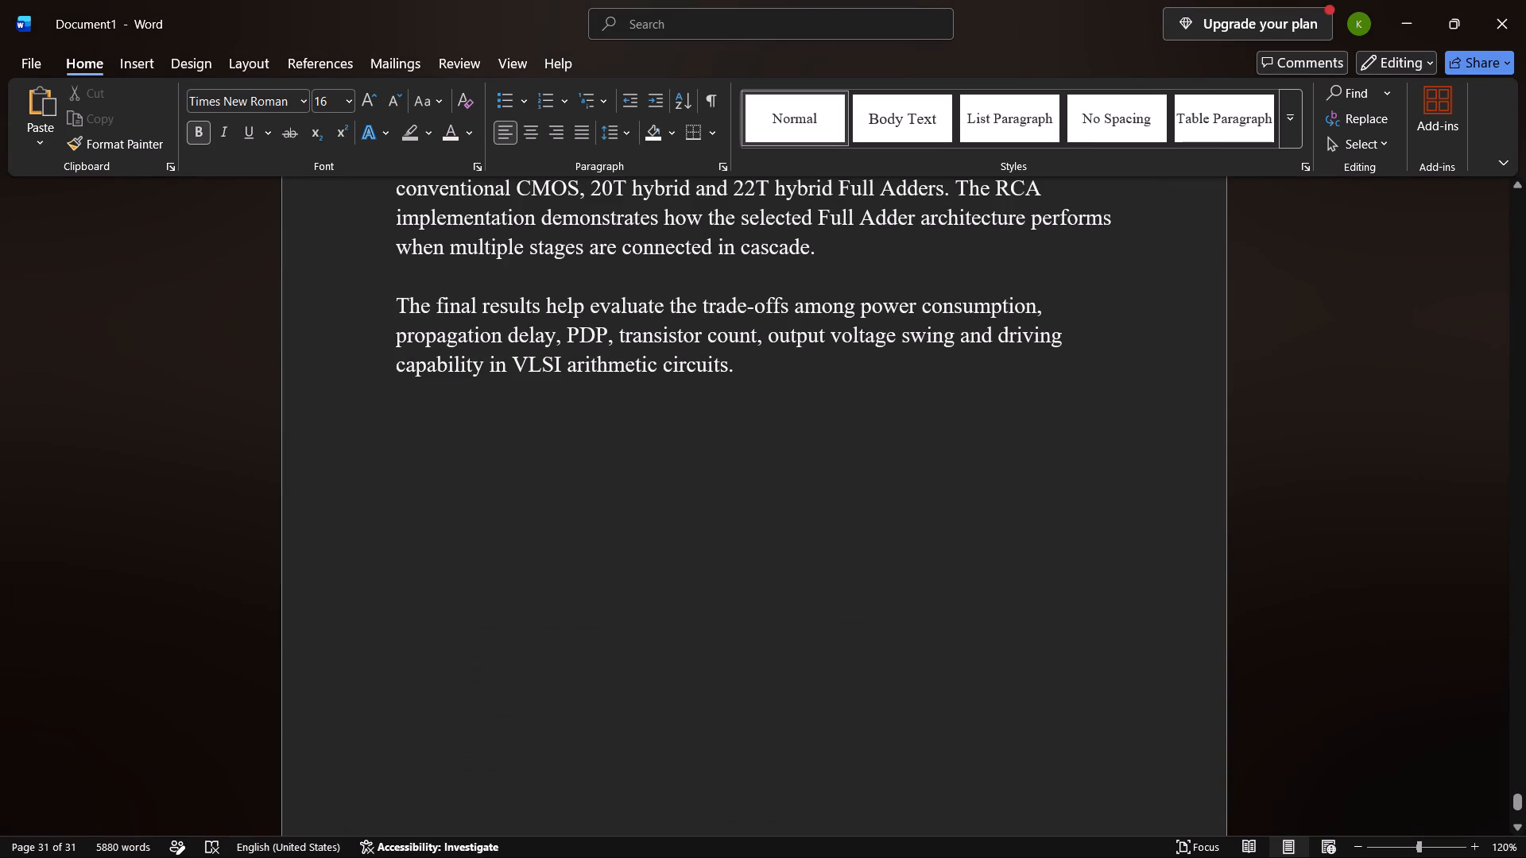
scroll(588, 261, "up", 1)
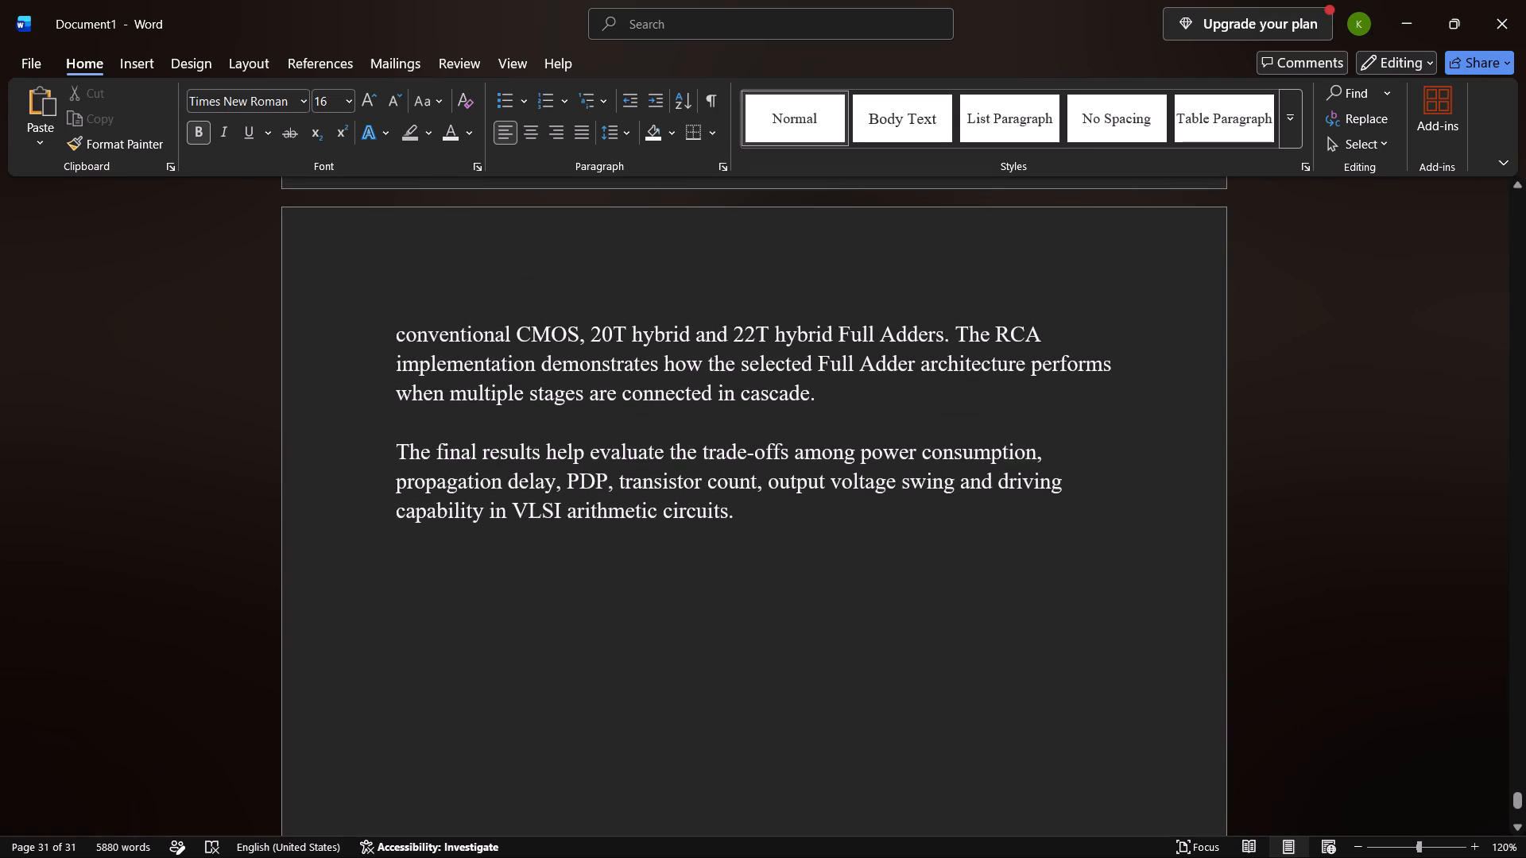
left_click_drag(390, 339, 642, 385)
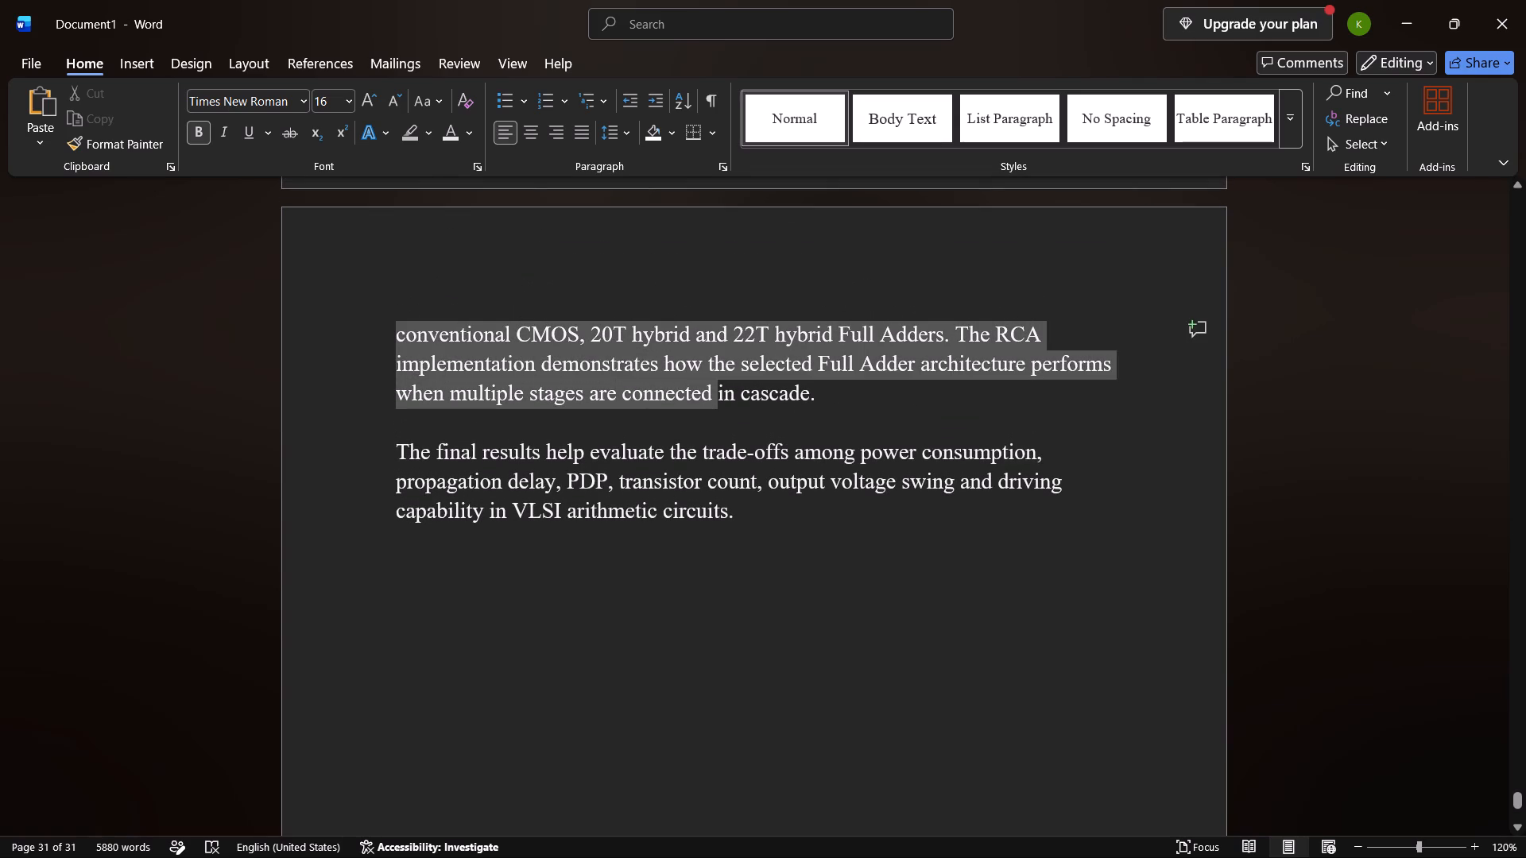
left_click_drag(642, 385, 823, 393)
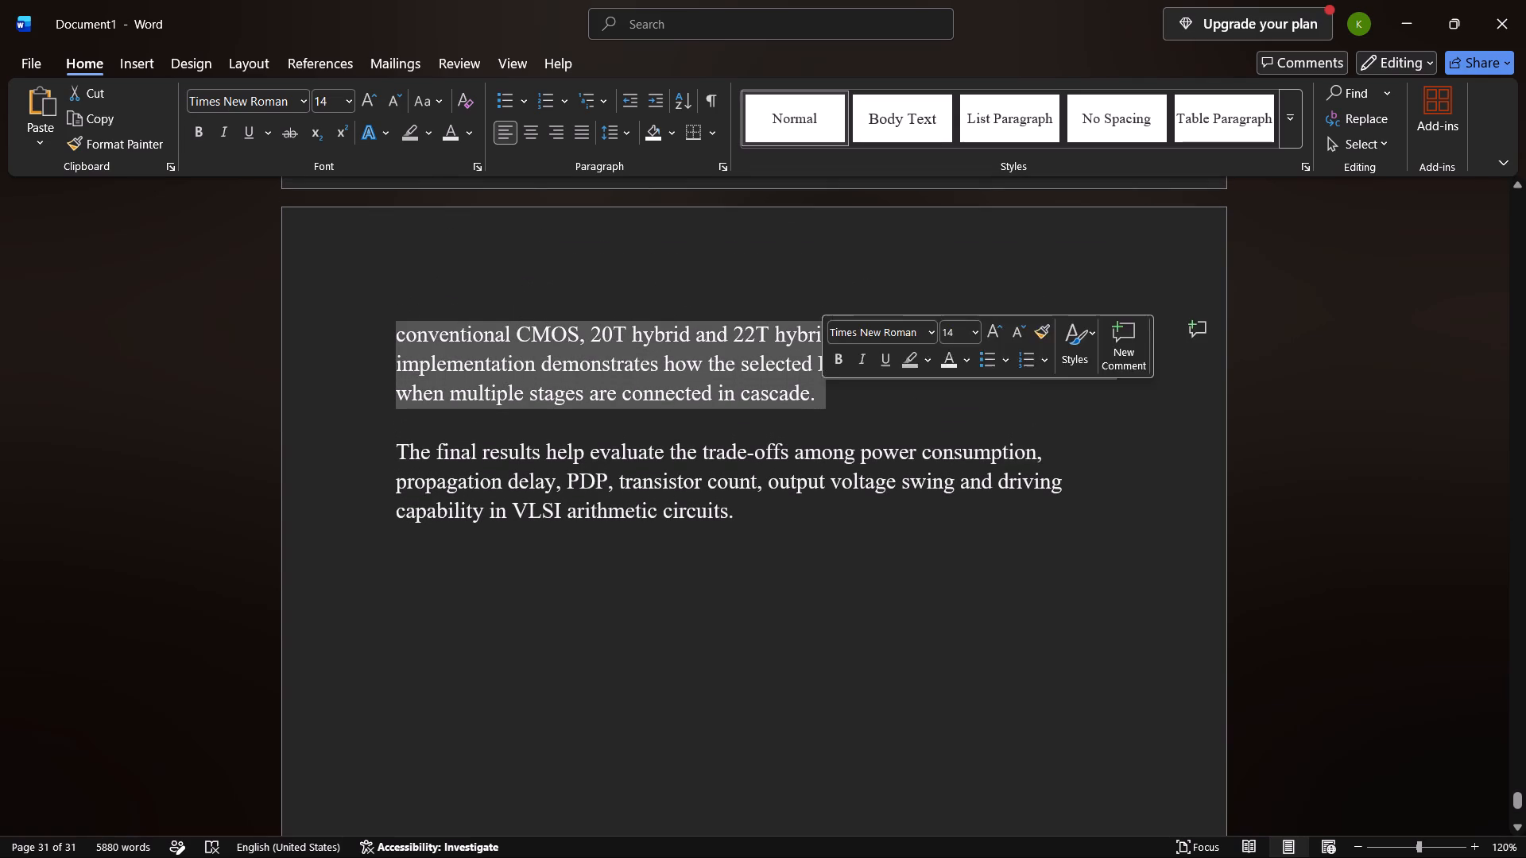
left_click(575, 127)
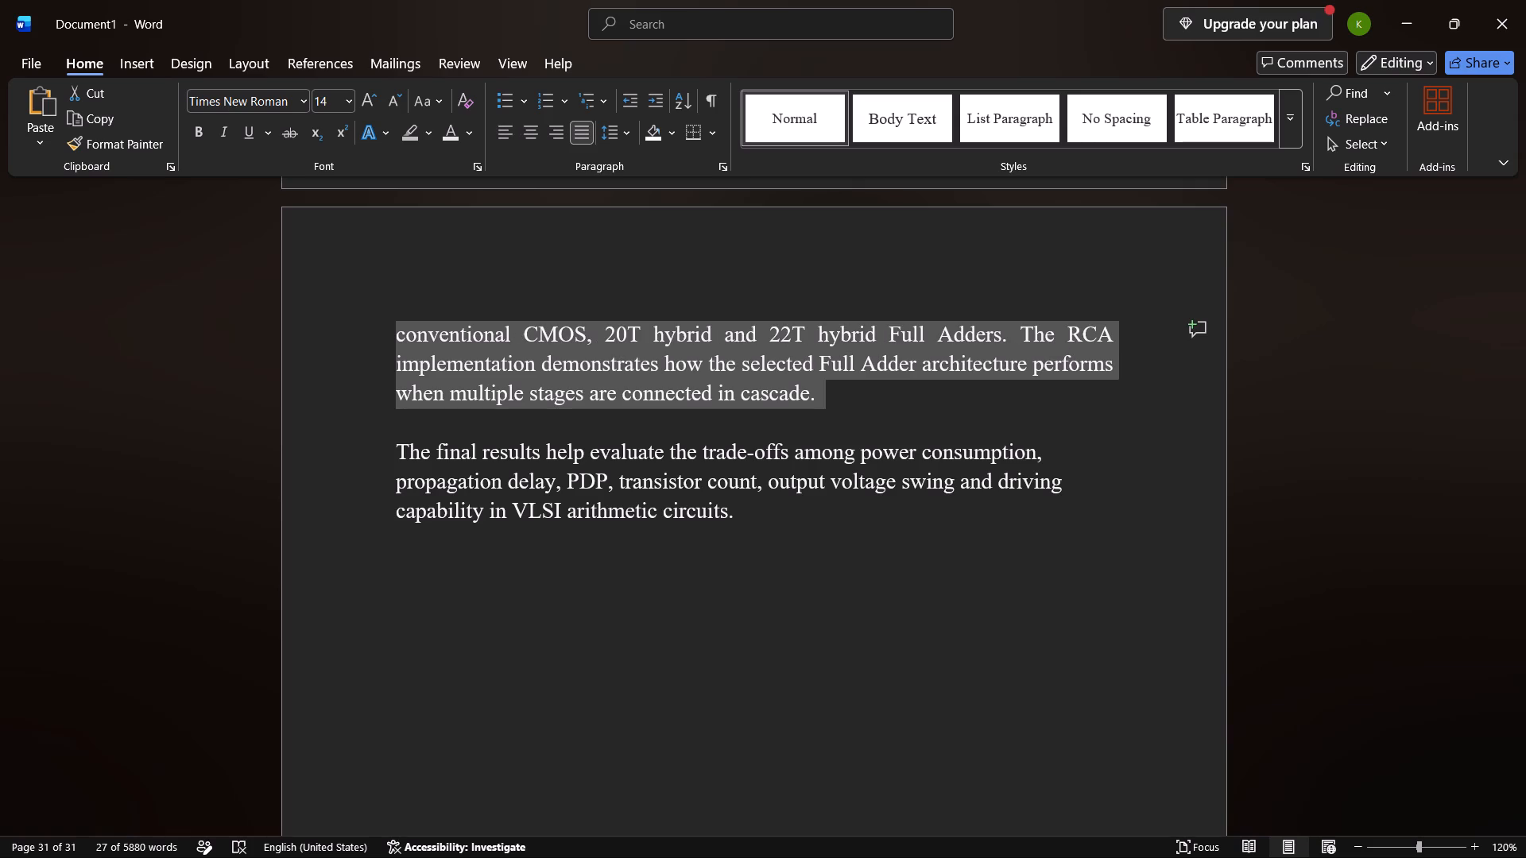
Justify the performance bullets from the one ending "appear at the output" through PDP (Power-Delay Product), and check their line spacing.
left_click(630, 127)
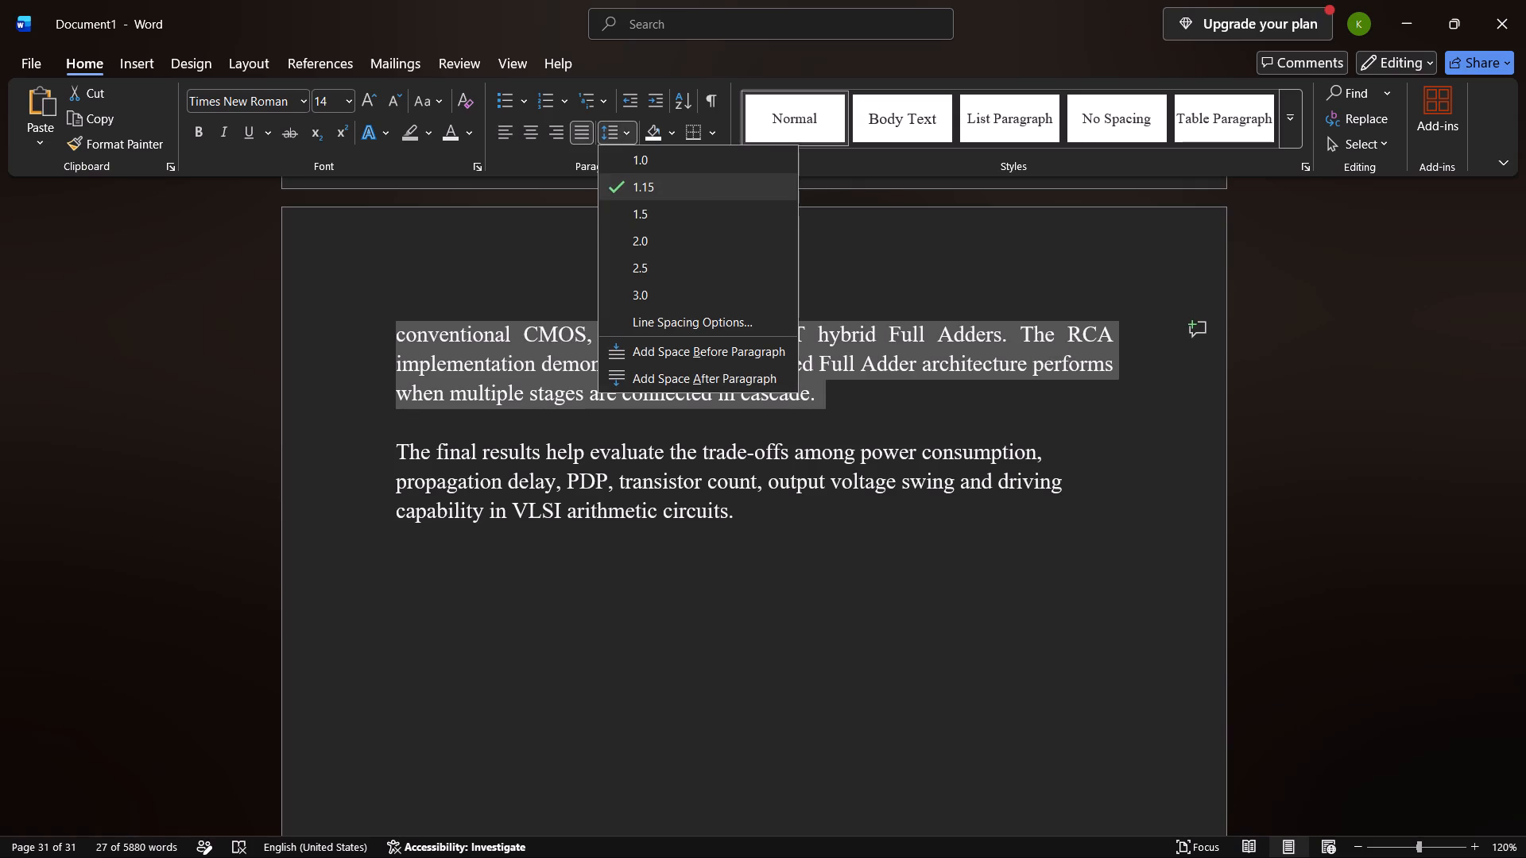
left_click(505, 249)
scroll(505, 249, "up", 3)
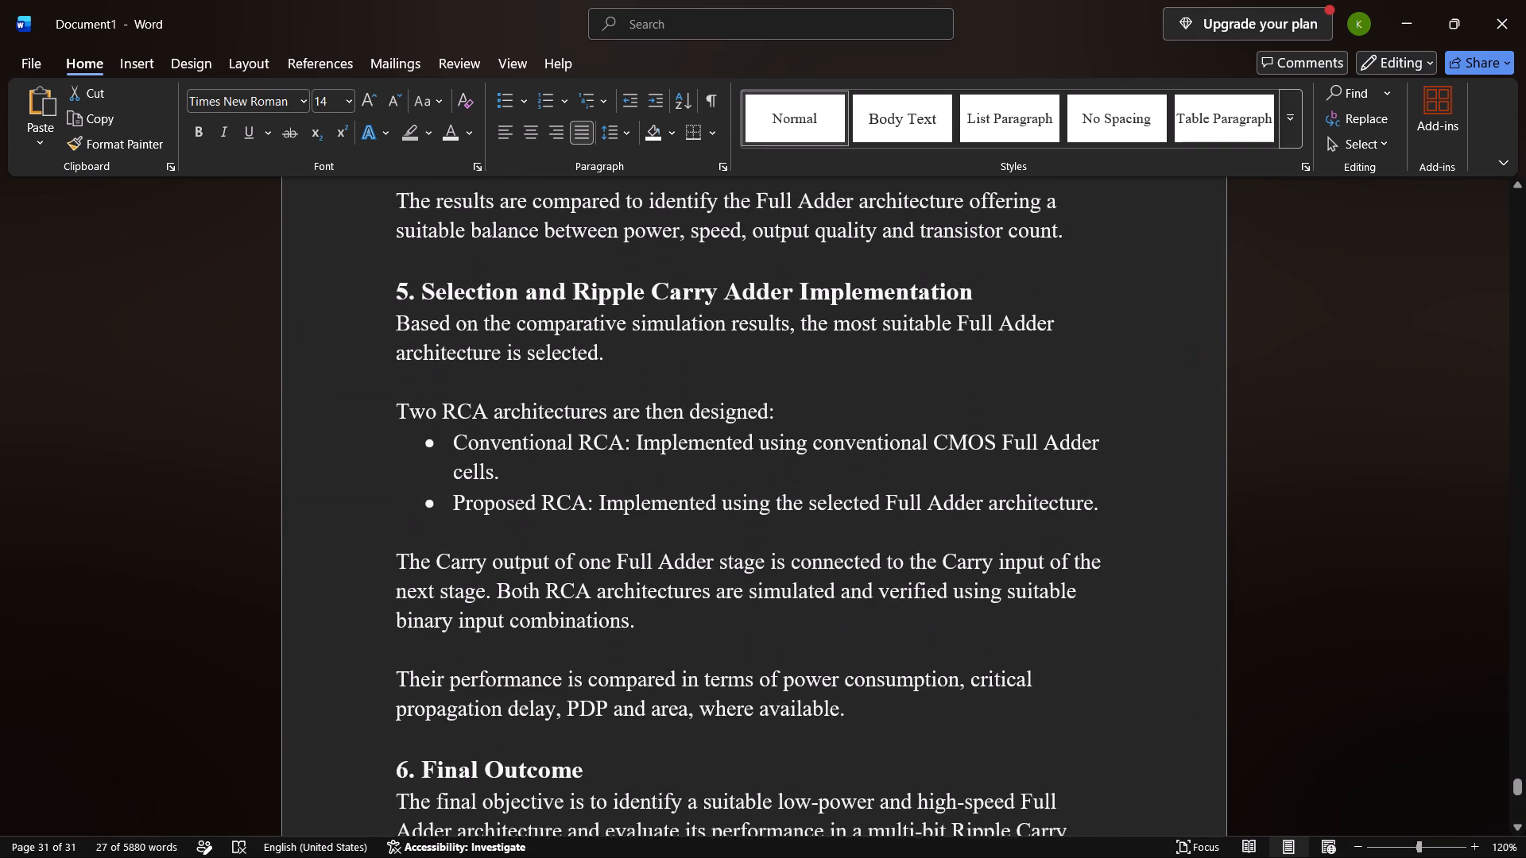
scroll(561, 456, "up", 2)
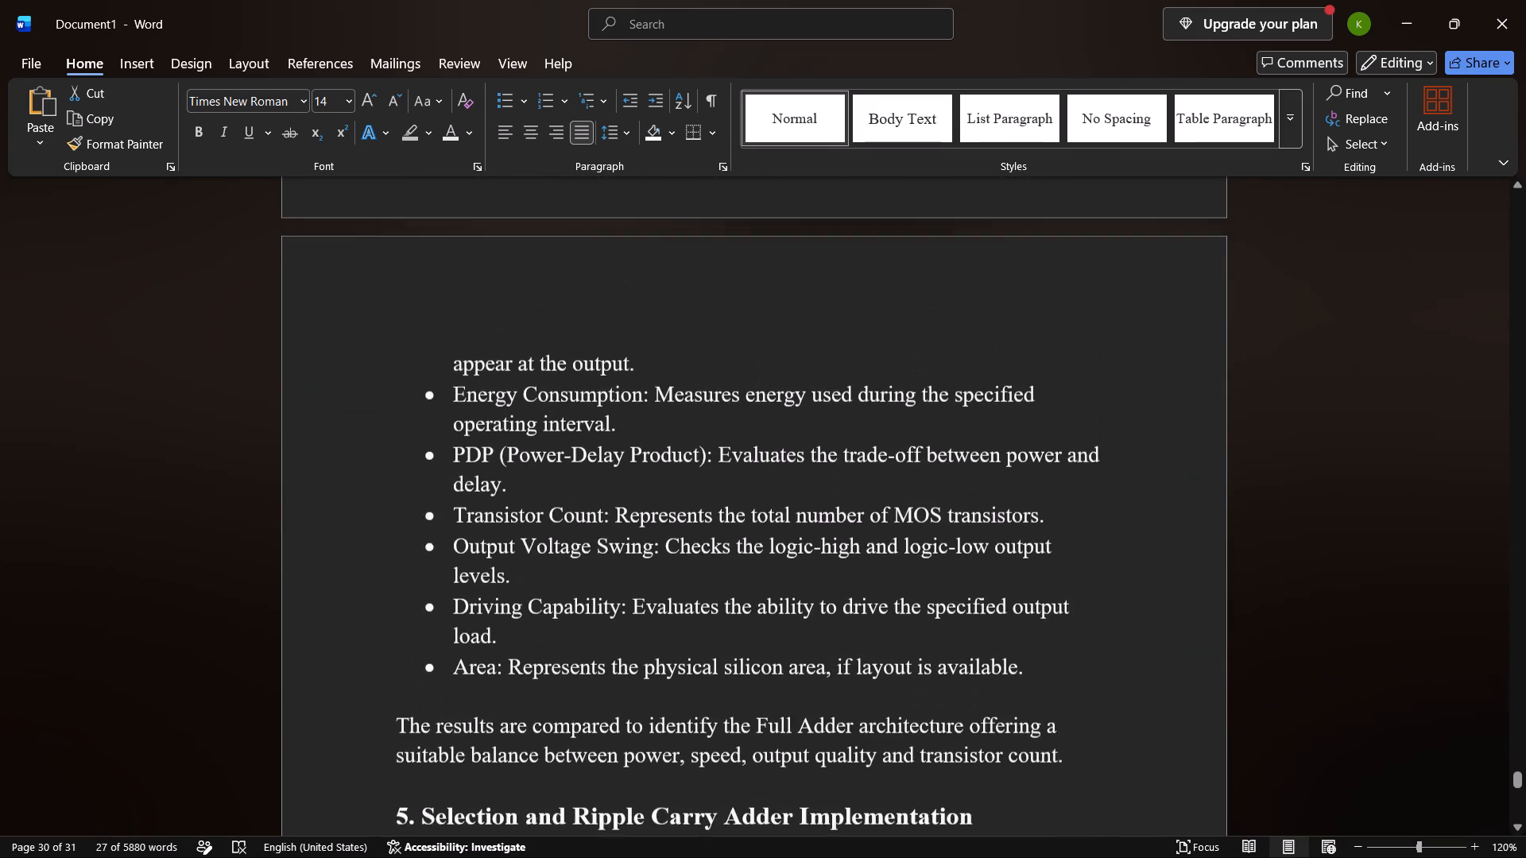
left_click_drag(561, 456, 464, 384)
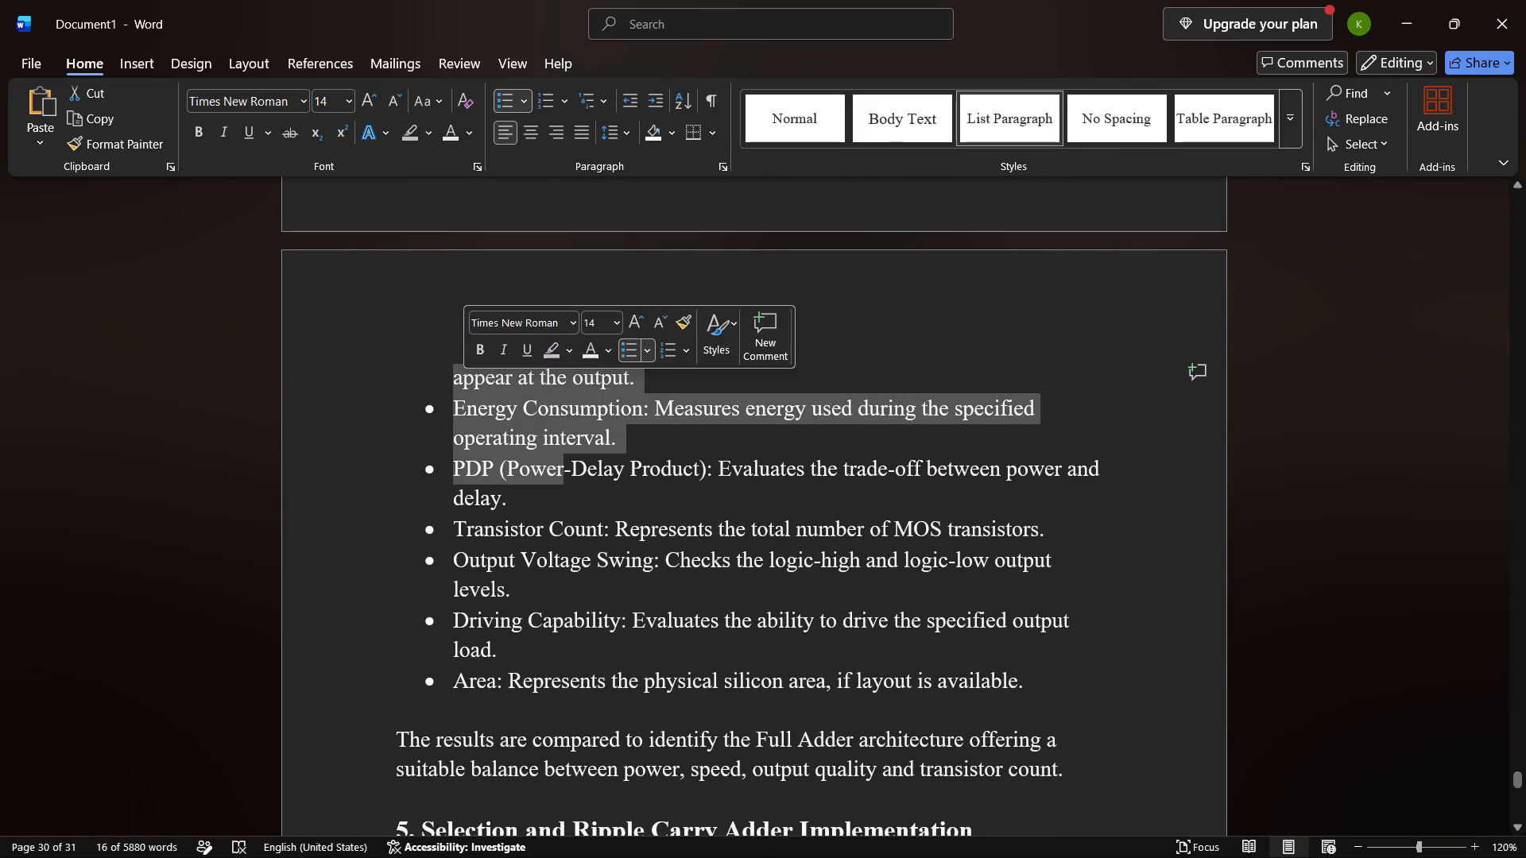
left_click(585, 133)
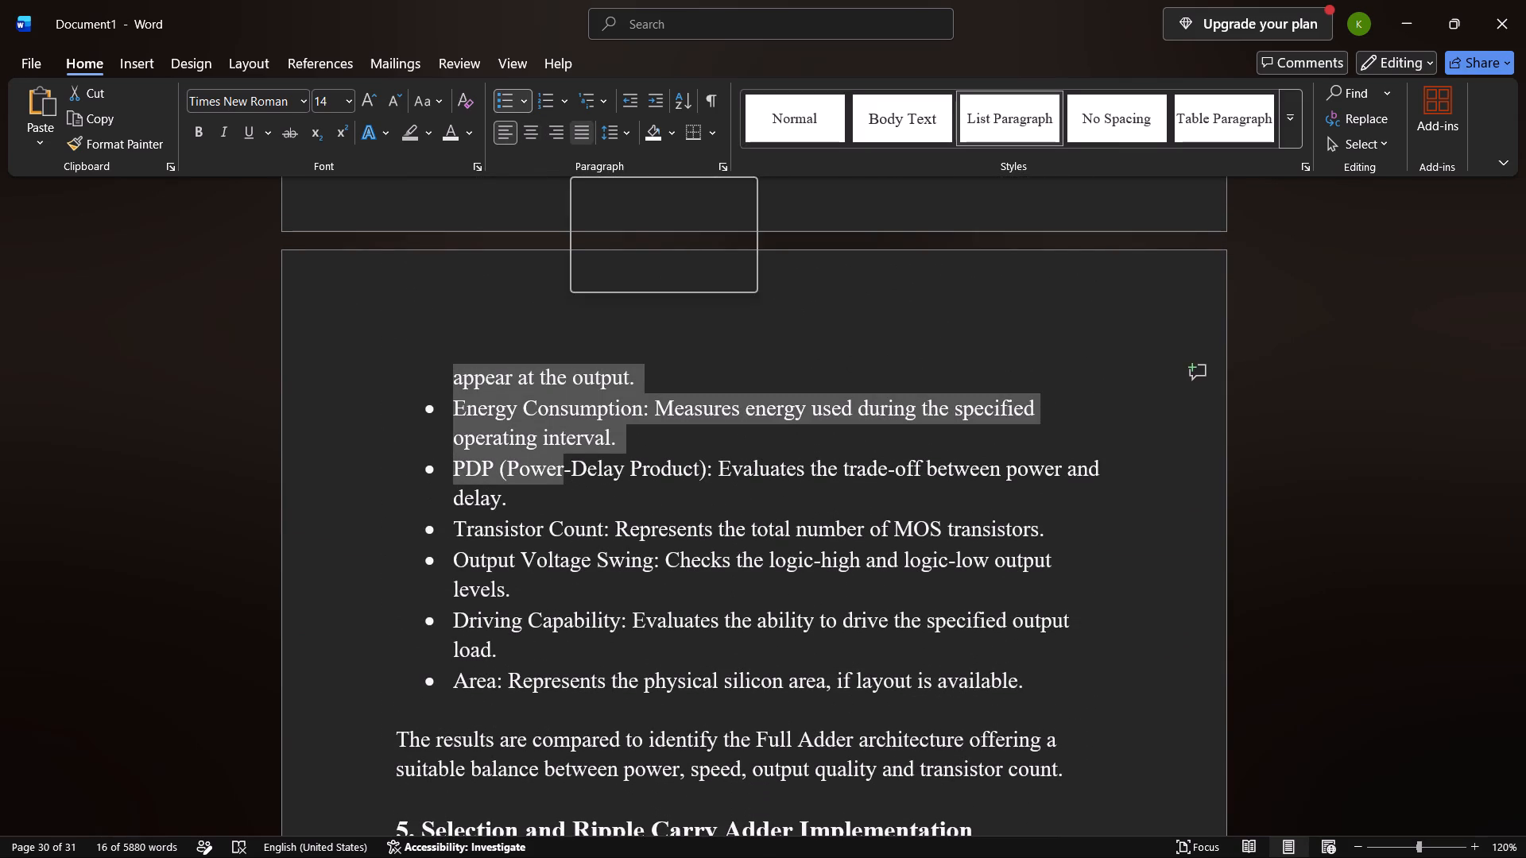
left_click(629, 133)
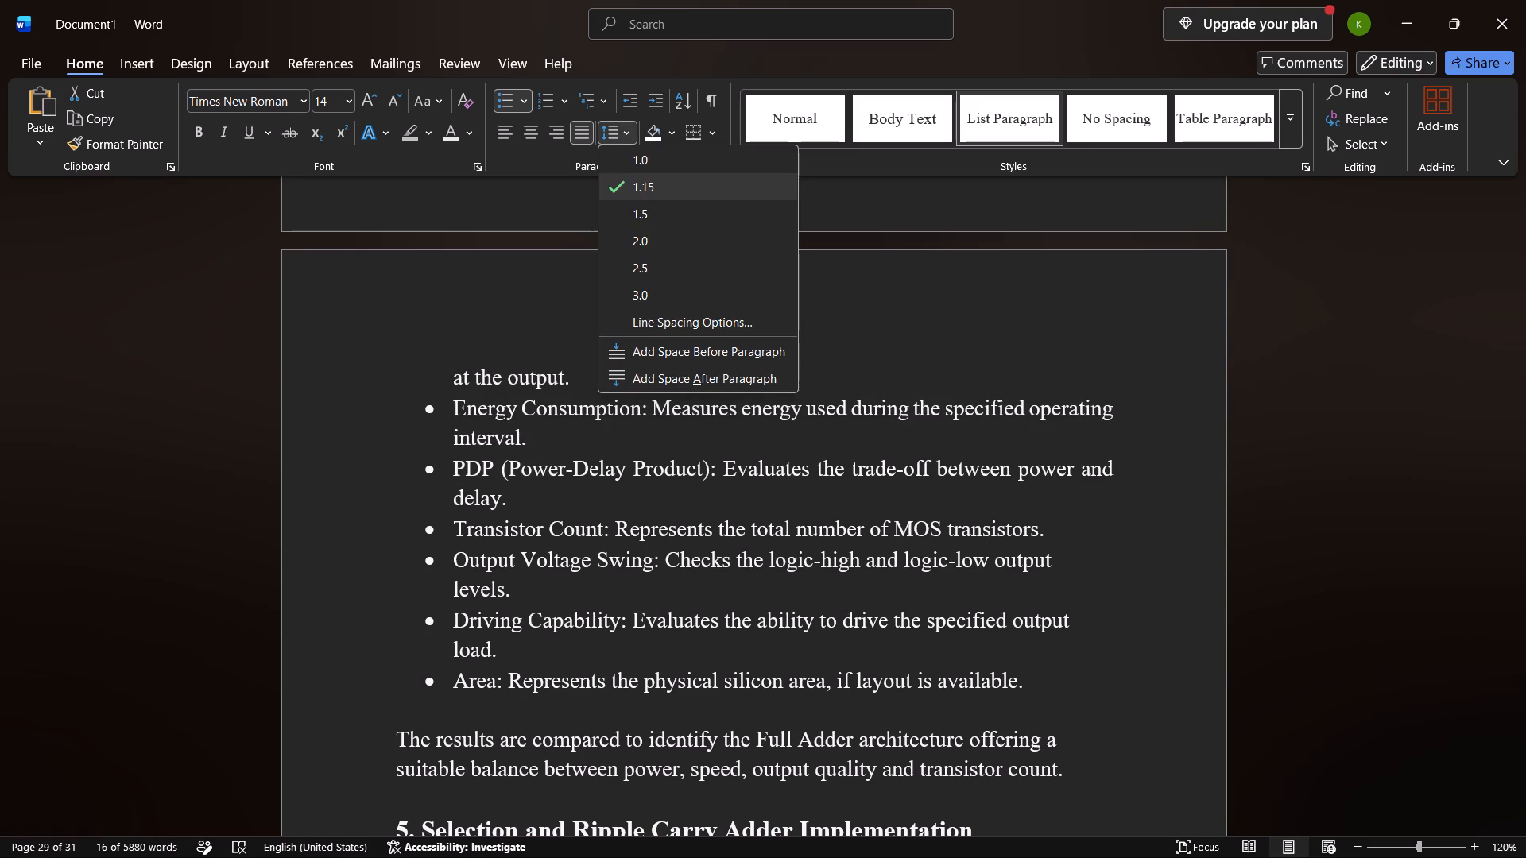
left_click(533, 274)
Justify the entire 3.2 PROJECT FLOW section, from its title through the last Final Outcome paragraph.
scroll(537, 338, "up", 1)
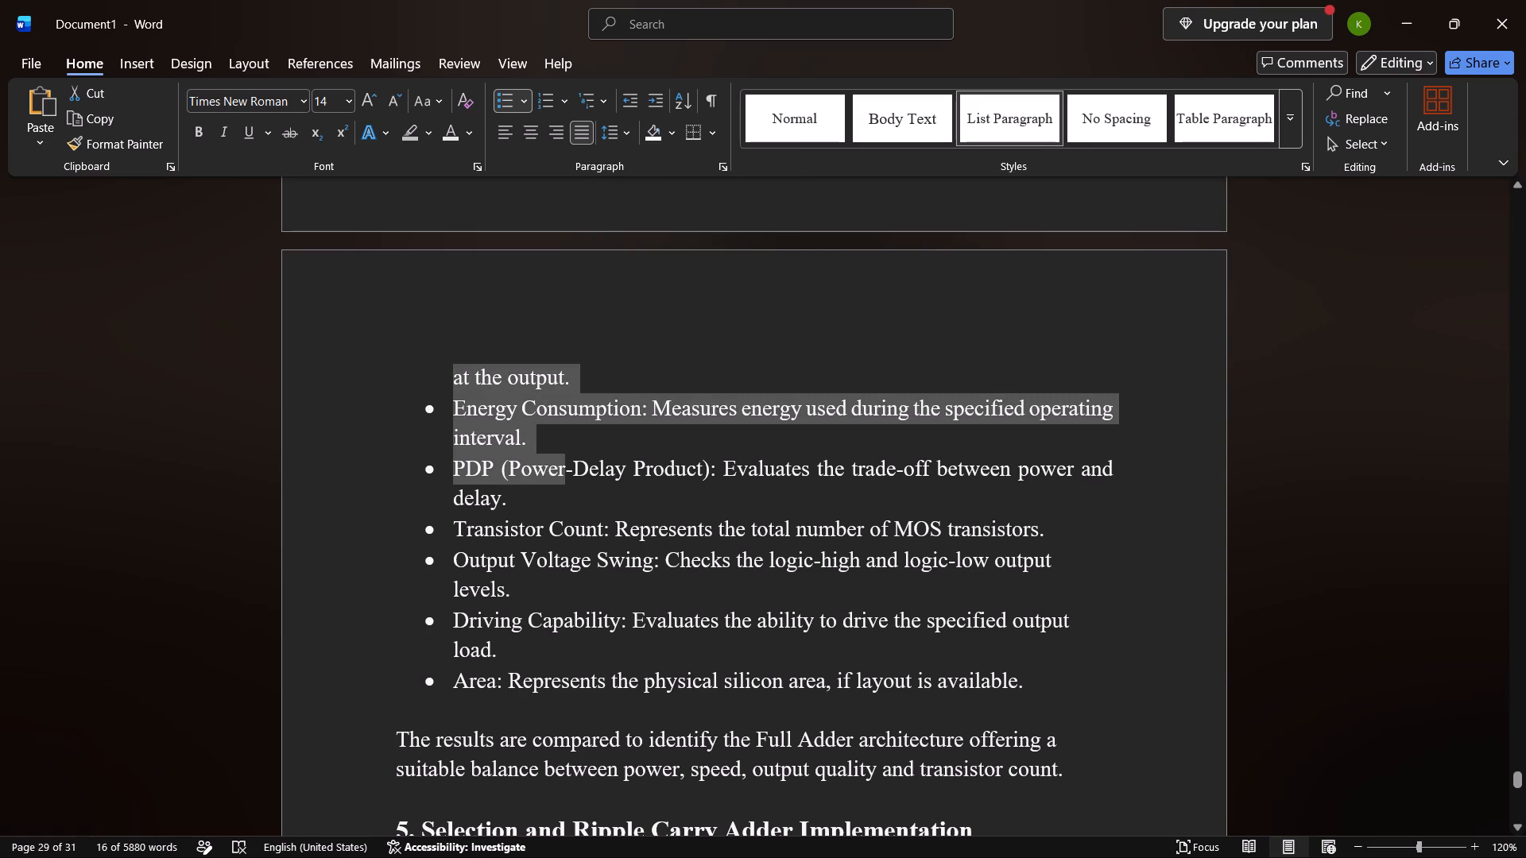
scroll(537, 338, "up", 4)
scroll(537, 338, "down", 1)
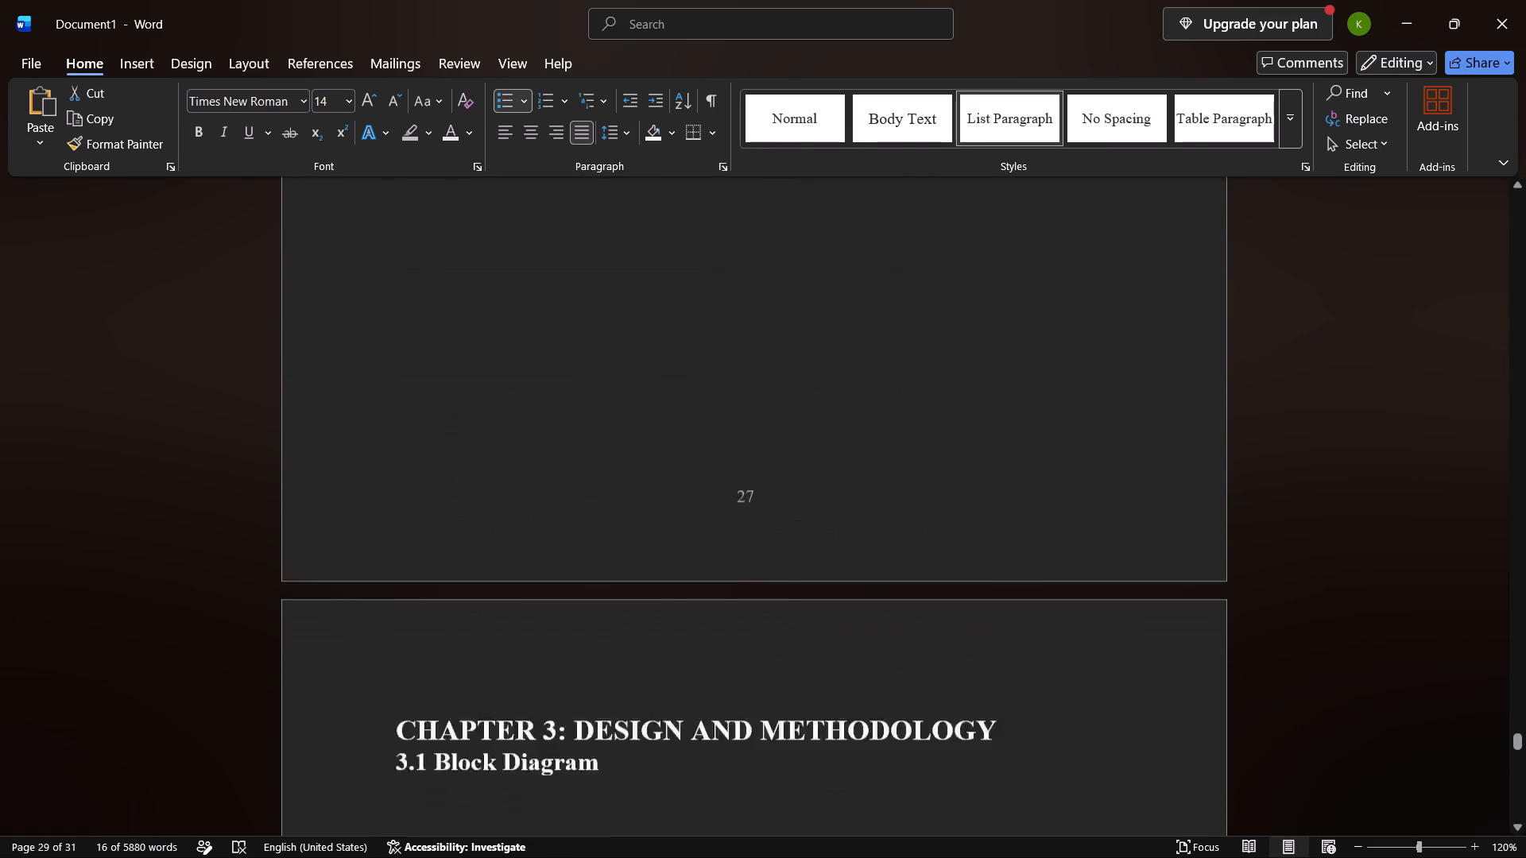
scroll(537, 338, "down", 1)
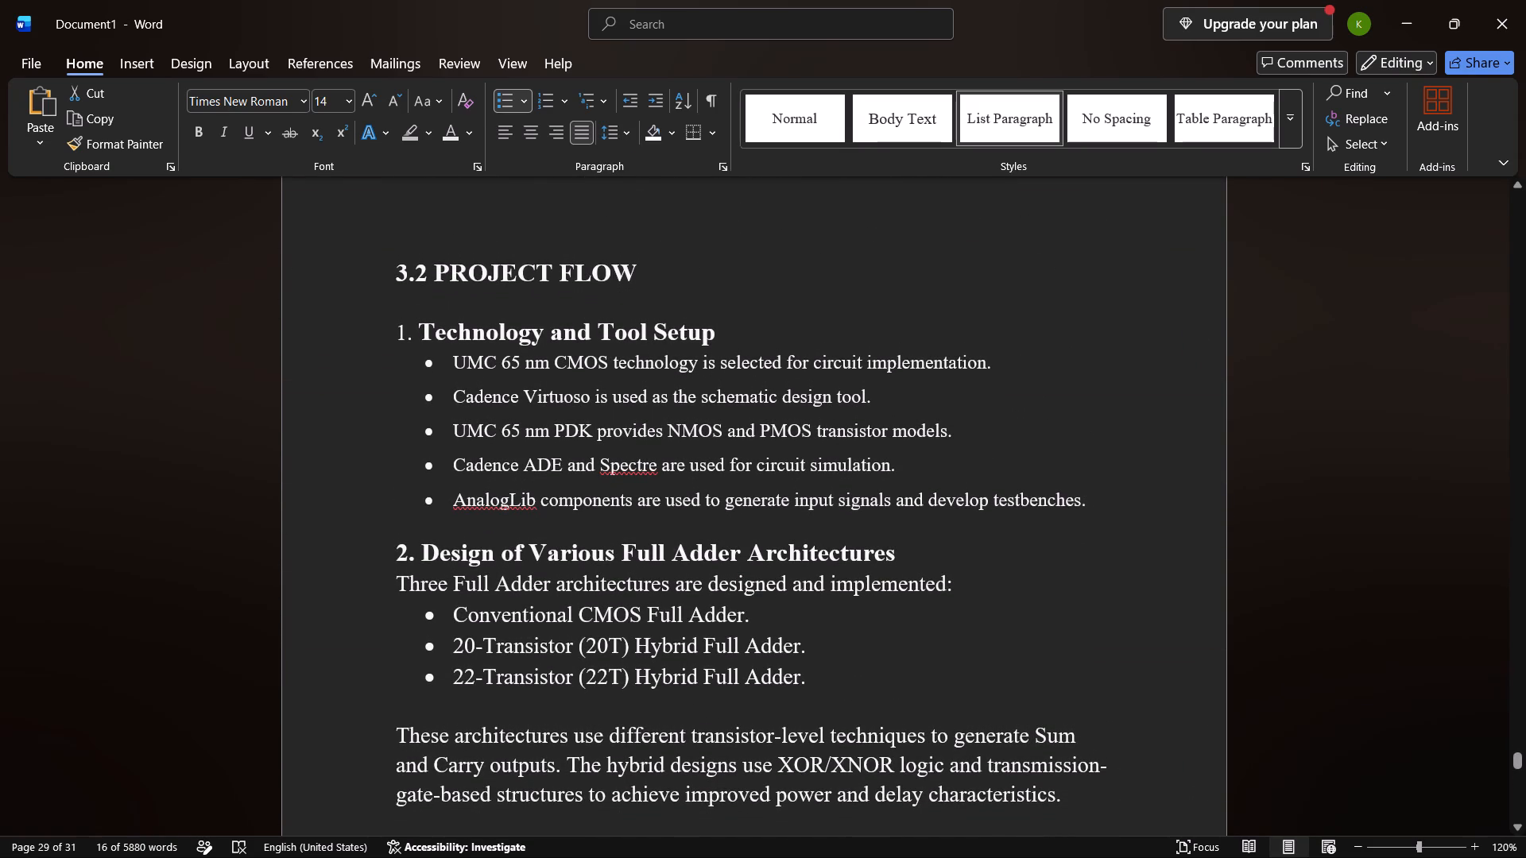
left_click_drag(391, 271, 633, 576)
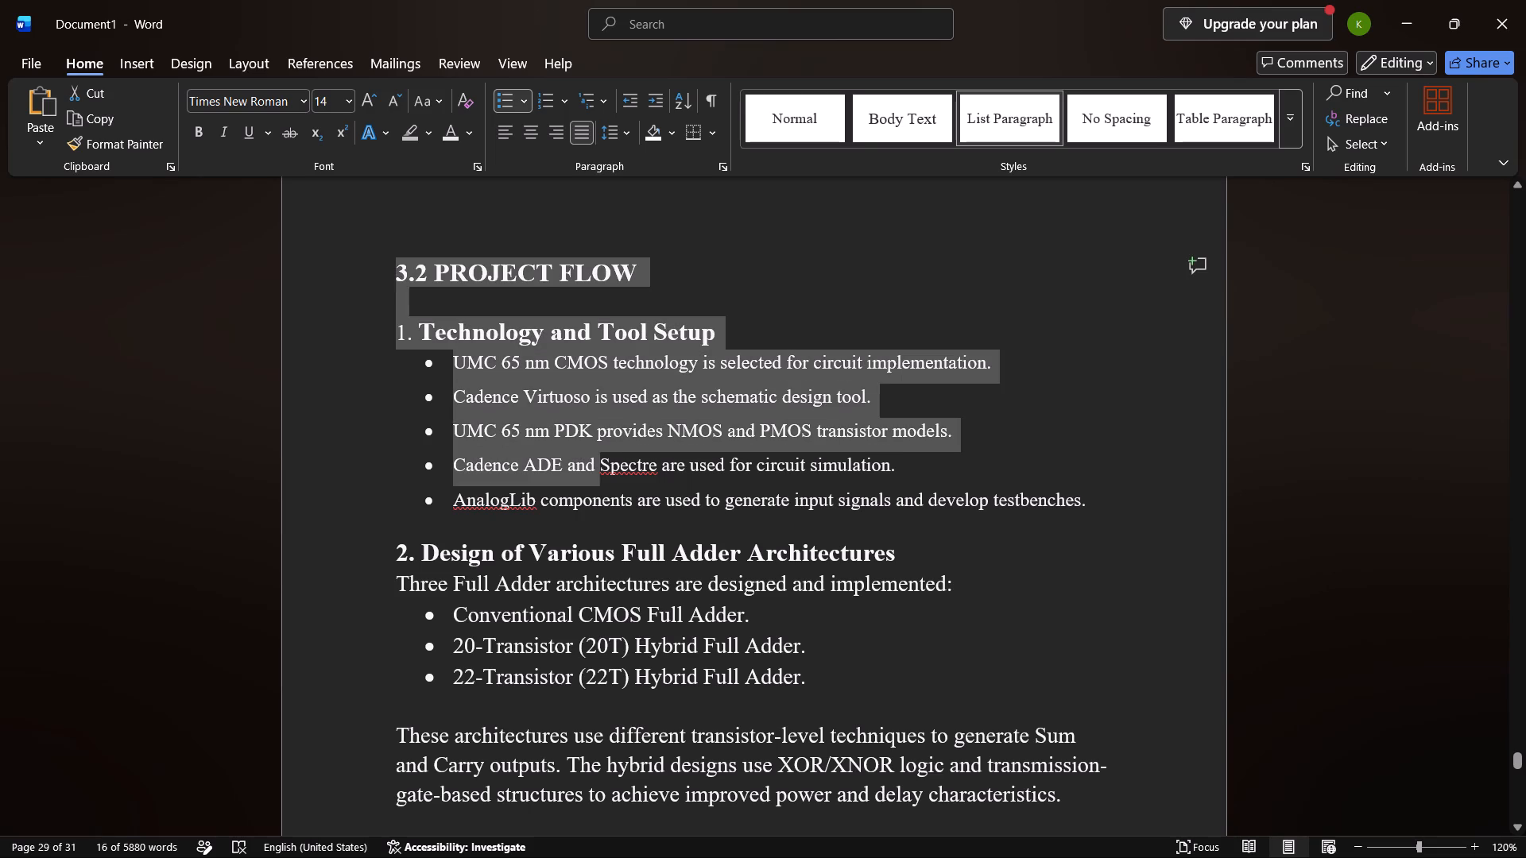
left_click_drag(633, 576, 842, 857)
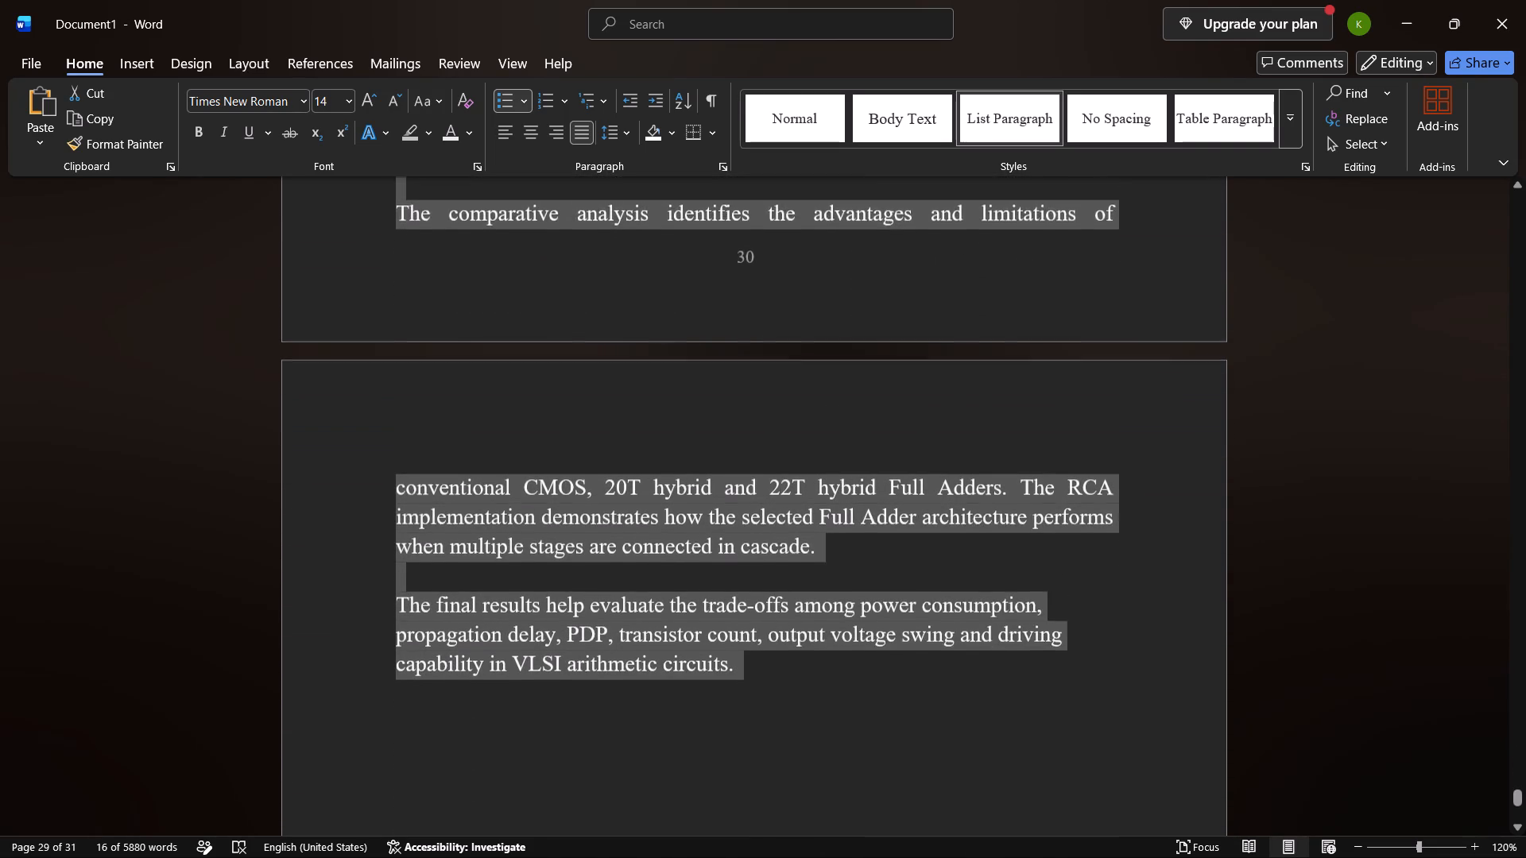
left_click_drag(842, 857, 738, 467)
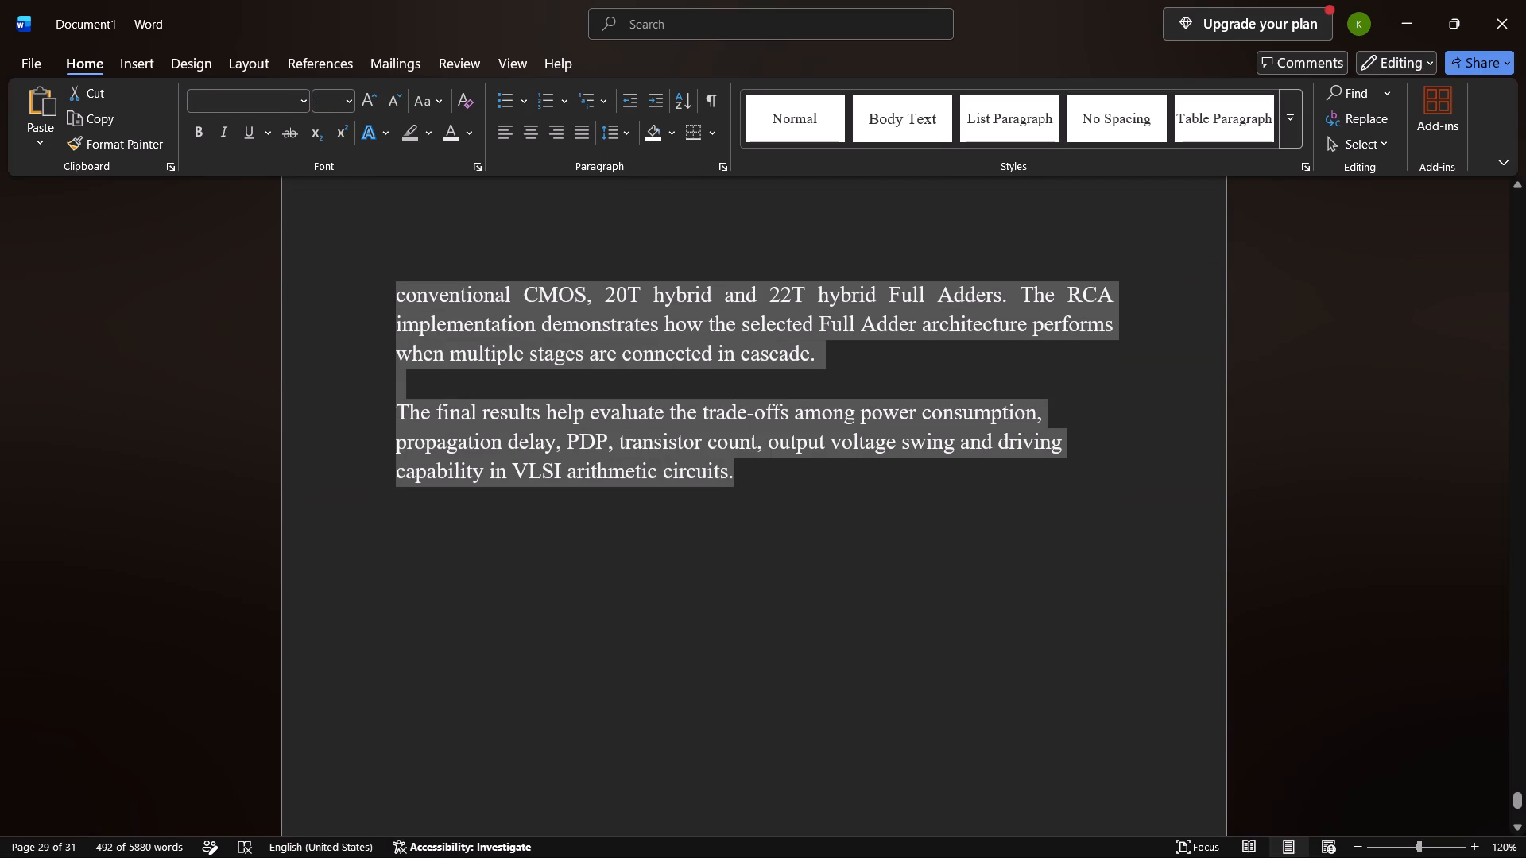
left_click(583, 132)
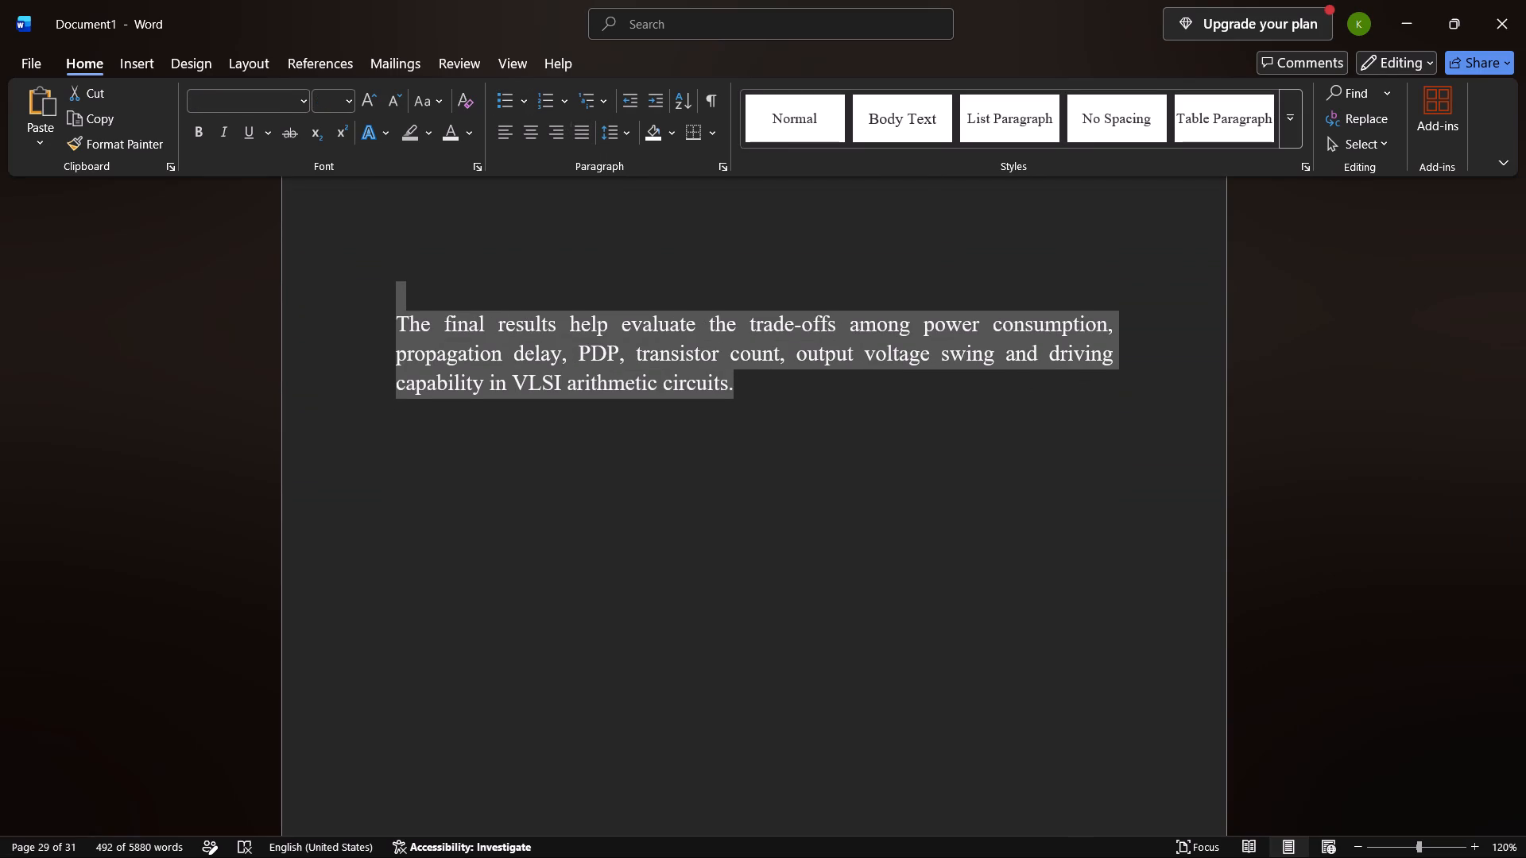
left_click(606, 421)
Review the alignment of section 3.2 from the Final Outcome paragraphs back up to the research papers table.
scroll(606, 421, "up", 1)
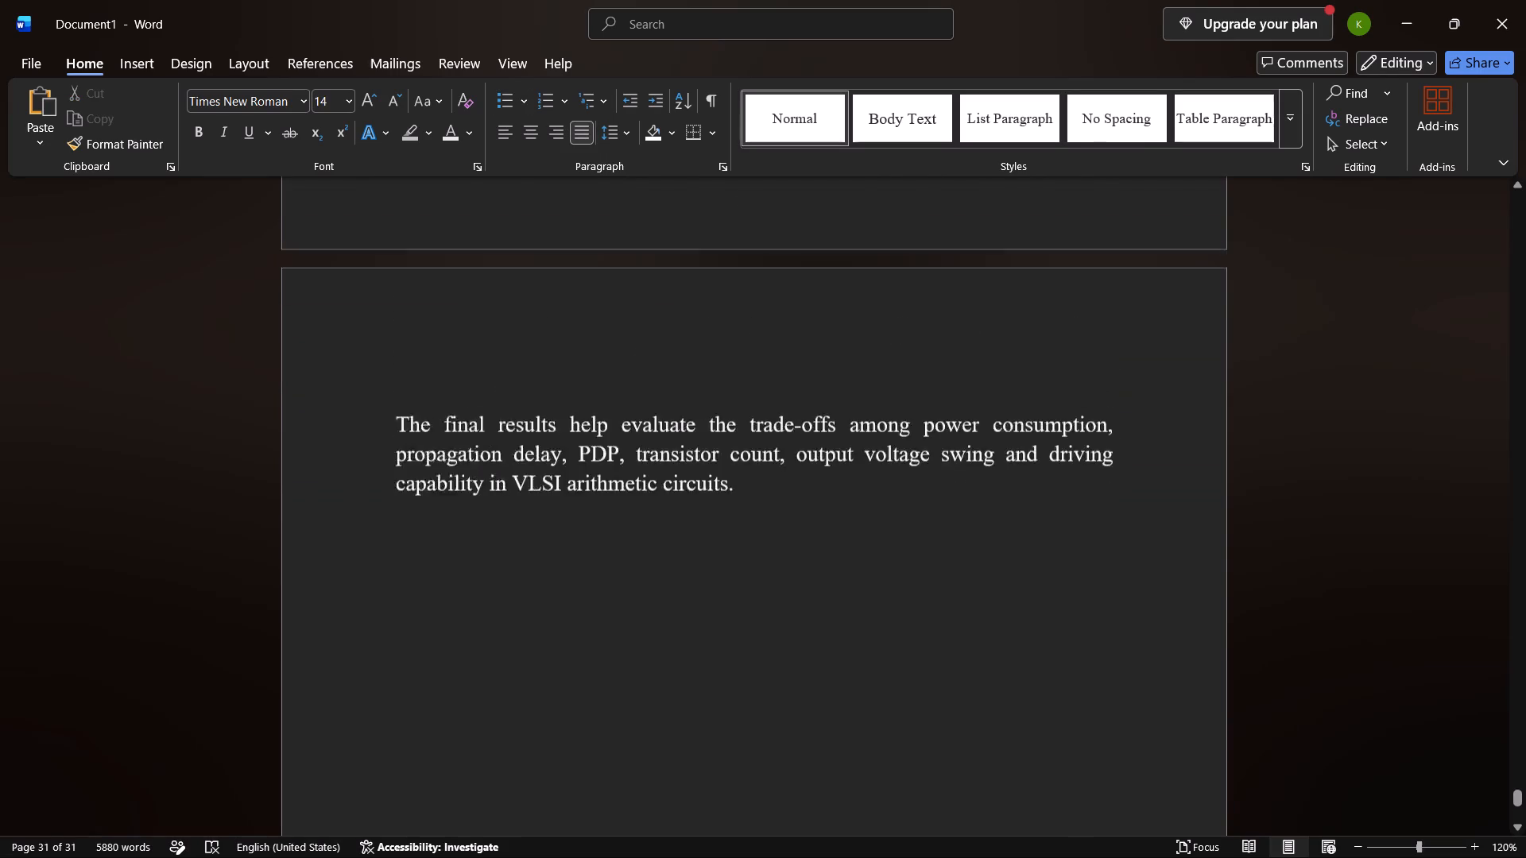
scroll(606, 421, "up", 3)
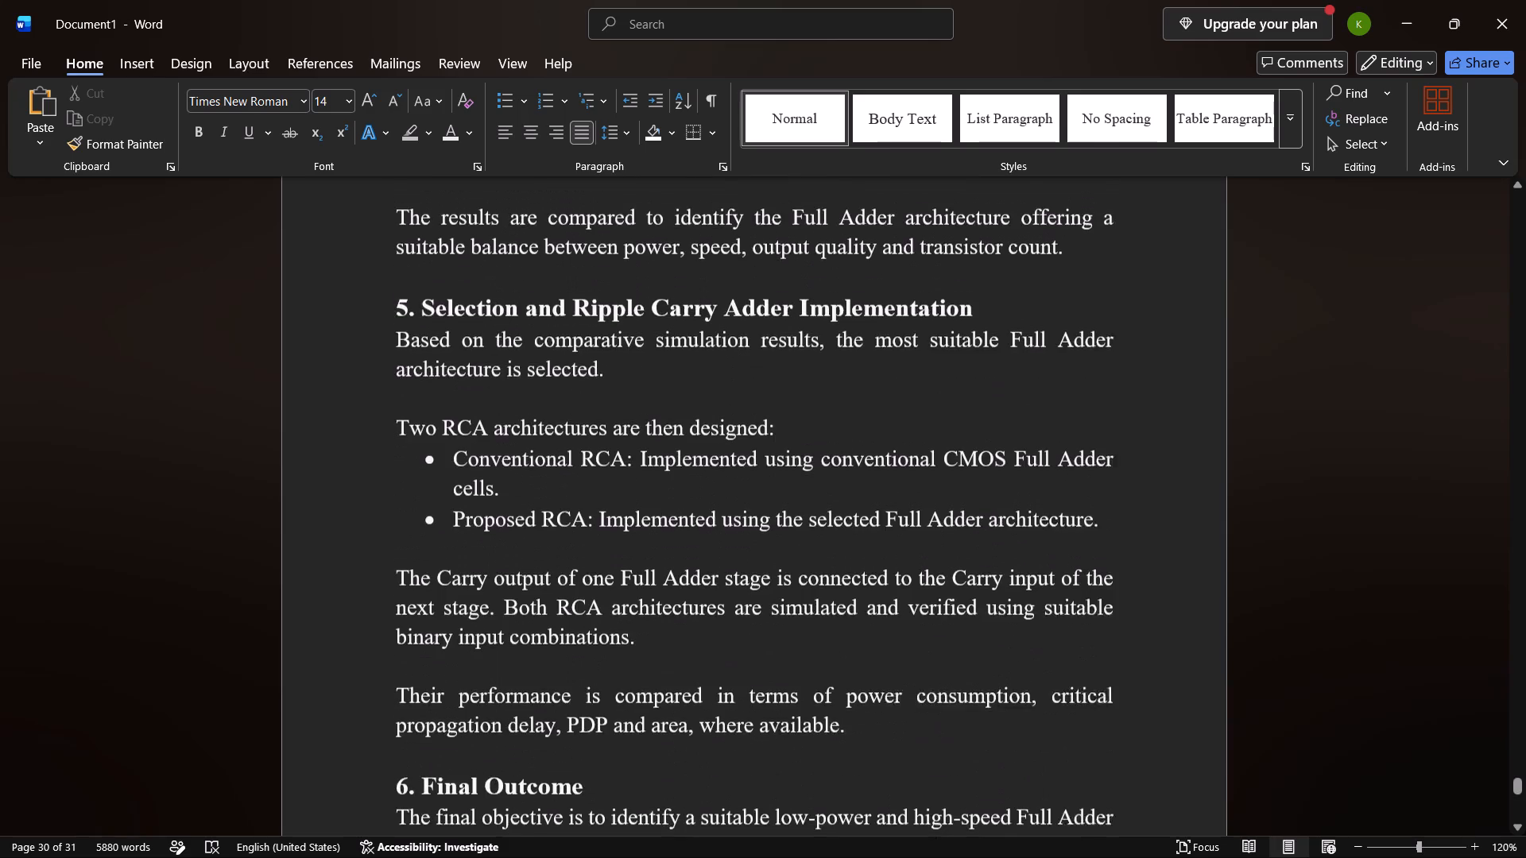
scroll(606, 421, "up", 4)
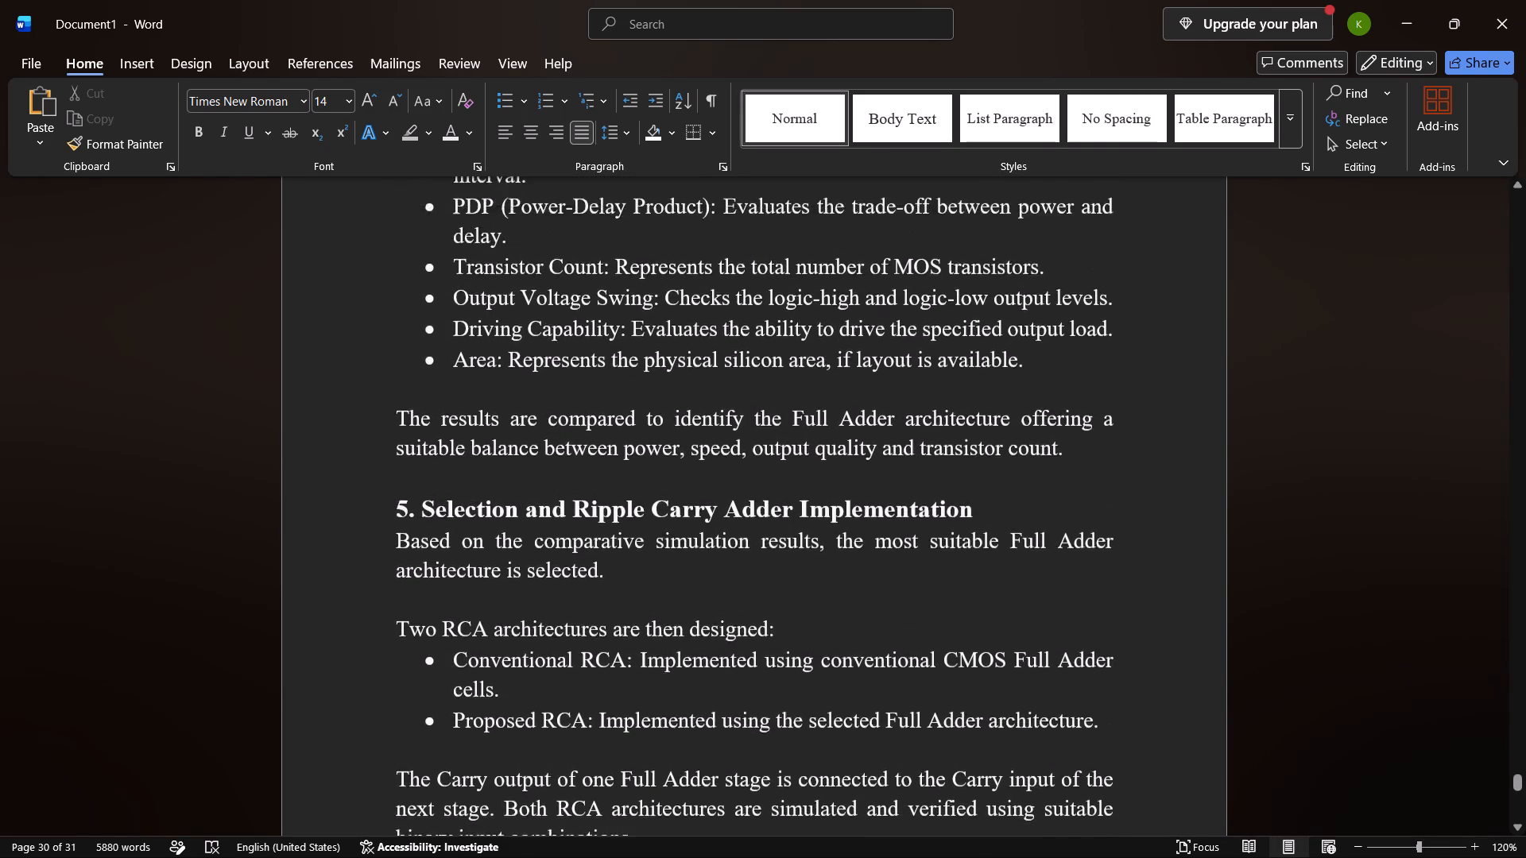
scroll(606, 421, "up", 5)
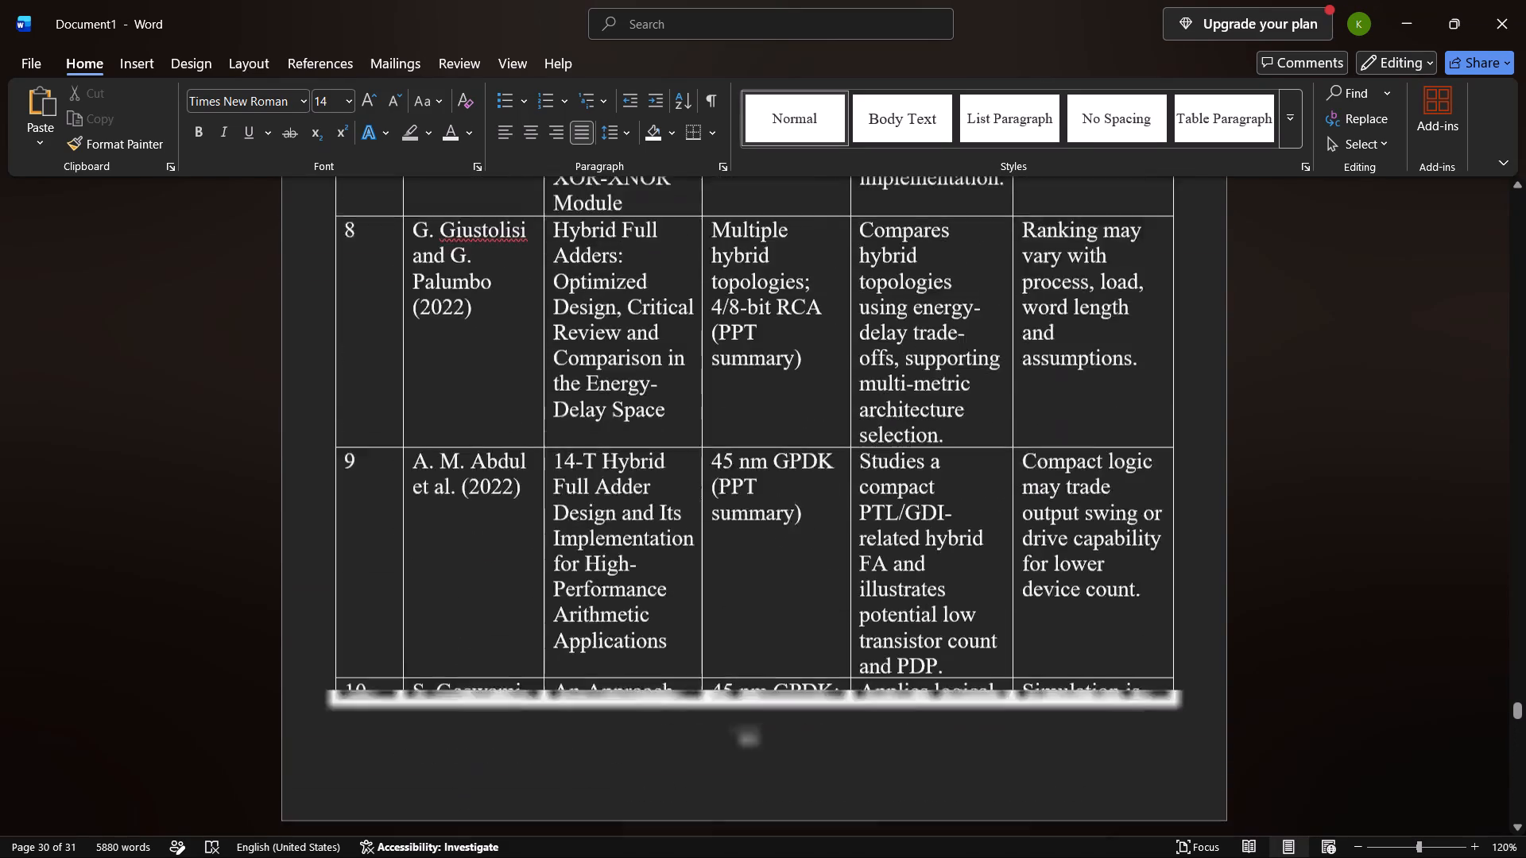
scroll(606, 421, "up", 1)
Justify all the text in Document1, including the research papers table.
key("ctrl+a")
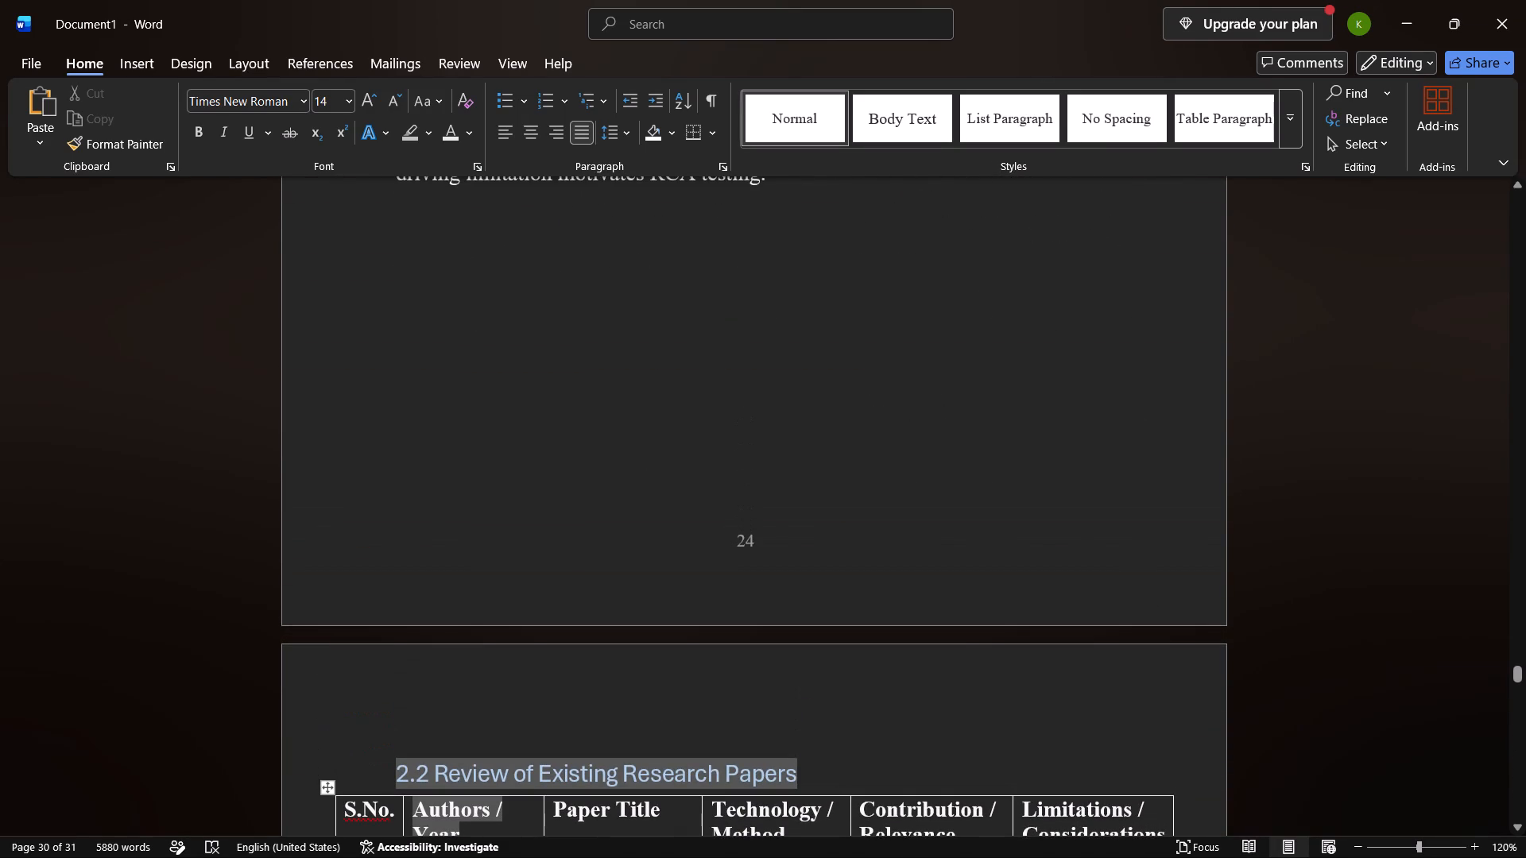
left_click(586, 128)
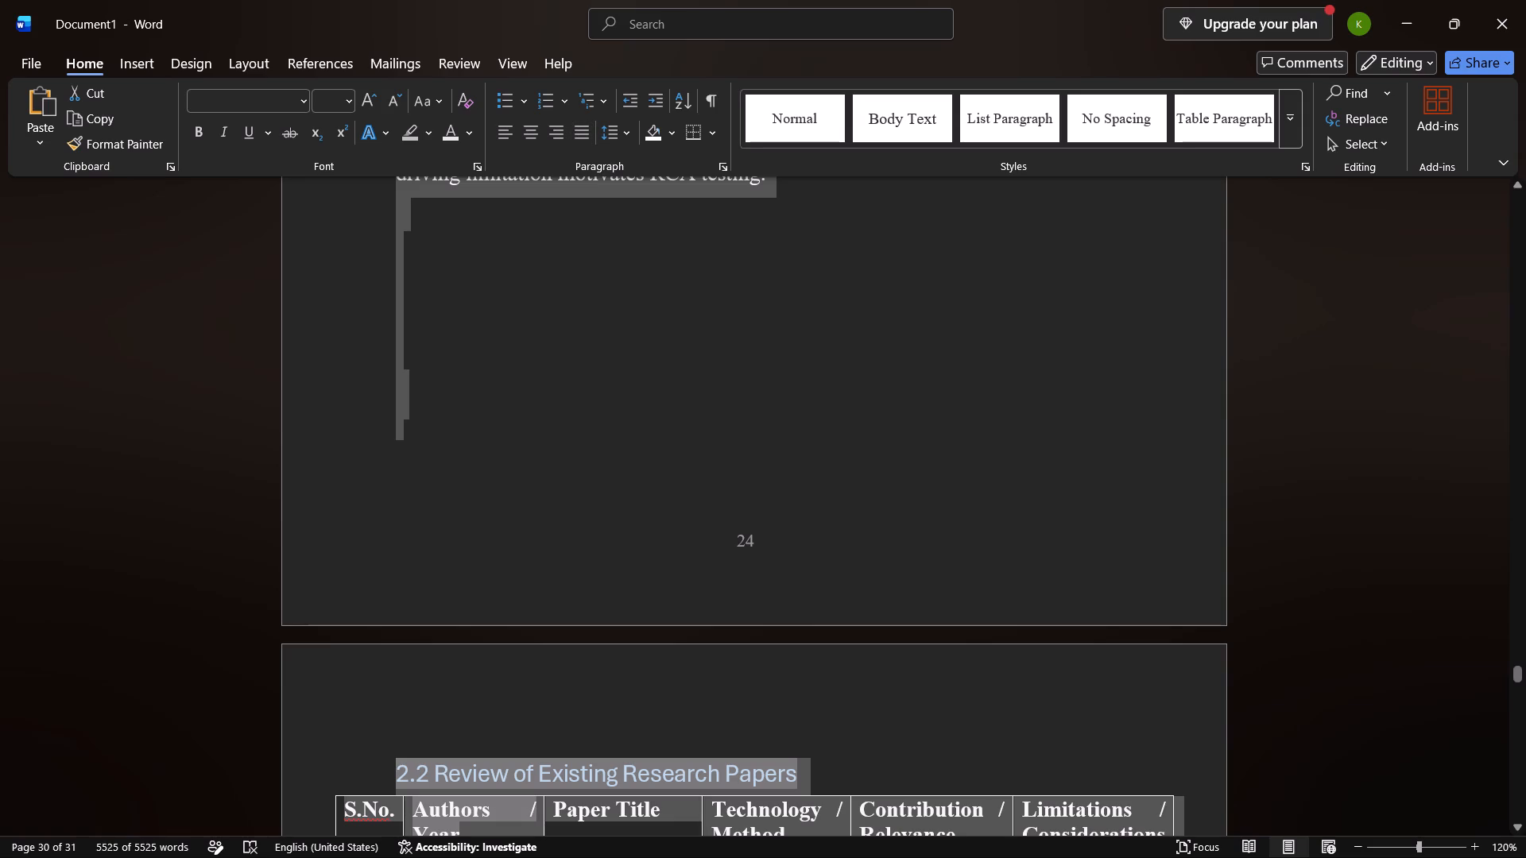
key("Escape")
left_click(613, 342)
Check the text alignment from the Limitations and Relevance paragraphs back through the front matter to the title page.
scroll(613, 342, "up", 2)
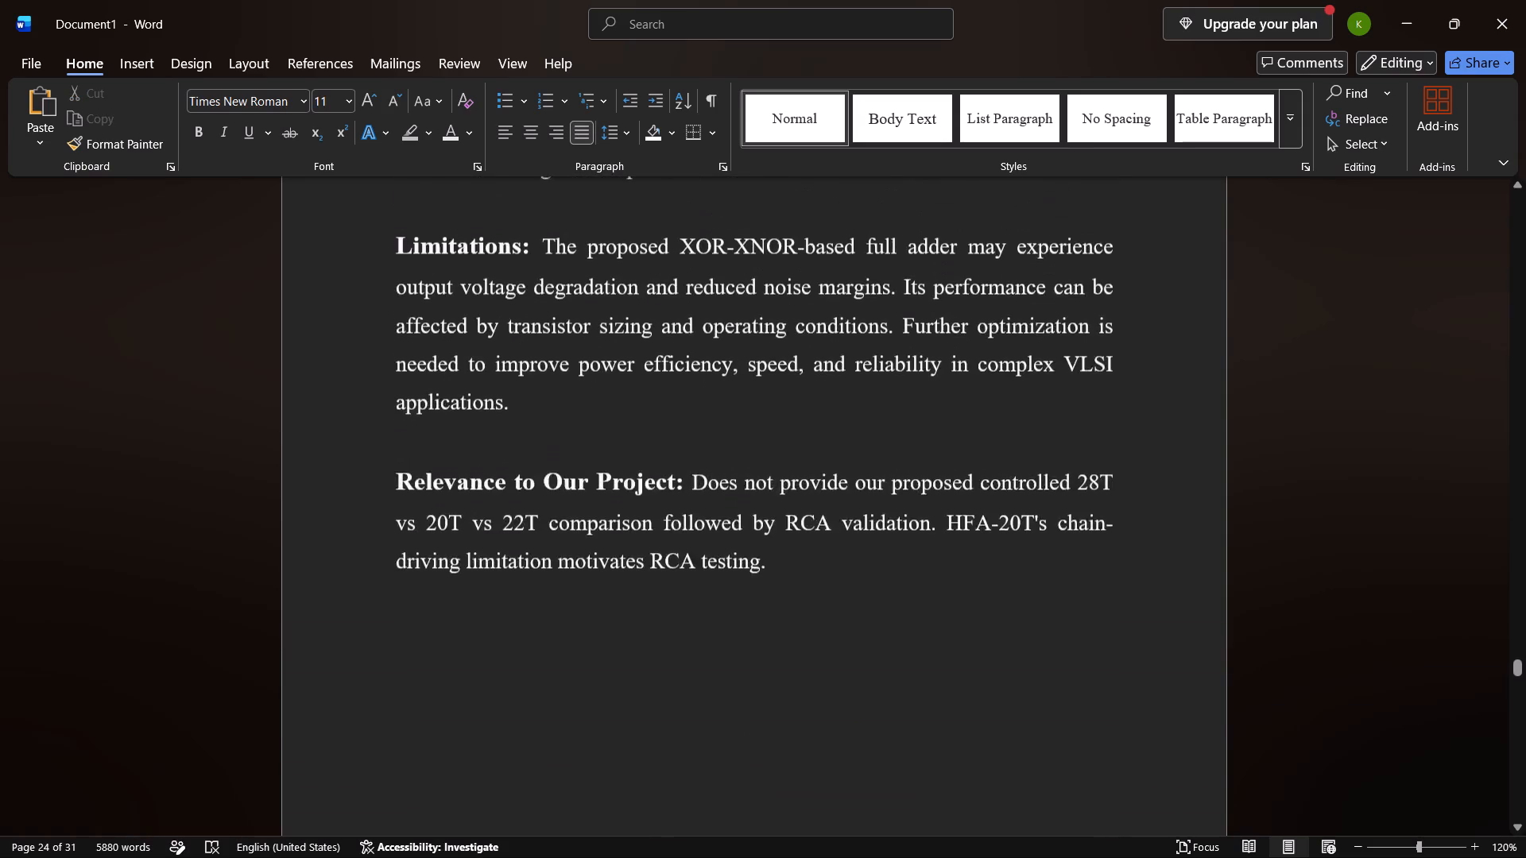
scroll(613, 342, "up", 6)
scroll(613, 342, "up", 16)
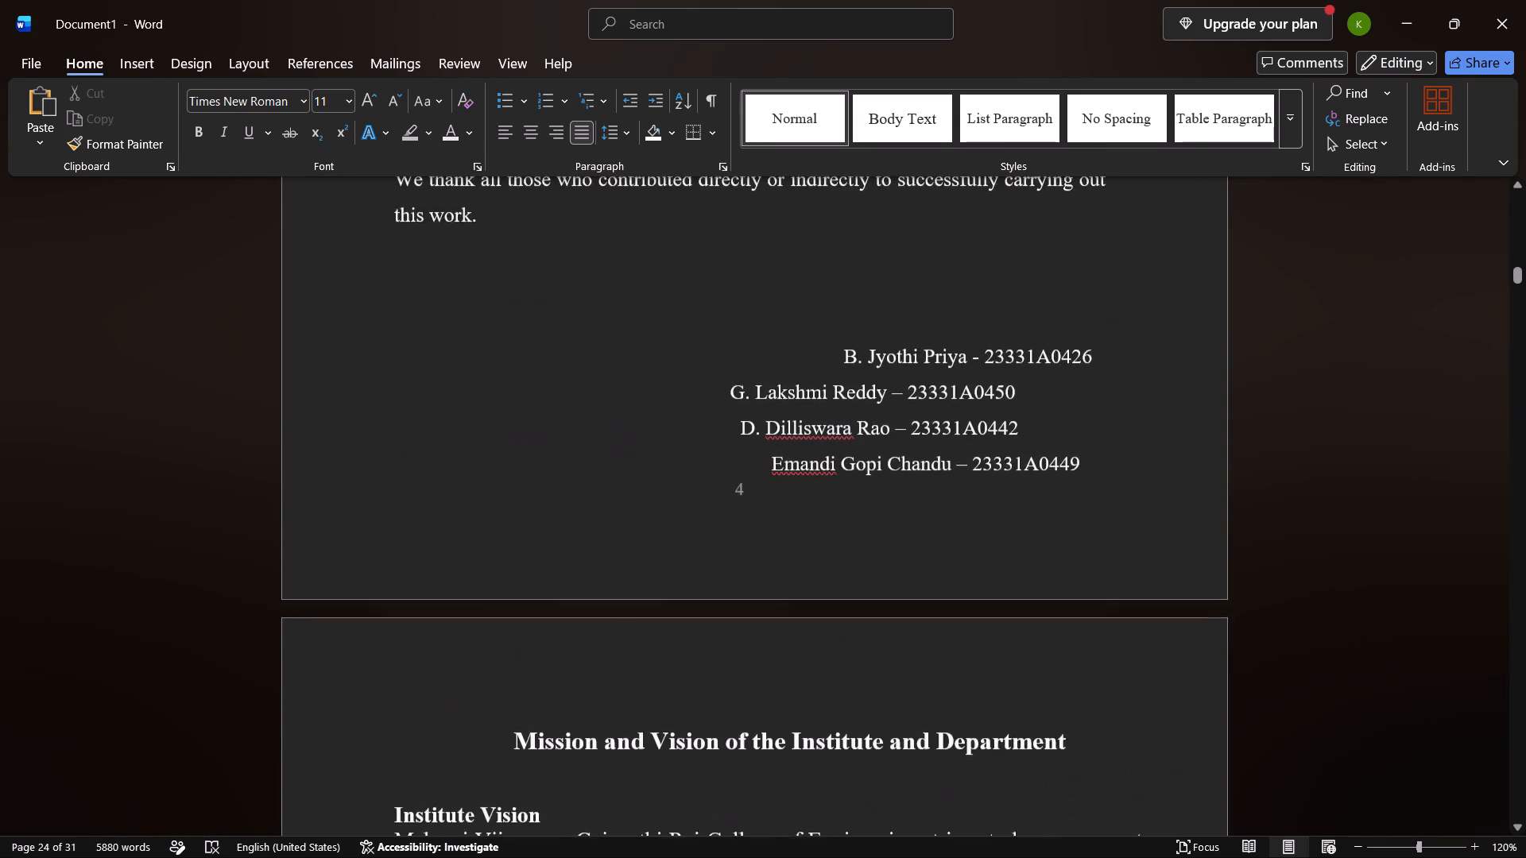
scroll(613, 342, "up", 16)
scroll(613, 342, "up", 5)
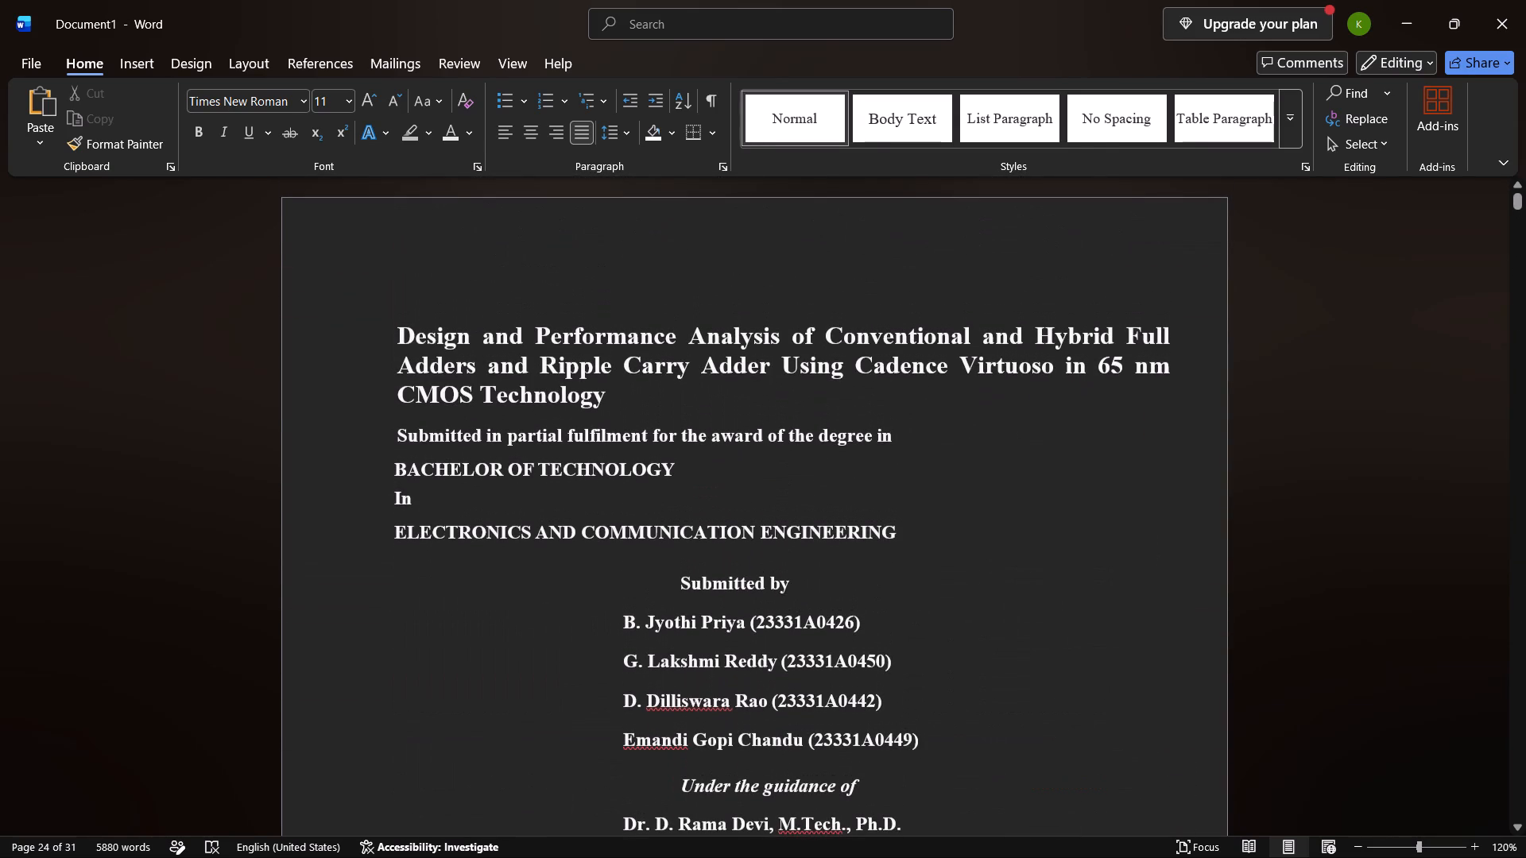
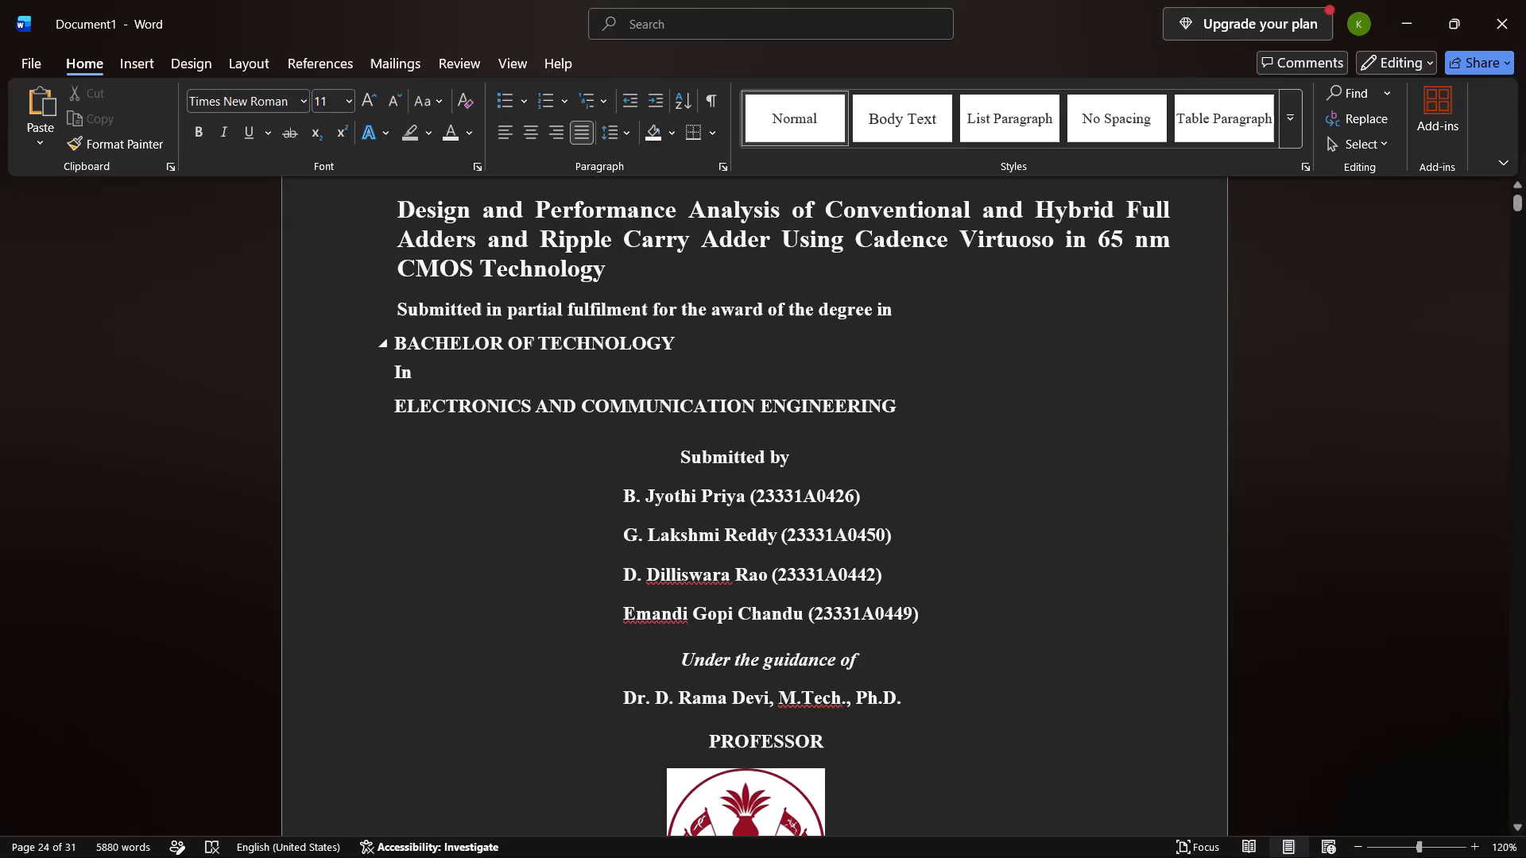
Undo the justification applied to the whole document so the title page text returns to its centred layout.
key("ctrl+z")
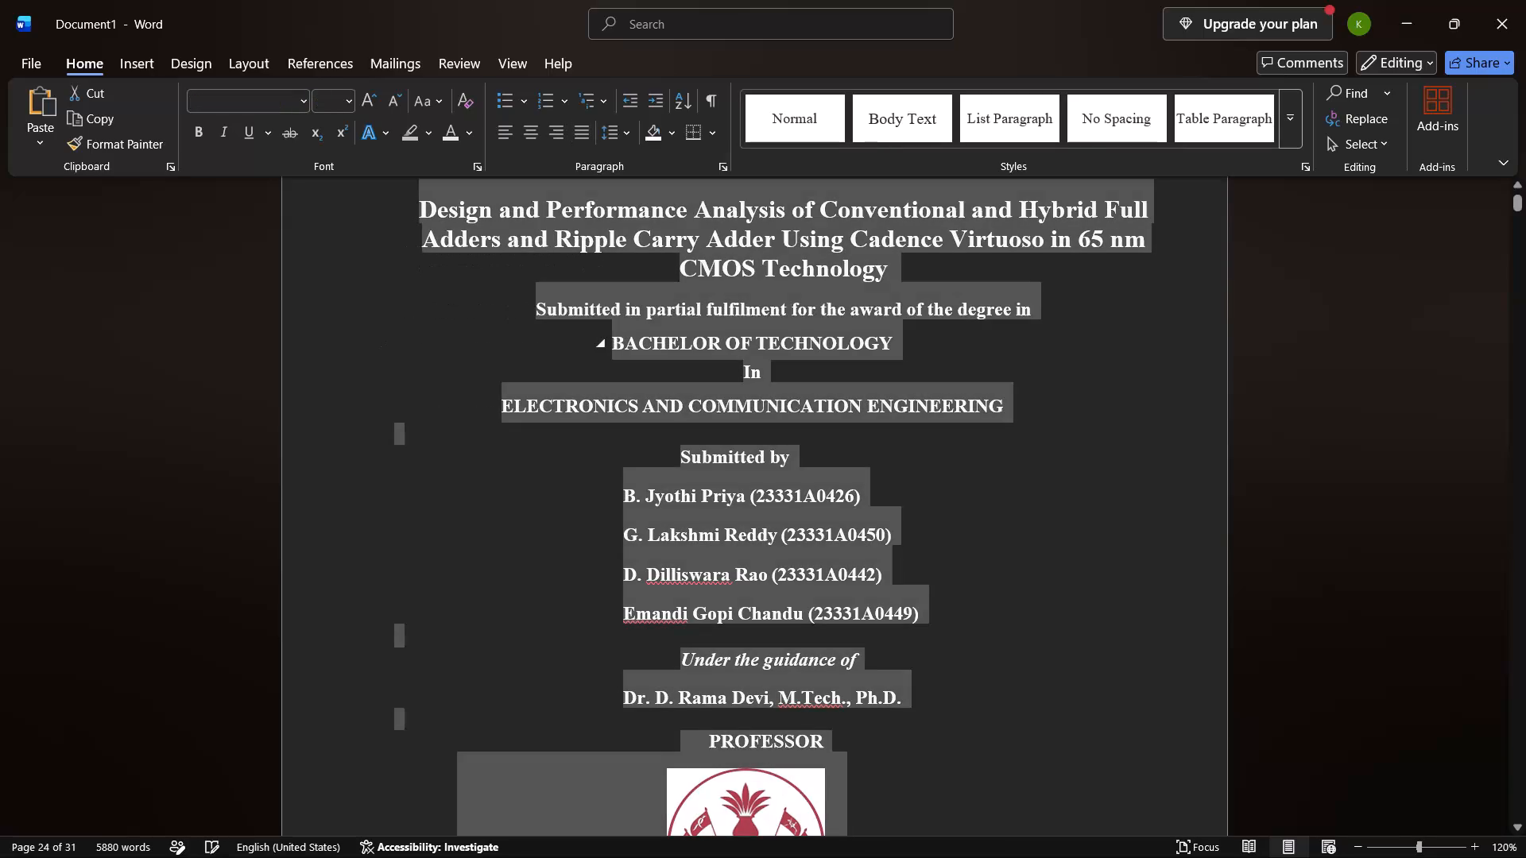
left_click(928, 480)
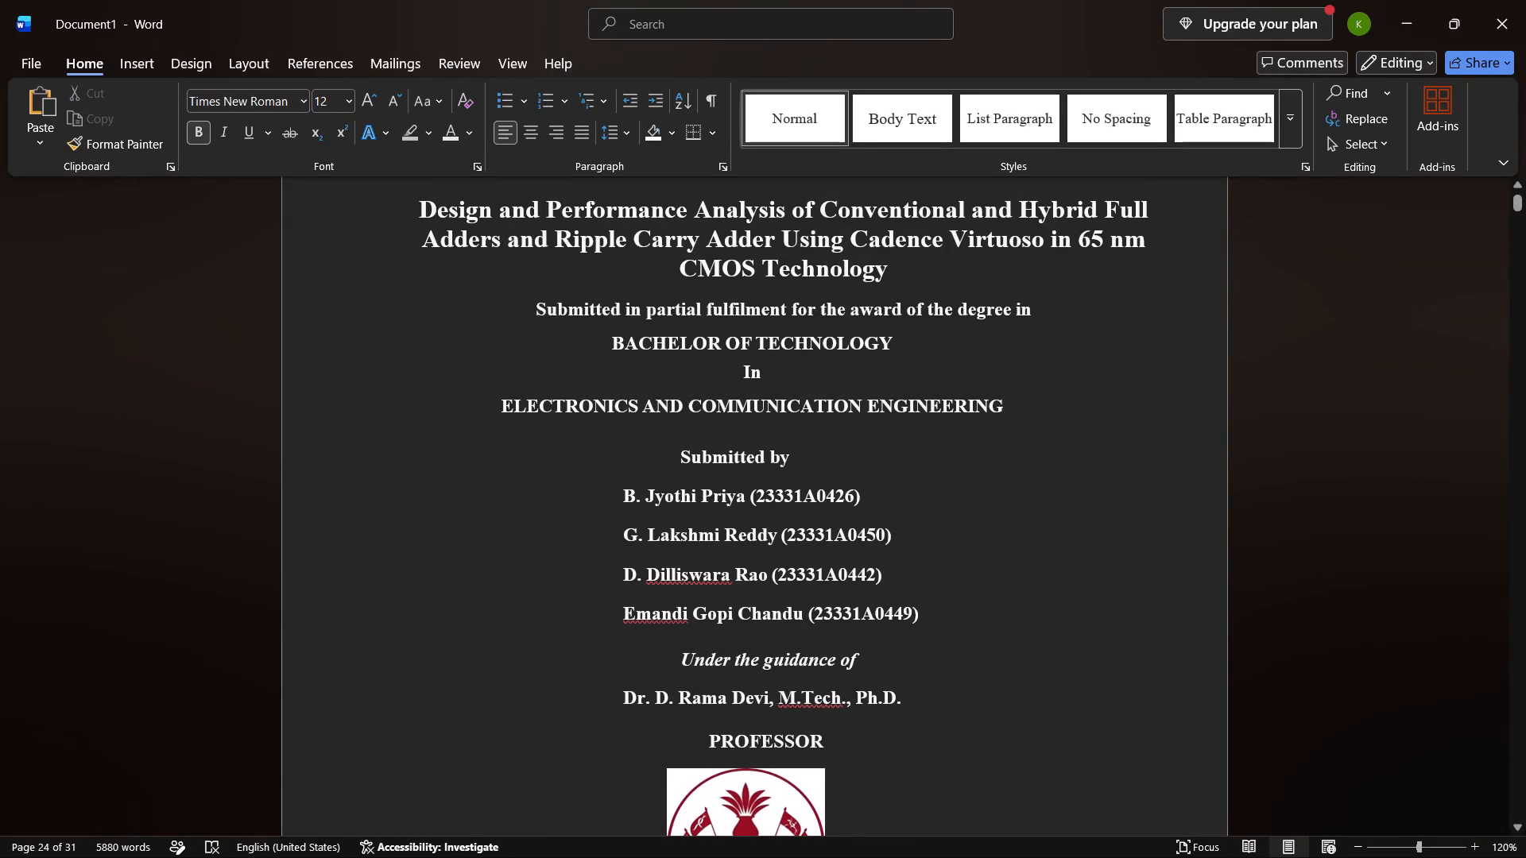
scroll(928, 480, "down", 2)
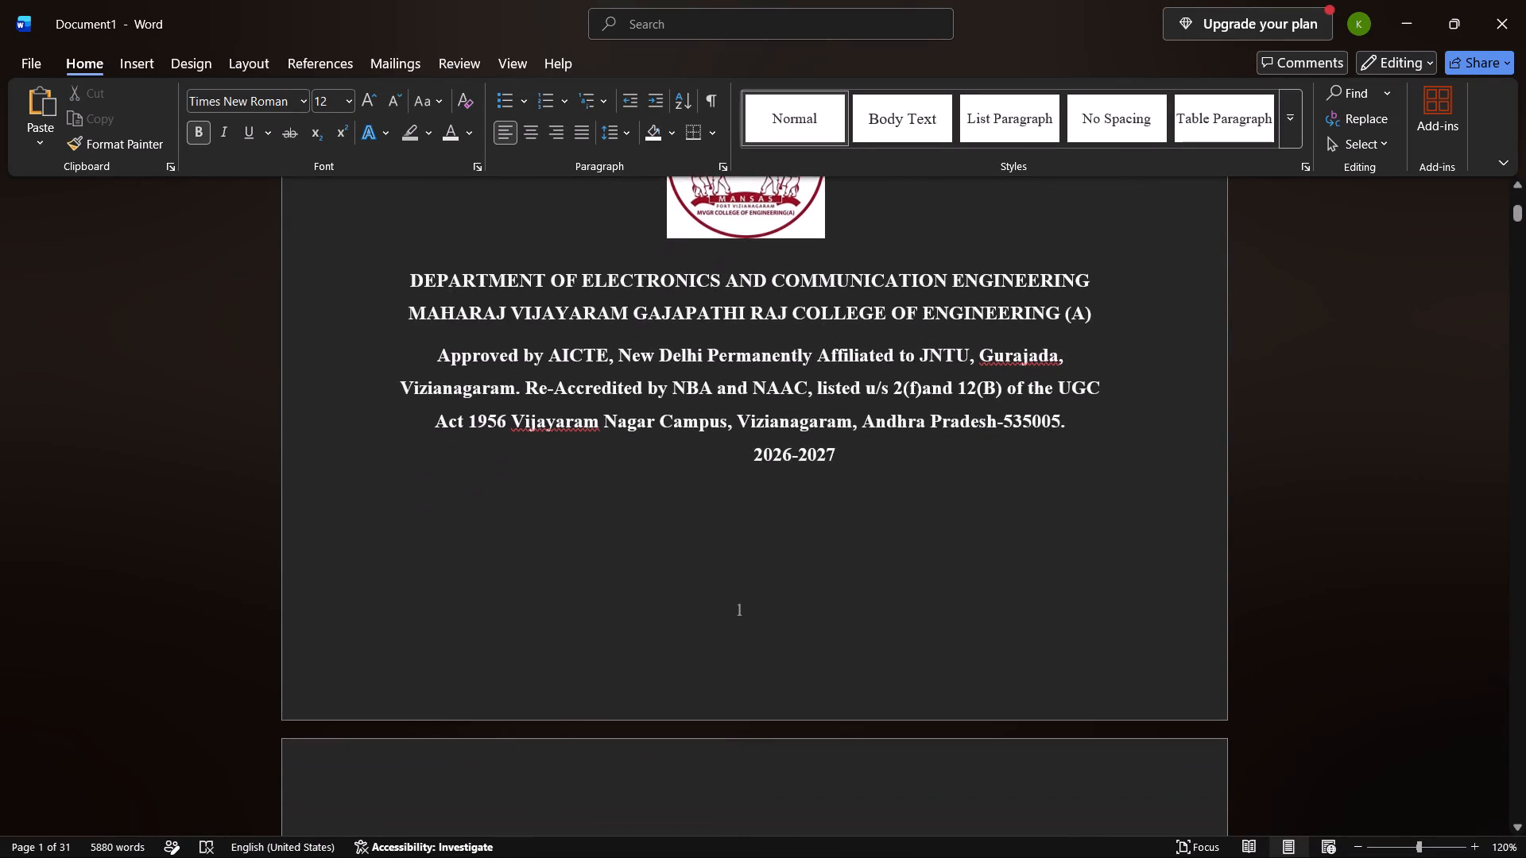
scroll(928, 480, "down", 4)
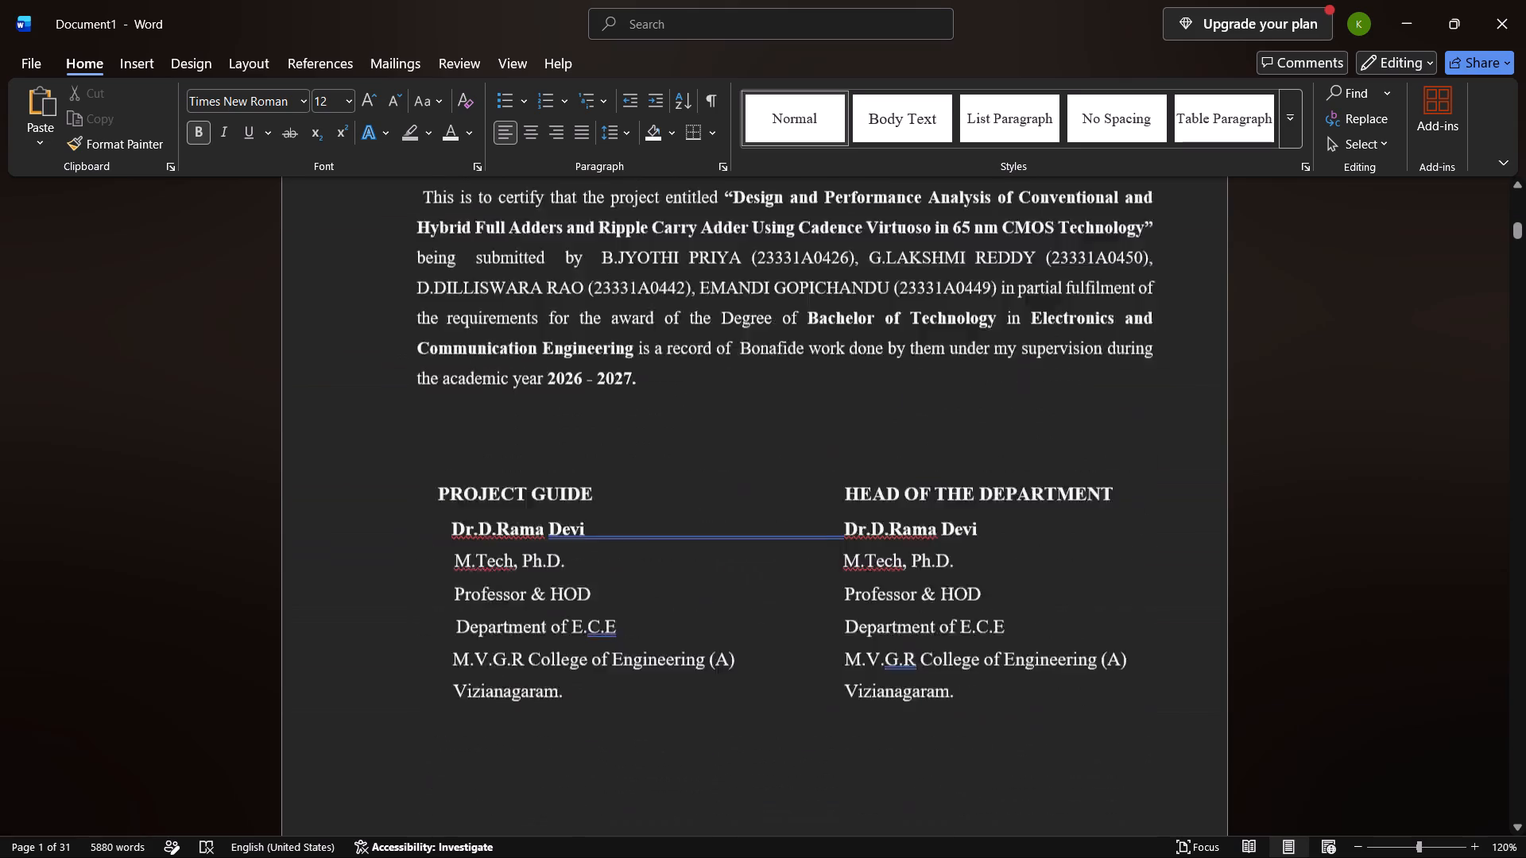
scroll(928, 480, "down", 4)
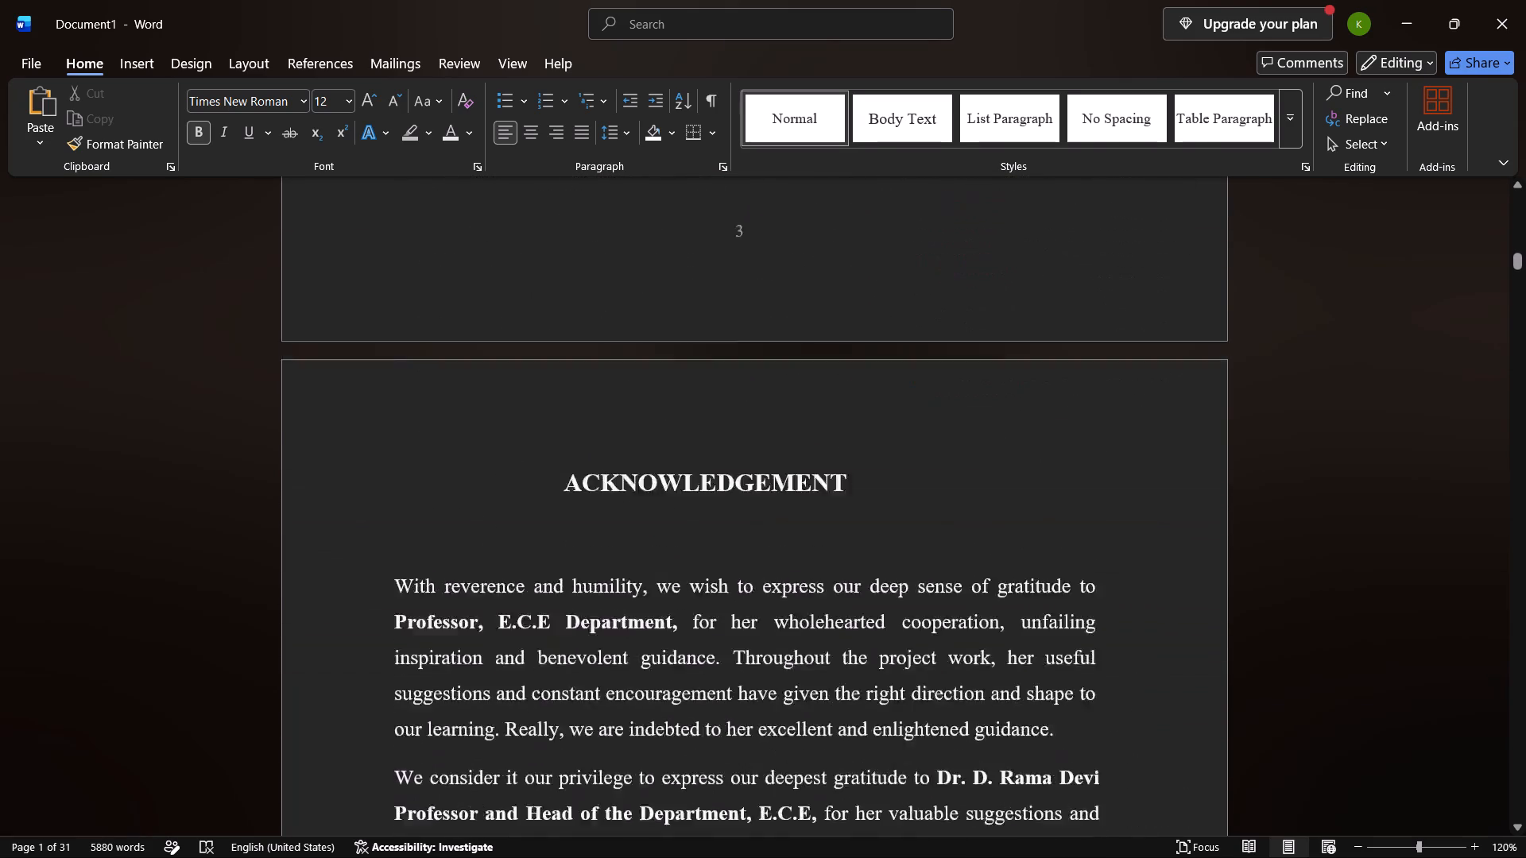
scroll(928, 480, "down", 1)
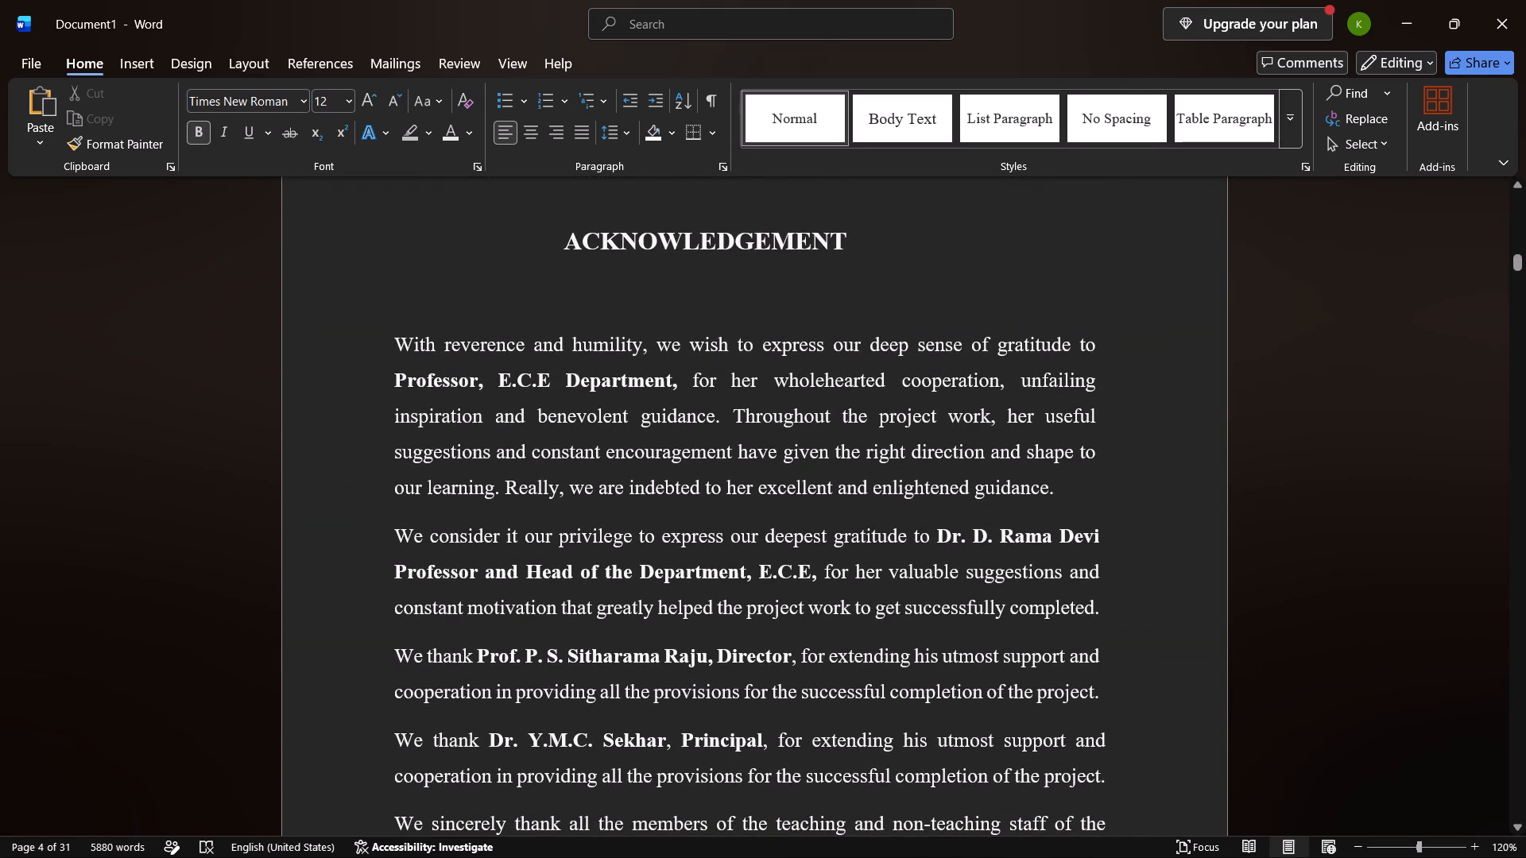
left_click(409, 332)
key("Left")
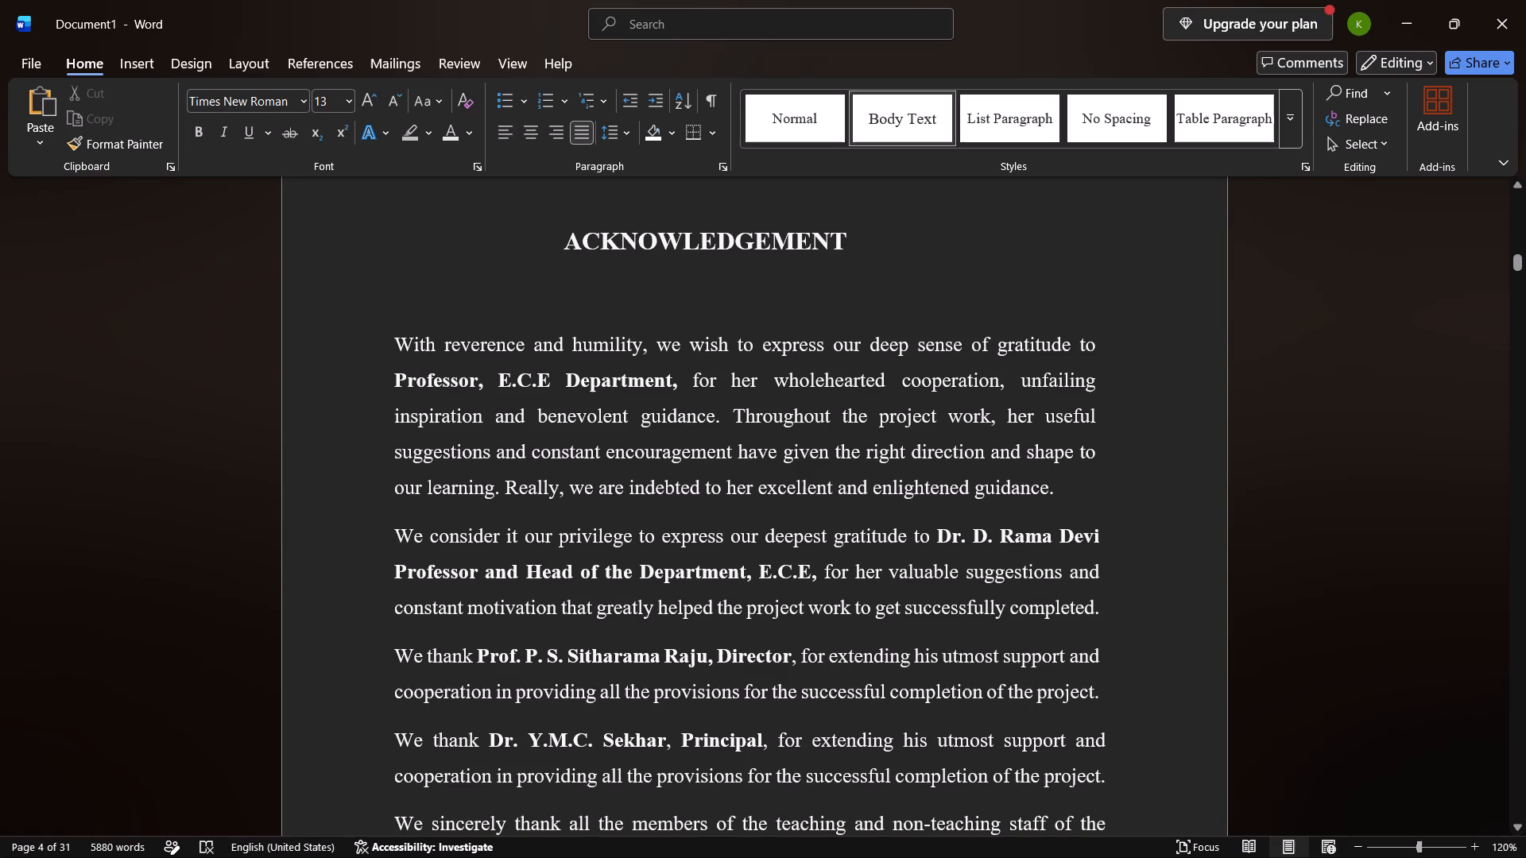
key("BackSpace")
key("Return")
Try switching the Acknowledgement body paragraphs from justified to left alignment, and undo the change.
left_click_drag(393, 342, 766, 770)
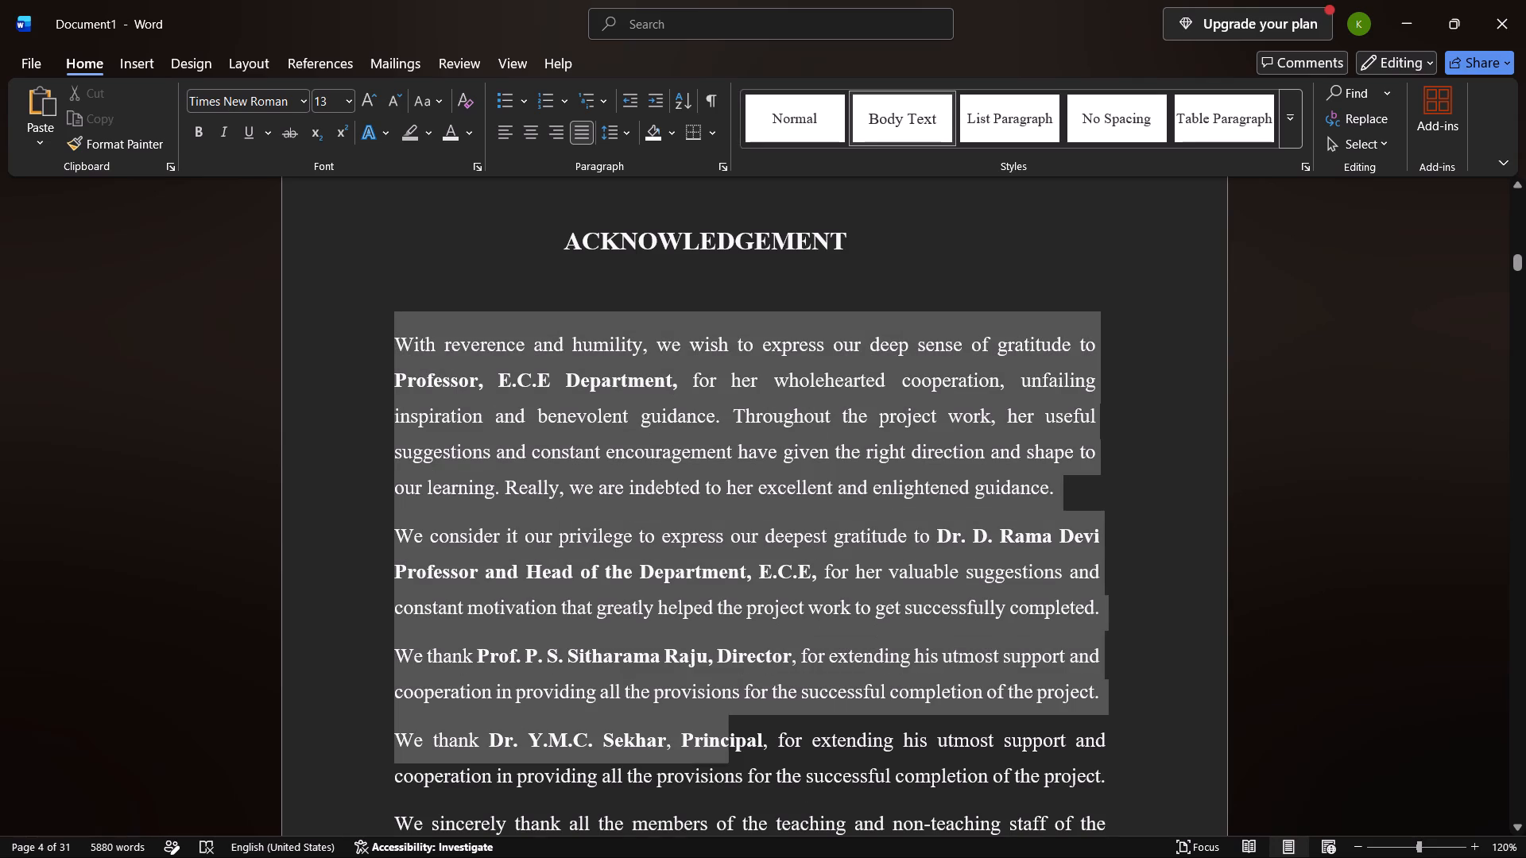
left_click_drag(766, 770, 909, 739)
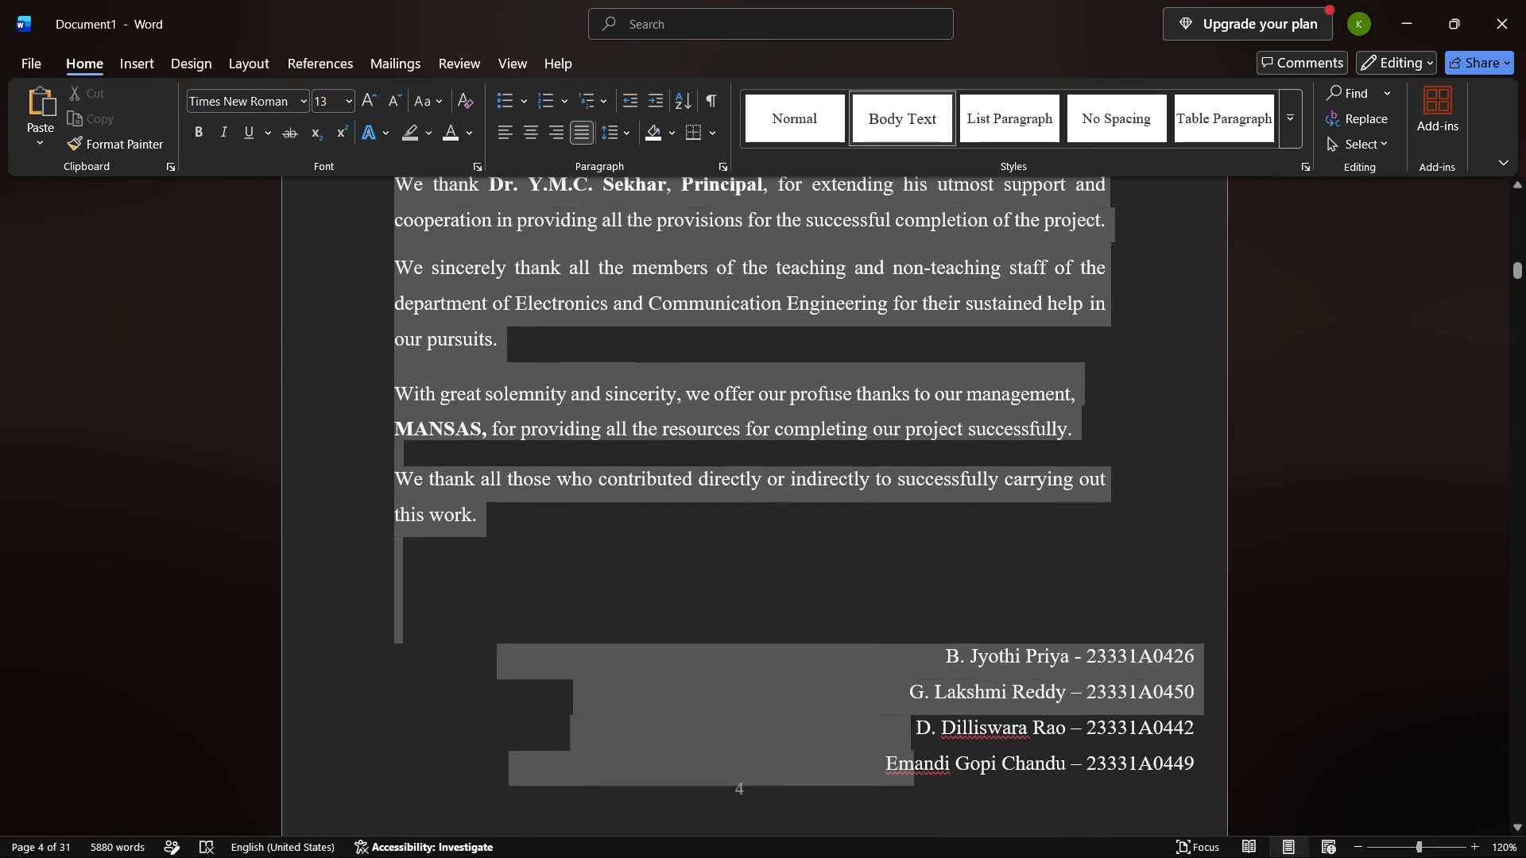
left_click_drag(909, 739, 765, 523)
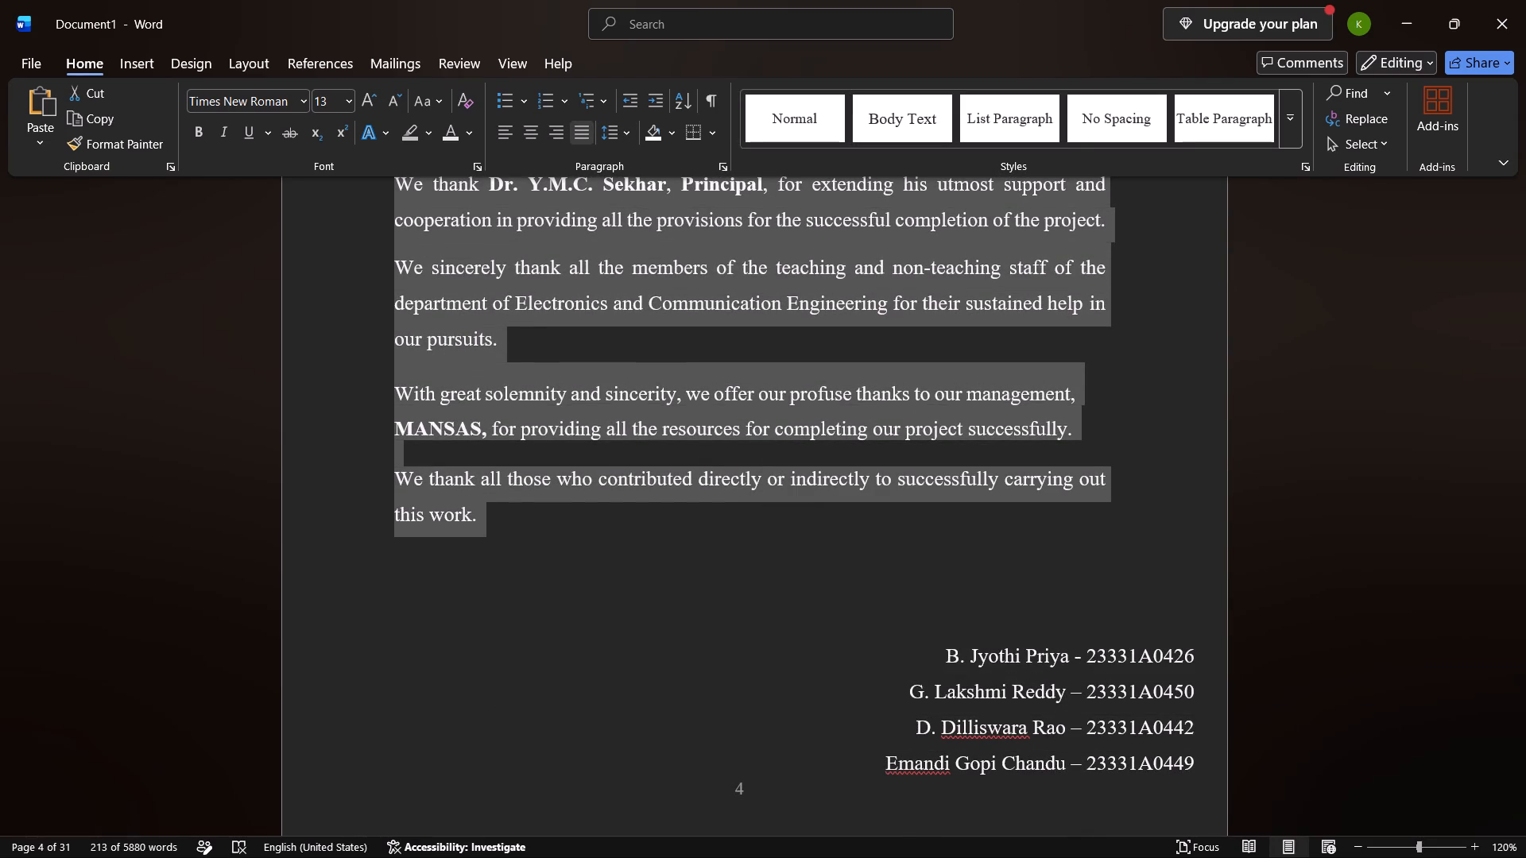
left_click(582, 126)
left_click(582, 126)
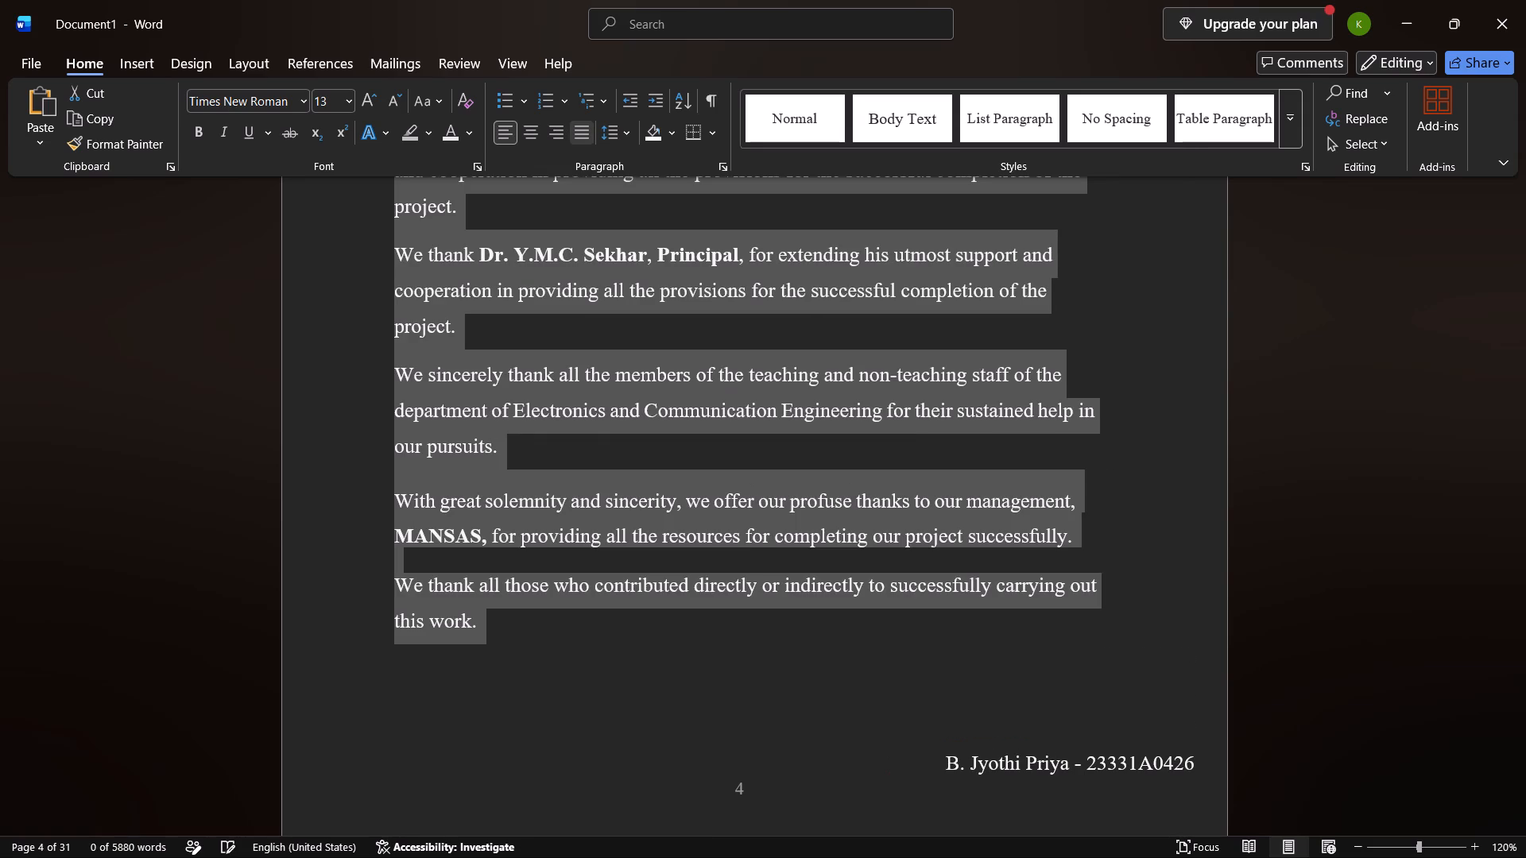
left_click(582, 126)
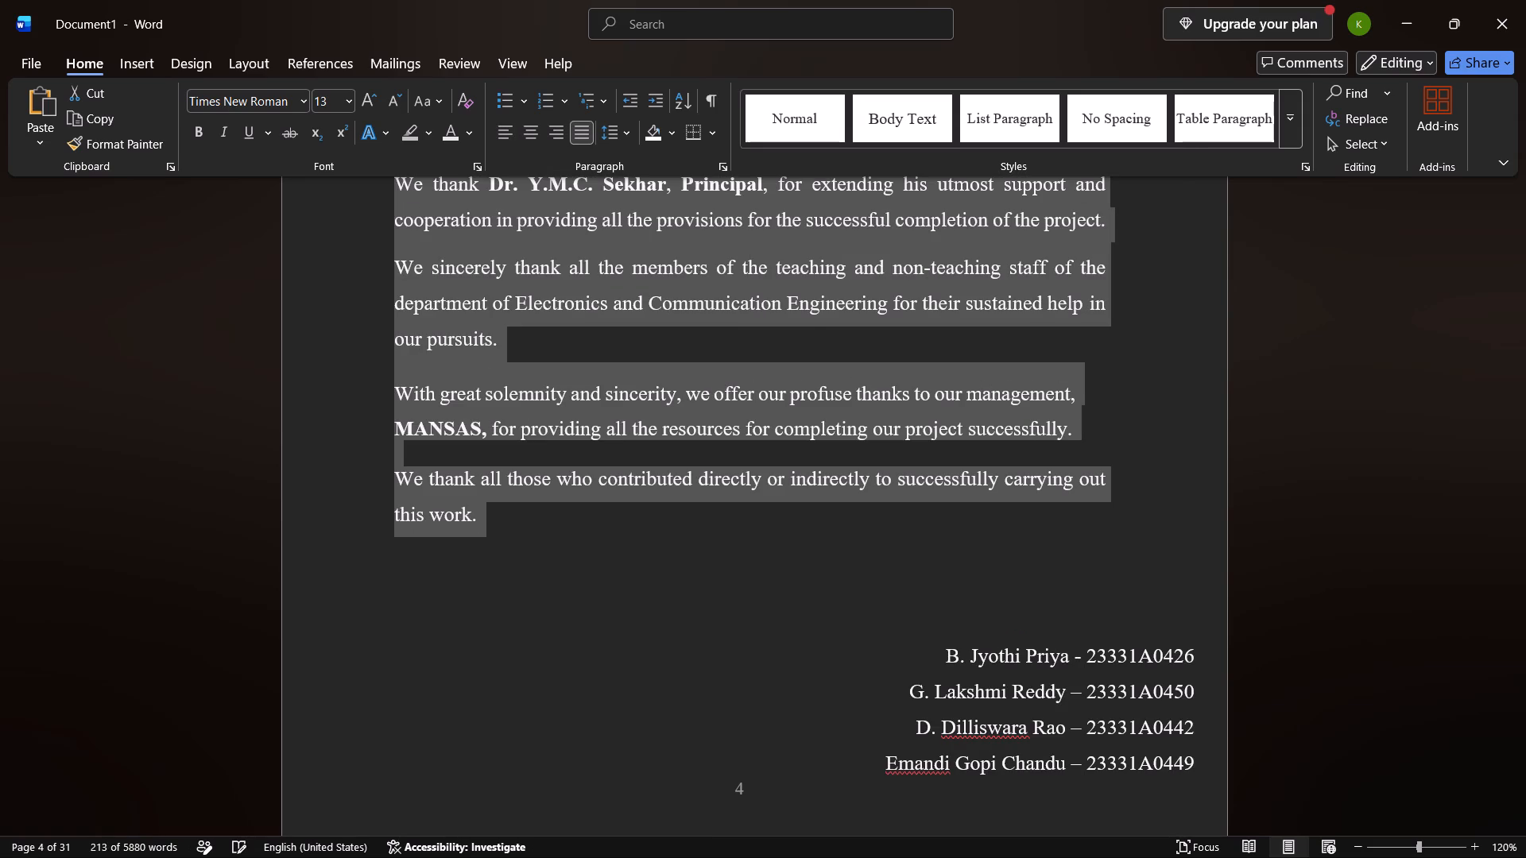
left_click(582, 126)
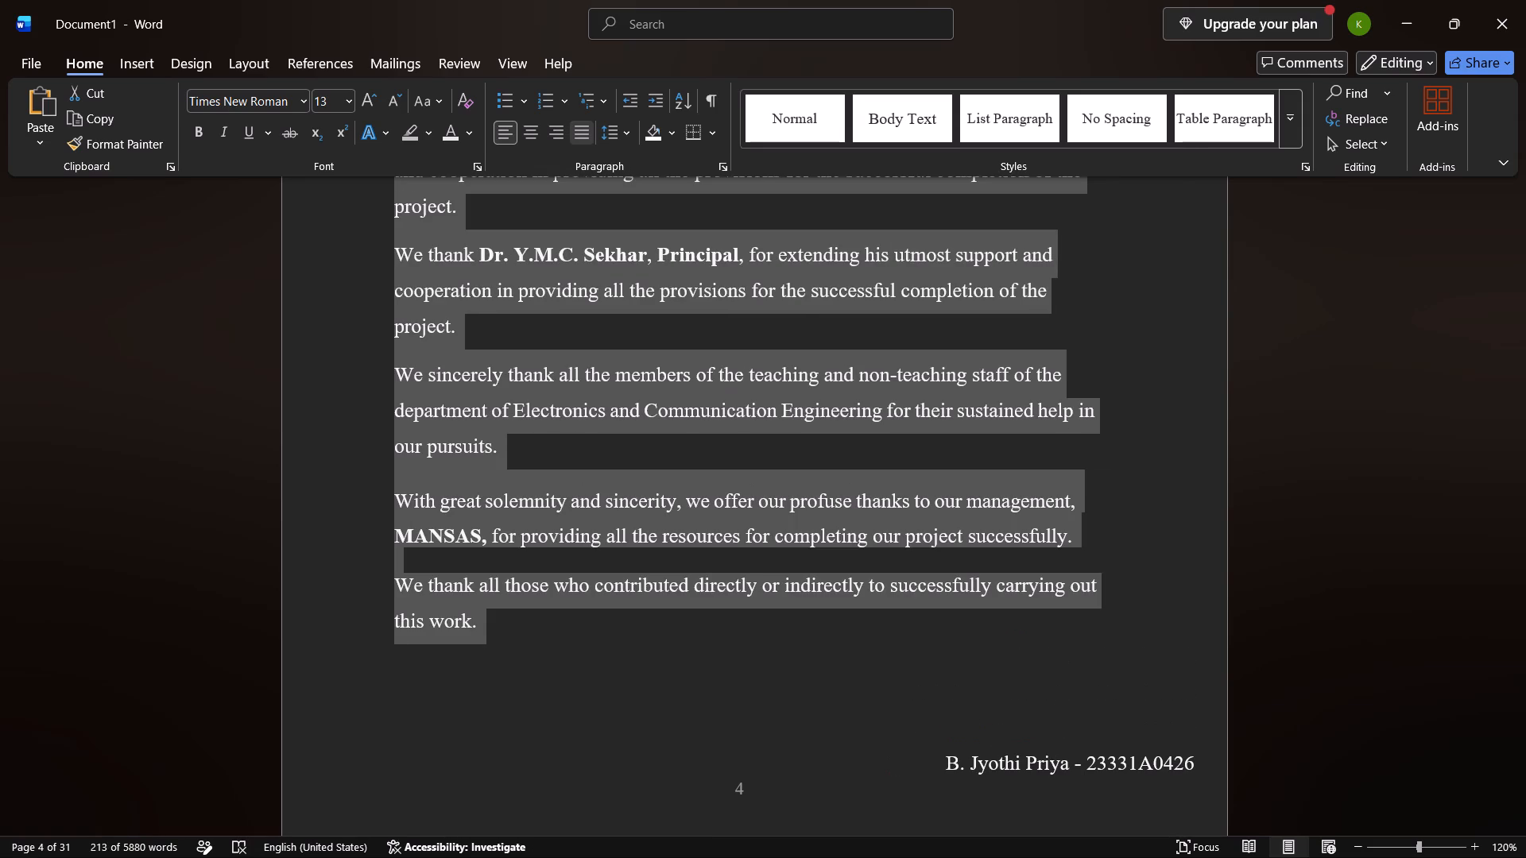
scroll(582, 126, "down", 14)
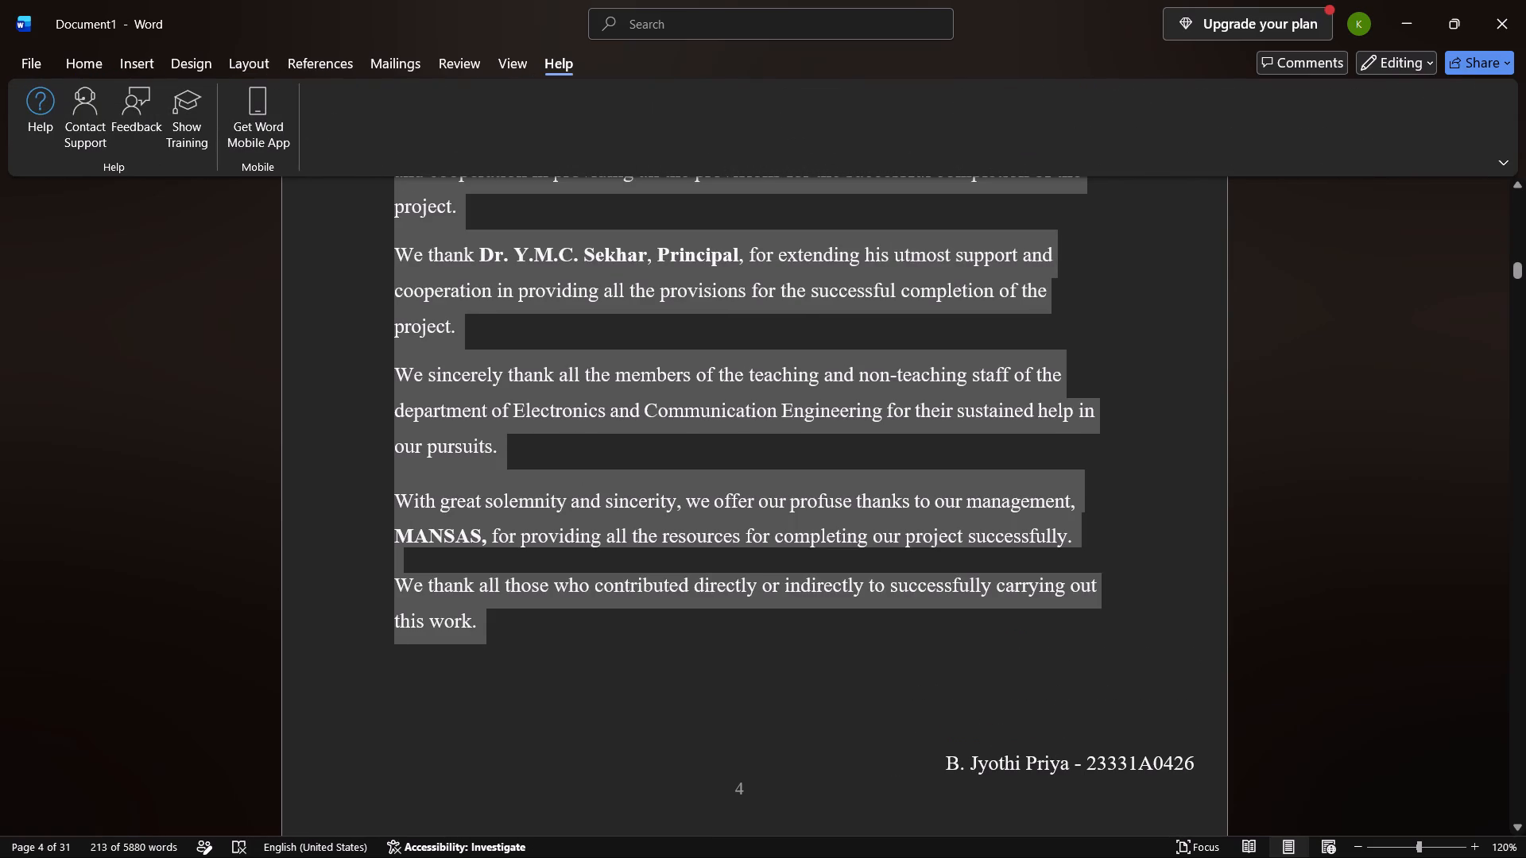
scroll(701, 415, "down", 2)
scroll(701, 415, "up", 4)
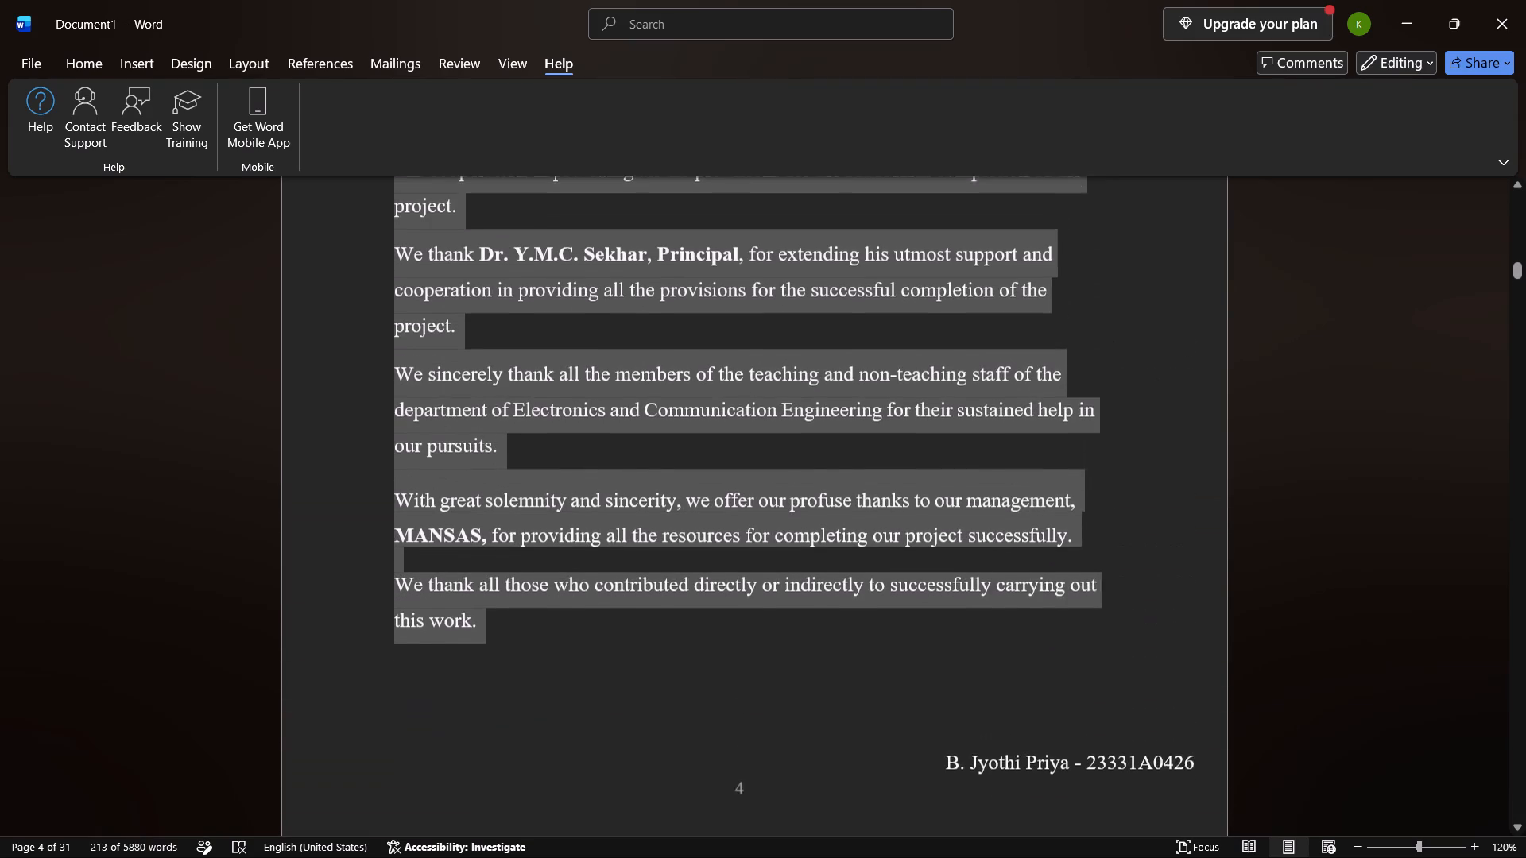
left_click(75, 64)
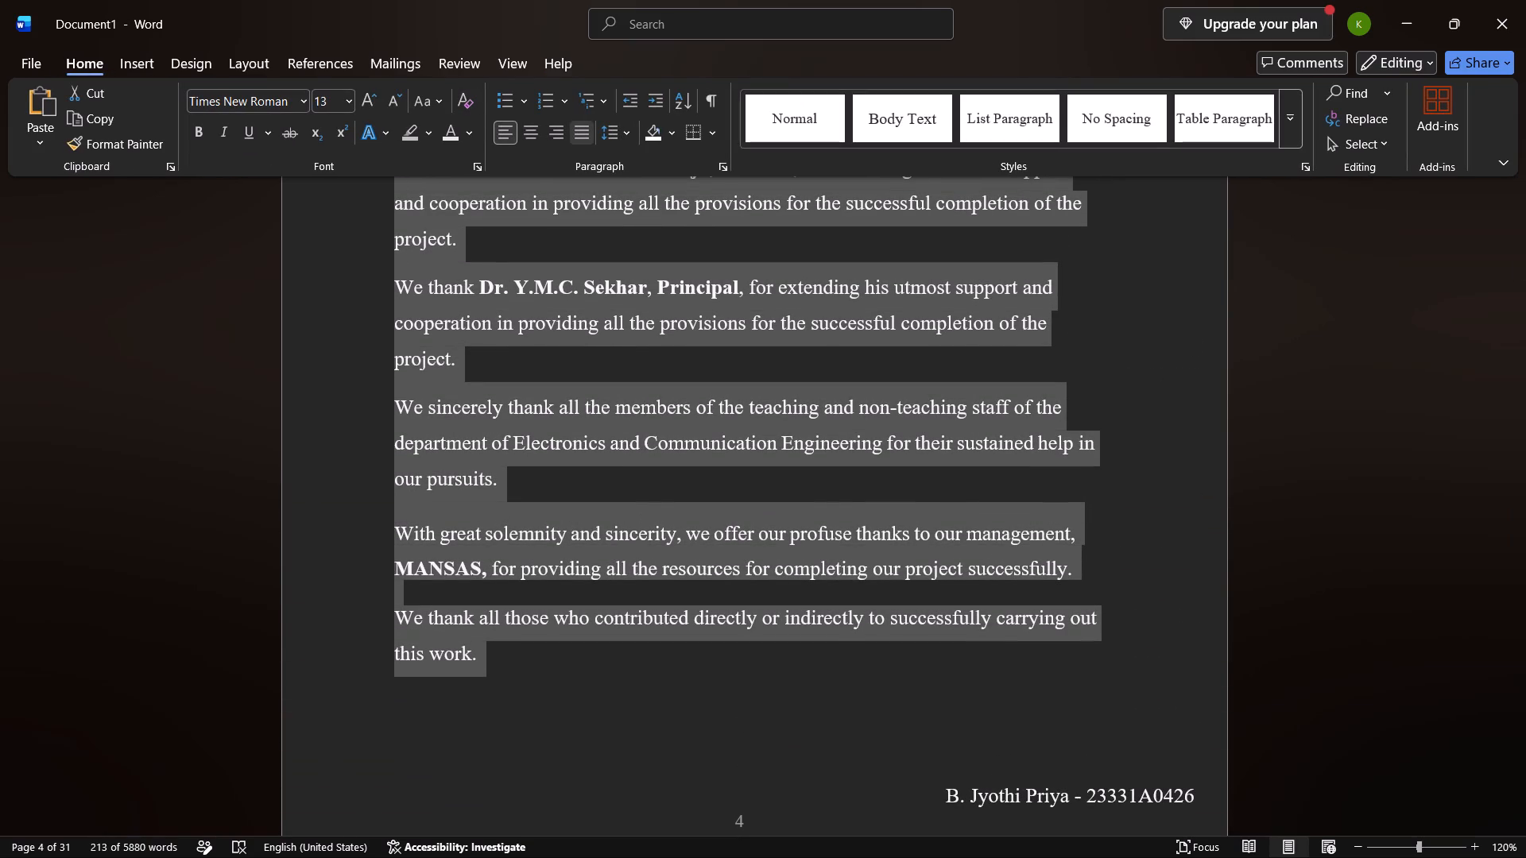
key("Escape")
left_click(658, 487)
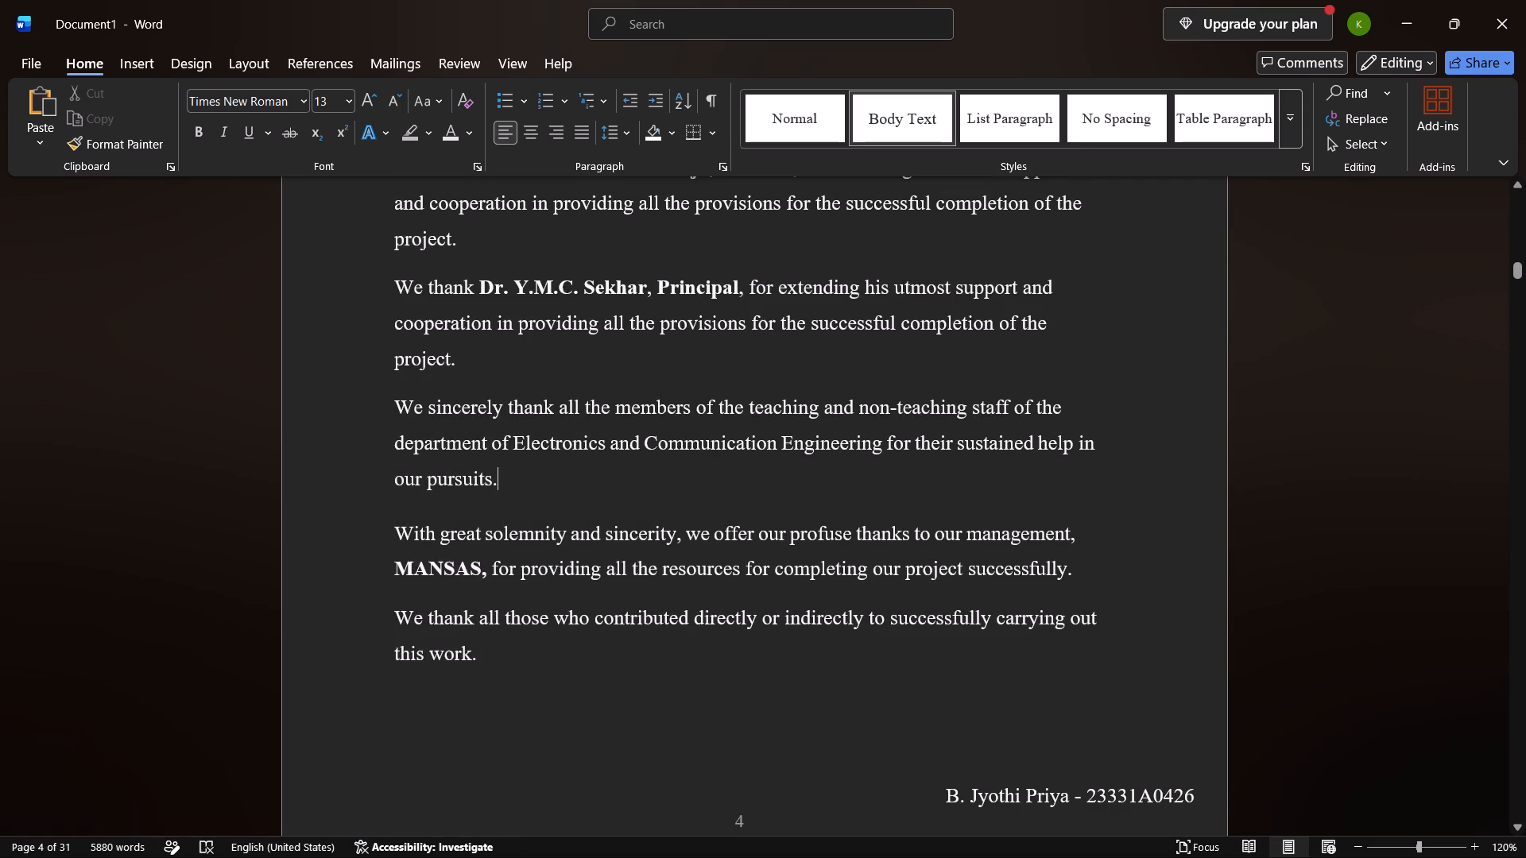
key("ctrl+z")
Delete the extra blank line above the "The final results help evaluate" paragraph on page 31.
scroll(658, 487, "down", 1)
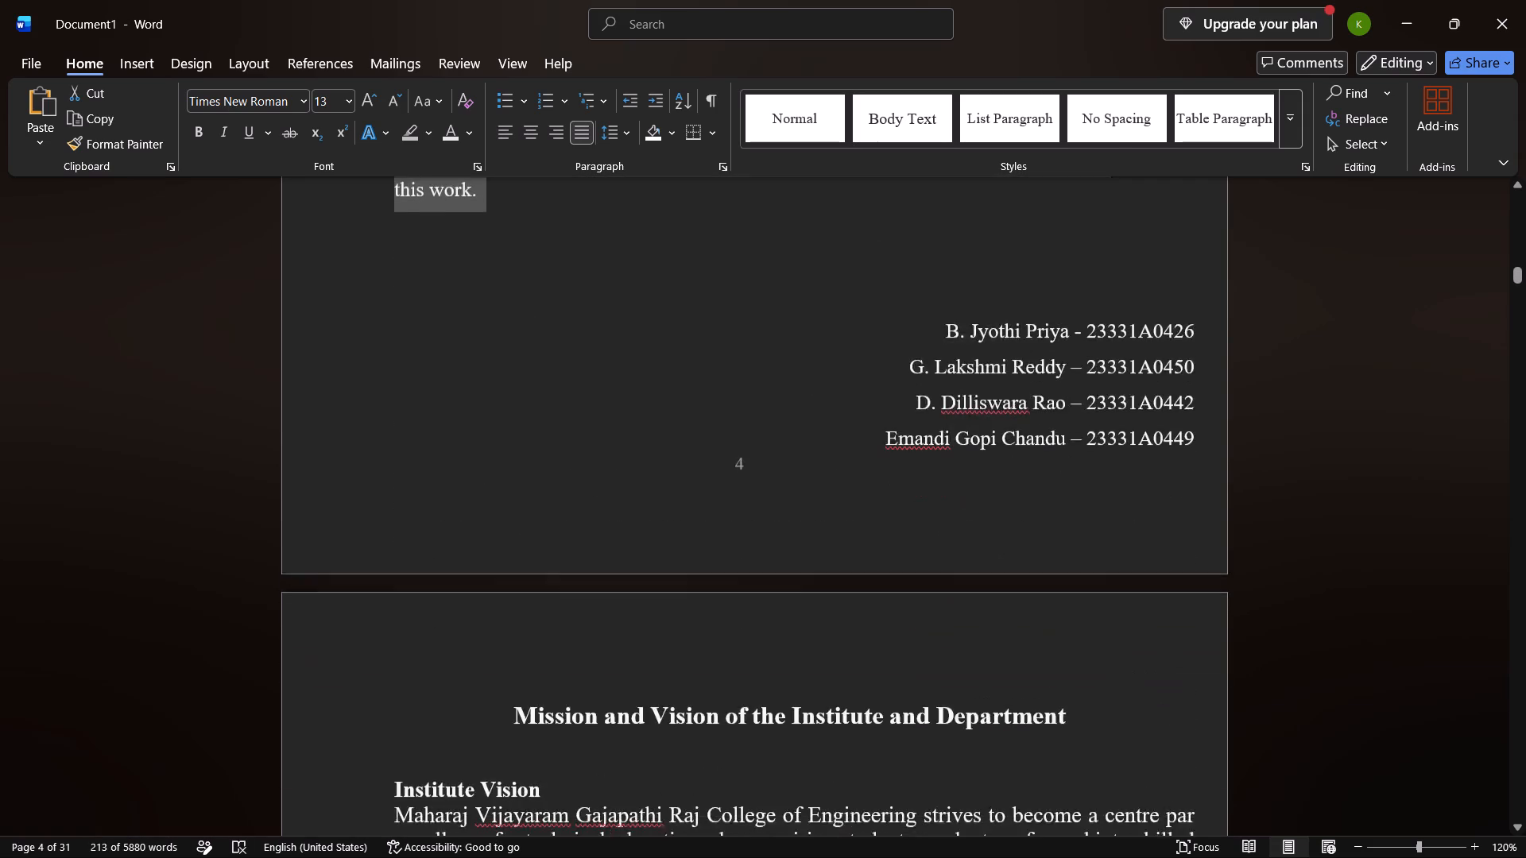
scroll(658, 487, "down", 1)
key("Escape")
scroll(658, 487, "down", 20)
scroll(658, 487, "down", 20)
scroll(658, 487, "down", 20)
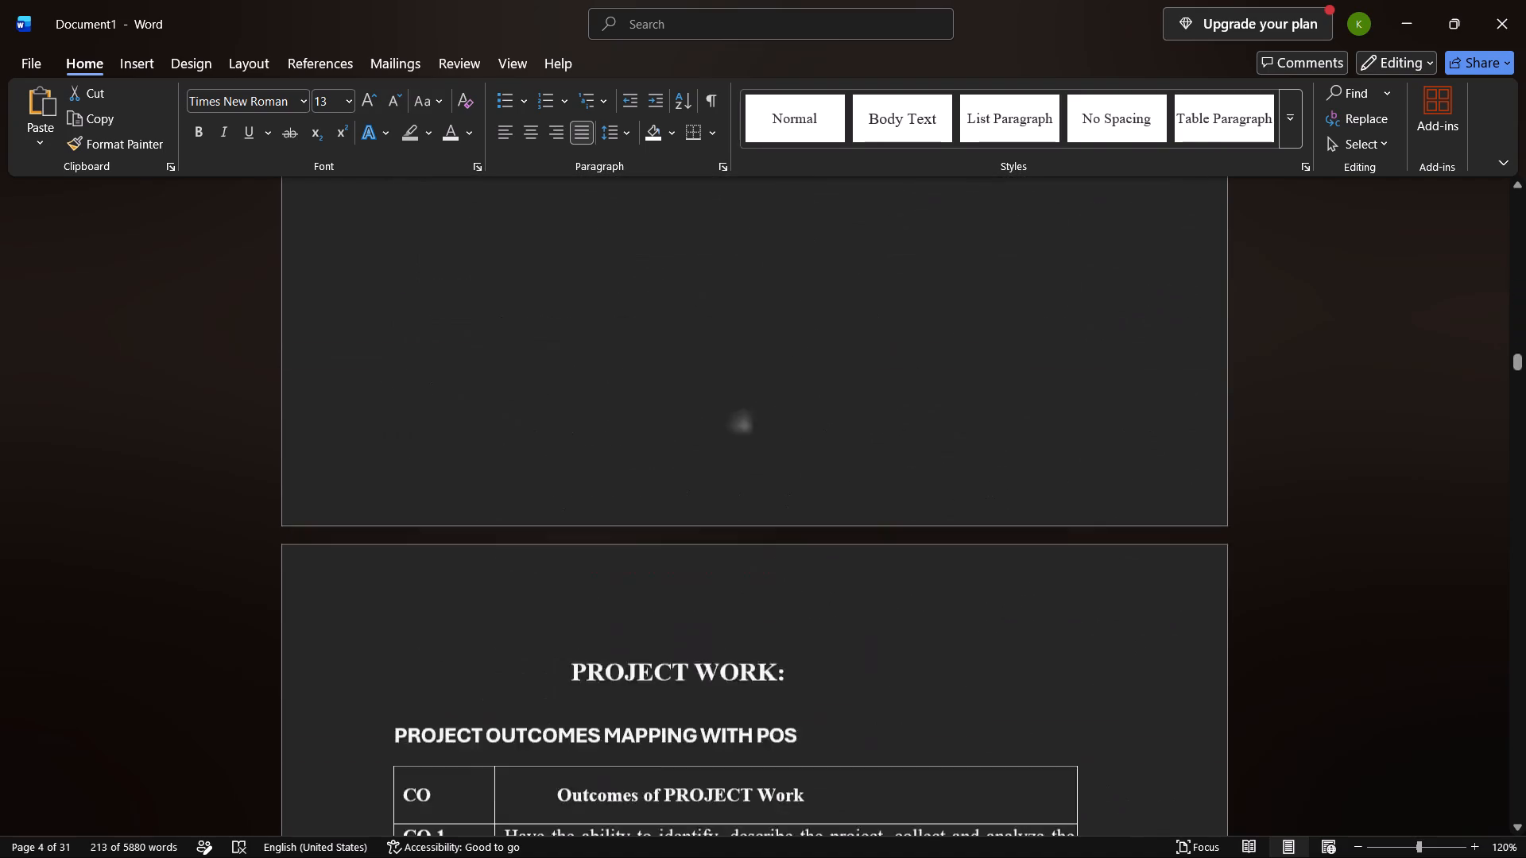
scroll(658, 487, "down", 20)
scroll(658, 487, "down", 20)
scroll(658, 487, "down", 20)
scroll(658, 487, "up", 4)
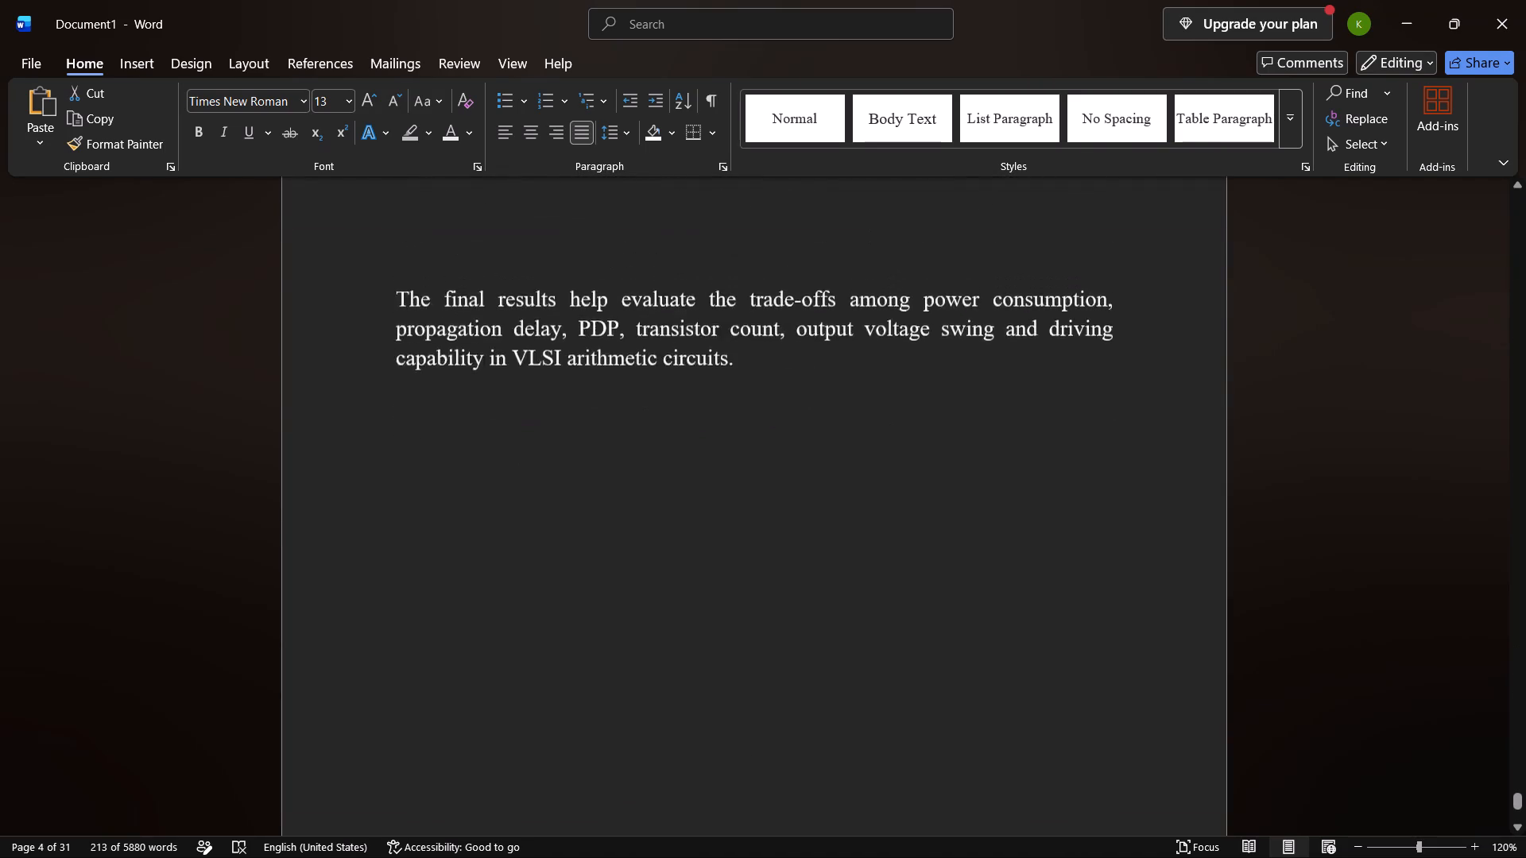
scroll(658, 487, "up", 1)
scroll(658, 487, "down", 1)
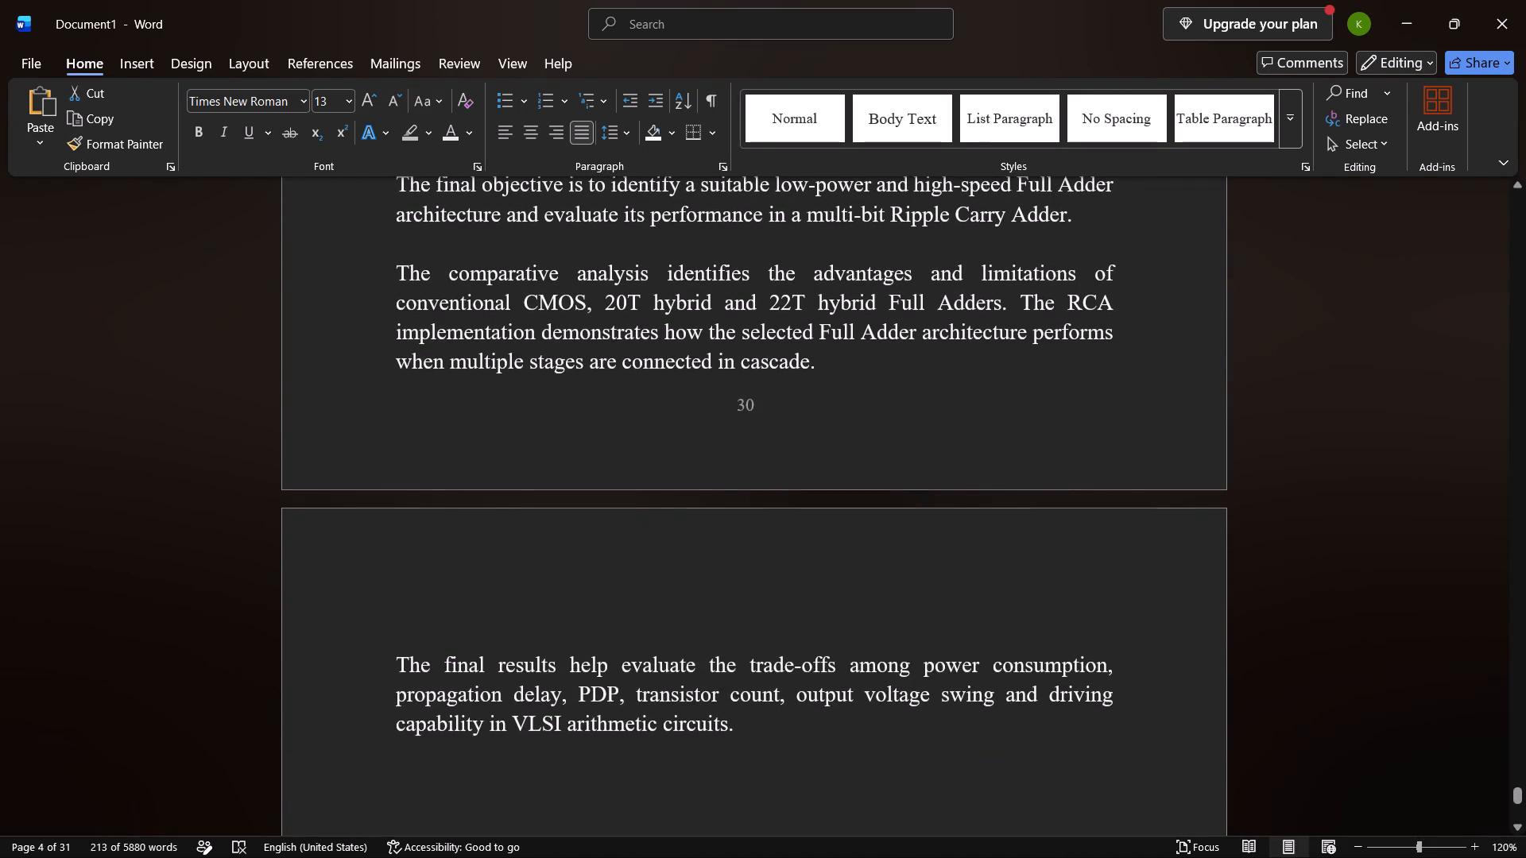
left_click(499, 605)
key("BackSpace")
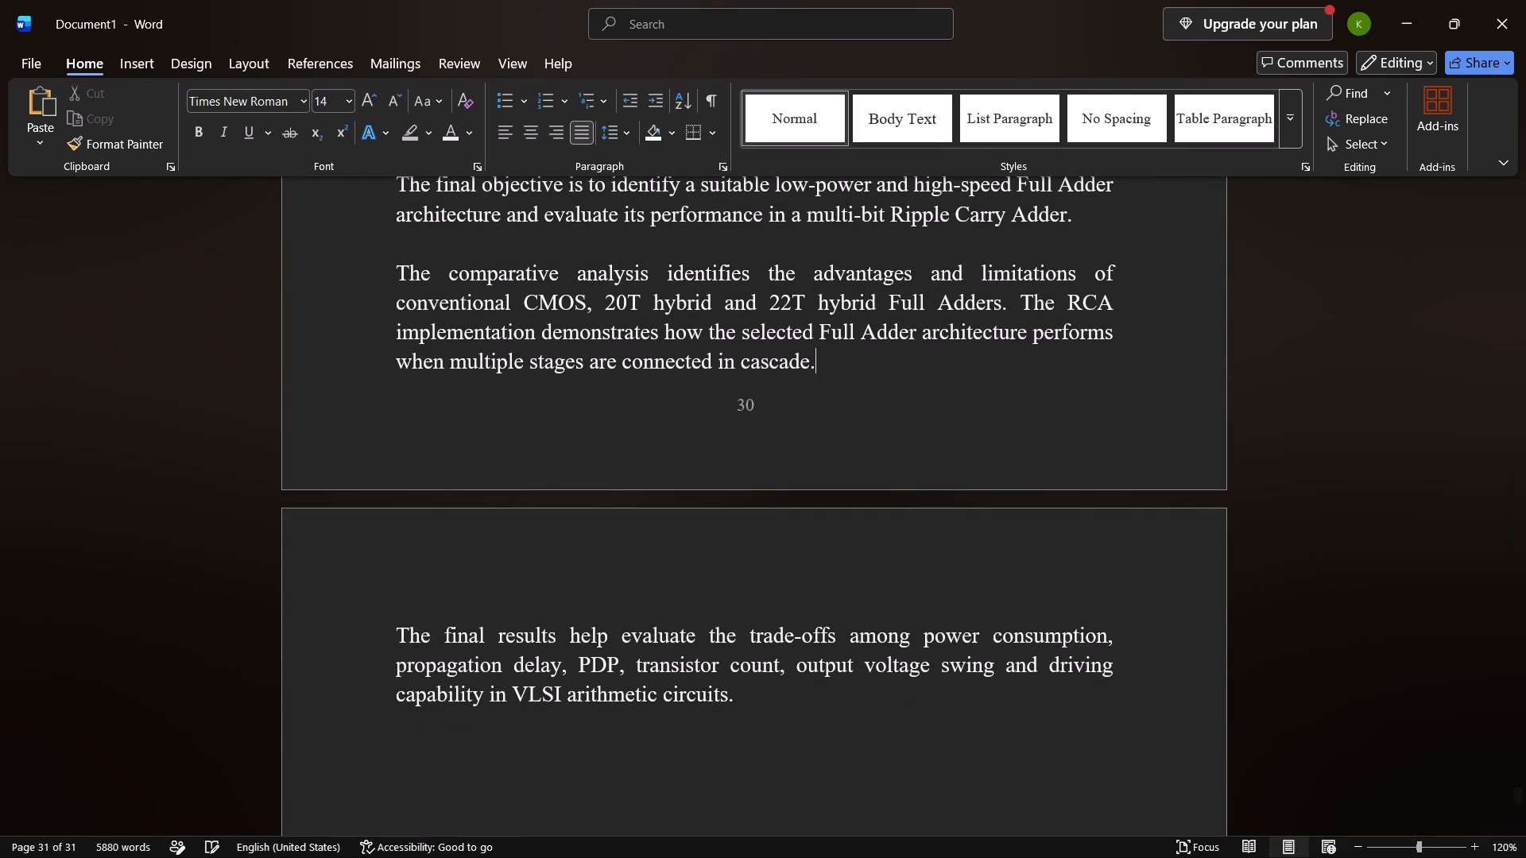
key("BackSpace")
key("ctrl+z")
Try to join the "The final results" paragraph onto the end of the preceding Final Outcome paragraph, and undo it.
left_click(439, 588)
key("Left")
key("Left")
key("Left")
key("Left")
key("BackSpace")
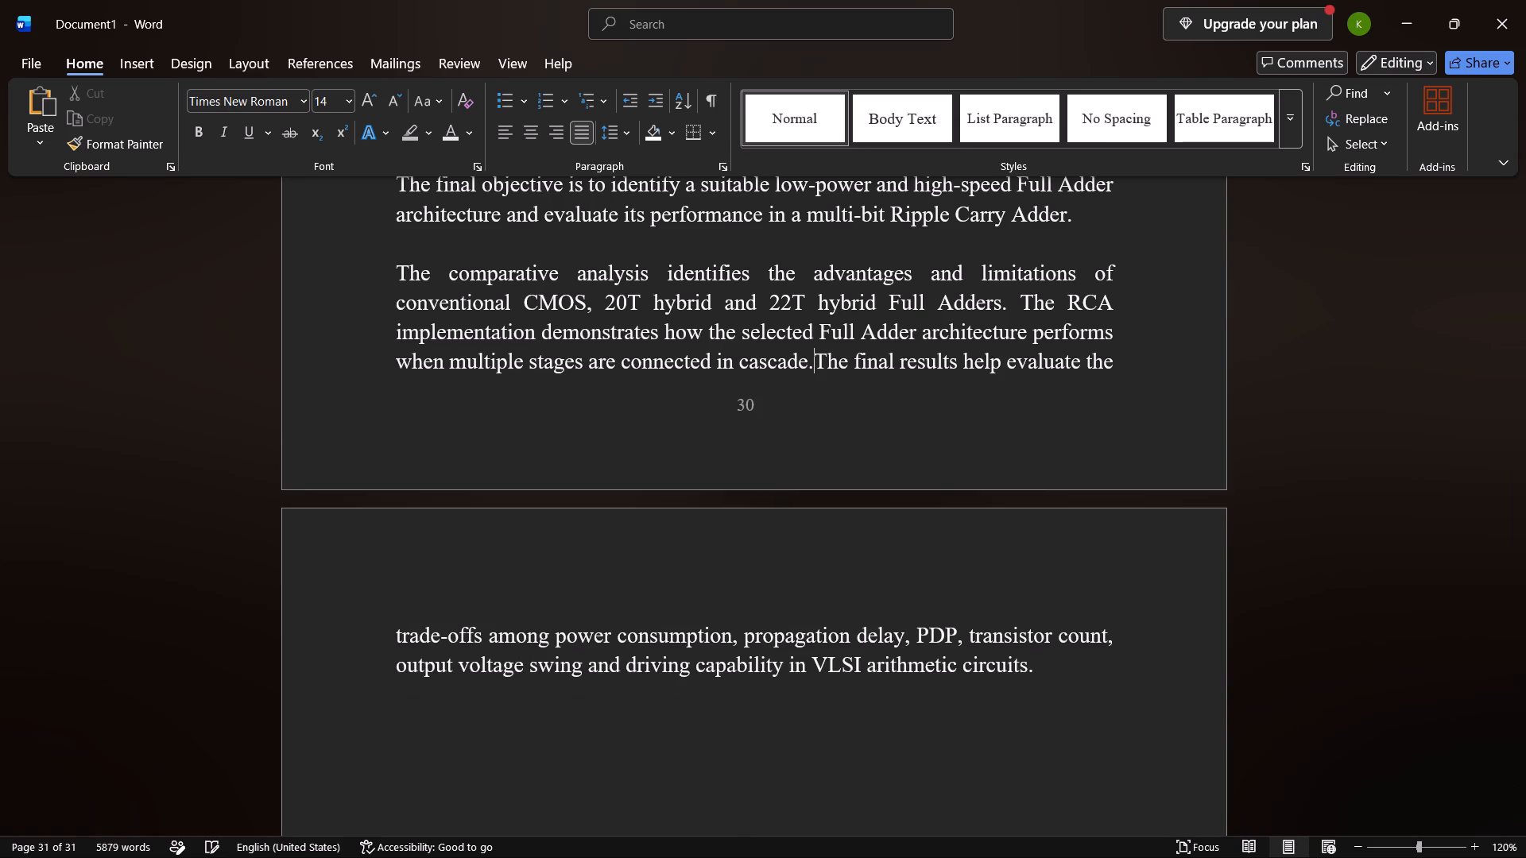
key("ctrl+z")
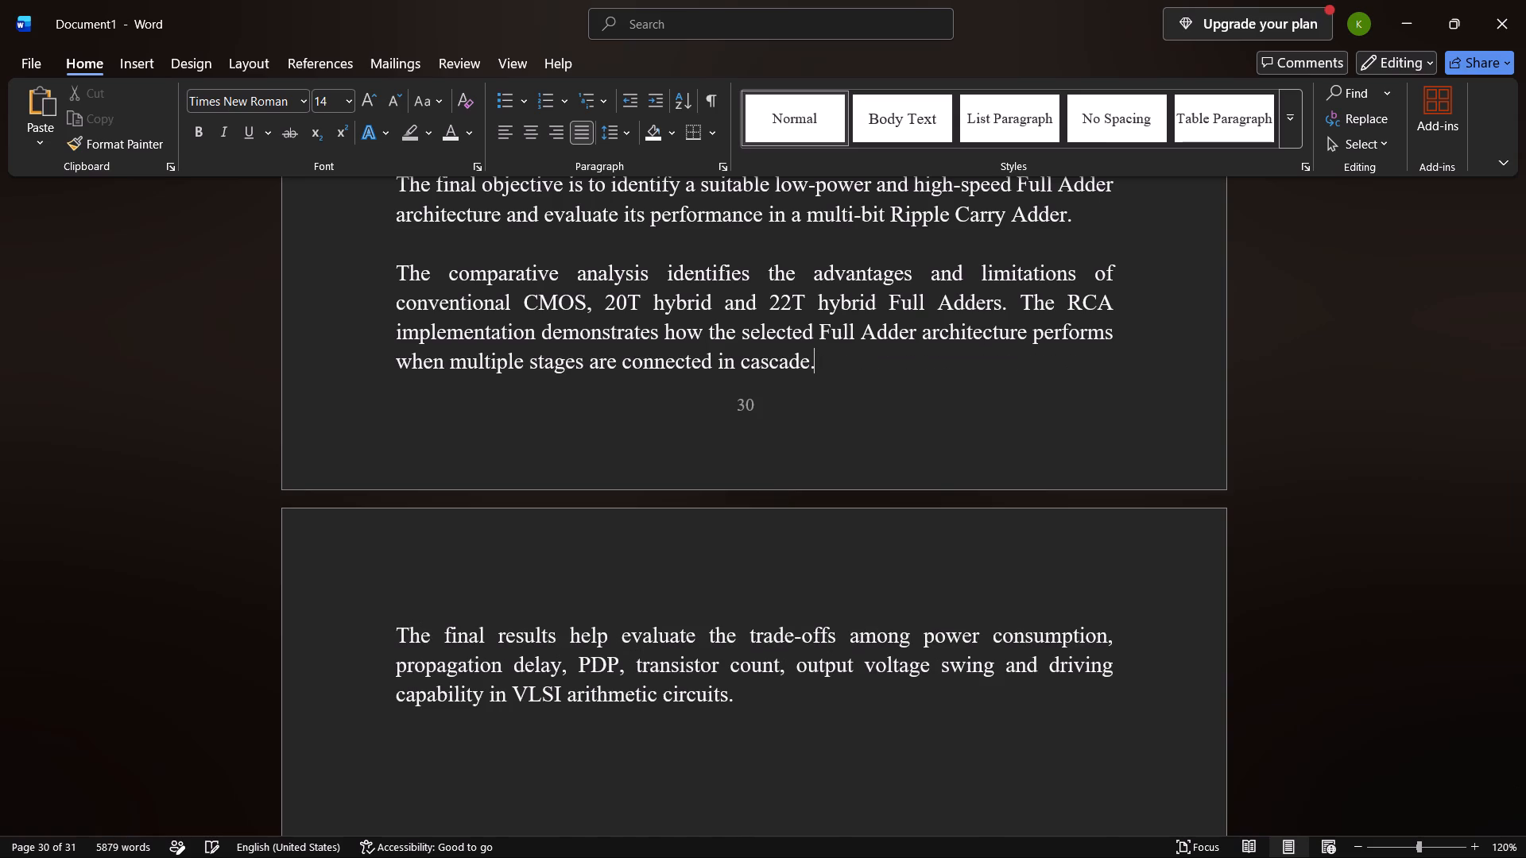
Review the spacing and text formatting of sections 4 to 6, up to the end of Document1.
scroll(439, 588, "up", 3)
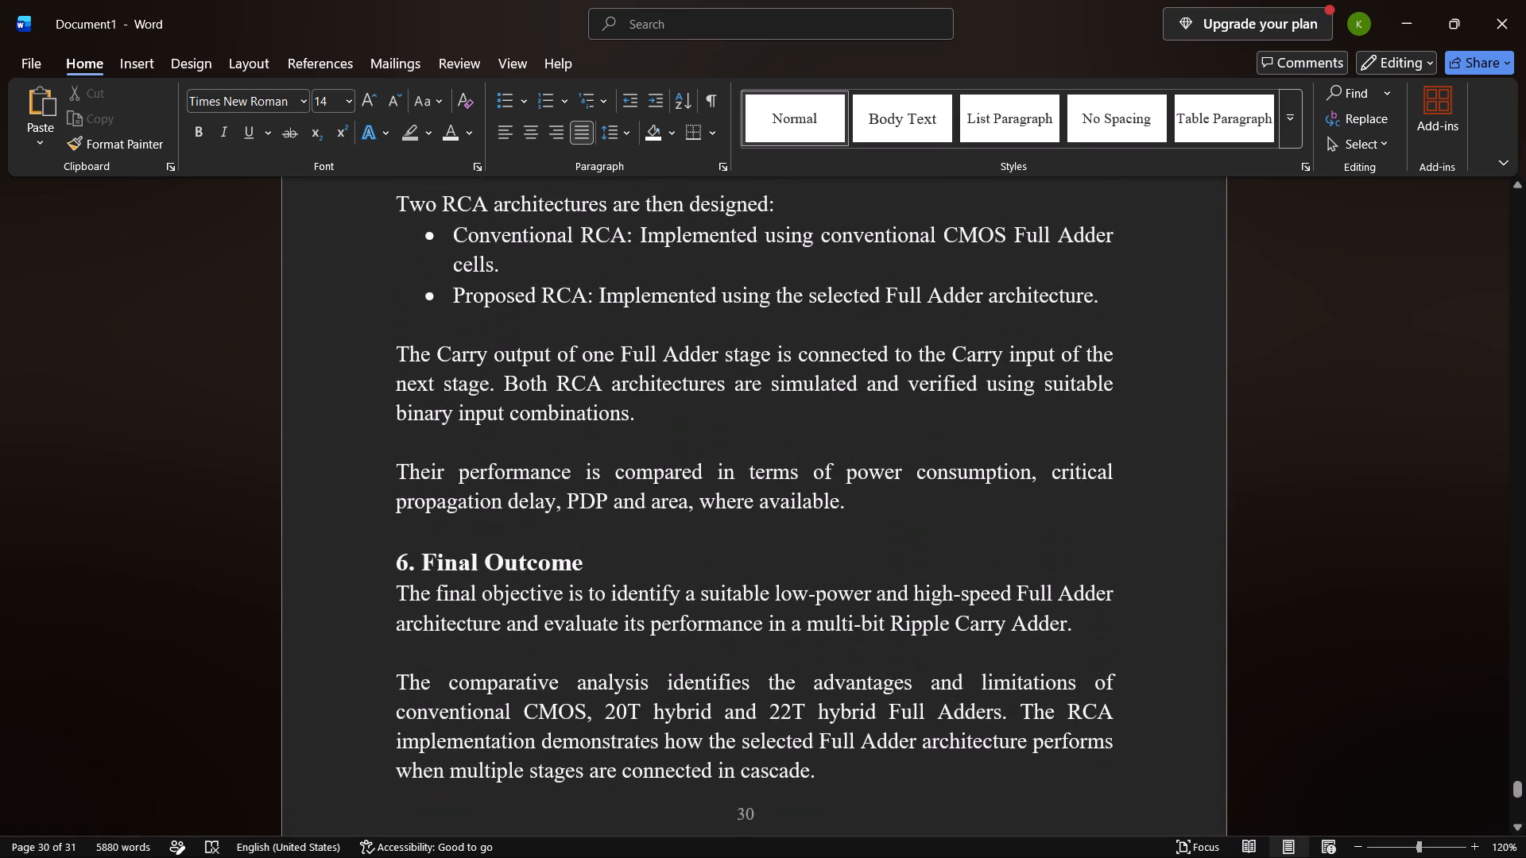
scroll(439, 588, "up", 1)
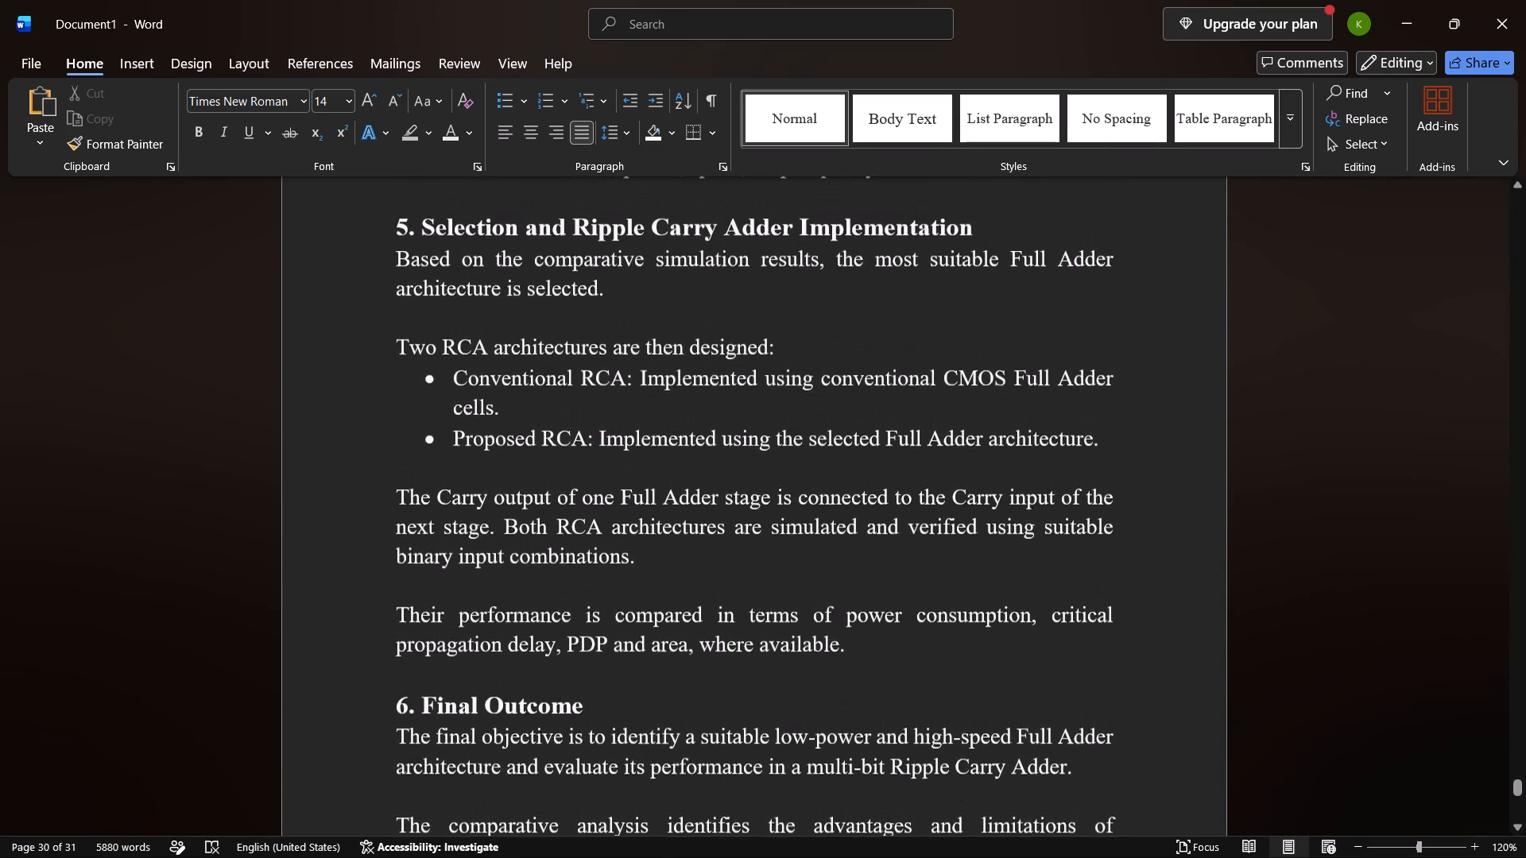
scroll(439, 588, "up", 2)
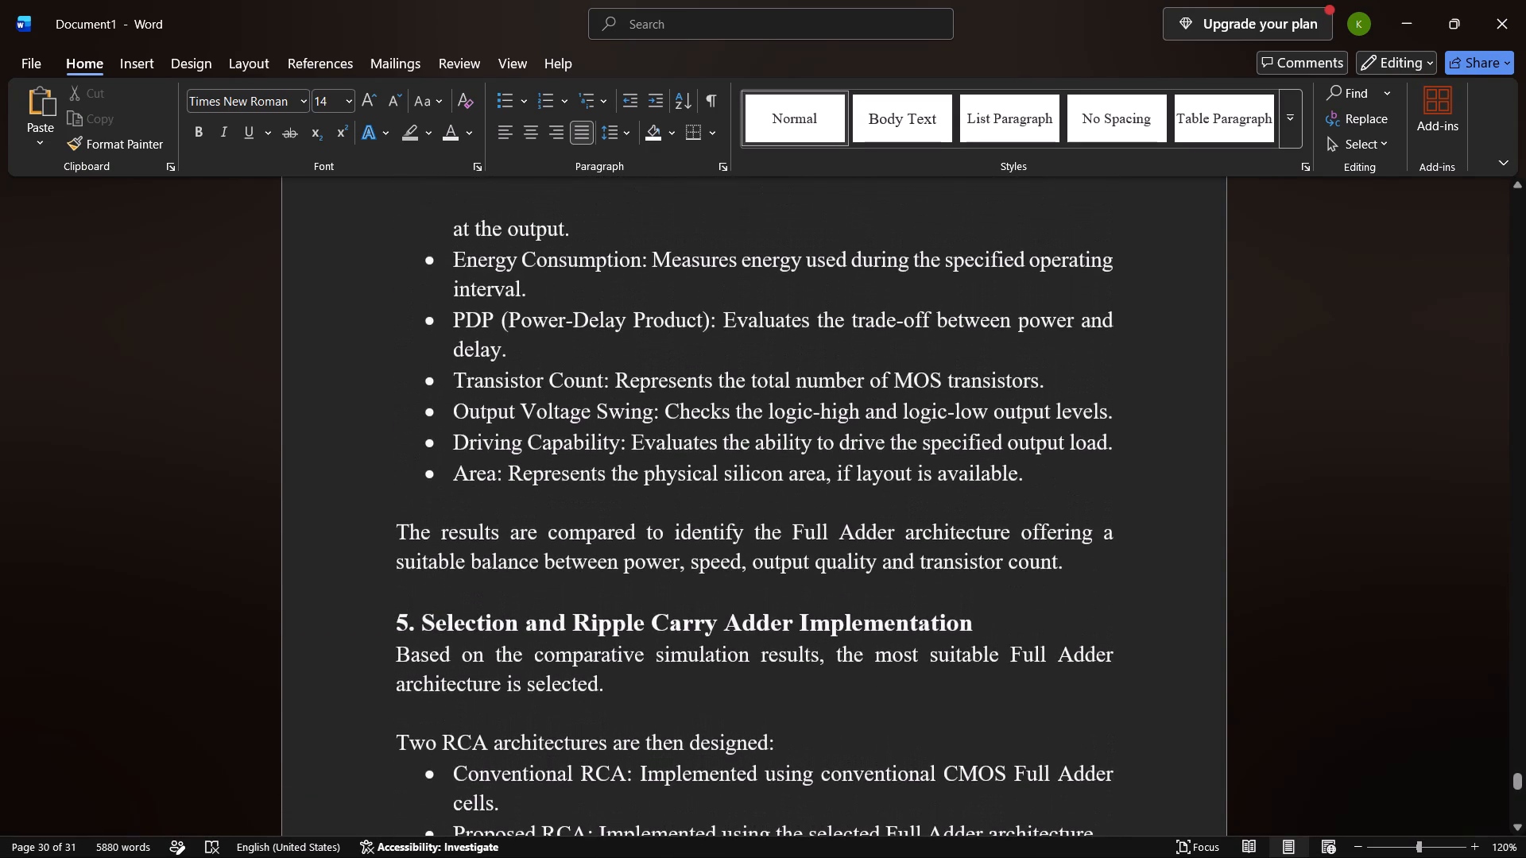
double_click(498, 657)
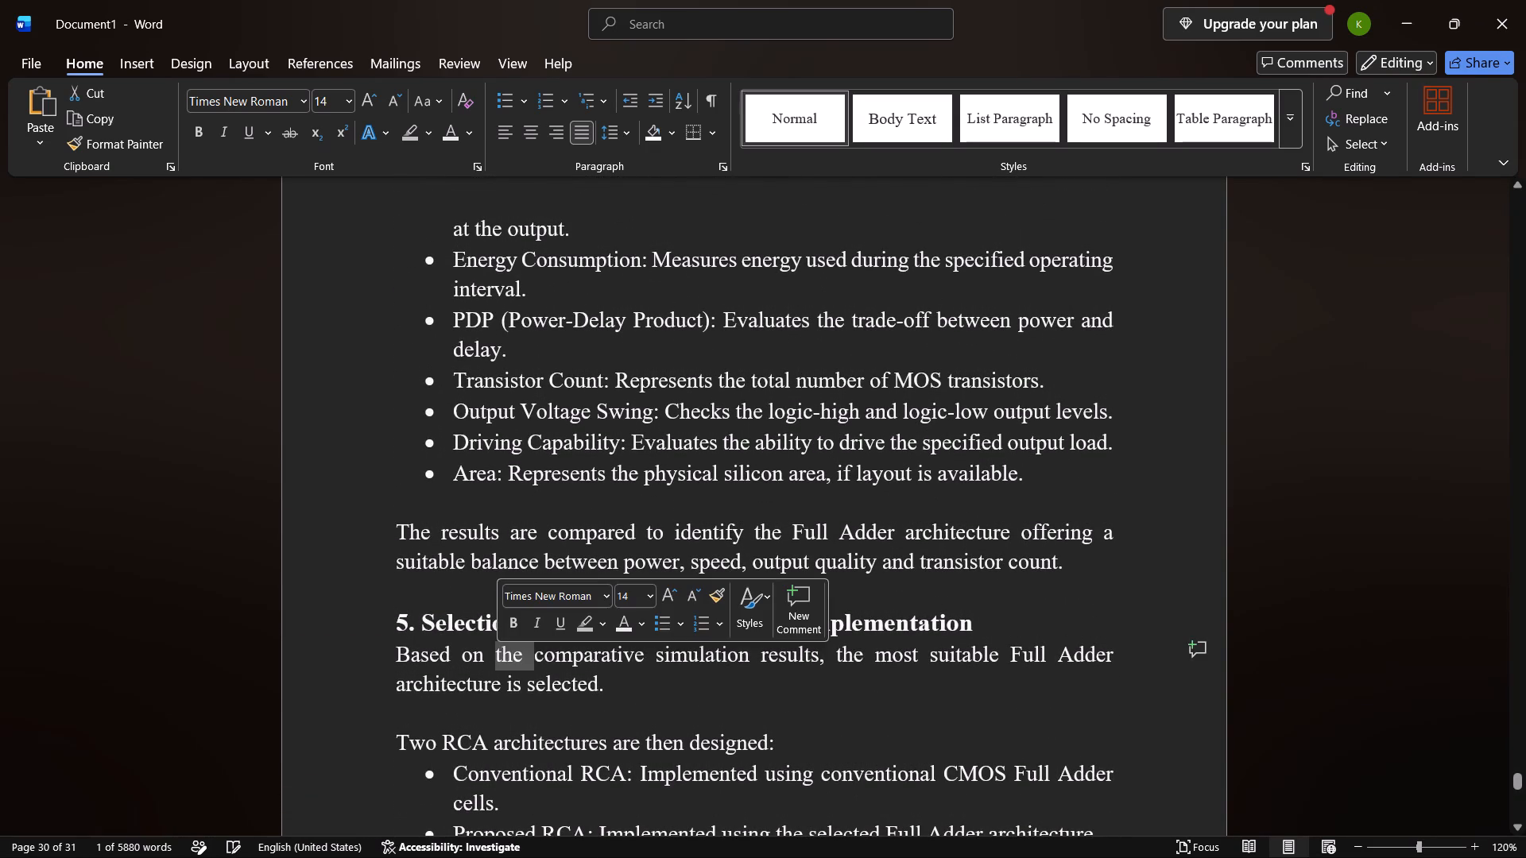
double_click(469, 627)
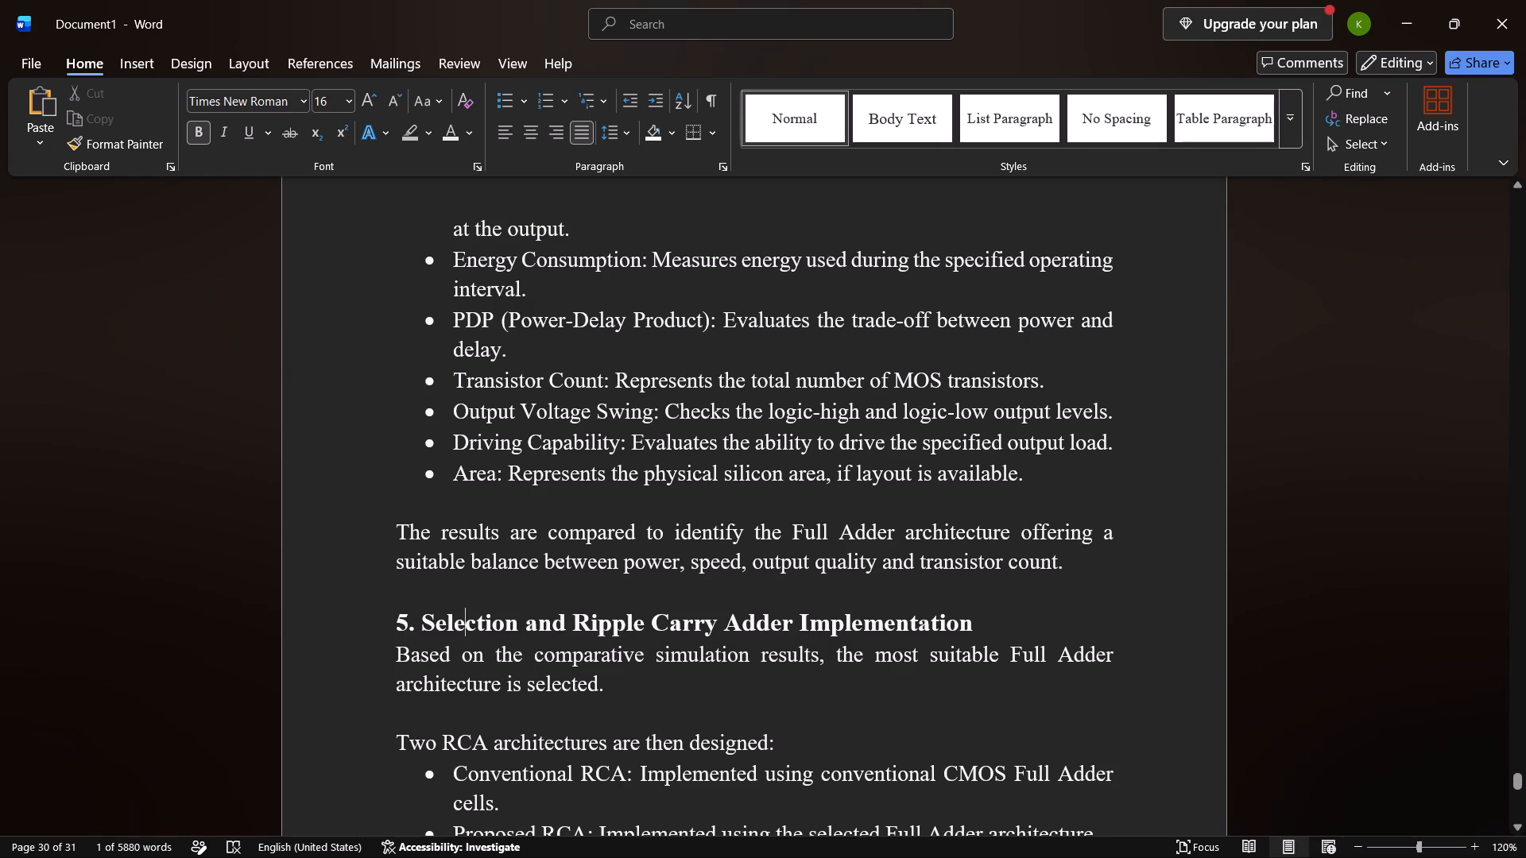
left_click(678, 694)
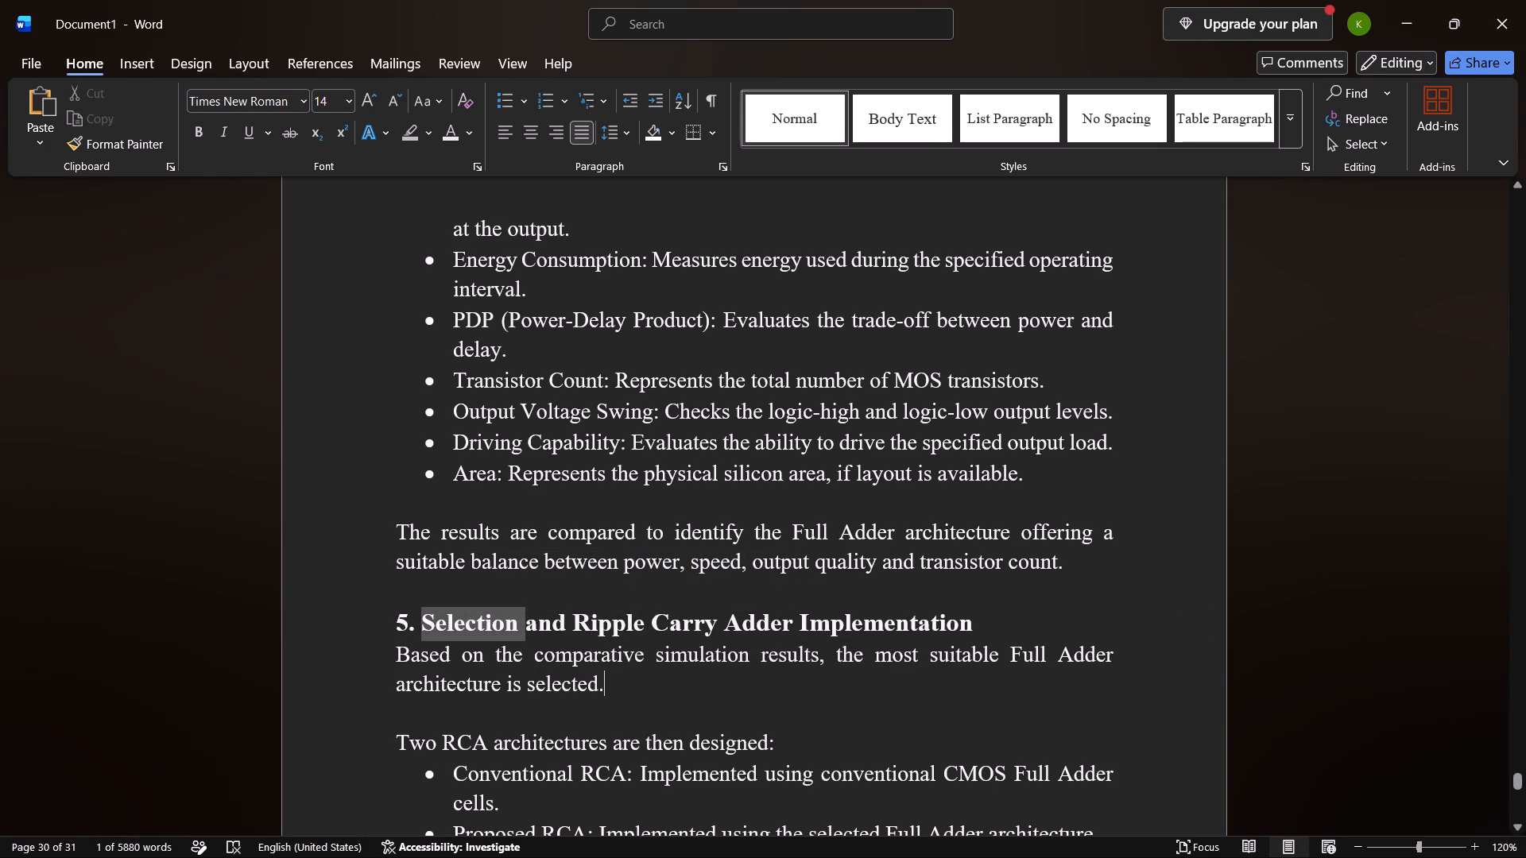
scroll(678, 694, "down", 7)
Switch to the main report and examine its sections 4 to 6 and the start of 3.3 Proposed Methodology for comparison.
key("alt+Tab")
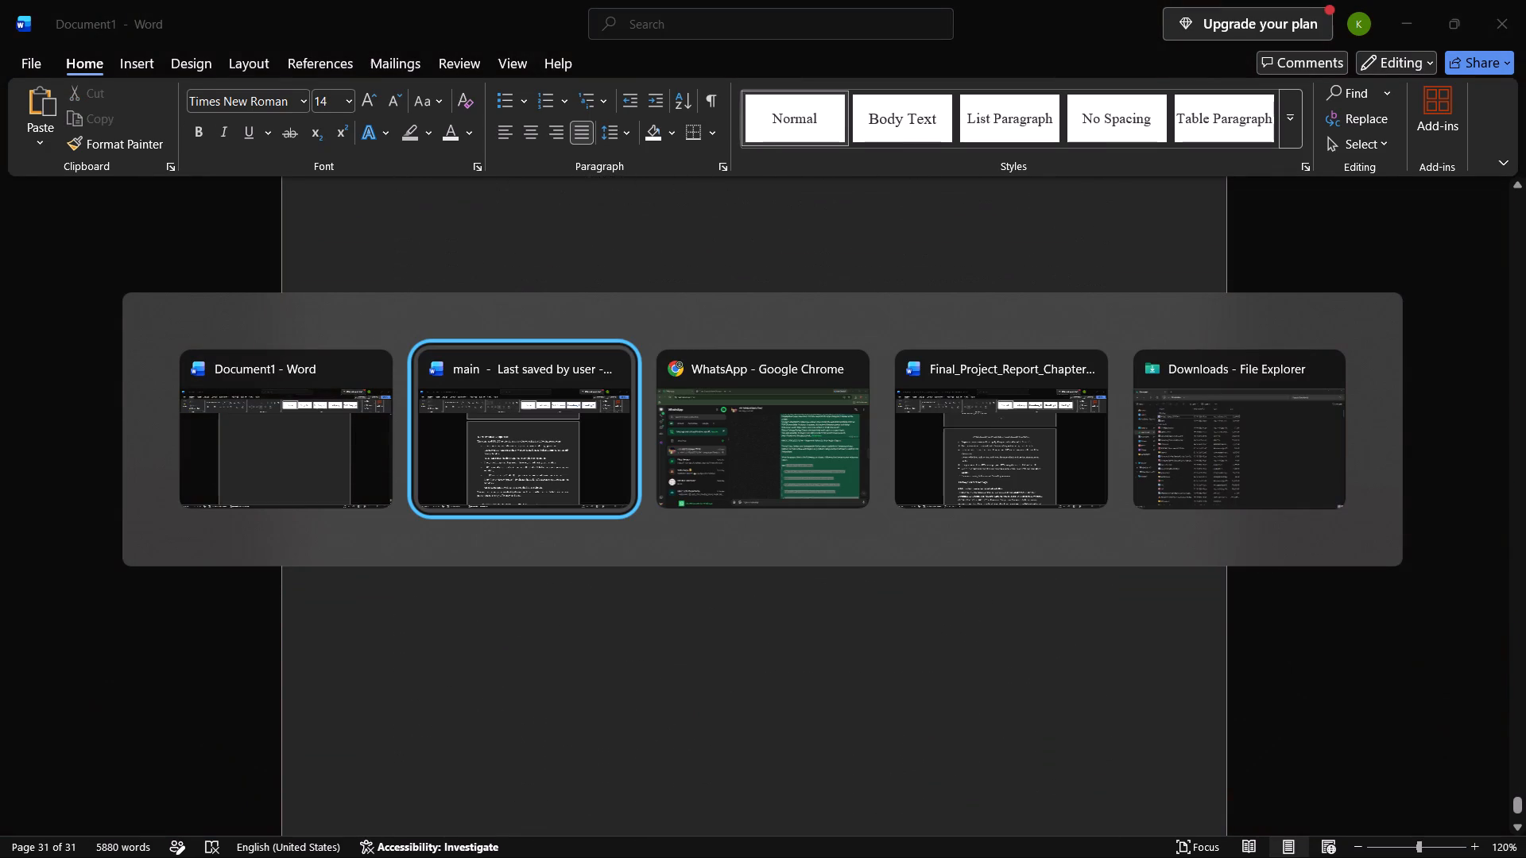
scroll(678, 694, "right", 2)
scroll(678, 694, "down", 1)
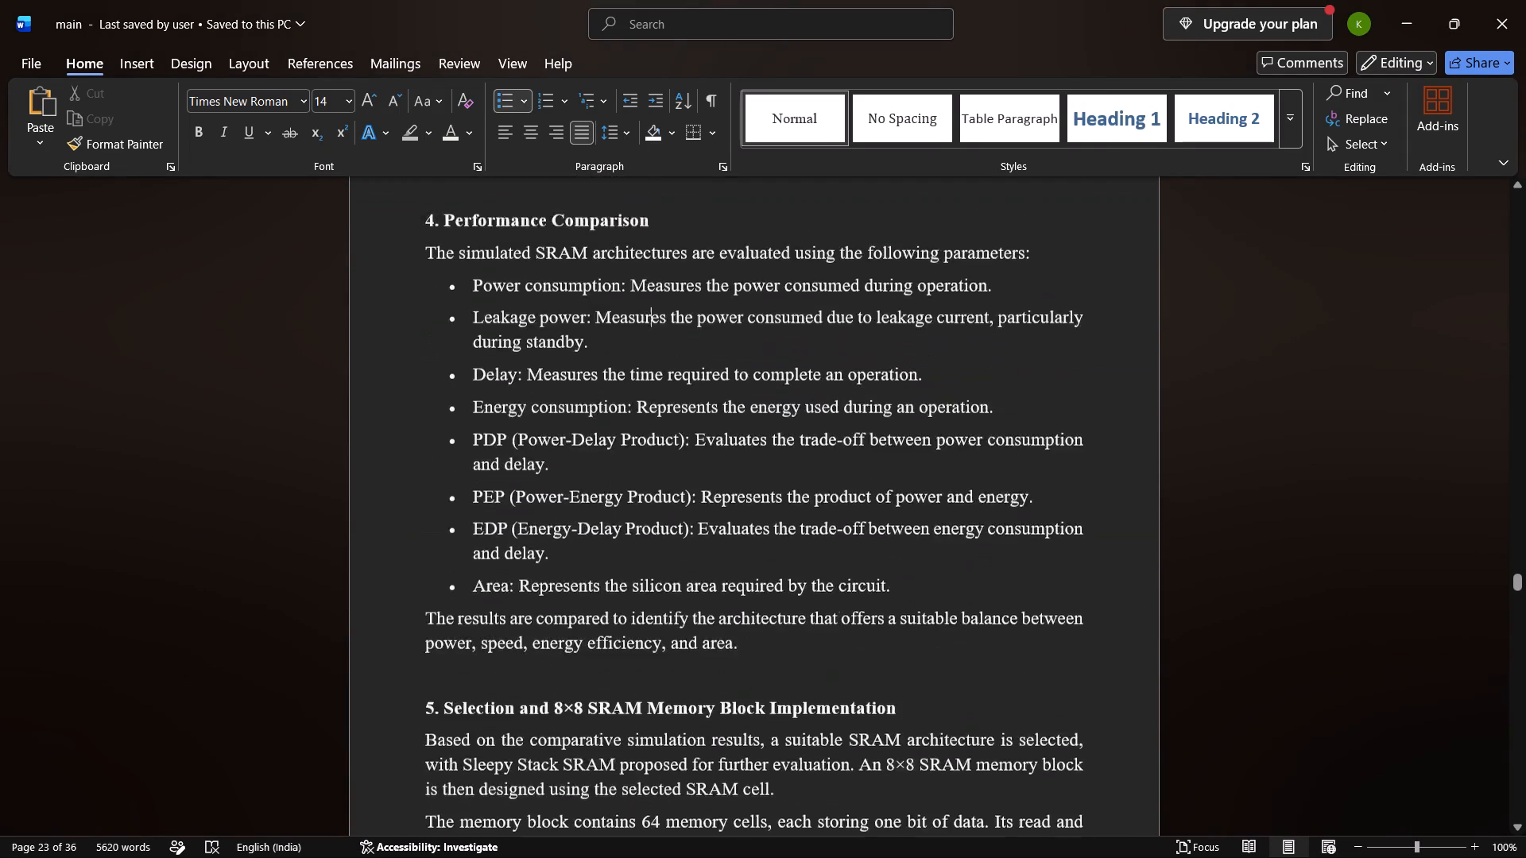
scroll(678, 694, "down", 3)
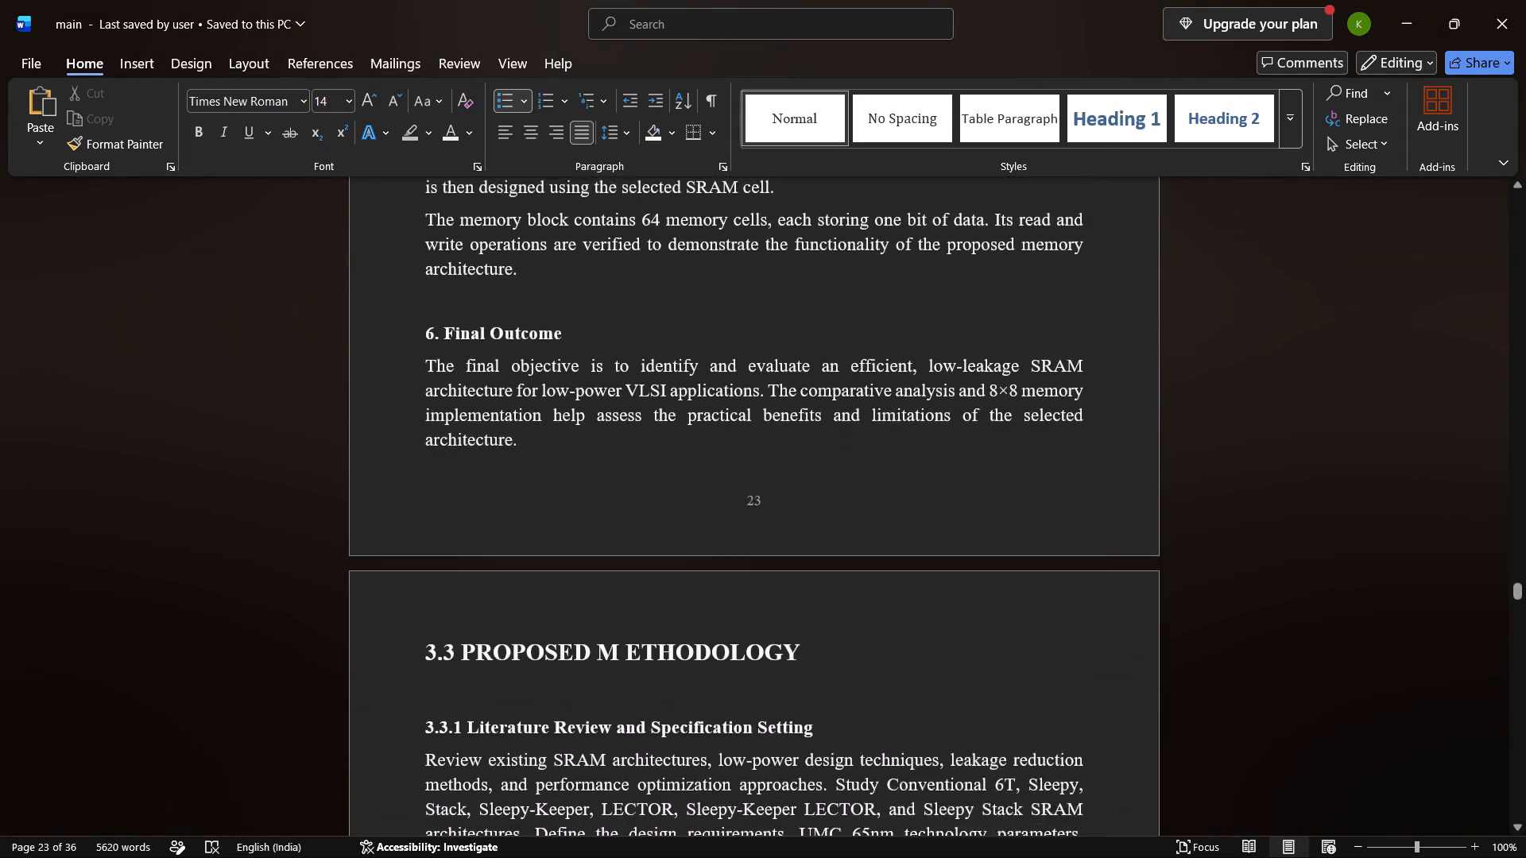
scroll(678, 694, "down", 2)
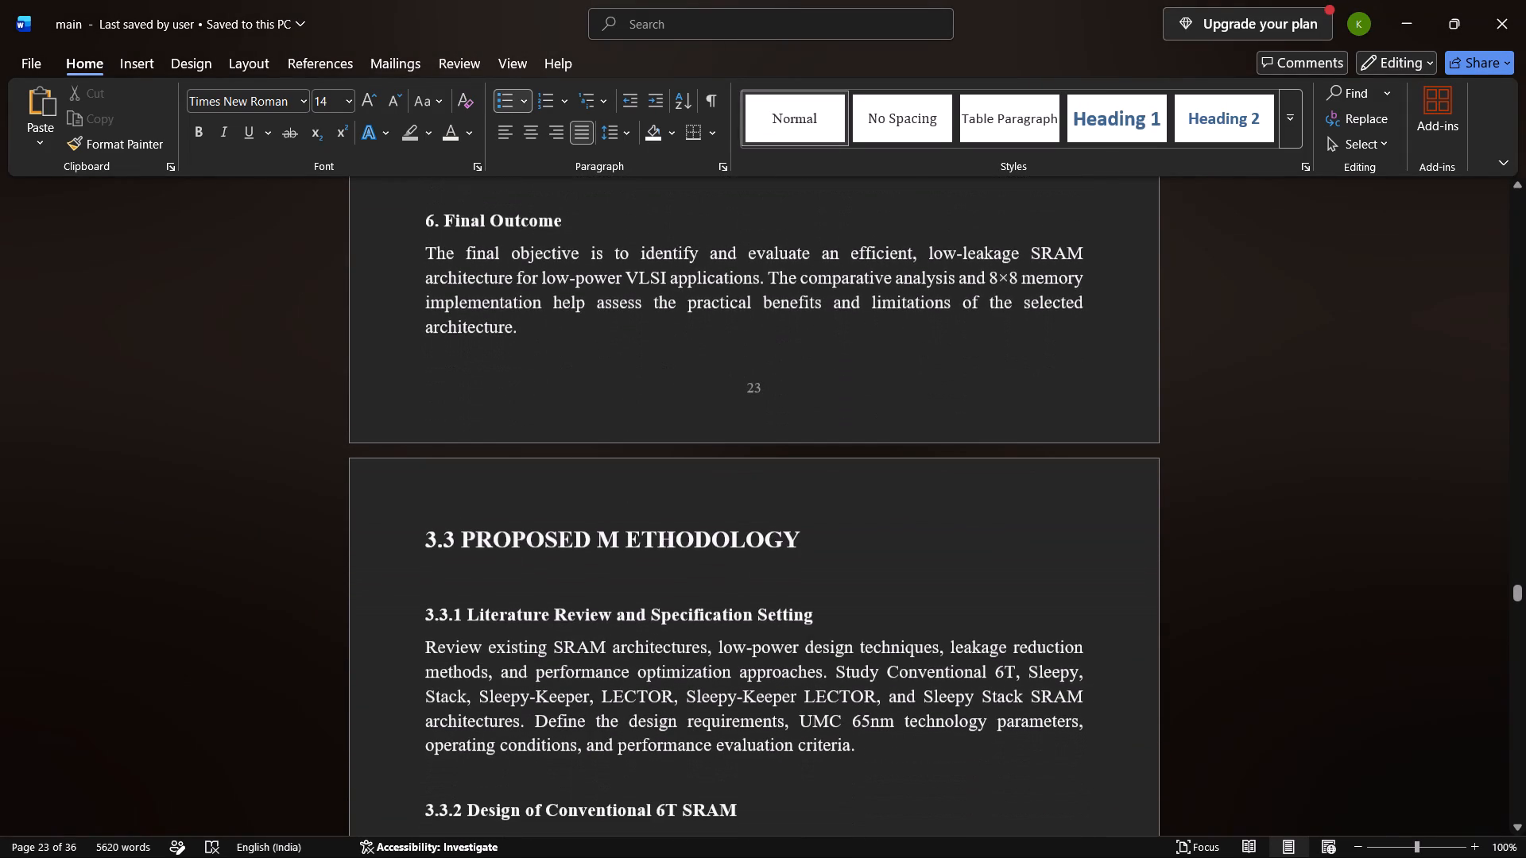
scroll(678, 694, "up", 1)
key("alt+Tab")
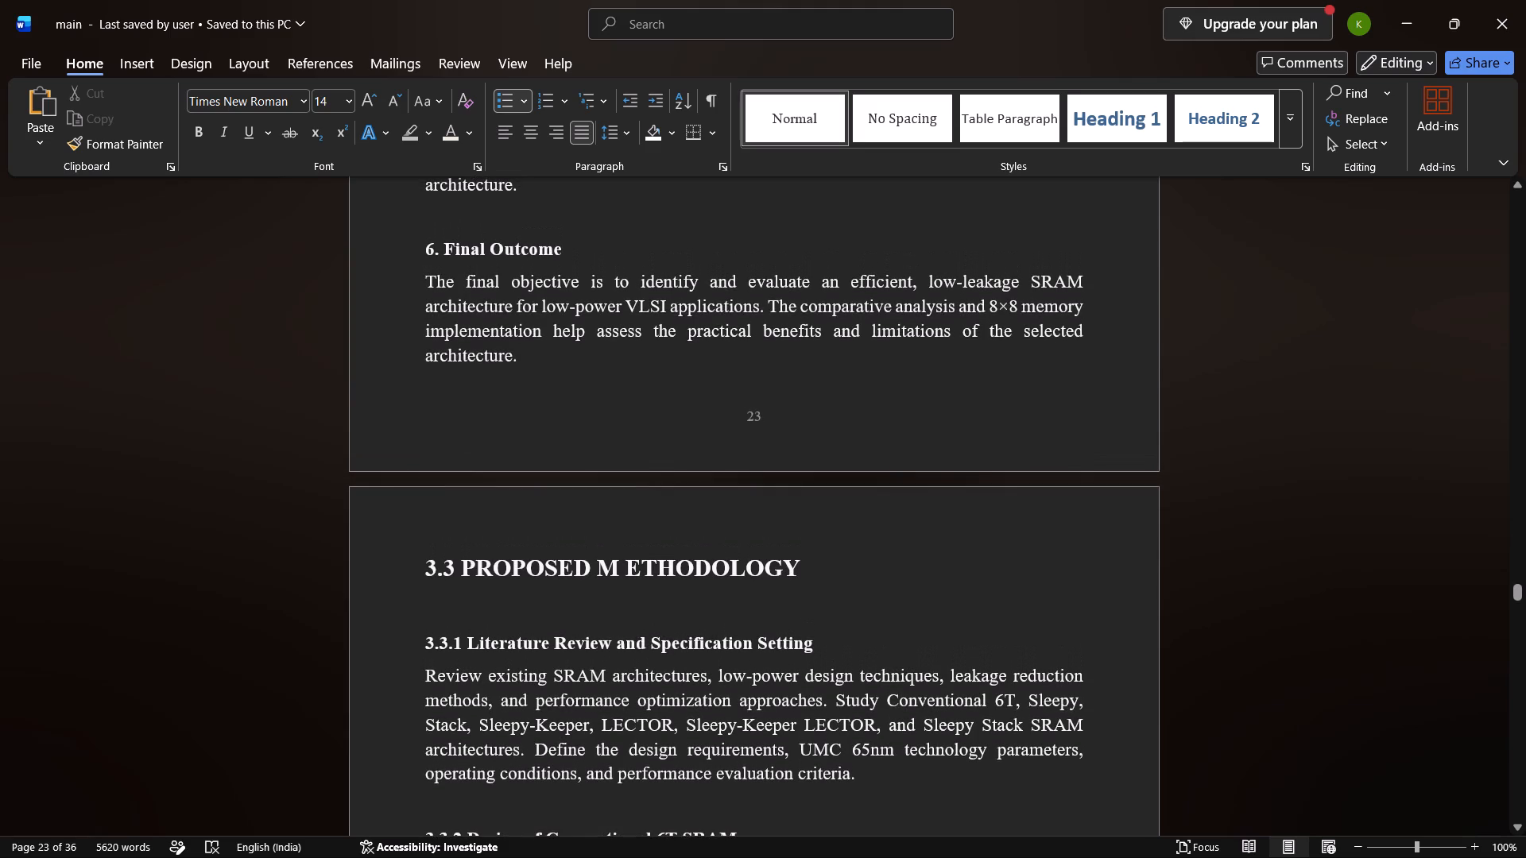
Return to Document1 and add two new lines after the closing "The final results help evaluate" paragraph on page 31.
scroll(678, 694, "up", 2)
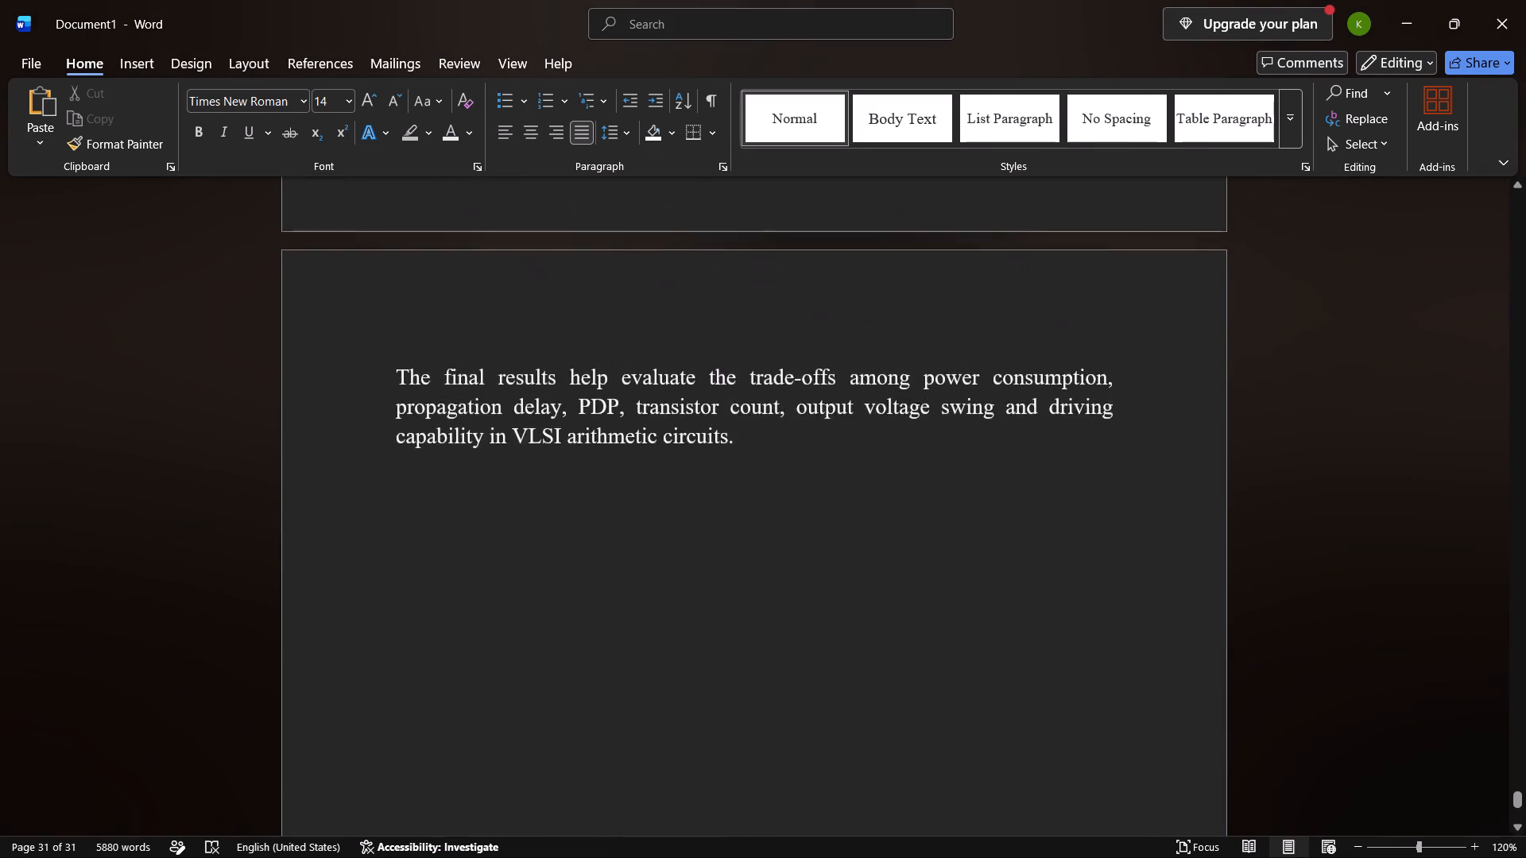
scroll(678, 694, "up", 2)
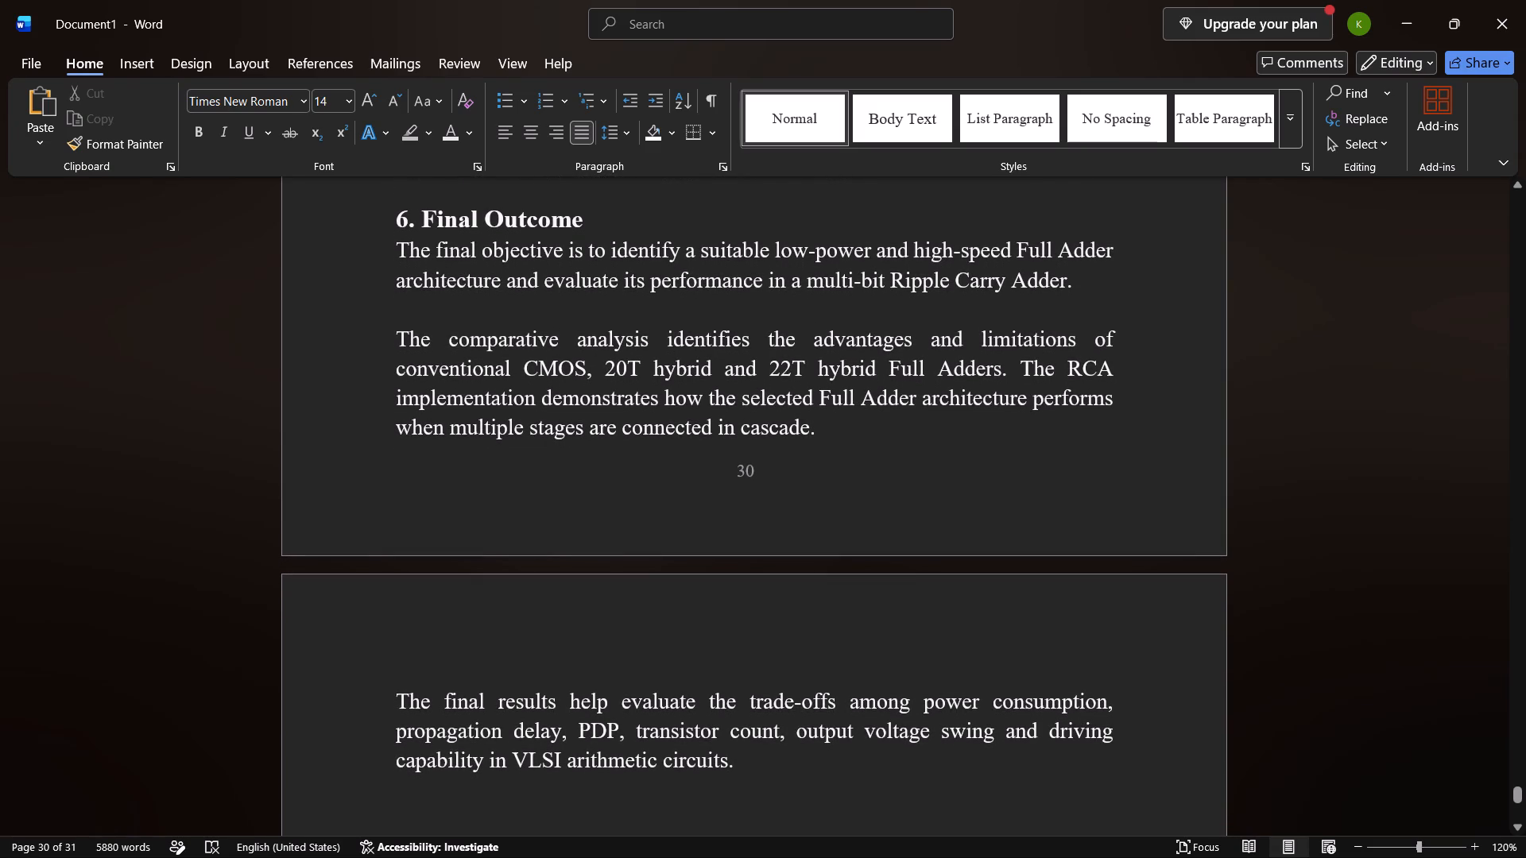
scroll(678, 694, "down", 1)
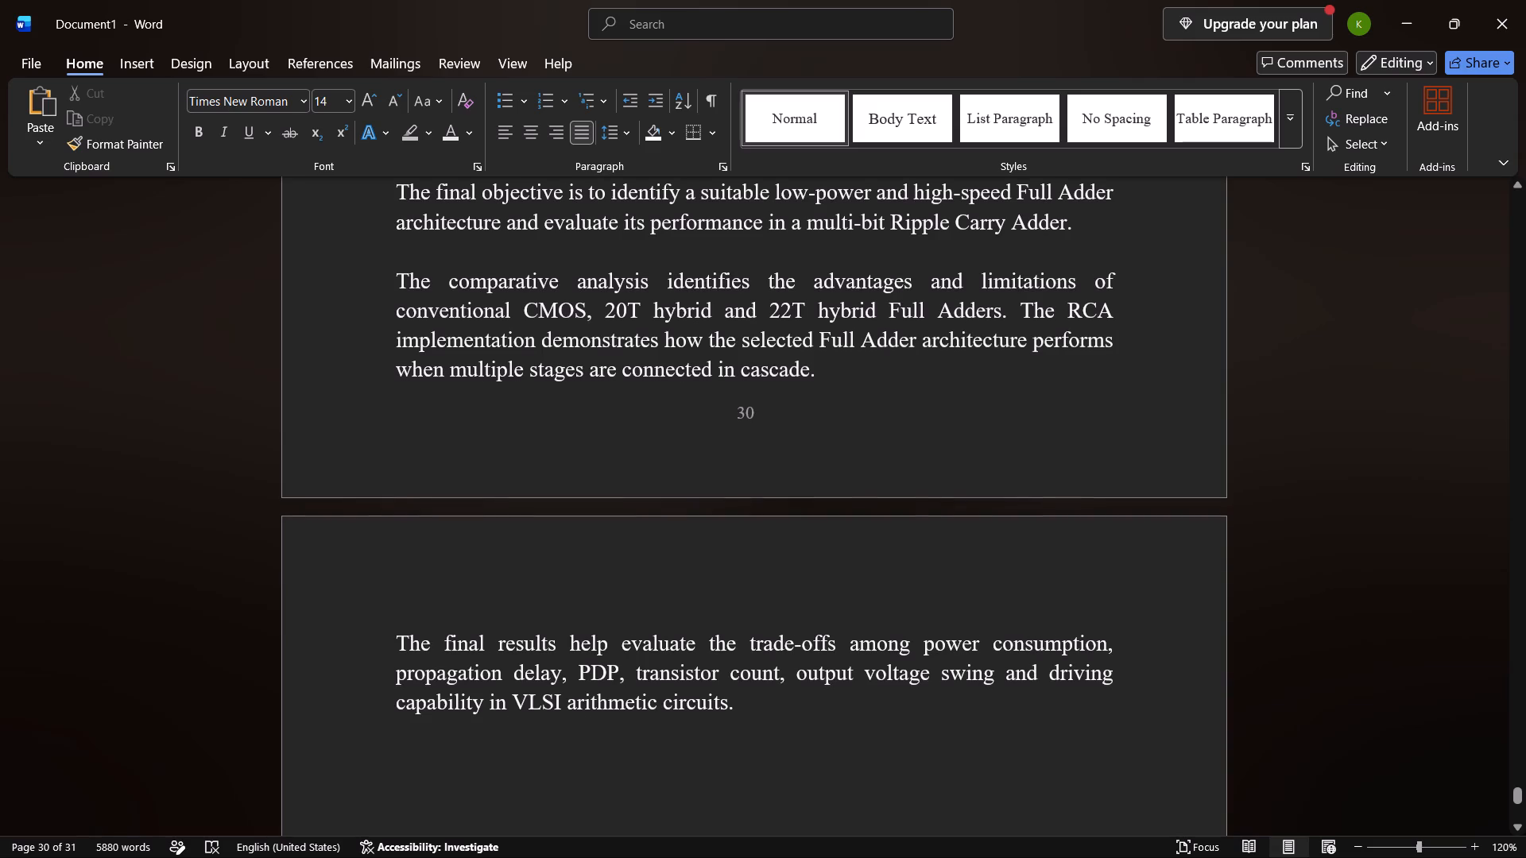
right_click(678, 694)
right_click(678, 694)
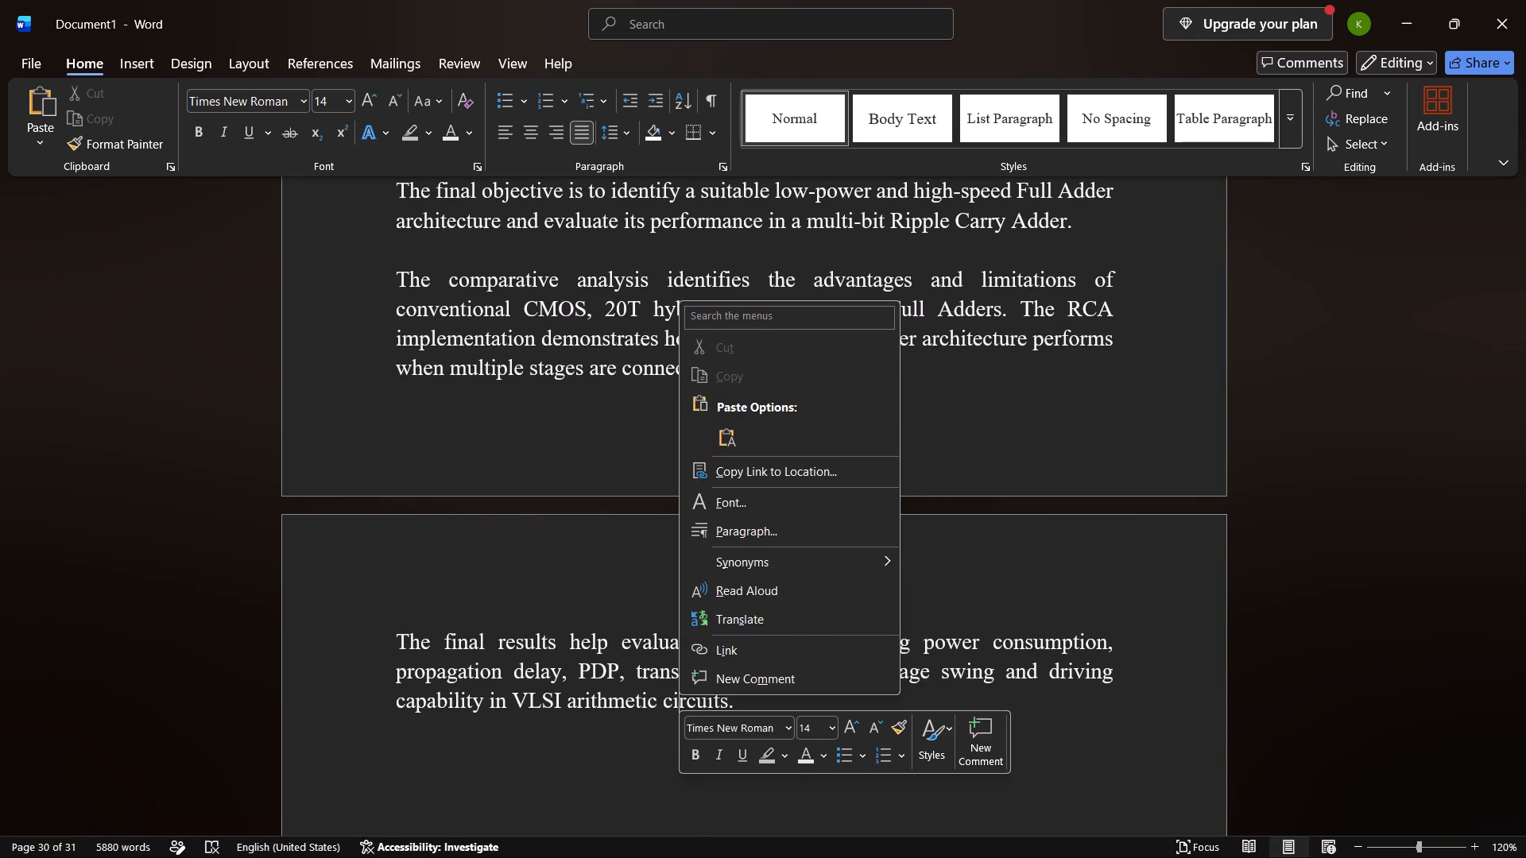
left_click(472, 574)
scroll(472, 574, "up", 2)
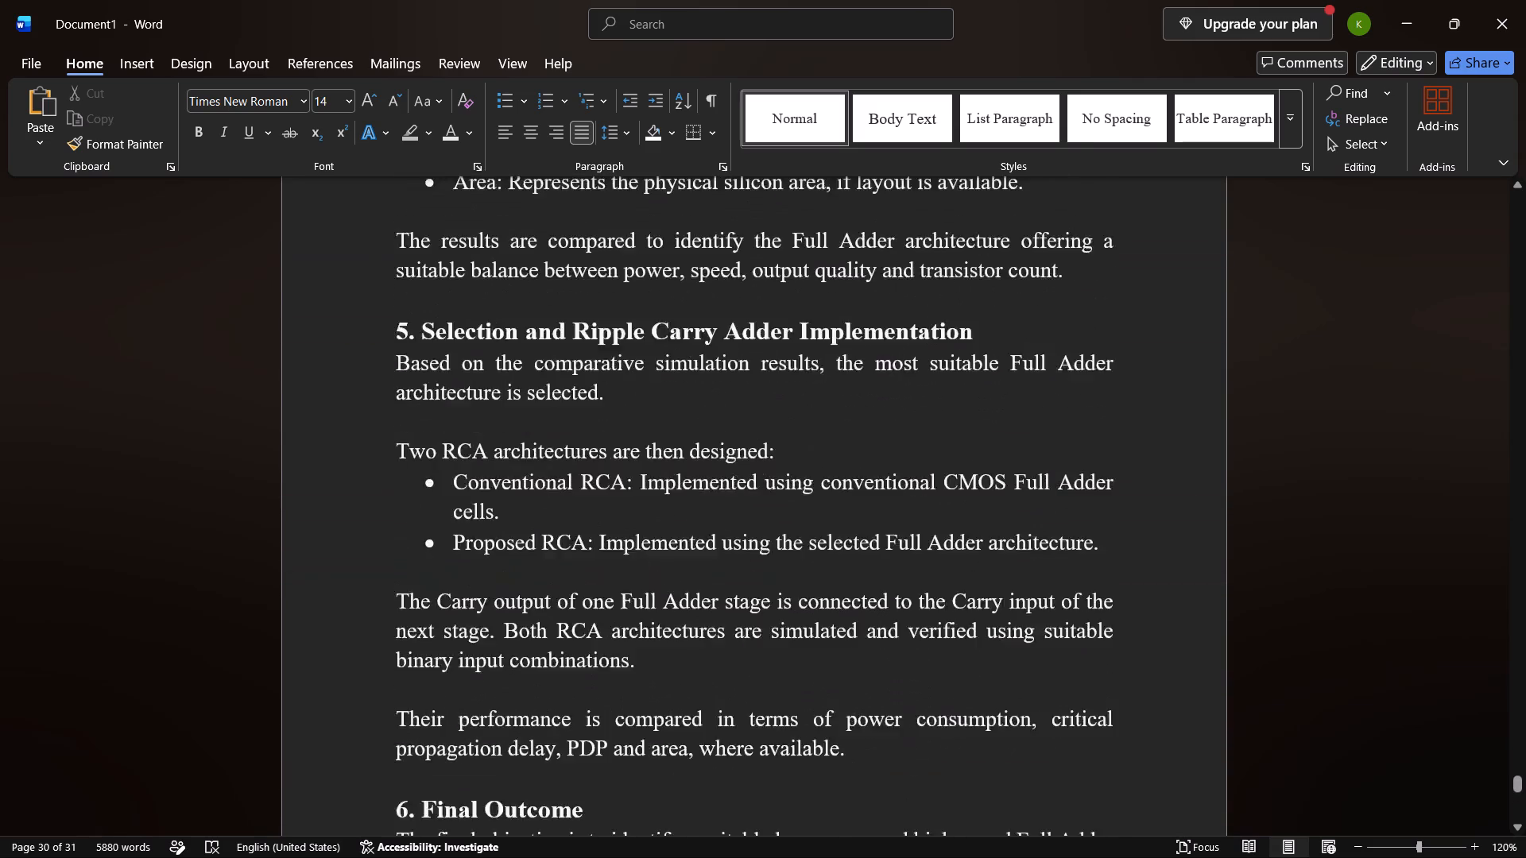
scroll(472, 574, "down", 3)
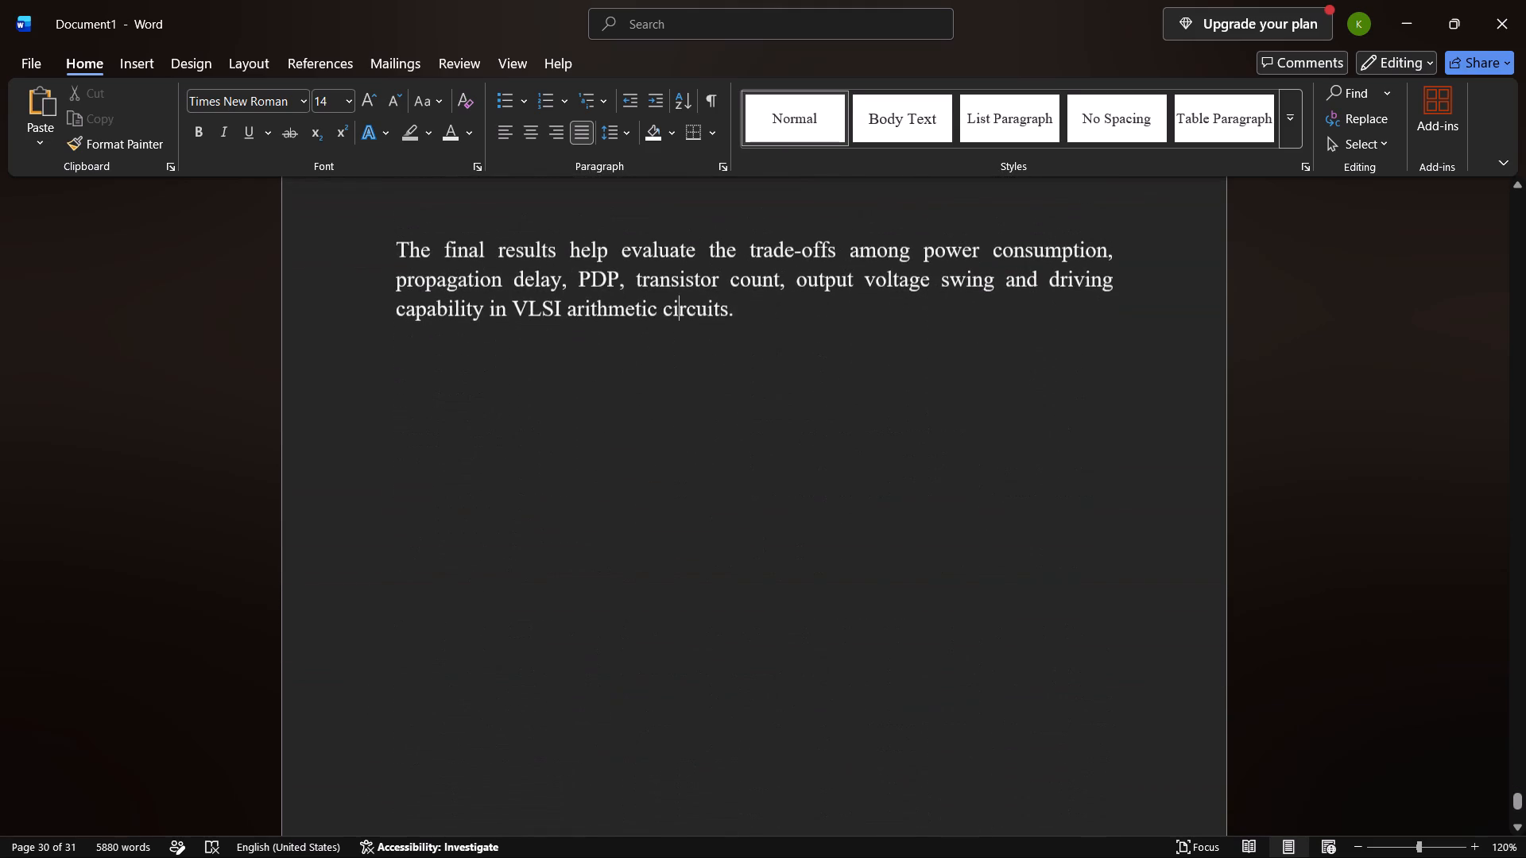
left_click(774, 309)
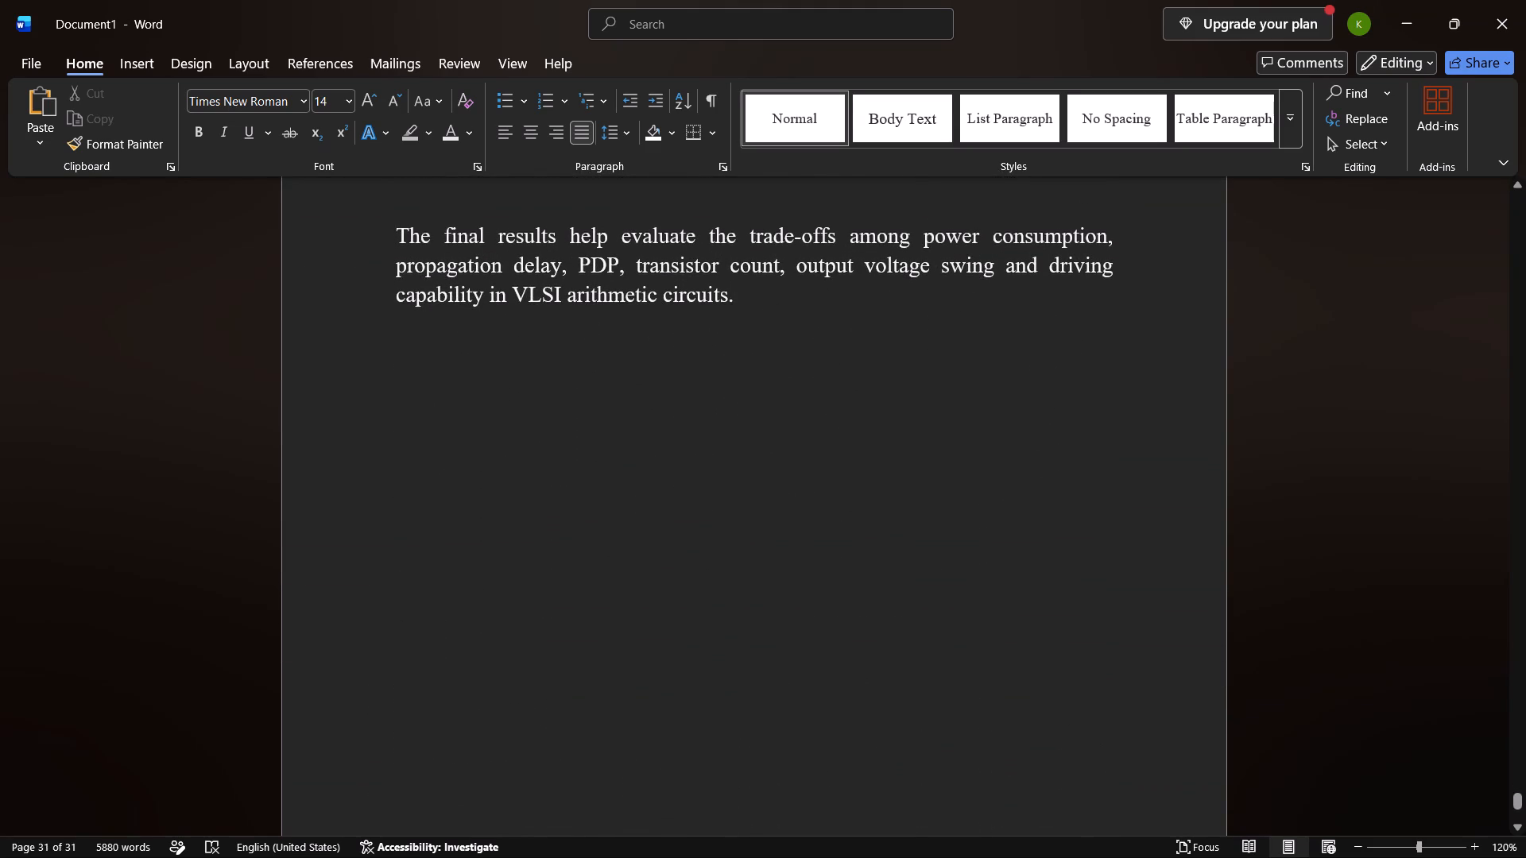
key("Return")
key("Return")
key("Return")
key("BackSpace")
Check in the main report how section 3.3 Proposed Methodology and its subsections follow the Final Outcome section.
key("alt+Tab")
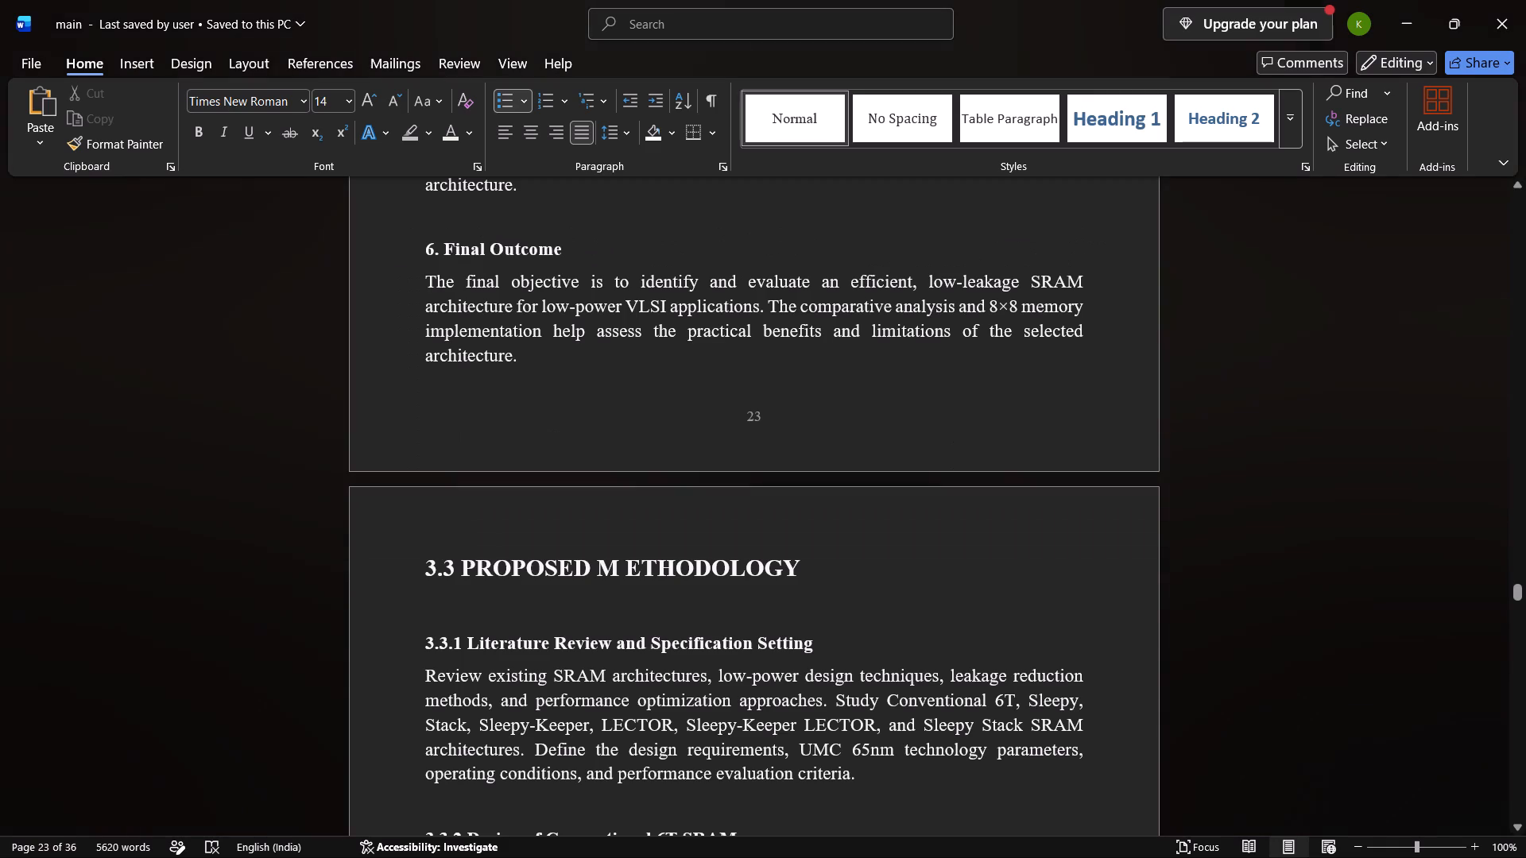
scroll(774, 309, "down", 1)
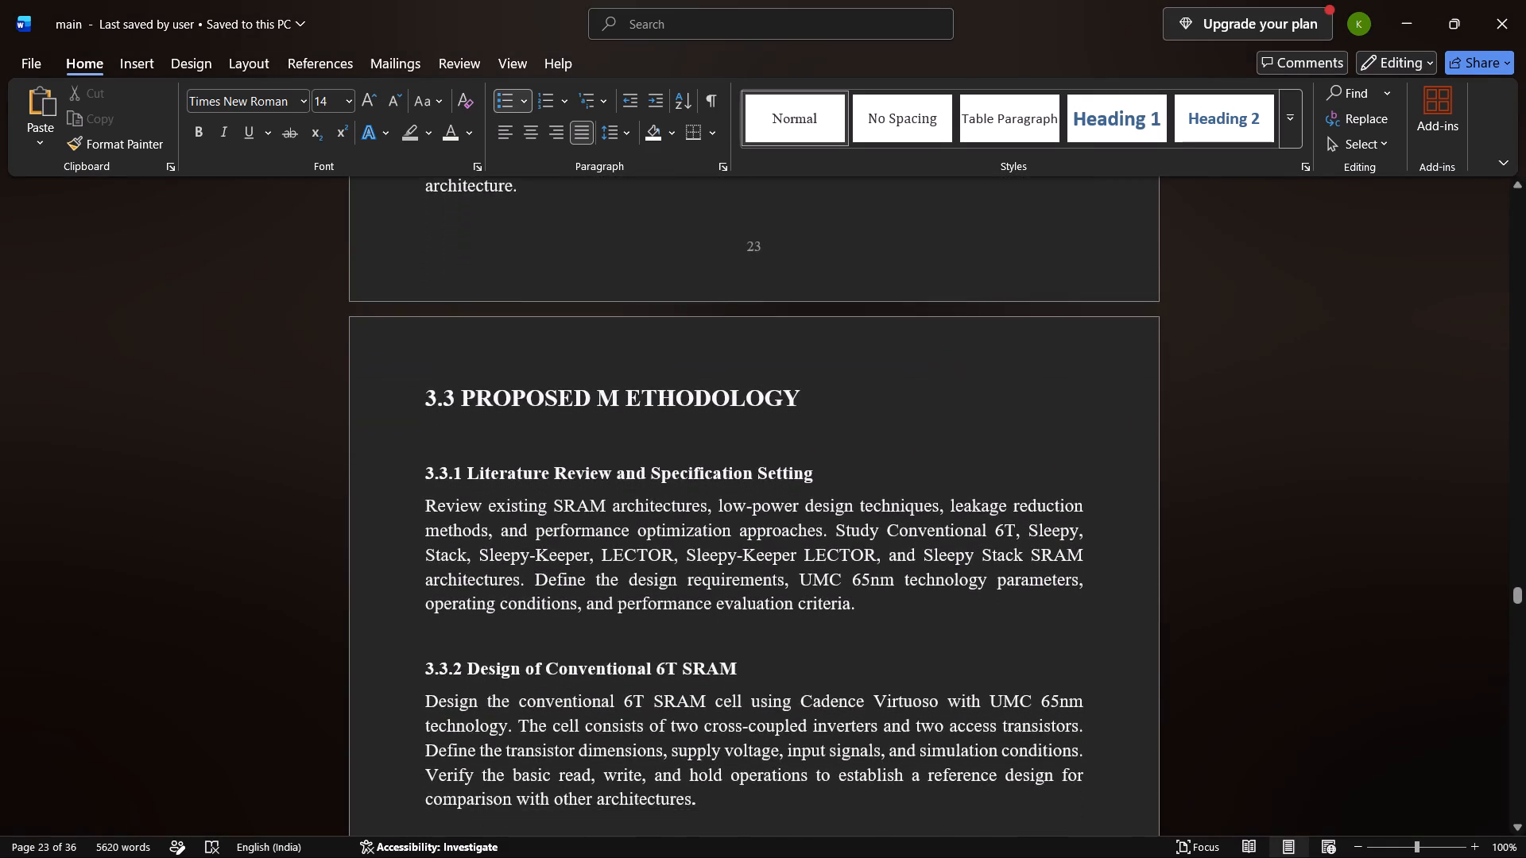
scroll(774, 309, "down", 1)
Switch to the Chapter 3 file and copy everything from the 3.4 Proposed Methodology heading through the Table 3.4 RCA comparison caption.
key("alt+Tab")
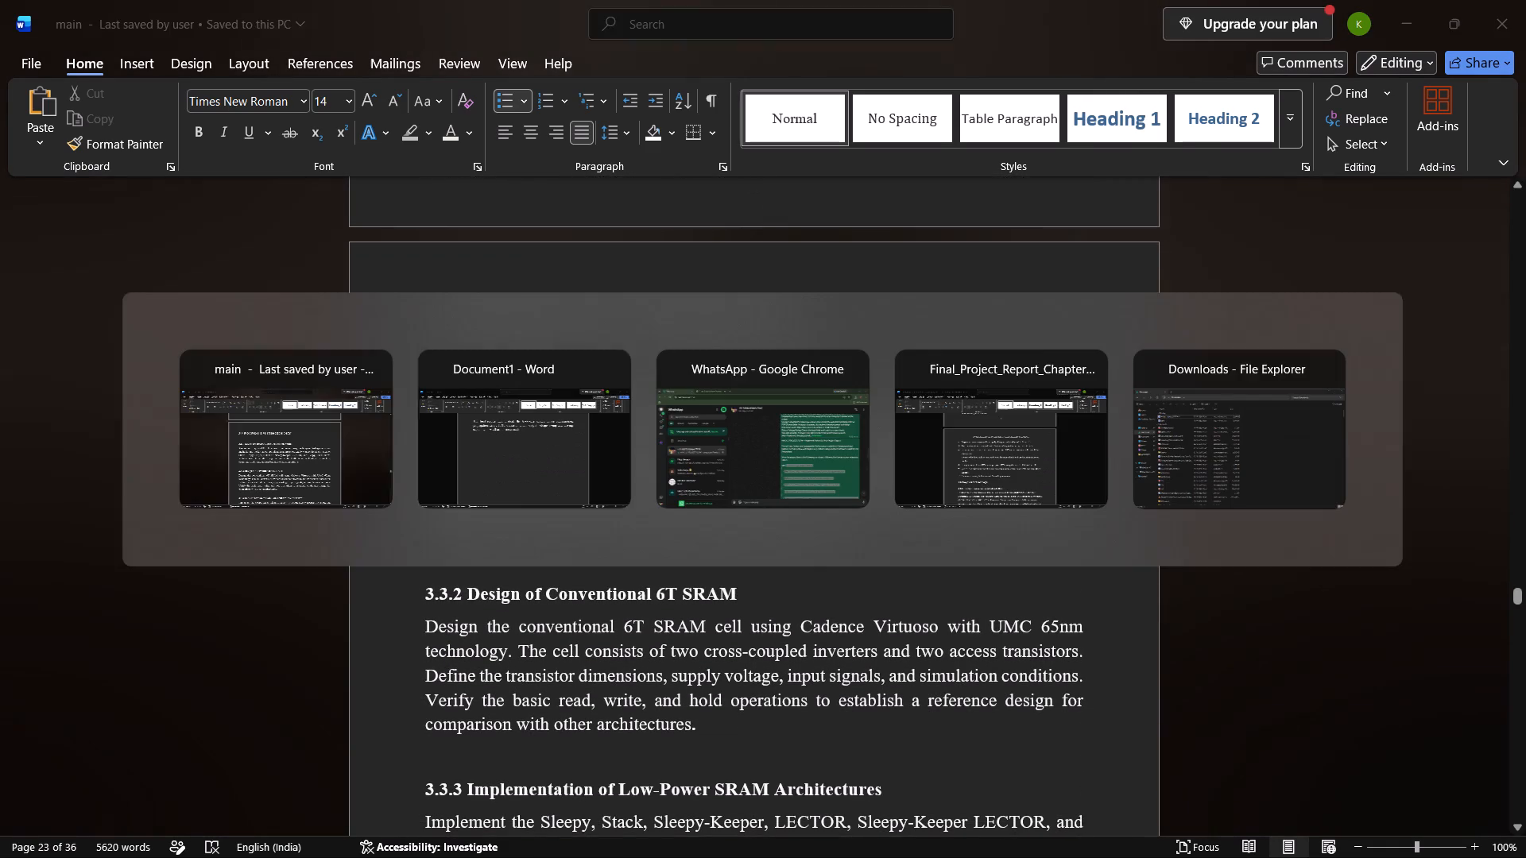
key("alt+Tab")
key("alt+Tab")
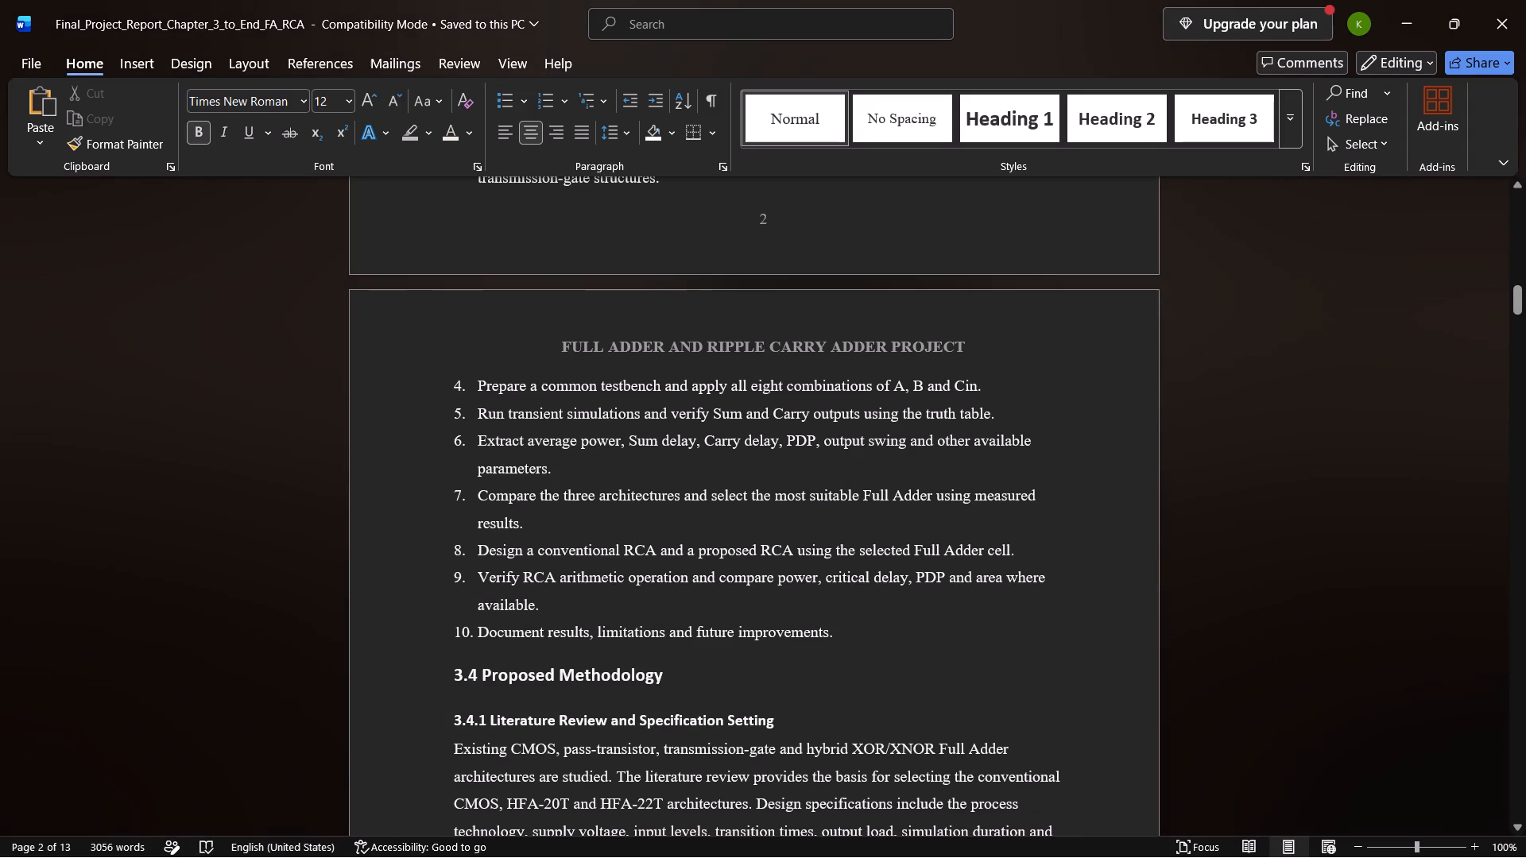
scroll(827, 514, "down", 1)
scroll(827, 514, "up", 1)
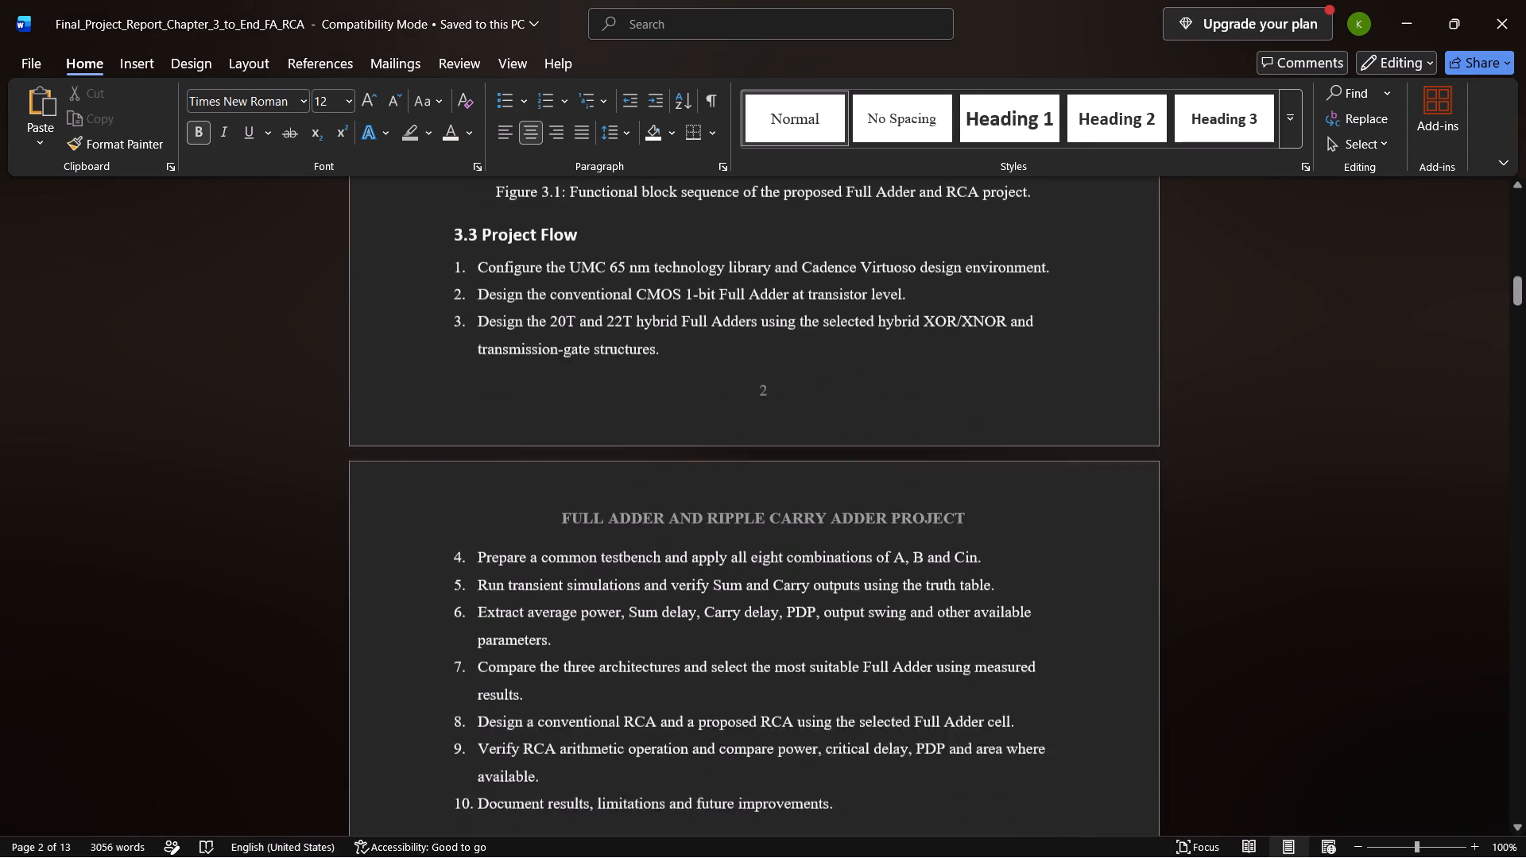
scroll(827, 514, "up", 1)
scroll(827, 514, "down", 1)
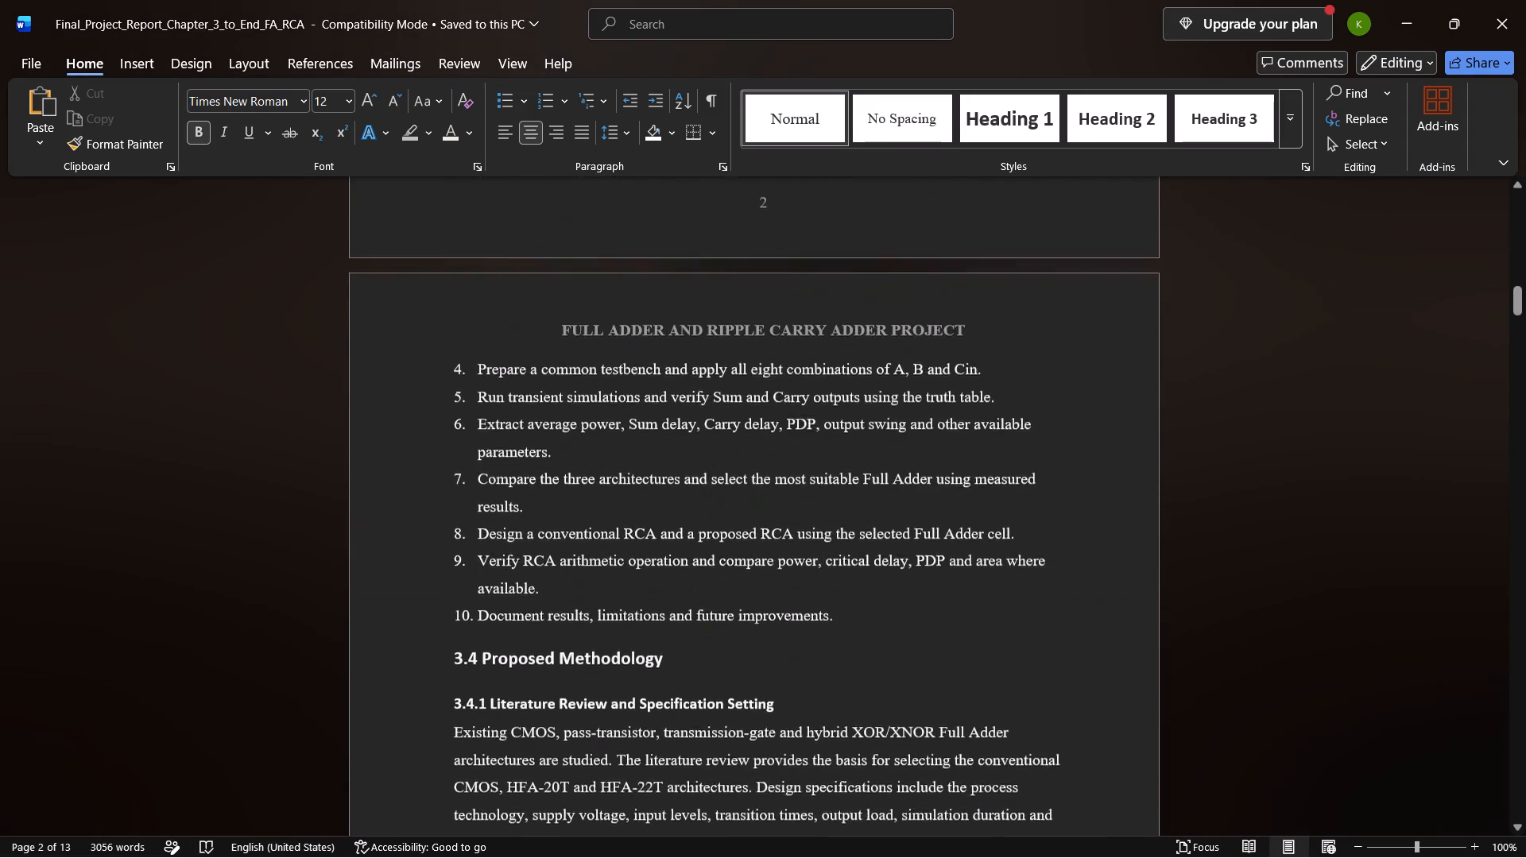
scroll(827, 514, "down", 3)
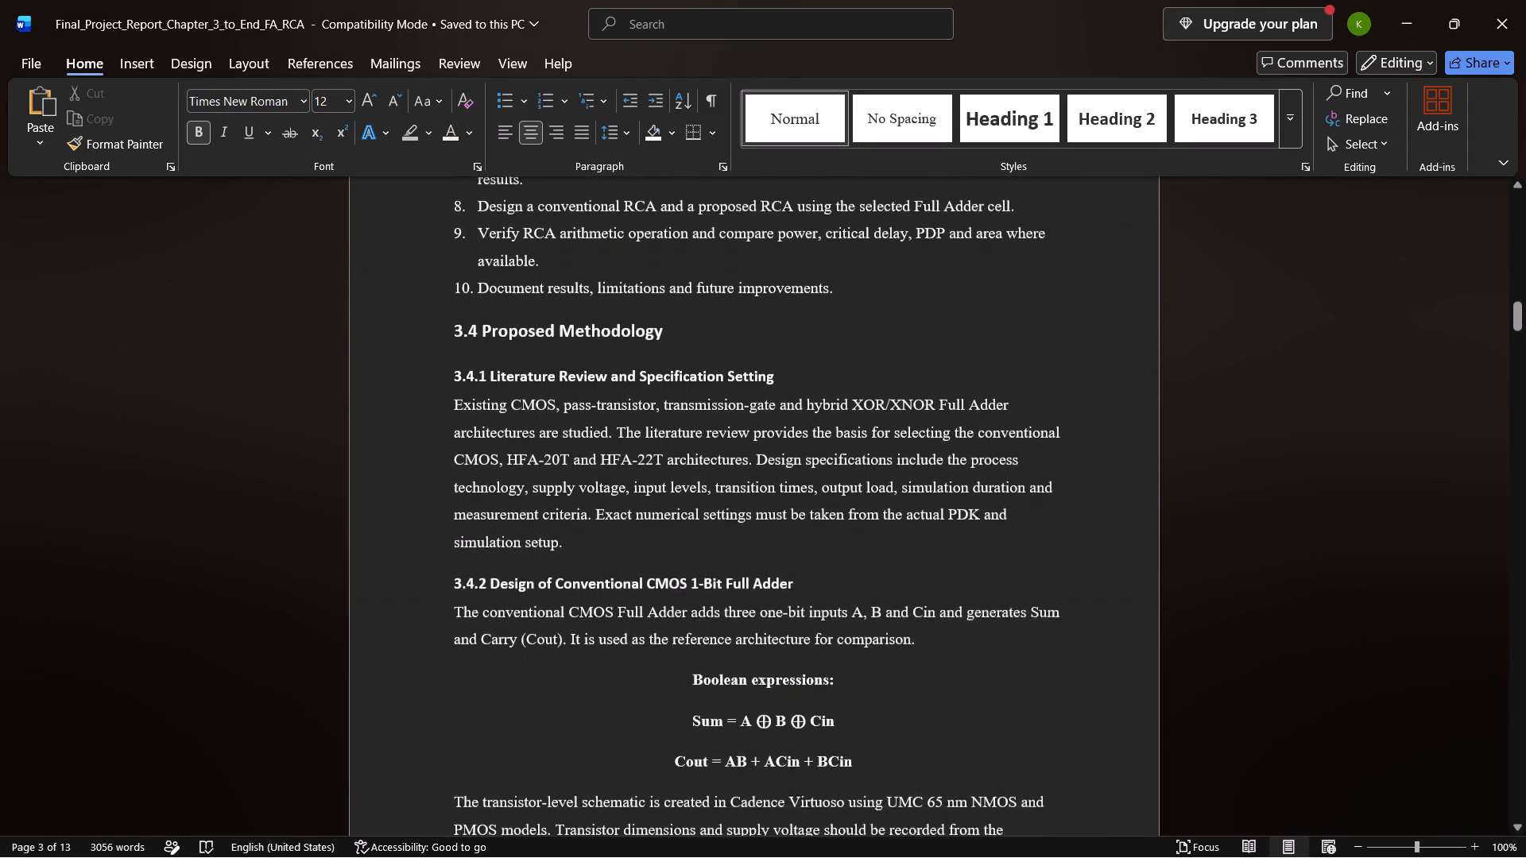
scroll(827, 514, "down", 1)
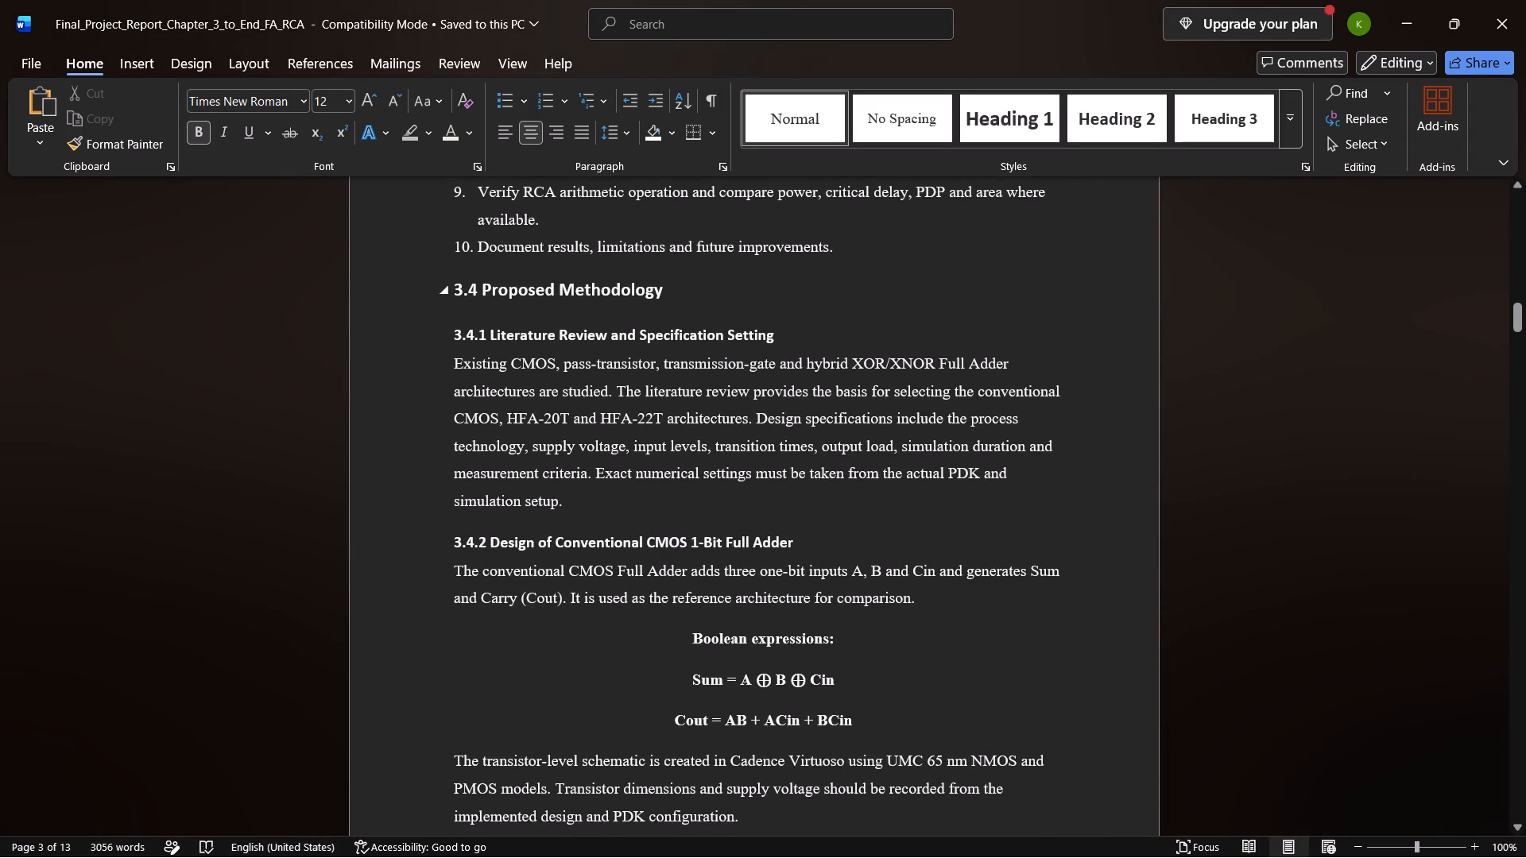
left_click_drag(458, 288, 697, 520)
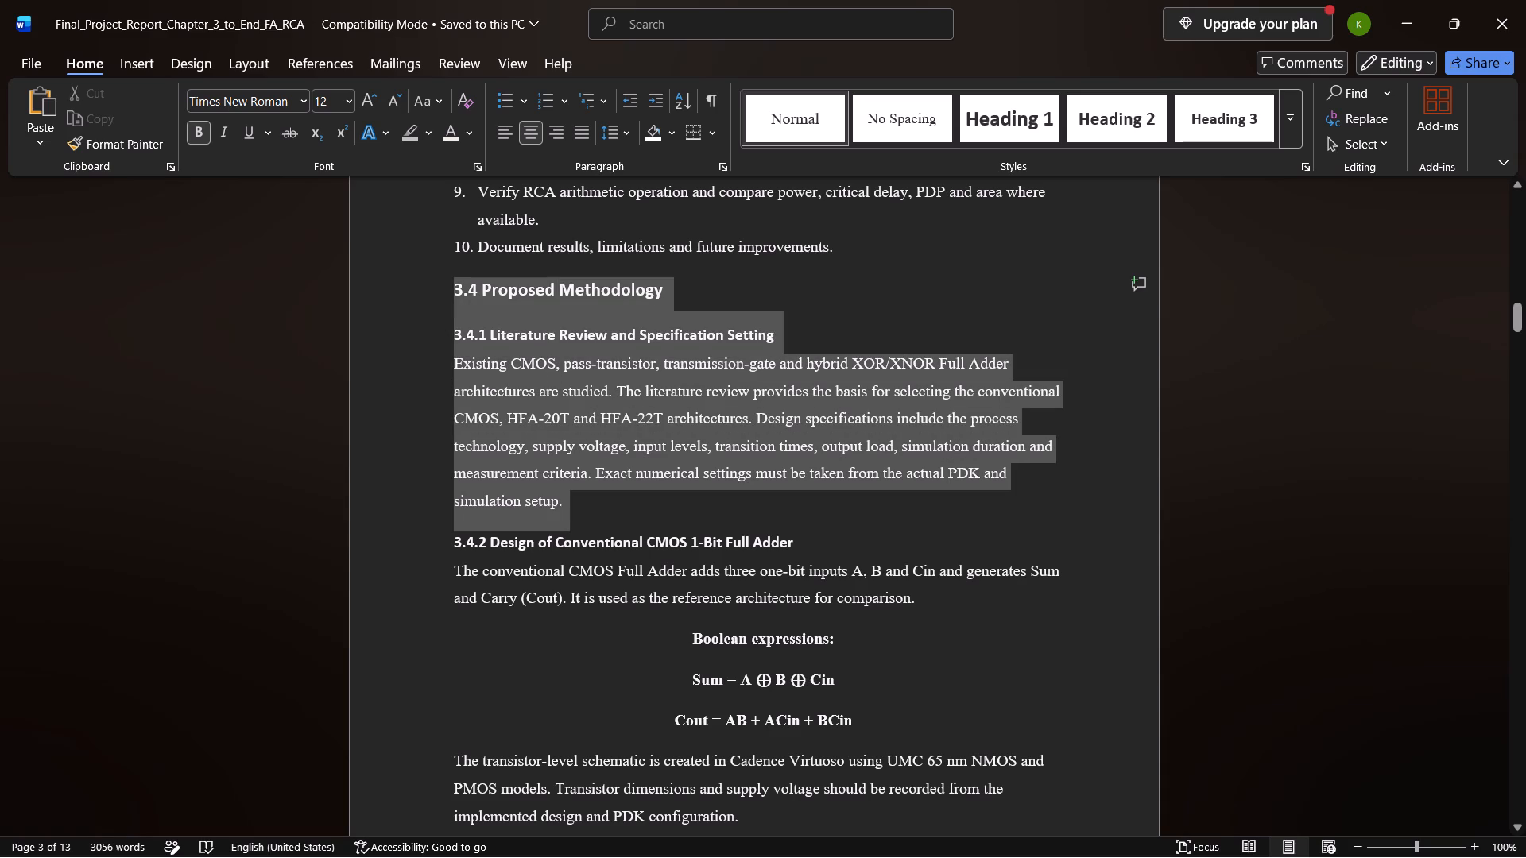
left_click_drag(697, 520, 724, 537)
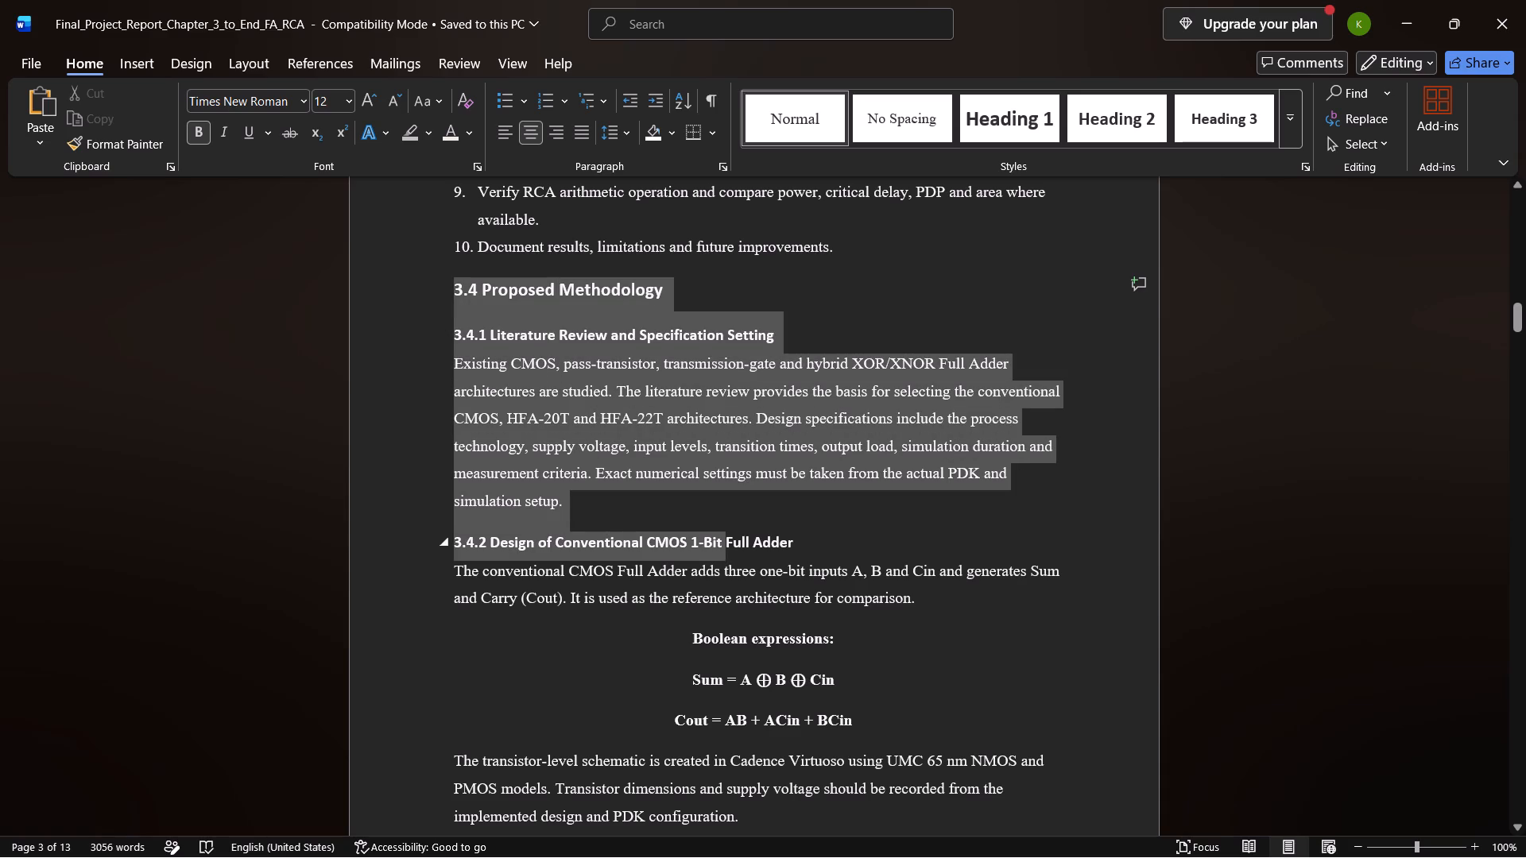
left_click_drag(724, 537, 800, 599)
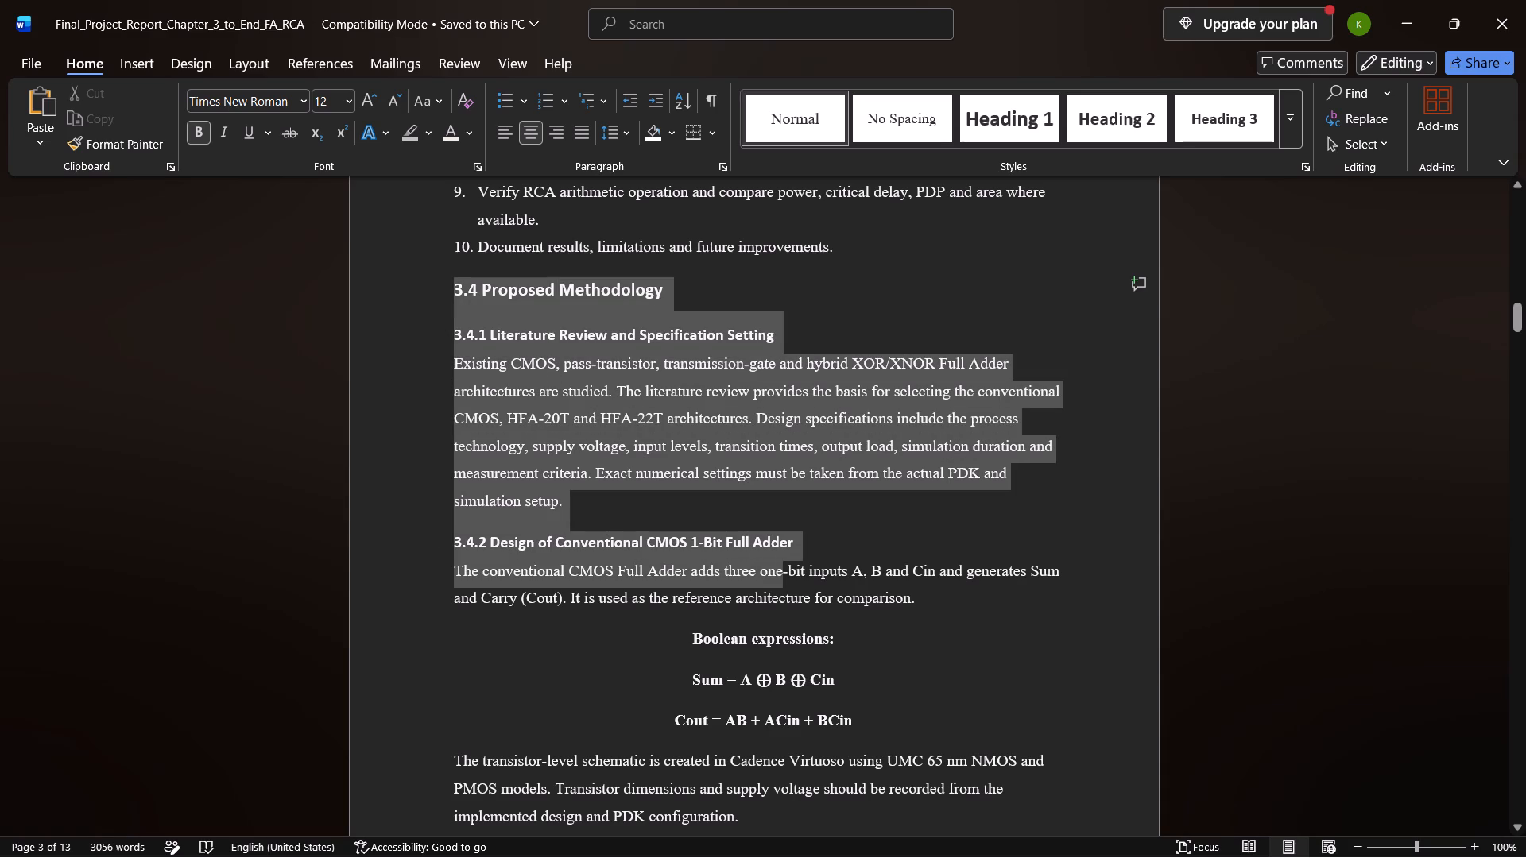
left_click_drag(800, 599, 941, 817)
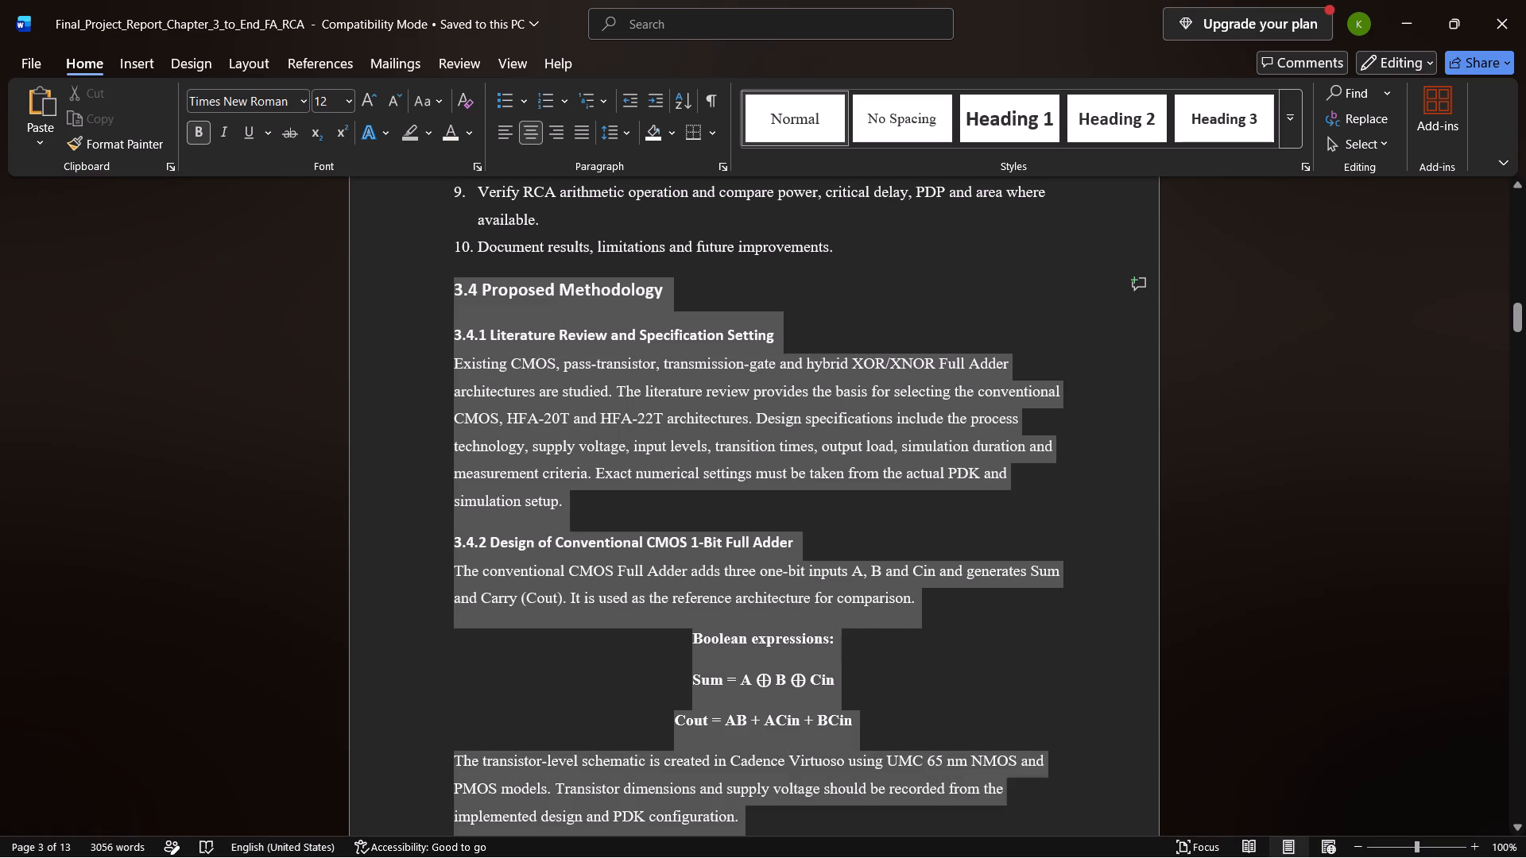
left_click_drag(941, 817, 953, 771)
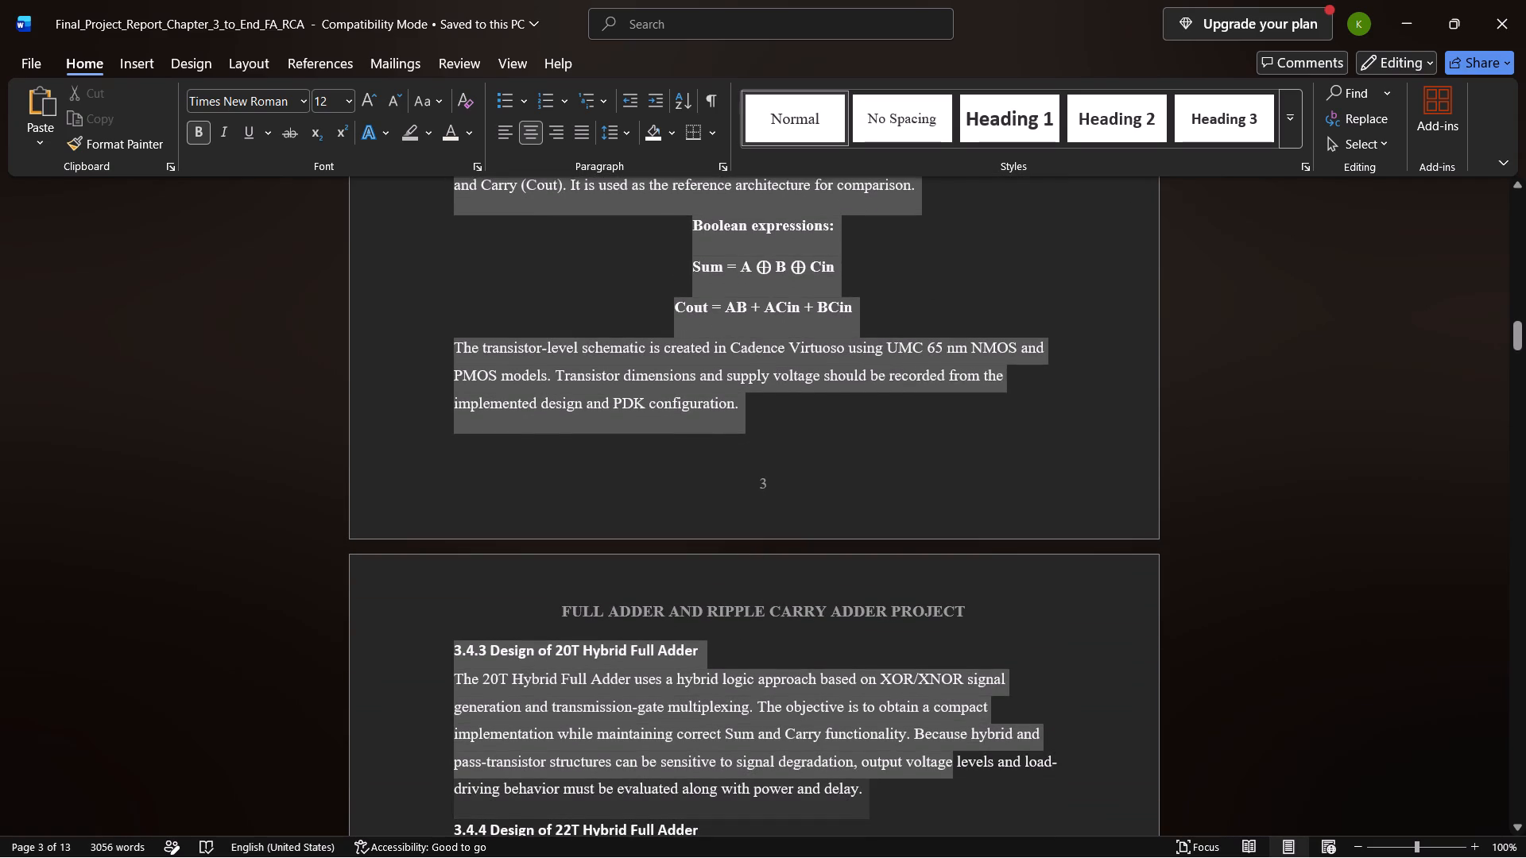
left_click_drag(953, 771, 1024, 857)
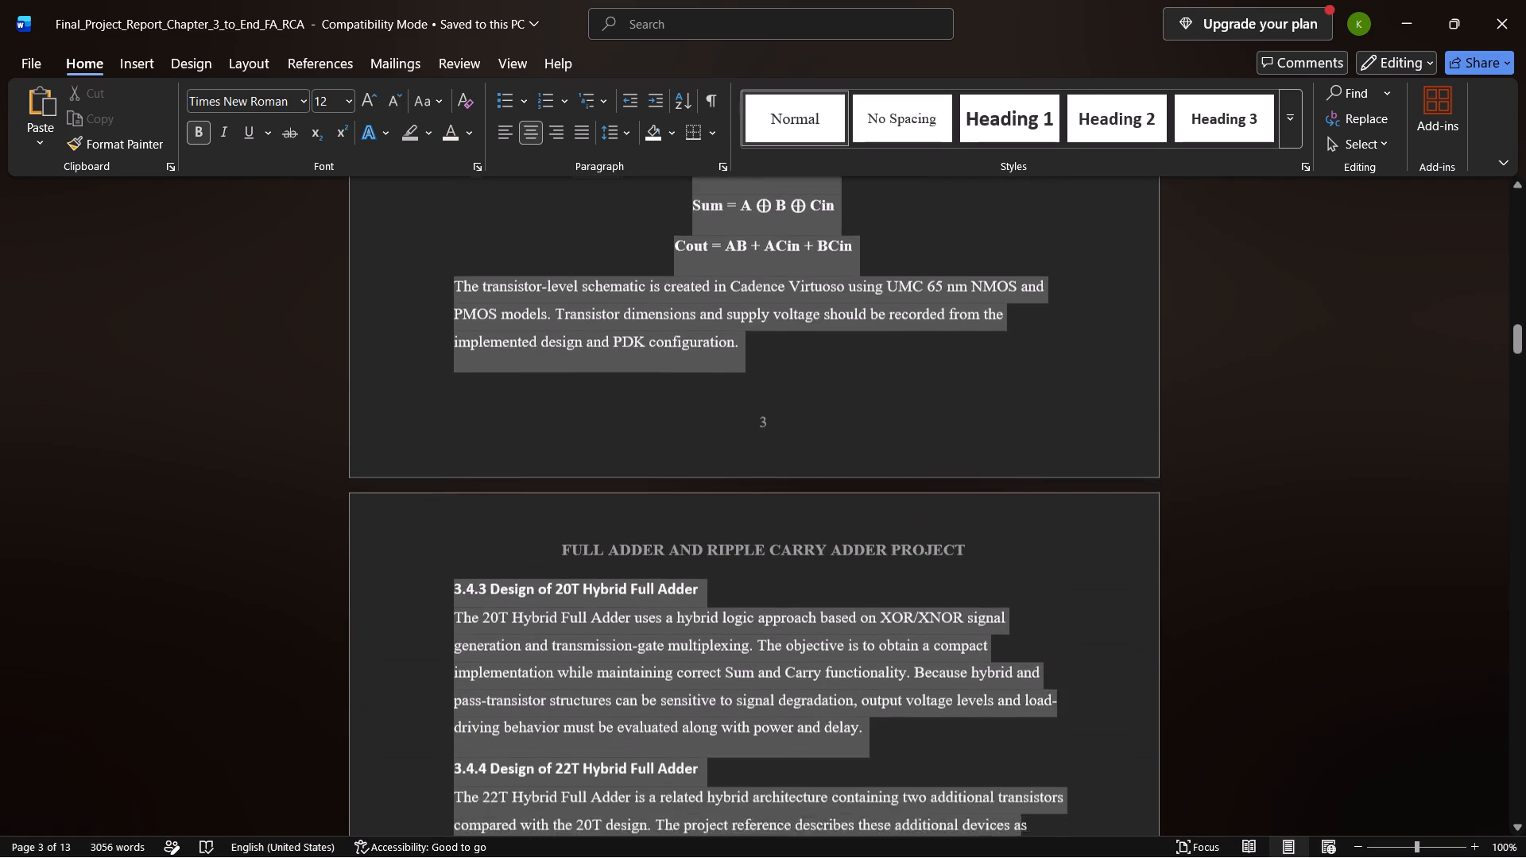
left_click_drag(1024, 857, 1032, 857)
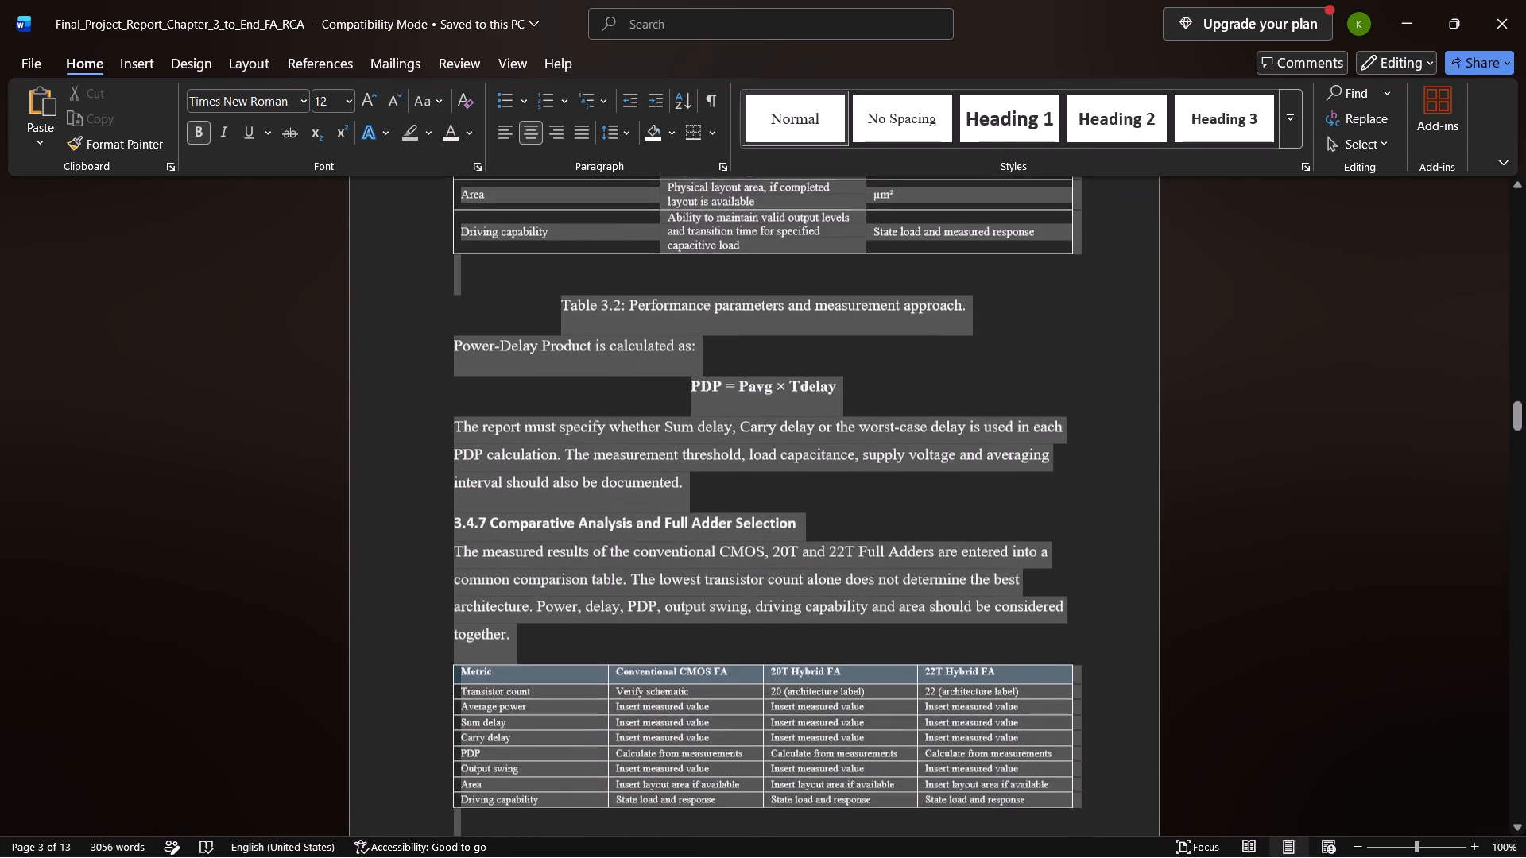
left_click_drag(1032, 857, 1000, 663)
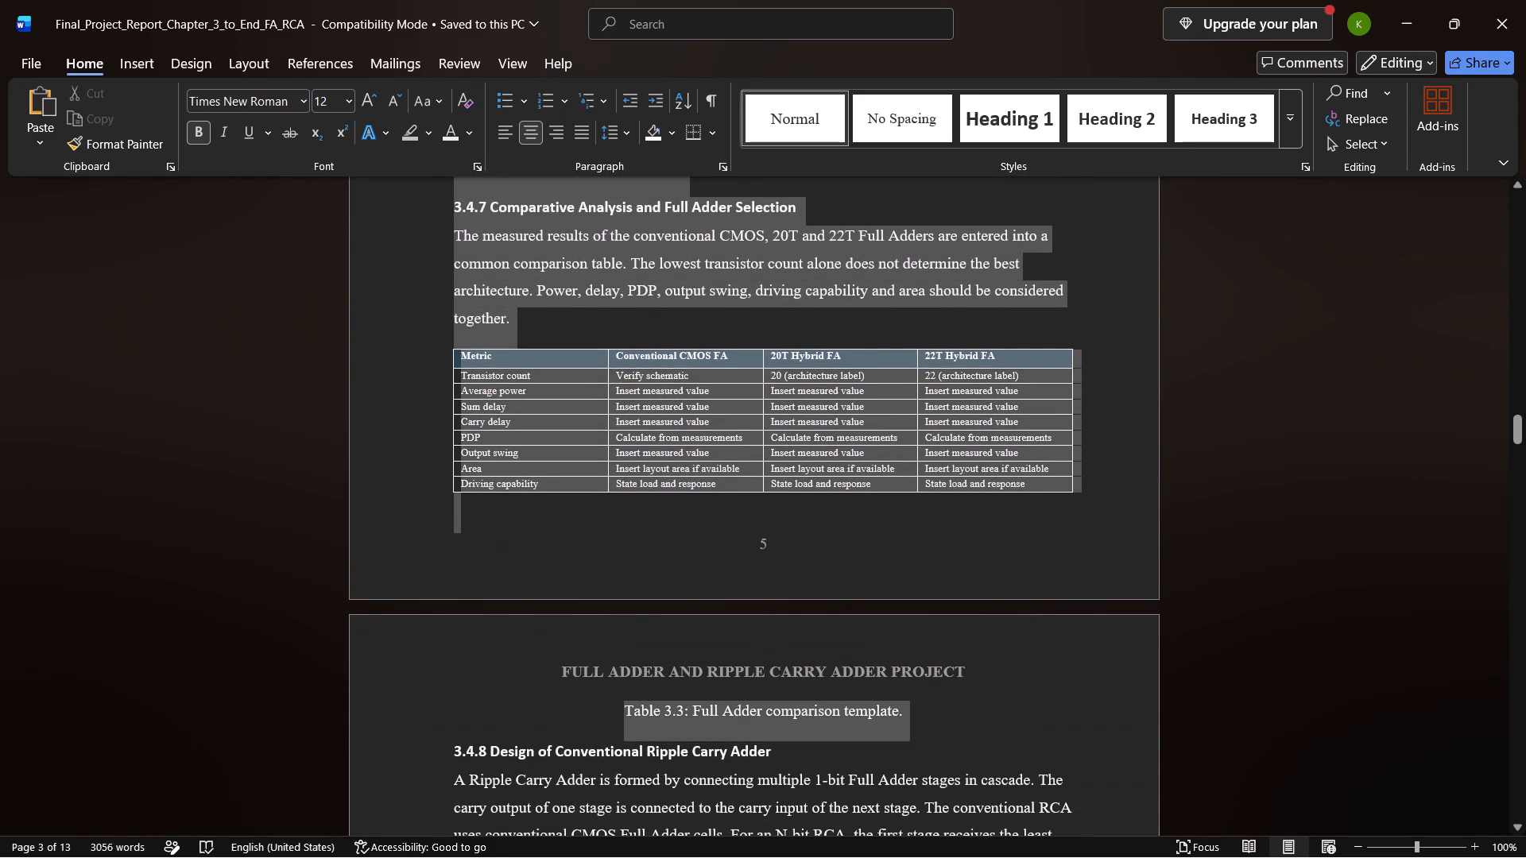
left_click_drag(1000, 663, 970, 579)
left_click_drag(970, 579, 1121, 857)
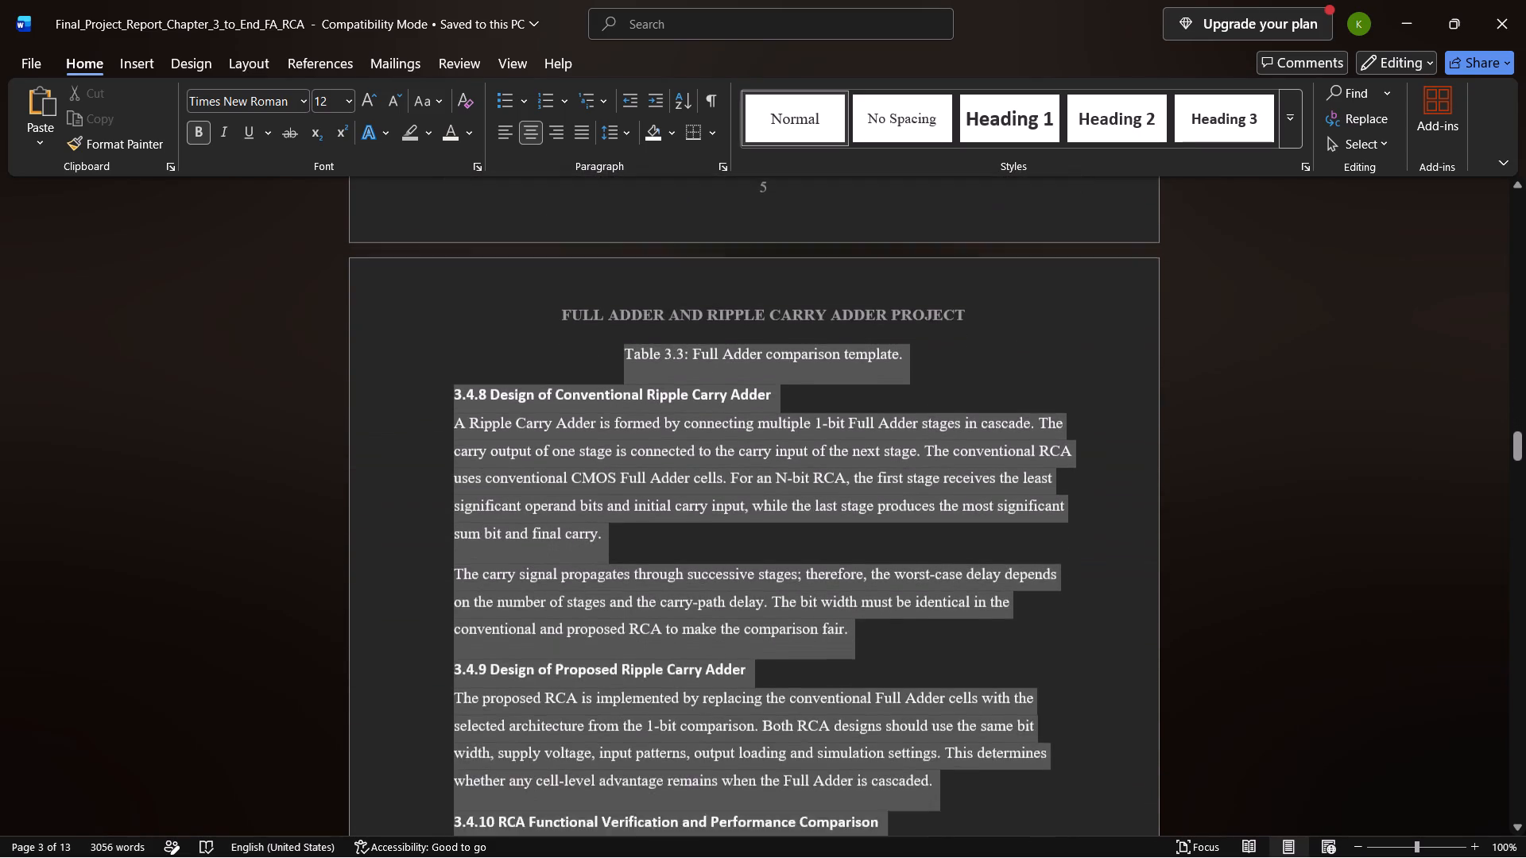
left_click_drag(1121, 857, 1114, 854)
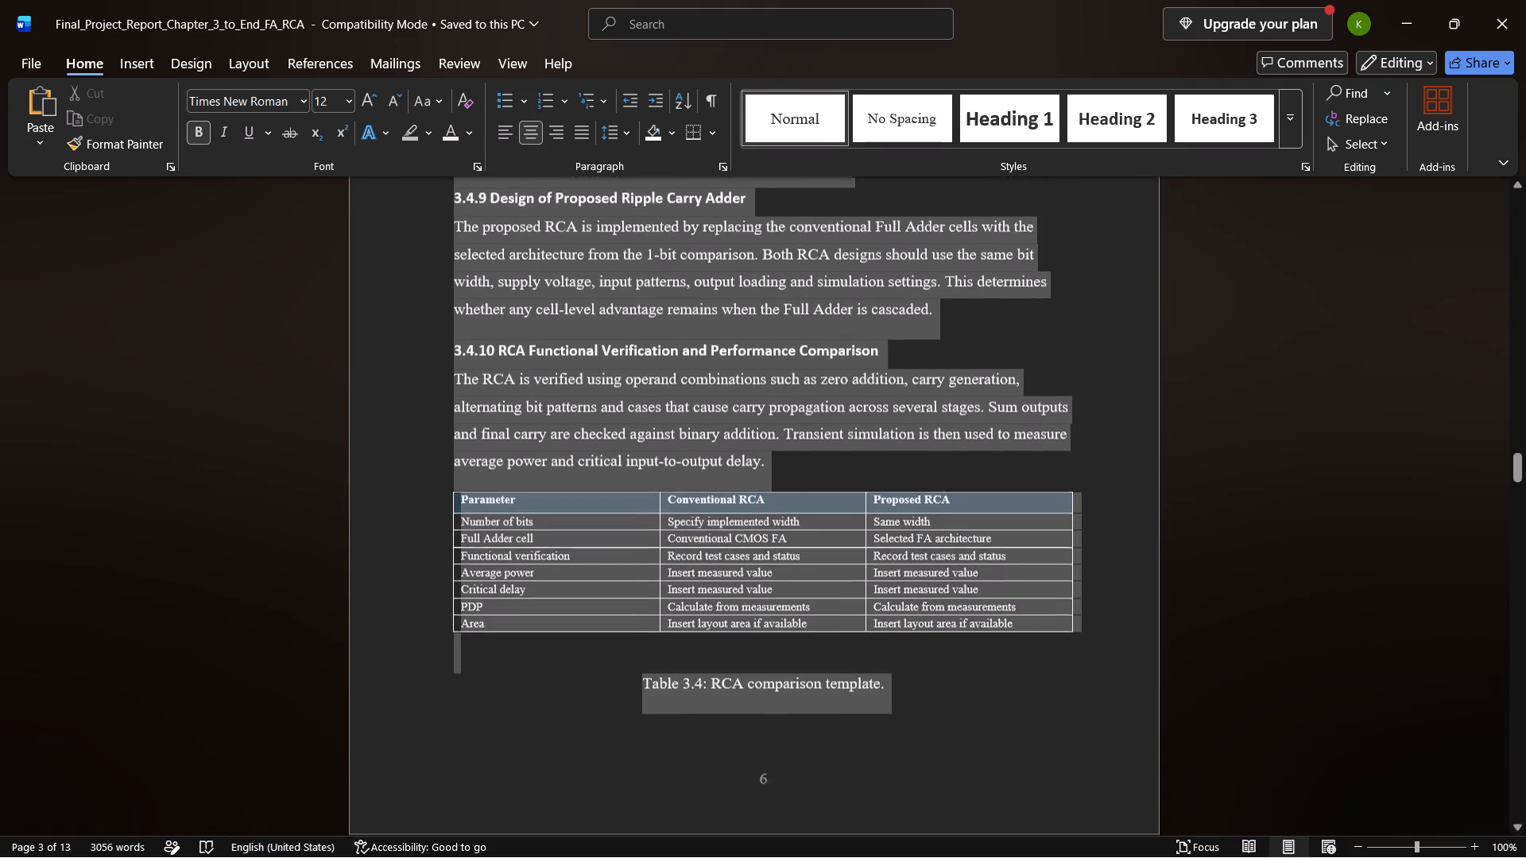
left_click_drag(1114, 854, 1094, 822)
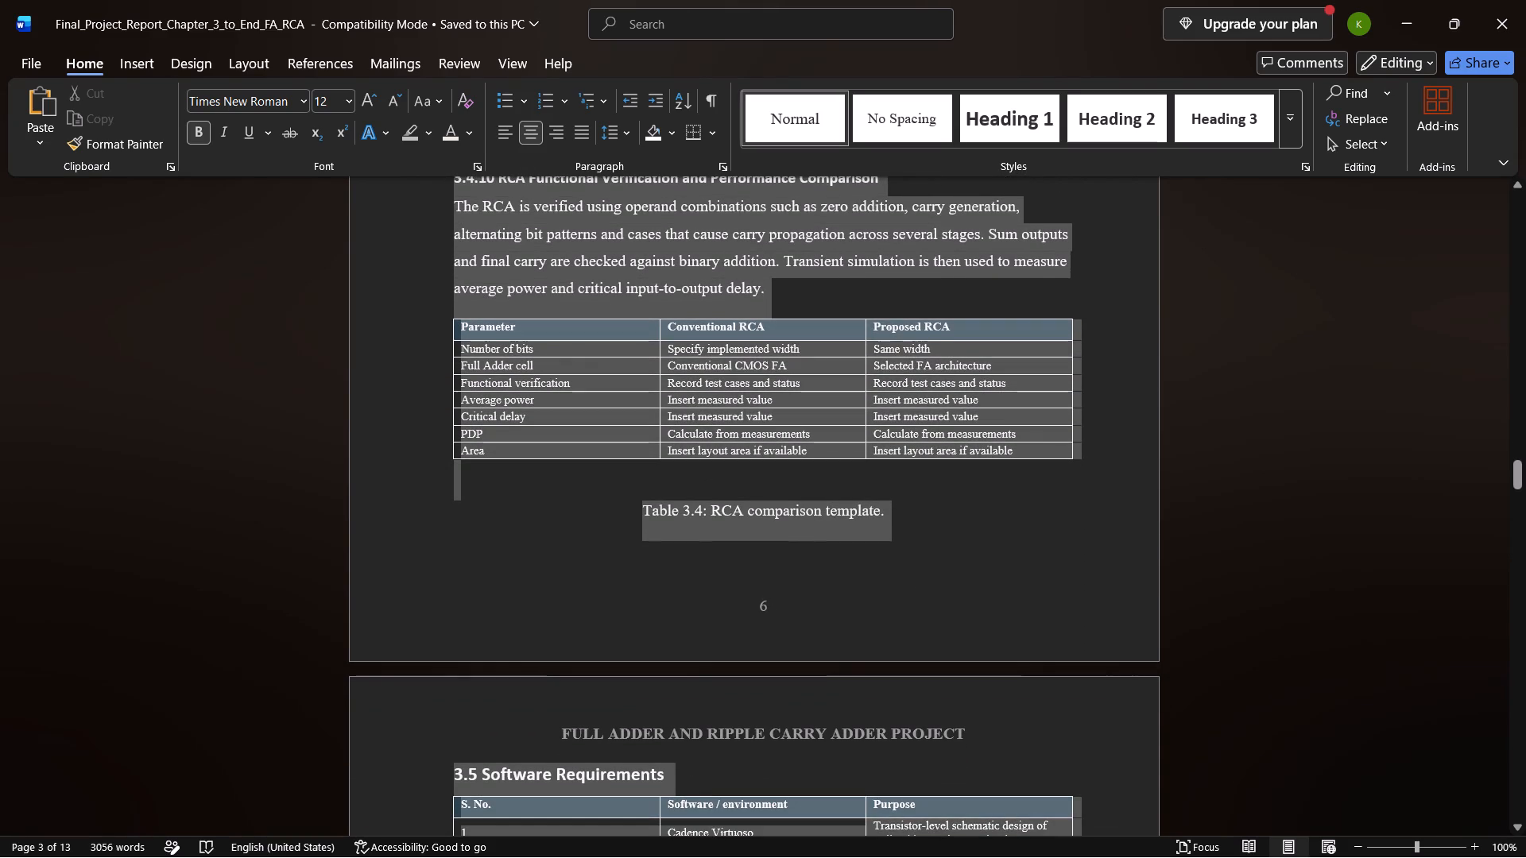
left_click_drag(1094, 822, 1120, 857)
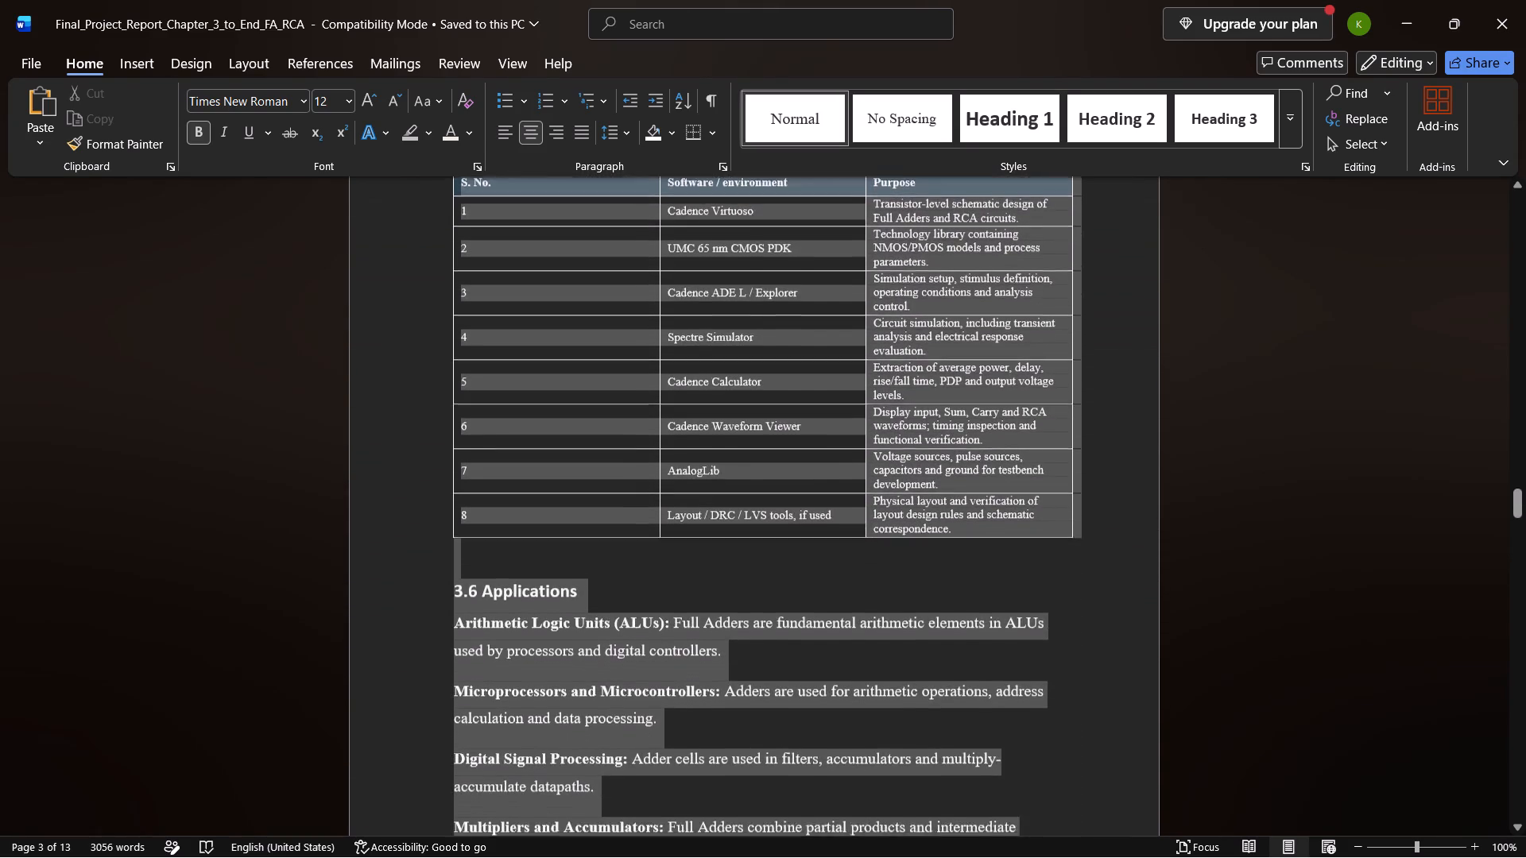
left_click_drag(1120, 857, 915, 132)
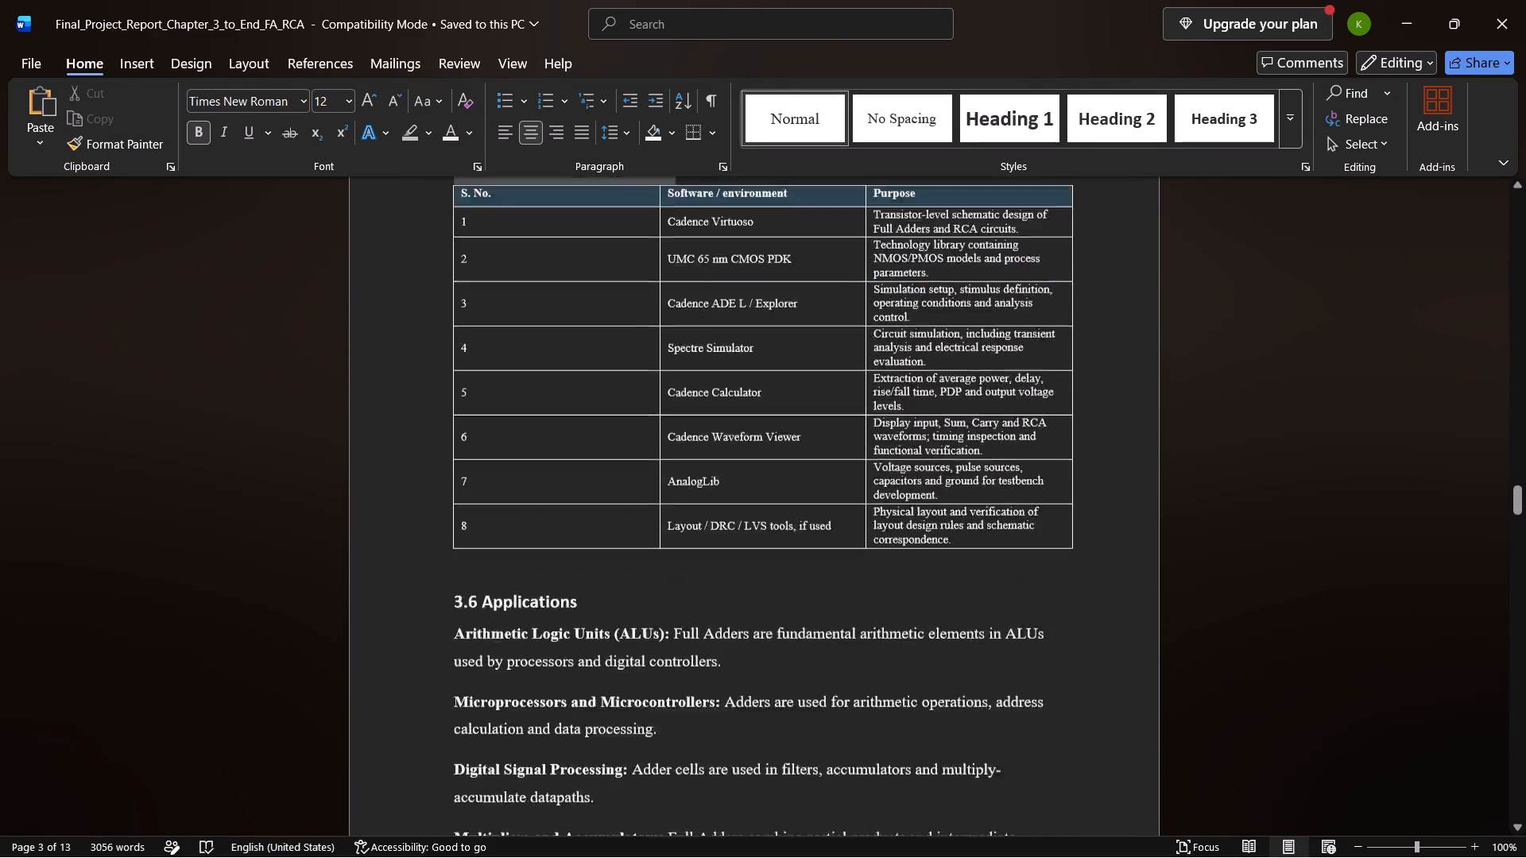
left_click_drag(915, 132, 911, 191)
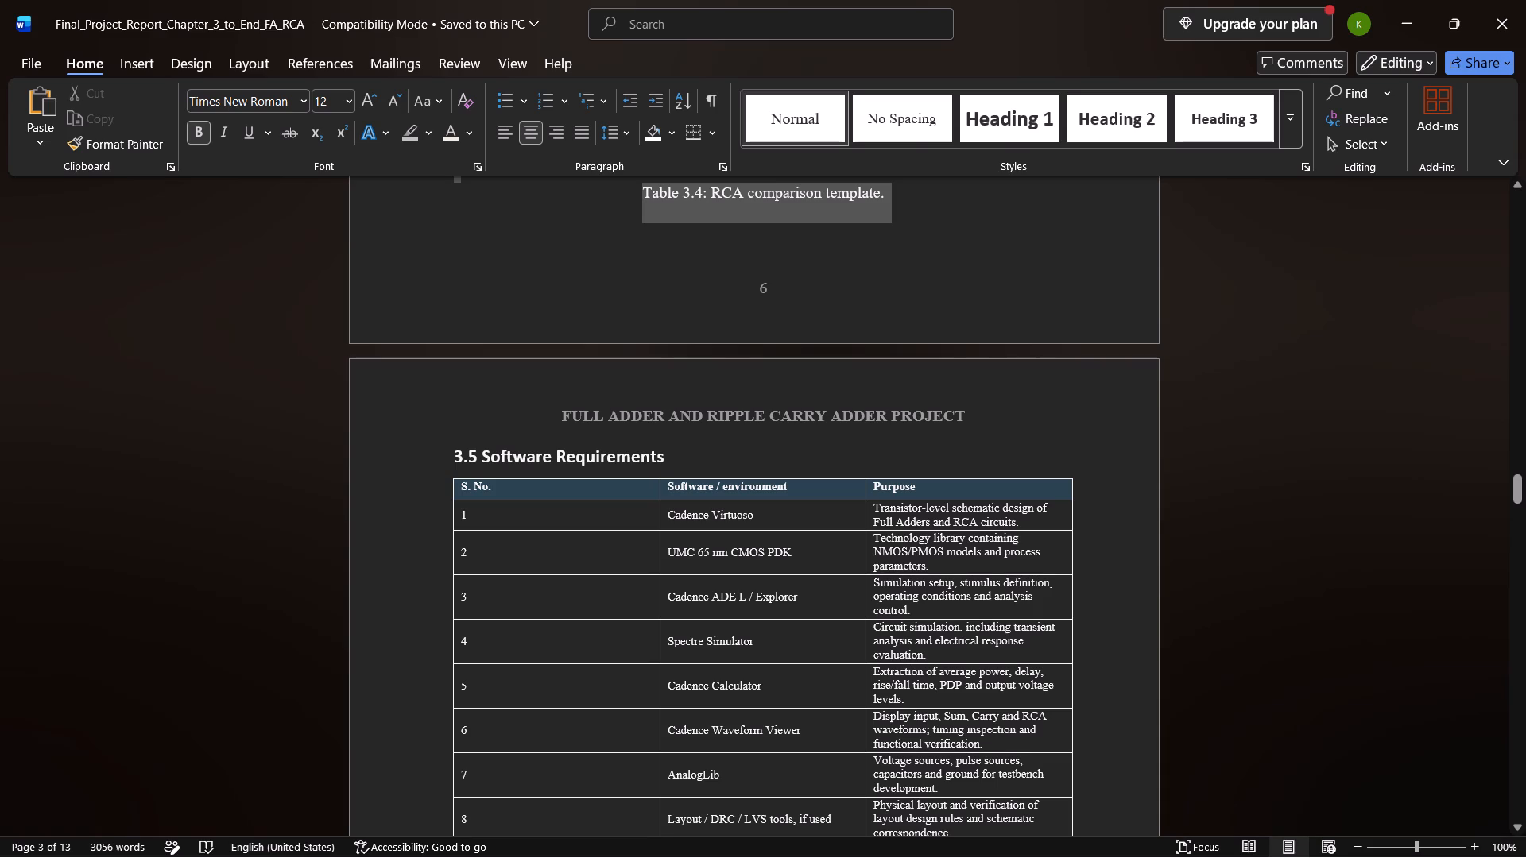
left_click_drag(911, 191, 911, 192)
key("ctrl+c")
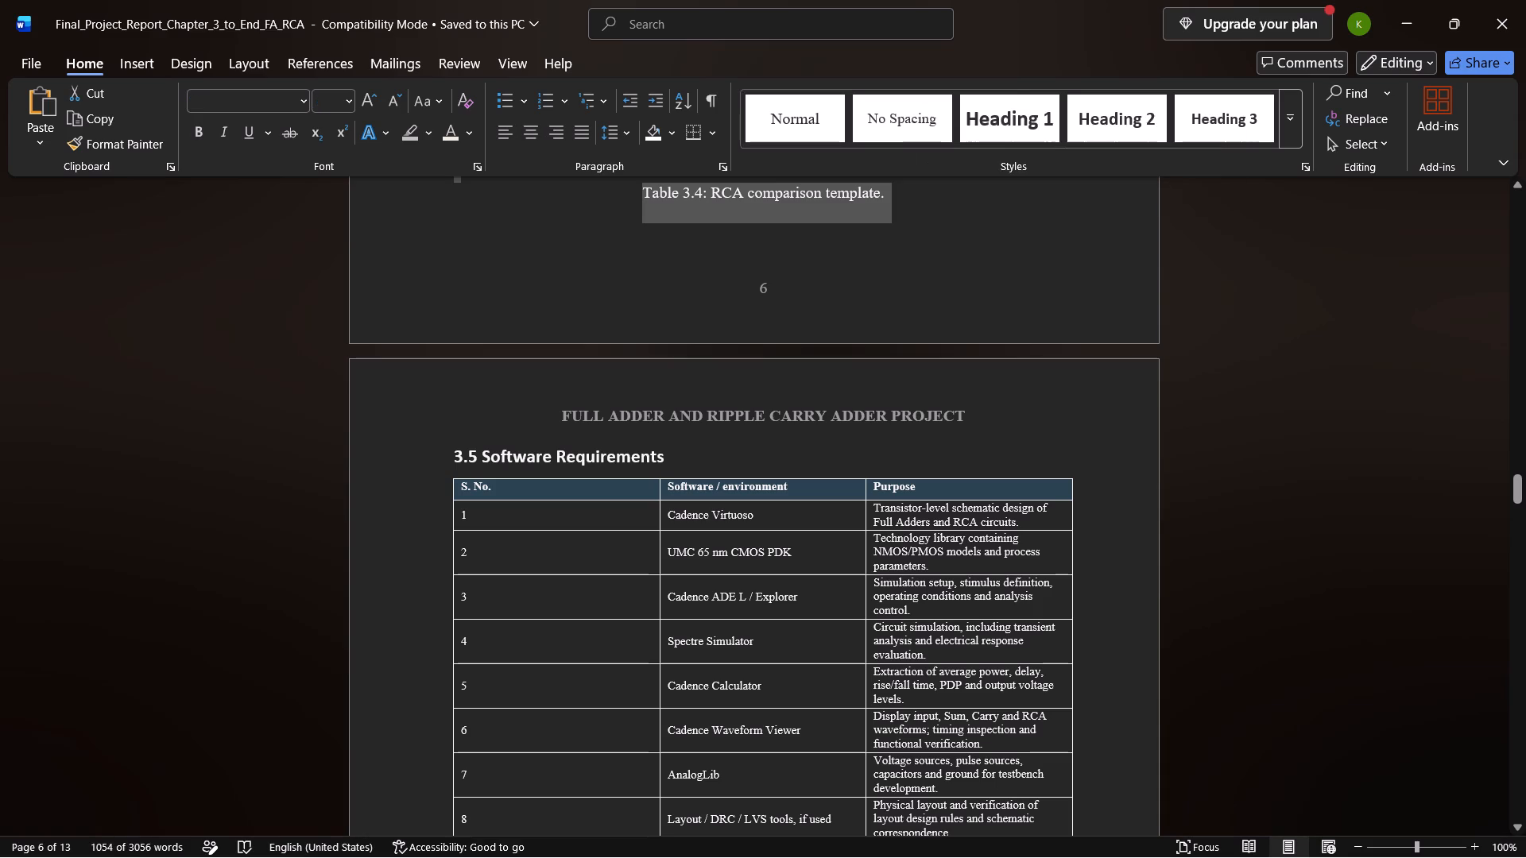
Check the layout of subsections 3.3.1 to 3.3.5 of Proposed Methodology in the main report.
key("alt+Tab")
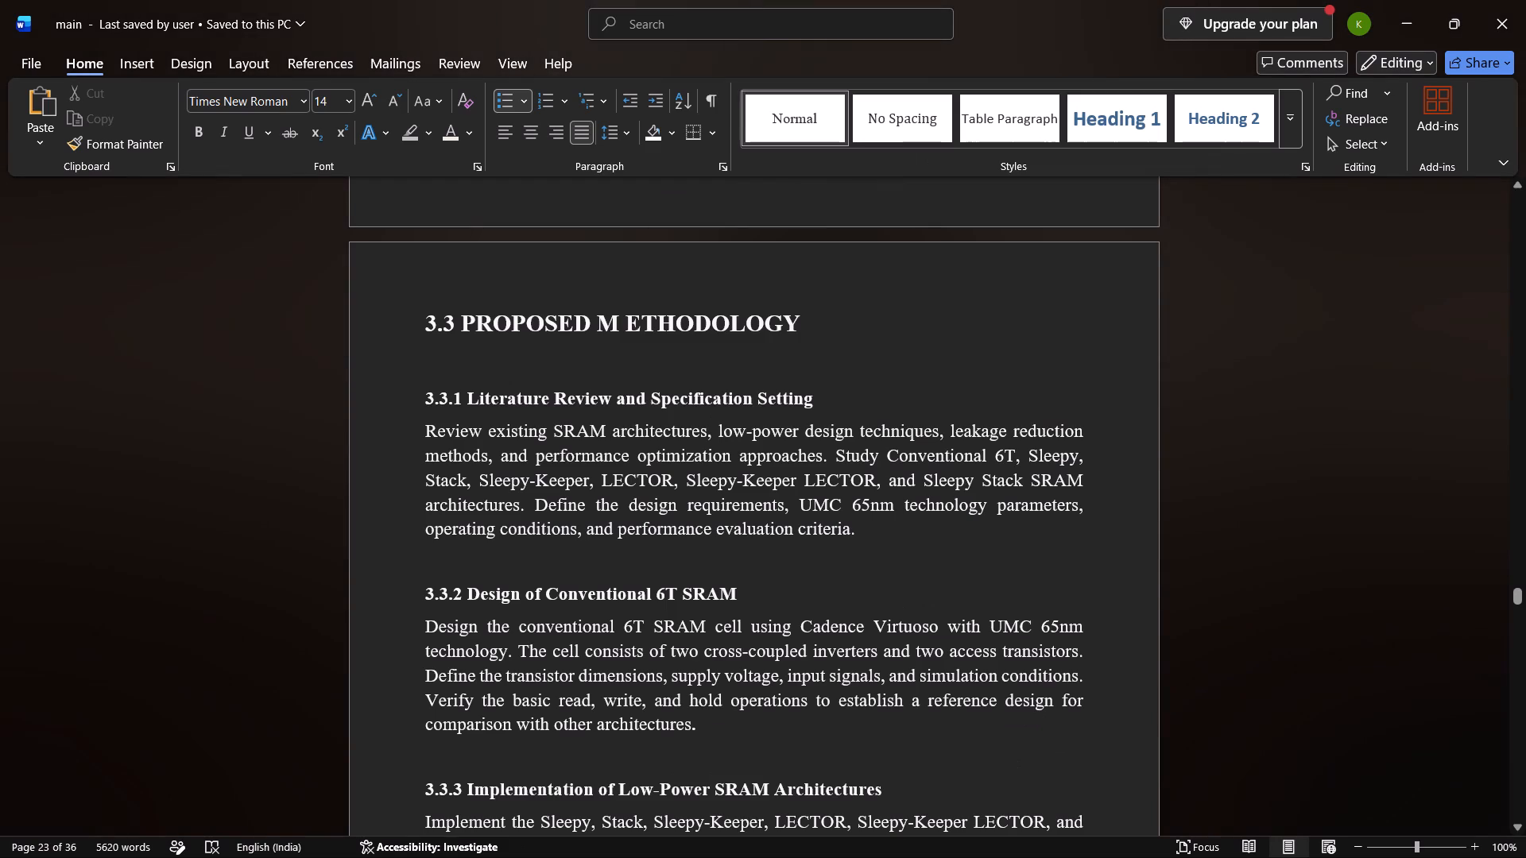
scroll(911, 192, "down", 1)
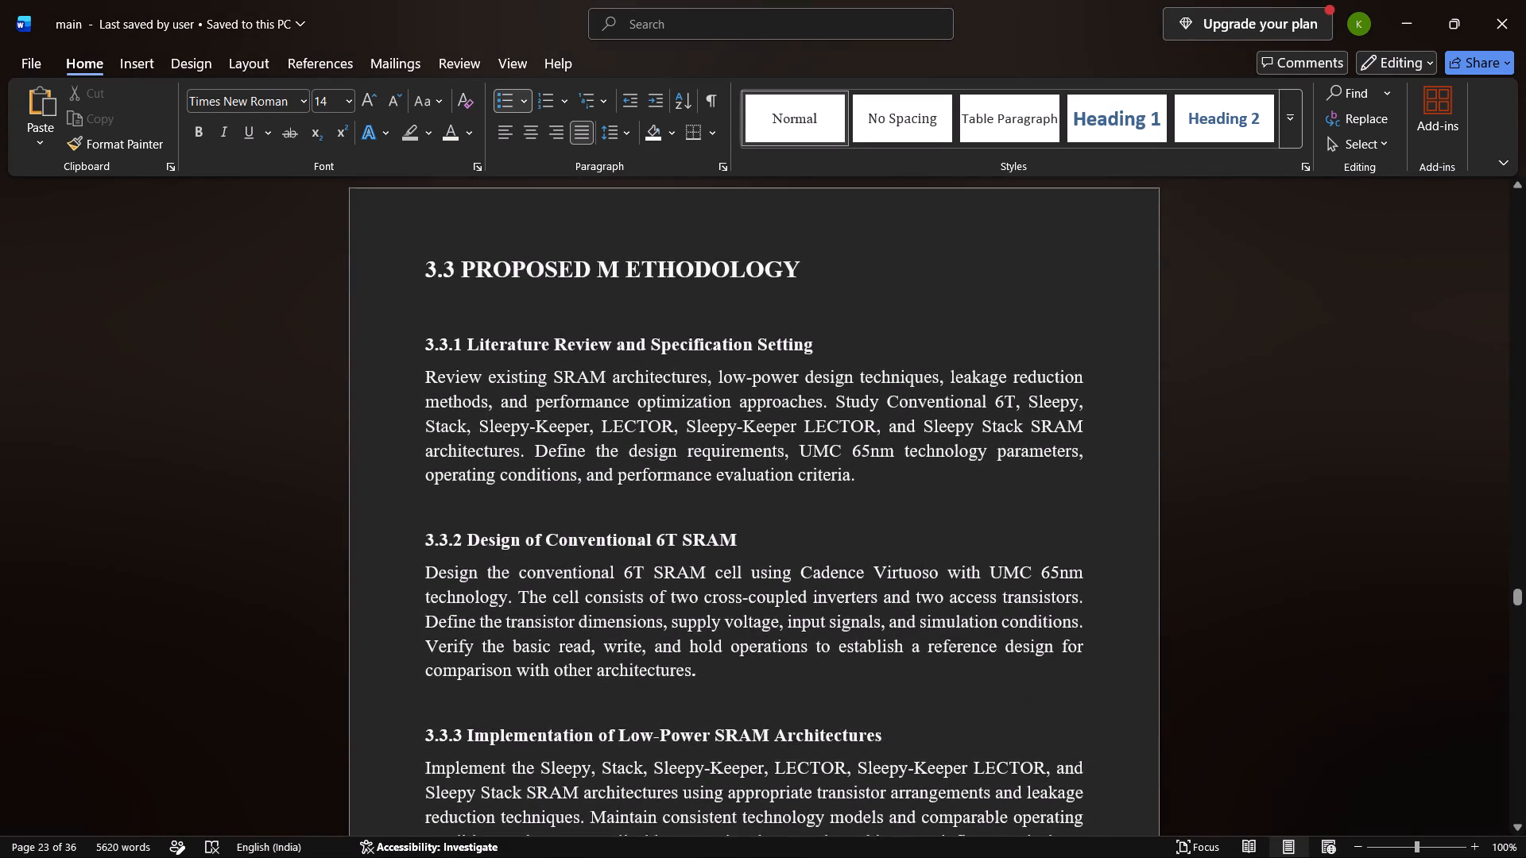
scroll(911, 192, "down", 4)
Return to Document1, add one more line at the end of page 31 and paste the copied Proposed Methodology section there.
key("alt+Tab")
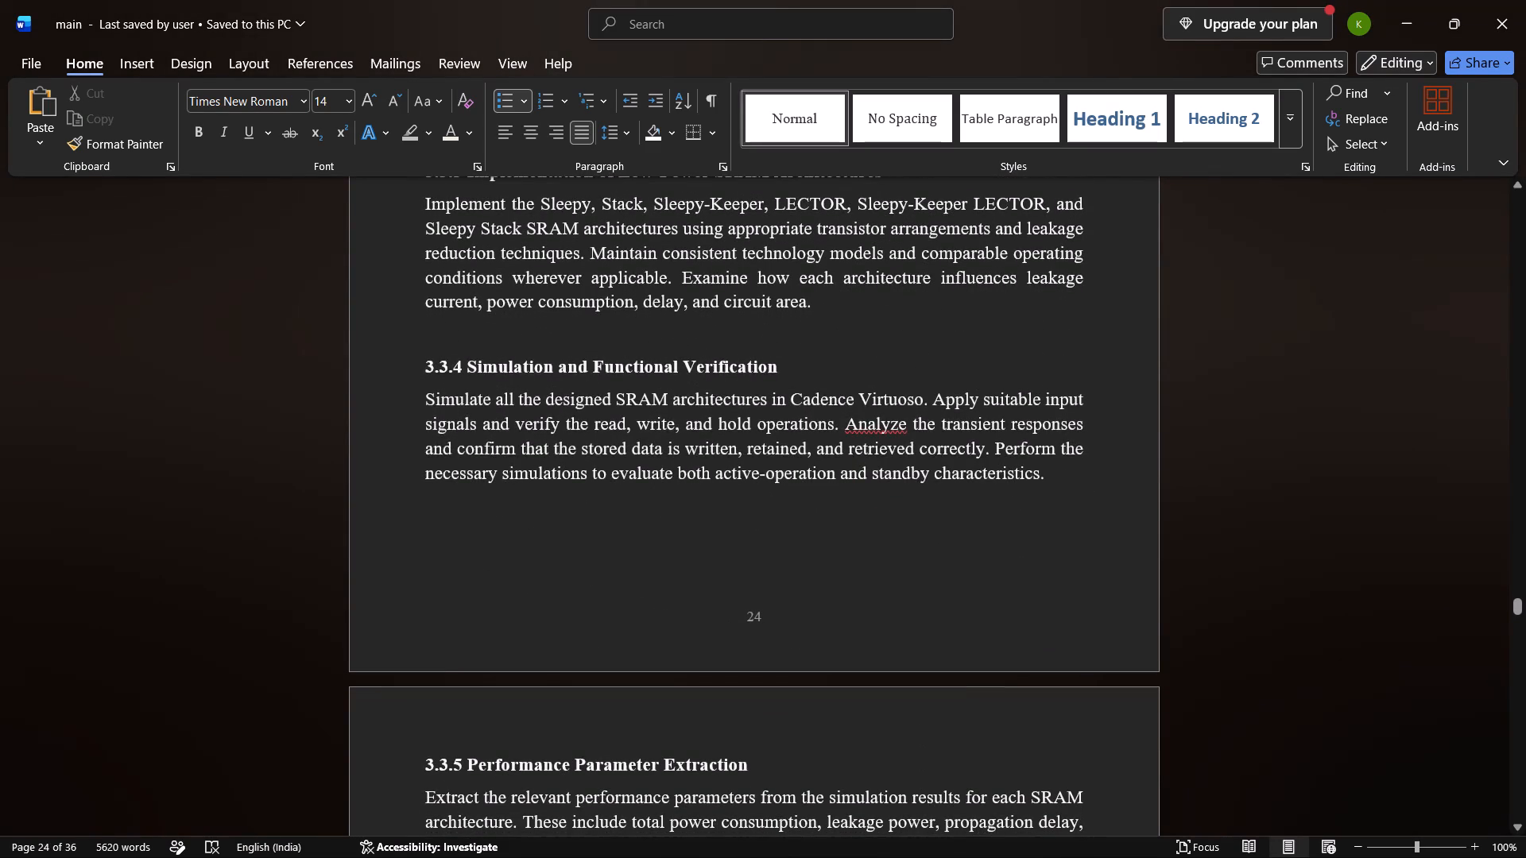
key("alt+Tab")
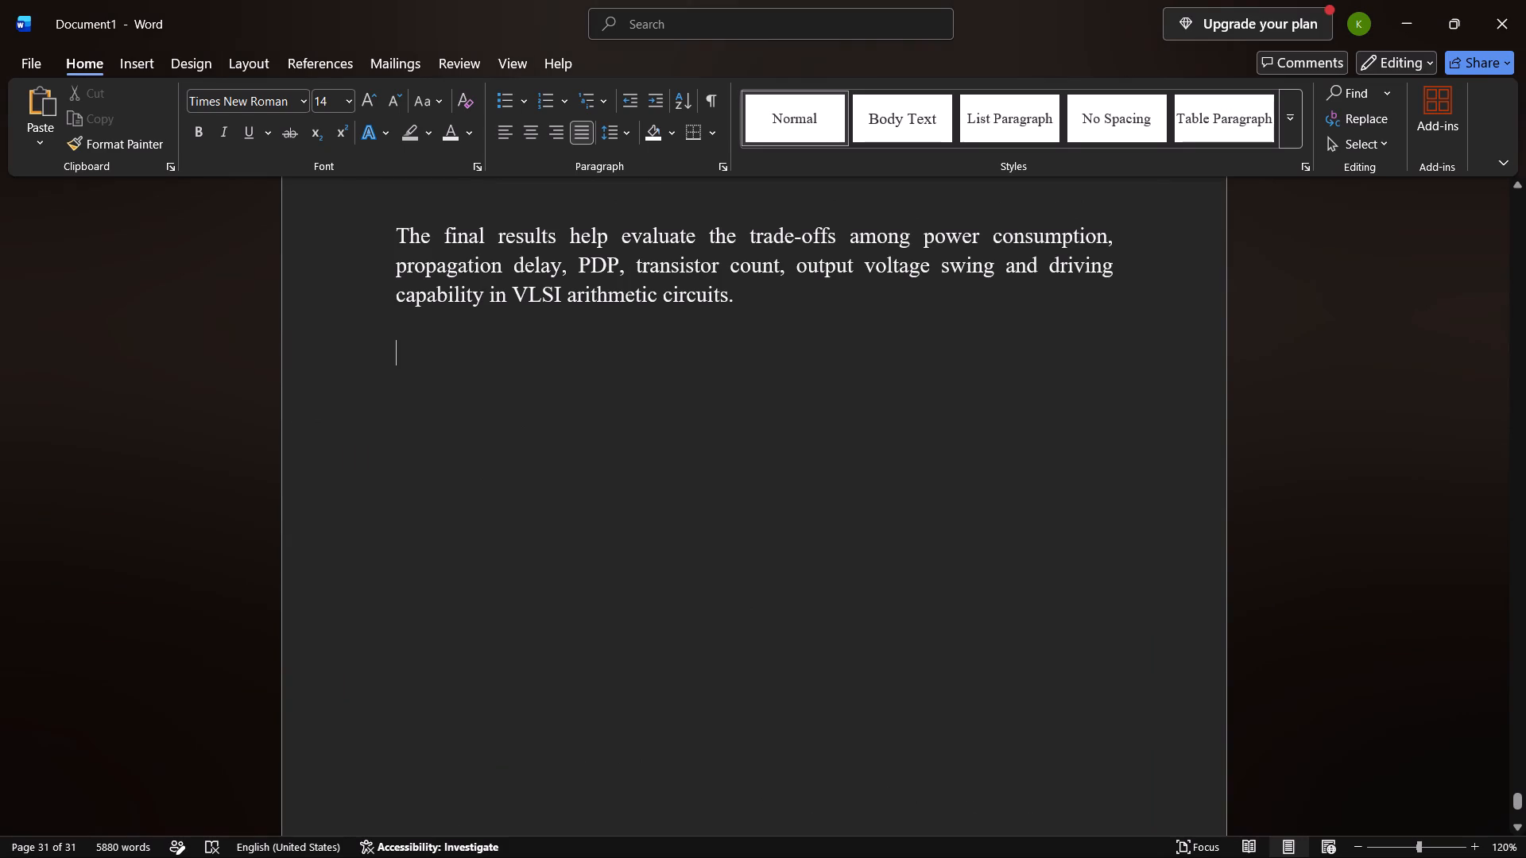
left_click(437, 357)
key("Return")
key("ctrl+v")
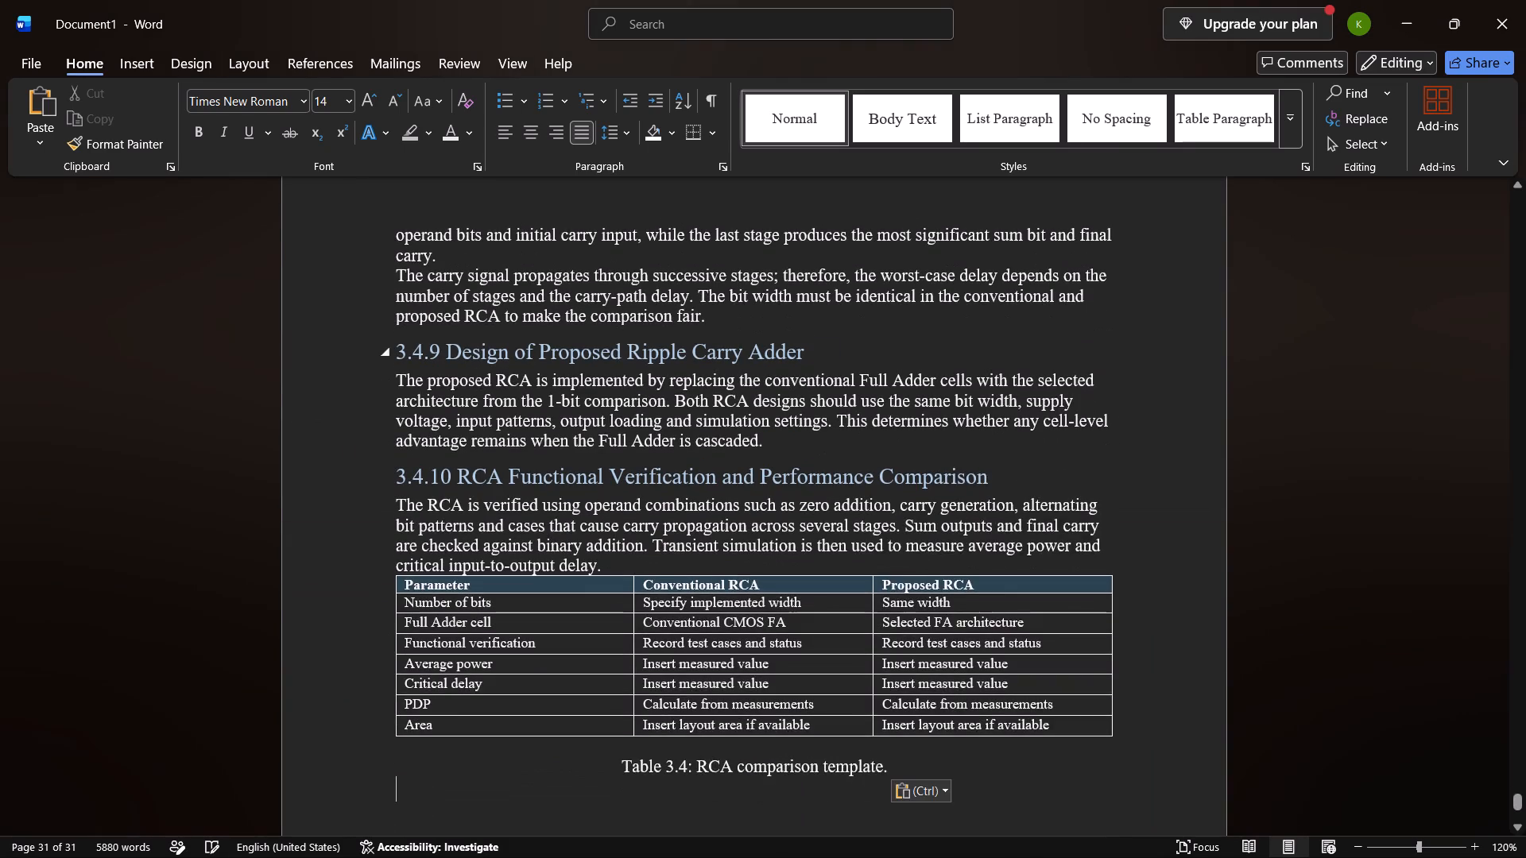
Review the pasted Proposed Methodology section from the Table 3.4 caption back to the end of Final Outcome and its 3.4 heading.
scroll(437, 357, "up", 4)
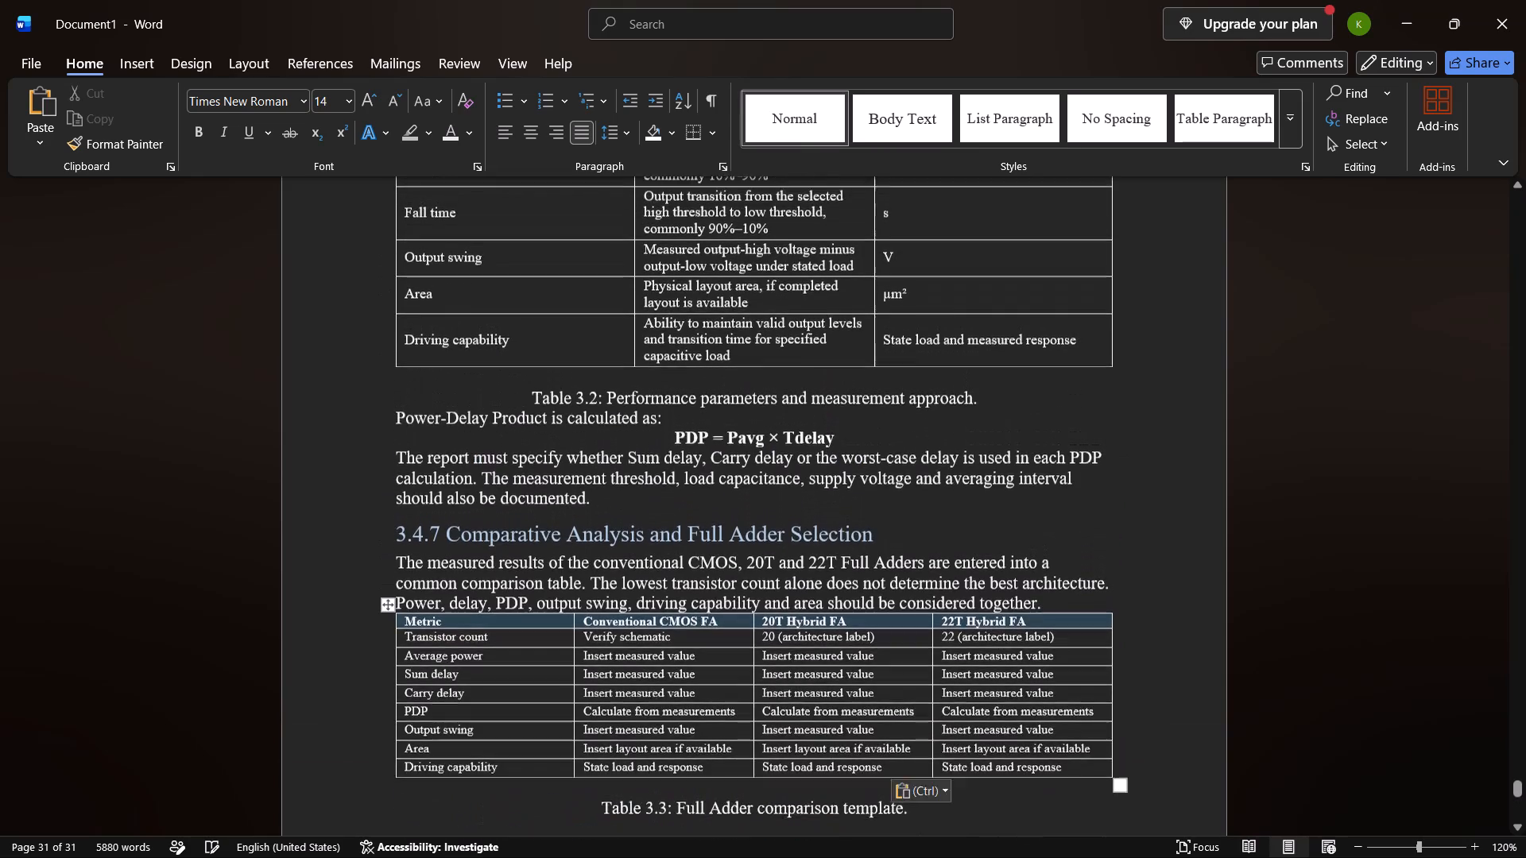
scroll(437, 357, "up", 5)
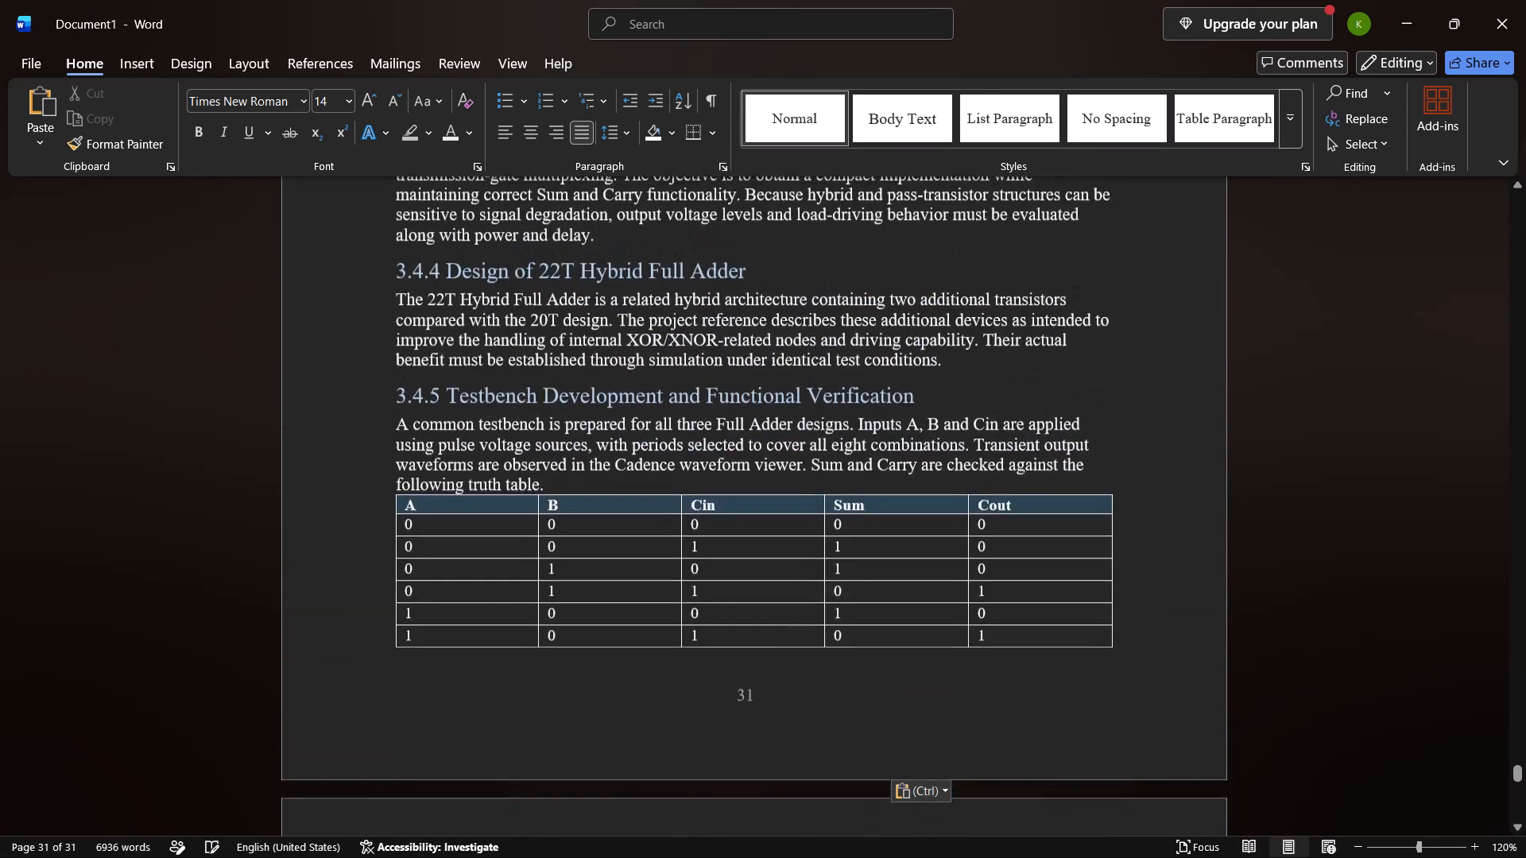
scroll(437, 357, "up", 2)
scroll(437, 357, "down", 1)
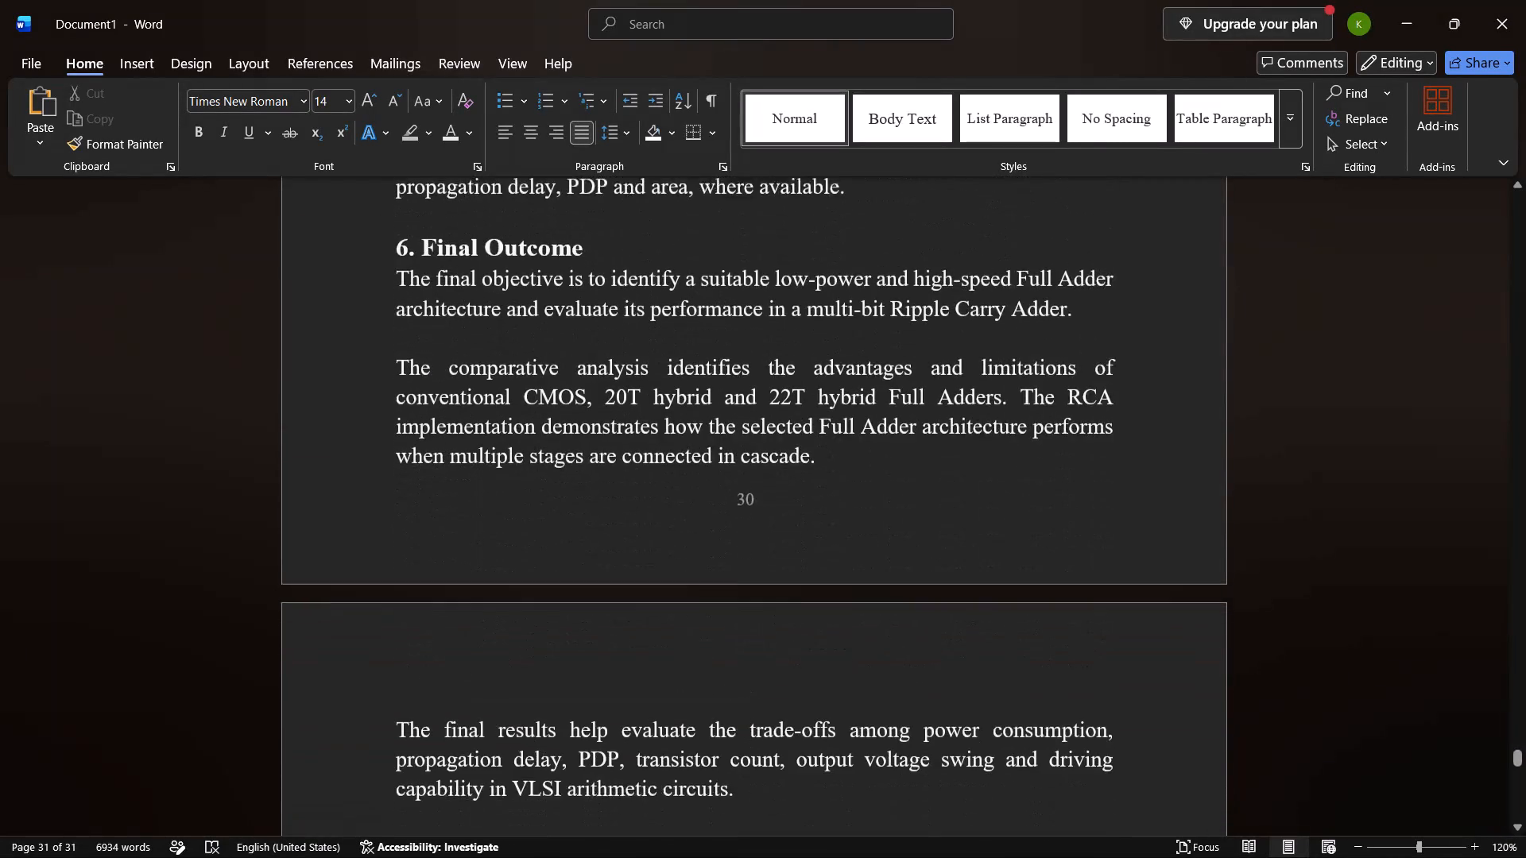
scroll(437, 357, "down", 2)
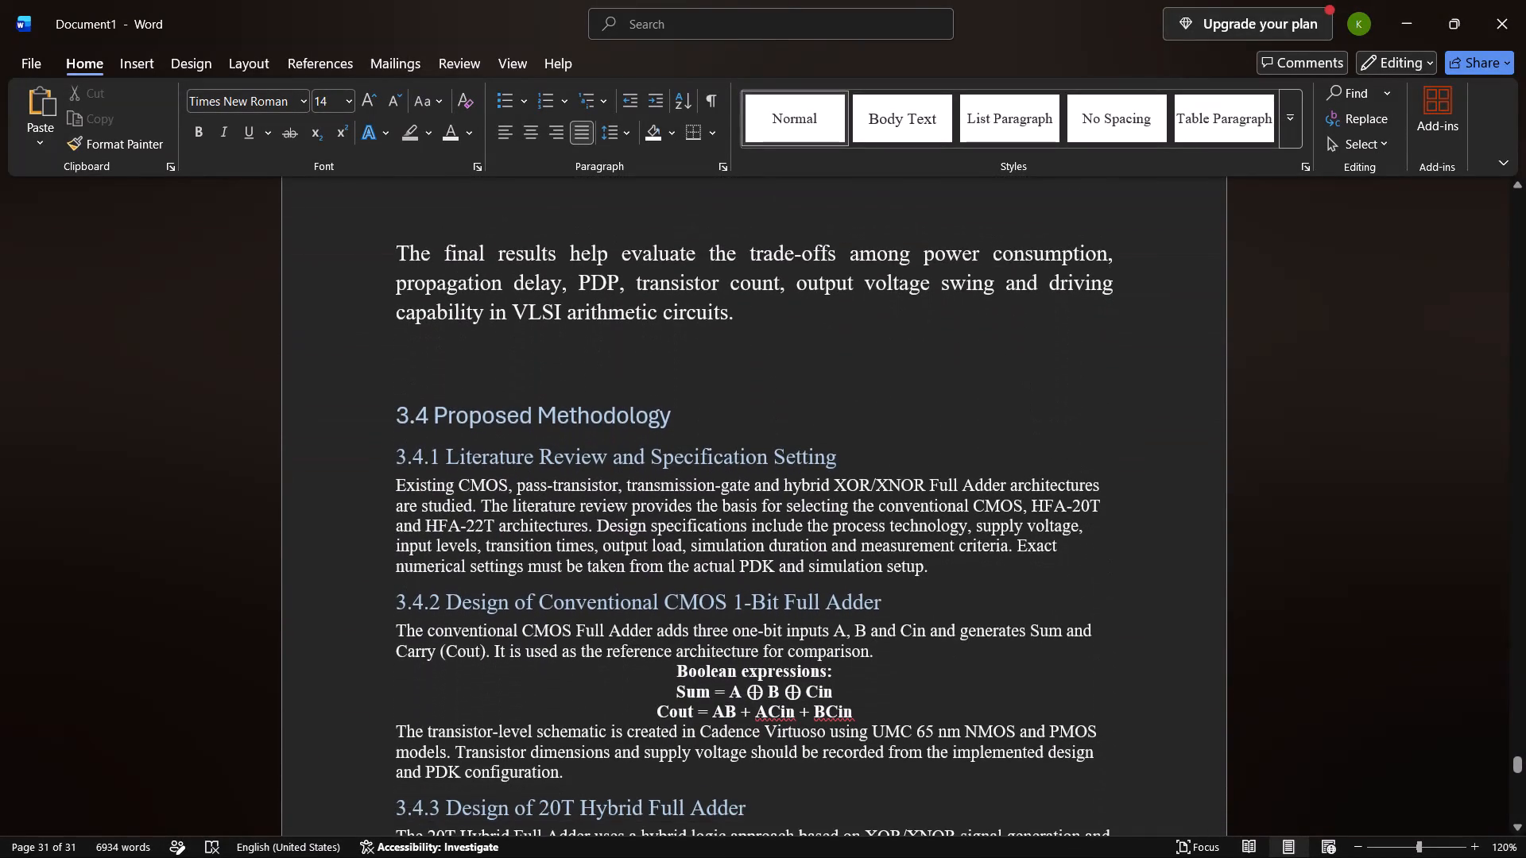
scroll(437, 357, "down", 1)
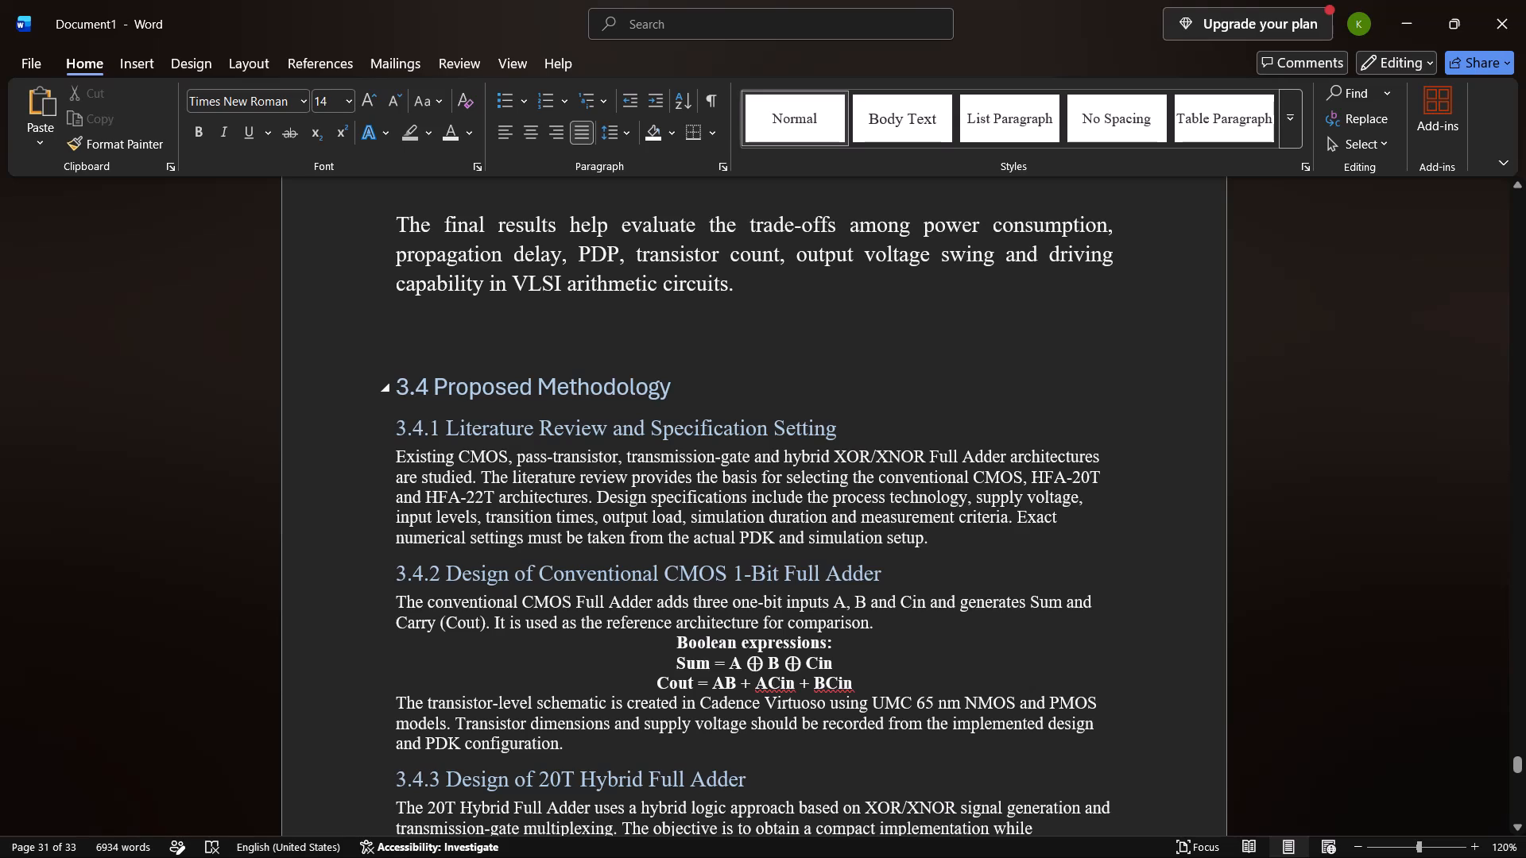
Apply the plain grey text effect to the 3.4 Proposed Methodology heading.
left_click_drag(396, 382, 633, 376)
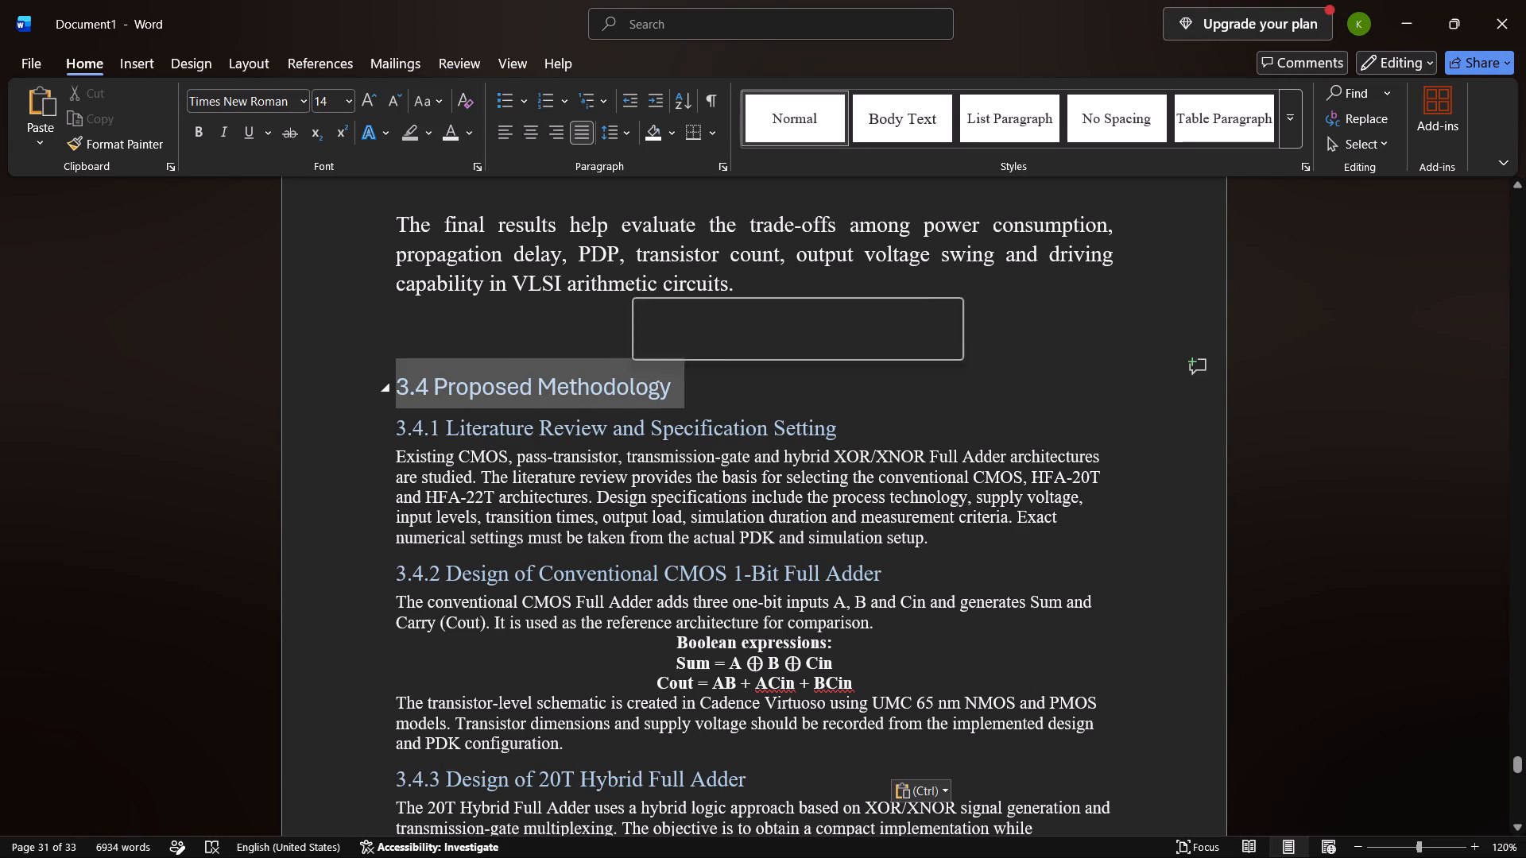
left_click(379, 131)
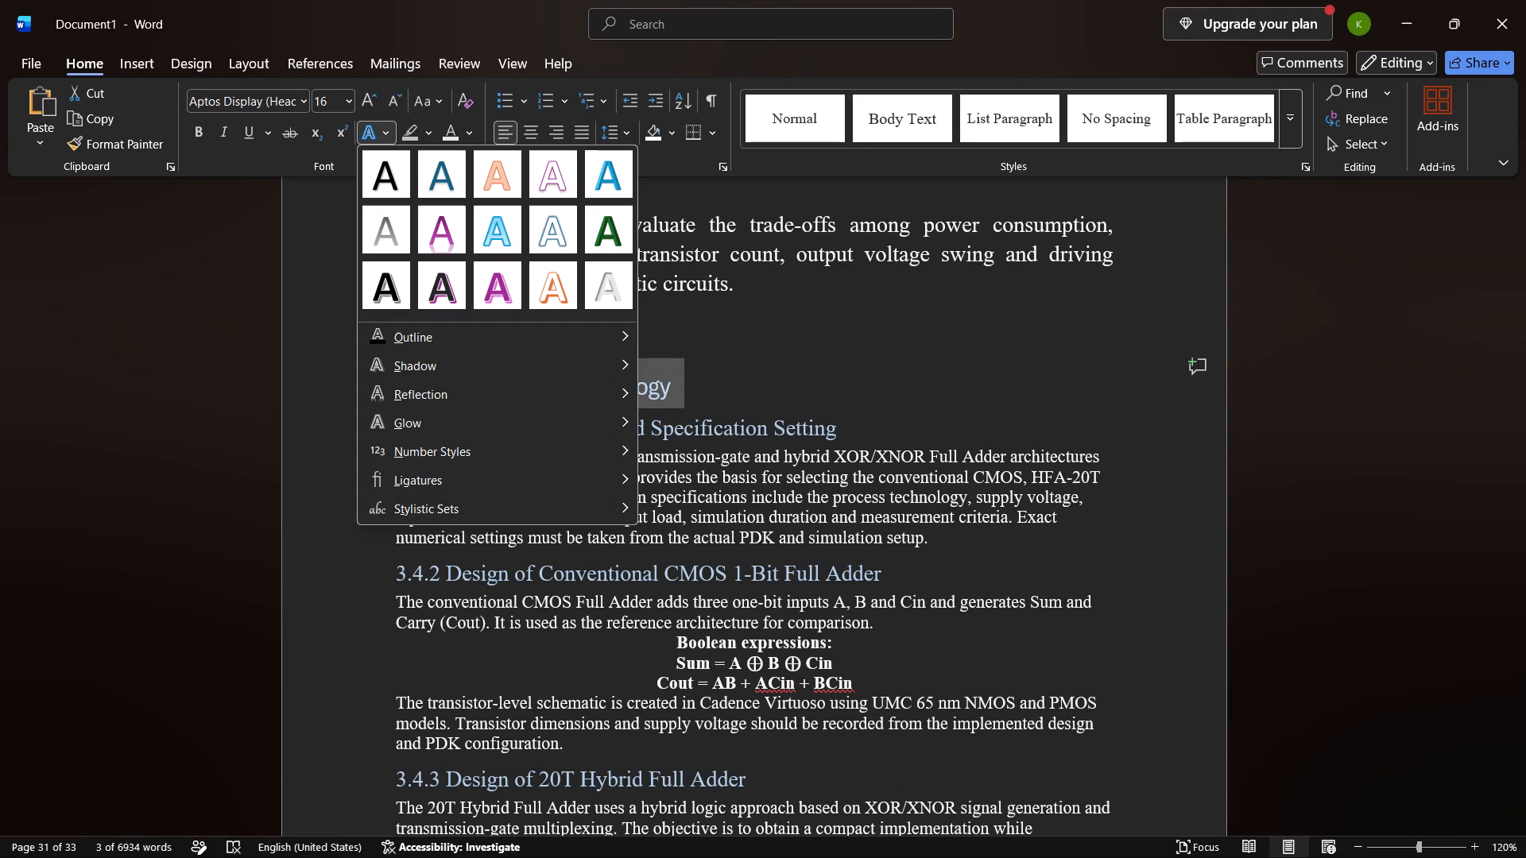
left_click(391, 230)
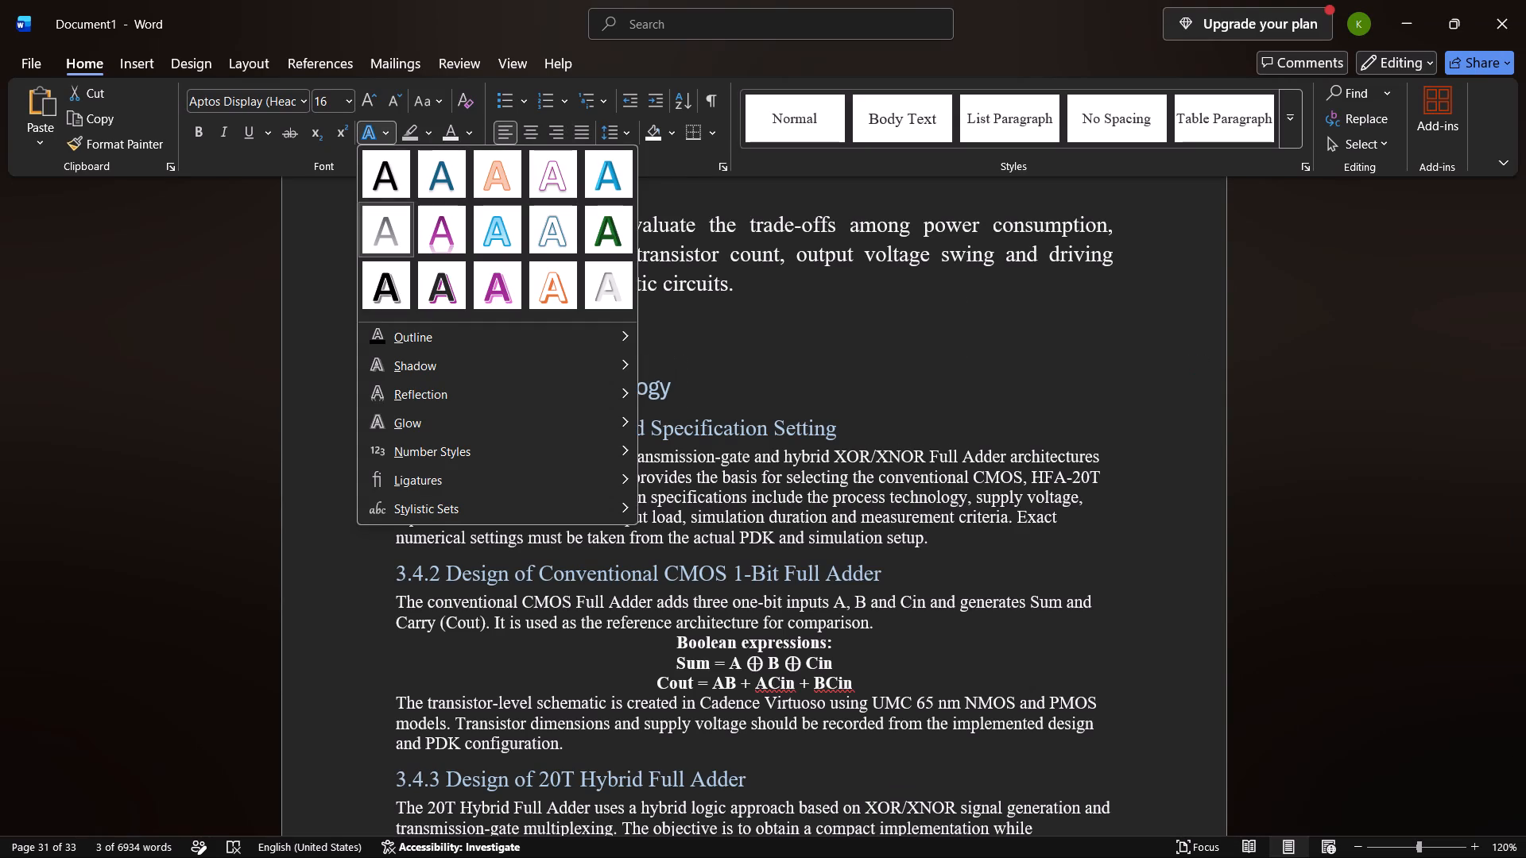
left_click(718, 350)
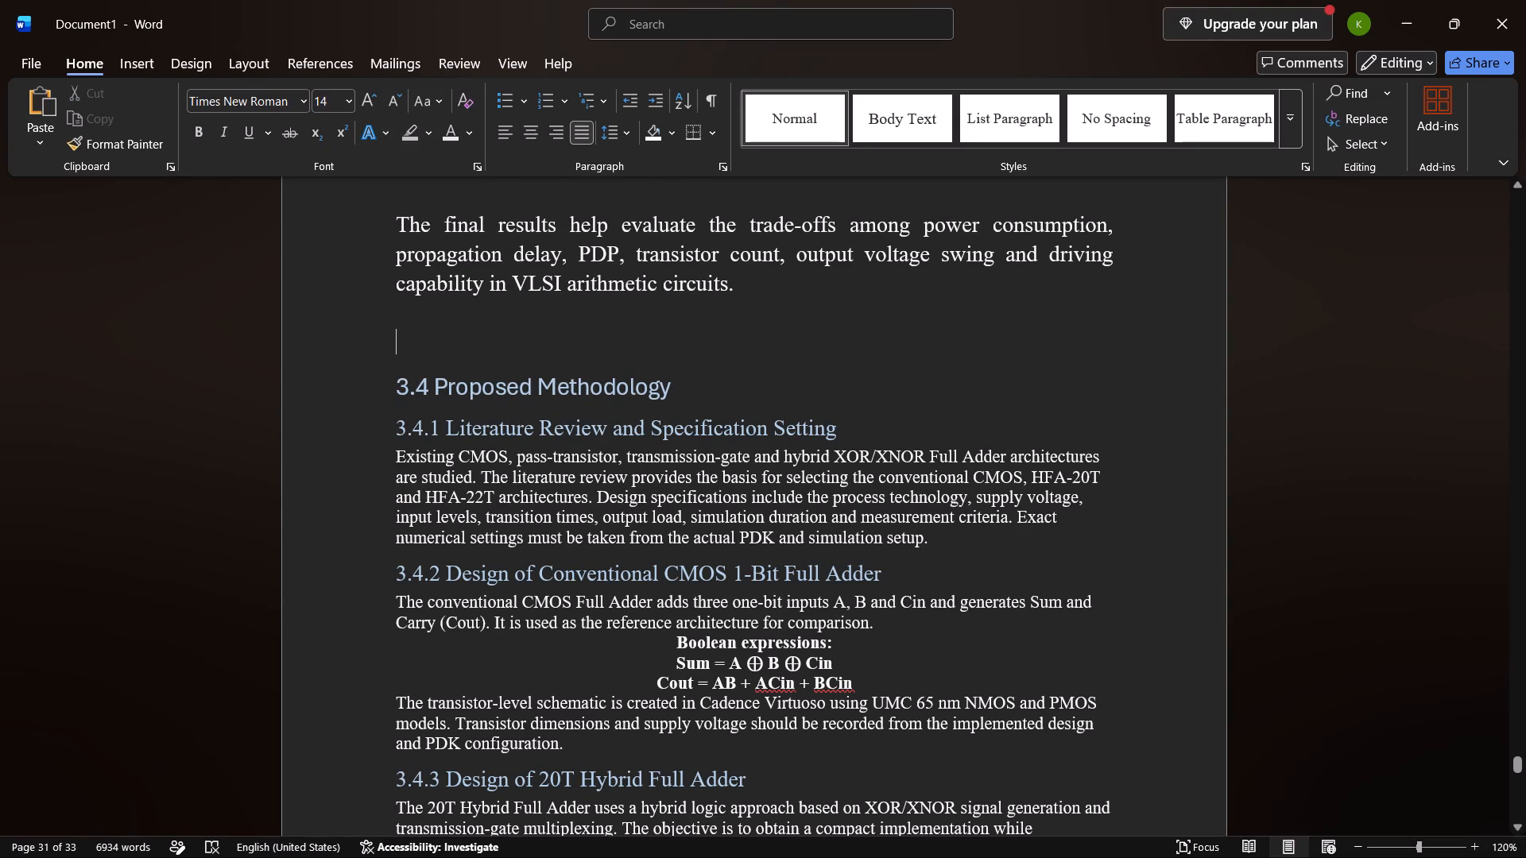
Examine the font formatting and shading of the 2.2 Review of Existing Research Papers heading on page 25.
scroll(673, 392, "up", 9)
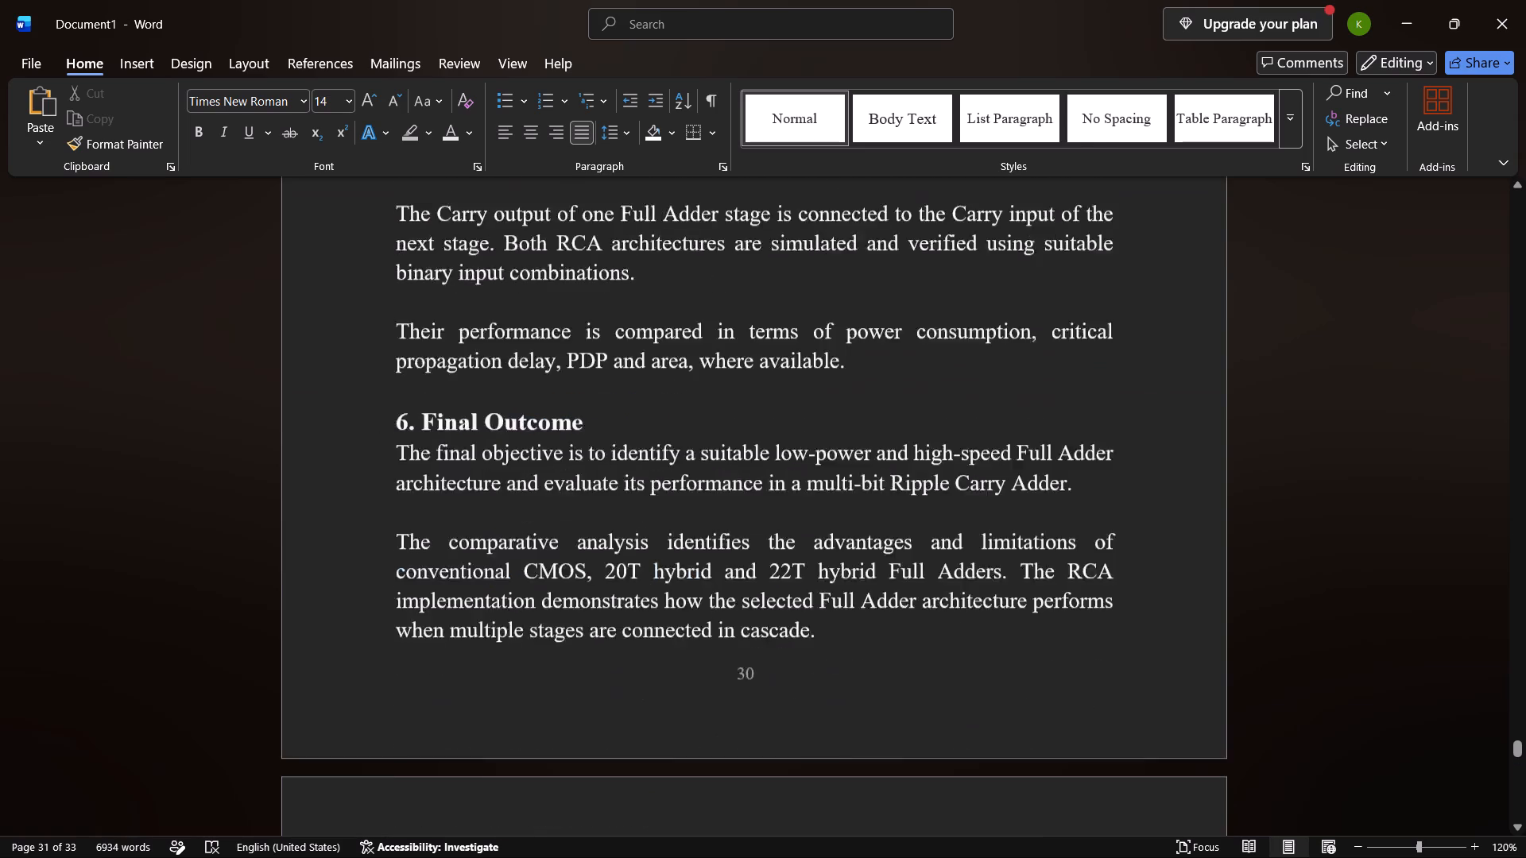
scroll(673, 392, "up", 11)
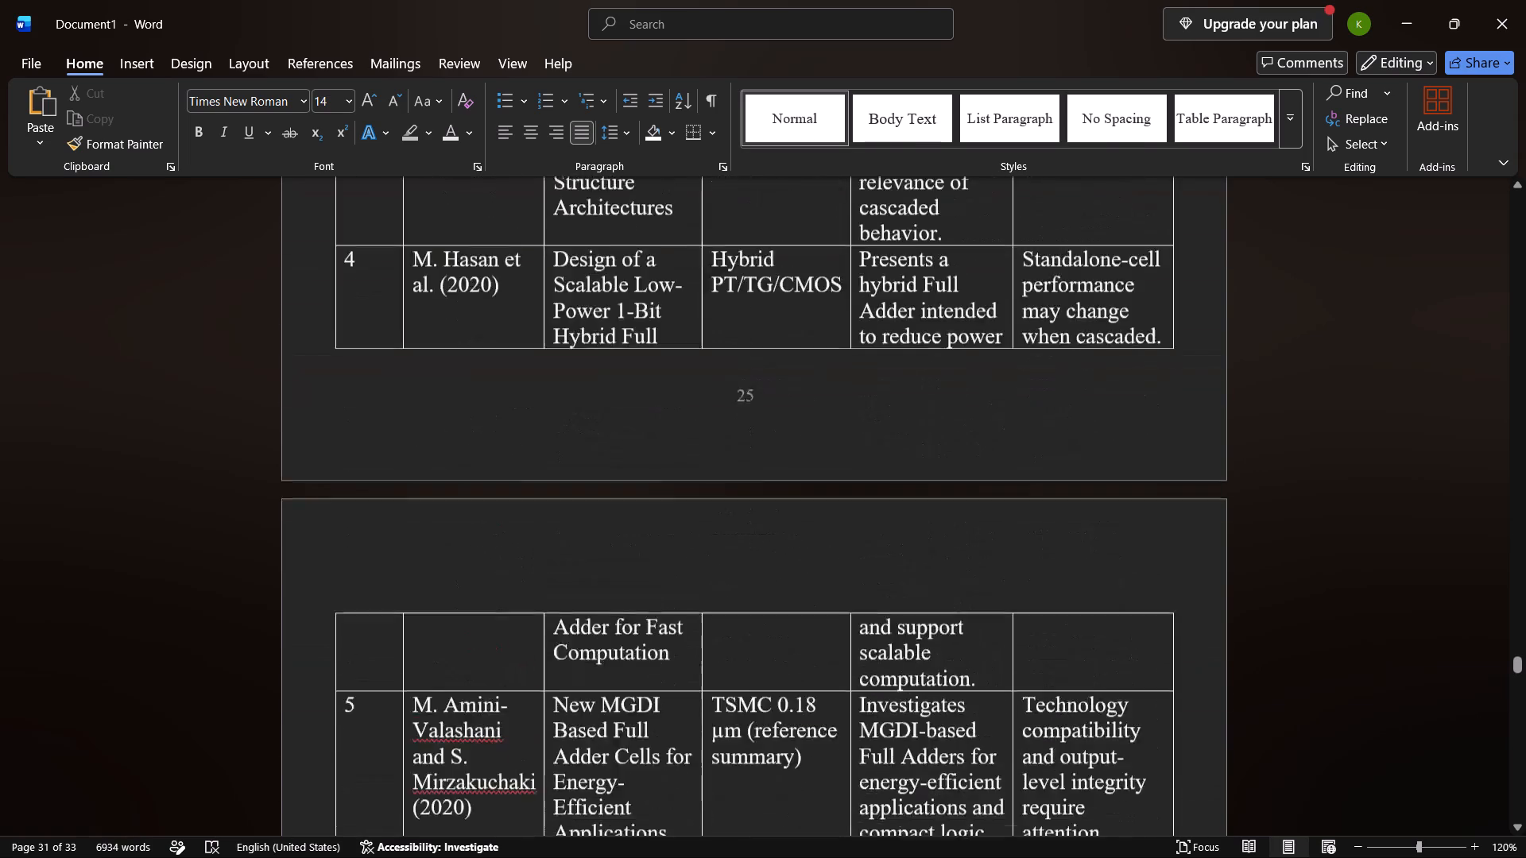
scroll(673, 392, "up", 6)
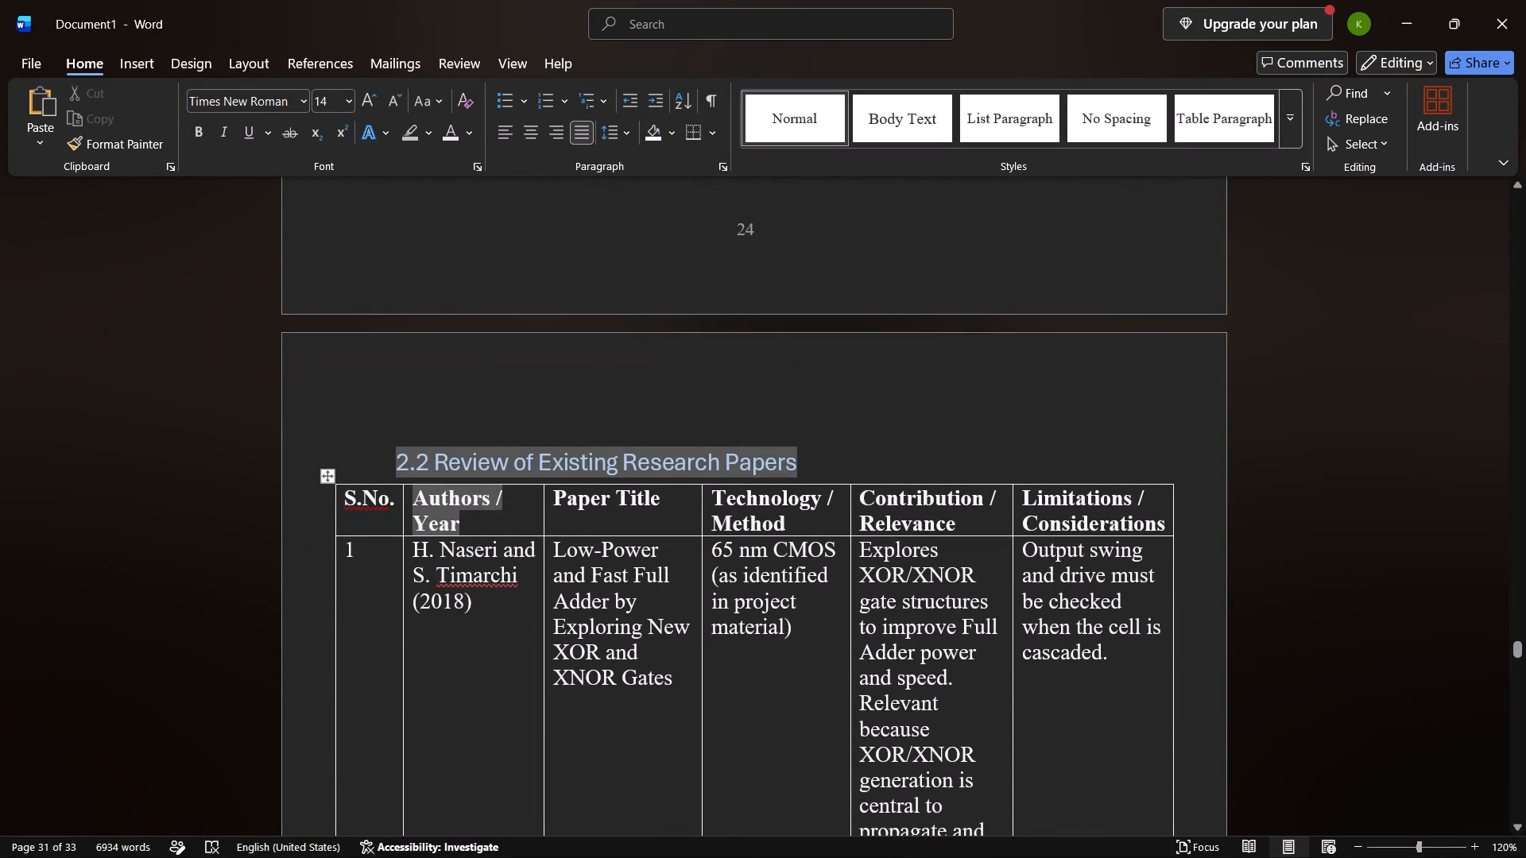
left_click(835, 466)
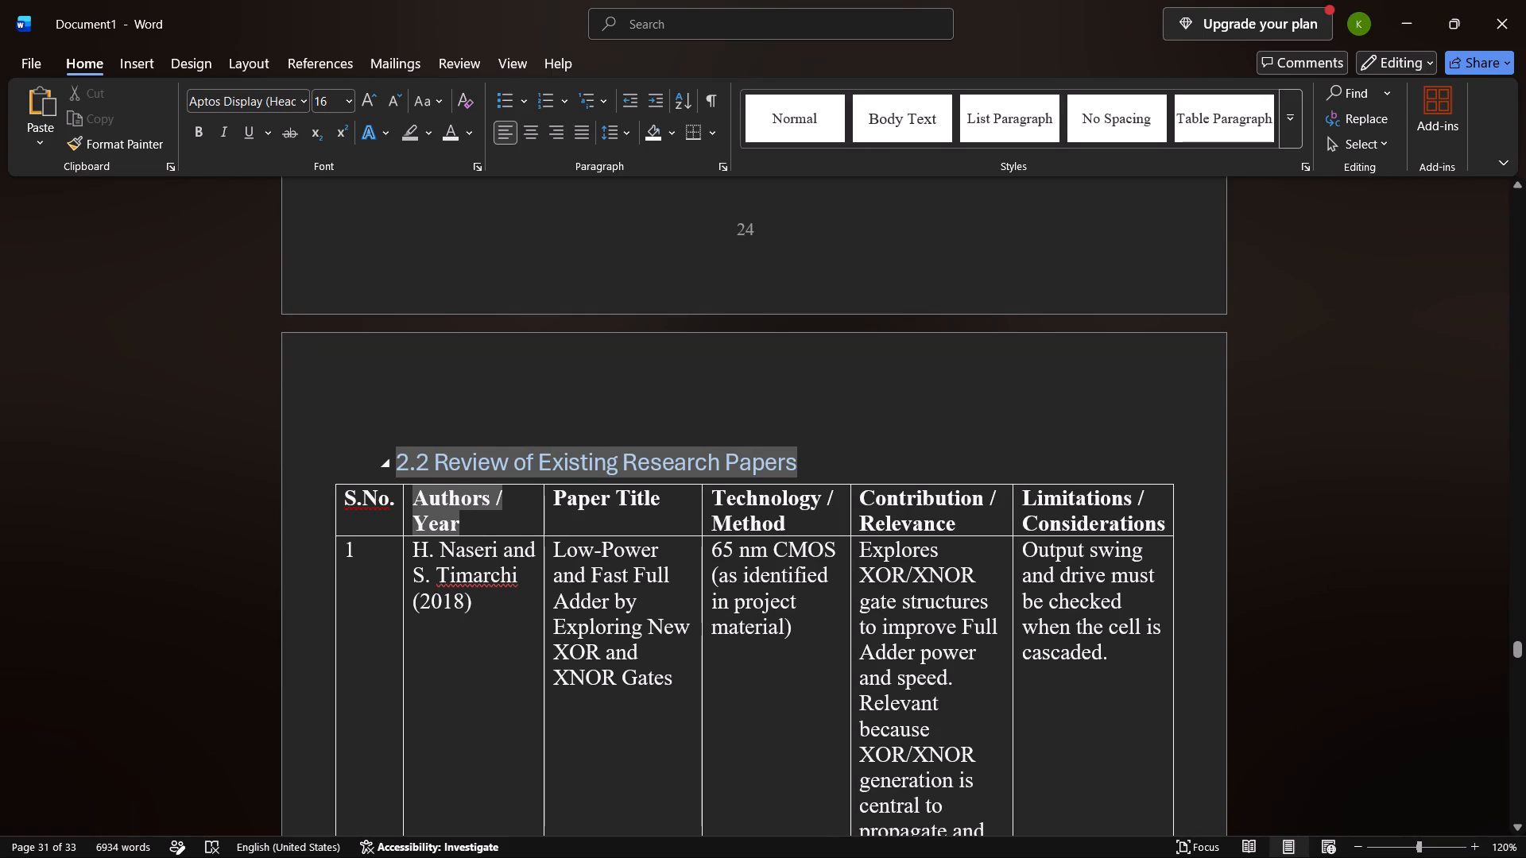
triple_click(780, 471)
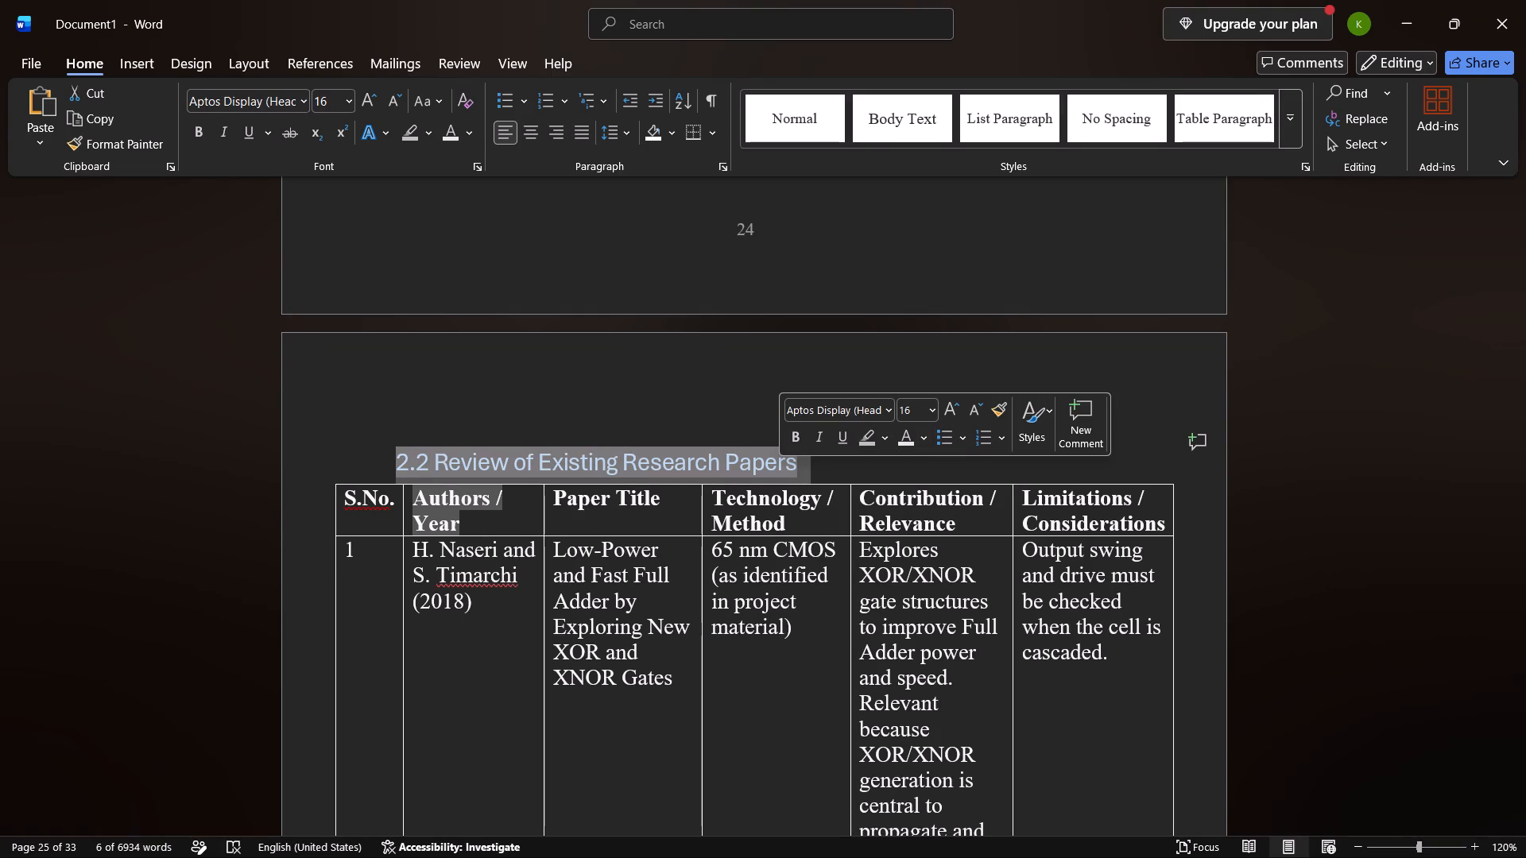
left_click(959, 348)
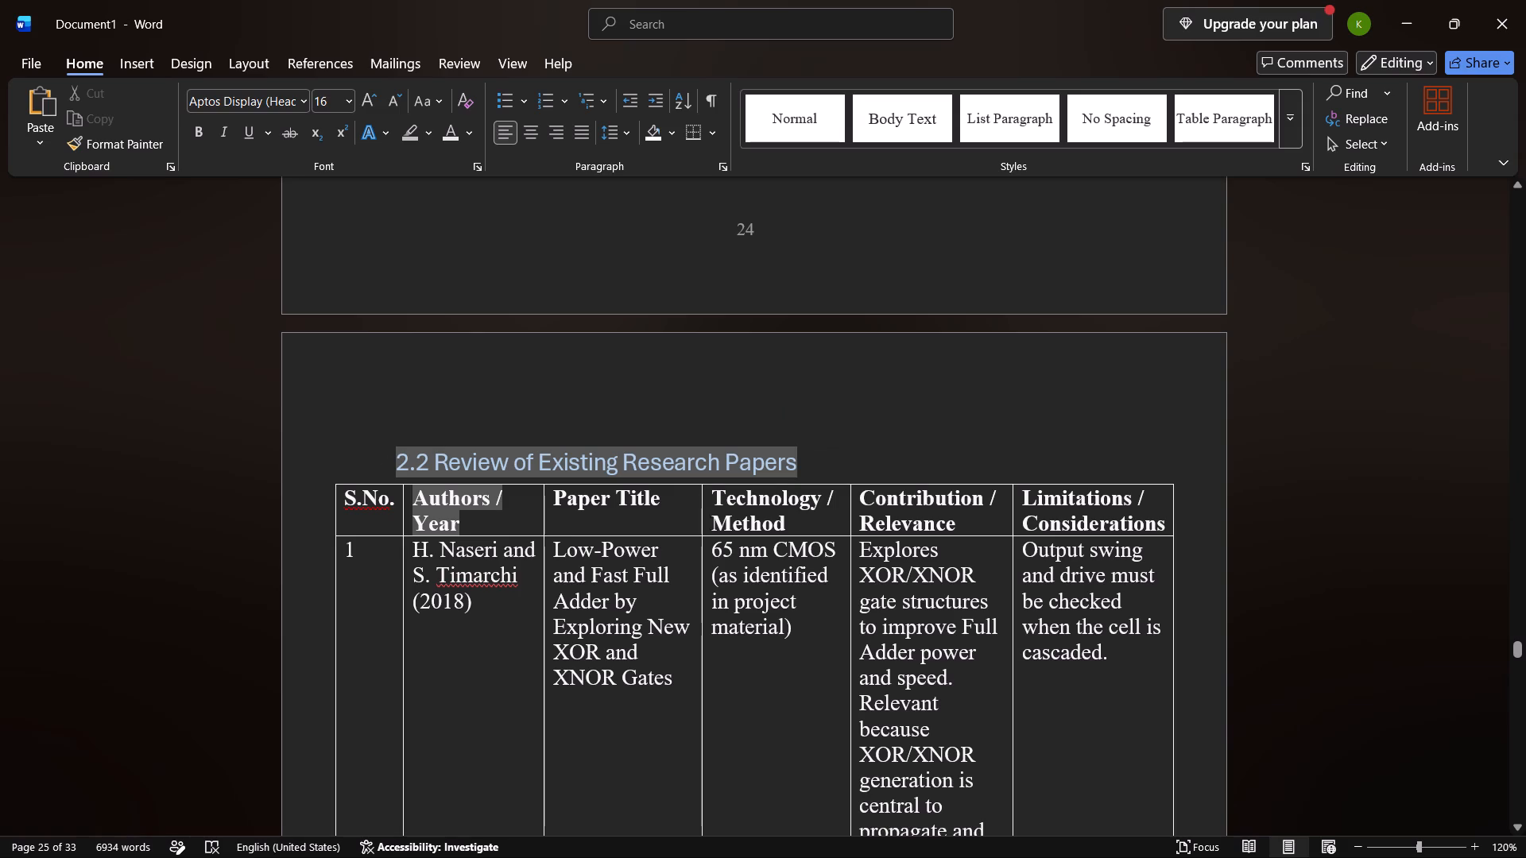
left_click(846, 439)
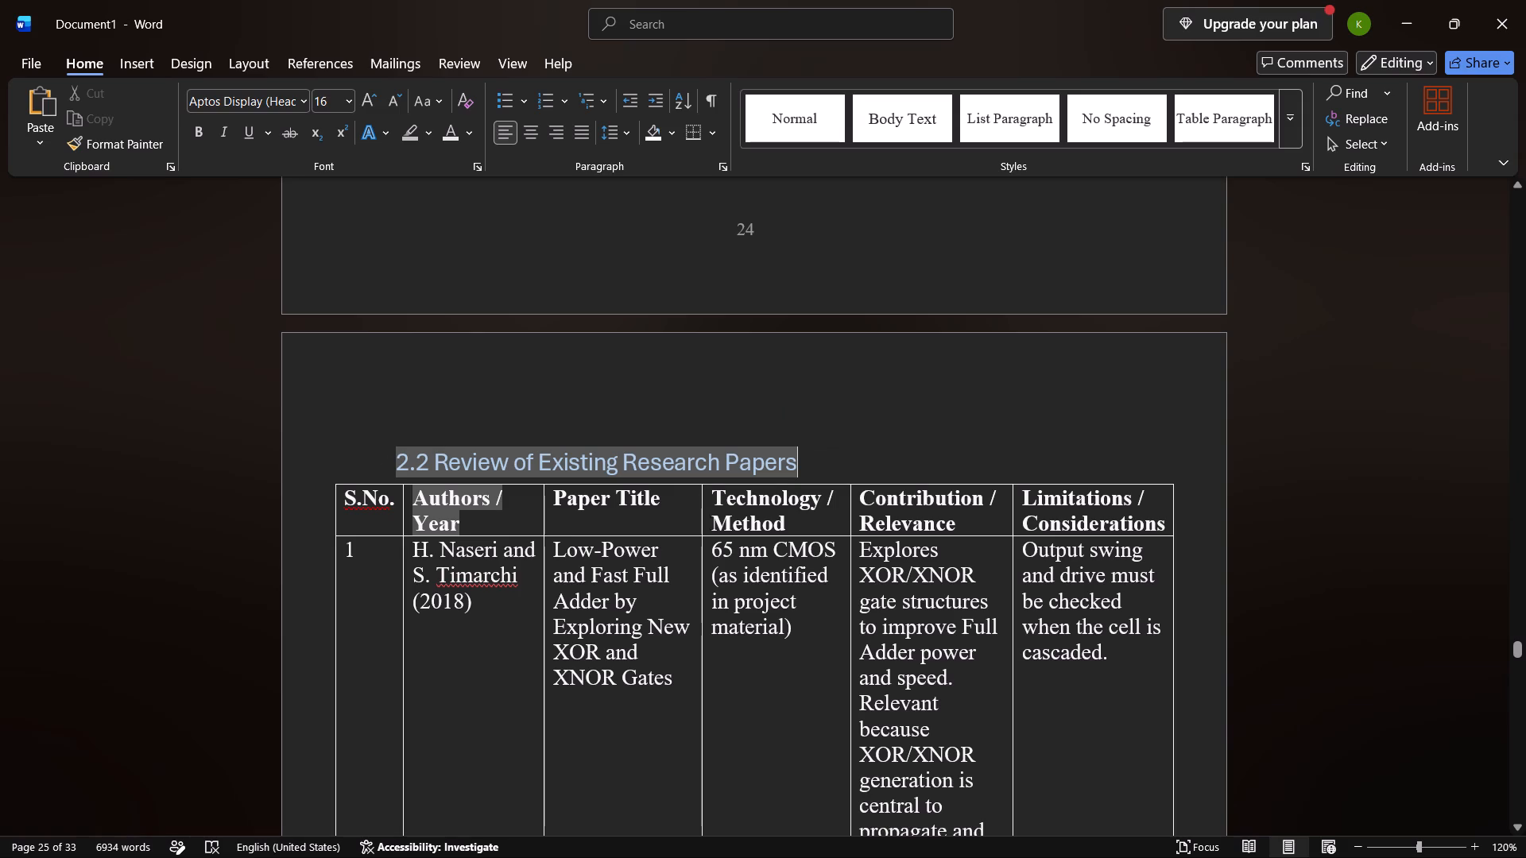
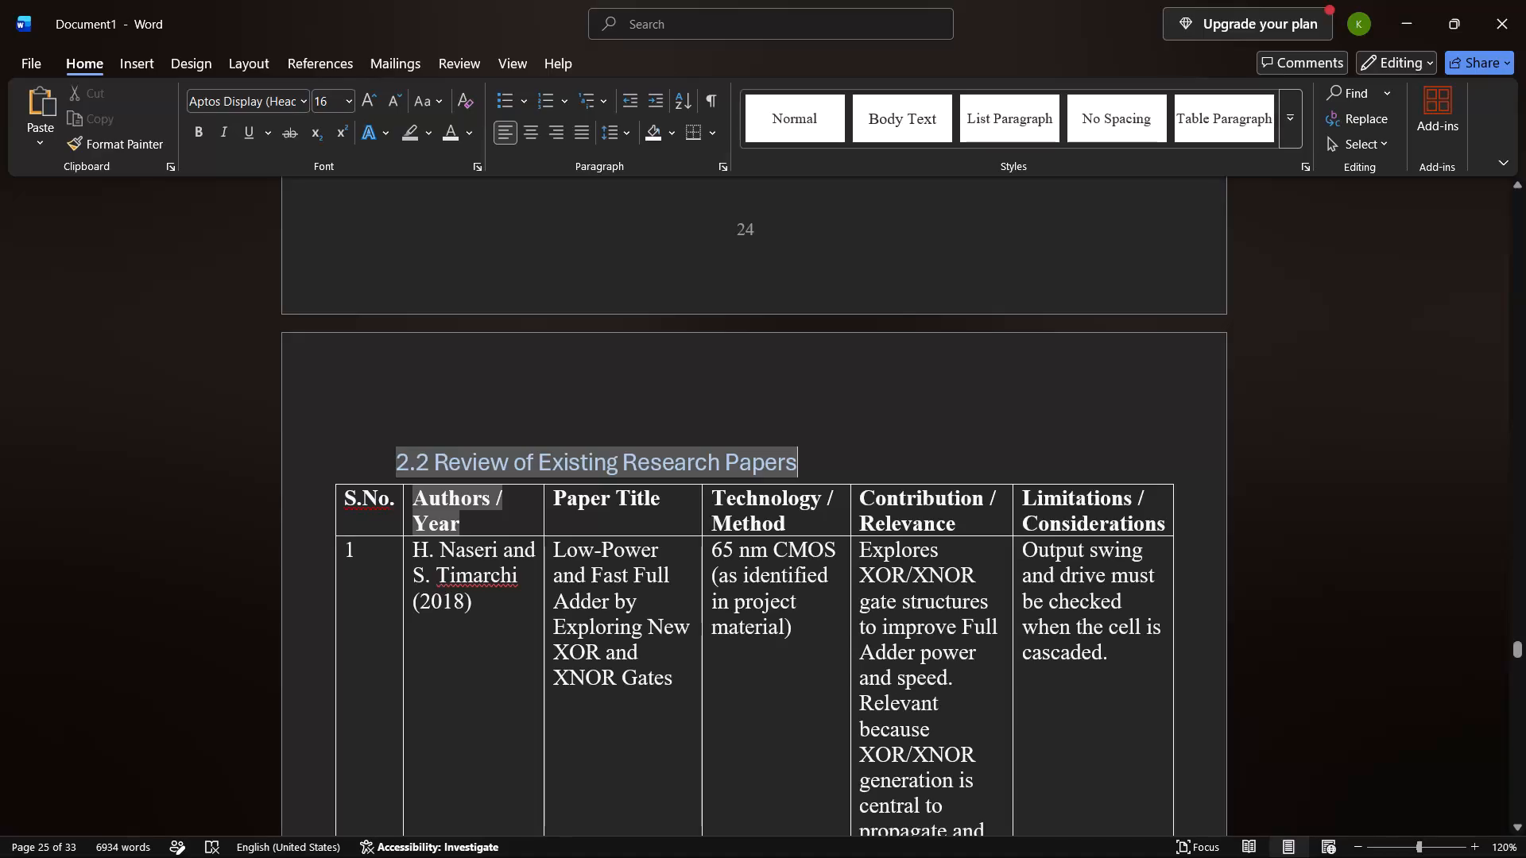
Apply the Heading 1 style to the 2.2 Review of Existing Research Papers heading on page 25.
left_click(1292, 120)
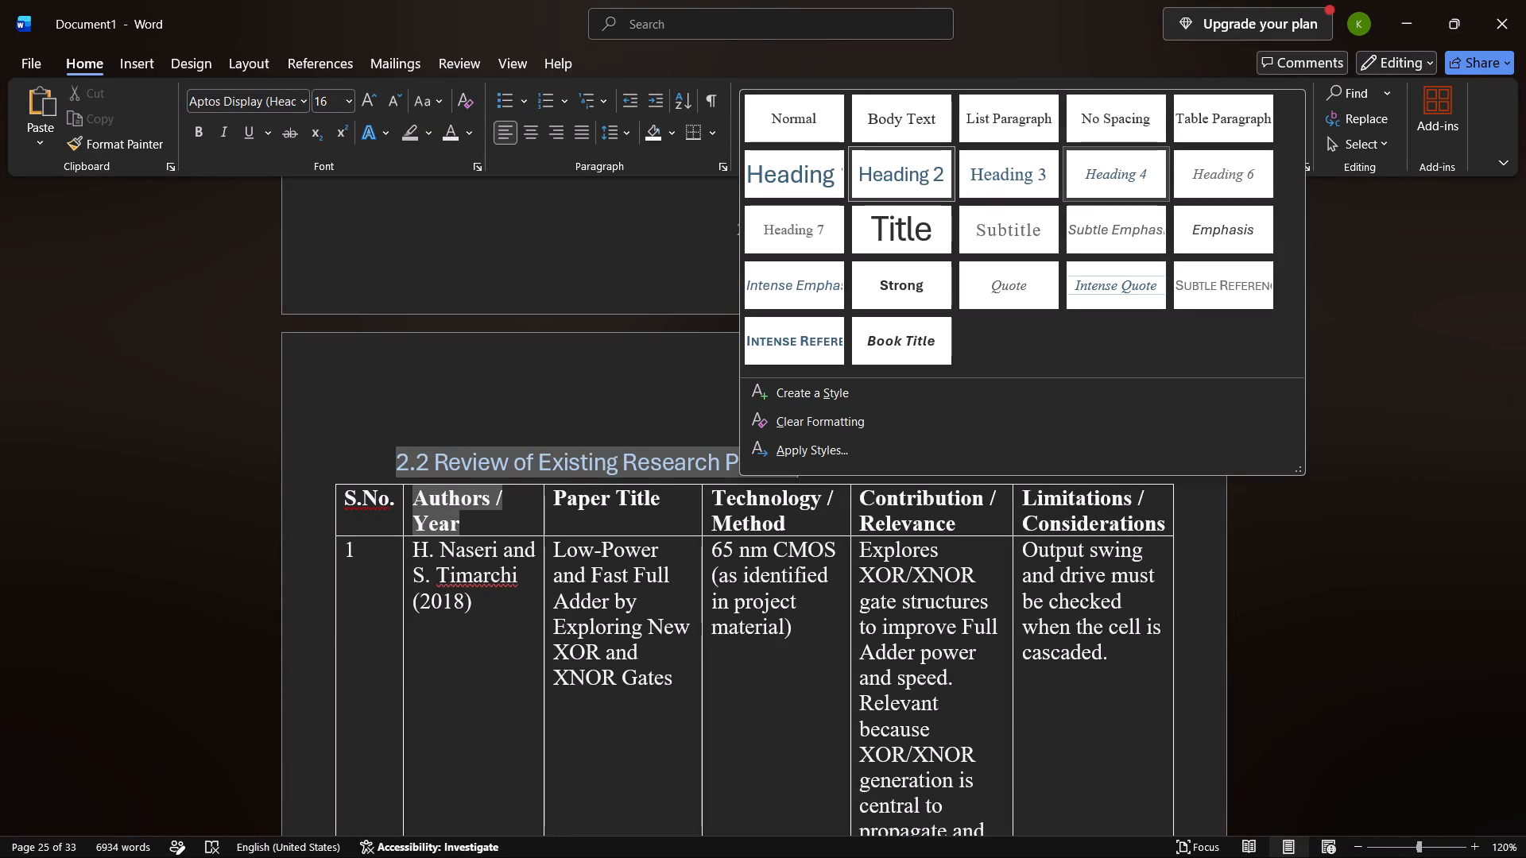
left_click(792, 182)
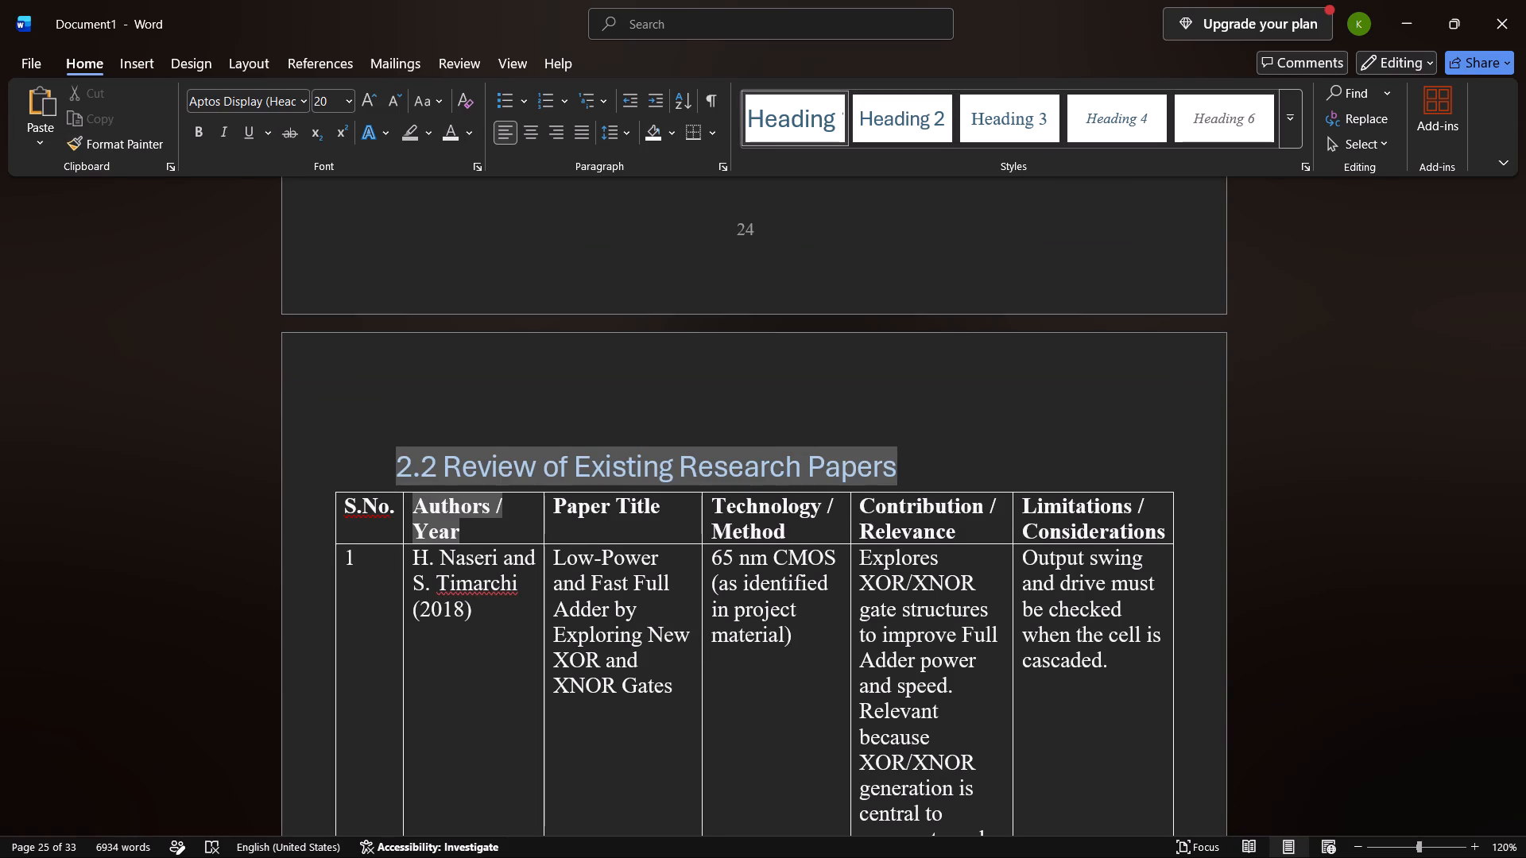
left_click(86, 61)
left_click(1295, 129)
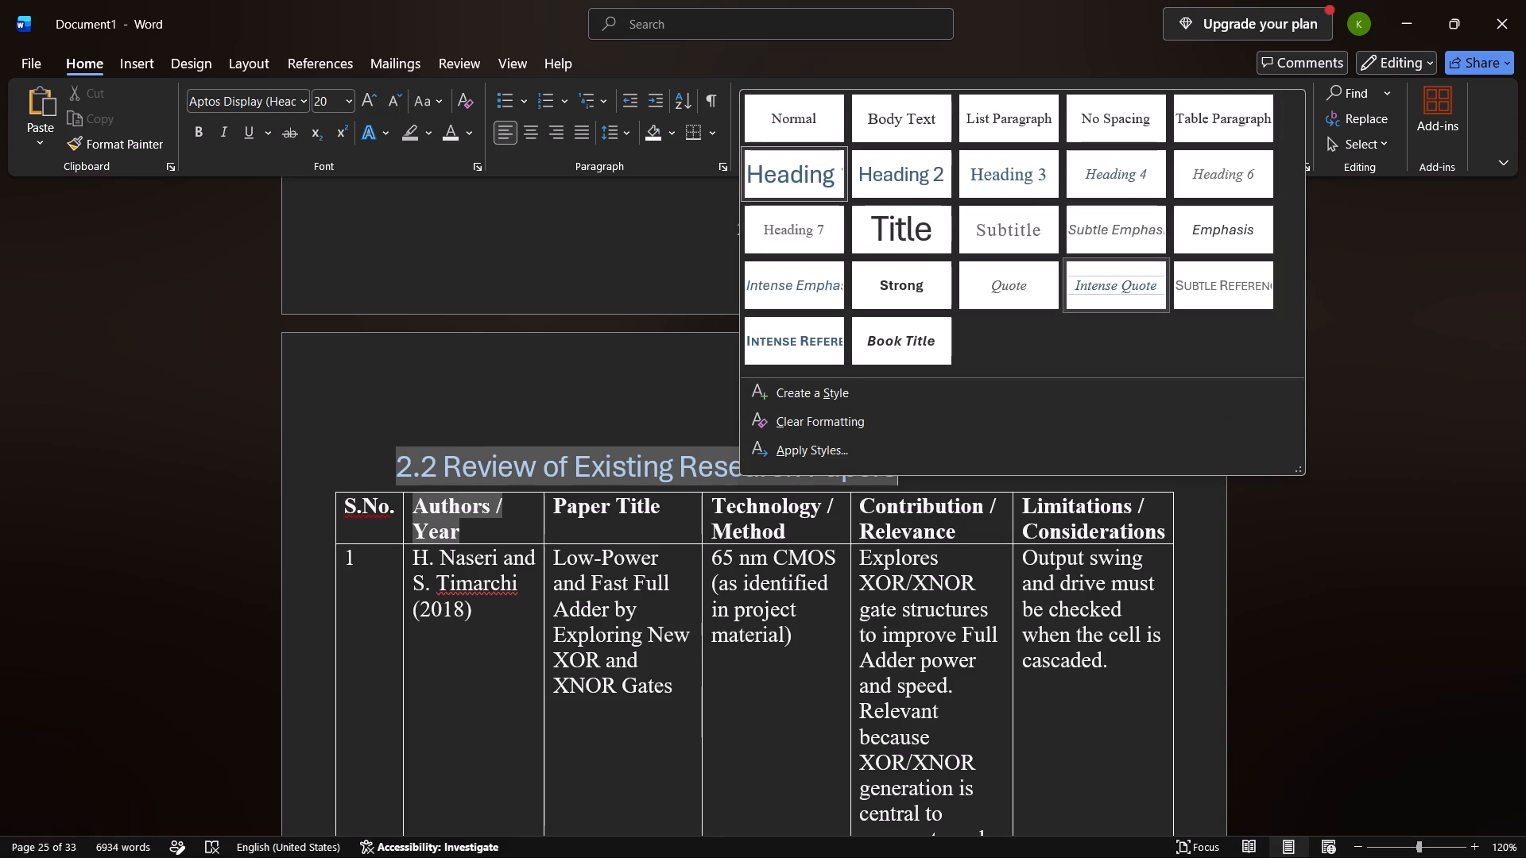
left_click(1361, 354)
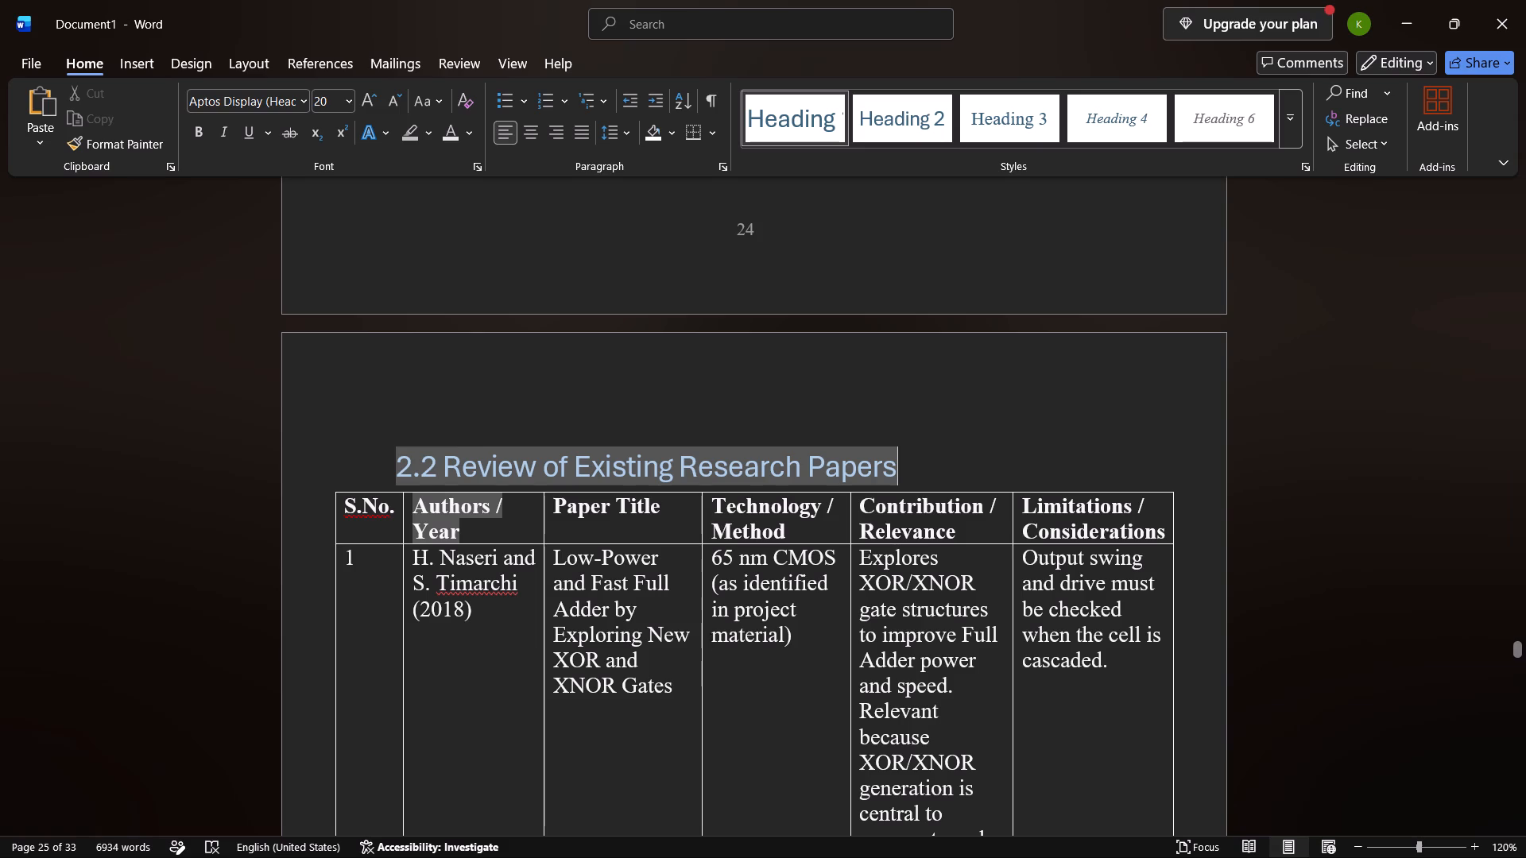
Set the font colour of the whole 2.2 Review of Existing Research Papers heading to the white theme colour.
left_click(465, 134)
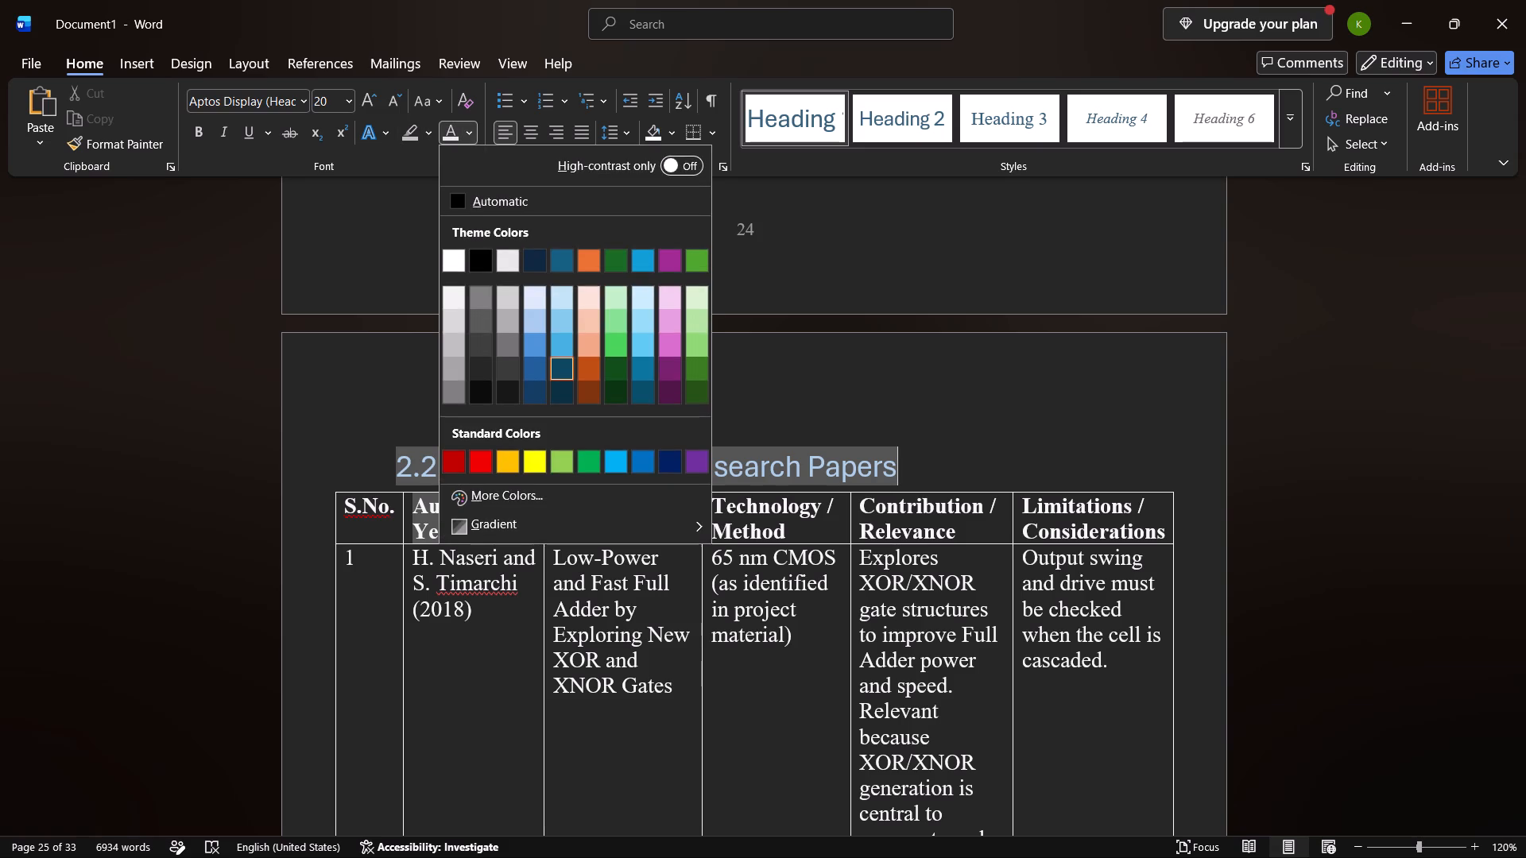
left_click(419, 209)
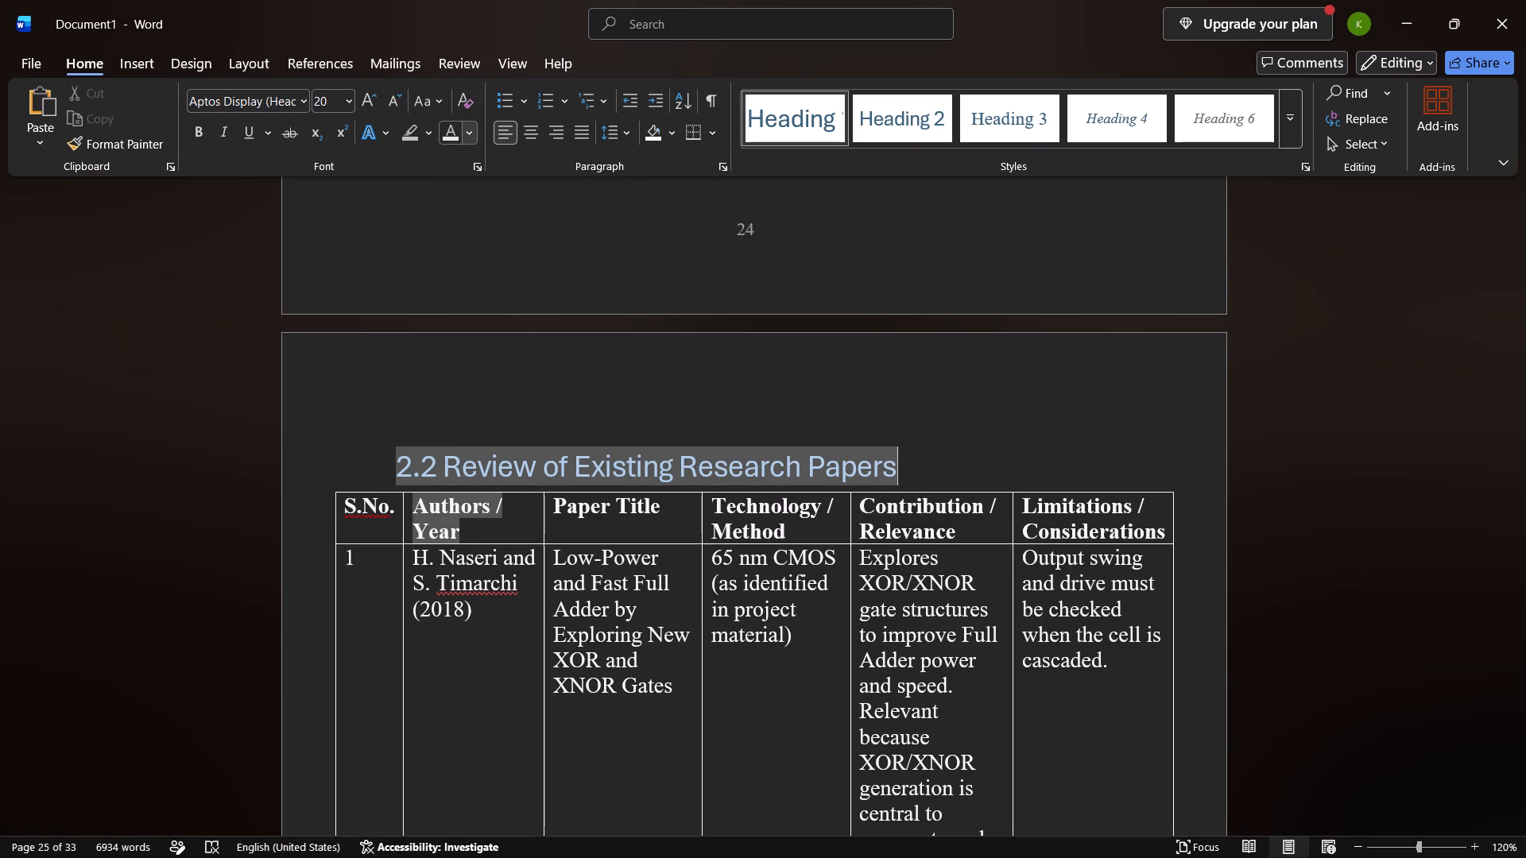
left_click(471, 139)
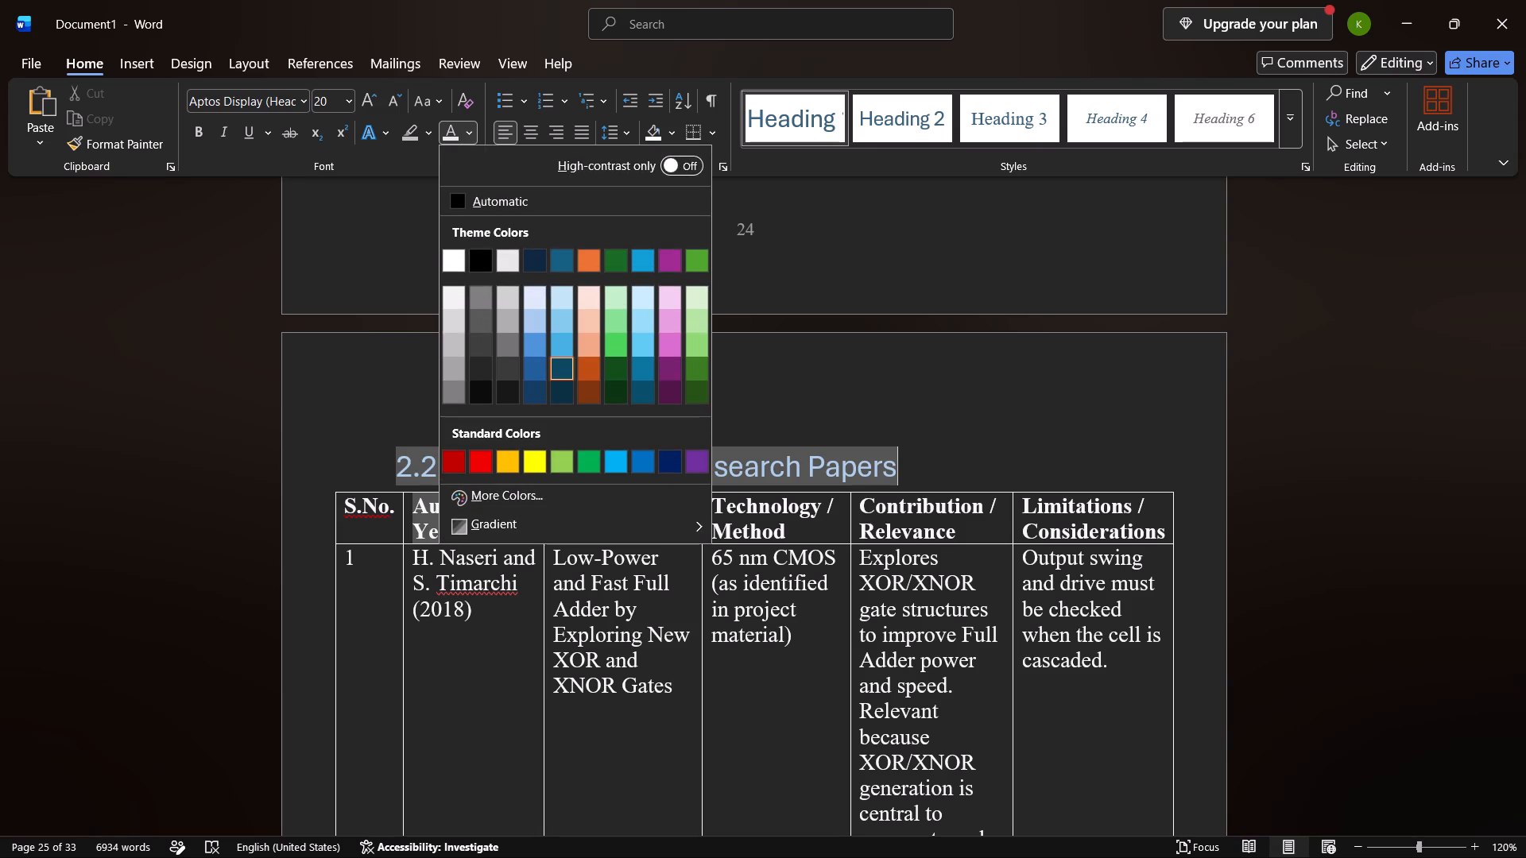
left_click(455, 257)
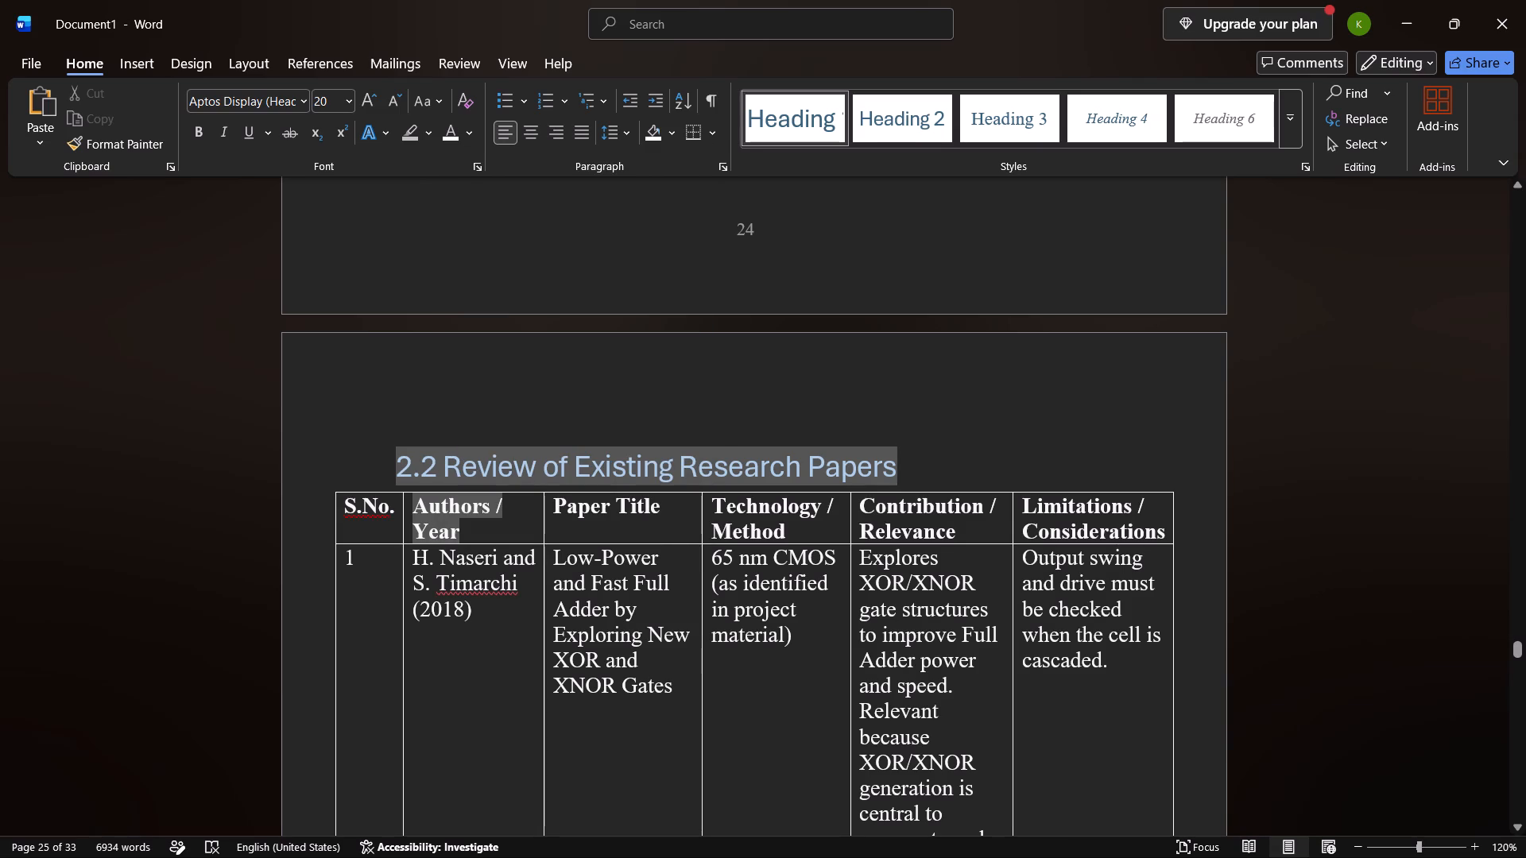
triple_click(561, 465)
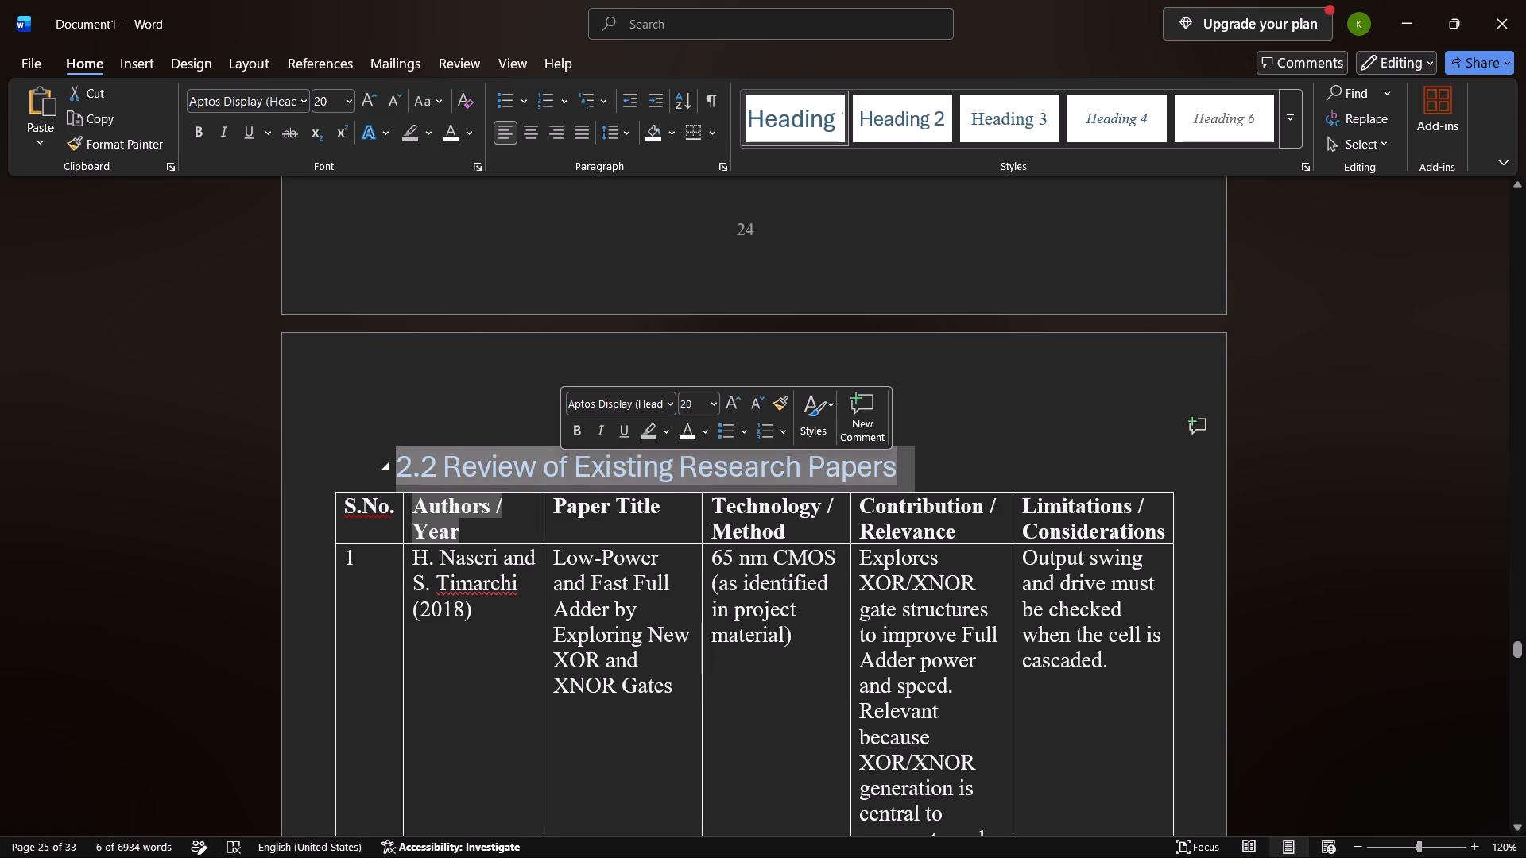
left_click(470, 138)
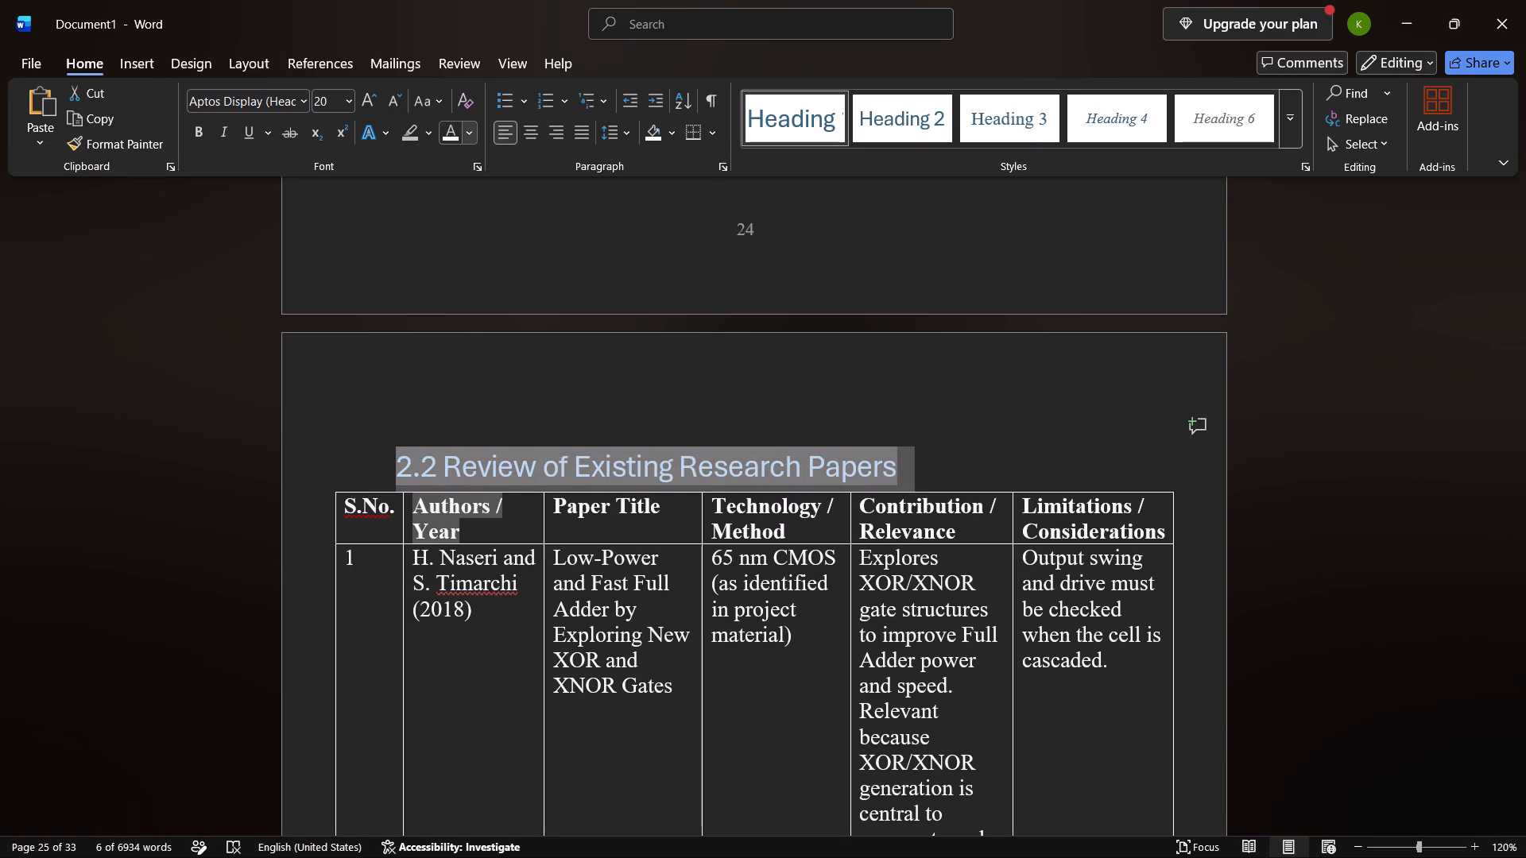
left_click(451, 262)
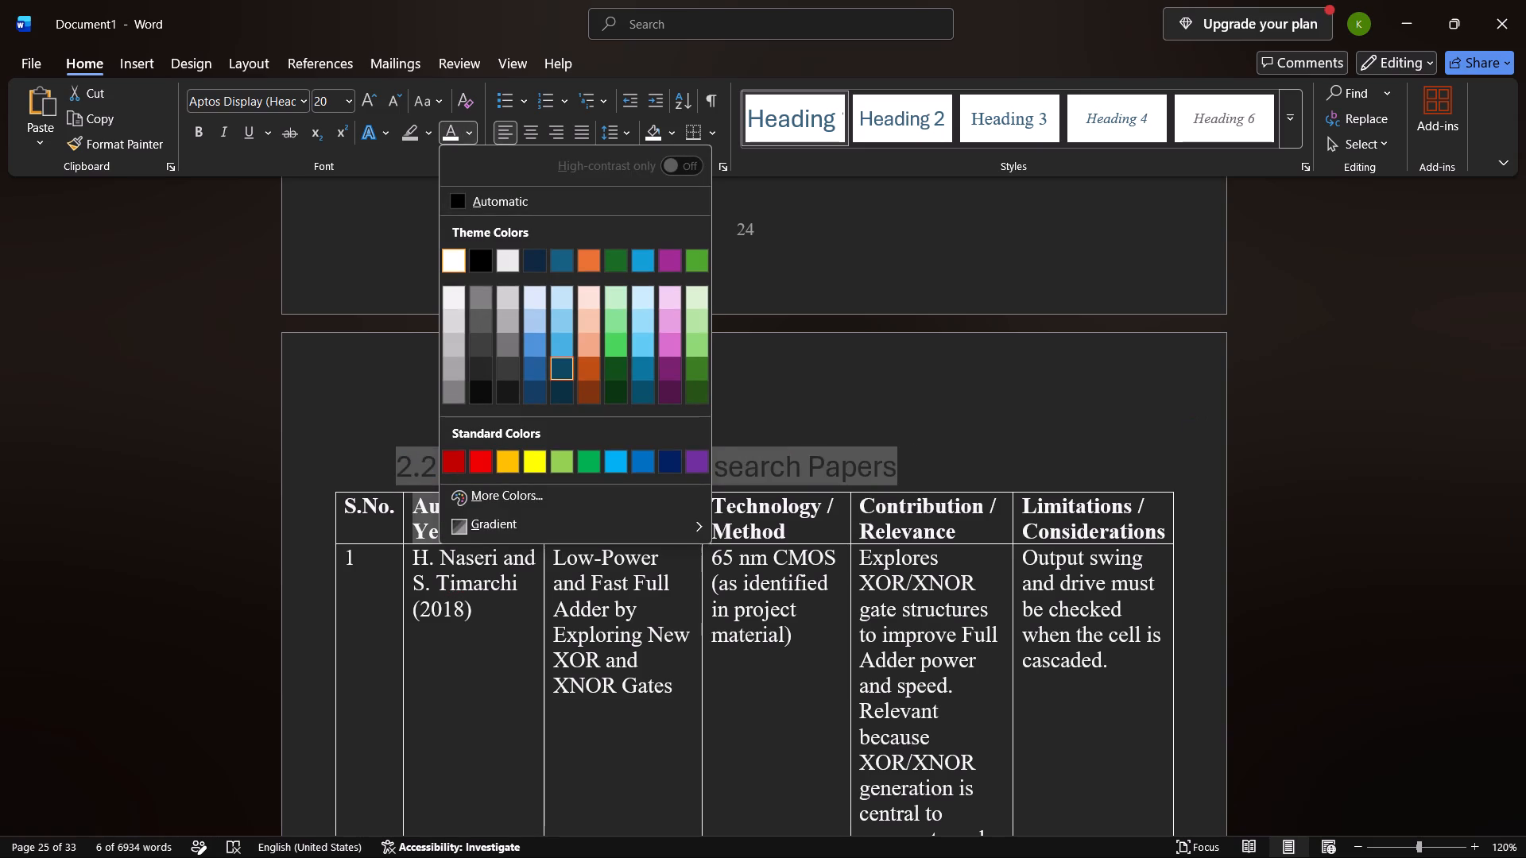
left_click(499, 370)
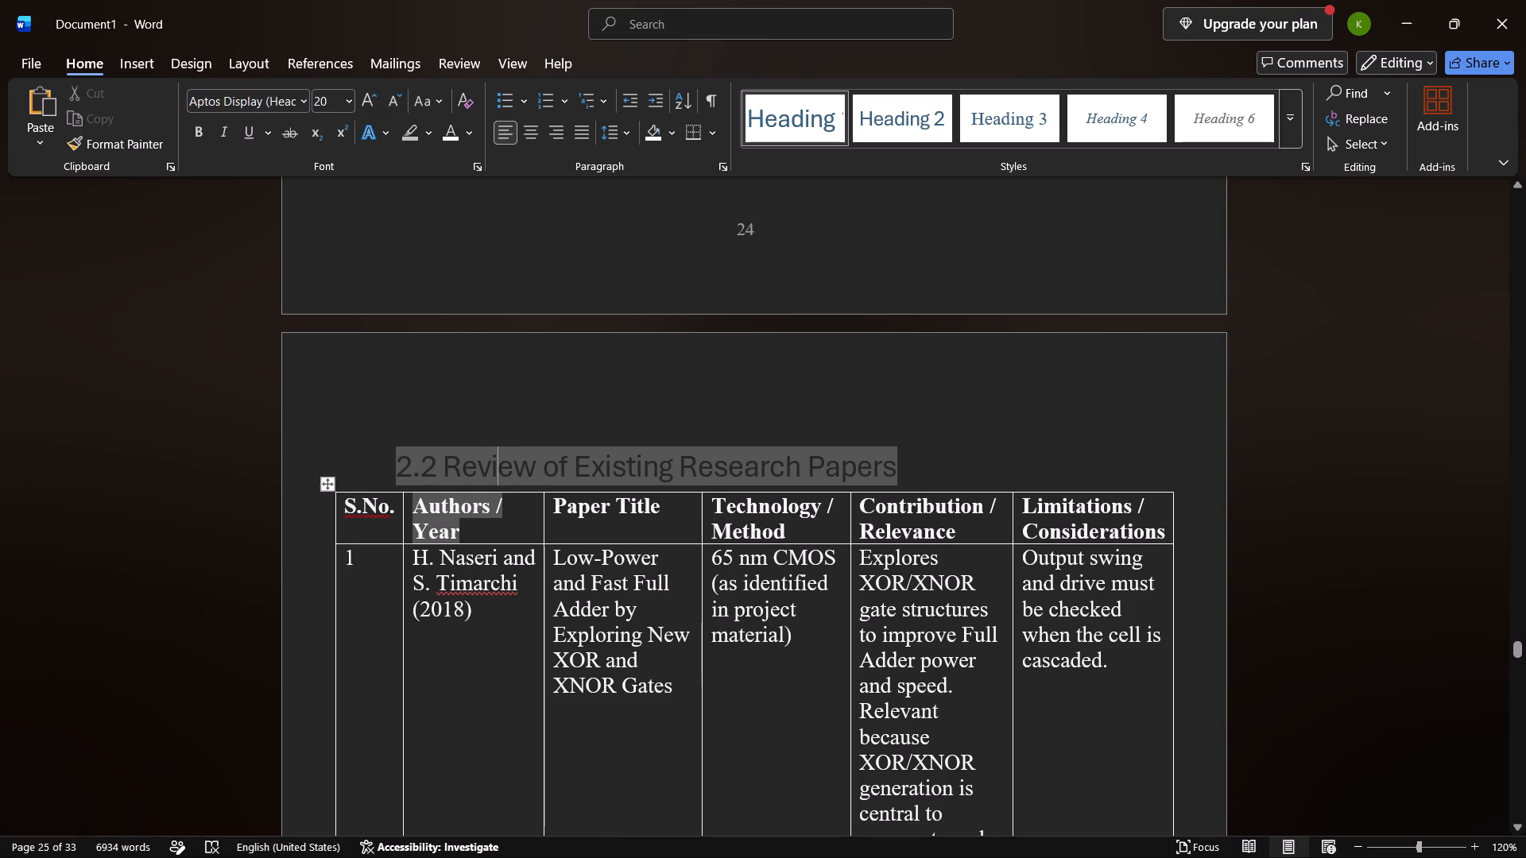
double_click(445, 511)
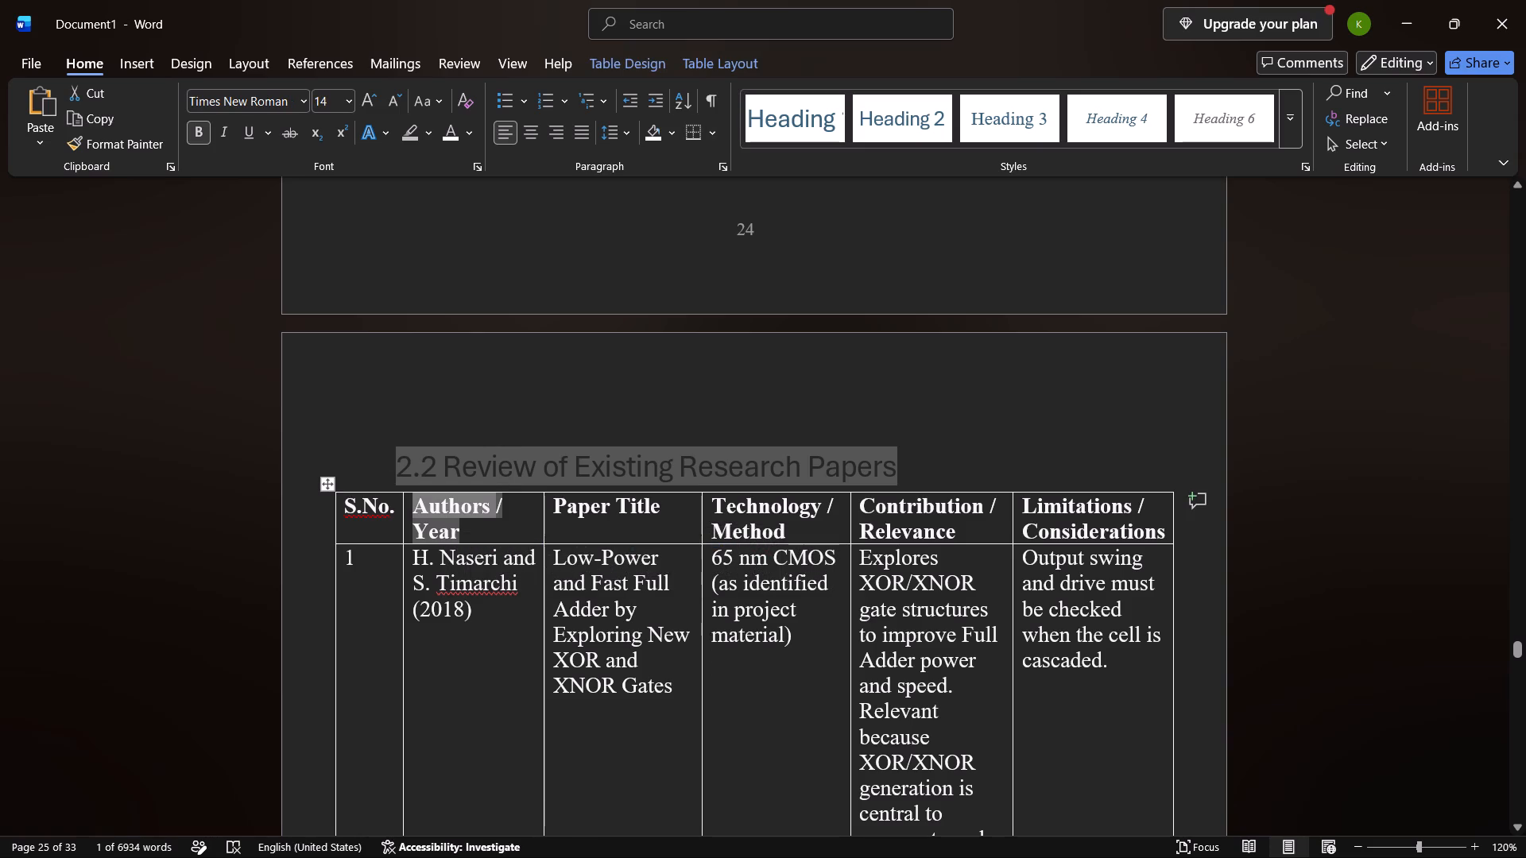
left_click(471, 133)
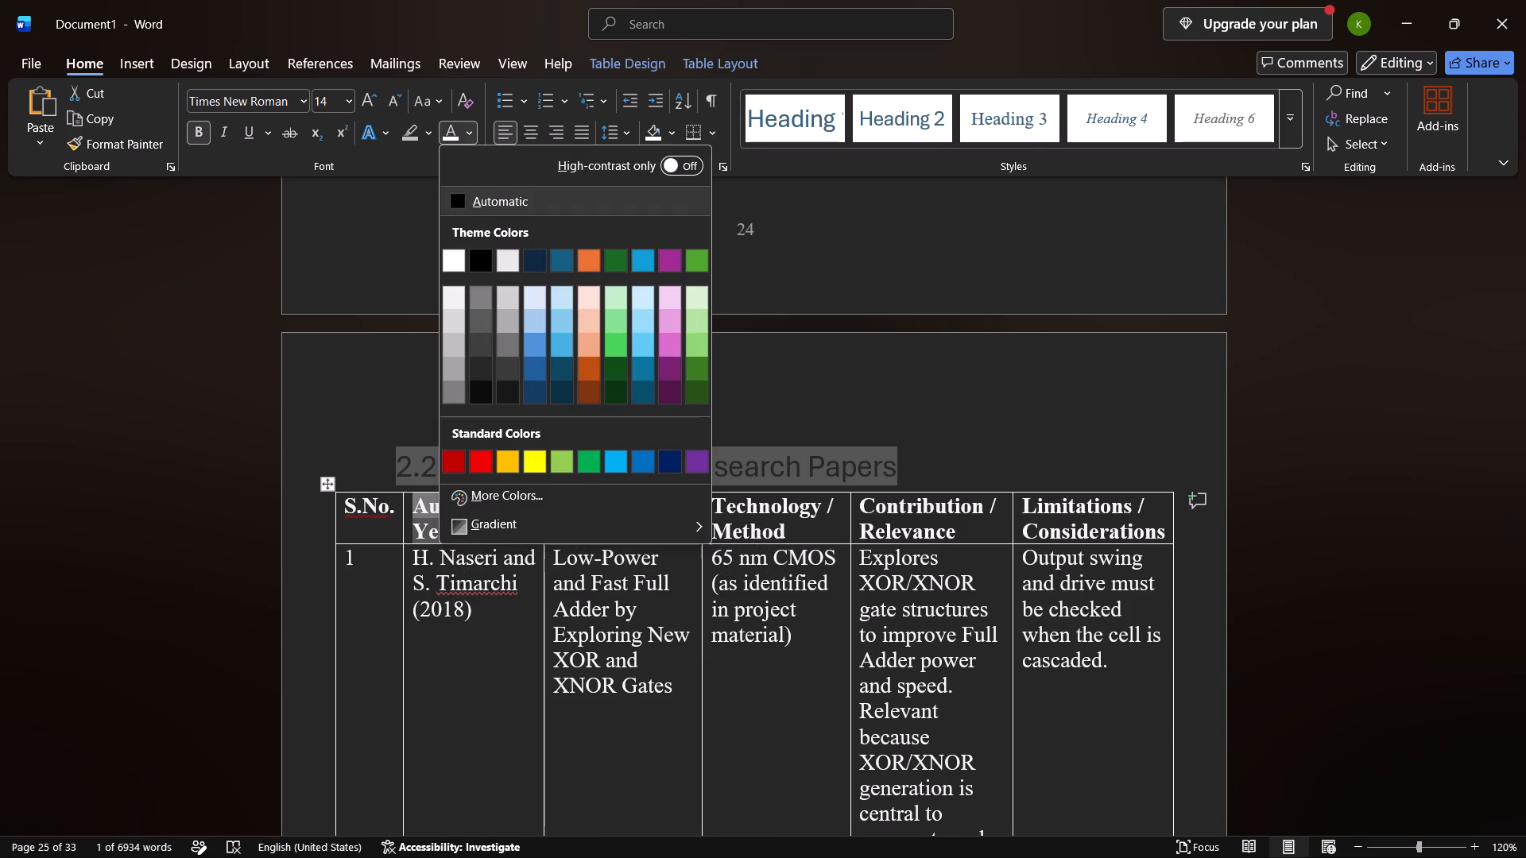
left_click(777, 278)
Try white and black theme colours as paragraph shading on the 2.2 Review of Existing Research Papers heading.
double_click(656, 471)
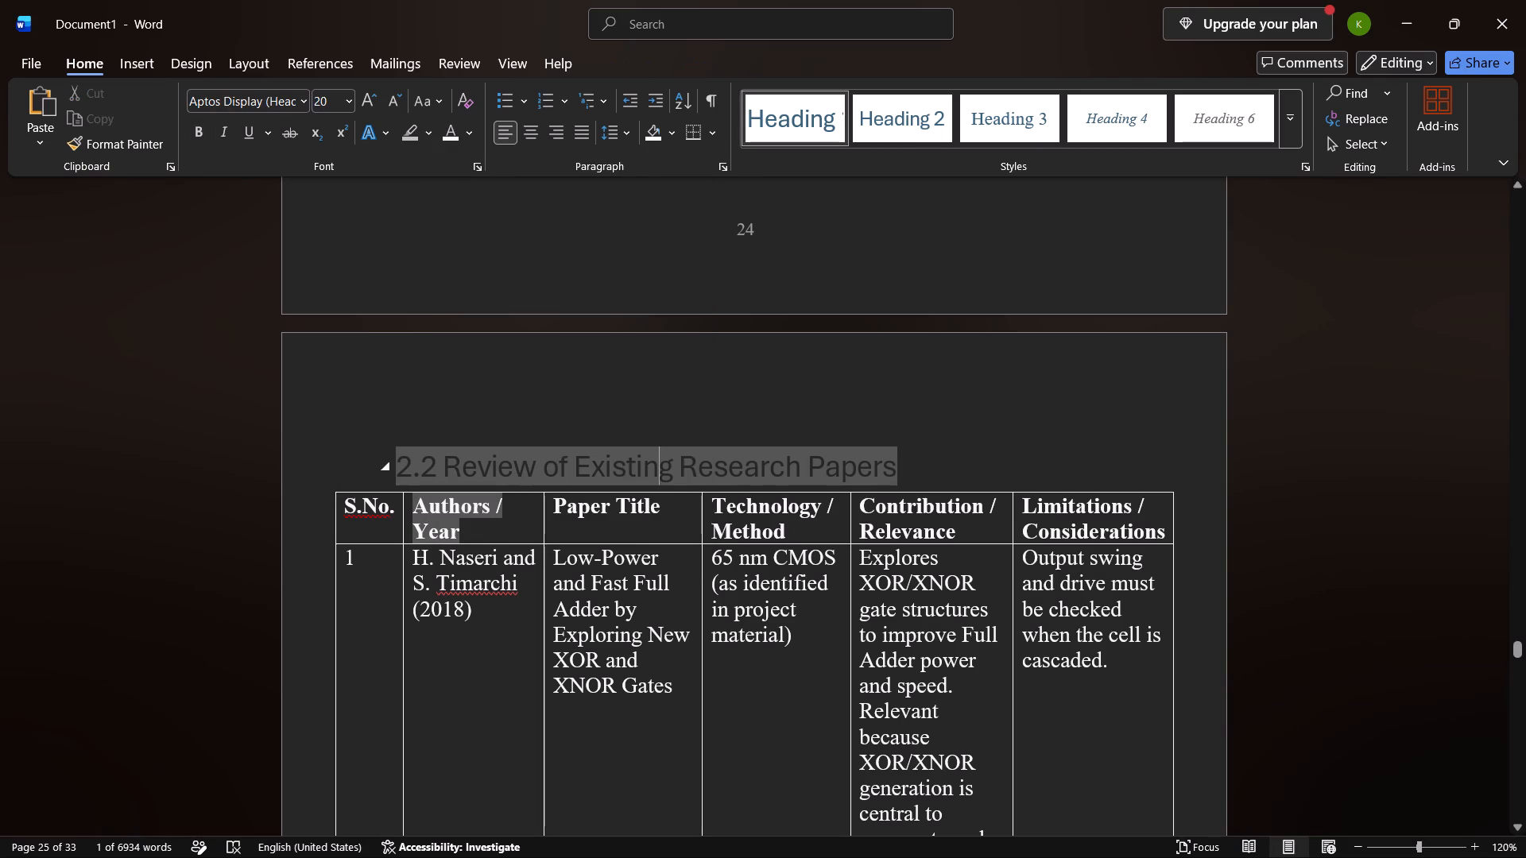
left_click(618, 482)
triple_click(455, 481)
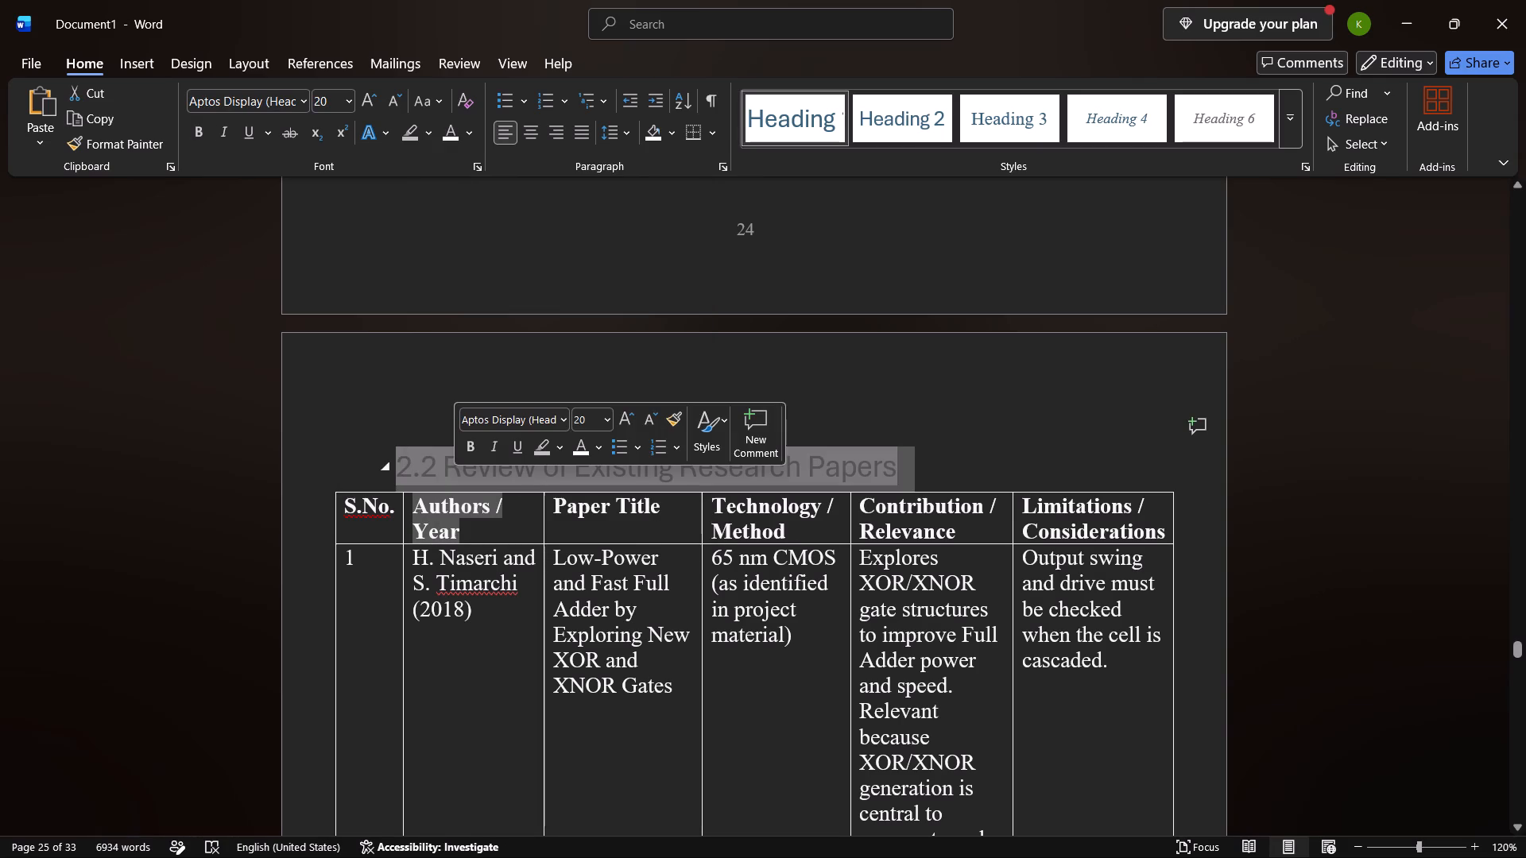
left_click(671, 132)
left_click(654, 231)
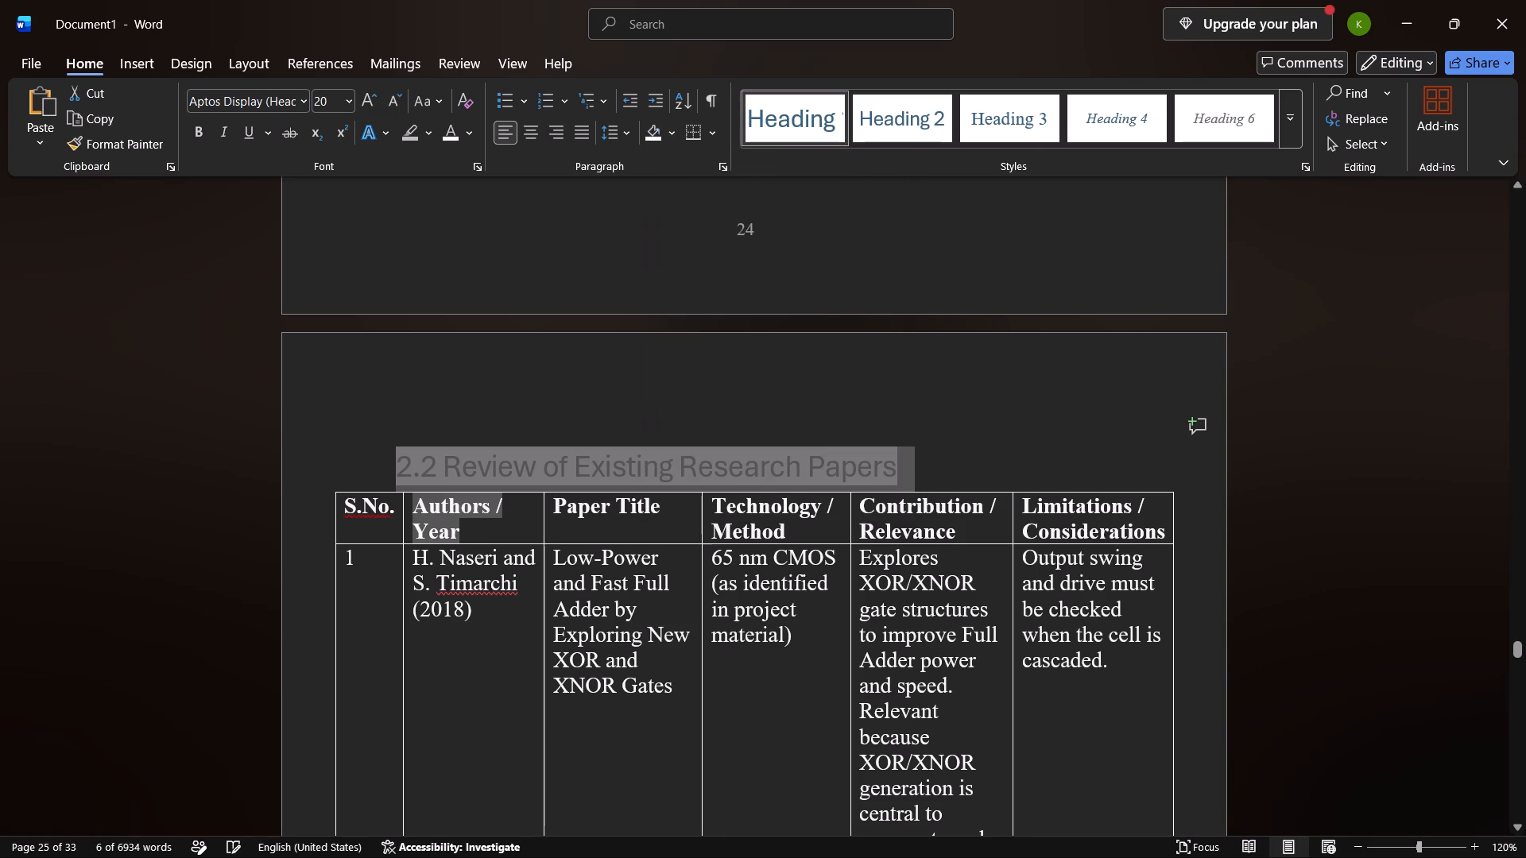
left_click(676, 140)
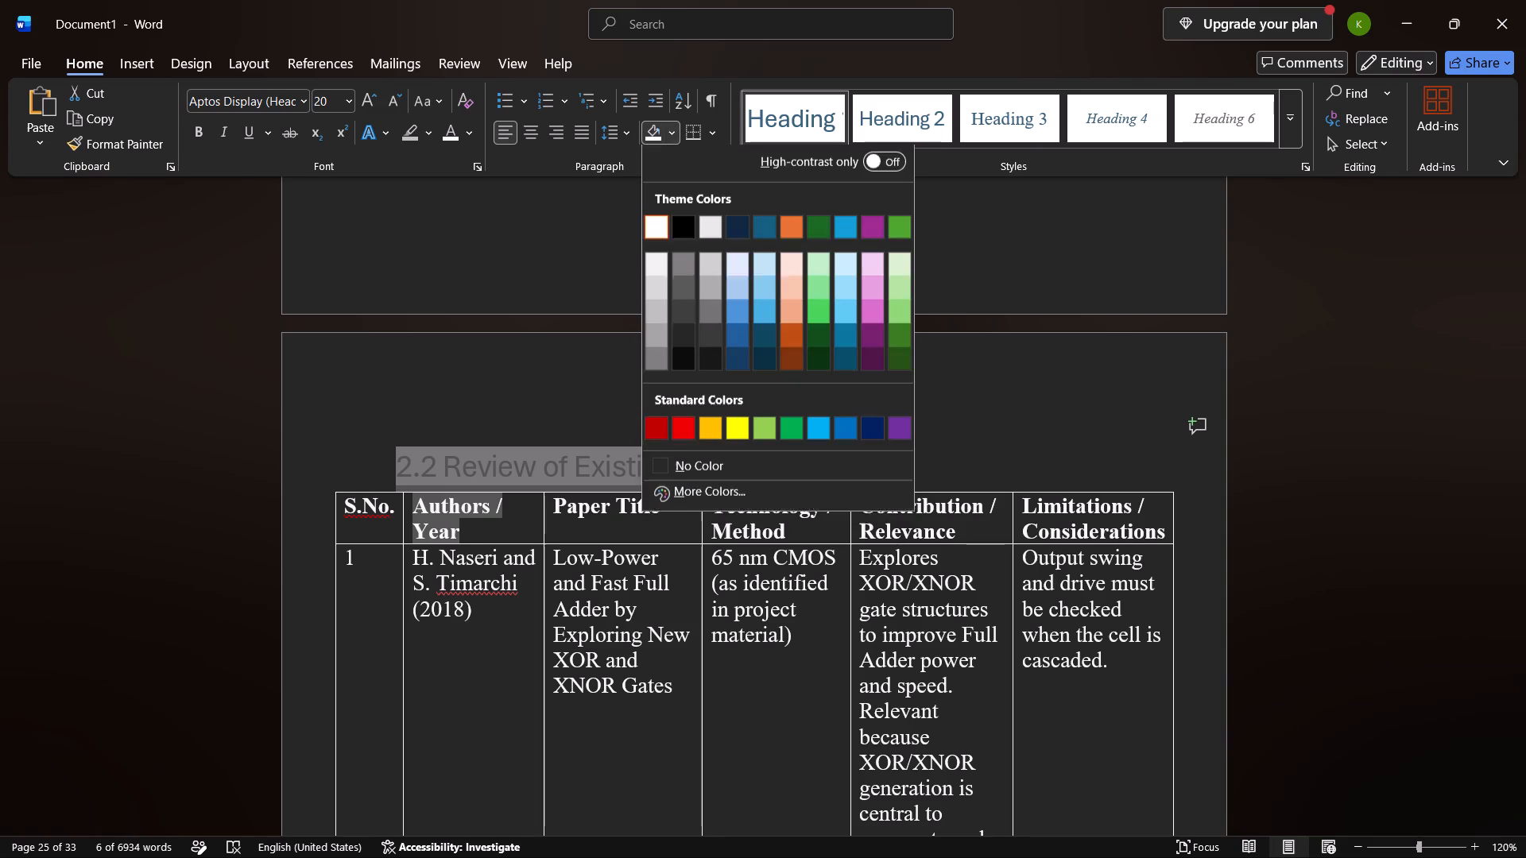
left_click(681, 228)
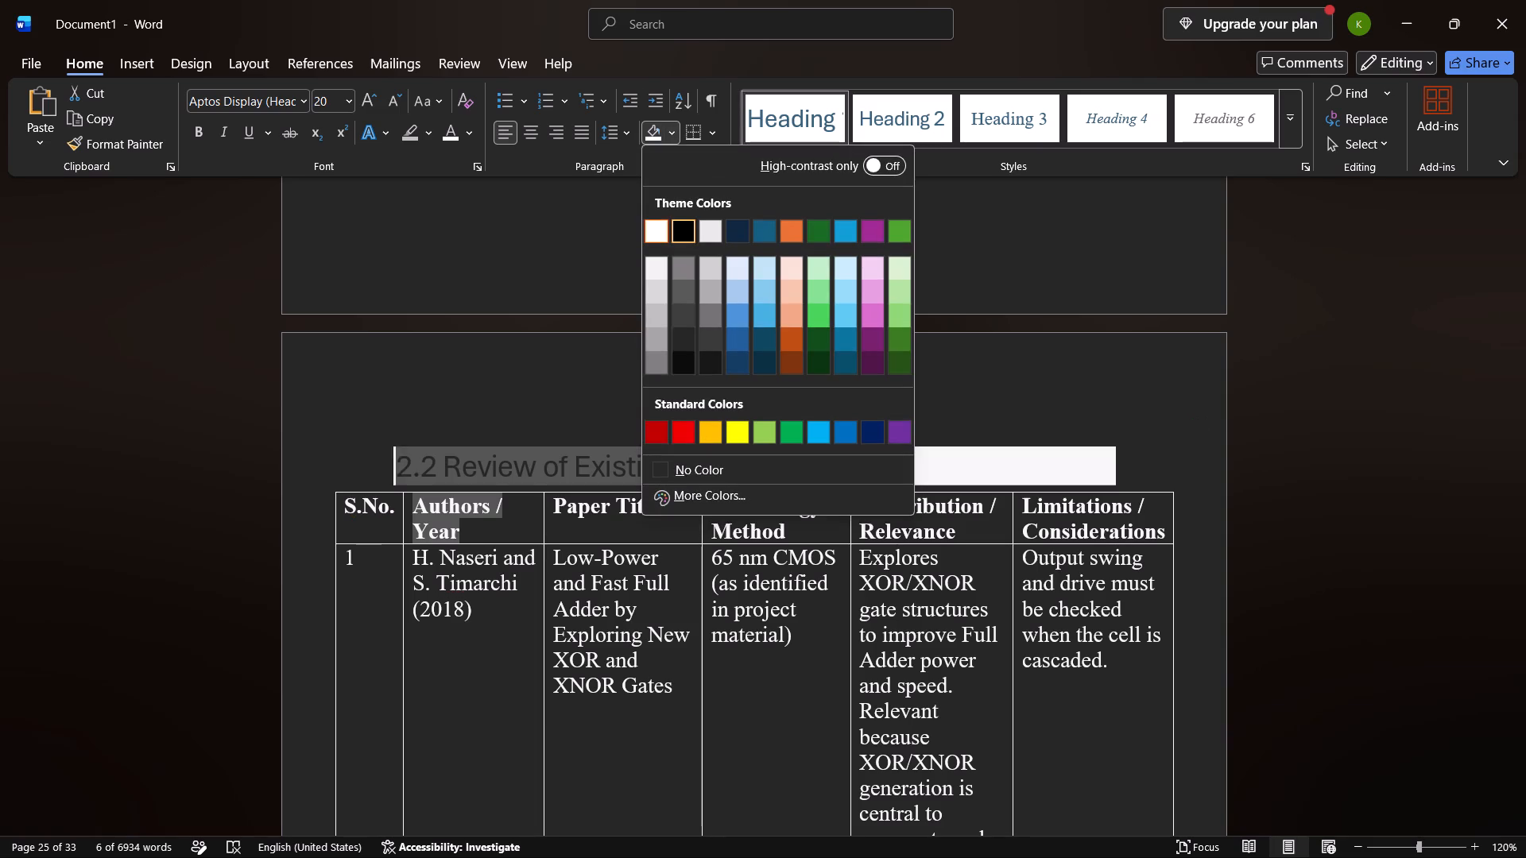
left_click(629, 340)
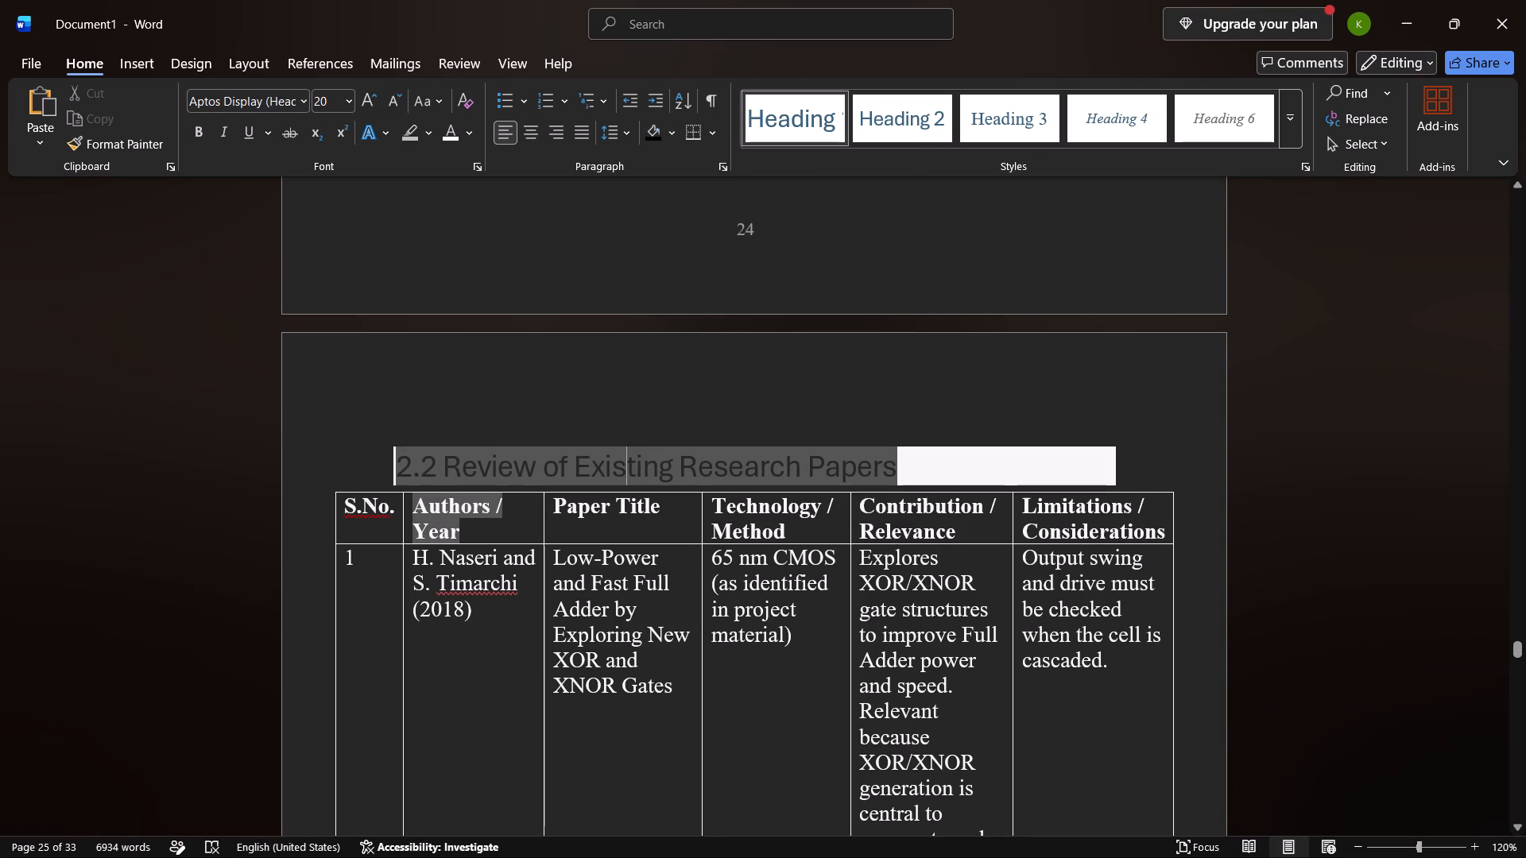
Set the paragraph shading of the 2.2 Review of Existing Research Papers heading to the white theme colour.
triple_click(687, 467)
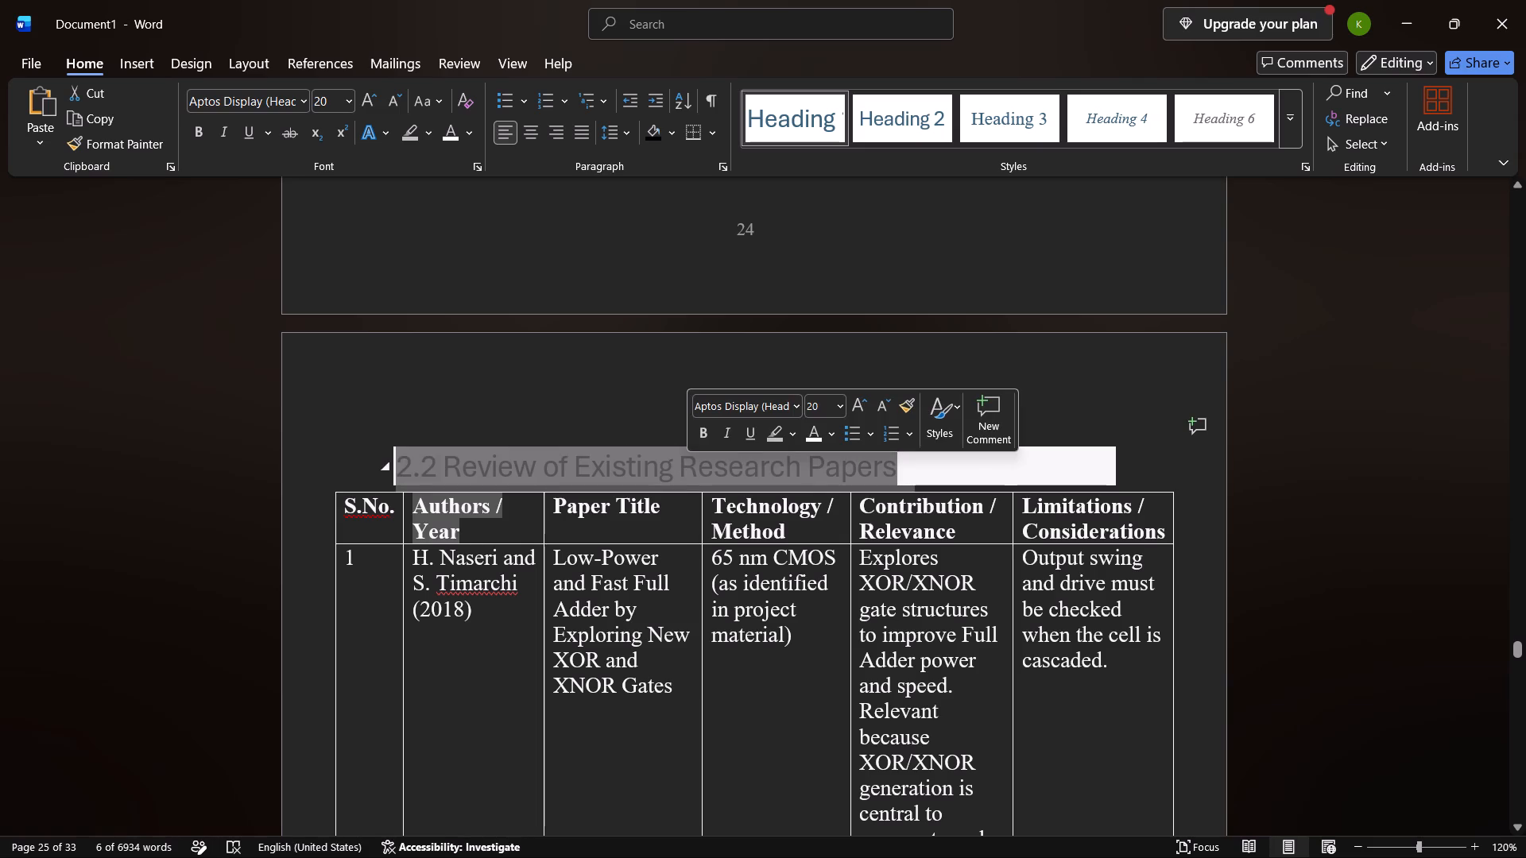
left_click(674, 133)
left_click(656, 227)
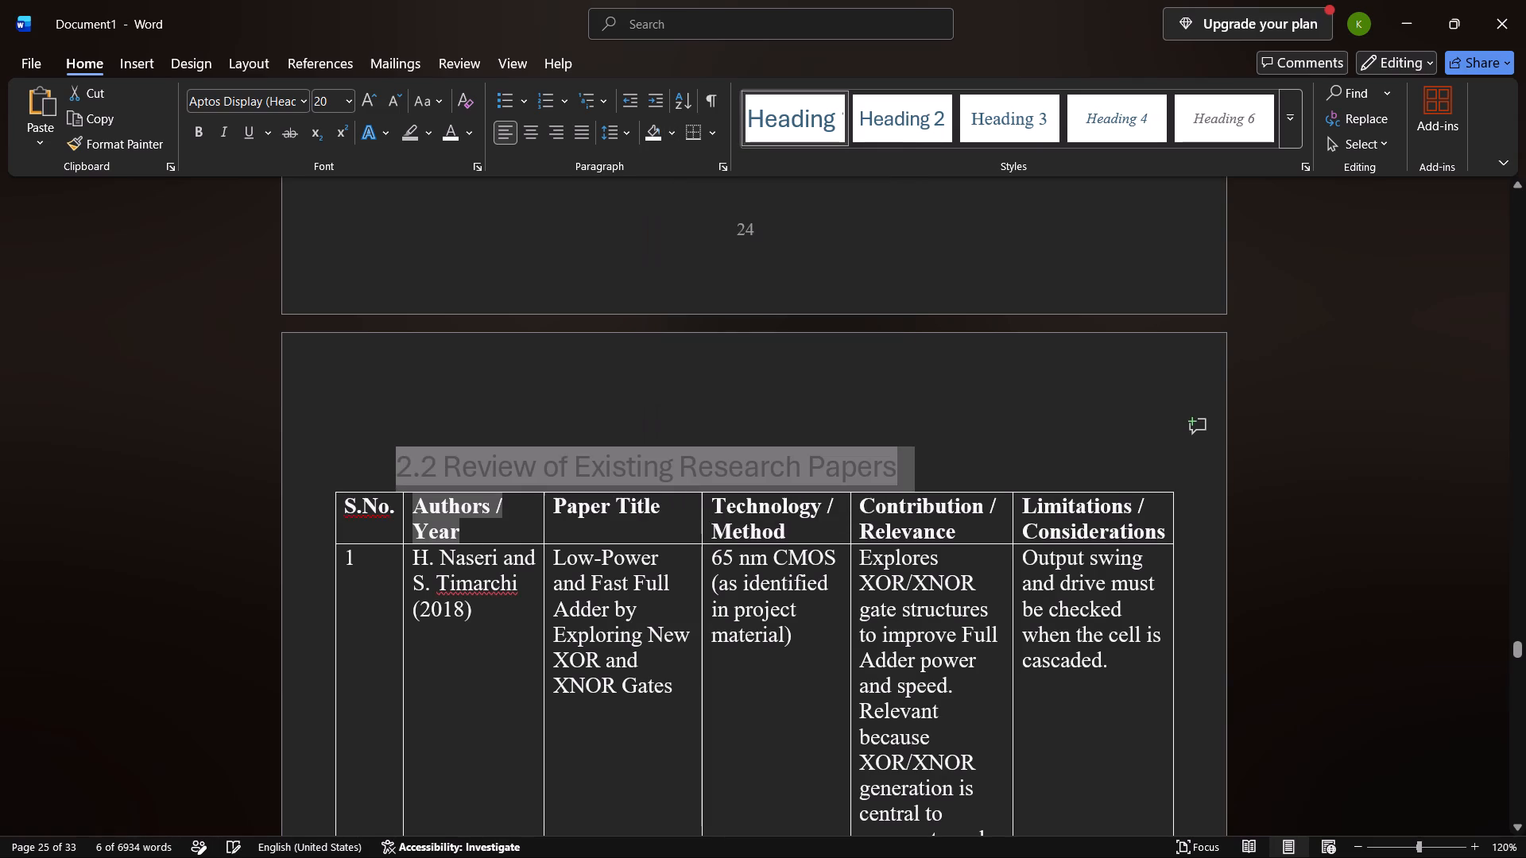
left_click(644, 366)
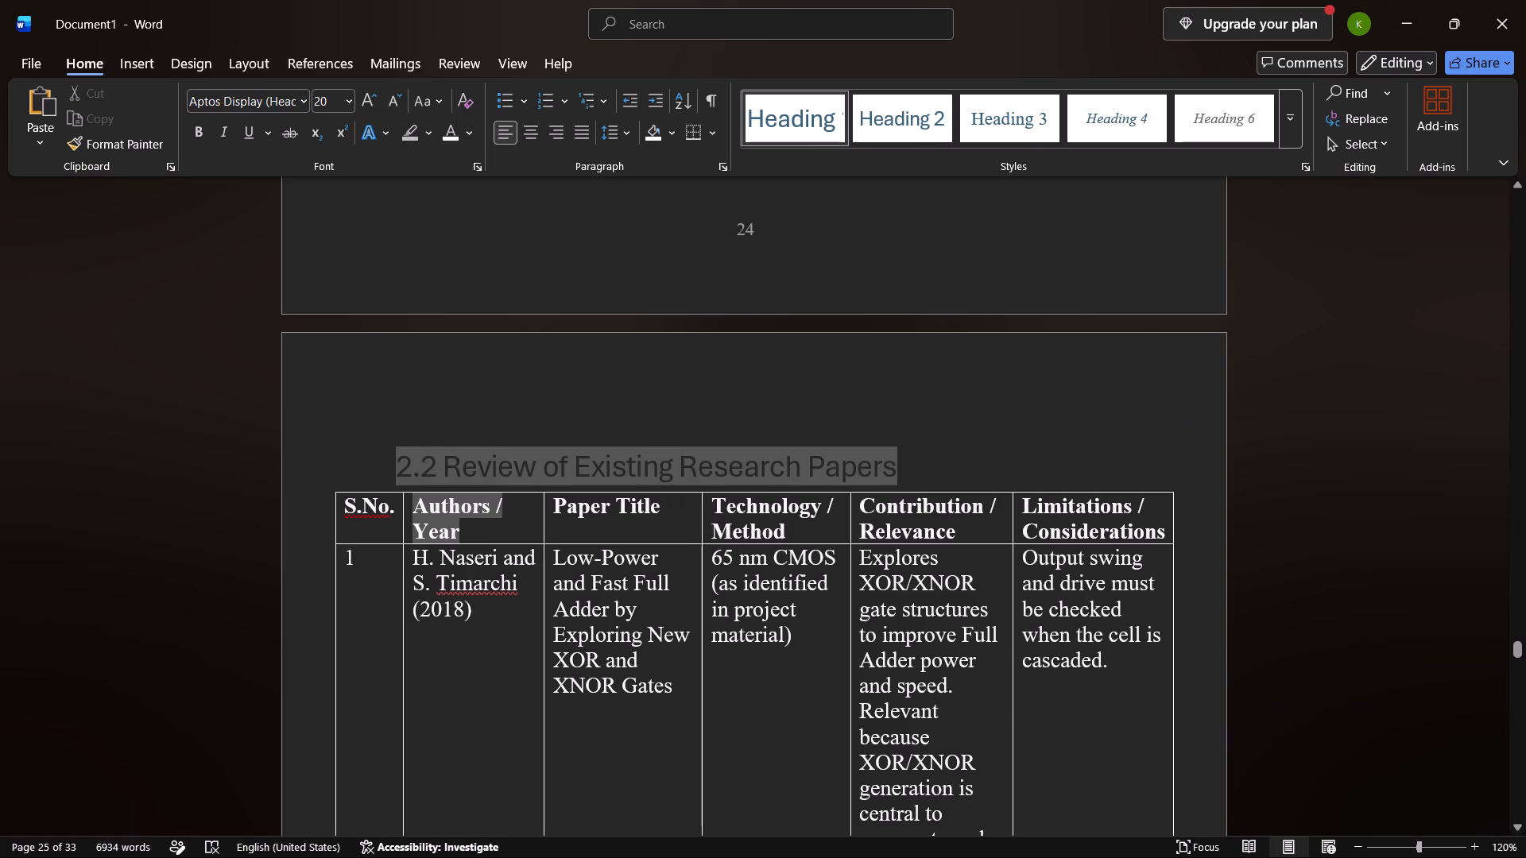
Reapply the white theme font colour to the full 2.2 Review of Existing Research Papers heading.
left_click_drag(893, 465, 406, 461)
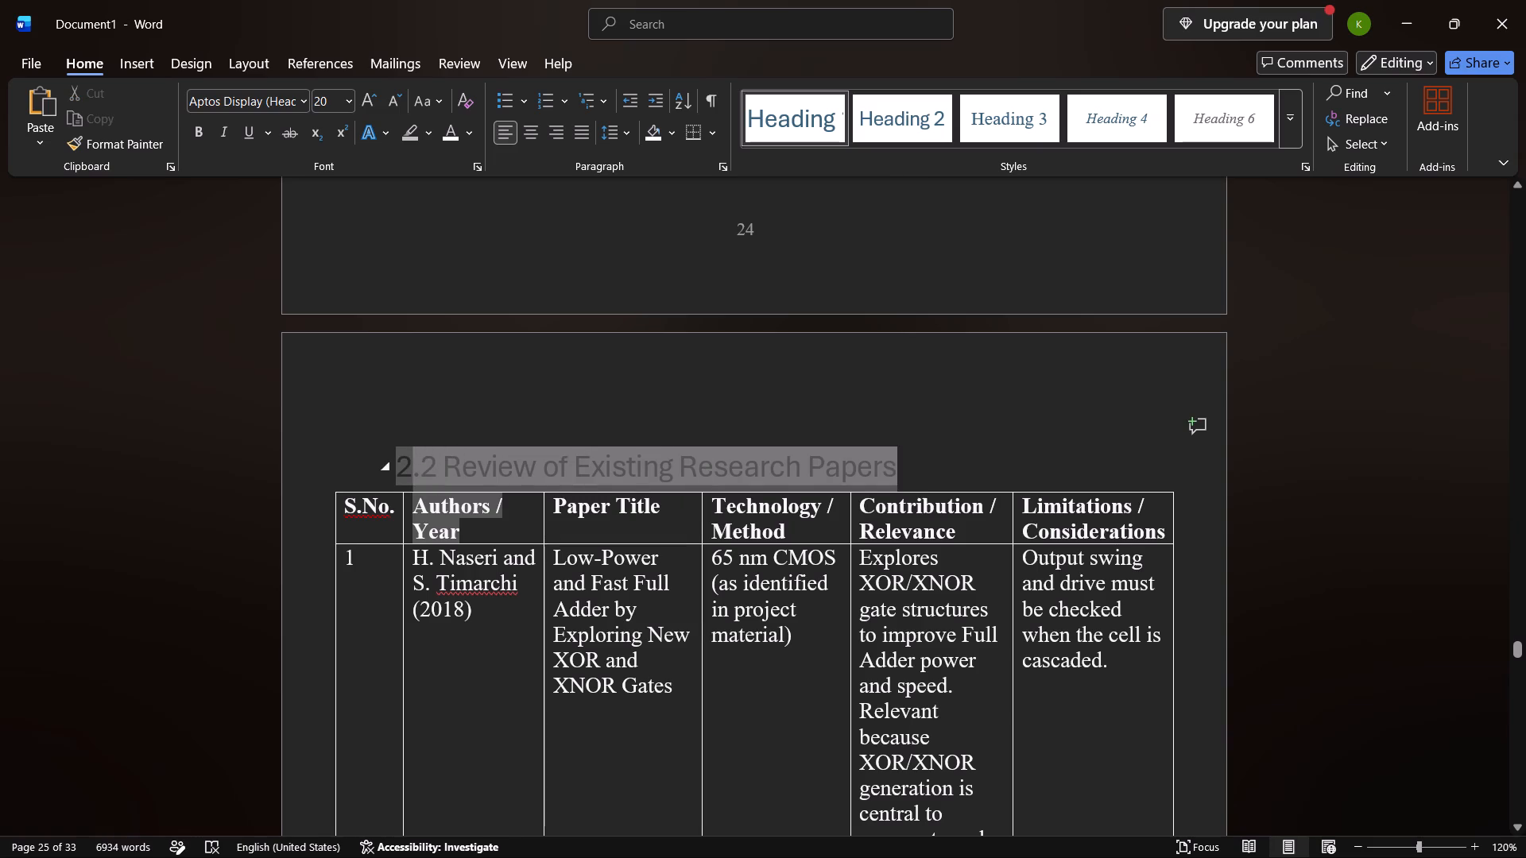
left_click_drag(406, 461, 401, 462)
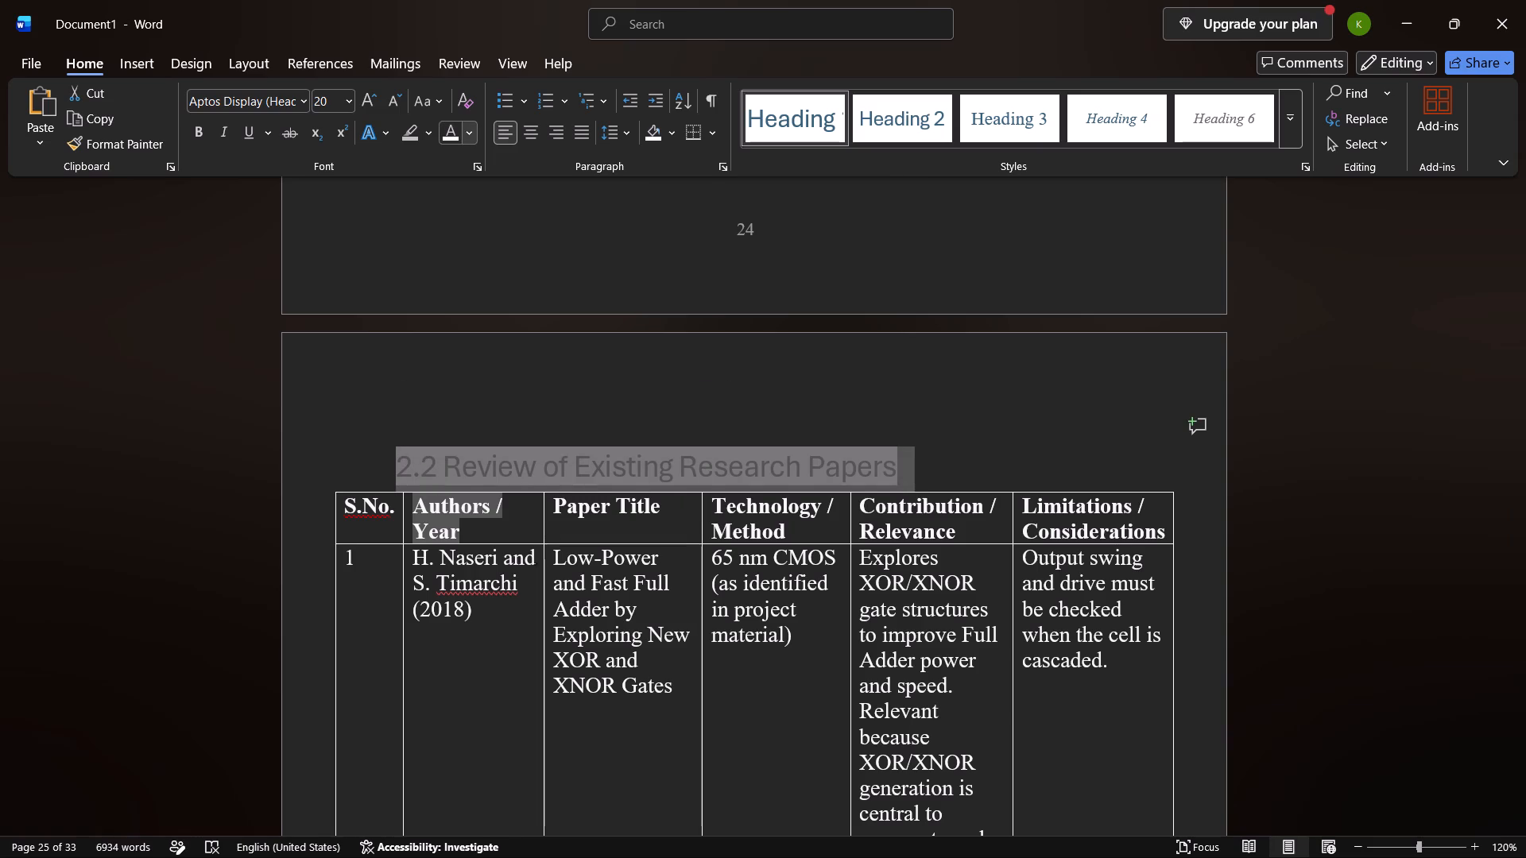
left_click(467, 136)
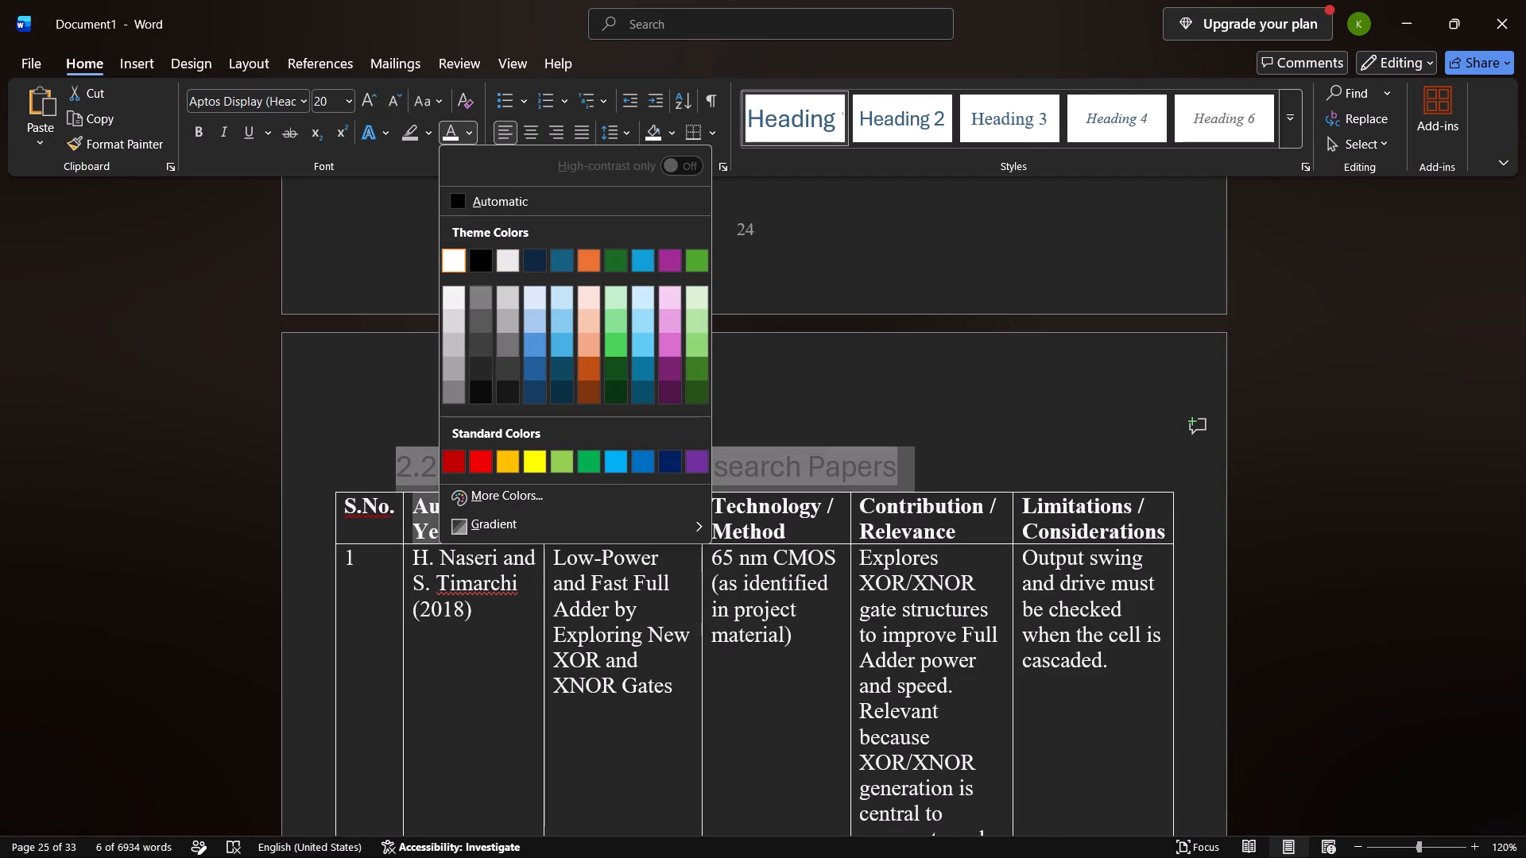
left_click(455, 266)
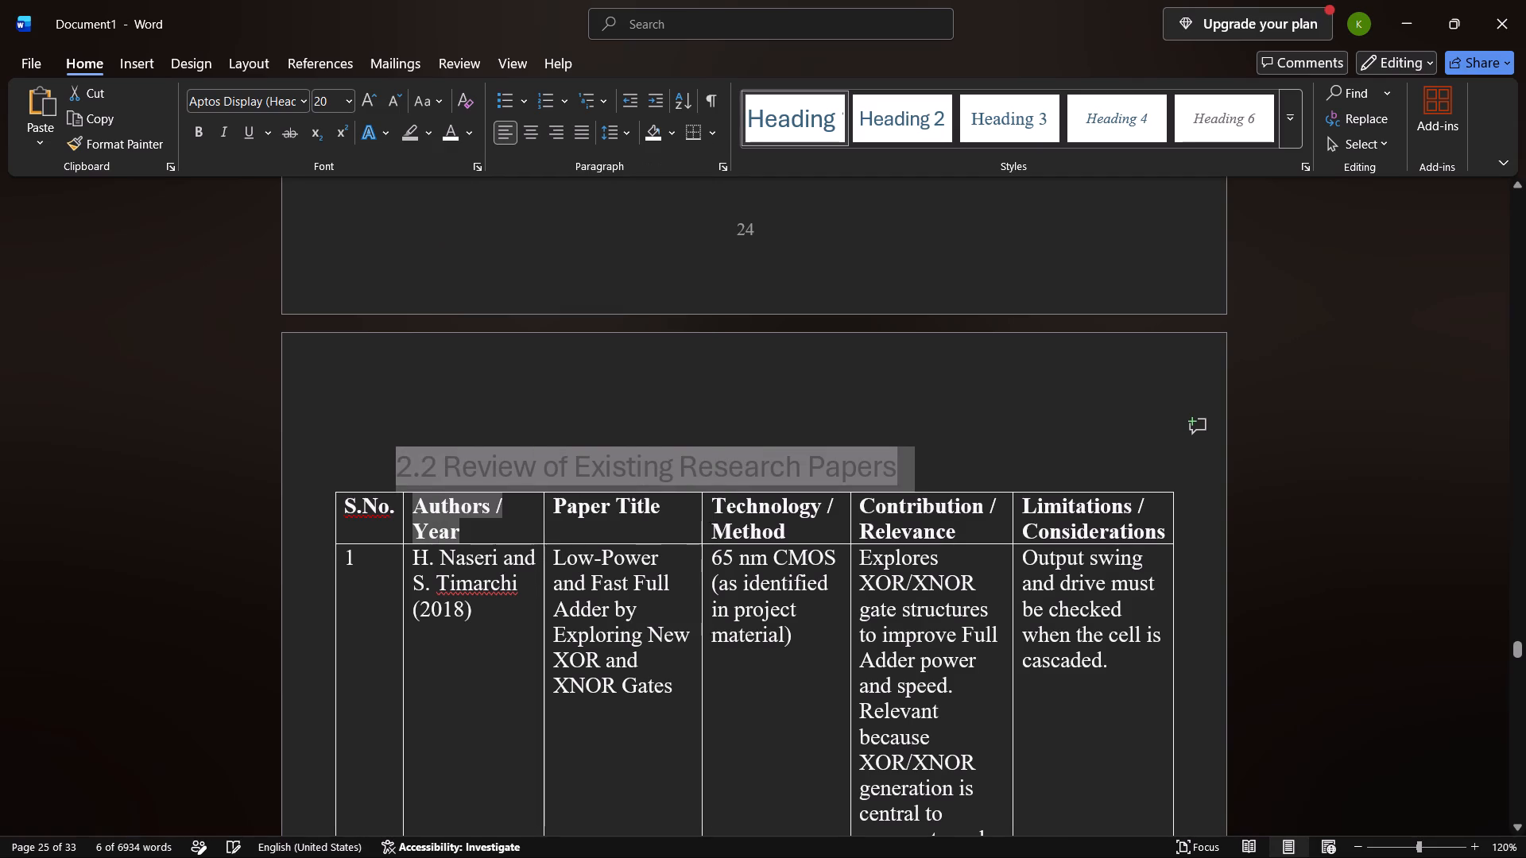
left_click(571, 360)
Set the shading of the Parameter header cell in Table 3.4, the RCA comparison template, to the white theme colour.
scroll(571, 360, "down", 1)
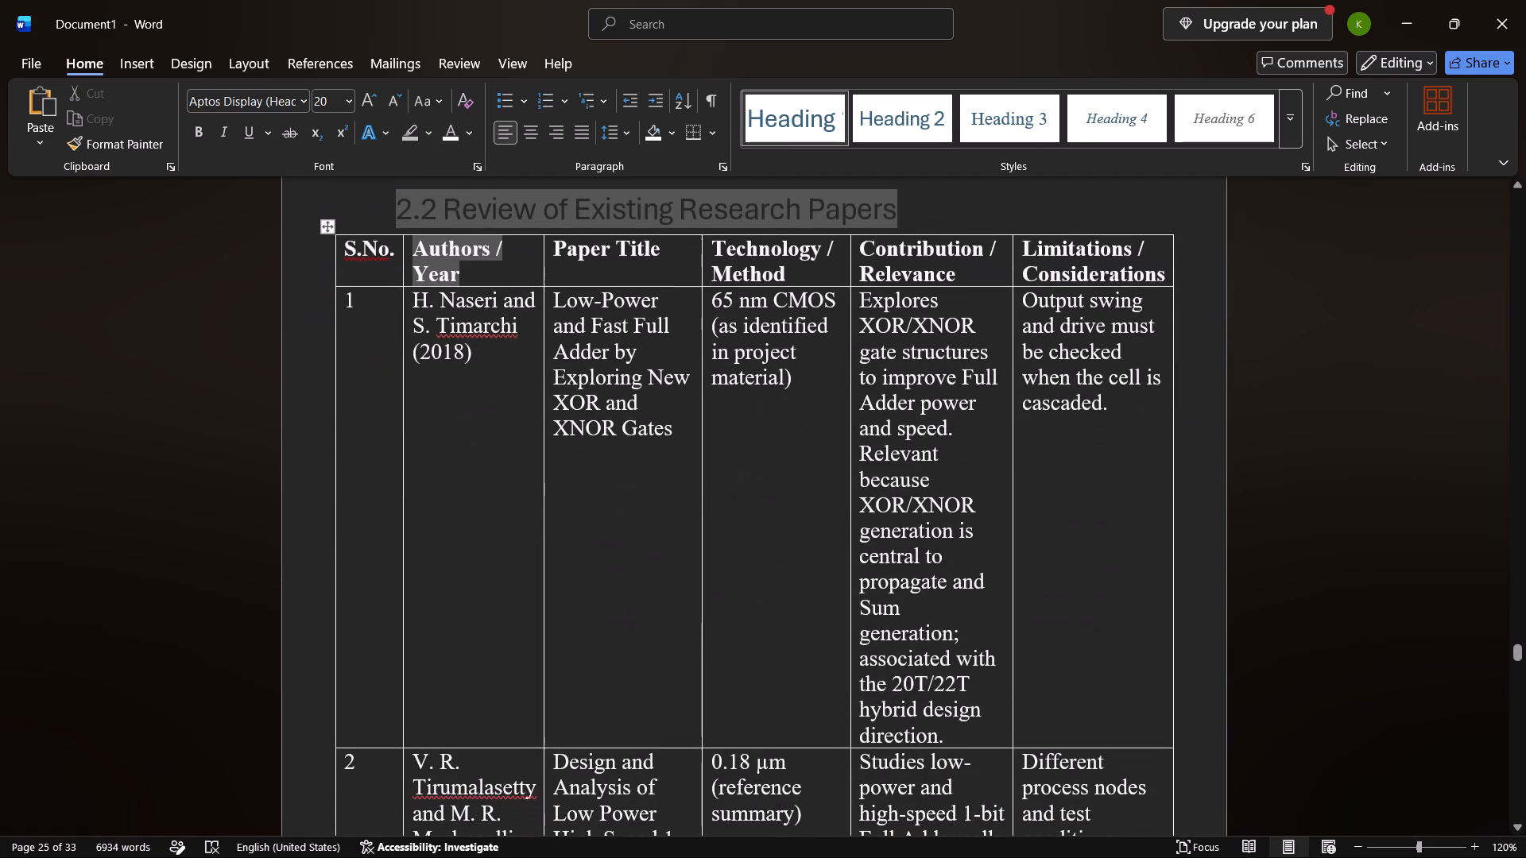
scroll(571, 360, "down", 3)
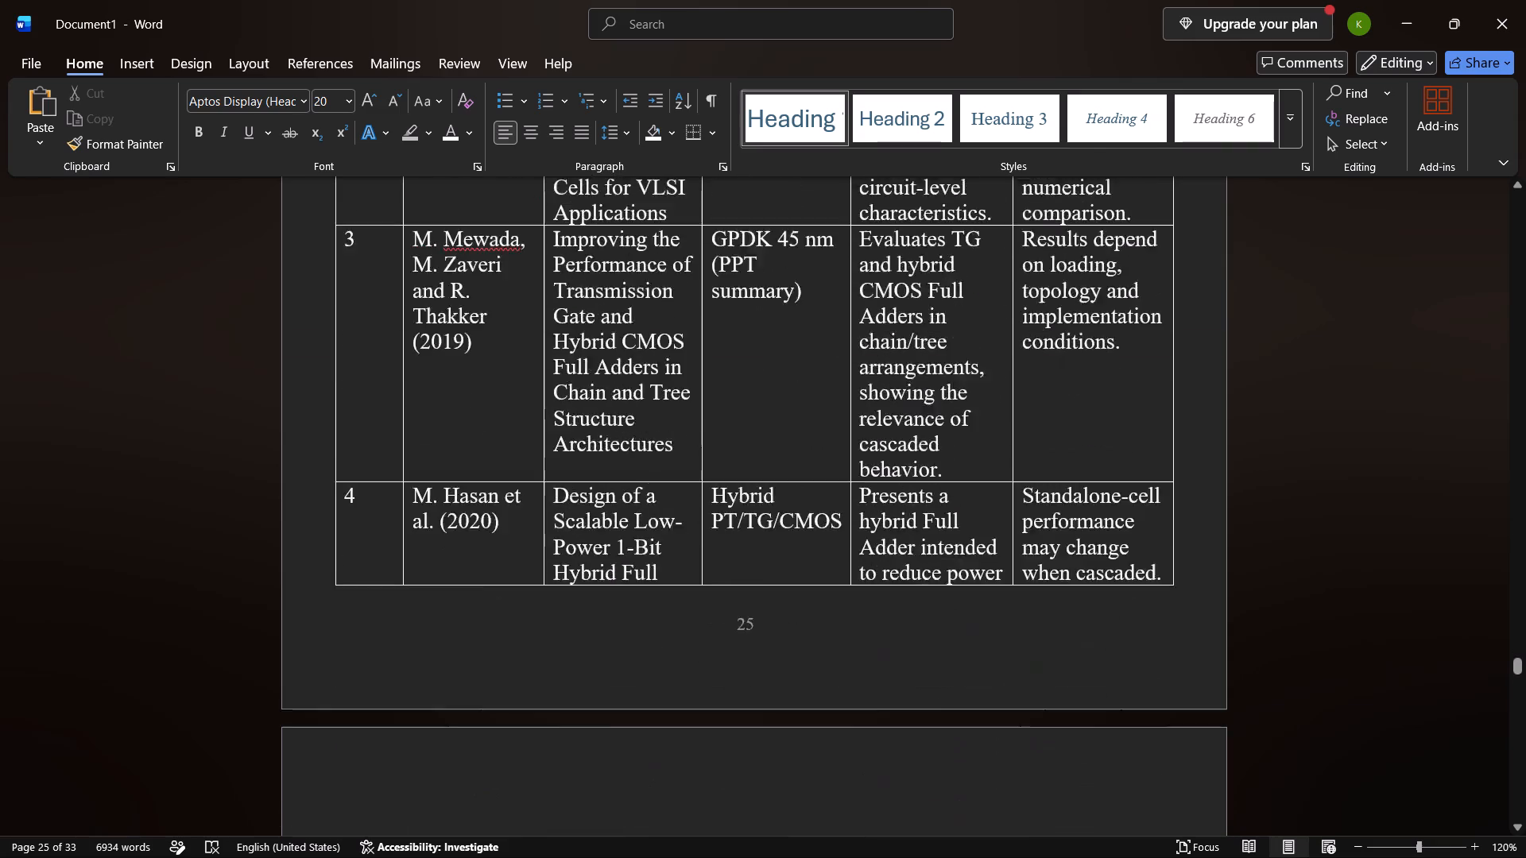
scroll(571, 360, "down", 4)
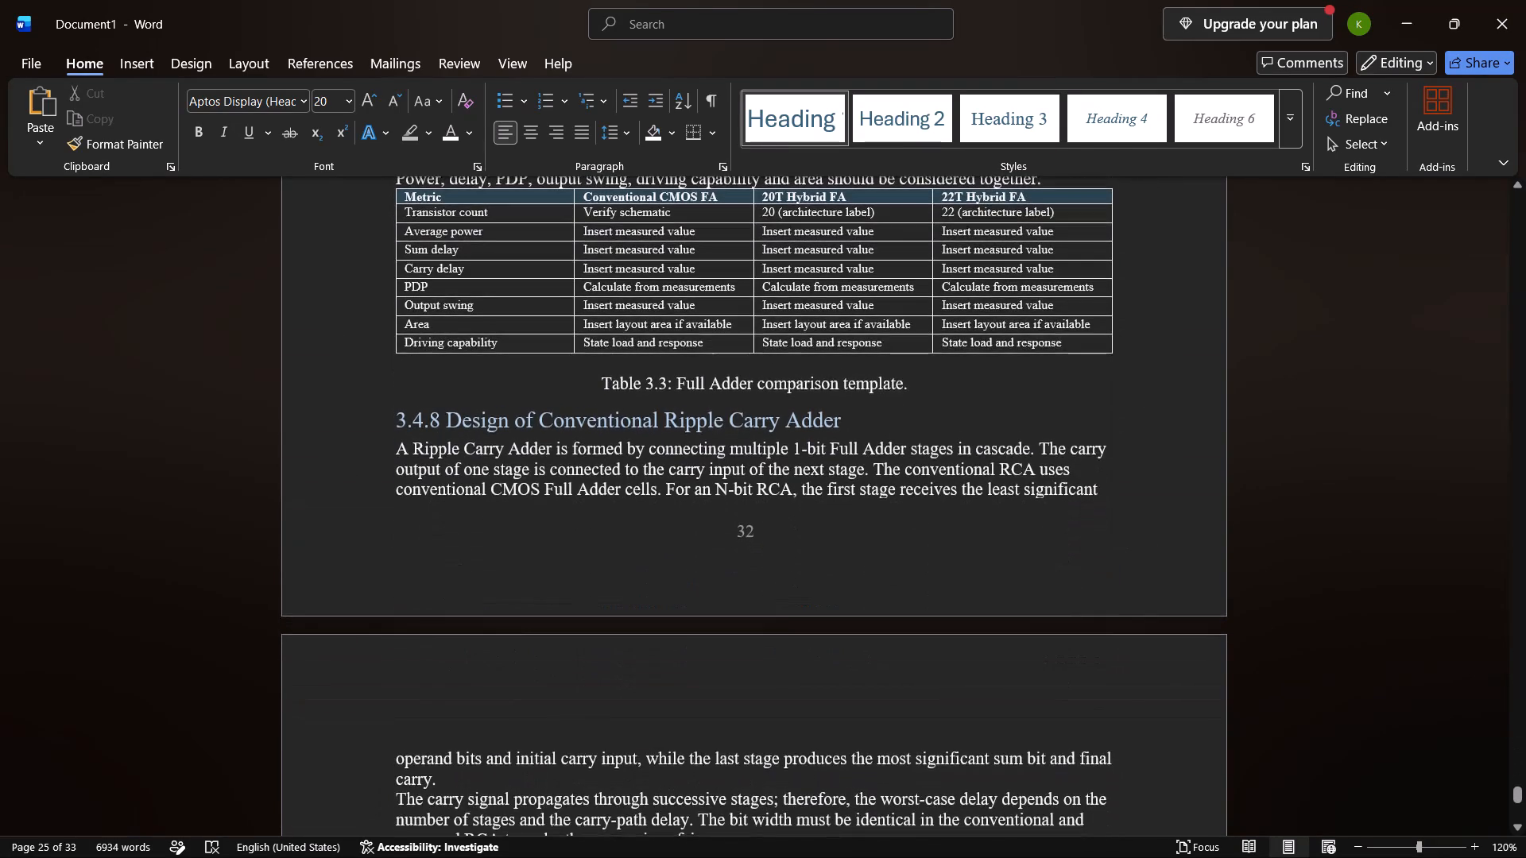
scroll(571, 360, "down", 1)
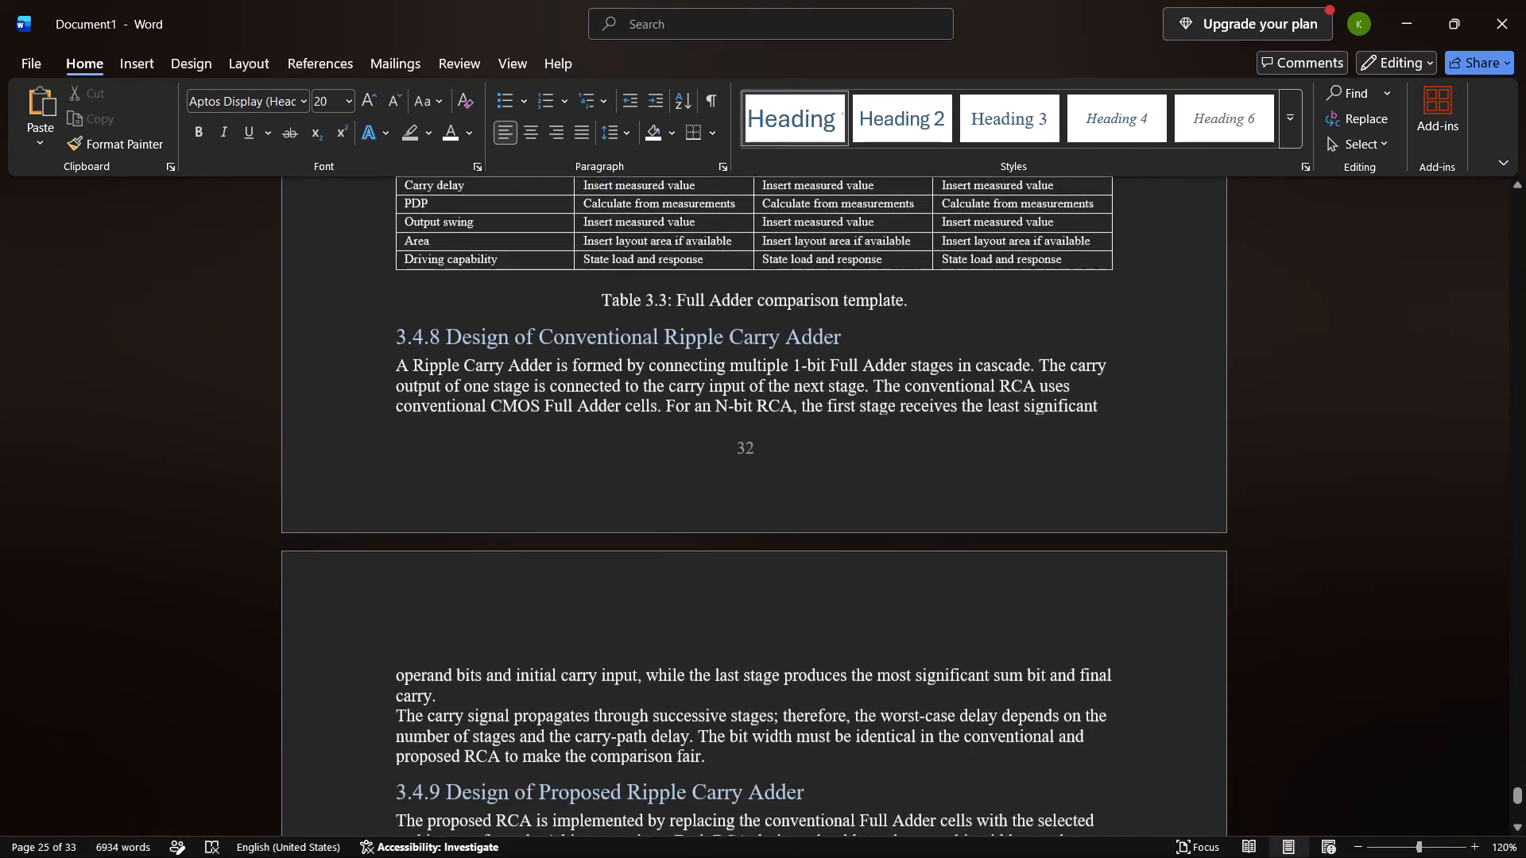
scroll(571, 360, "down", 4)
scroll(571, 360, "up", 2)
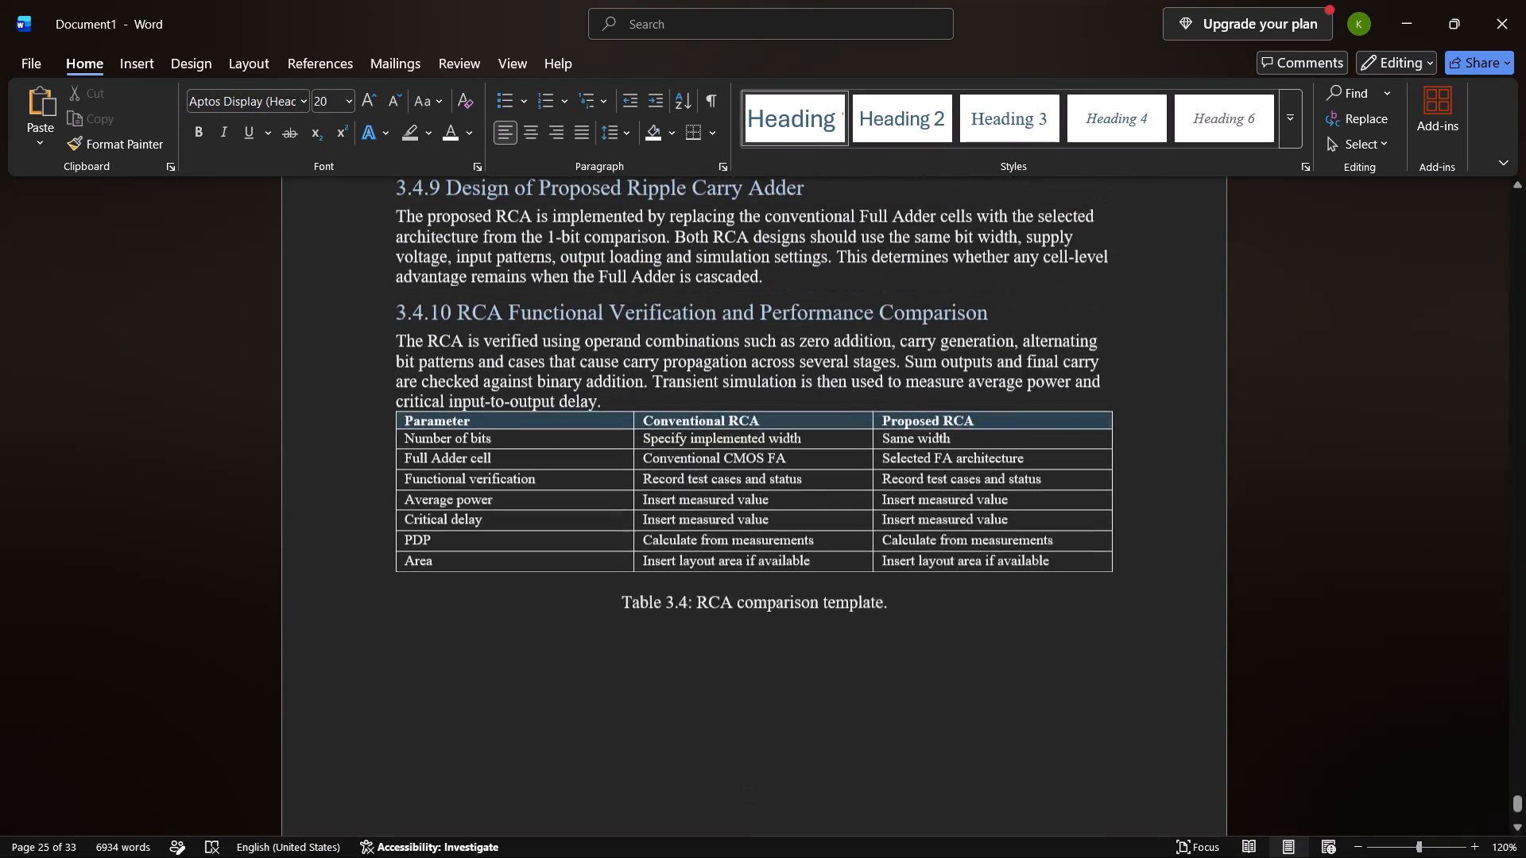
scroll(571, 360, "up", 1)
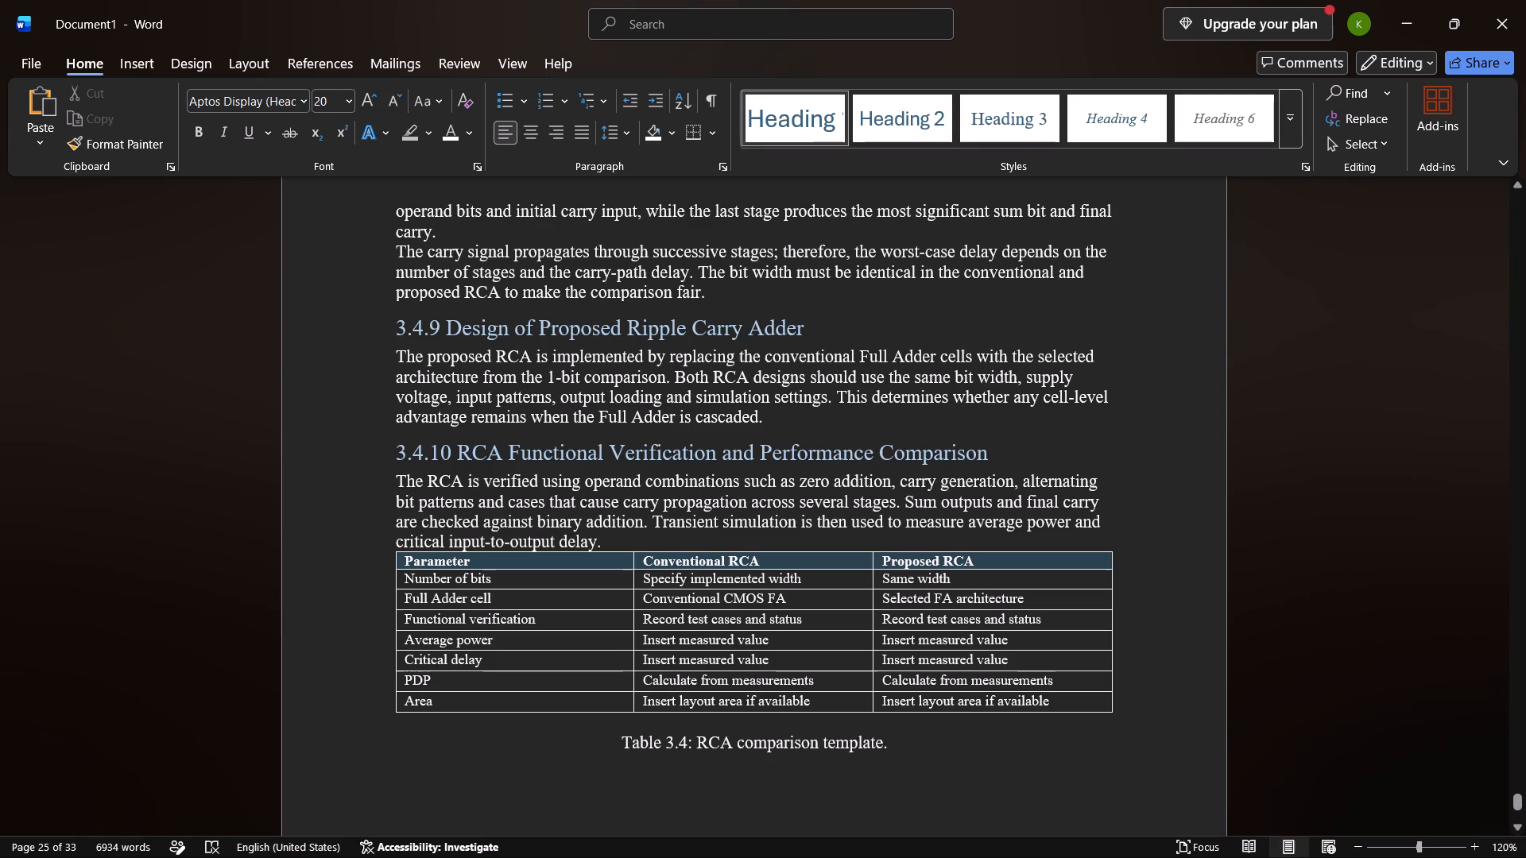
left_click(582, 569)
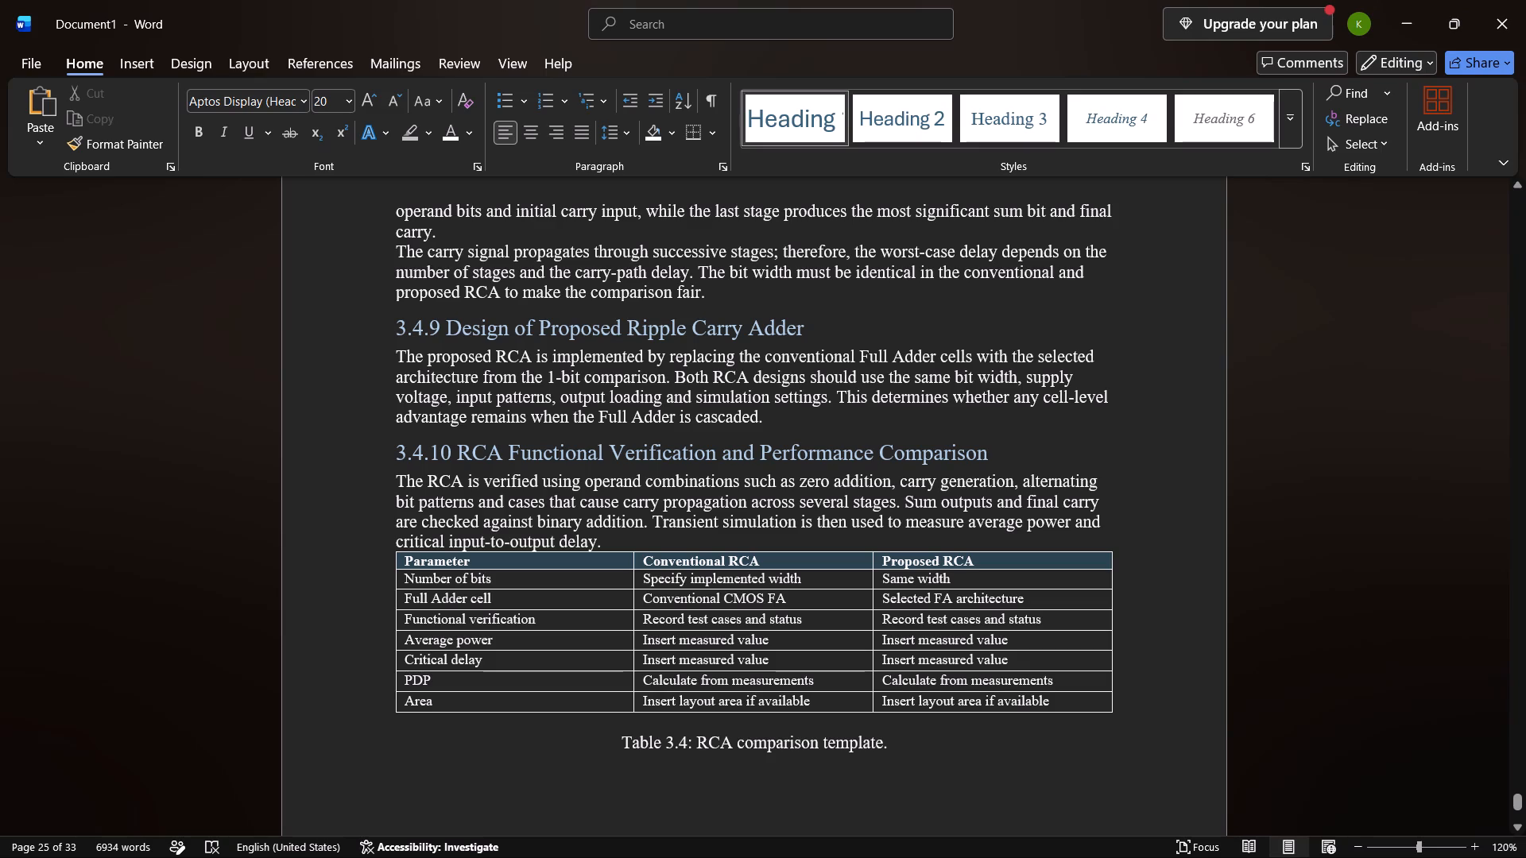
left_click(569, 561)
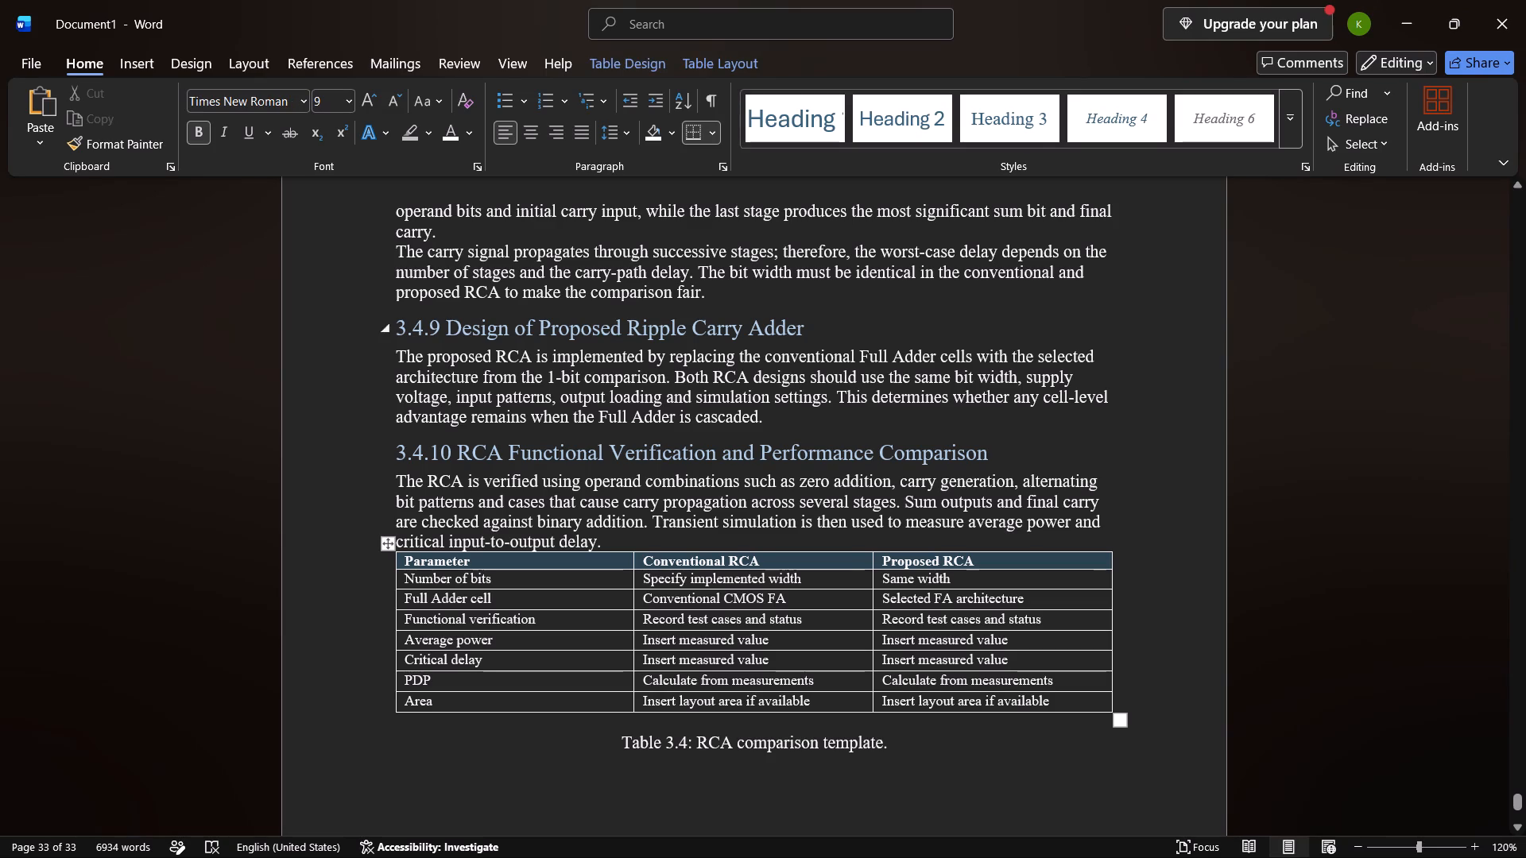
left_click(670, 133)
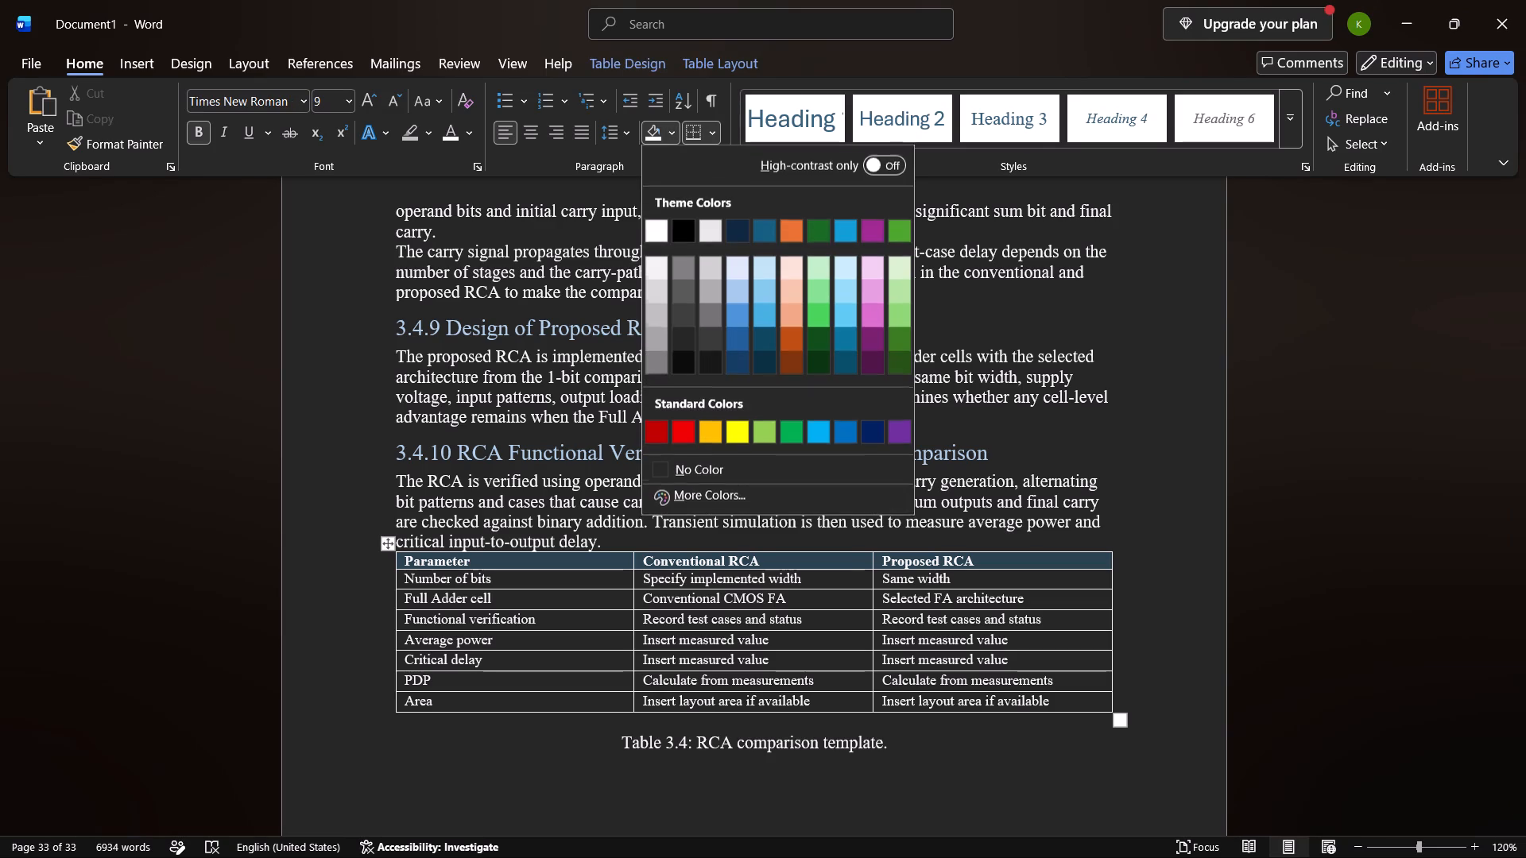
left_click(653, 235)
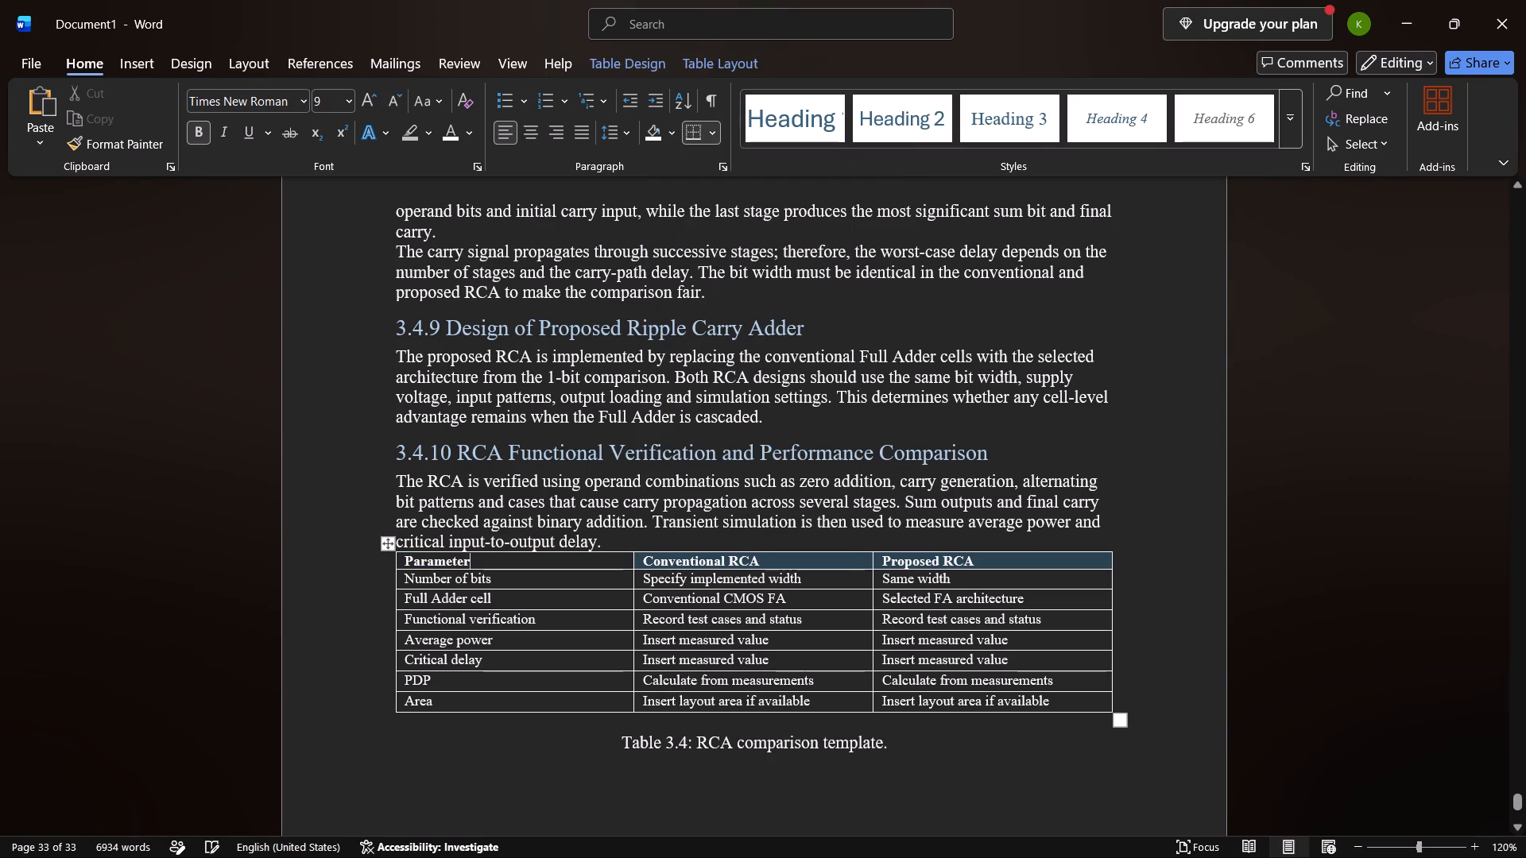
Set the shading of the Conventional RCA and Proposed RCA header cells in Table 3.4 to the white theme colour.
left_click(837, 565)
left_click(668, 133)
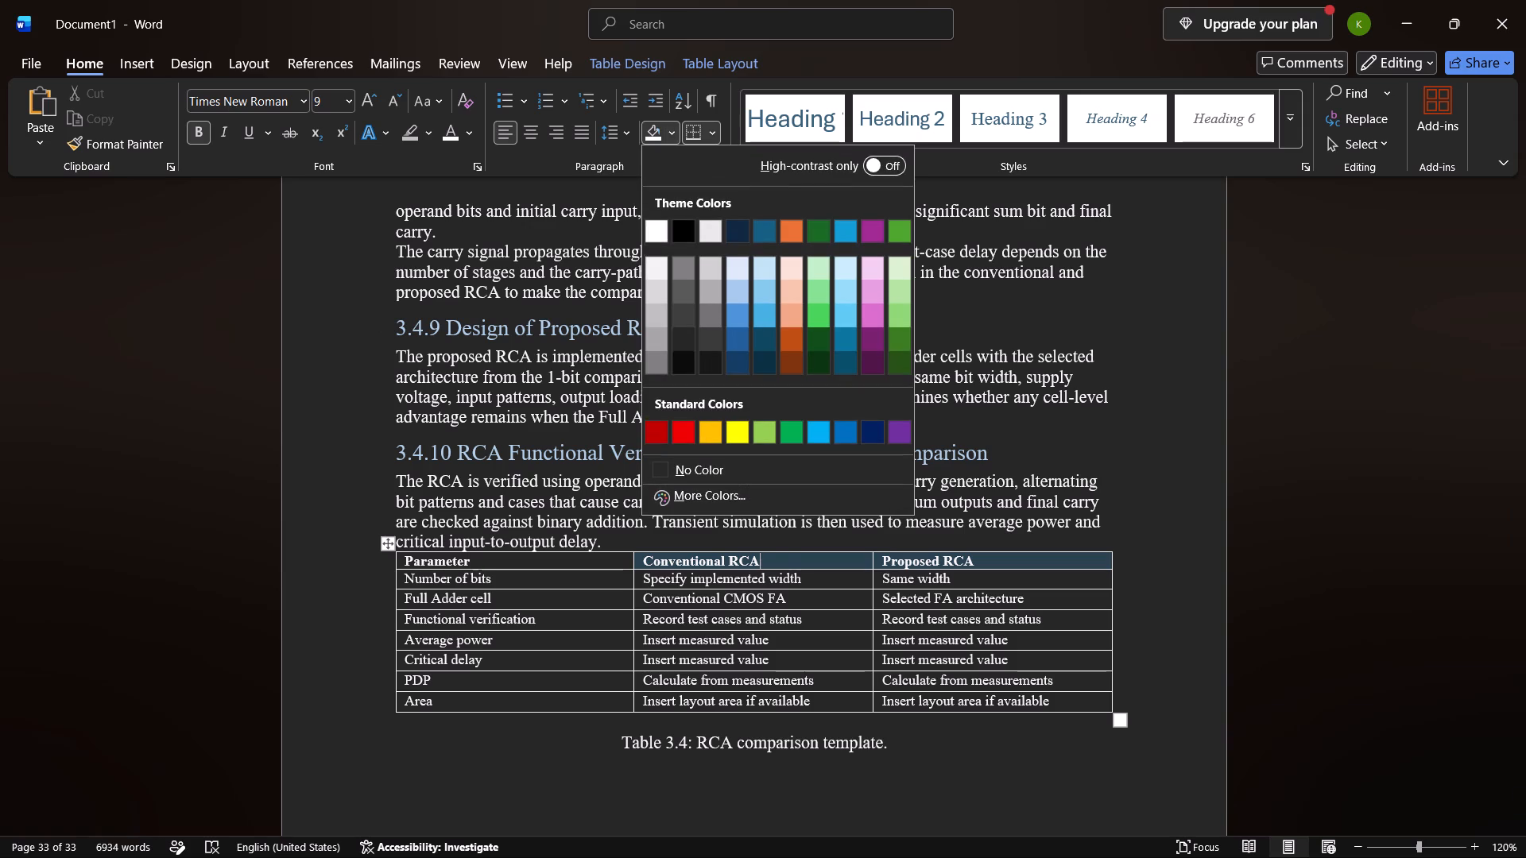
left_click(658, 230)
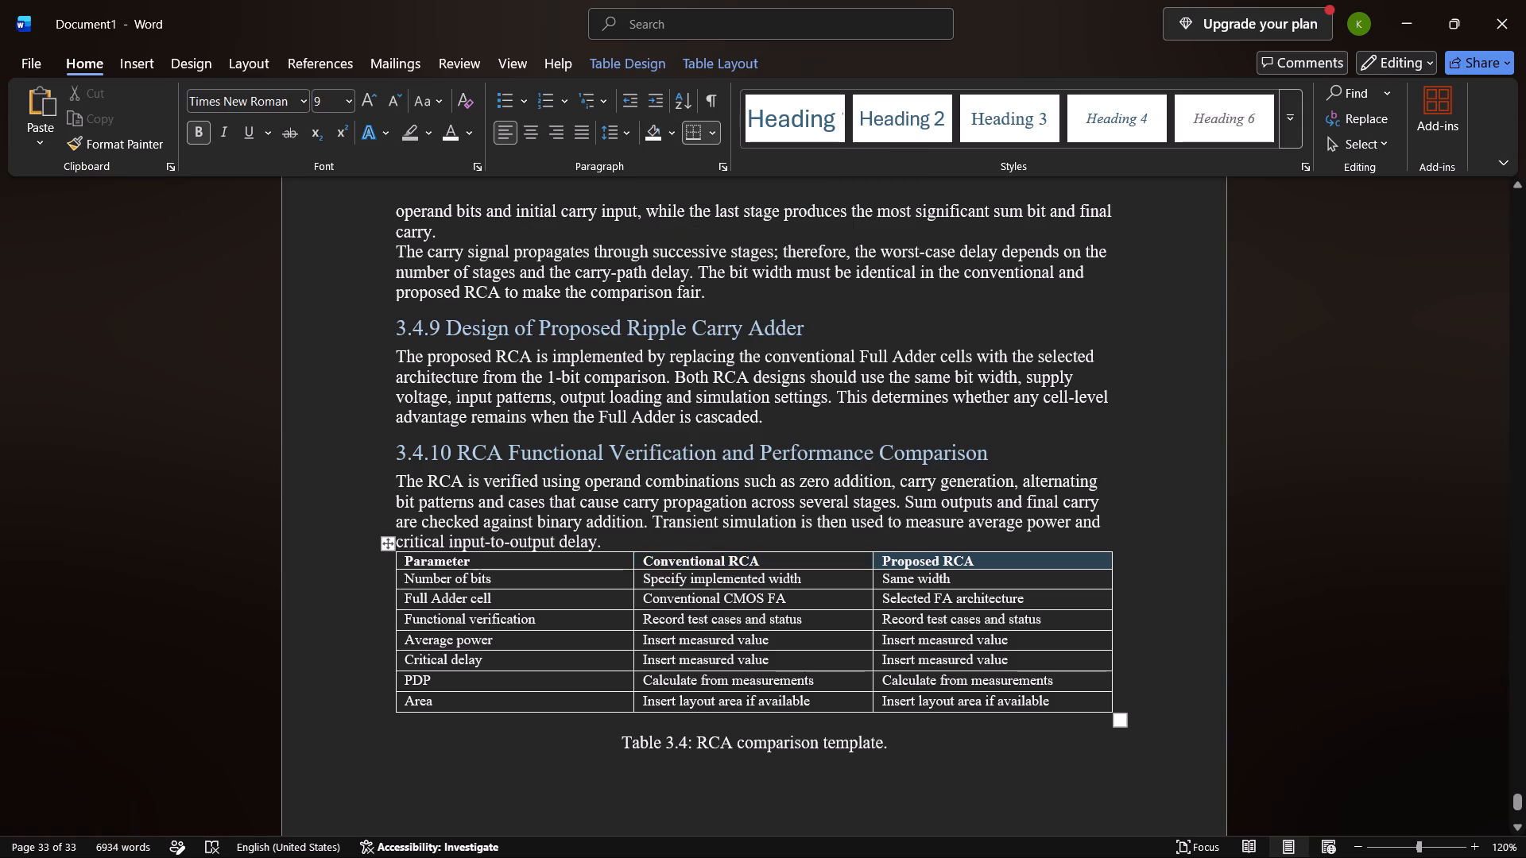
left_click(1033, 562)
left_click(674, 135)
left_click(658, 229)
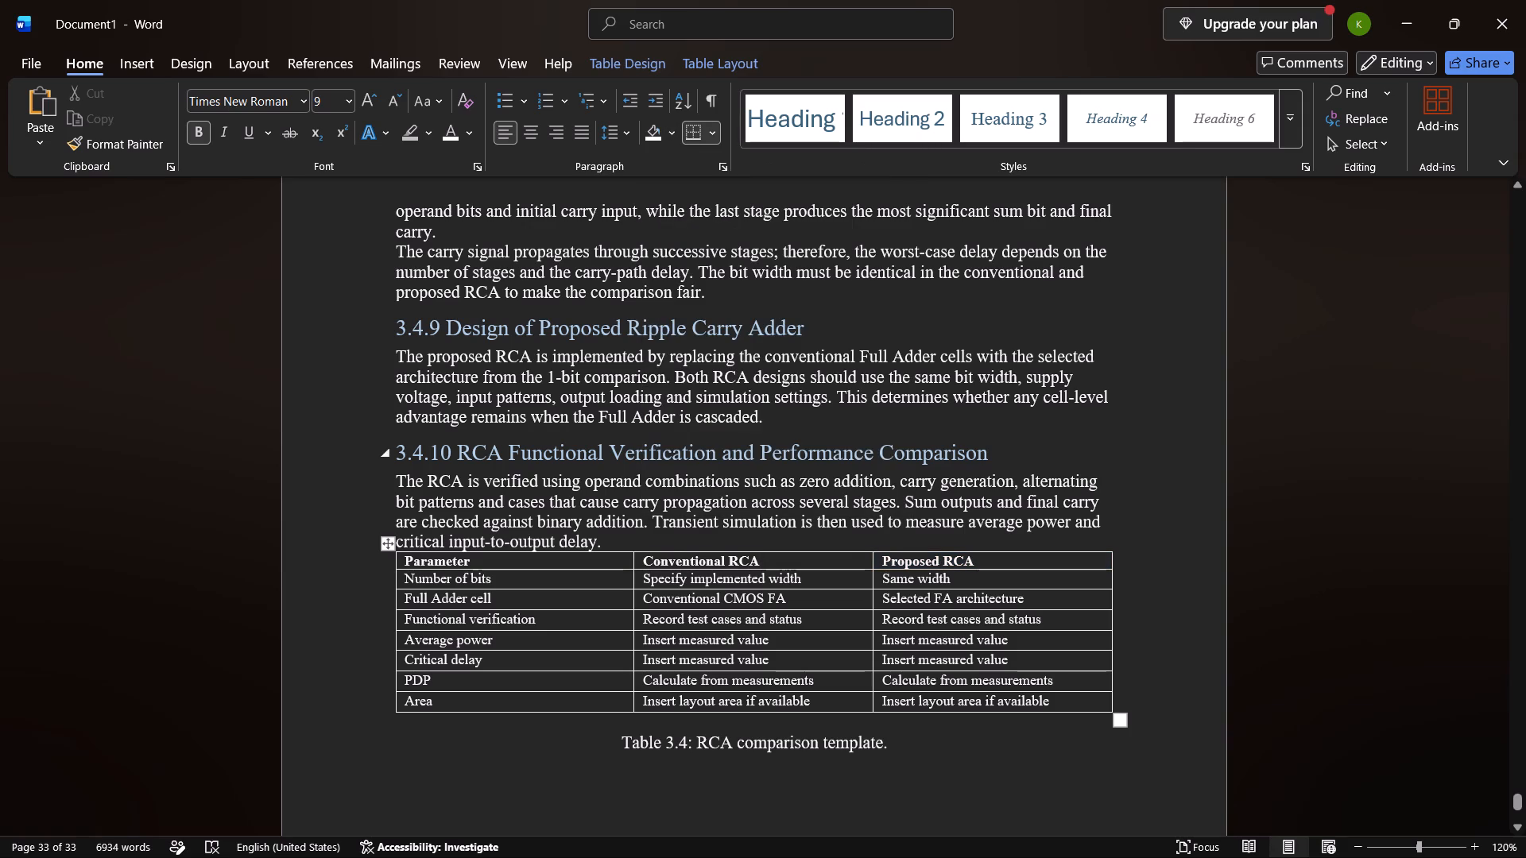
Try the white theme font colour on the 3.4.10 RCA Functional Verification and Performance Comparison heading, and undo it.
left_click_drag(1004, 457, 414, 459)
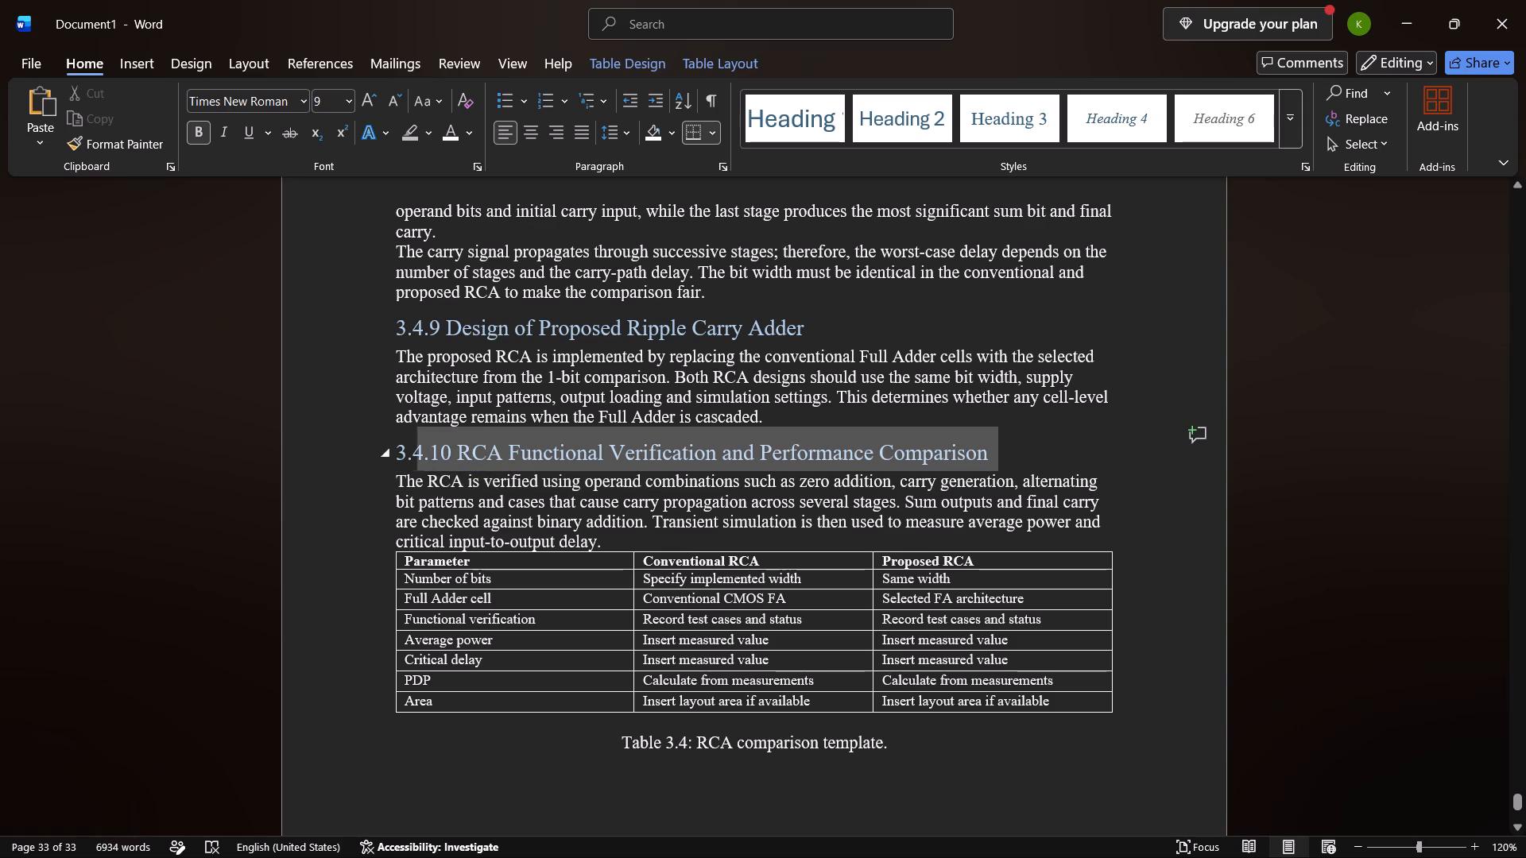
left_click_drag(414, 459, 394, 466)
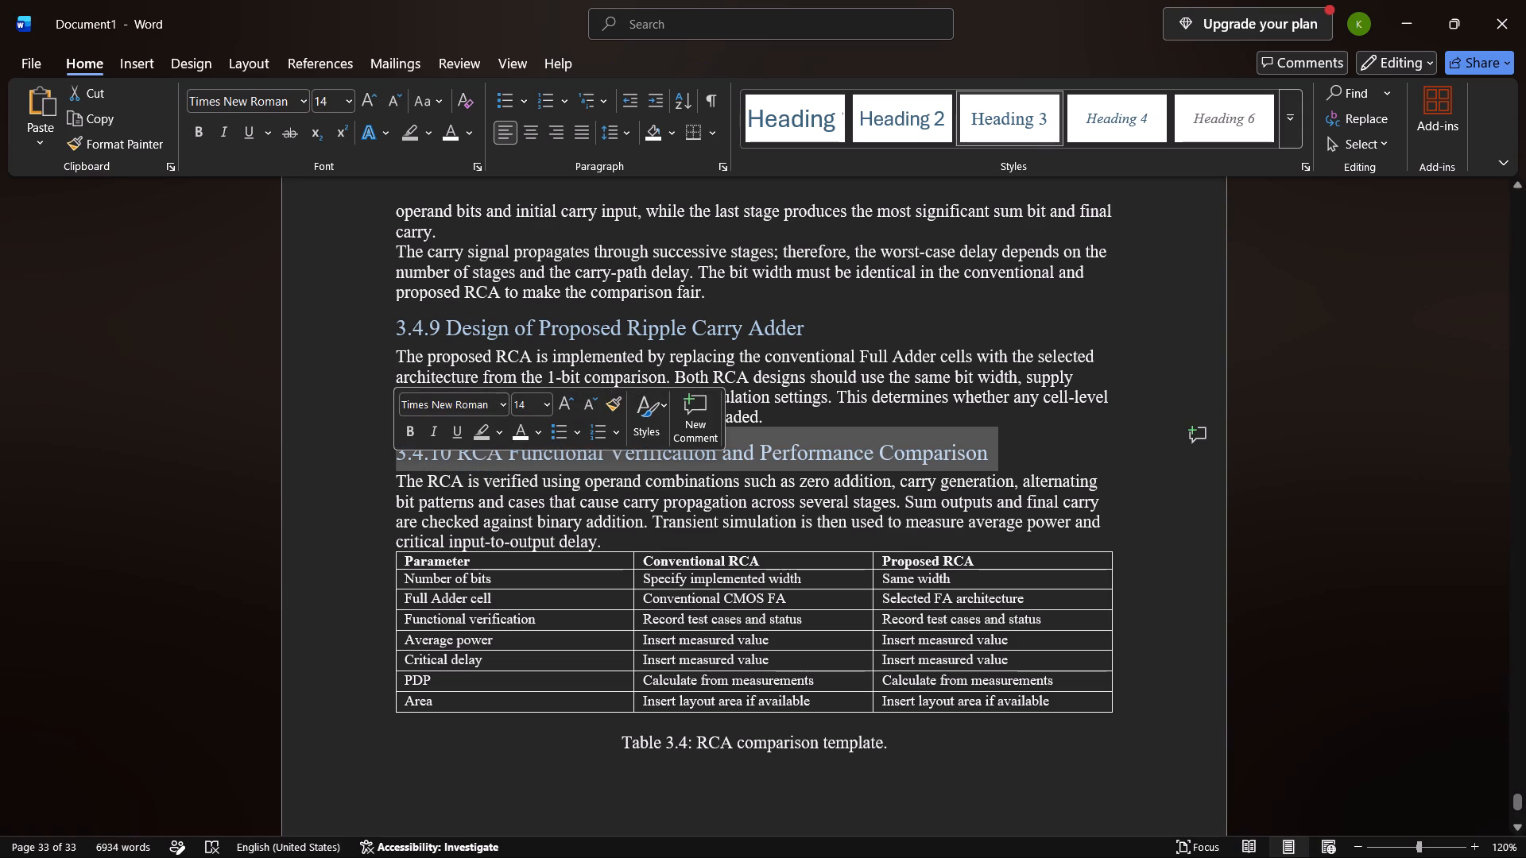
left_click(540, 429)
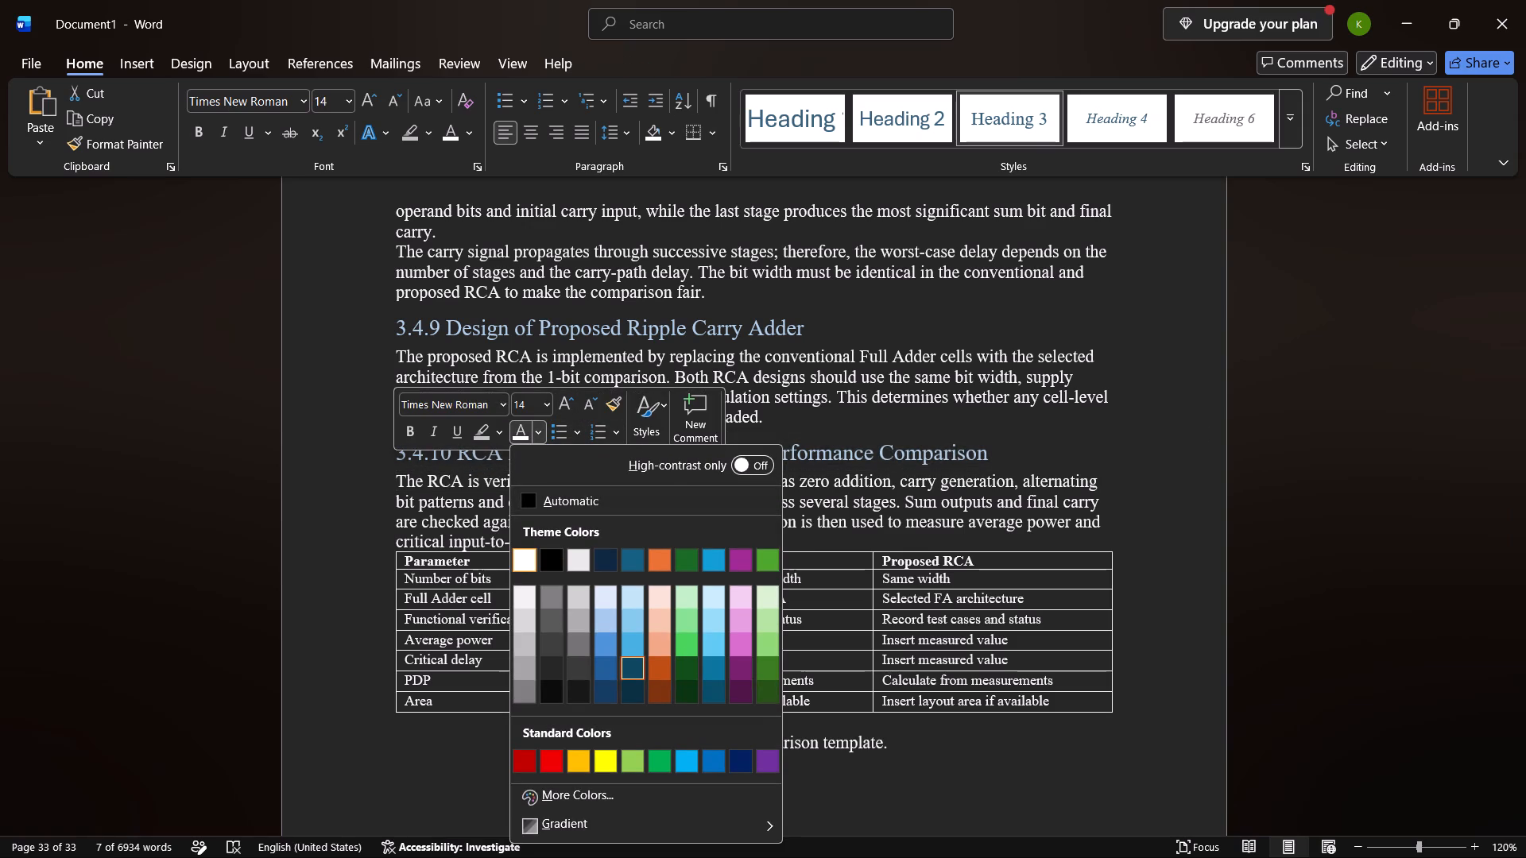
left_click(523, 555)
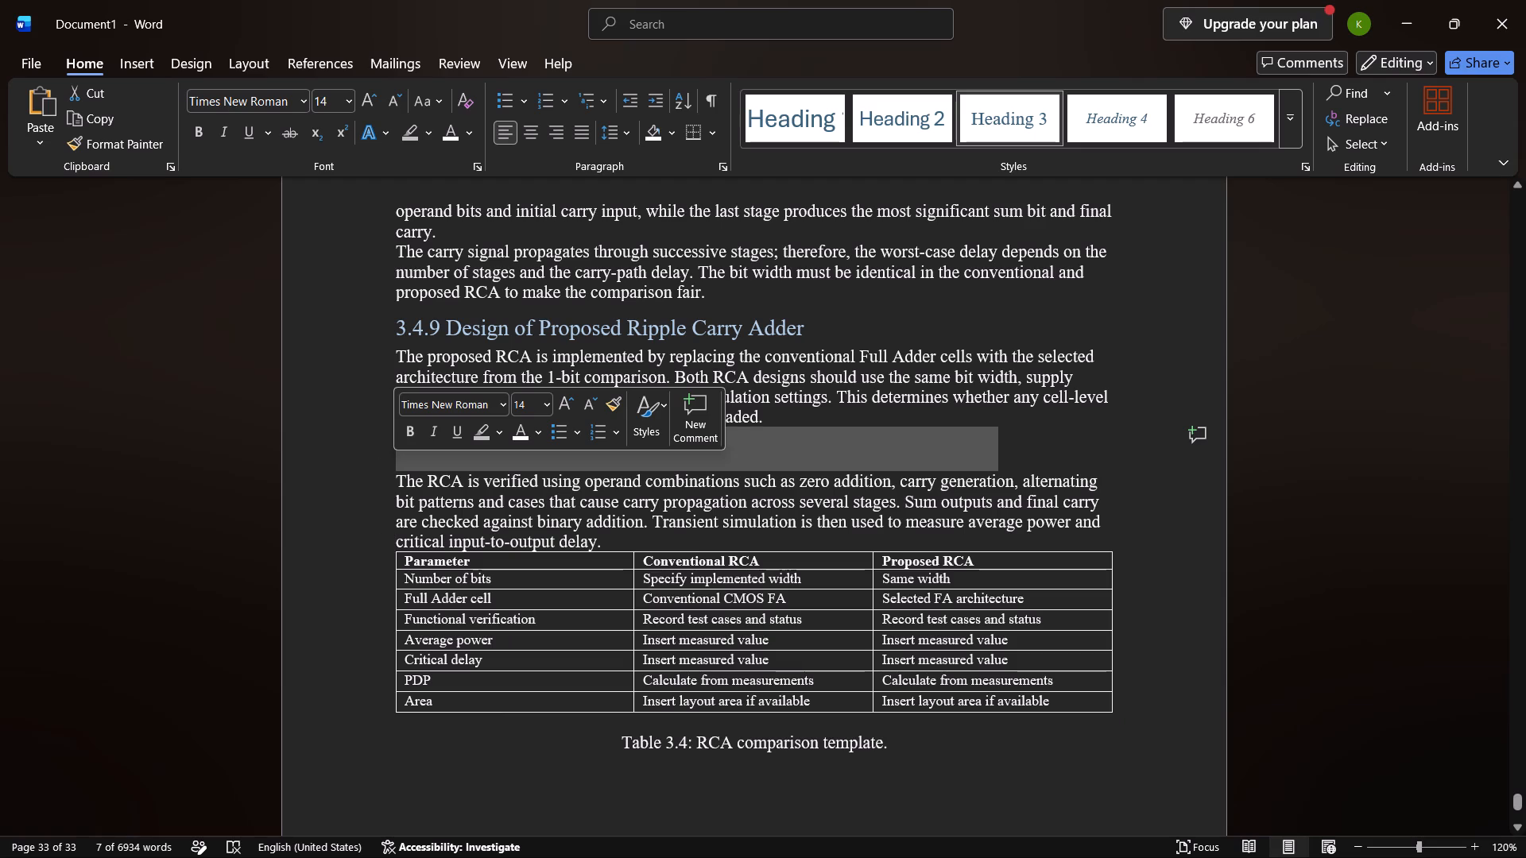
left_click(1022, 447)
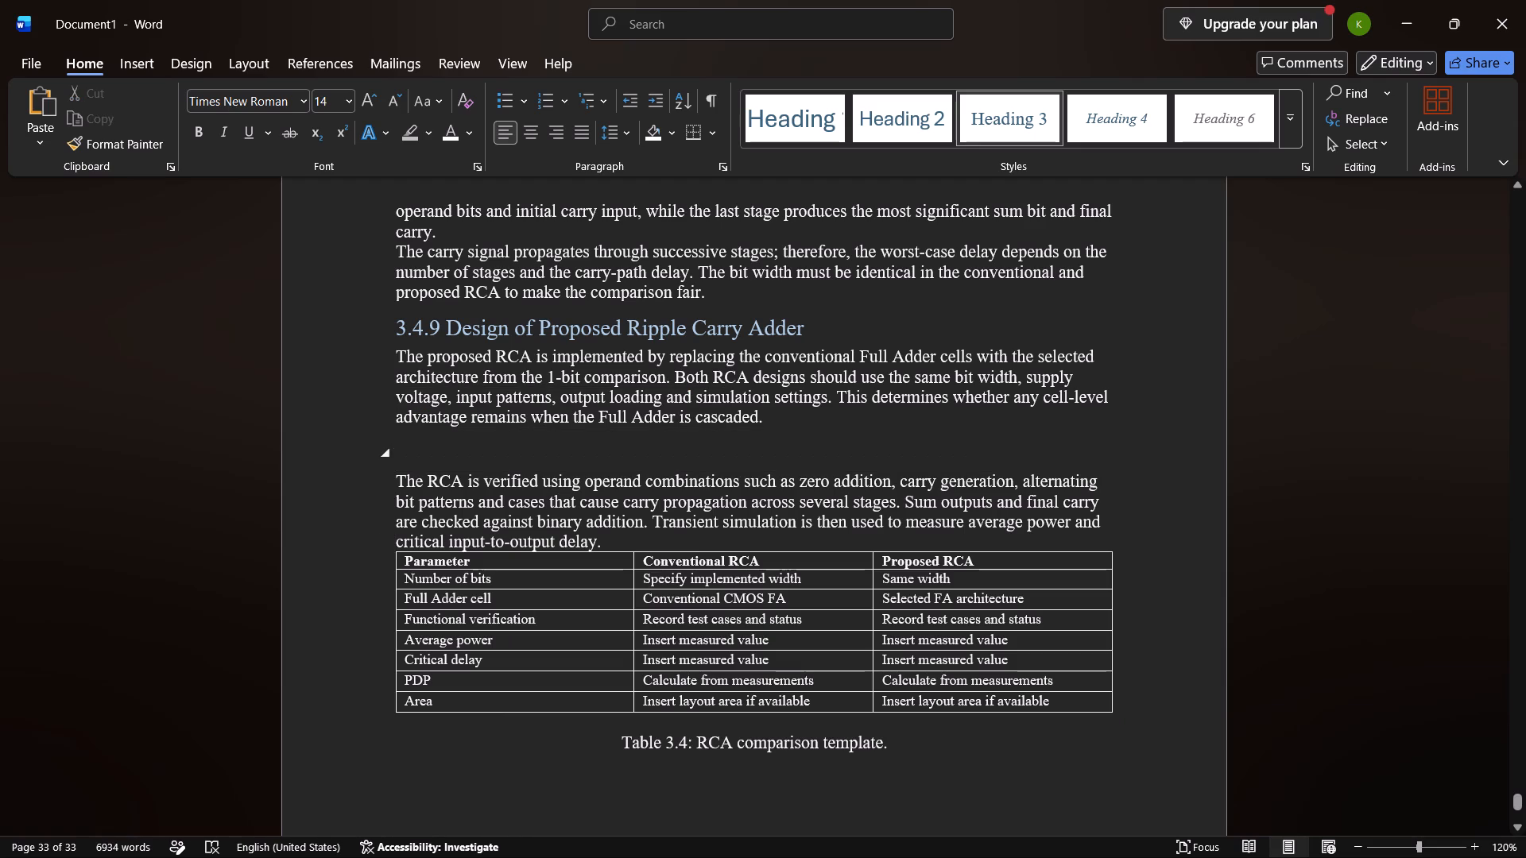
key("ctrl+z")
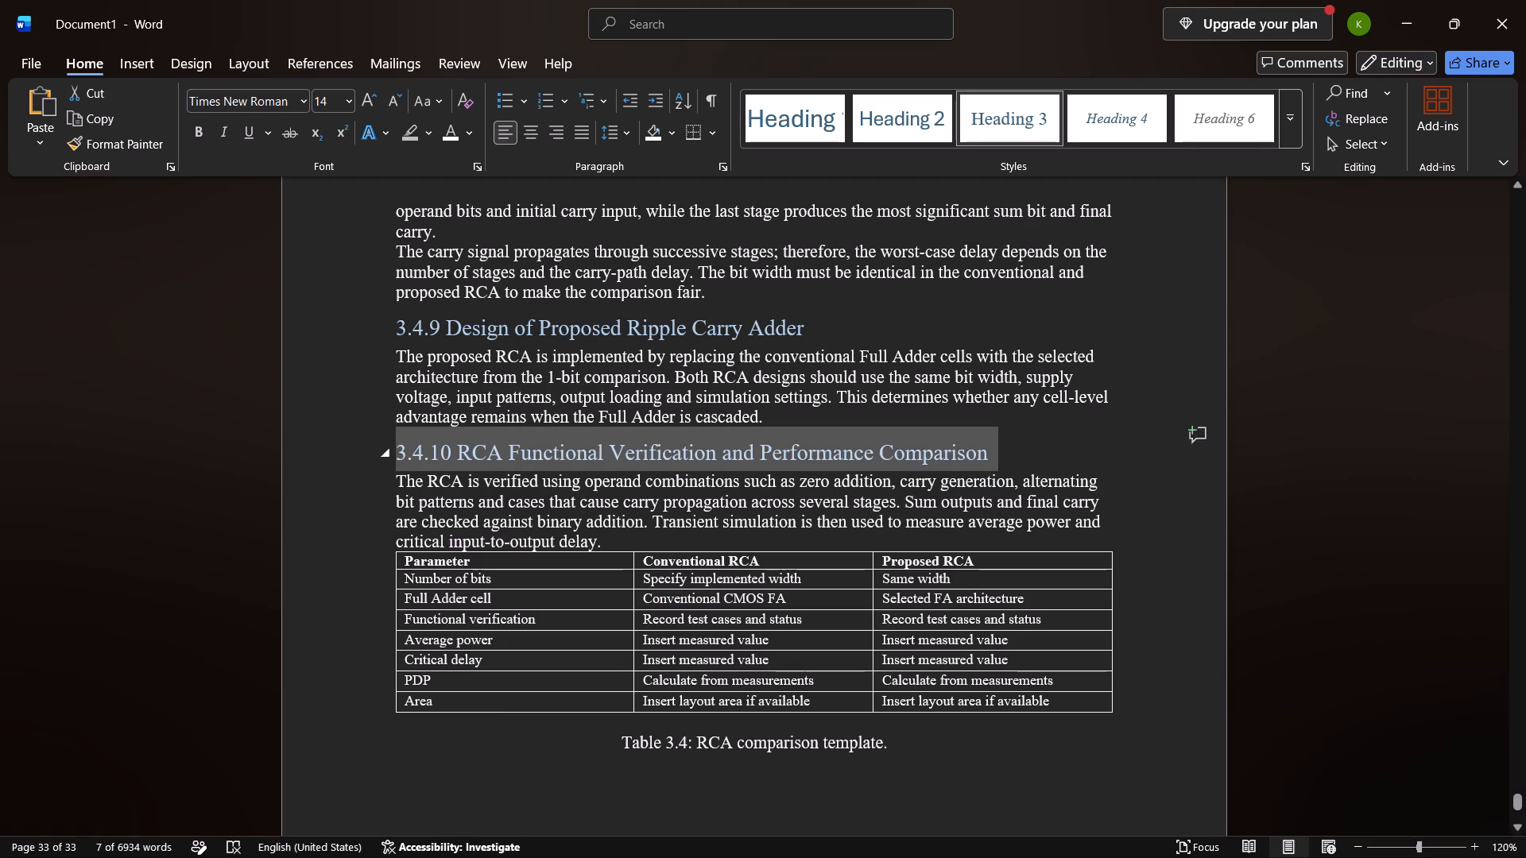
Set the font colour of the whole 3.4.10 RCA Functional Verification and Performance Comparison heading to Black, Text 1.
left_click_drag(988, 447, 539, 465)
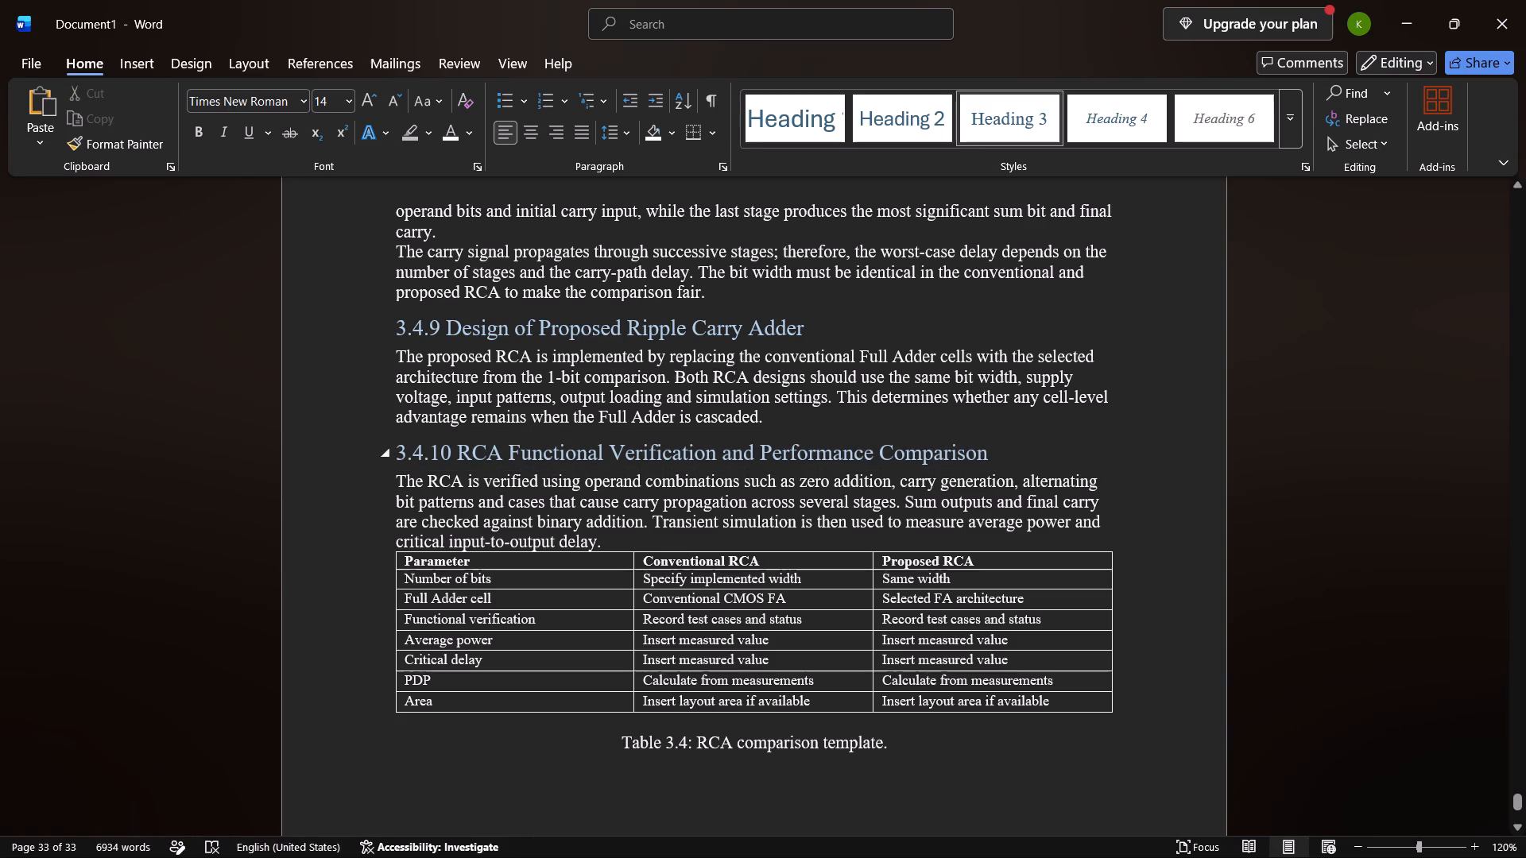
left_click_drag(397, 452, 938, 445)
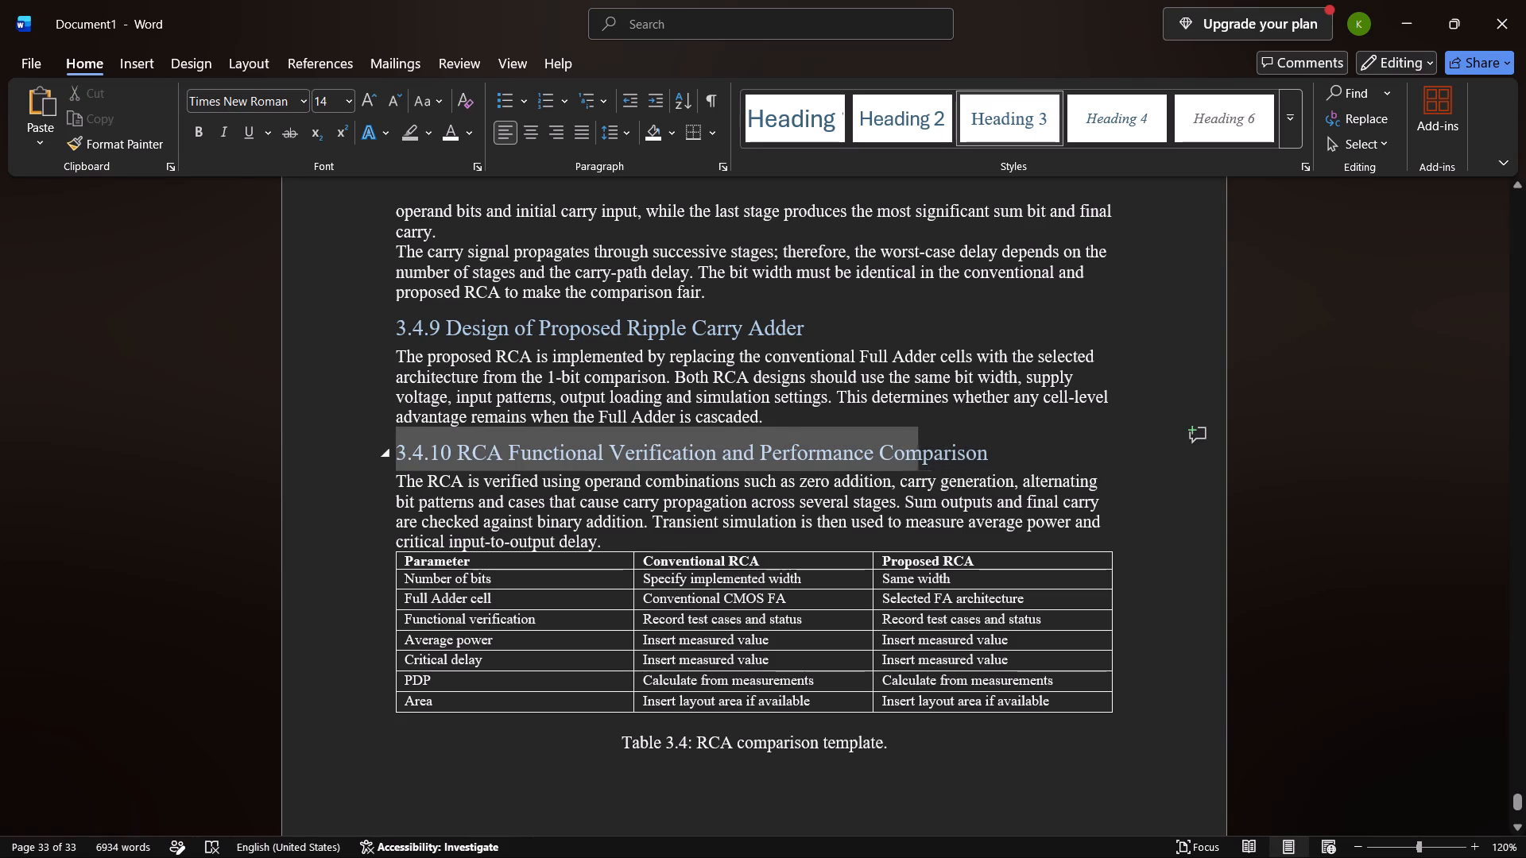
left_click_drag(938, 445, 995, 450)
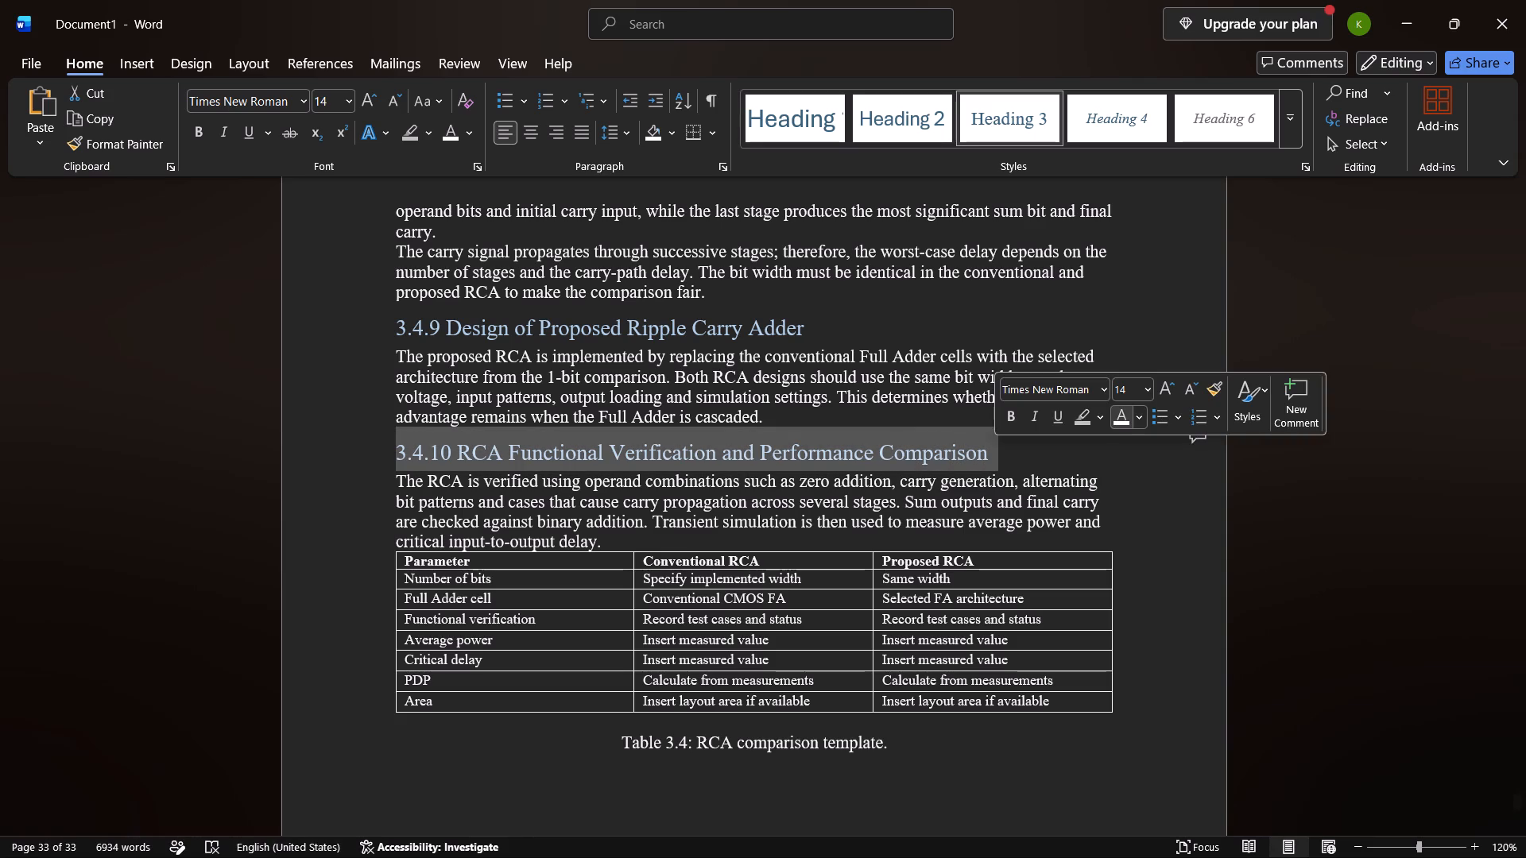
left_click(1141, 421)
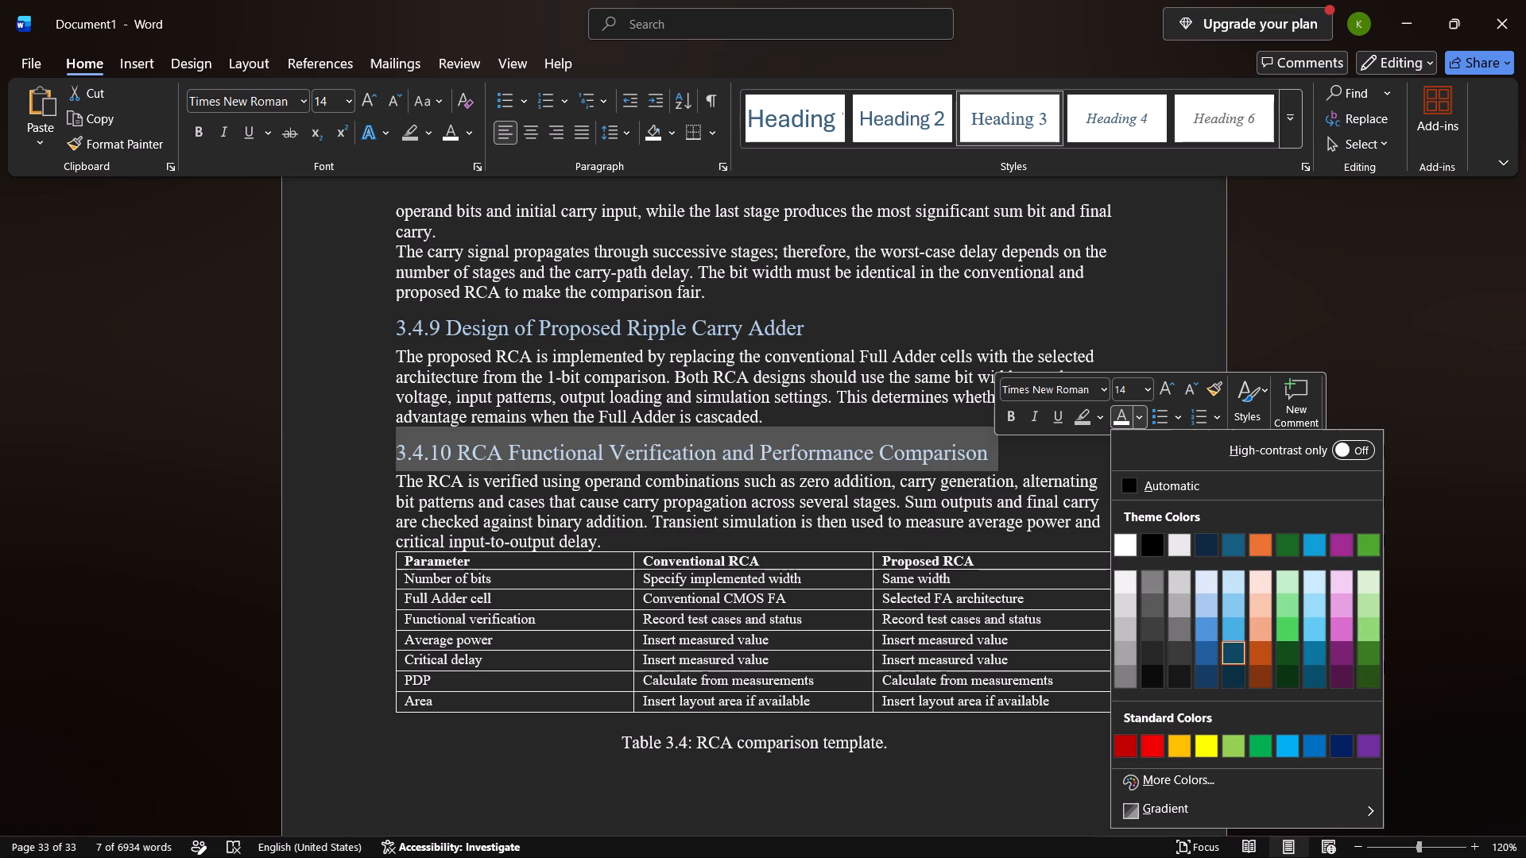
left_click(1149, 543)
left_click(1117, 479)
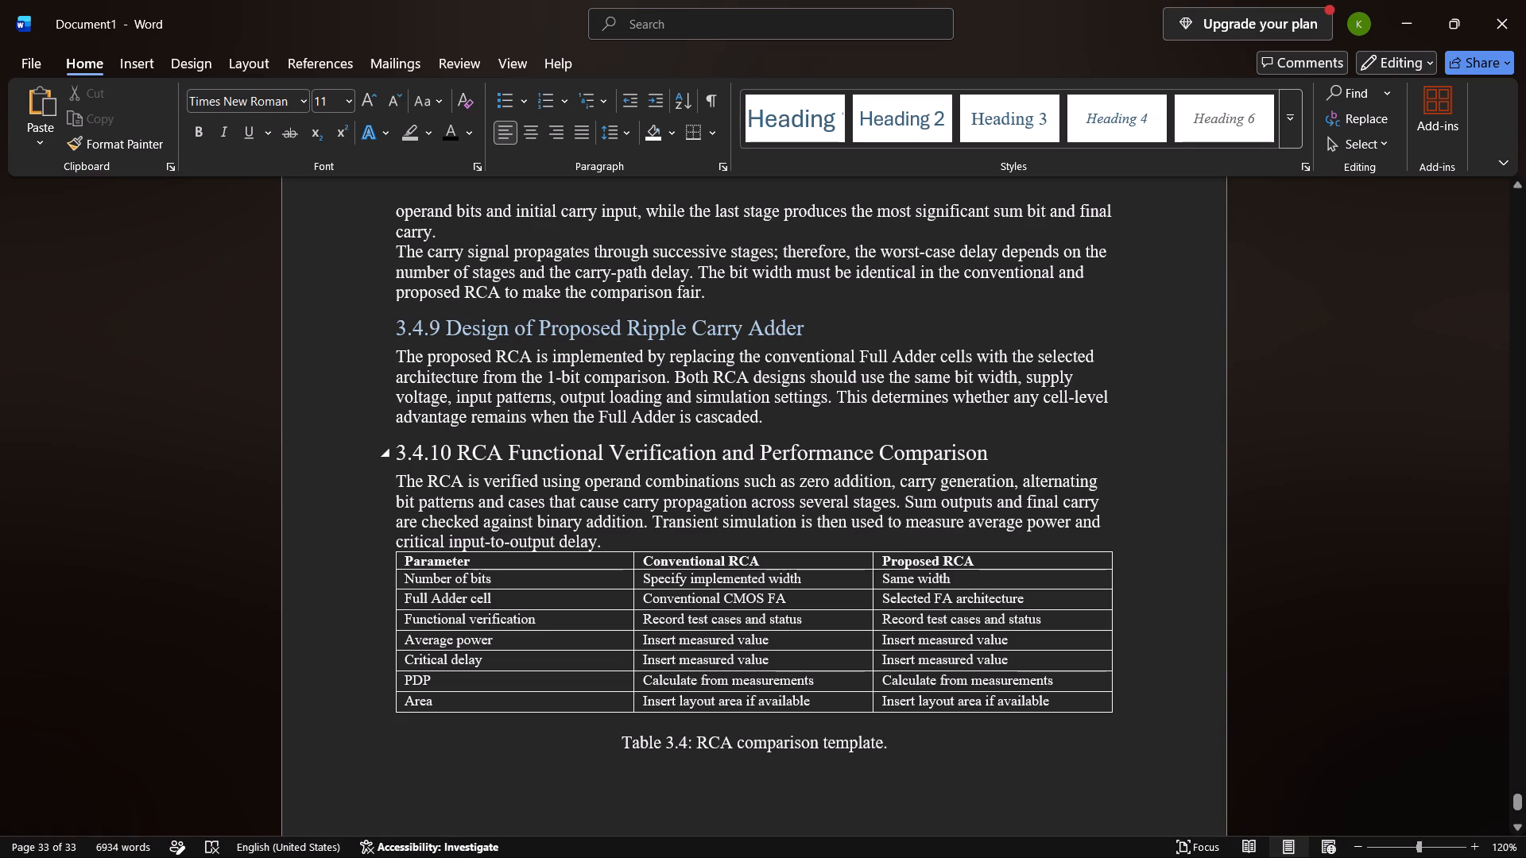
Enlarge the 3.4.10 RCA Functional Verification and Performance Comparison heading to size 16 and make it bold.
left_click_drag(996, 459, 432, 451)
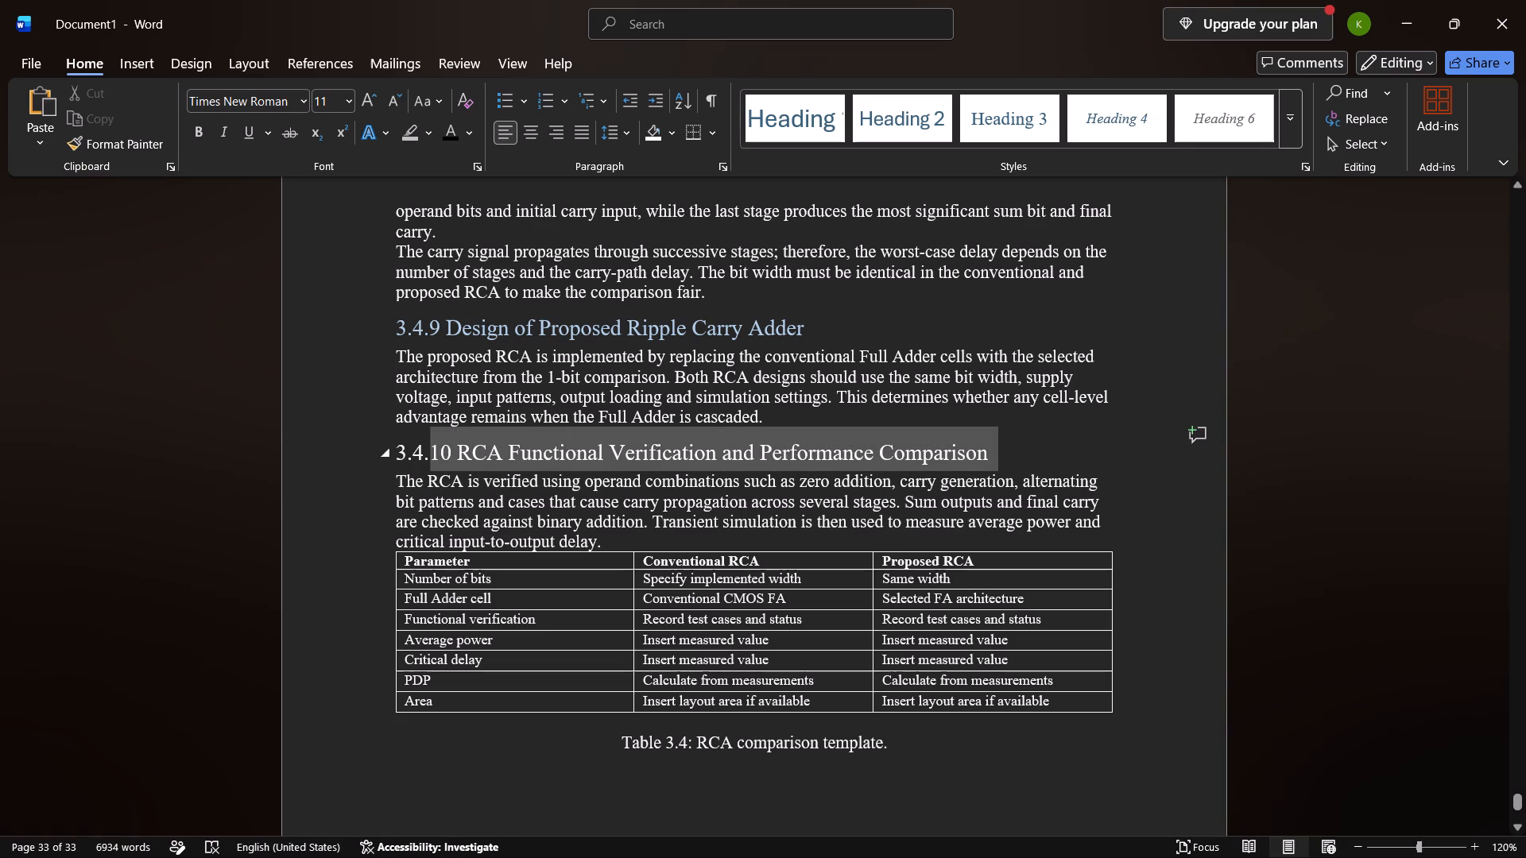
left_click_drag(432, 451, 396, 455)
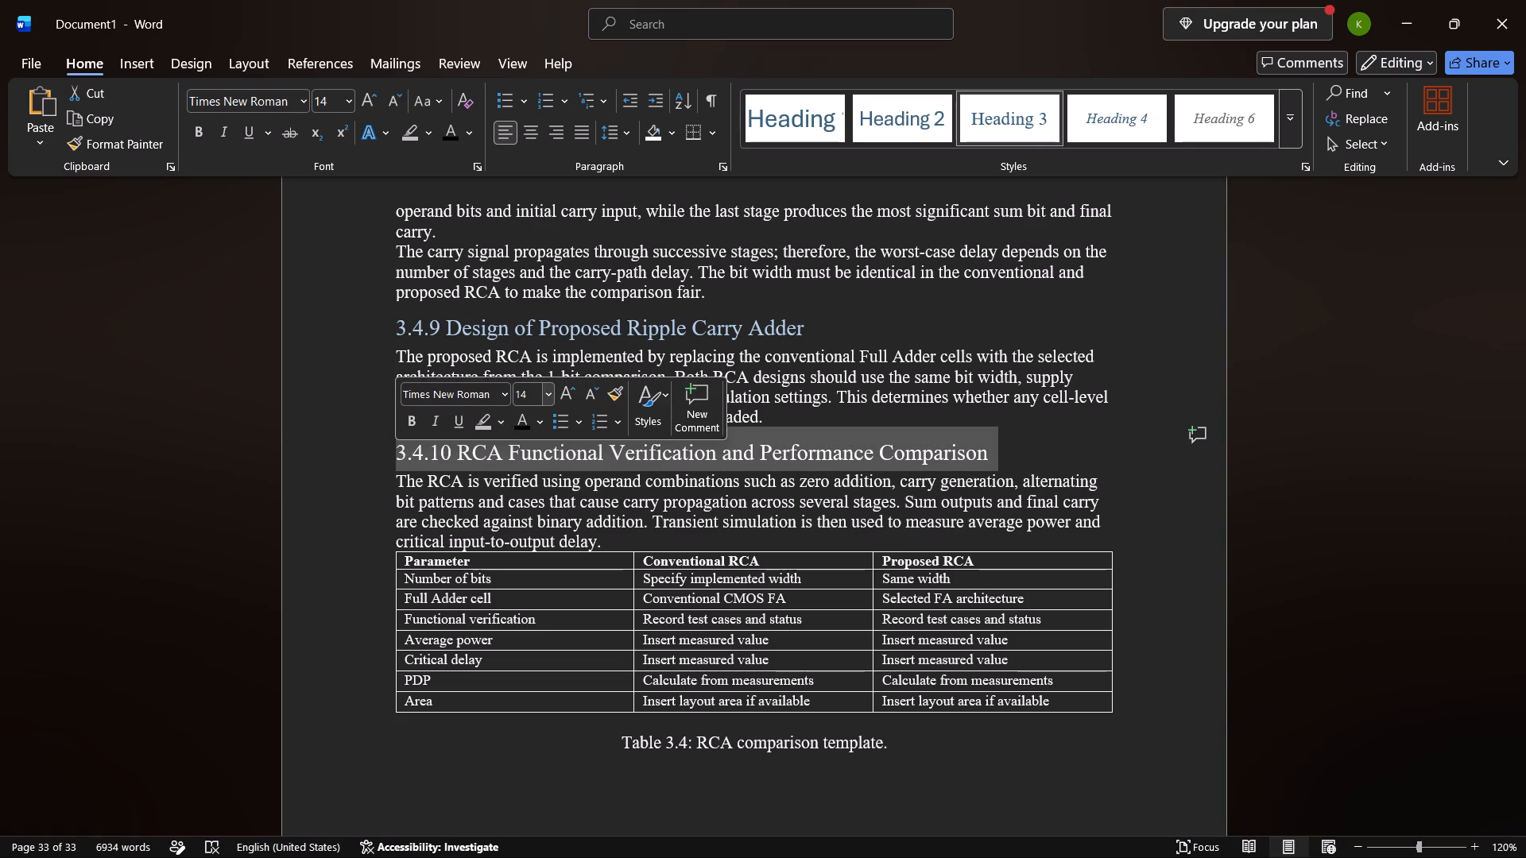
left_click(568, 396)
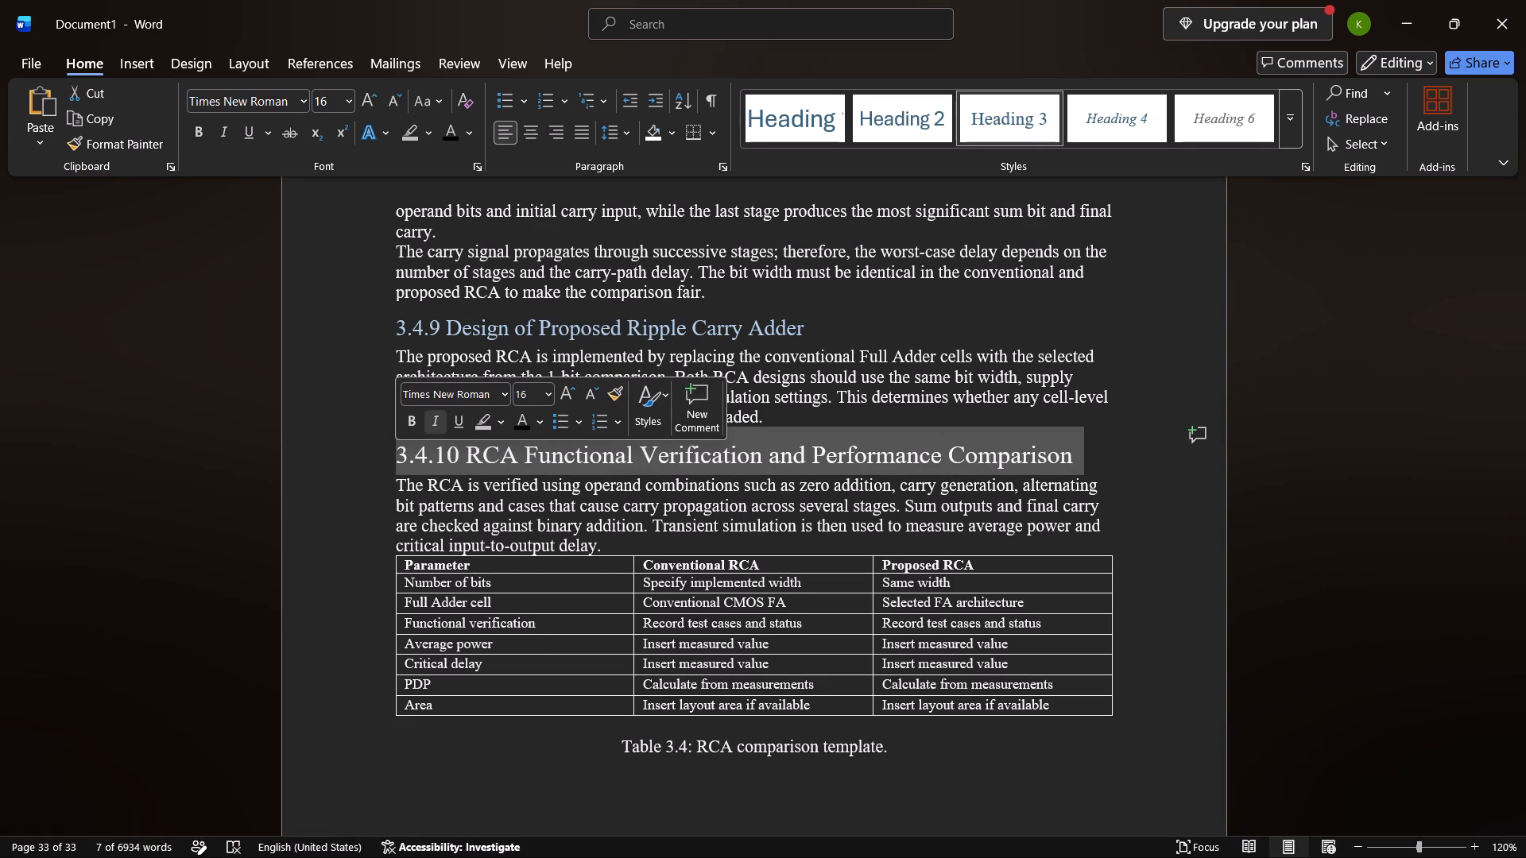
left_click(416, 418)
left_click(611, 492)
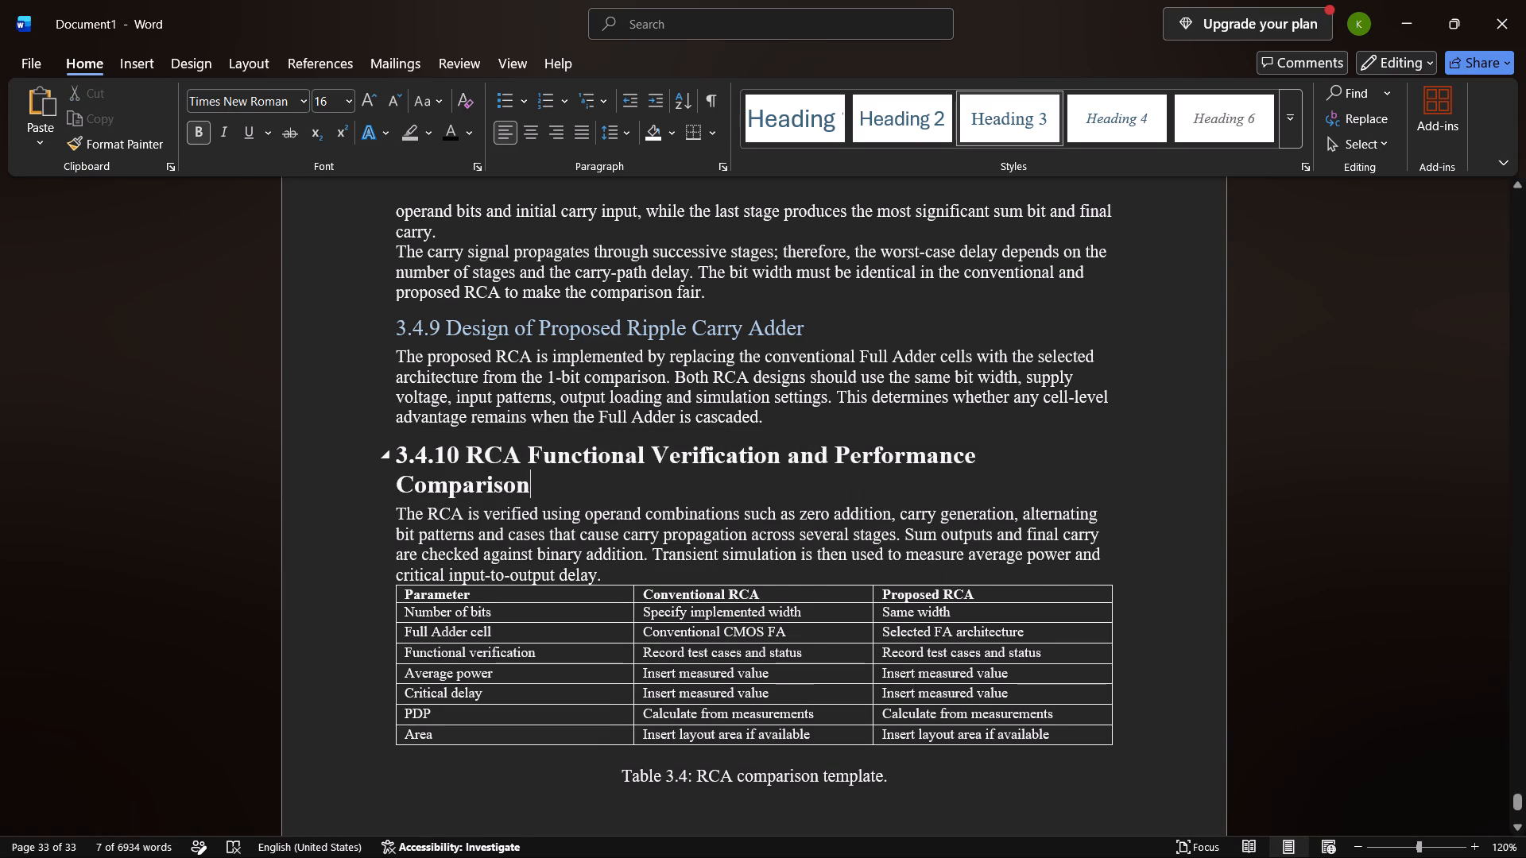
Look over the pages from the 3.2 PROJECT FLOW section to the 3.4 Proposed Methodology heading to check their heading formatting.
scroll(549, 466, "up", 6)
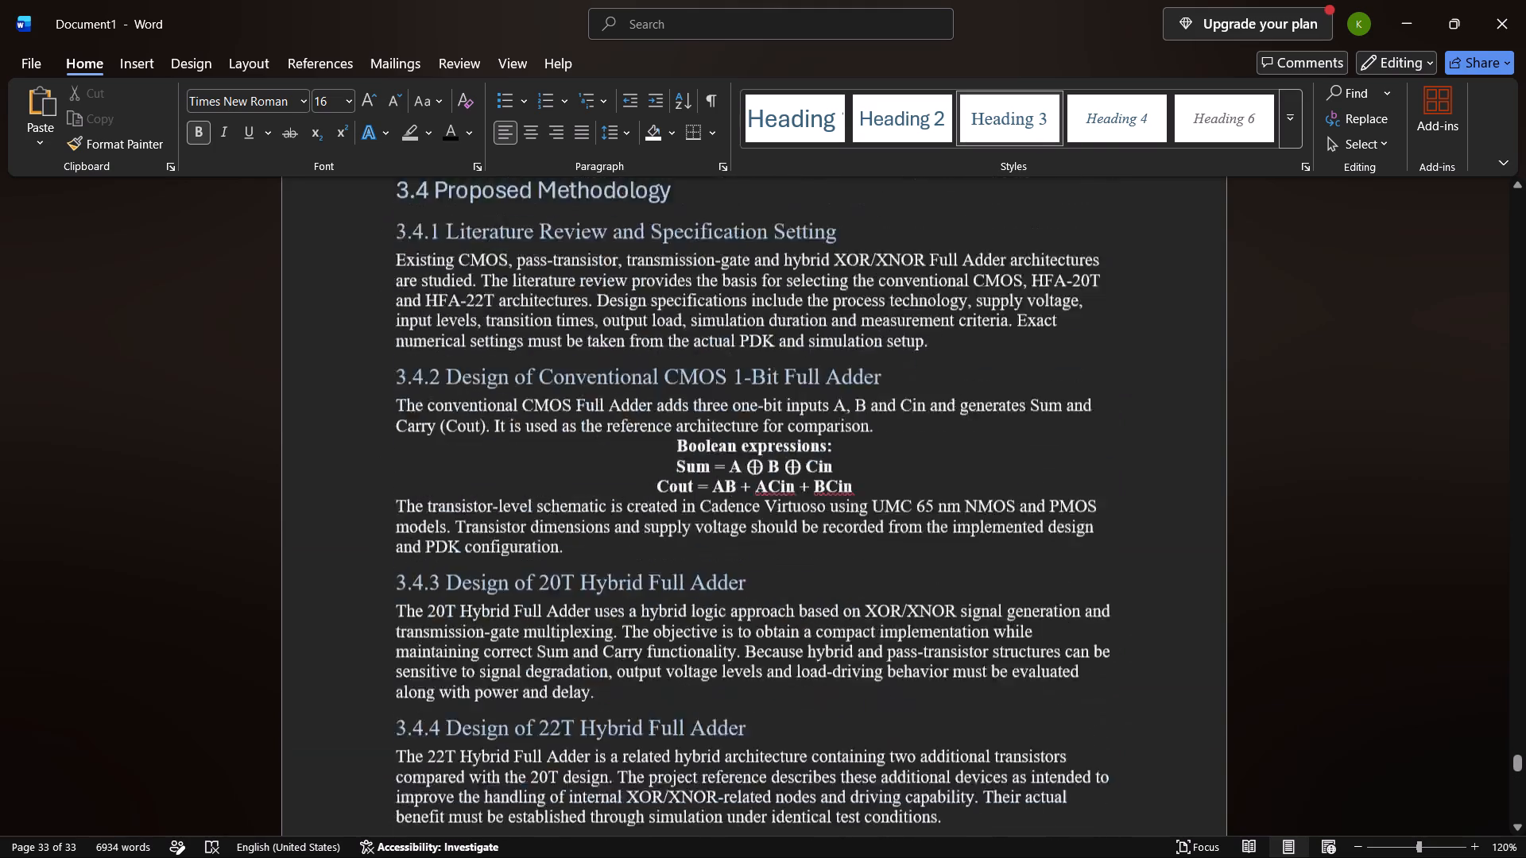
scroll(549, 466, "up", 2)
scroll(549, 466, "down", 3)
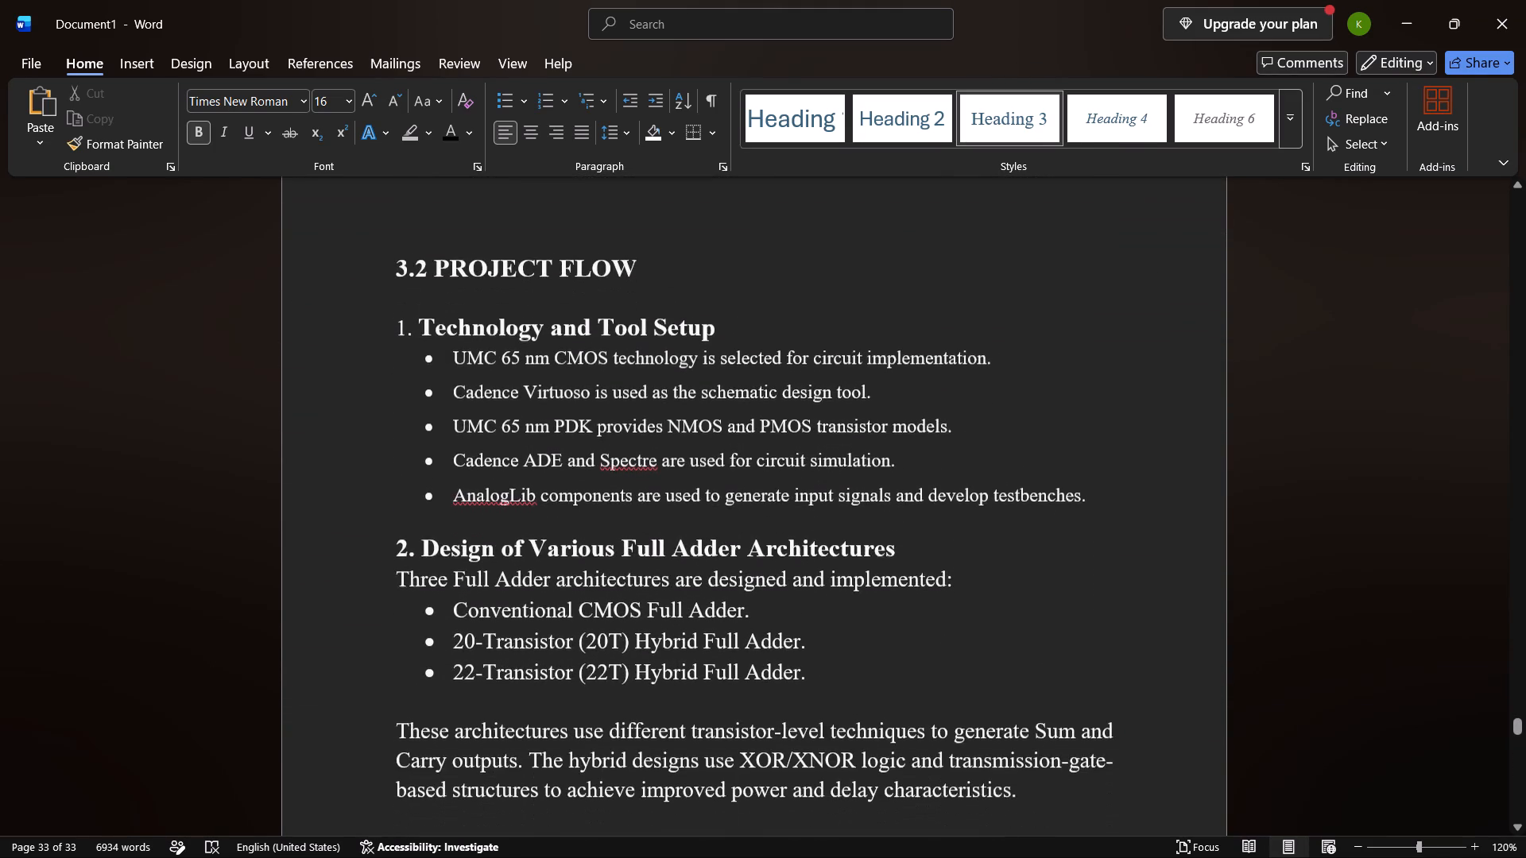
scroll(549, 466, "down", 3)
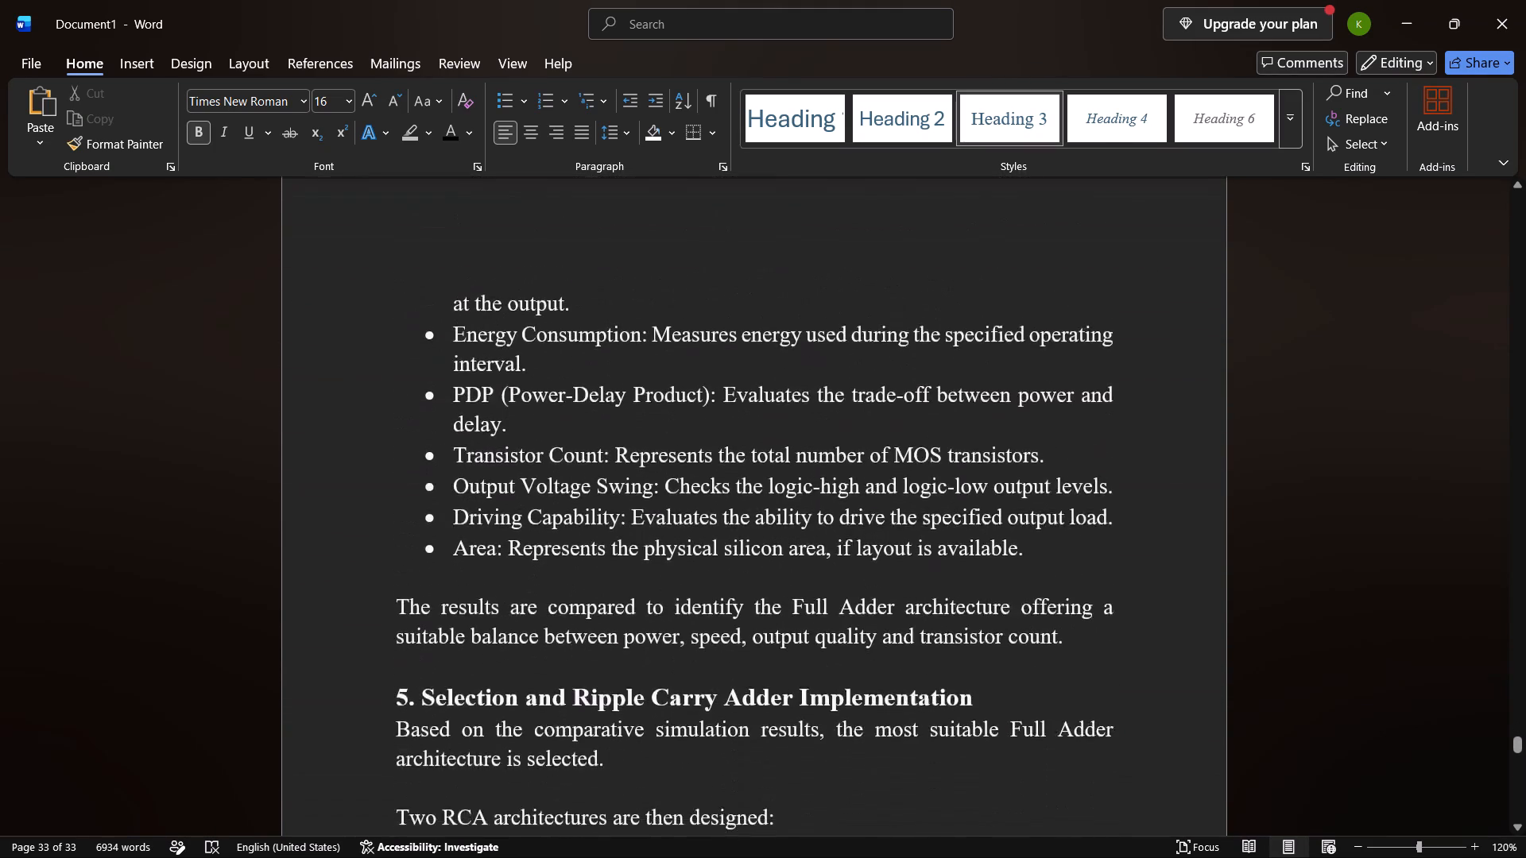
scroll(549, 466, "down", 3)
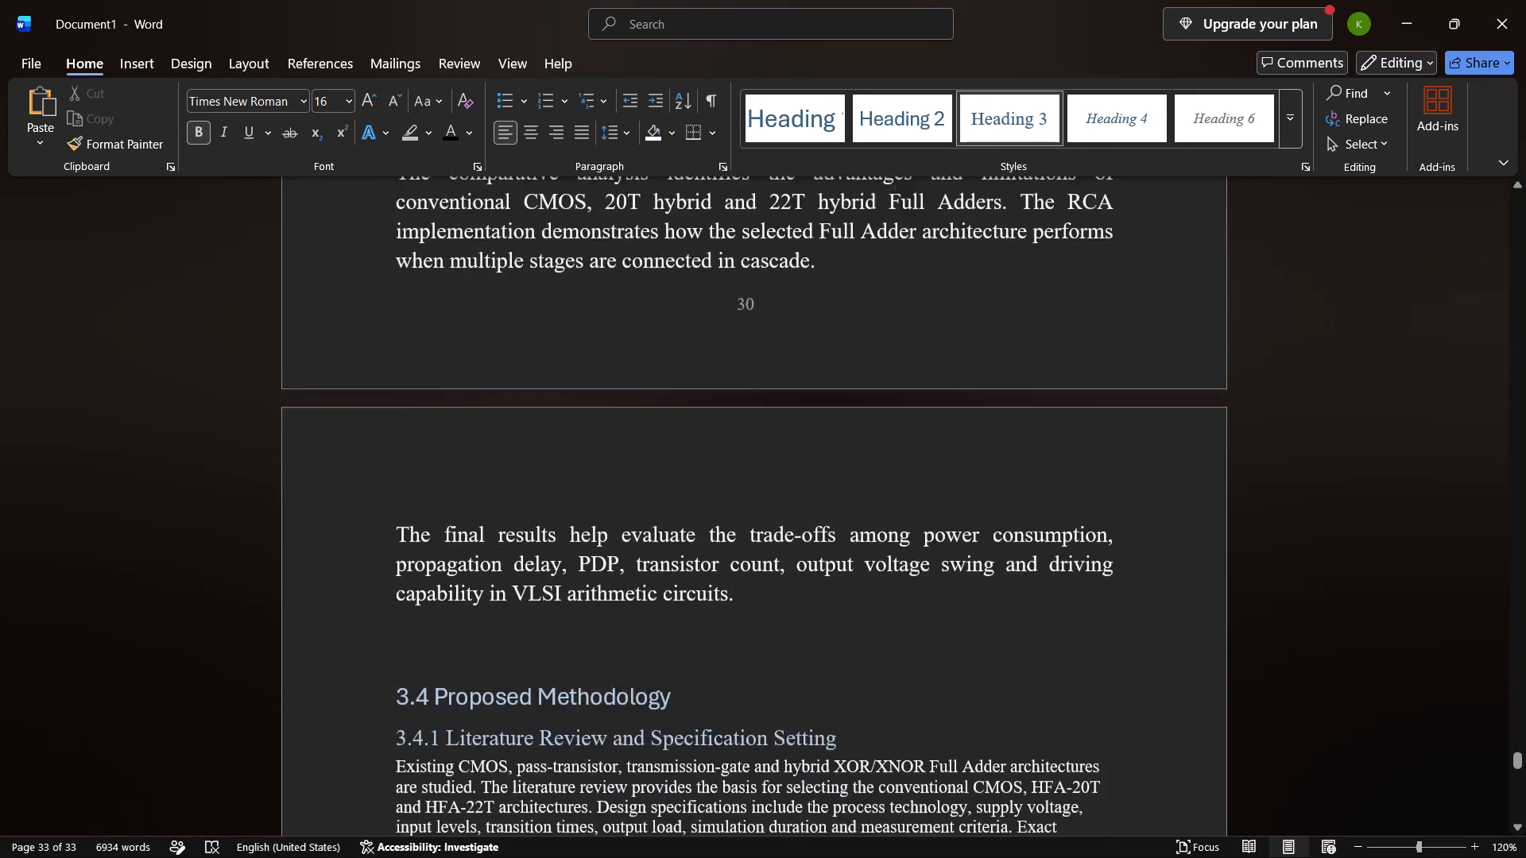
Set all text from the 3.4 Proposed Methodology heading through the Table 3.4 caption to Times New Roman, size 14.
scroll(549, 466, "down", 3)
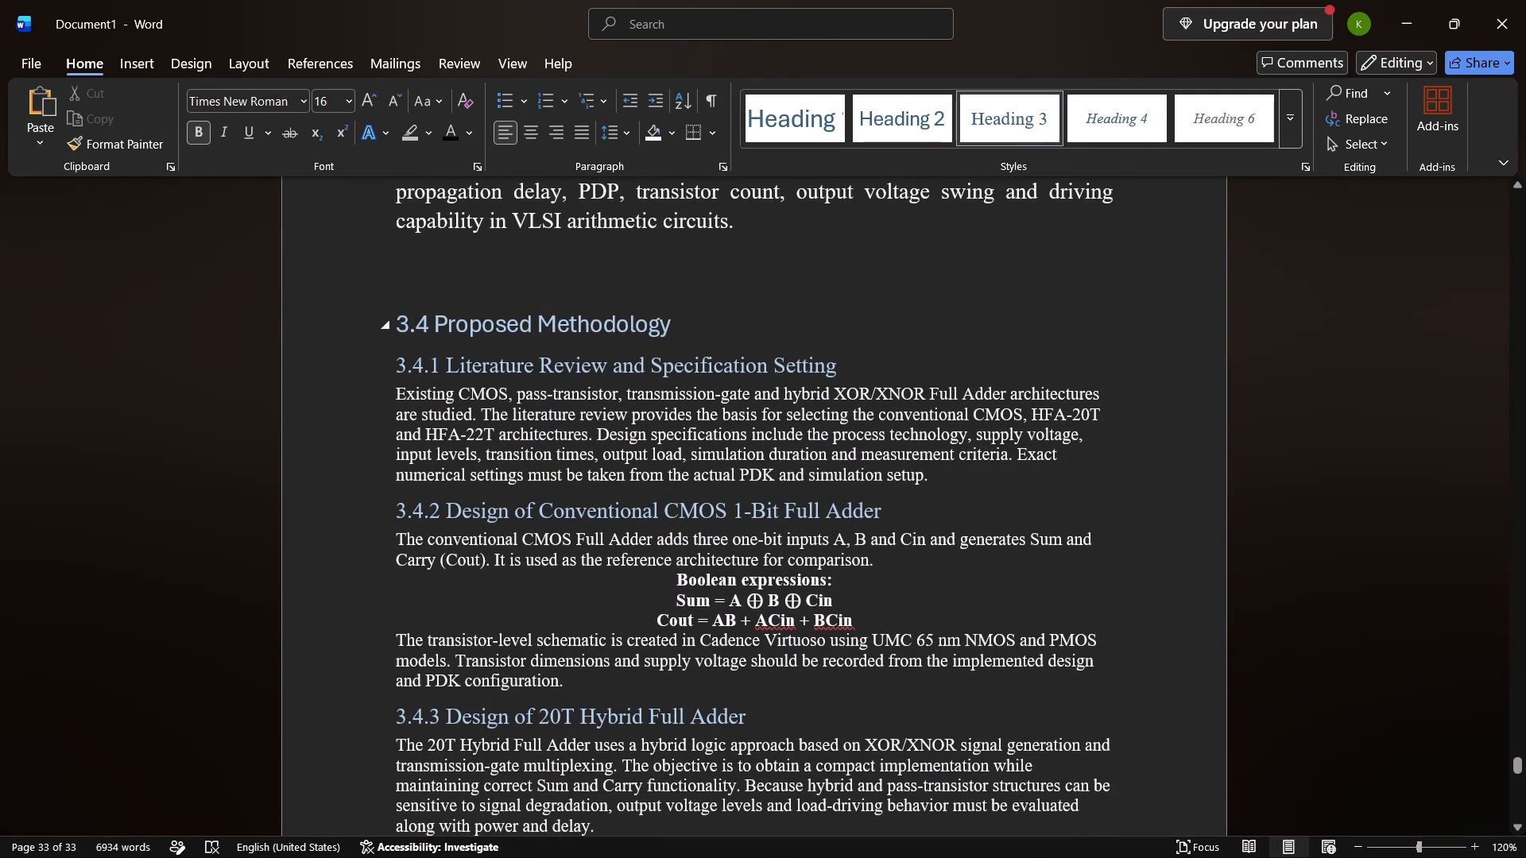
left_click_drag(399, 328, 610, 544)
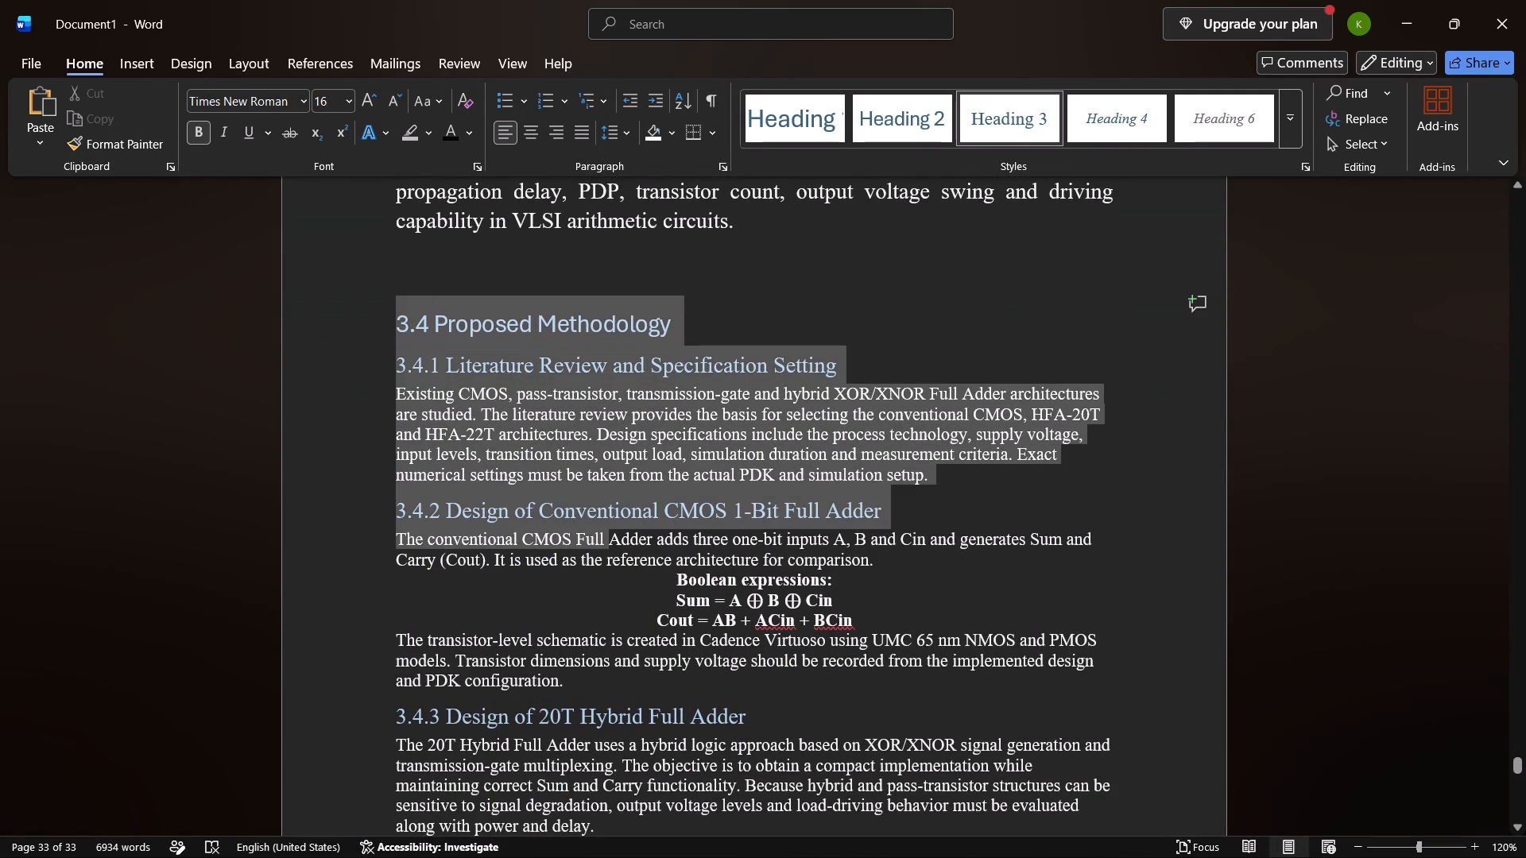
left_click_drag(610, 544, 851, 857)
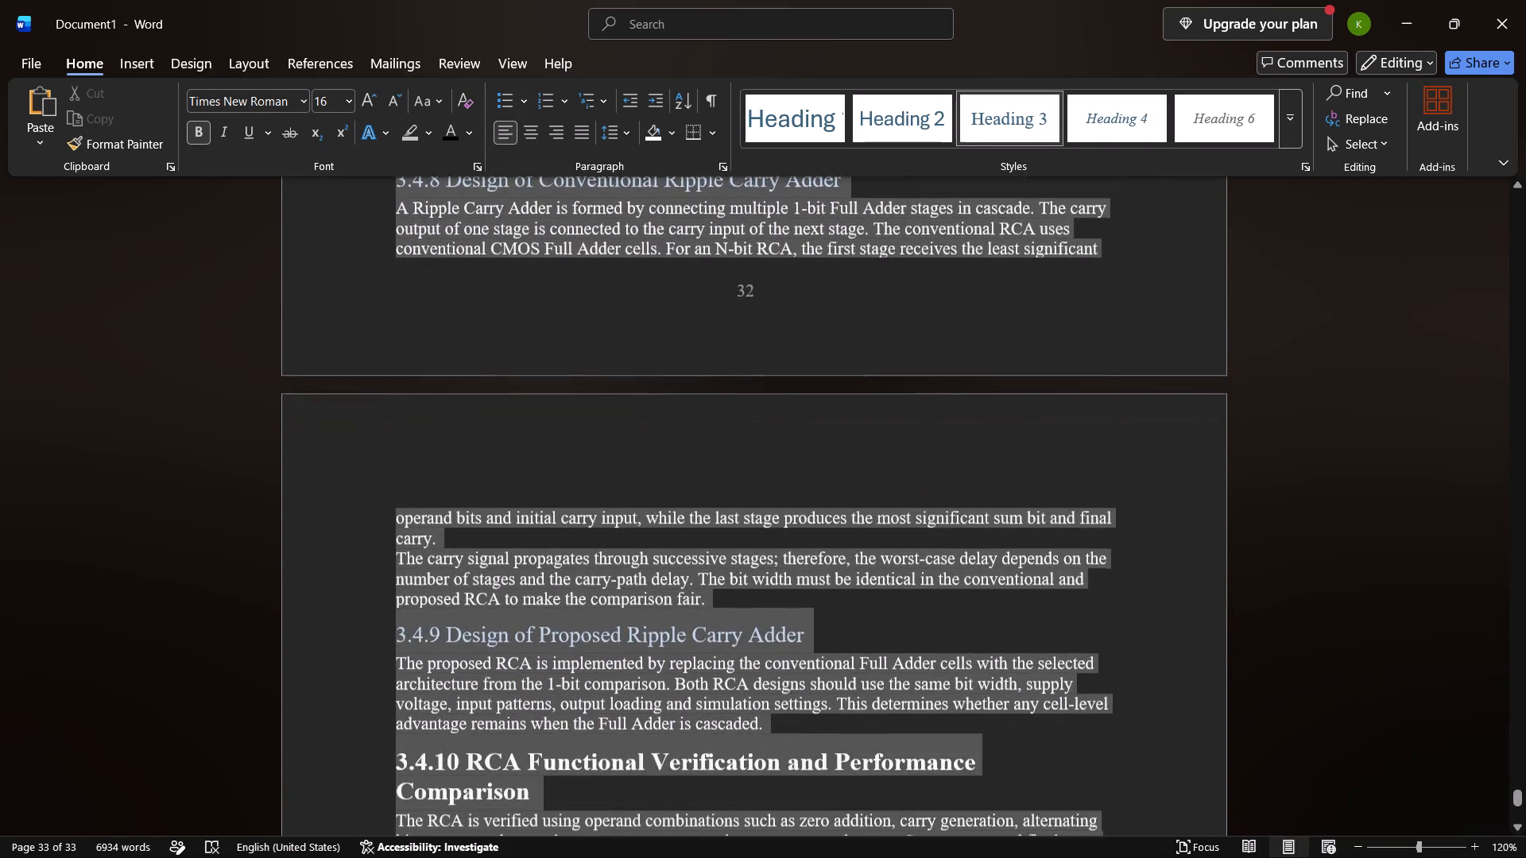
left_click_drag(851, 857, 773, 642)
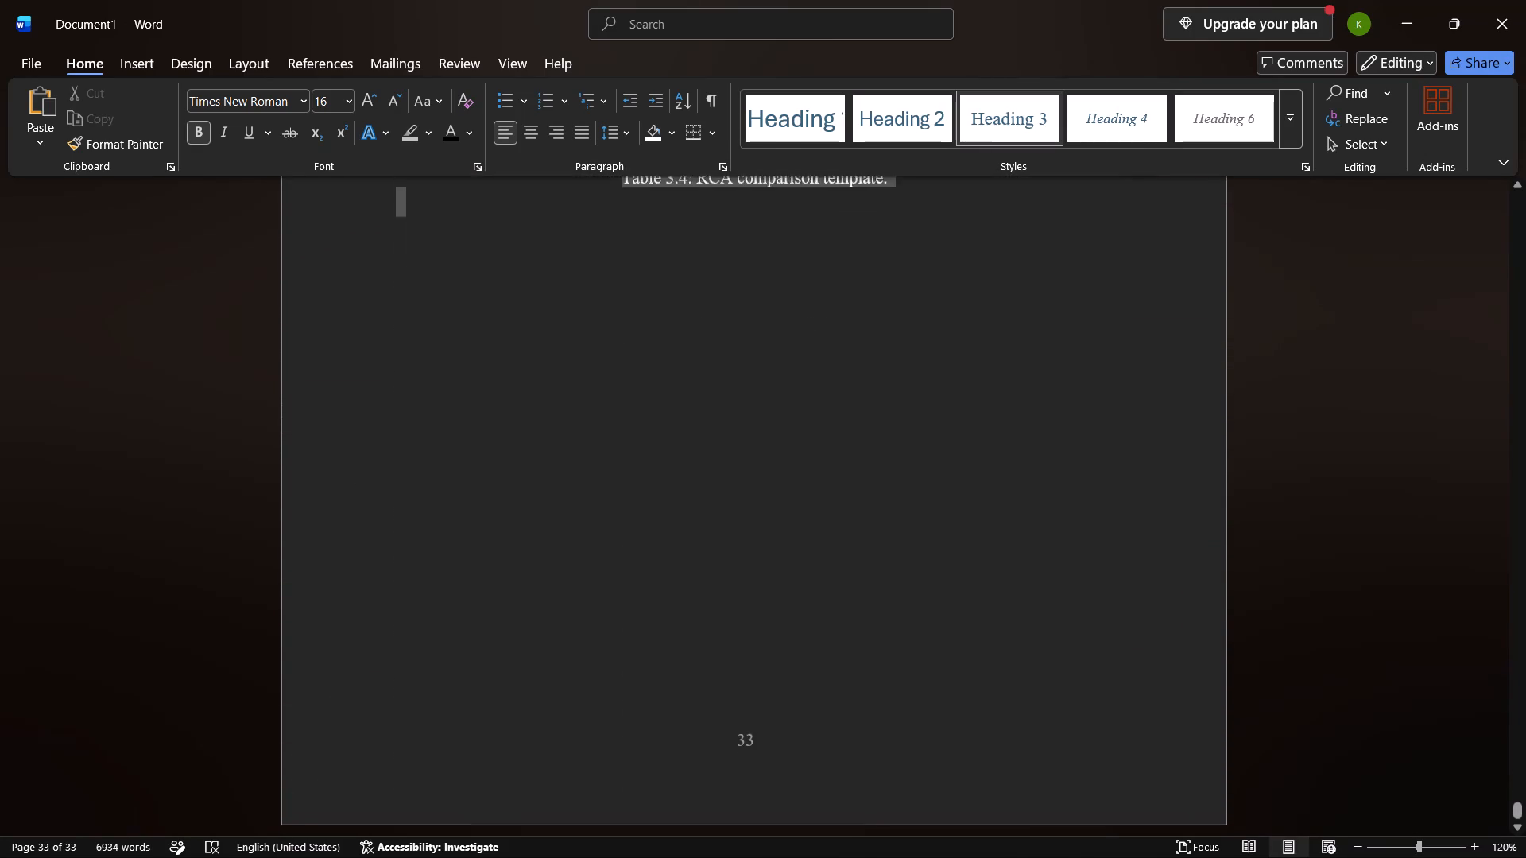
left_click_drag(773, 642, 870, 297)
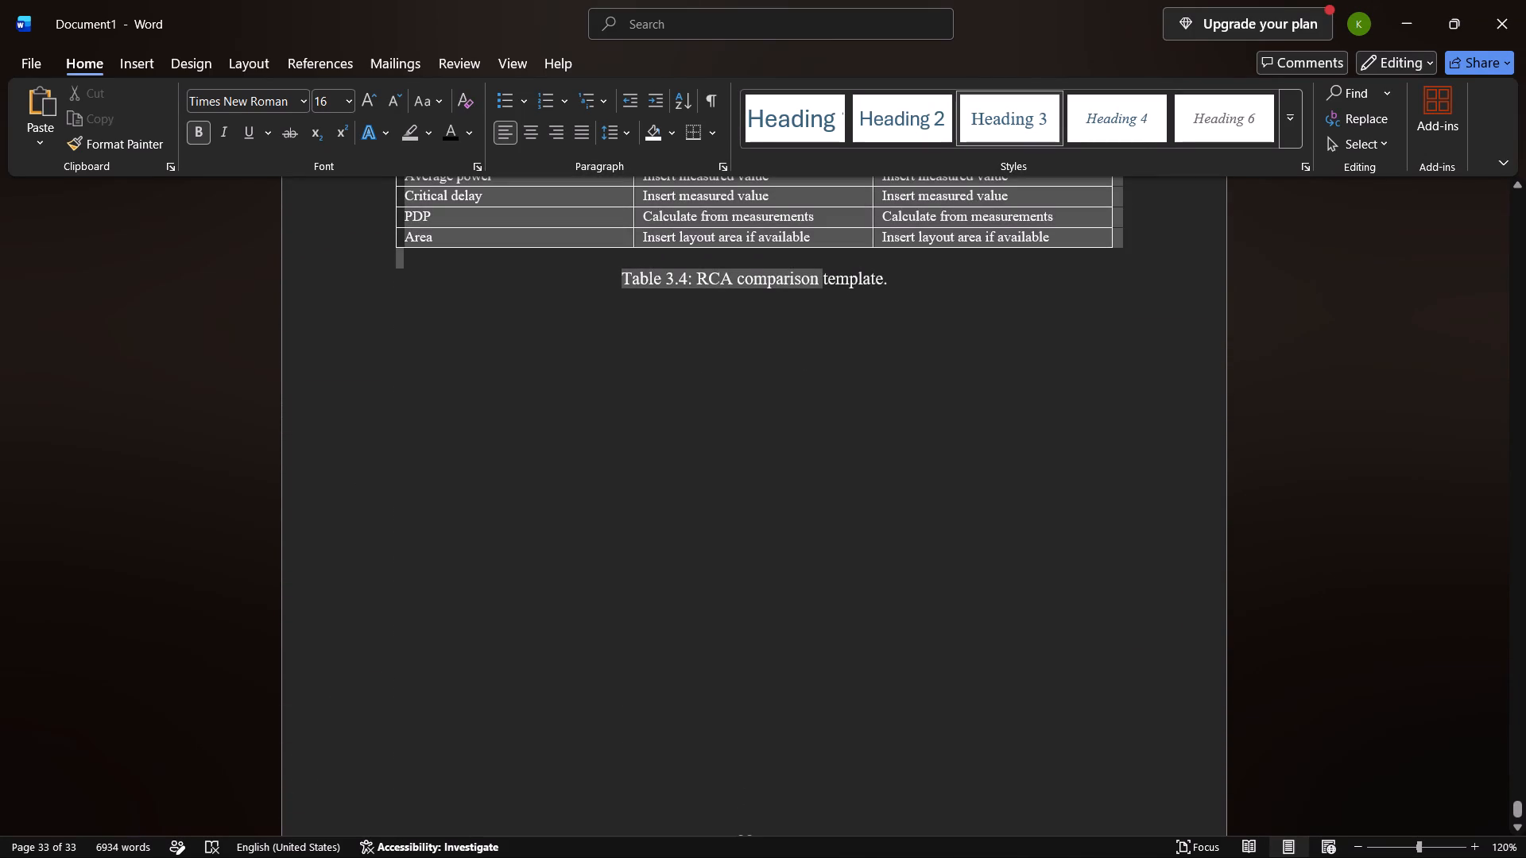
left_click_drag(870, 297, 891, 284)
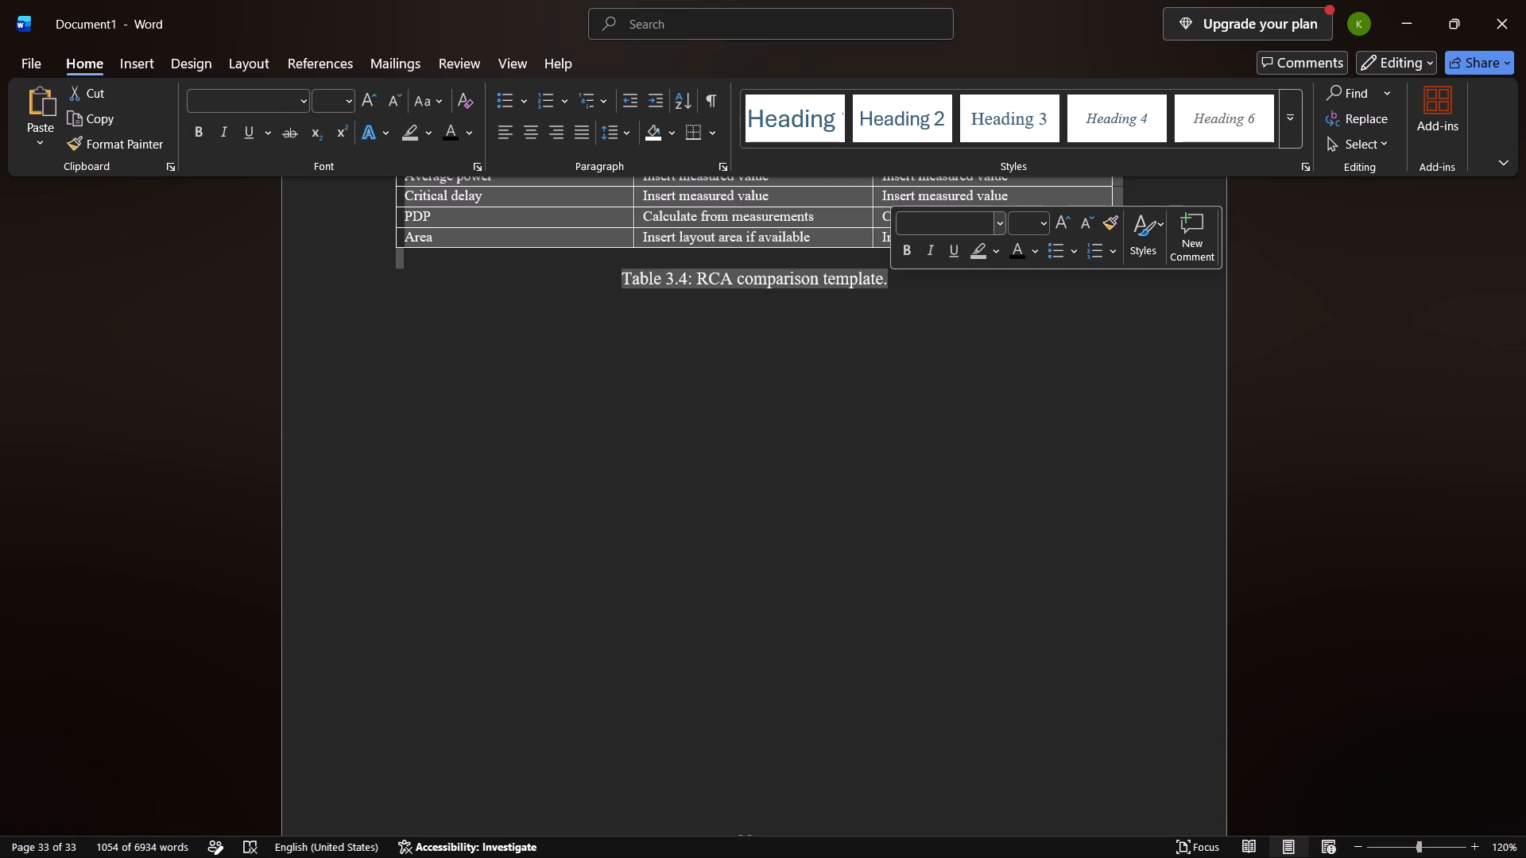
left_click(997, 219)
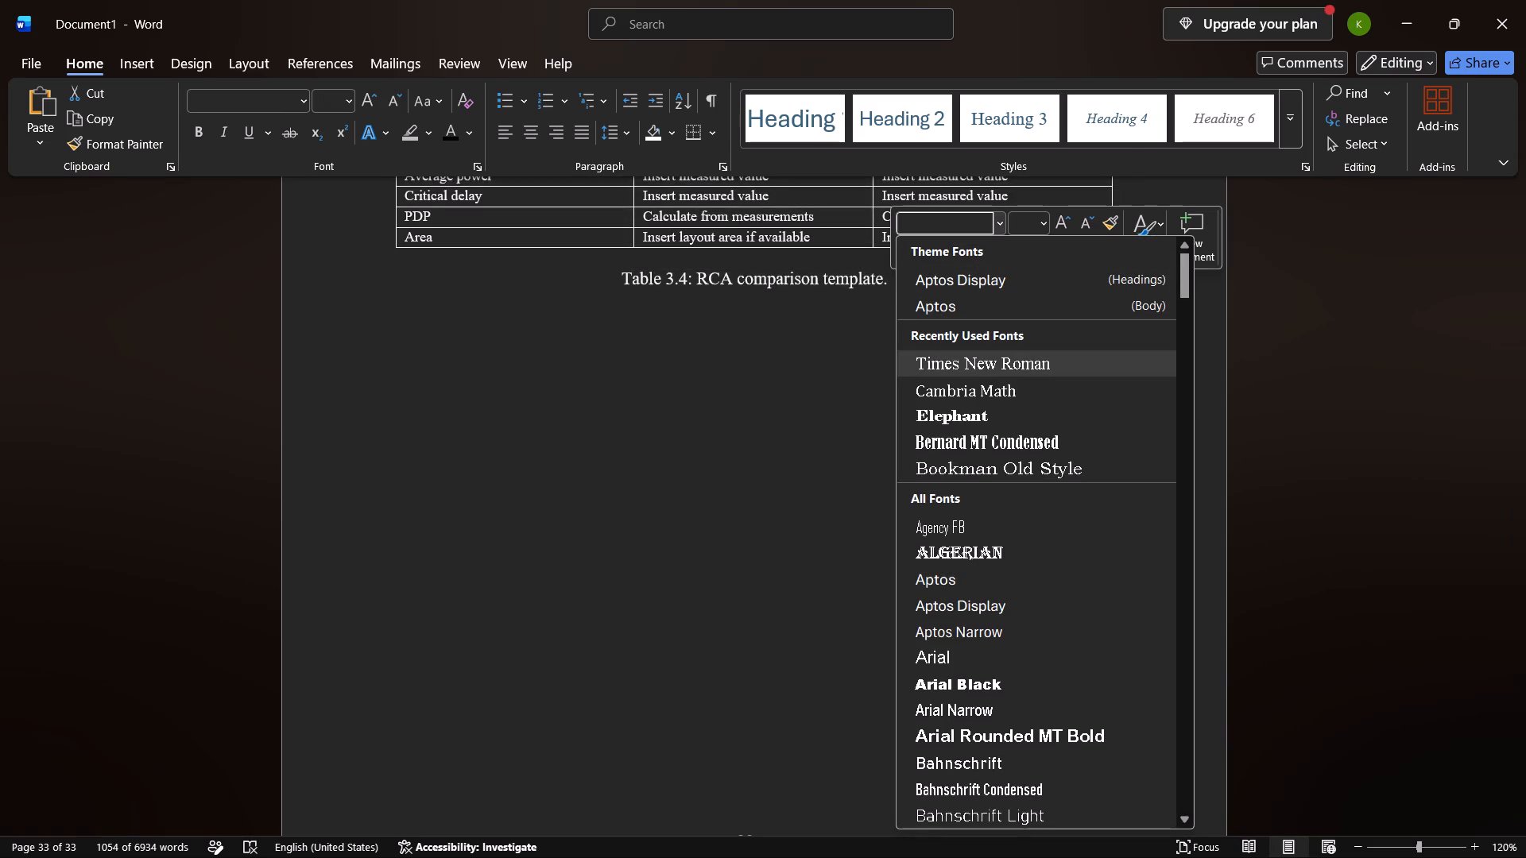
left_click(1013, 371)
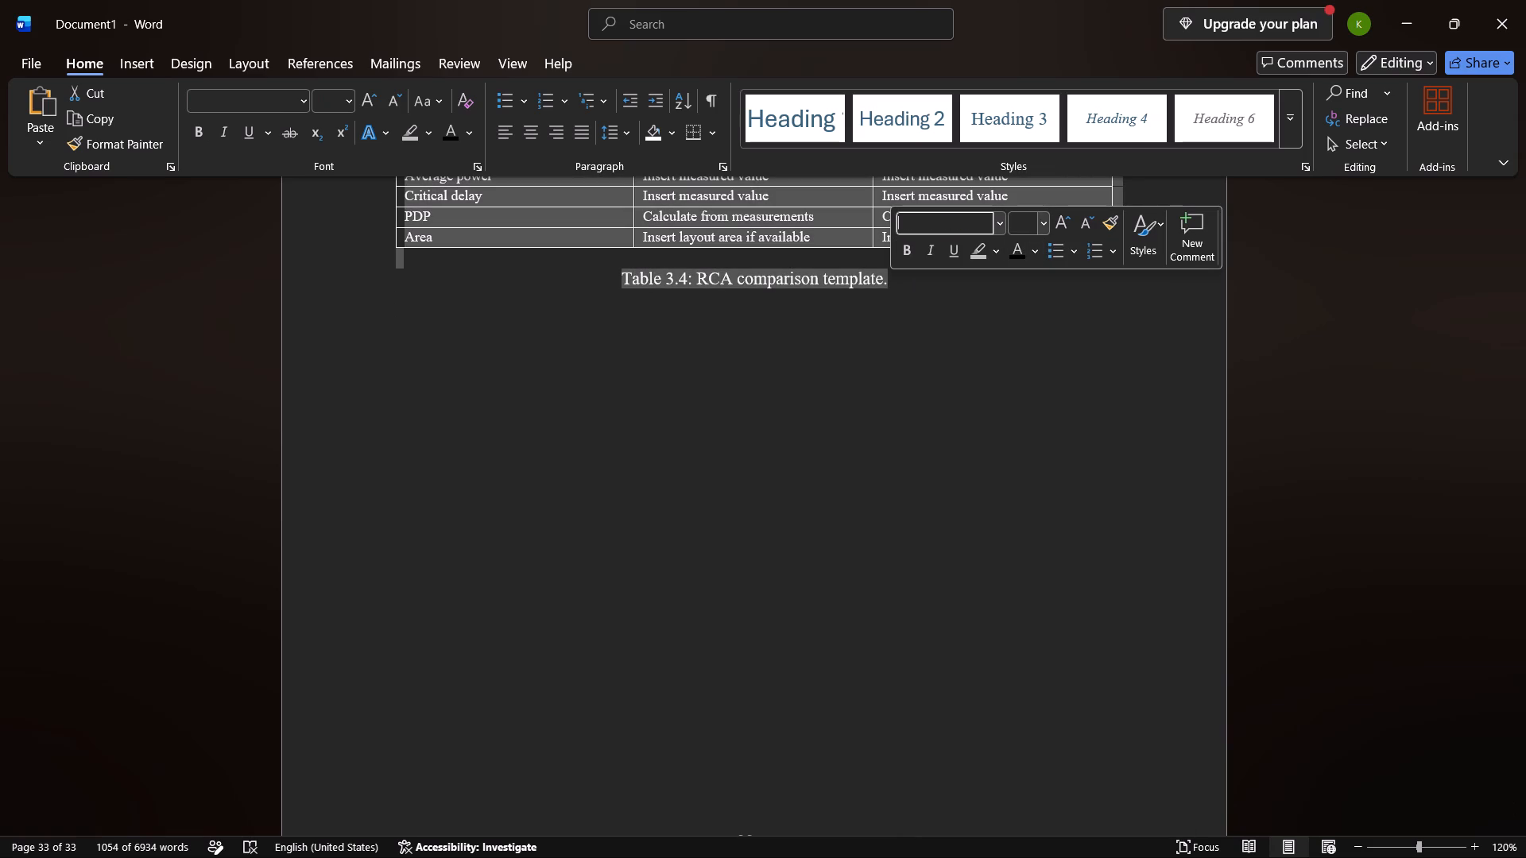
left_click(1031, 226)
type("14")
key("Return")
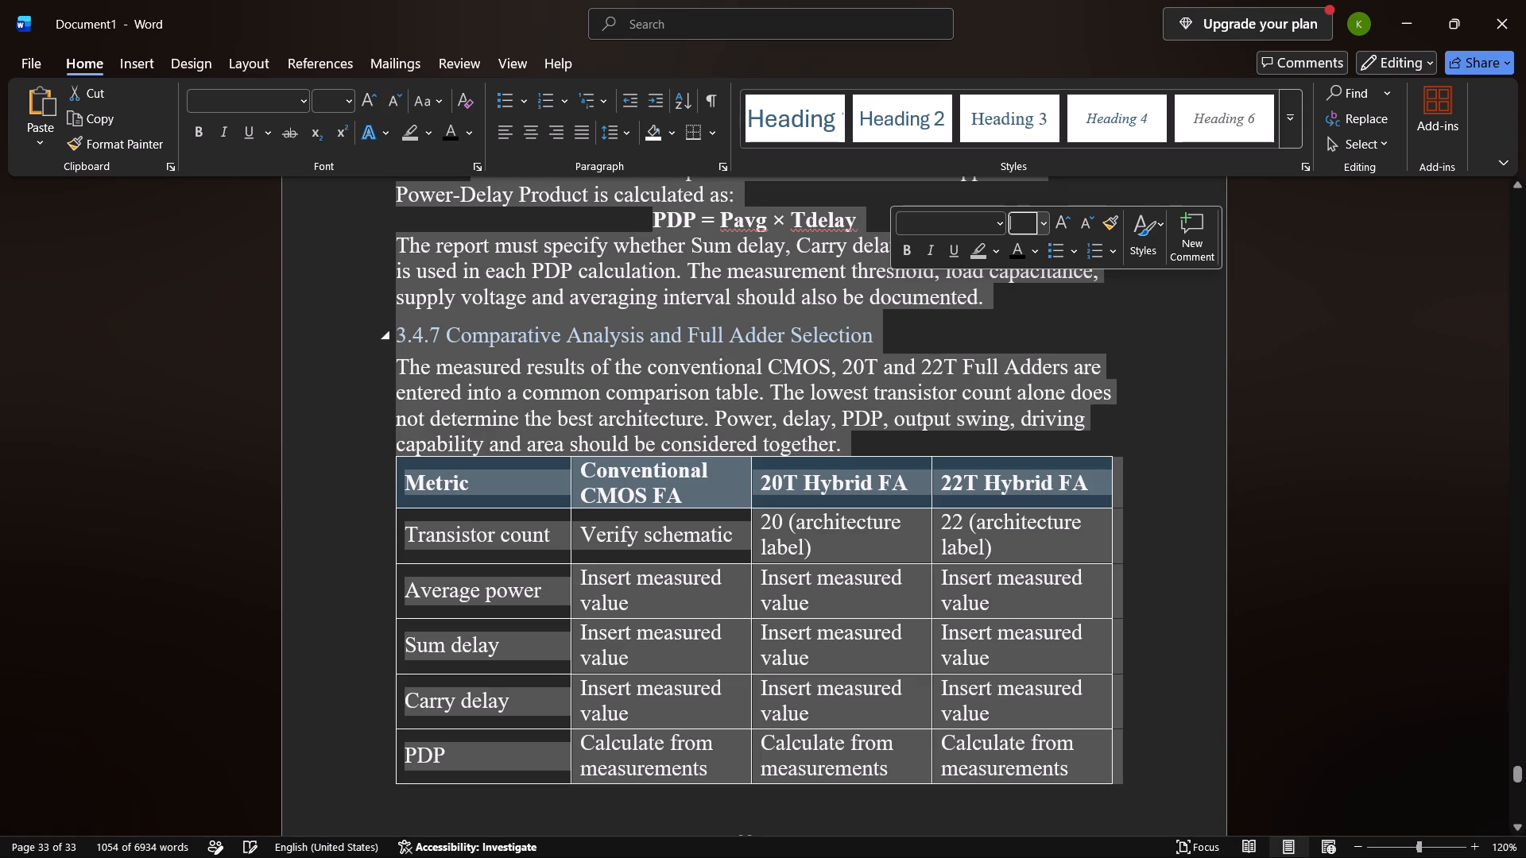
left_click(1086, 308)
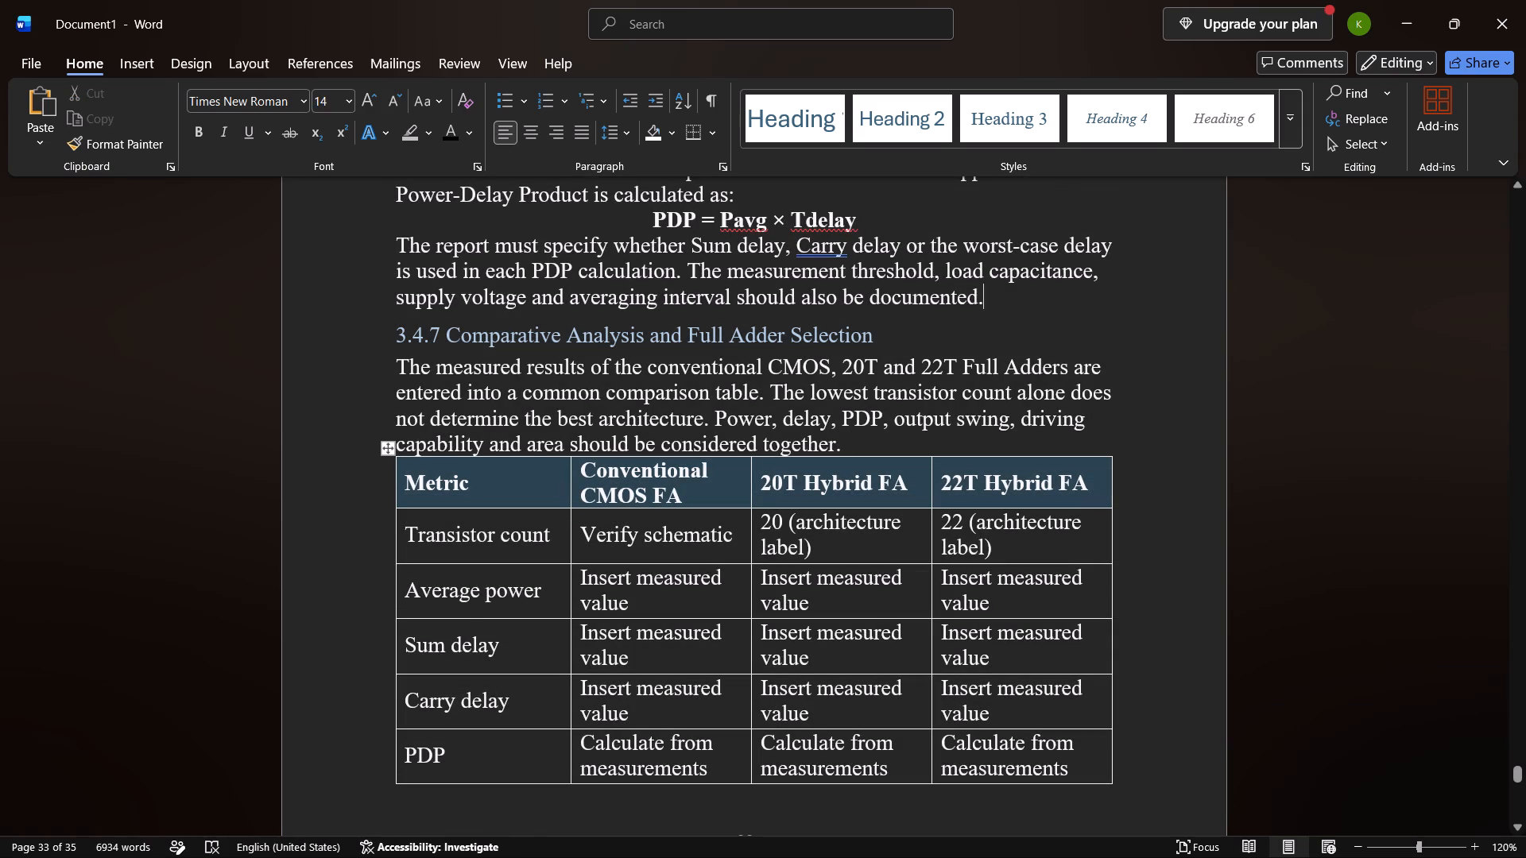
Change the header row shading of the 3.4.7 Full Adder comparison table to the white theme colour.
left_click_drag(406, 485, 491, 467)
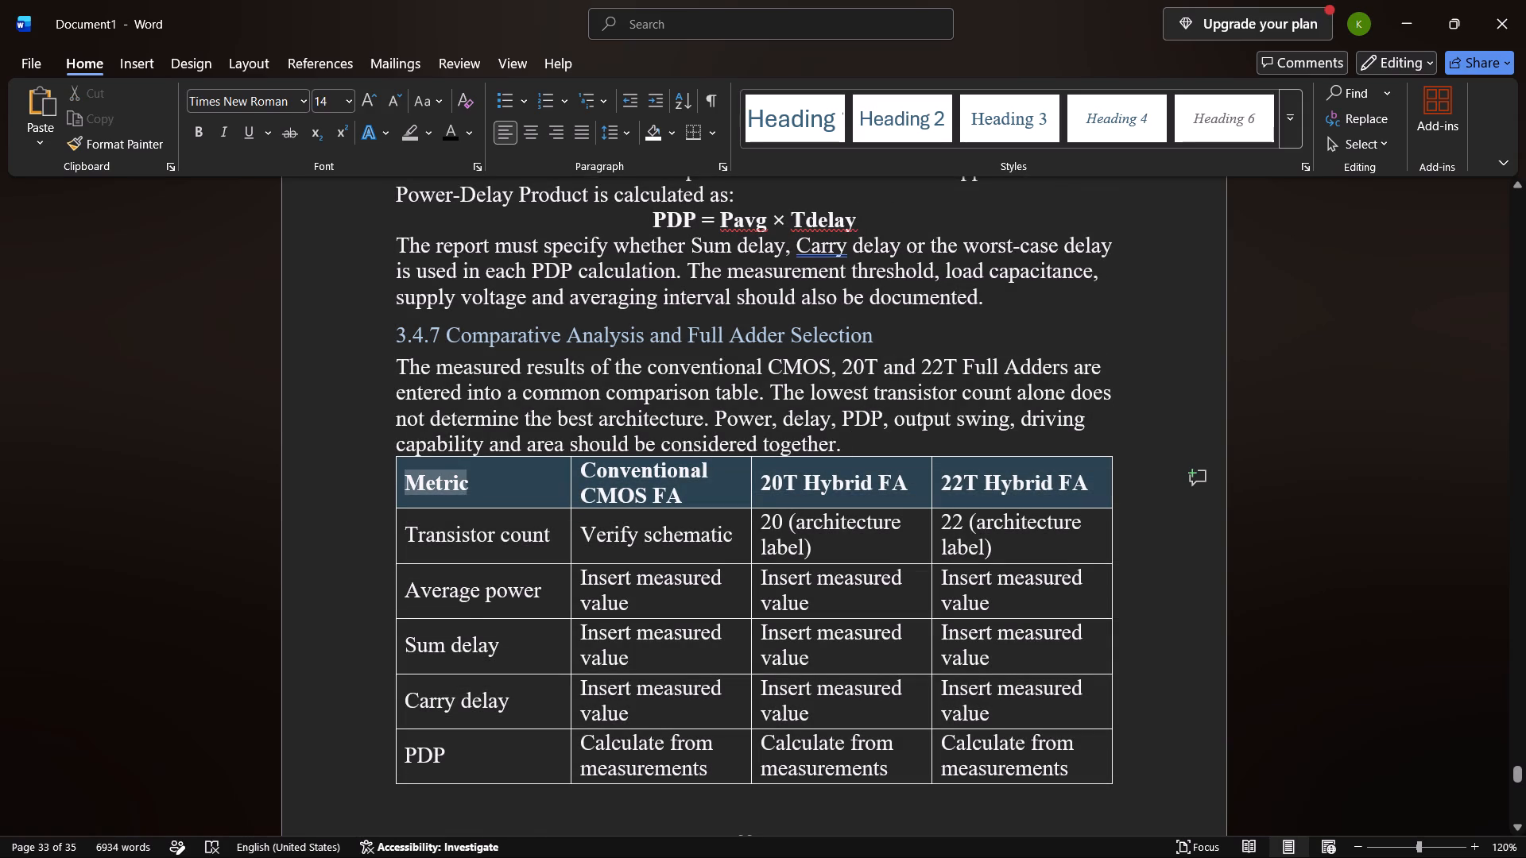
left_click_drag(491, 467, 1076, 481)
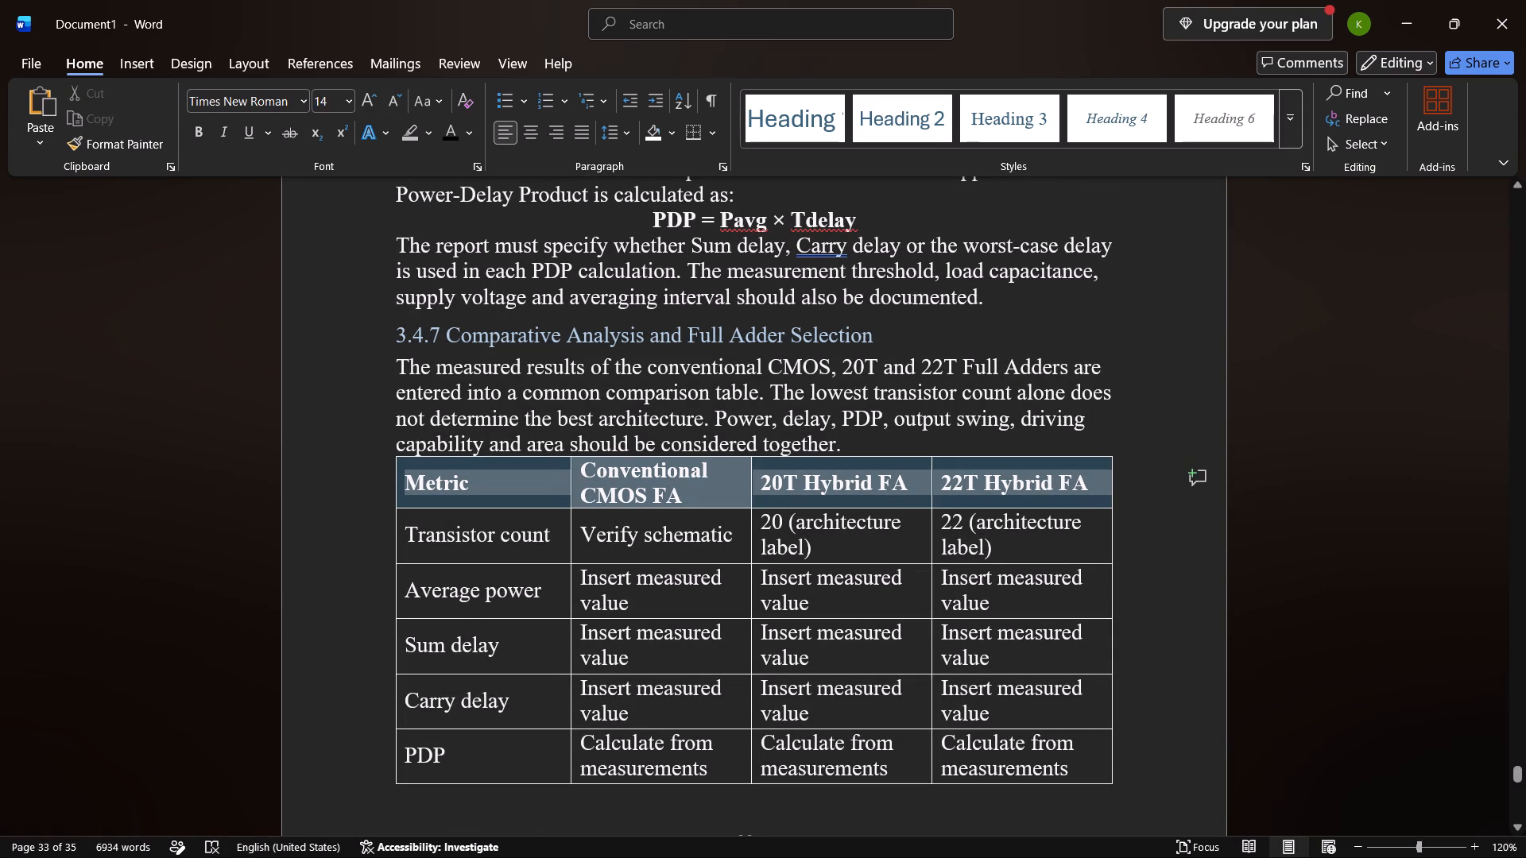
left_click_drag(1076, 481, 1085, 481)
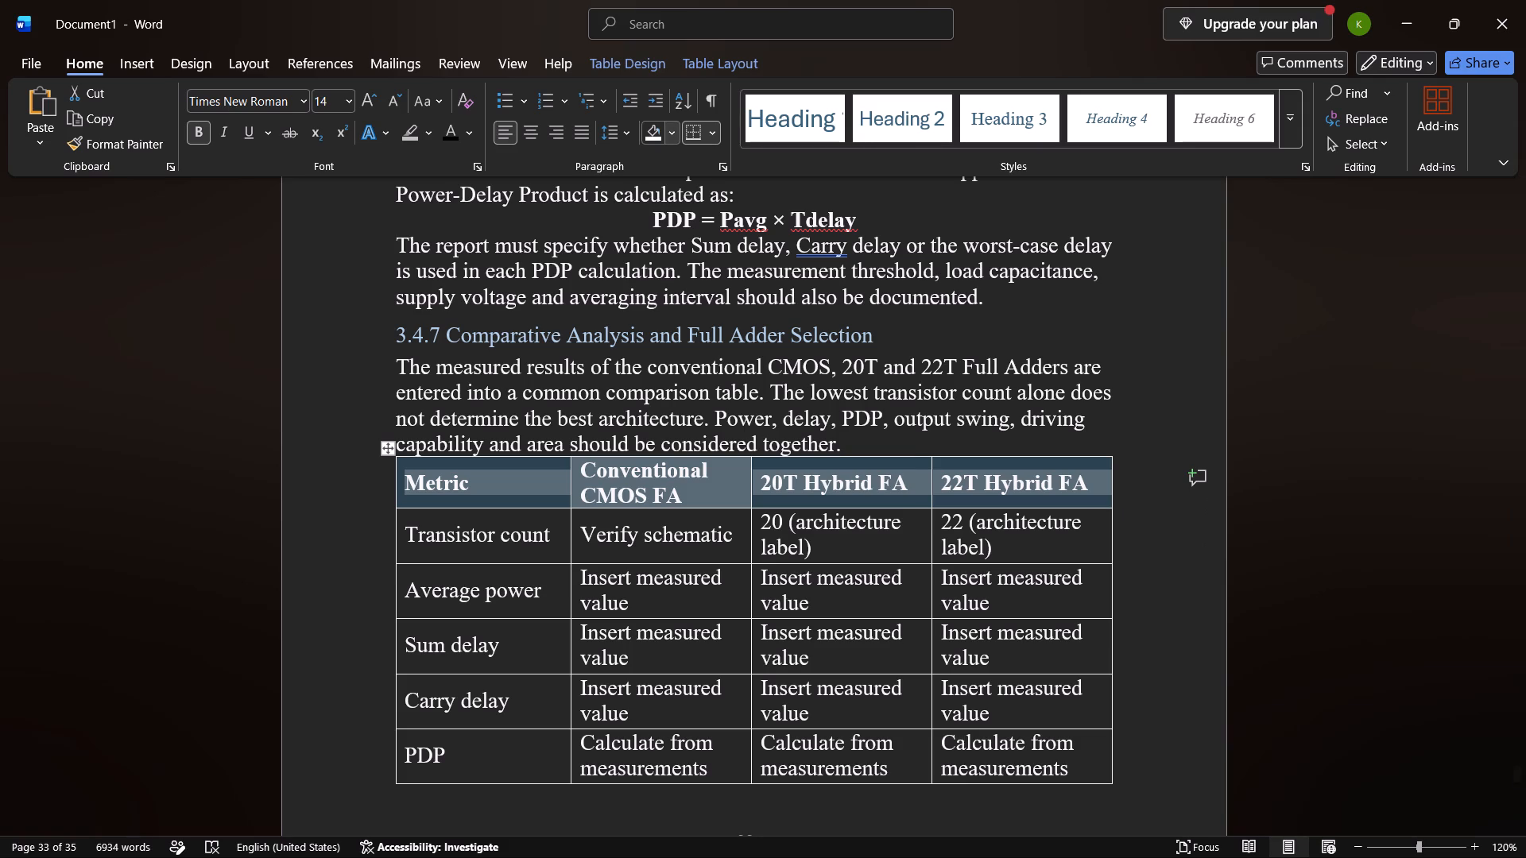
left_click(672, 129)
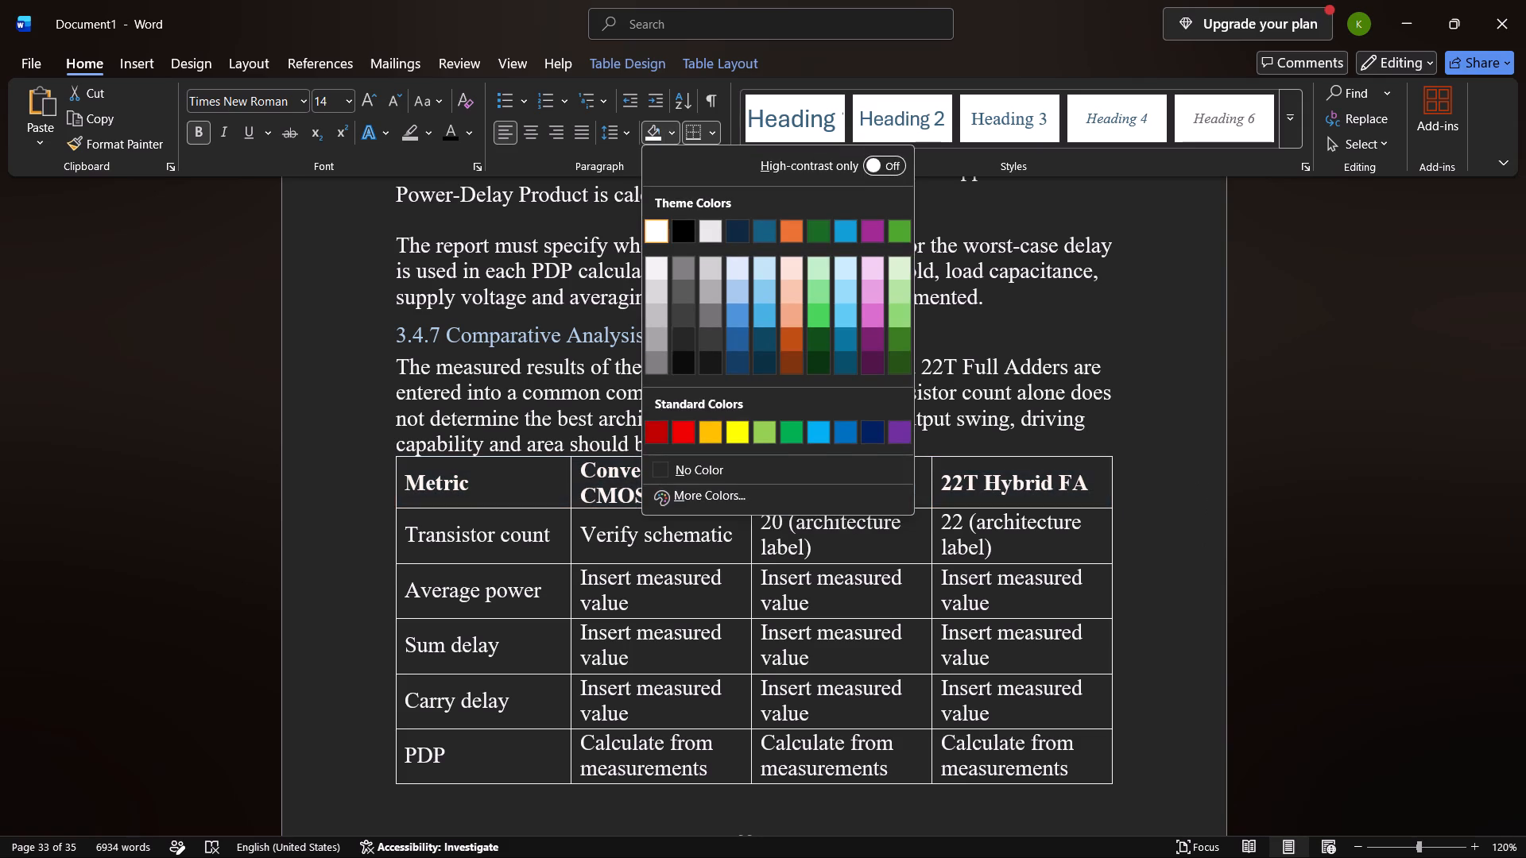
left_click(657, 231)
left_click(1058, 346)
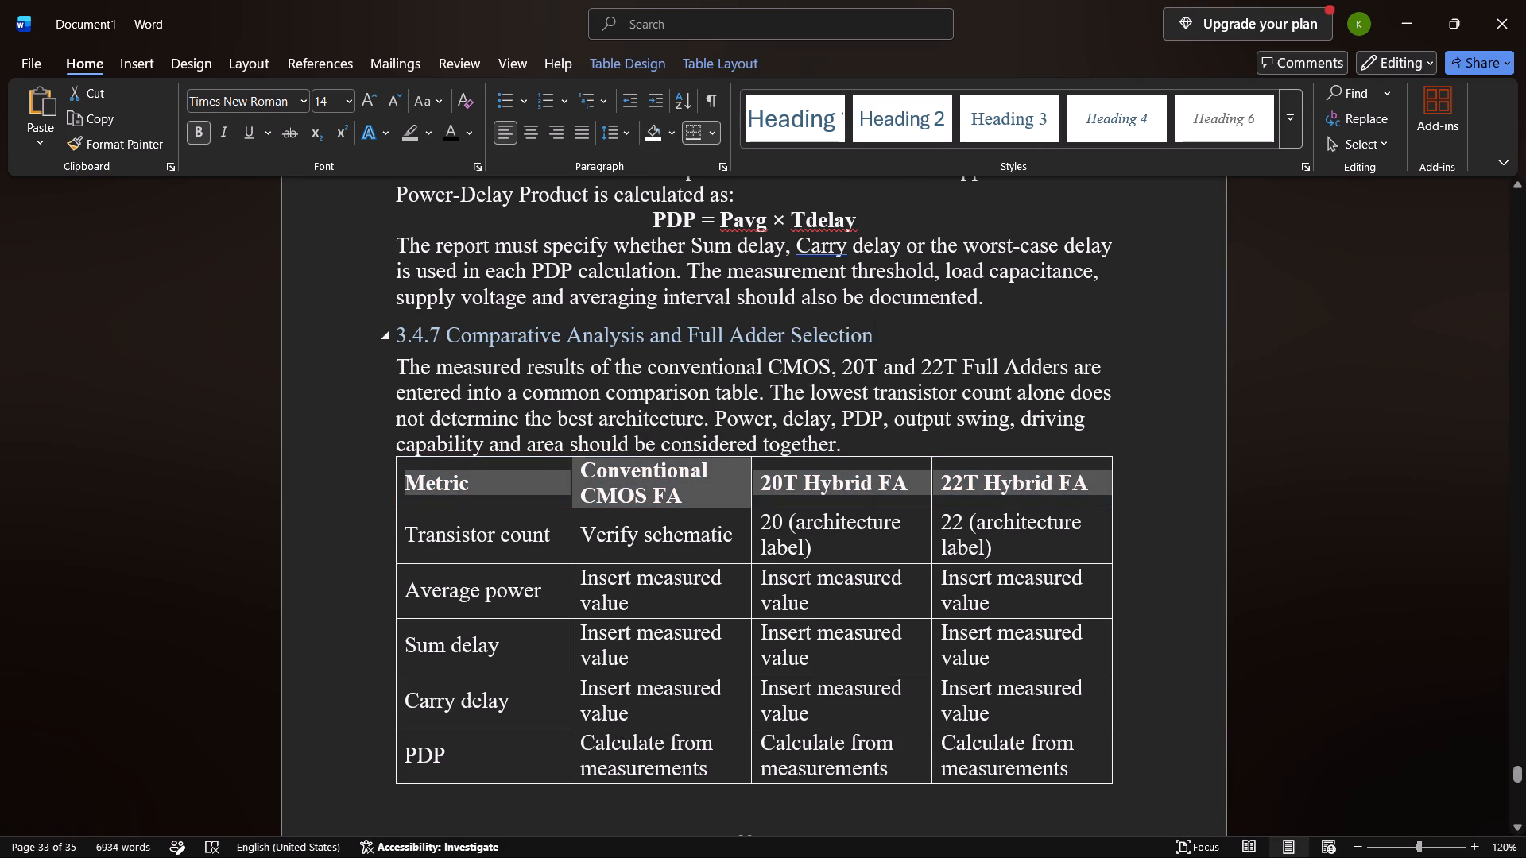
Look over the rest of section 3.4 down to the Table 3.4 caption to check its formatting.
scroll(884, 340, "down", 1)
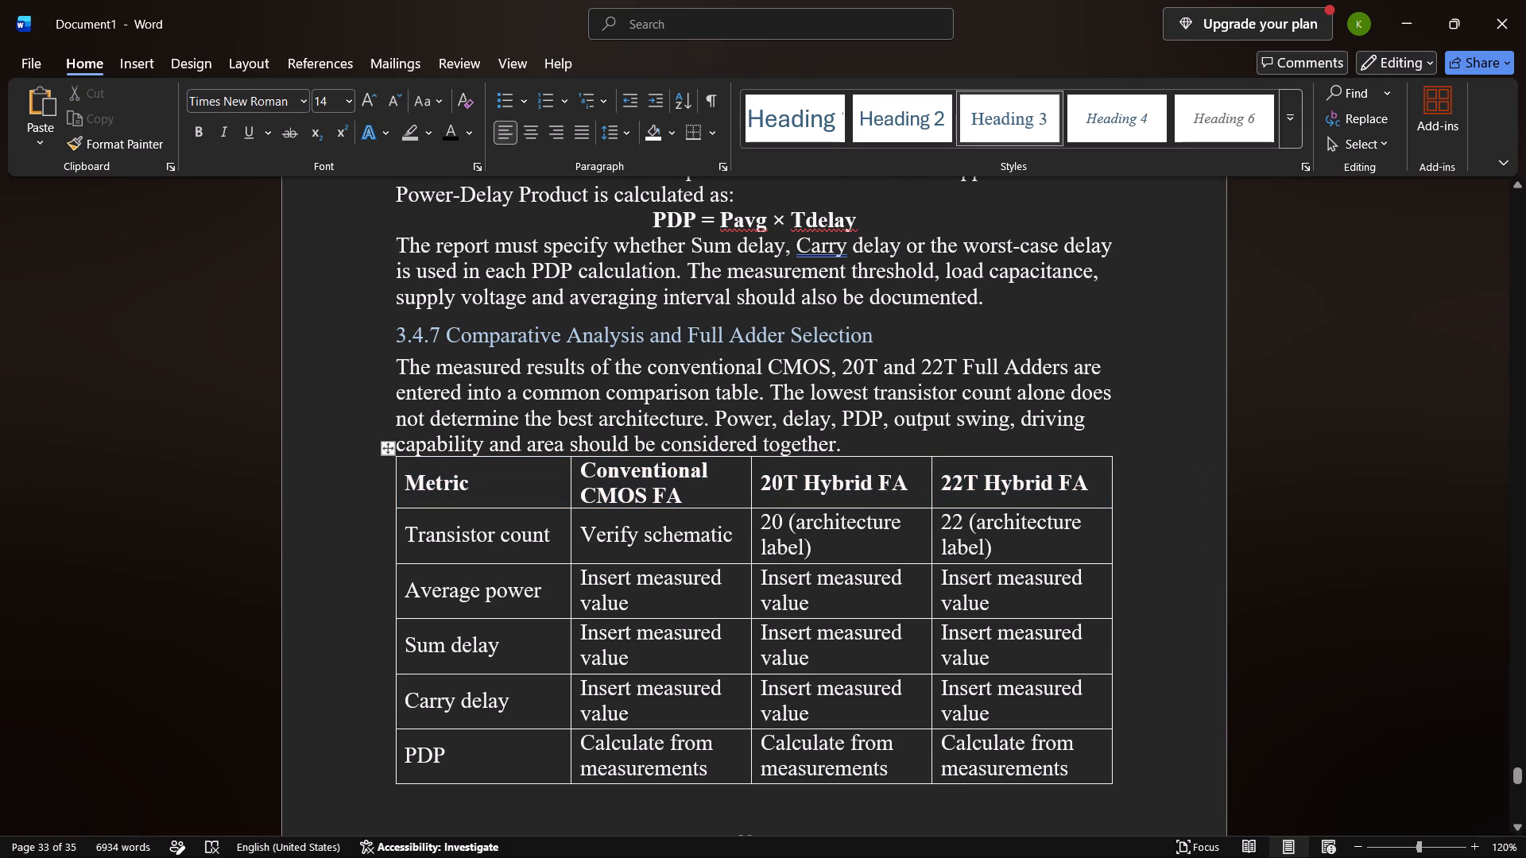
scroll(884, 340, "down", 4)
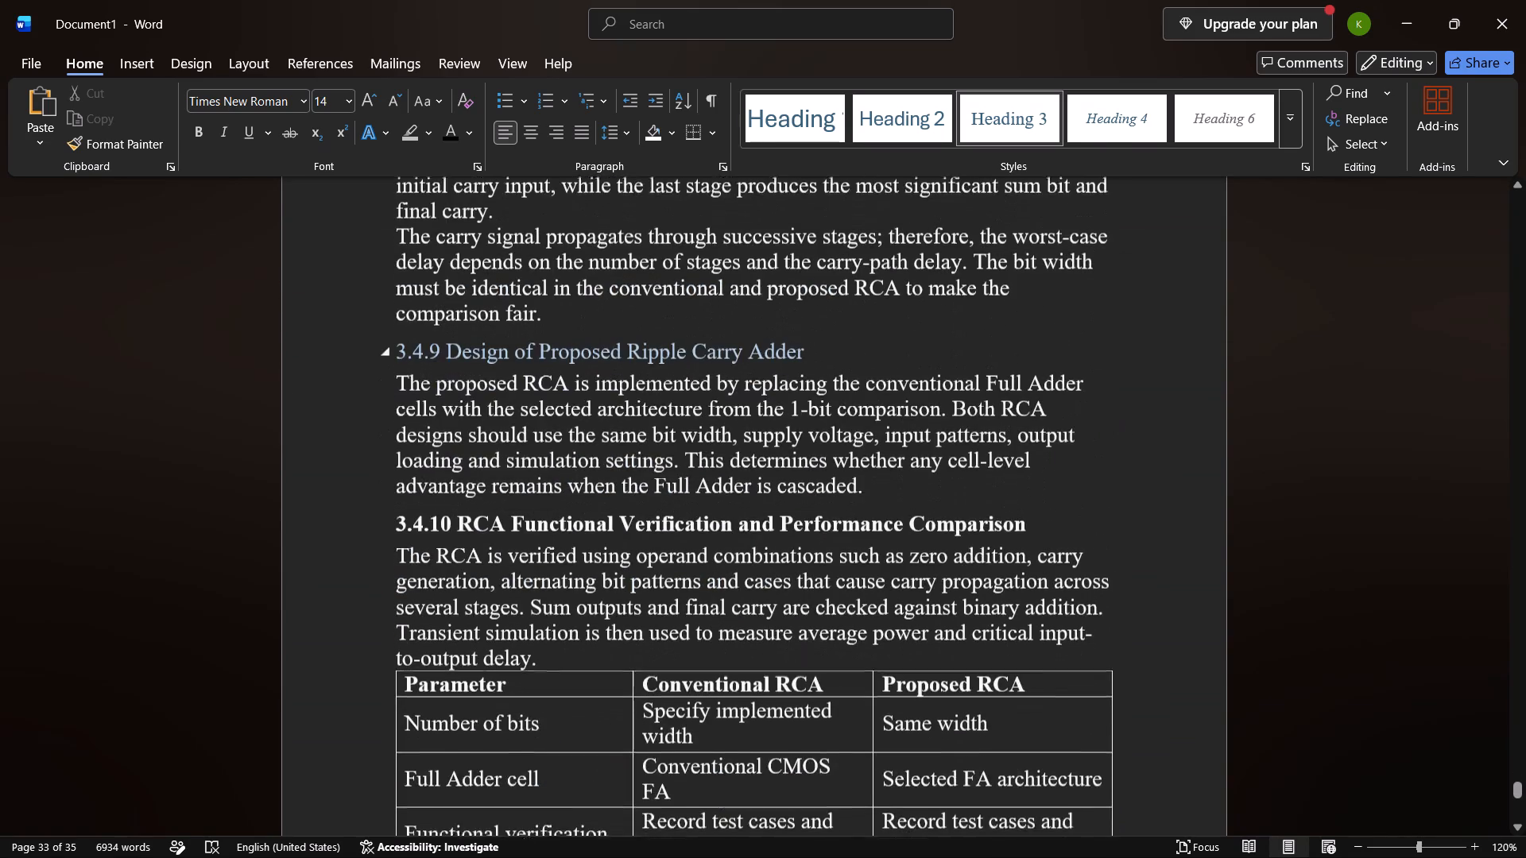
scroll(884, 340, "down", 3)
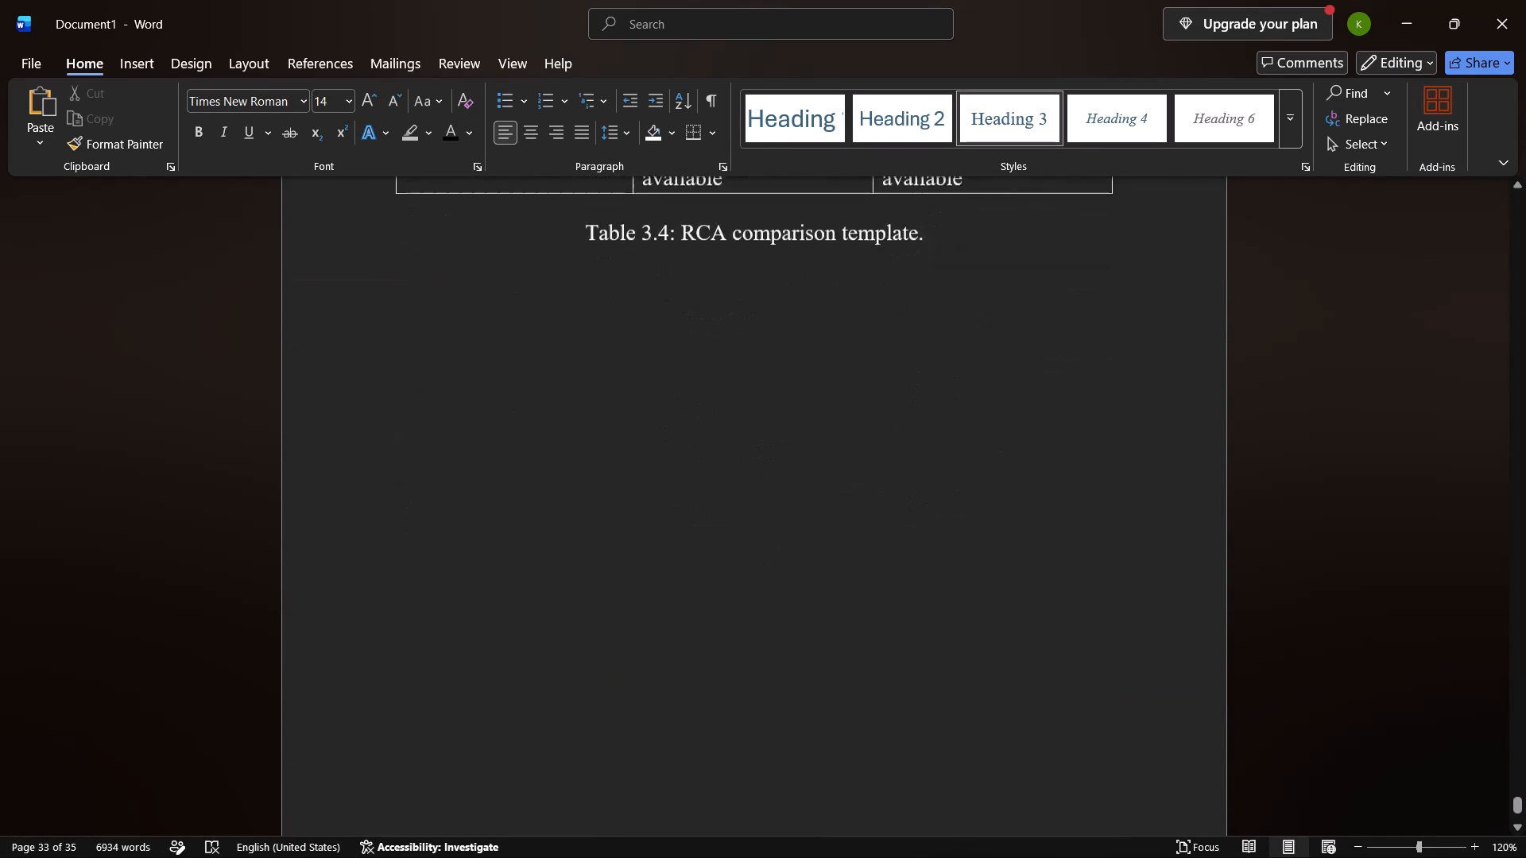
scroll(884, 340, "up", 5)
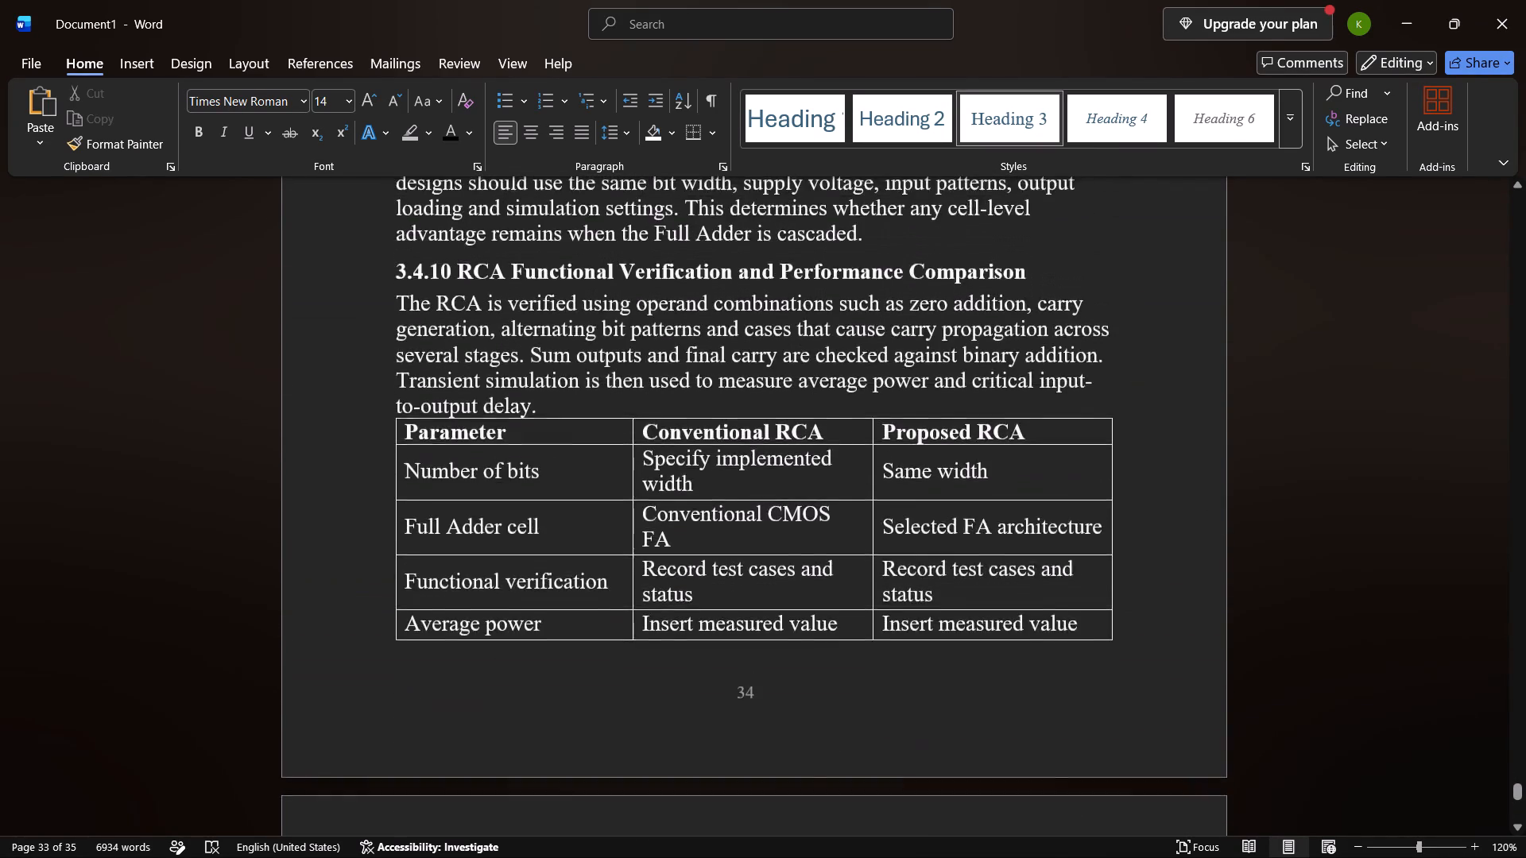
scroll(884, 340, "up", 5)
scroll(884, 340, "down", 1)
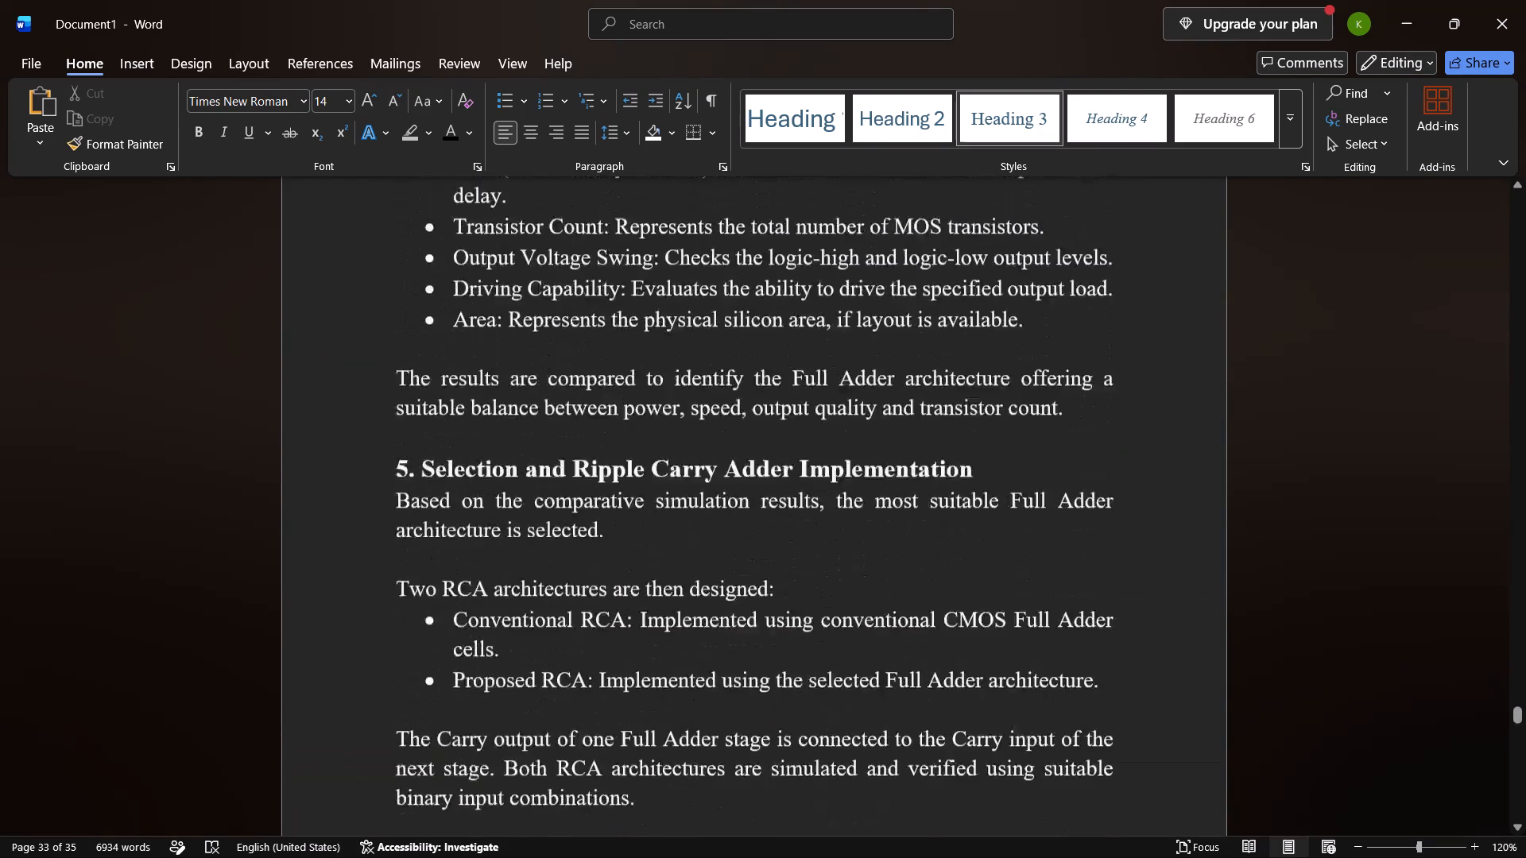
scroll(884, 340, "down", 1)
Enlarge the 3.4 Proposed Methodology heading to size 18 and set its font colour to Black, Text 1.
scroll(884, 340, "up", 2)
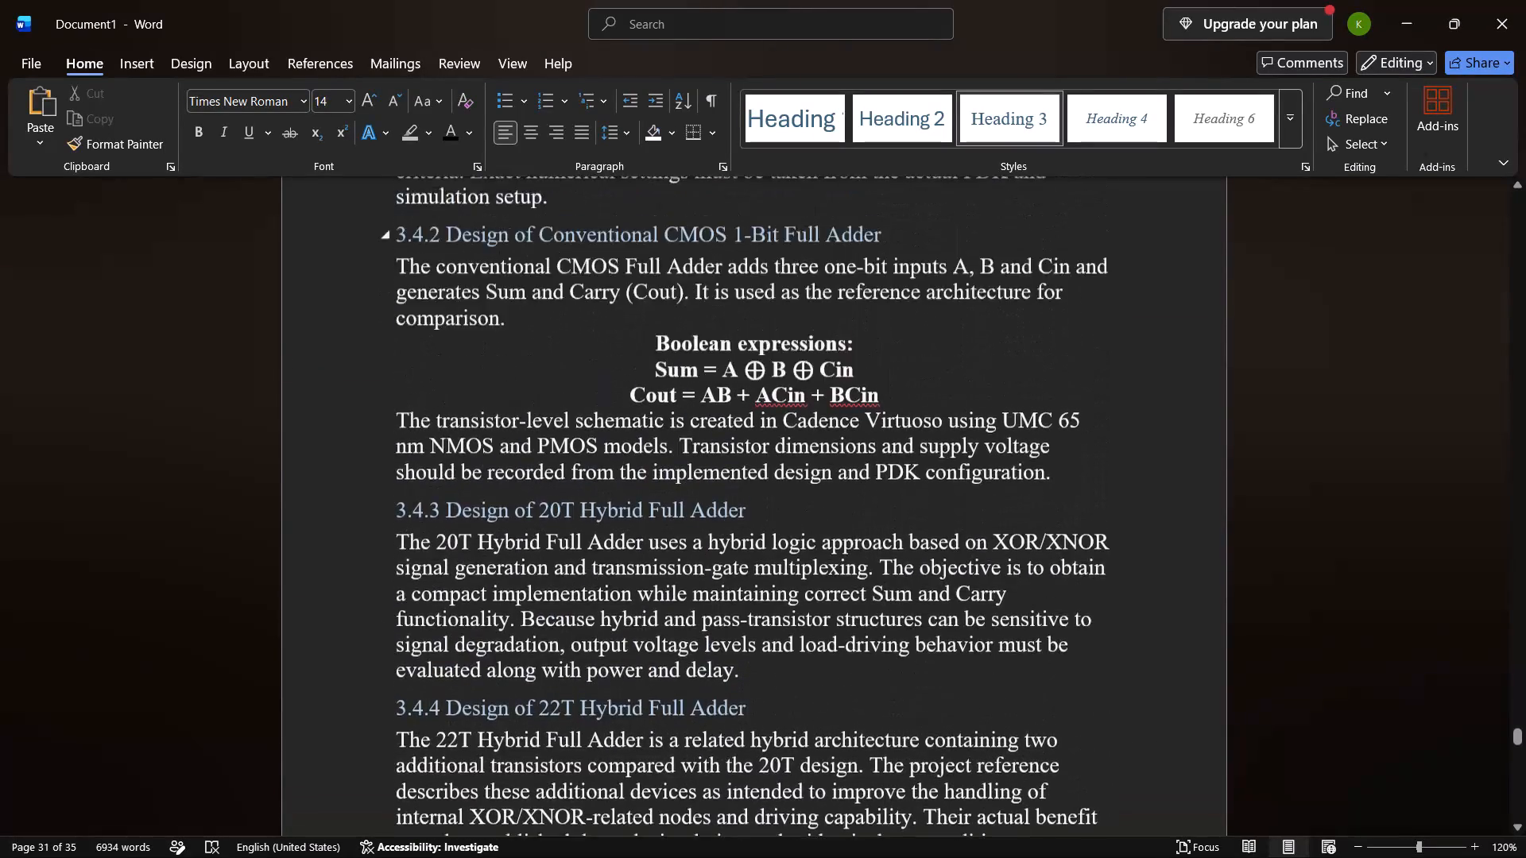
scroll(884, 340, "up", 2)
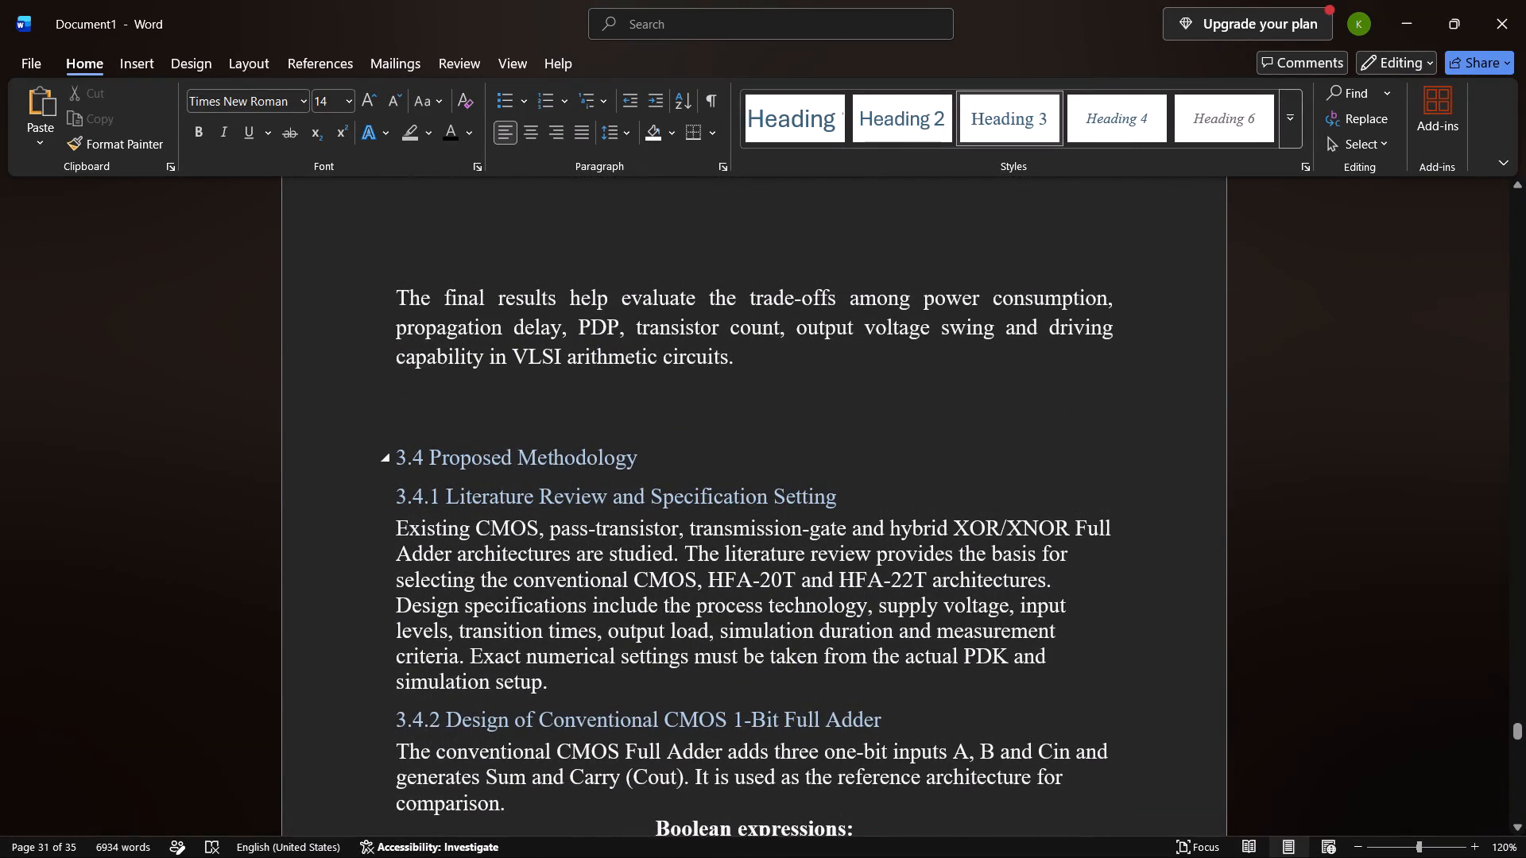
left_click_drag(647, 460, 397, 459)
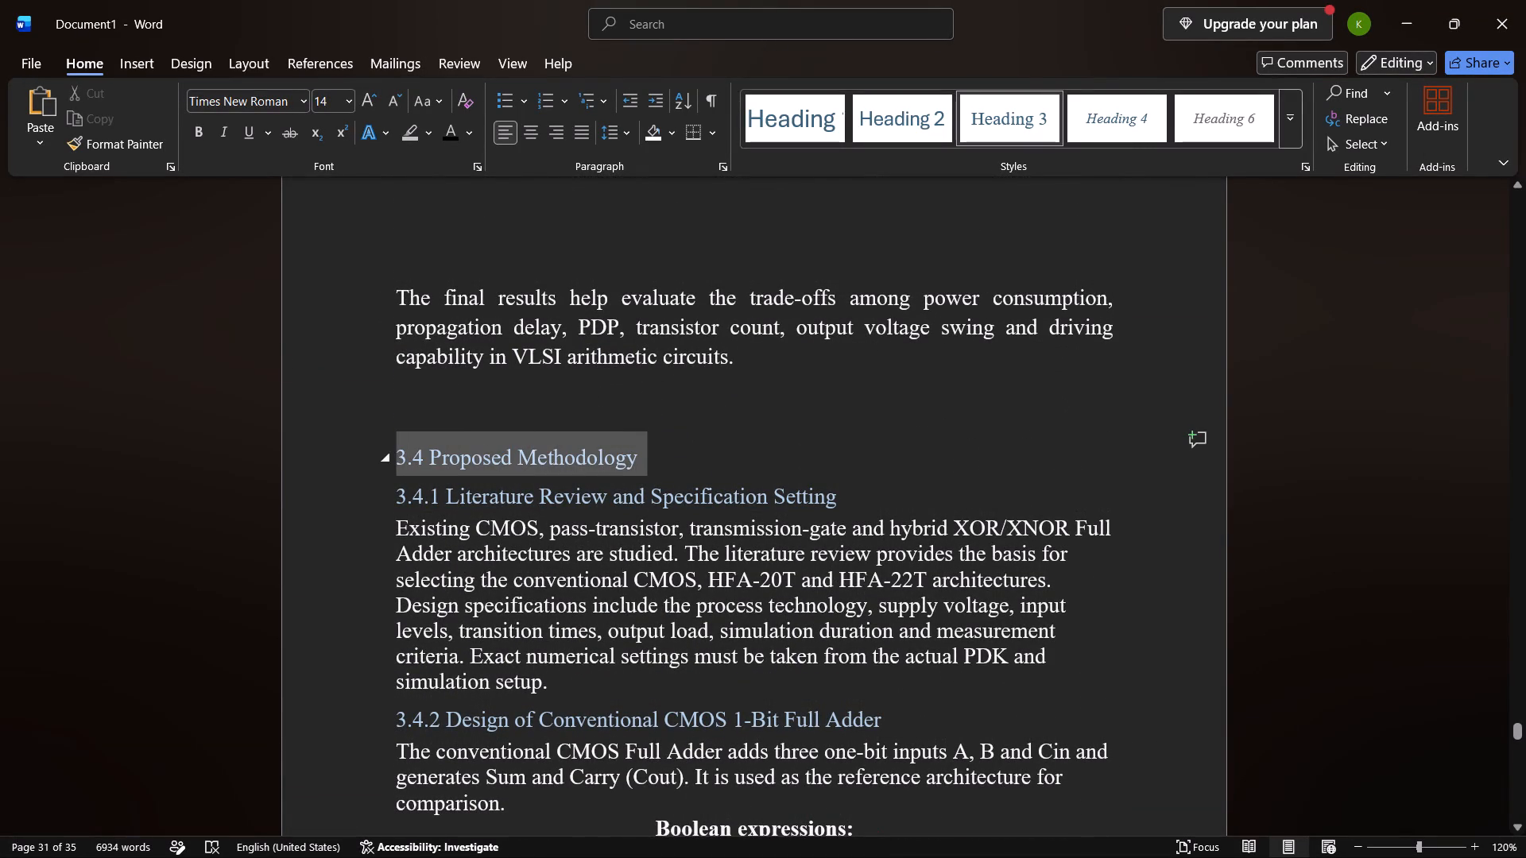
left_click_drag(397, 459, 394, 459)
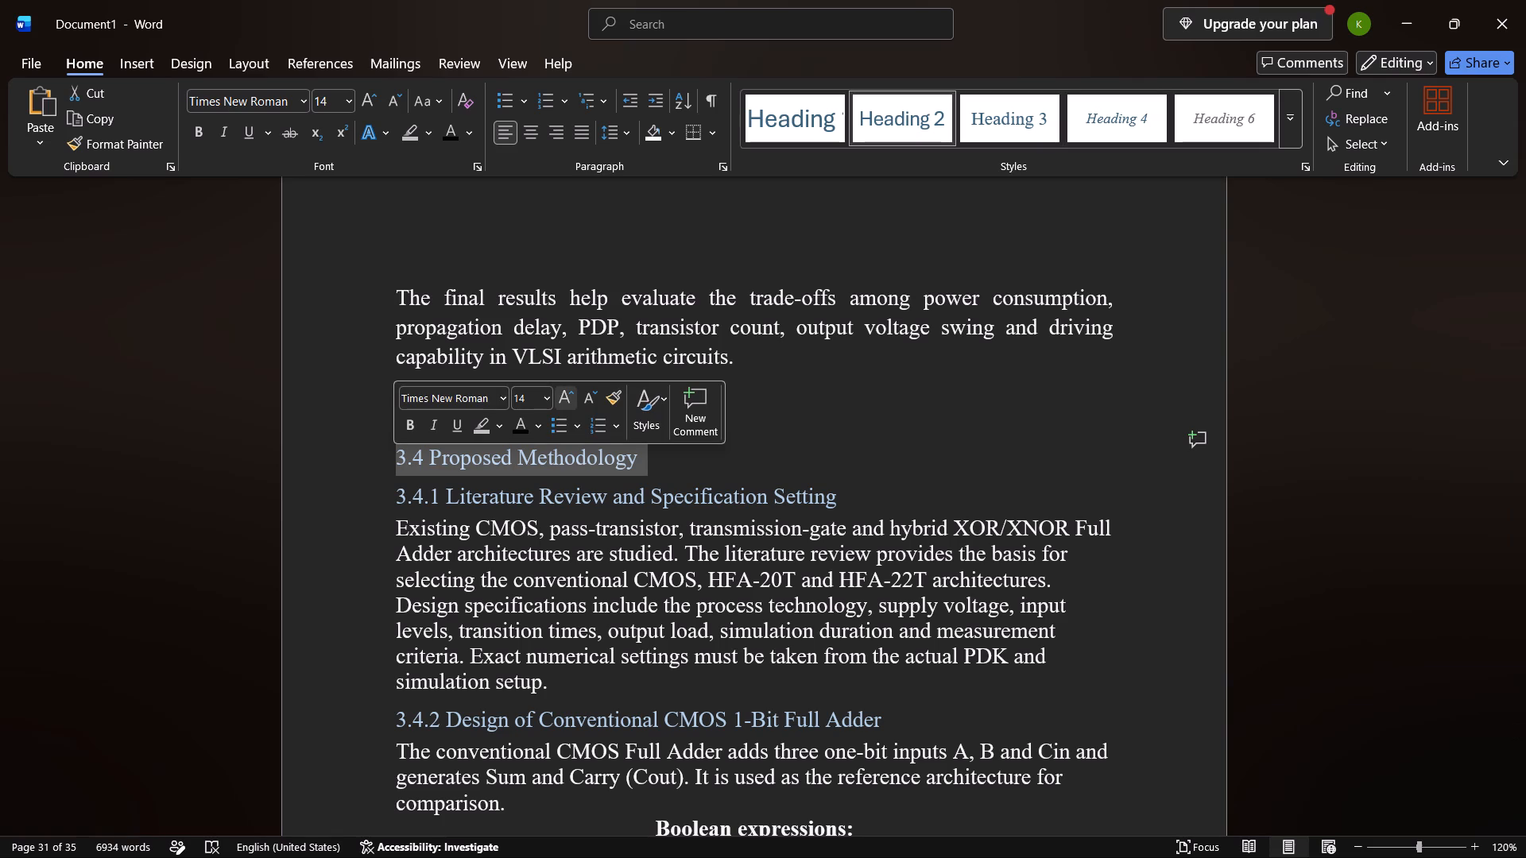
left_click(575, 392)
left_click(575, 392)
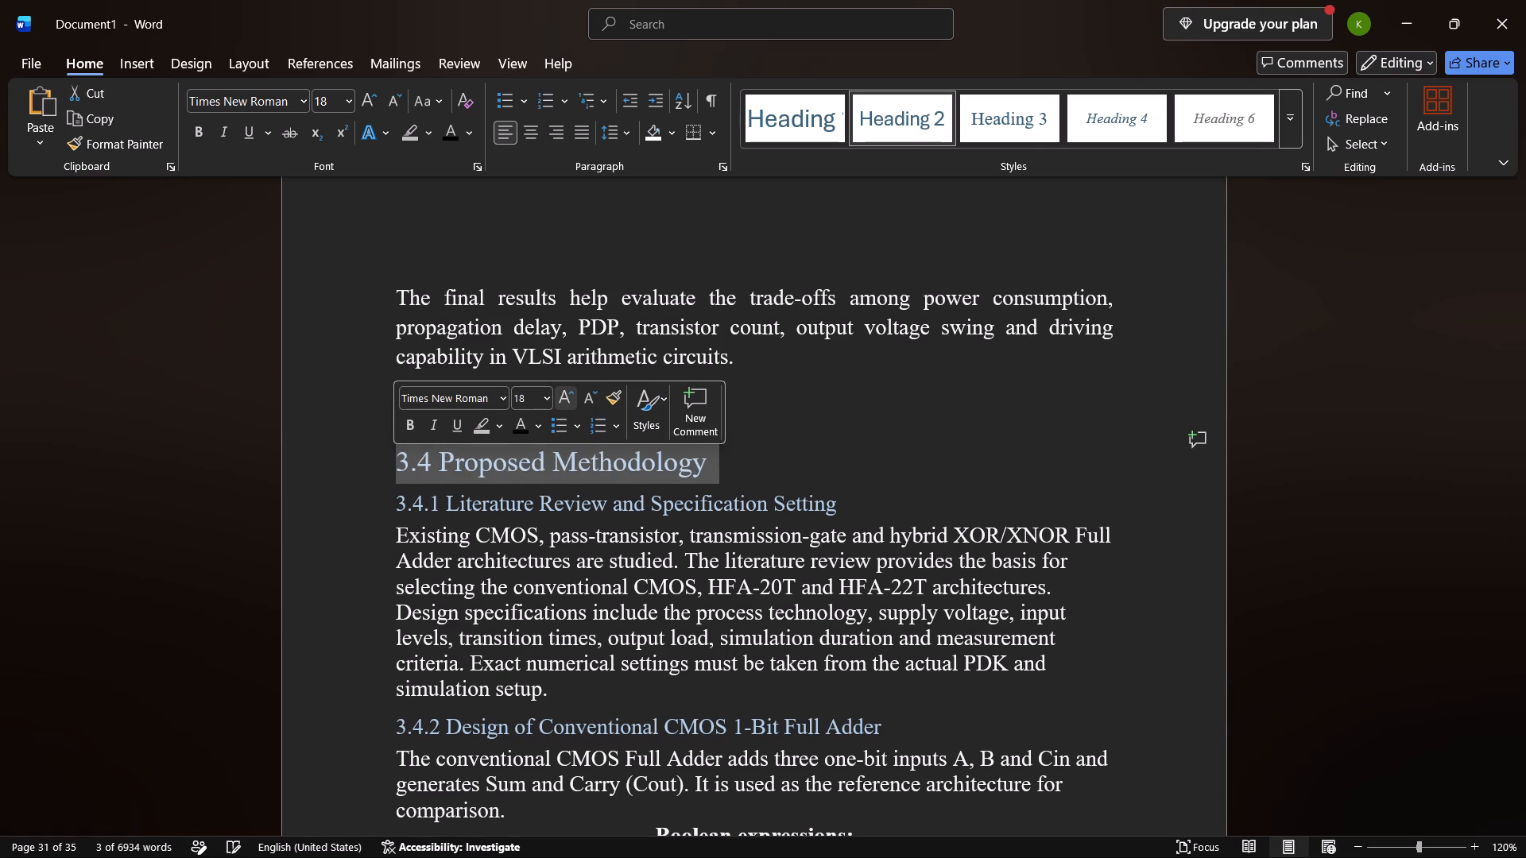
left_click(537, 427)
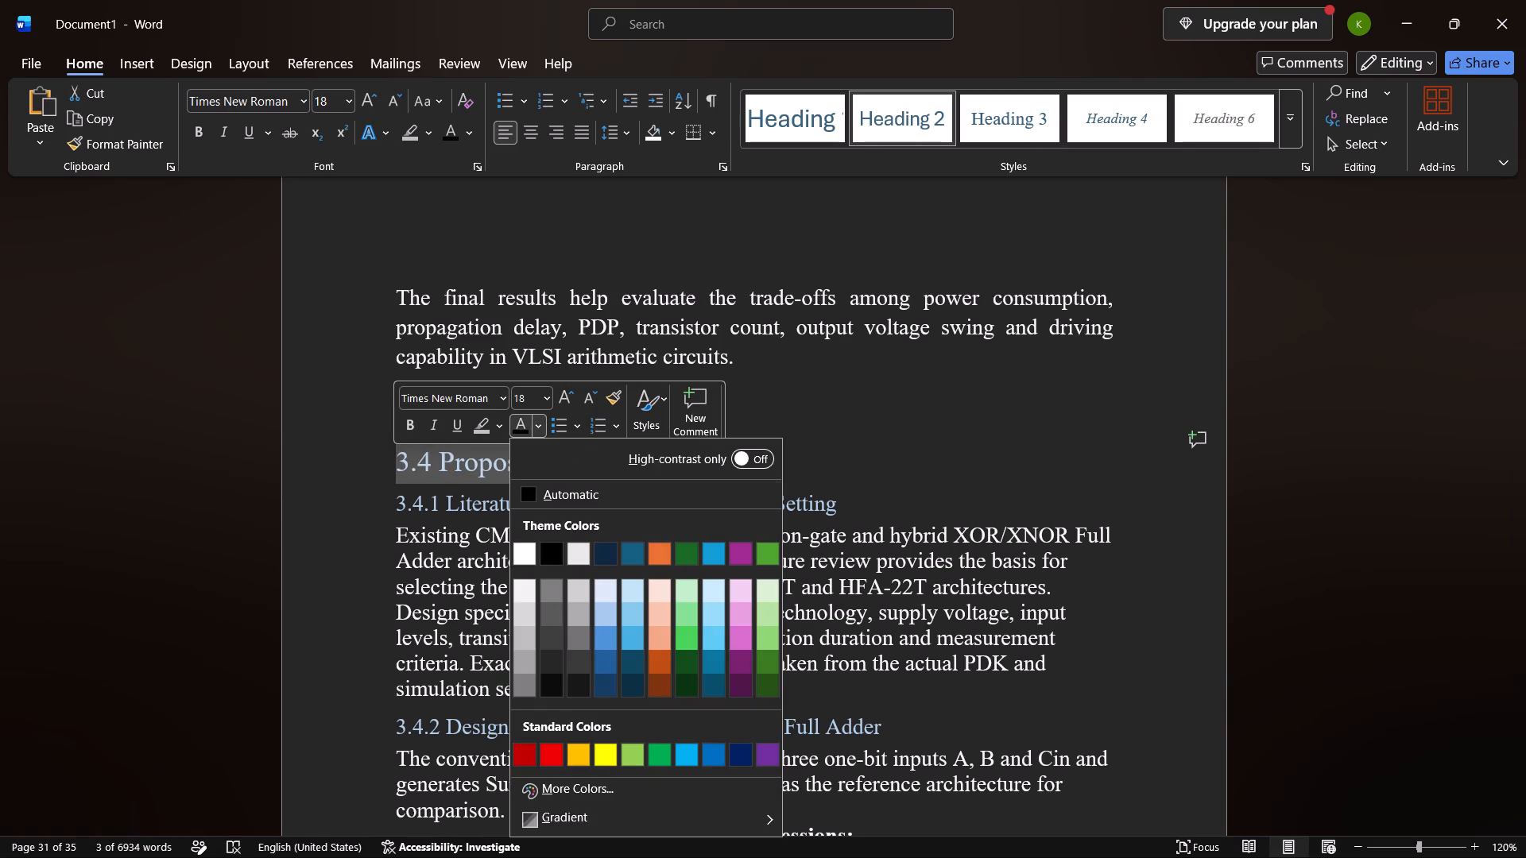
left_click(552, 552)
Insert a blank line directly below the 3.4 Proposed Methodology heading.
left_click(761, 444)
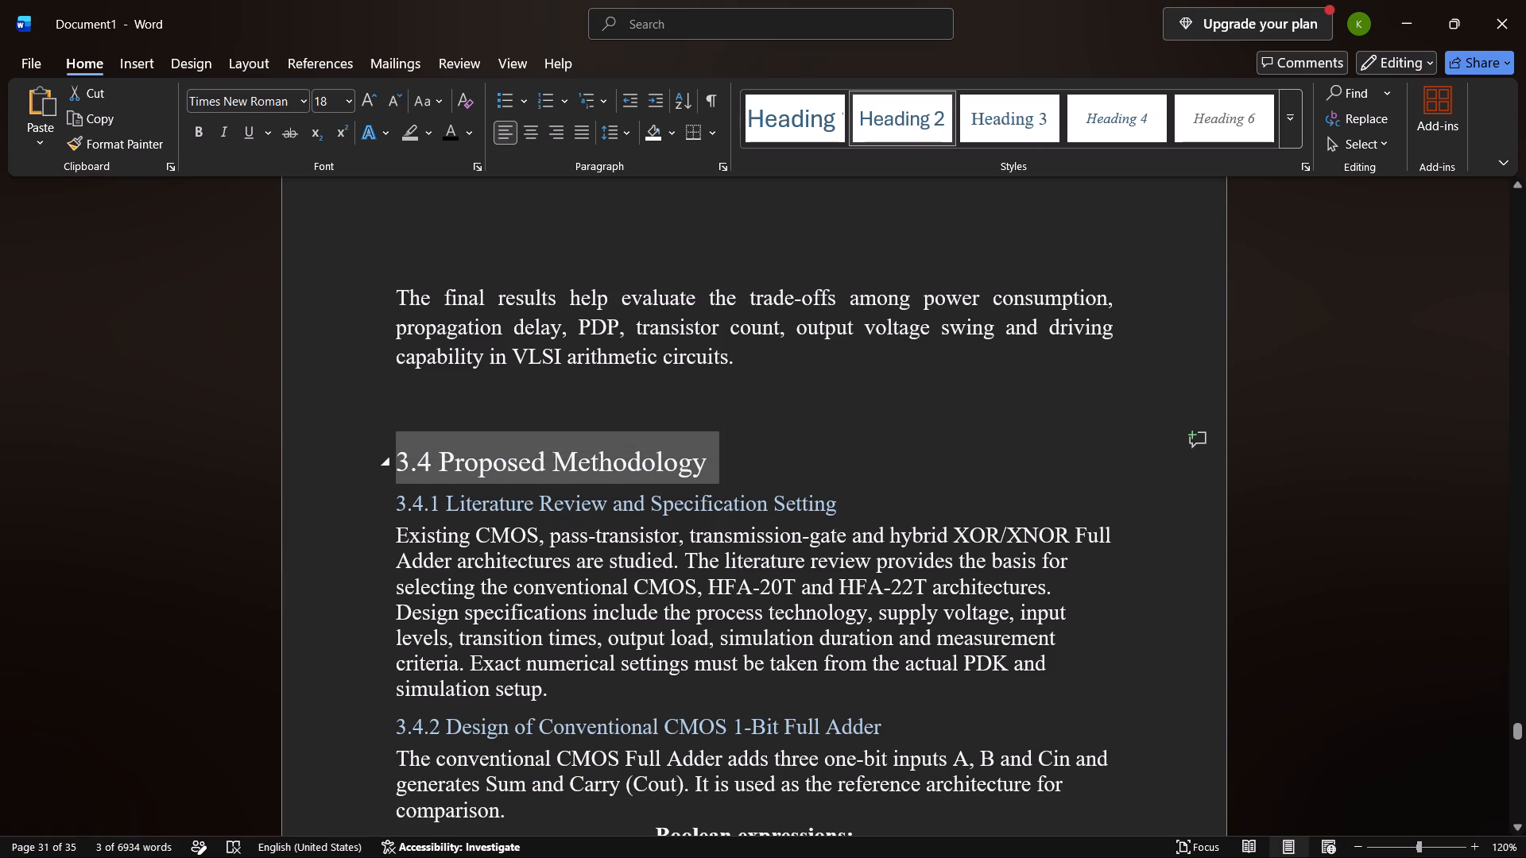
key("Return")
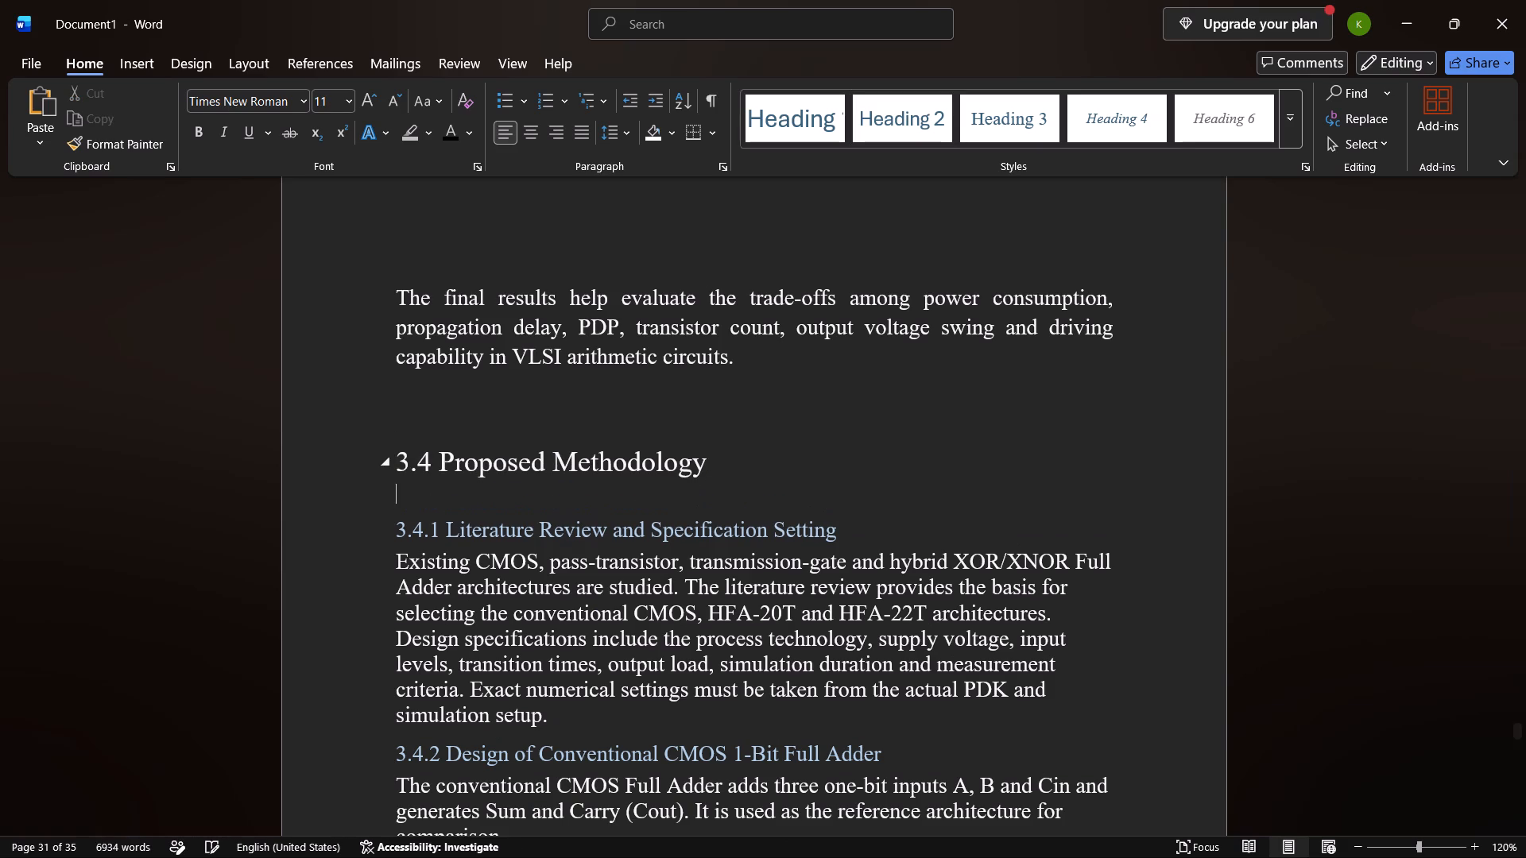
Set the font colour of the 3.4.1 Literature Review and Specification Setting heading to Black, Text 1.
left_click_drag(841, 536, 486, 571)
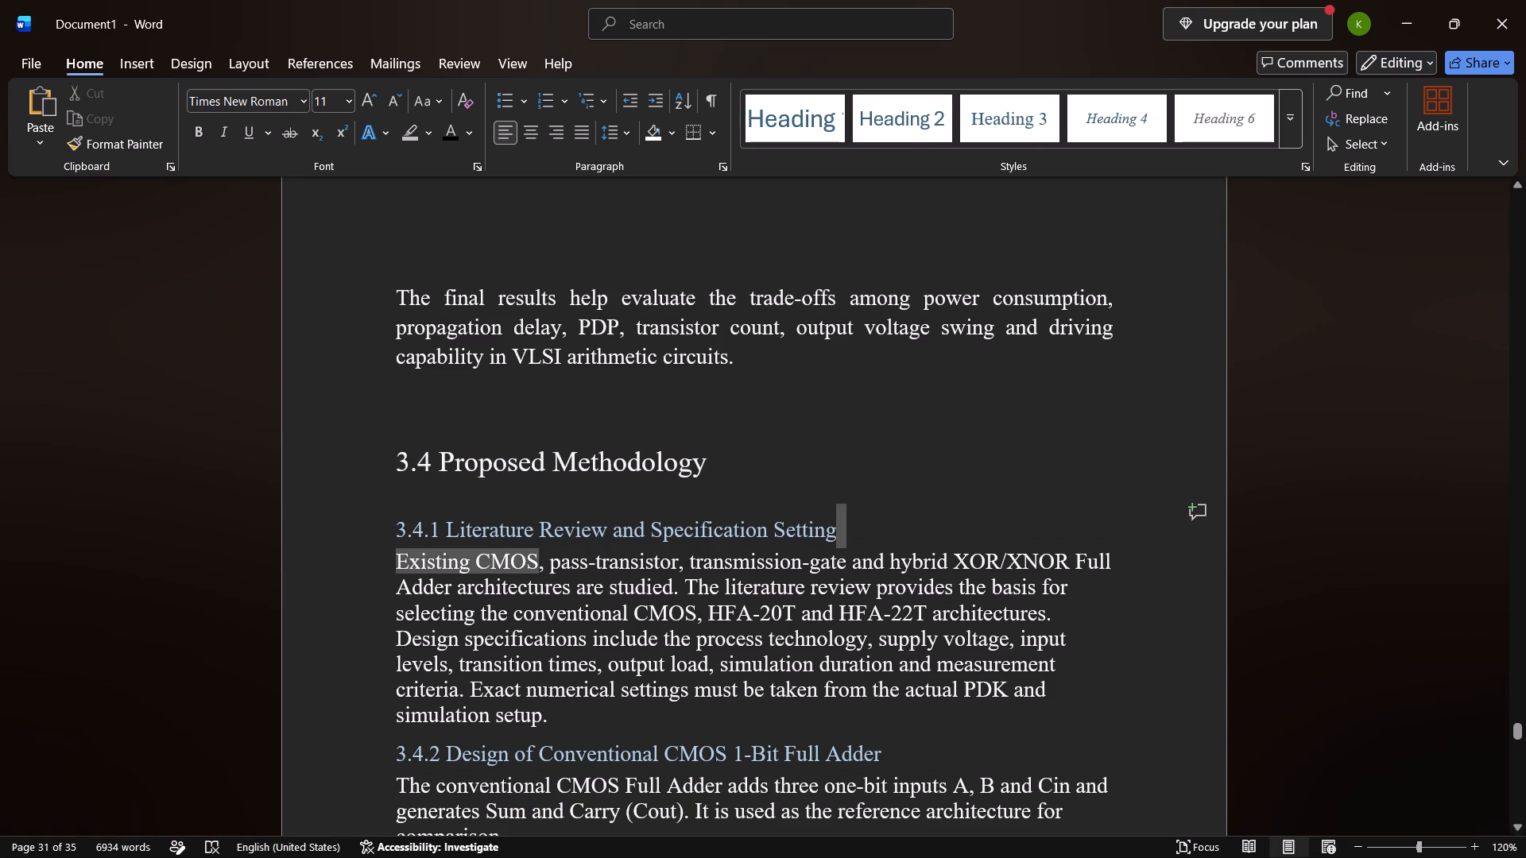
left_click_drag(486, 571, 391, 543)
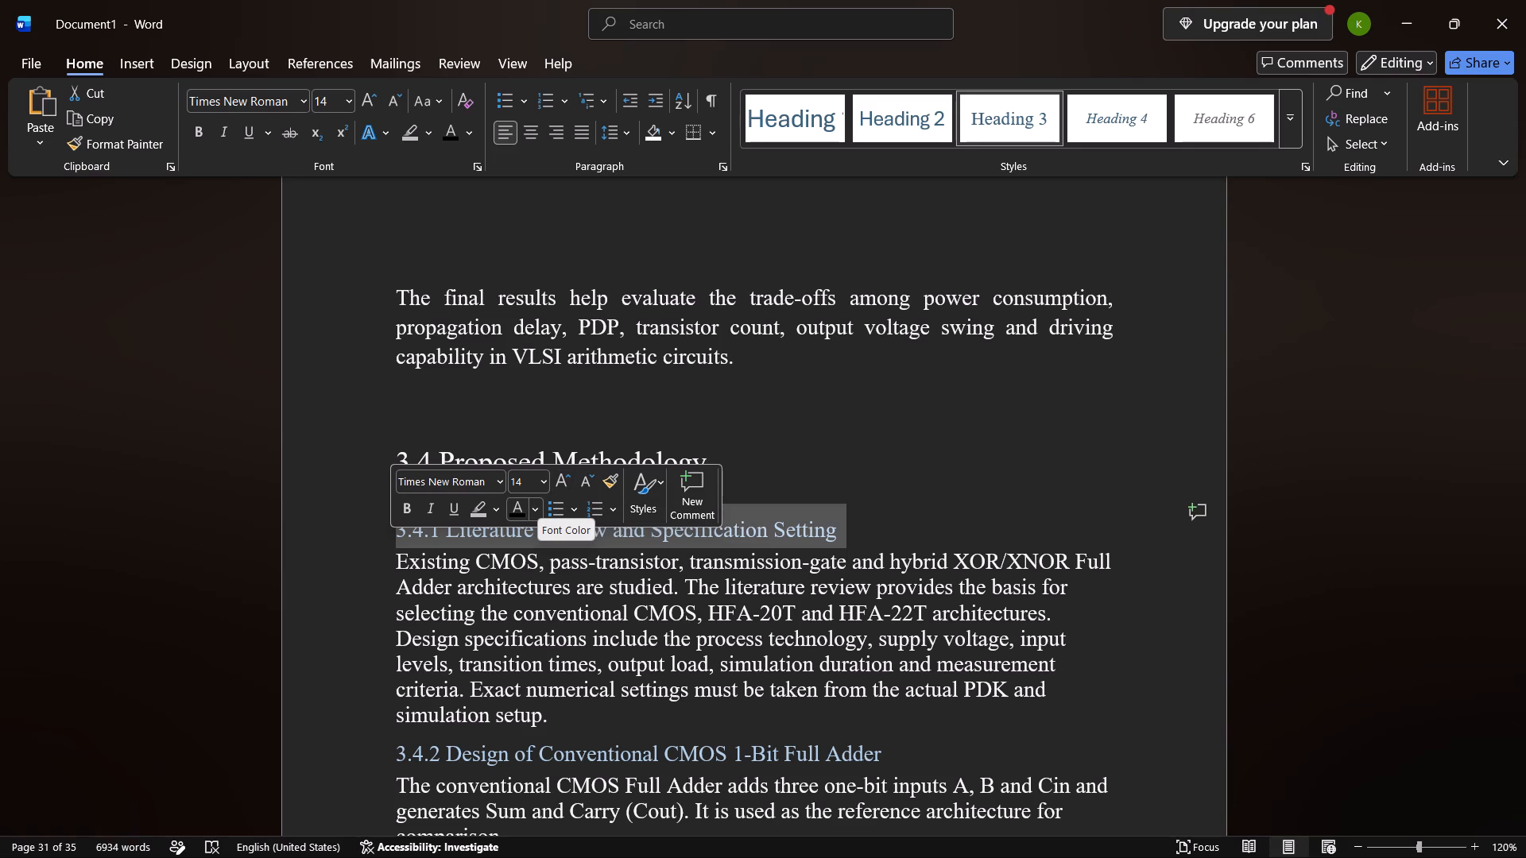
left_click(538, 507)
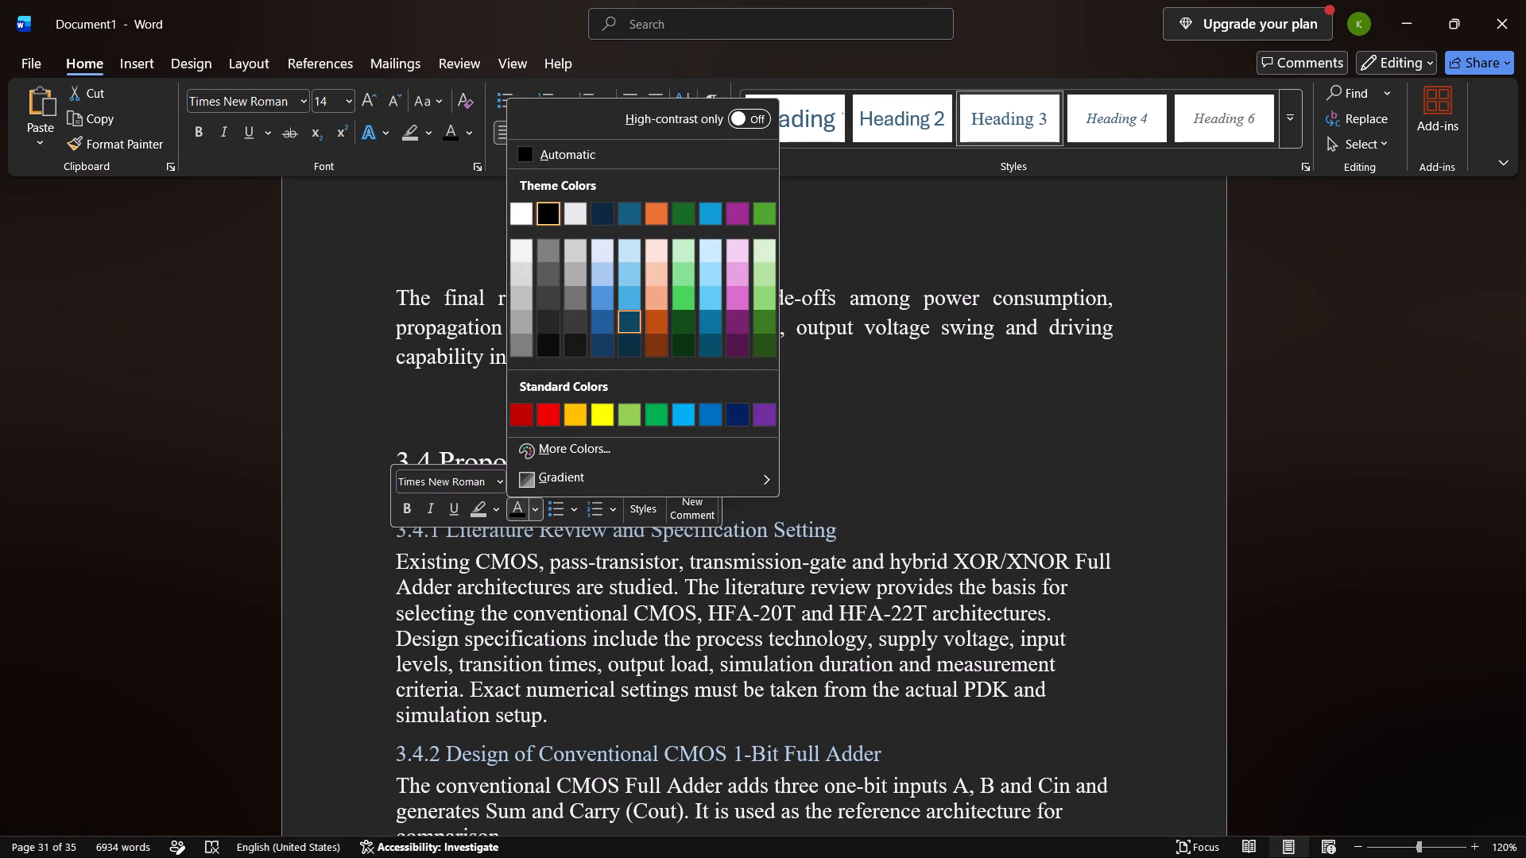
left_click(548, 208)
left_click(874, 439)
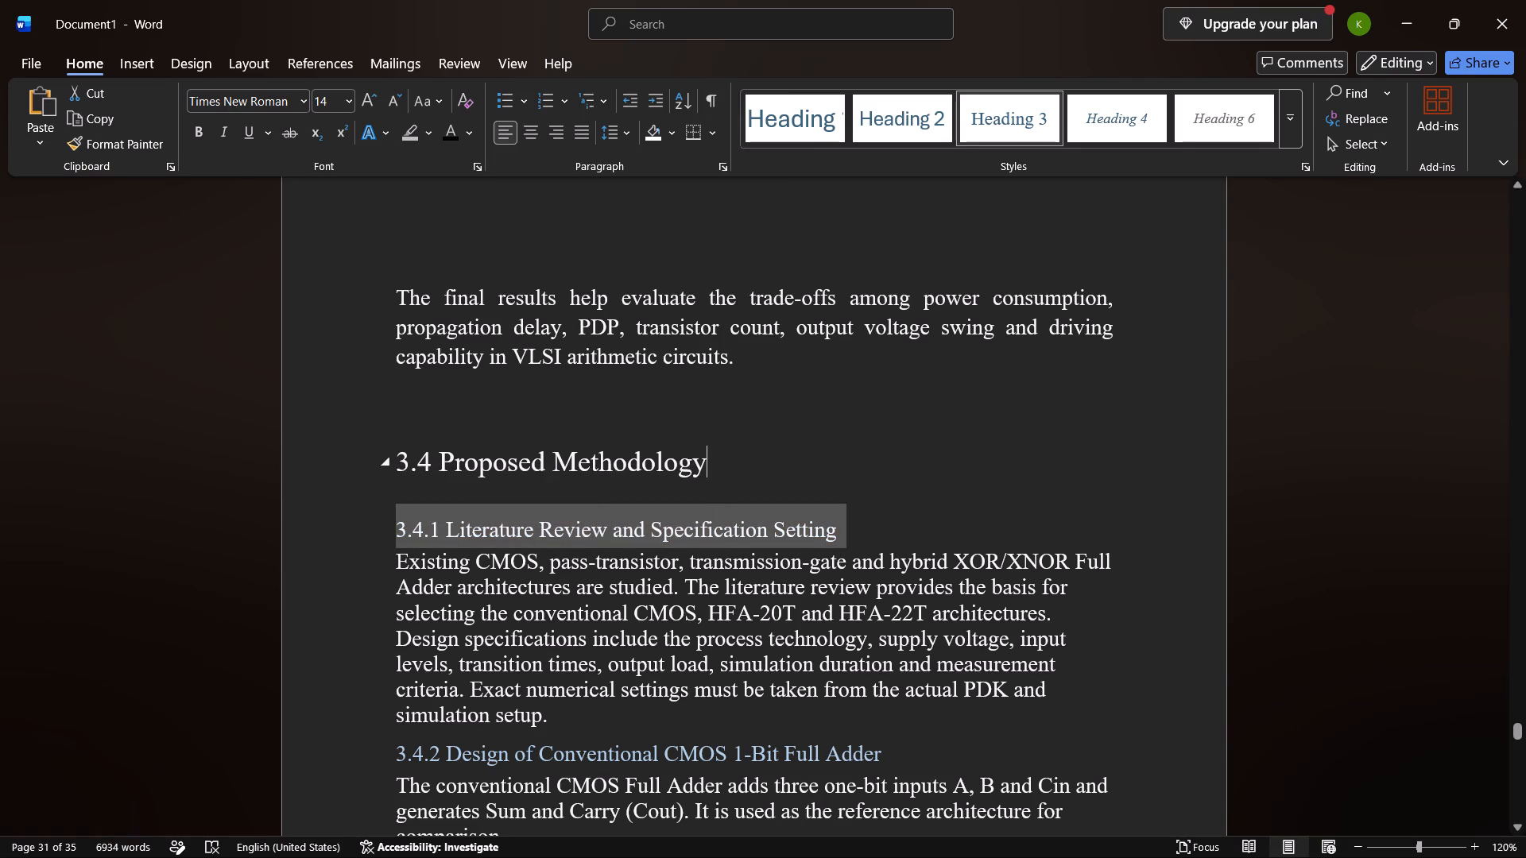
Enlarge the 3.4.1 Literature Review and Specification Setting heading to size 16.
left_click_drag(855, 535, 400, 539)
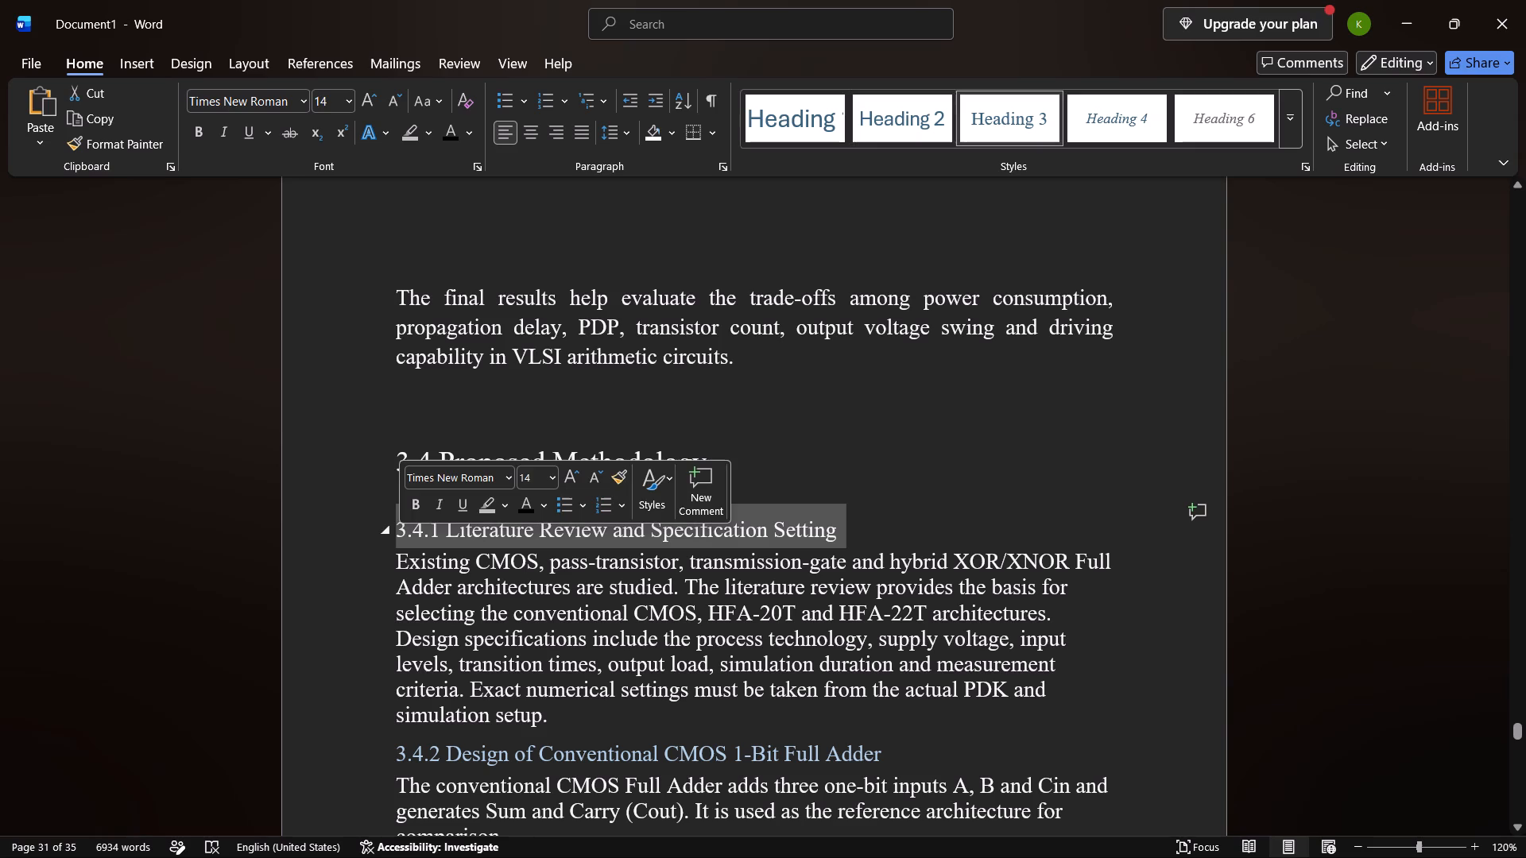
left_click(571, 474)
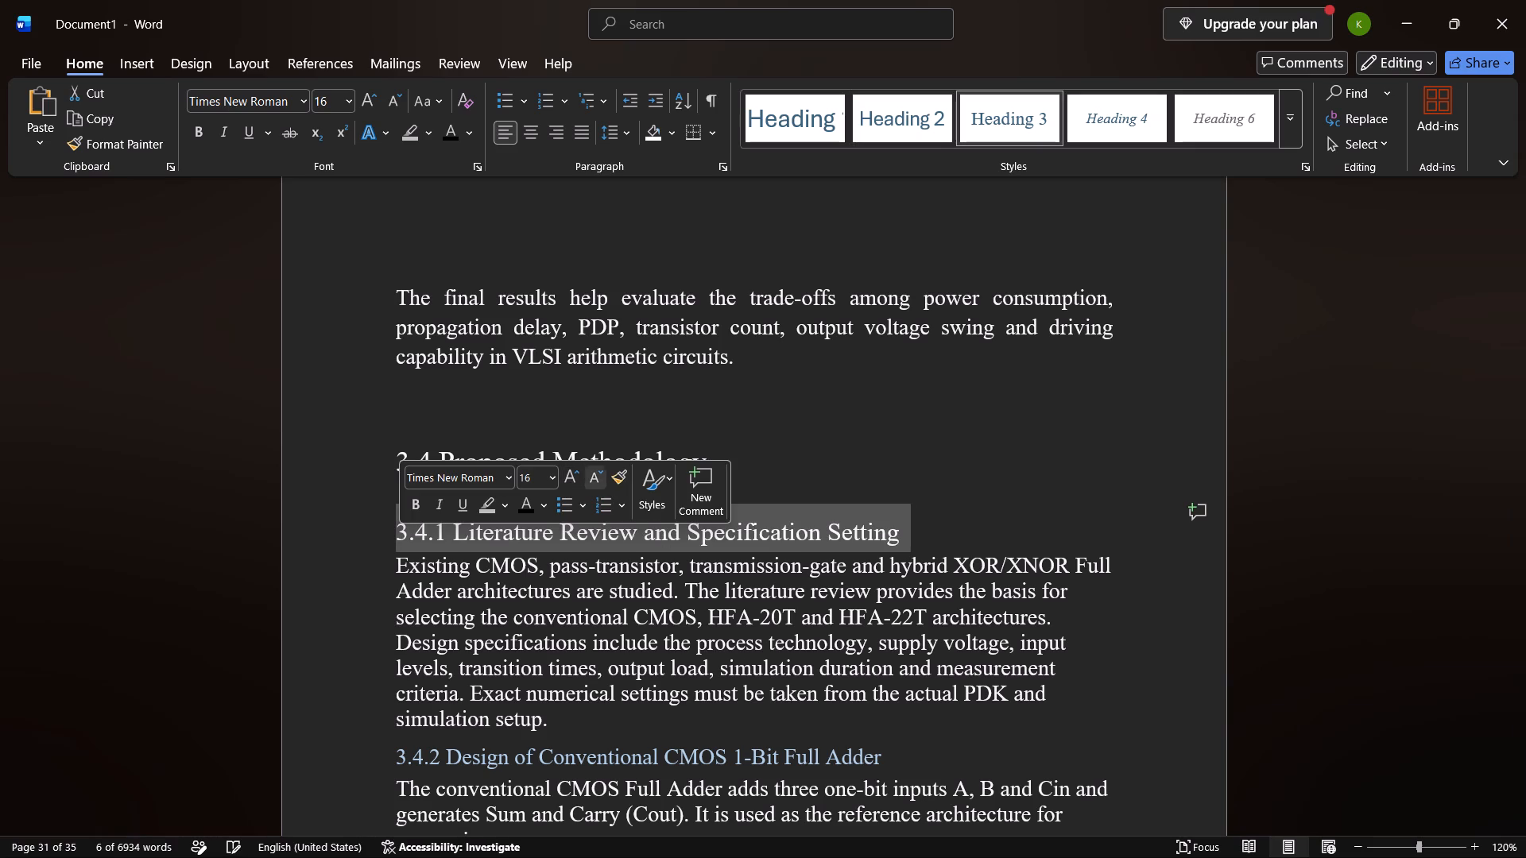
Make the 3.4 Proposed Methodology heading bold.
left_click(775, 434)
left_click_drag(739, 462, 499, 477)
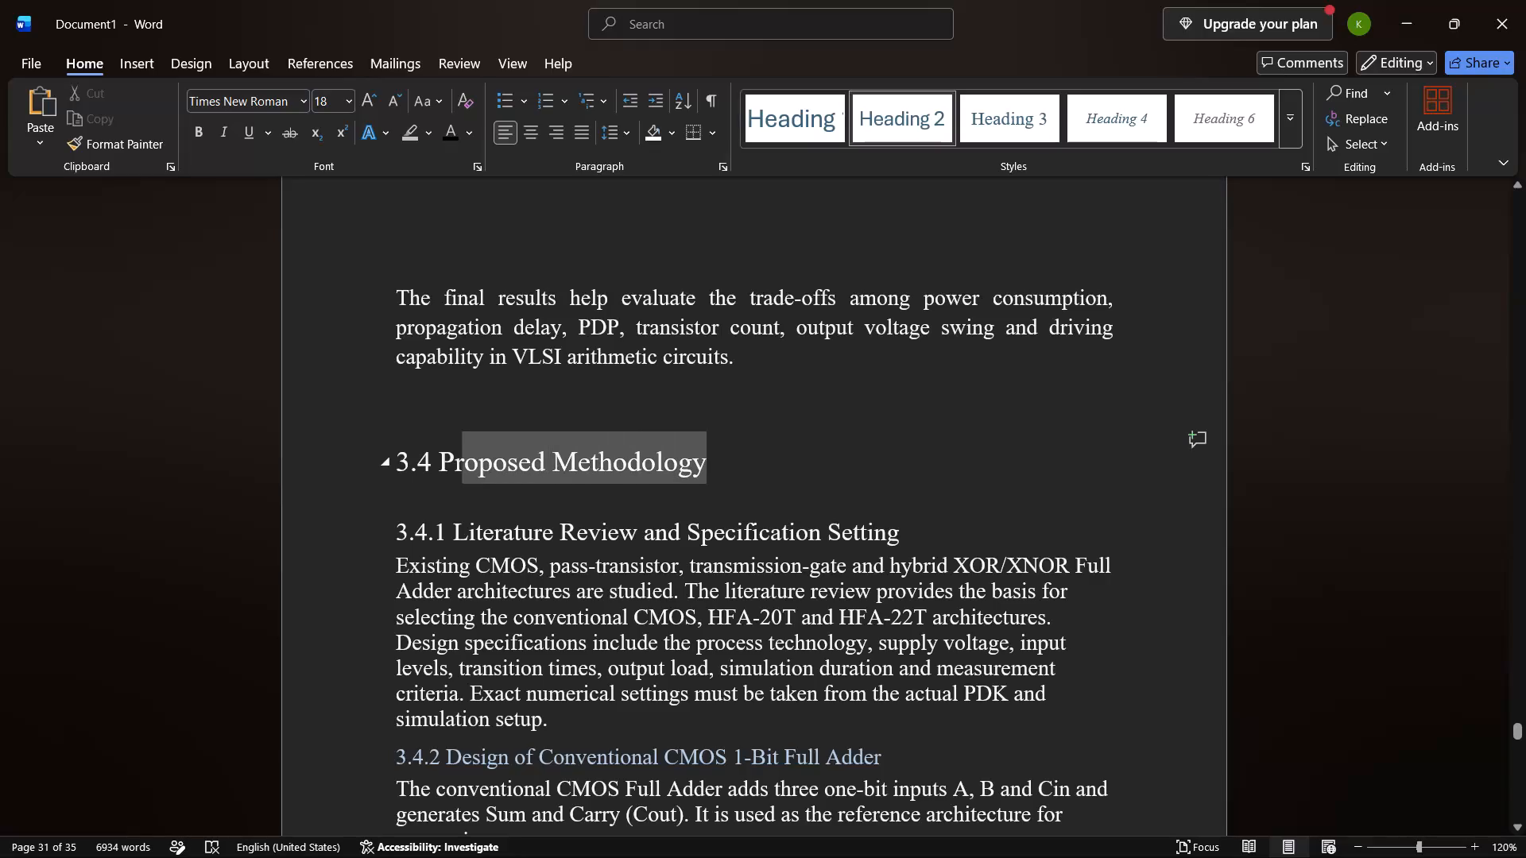
left_click_drag(499, 477, 398, 461)
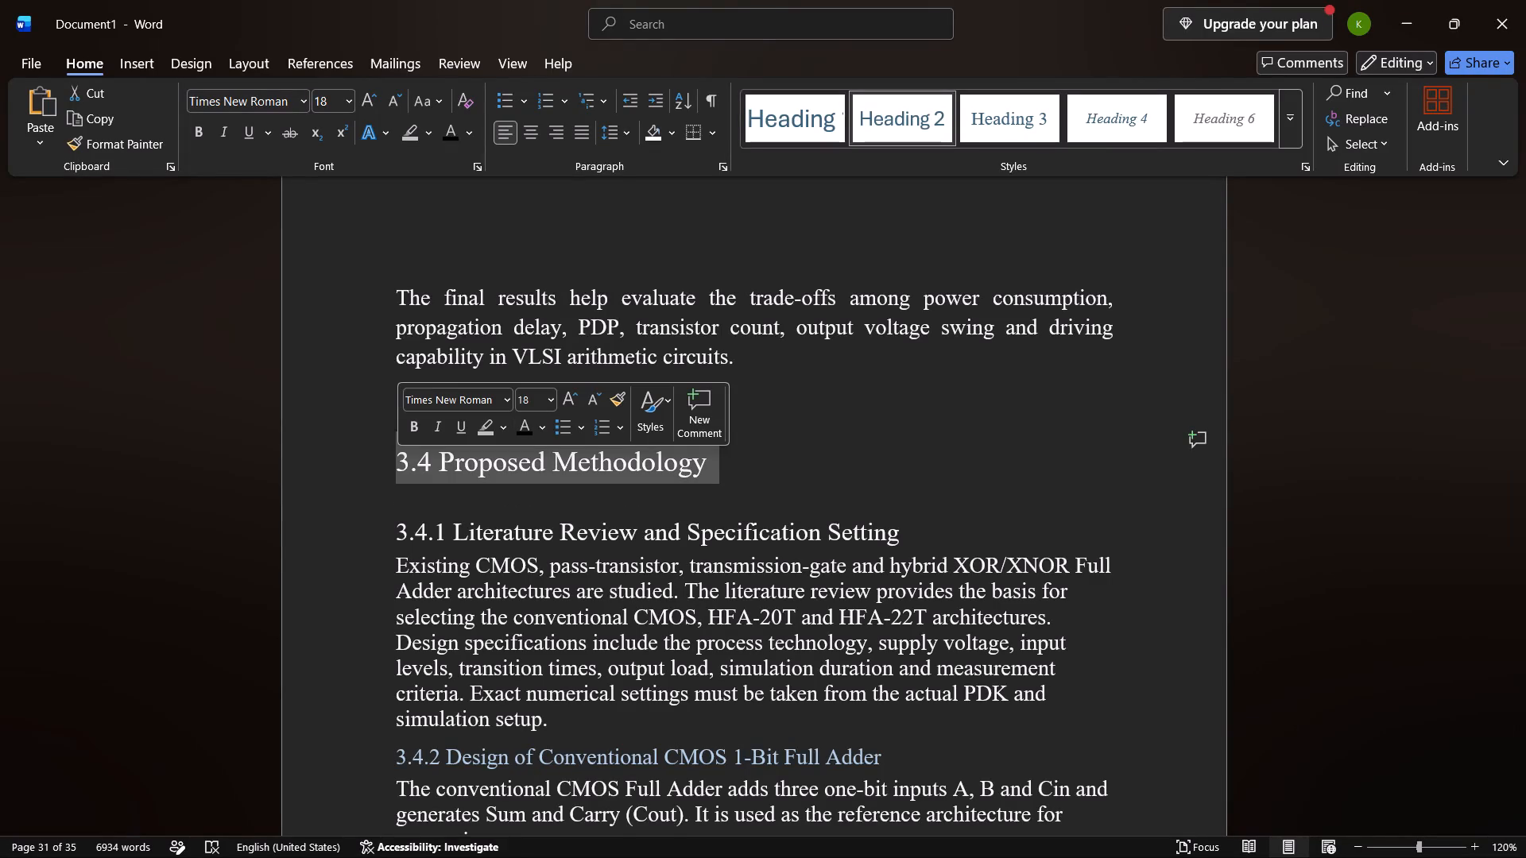
left_click(407, 425)
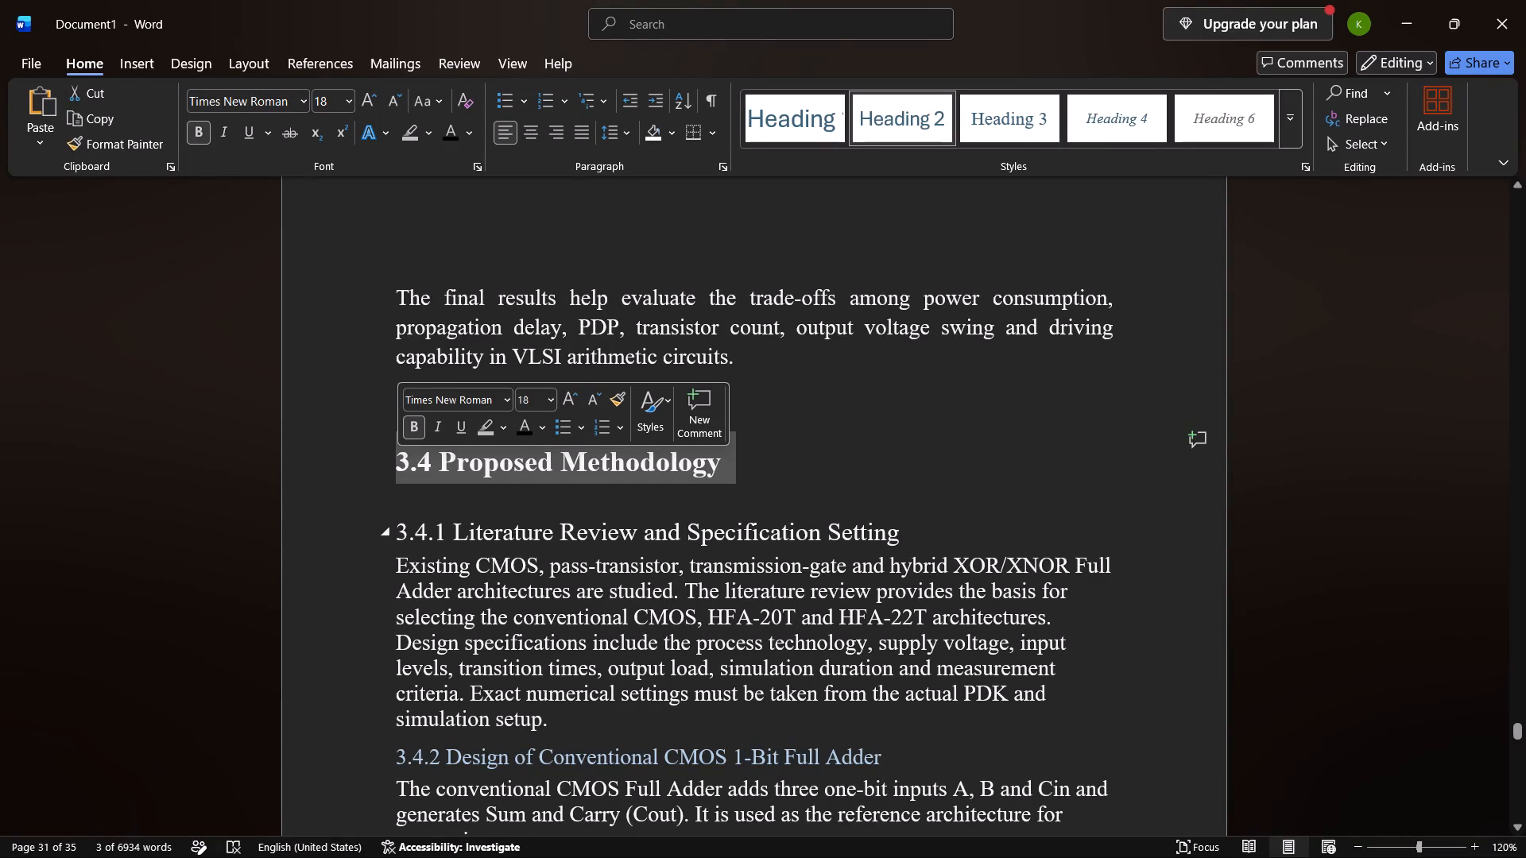
Make the 3.4.1 Literature Review and Specification Setting heading bold.
left_click(905, 530)
left_click_drag(905, 530, 447, 555)
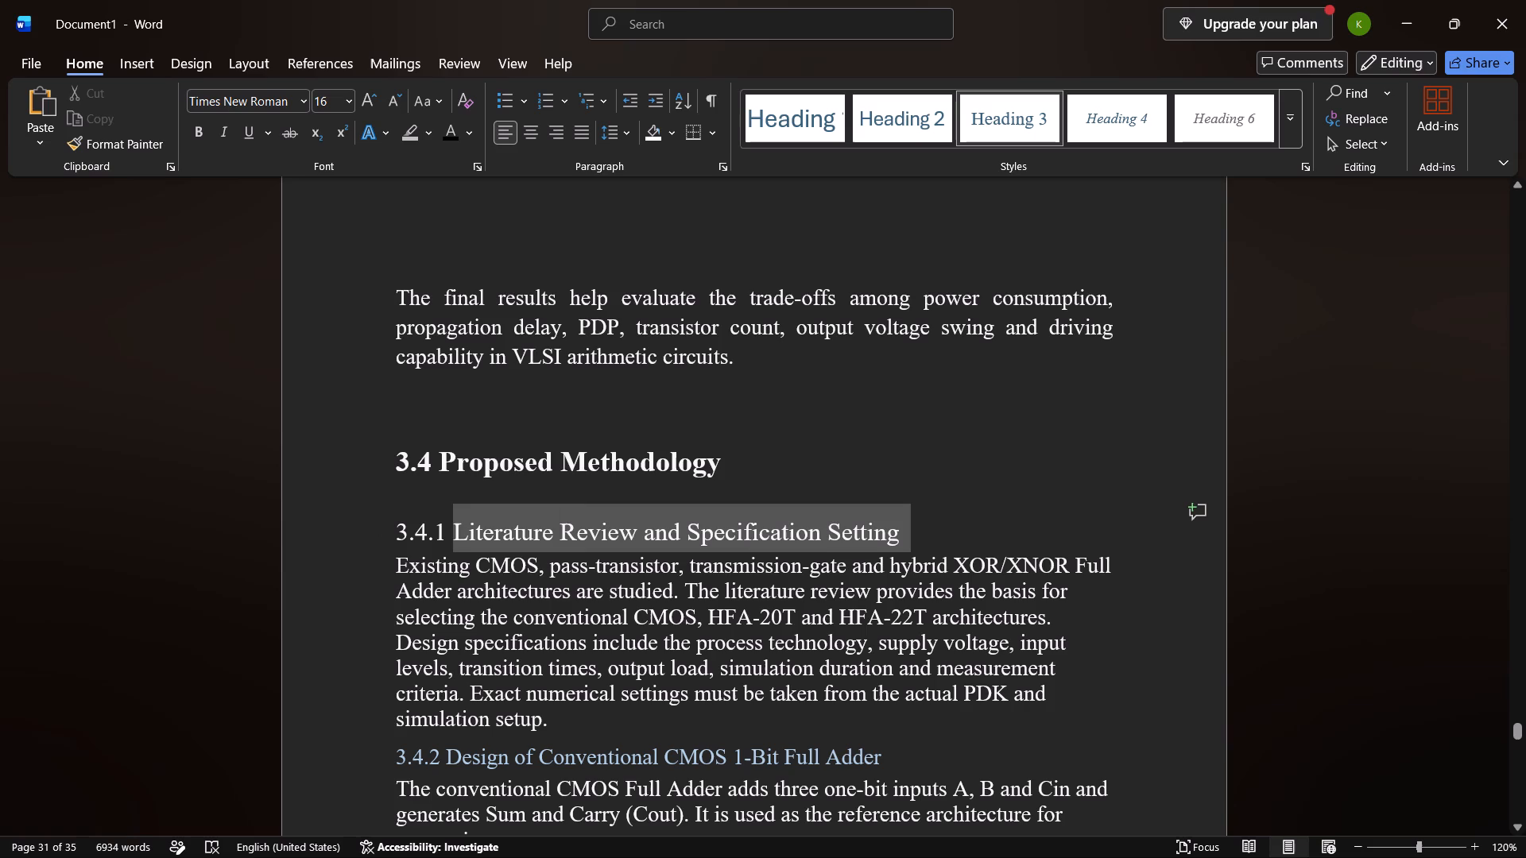
left_click_drag(447, 555, 397, 537)
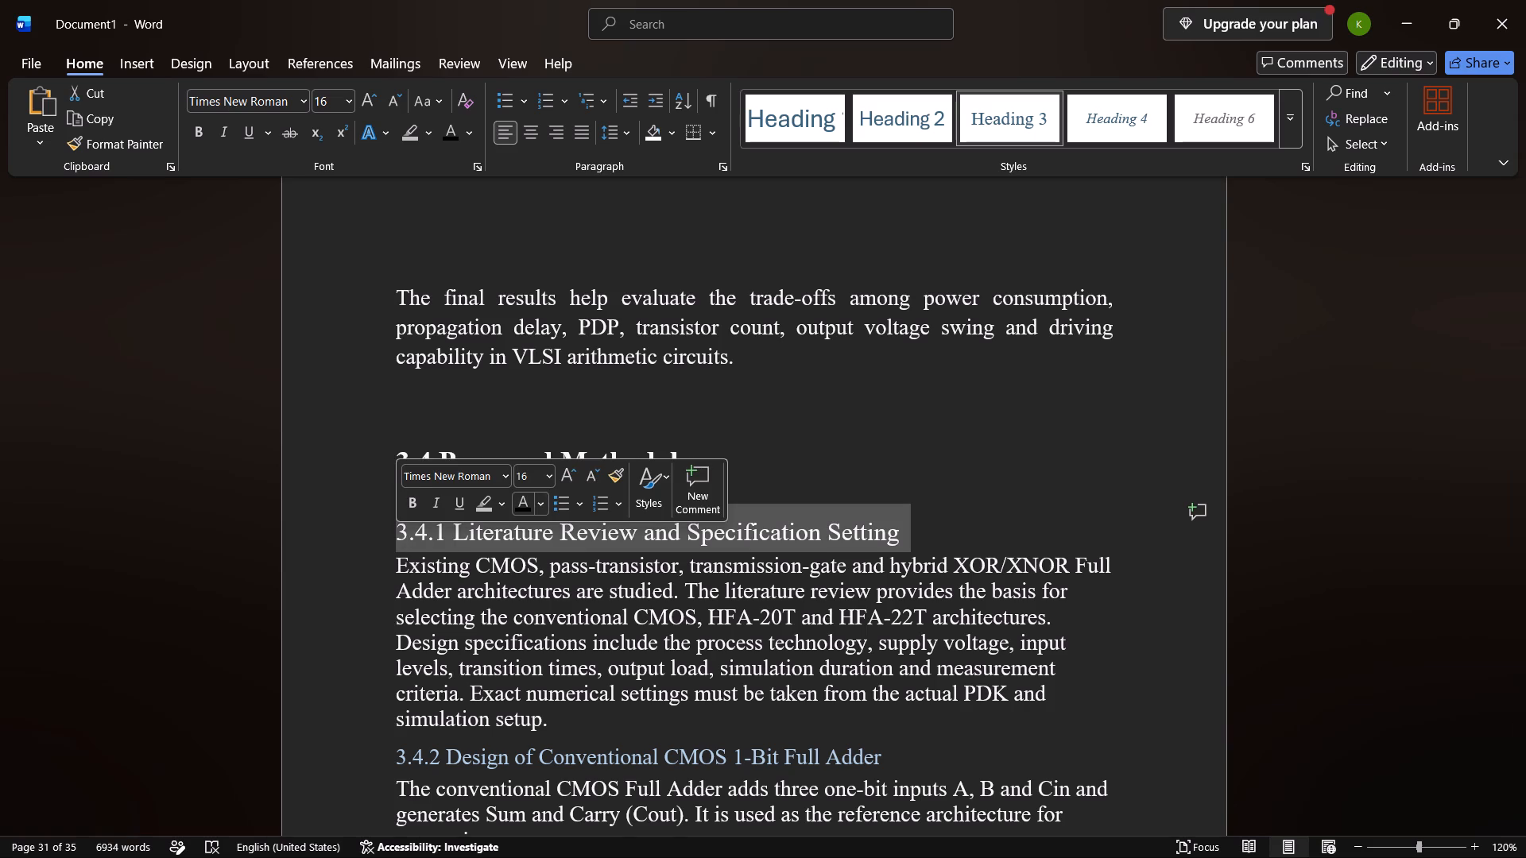
left_click(413, 504)
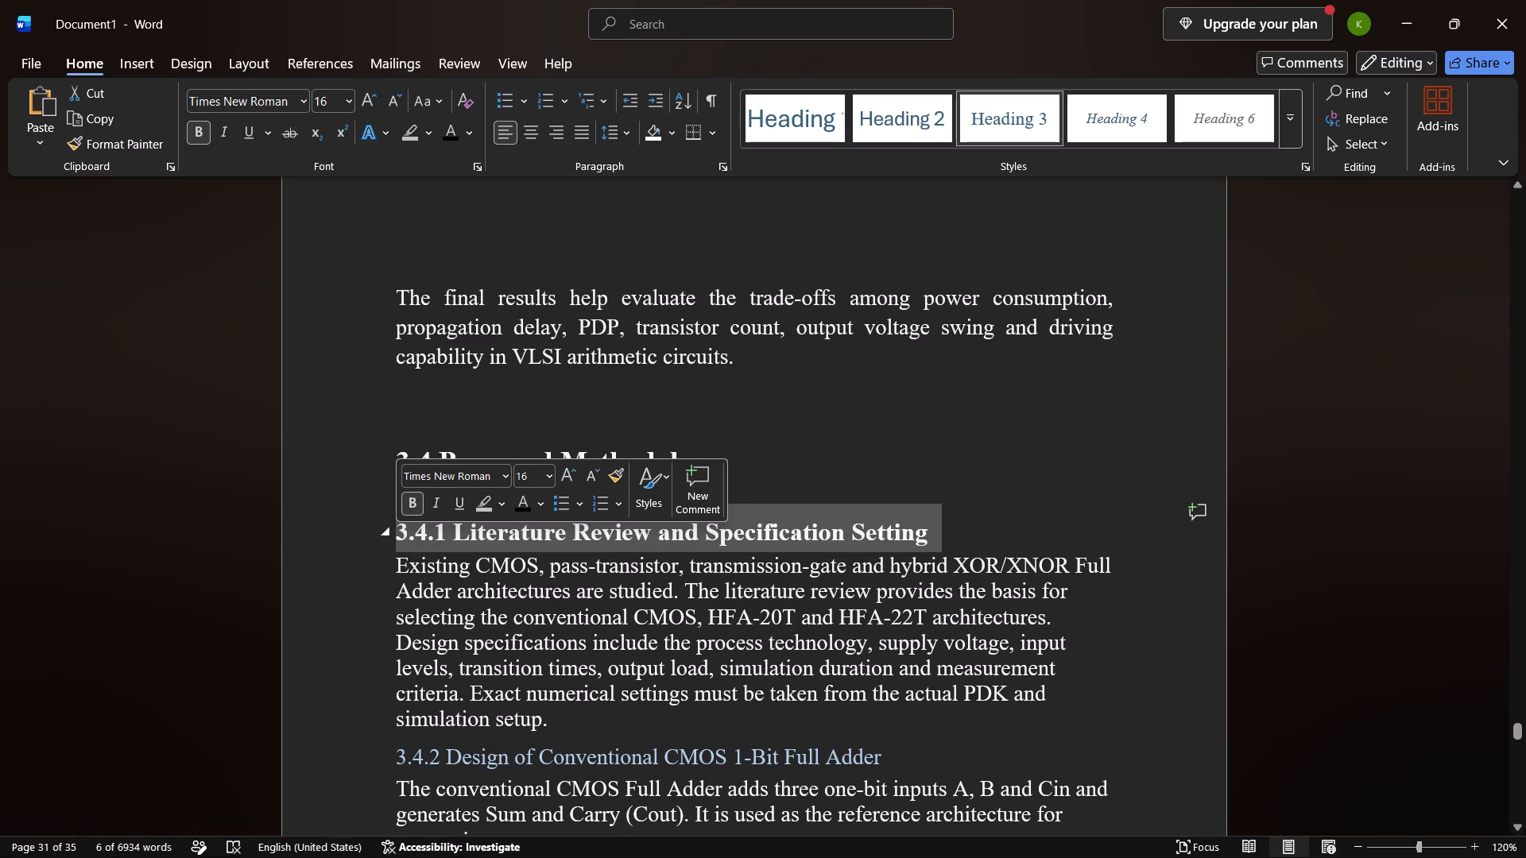
left_click(839, 473)
Indent the first line of the paragraph under heading 3.4.1 by two tab stops.
scroll(461, 589, "down", 1)
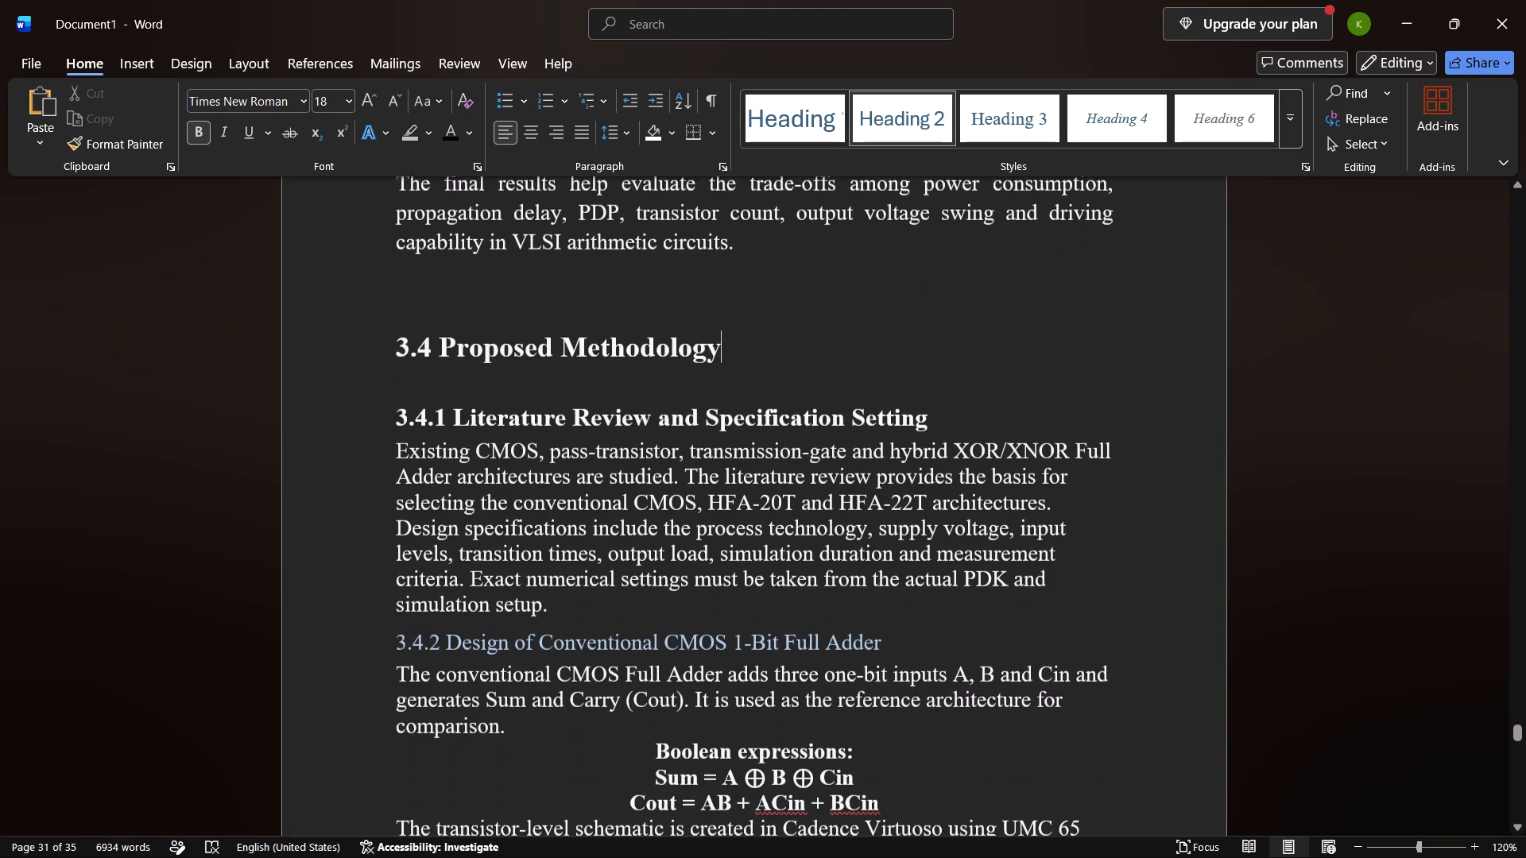
scroll(461, 589, "down", 1)
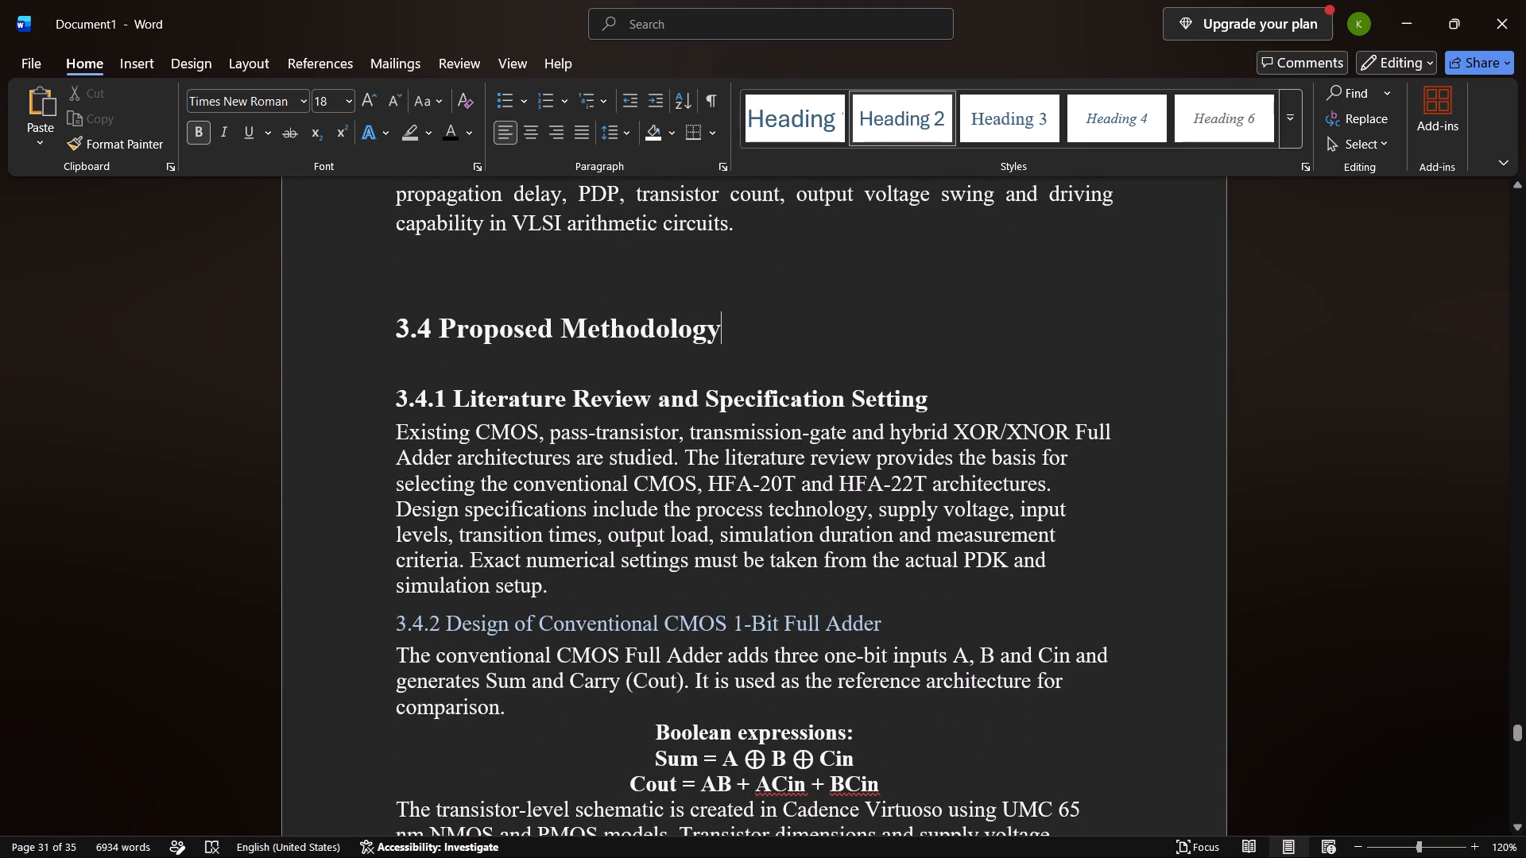
left_click(396, 427)
key("Tab")
key("space")
key("Tab")
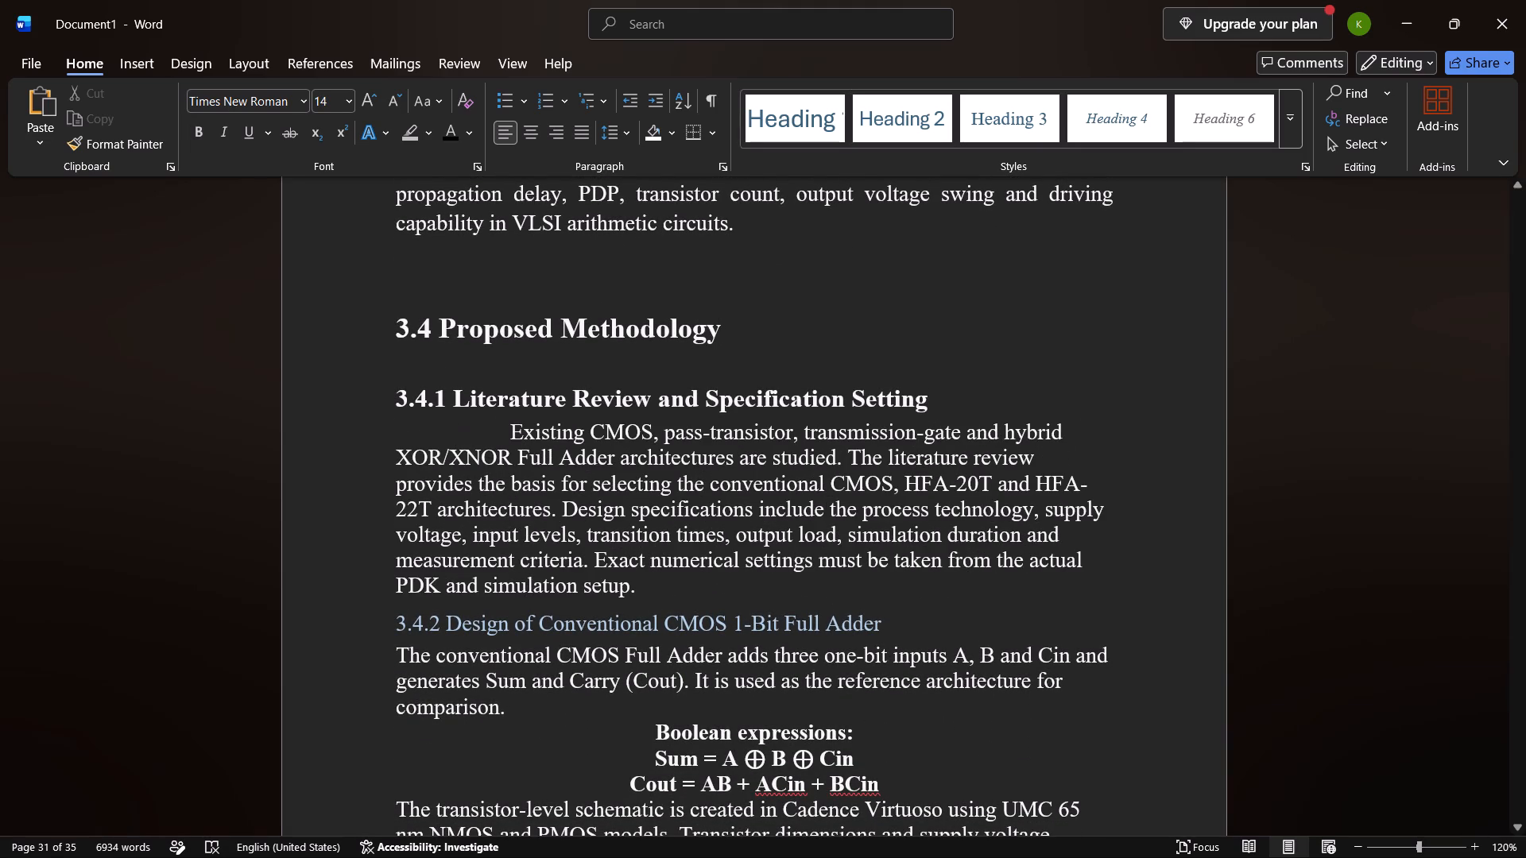
Set the font colour of the 2.2 Review of Existing Research Papers heading to Black, Text 1.
scroll(410, 481, "down", 1)
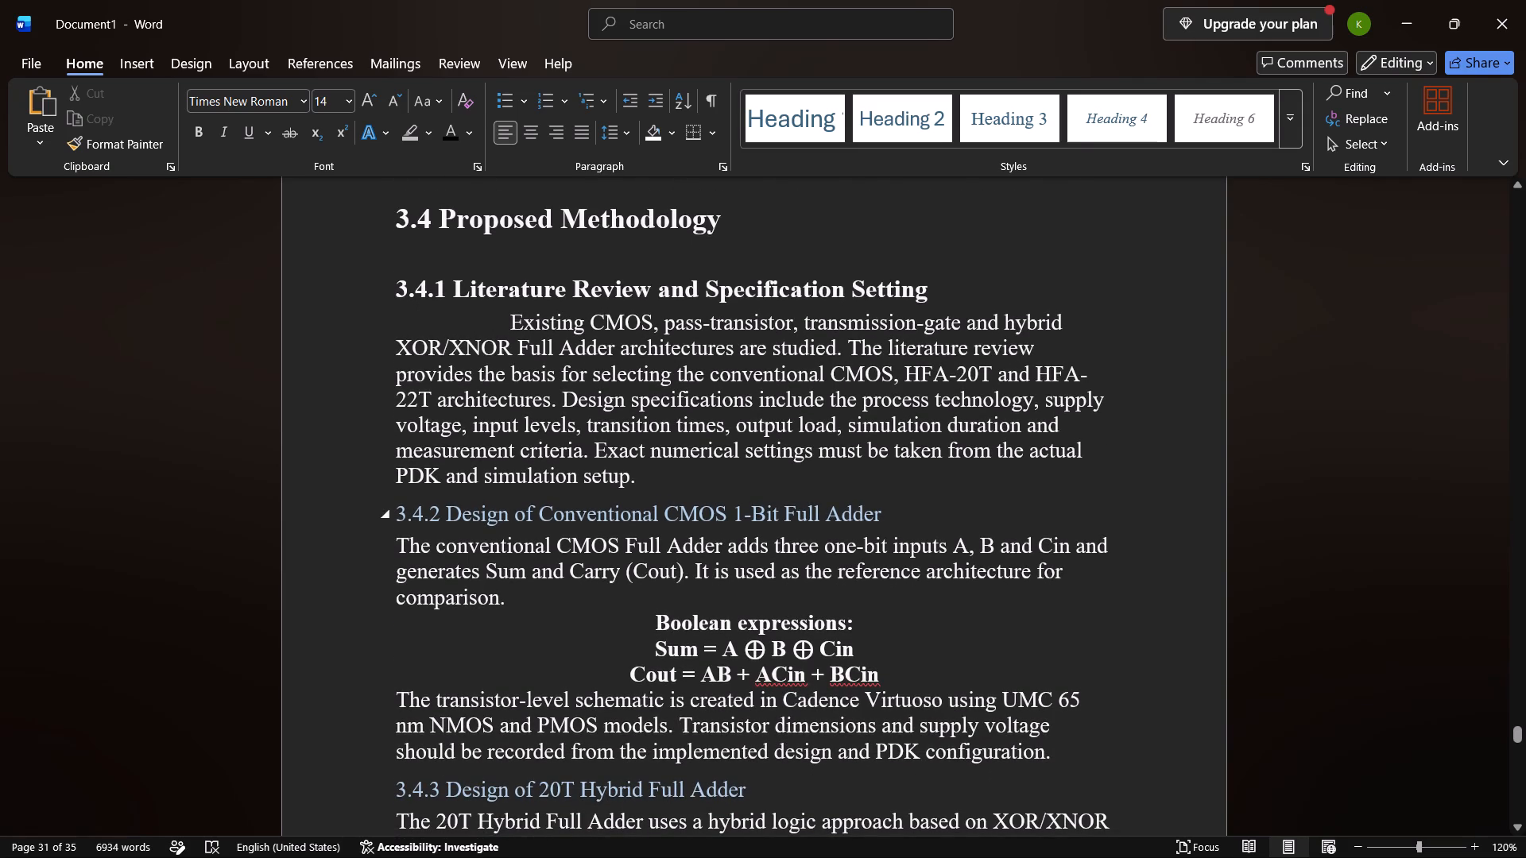
scroll(644, 516, "up", 8)
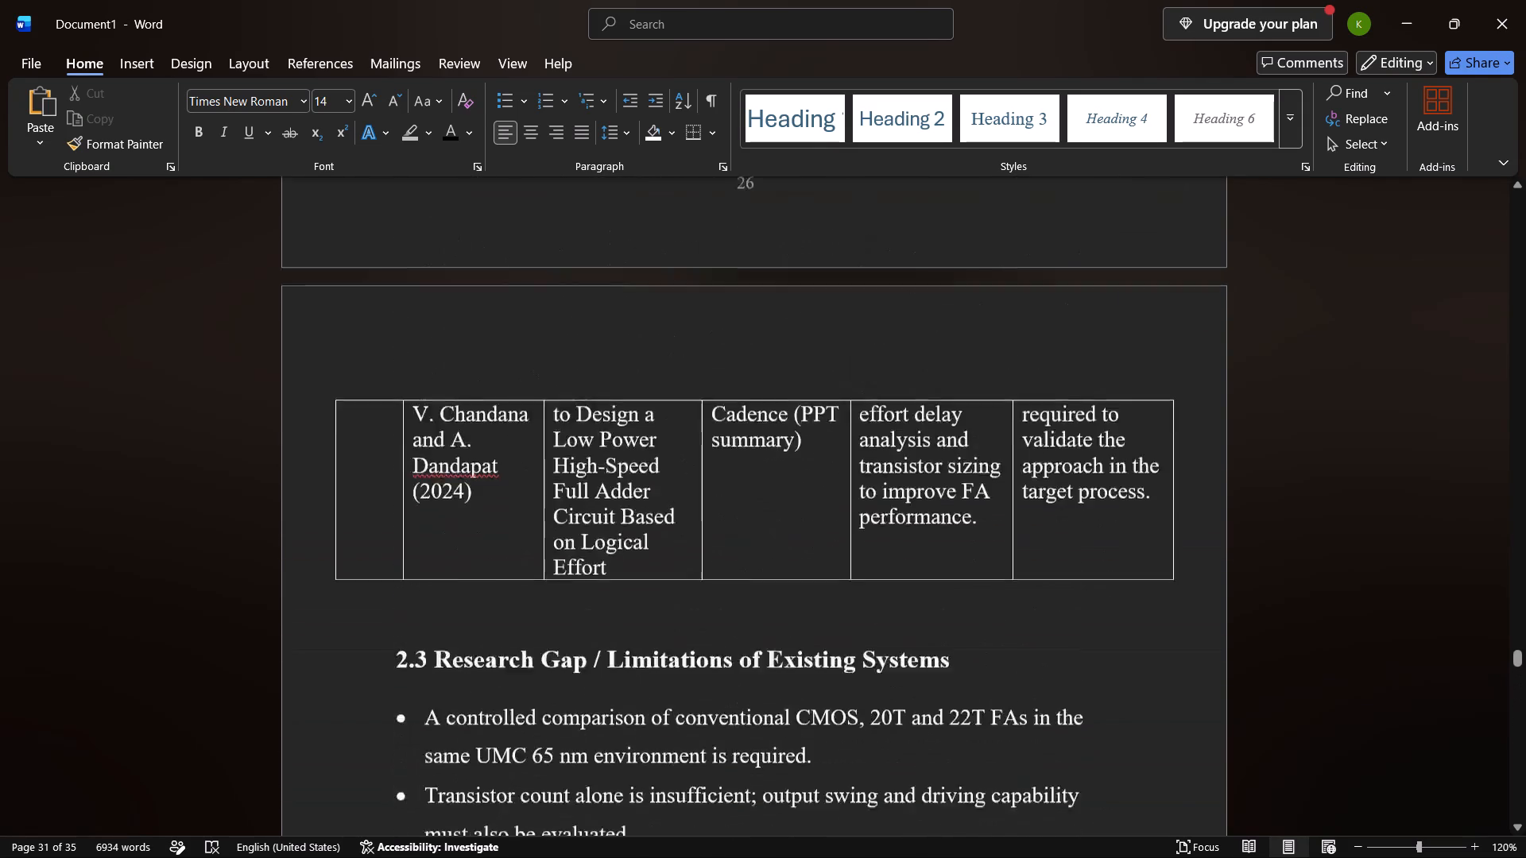
scroll(644, 516, "up", 8)
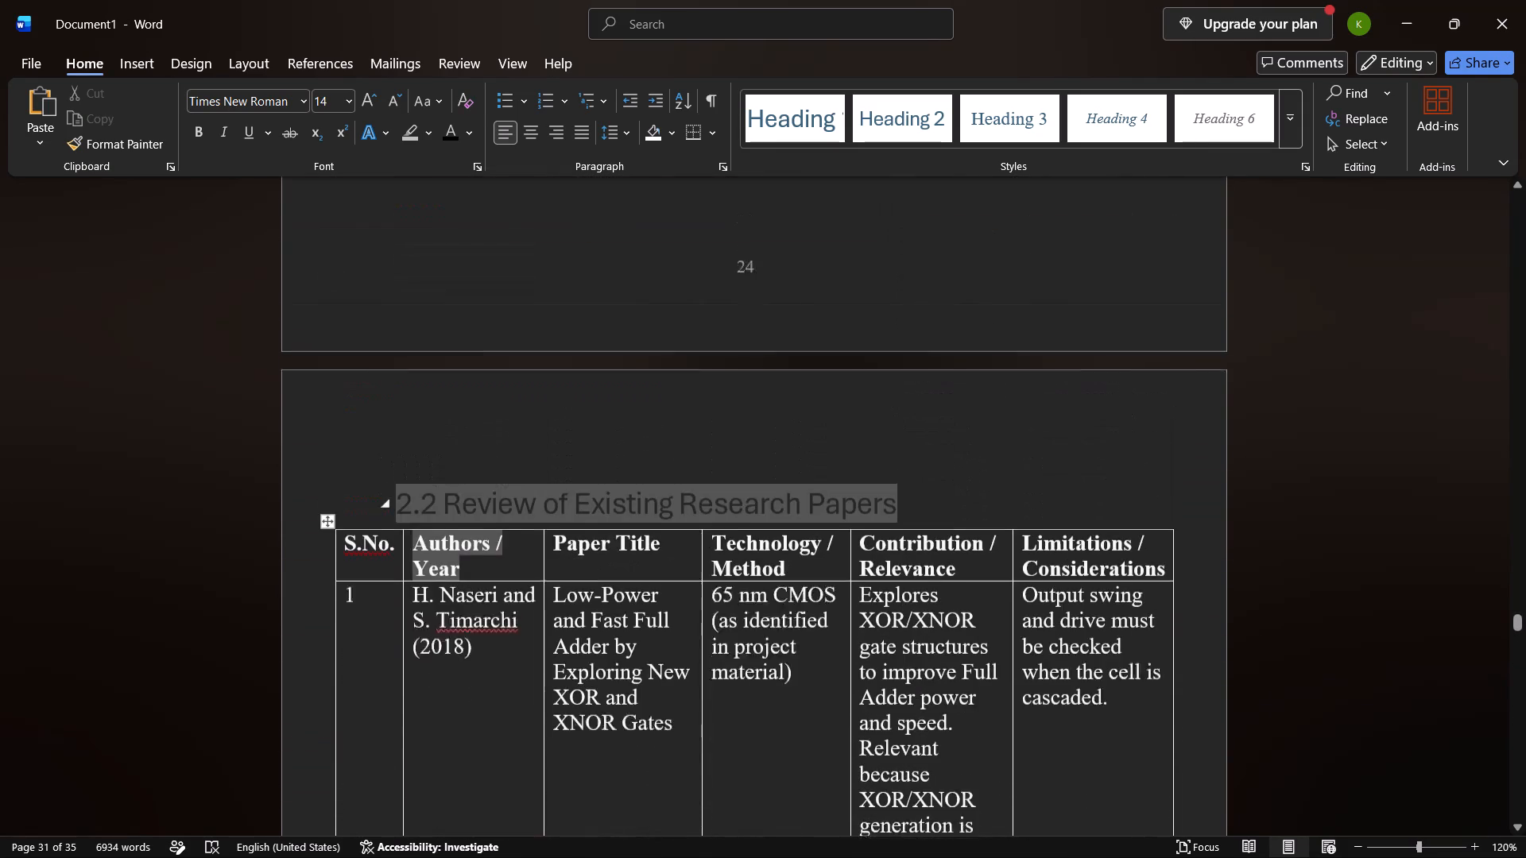
scroll(644, 516, "up", 1)
left_click(911, 528)
left_click_drag(911, 528, 396, 533)
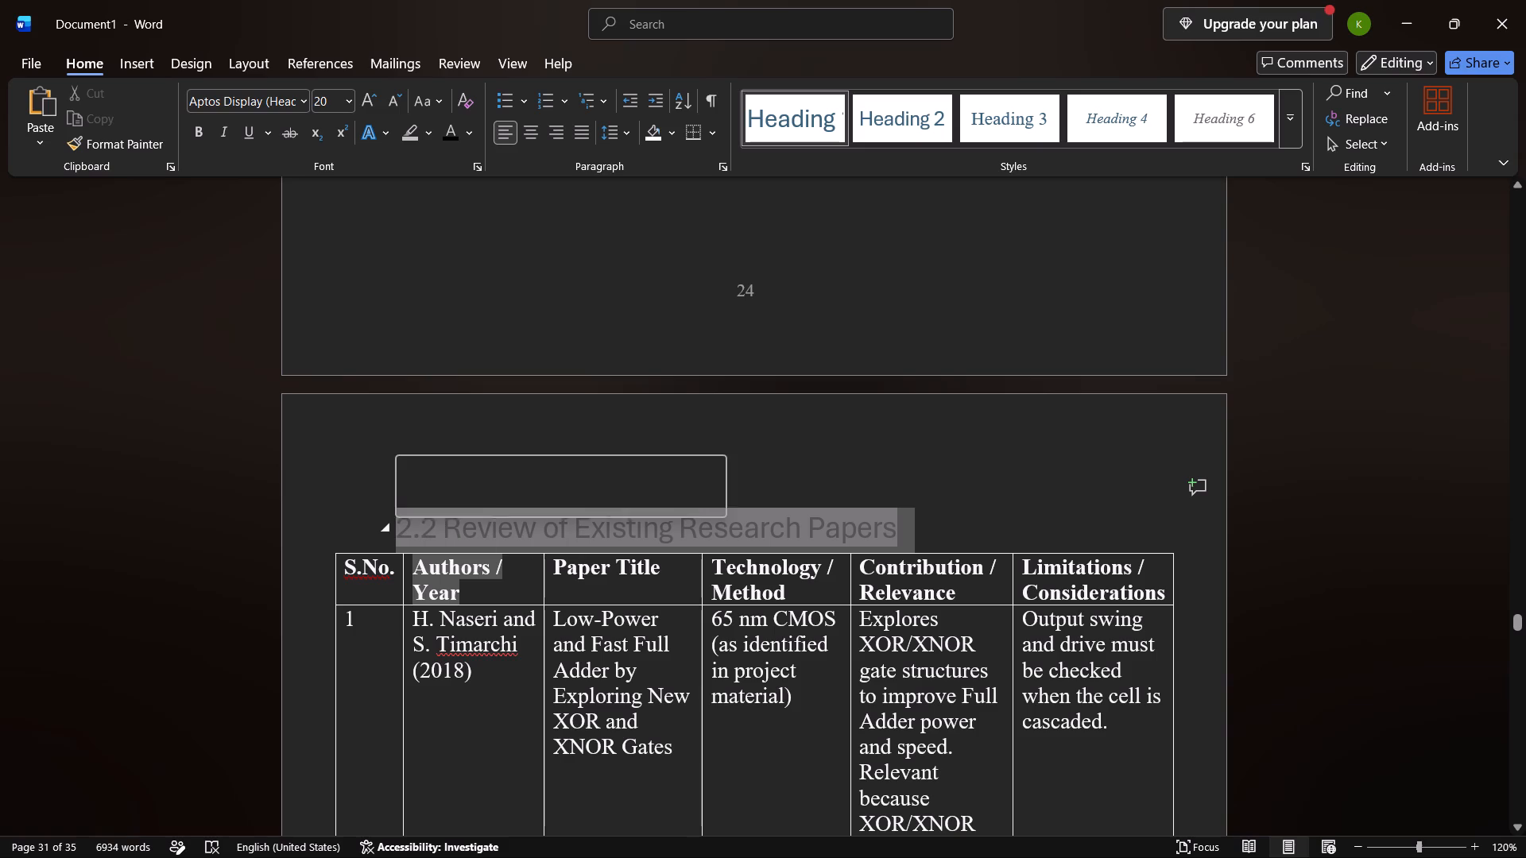
left_click(471, 132)
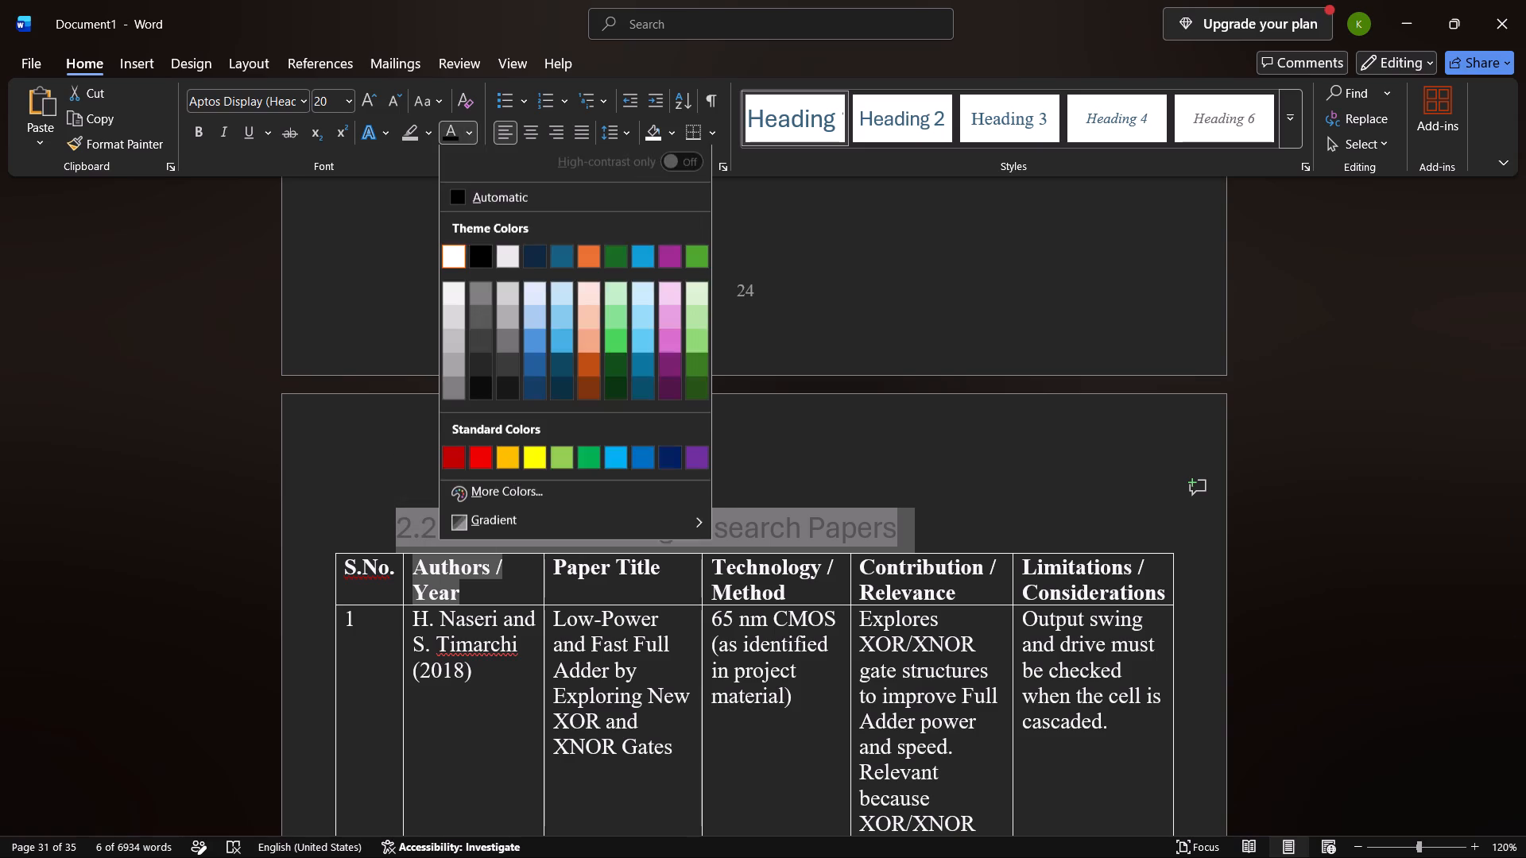
left_click(482, 258)
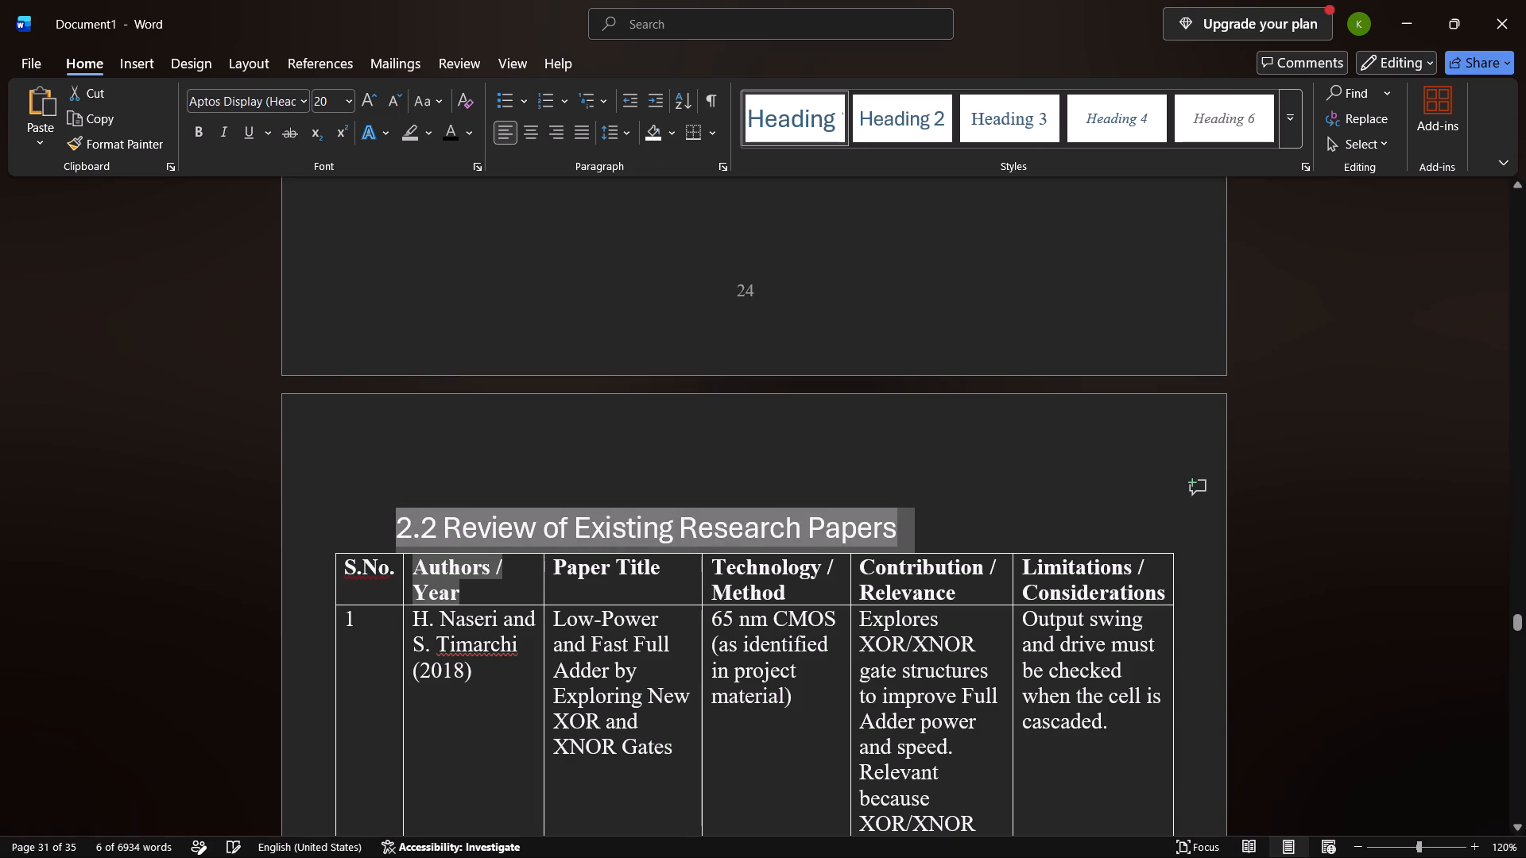
left_click(585, 438)
Format the 3.4.2 Design of Conventional CMOS 1-Bit Full Adder heading as size 16, bold, with font colour Black, Text 1.
scroll(585, 438, "down", 2)
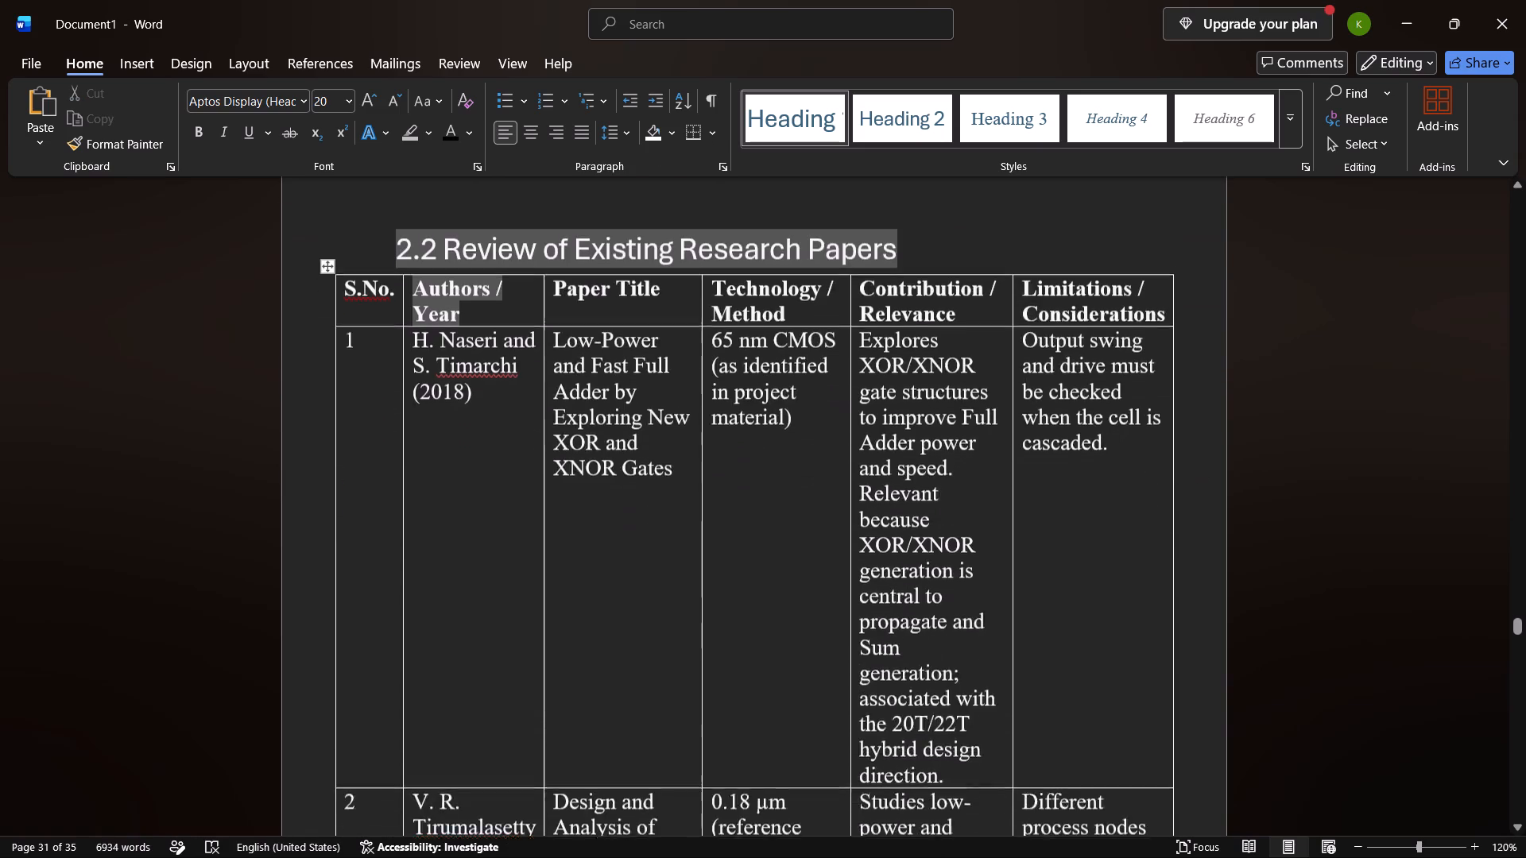
scroll(585, 438, "down", 4)
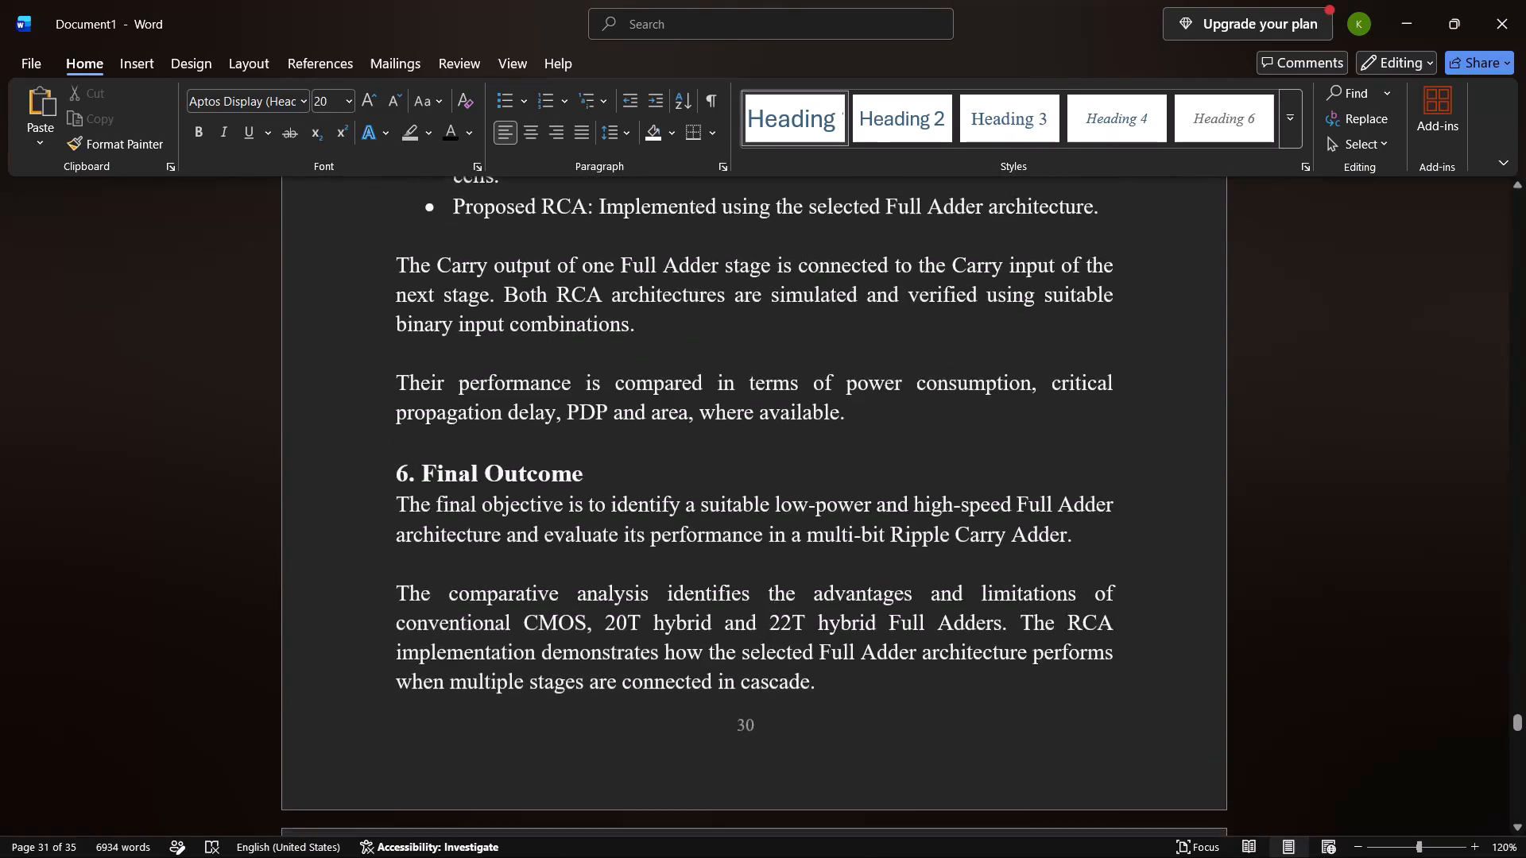
scroll(585, 438, "down", 3)
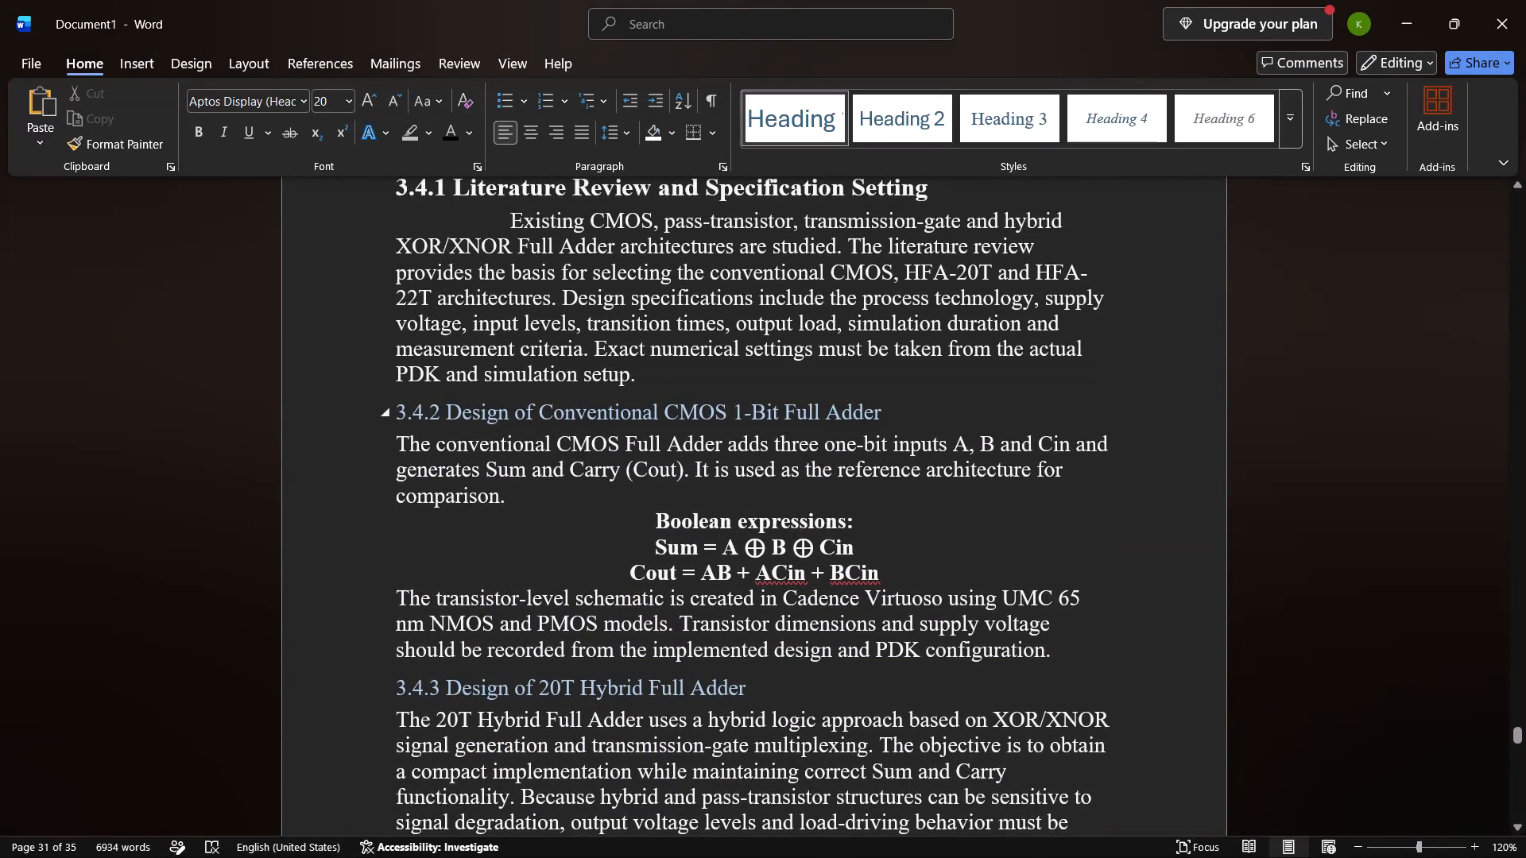
left_click_drag(888, 412, 440, 425)
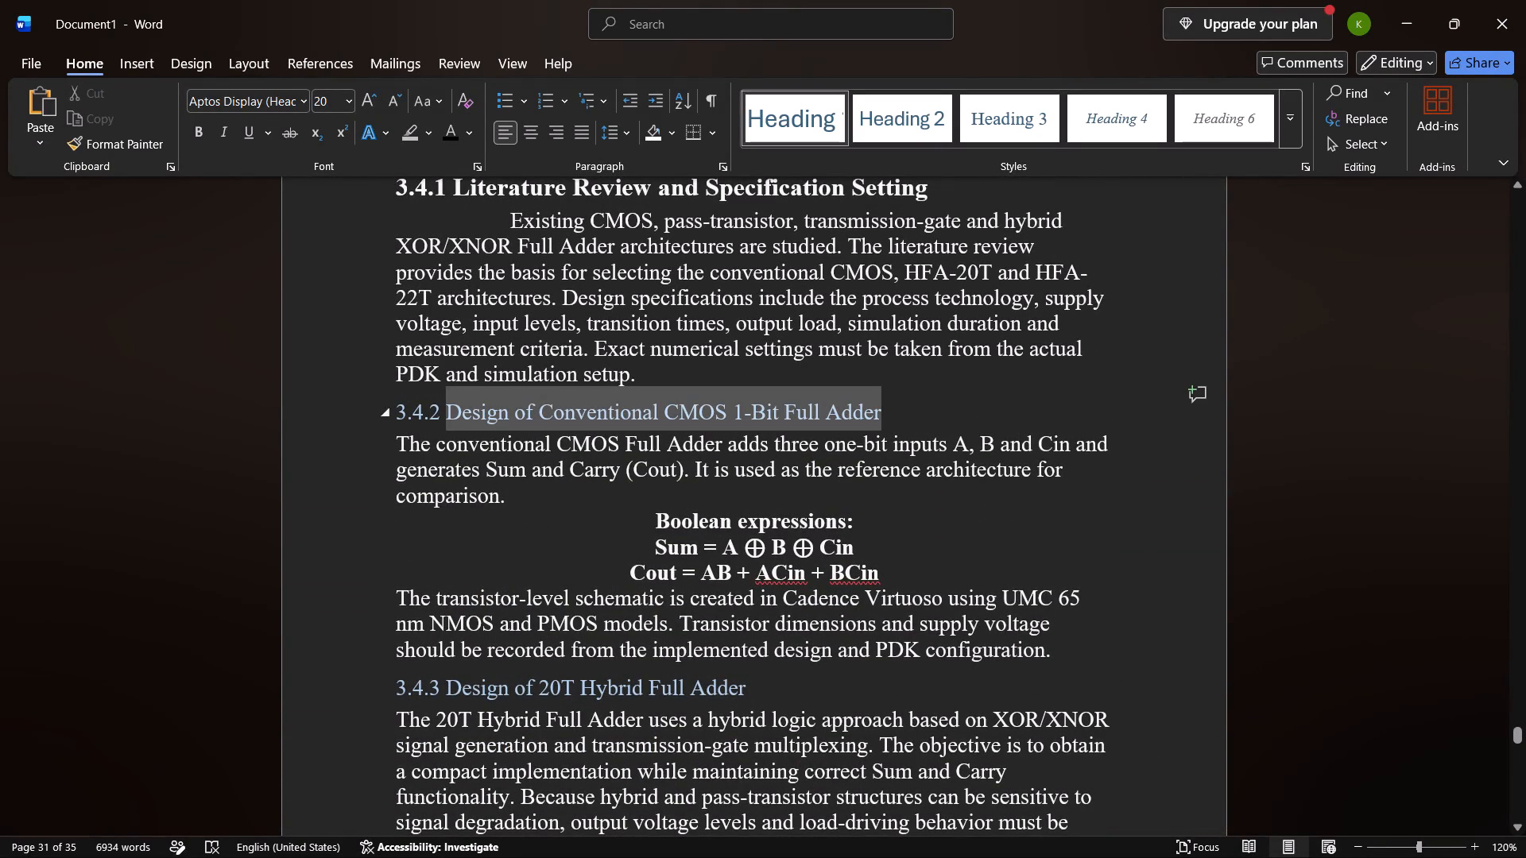
left_click_drag(440, 425, 396, 415)
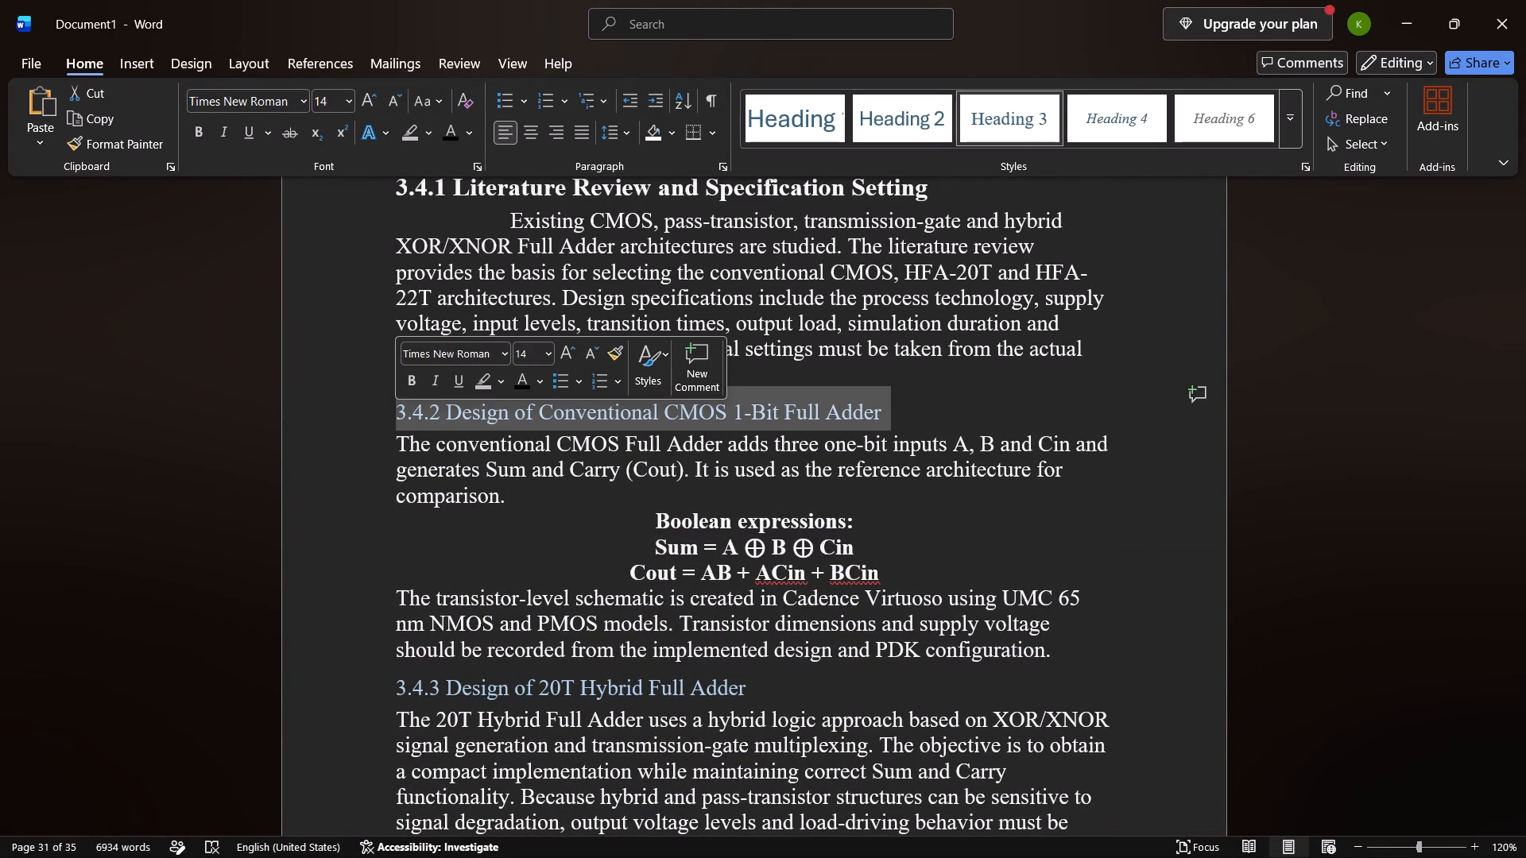
left_click(564, 352)
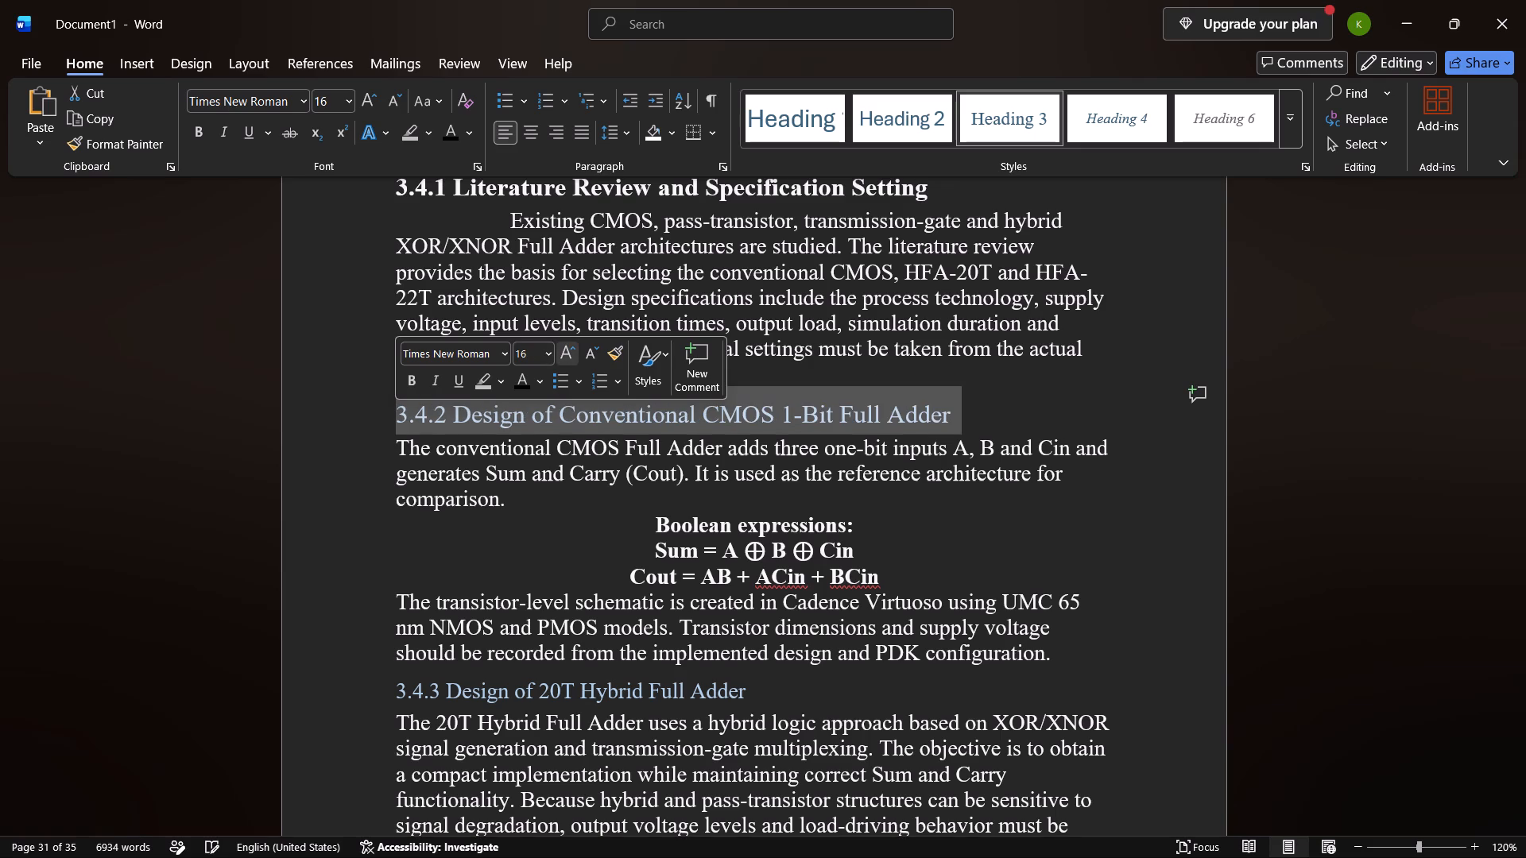
left_click(417, 378)
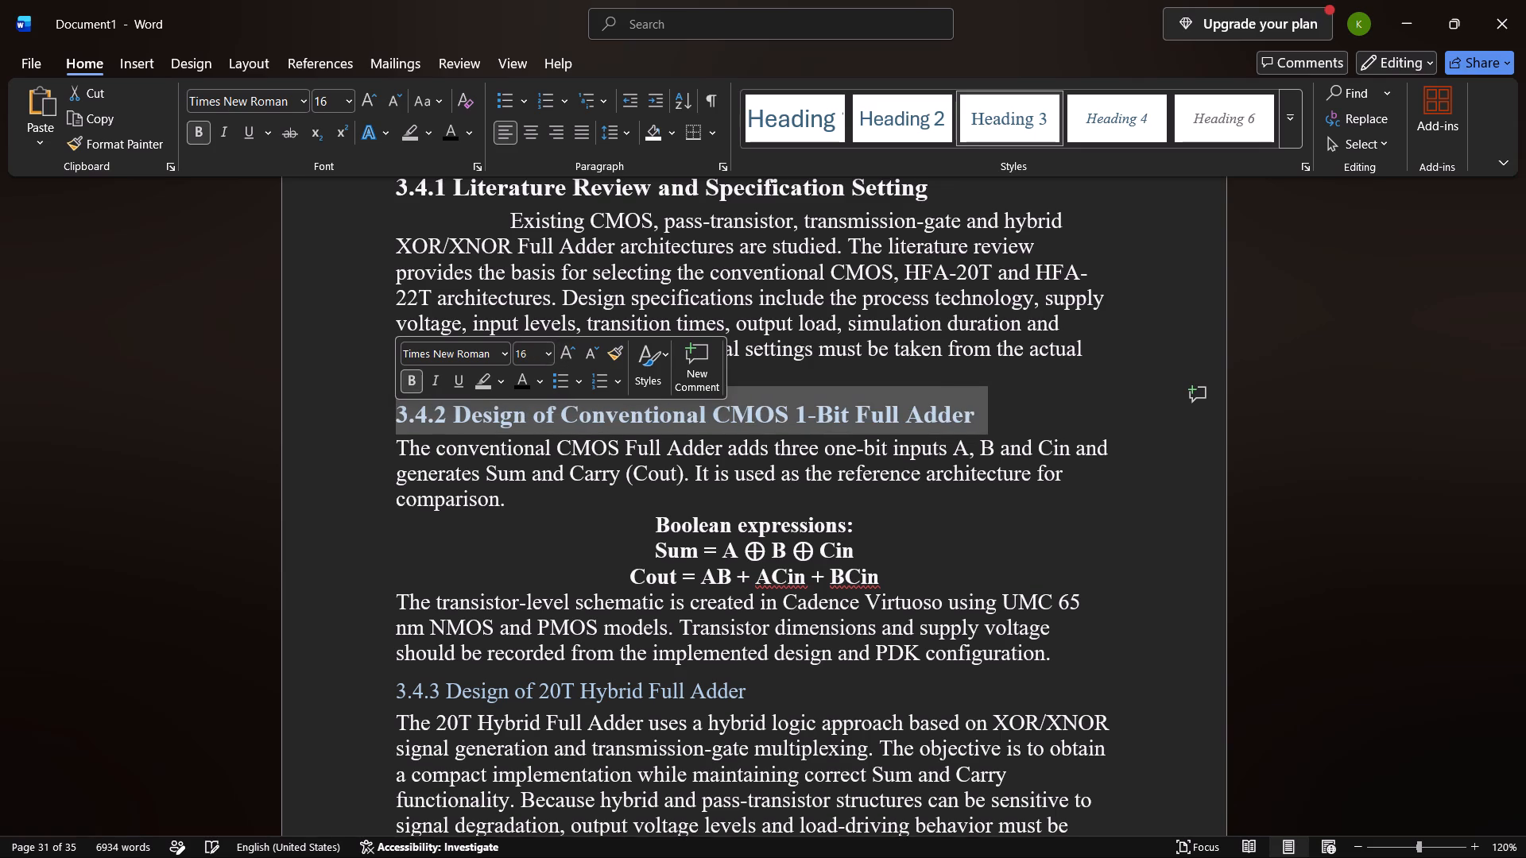
left_click(537, 382)
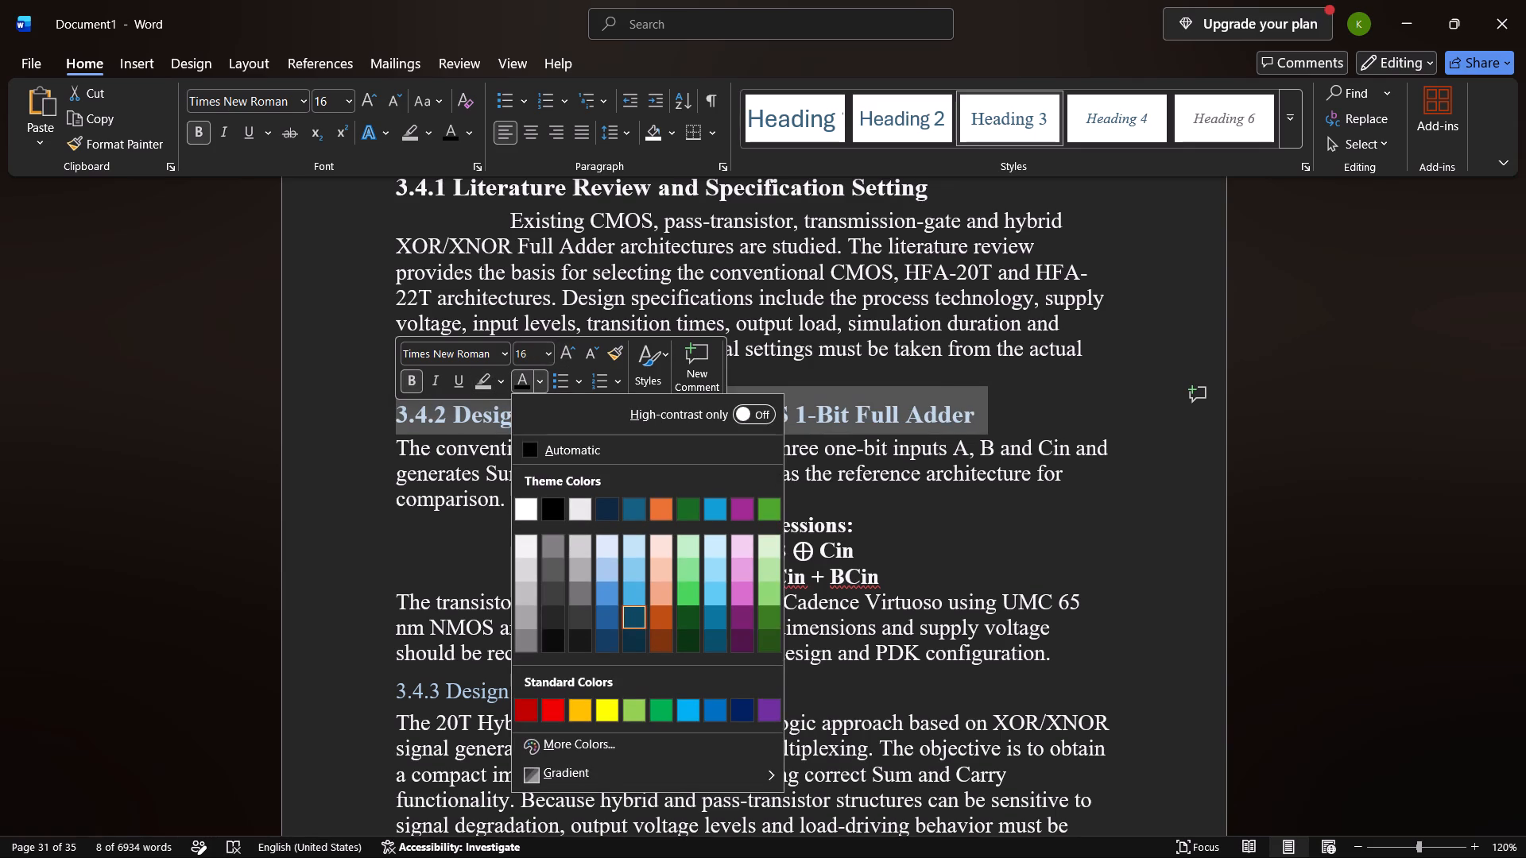
left_click(558, 507)
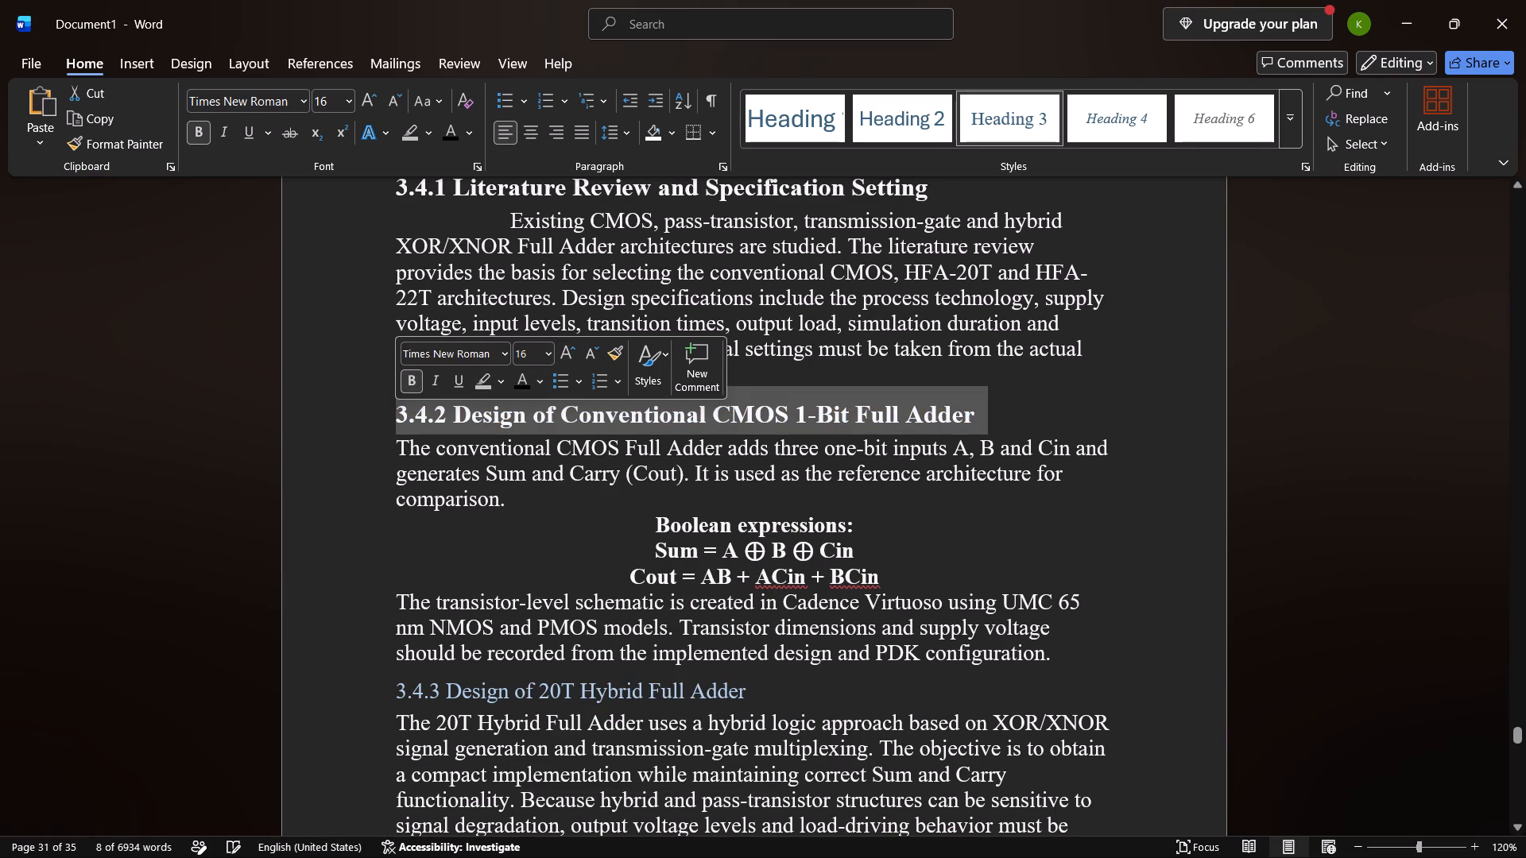
left_click(885, 508)
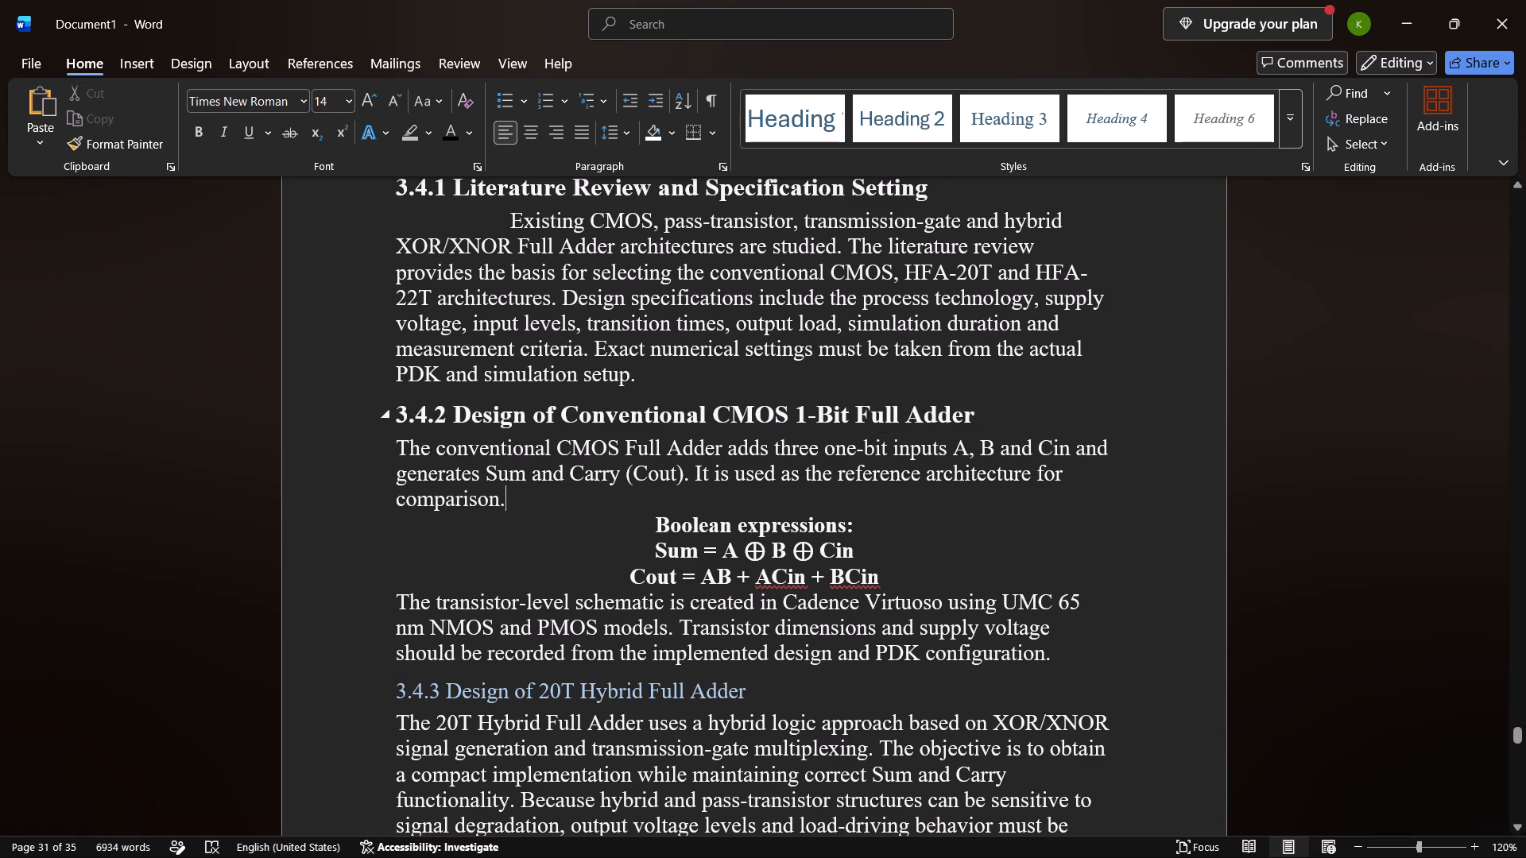
Indent the first line of the paragraph under heading 3.4.2 by two tab stops plus a space.
left_click(401, 449)
key("Tab")
key("alt+Tab")
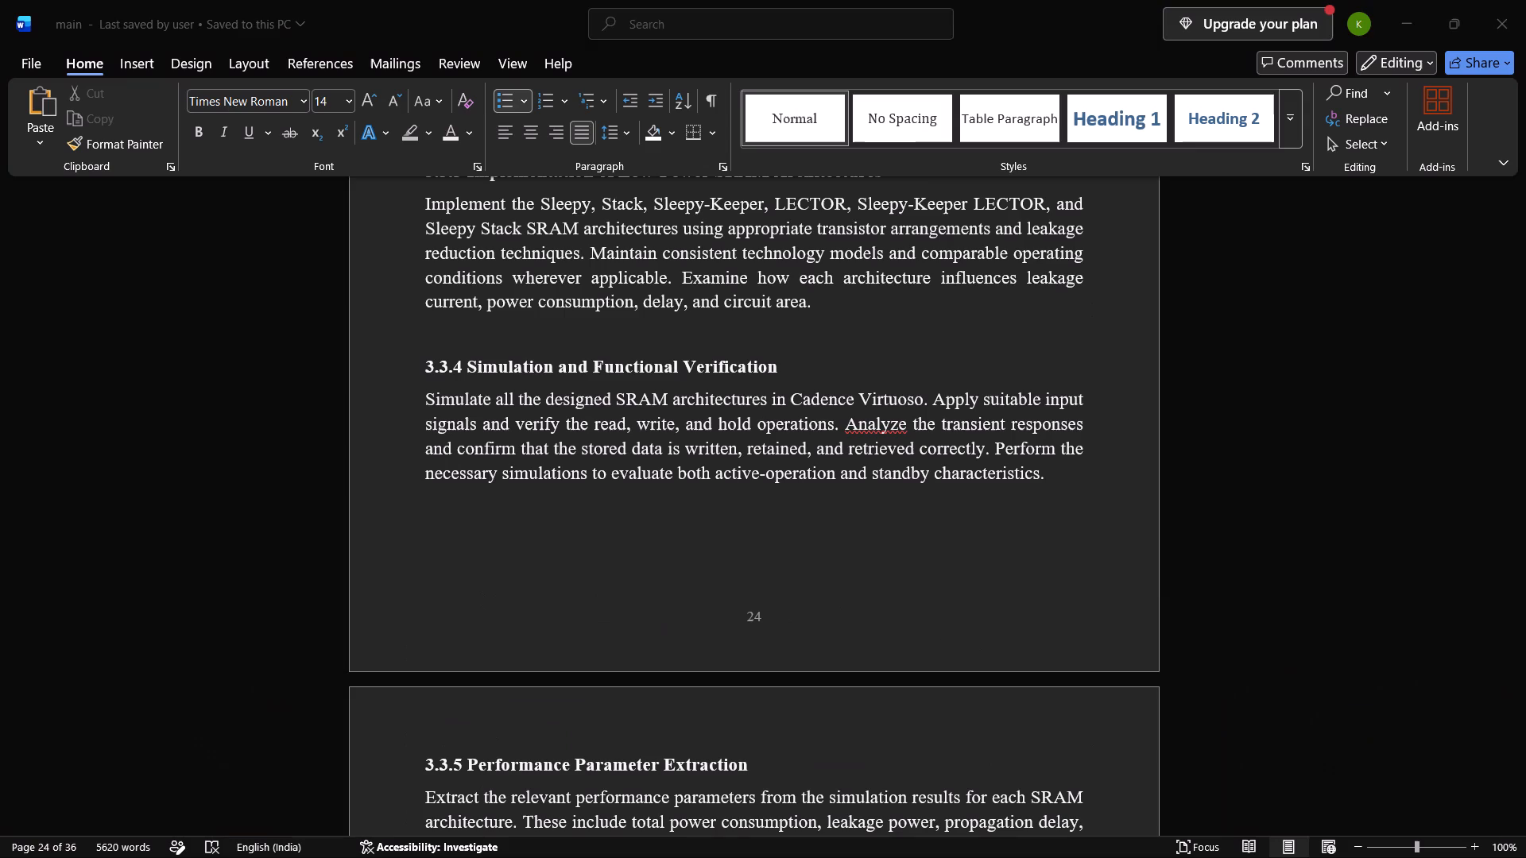
key("alt+Tab")
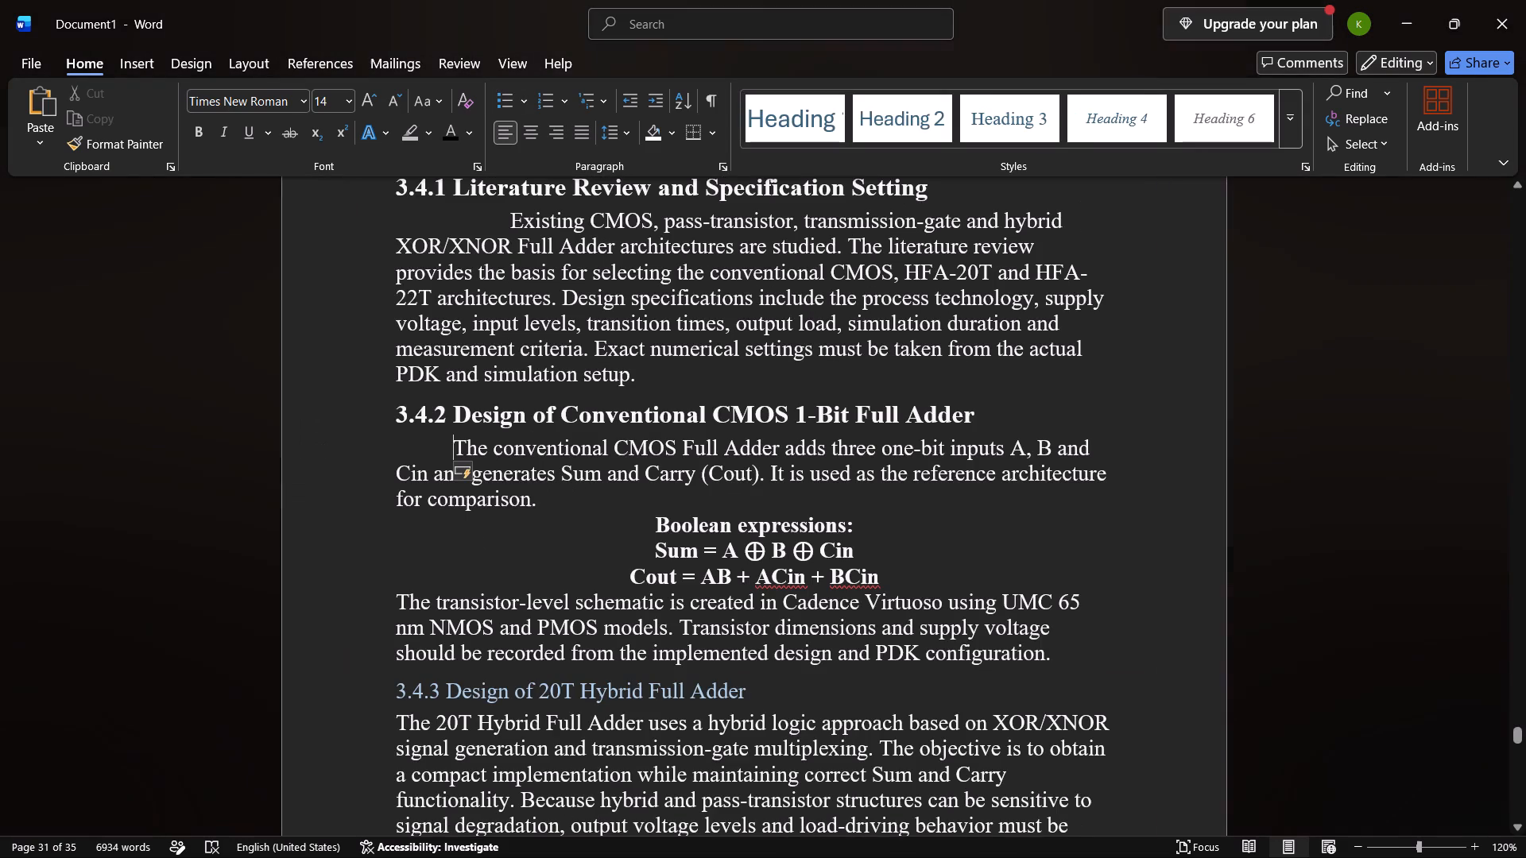
key("space")
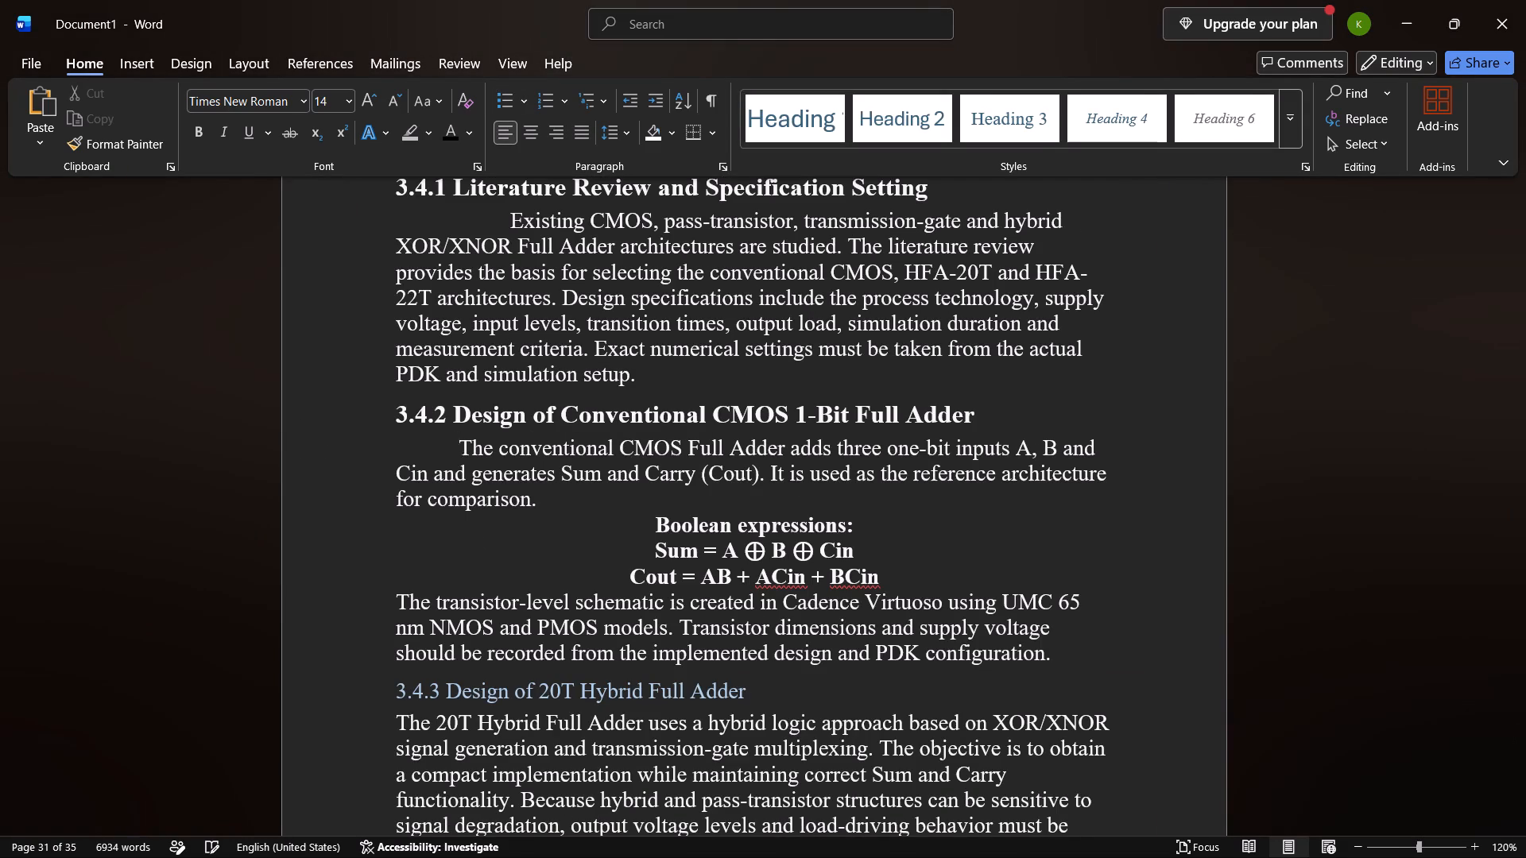
key("Tab")
key("Tab")
key("Tab")
key("BackSpace")
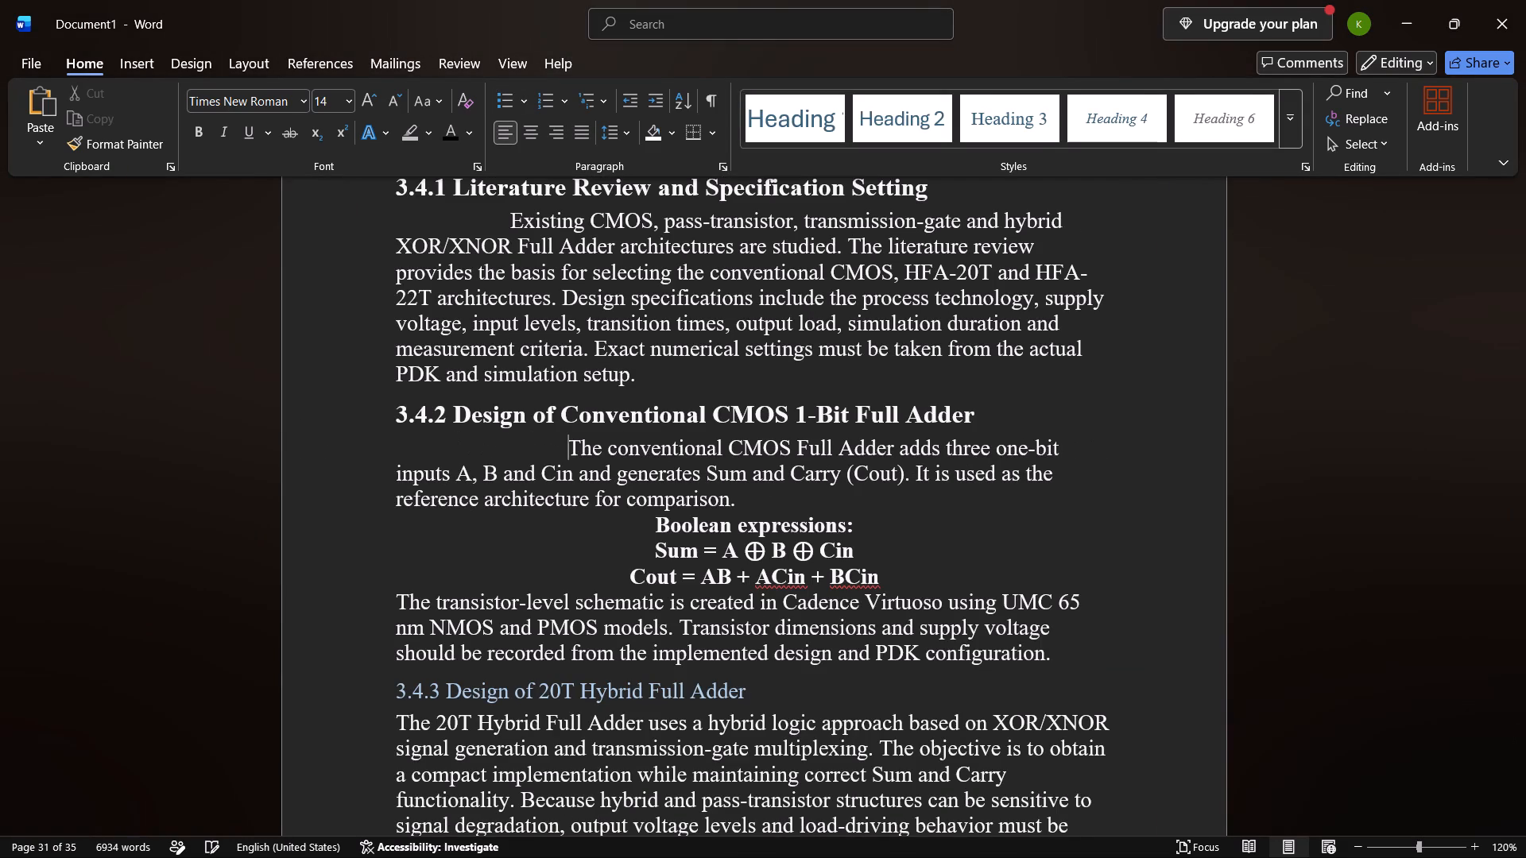
key("BackSpace")
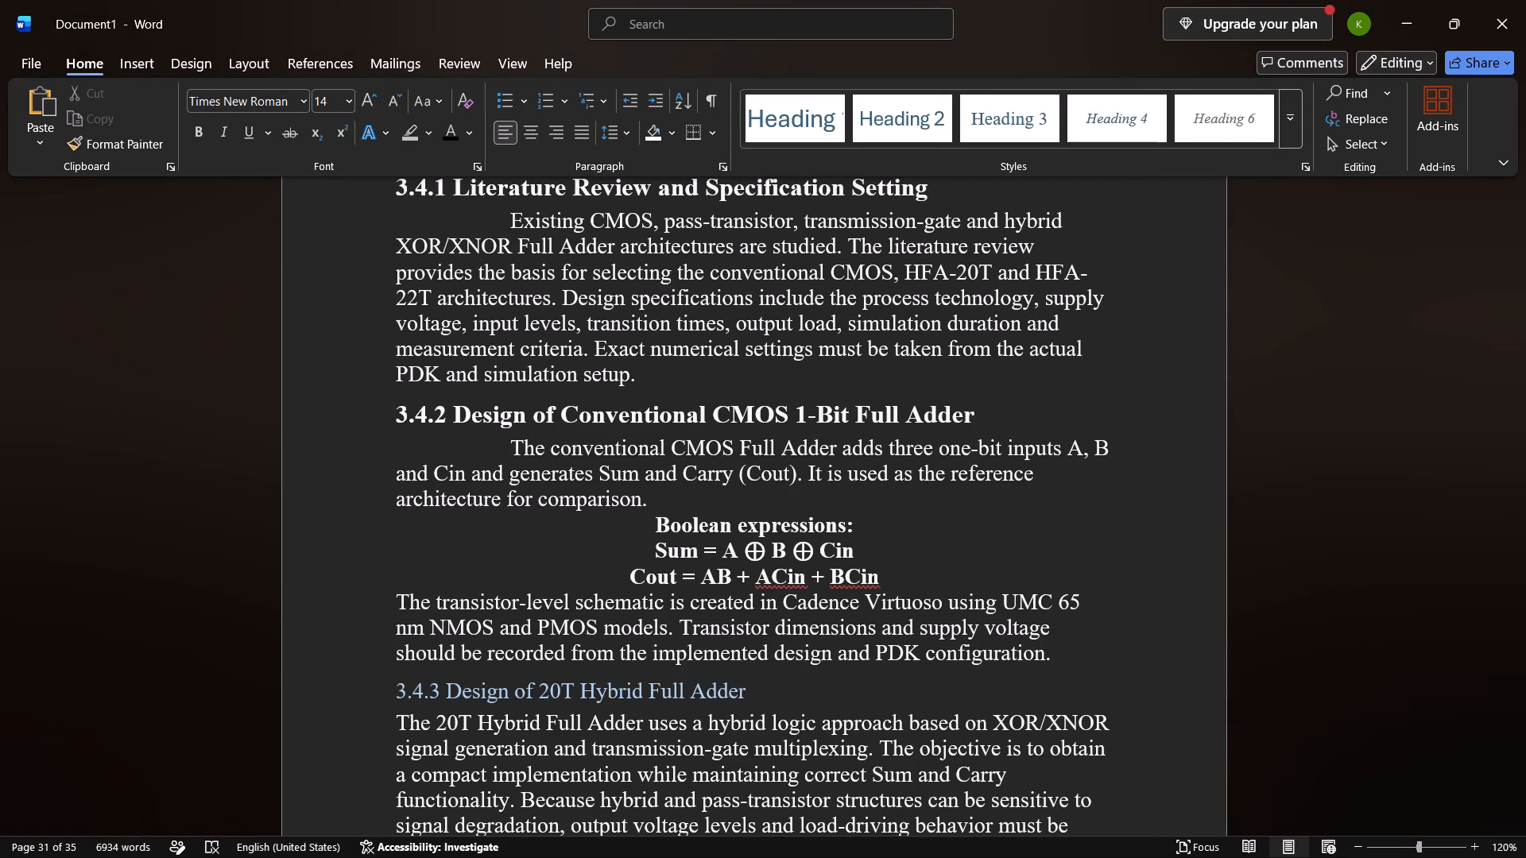
key("space")
Insert a blank line above the Boolean expressions label in section 3.4.2.
scroll(401, 449, "down", 1)
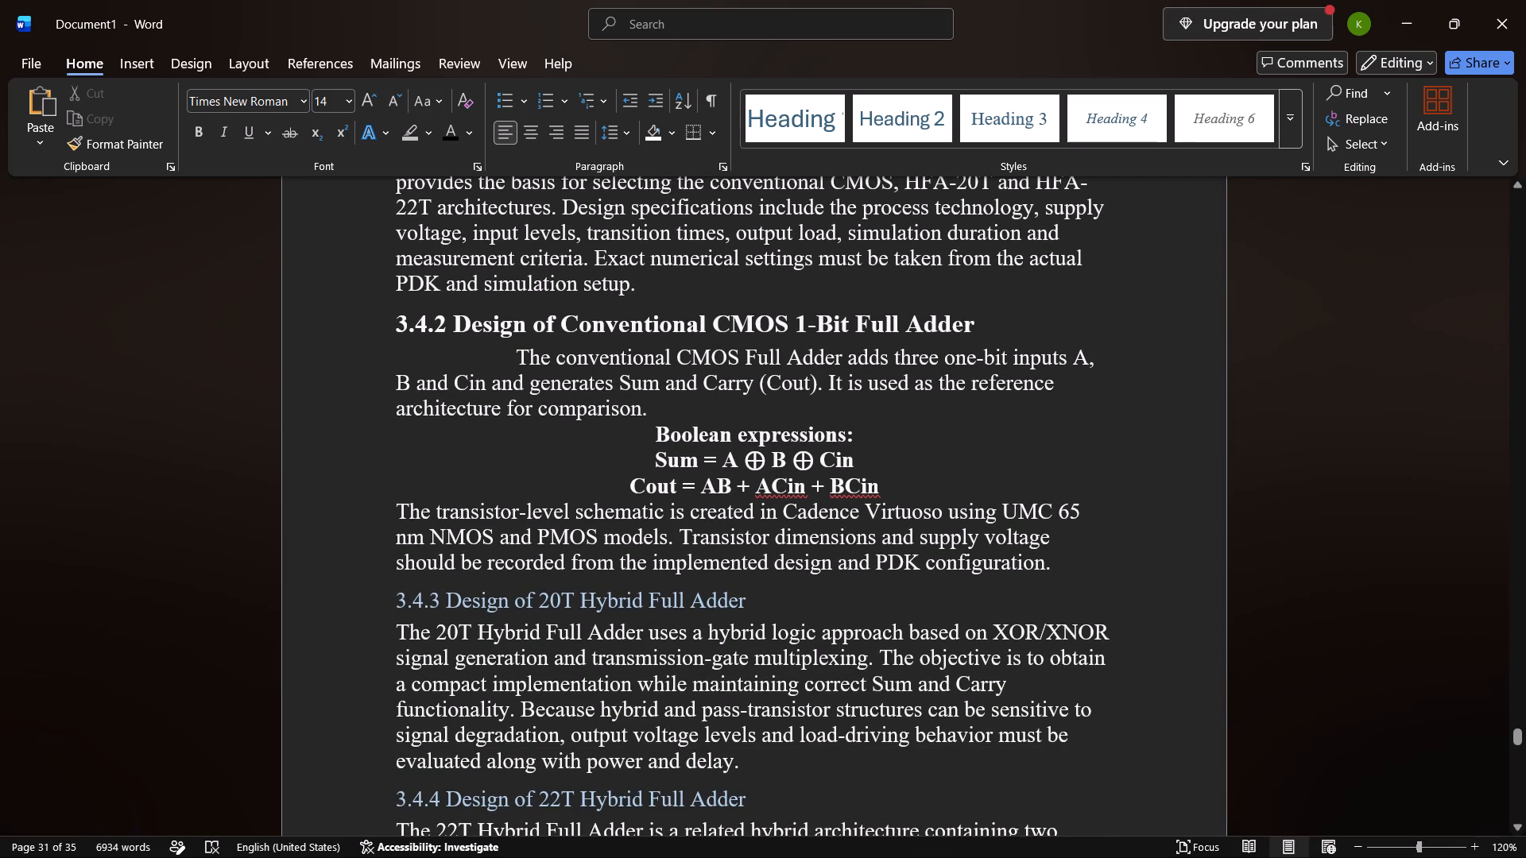
left_click(644, 433)
key("Return")
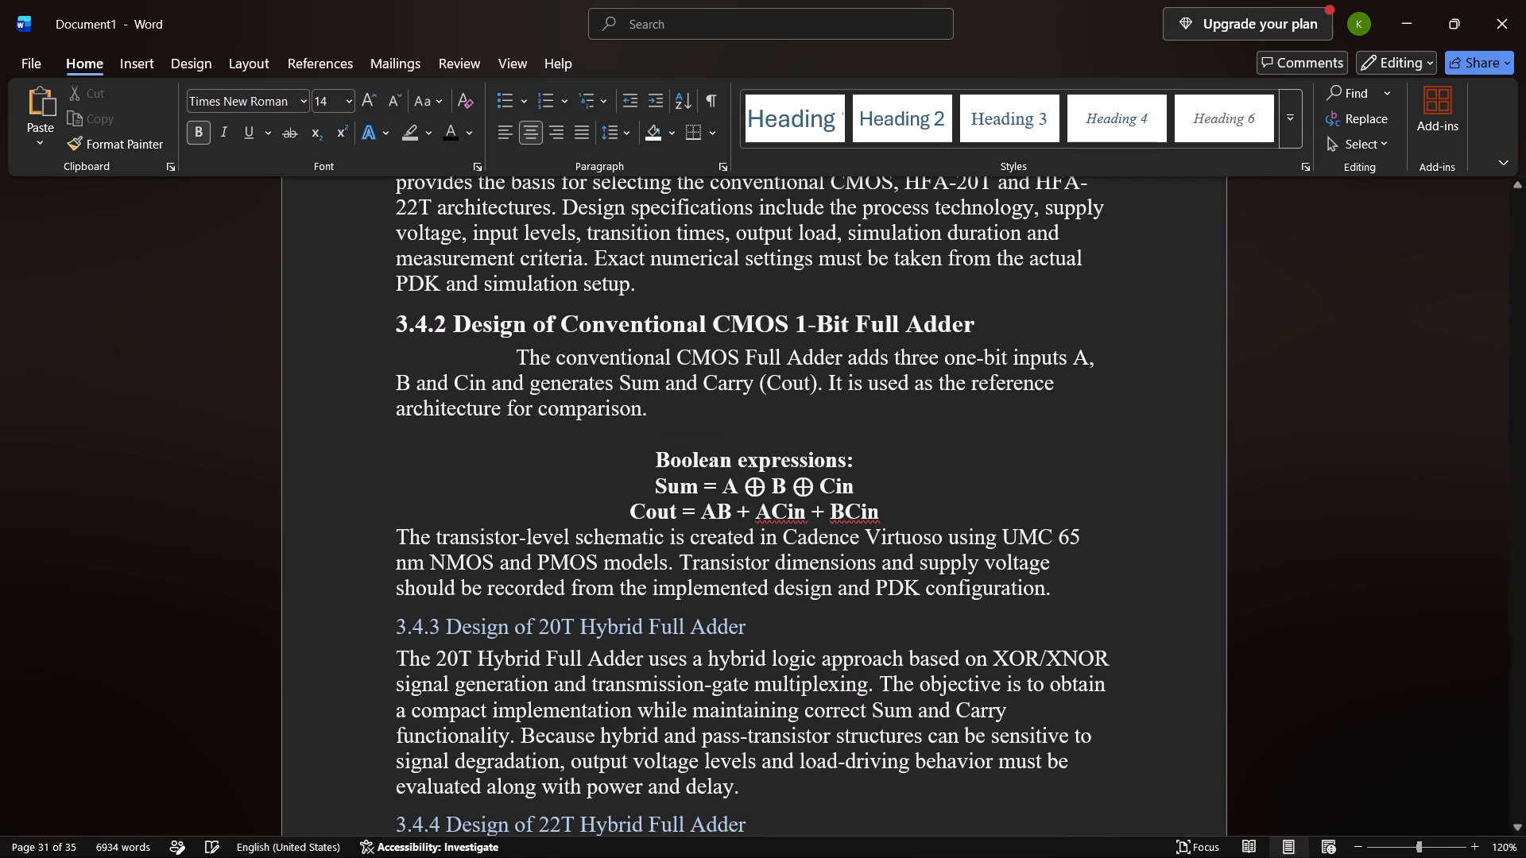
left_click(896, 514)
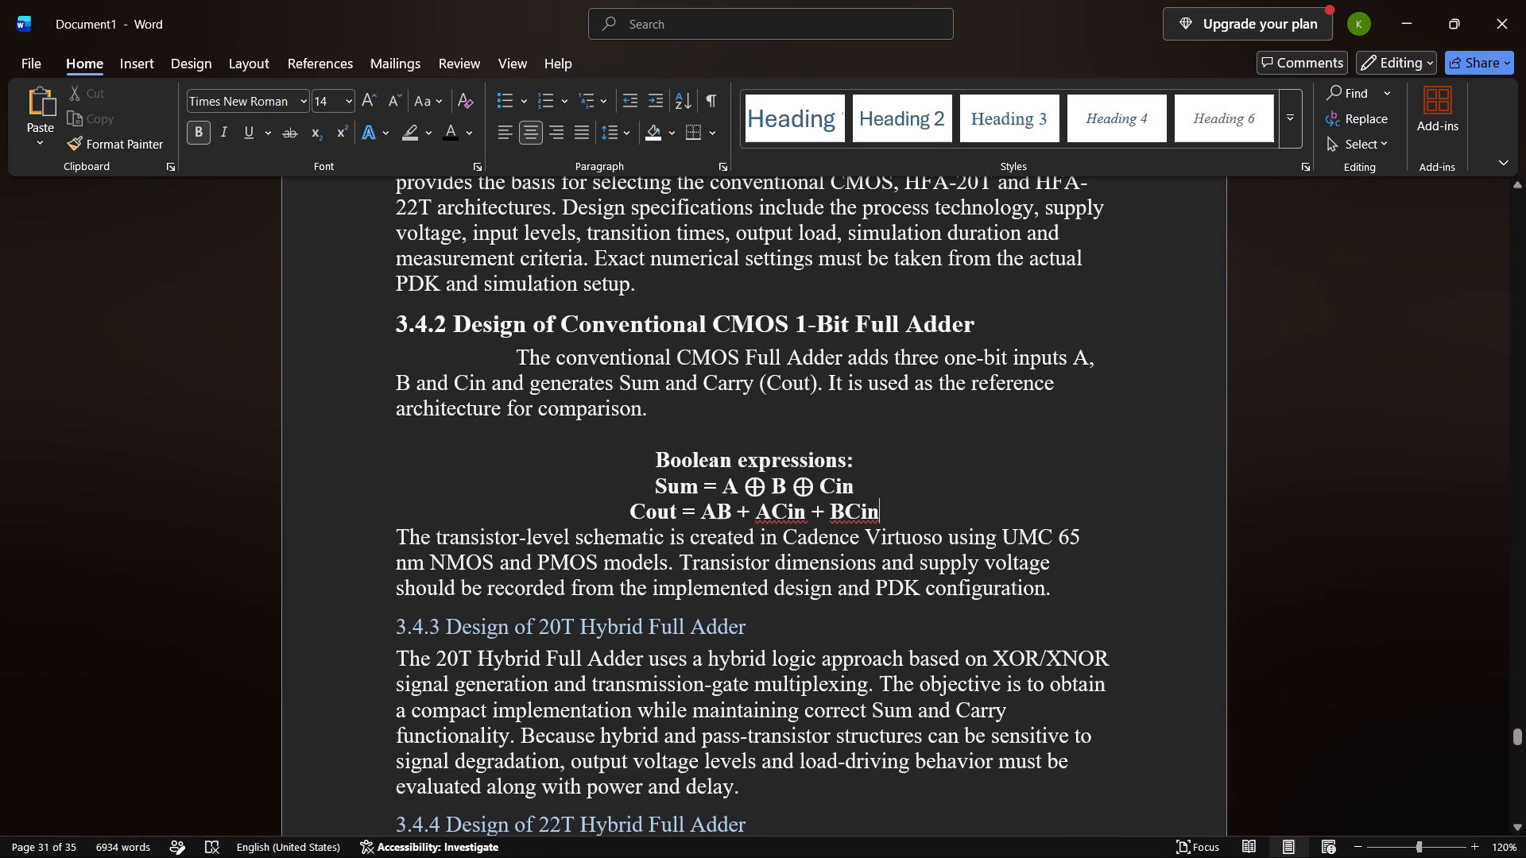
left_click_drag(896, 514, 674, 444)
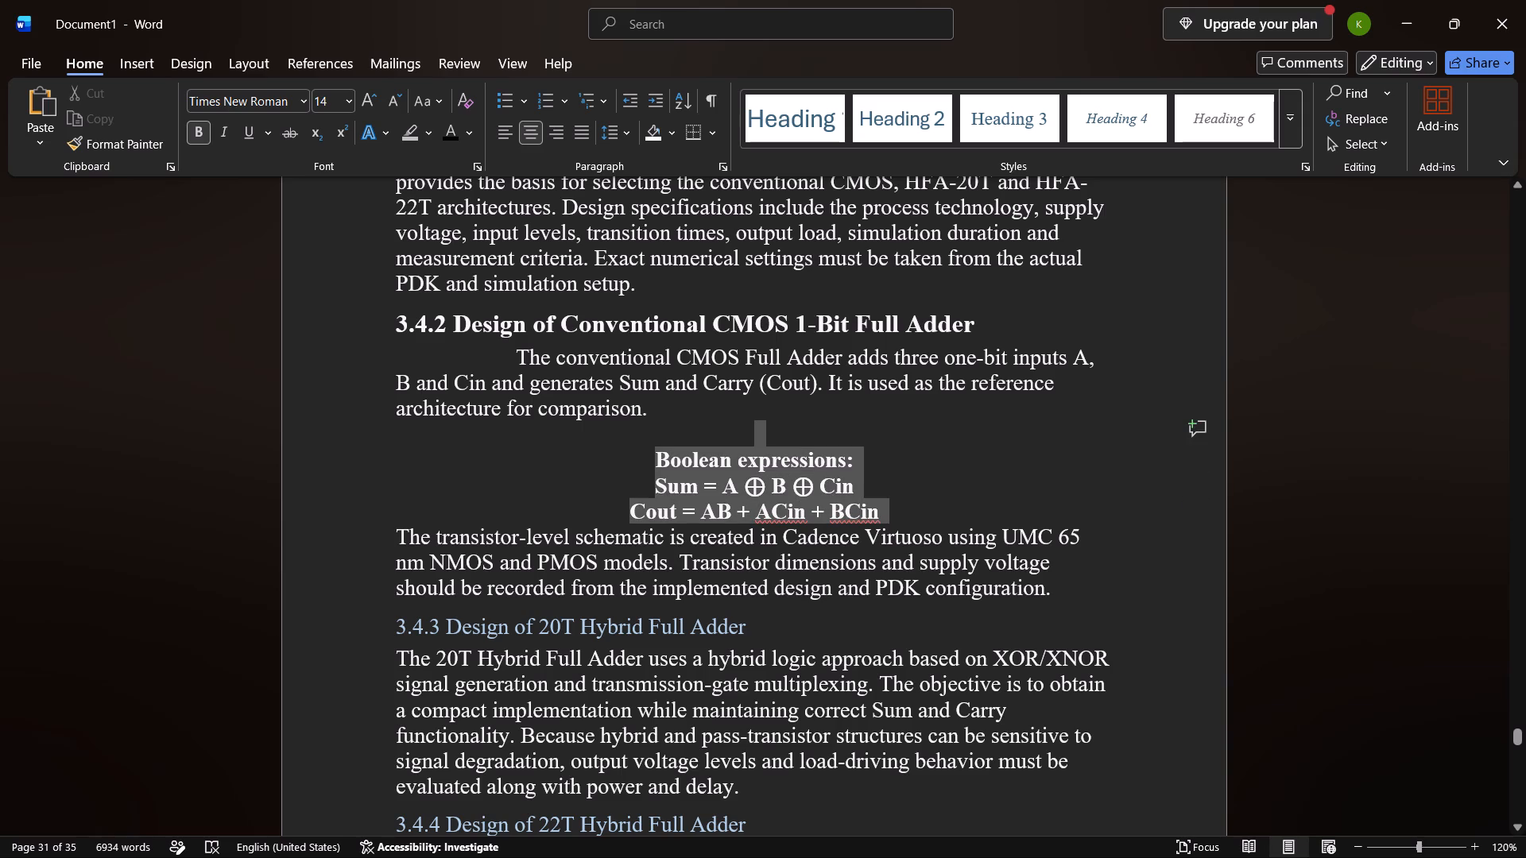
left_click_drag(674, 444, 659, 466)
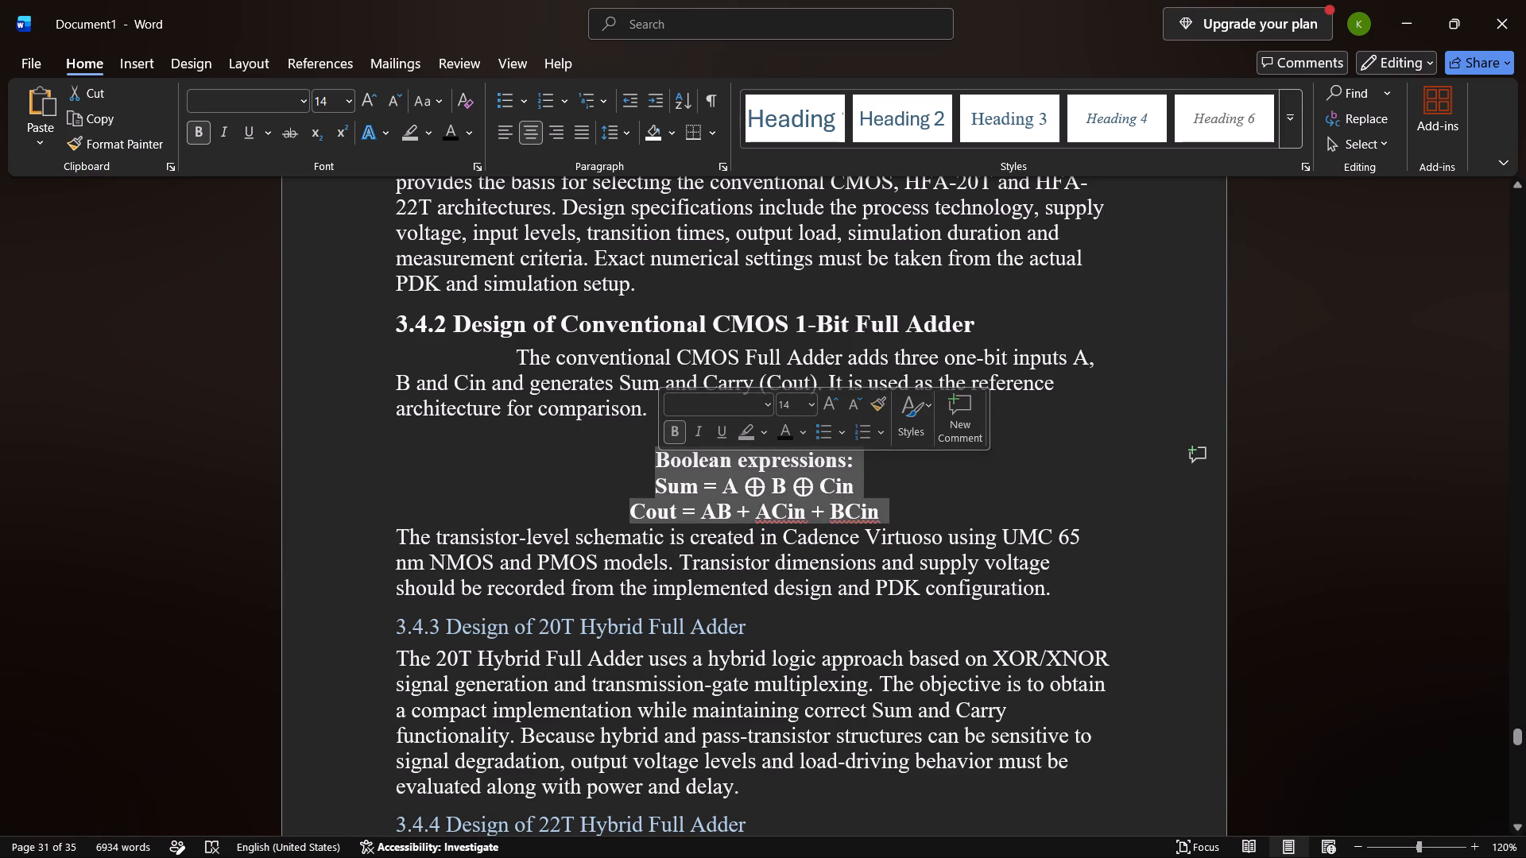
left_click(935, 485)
Insert a blank line below the Cout expression in section 3.4.2.
scroll(892, 497, "down", 1)
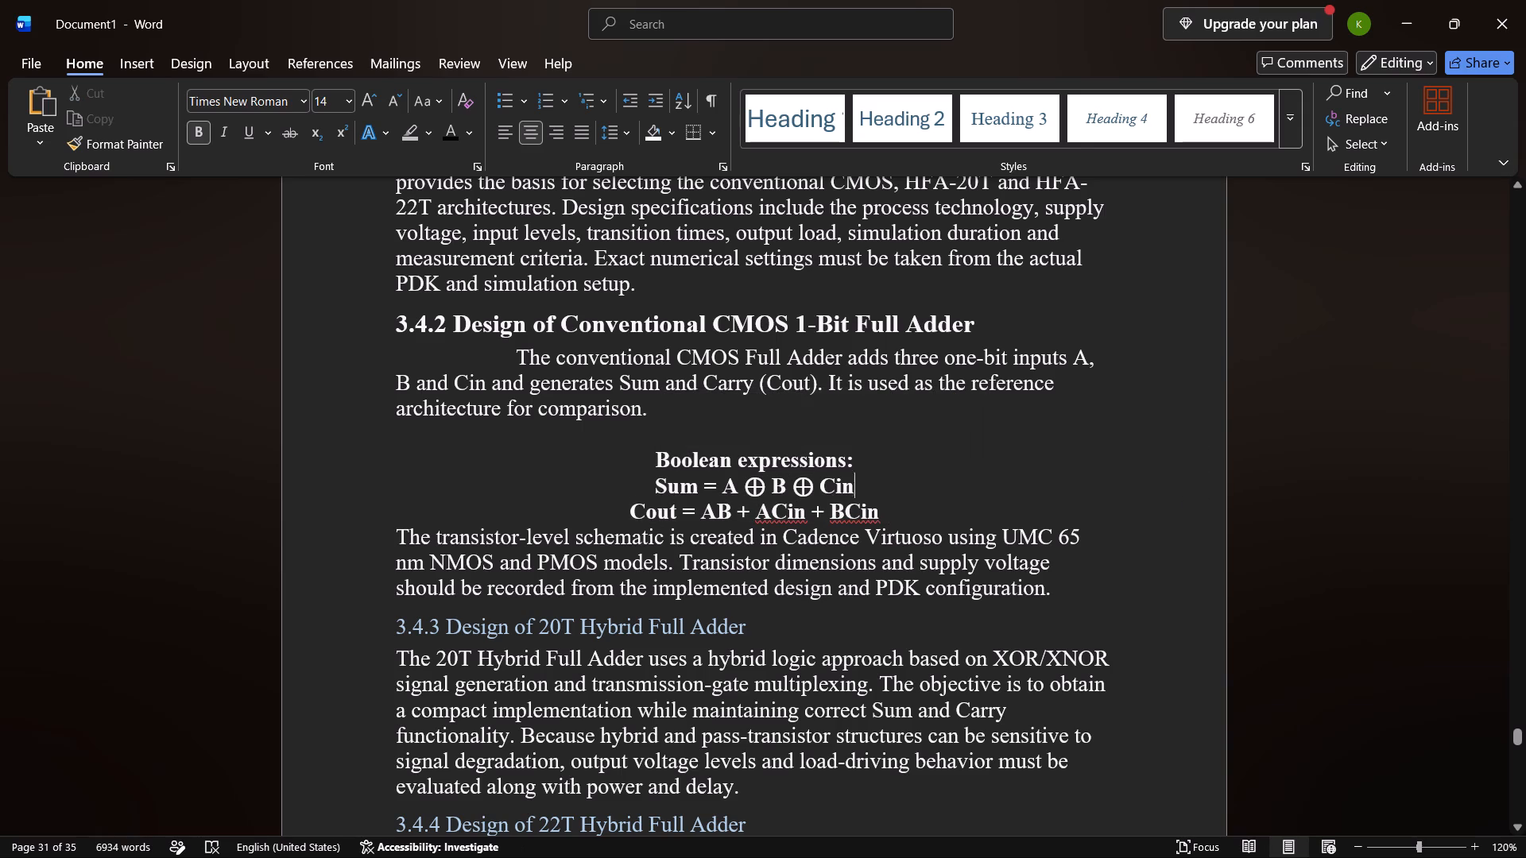
scroll(892, 497, "down", 1)
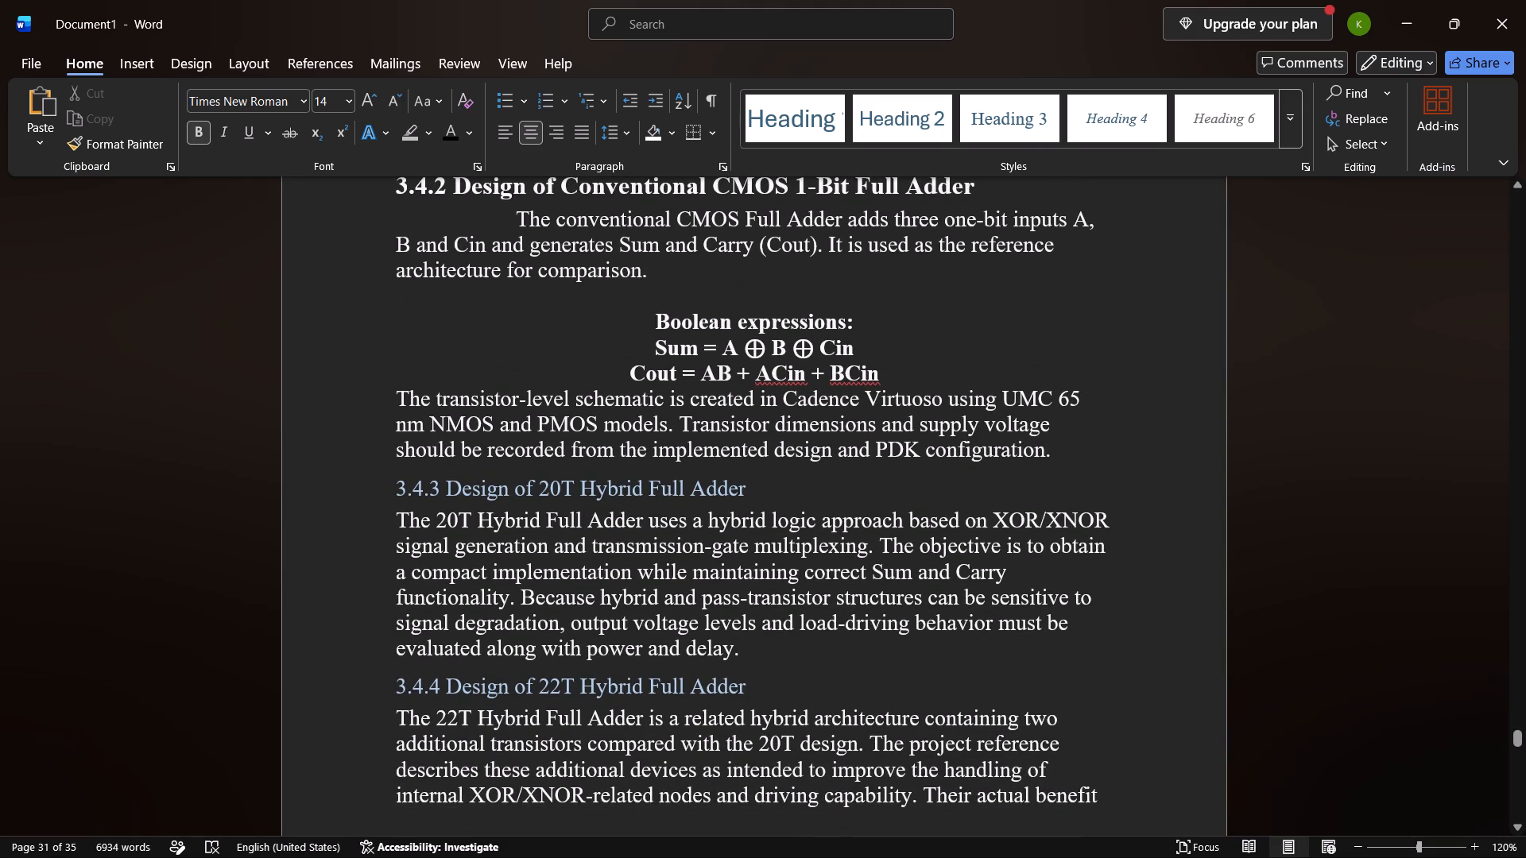
left_click(894, 376)
key("Return")
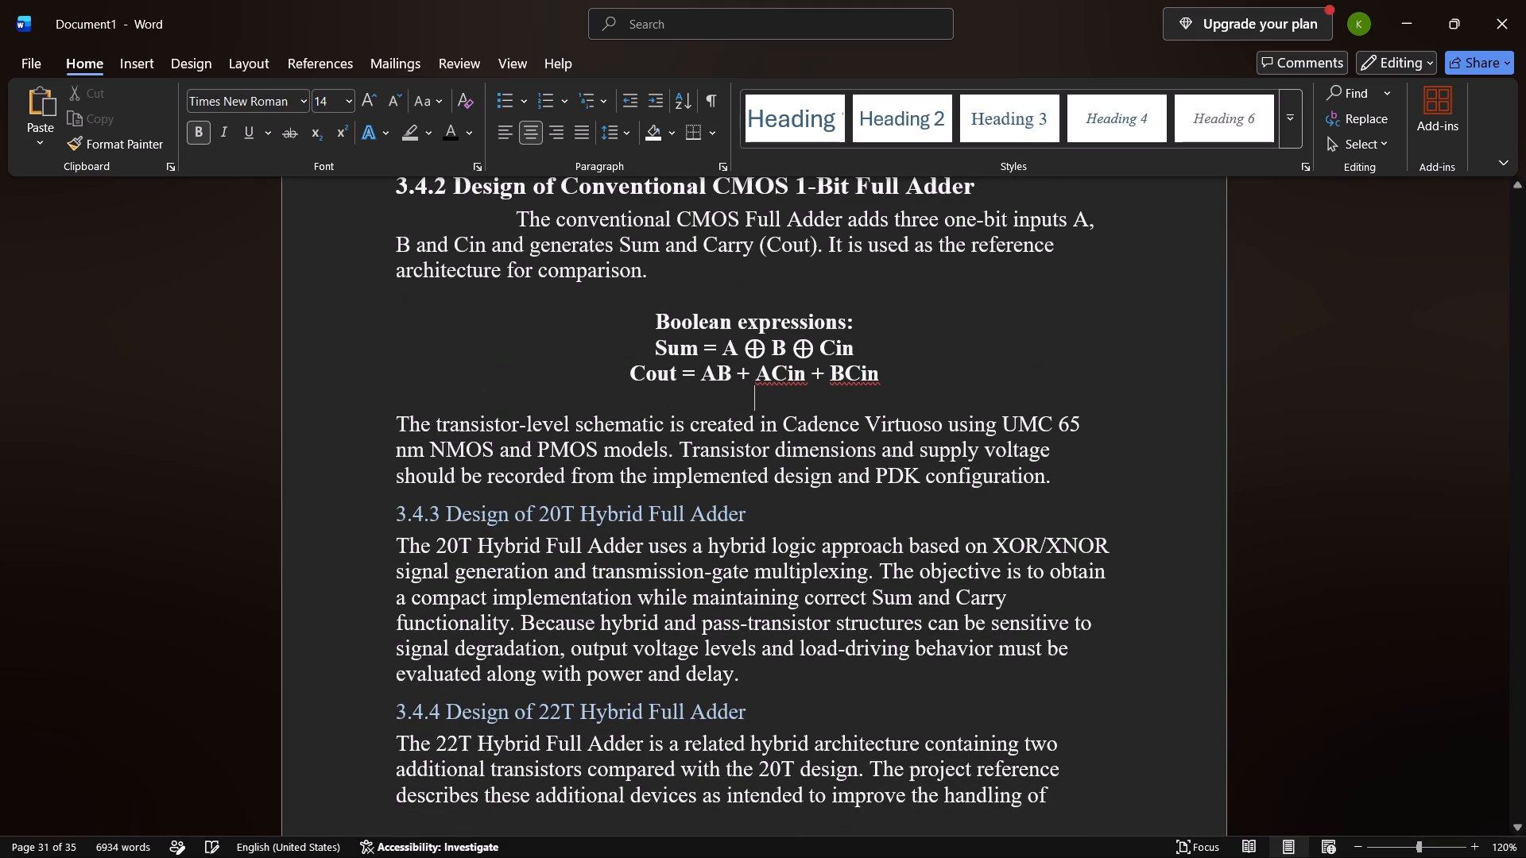
Format the 3.4.3 Design of 20T Hybrid Full Adder heading as size 16, bold, with font colour Black, Text 1.
left_click_drag(780, 514, 399, 524)
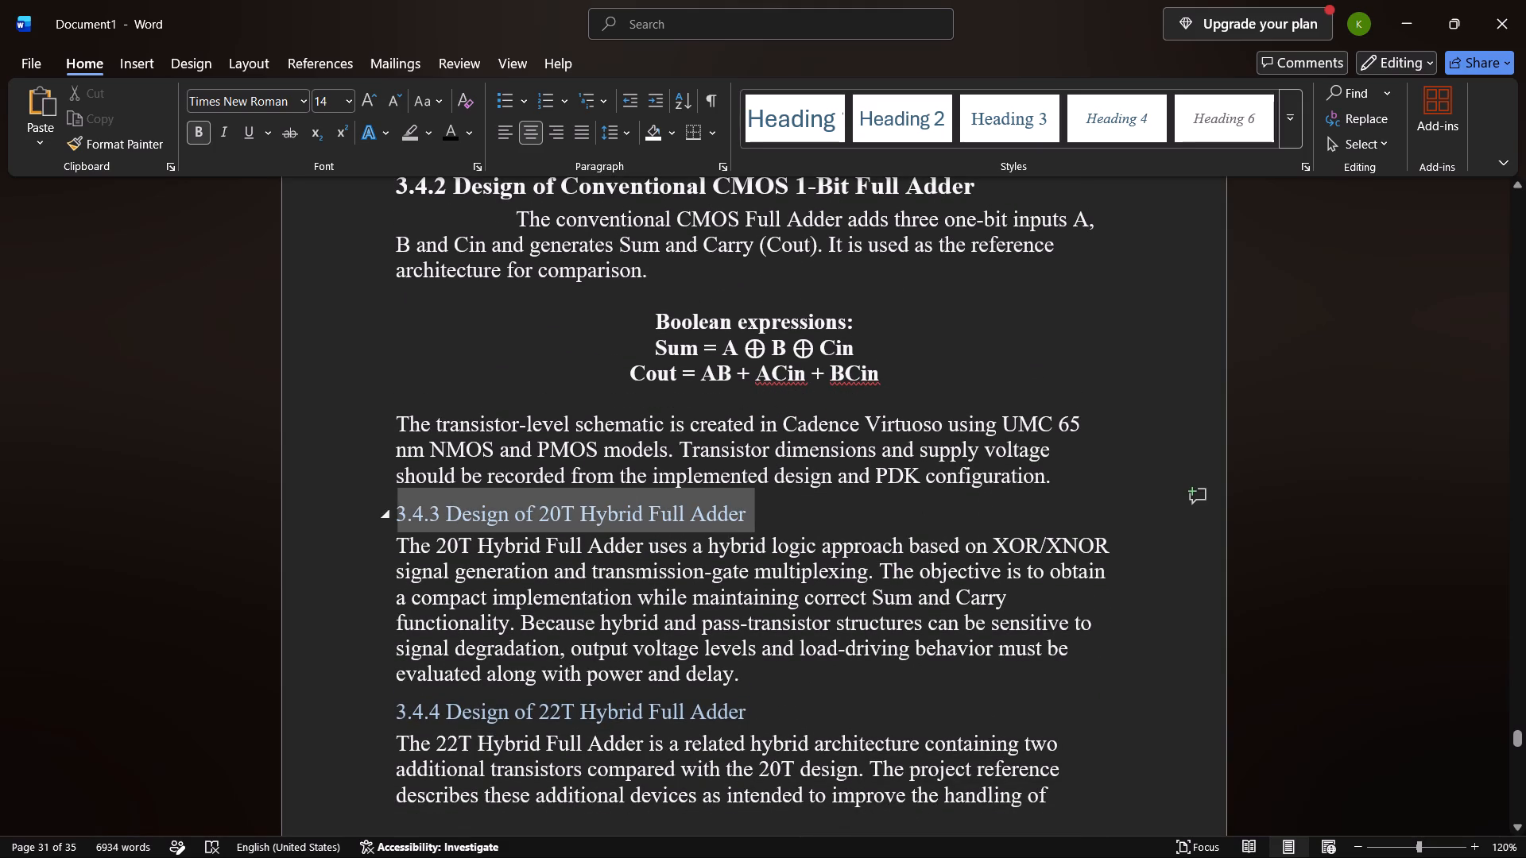
left_click_drag(399, 524, 393, 522)
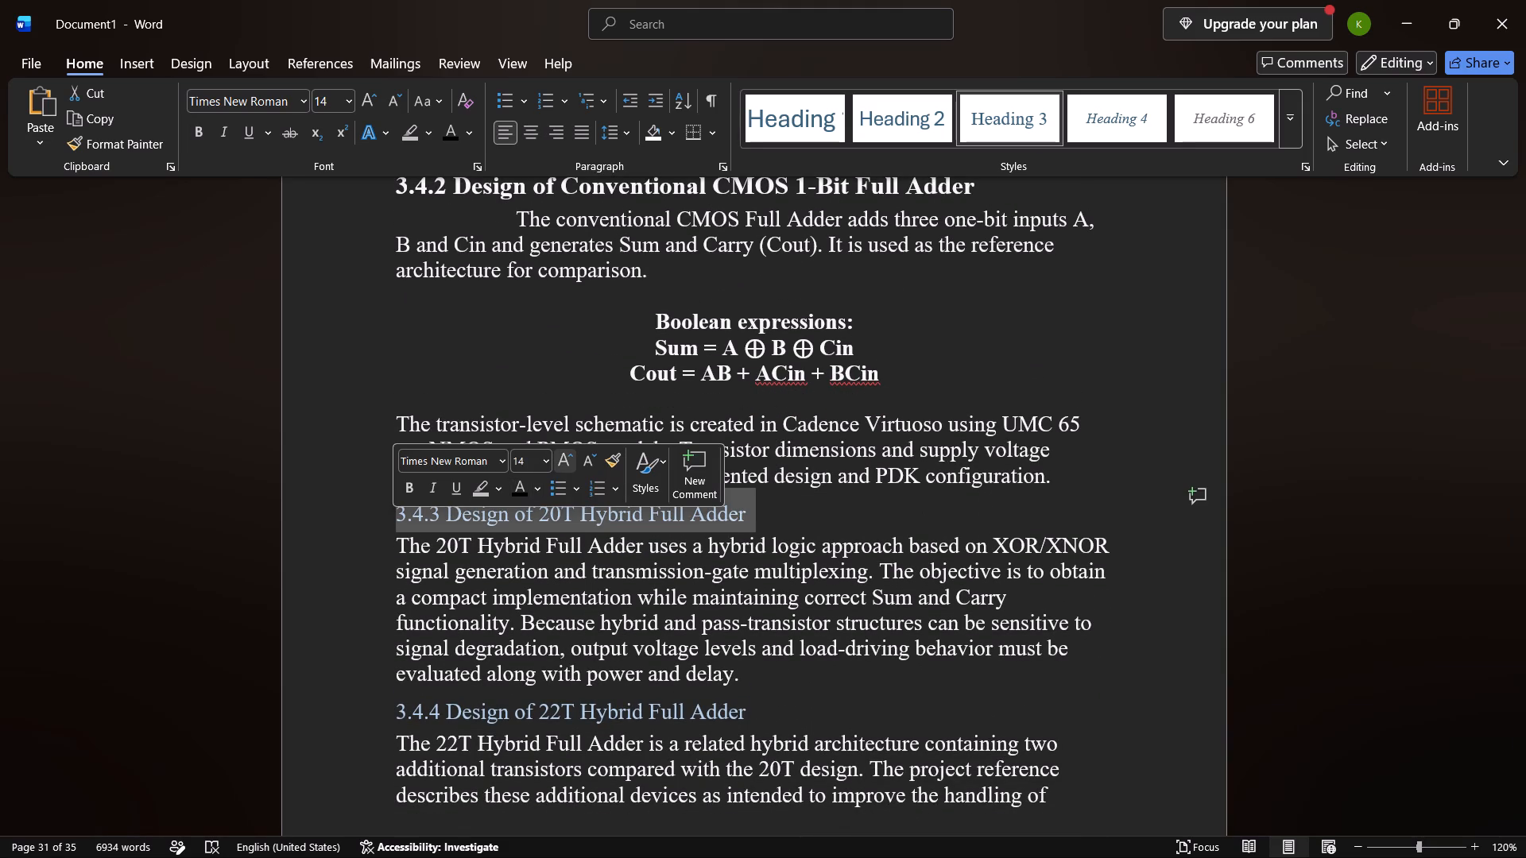
left_click(560, 459)
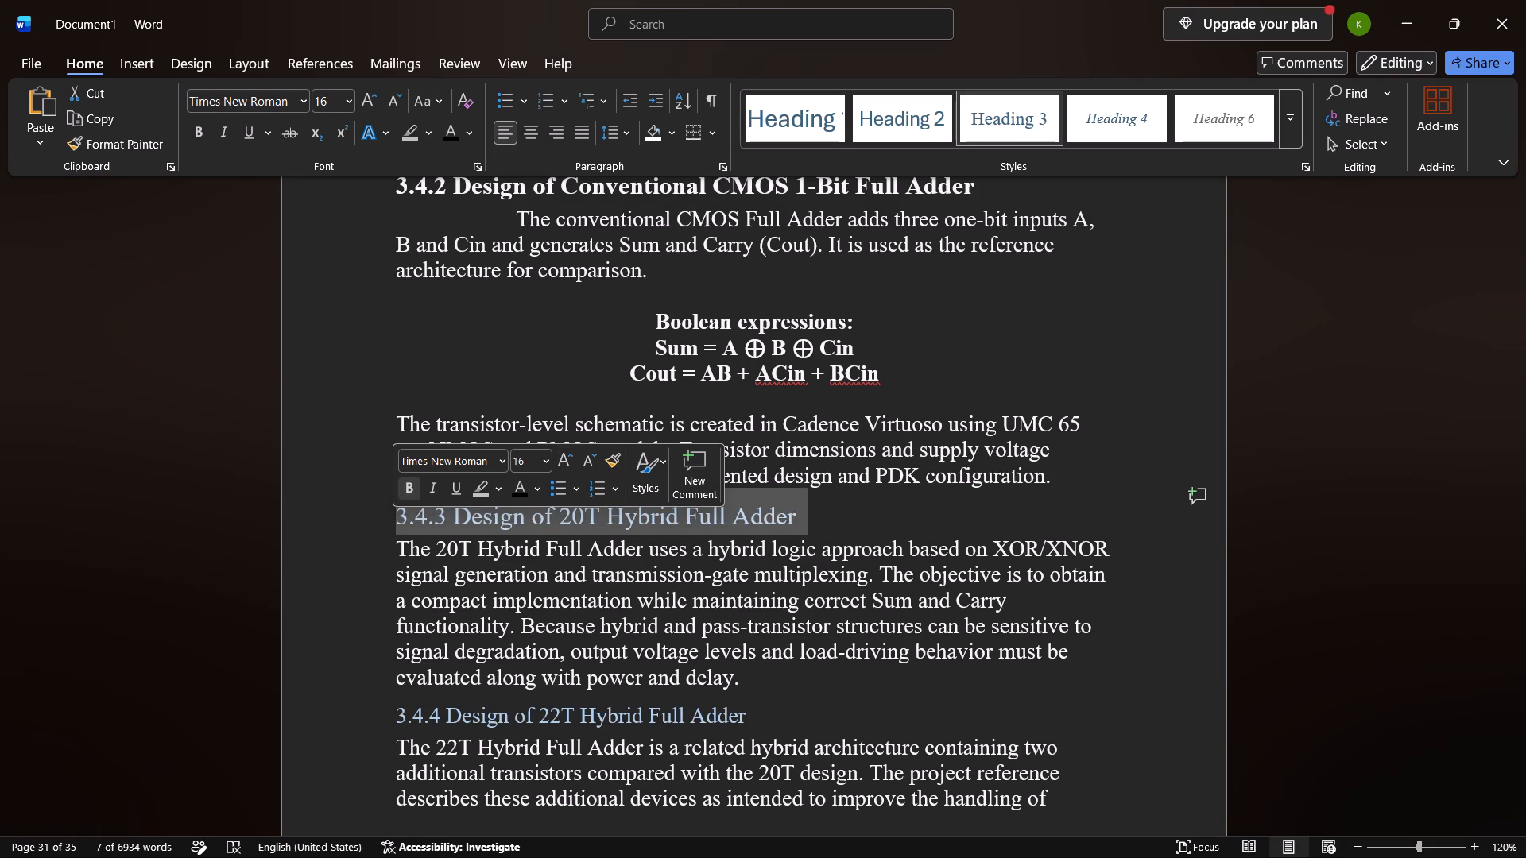
left_click(405, 496)
left_click(540, 494)
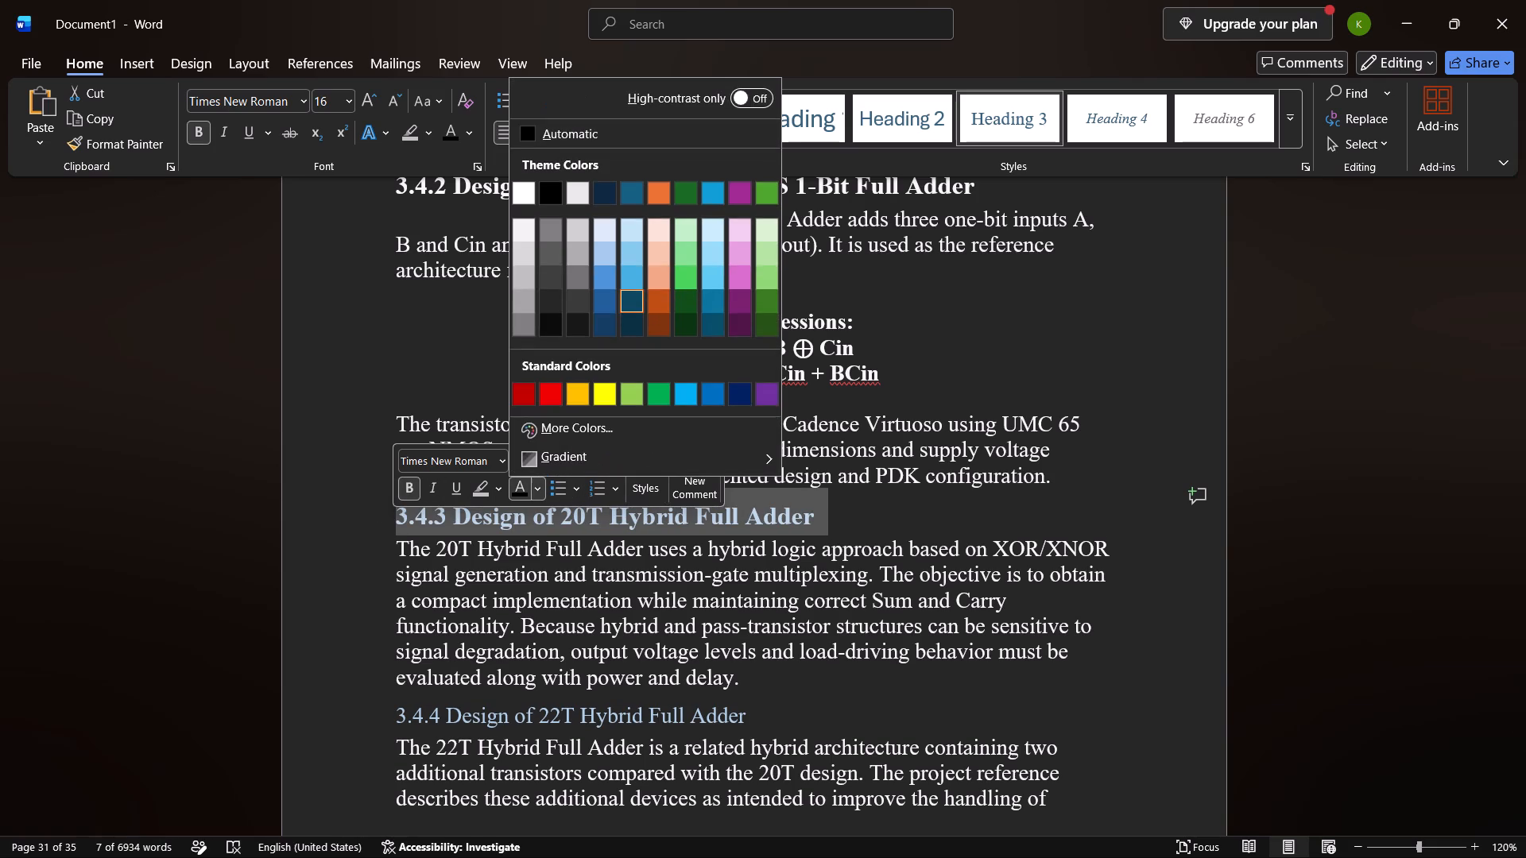
left_click(548, 184)
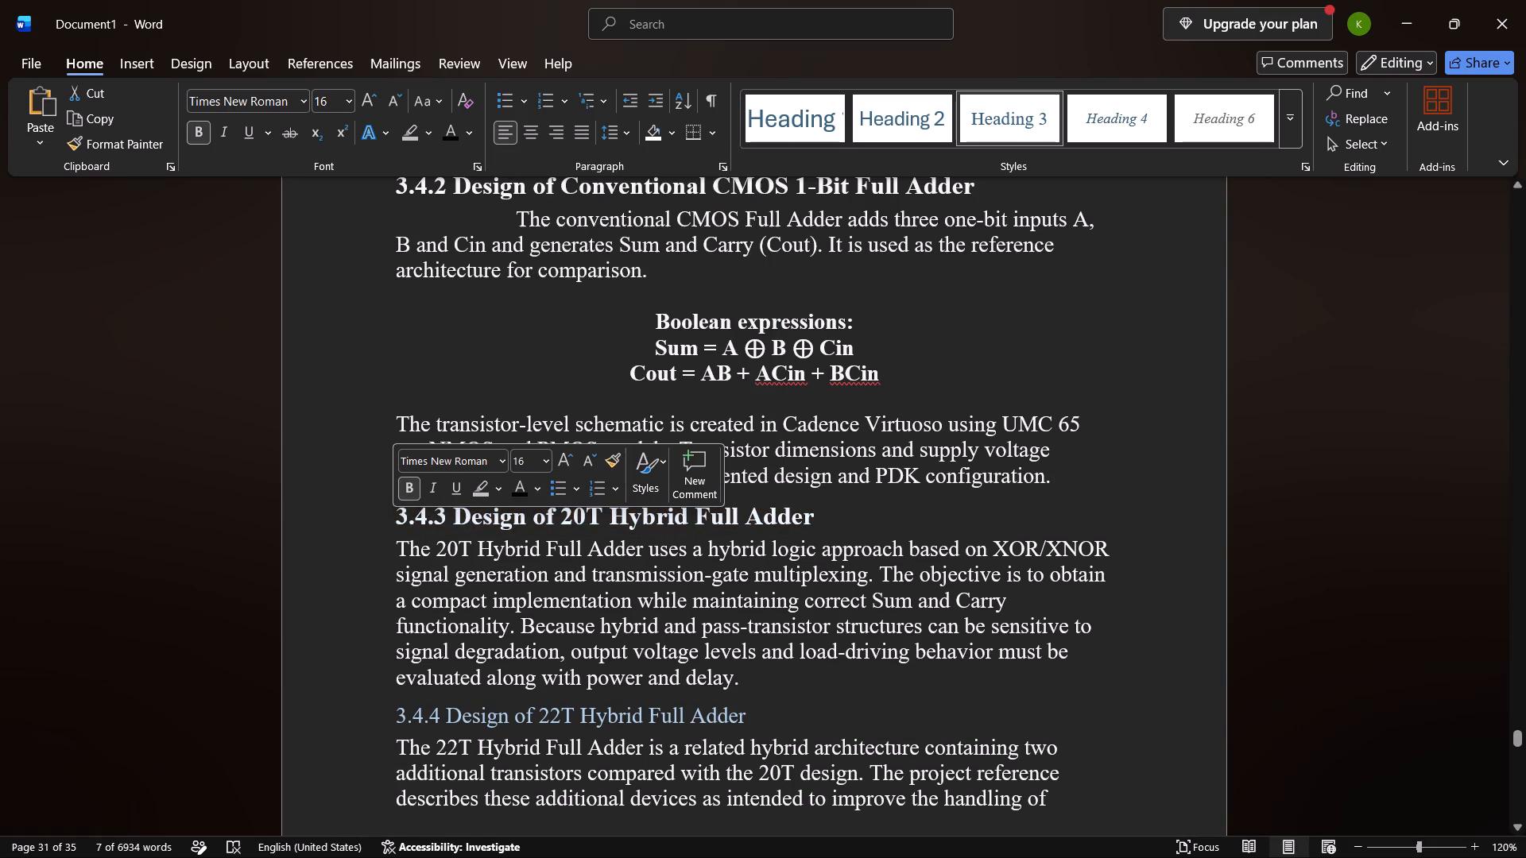
left_click(846, 506)
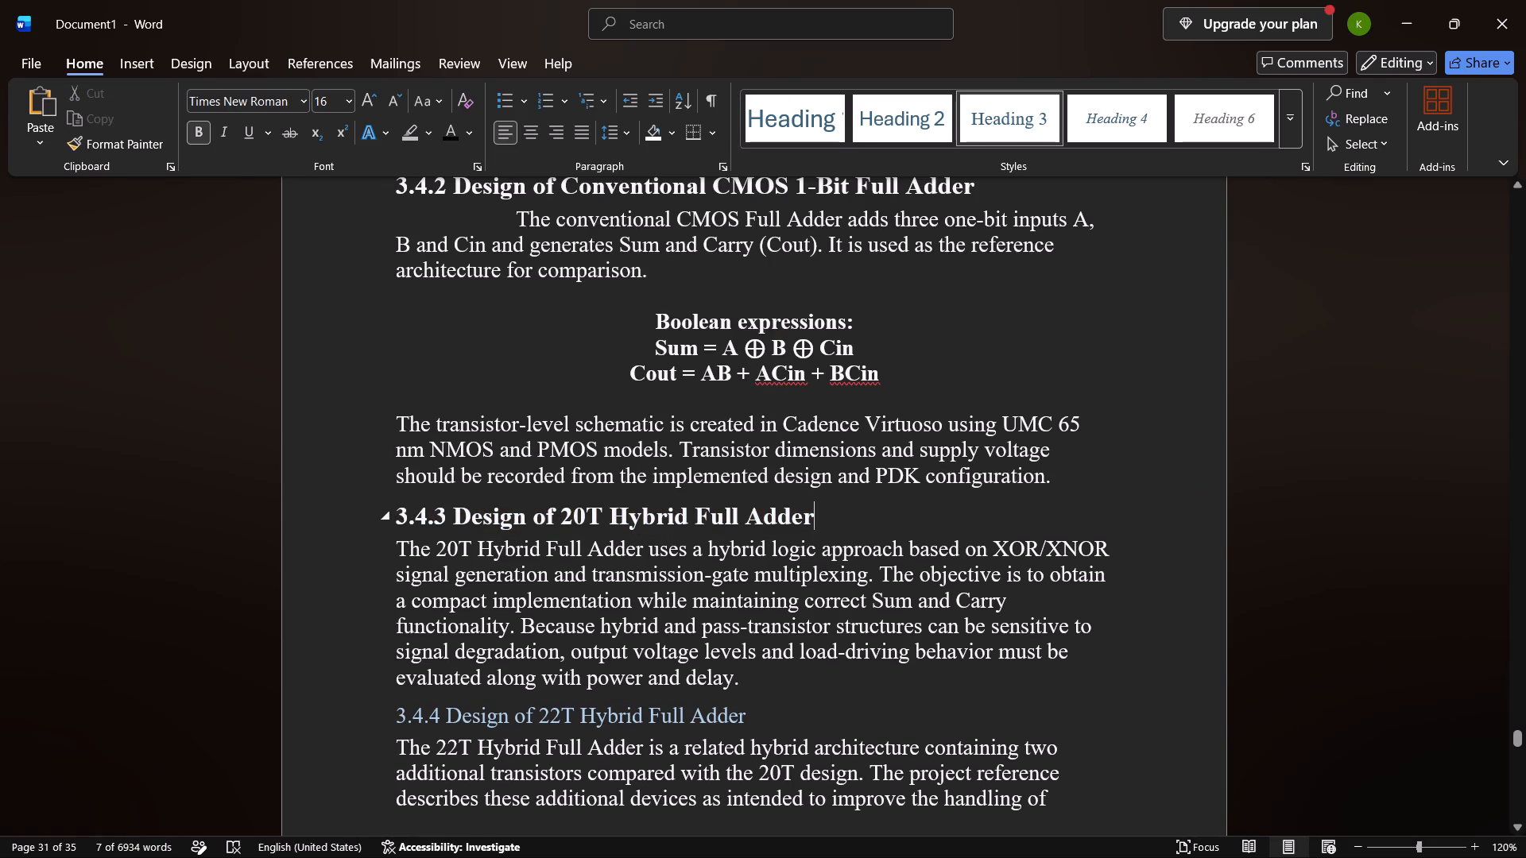
Indent the first line of the paragraph under heading 3.4.3 by two tab stops with a space between them.
scroll(448, 433, "right", 1)
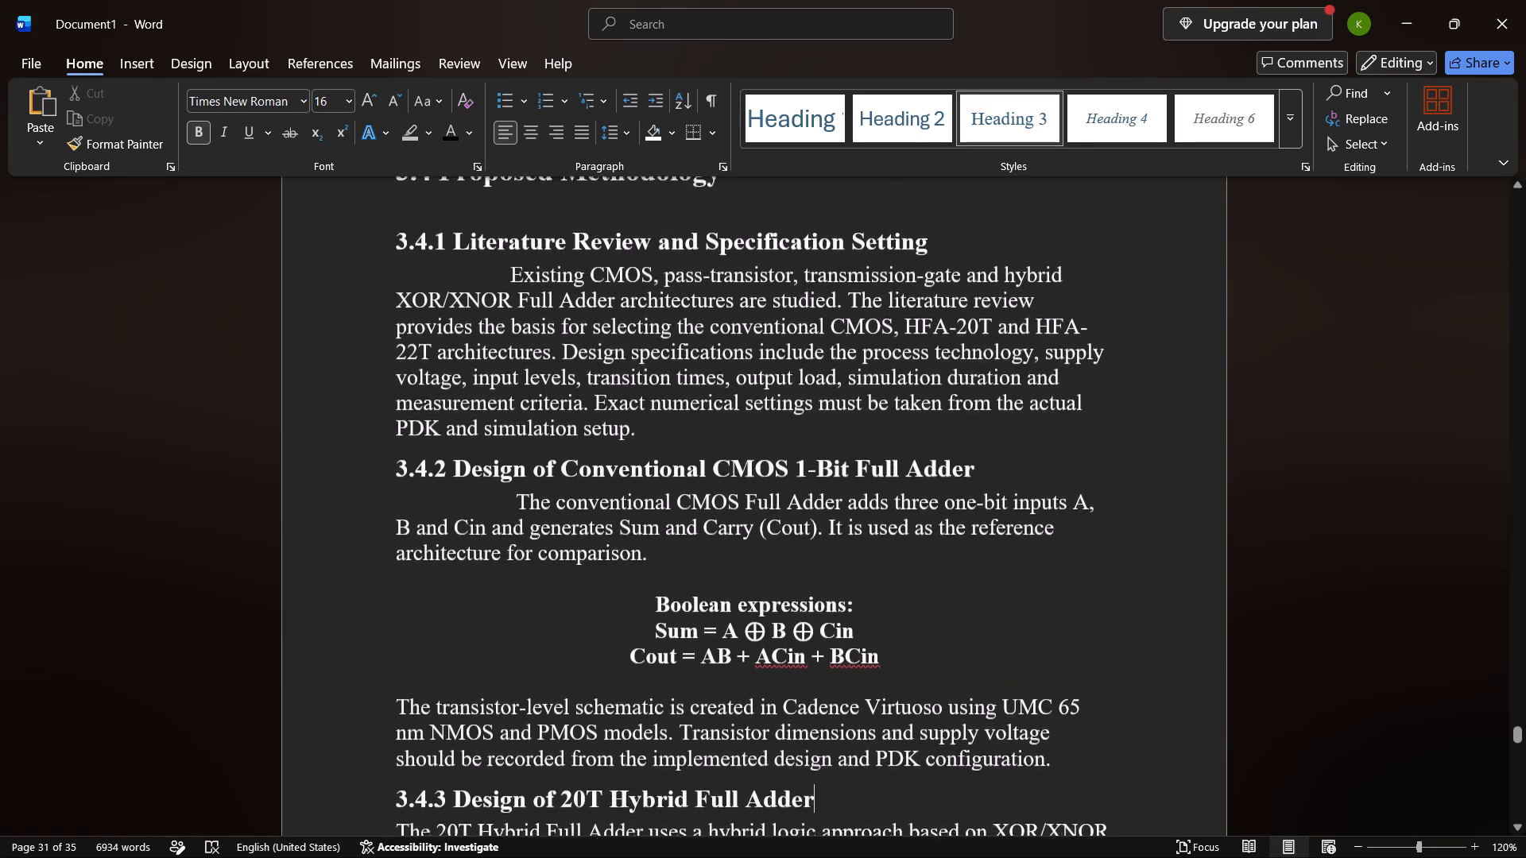
scroll(448, 433, "right", 1)
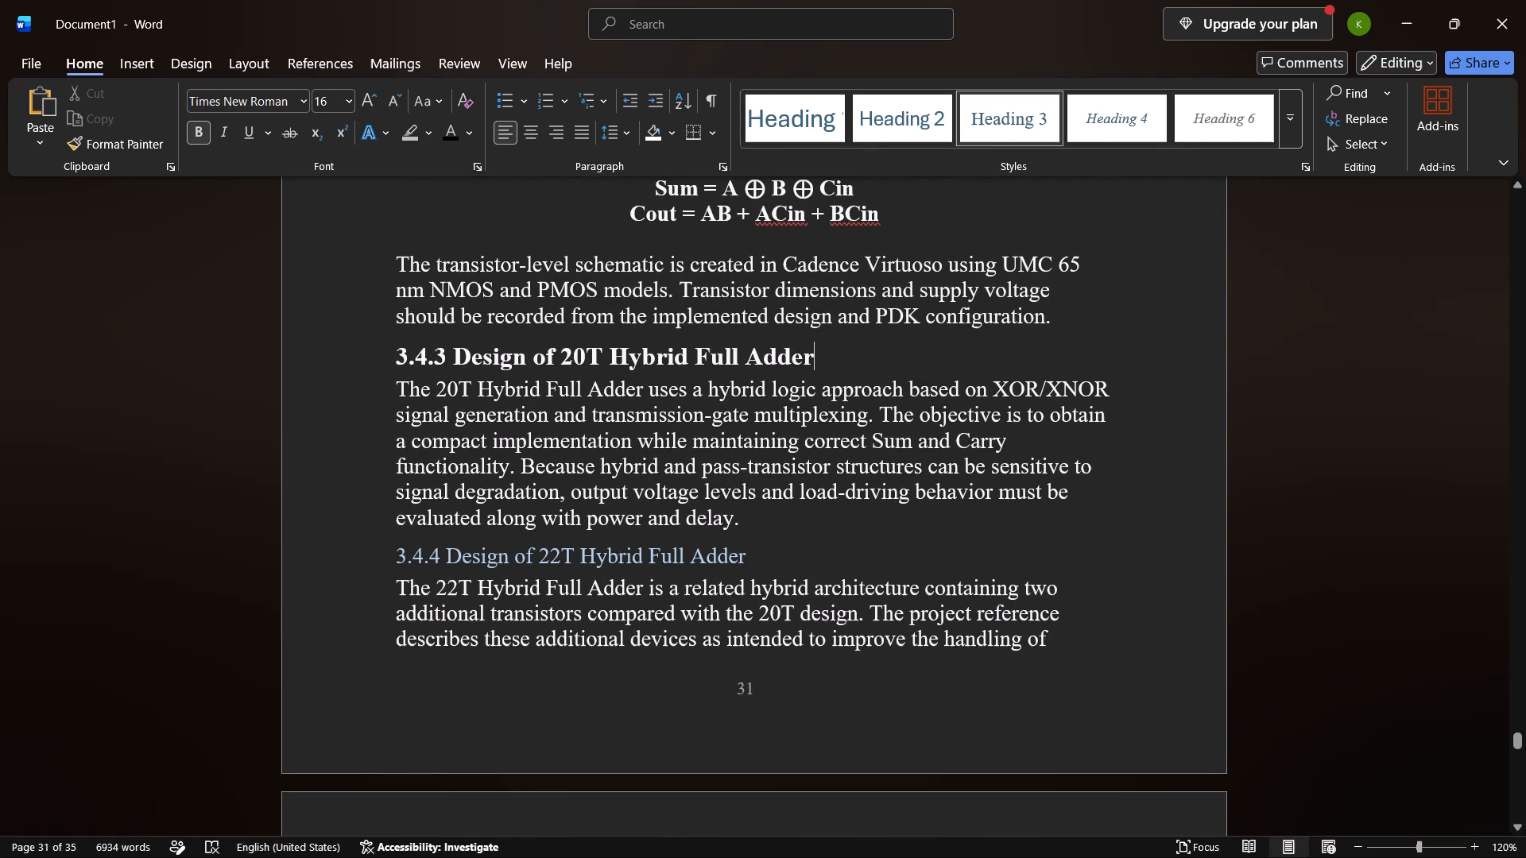
left_click(395, 391)
key("Tab")
key("space")
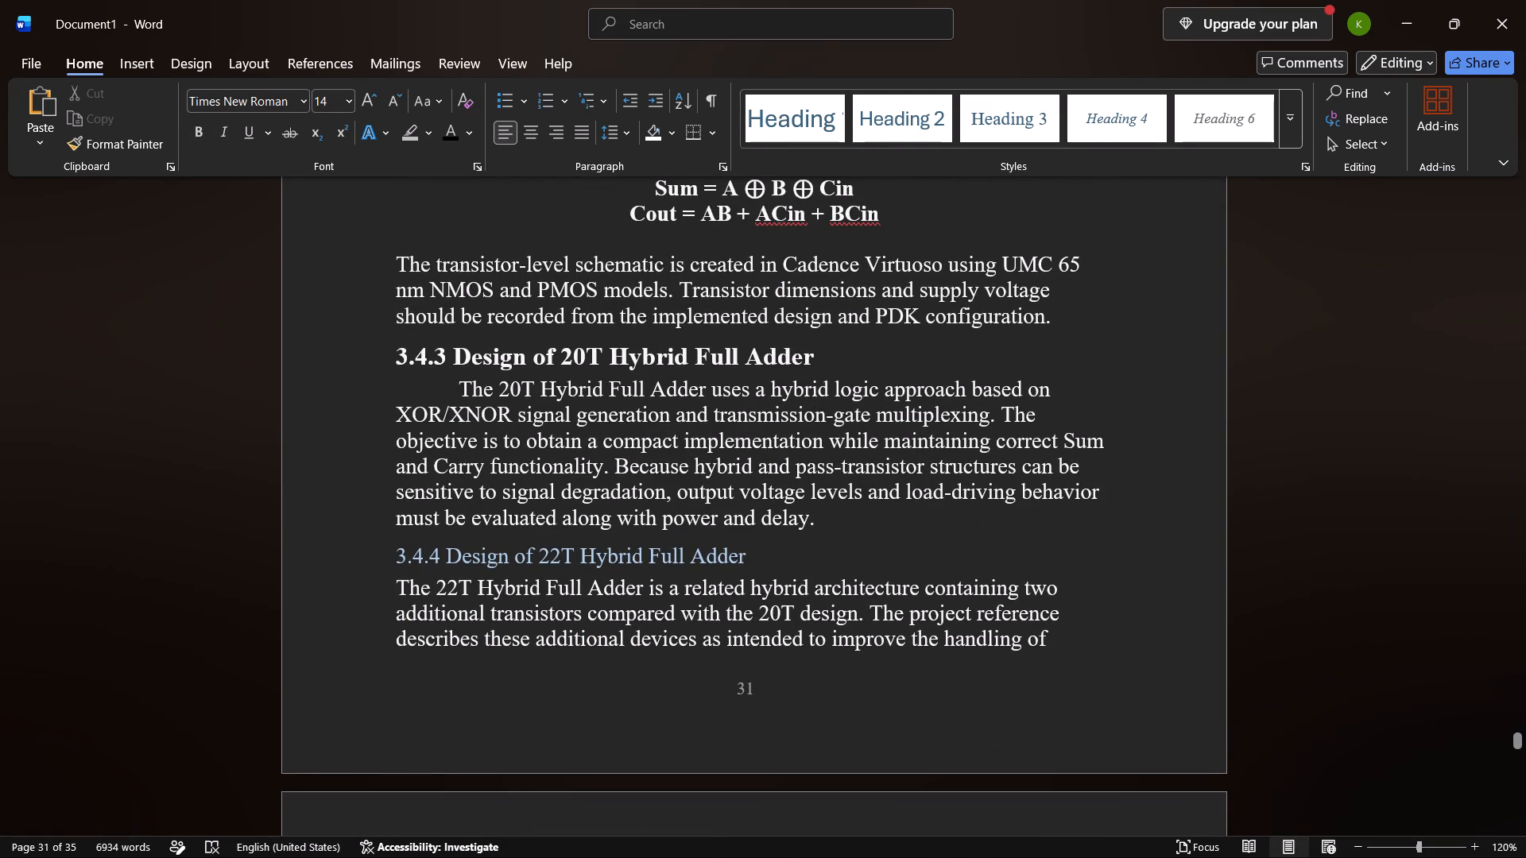
key("Tab")
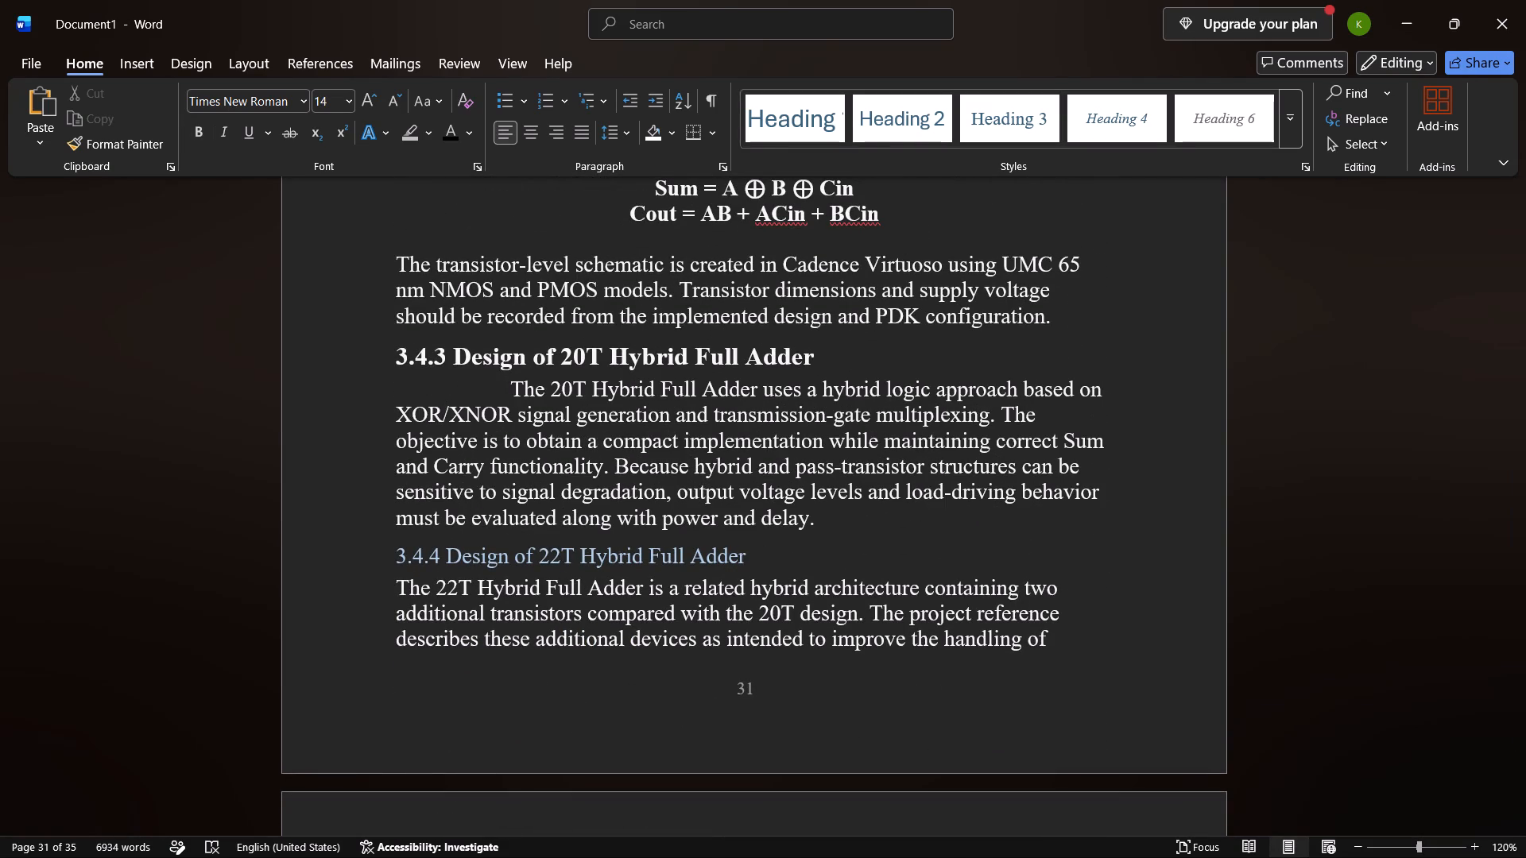
Insert a blank line between the 3.4.1 paragraph and the 3.4.2 Design of Conventional CMOS 1-Bit Full Adder heading.
scroll(395, 391, "right", 1)
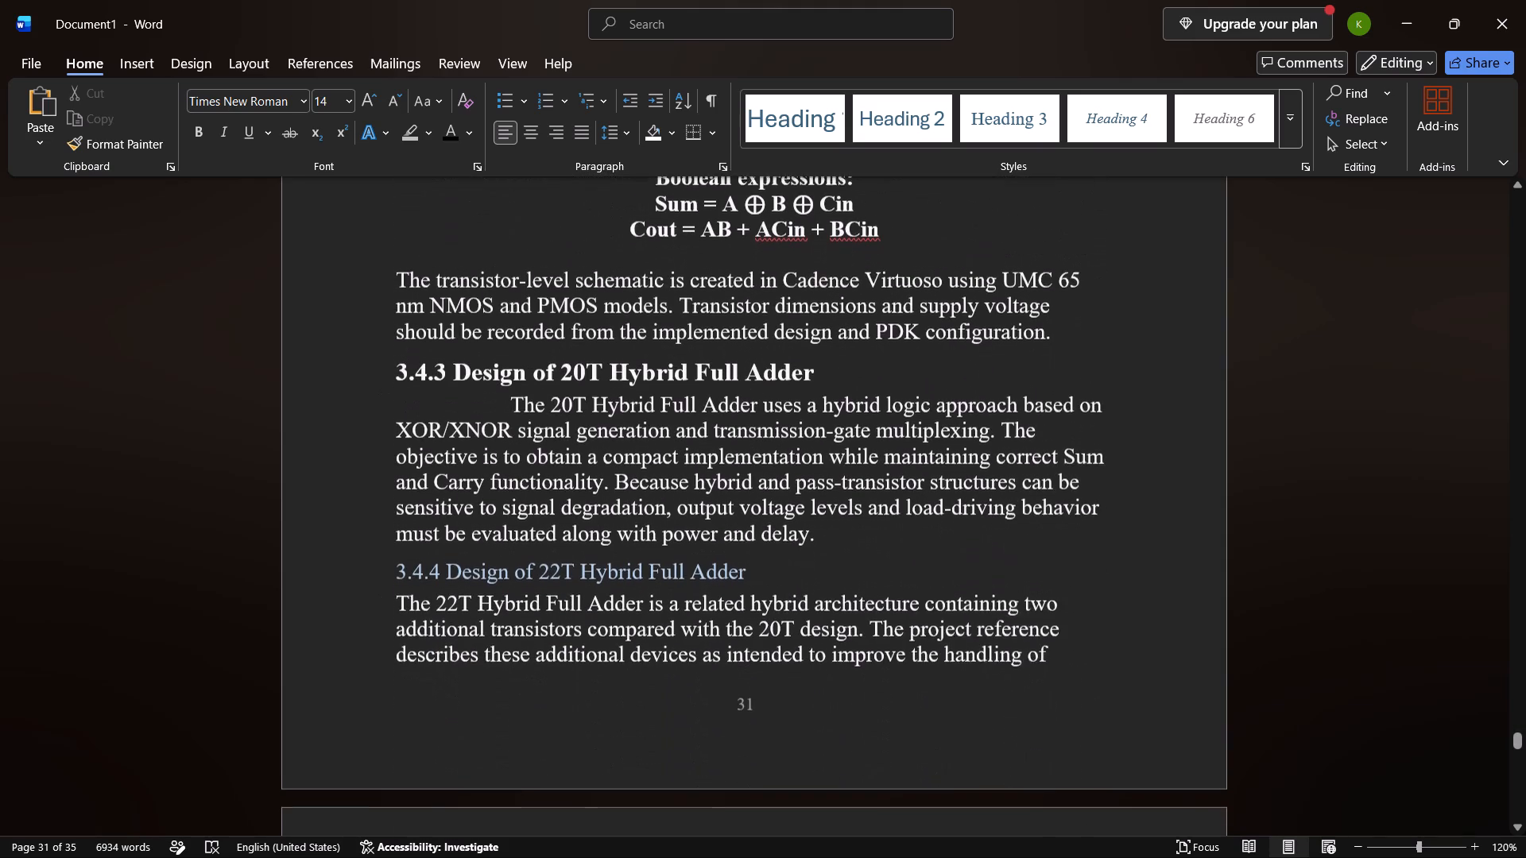
scroll(395, 391, "right", 1)
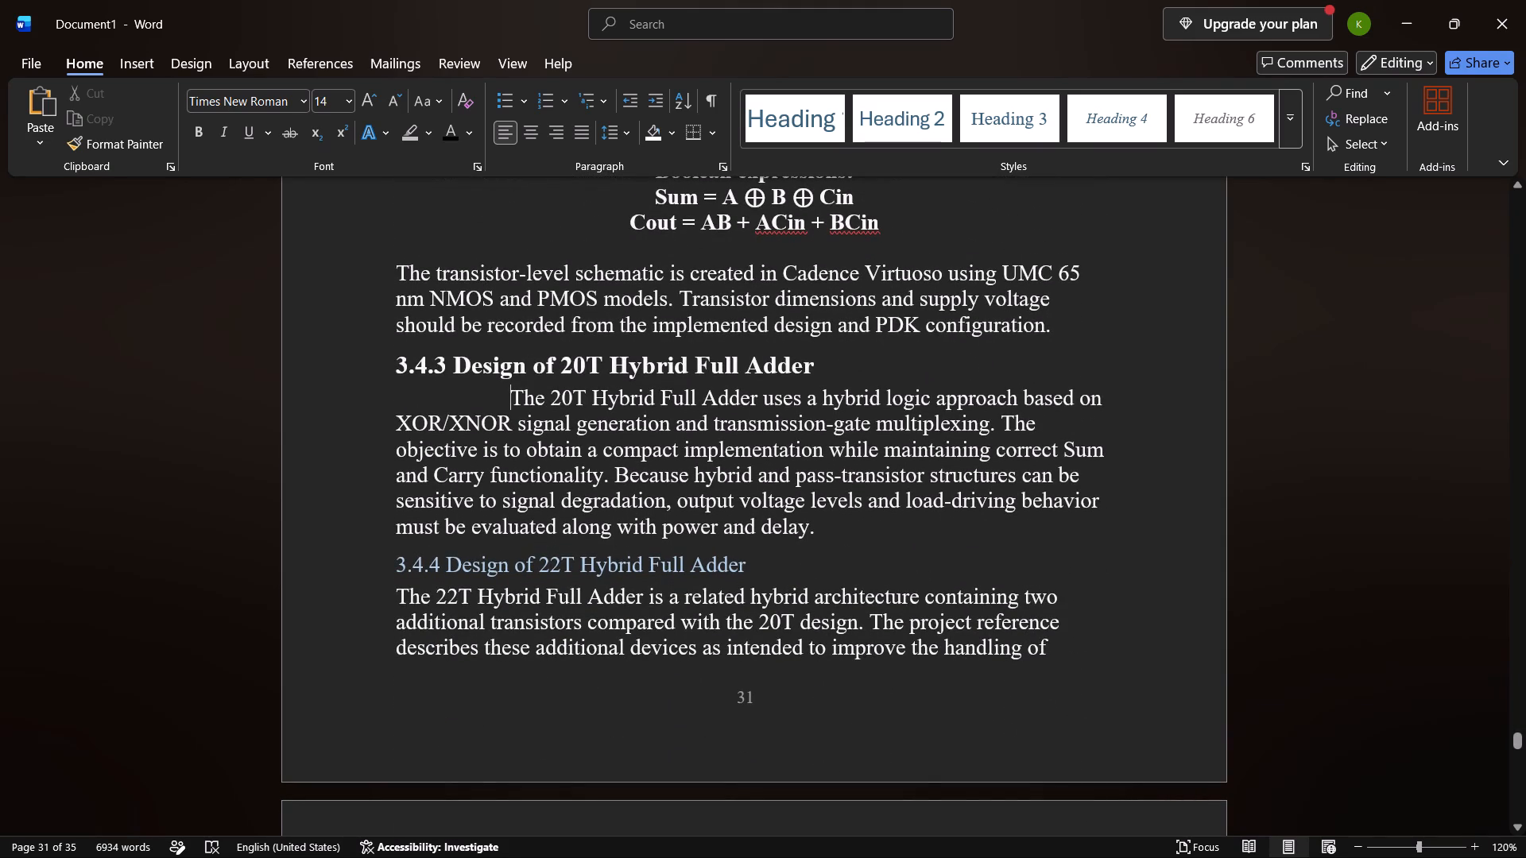
scroll(691, 543, "up", 2)
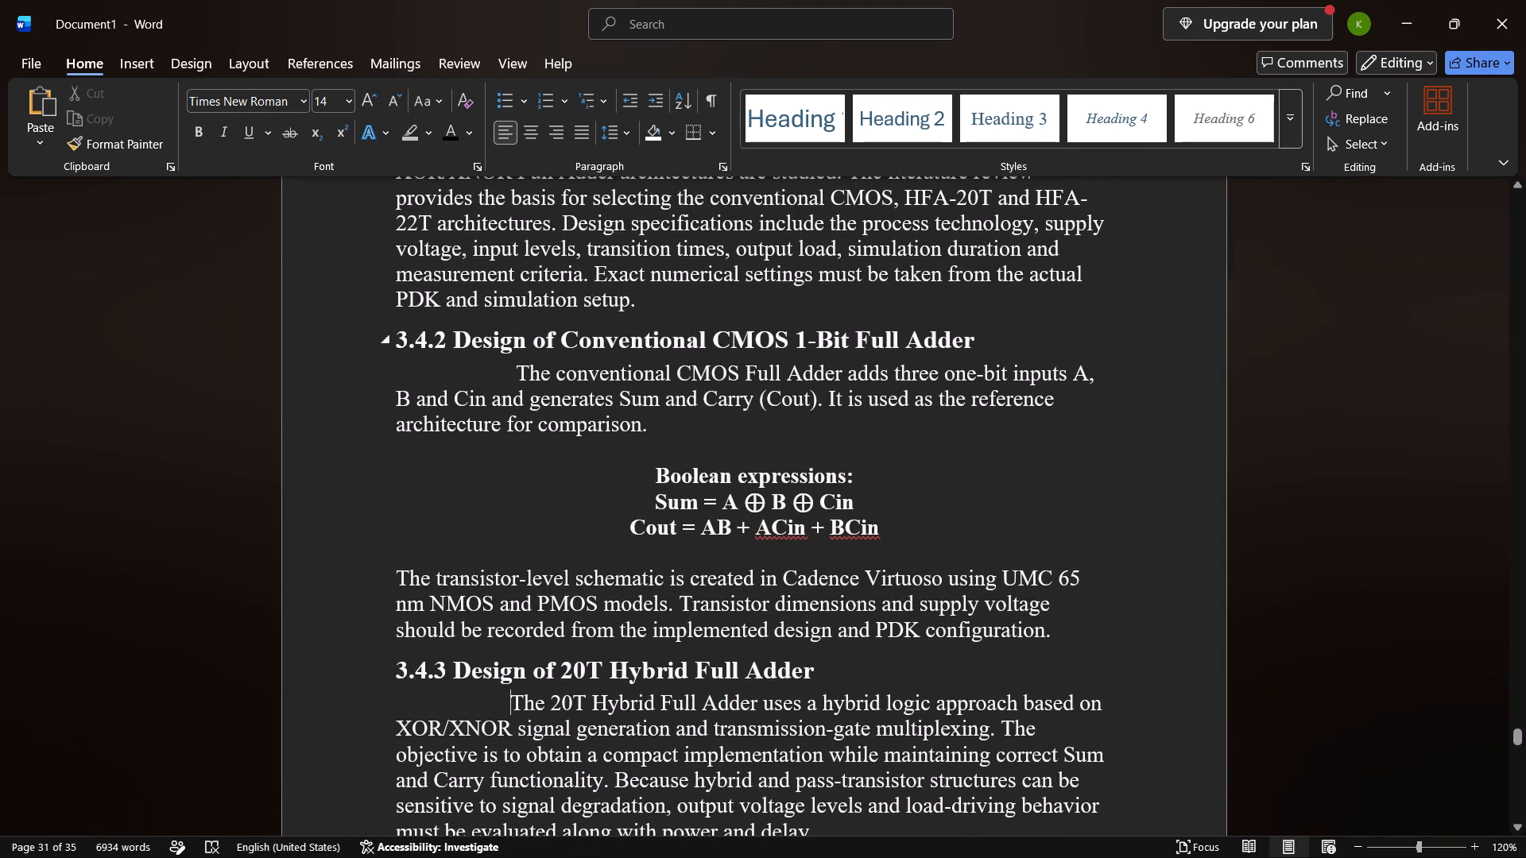
left_click(659, 306)
key("Return")
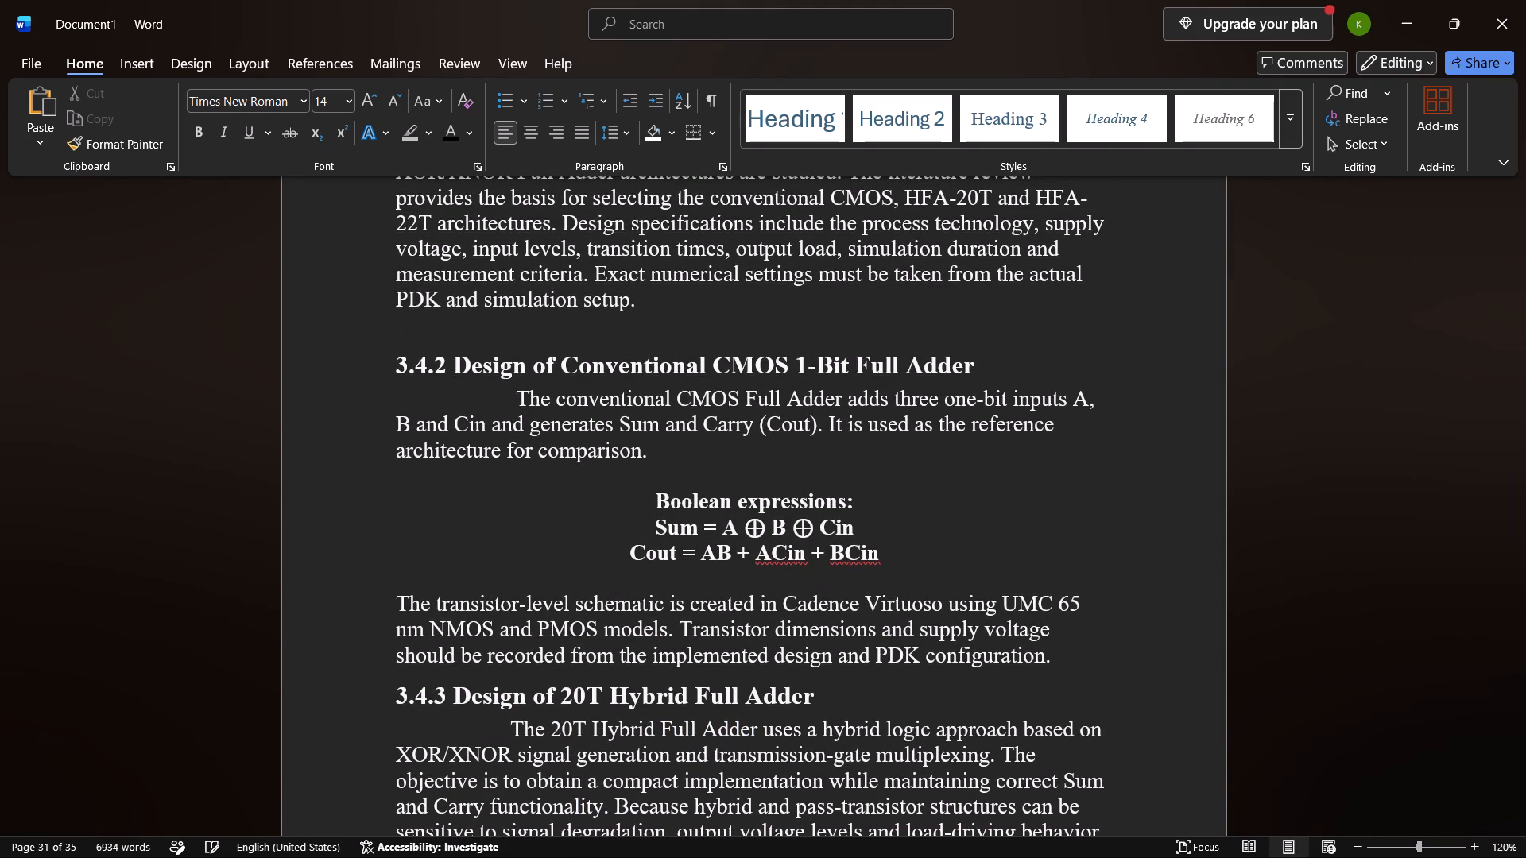
Insert a blank line between the transistor-level schematic paragraph and the 3.4.3 Design of 20T Hybrid Full Adder heading.
scroll(659, 306, "up", 3)
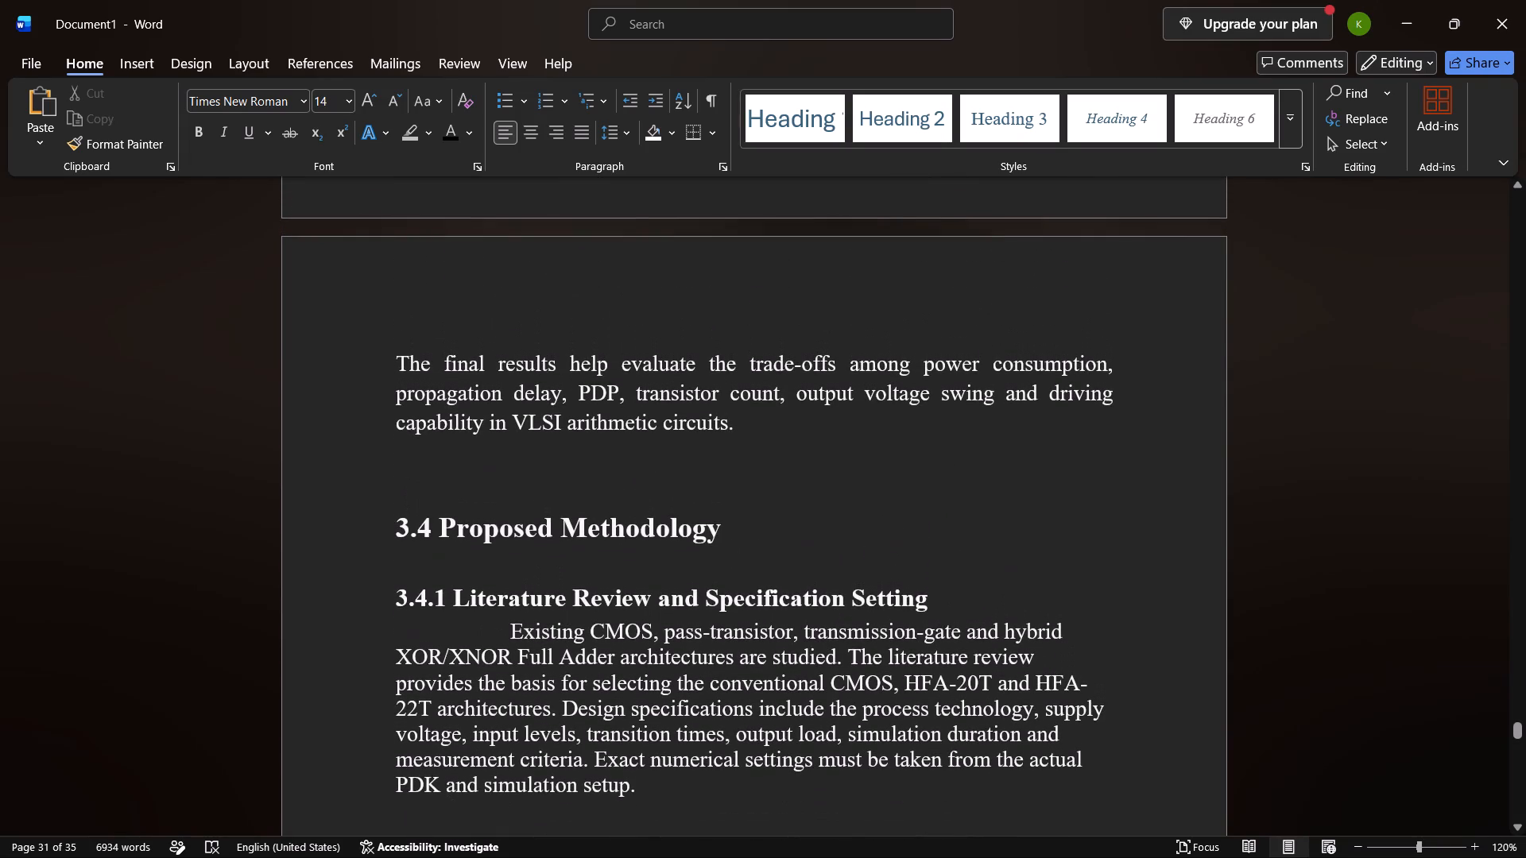
scroll(668, 319, "up", 3)
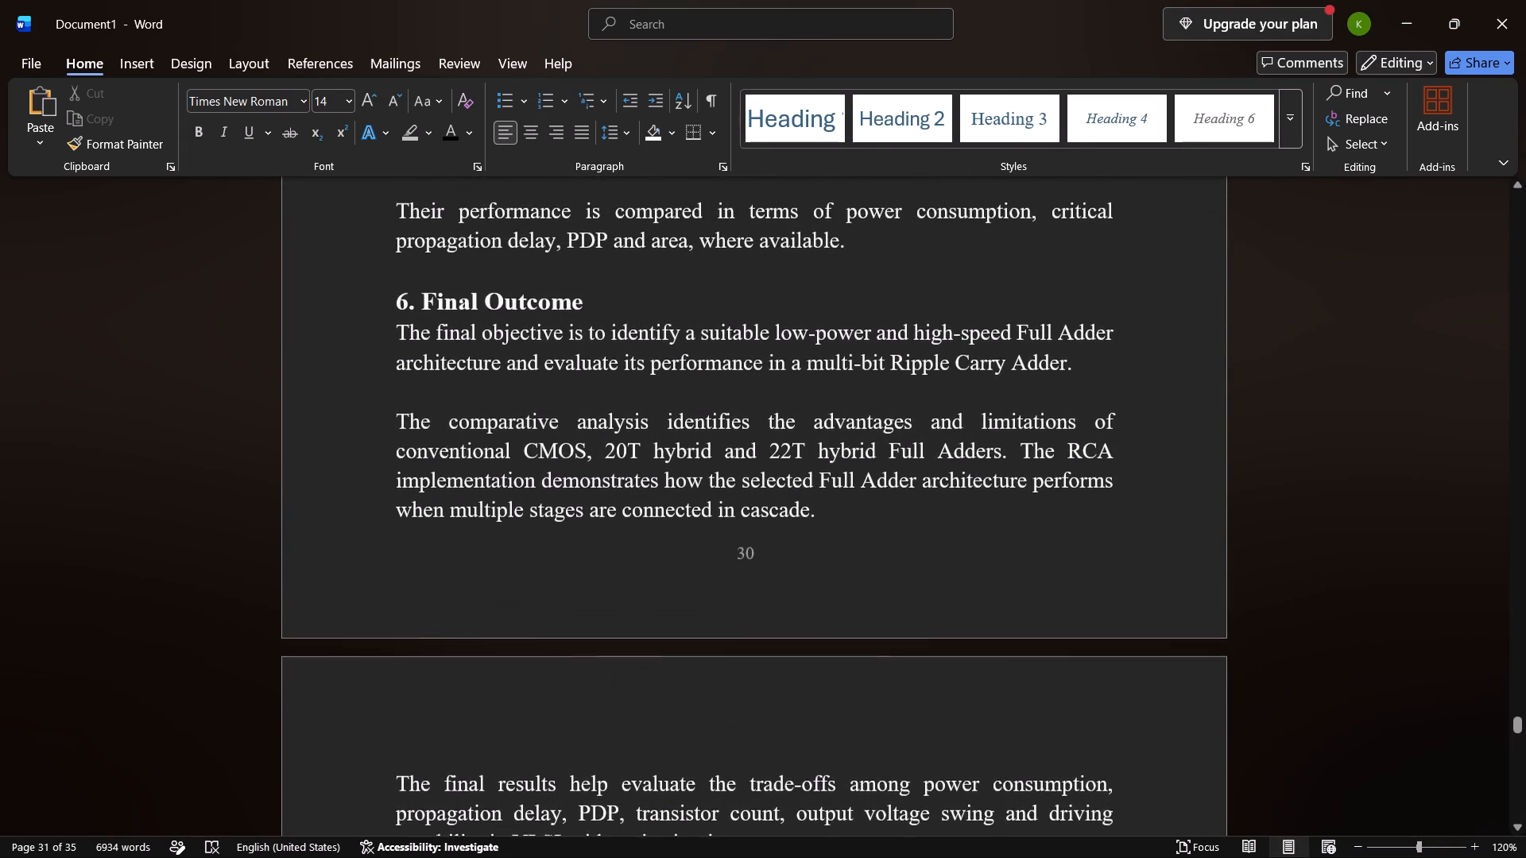
scroll(668, 319, "down", 2)
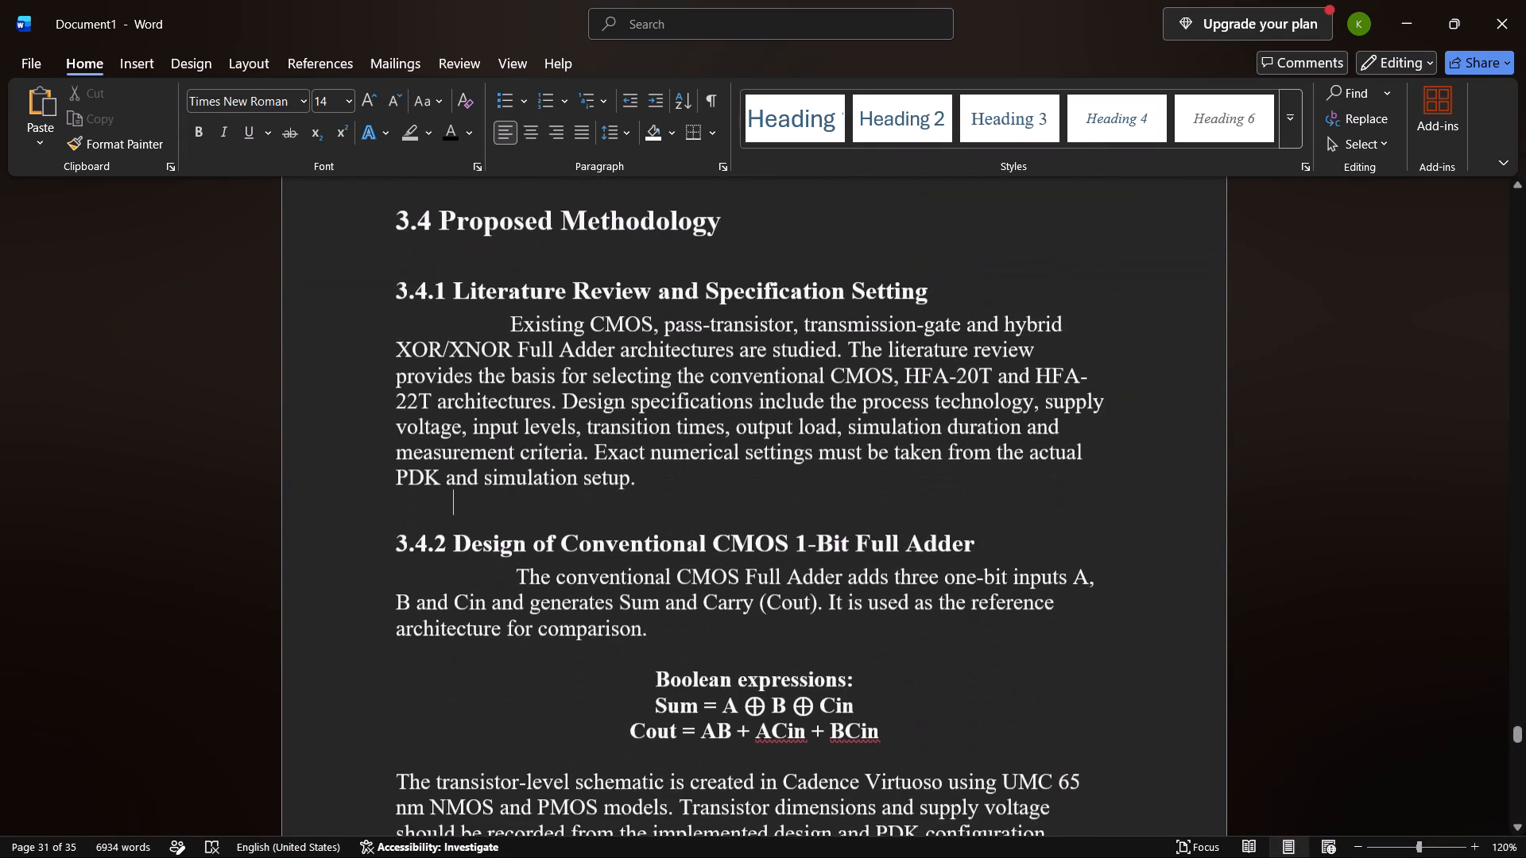
scroll(668, 319, "down", 1)
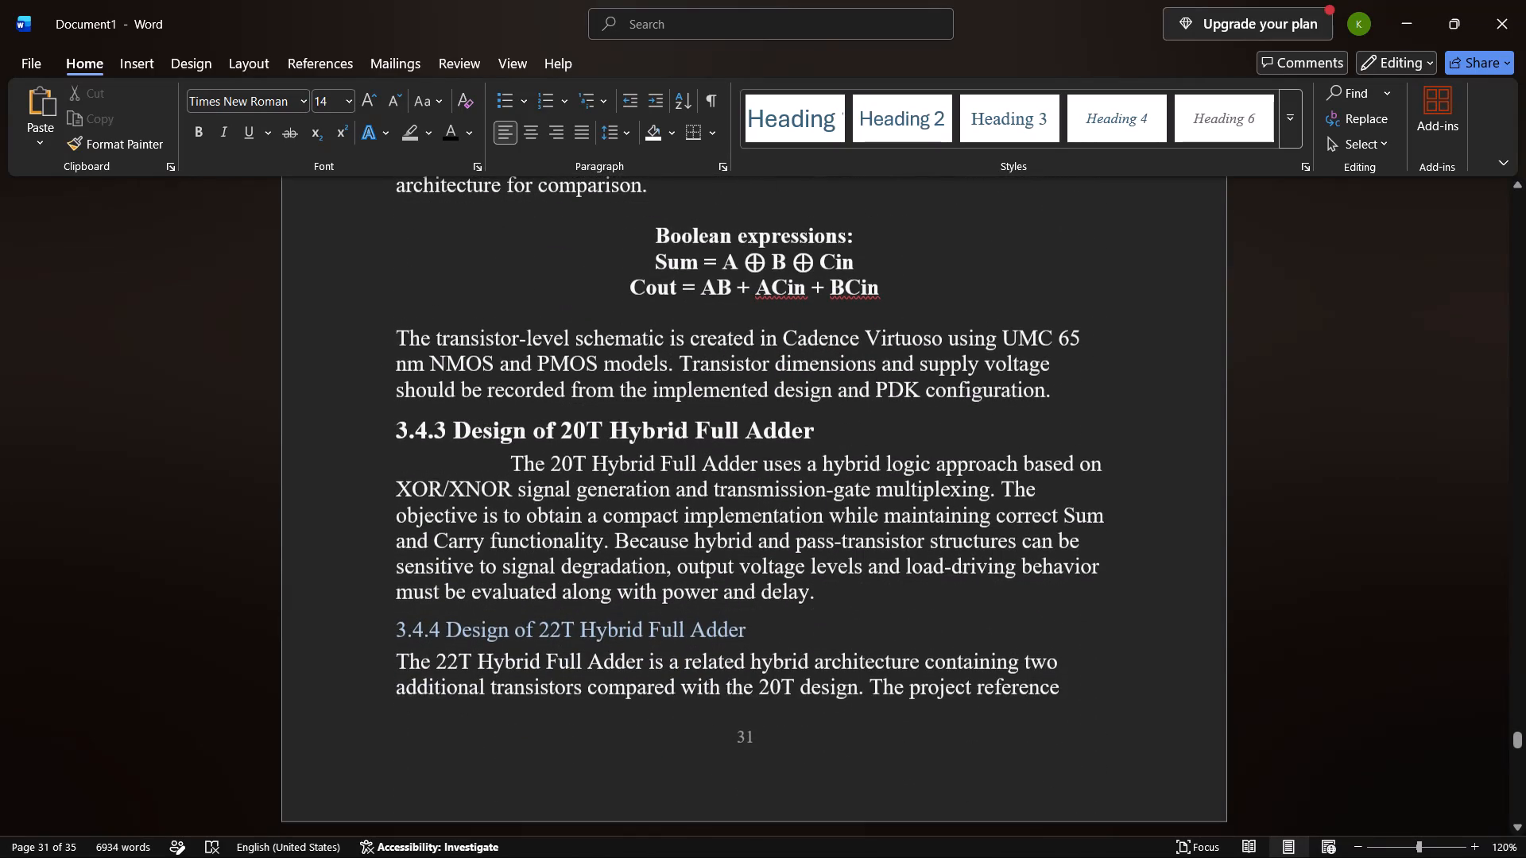
left_click(1064, 389)
key("Return")
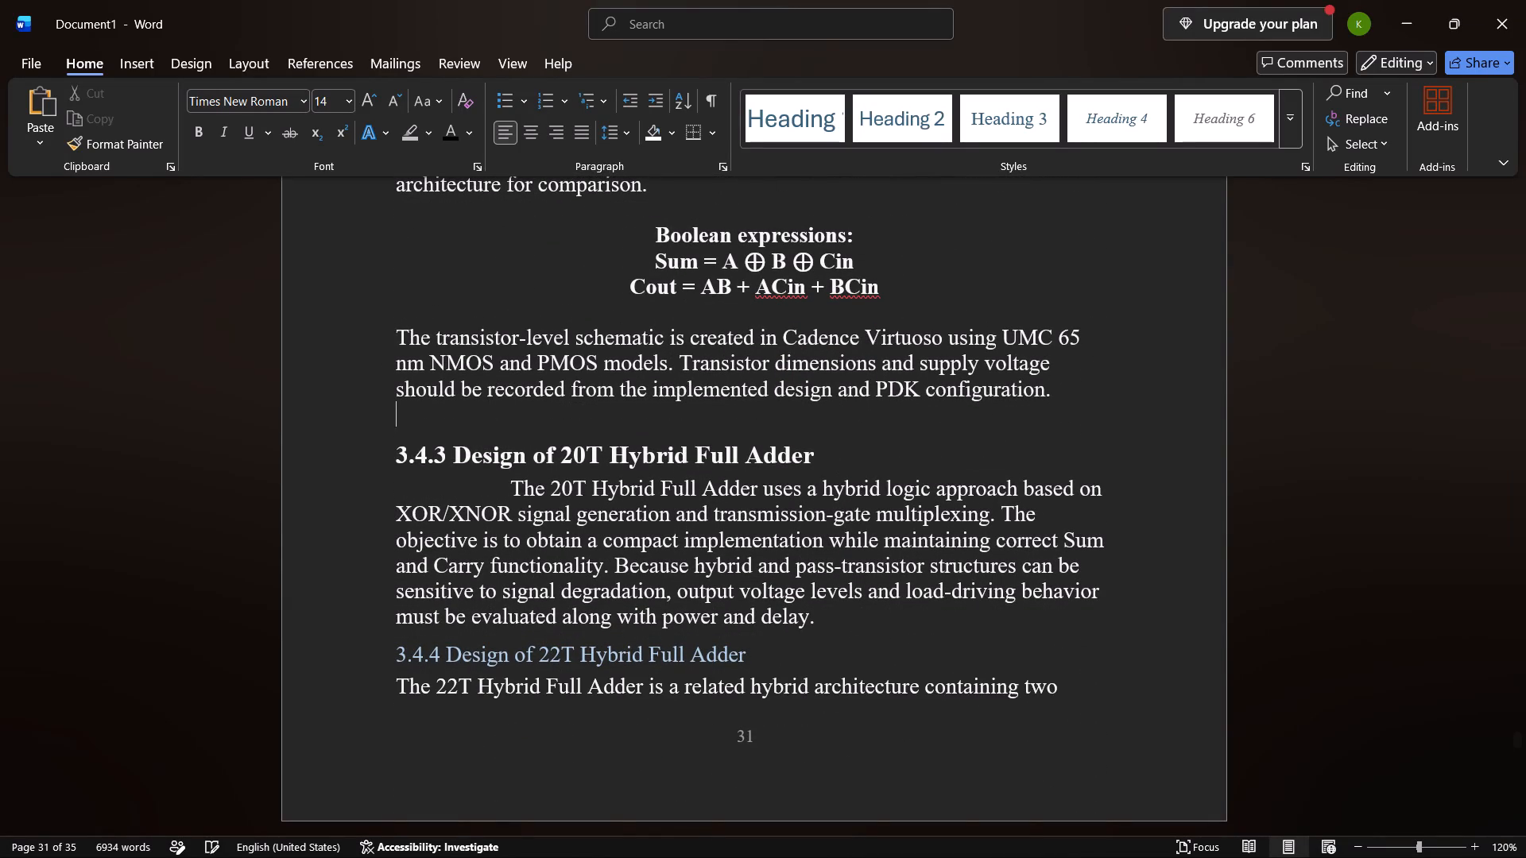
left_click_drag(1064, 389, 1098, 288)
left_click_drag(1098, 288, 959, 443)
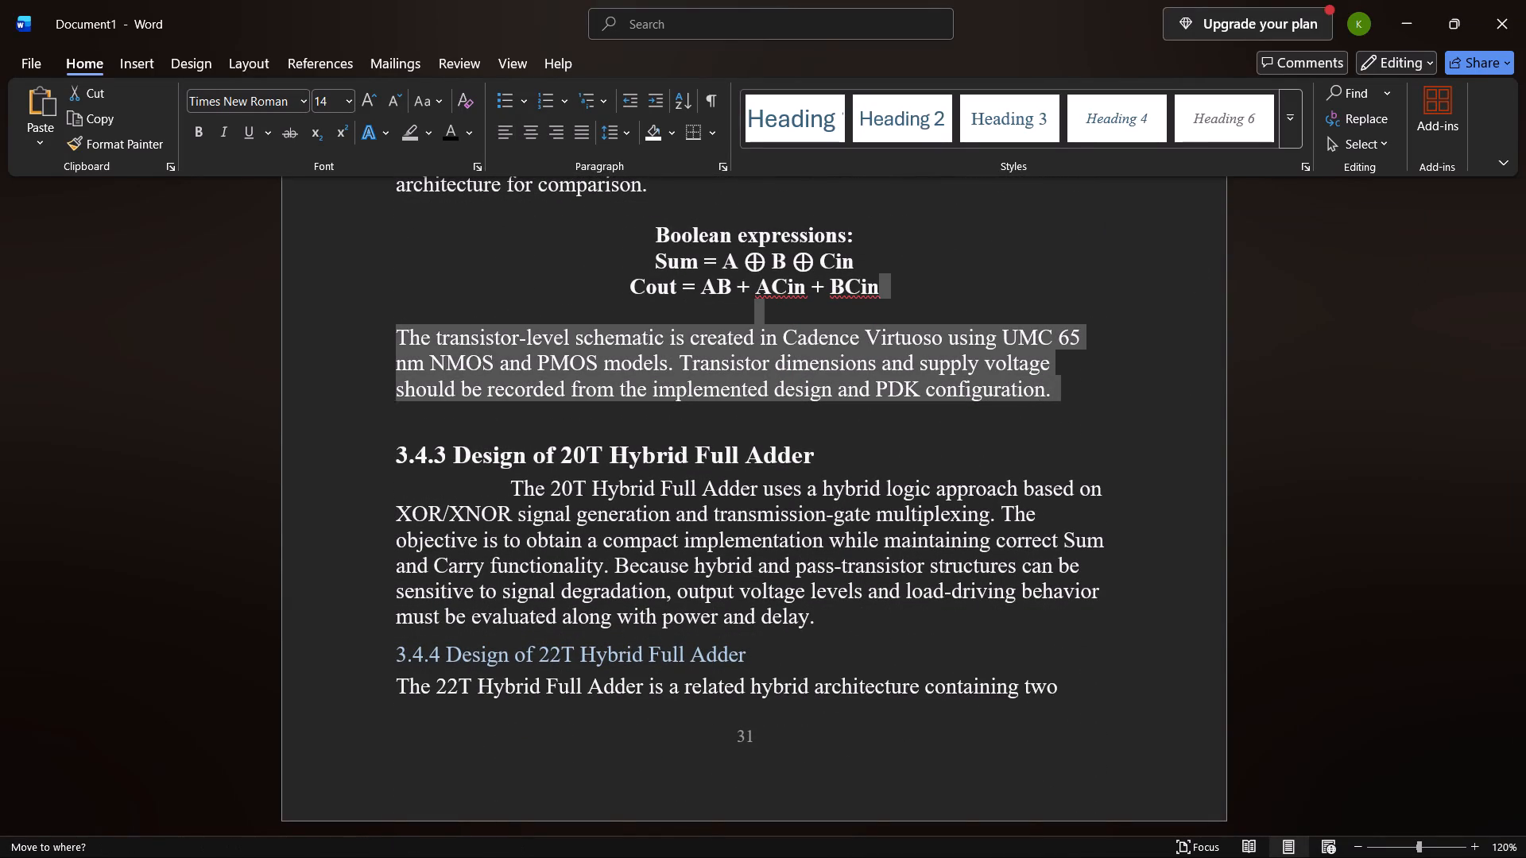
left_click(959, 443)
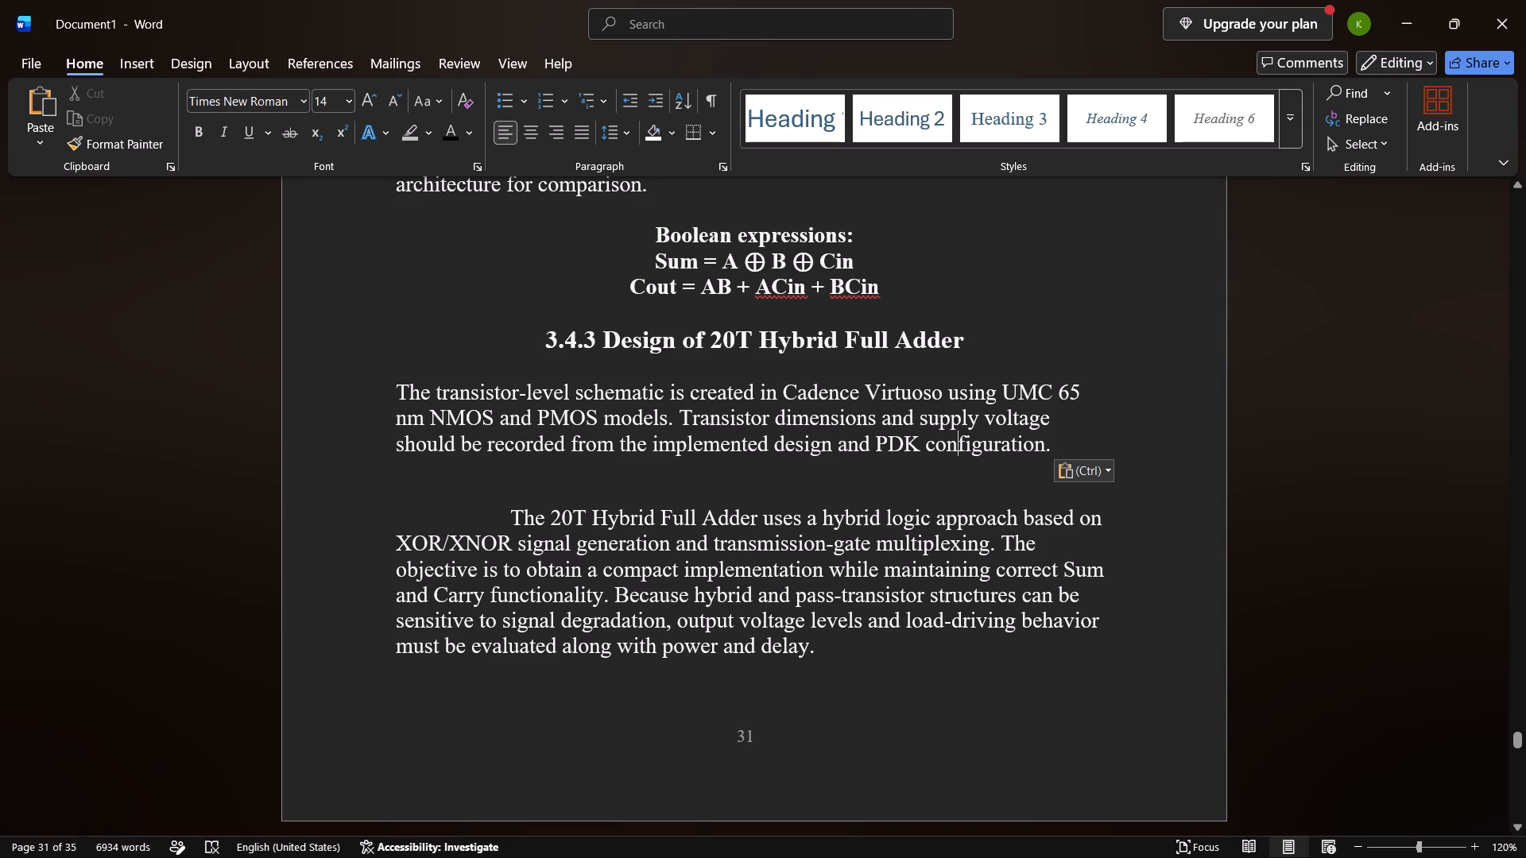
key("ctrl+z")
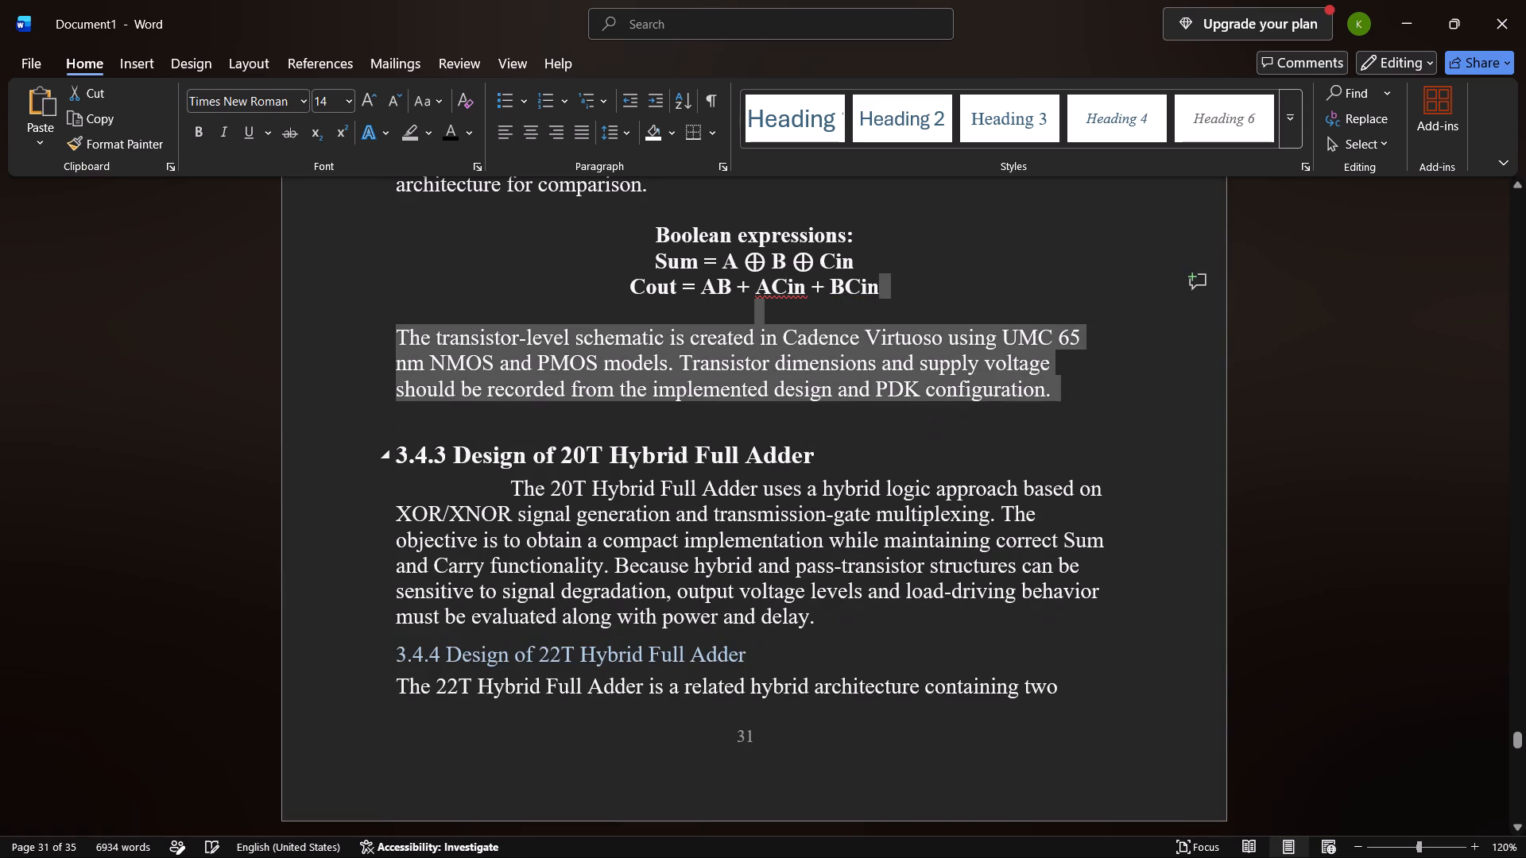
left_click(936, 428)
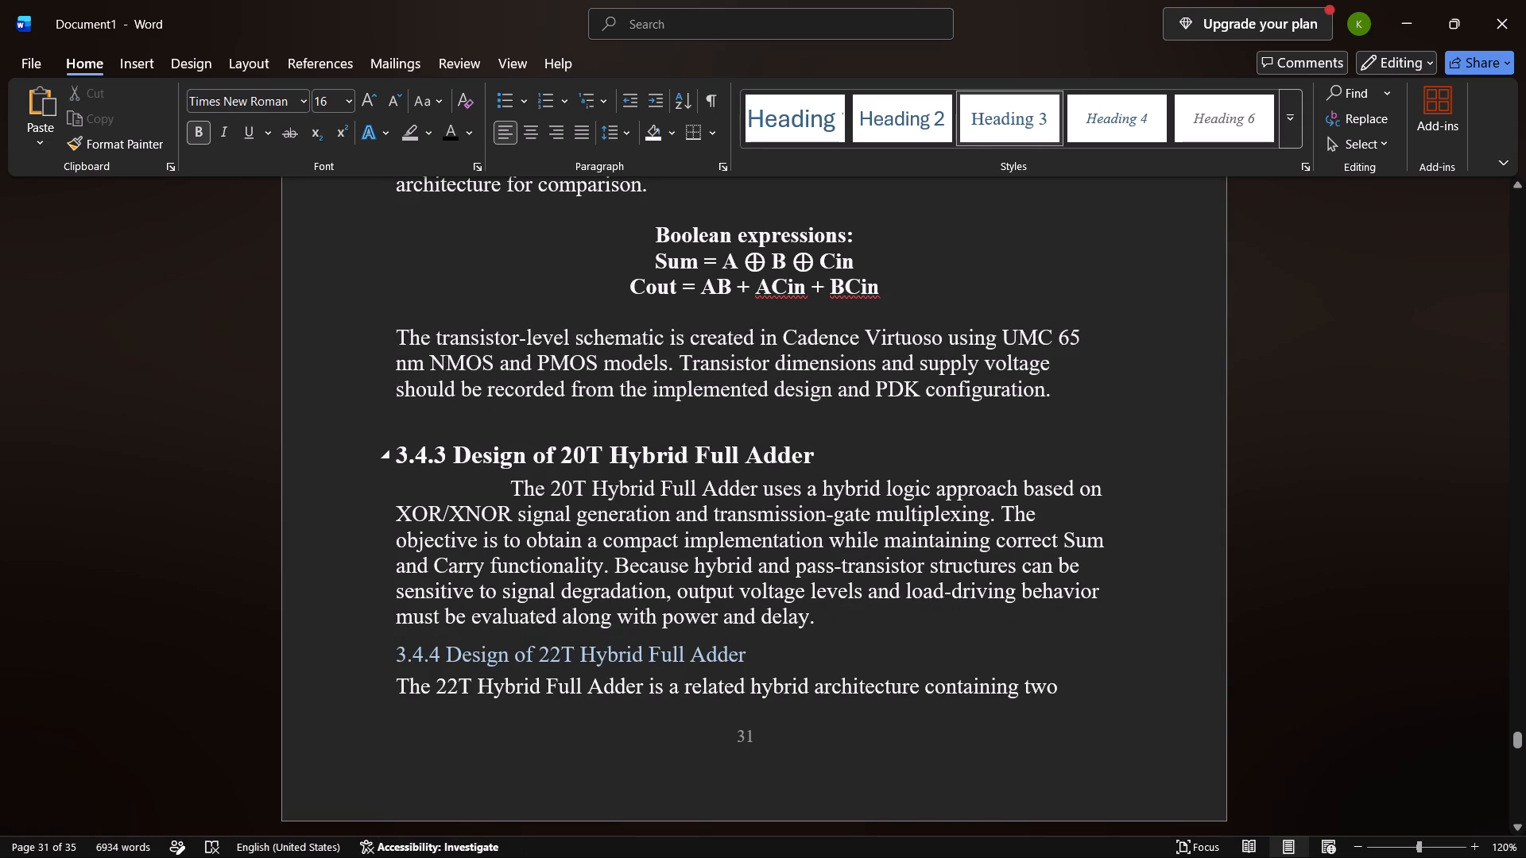
Insert a blank line after the 3.4.3 paragraph, and replace it with one added from the start of the 3.4.4 heading.
left_click(831, 620)
key("Return")
scroll(831, 620, "down", 1)
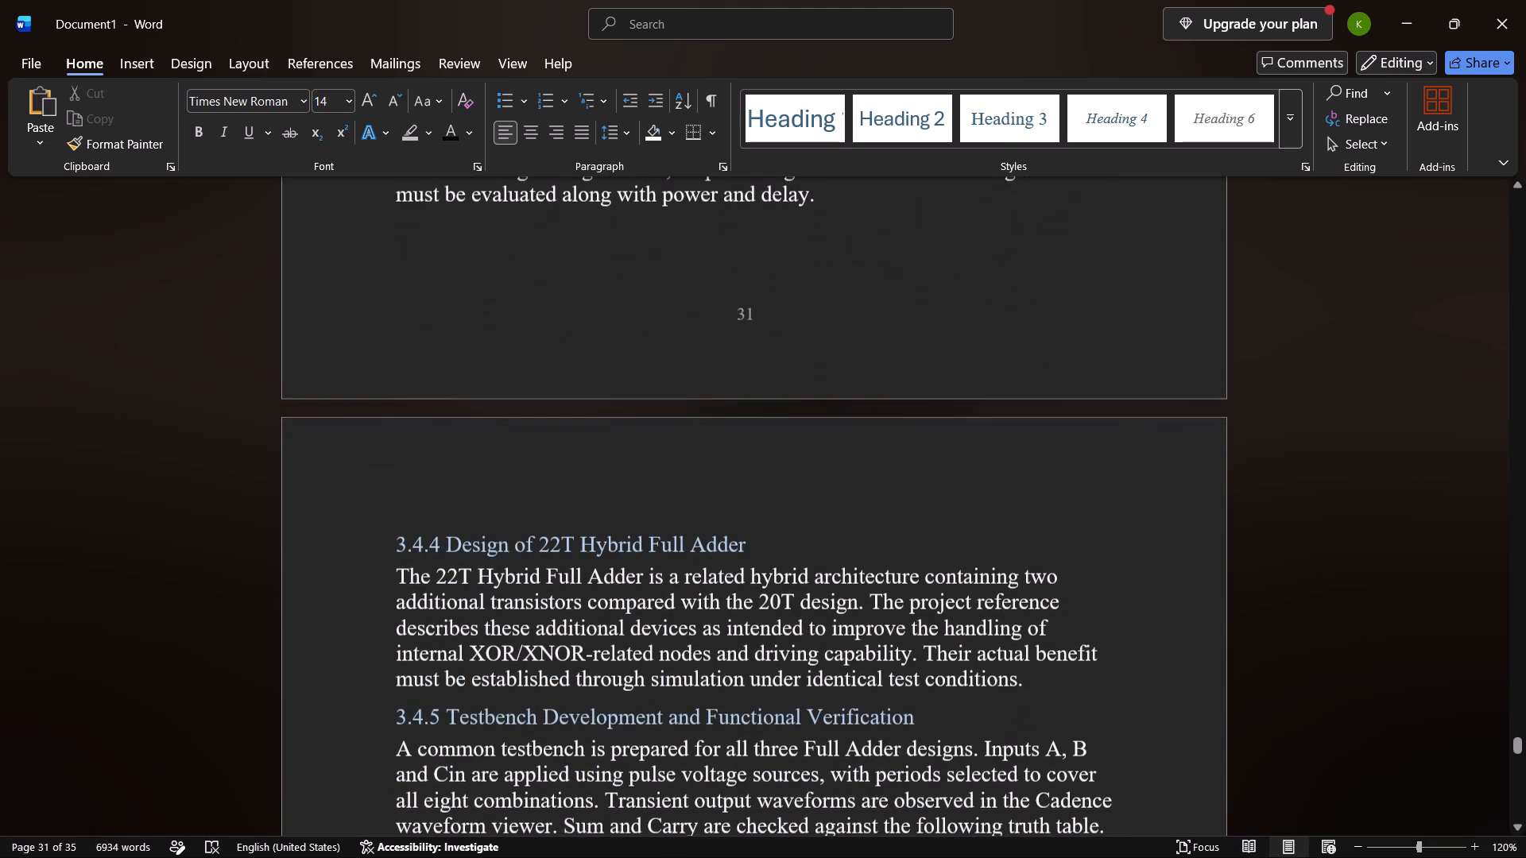
left_click(491, 518)
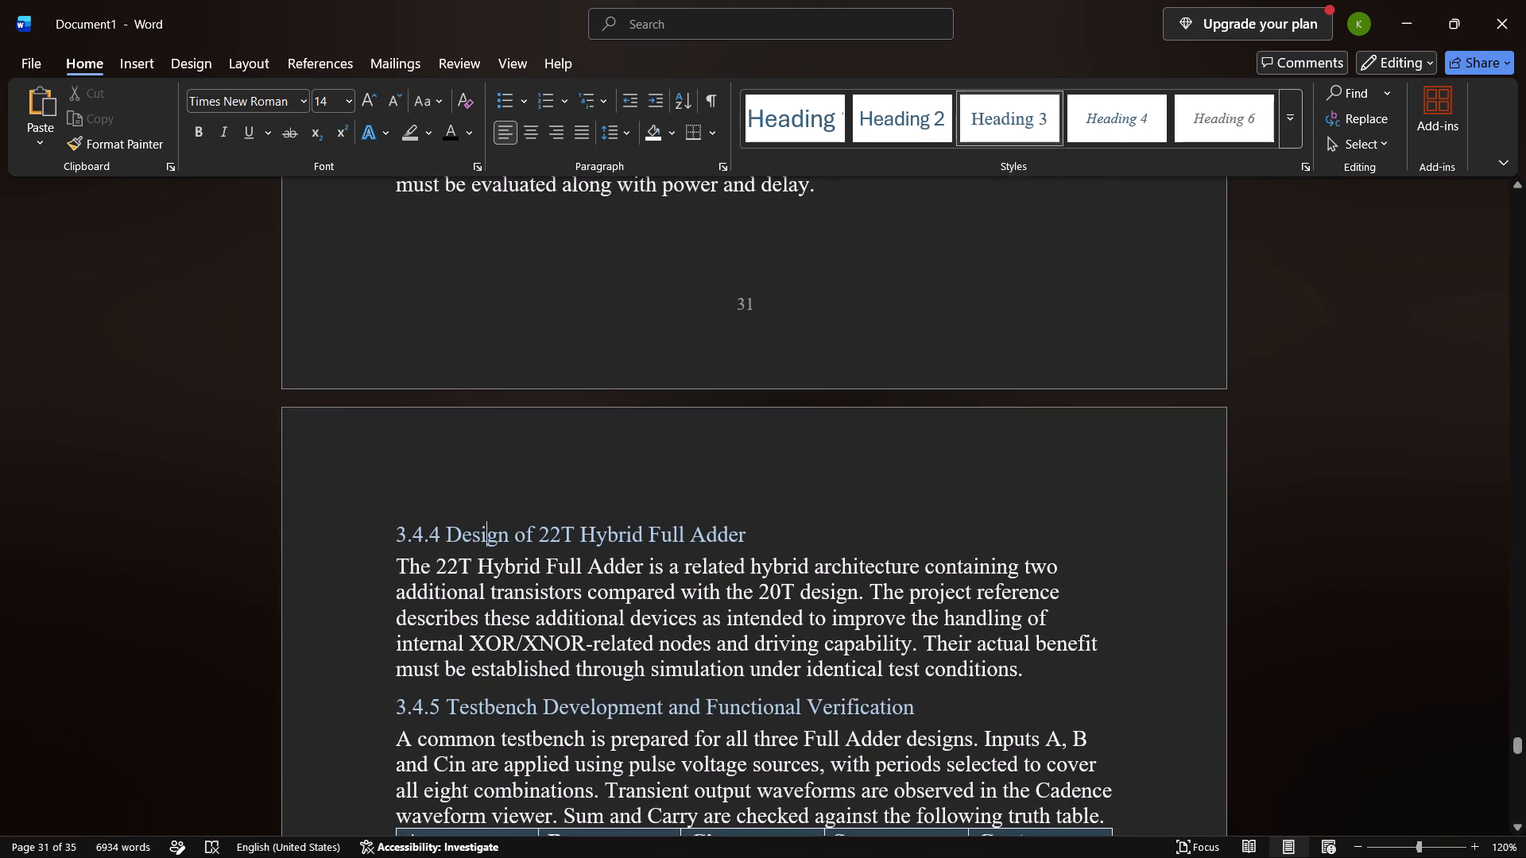
left_click(396, 536)
key("BackSpace")
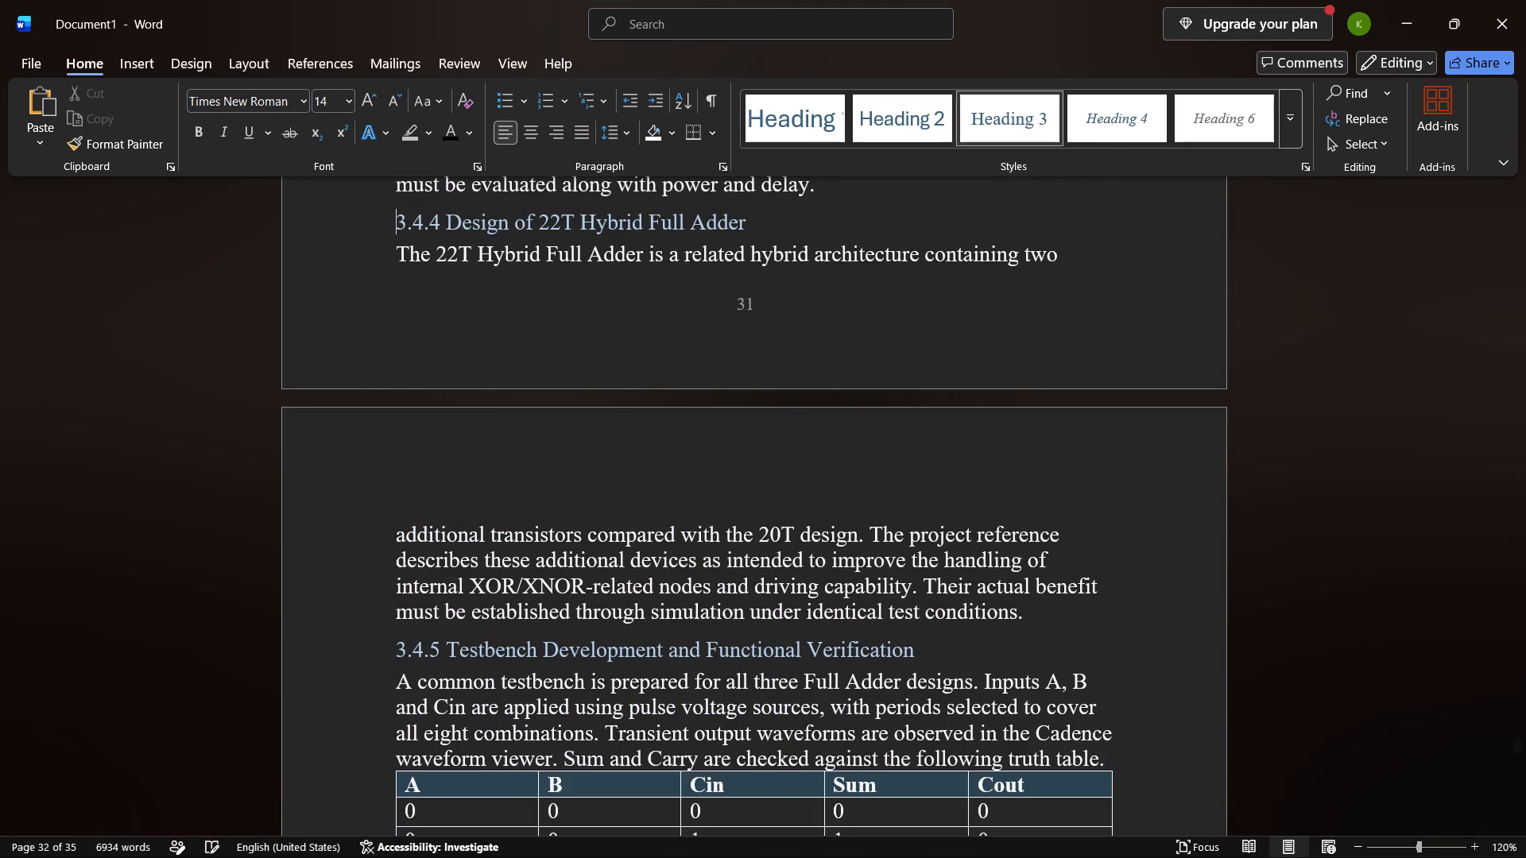
key("Return")
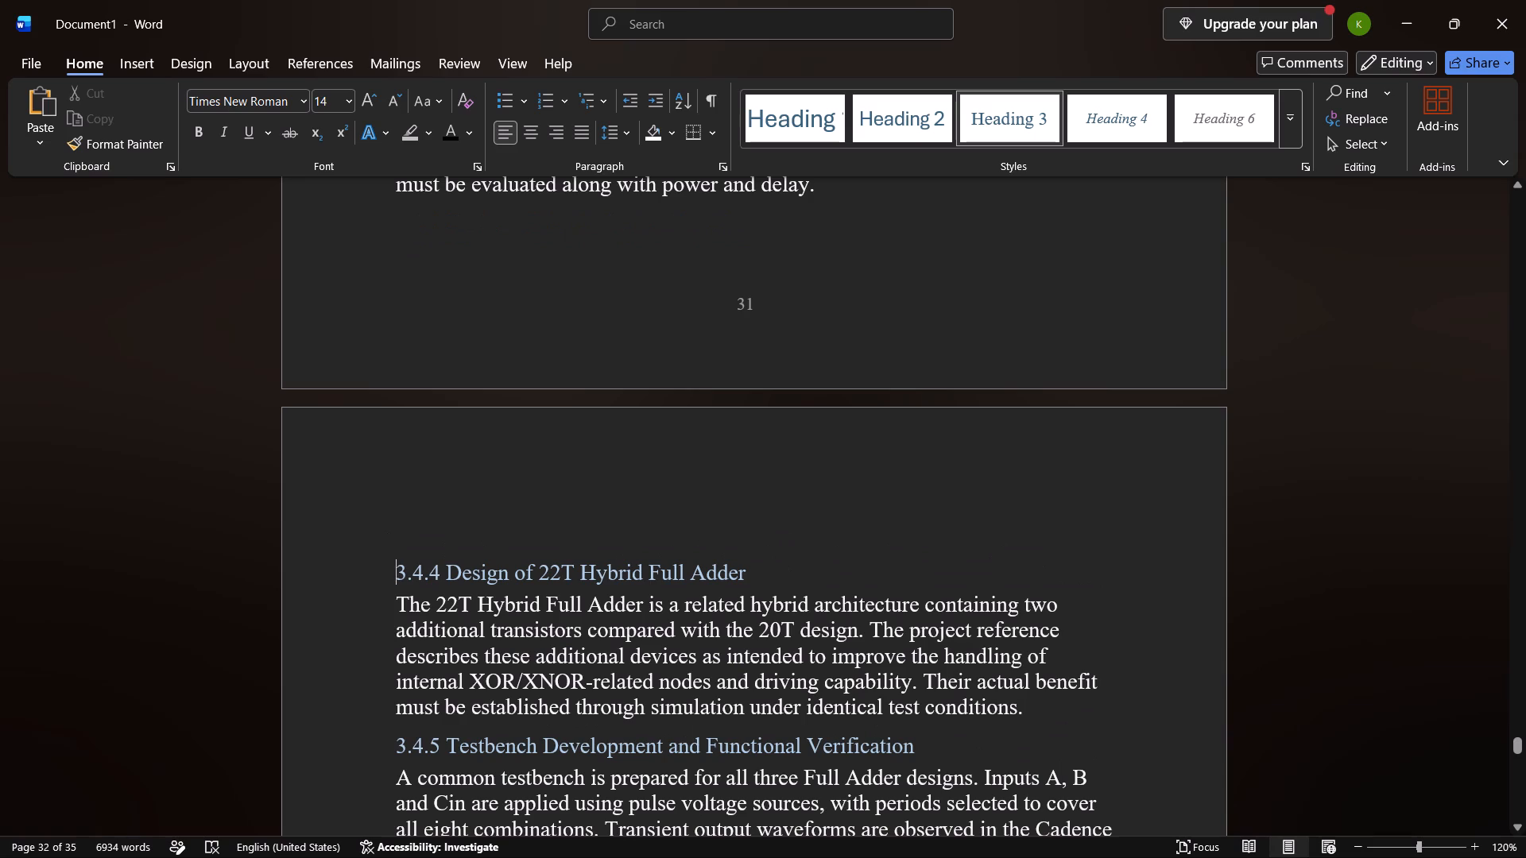
Format the 3.4.4 Design of 22T Hybrid Full Adder heading as bold, 16 pt and black.
left_click_drag(757, 580, 378, 562)
left_click(400, 532)
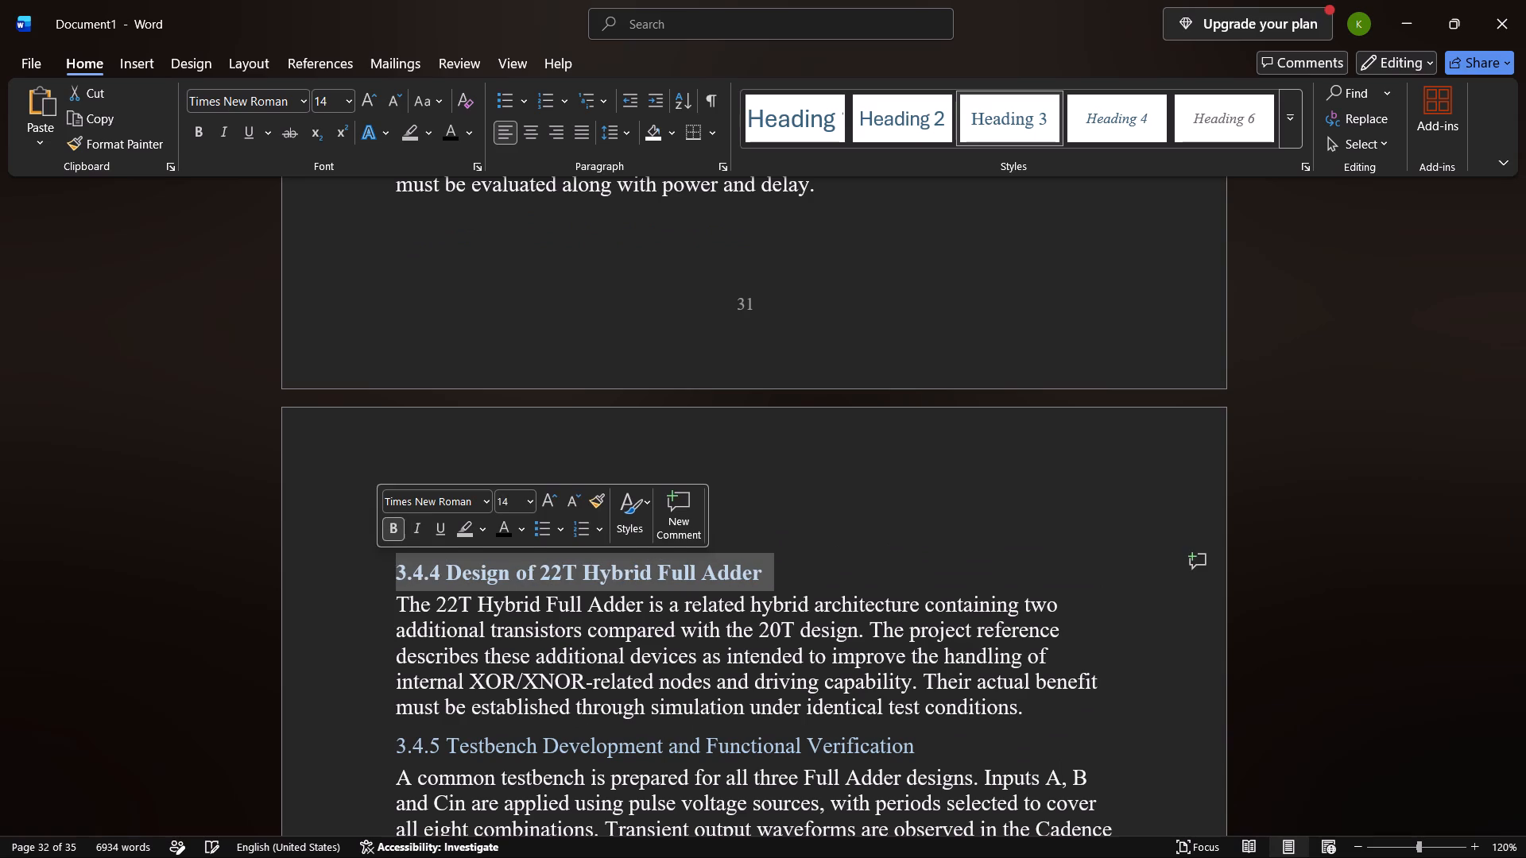
left_click(555, 498)
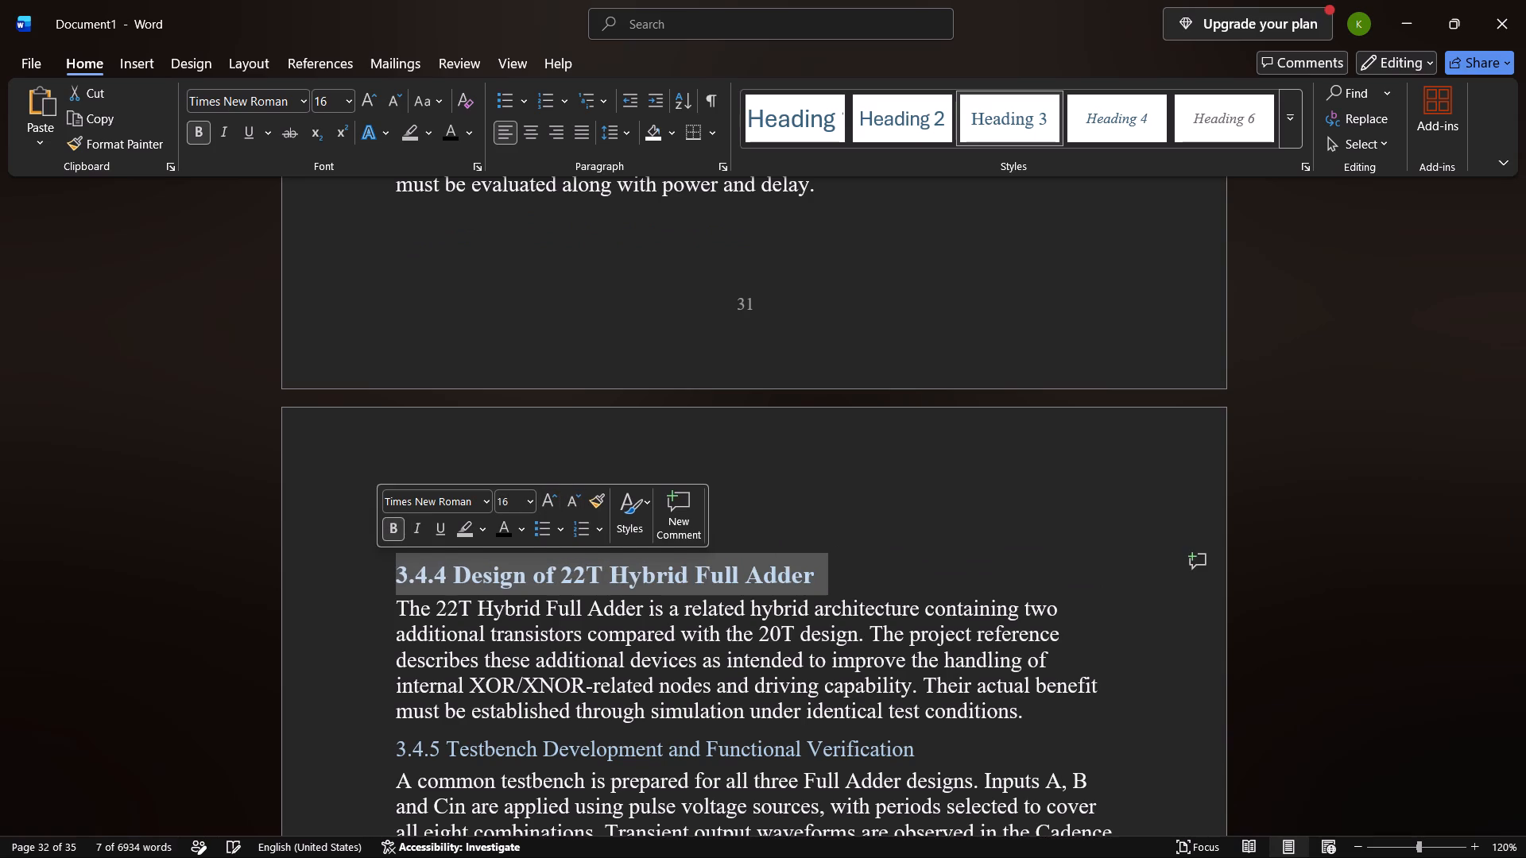
left_click(526, 530)
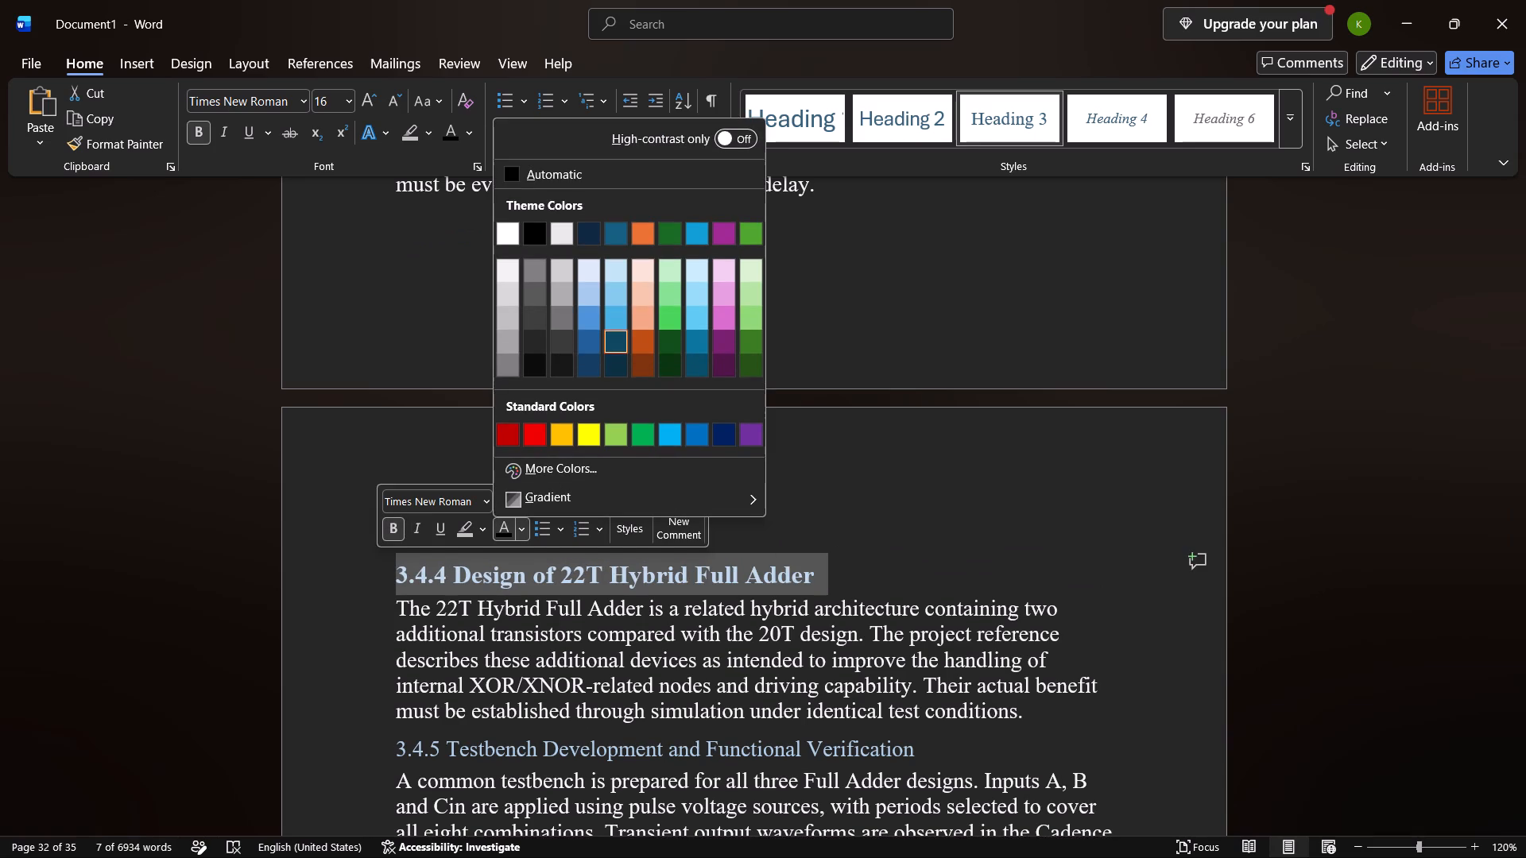
left_click(531, 233)
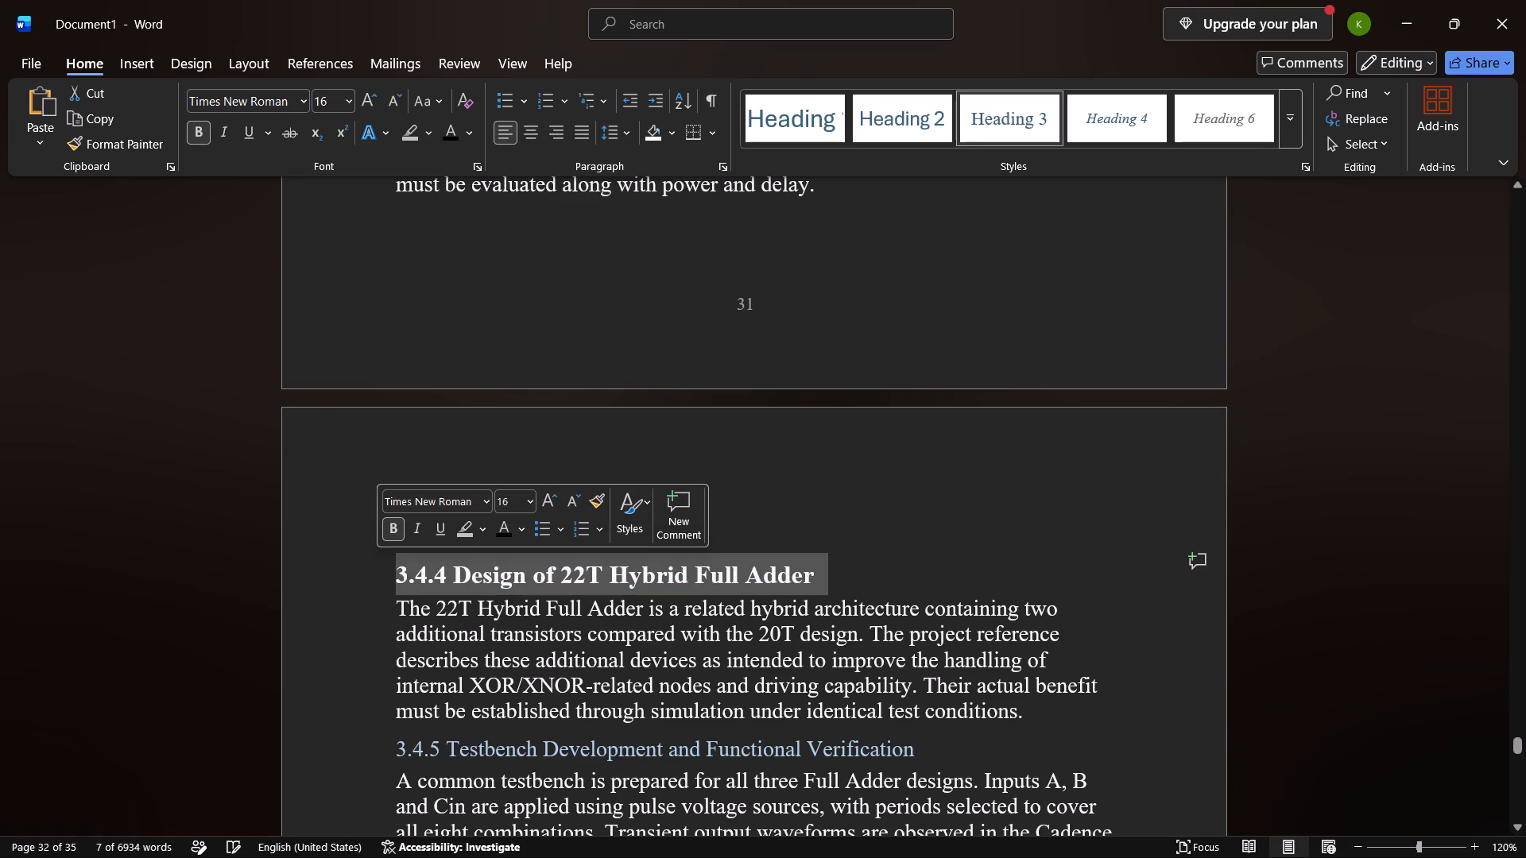
left_click(769, 494)
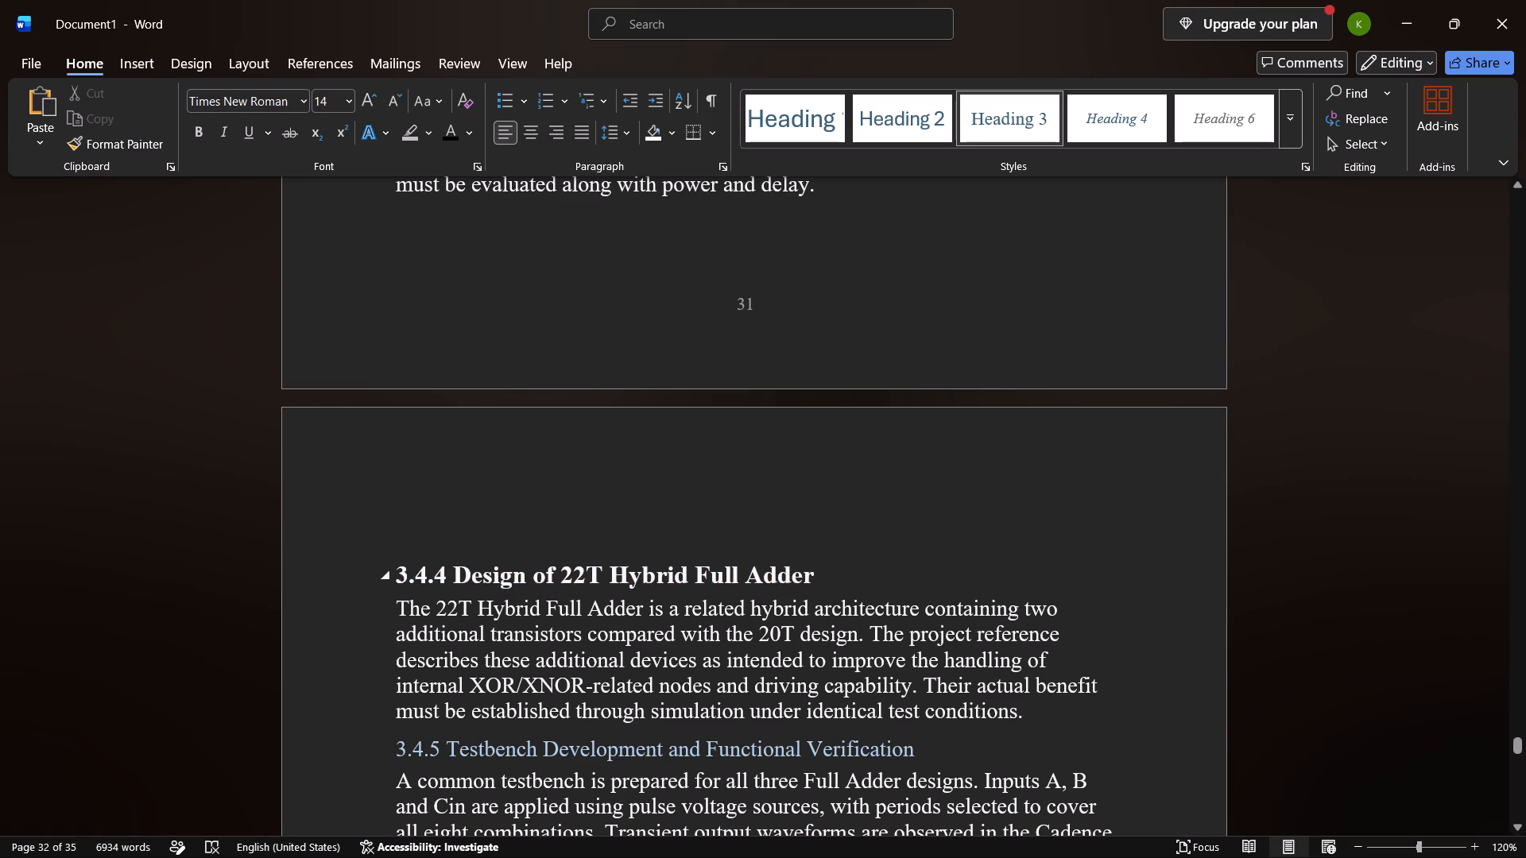
Indent the first line of the paragraph under heading 3.4.4 by two tab stops with a space between them.
left_click(400, 605)
key("Tab")
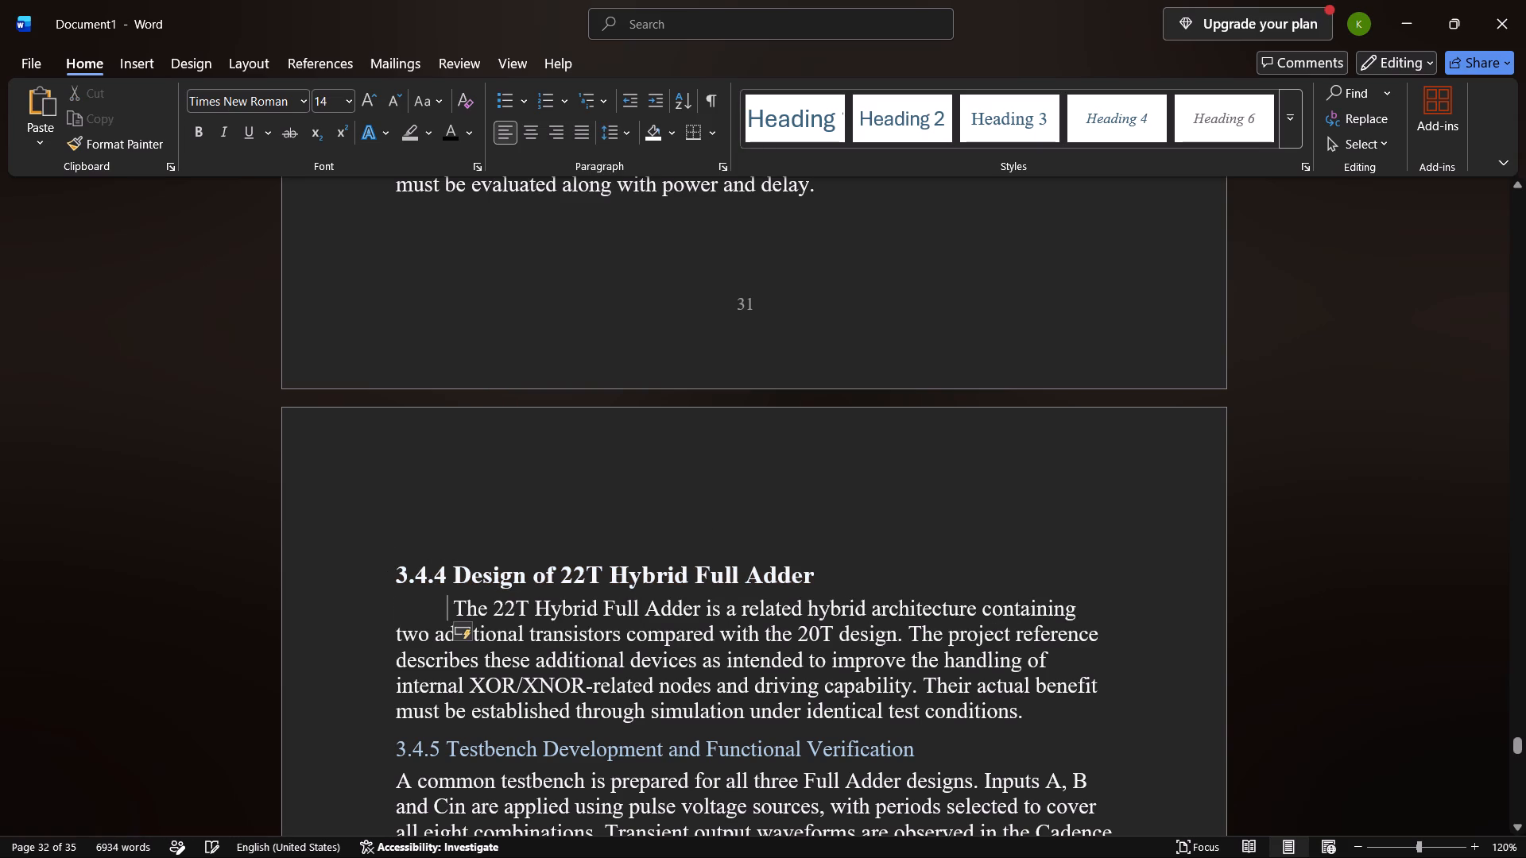
key("space")
key("Tab")
Insert a blank line between the 3.4.4 paragraph and the 3.4.5 Testbench Development and Functional Verification heading.
scroll(400, 605, "down", 1)
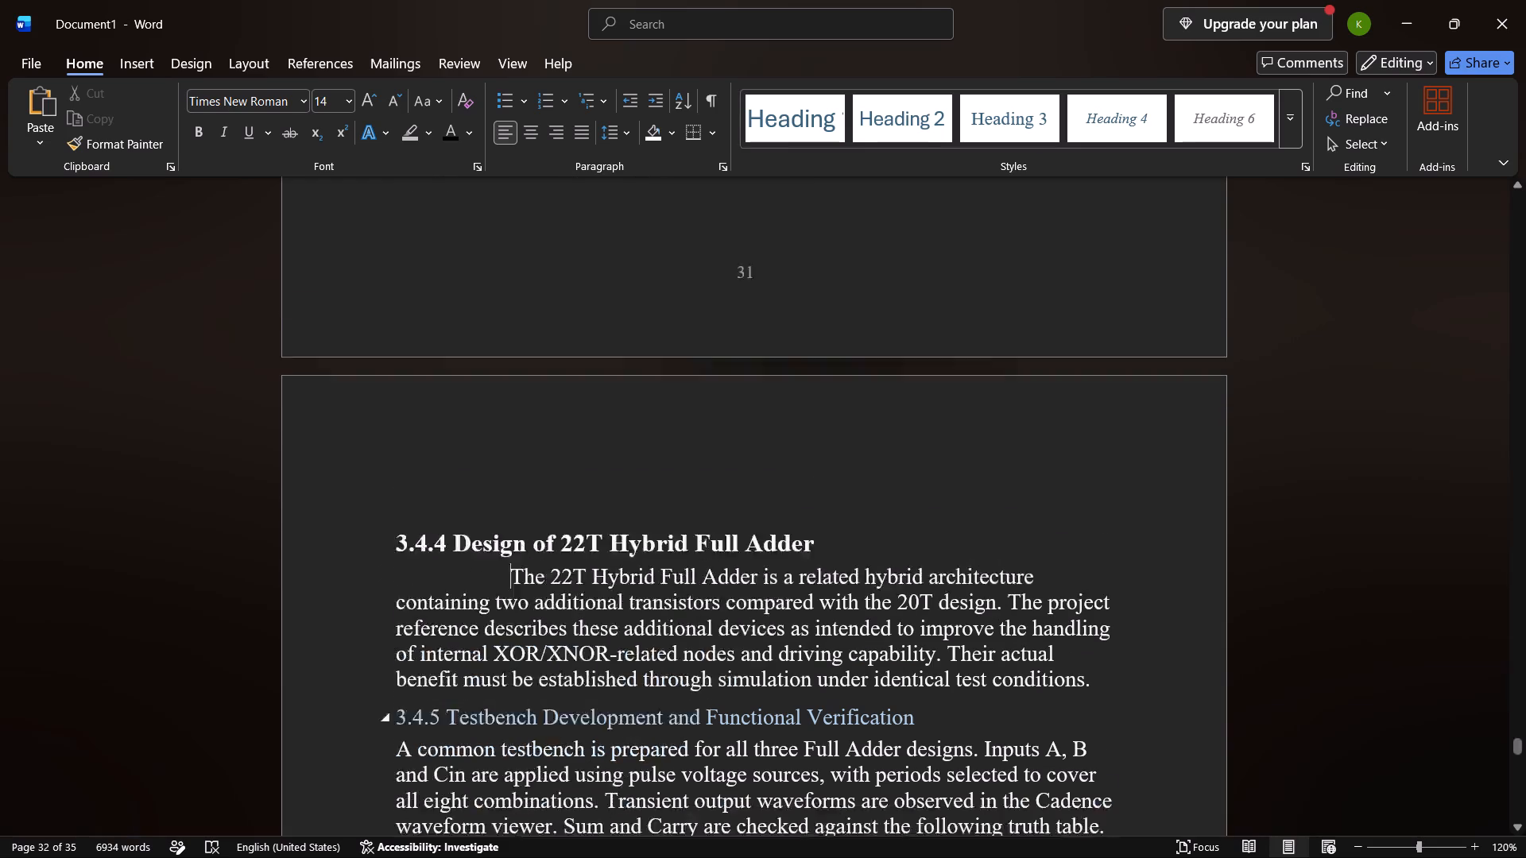
scroll(400, 605, "down", 1)
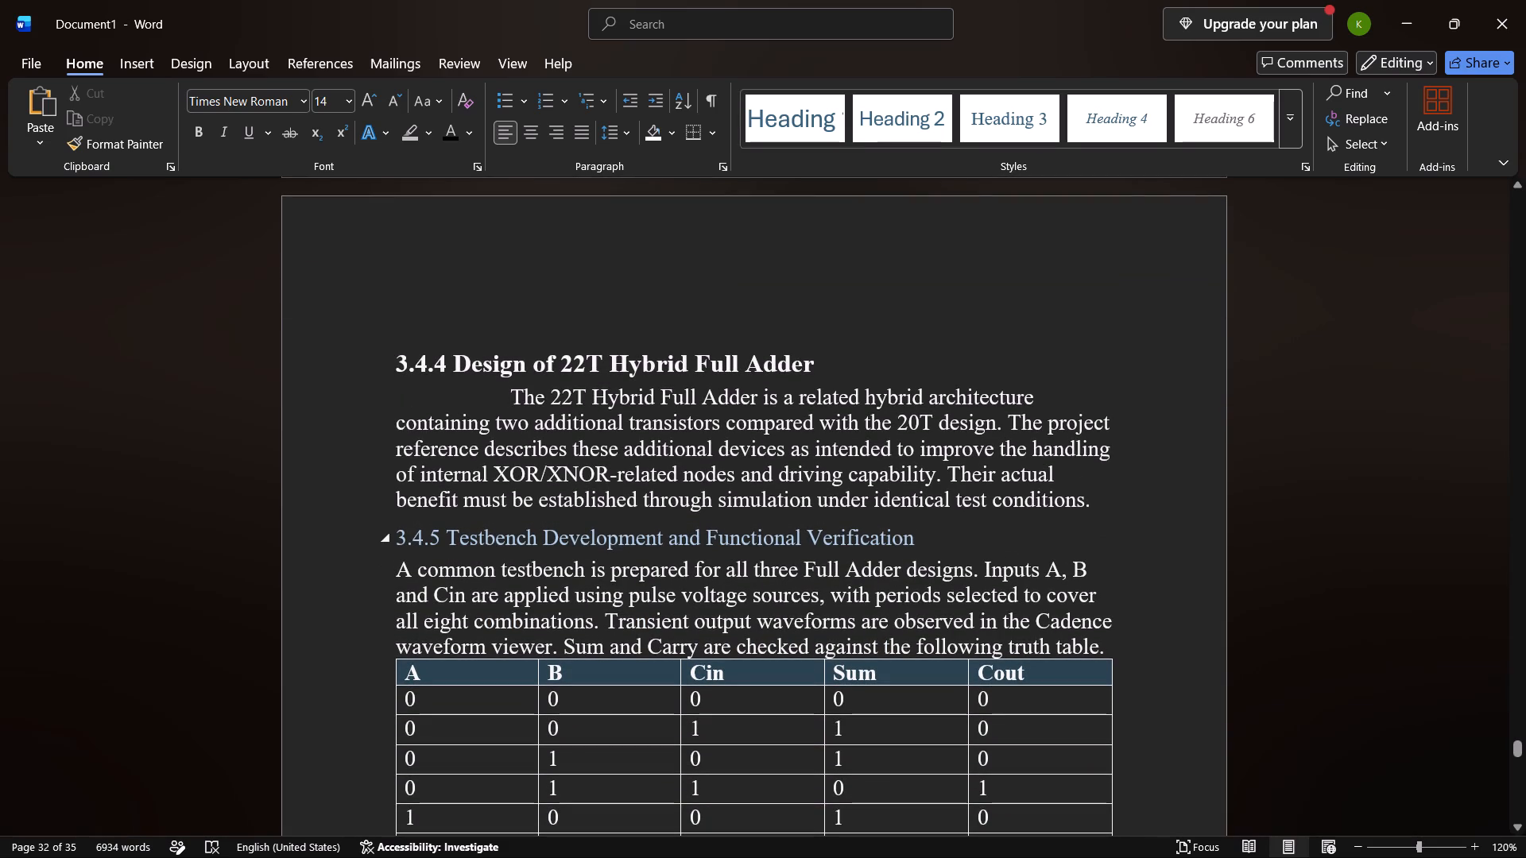
left_click(397, 539)
key("Return")
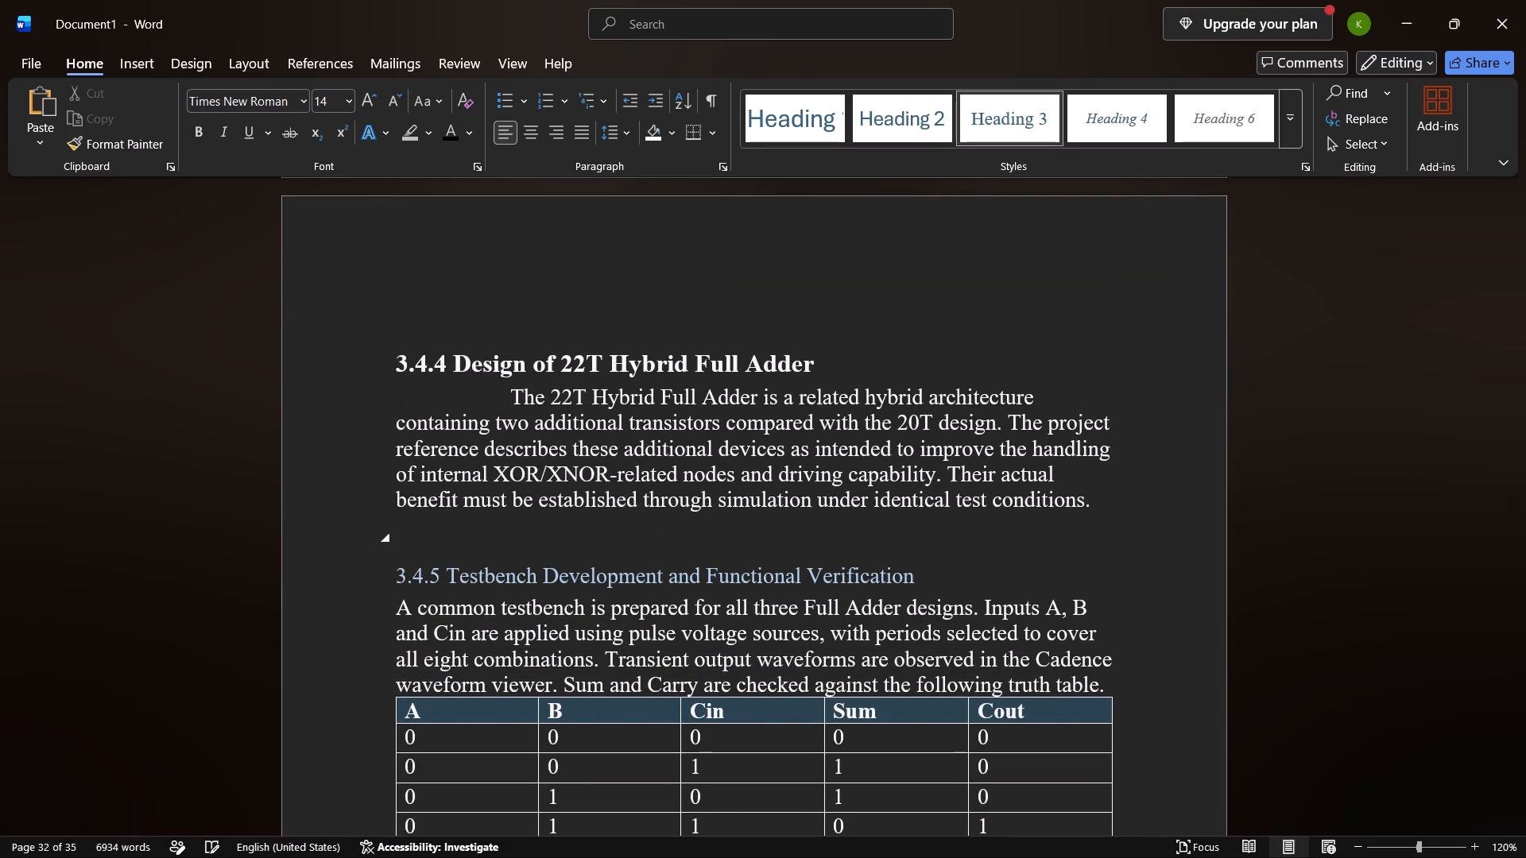
Format the 3.4.5 Testbench Development and Functional Verification heading and the blank line above it as bold, 16 pt and black.
left_click_drag(397, 539, 837, 568)
left_click(1011, 512)
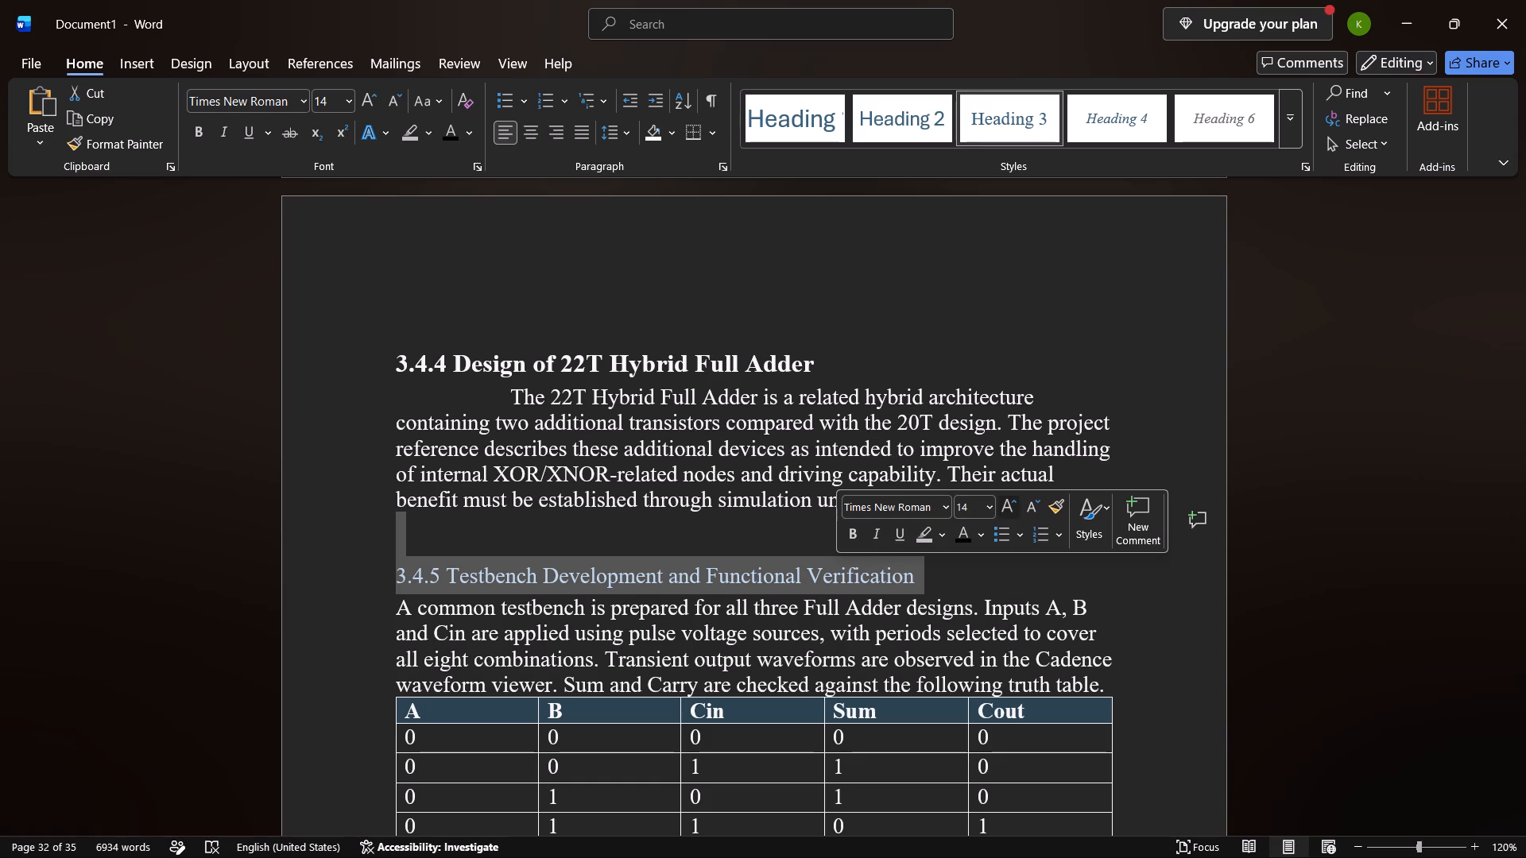
left_click(854, 537)
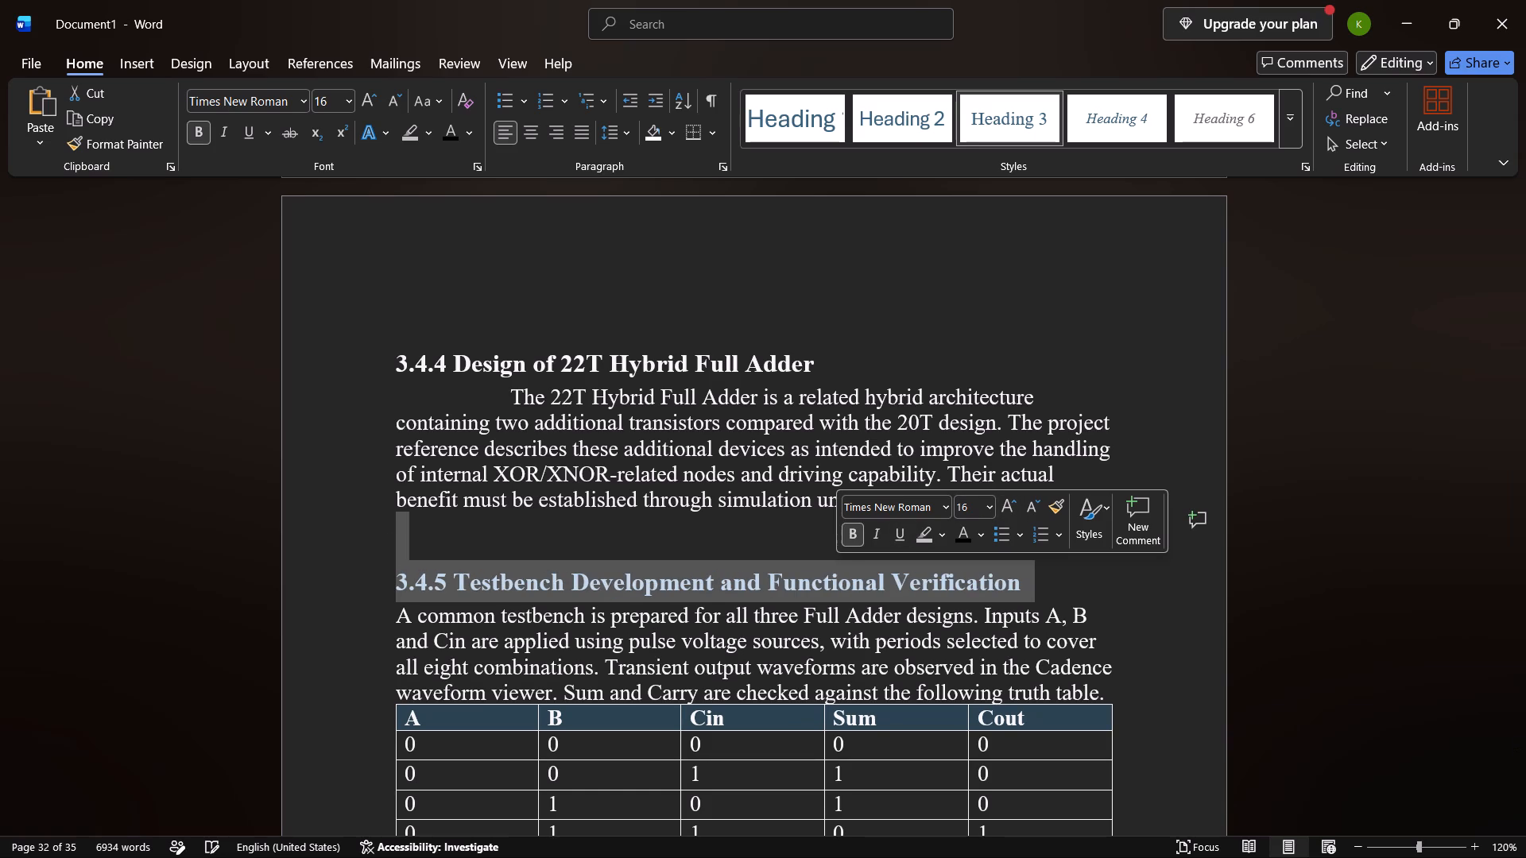
left_click(959, 536)
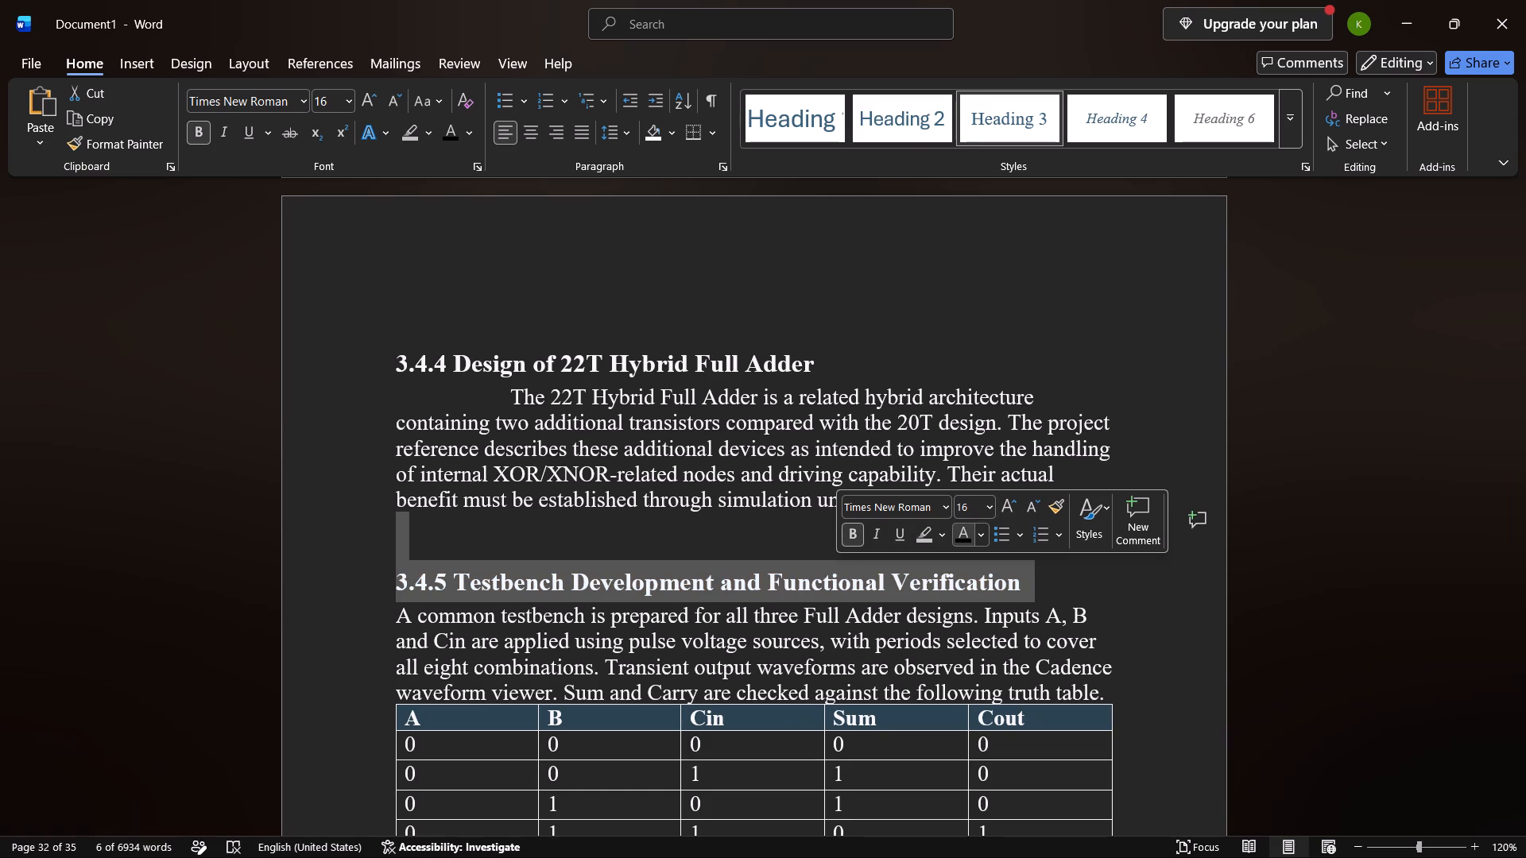
left_click(1041, 585)
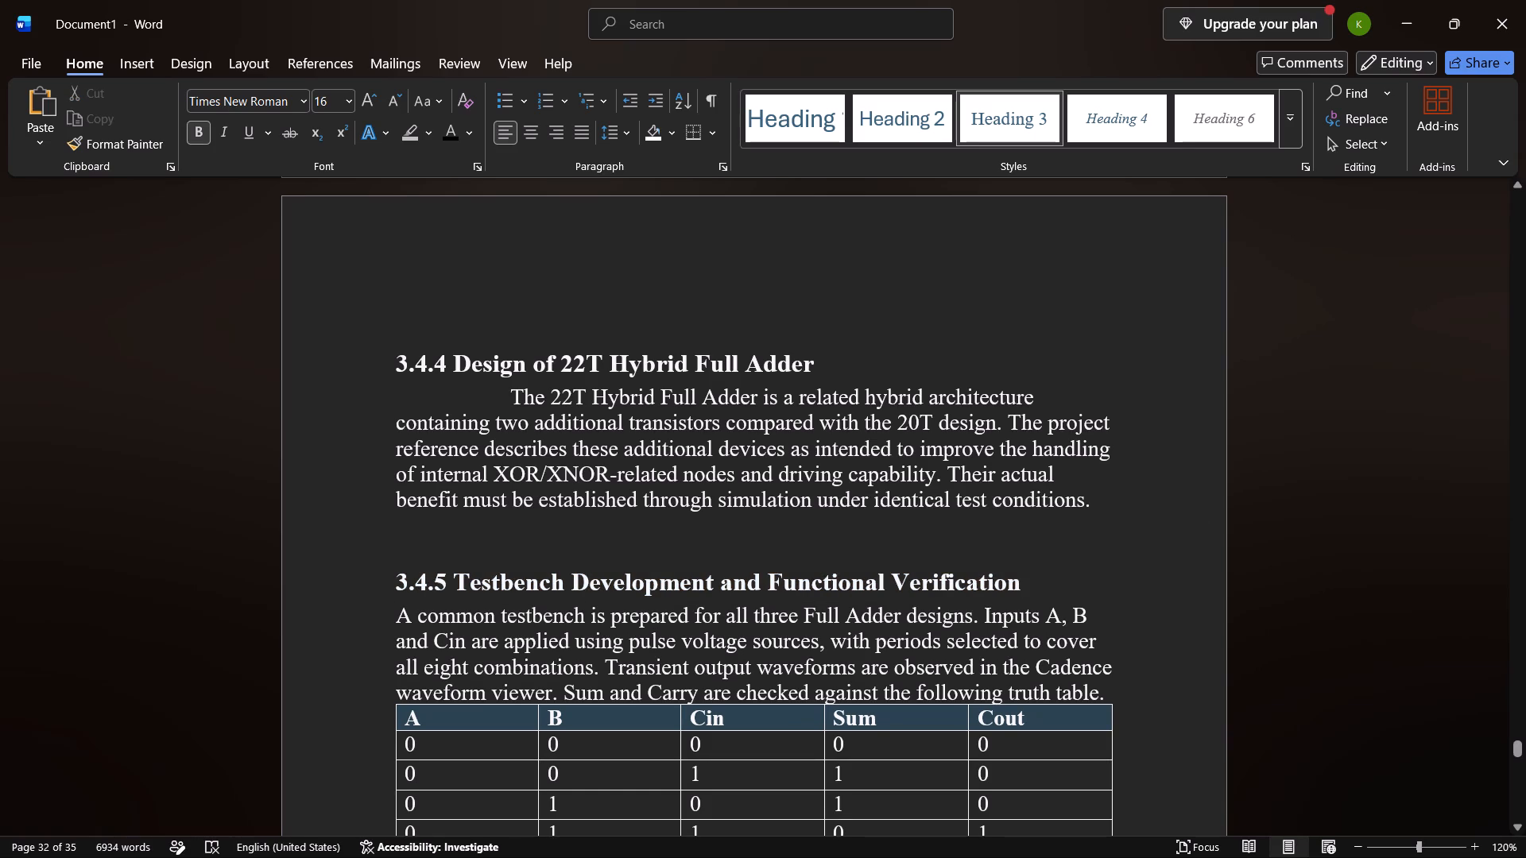
Indent the first line of the paragraph under heading 3.4.5 with two spaces and two tab stops separated by a space.
left_click(399, 616)
key("space")
key("space")
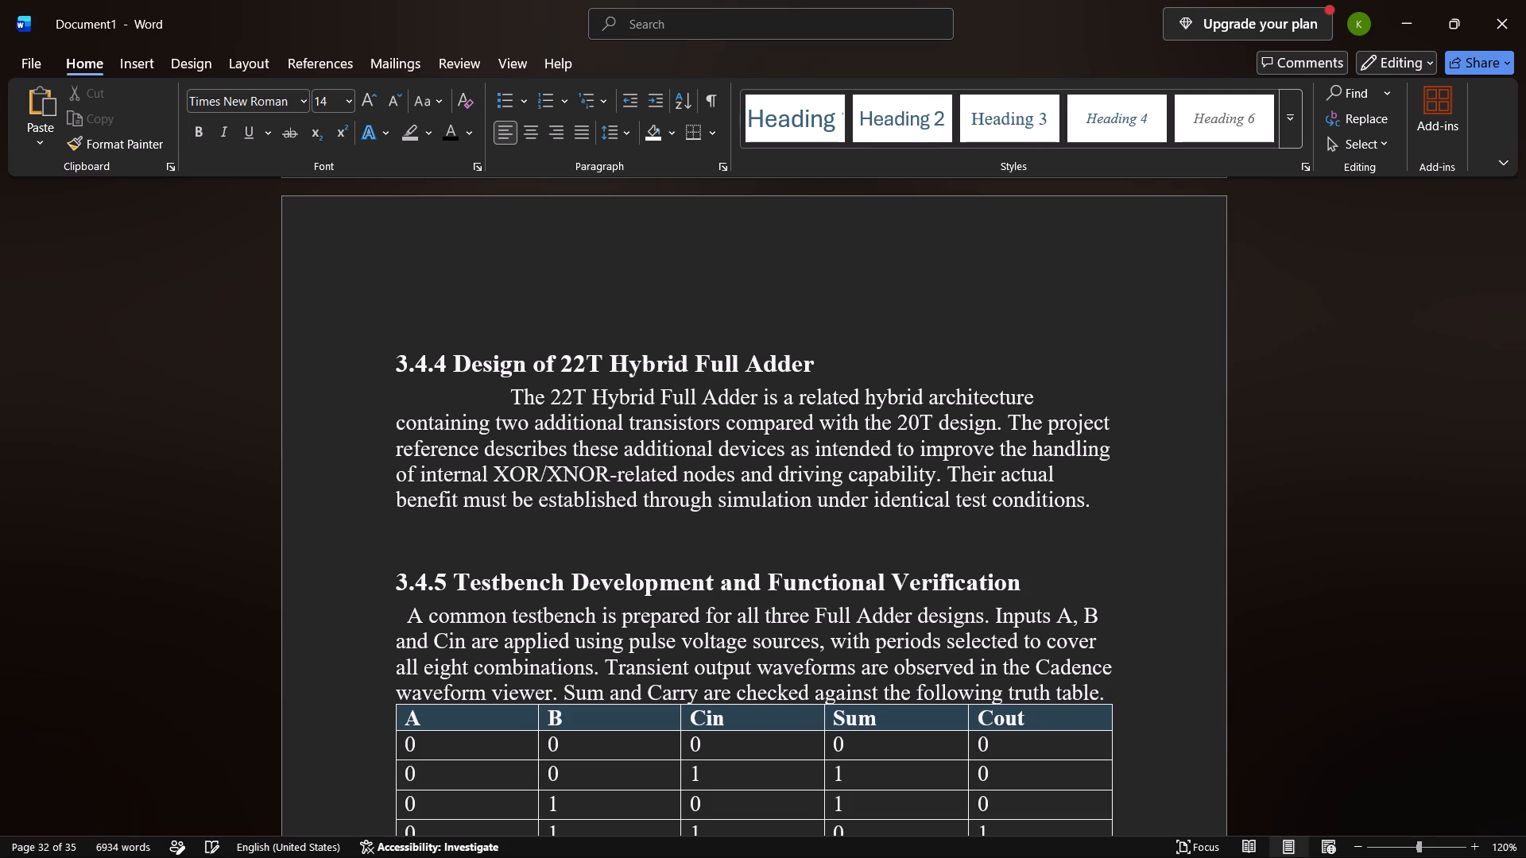
key("Tab")
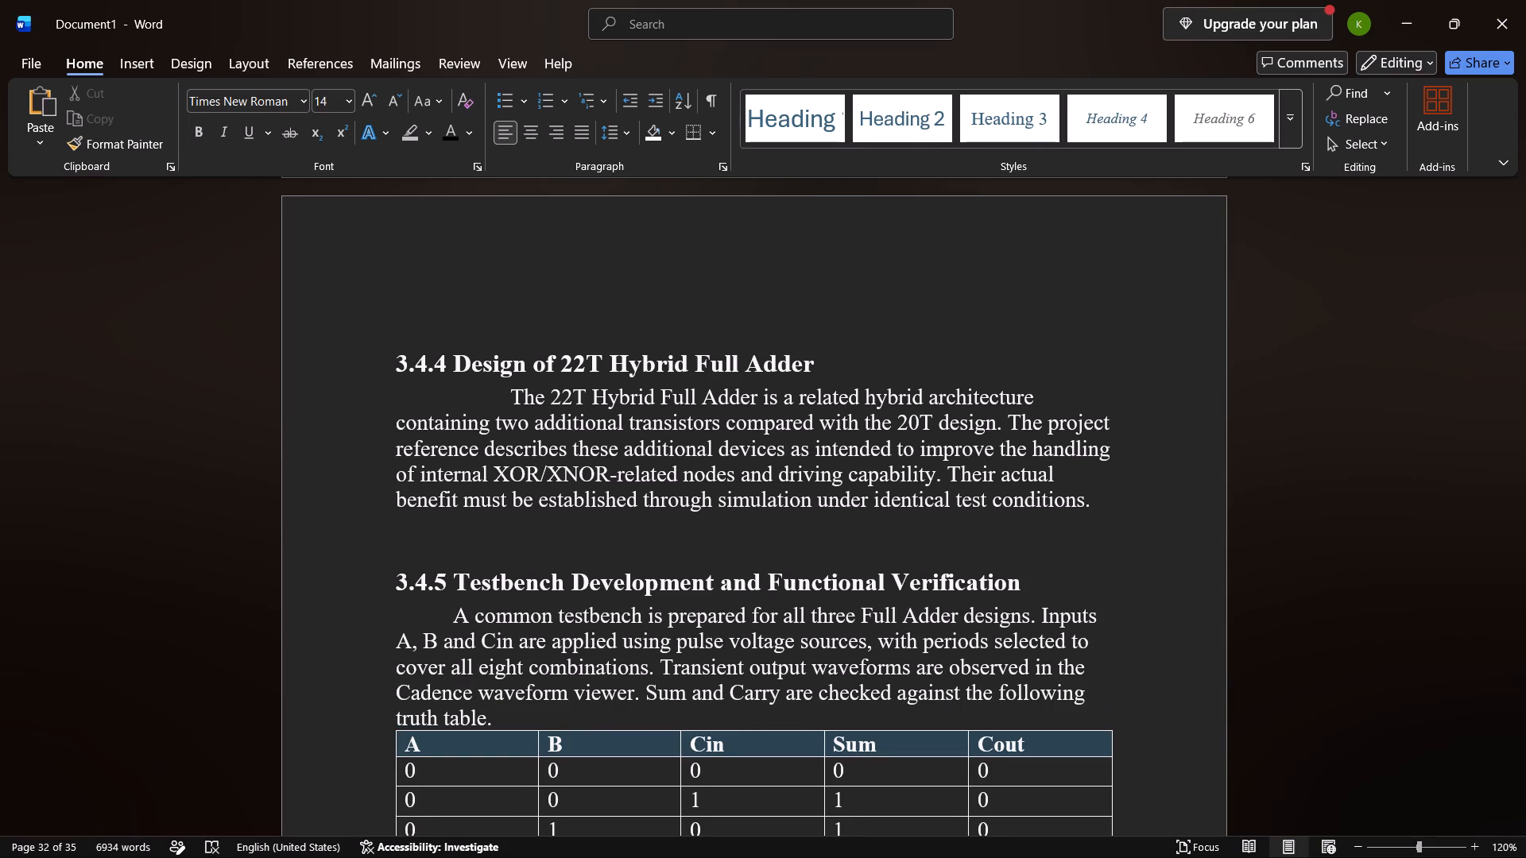
key("space")
key("Tab")
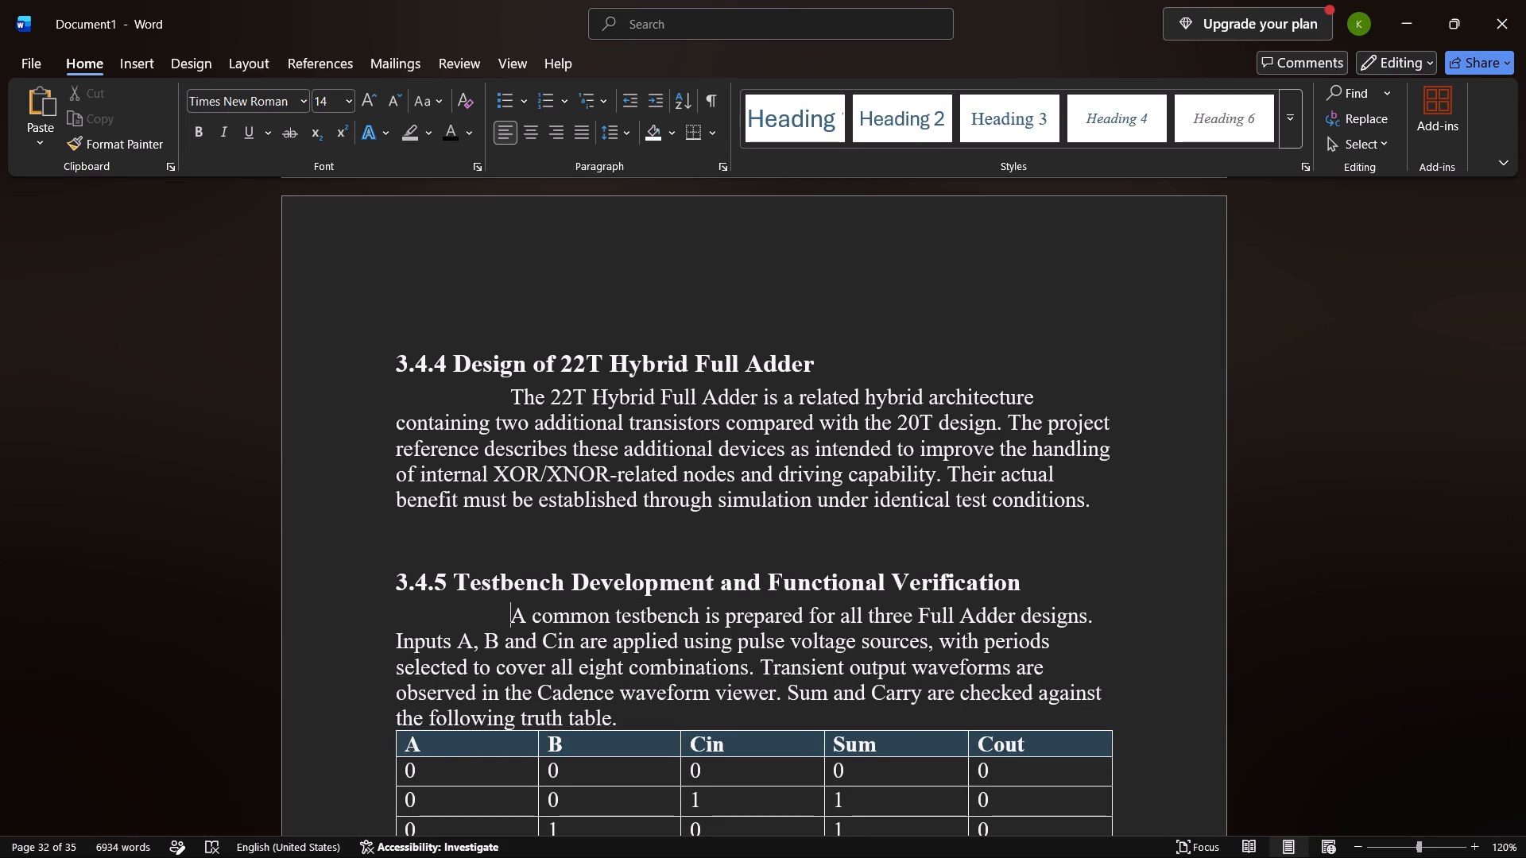
Remove the blue shading from the header row of the truth table in section 3.4.5.
scroll(399, 616, "down", 3)
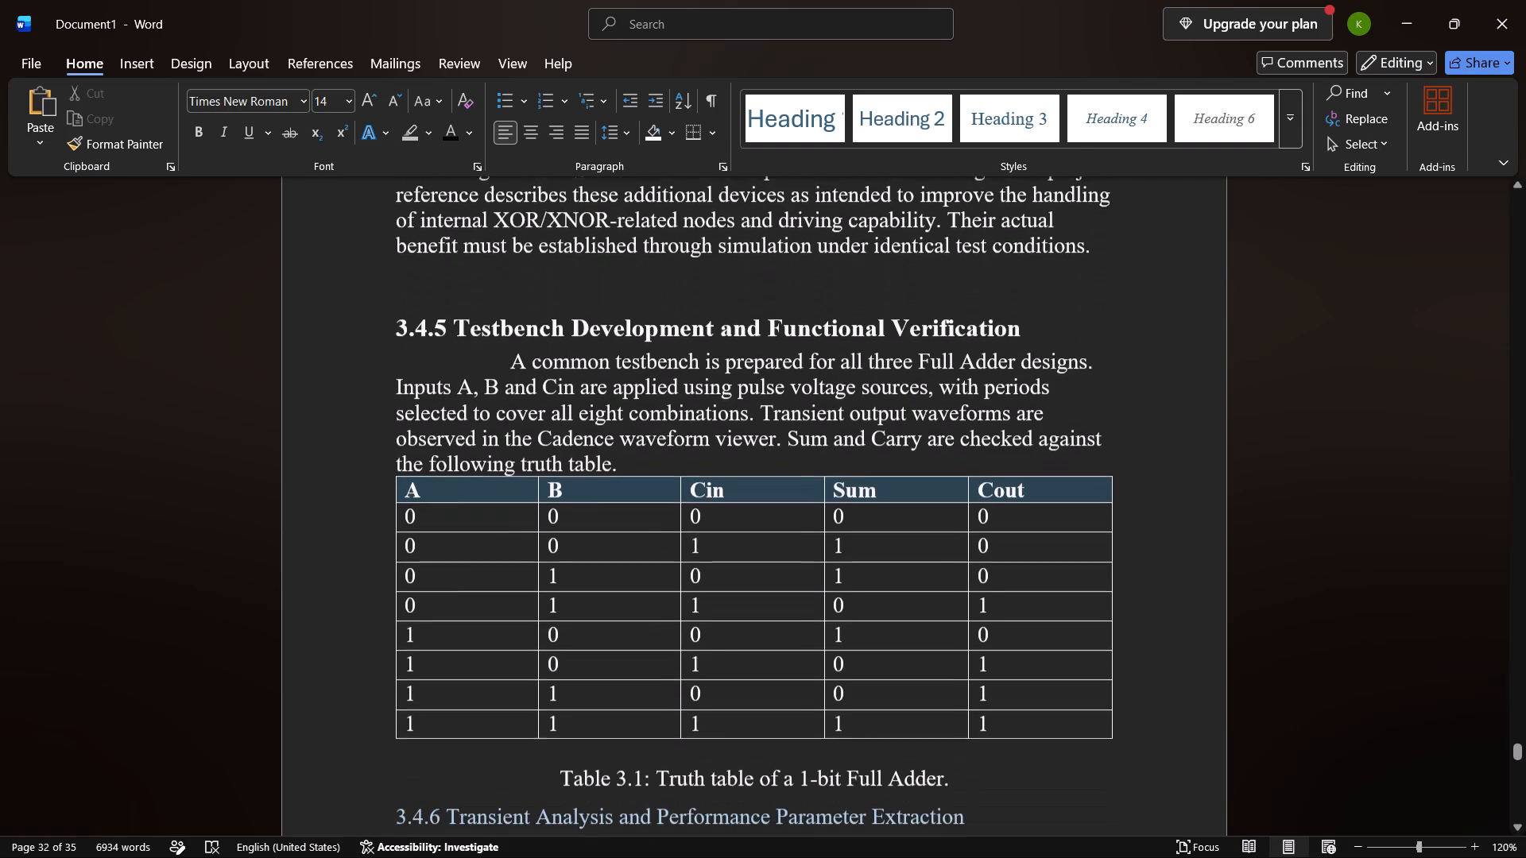
scroll(399, 616, "down", 1)
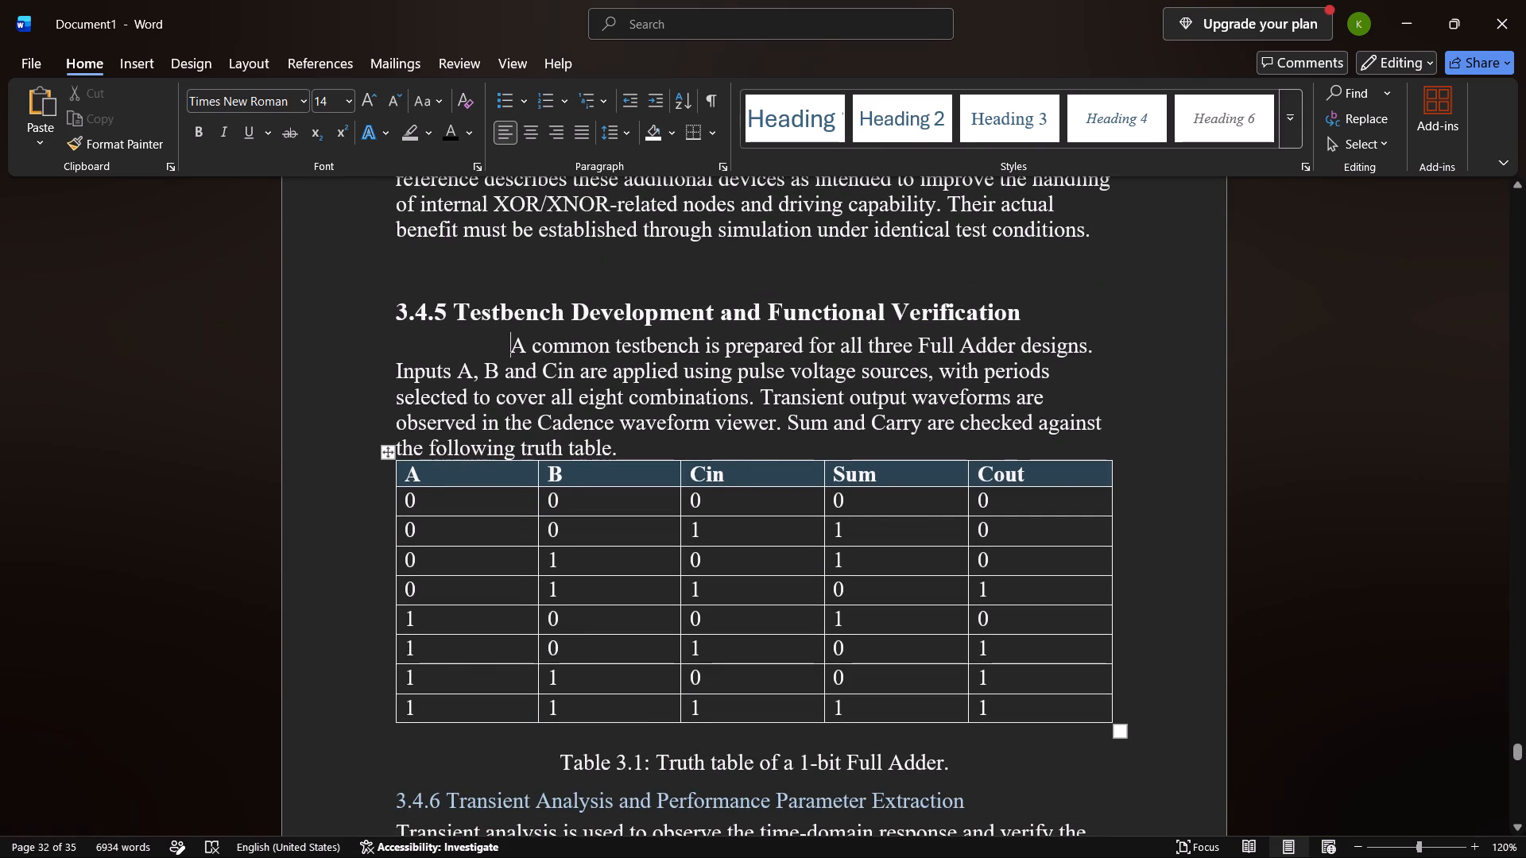
left_click_drag(408, 476, 646, 460)
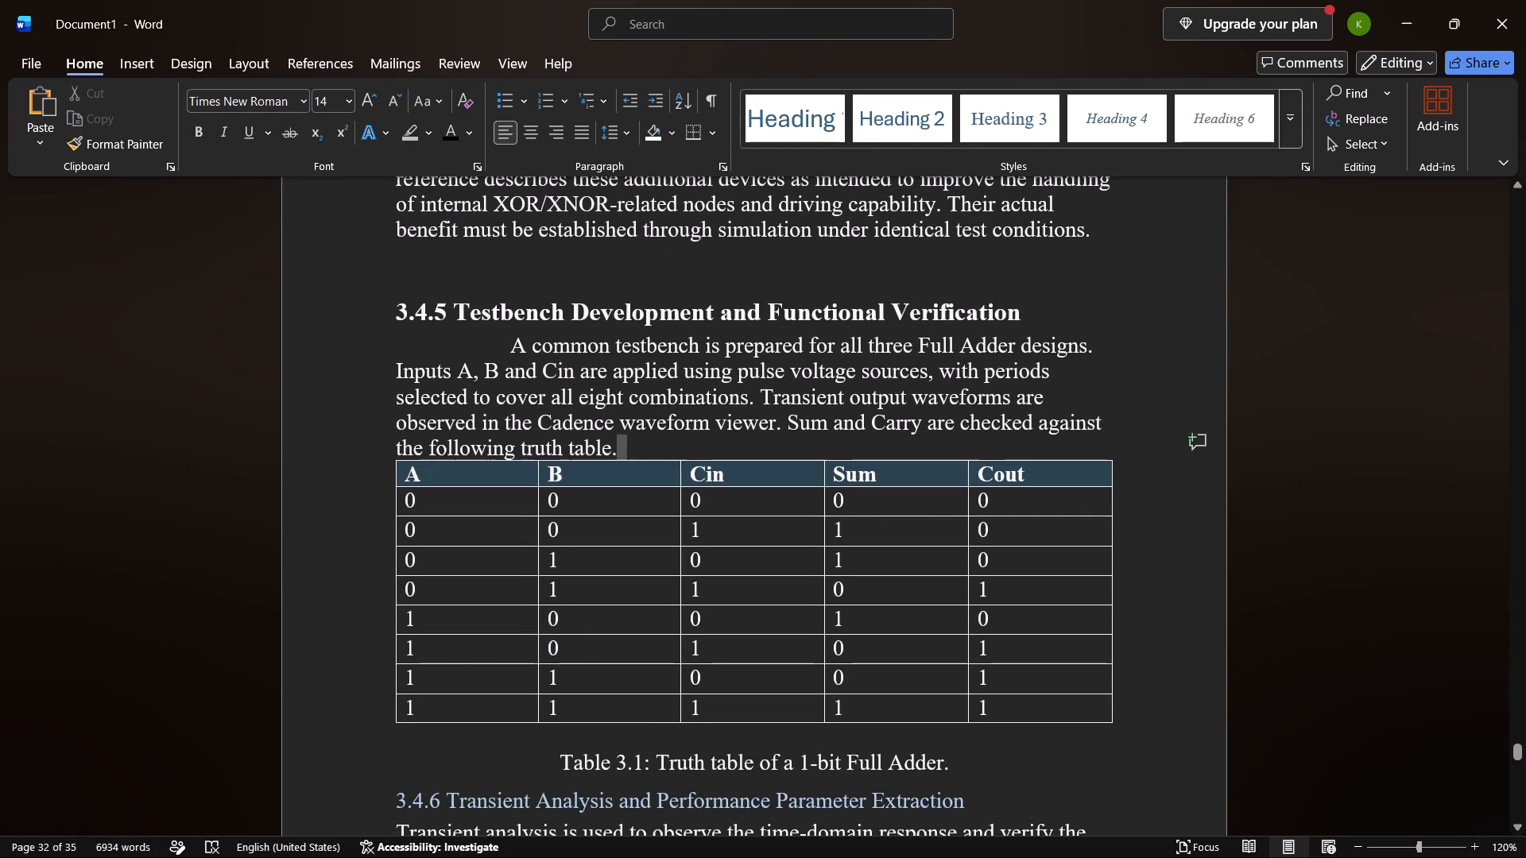
left_click_drag(646, 460, 1025, 470)
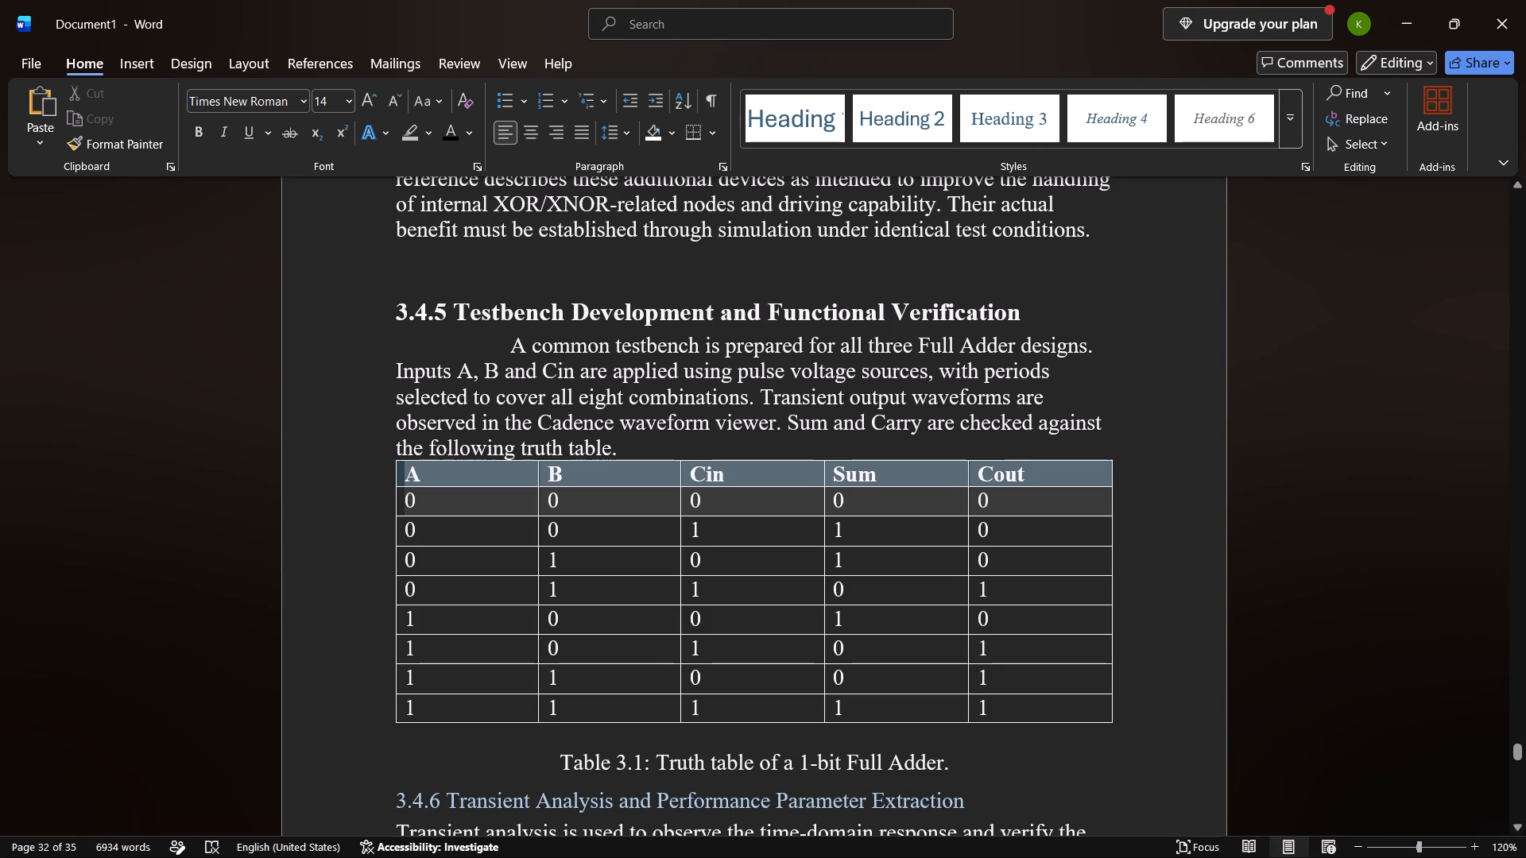
left_click_drag(1025, 470, 1057, 477)
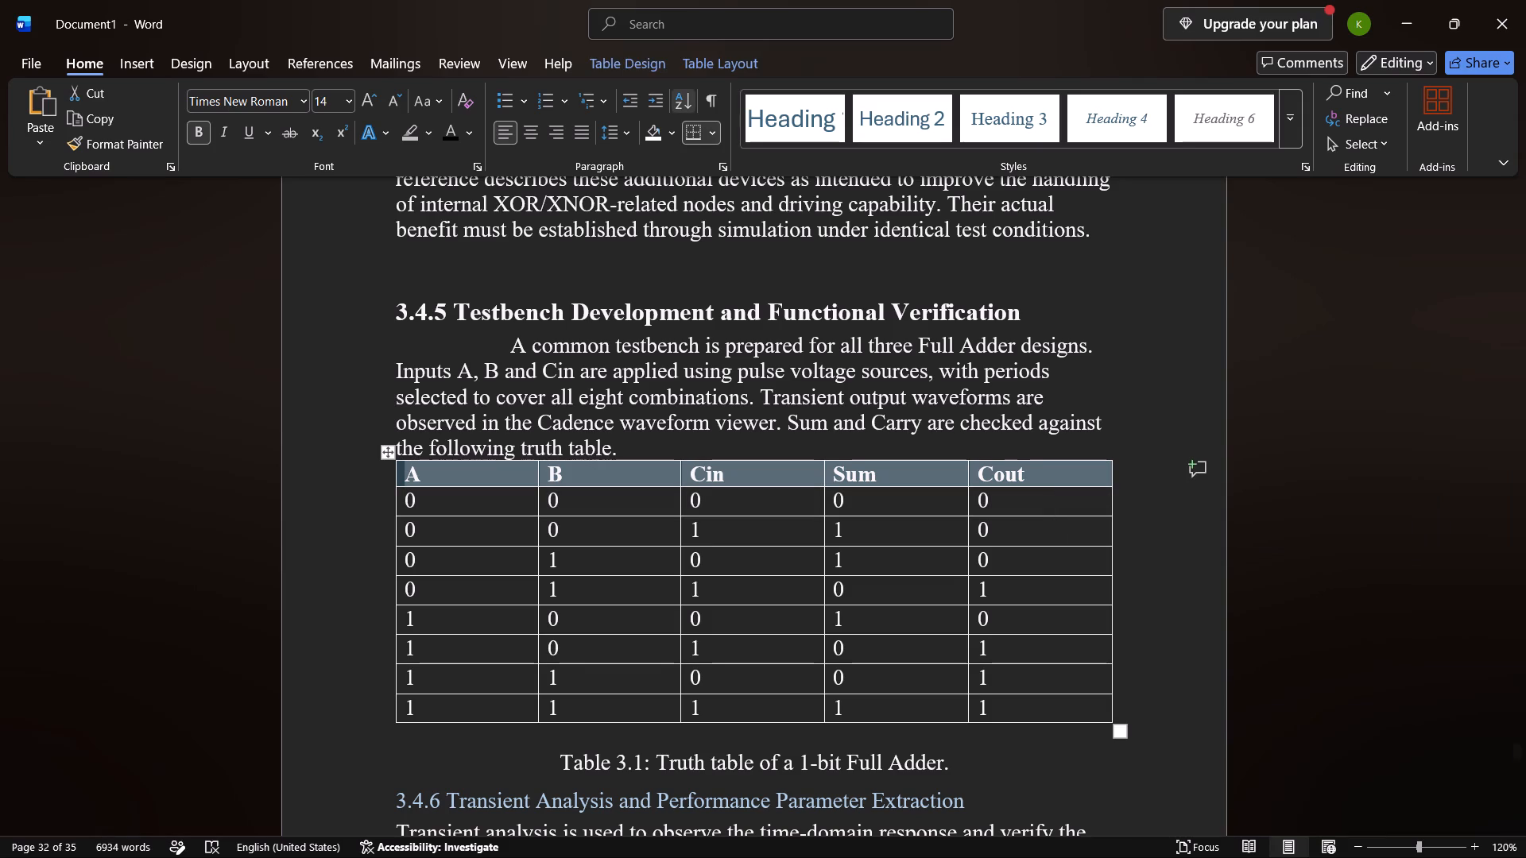
left_click(654, 134)
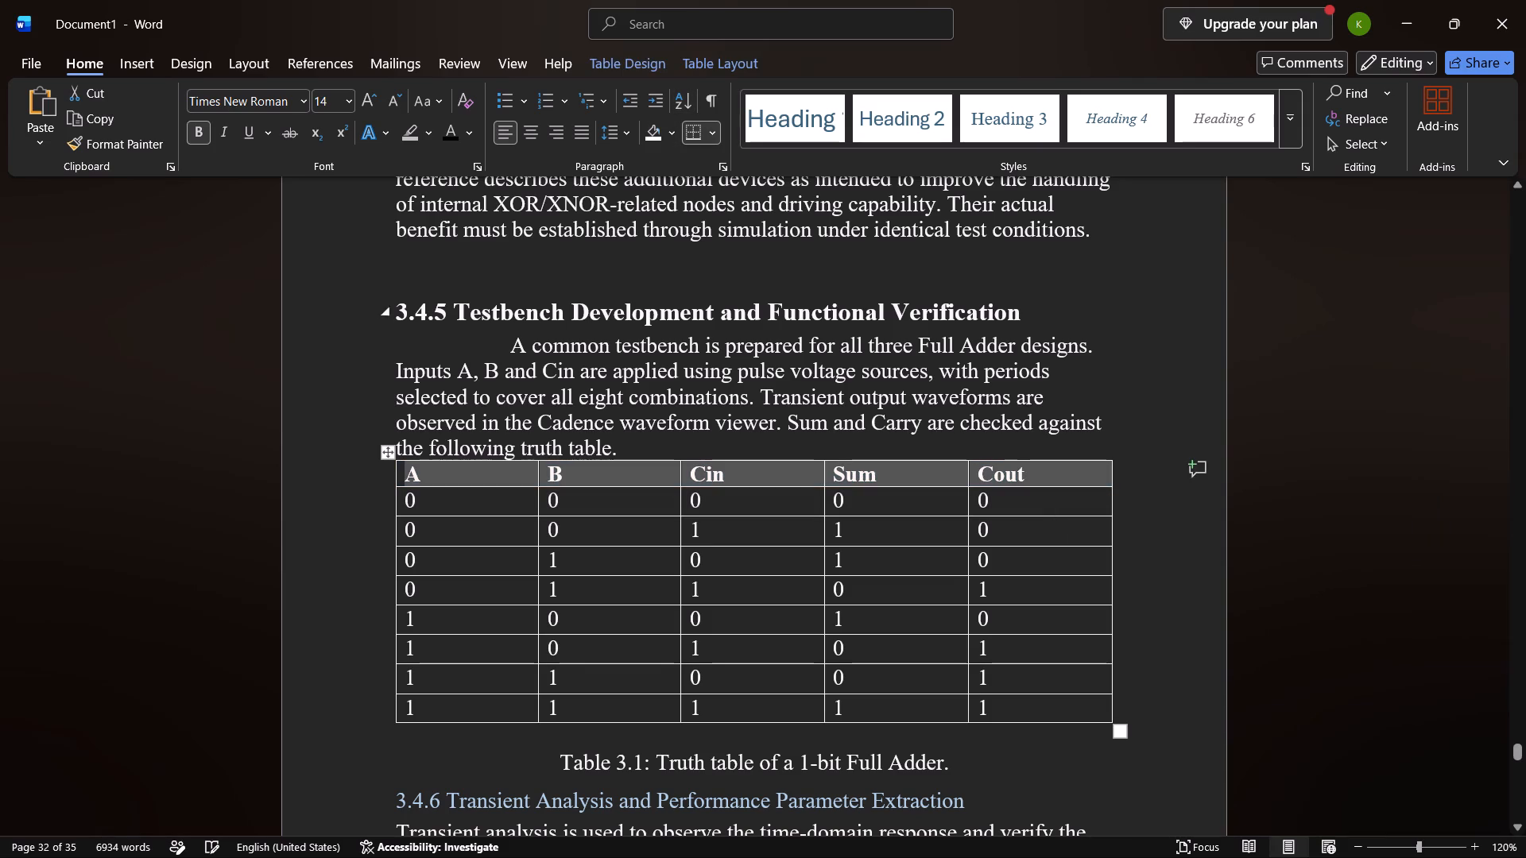
left_click(731, 440)
Renumber the caption under the 1-bit Full Adder truth table as Table 1.
scroll(731, 440, "down", 1)
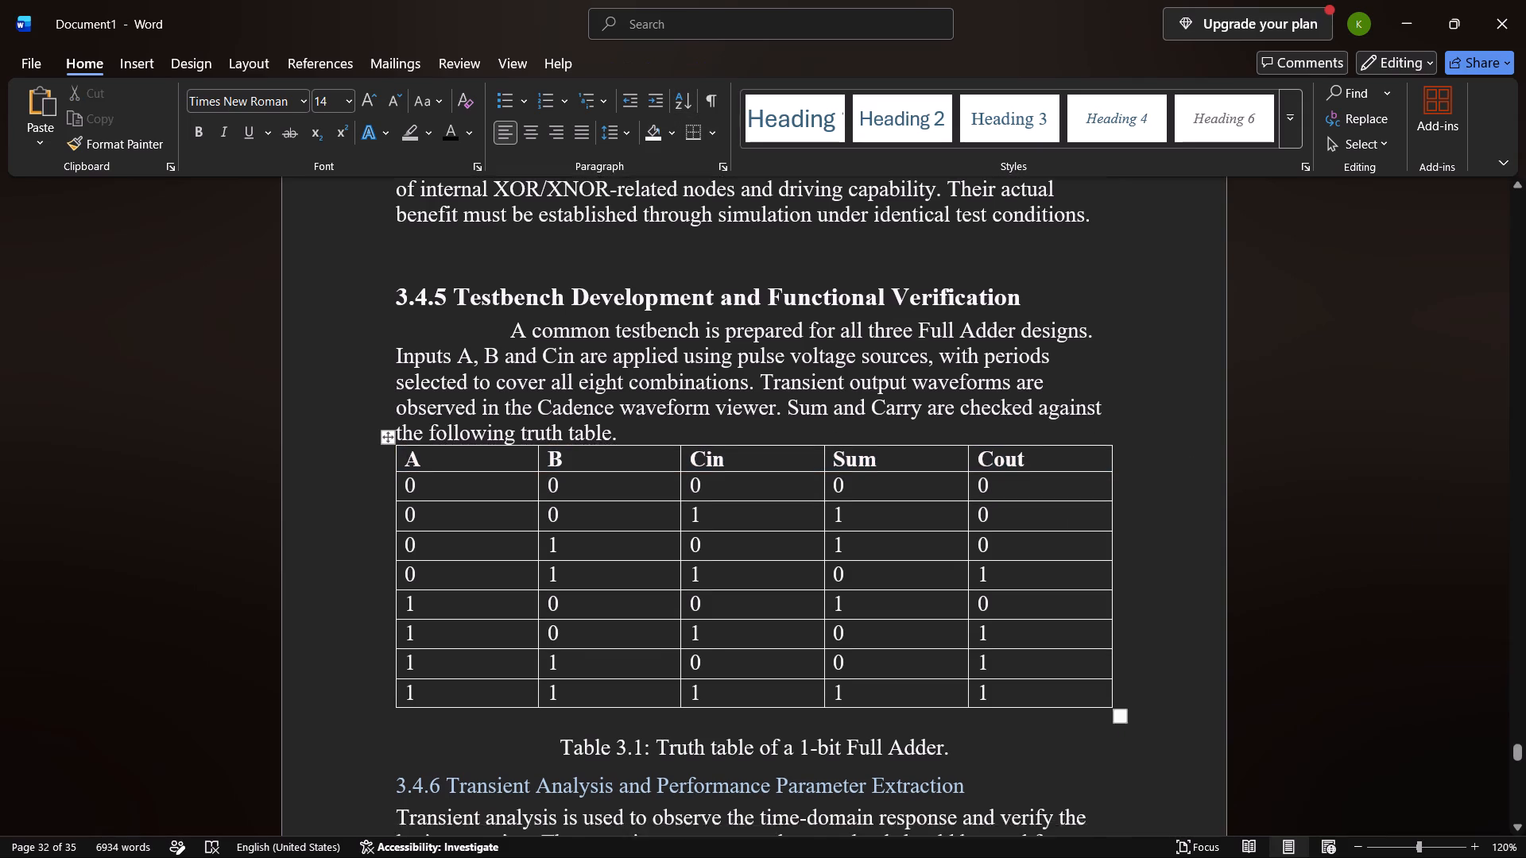
scroll(731, 440, "down", 2)
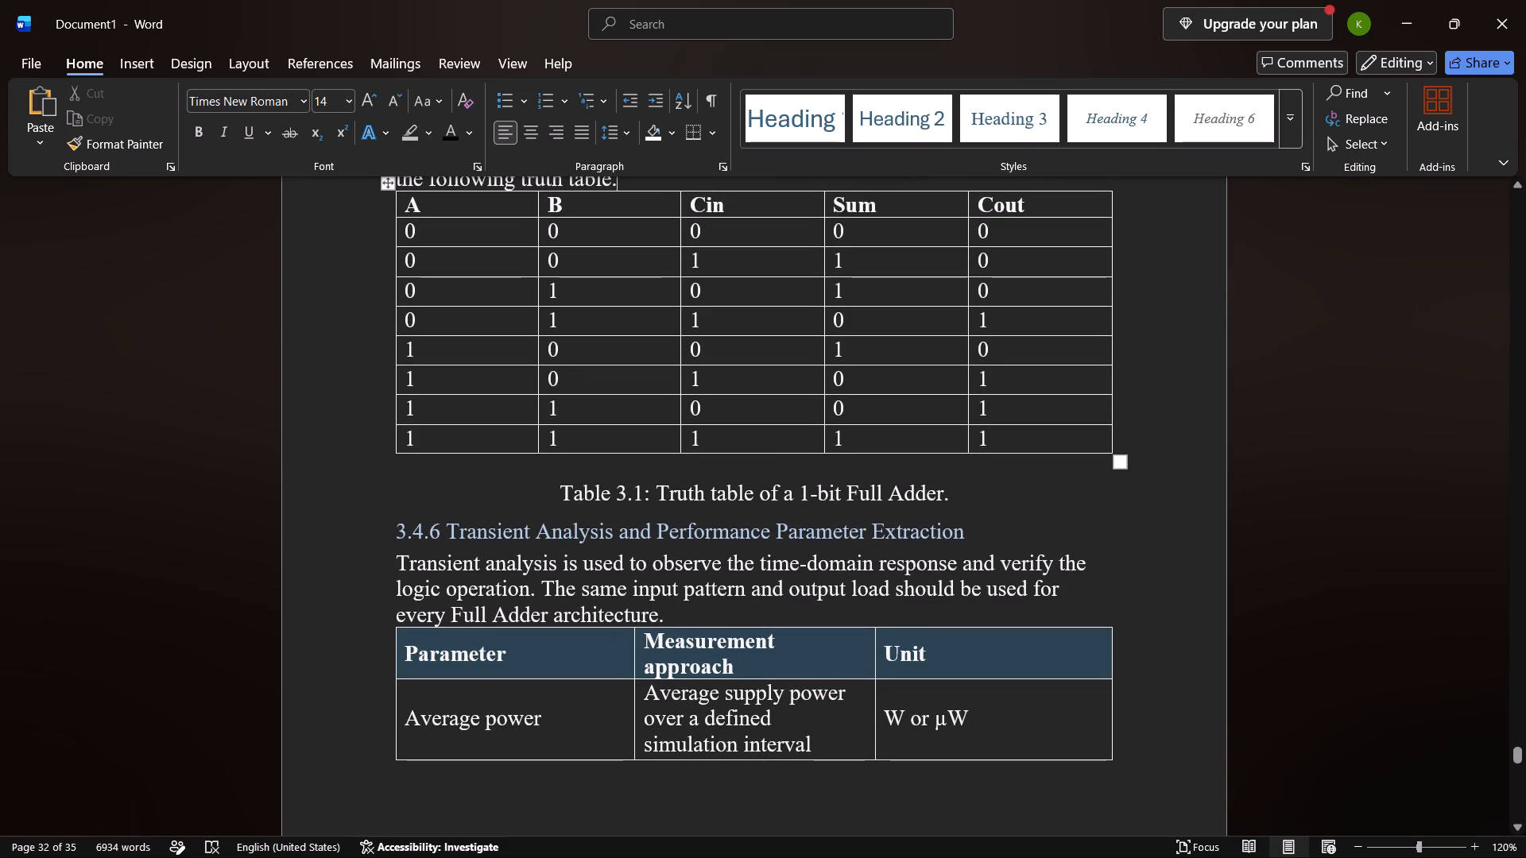
scroll(731, 440, "up", 1)
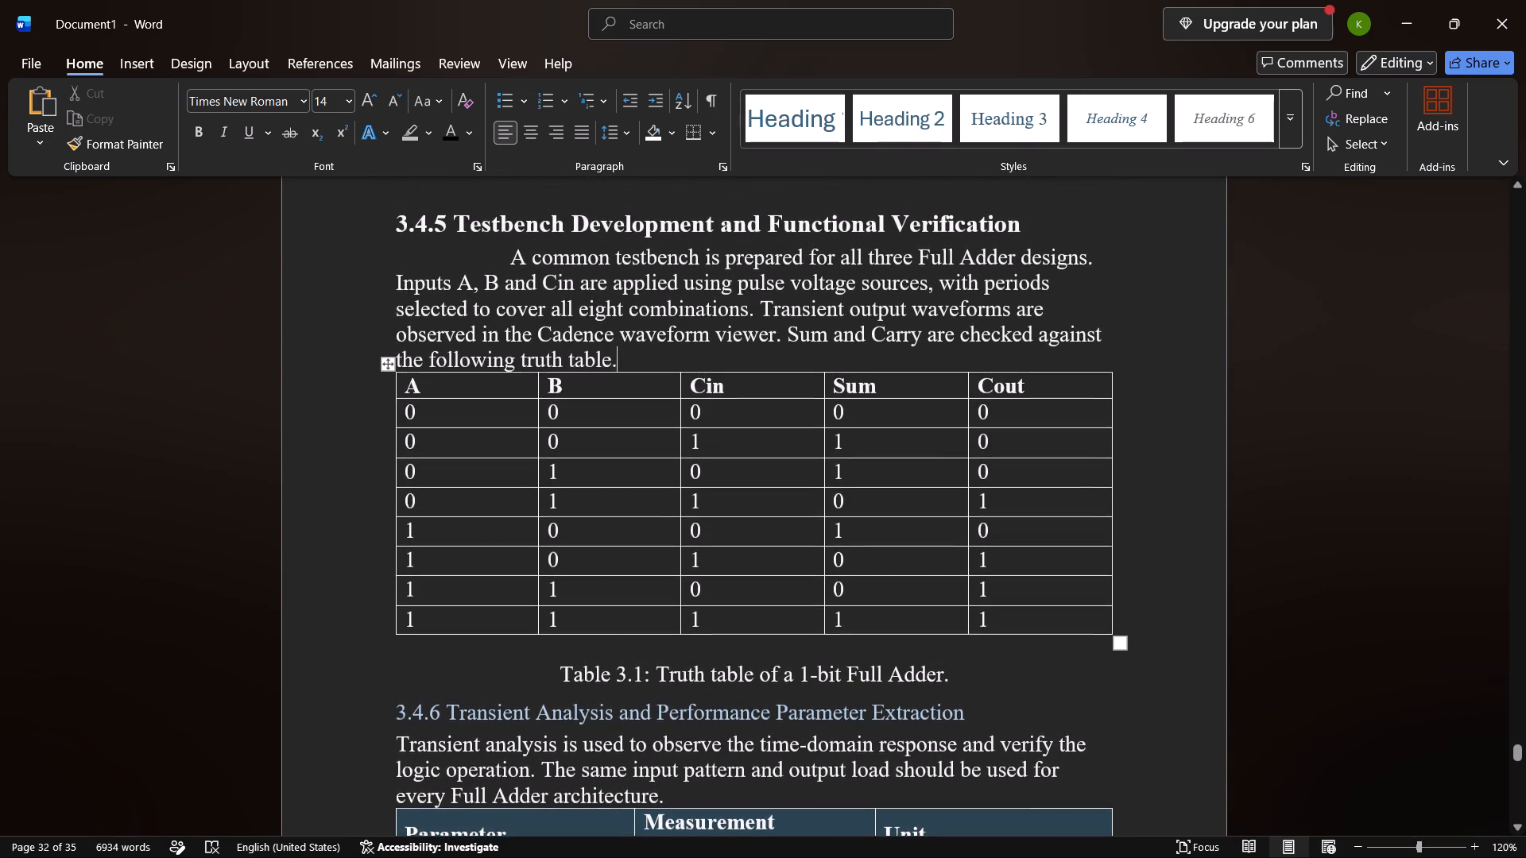
scroll(731, 440, "up", 2)
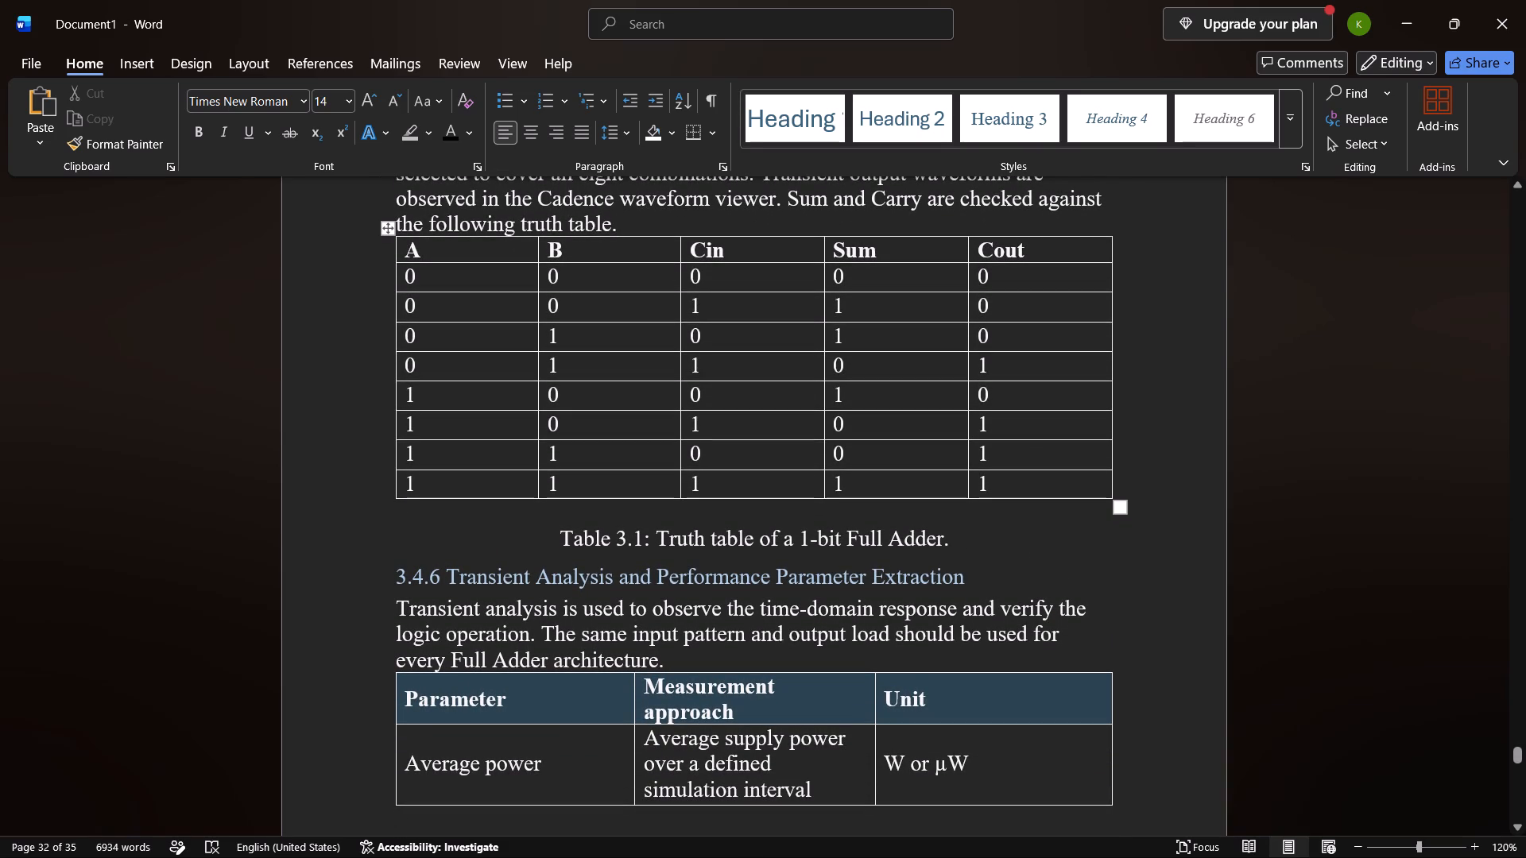
left_click_drag(655, 542, 622, 540)
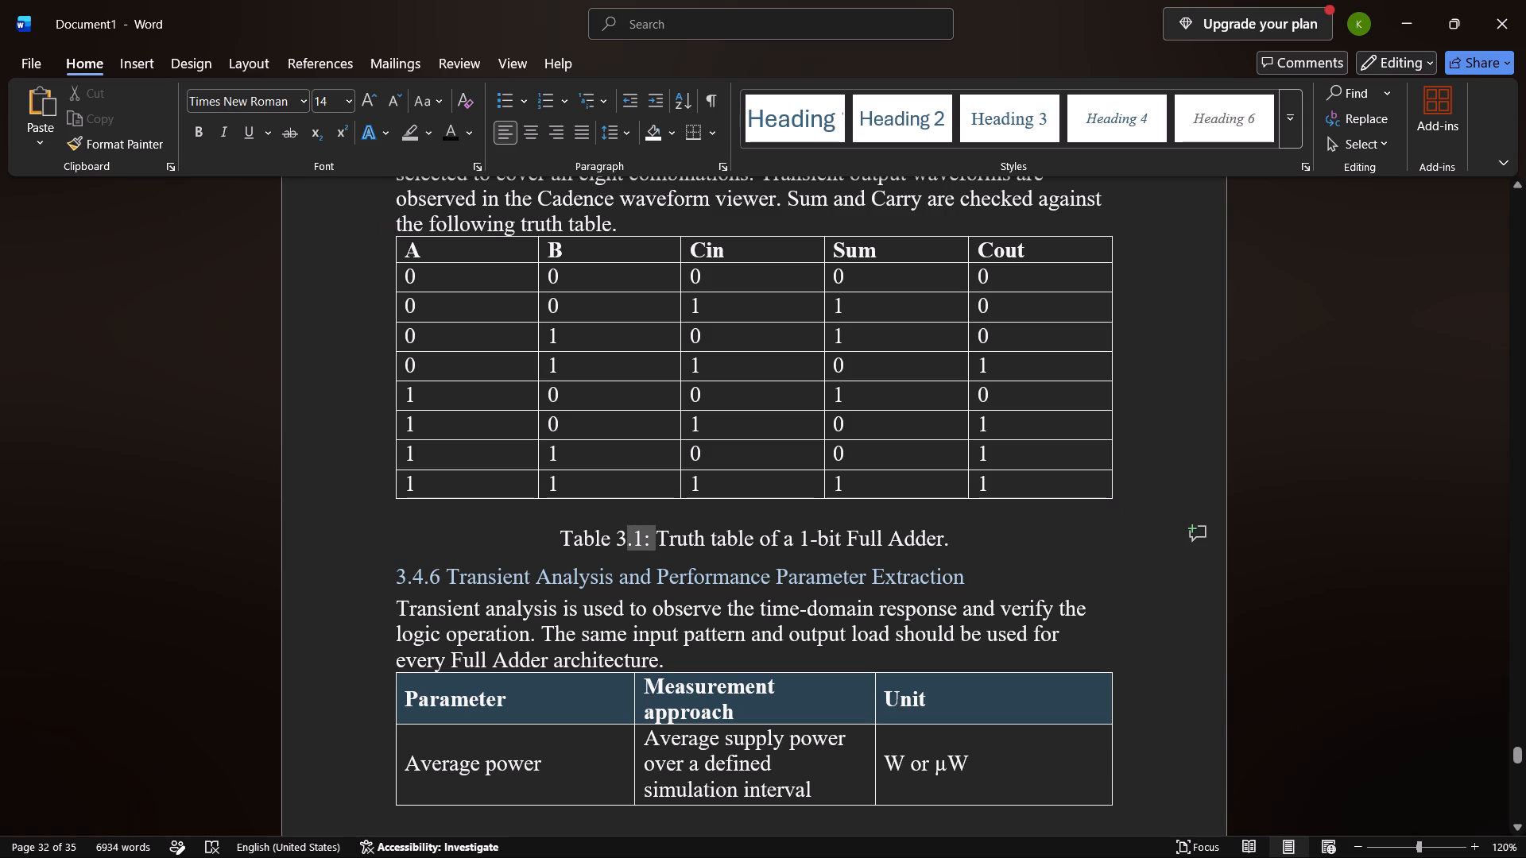
left_click_drag(622, 540, 622, 543)
left_click_drag(622, 543, 638, 536)
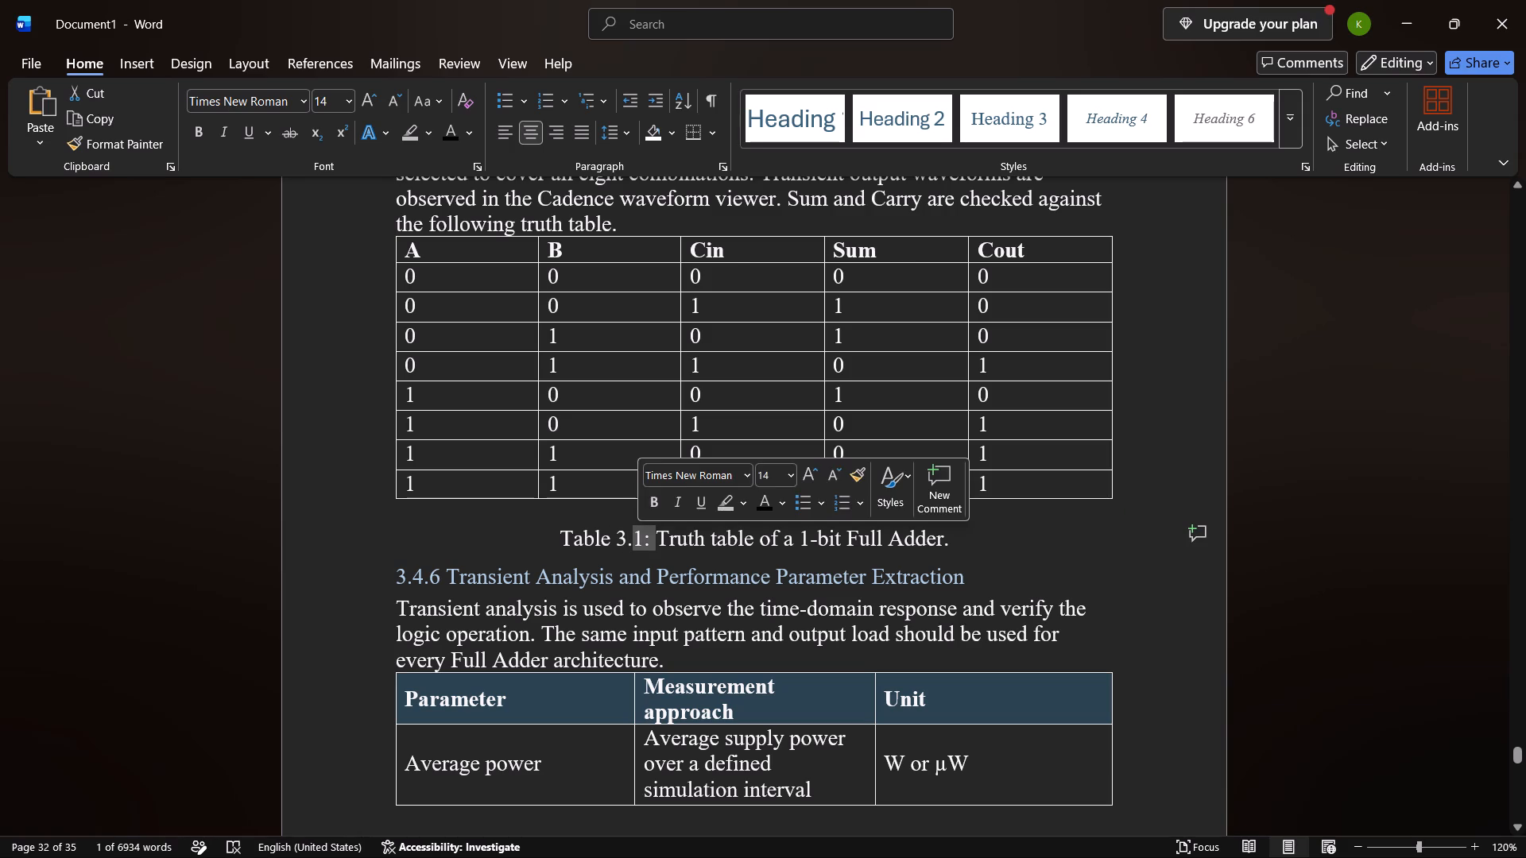
left_click(638, 536)
key("BackSpace")
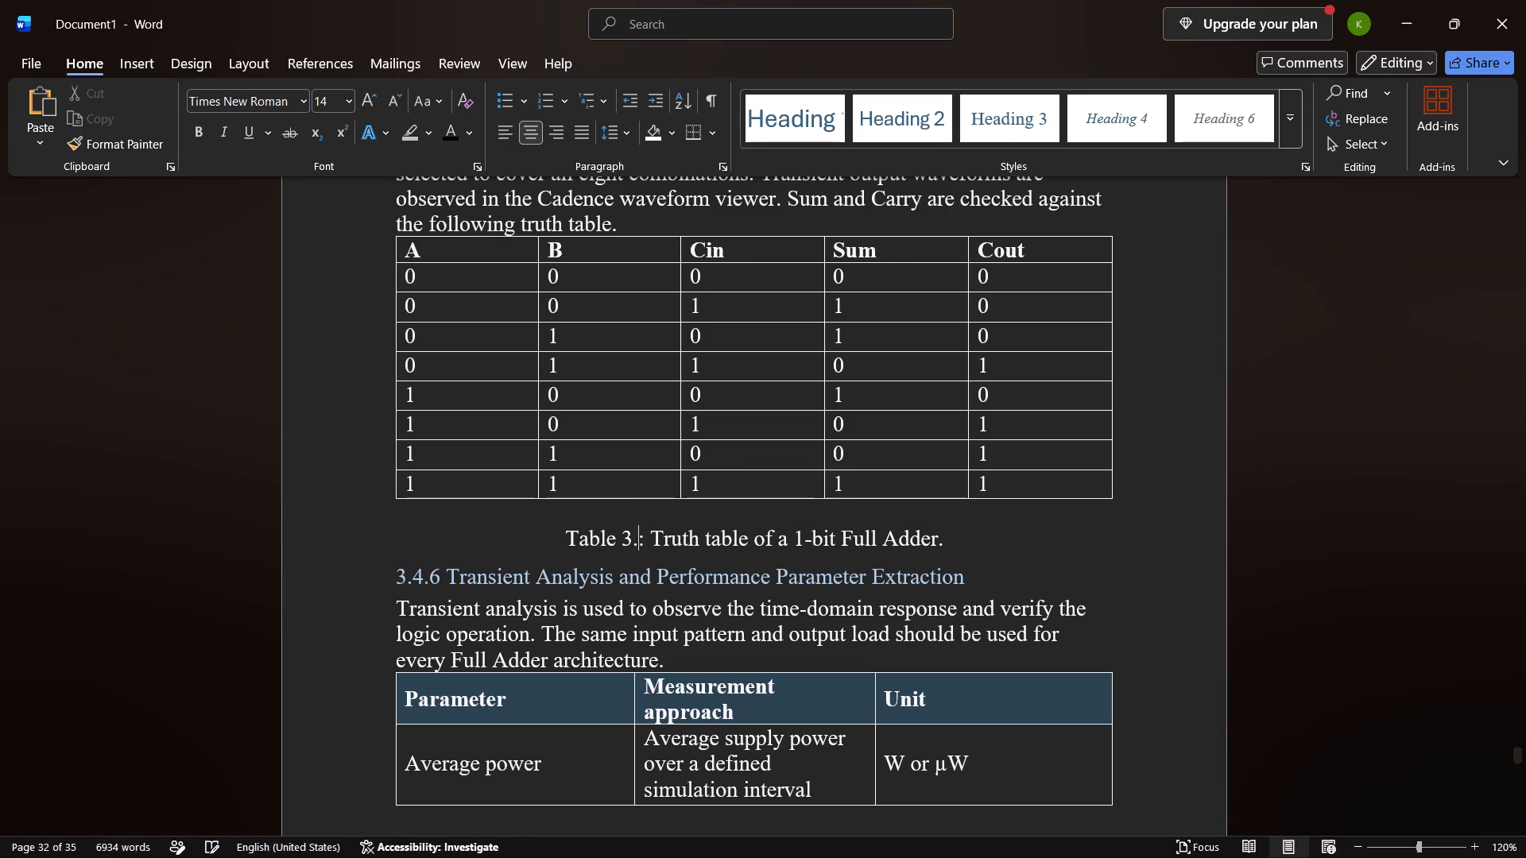
key("BackSpace")
key("BackSpace")
key("BackSpace")
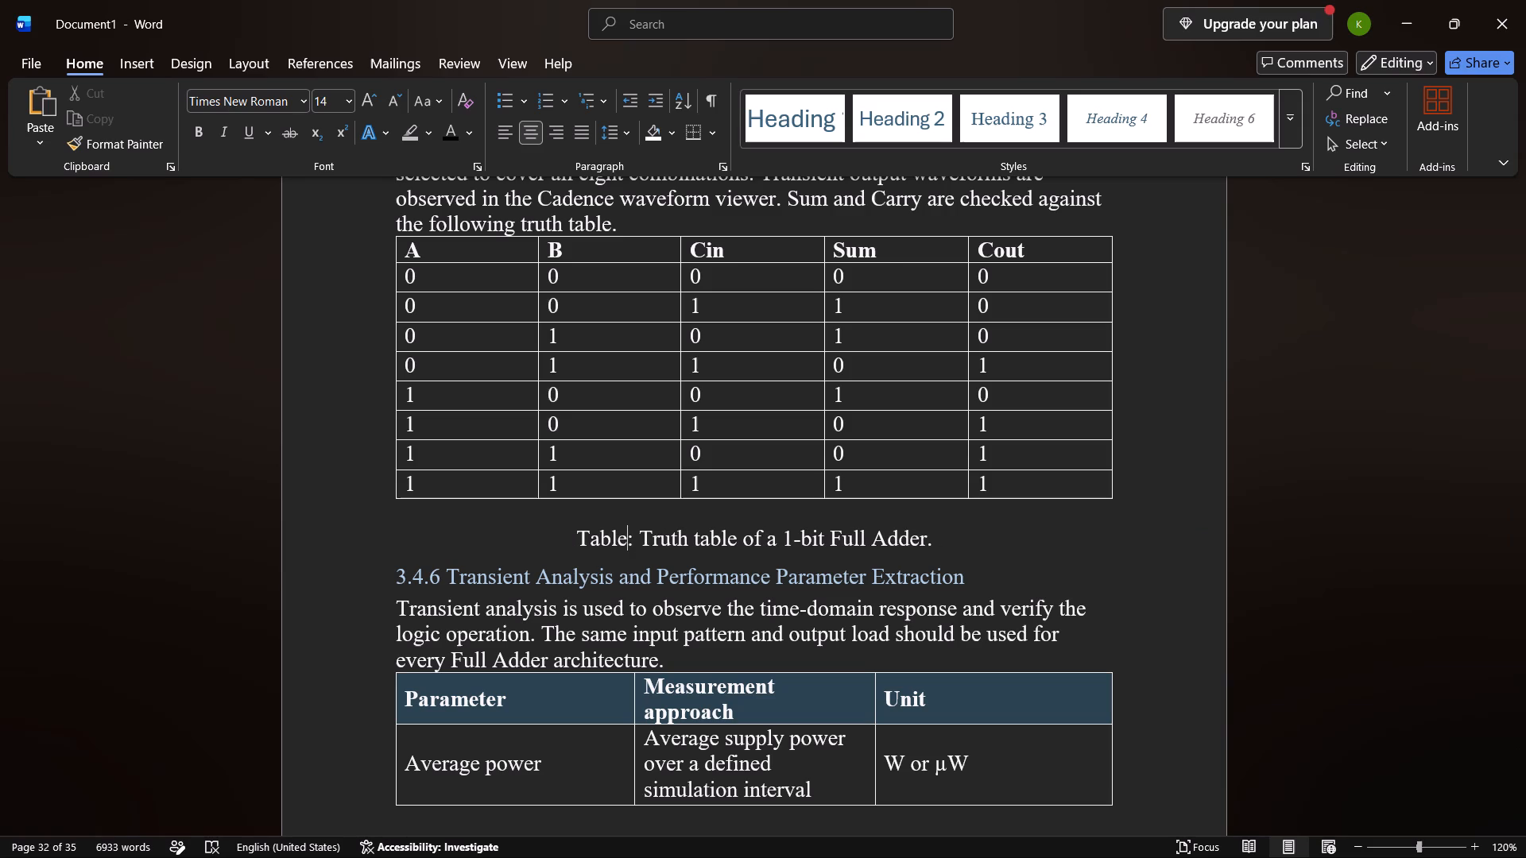
key("space")
type("1")
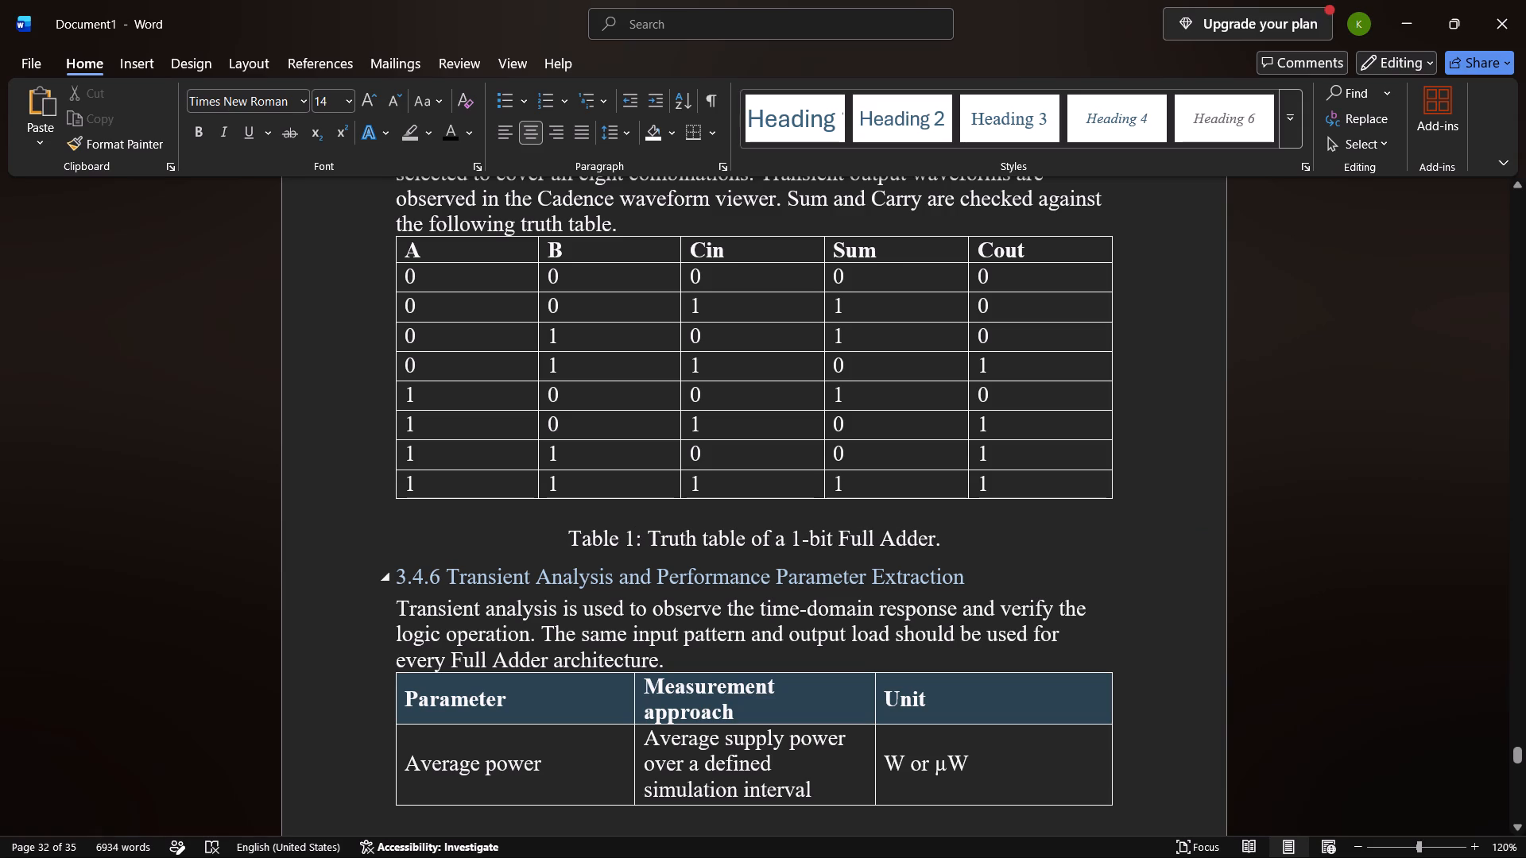
Format the 3.4.6 Transient Analysis and Performance Parameter Extraction heading as black, bold and 16 pt.
left_click_drag(397, 575, 450, 581)
left_click_drag(450, 581, 969, 588)
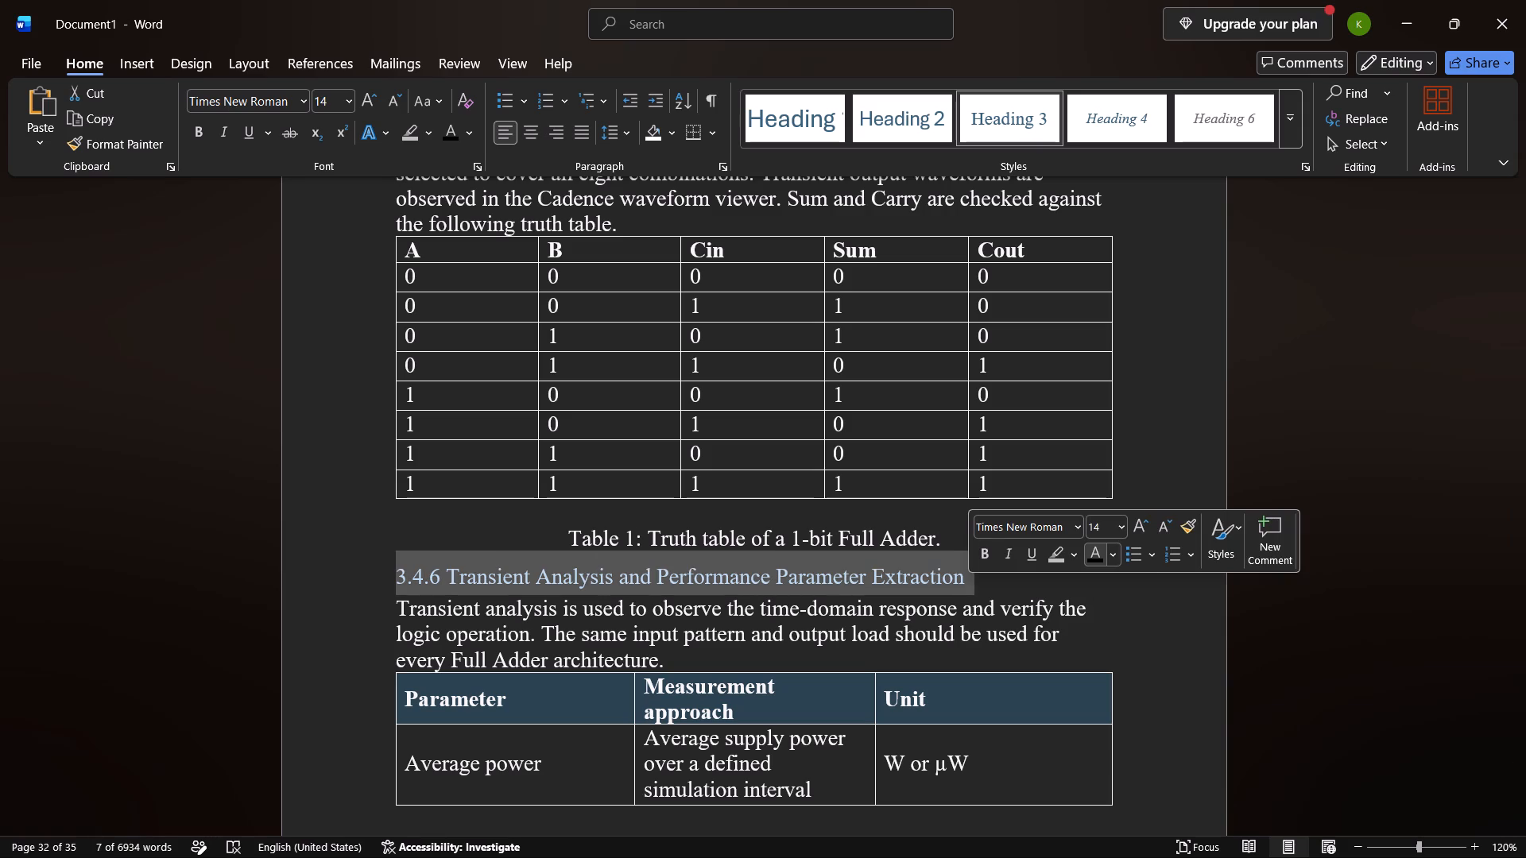
left_click(1090, 555)
left_click(986, 552)
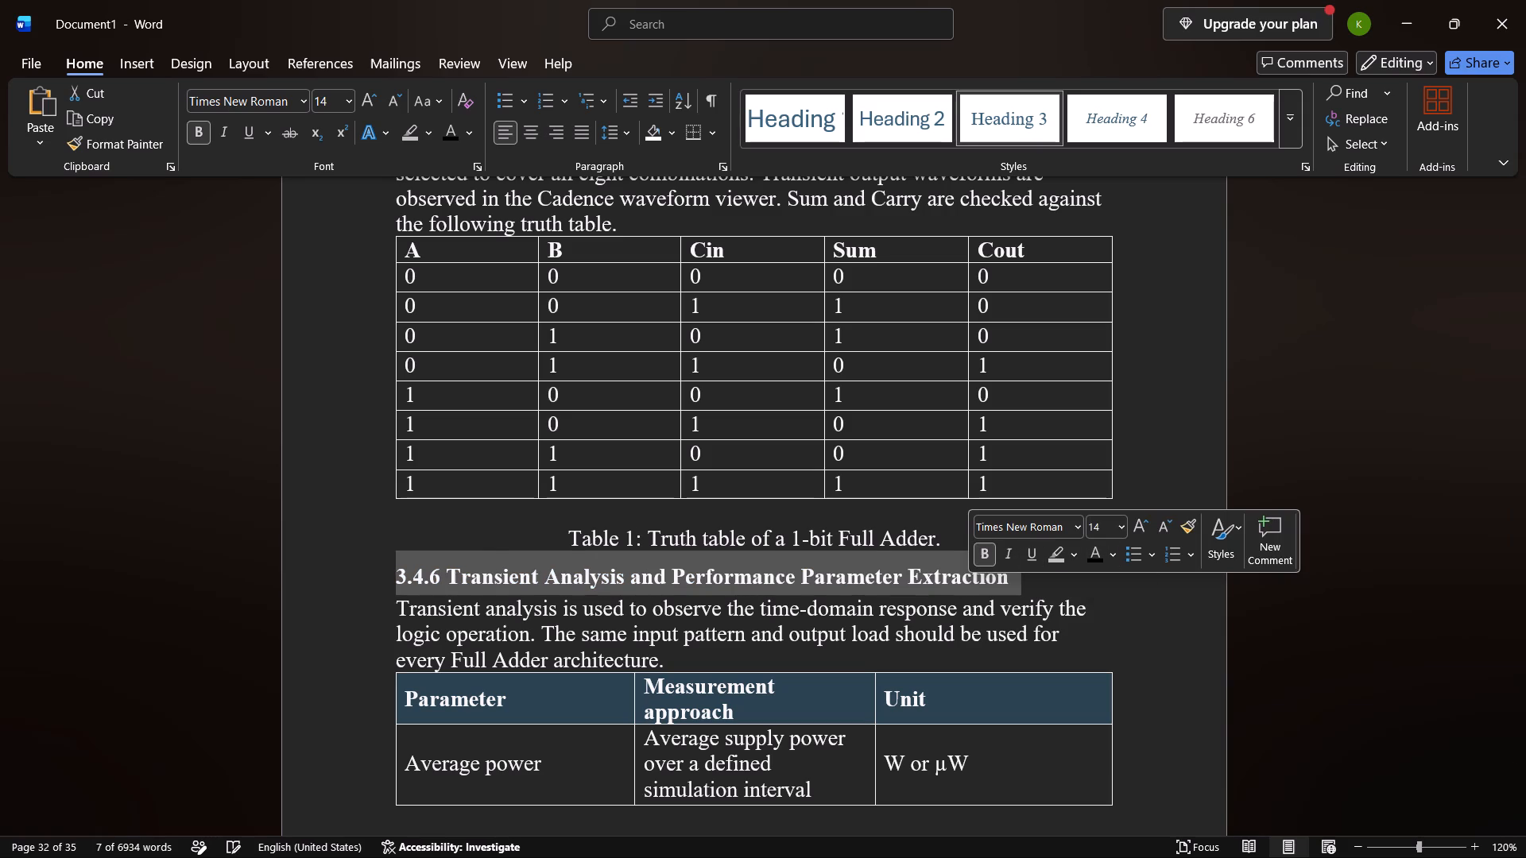
left_click(1142, 525)
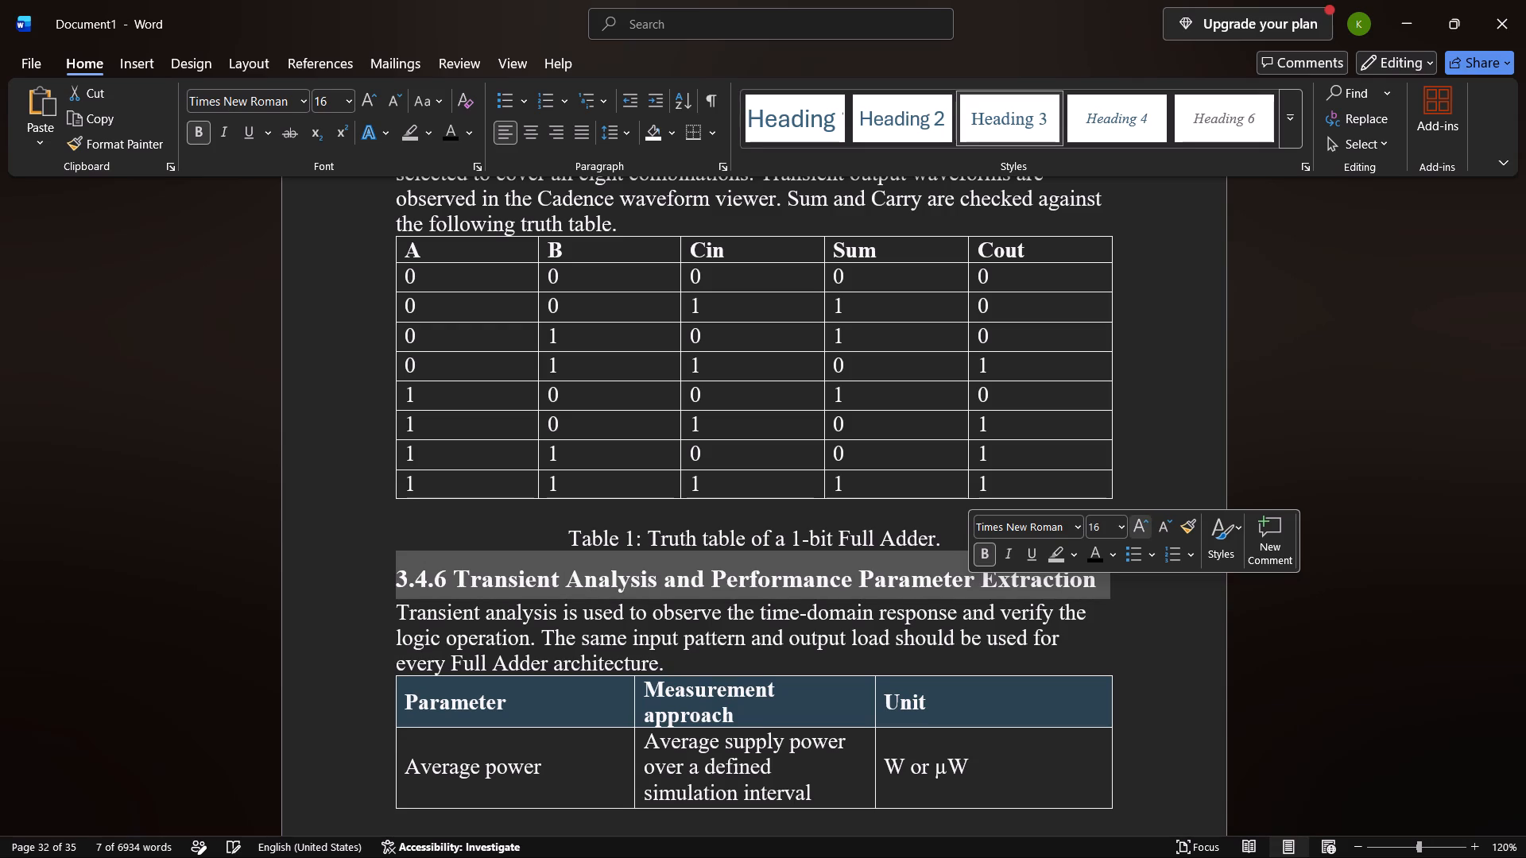
left_click(1160, 504)
Insert a blank line between the paragraph under heading 3.4.5 and the Full Adder truth table.
scroll(1023, 590, "down", 1)
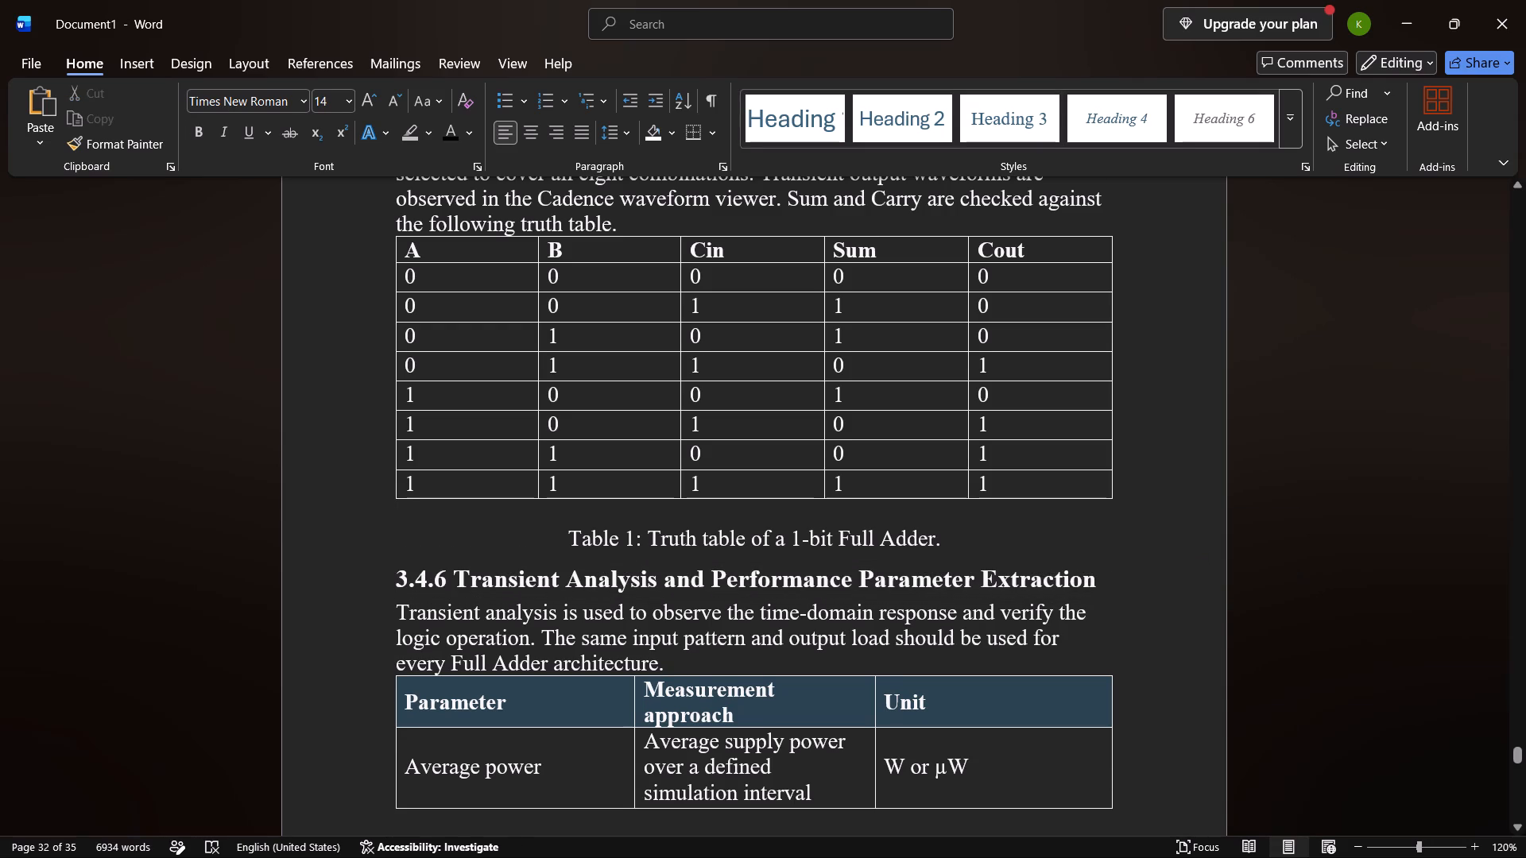
scroll(1023, 590, "down", 1)
scroll(478, 522, "up", 1)
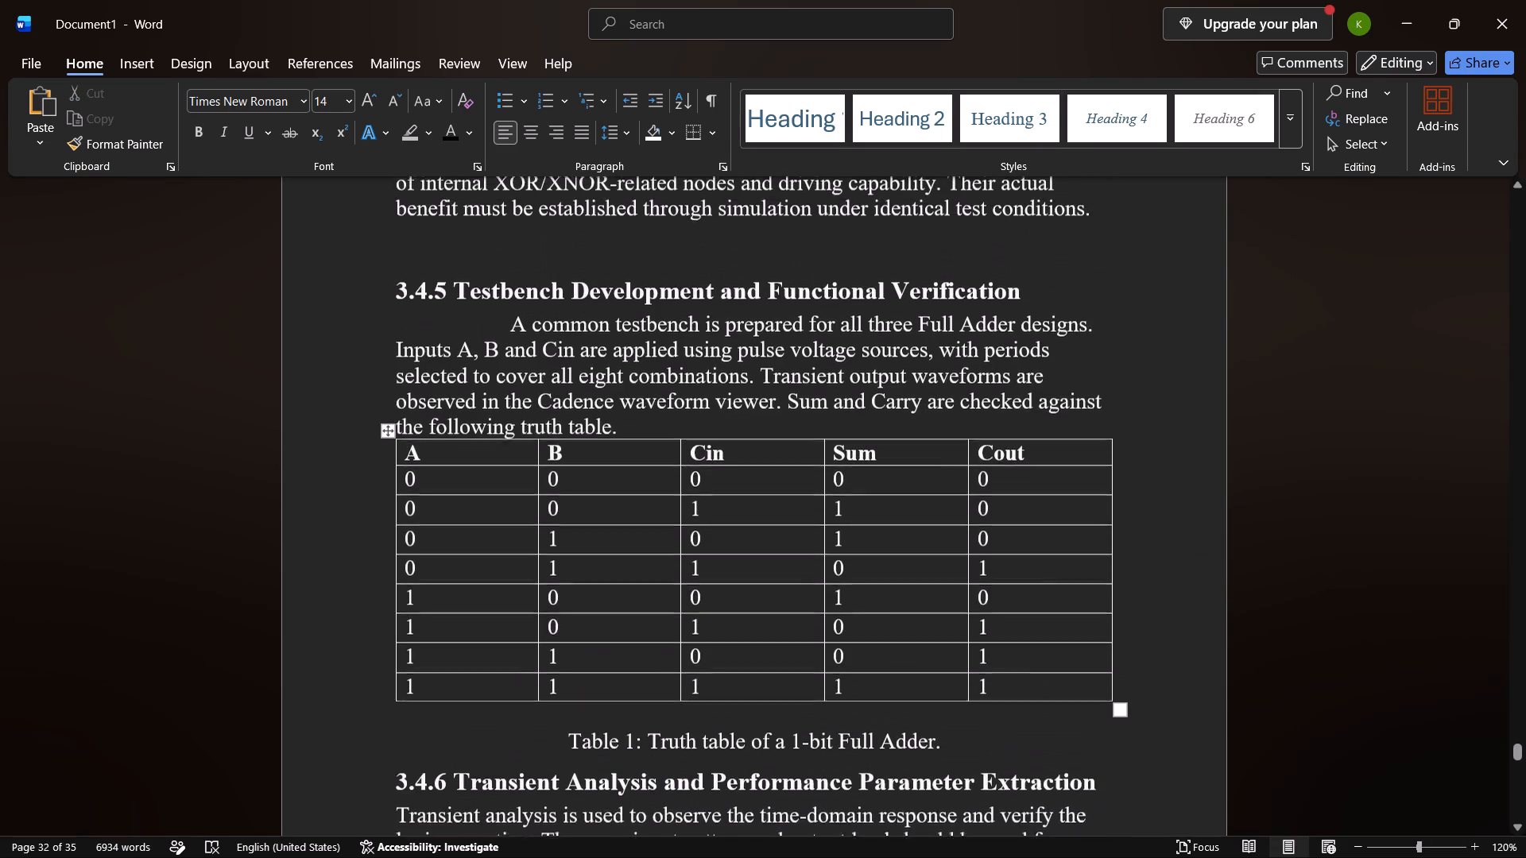
scroll(478, 522, "up", 3)
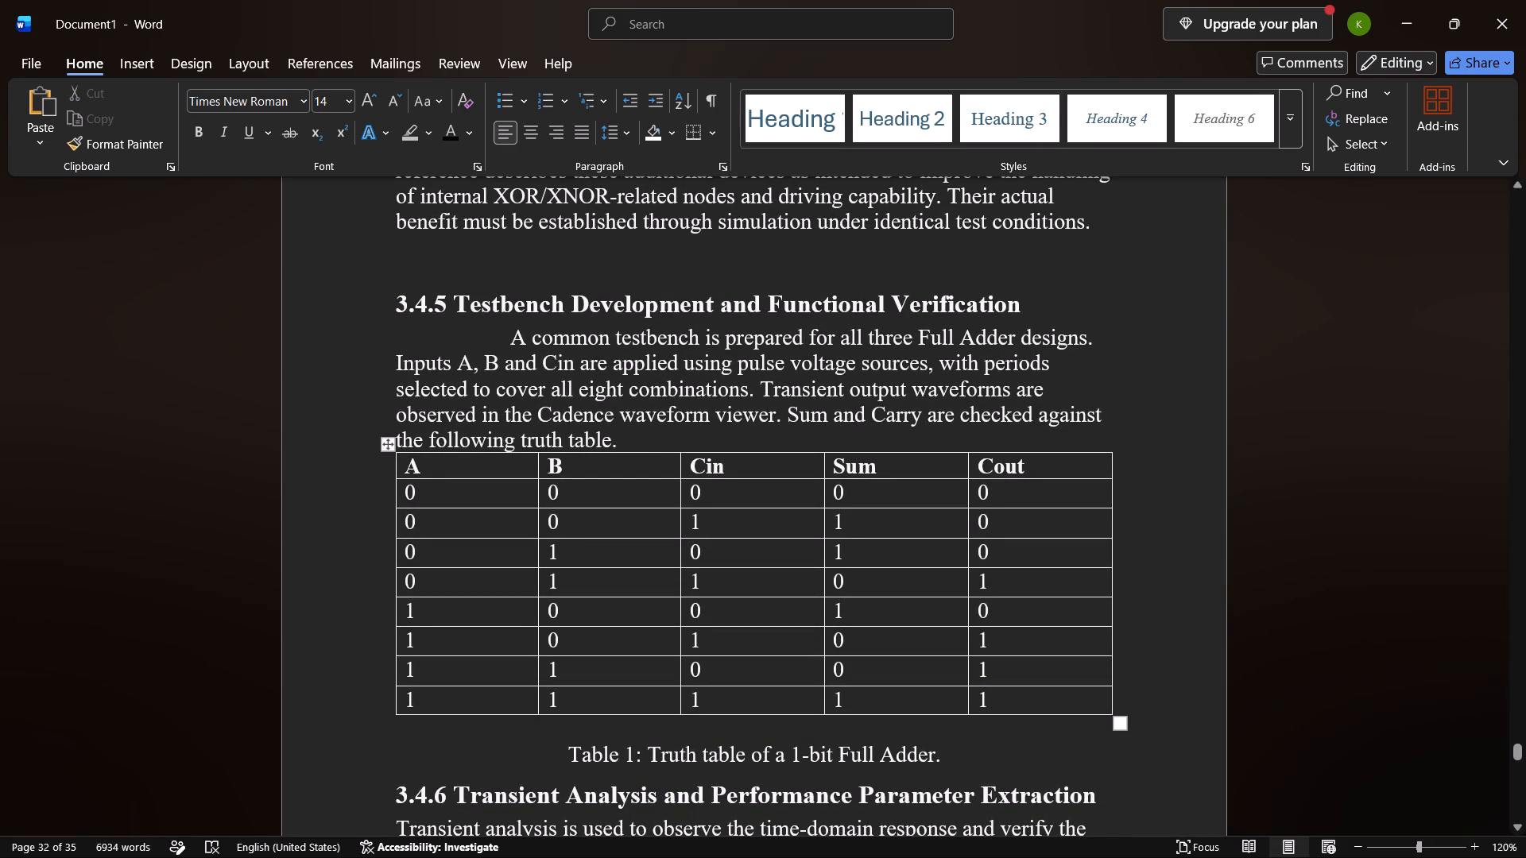
left_click(629, 445)
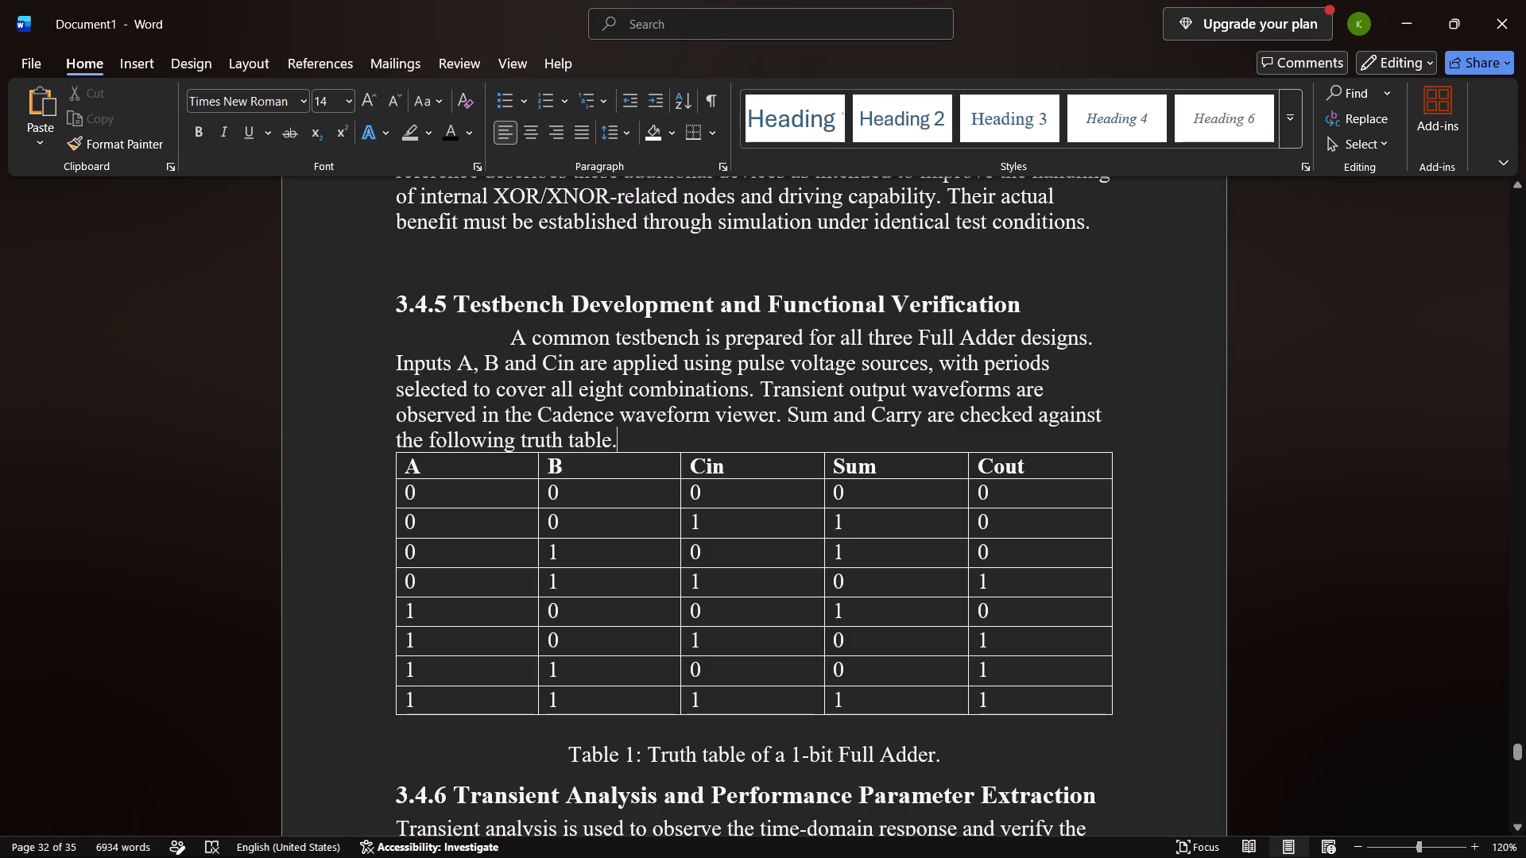
key("Return")
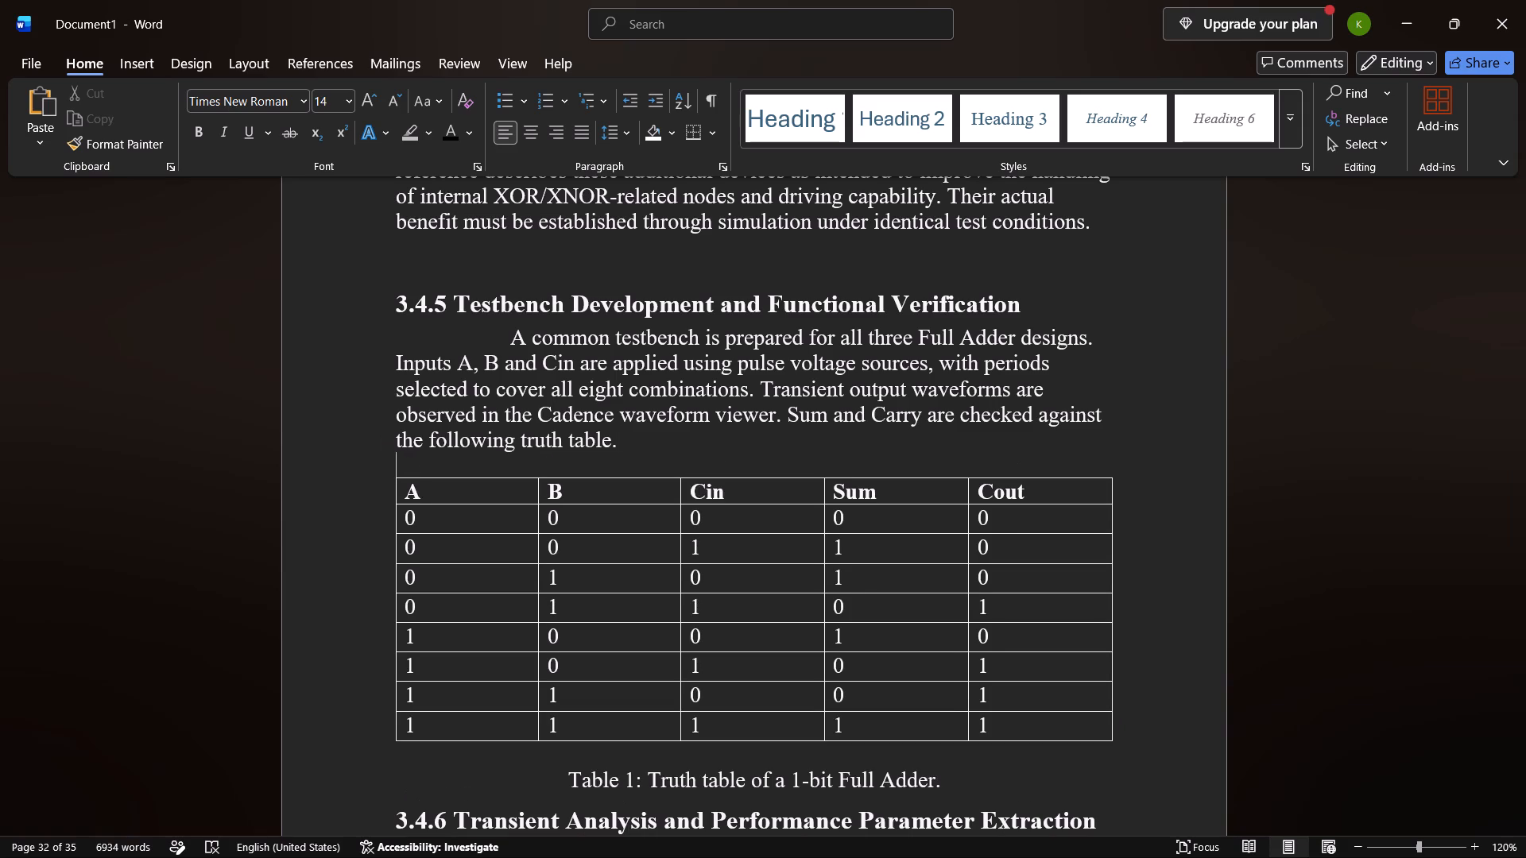
Indent the first line of the paragraph under heading 3.4.6 with a space, a tab, a space and another tab.
scroll(629, 445, "down", 1)
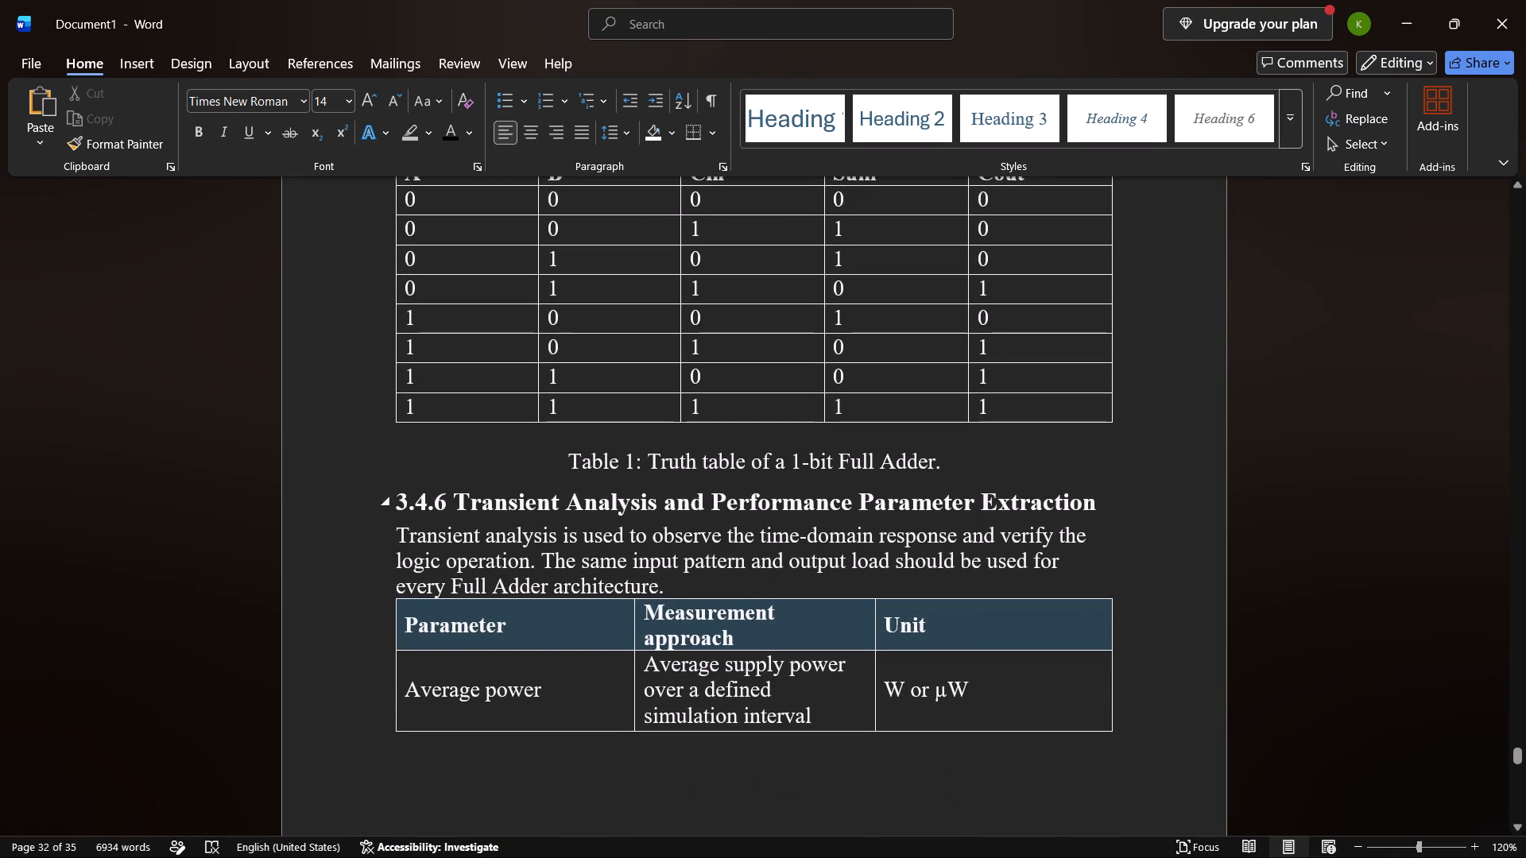
left_click(393, 543)
key("space")
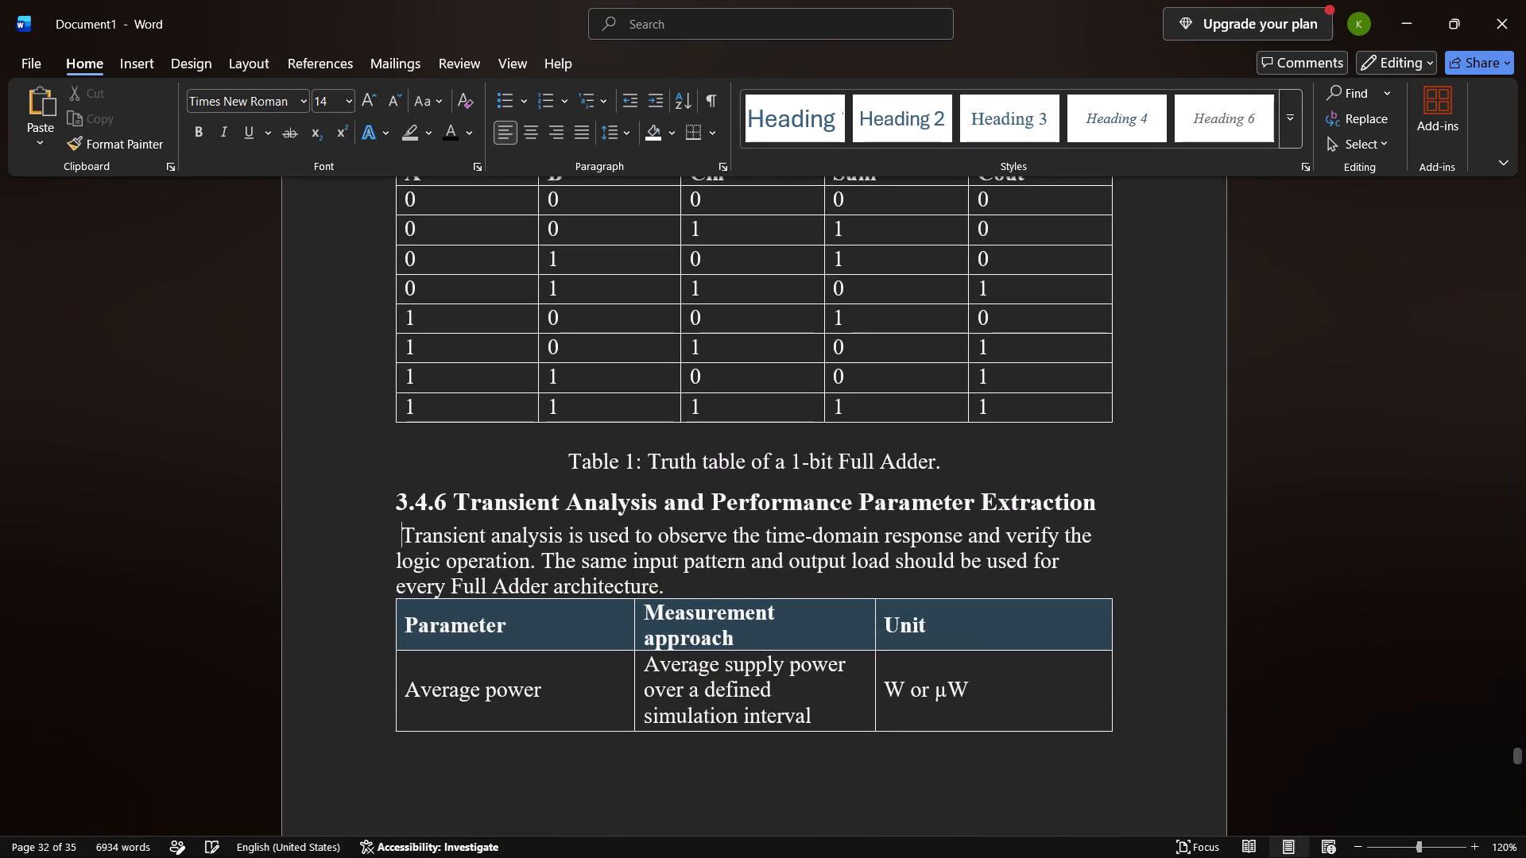
key("Tab")
key("space")
key("Tab")
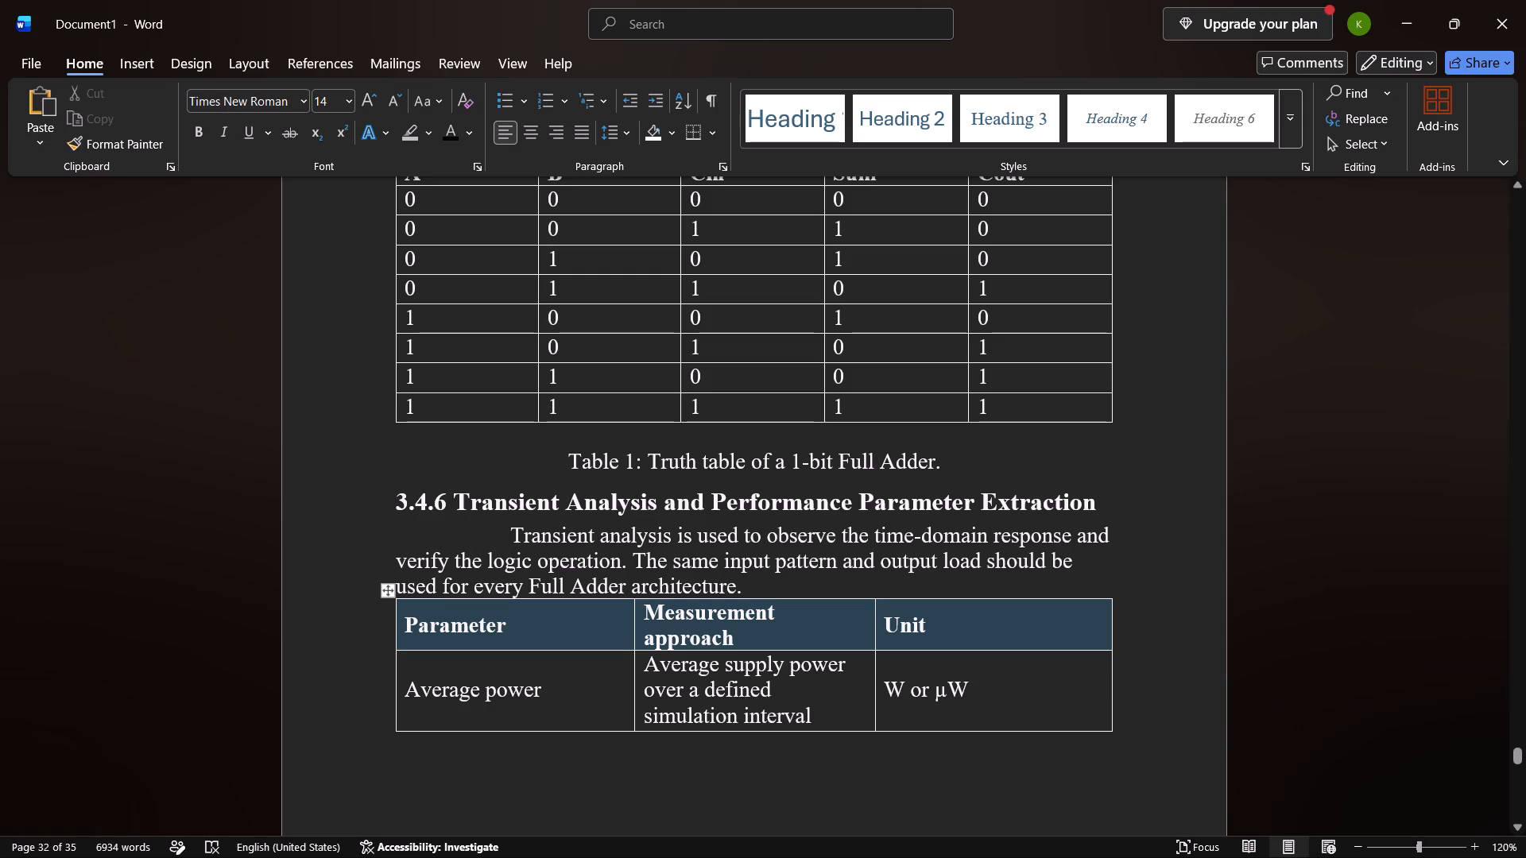
Set the header row of the parameter table in section 3.4.6 to black text and remove its blue shading.
left_click_drag(406, 625, 957, 636)
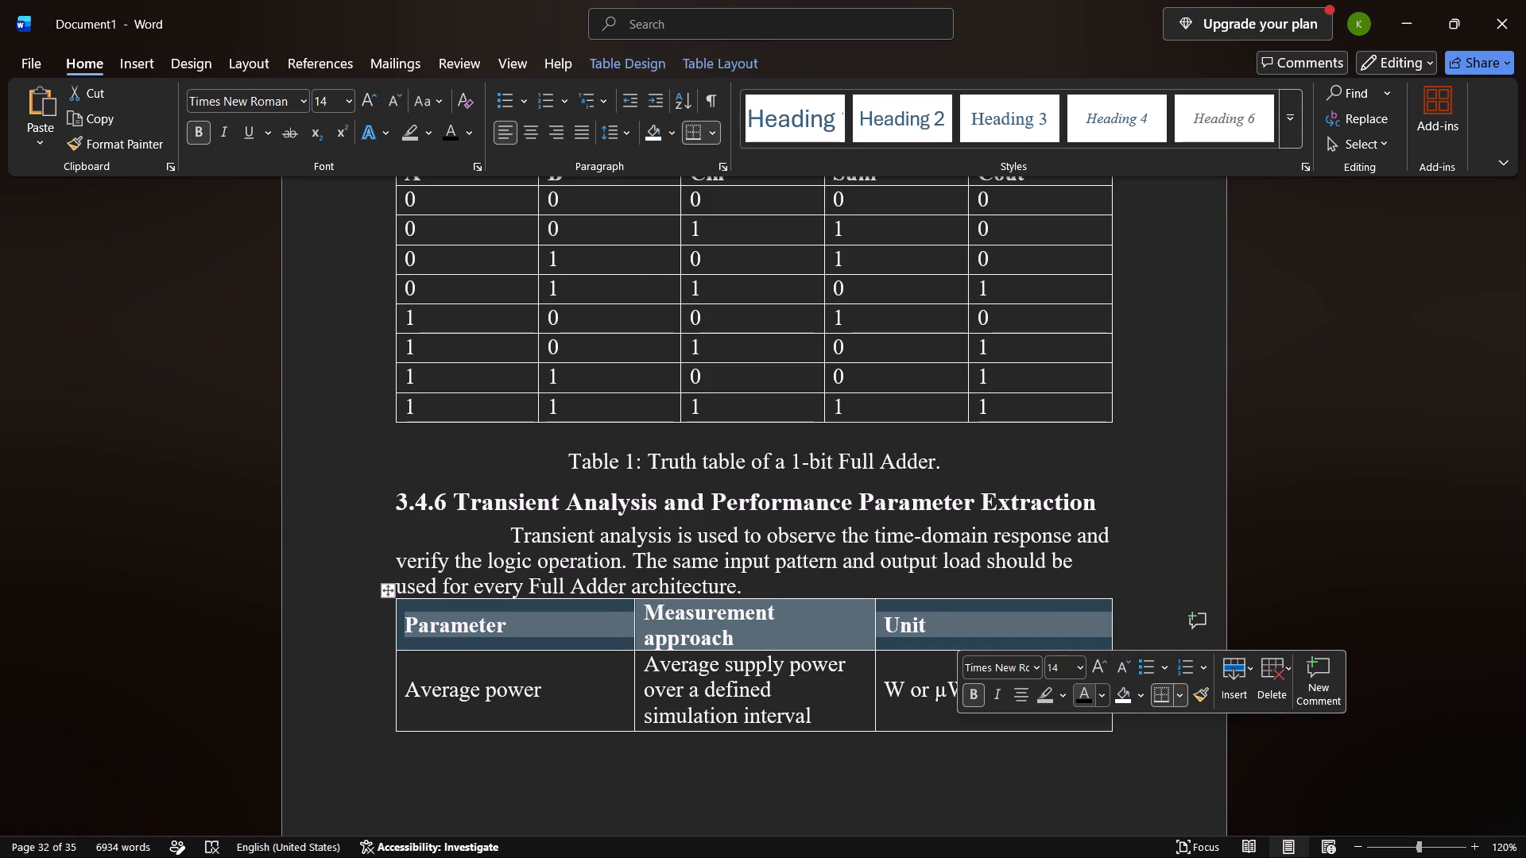
left_click(1085, 694)
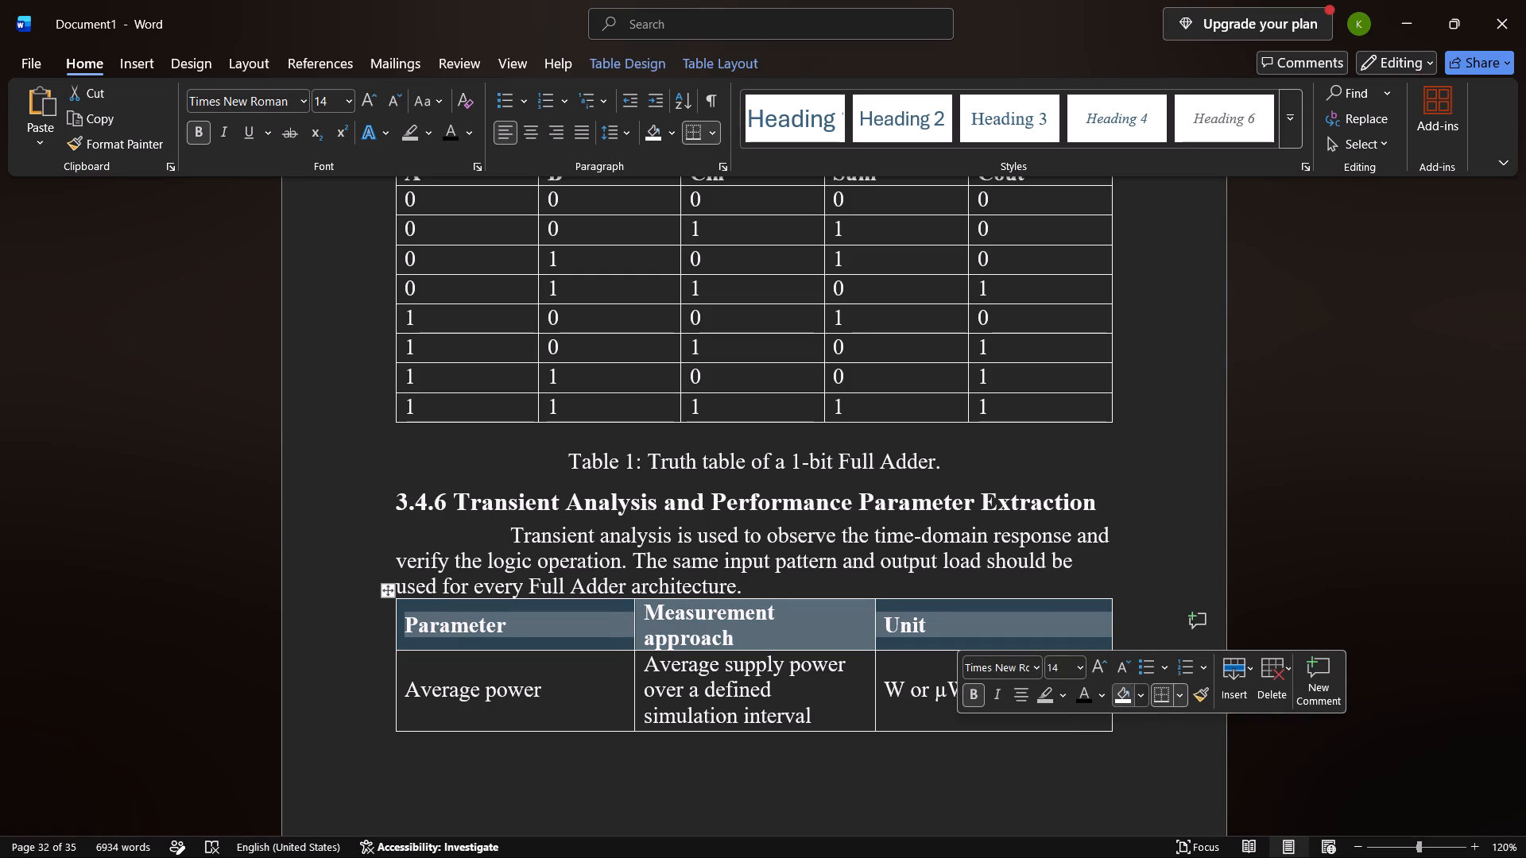
left_click(1125, 695)
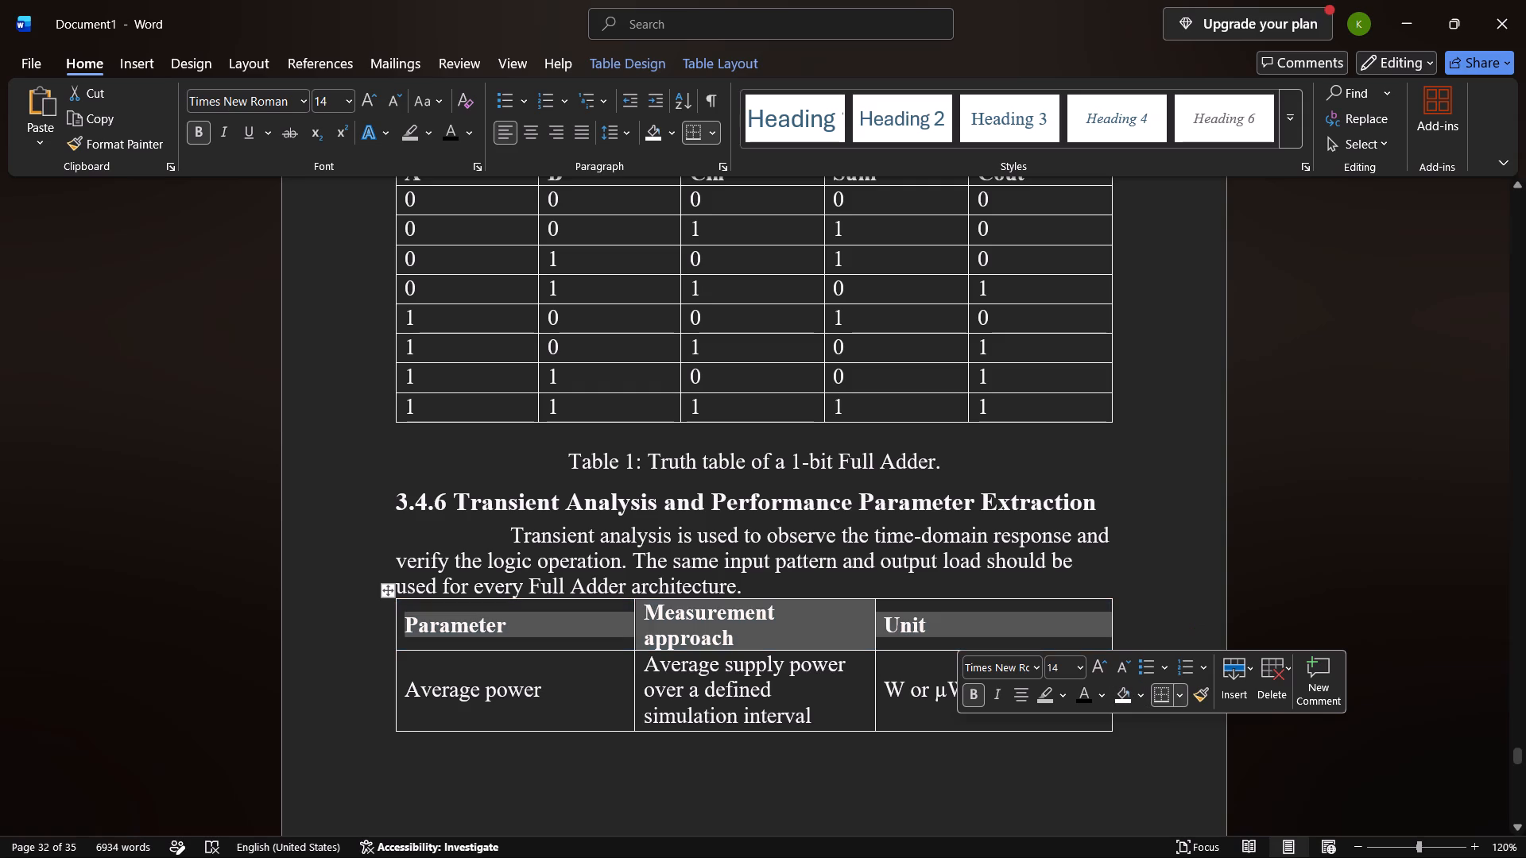
left_click(1160, 610)
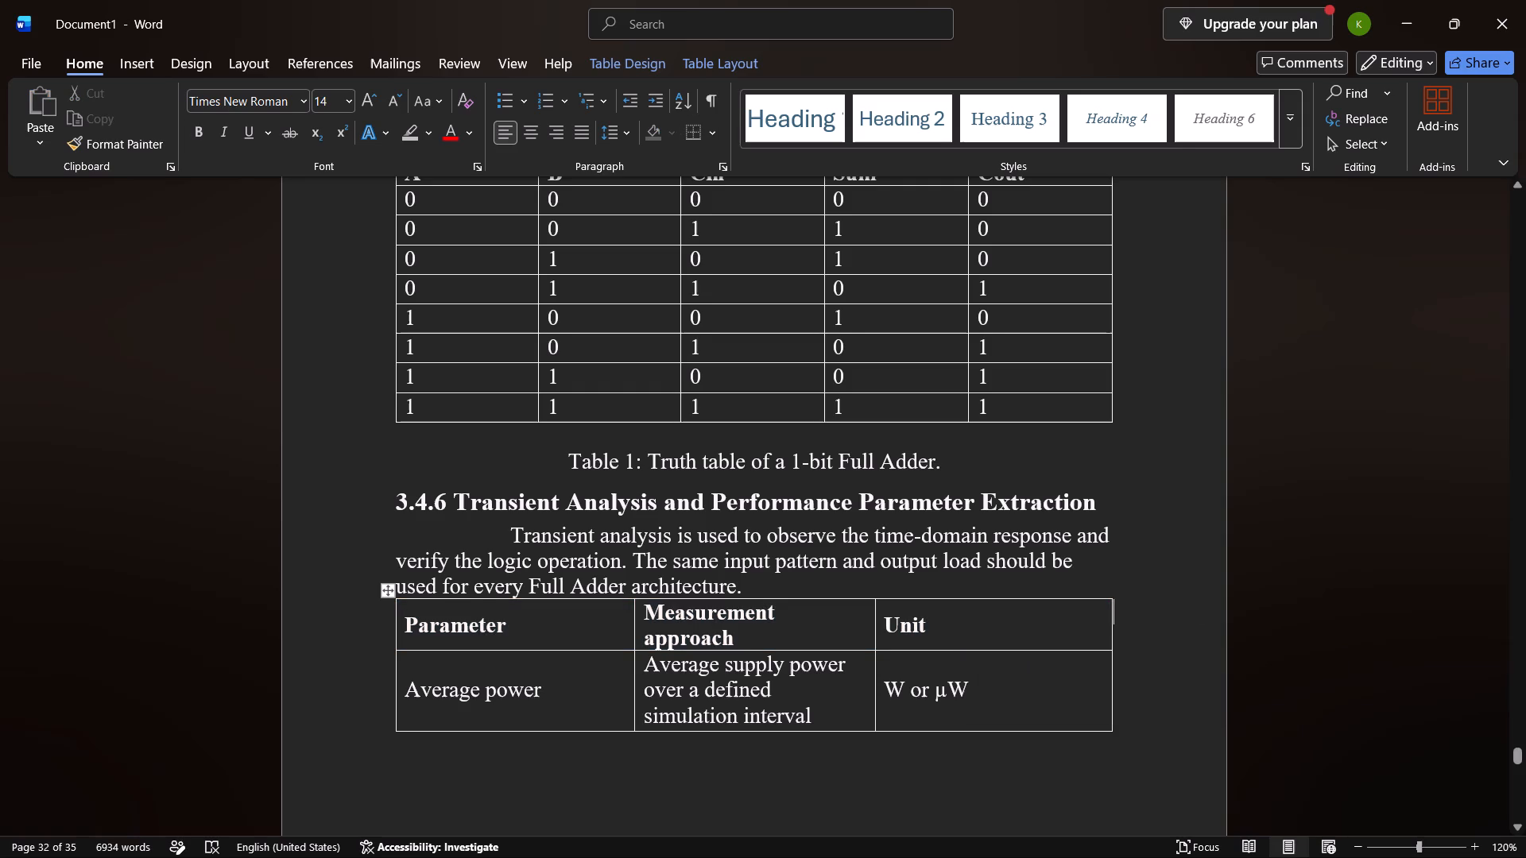
Insert a blank line between the paragraph under heading 3.4.6 and the parameter table.
left_click(769, 594)
key("Return")
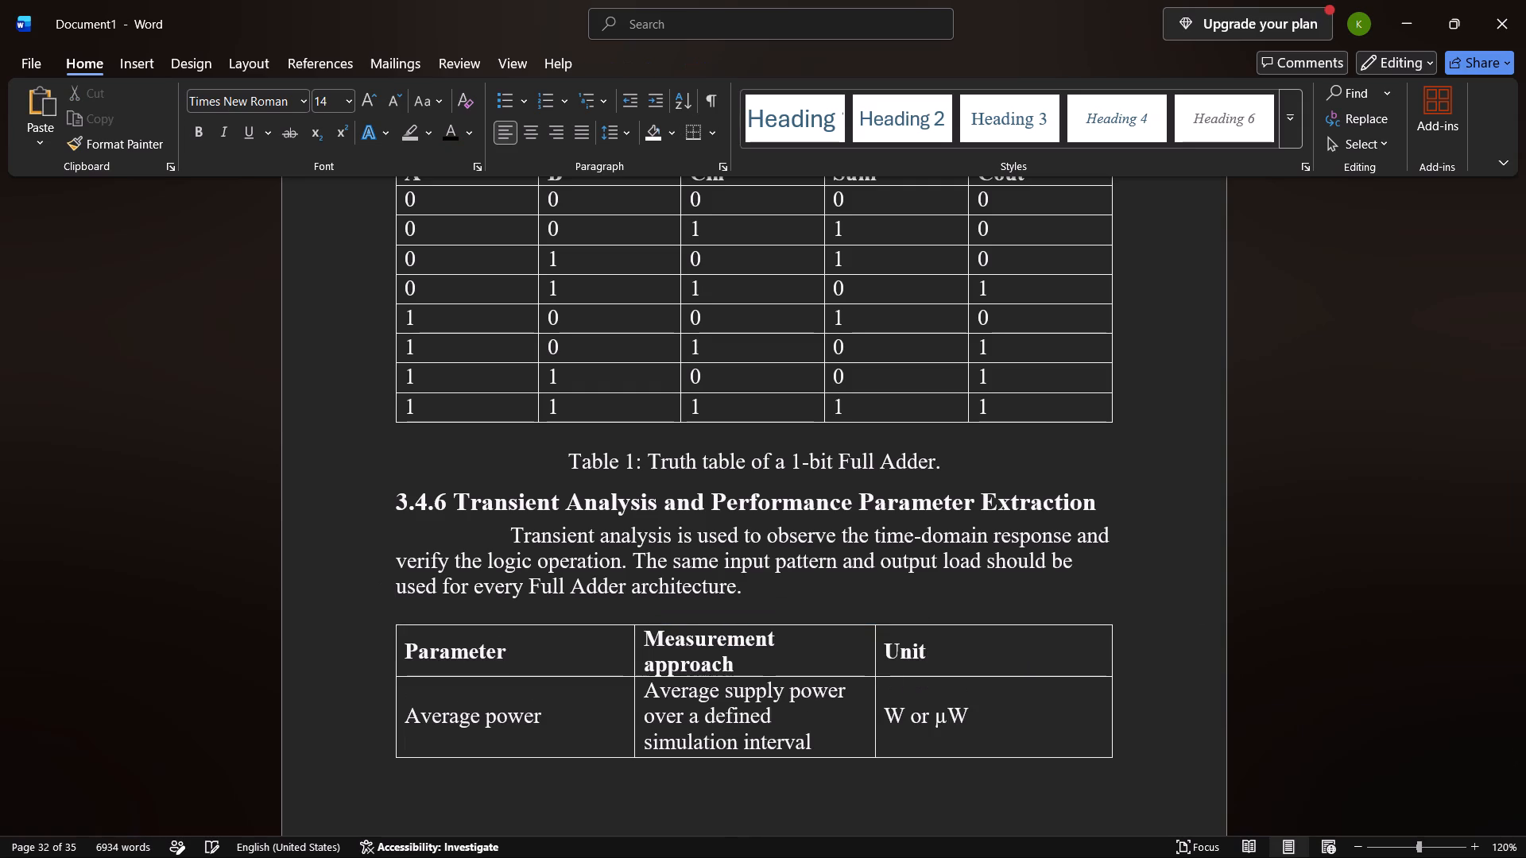
Review the formatting of the pages from section 3.4.6 back to section 3.2 Project Flow for consistency.
scroll(769, 594, "down", 2)
scroll(769, 594, "up", 1)
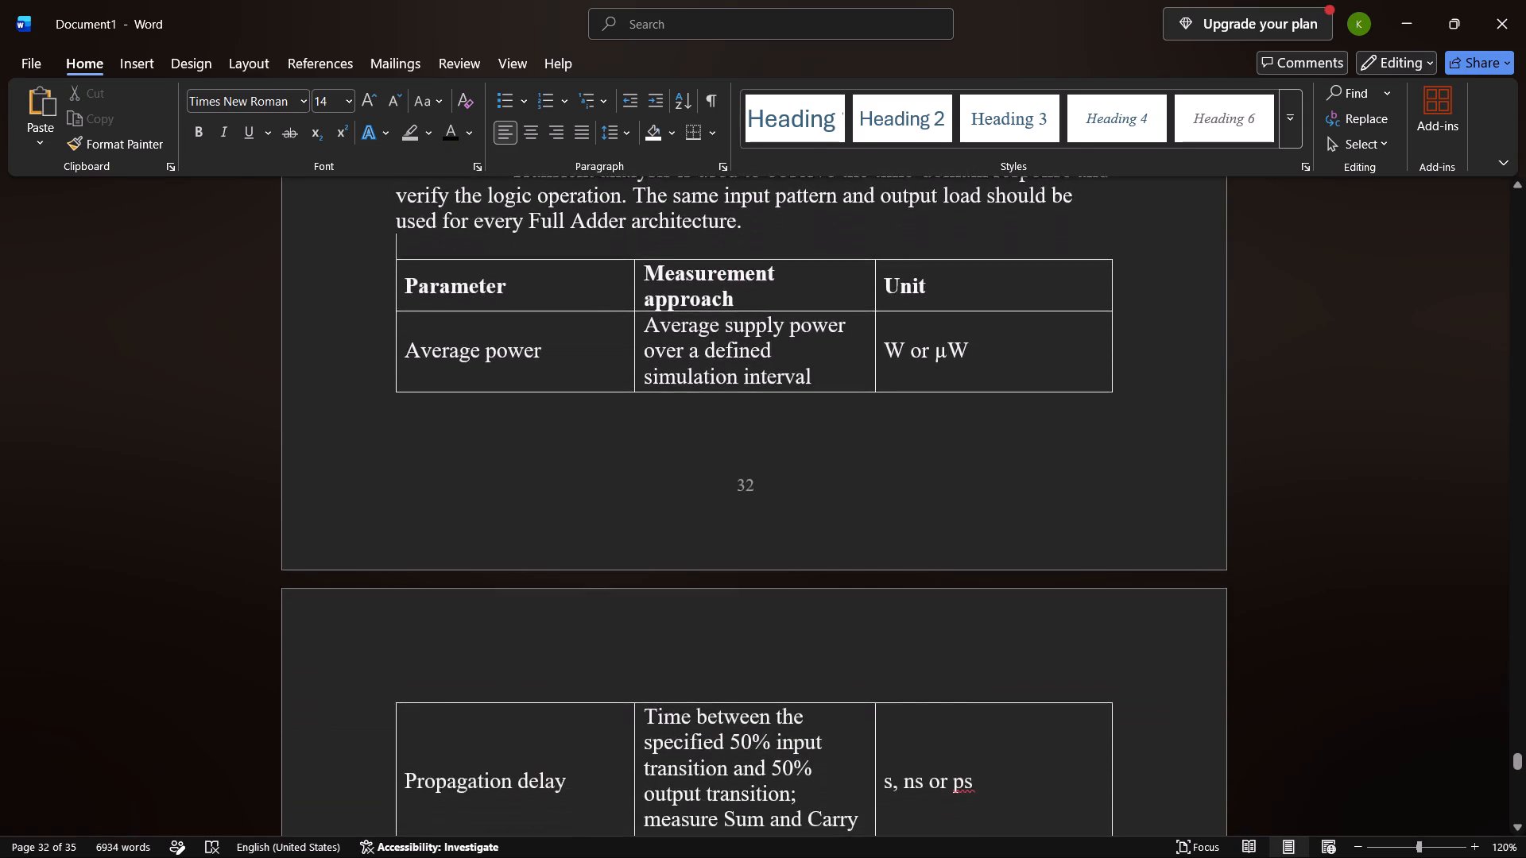
scroll(769, 594, "up", 1)
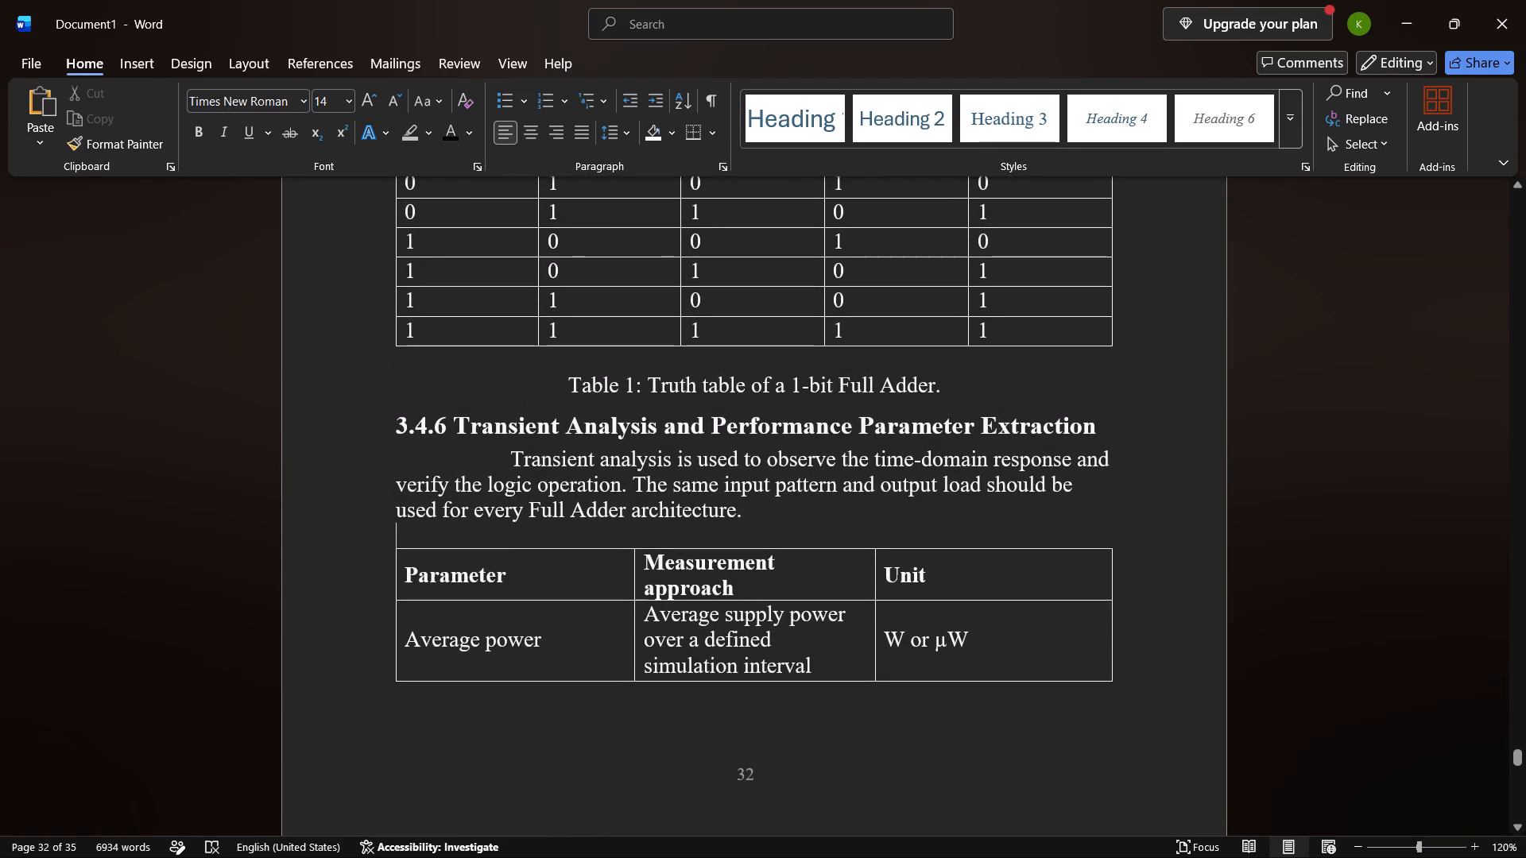
scroll(769, 594, "up", 3)
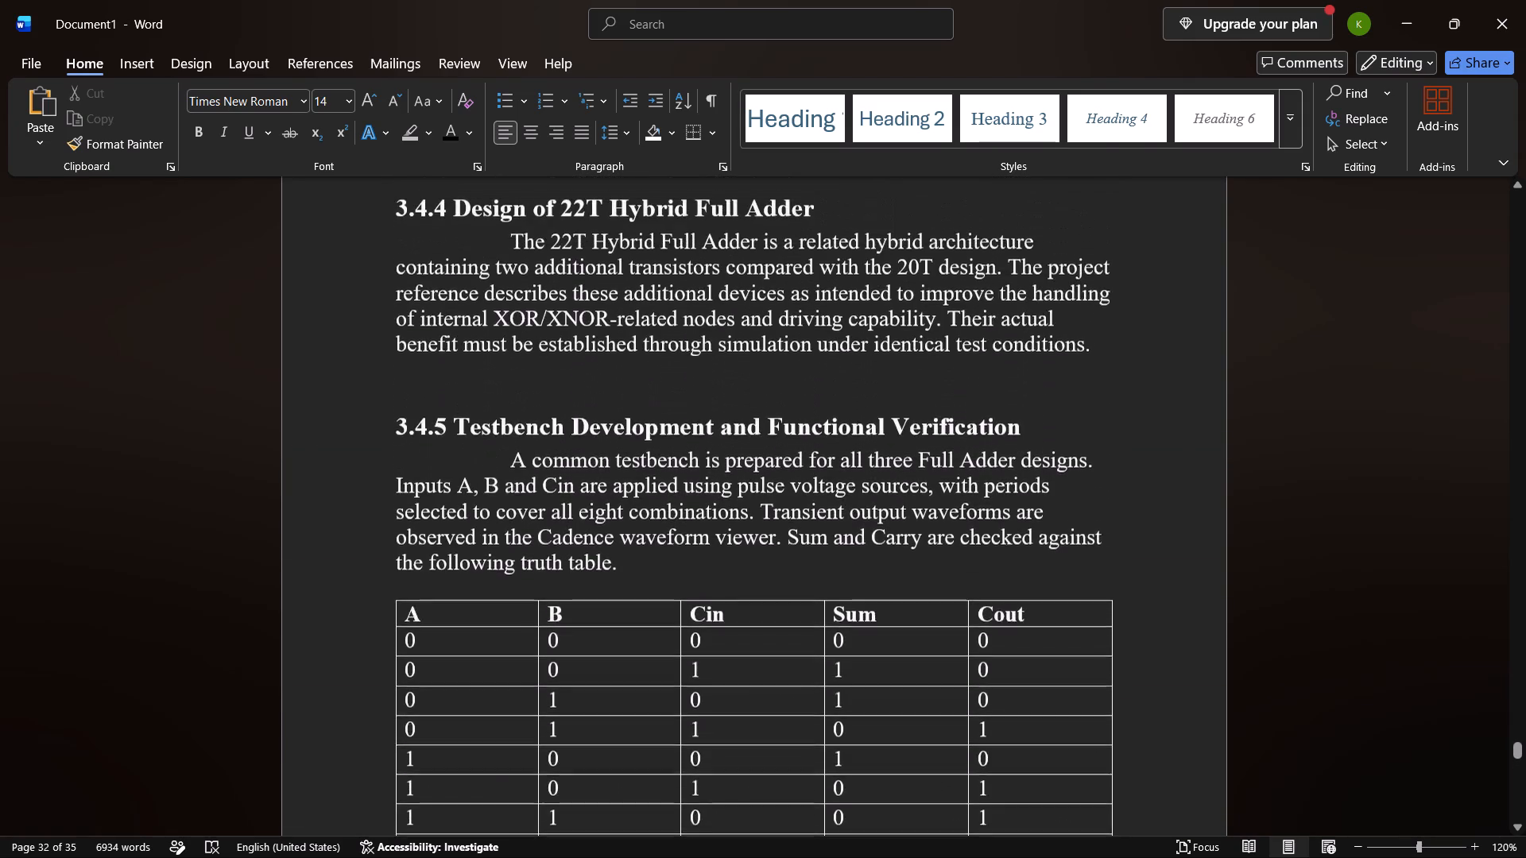
scroll(769, 594, "up", 4)
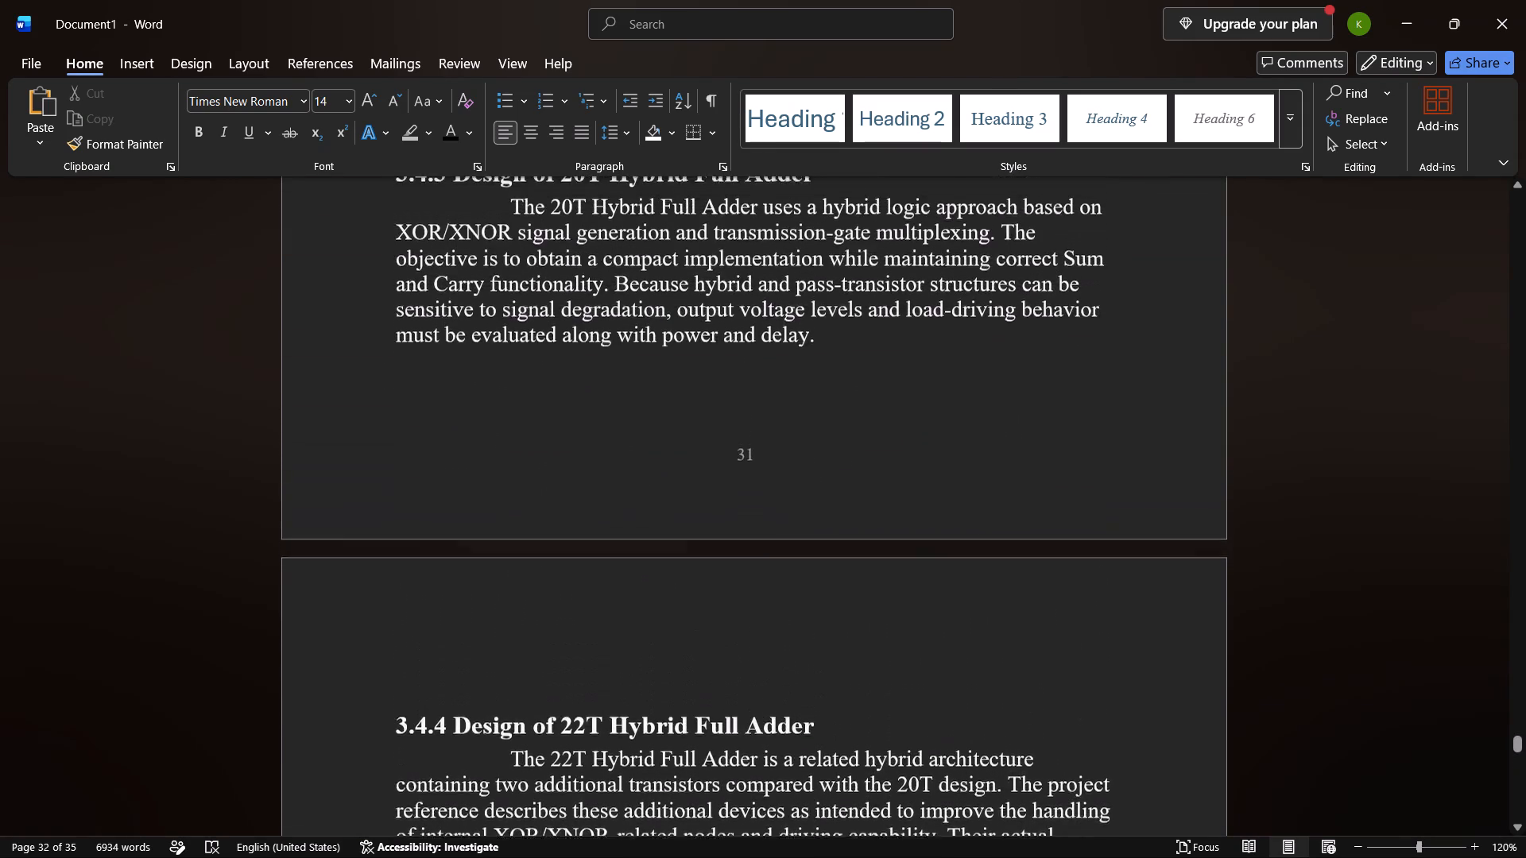
scroll(769, 594, "up", 3)
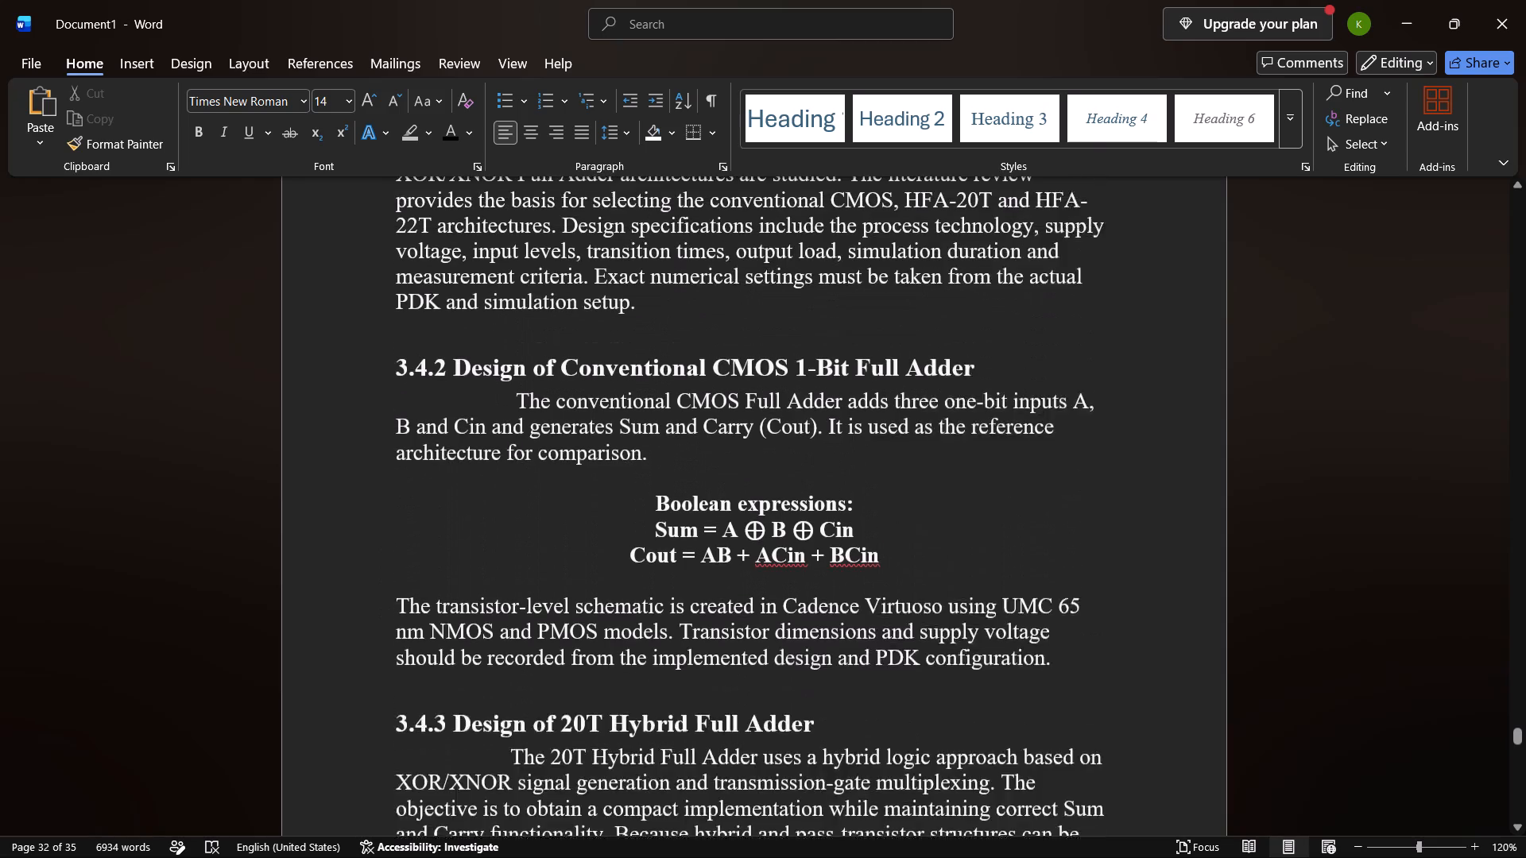
scroll(769, 594, "up", 4)
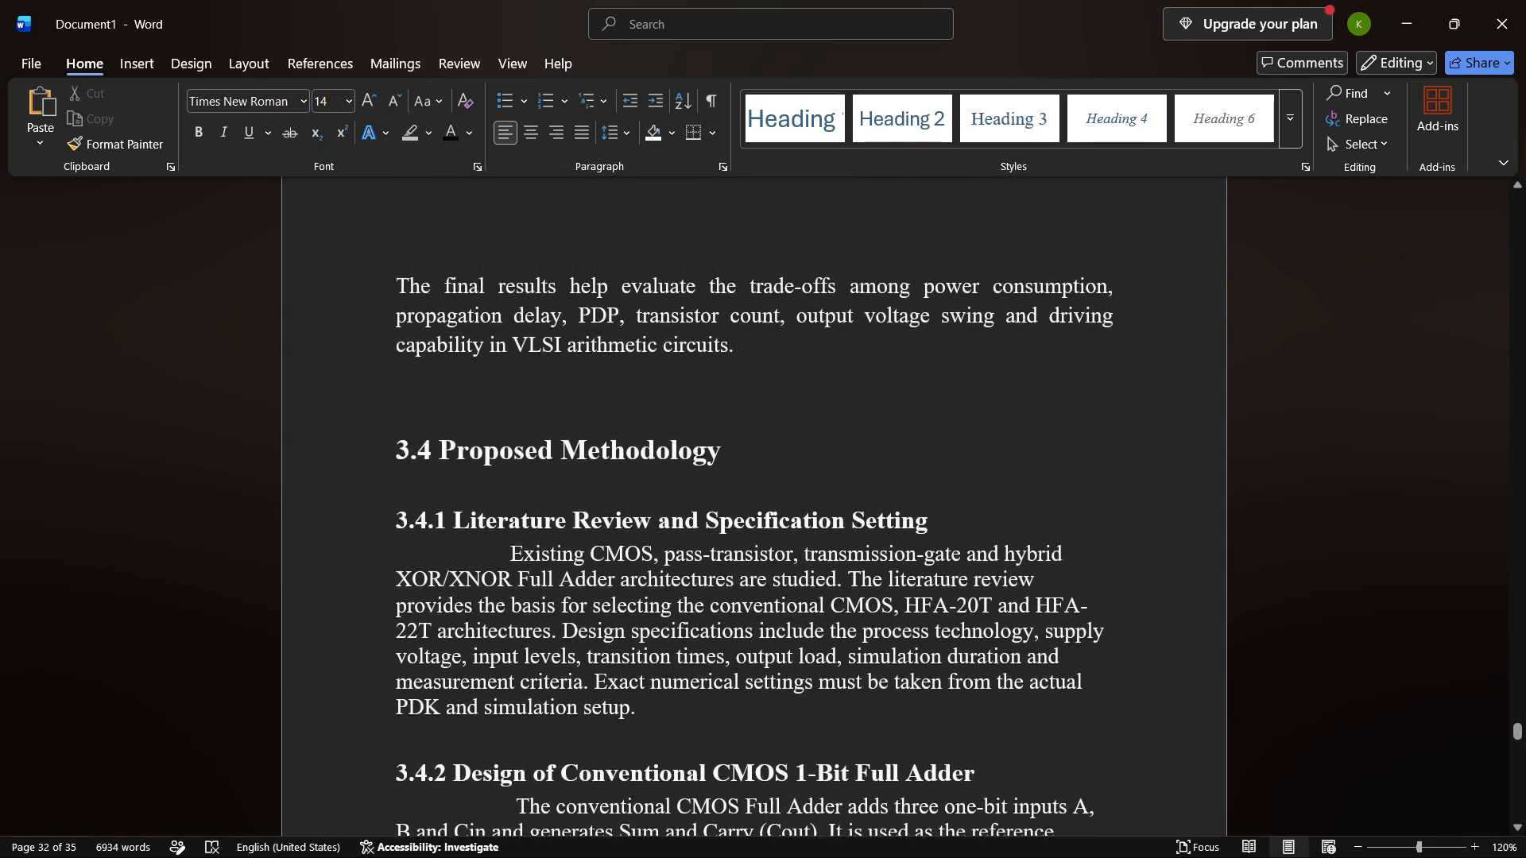
scroll(769, 594, "up", 4)
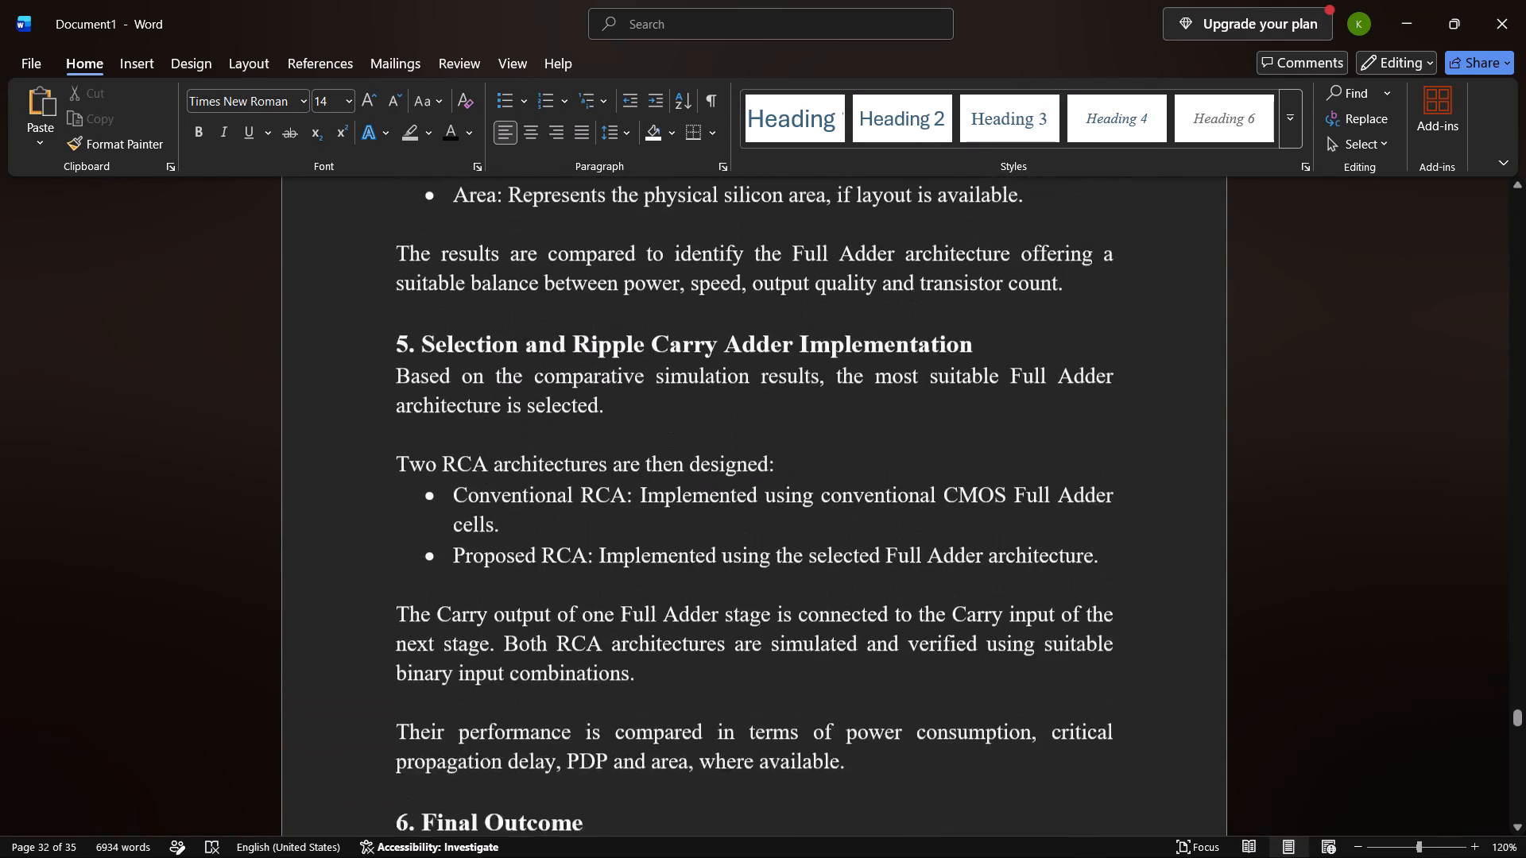
scroll(769, 594, "up", 4)
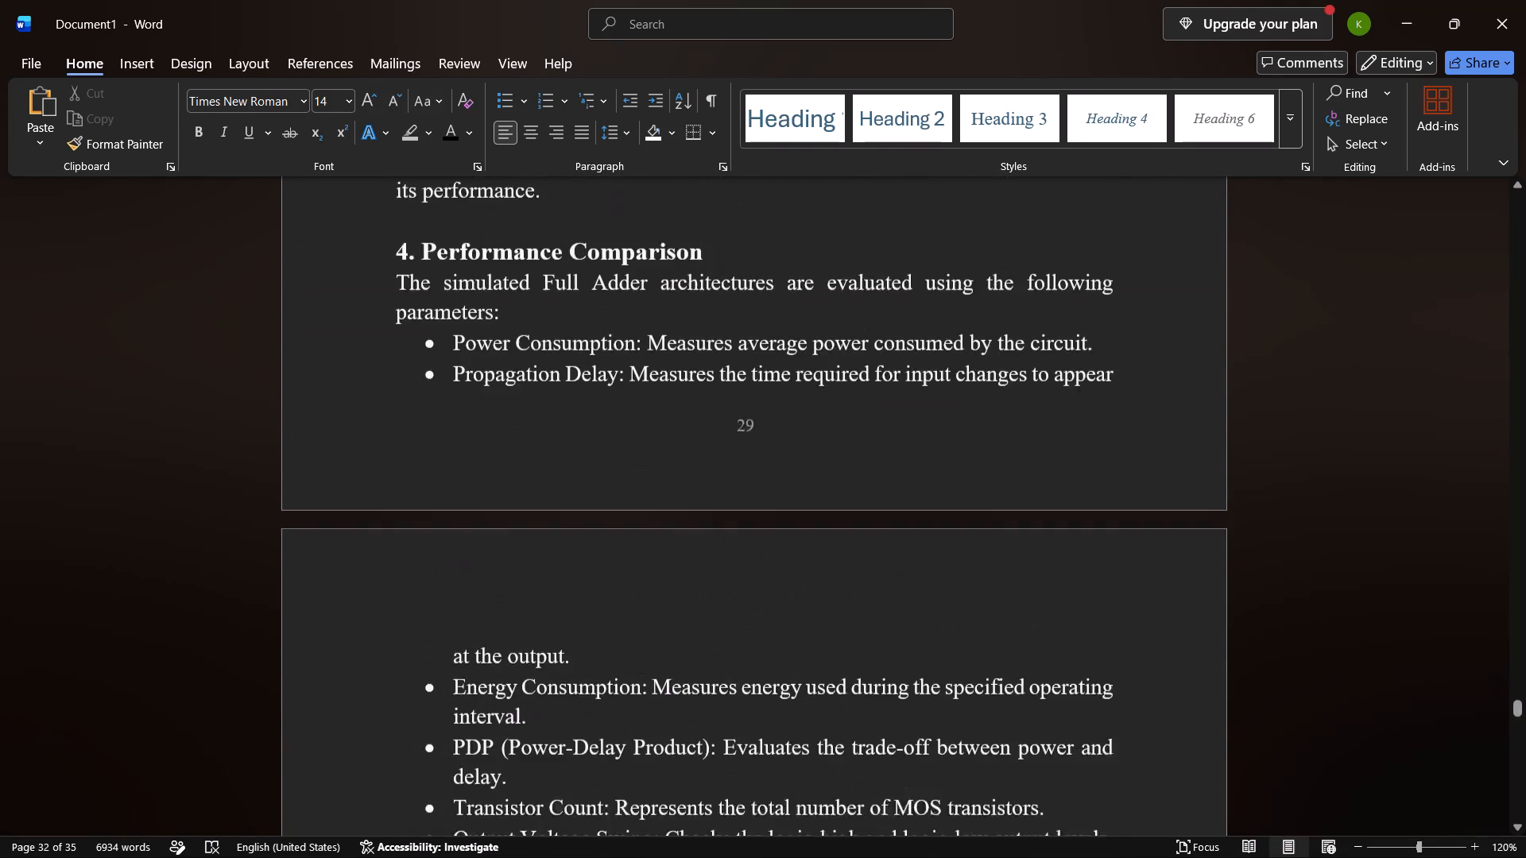
scroll(769, 594, "up", 4)
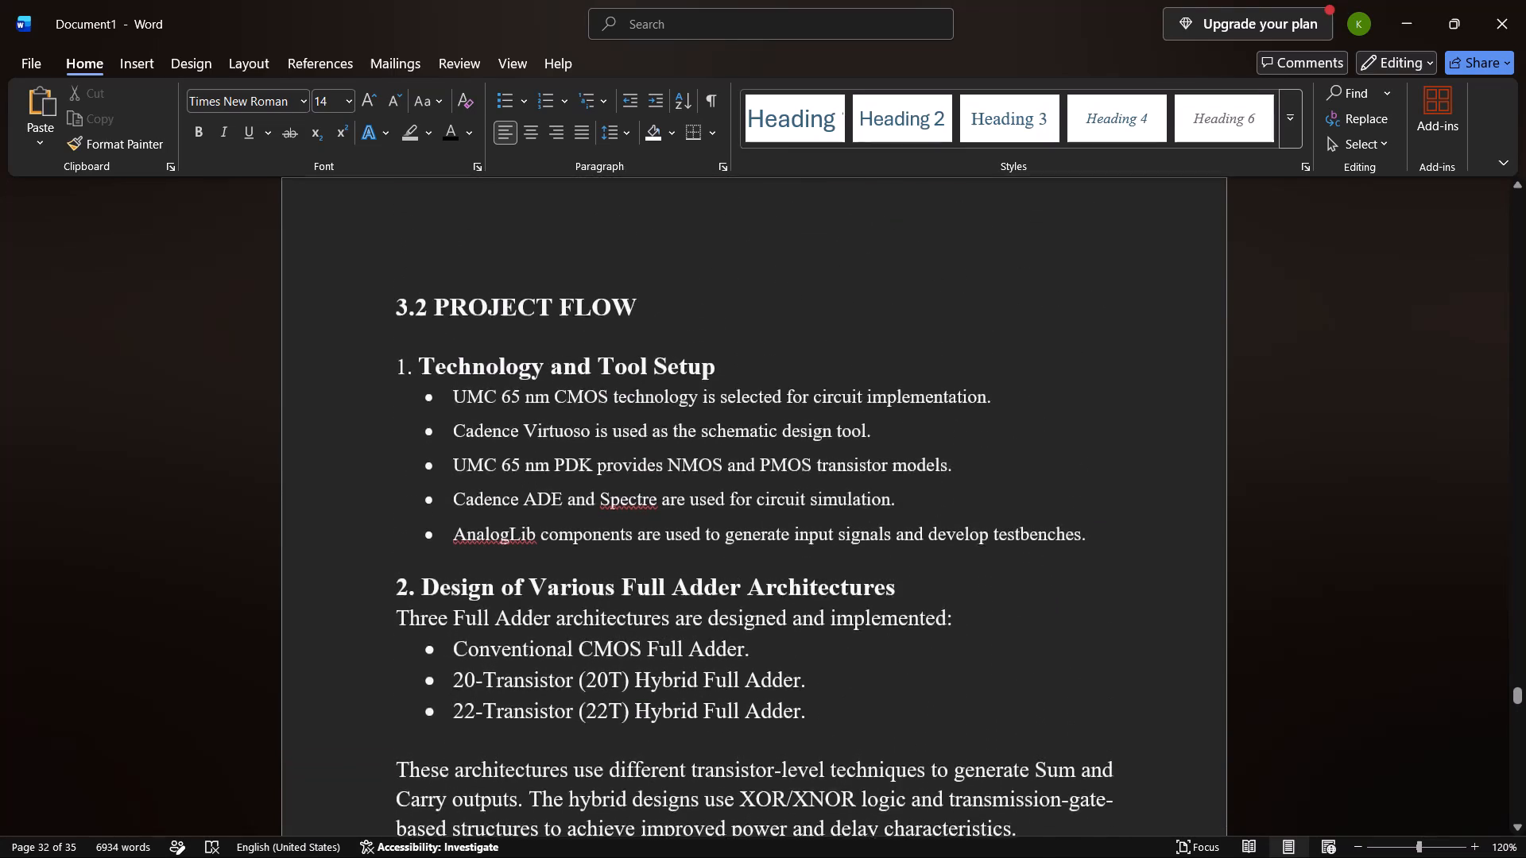
scroll(769, 594, "up", 1)
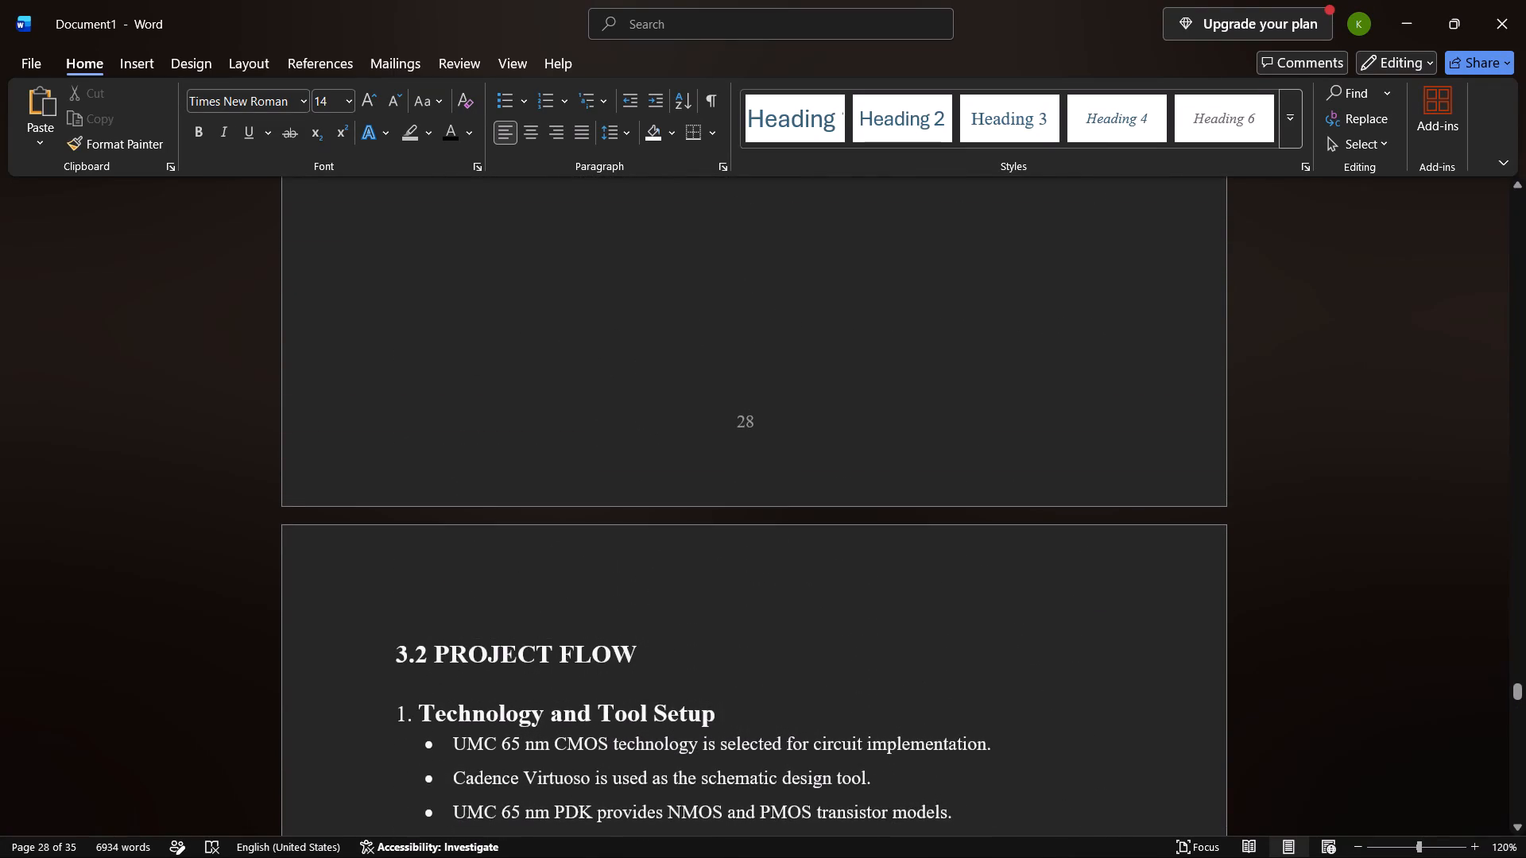
Insert a blank line between the section 3.4.7 paragraph and the Full Adder comparison table with the Metric column.
scroll(769, 594, "down", 6)
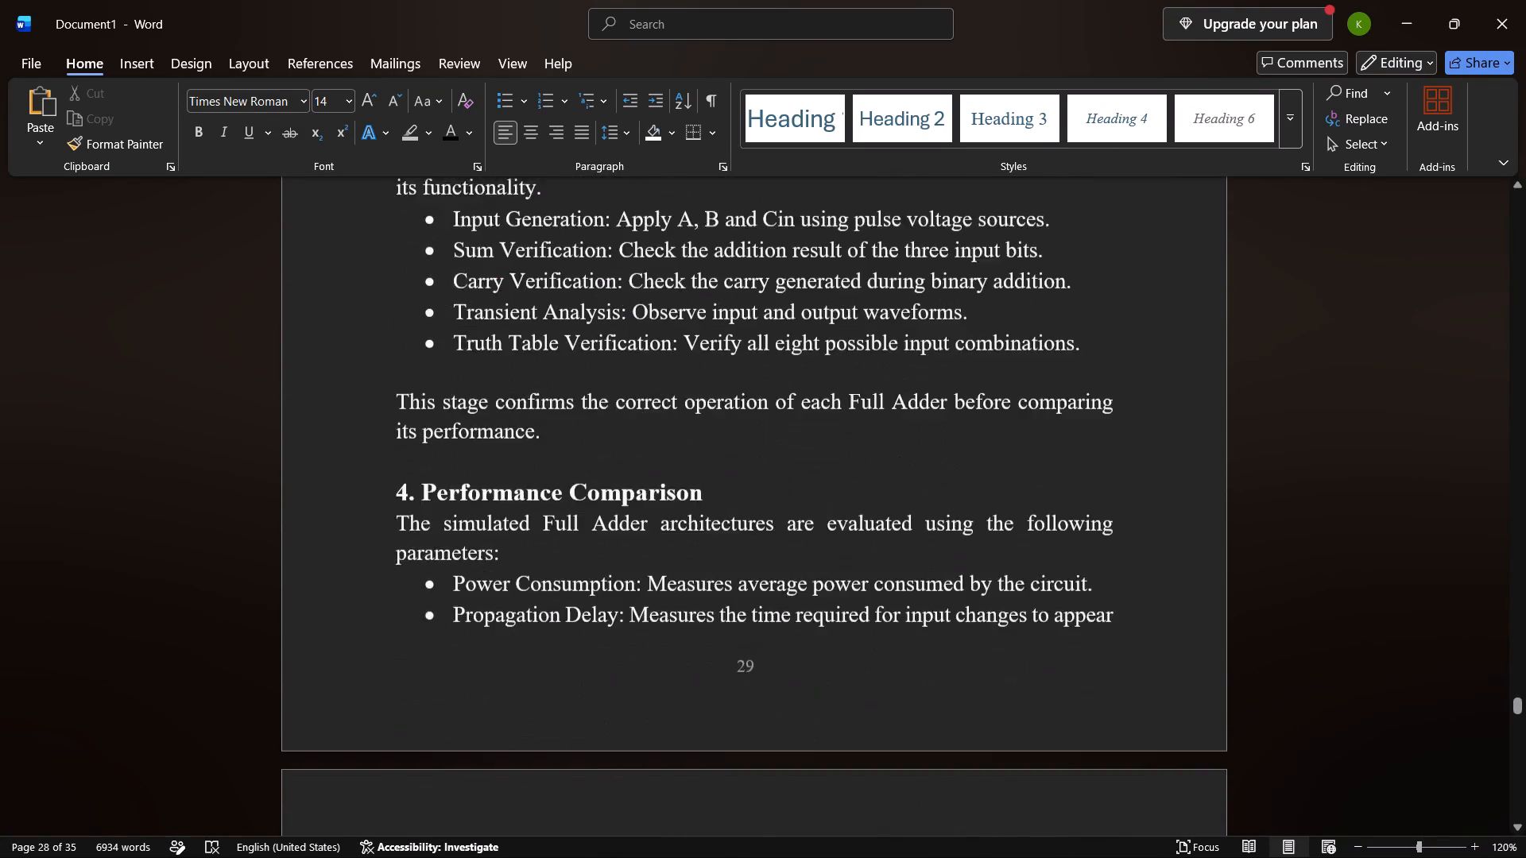
scroll(769, 594, "down", 6)
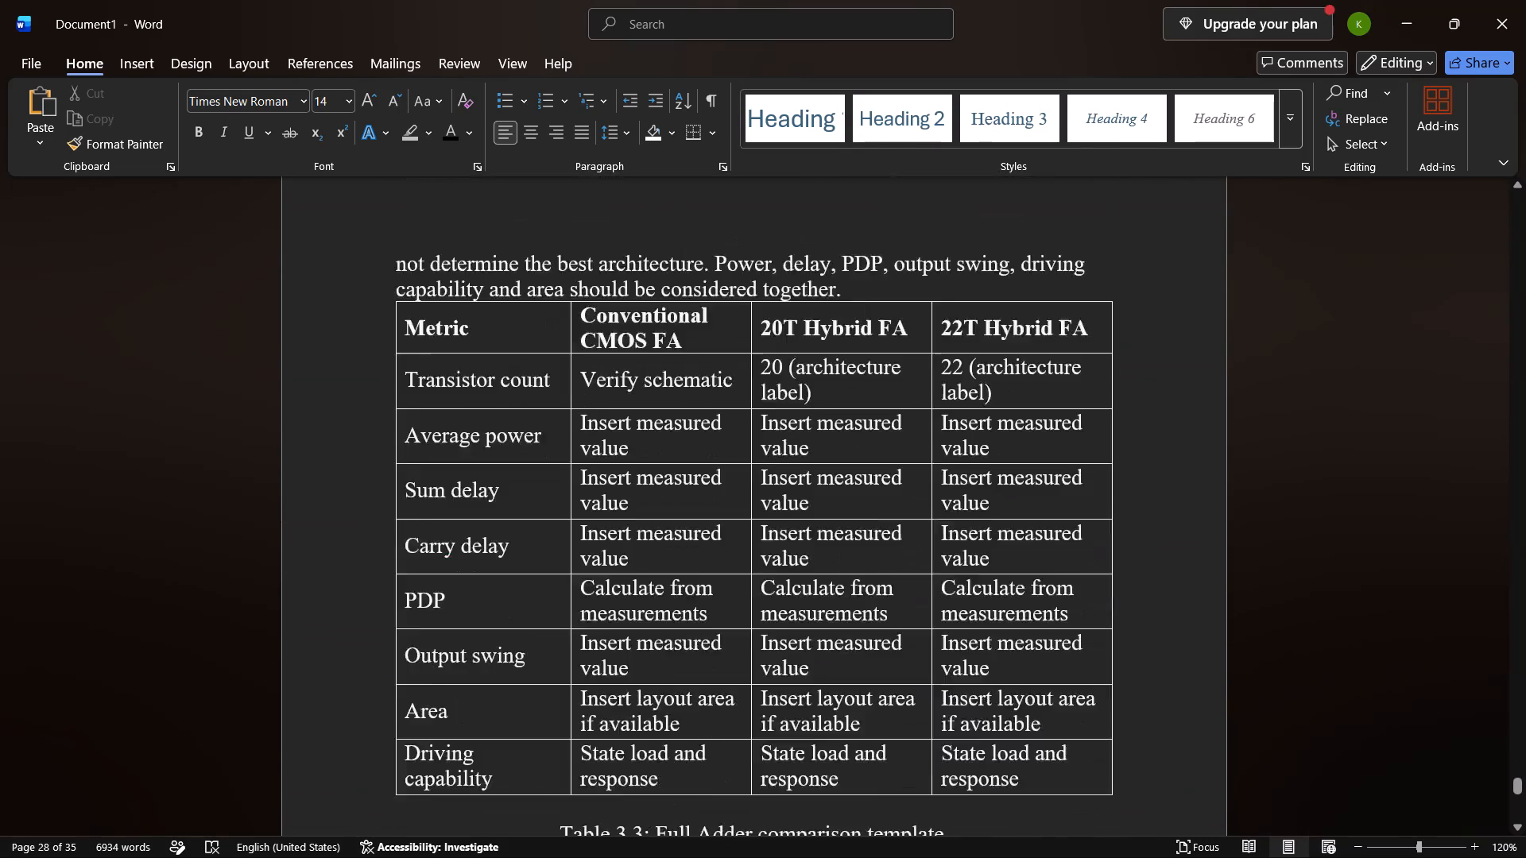
scroll(769, 594, "up", 1)
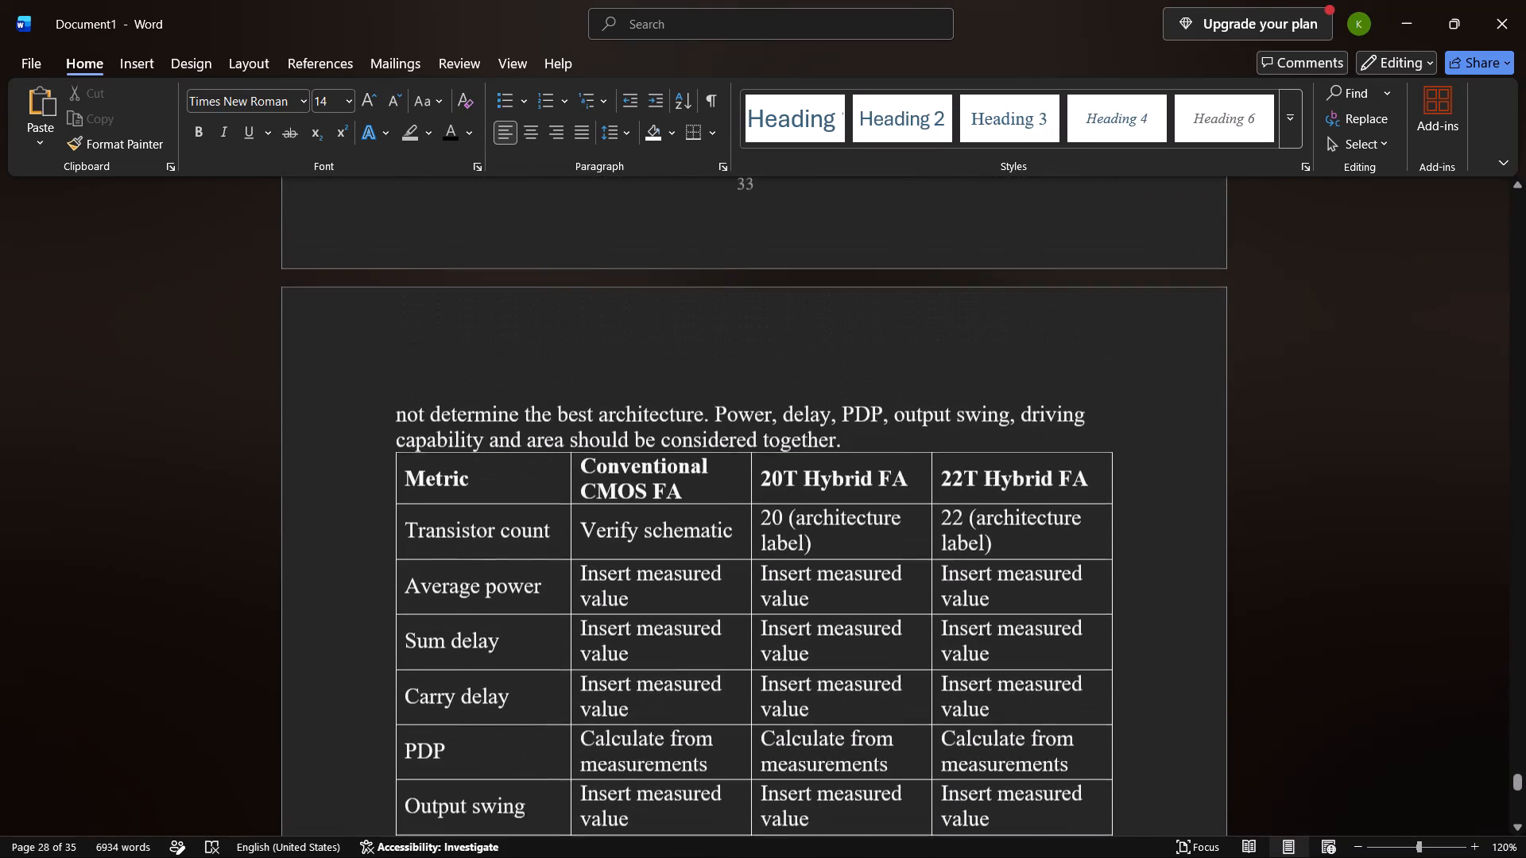
scroll(769, 594, "up", 1)
left_click(866, 451)
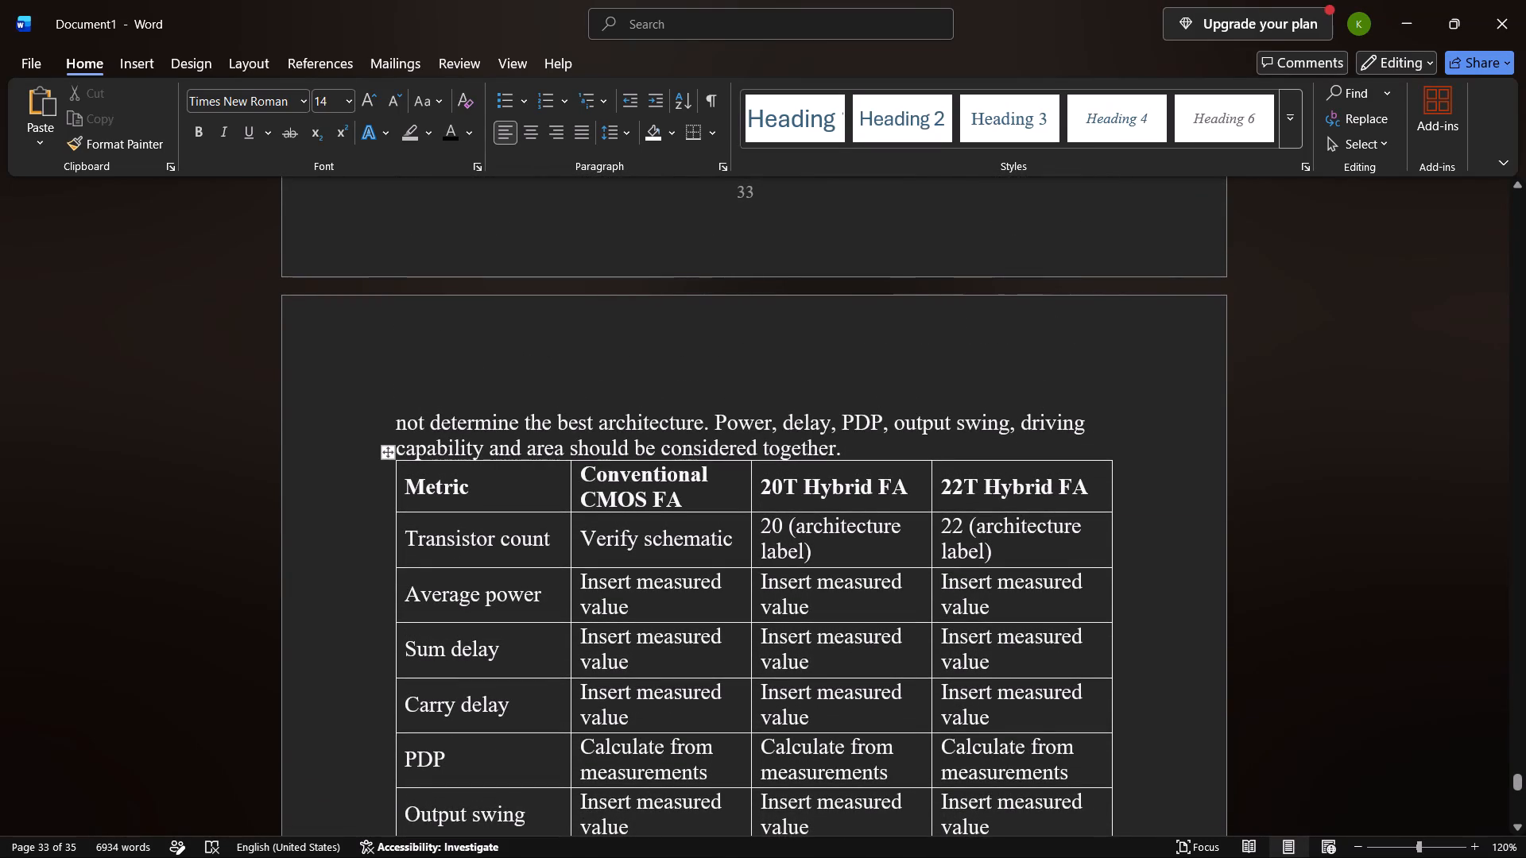
key("Return")
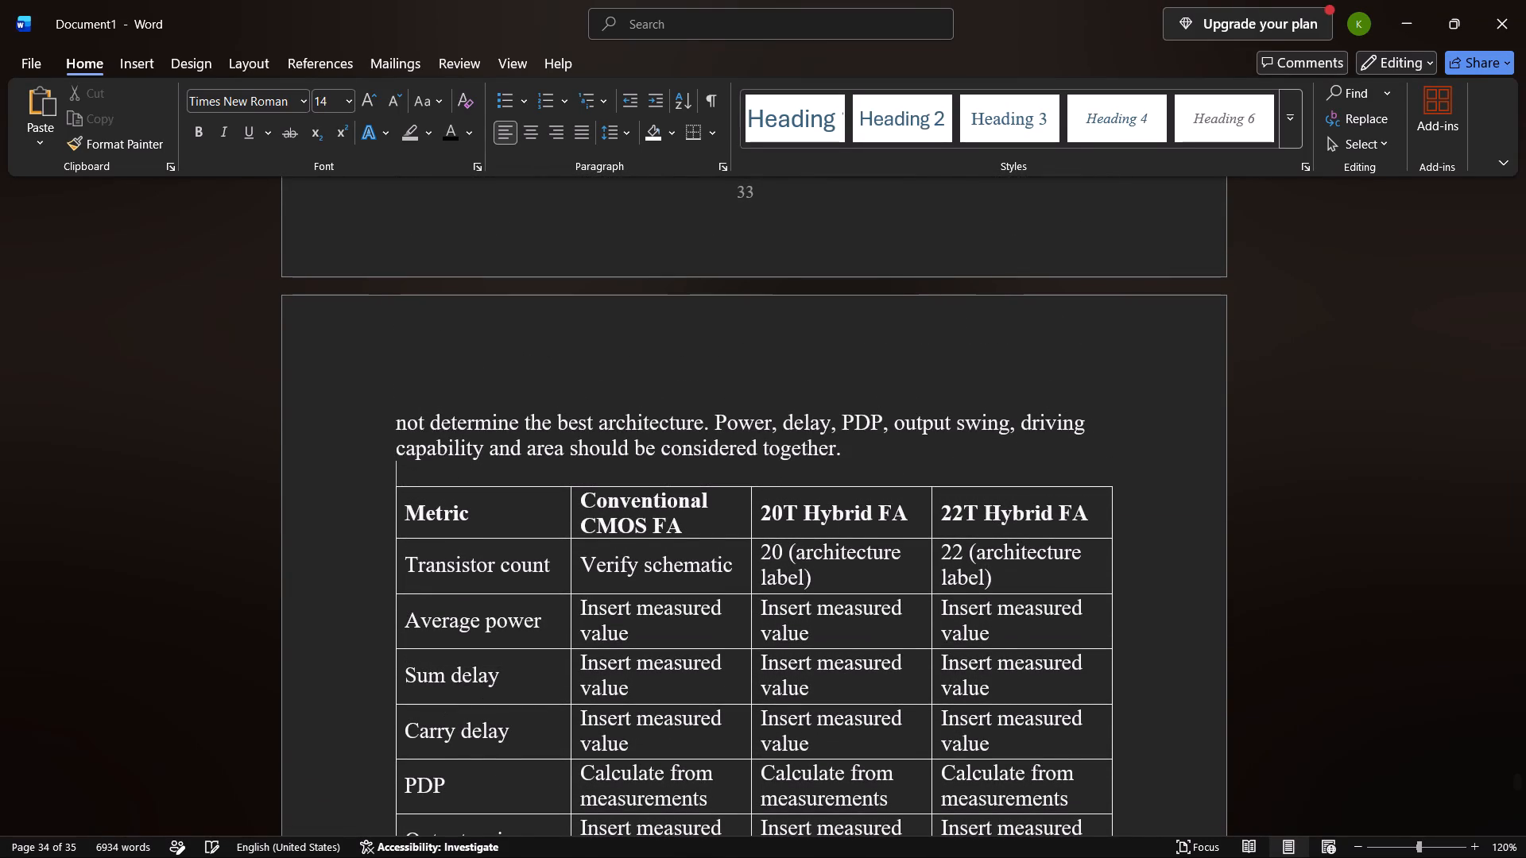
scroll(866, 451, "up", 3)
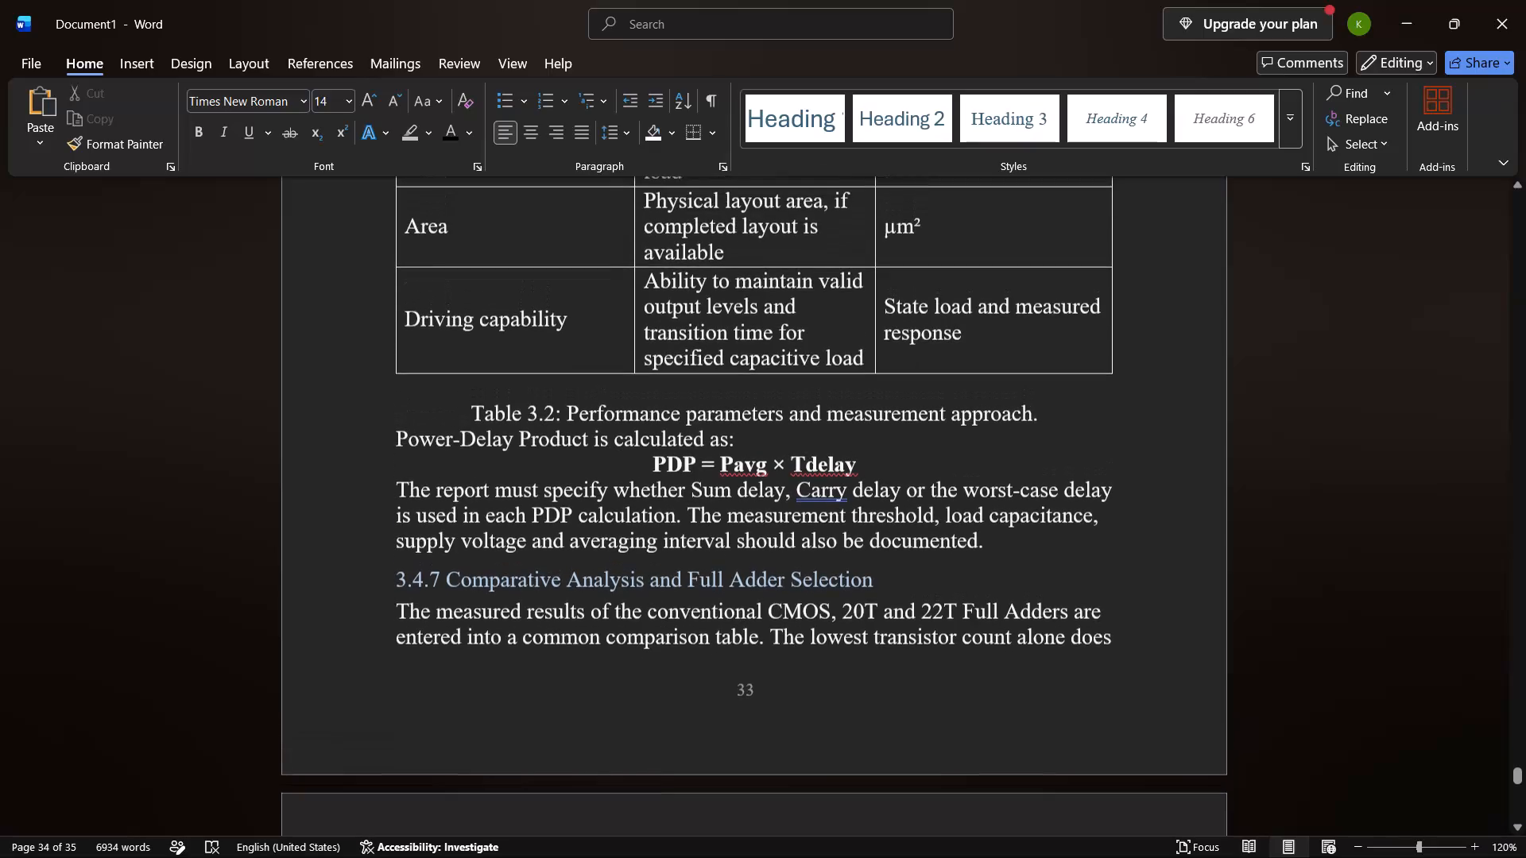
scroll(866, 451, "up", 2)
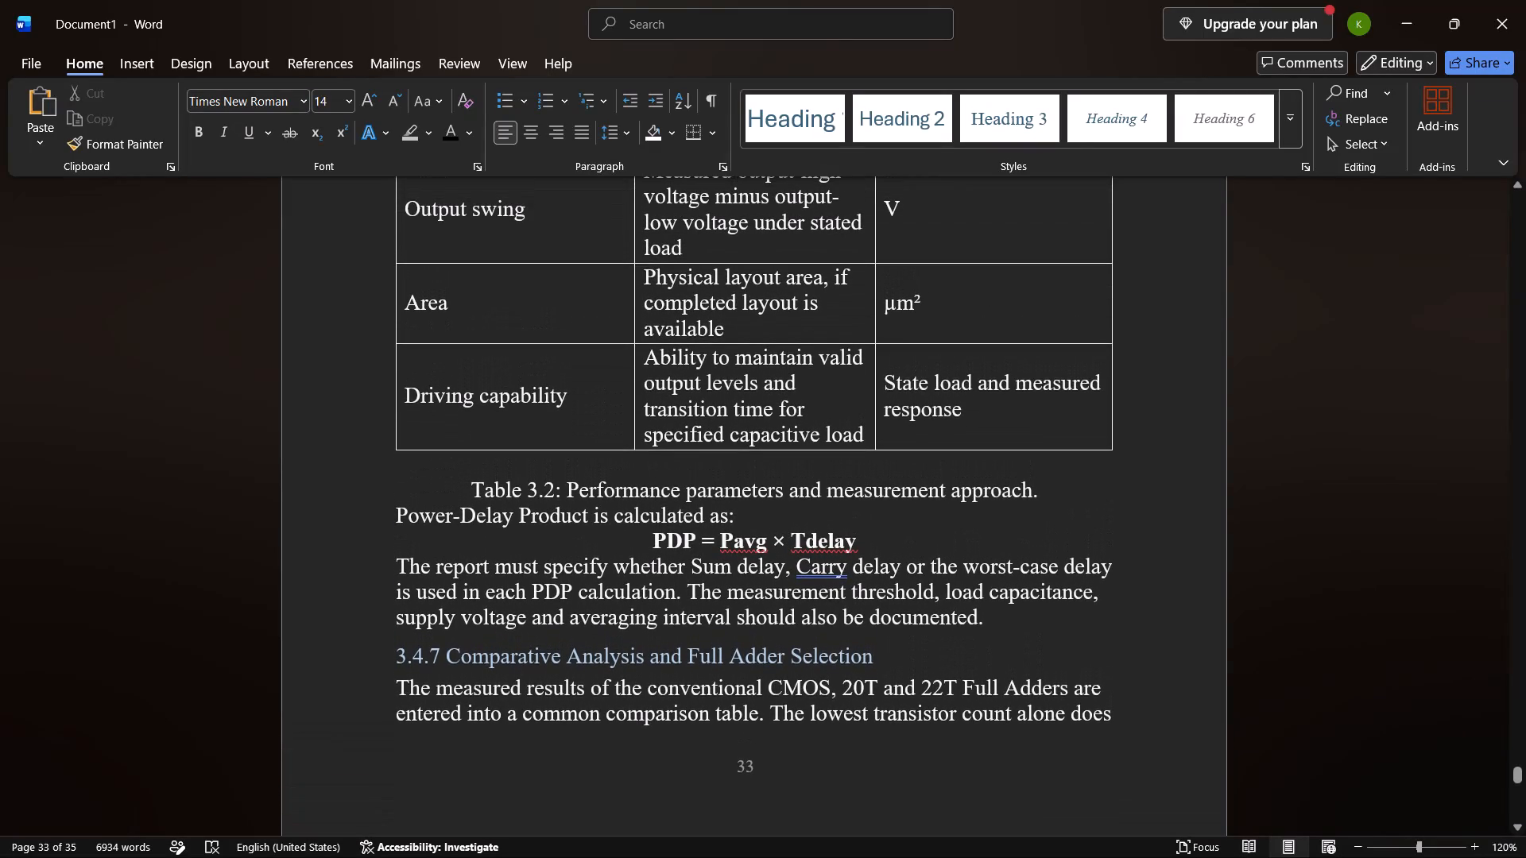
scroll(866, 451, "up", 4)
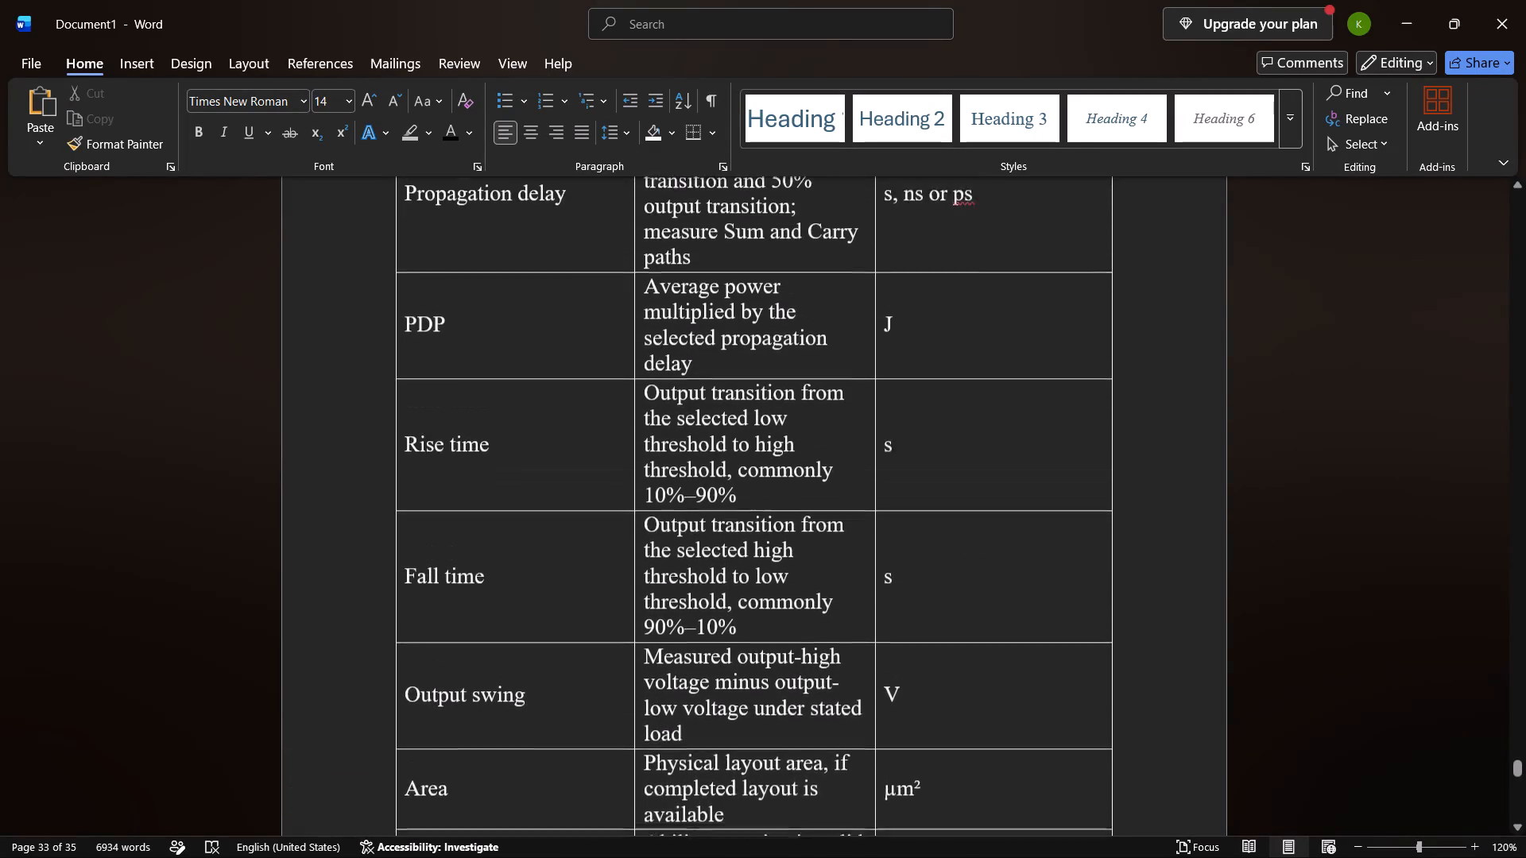
Insert a blank line between the paragraph on documenting the PDP calculation and heading 3.4.7.
scroll(866, 451, "up", 4)
scroll(866, 451, "down", 1)
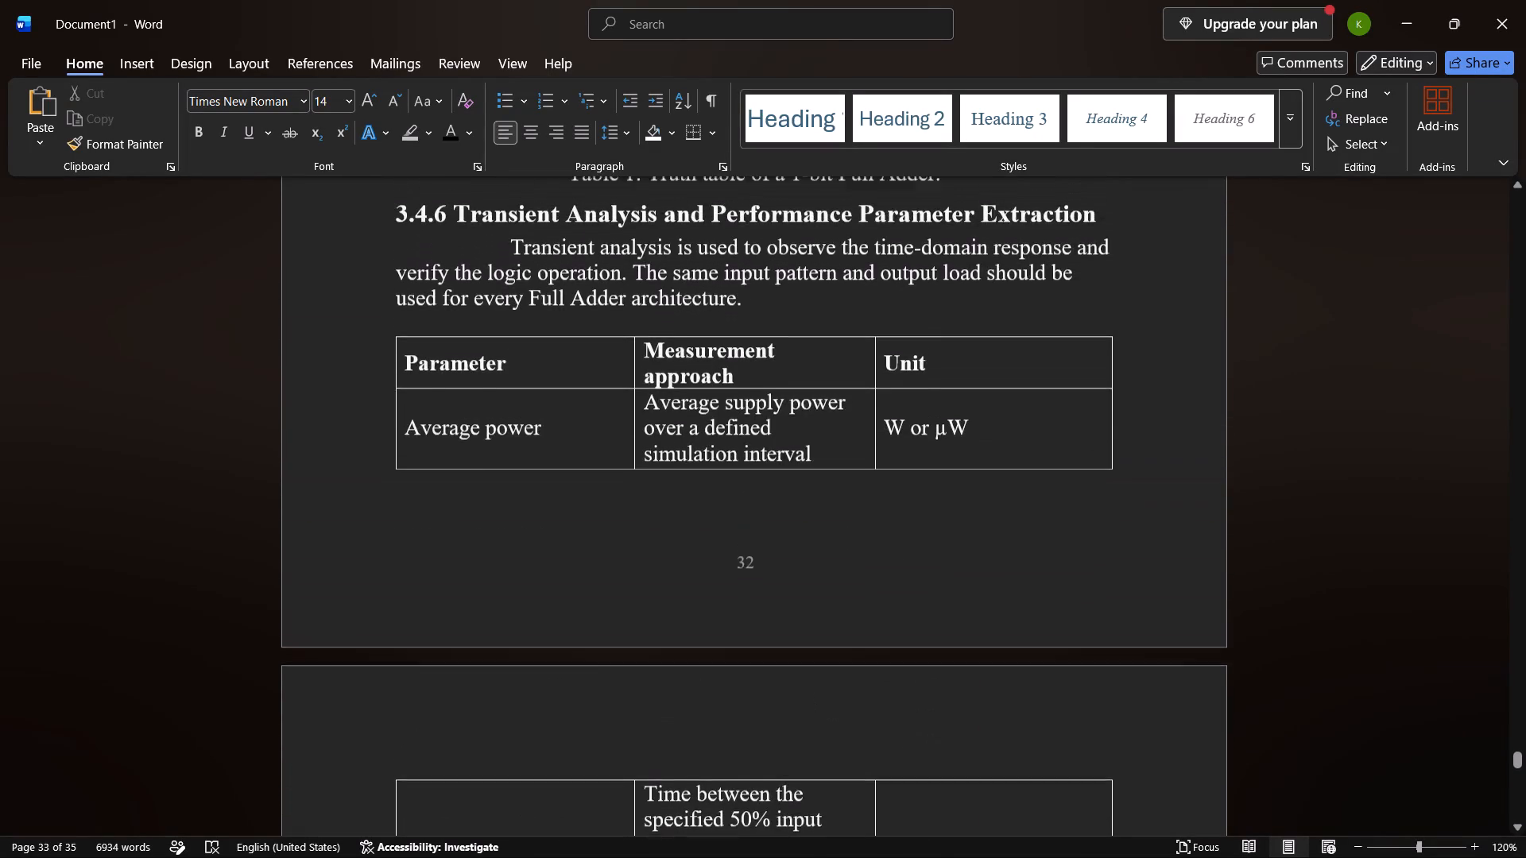
scroll(866, 451, "down", 1)
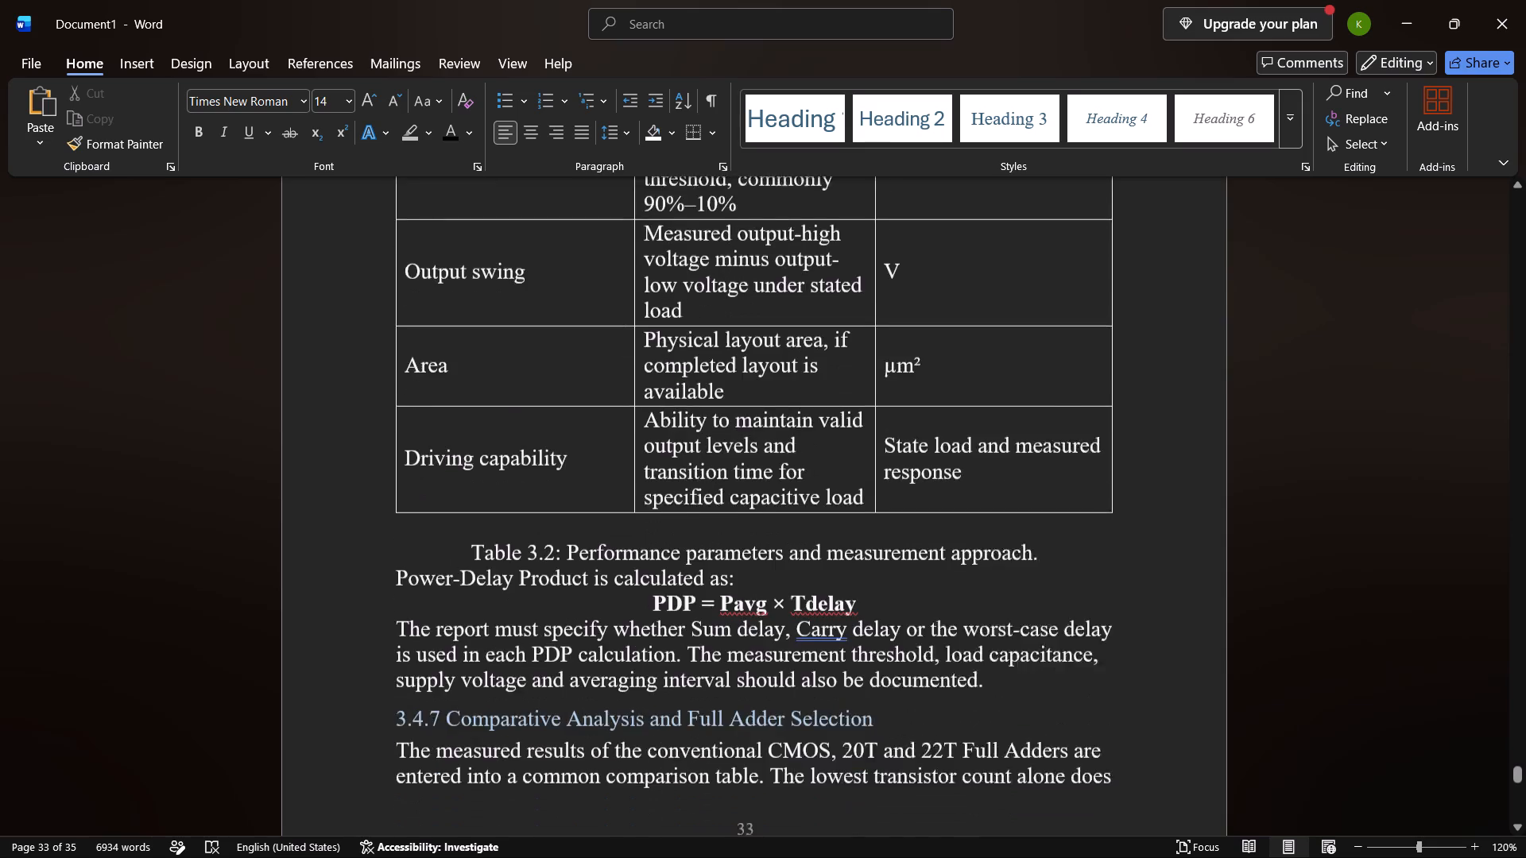
scroll(866, 451, "down", 1)
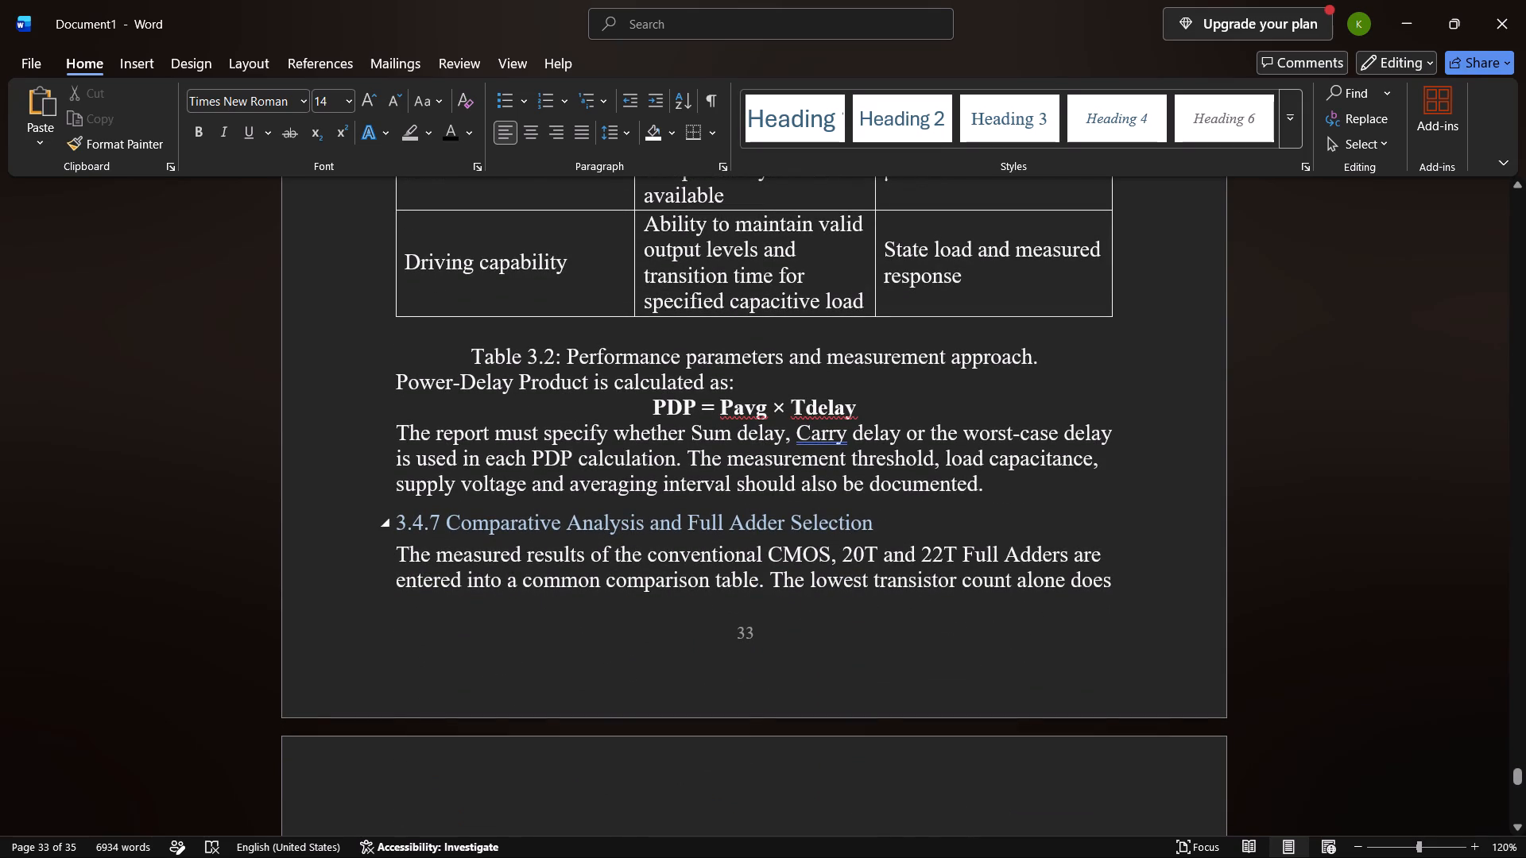
left_click(1000, 492)
key("Return")
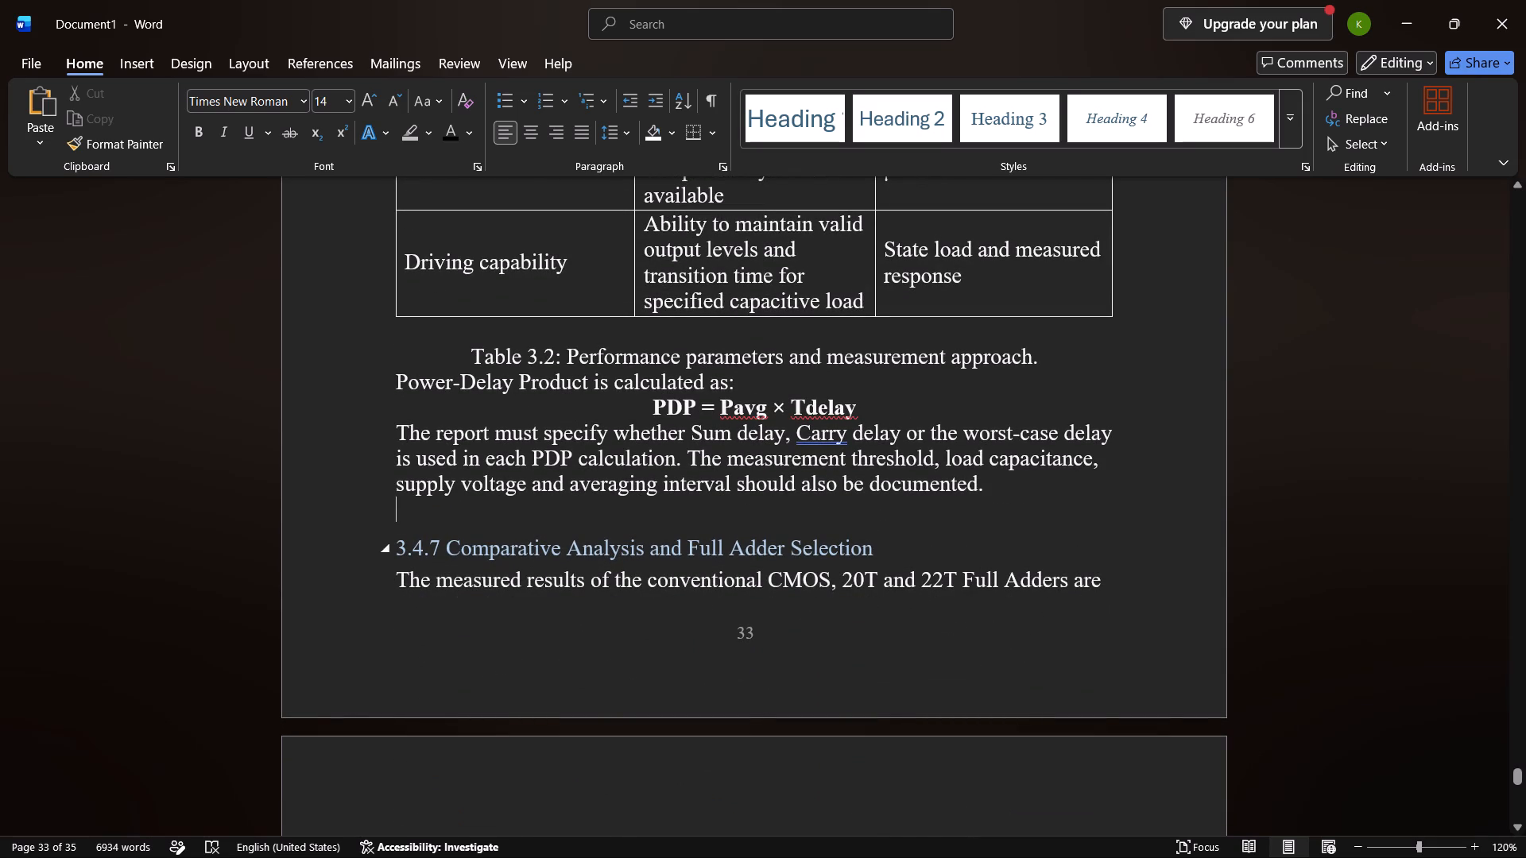
Make heading 3.4.7 Comparative Analysis and Full Adder Selection black and bold, and enlarge its font by one size.
left_click_drag(393, 546, 803, 564)
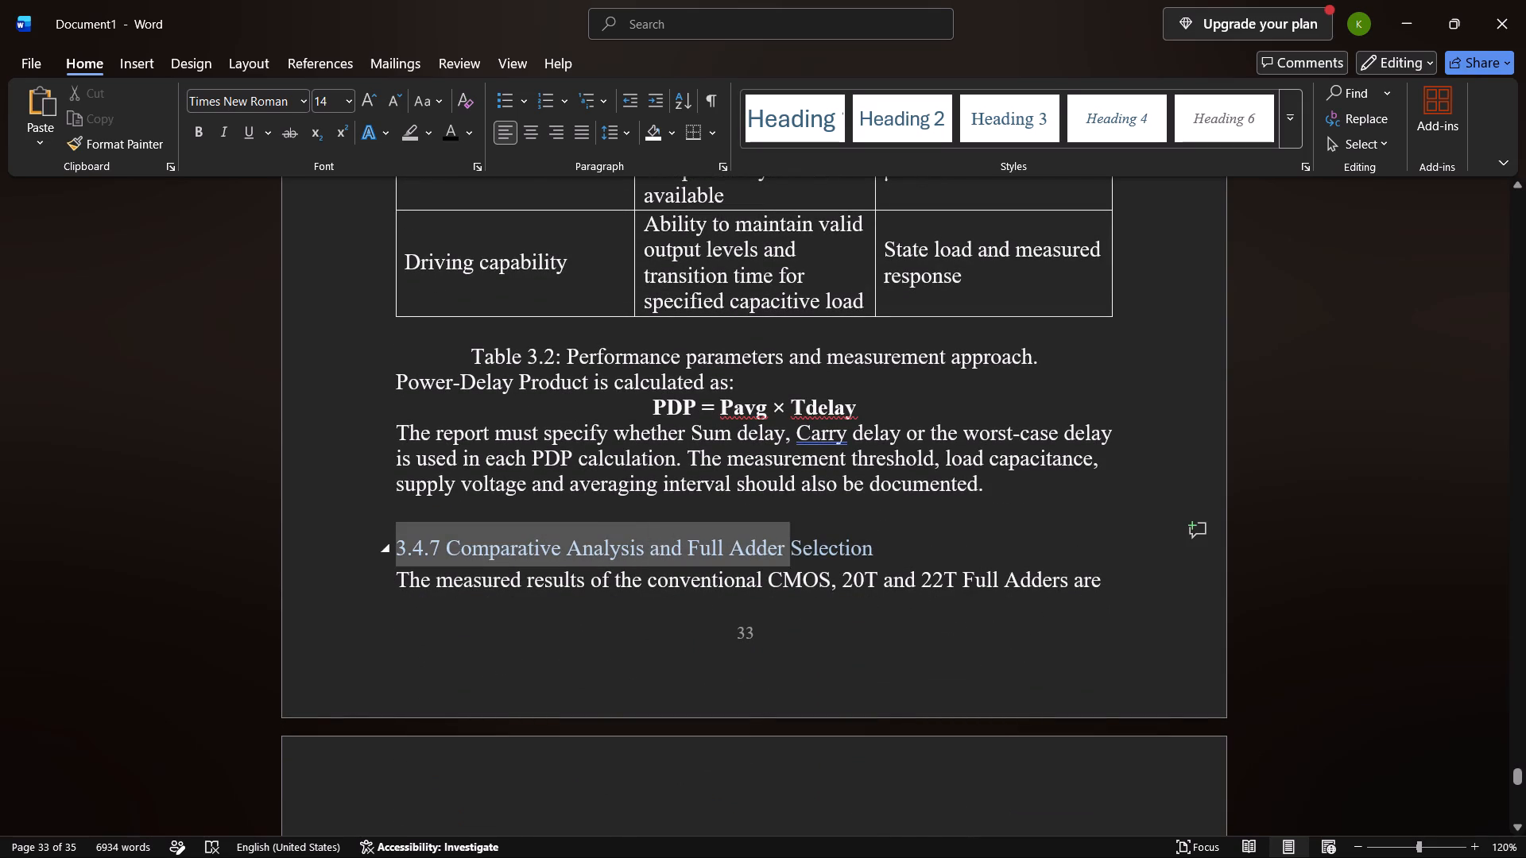
left_click_drag(803, 564, 876, 558)
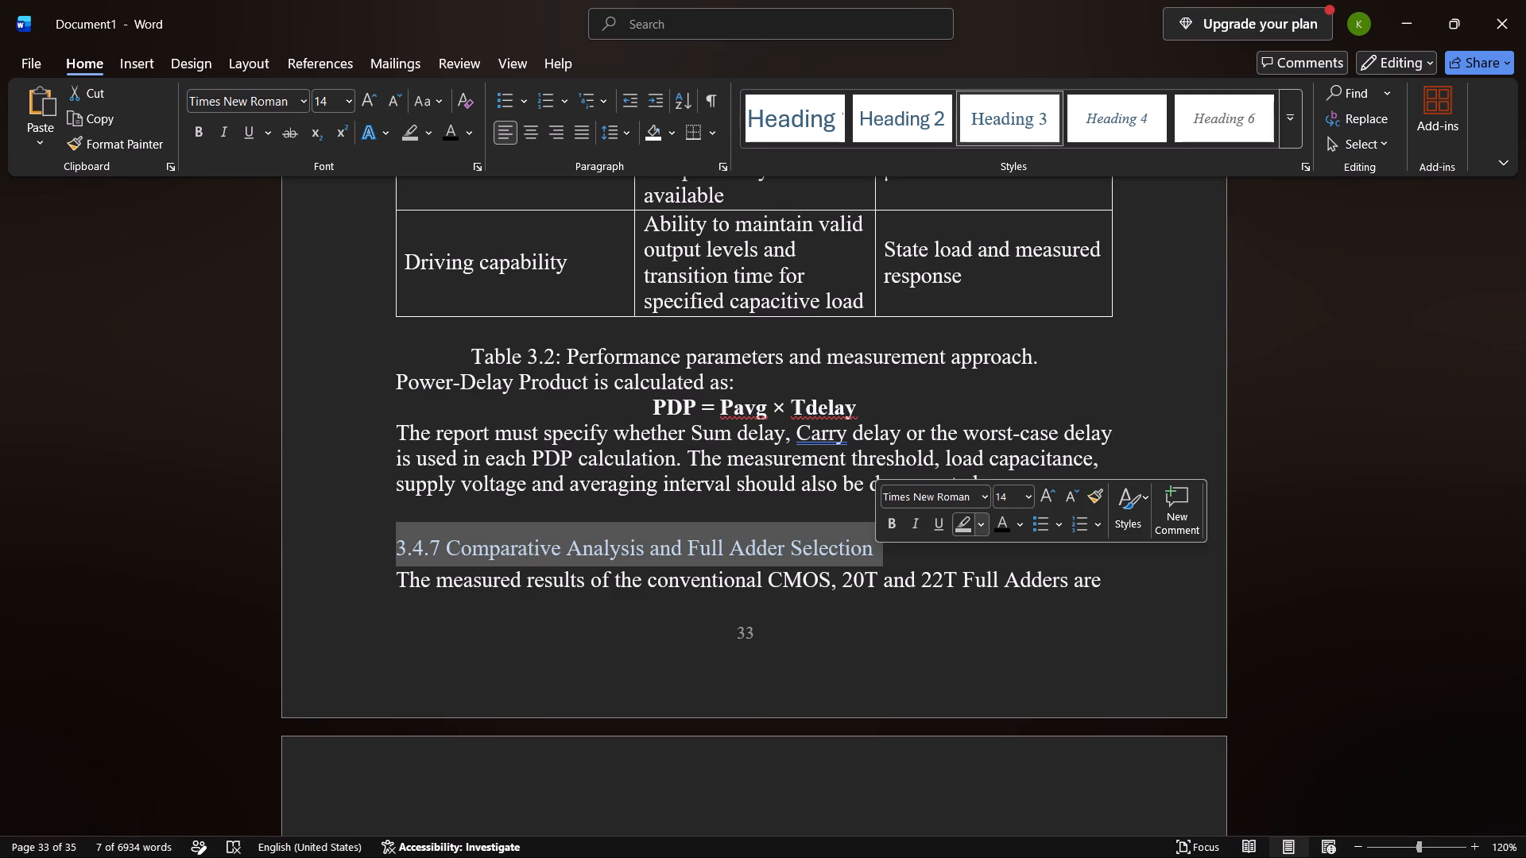
left_click(1005, 525)
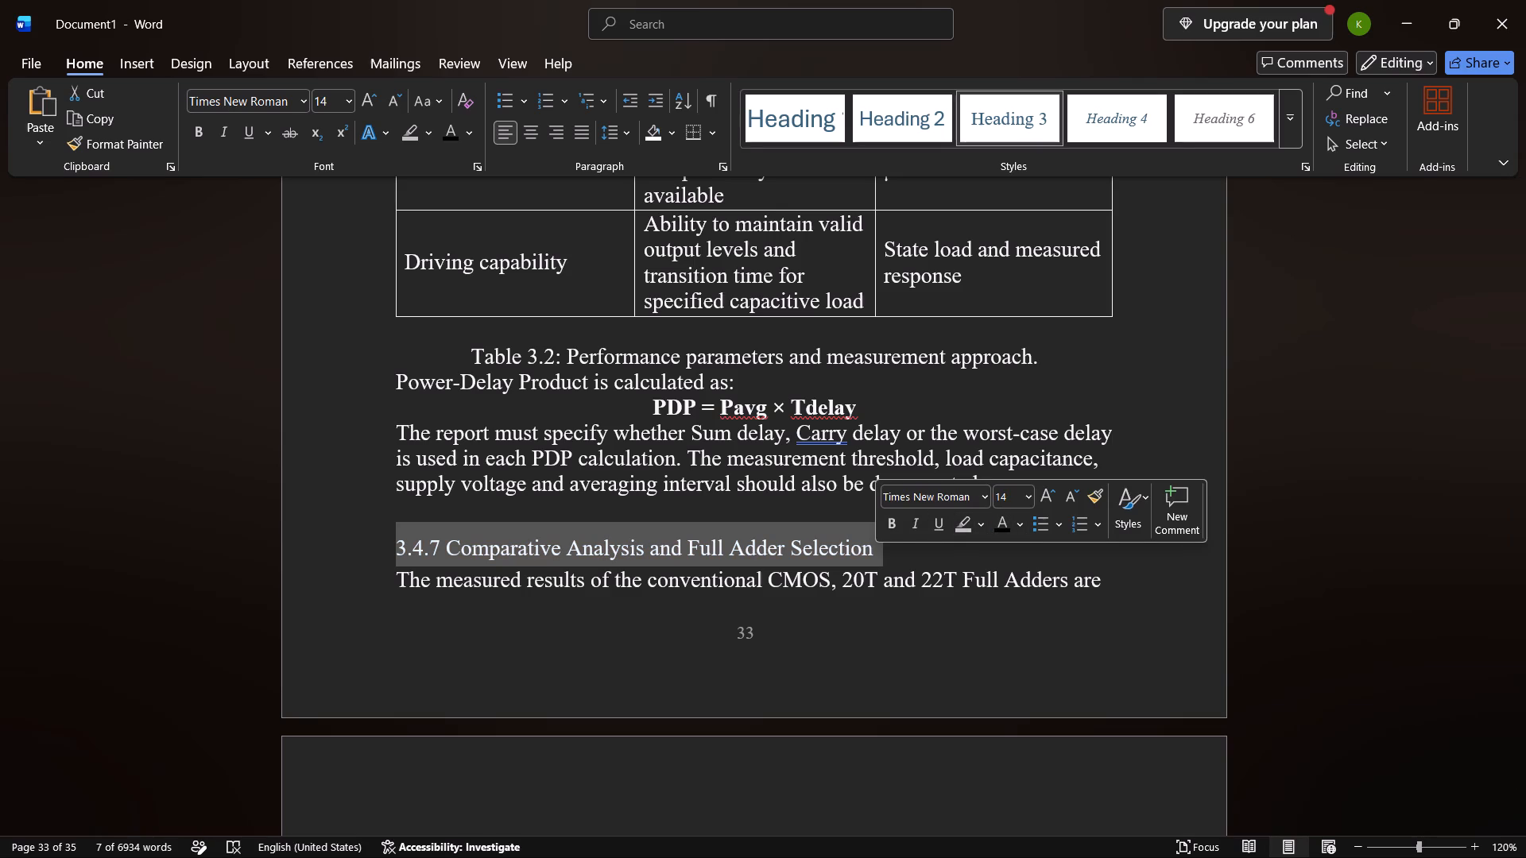
left_click(901, 526)
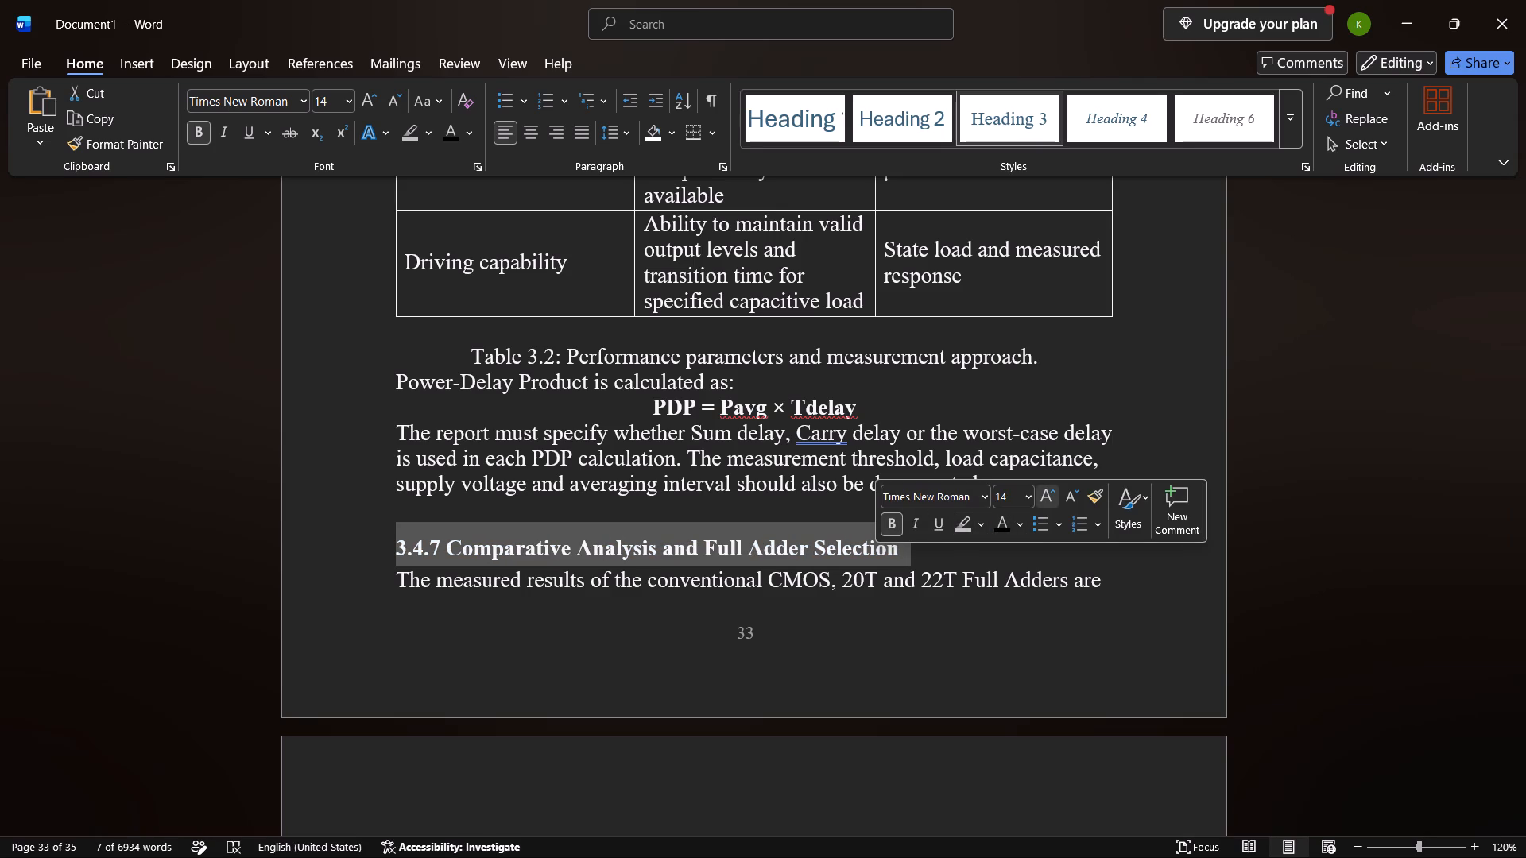
left_click(1055, 491)
left_click(1075, 574)
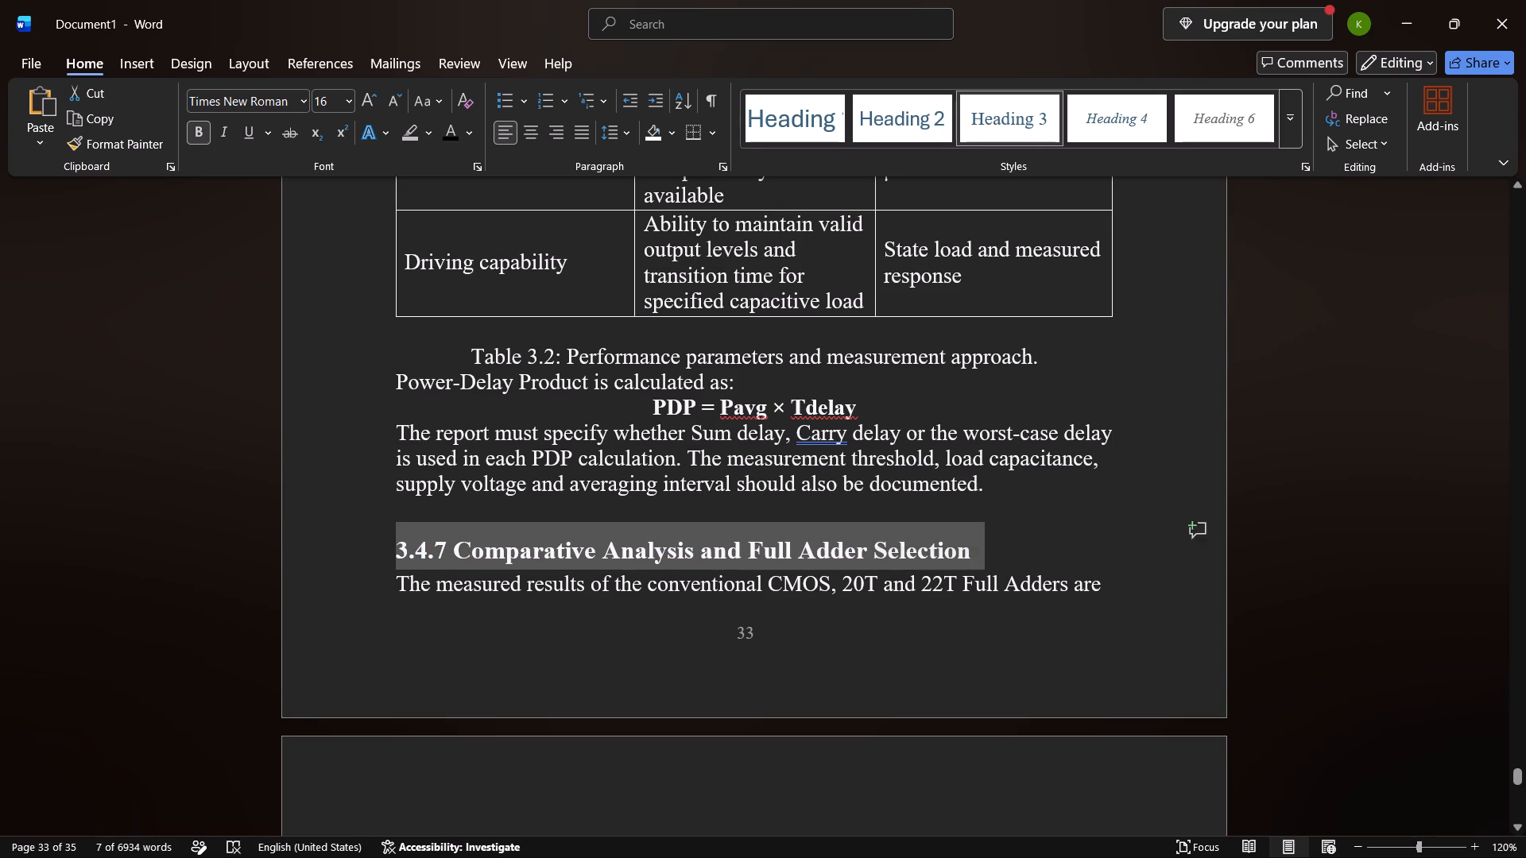
Indent the first line of the paragraph under heading 3.4.7 by two tab widths.
left_click(399, 584)
key("Tab")
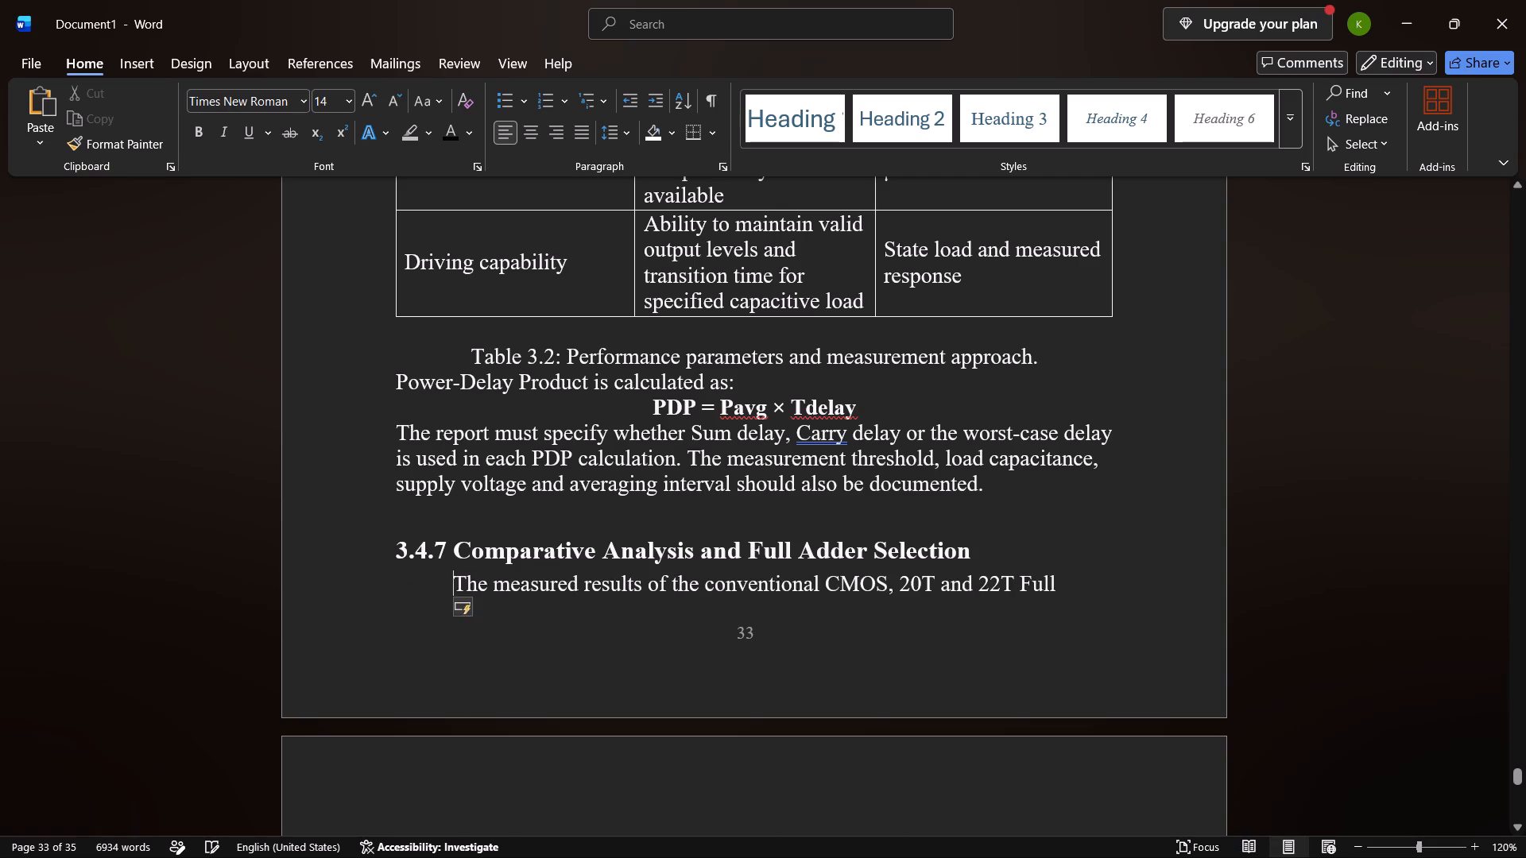
key("space")
key("Tab")
Renumber the Full Adder comparison template caption below the Metric table as Table 3.
scroll(399, 584, "down", 2)
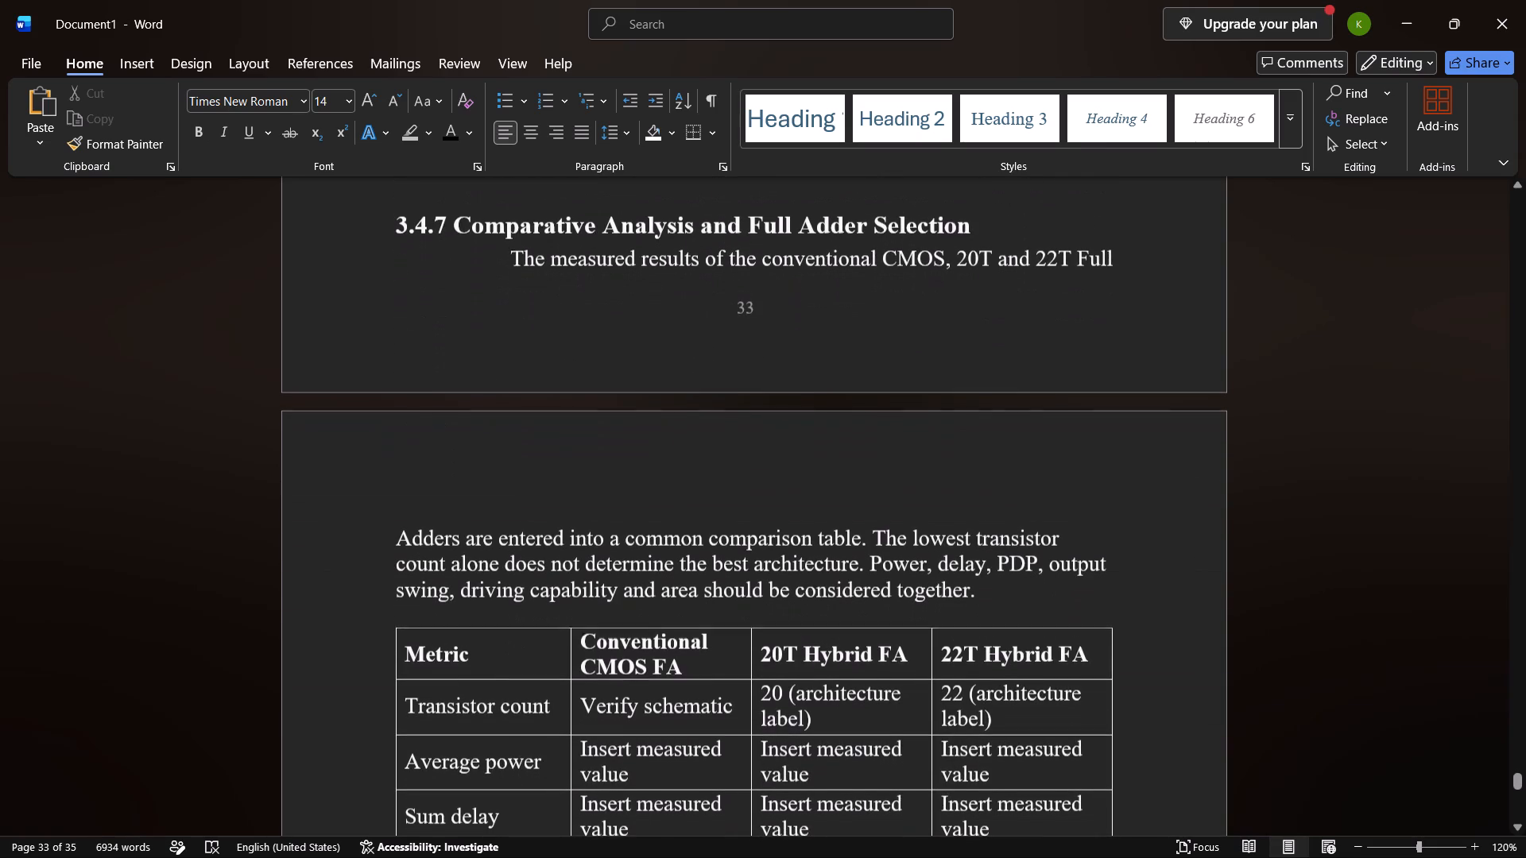
scroll(399, 584, "down", 2)
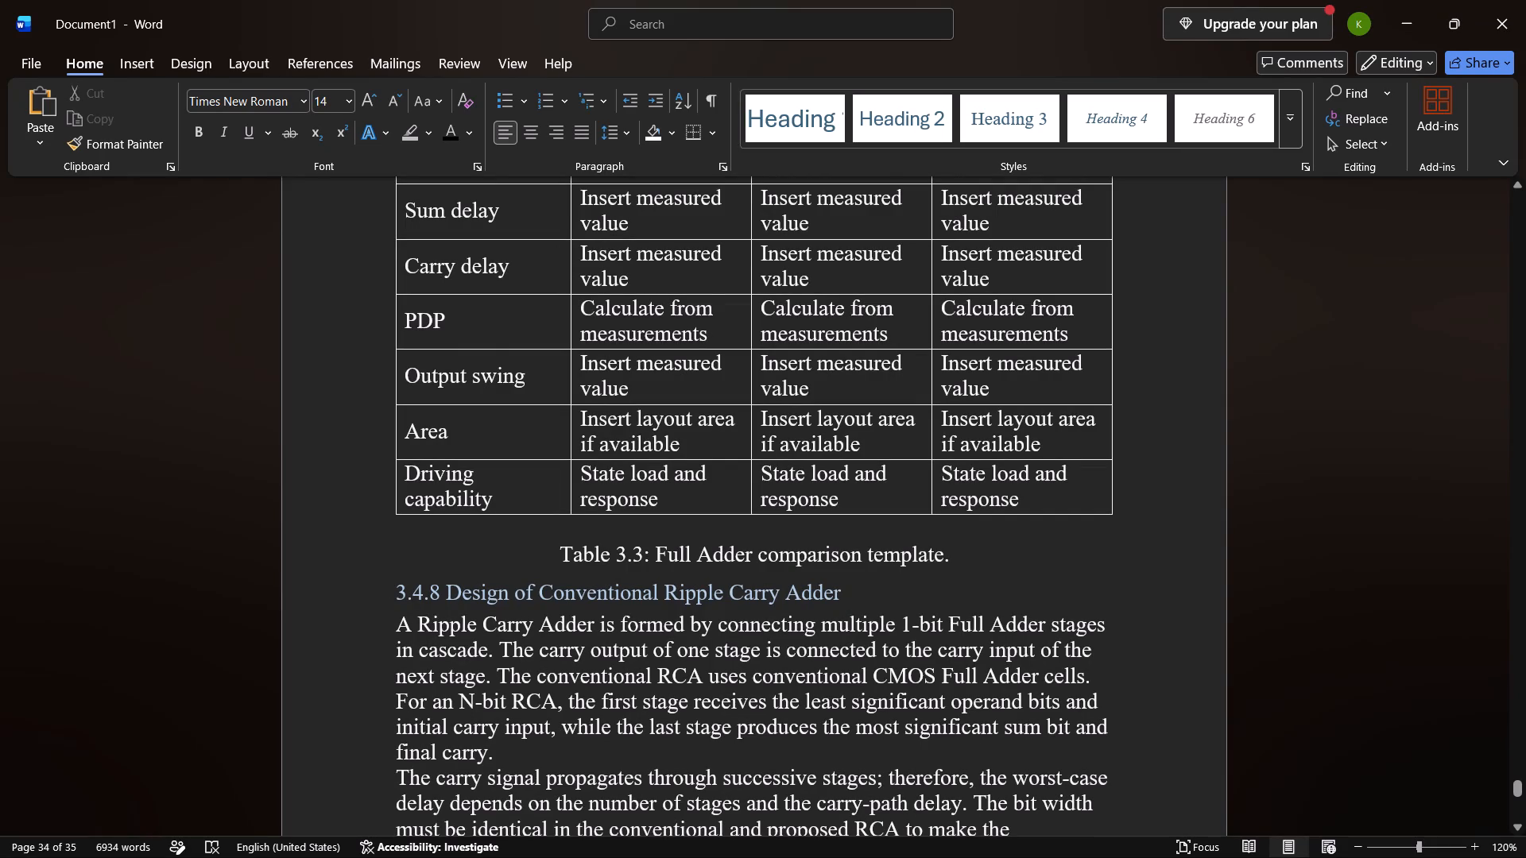
left_click(646, 555)
key("BackSpace")
key("BackSpace")
Renumber the caption of the performance parameters and measurement approach table as Table 2.
scroll(646, 555, "up", 2)
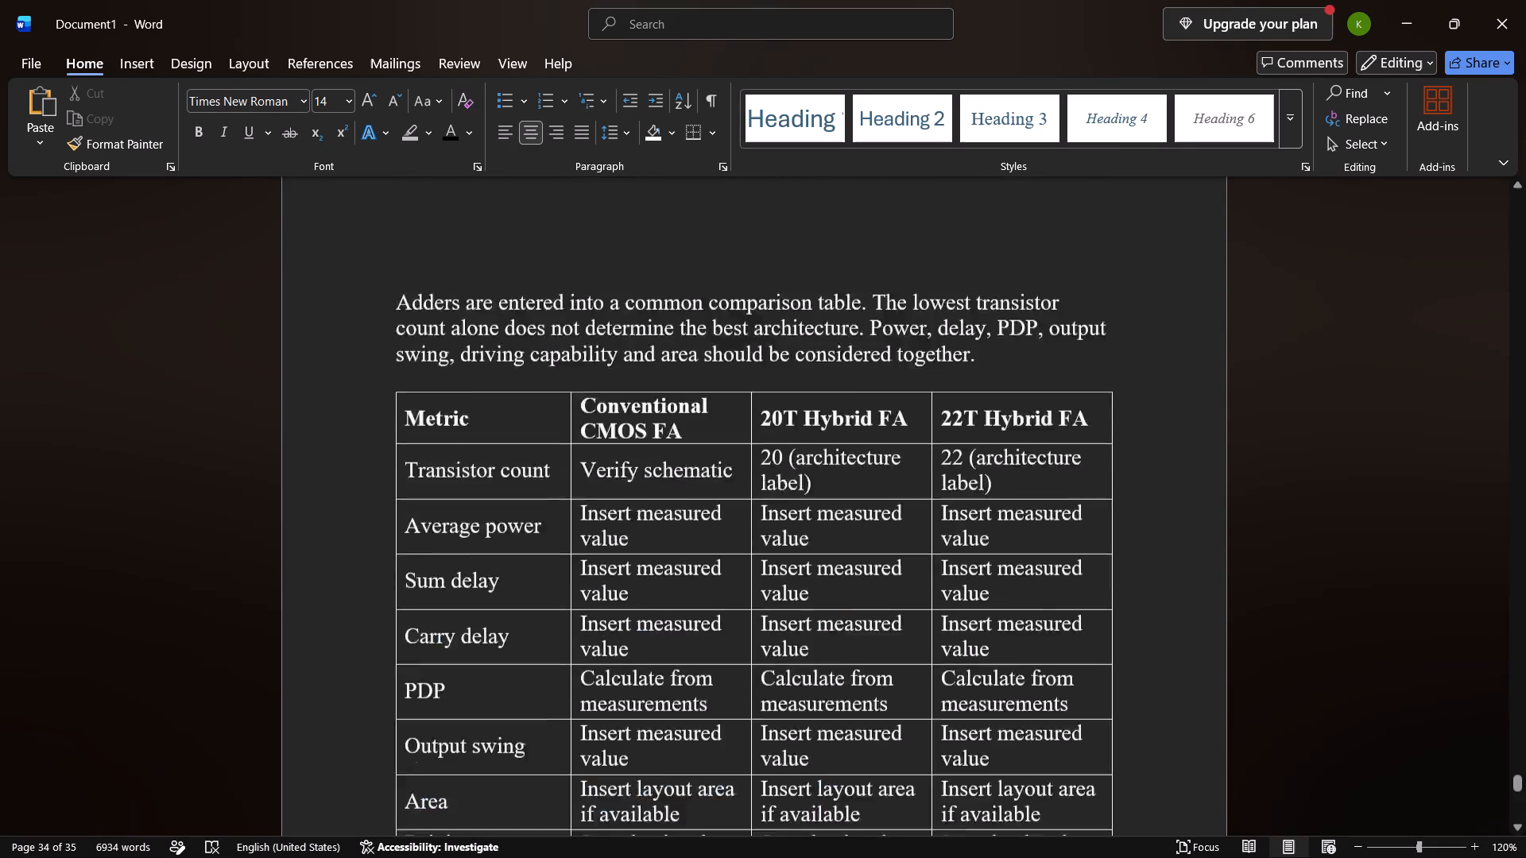
scroll(646, 555, "up", 2)
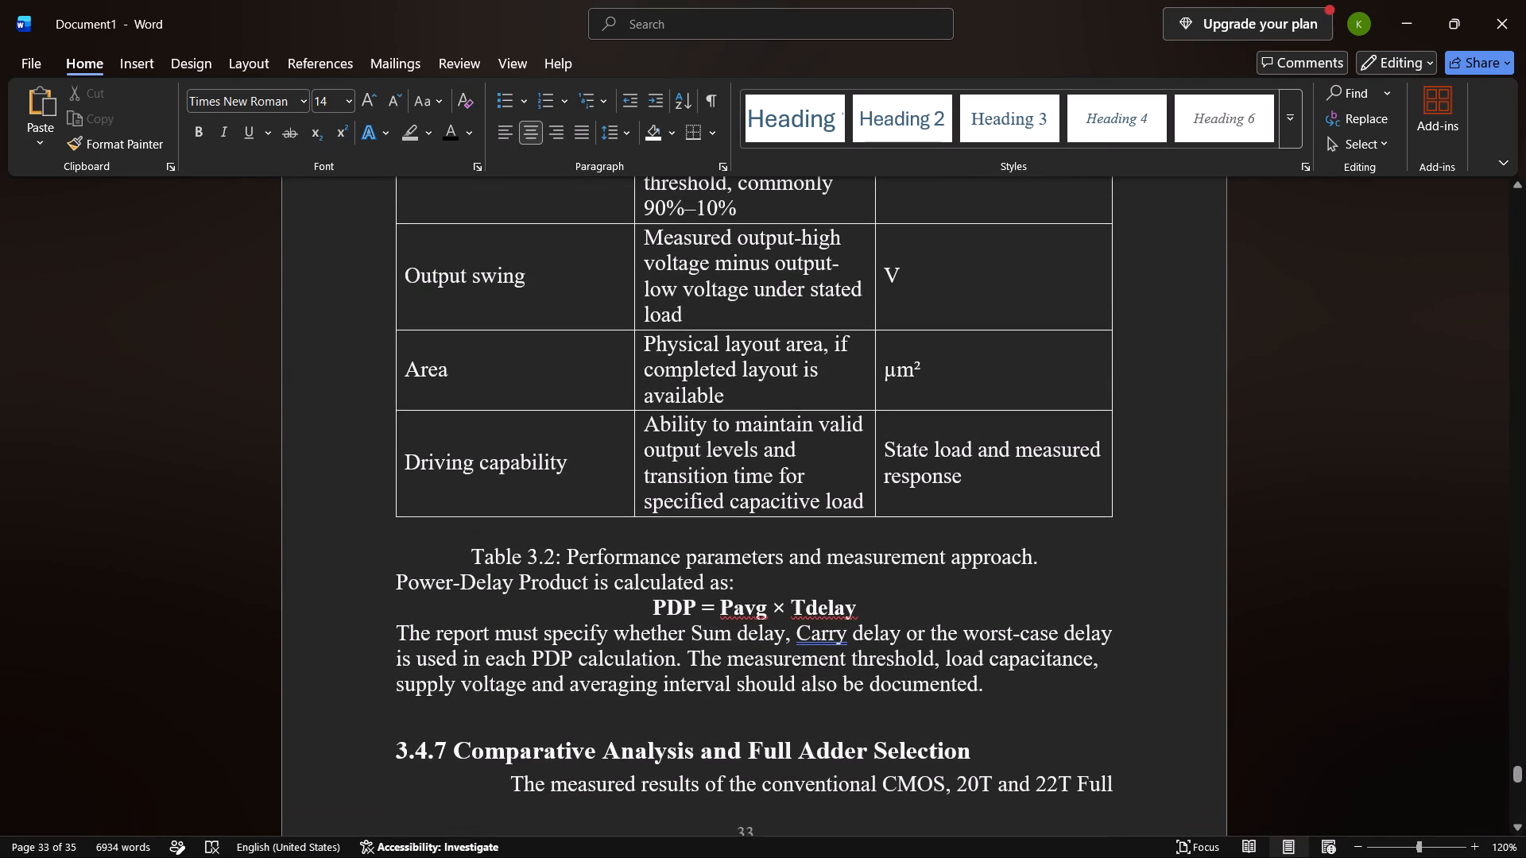
left_click(546, 553)
key("BackSpace")
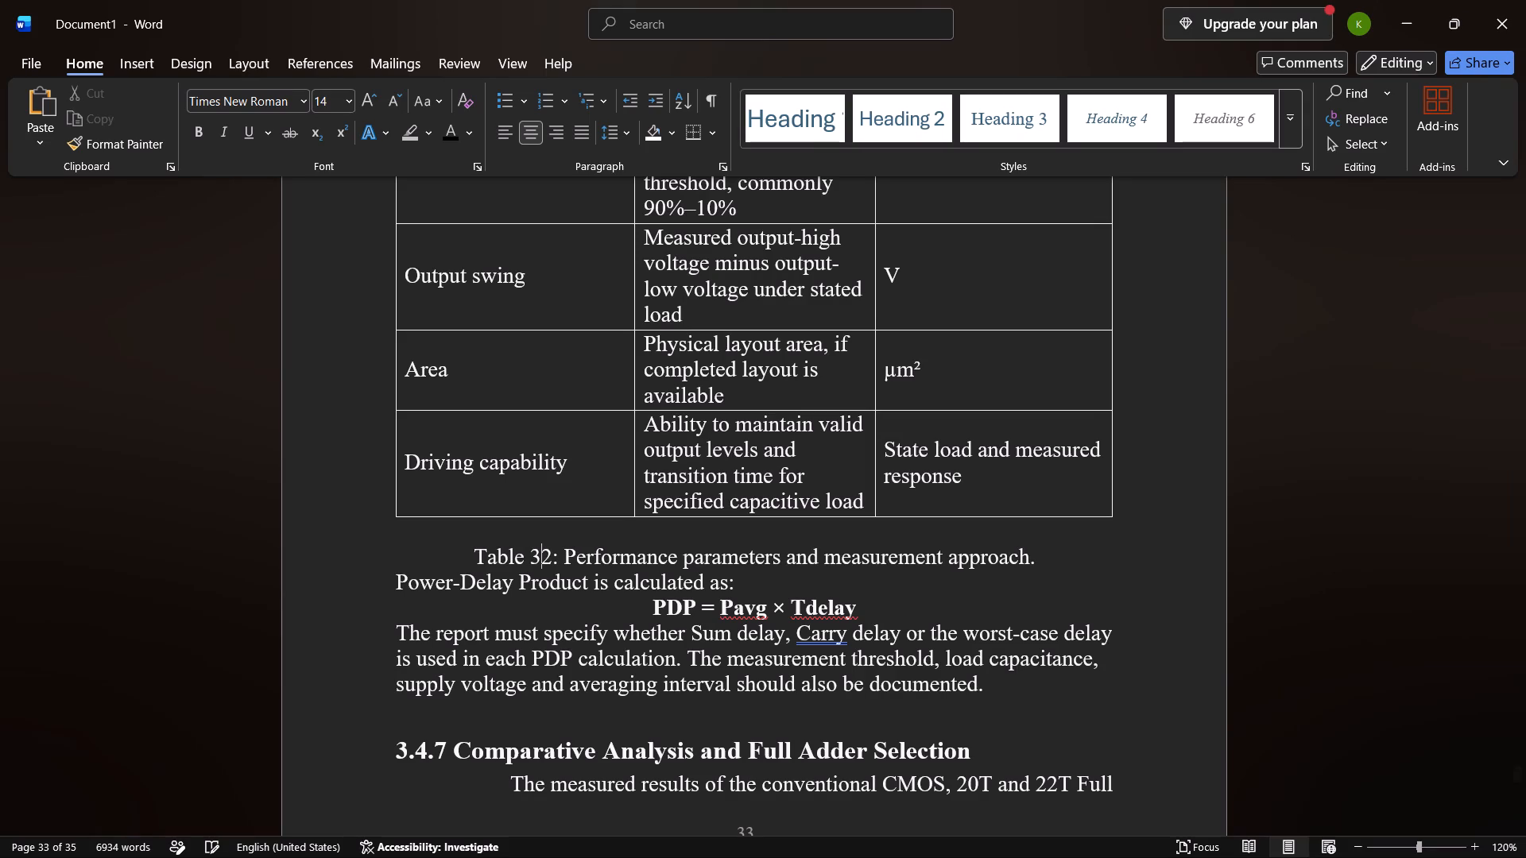
key("BackSpace")
Insert a blank line between the Table 2 caption and the Power-Delay Product text.
scroll(546, 553, "down", 1)
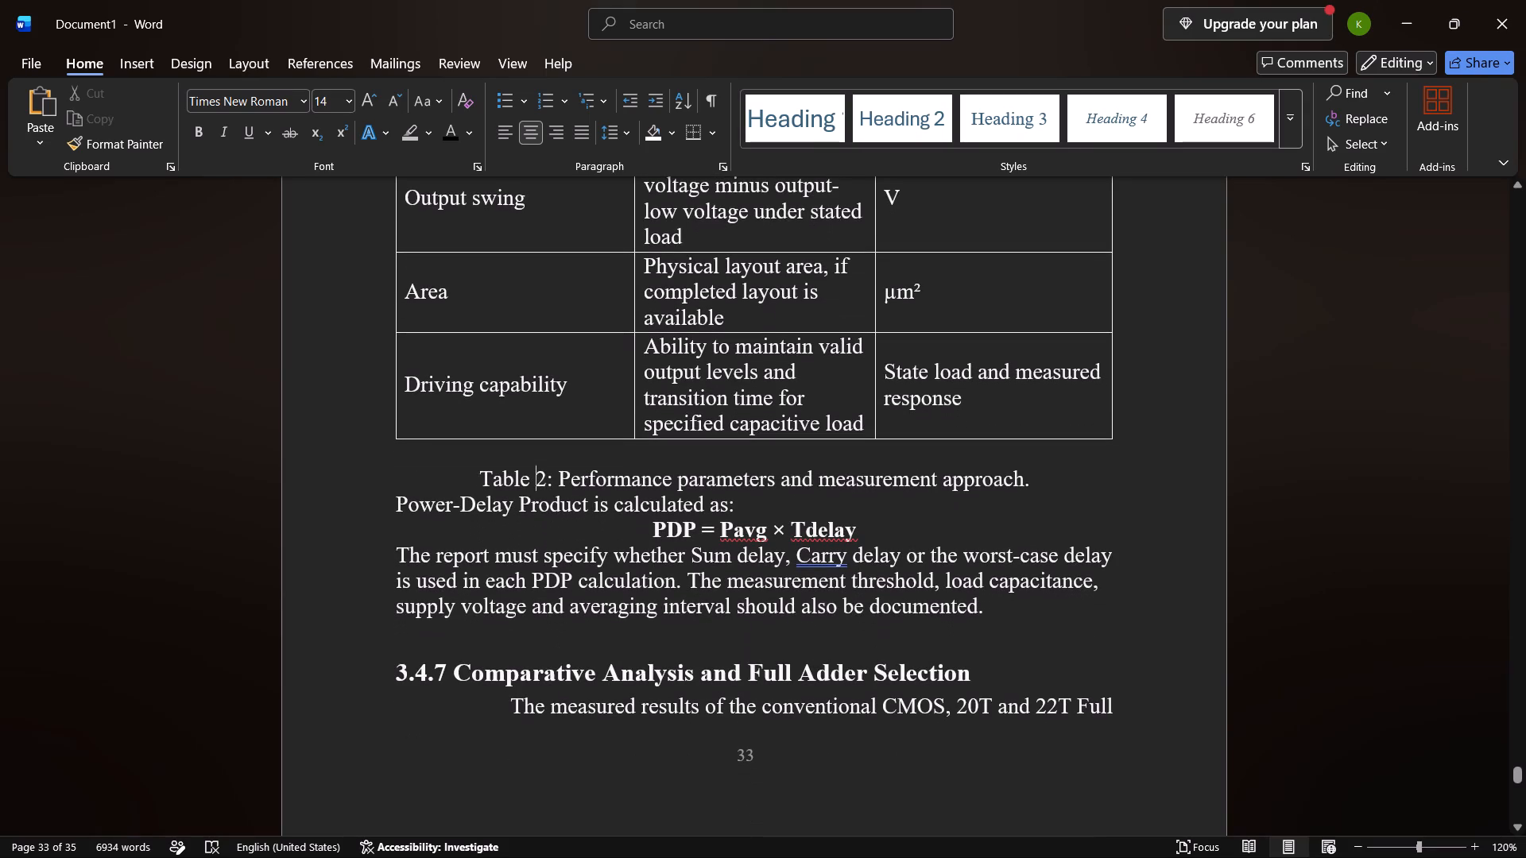
scroll(546, 553, "down", 1)
left_click(1038, 482)
key("Return")
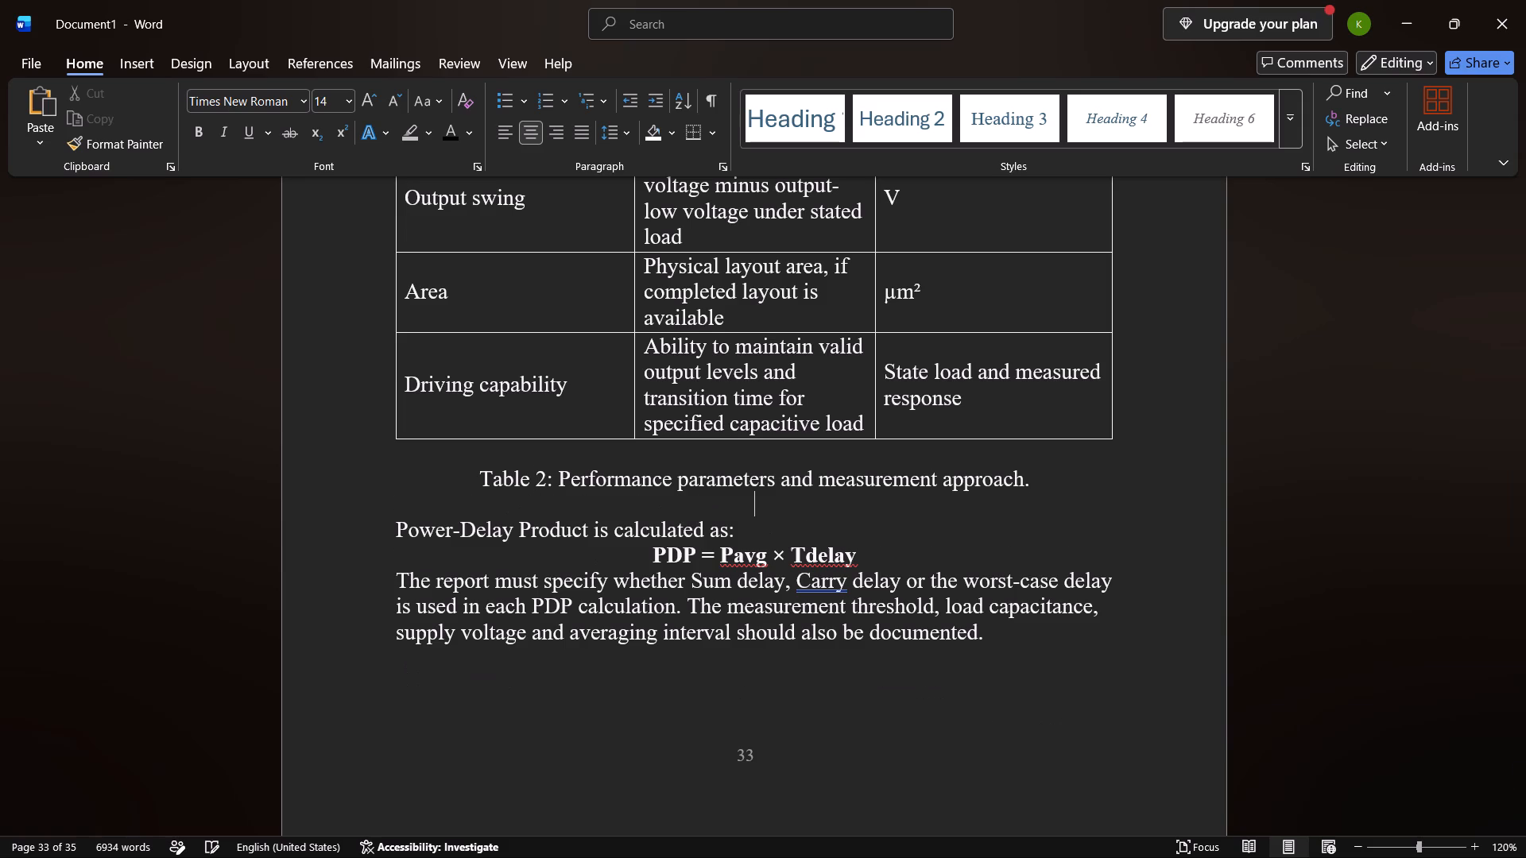
Format heading 3.4.8 Design of Conventional Ripple Carry Adder as bold black text at size 16.
scroll(1038, 482, "down", 2)
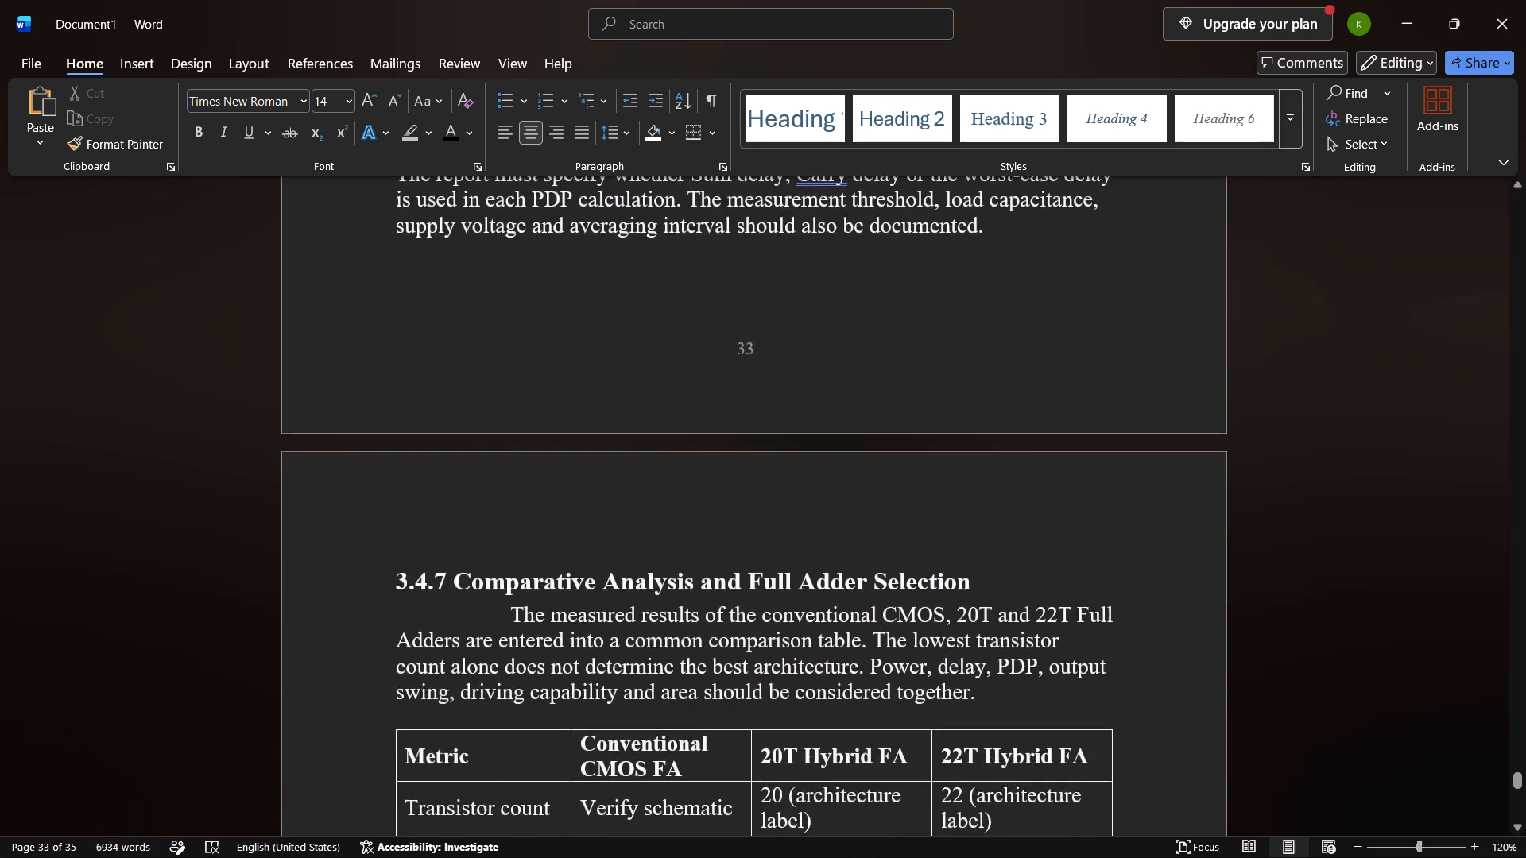
scroll(1038, 482, "down", 3)
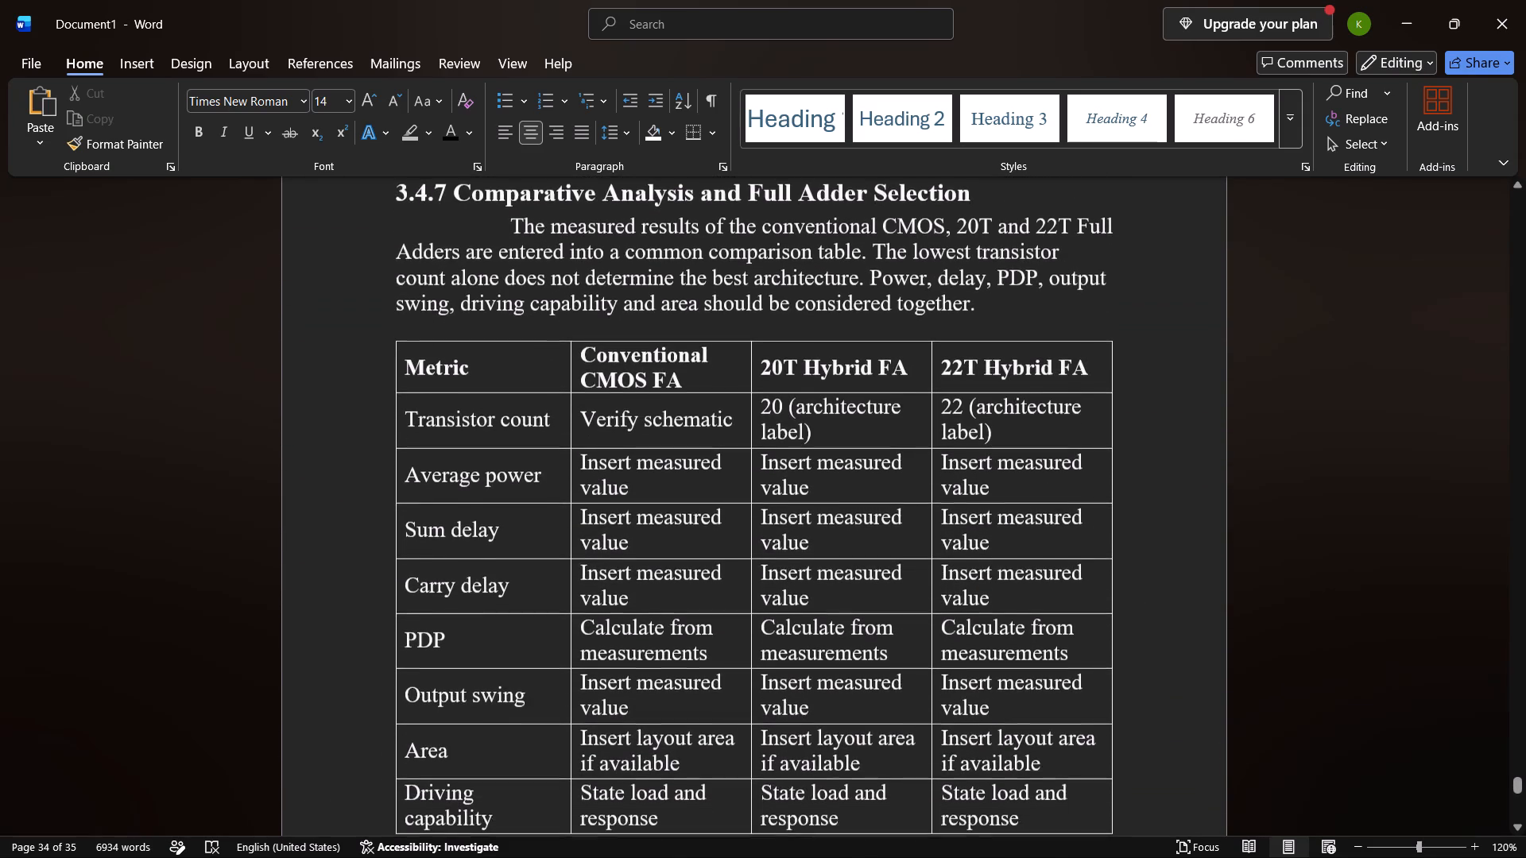
scroll(1038, 482, "down", 1)
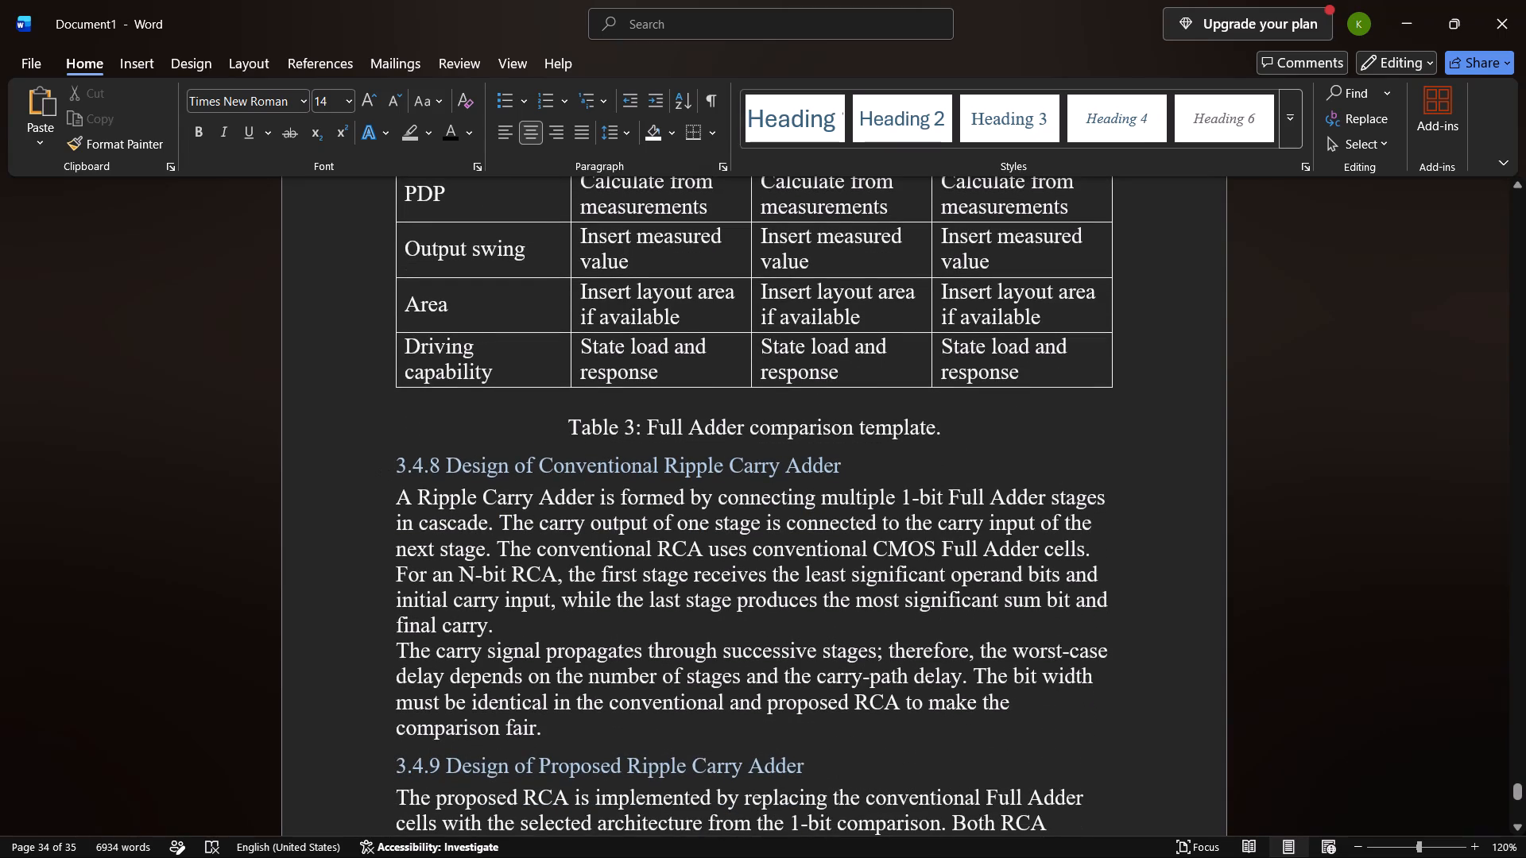
left_click_drag(884, 474, 401, 462)
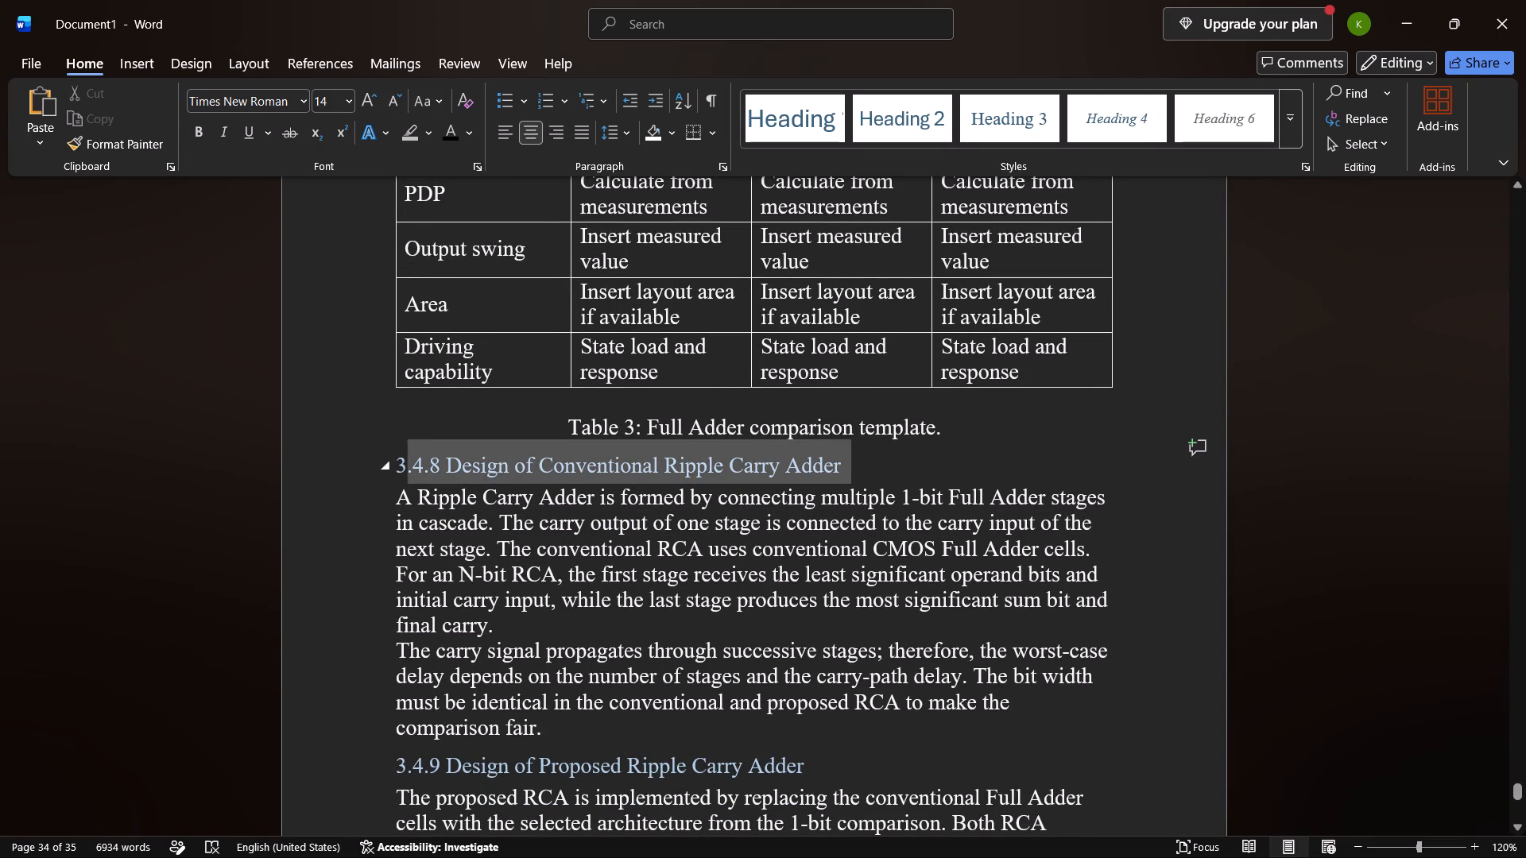
left_click_drag(401, 462, 393, 462)
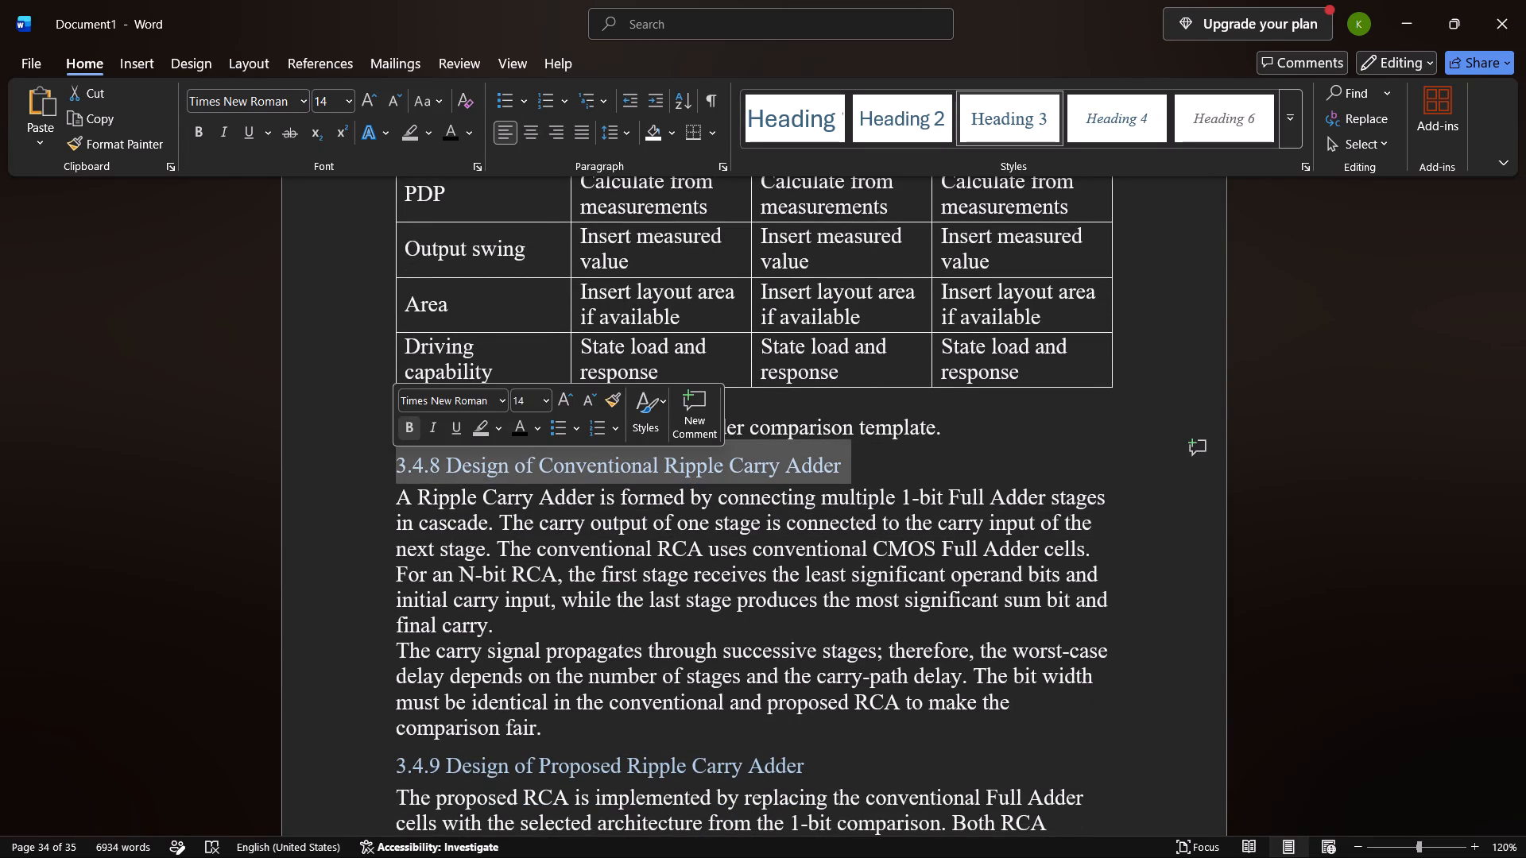
left_click(415, 431)
left_click(522, 424)
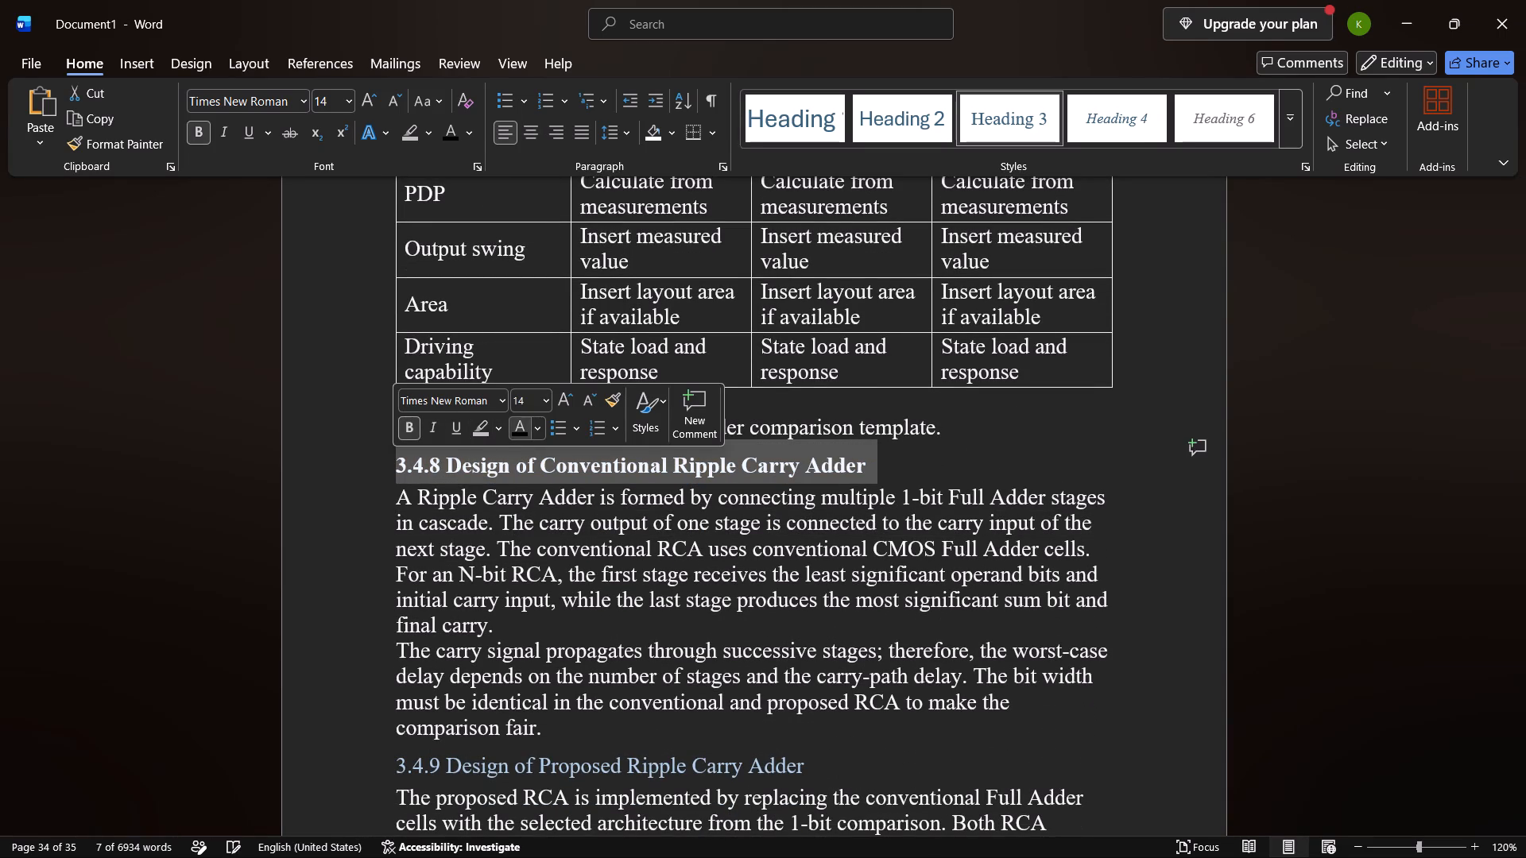
left_click(571, 391)
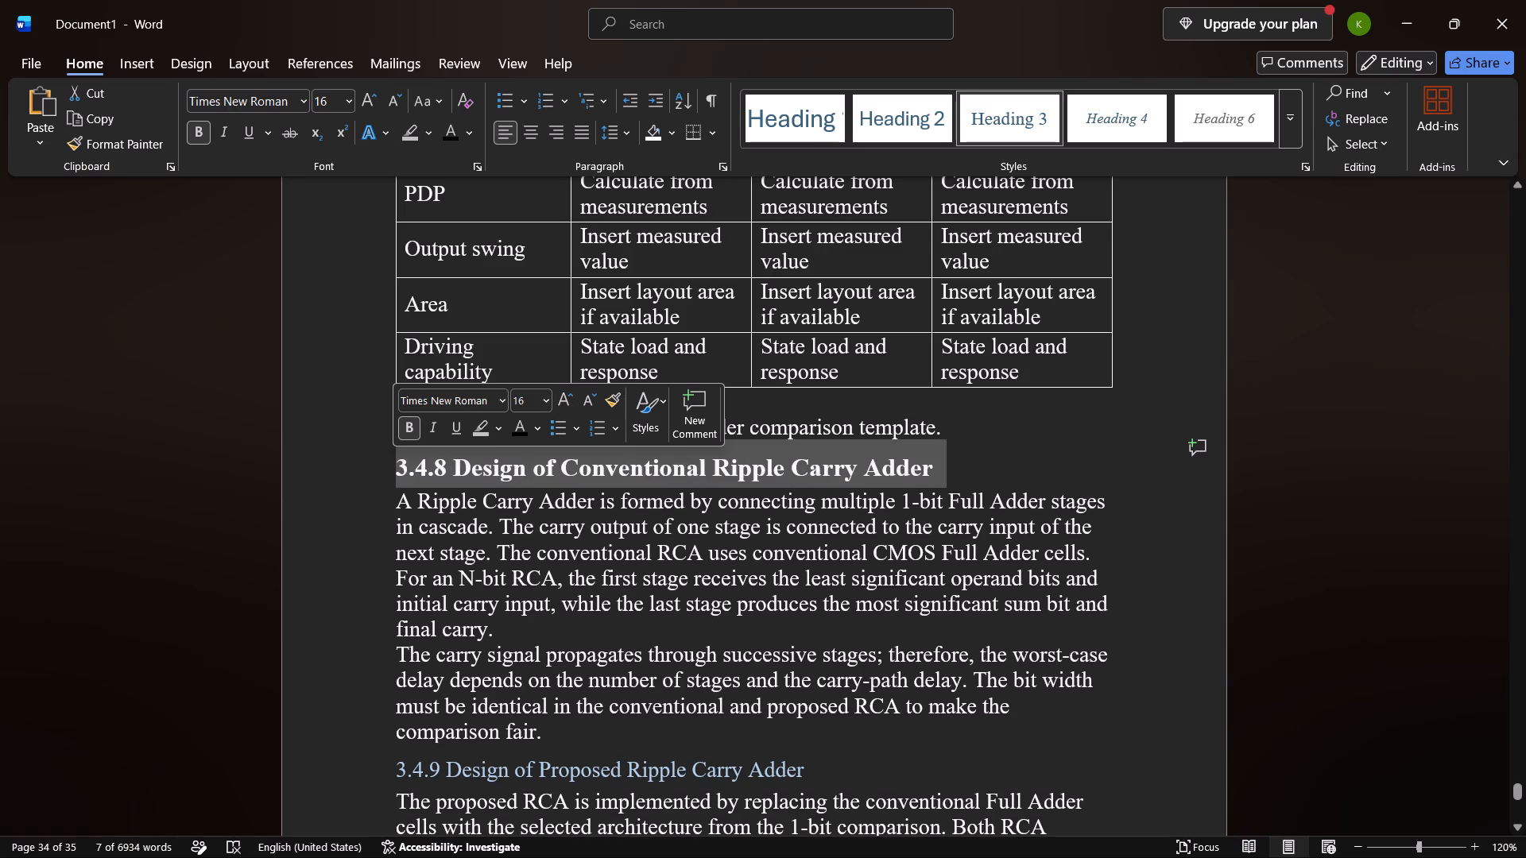
left_click(1007, 473)
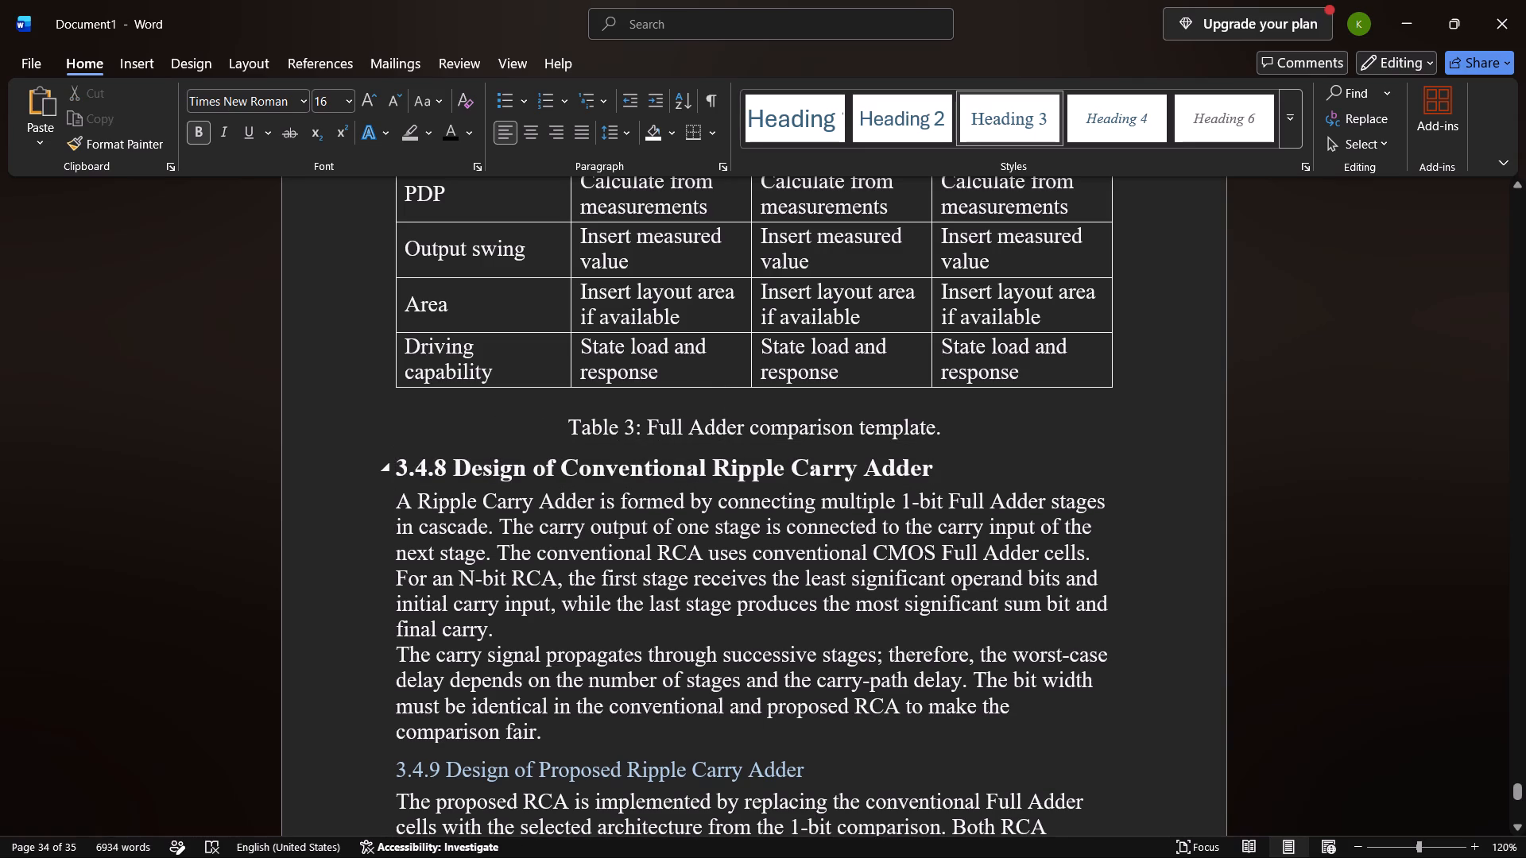
Insert a blank line between the Table 3 caption and heading 3.4.8.
left_click(961, 438)
key("Return")
Renumber the RCA comparison template caption at the end of section 3.4.10 as Table 4.
scroll(961, 438, "up", 4)
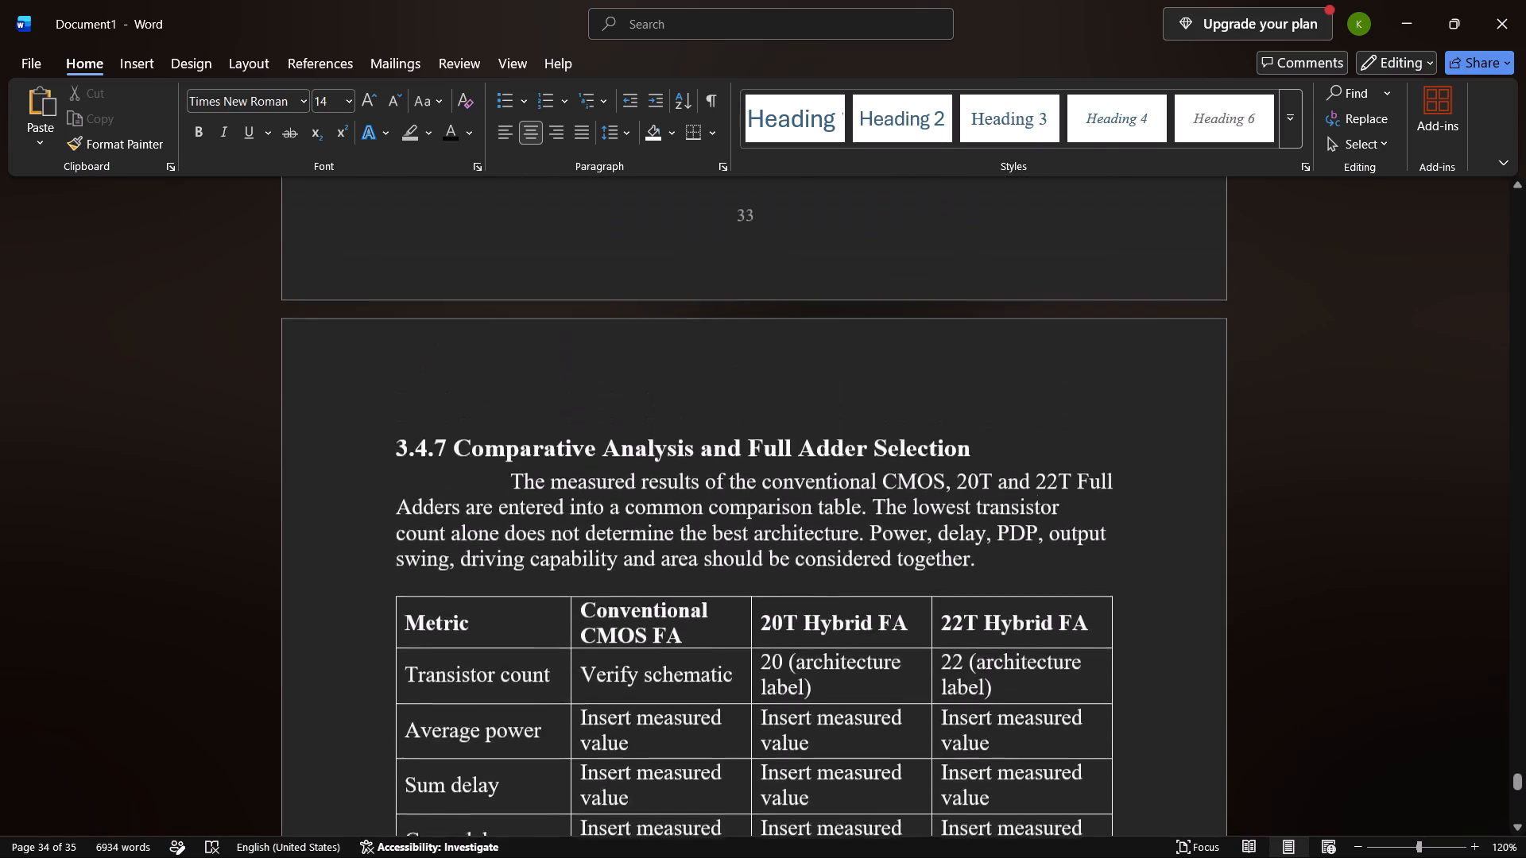
scroll(961, 438, "up", 2)
scroll(961, 438, "down", 1)
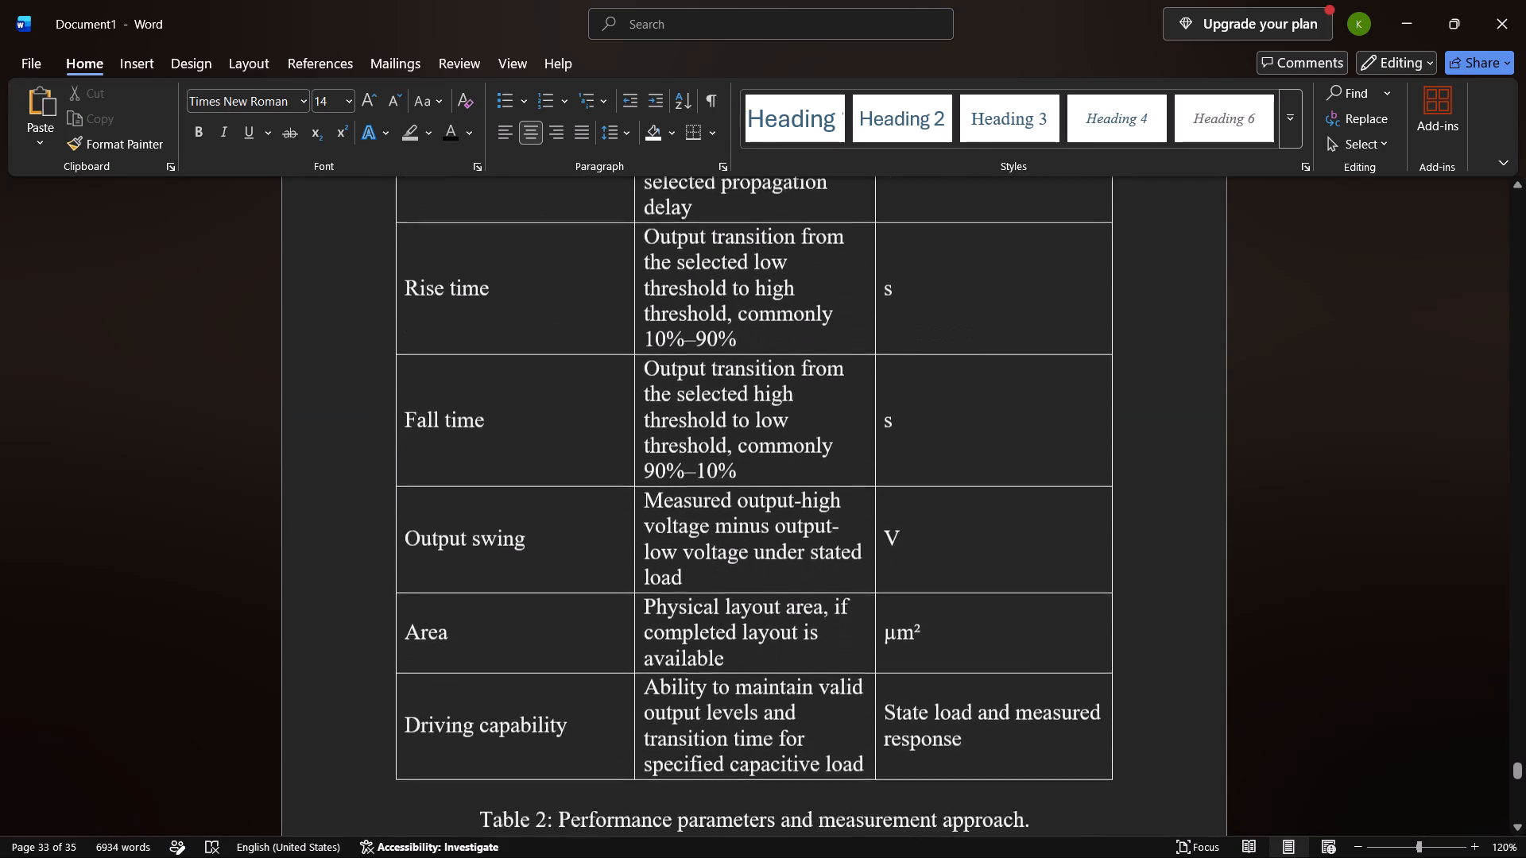
scroll(961, 438, "down", 1)
scroll(961, 438, "up", 1)
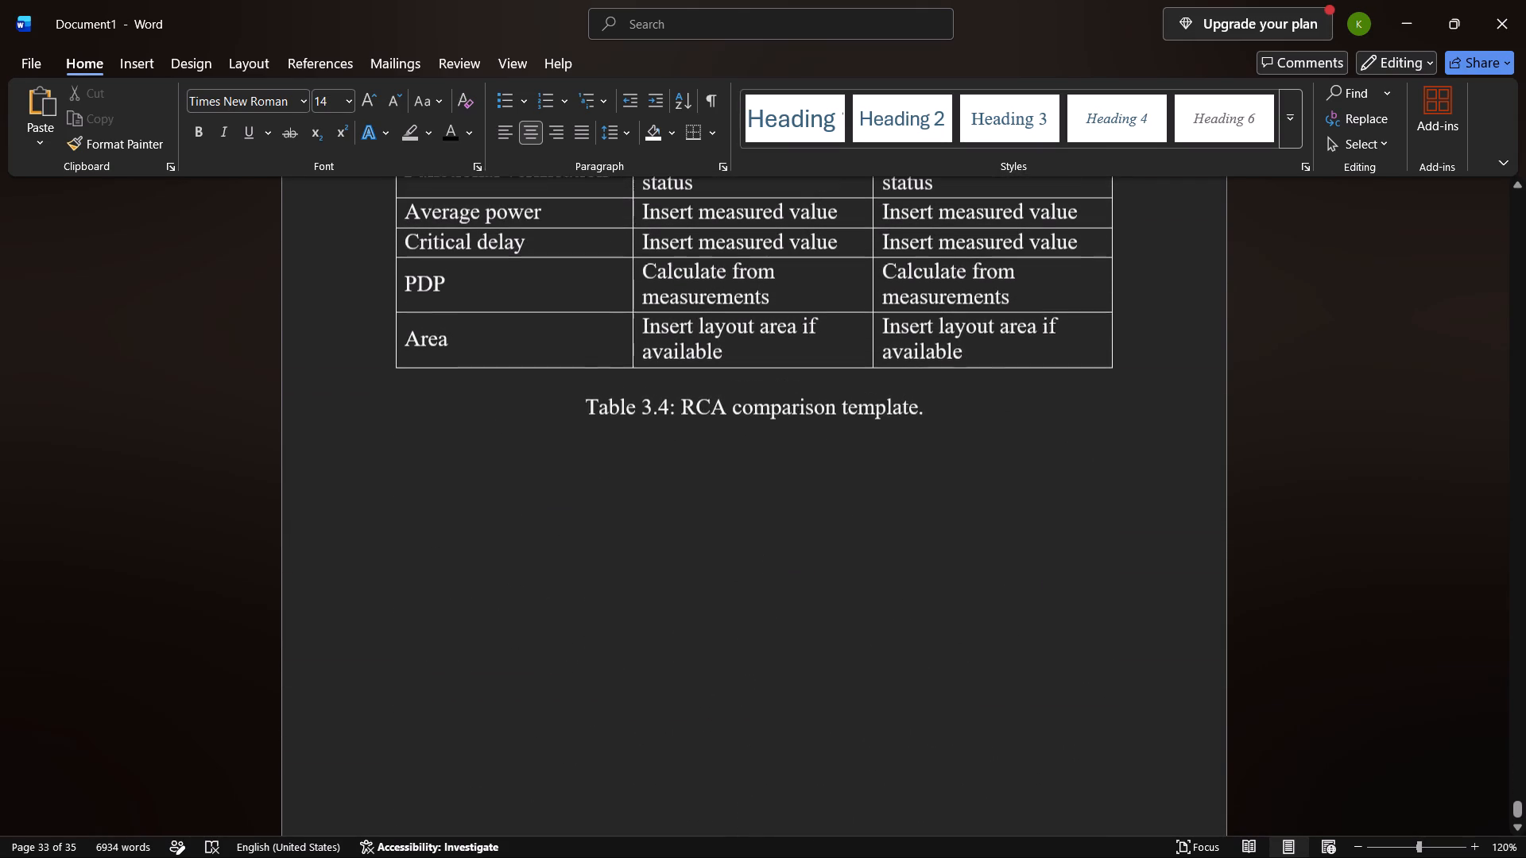
scroll(961, 438, "up", 1)
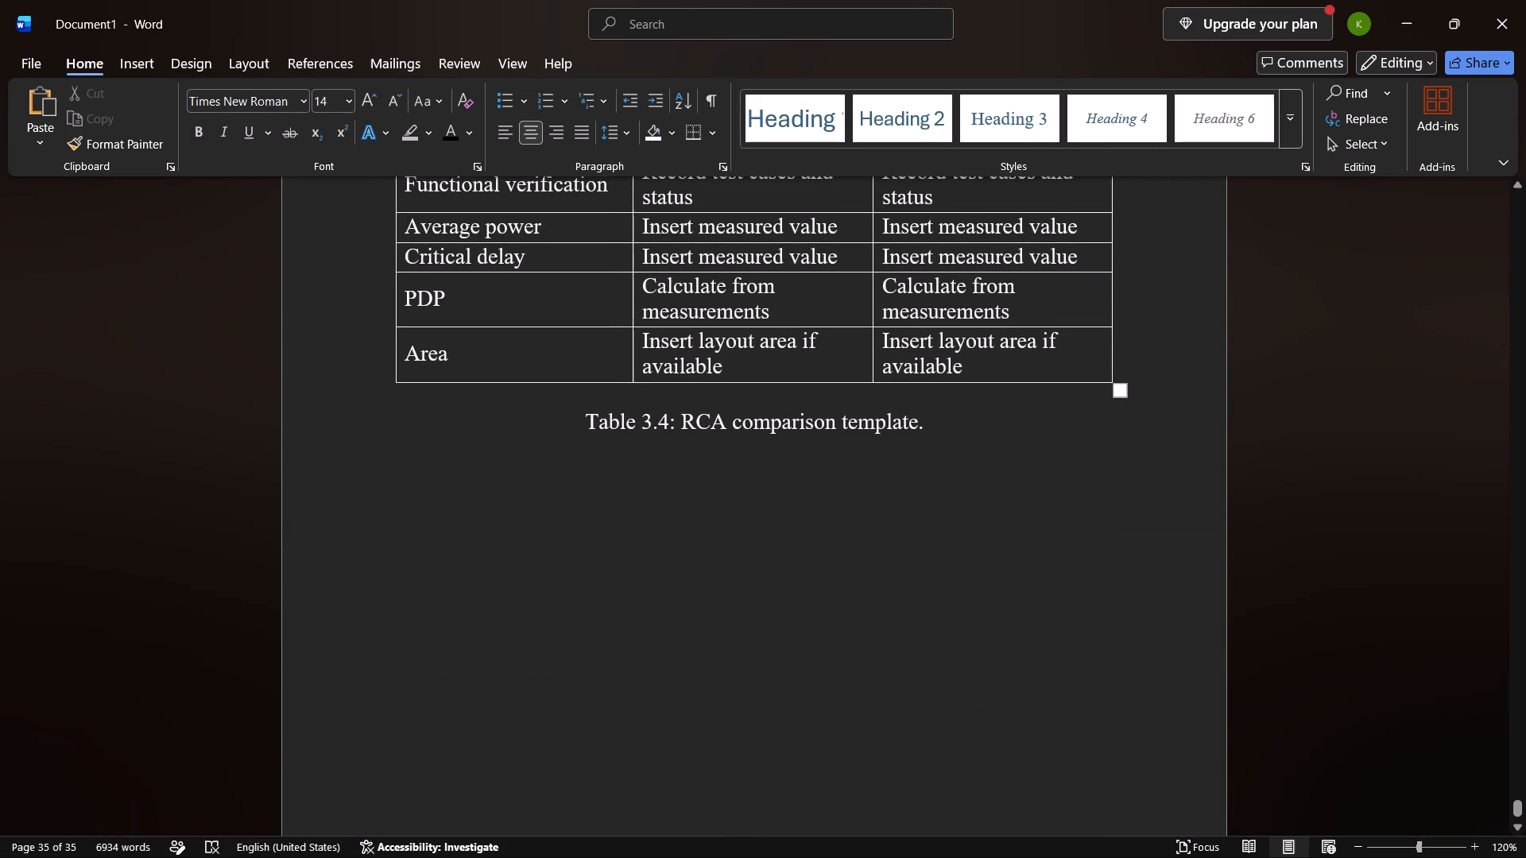
left_click(661, 424)
key("BackSpace")
key("BackSpace")
scroll(661, 424, "up", 1)
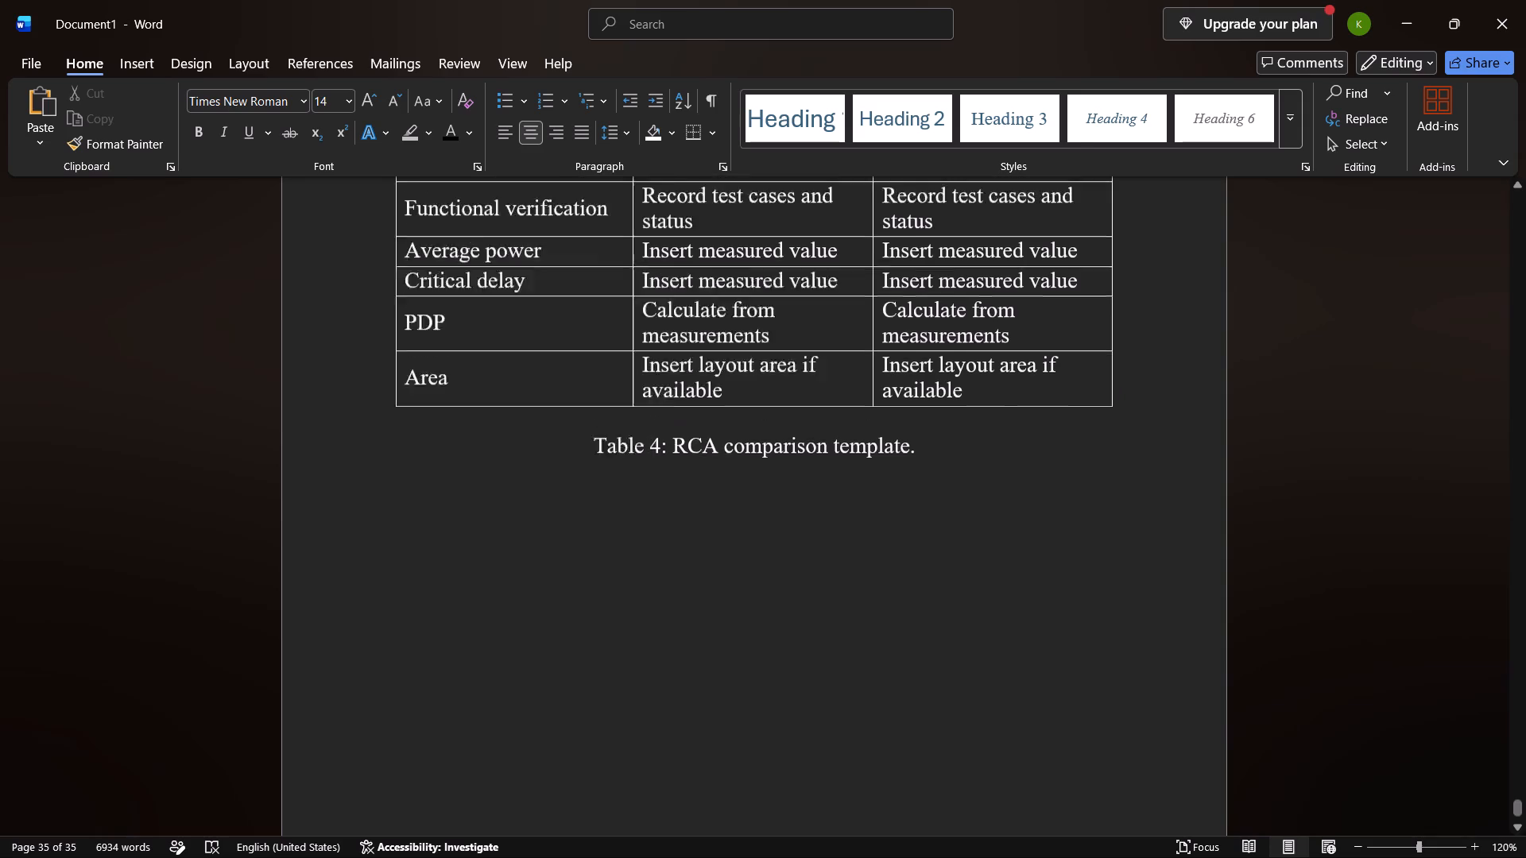
scroll(661, 424, "up", 2)
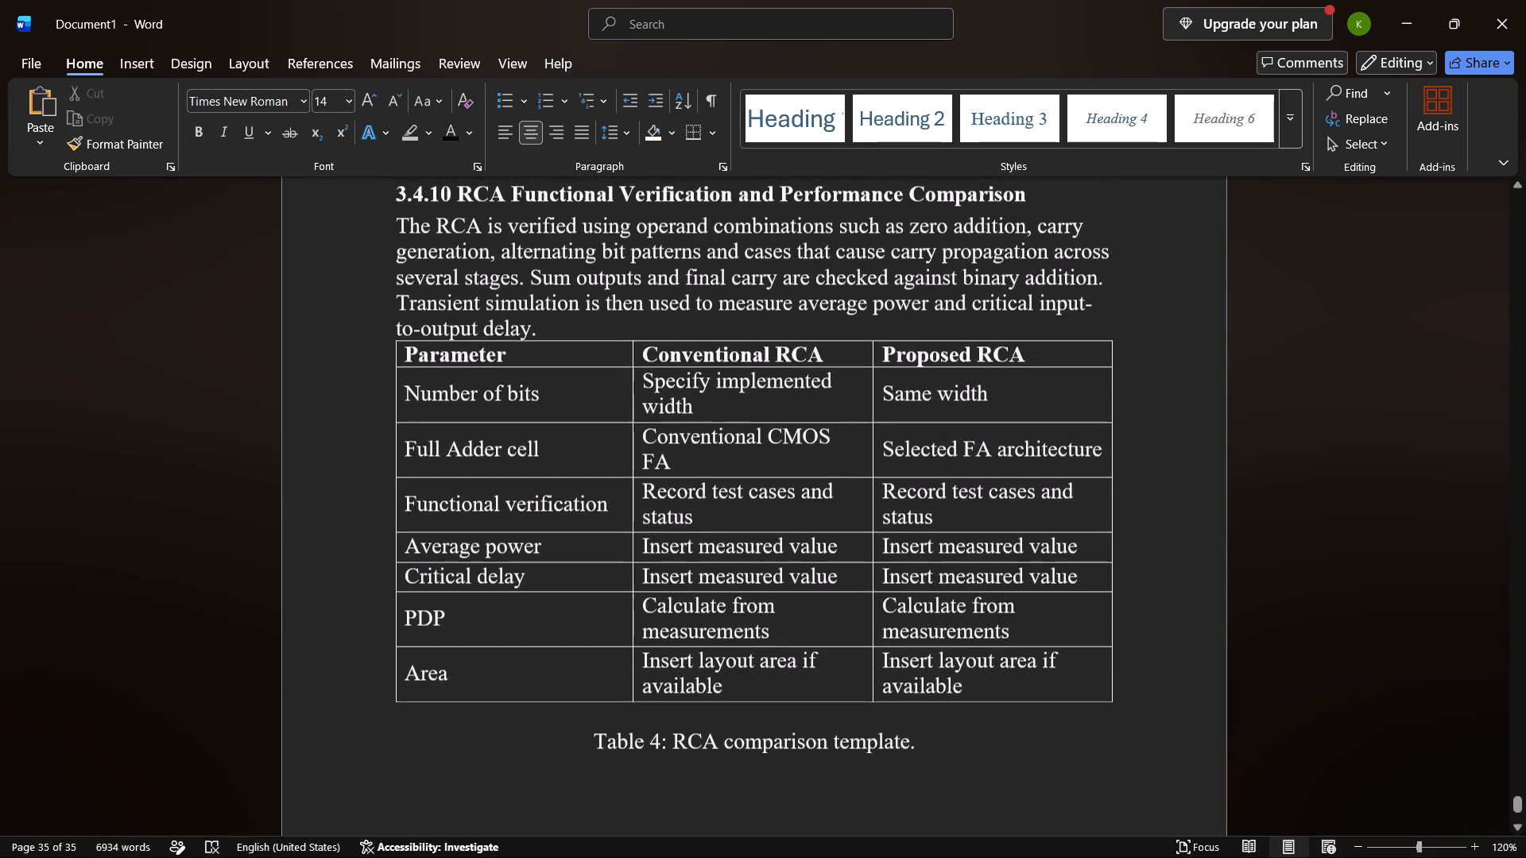
Insert a blank line between the section 3.4.10 paragraph and the RCA comparison table.
scroll(661, 424, "up", 2)
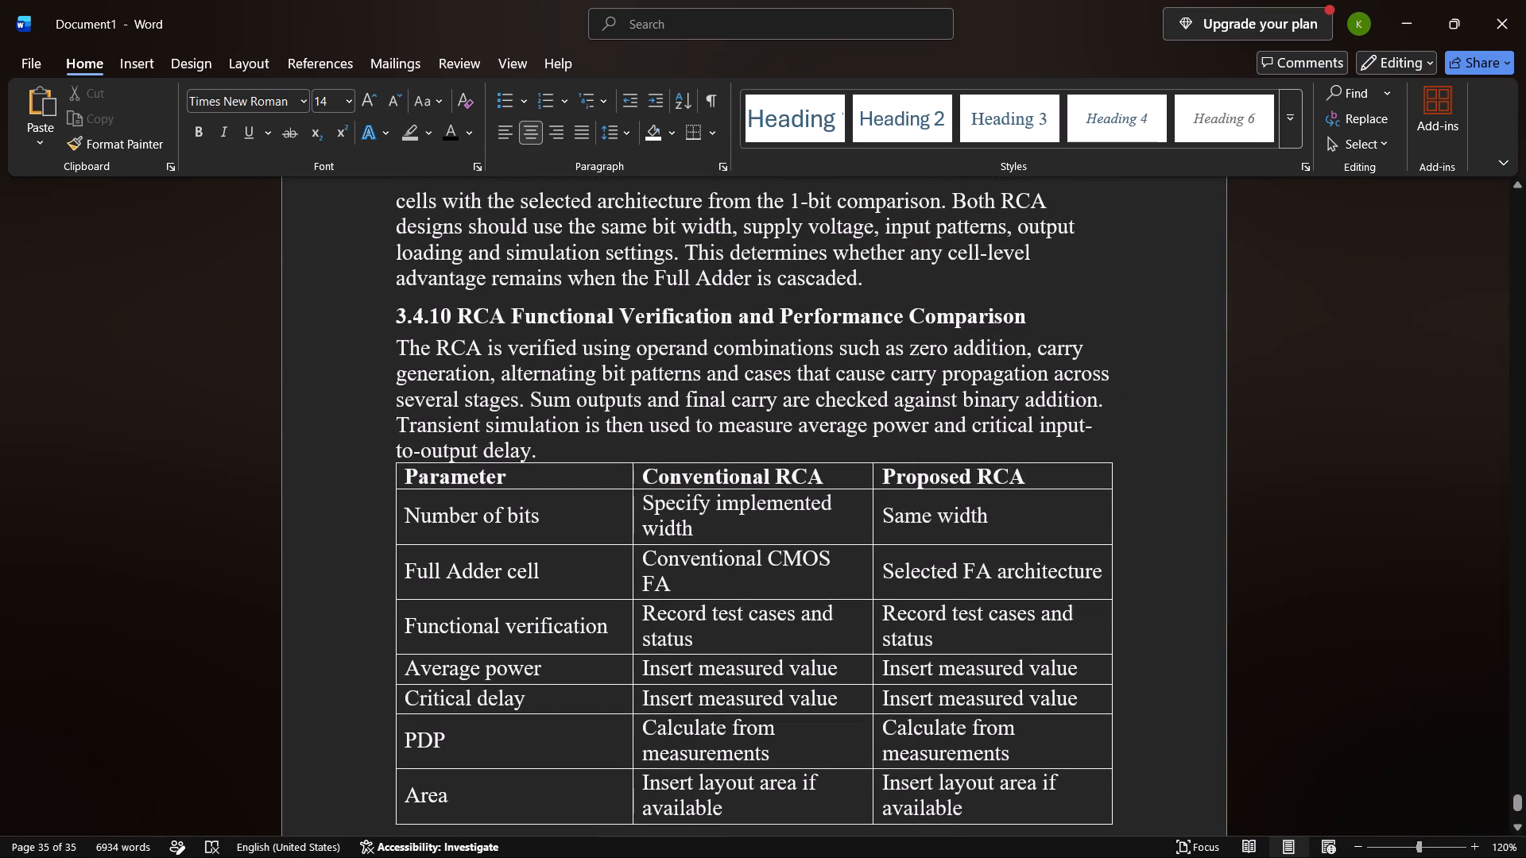
left_click(554, 451)
key("Return")
Insert a blank line between the end of the section 3.4.9 text and heading 3.4.10.
scroll(554, 451, "up", 1)
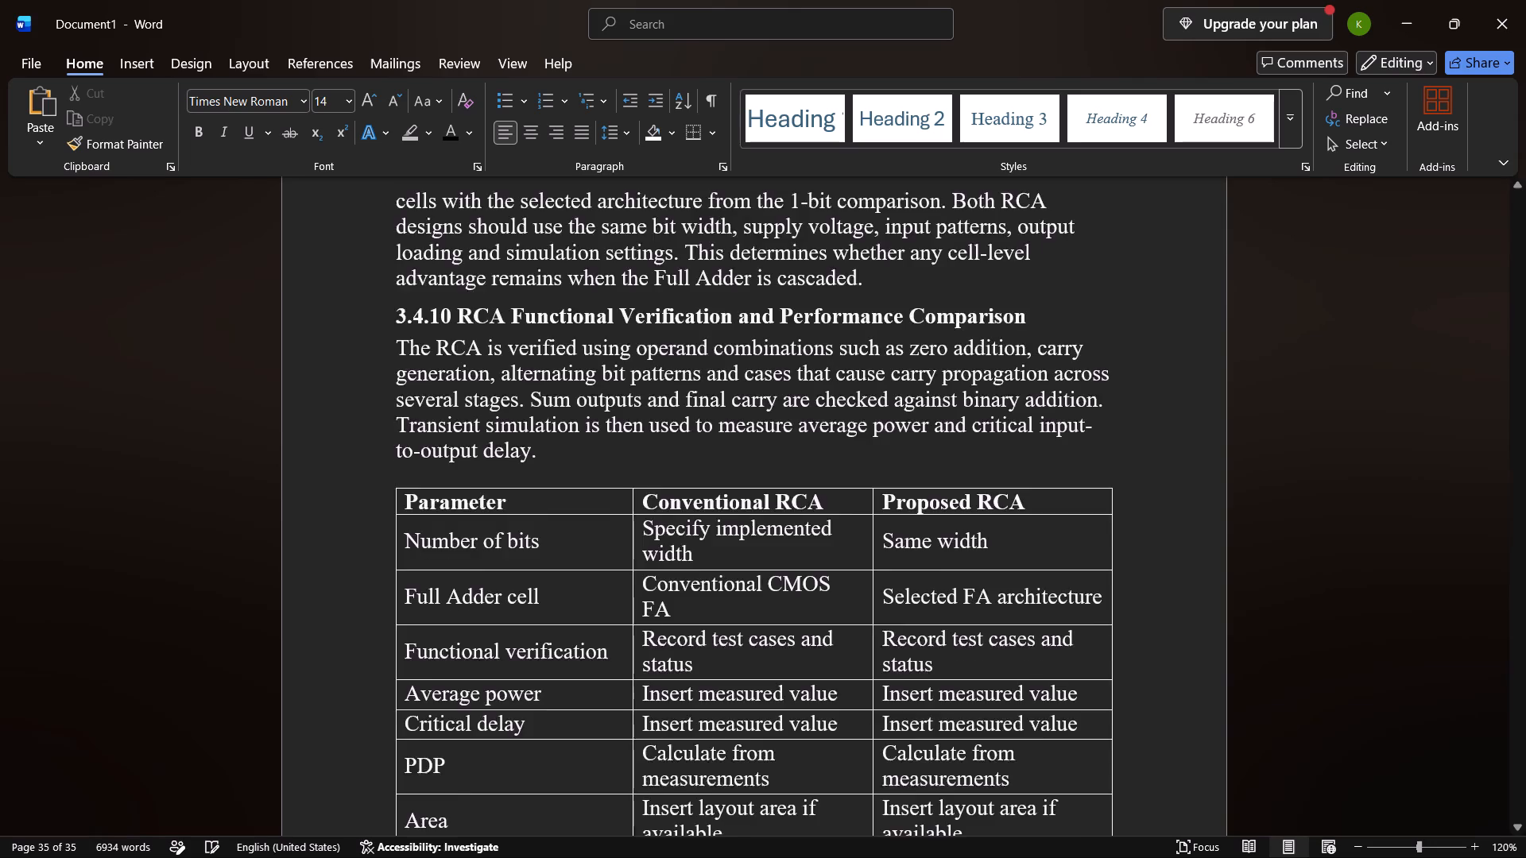
scroll(554, 451, "up", 1)
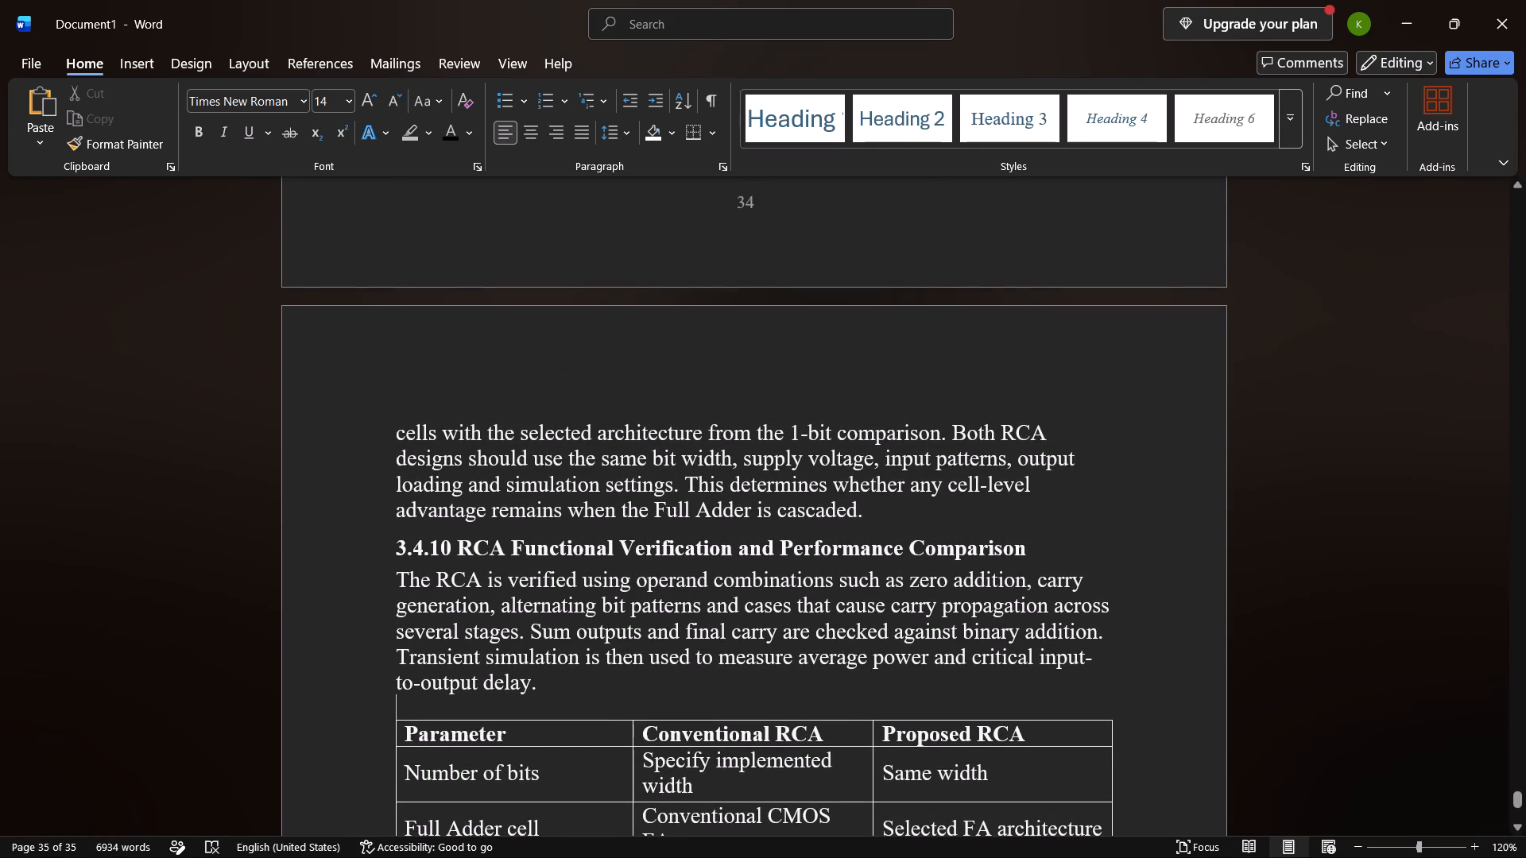
left_click(881, 517)
key("Return")
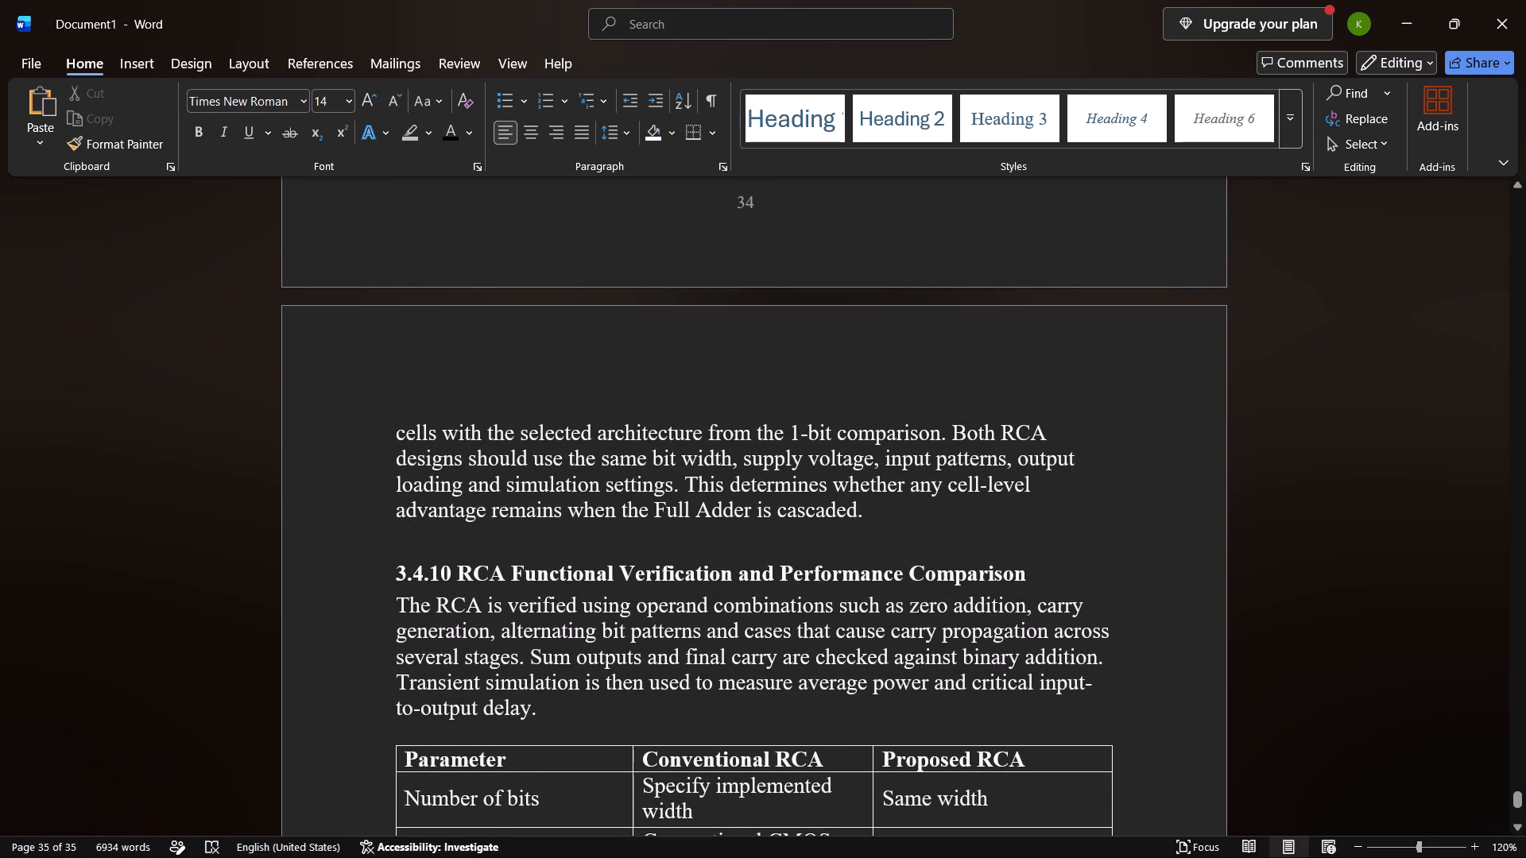
Set heading 3.4.10 RCA Functional Verification and Performance Comparison to font size 16.
left_click_drag(396, 567, 928, 592)
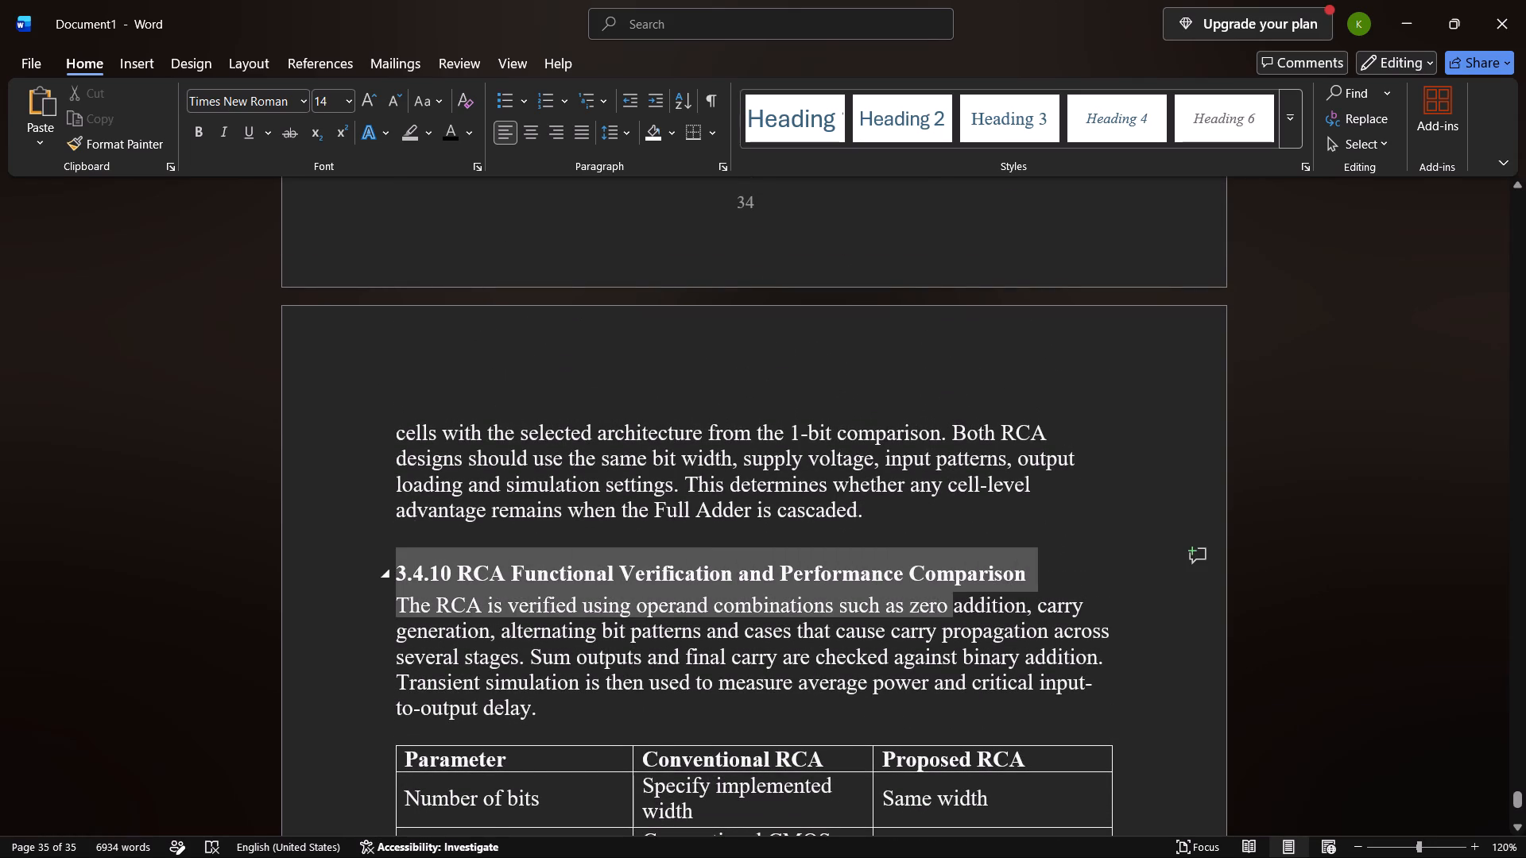
left_click_drag(928, 592, 1021, 575)
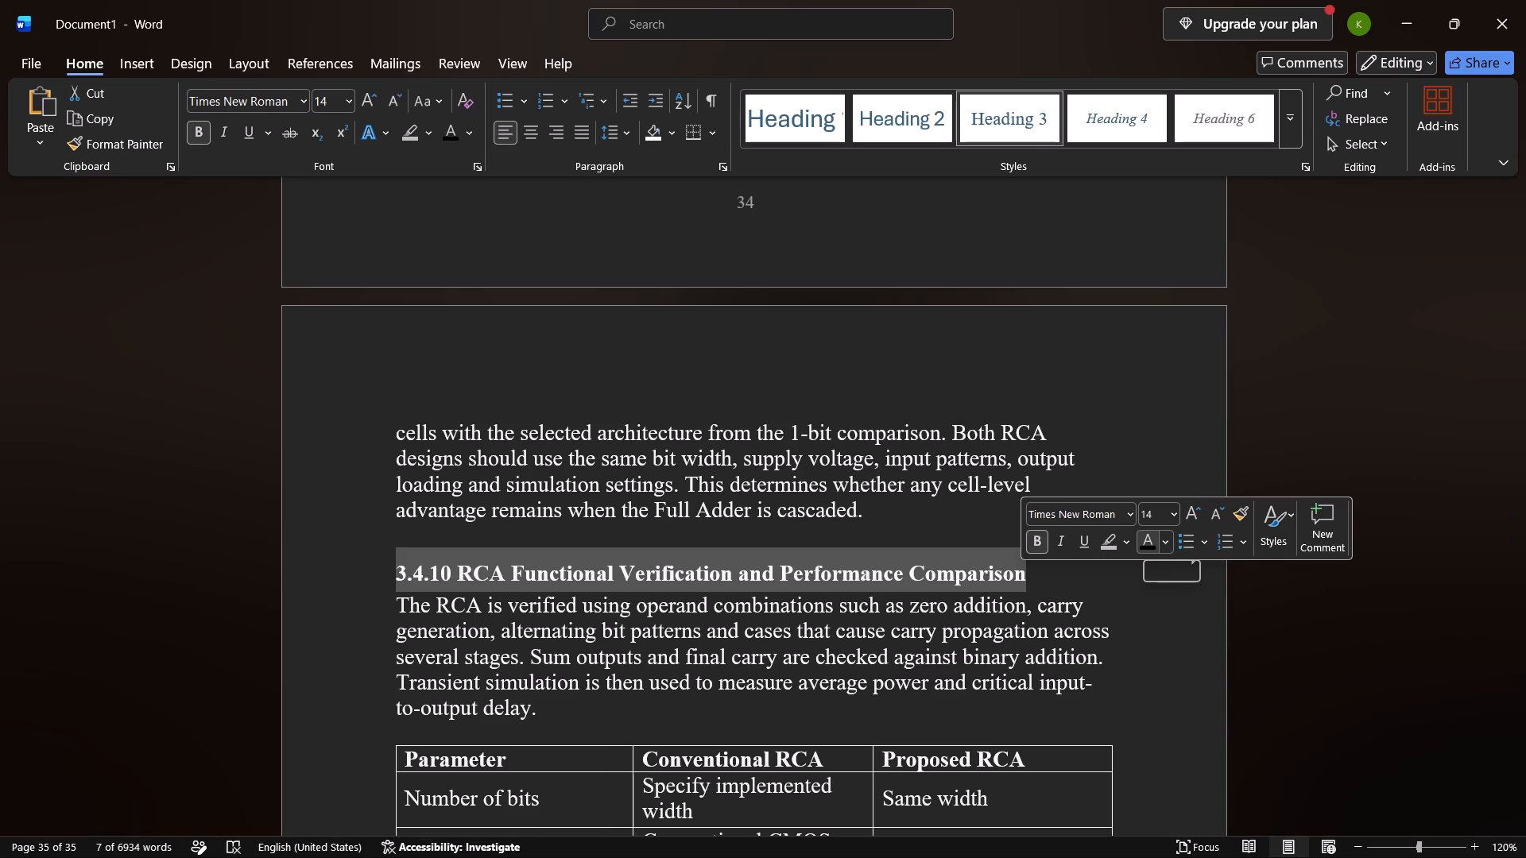
left_click(1187, 520)
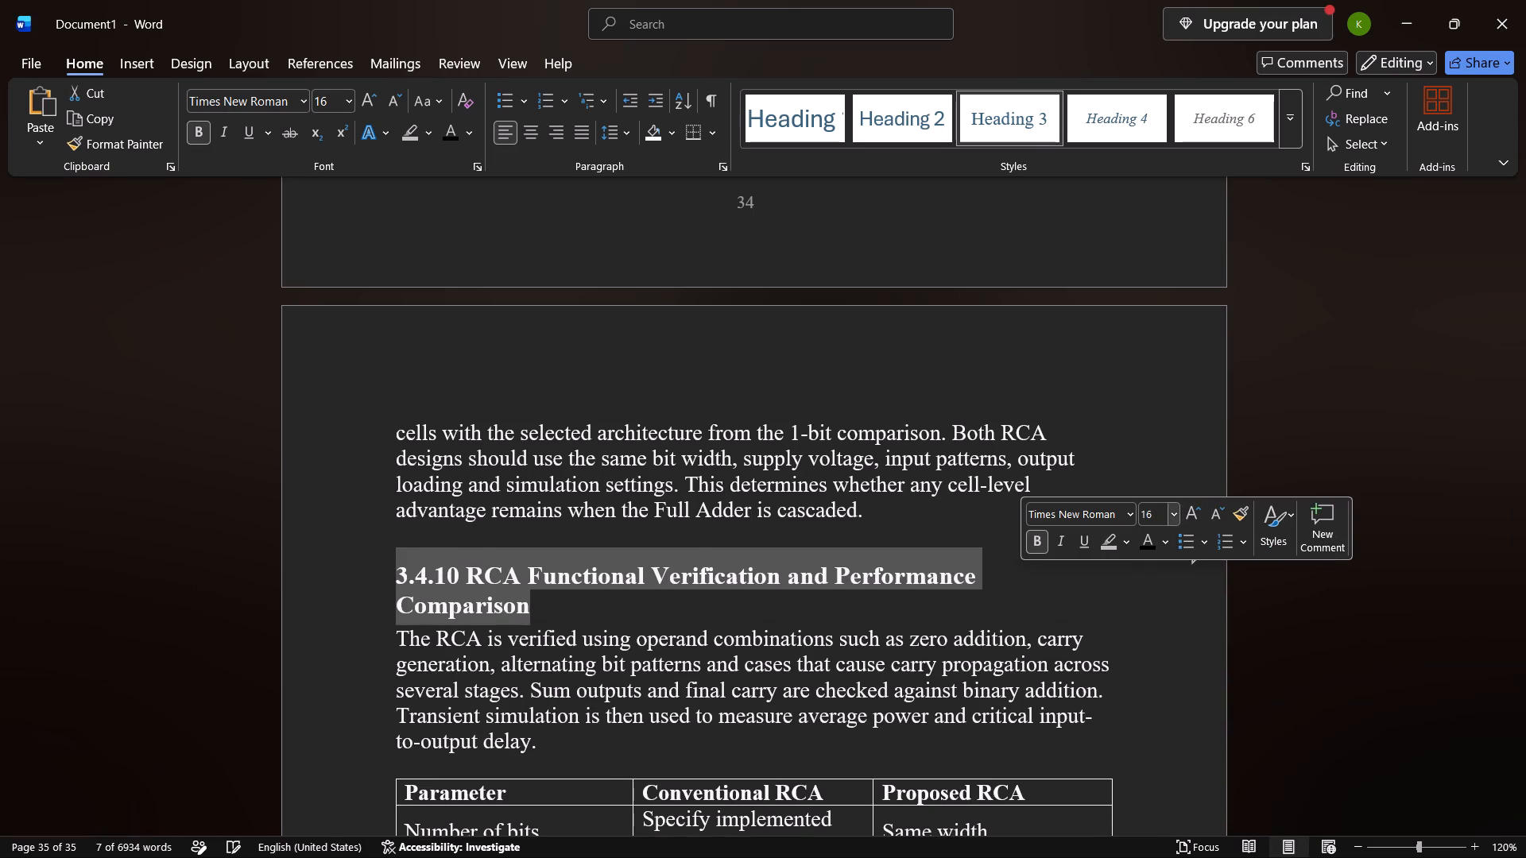
left_click(1134, 435)
Format heading 3.4.9 Design of Proposed Ripple Carry Adder as bold black text, one font size larger to match heading 3.4.10.
scroll(1134, 435, "up", 1)
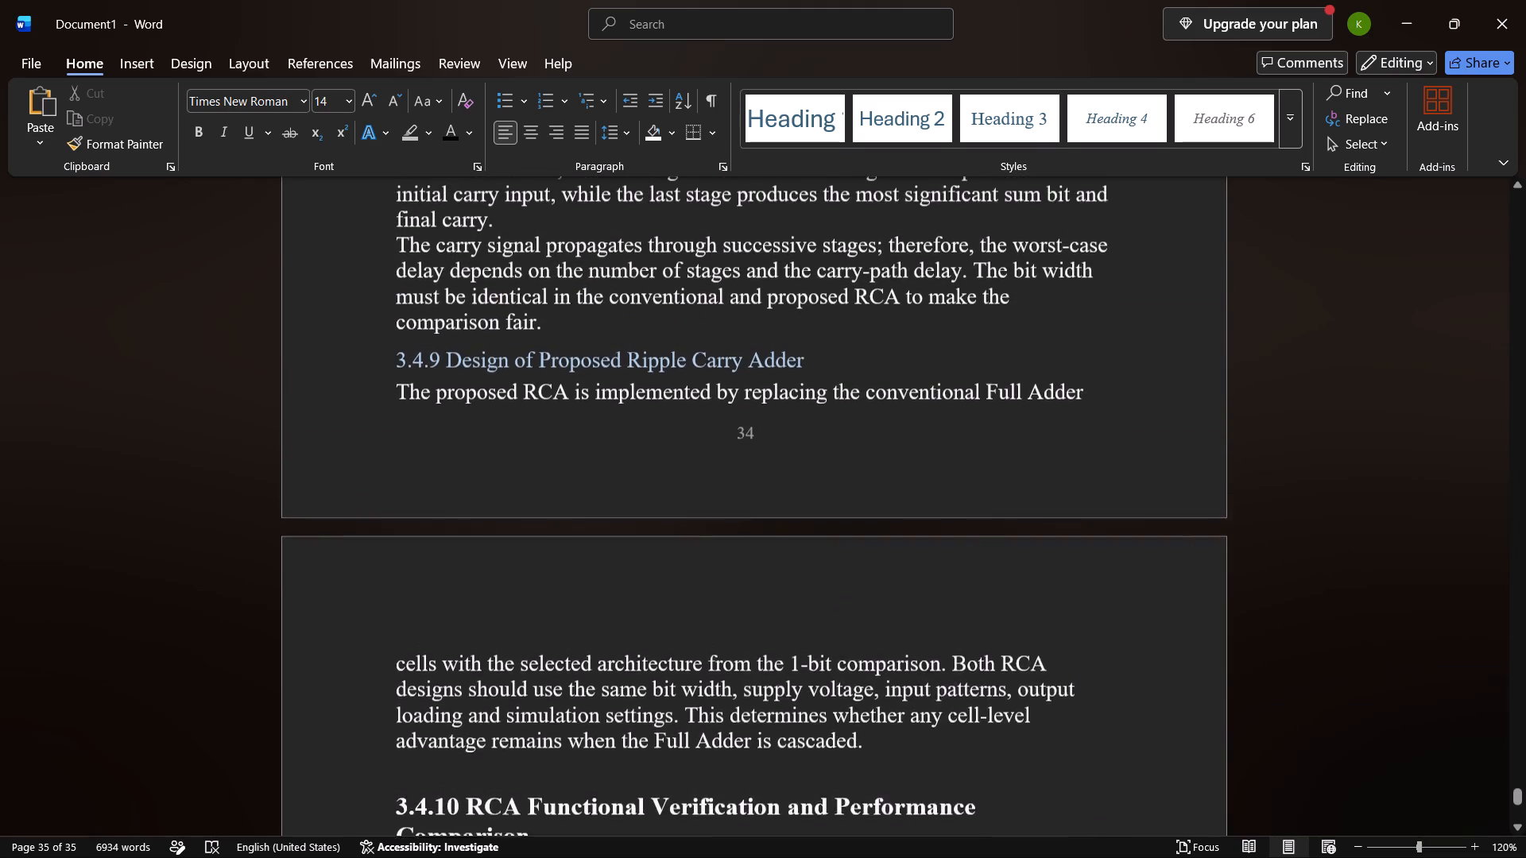
scroll(1134, 435, "up", 1)
left_click_drag(827, 424, 395, 413)
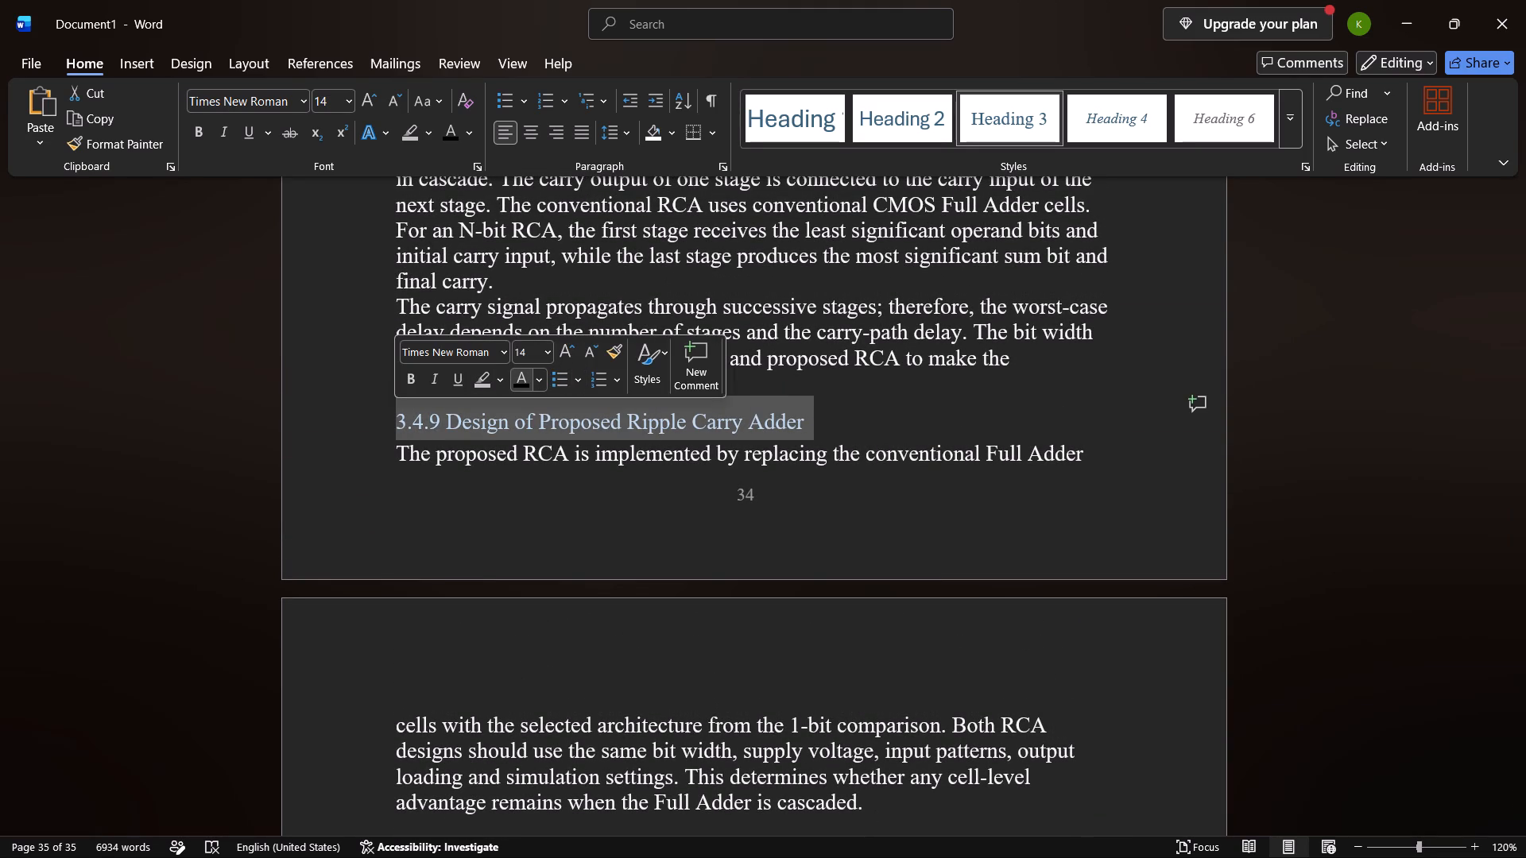
left_click(524, 380)
left_click(419, 381)
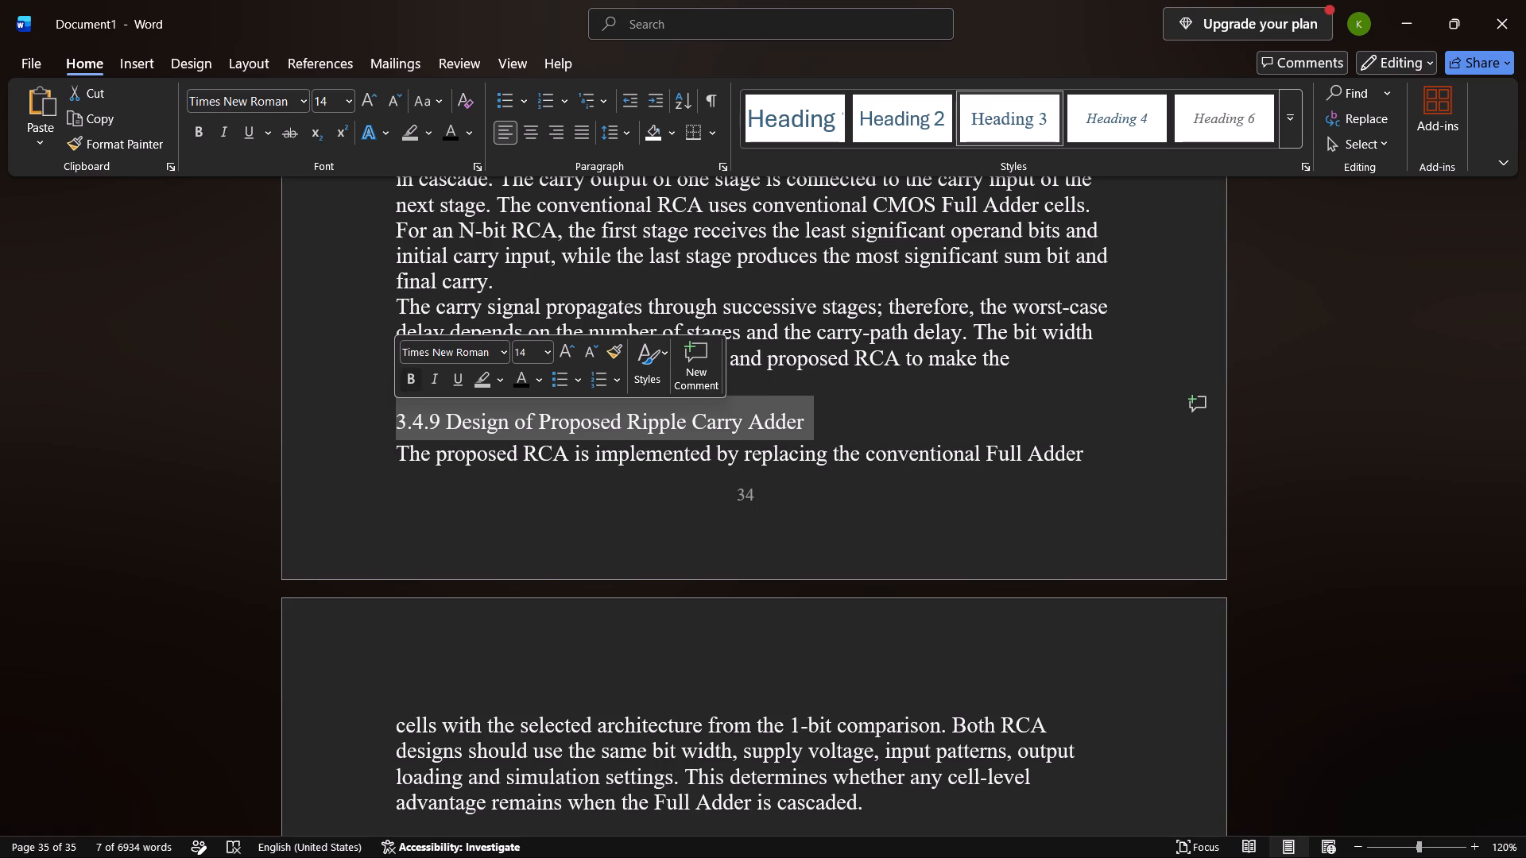
left_click(563, 354)
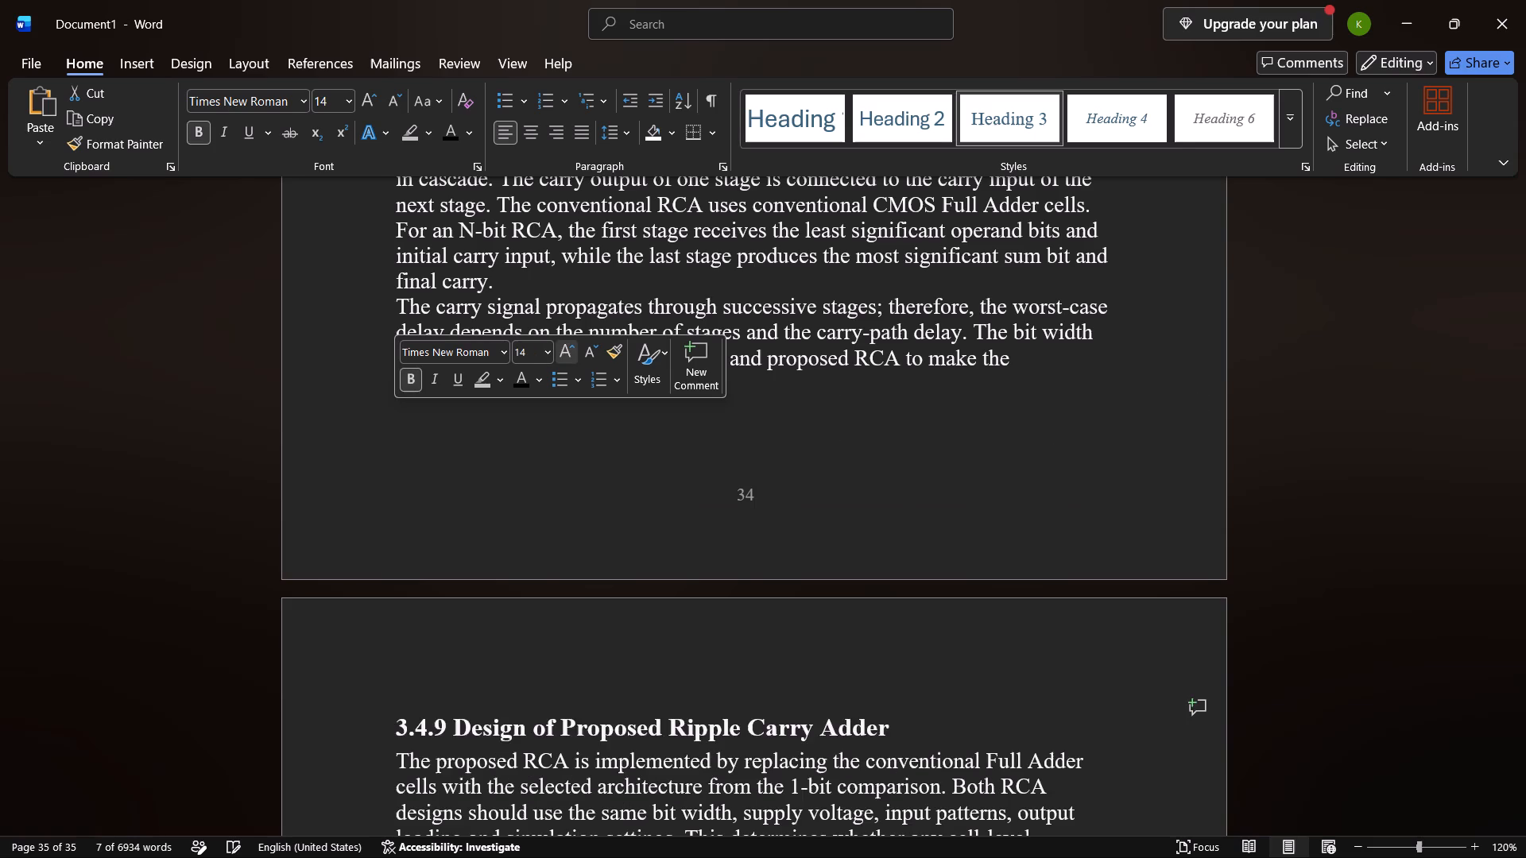
left_click(635, 442)
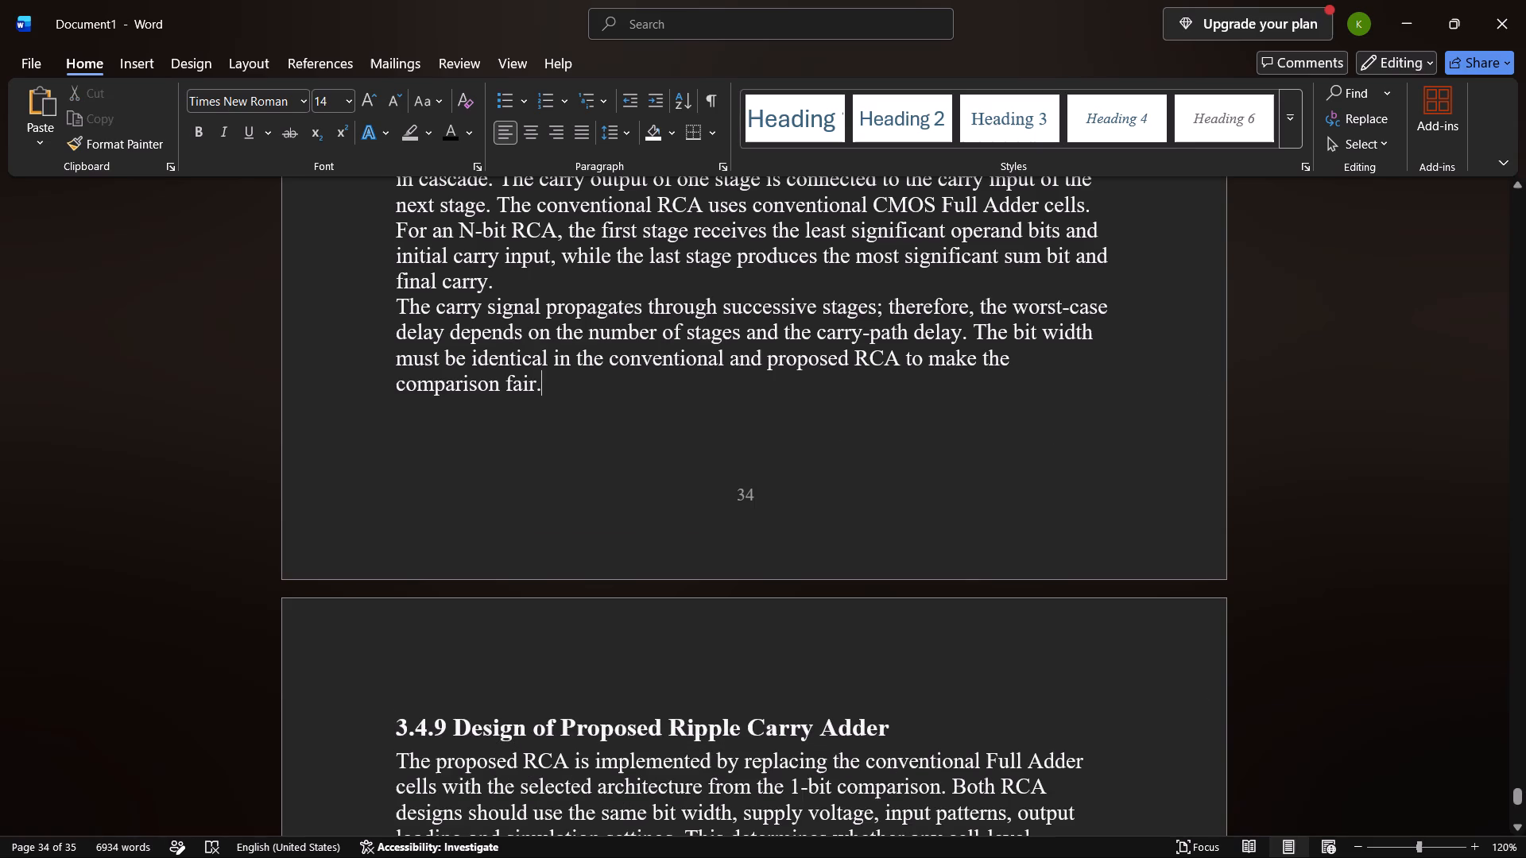
Indent the first line of the section 3.4.10 paragraph by two tab stops.
scroll(277, 586, "down", 2)
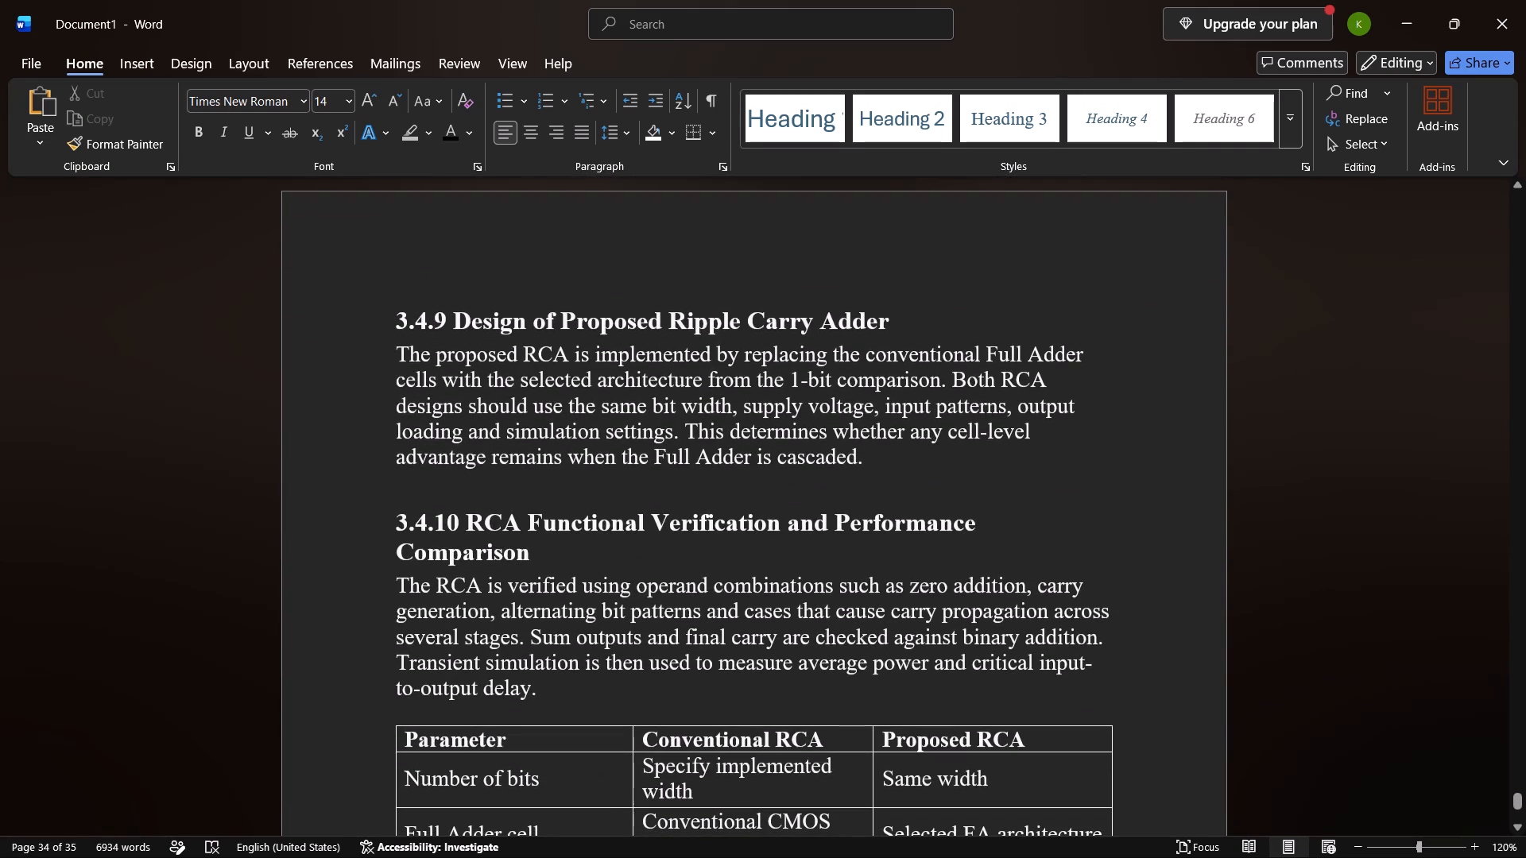
left_click(397, 590)
key("Tab")
key("space")
key("Tab")
Indent the first line of the section 3.4.9 paragraph by two tab stops.
scroll(397, 590, "up", 1)
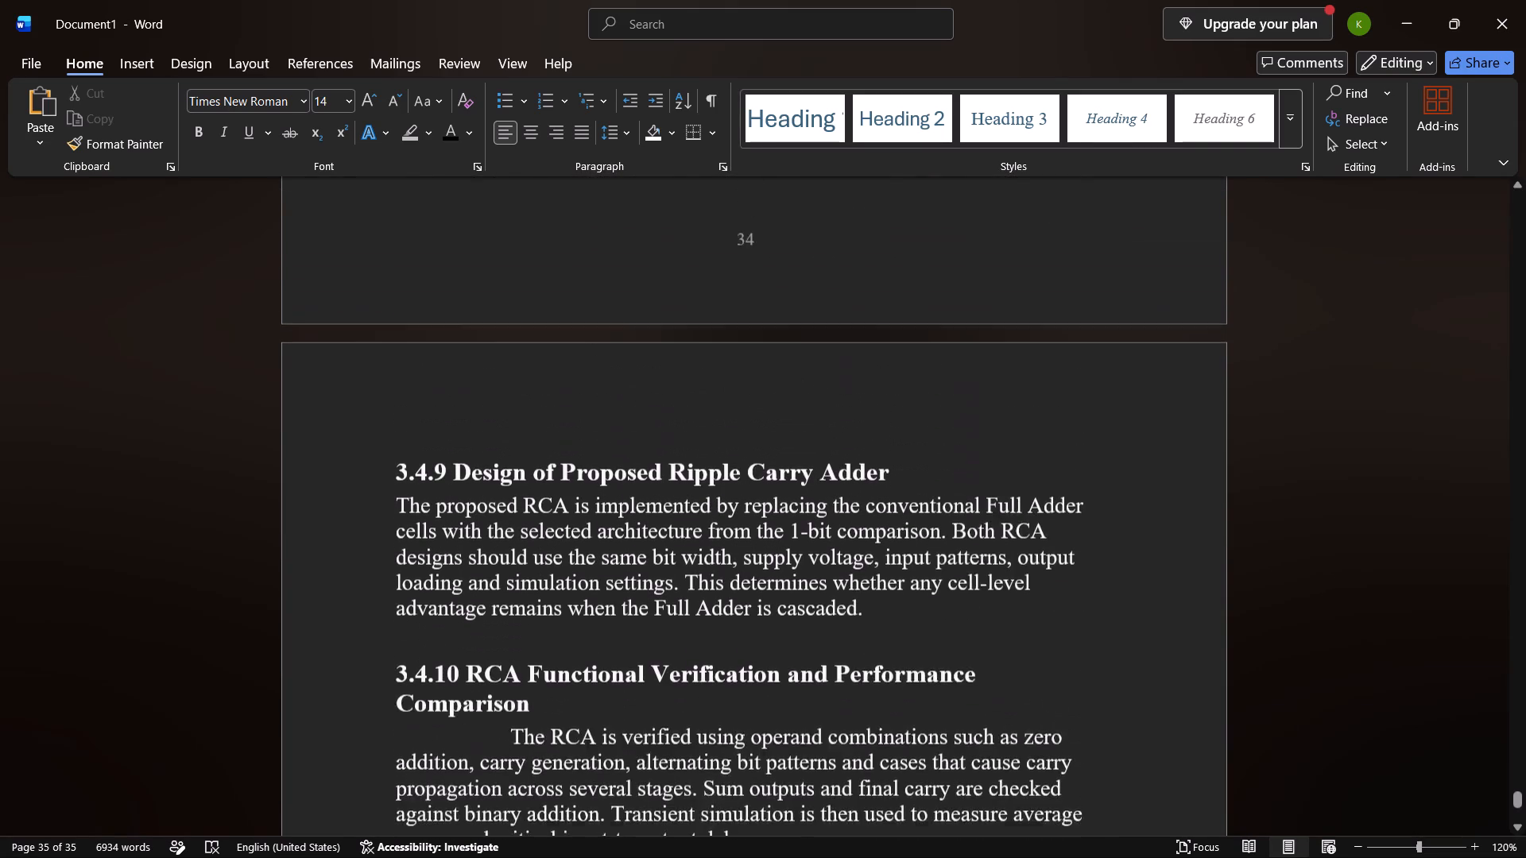
scroll(397, 590, "up", 1)
left_click(393, 520)
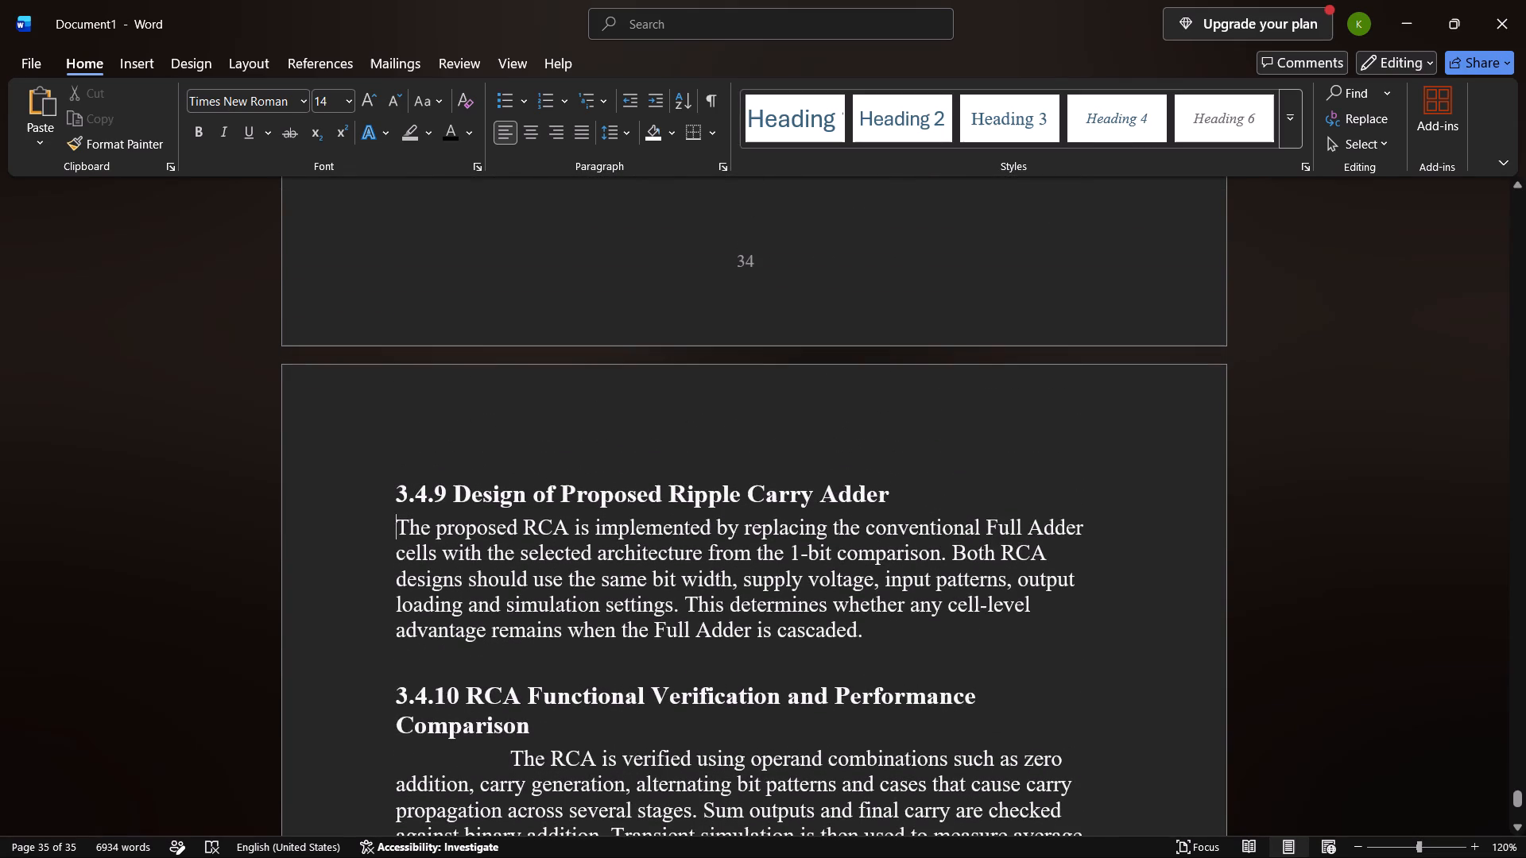
key("Tab")
key("space")
key("Tab")
Indent the first line of the opening section 3.4.8 paragraph, starting "A Ripple Carry Adder", by two tab stops.
scroll(393, 520, "up", 2)
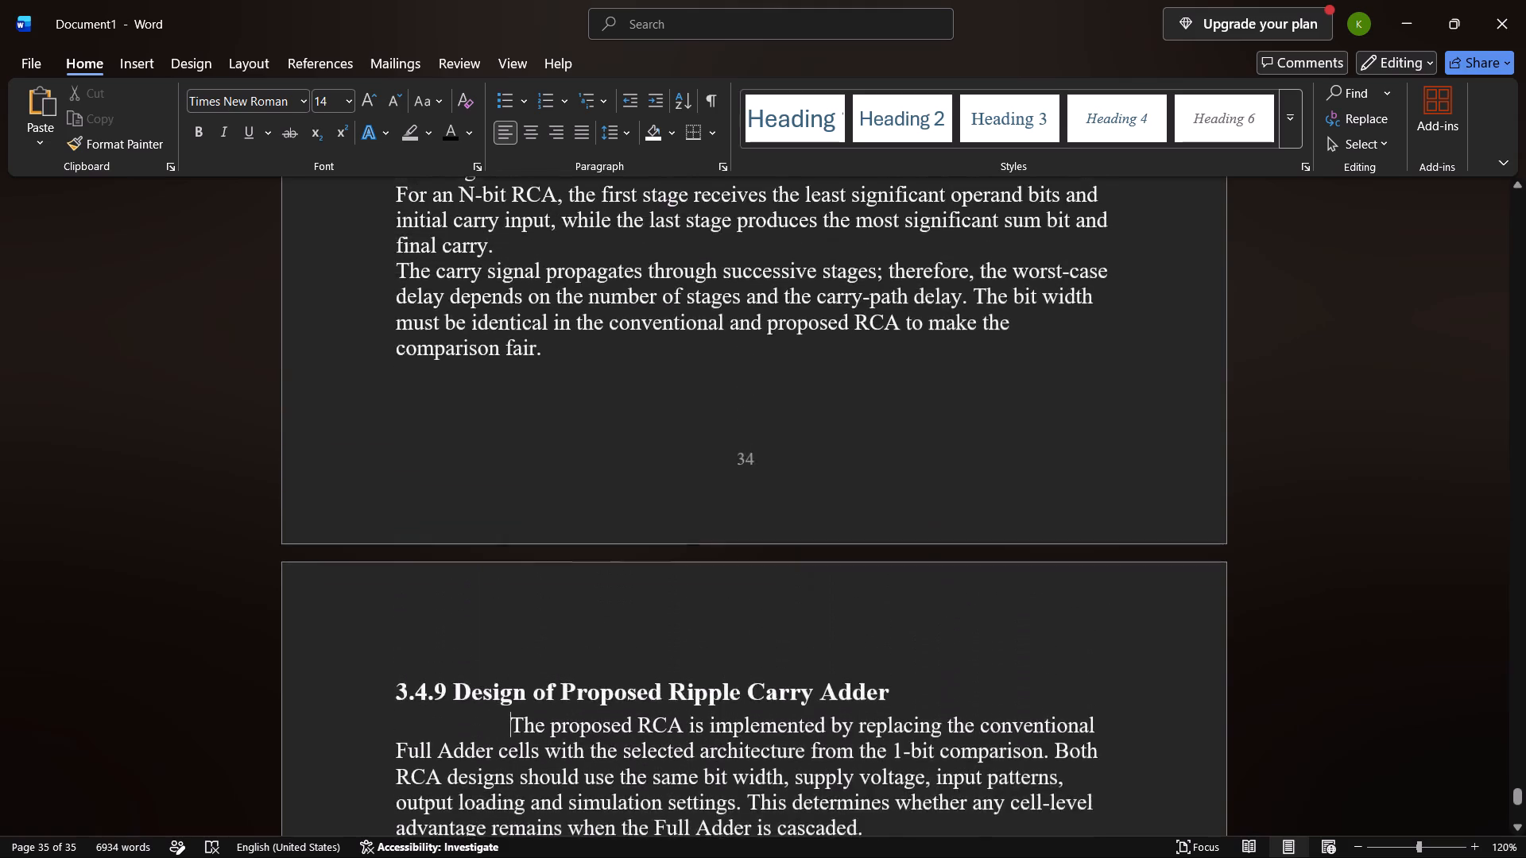
scroll(393, 520, "up", 2)
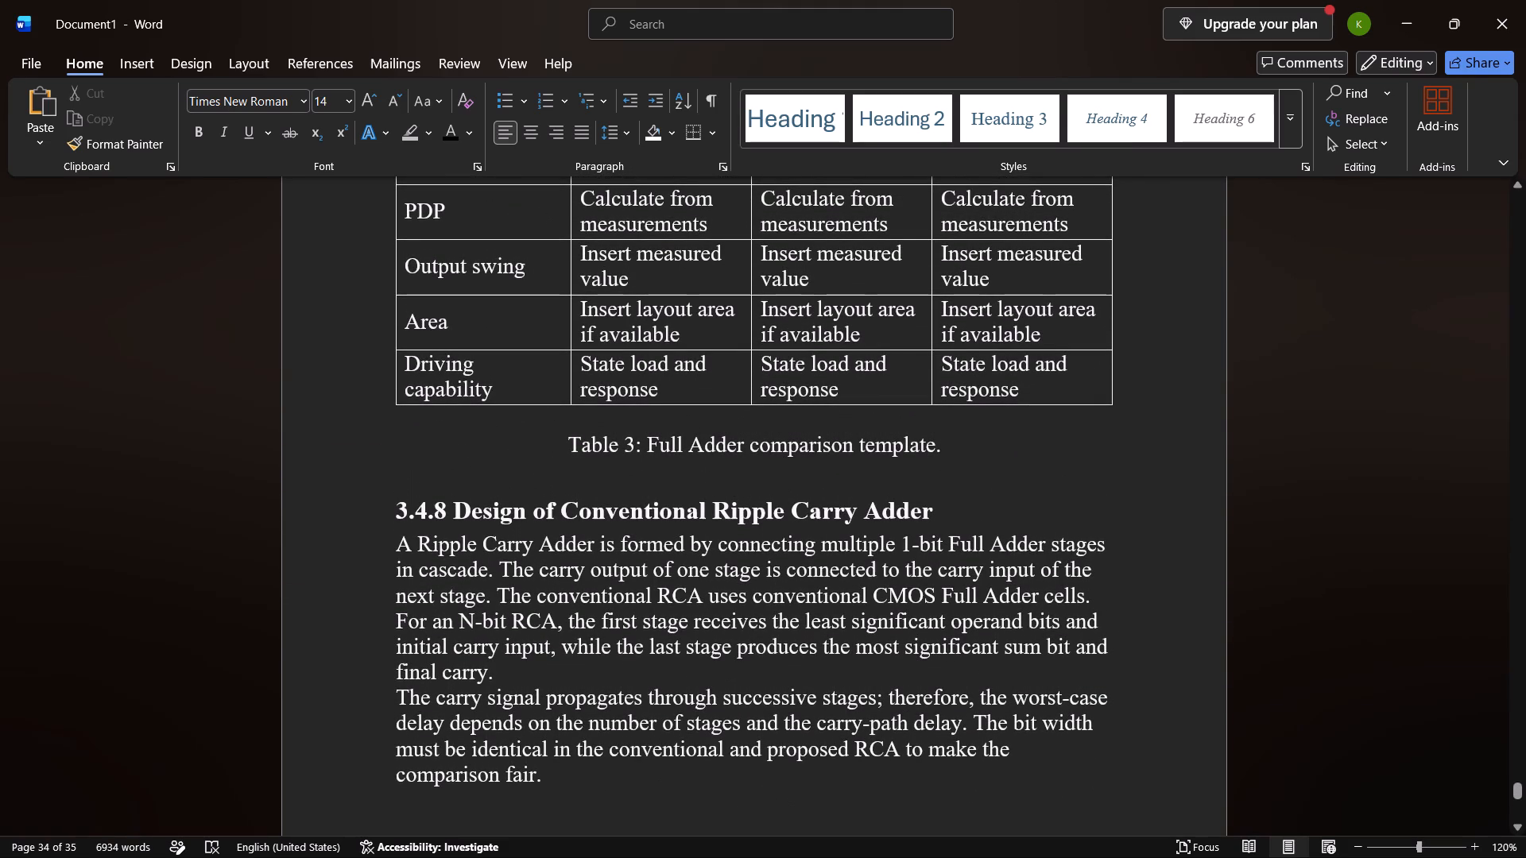
double_click(429, 514)
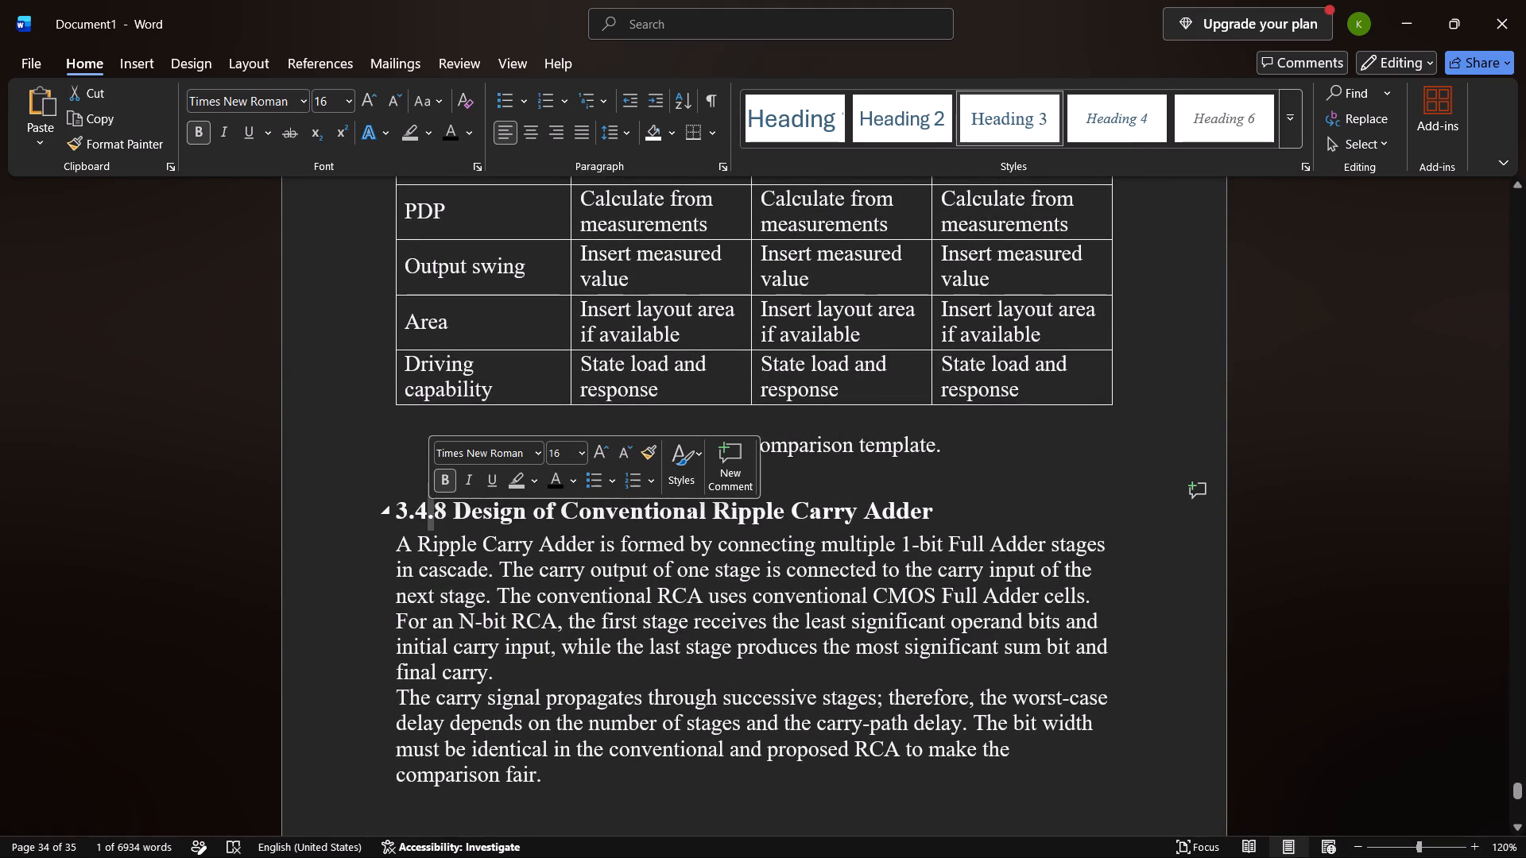
left_click(401, 547)
key("Tab")
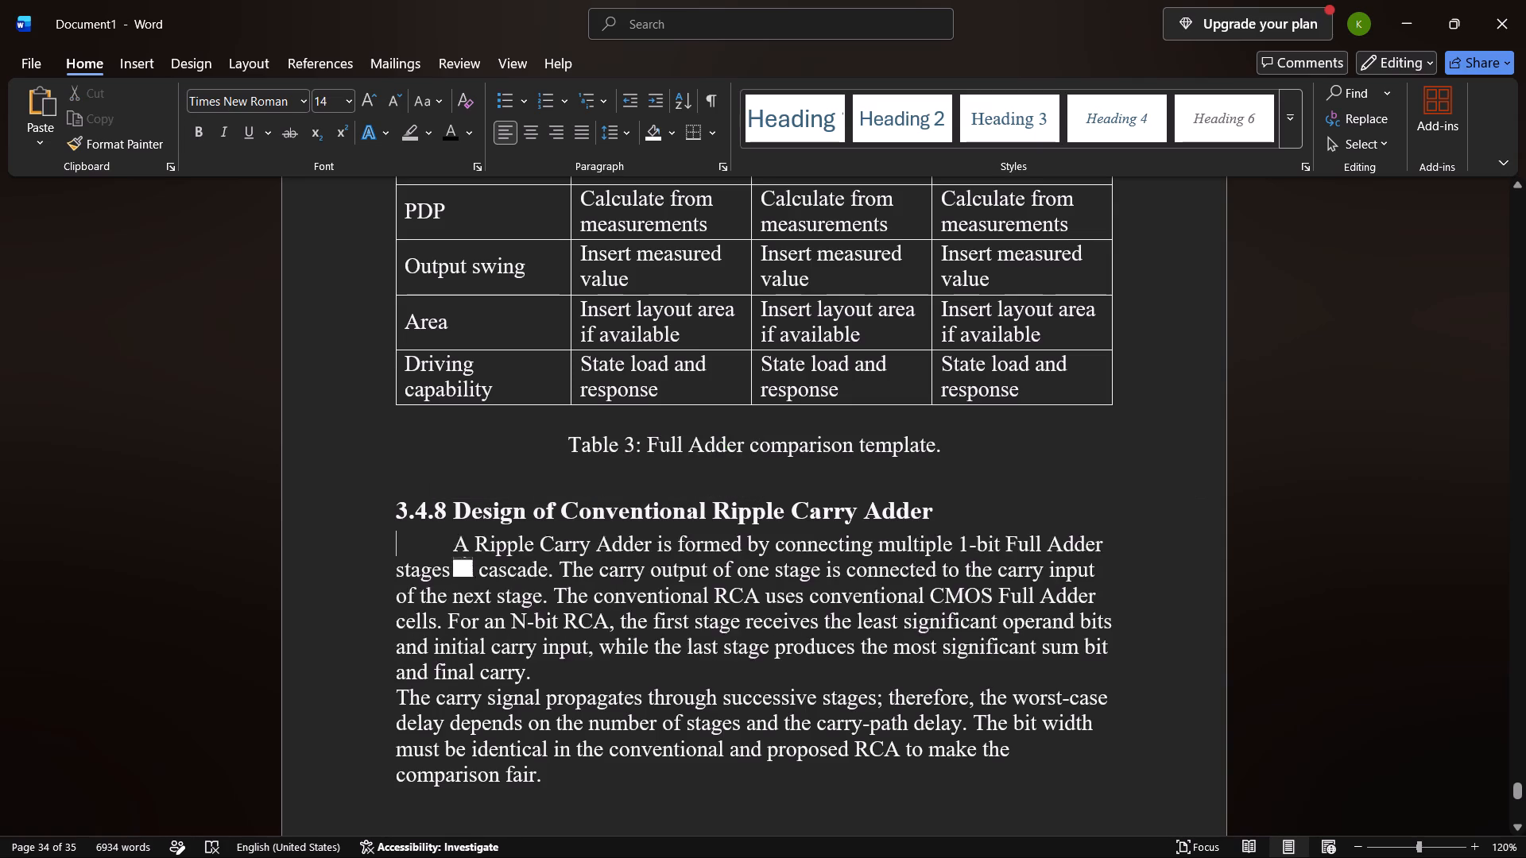
key("space")
key("Tab")
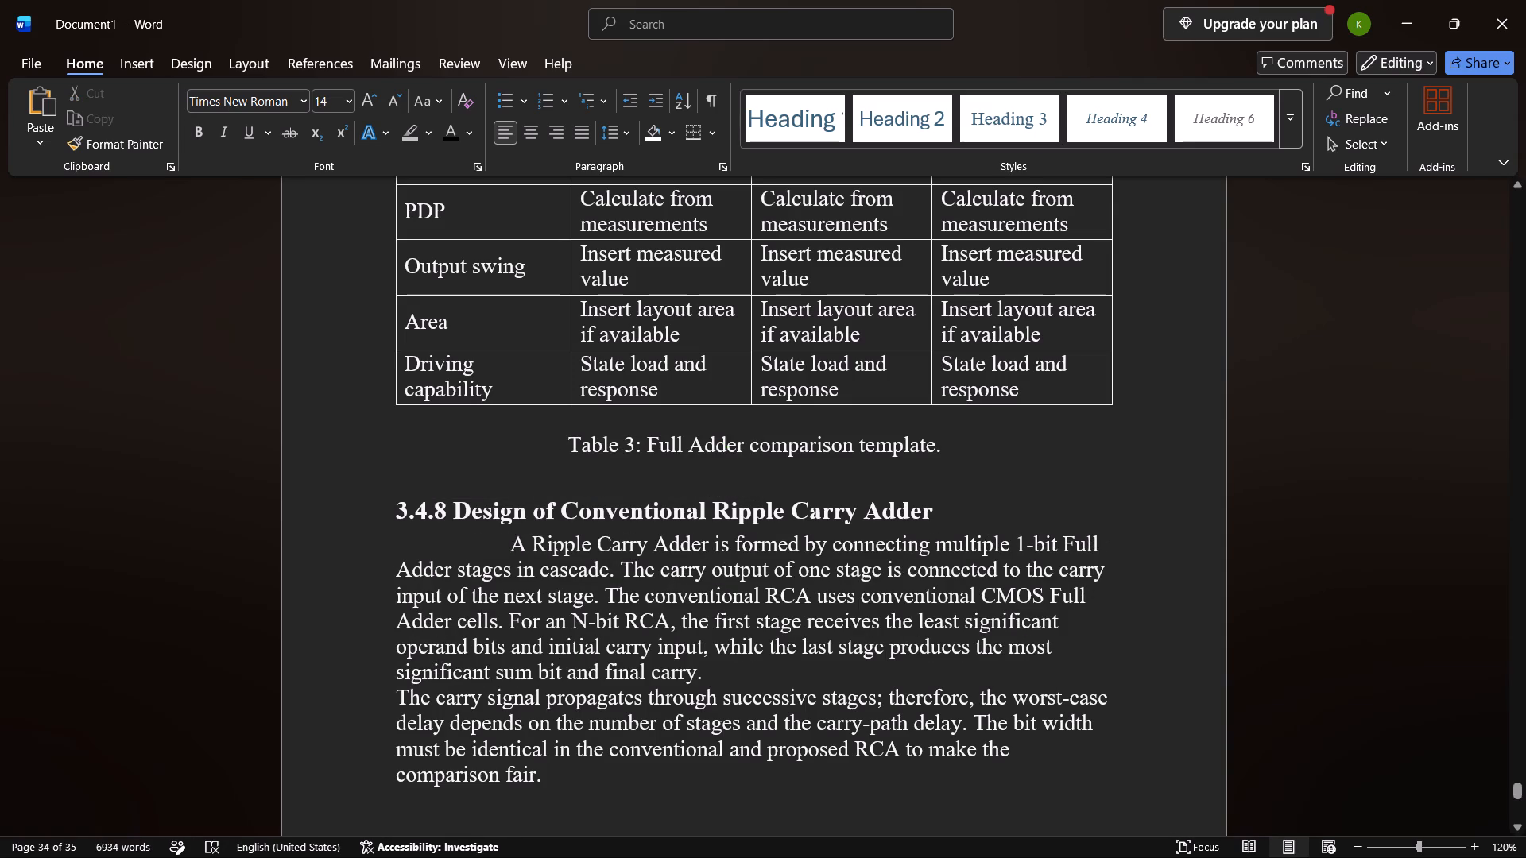
Insert a blank line between the two paragraphs of section 3.4.8.
left_click(707, 677)
key("Return")
Indent the first line of the second section 3.4.8 paragraph, starting "The carry signal propagates", by two tab stops.
scroll(707, 677, "down", 1)
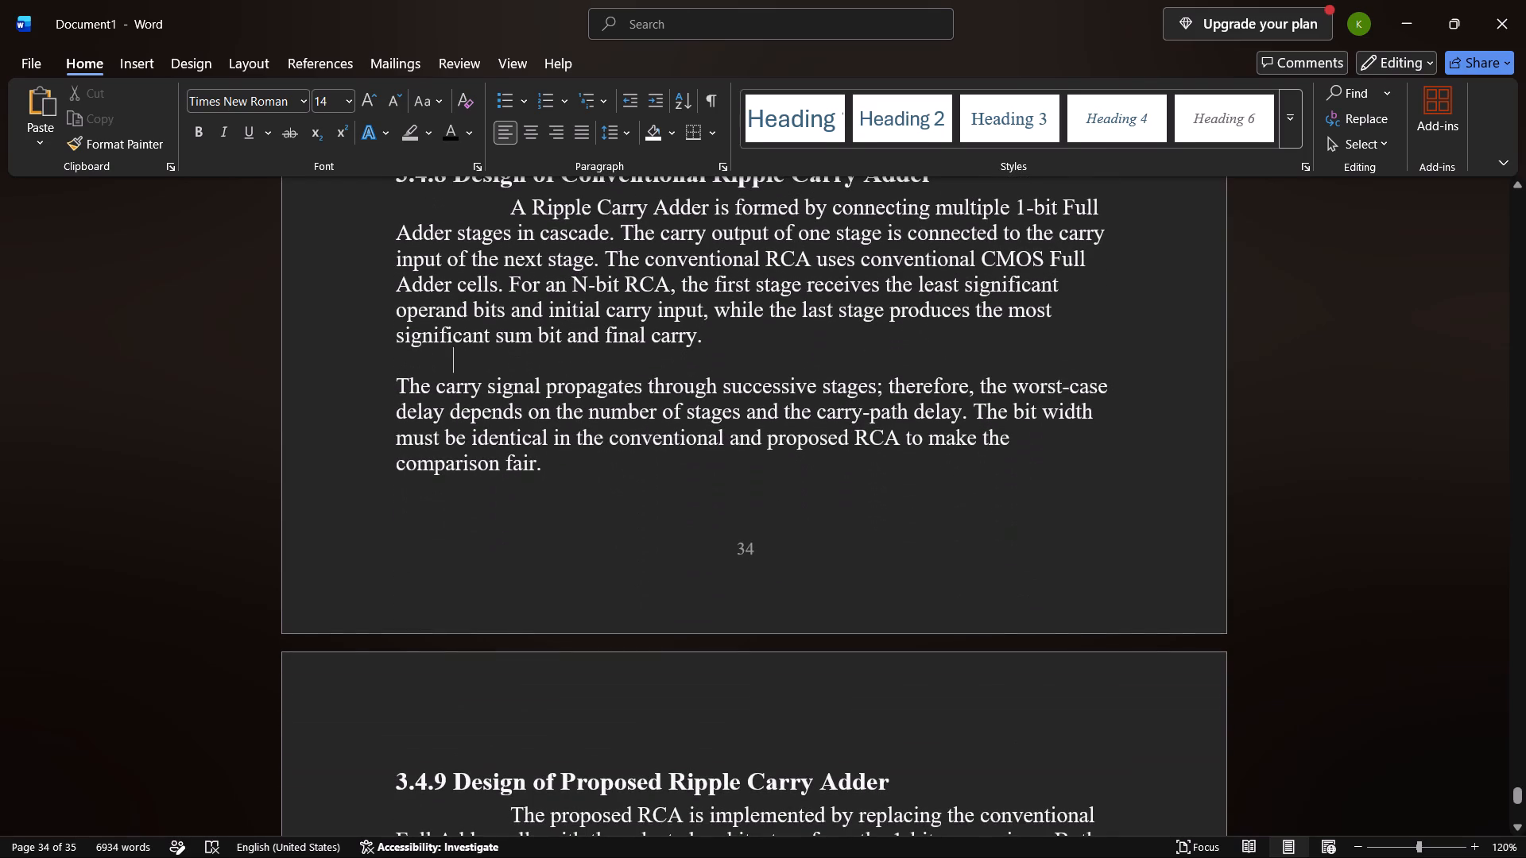
left_click(397, 392)
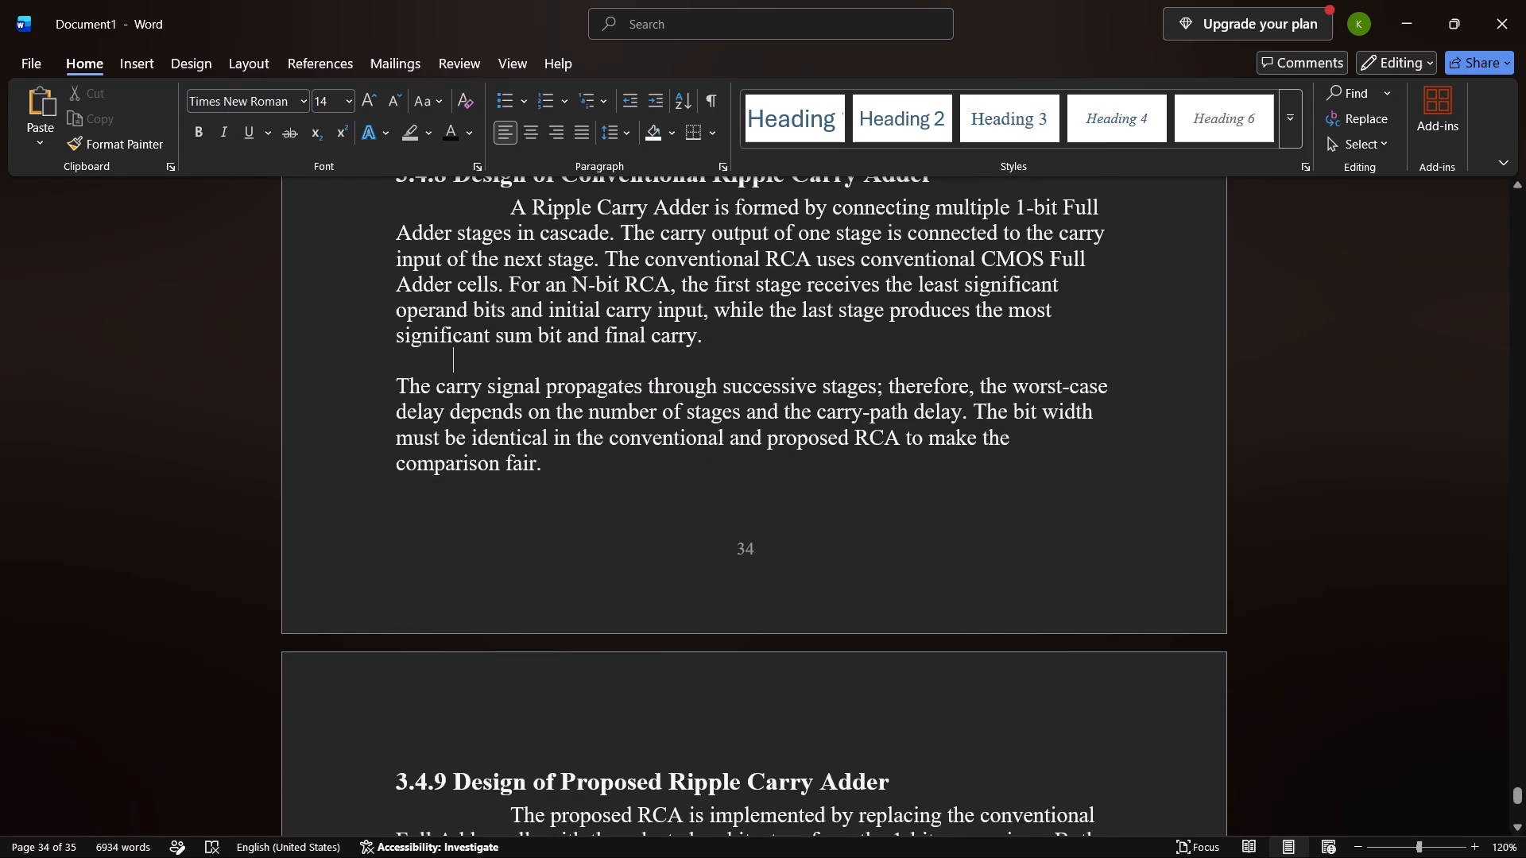
key("Tab")
key("space")
key("Tab")
Review the headings, indents and table spacing from section 3.4.10 back up to section 3.4.6.
scroll(397, 392, "down", 1)
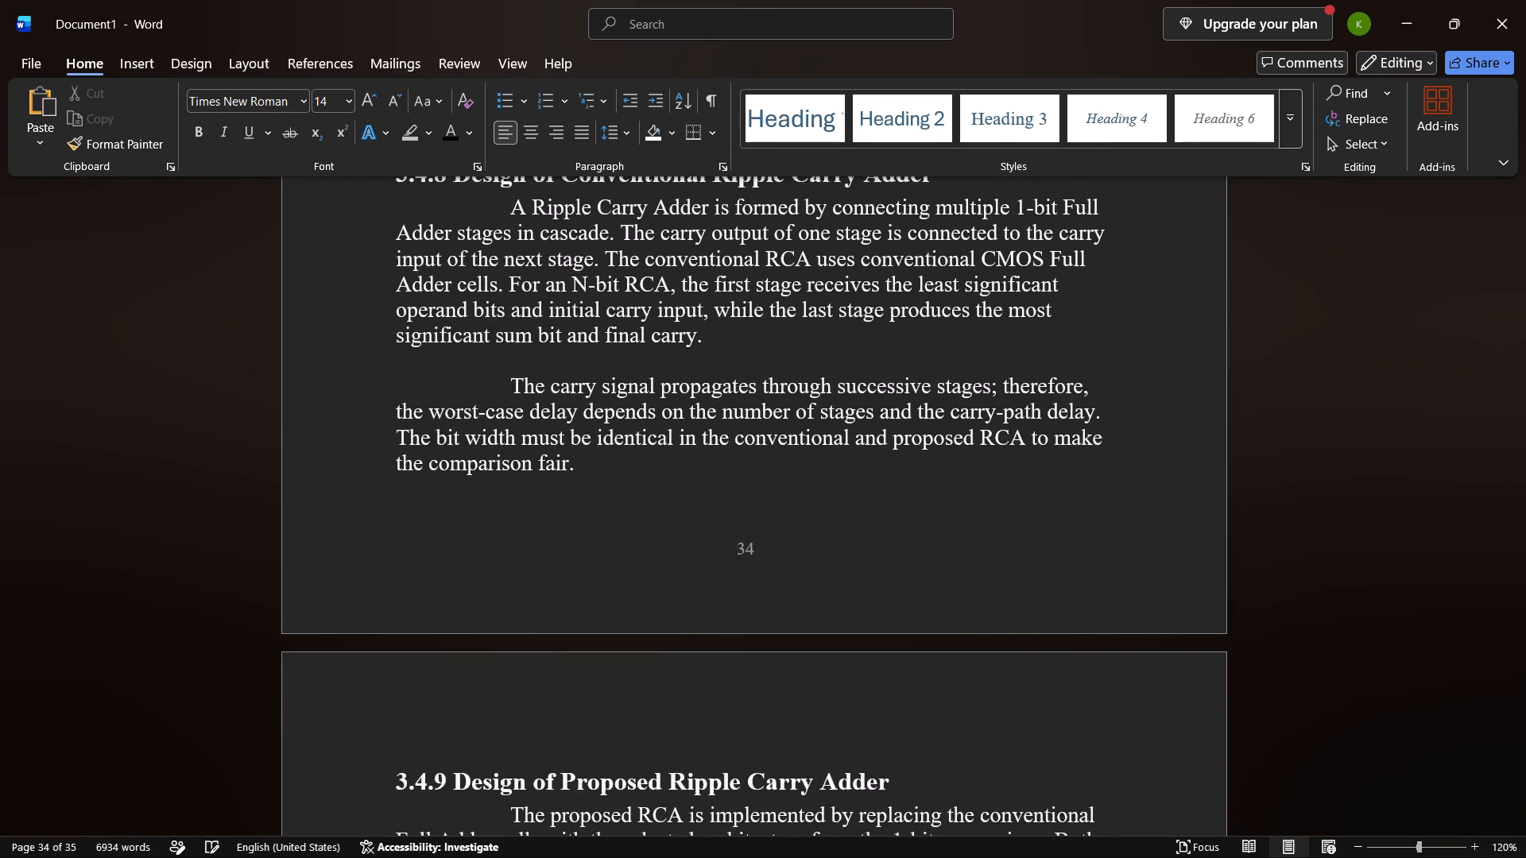
scroll(397, 392, "down", 1)
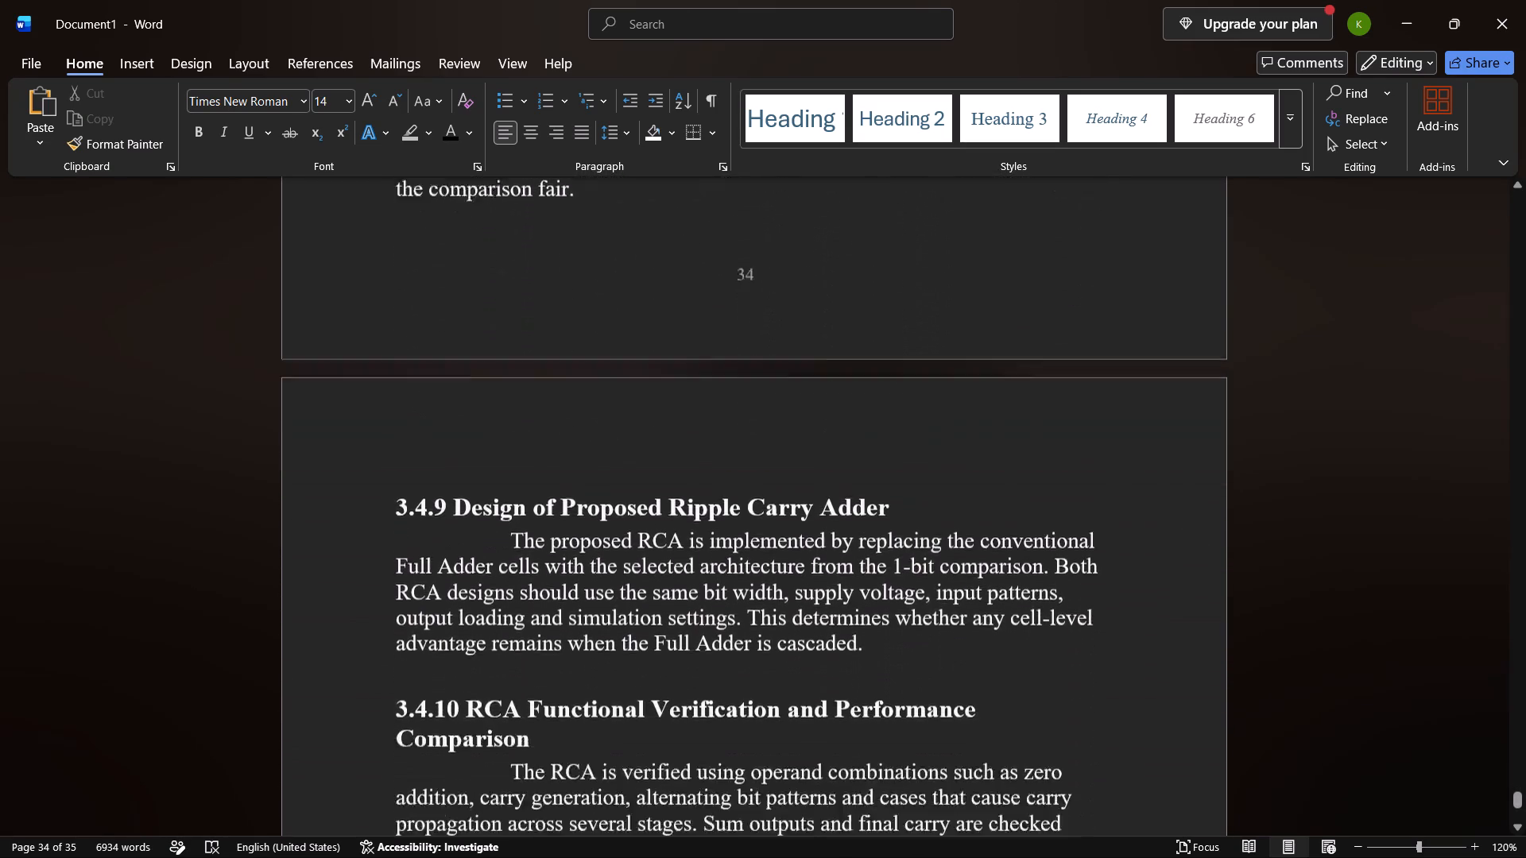
scroll(397, 392, "down", 1)
scroll(397, 392, "up", 6)
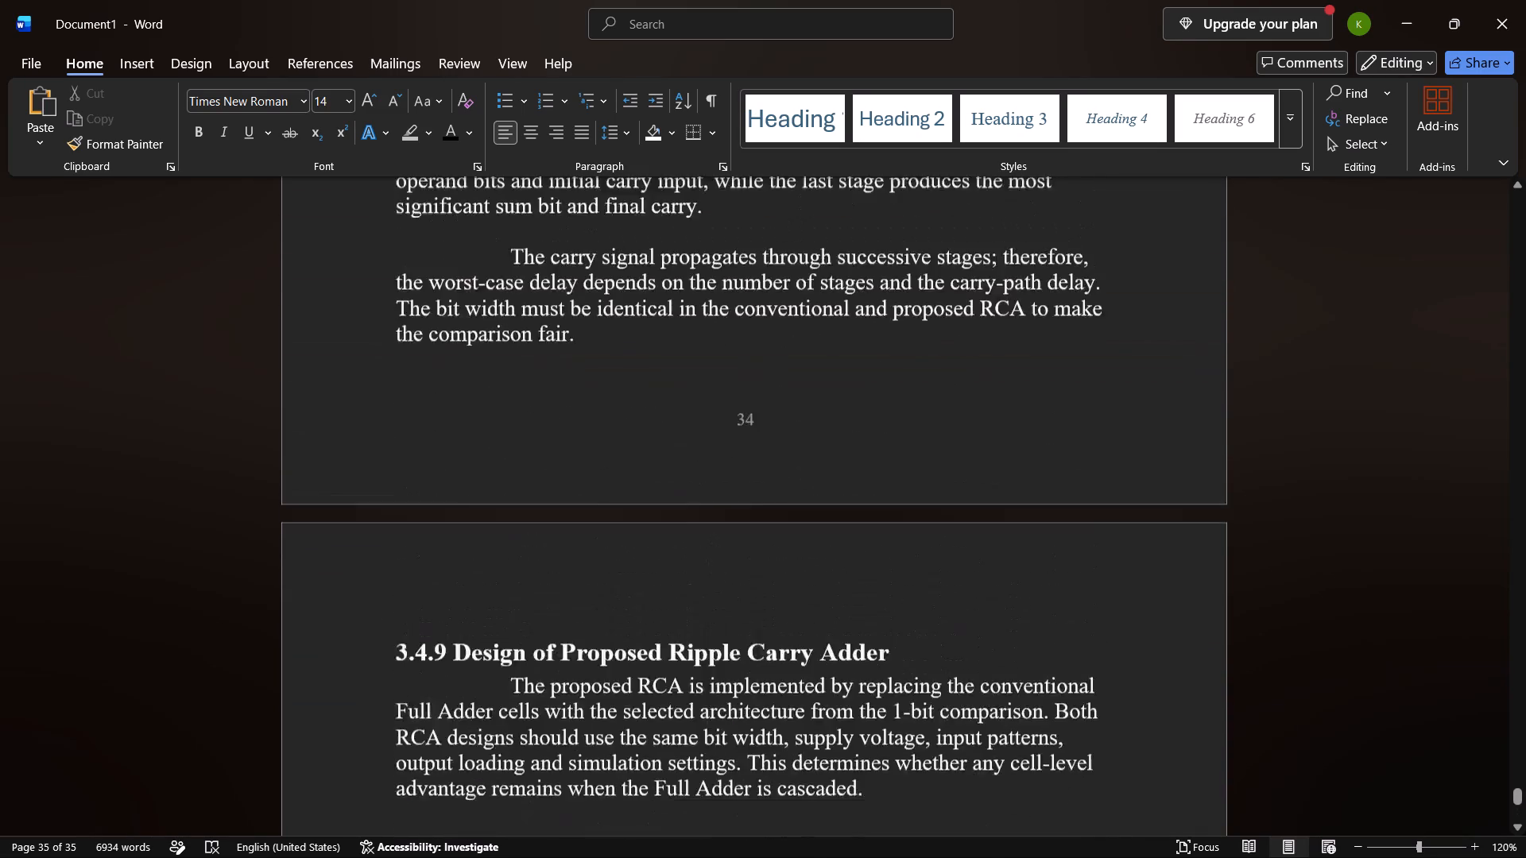
scroll(397, 392, "up", 5)
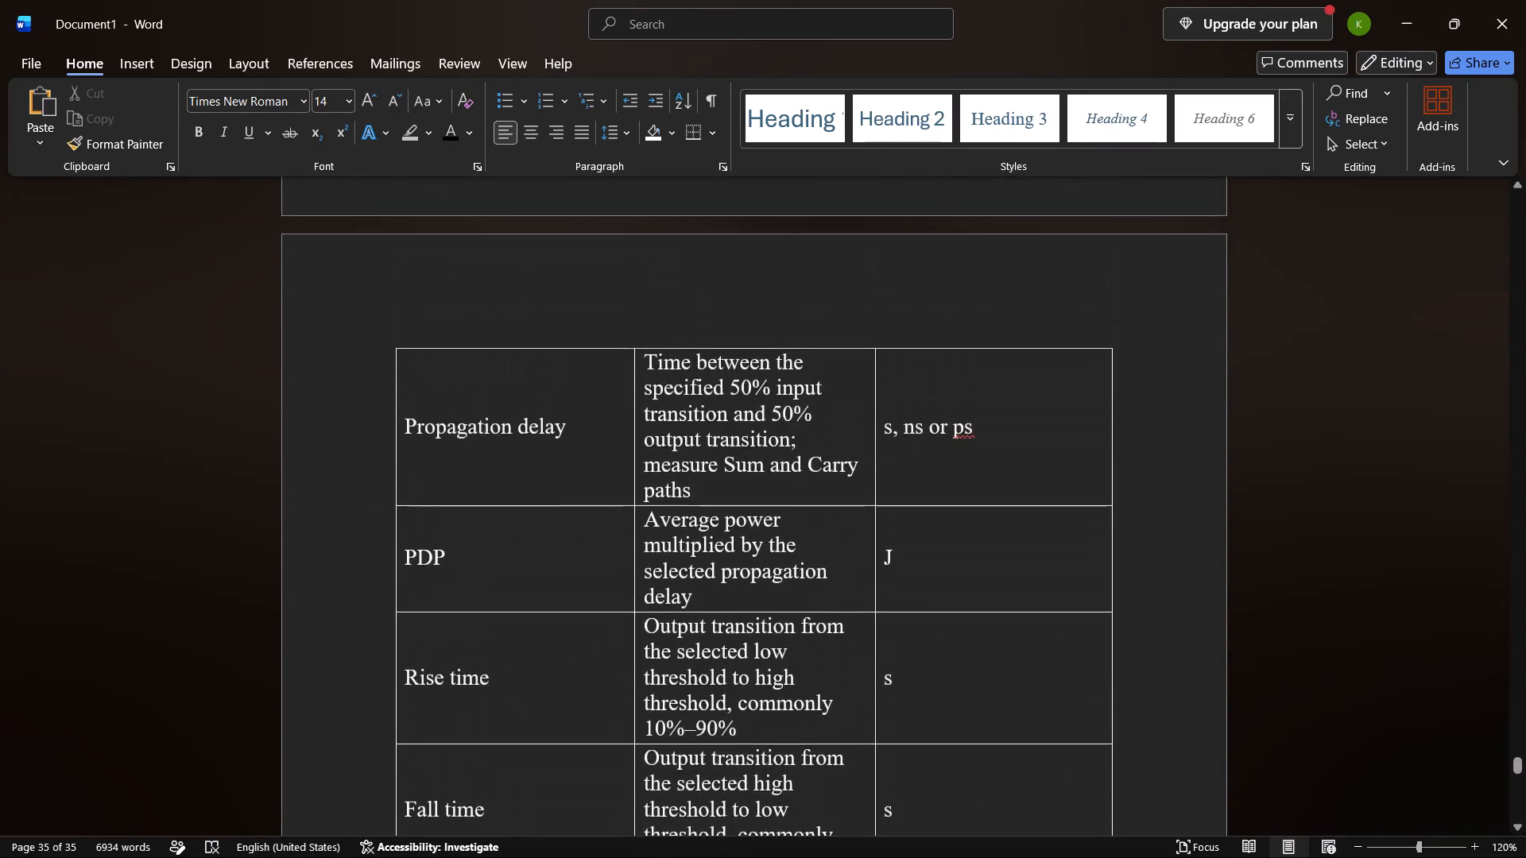
scroll(397, 392, "up", 2)
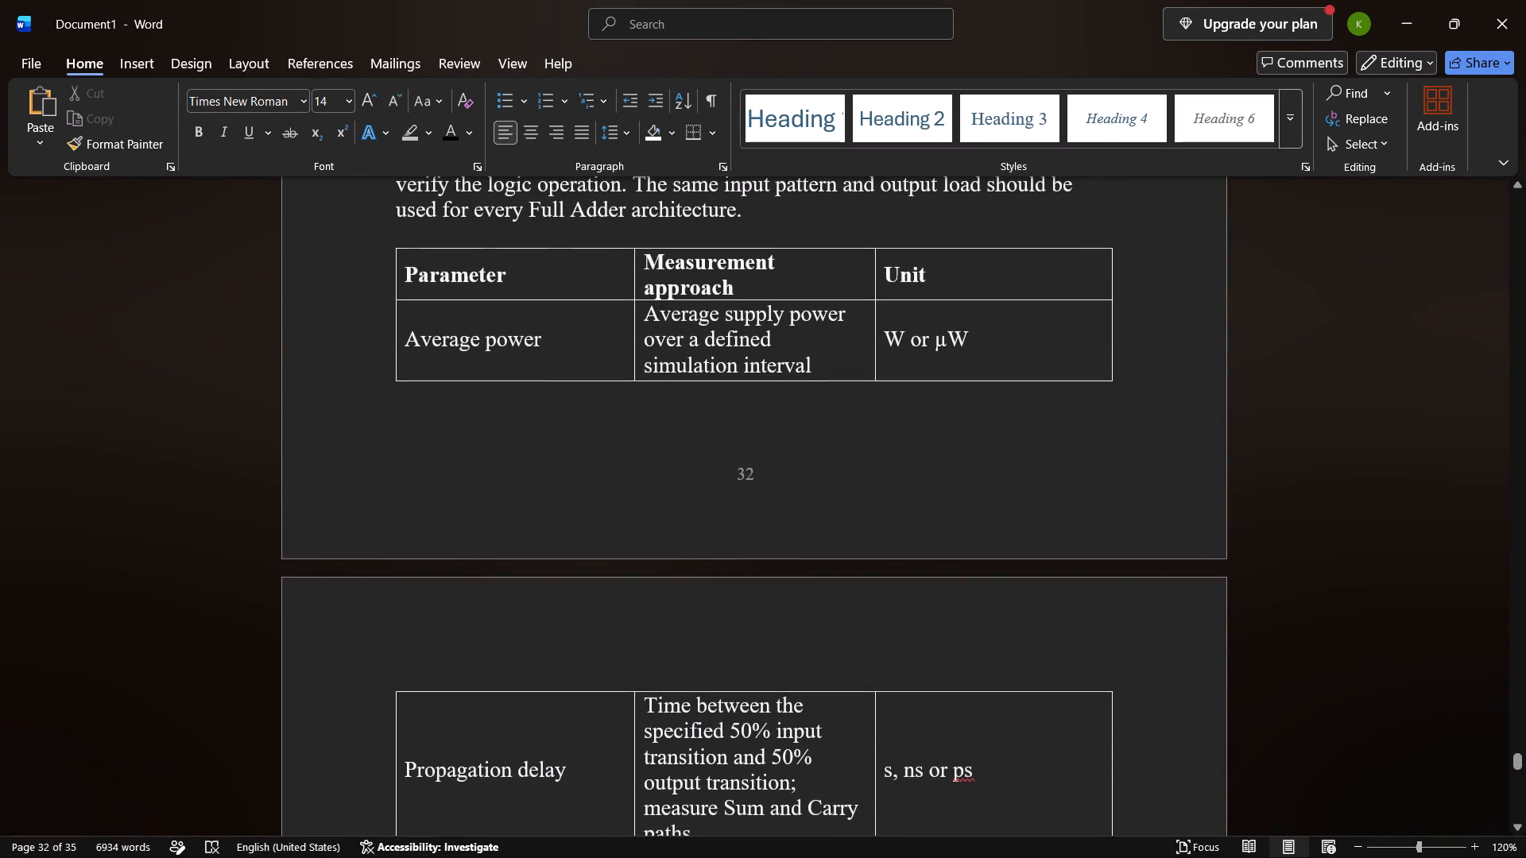
scroll(397, 392, "up", 1)
scroll(397, 392, "down", 1)
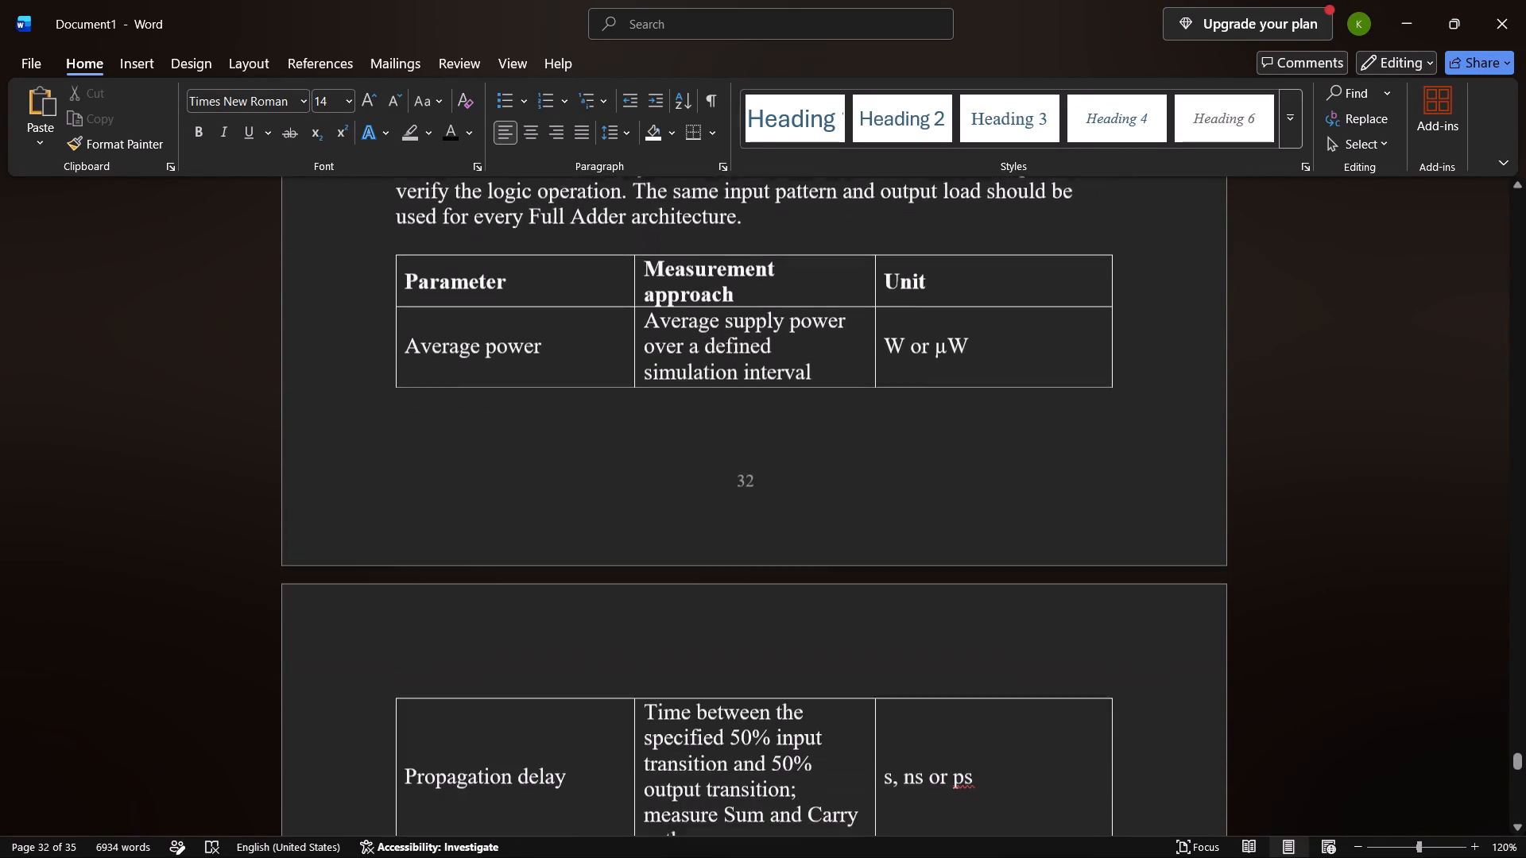
scroll(397, 392, "down", 1)
Insert a blank line between the Table 1 truth table caption and heading 3.4.6.
scroll(397, 392, "up", 2)
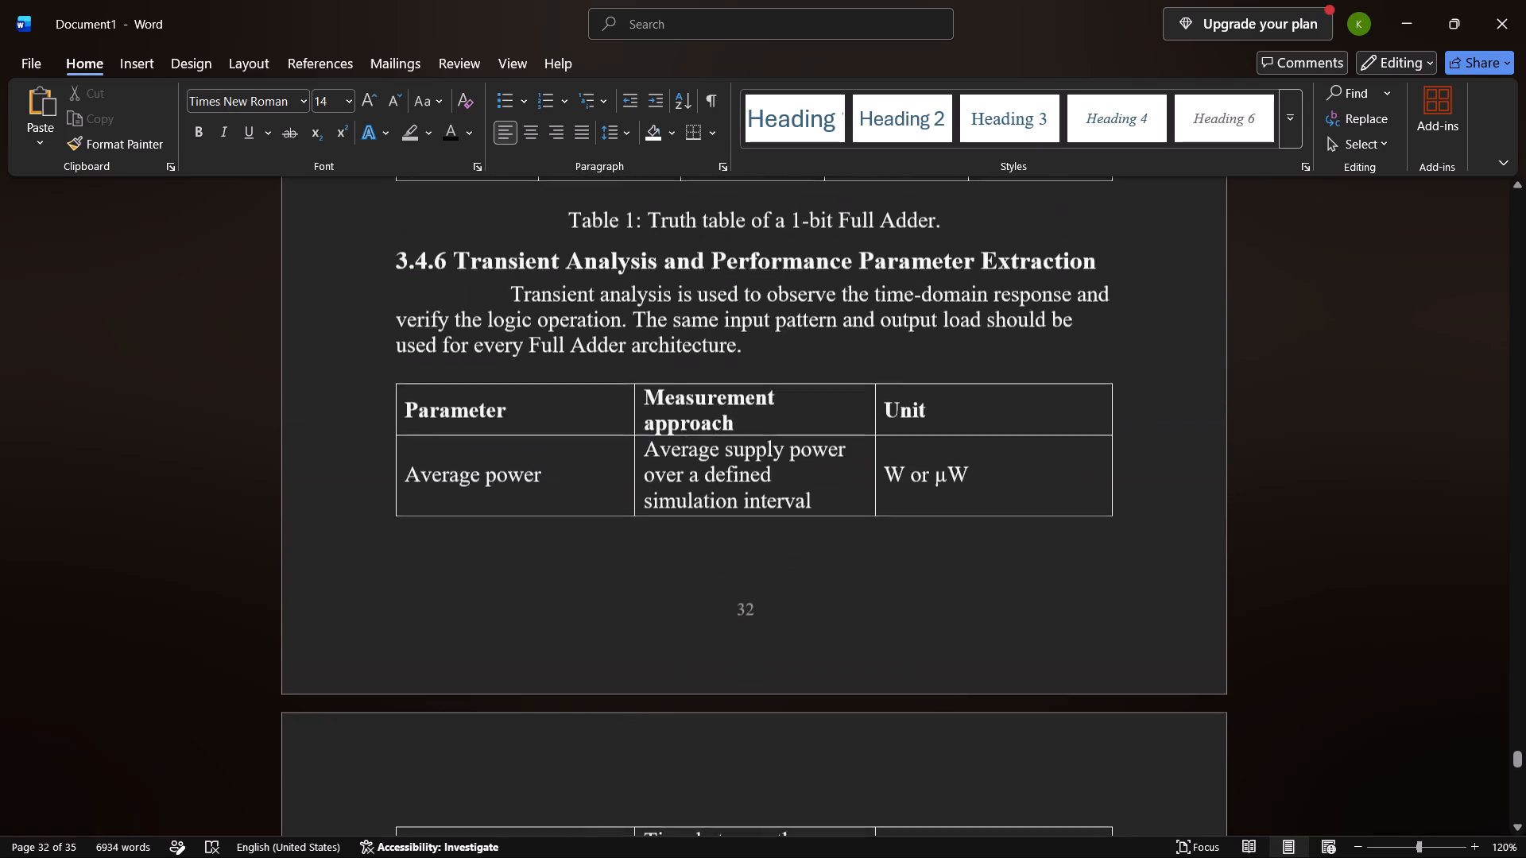
scroll(397, 392, "up", 1)
scroll(397, 392, "down", 1)
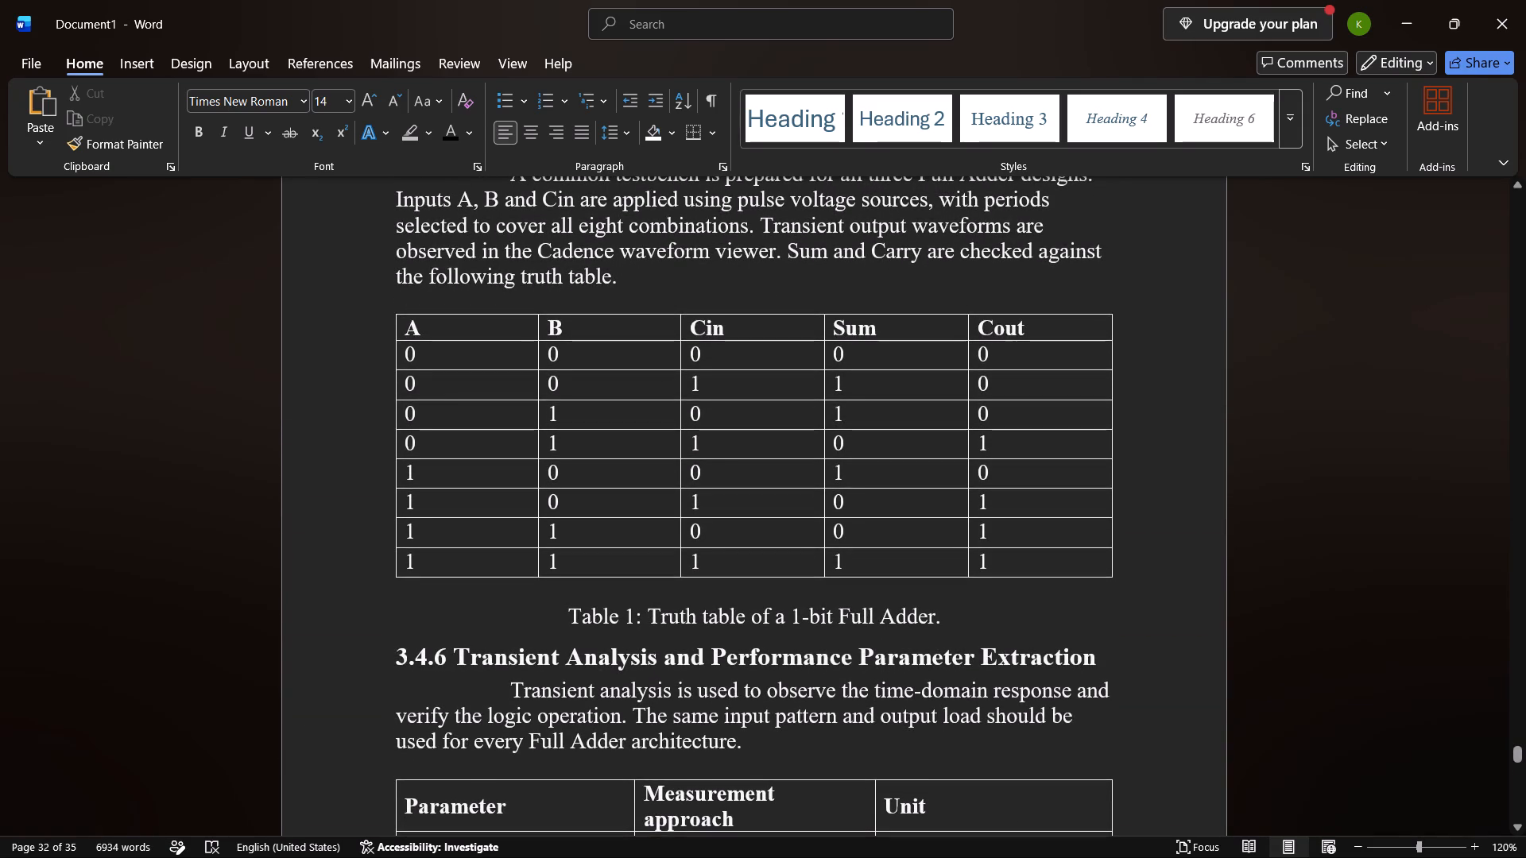
scroll(397, 392, "down", 1)
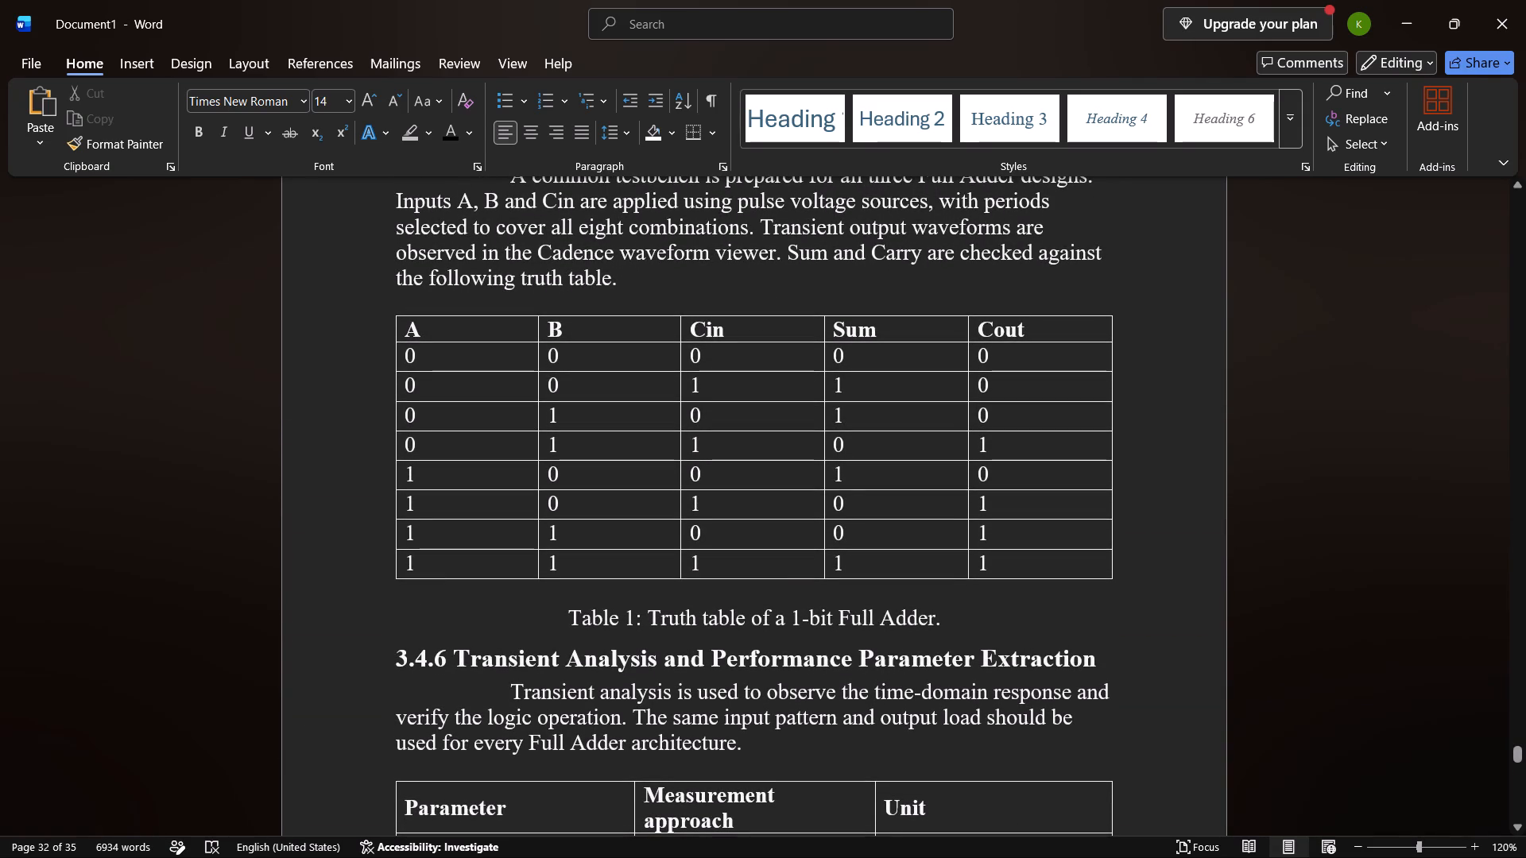
left_click(950, 616)
key("Return")
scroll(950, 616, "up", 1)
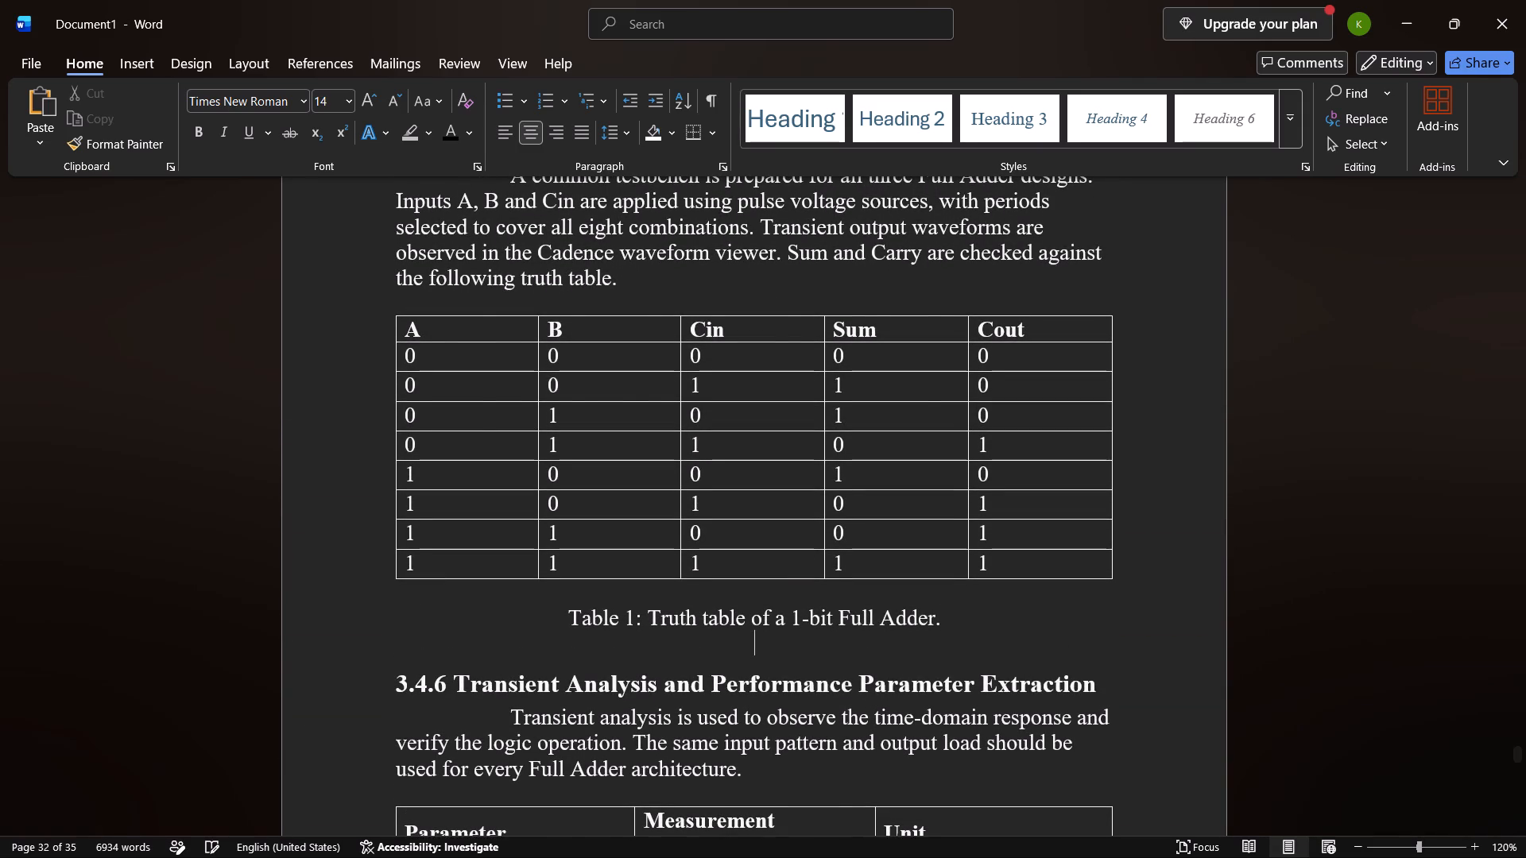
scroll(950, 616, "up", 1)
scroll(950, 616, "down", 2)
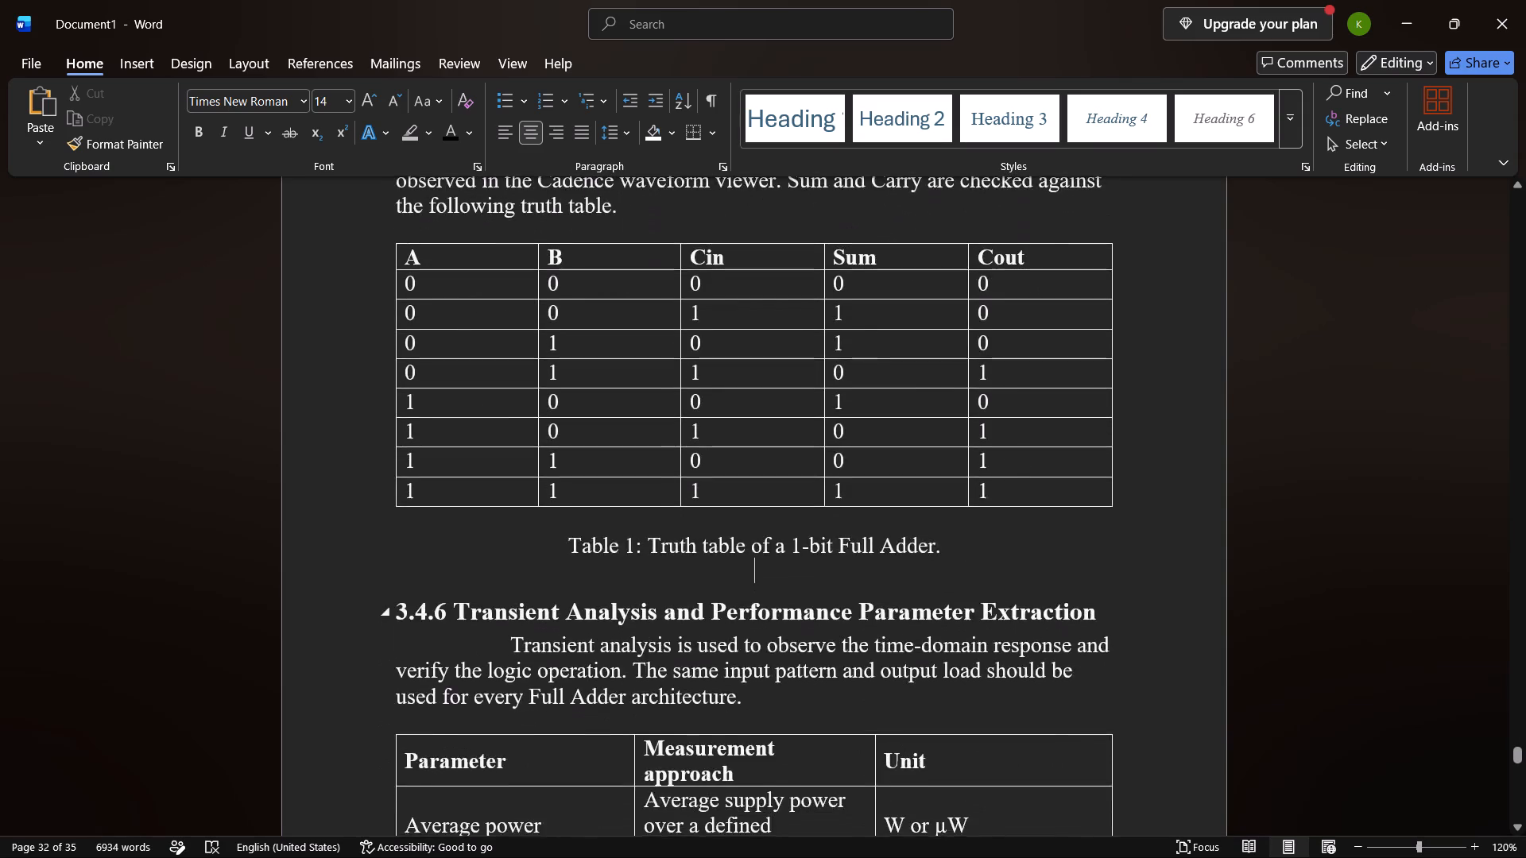
Review the headings, indents and table spacing from section 3.4.6 down to the Table 4 caption.
scroll(950, 616, "down", 3)
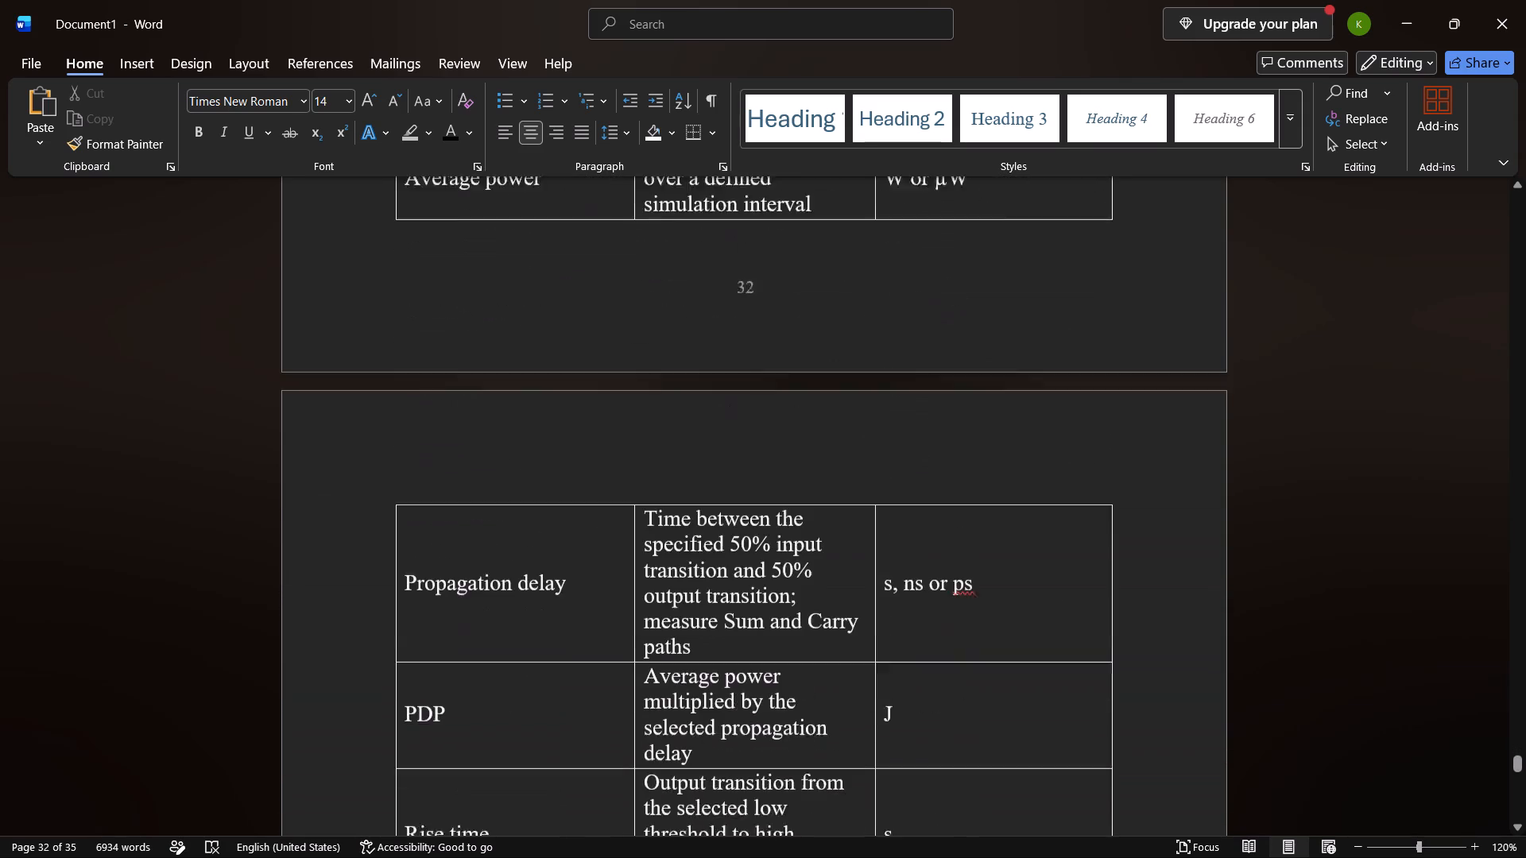
scroll(950, 616, "down", 3)
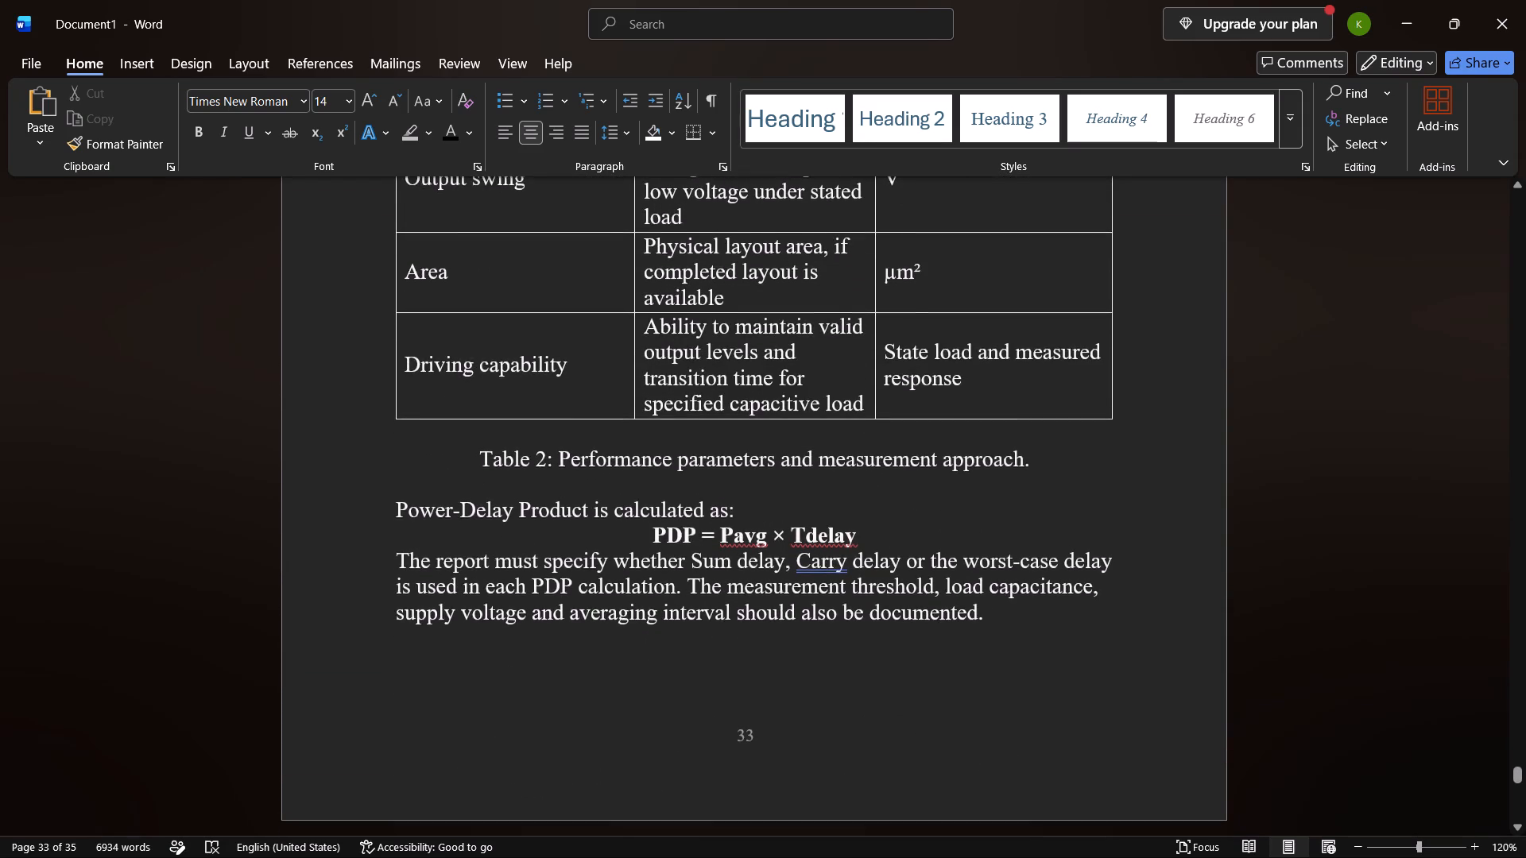
scroll(950, 616, "down", 3)
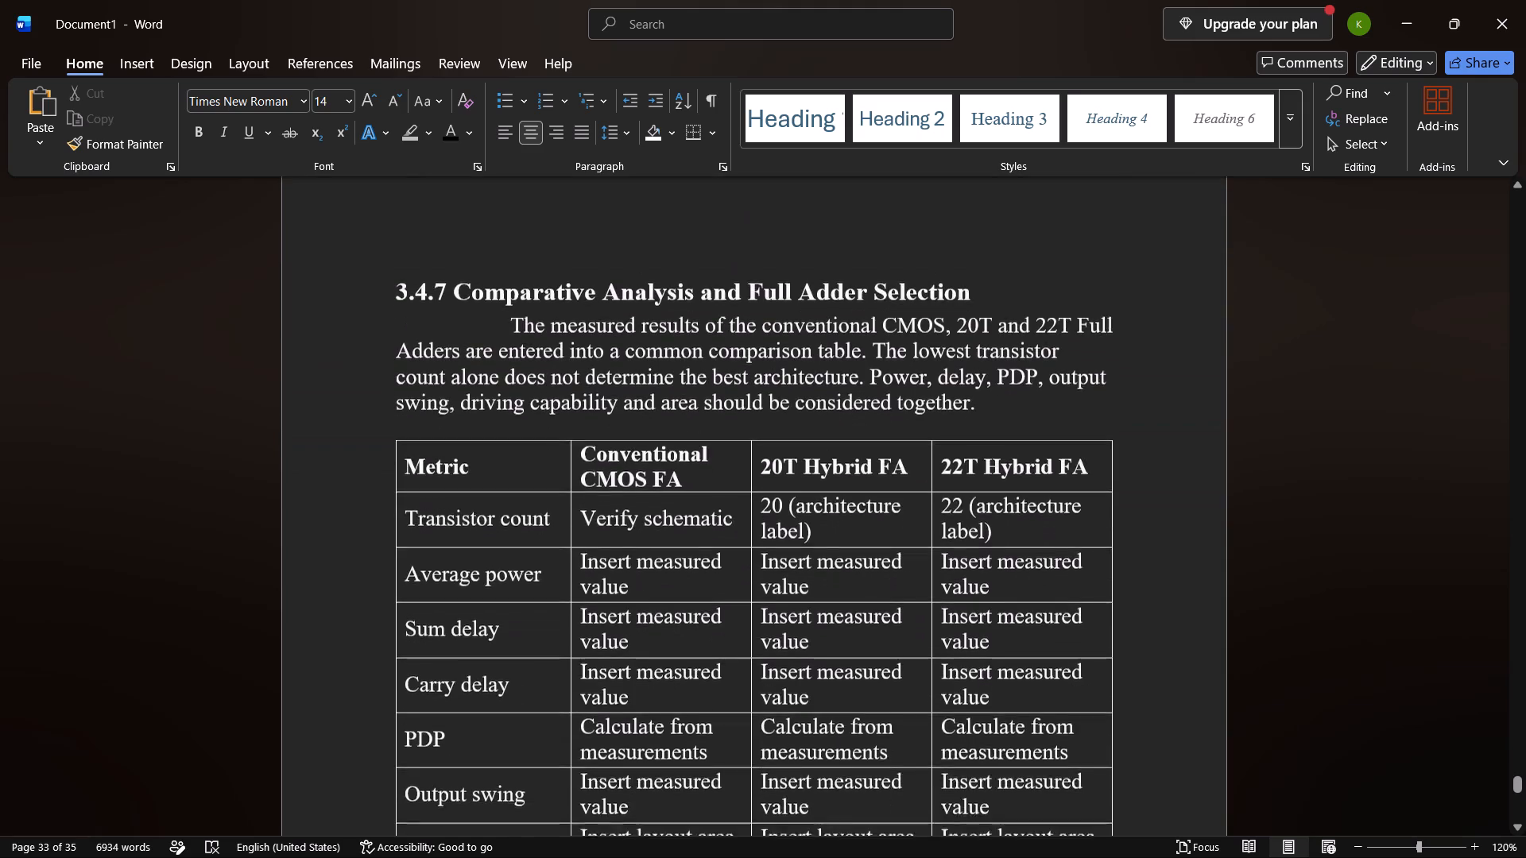
scroll(950, 616, "down", 2)
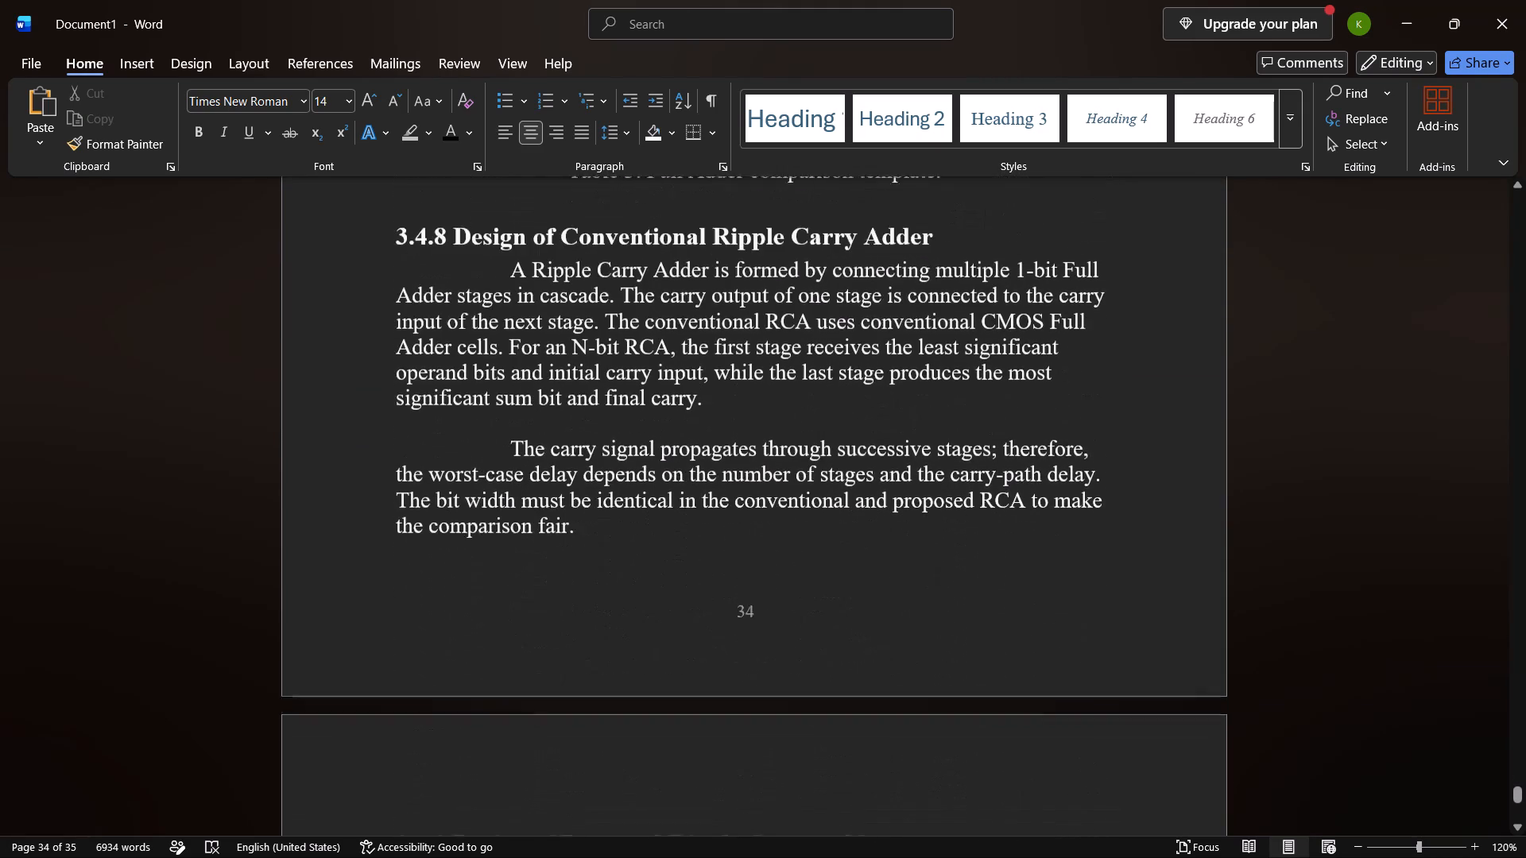
scroll(950, 616, "down", 2)
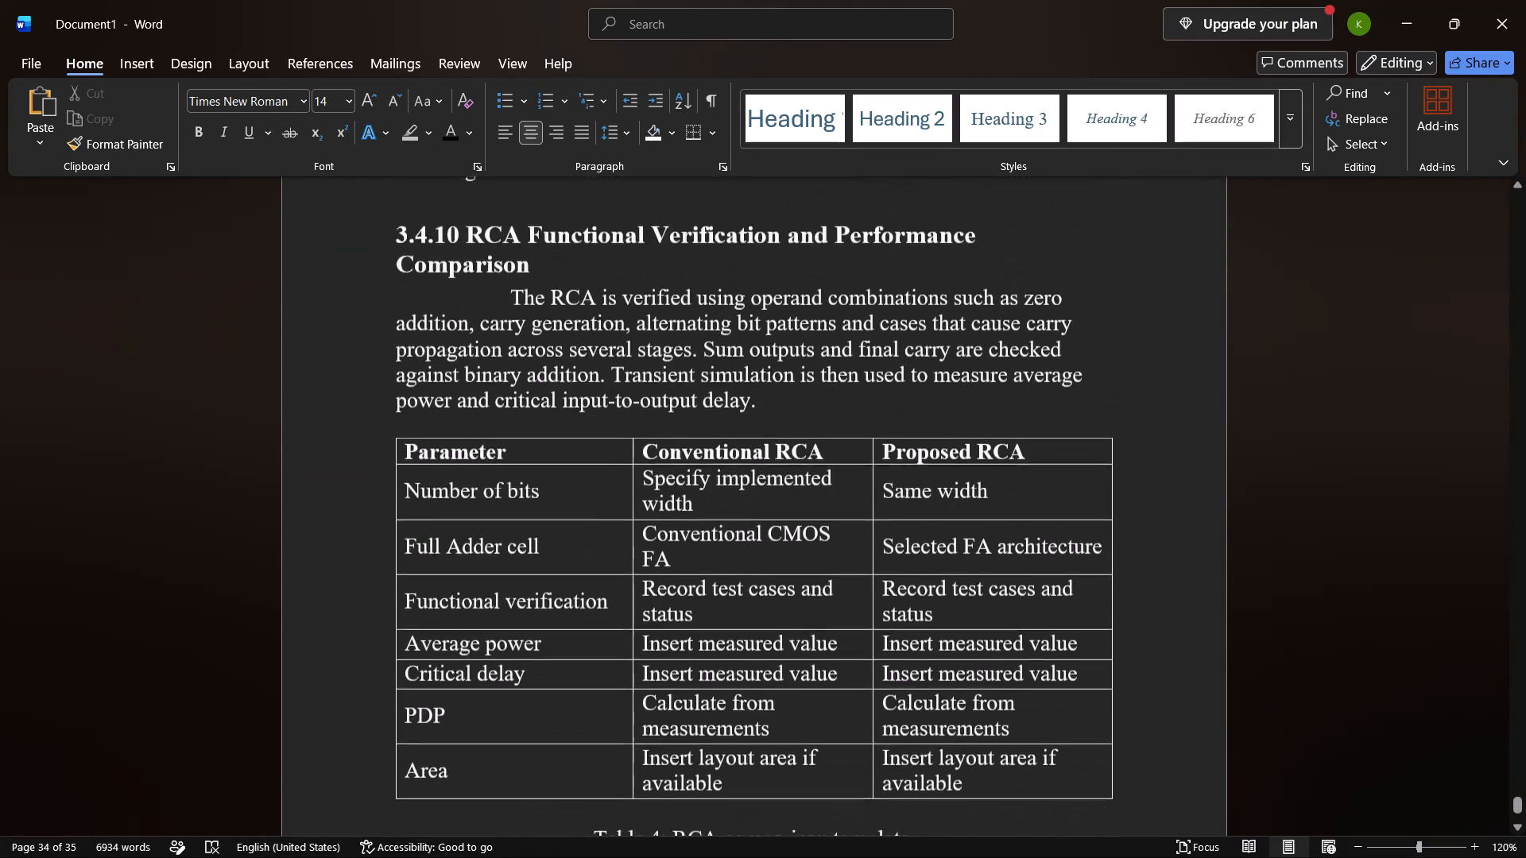
scroll(950, 616, "down", 1)
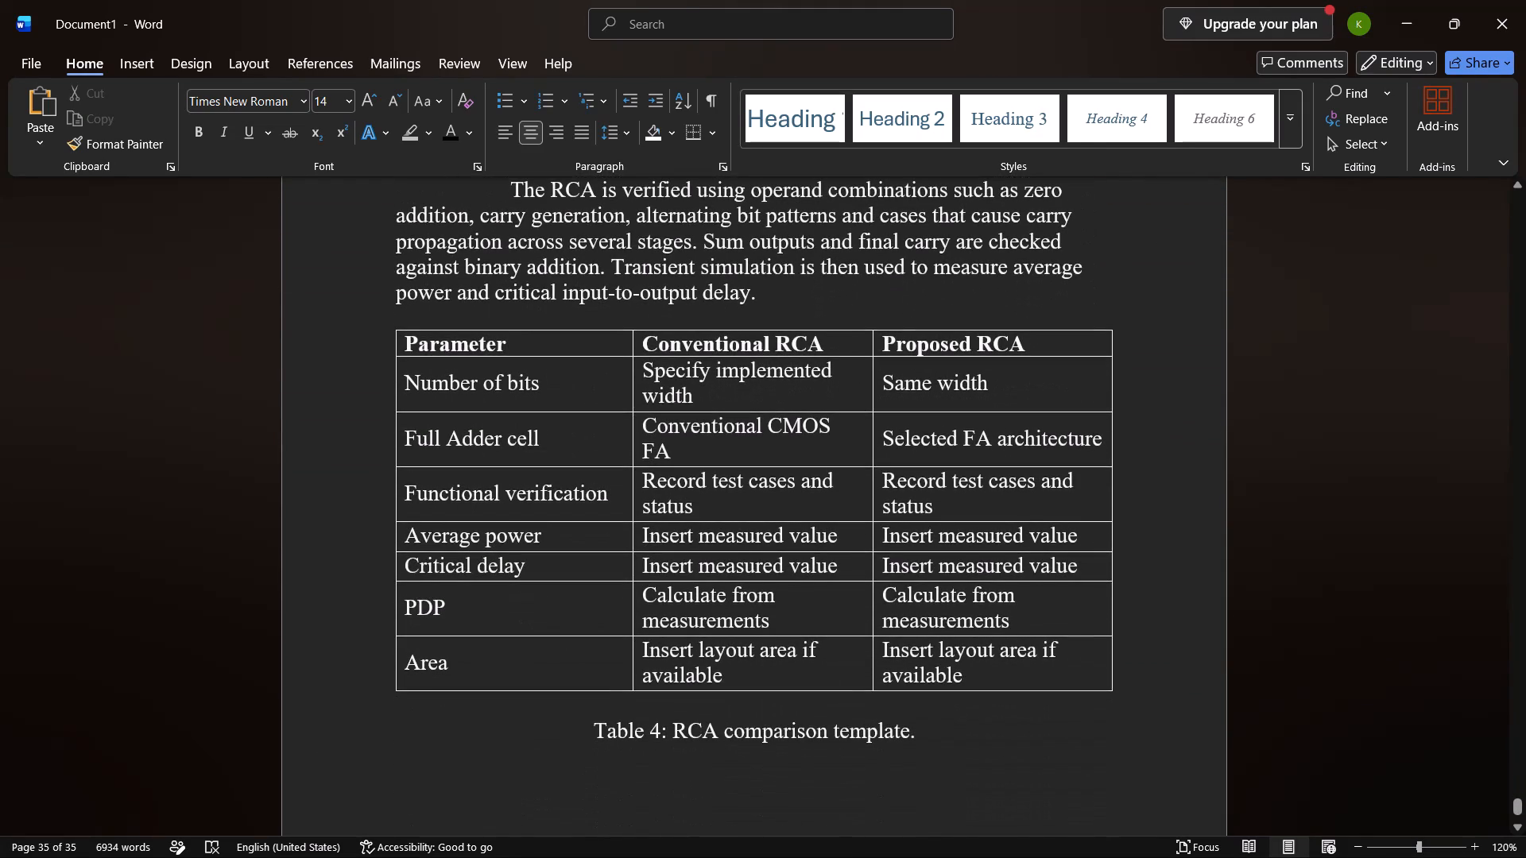
scroll(950, 616, "down", 2)
Look back through the report to section 6, Final Outcome, and examine its paragraph starting "The comparative analysis".
scroll(950, 616, "up", 4)
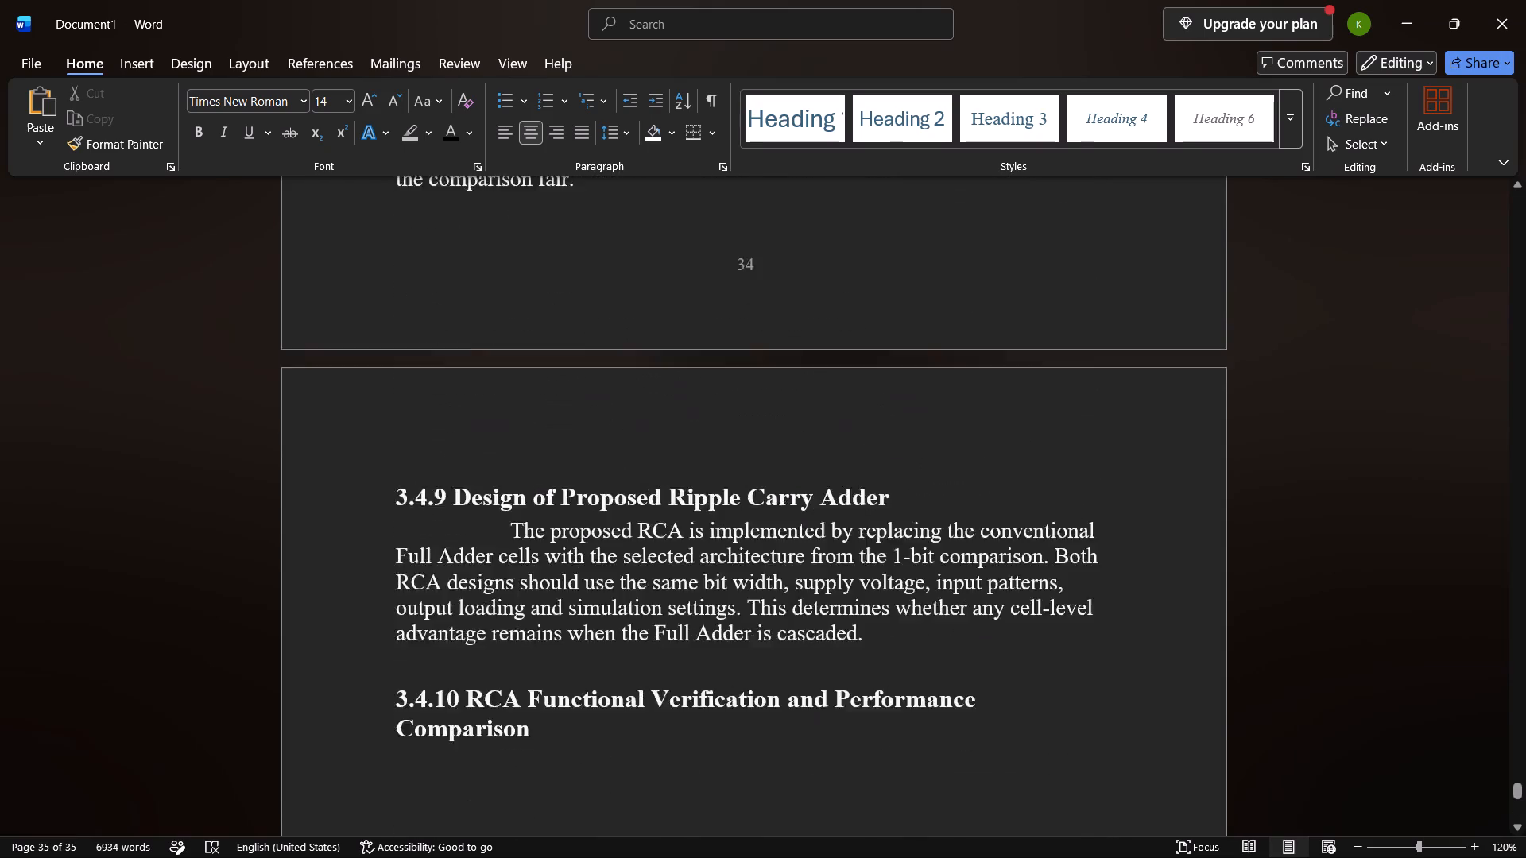
scroll(950, 616, "up", 6)
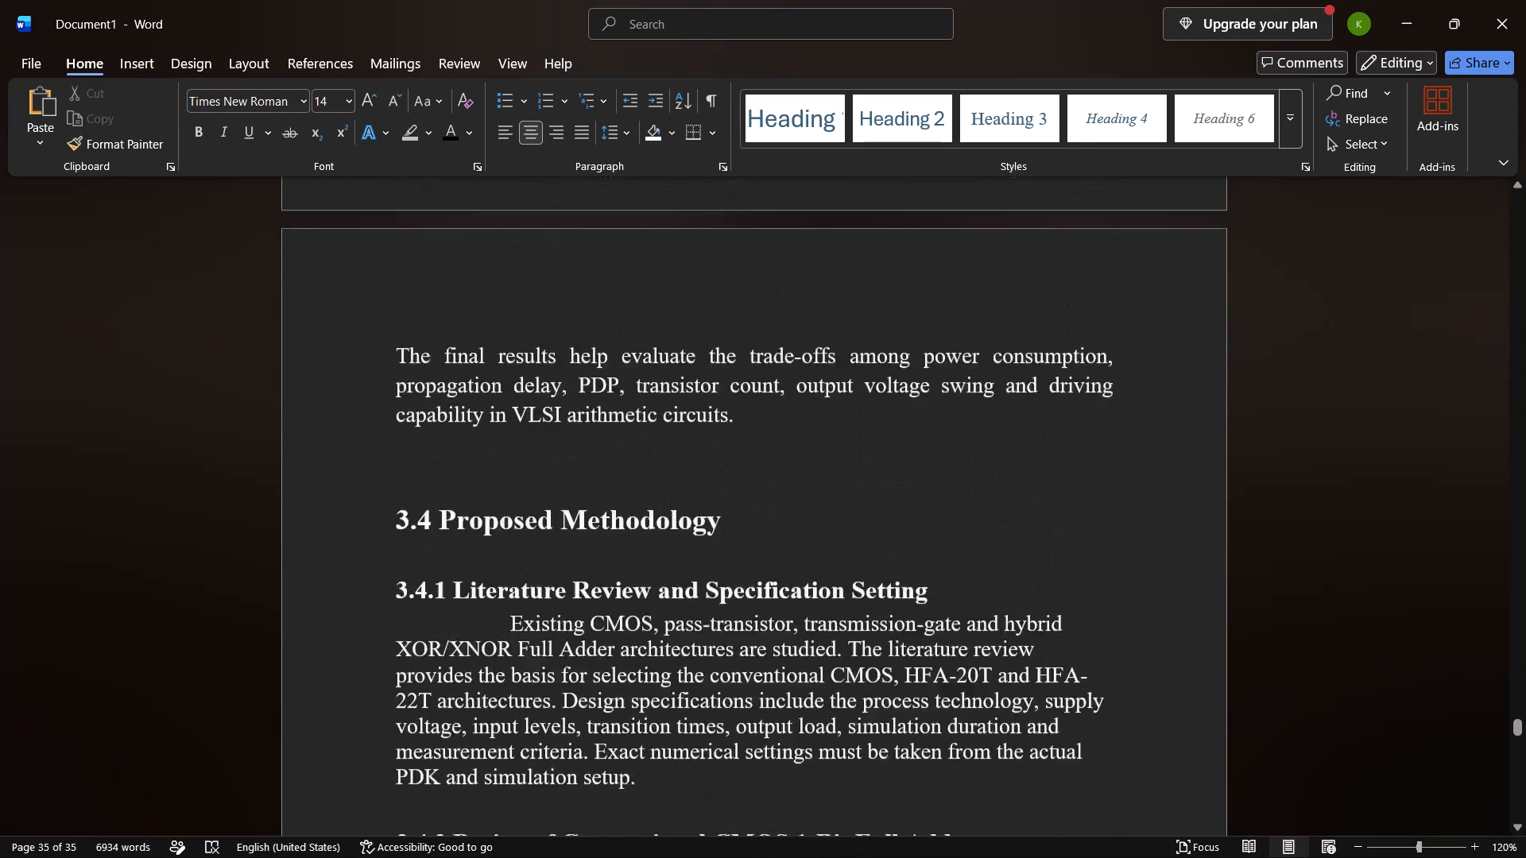
scroll(950, 616, "up", 1)
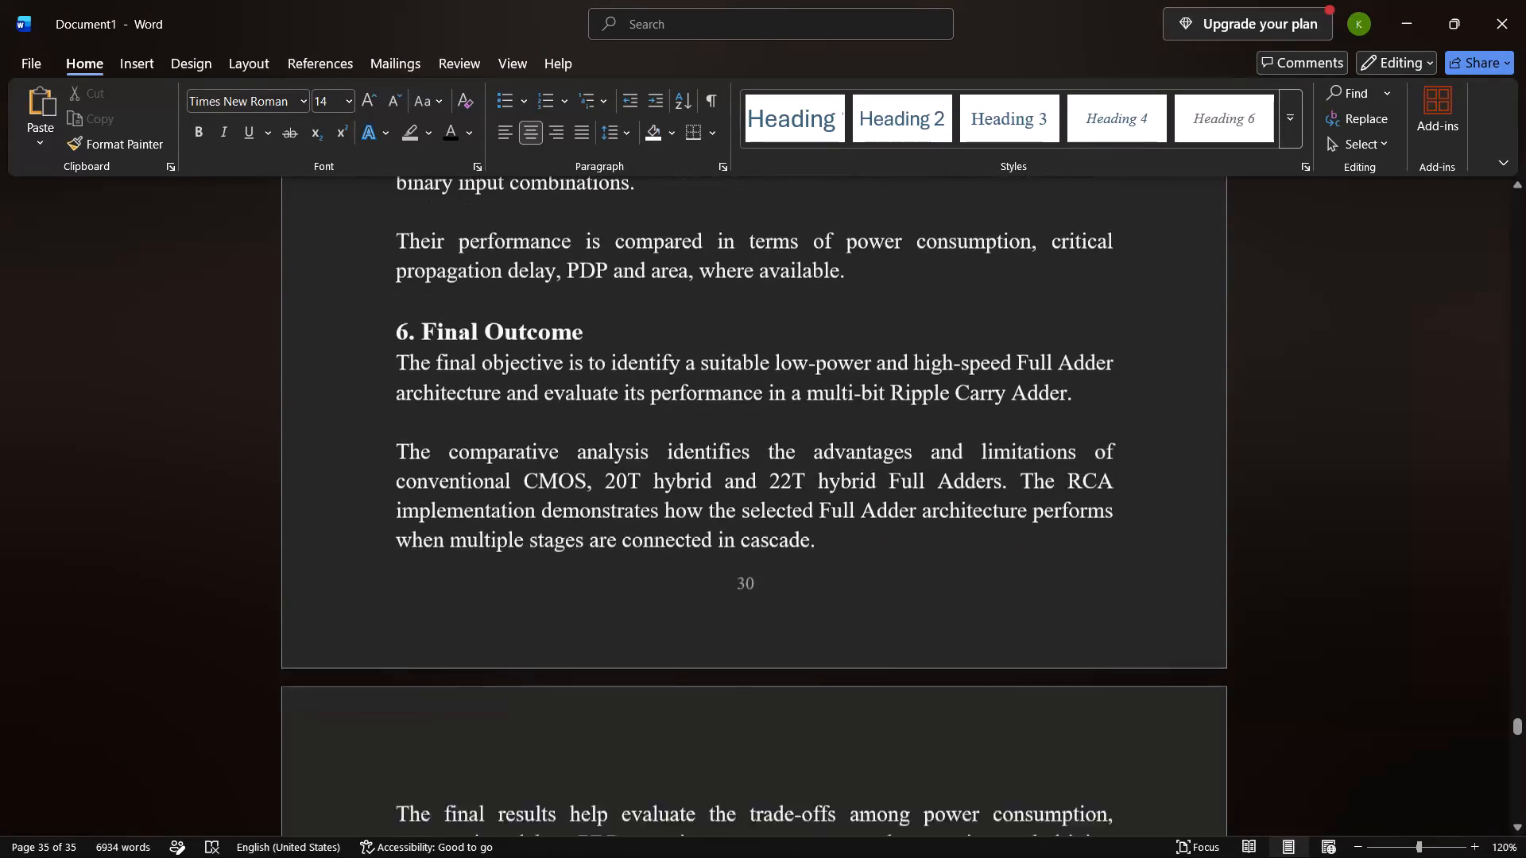
scroll(950, 616, "up", 3)
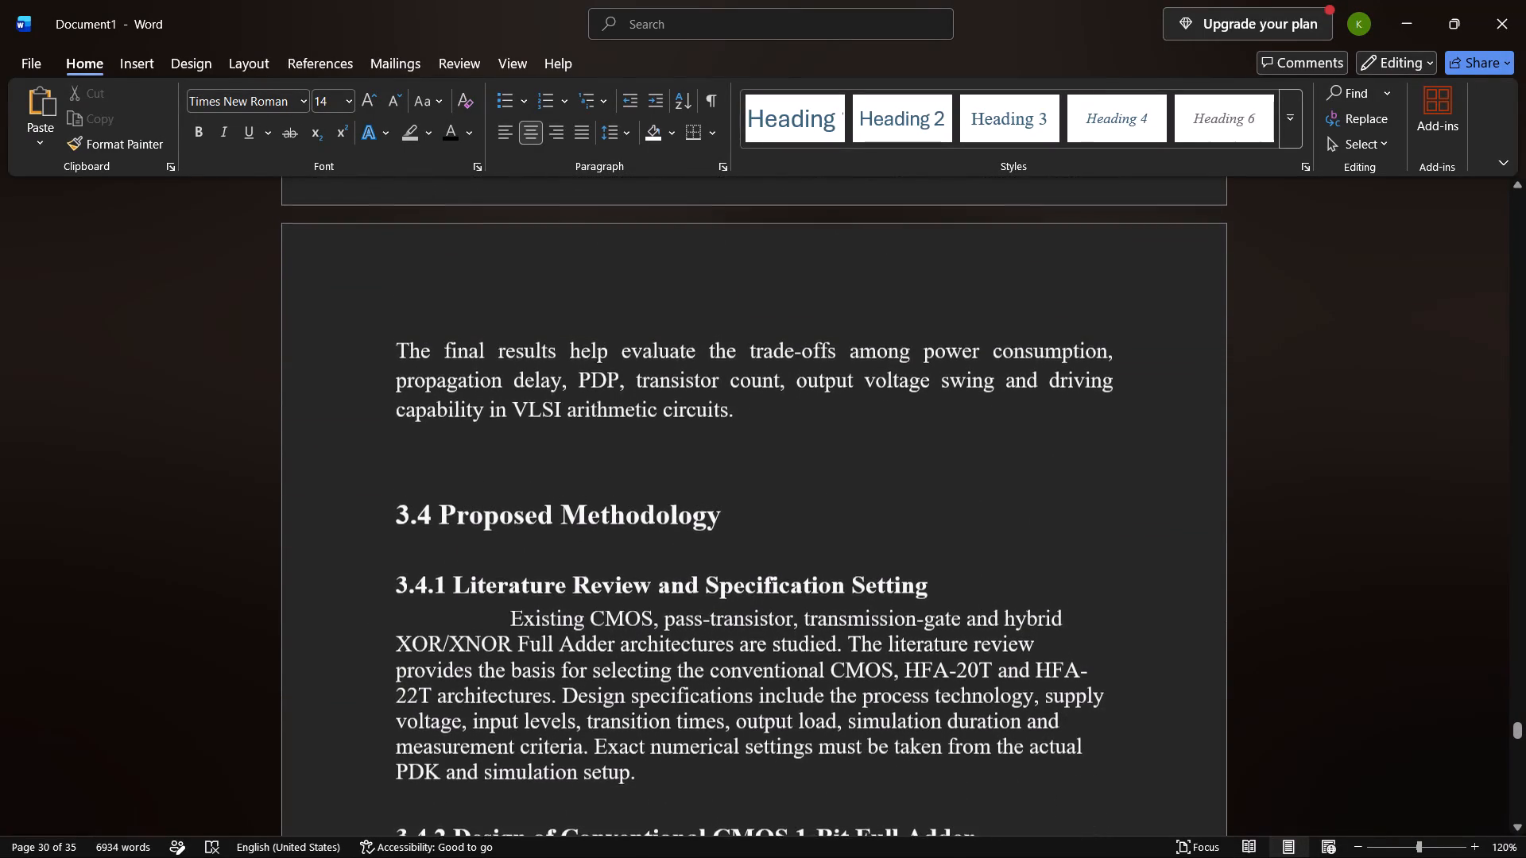
scroll(950, 616, "up", 1)
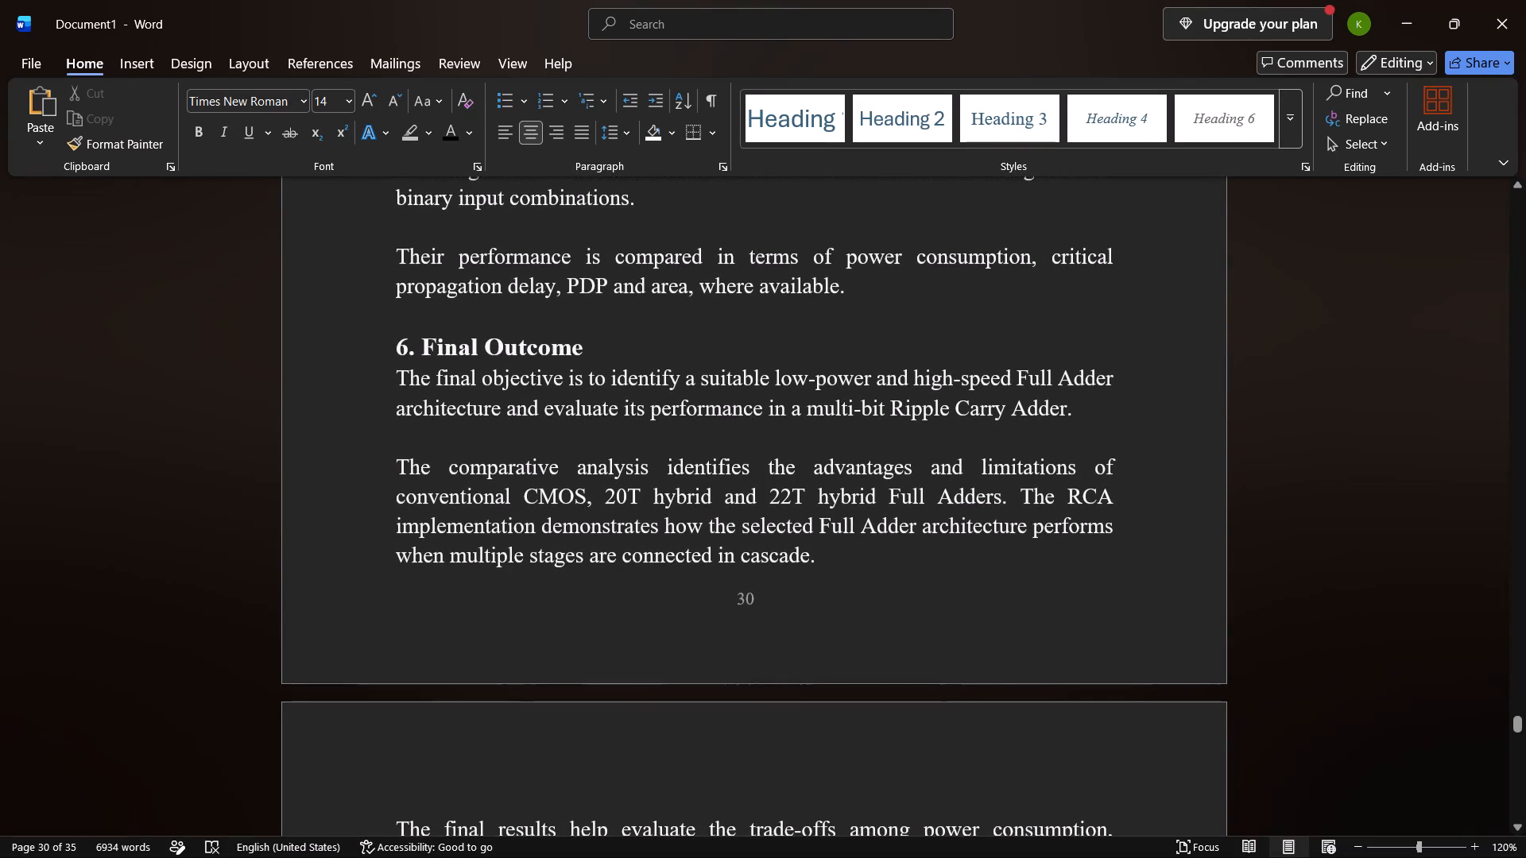
scroll(950, 616, "up", 2)
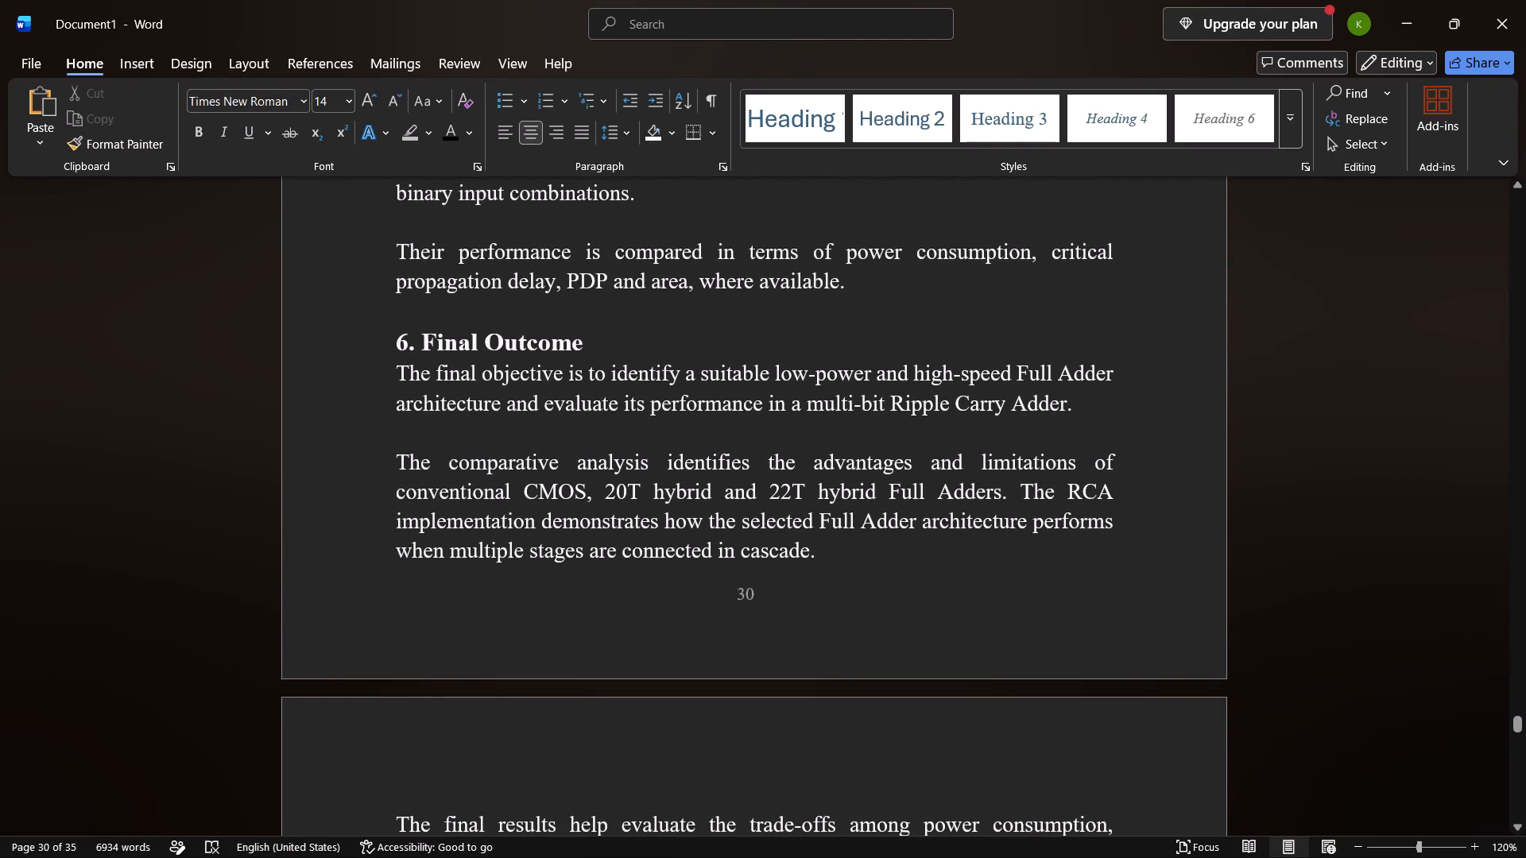
scroll(950, 616, "up", 1)
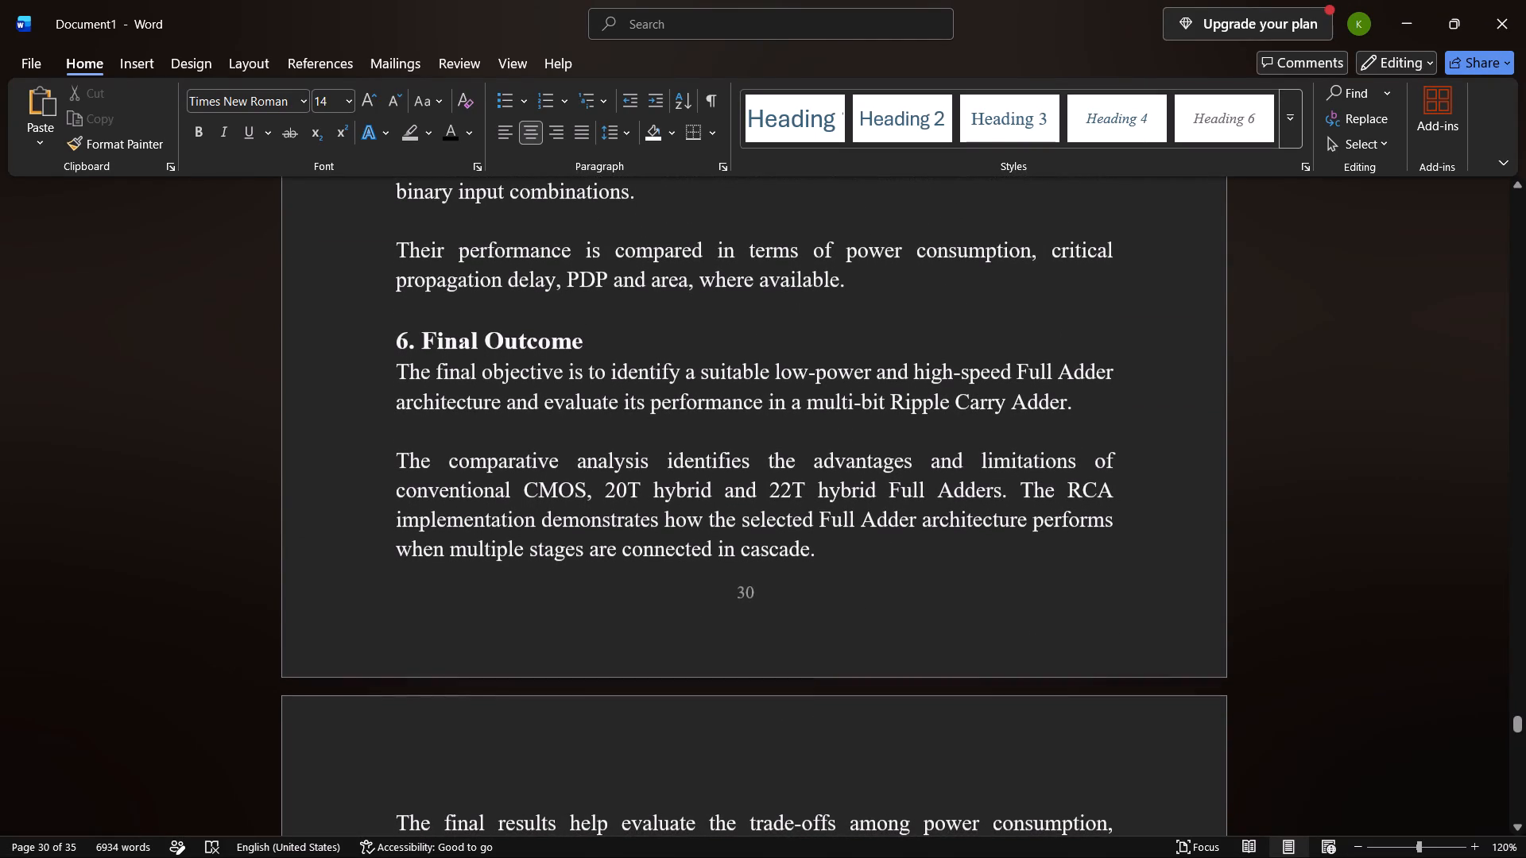
scroll(950, 616, "up", 3)
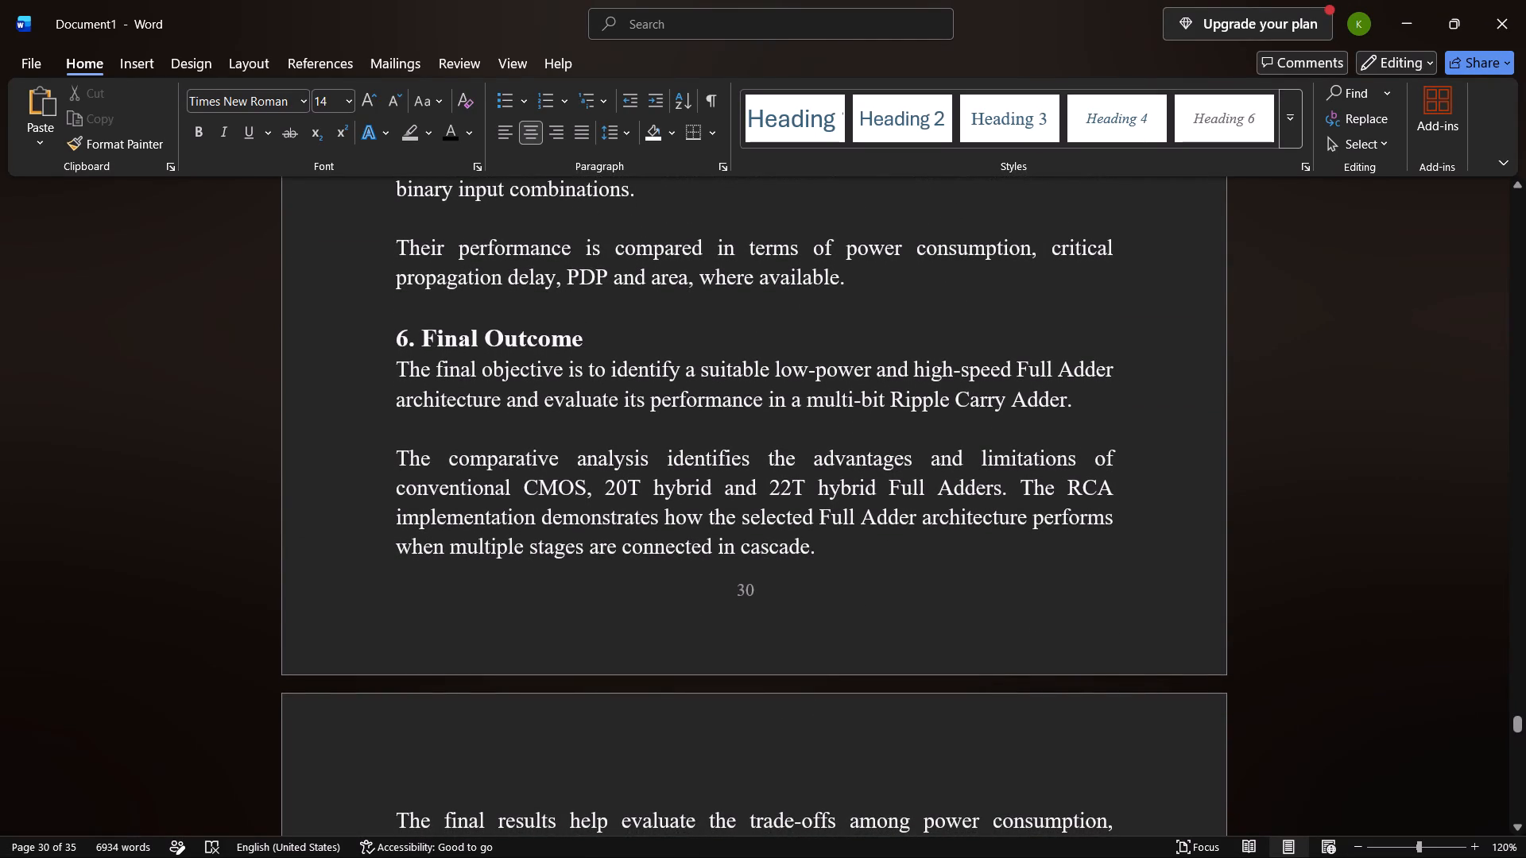
scroll(950, 616, "up", 2)
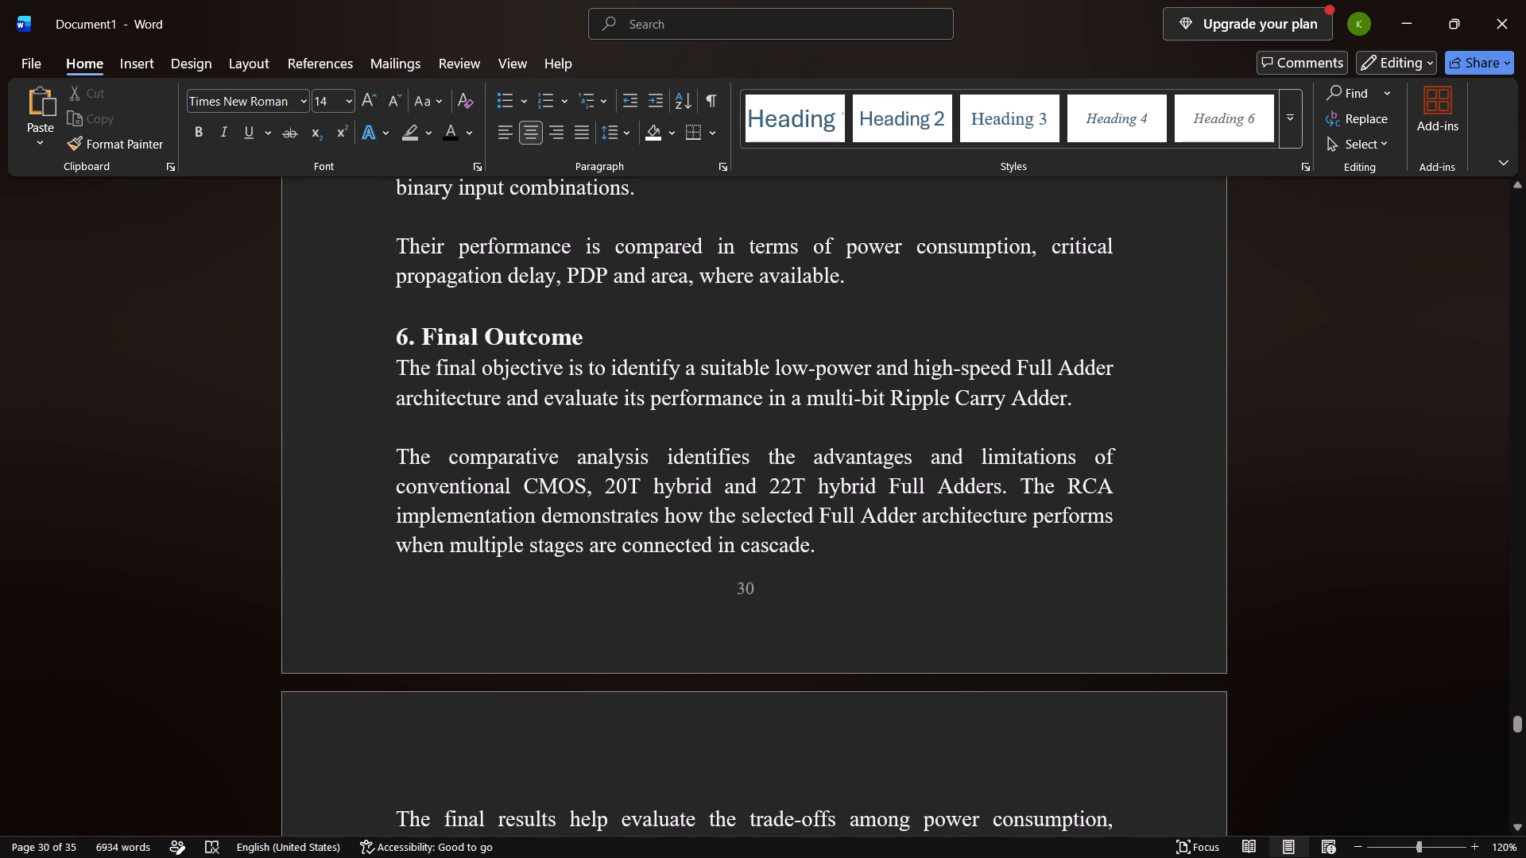
scroll(950, 616, "up", 1)
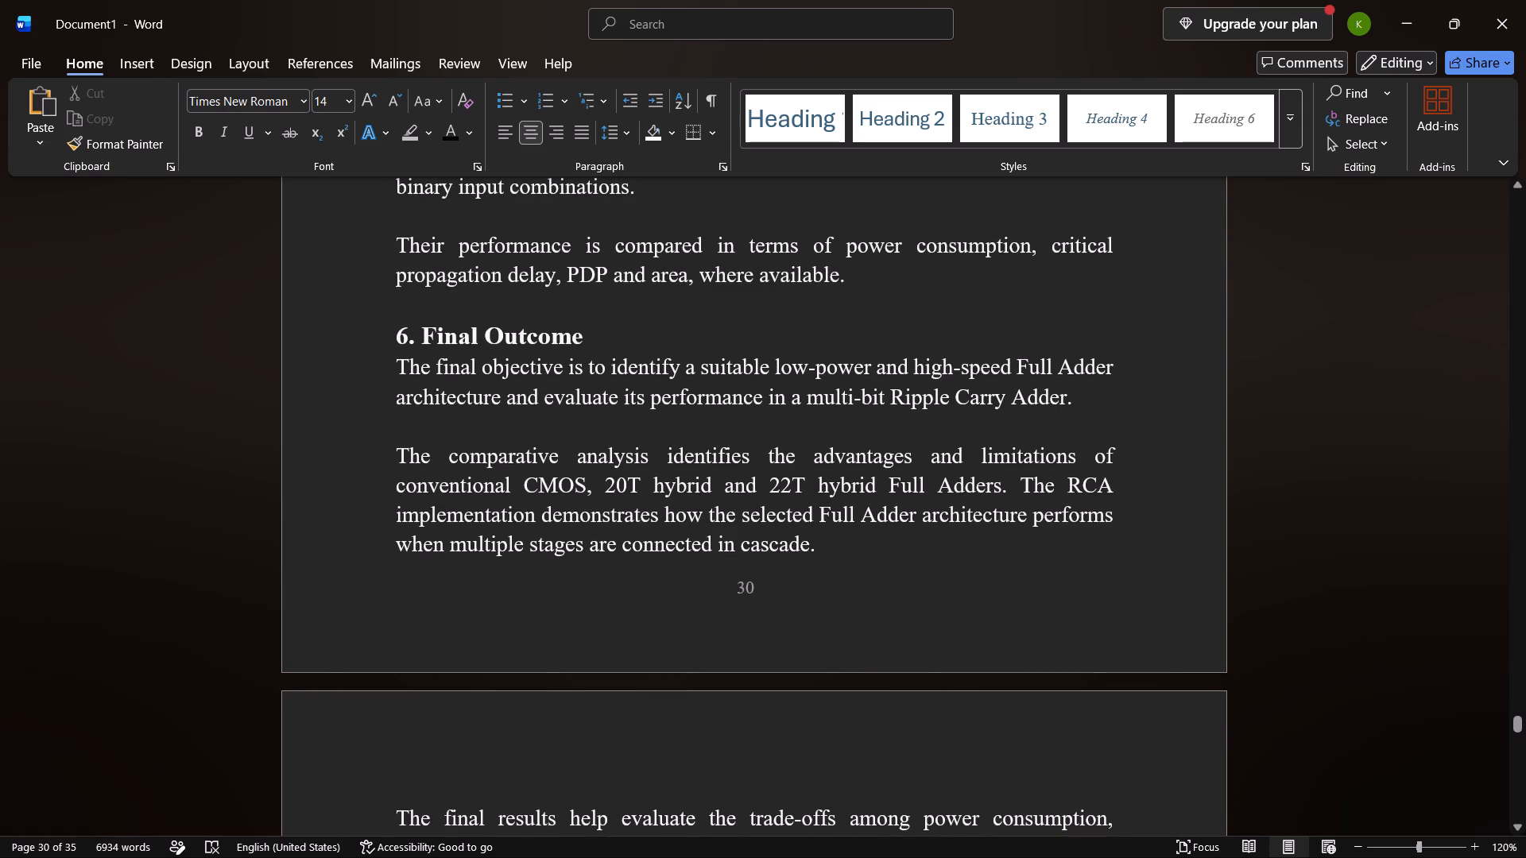
scroll(950, 616, "up", 2)
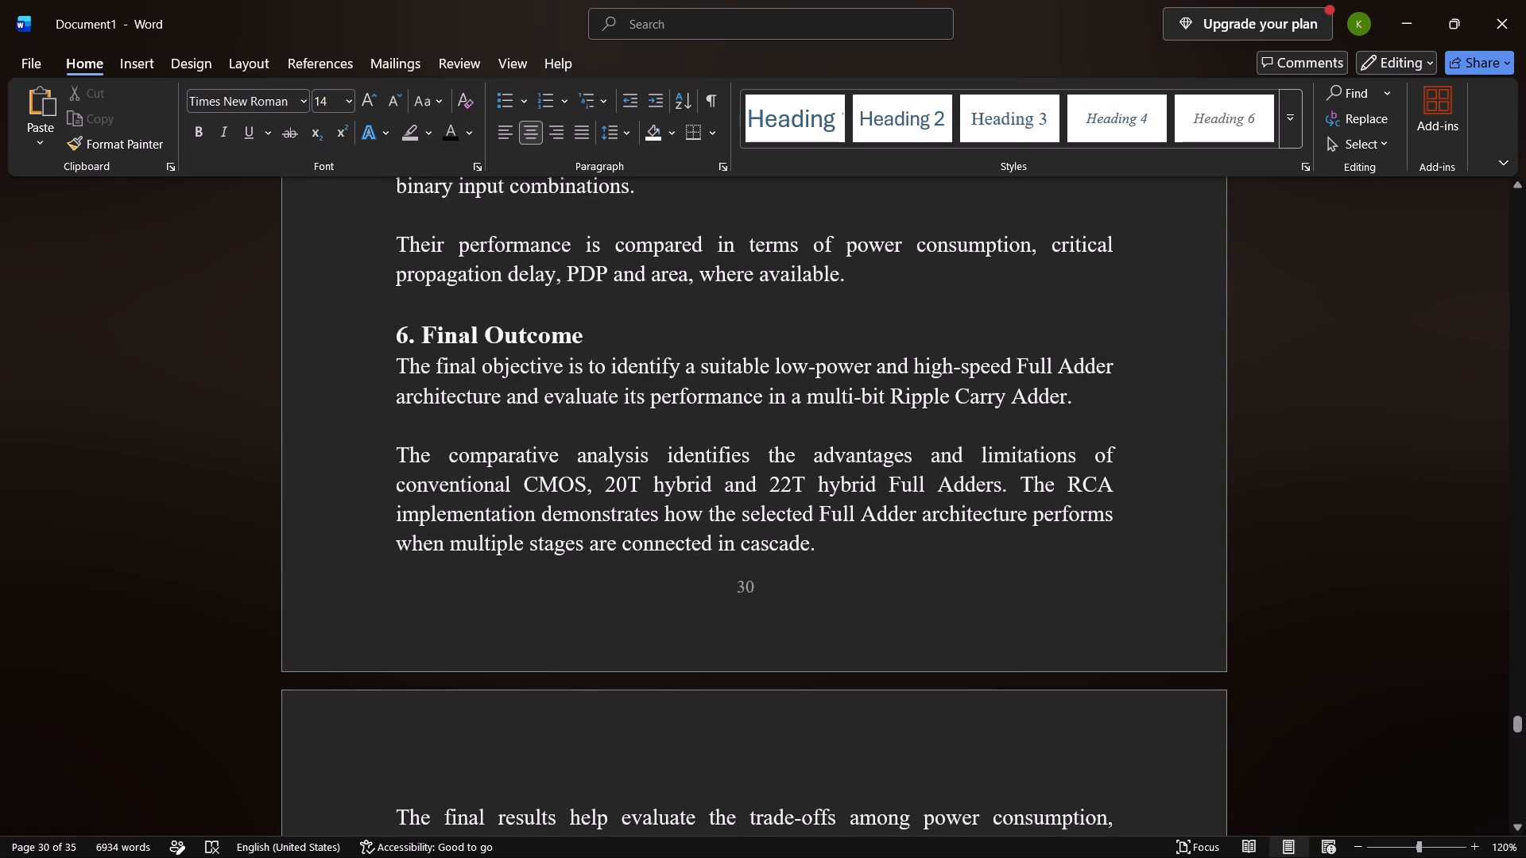
left_click_drag(836, 551, 415, 457)
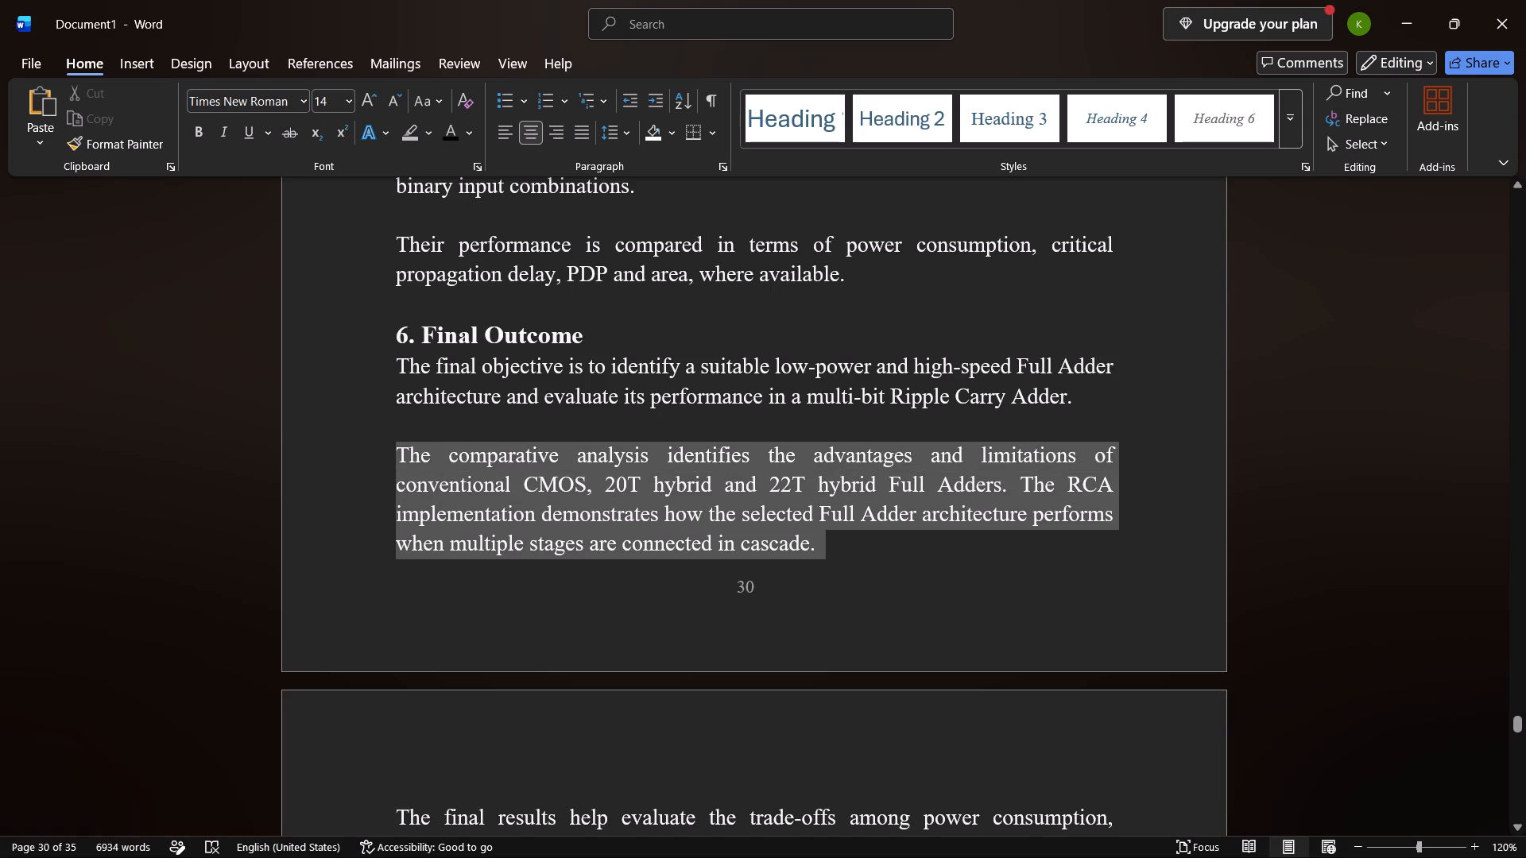
left_click_drag(415, 457, 409, 458)
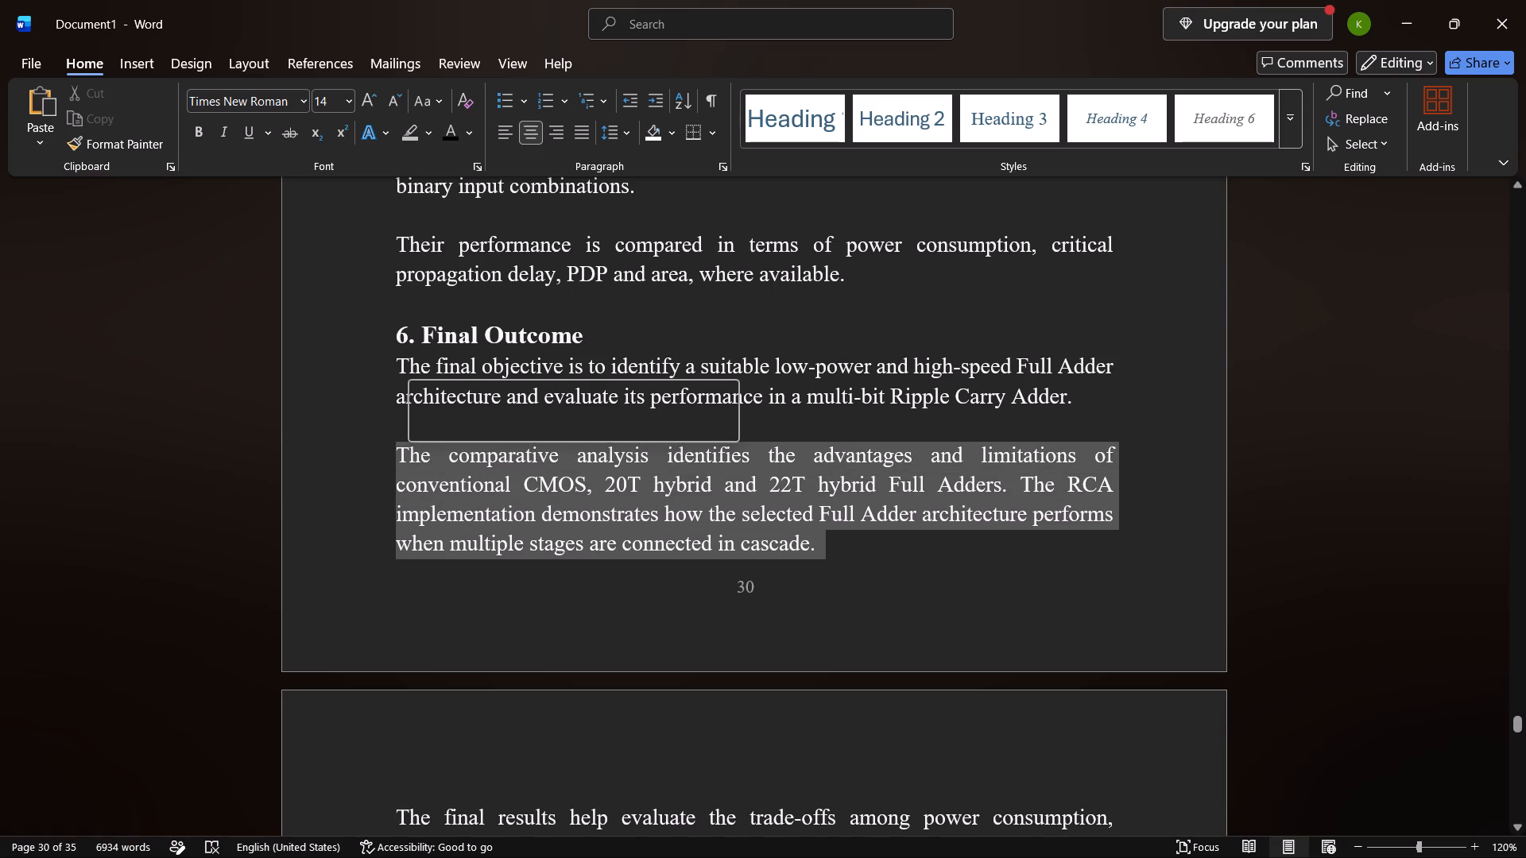
left_click(701, 621)
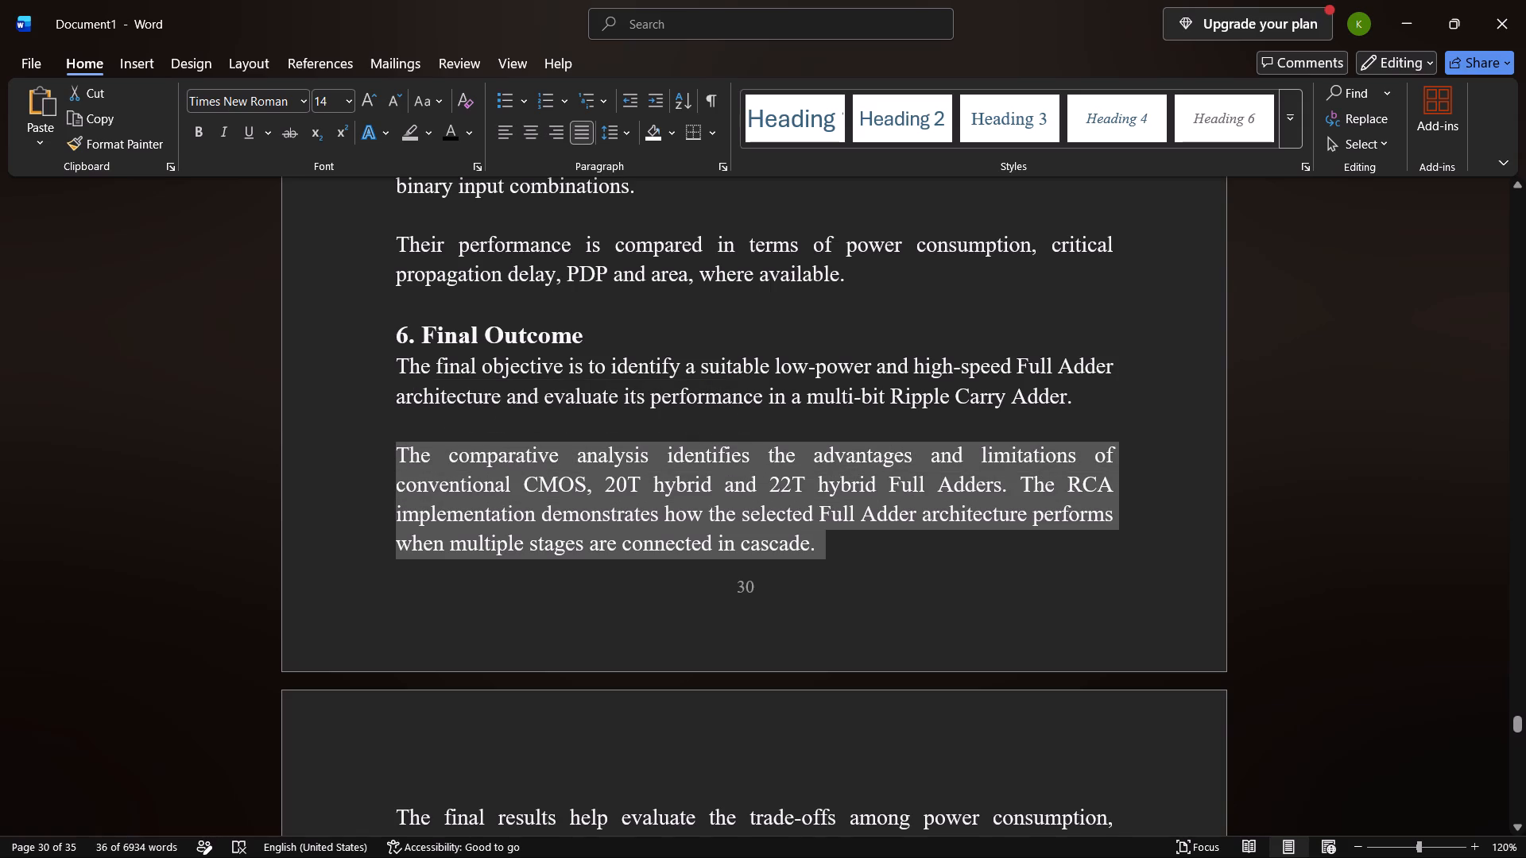
Review the Proposed Methodology sections from 3.4.1 to 3.4.10, checking headings, indents and the spacing around tables and captions.
scroll(701, 621, "down", 14)
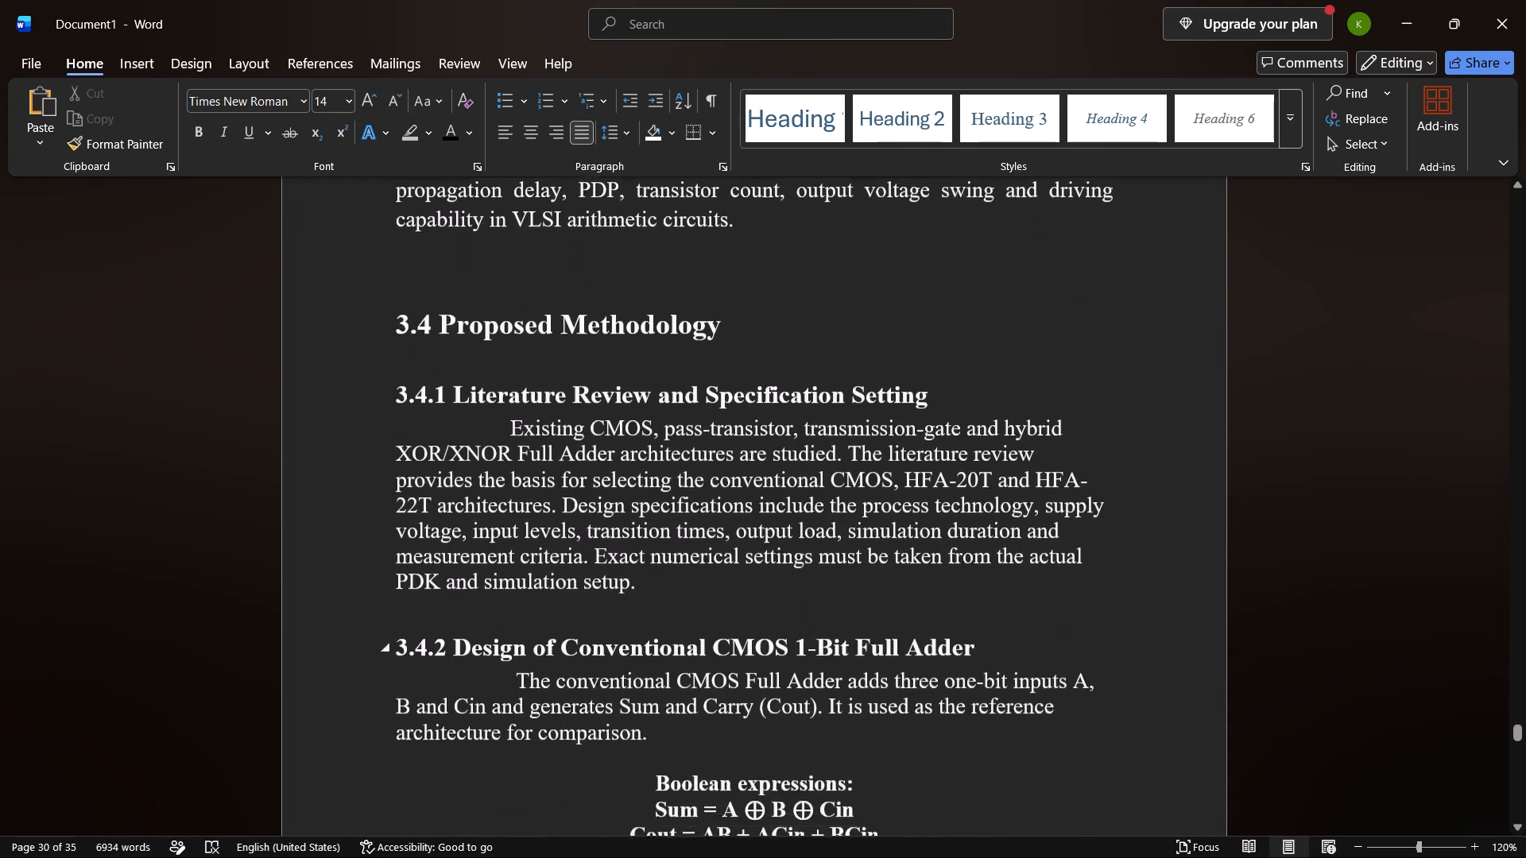
scroll(701, 621, "down", 6)
scroll(701, 621, "up", 8)
scroll(701, 621, "down", 9)
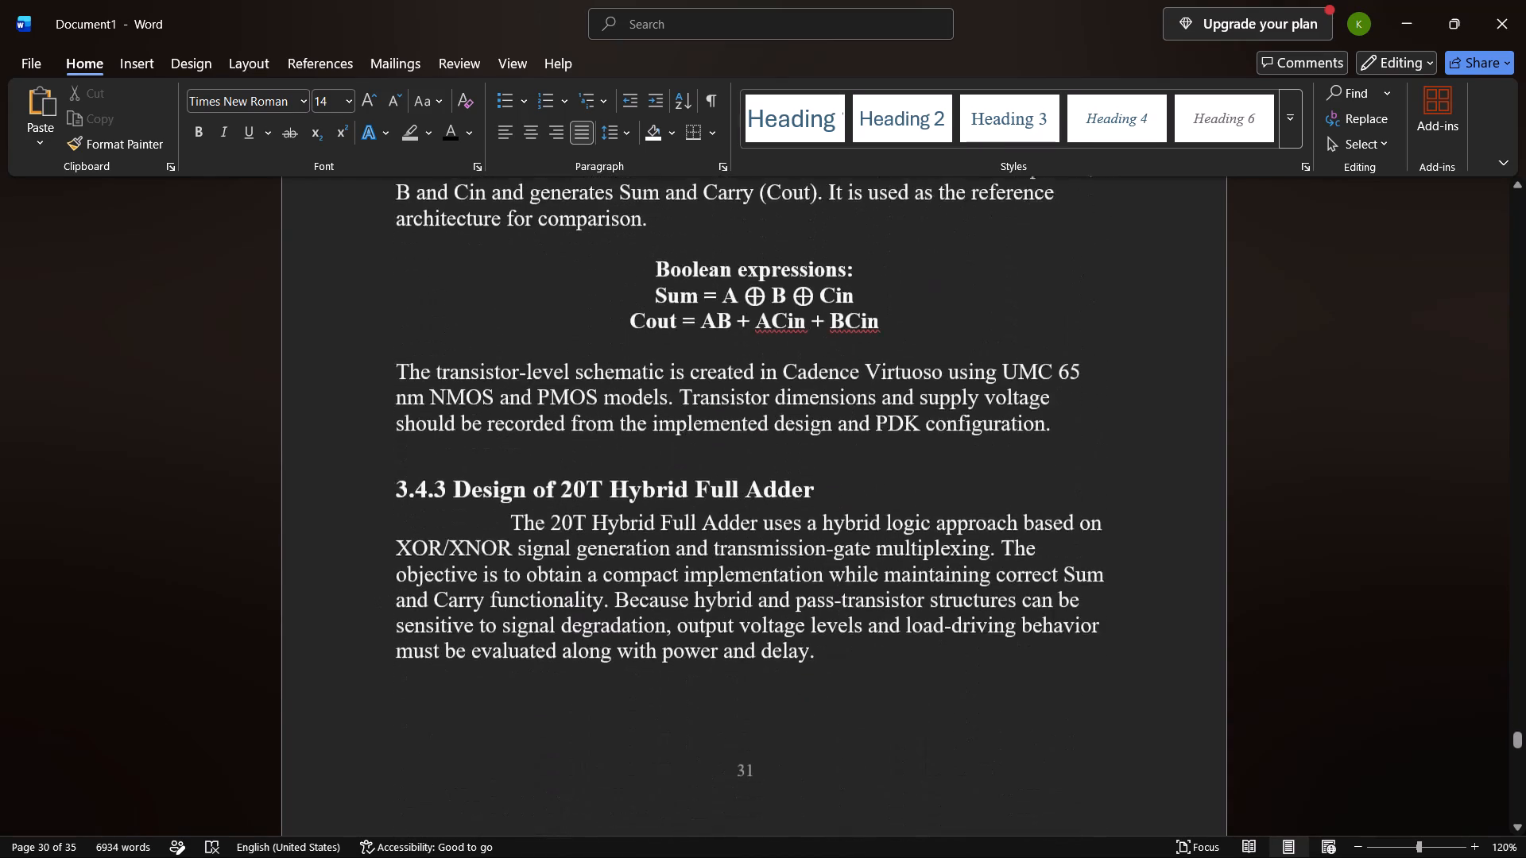
scroll(701, 621, "down", 20)
scroll(701, 621, "down", 14)
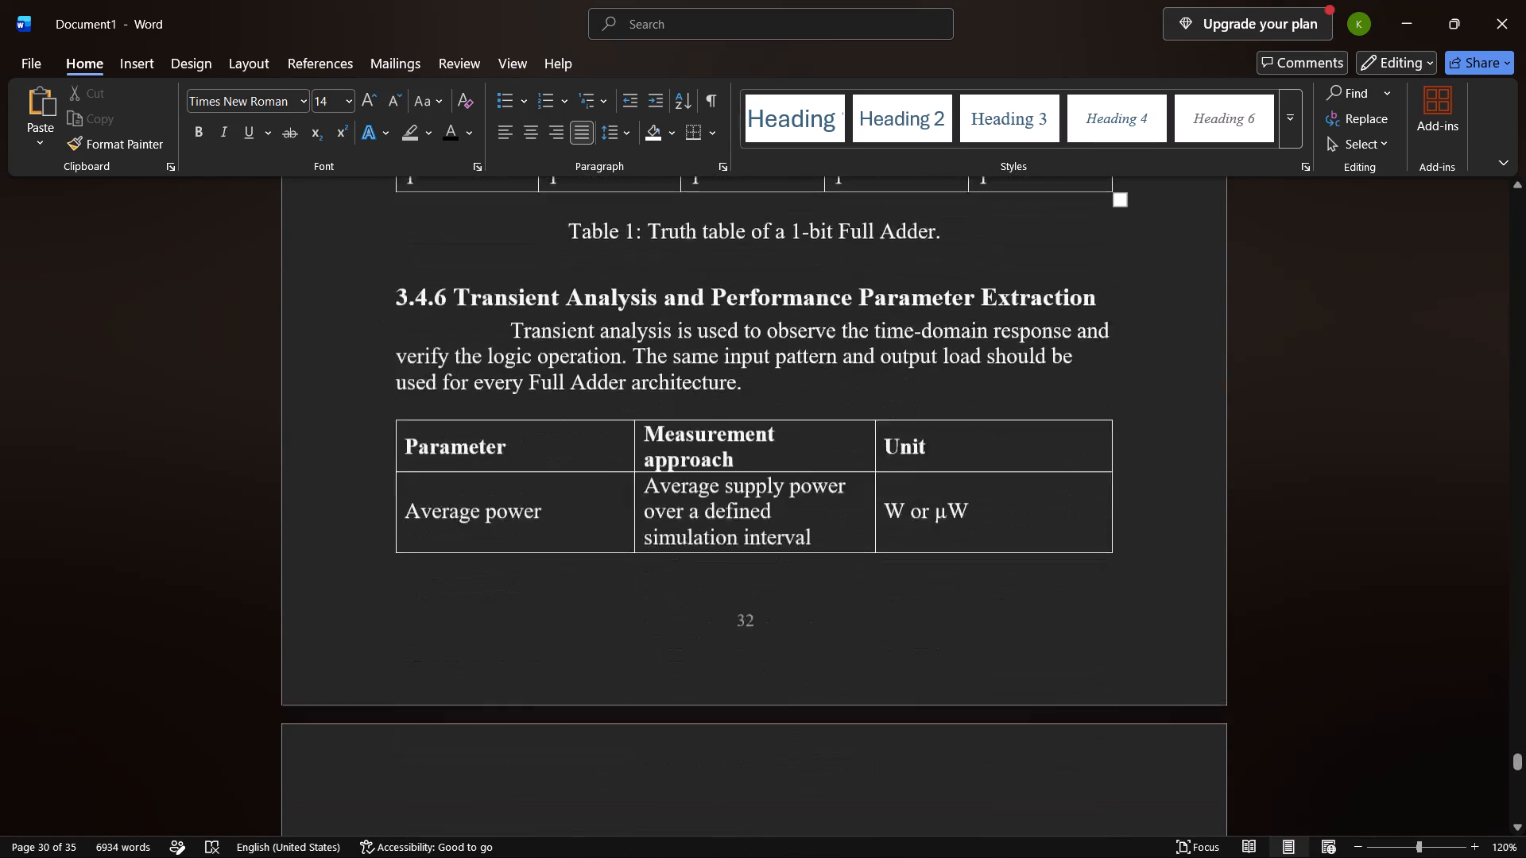
scroll(701, 621, "down", 16)
scroll(701, 621, "up", 1)
scroll(701, 621, "down", 18)
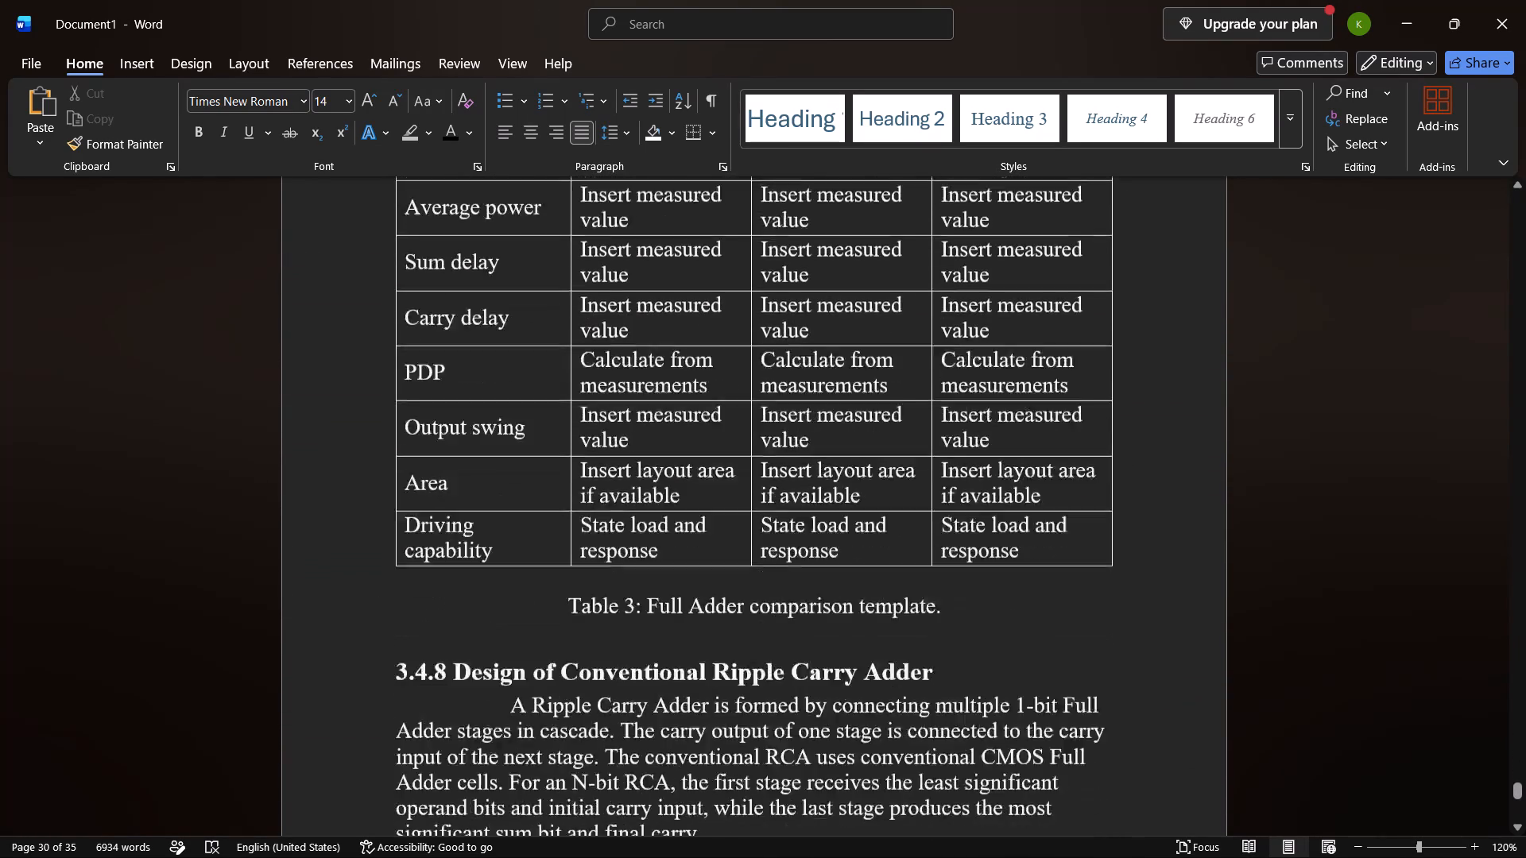
scroll(701, 621, "down", 10)
scroll(701, 621, "up", 12)
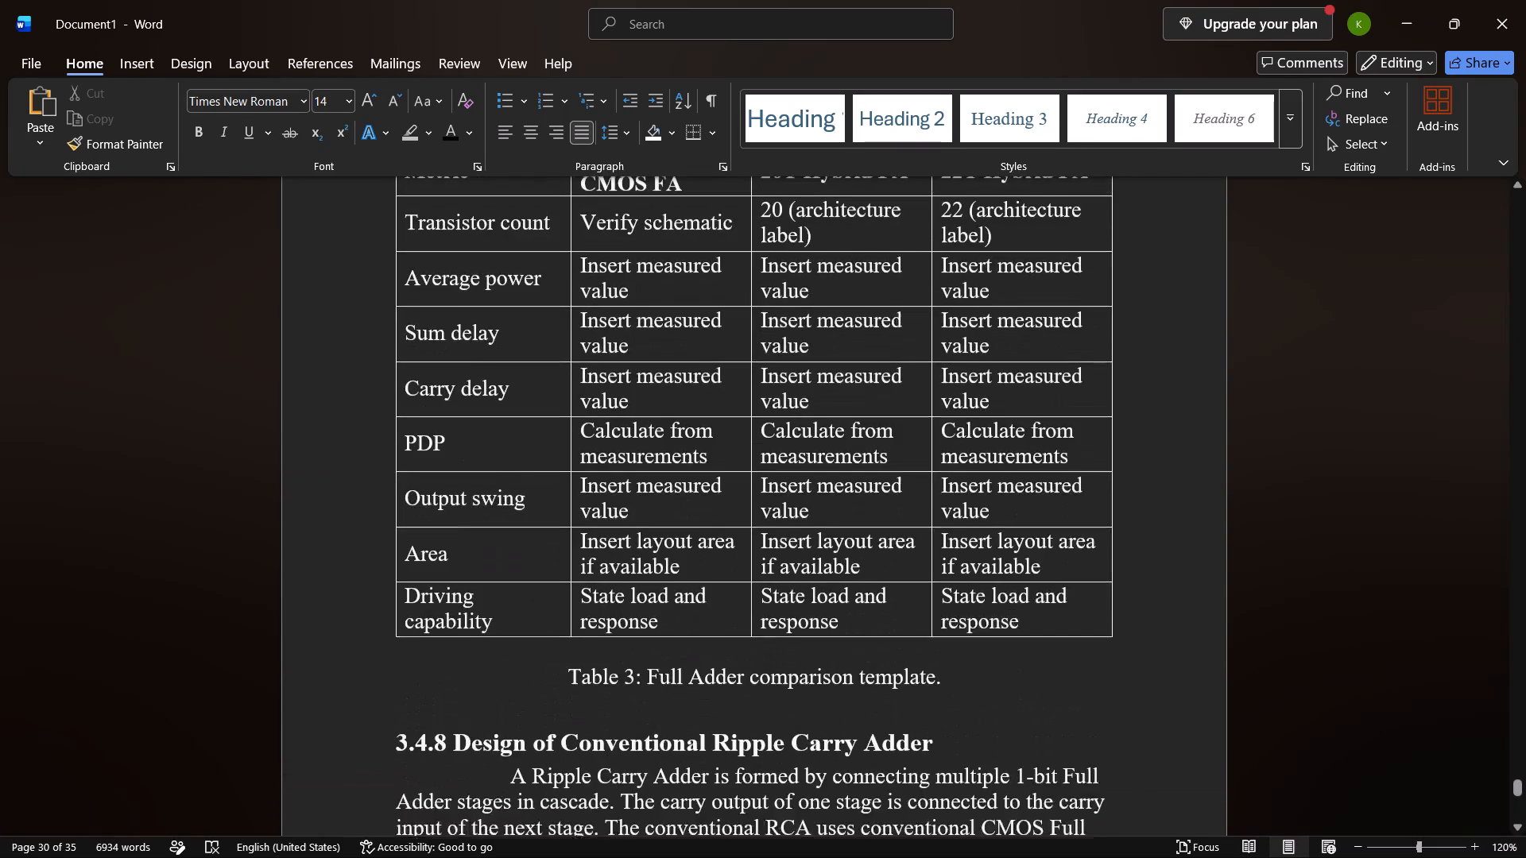
scroll(701, 621, "up", 3)
scroll(701, 621, "down", 5)
scroll(701, 621, "up", 6)
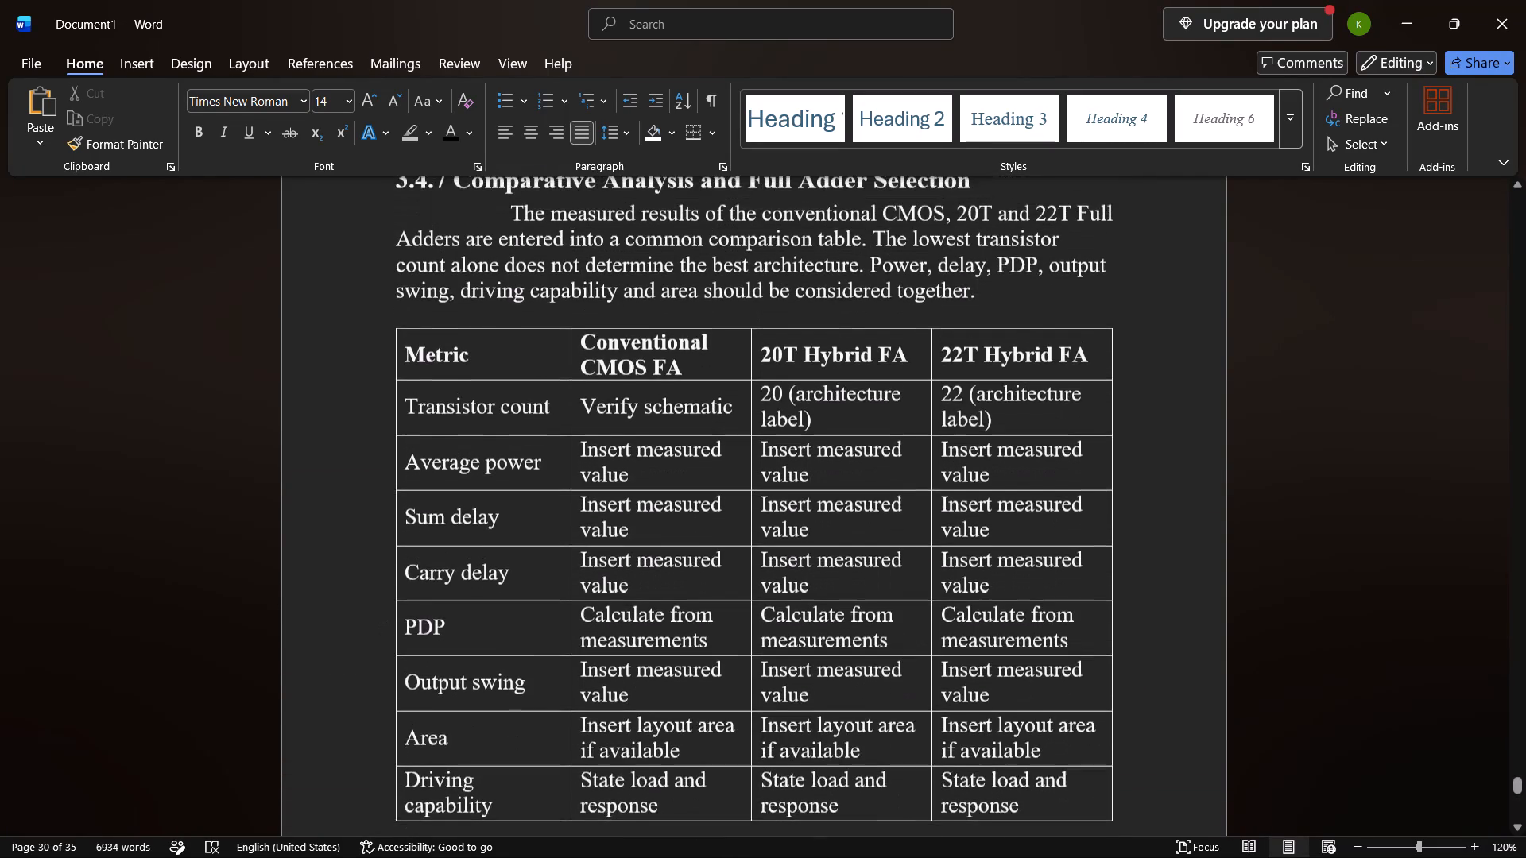
scroll(701, 621, "down", 1)
scroll(701, 621, "up", 1)
scroll(701, 621, "down", 2)
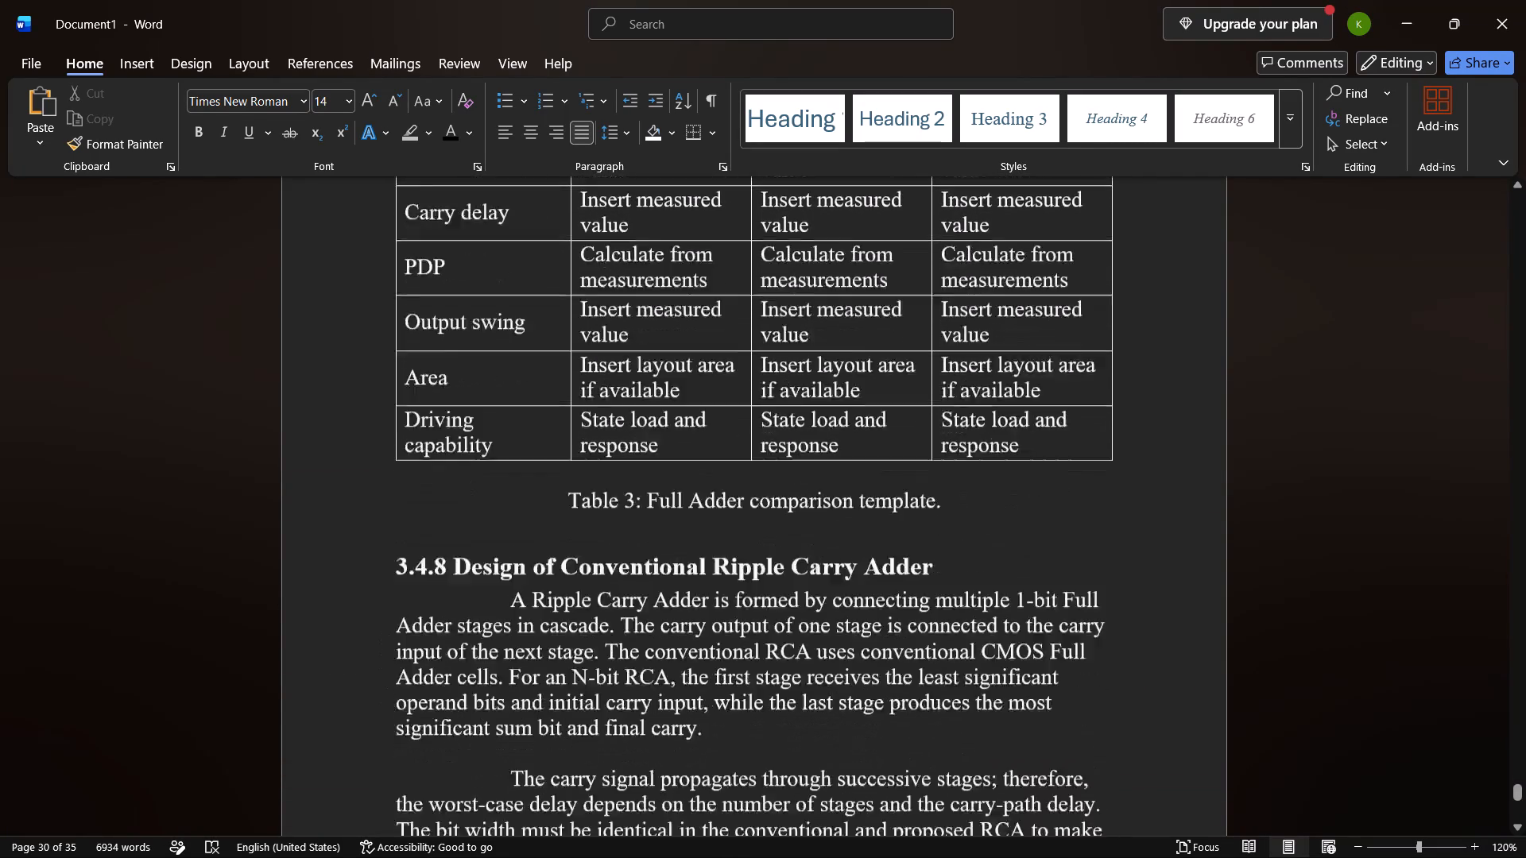
scroll(701, 621, "down", 3)
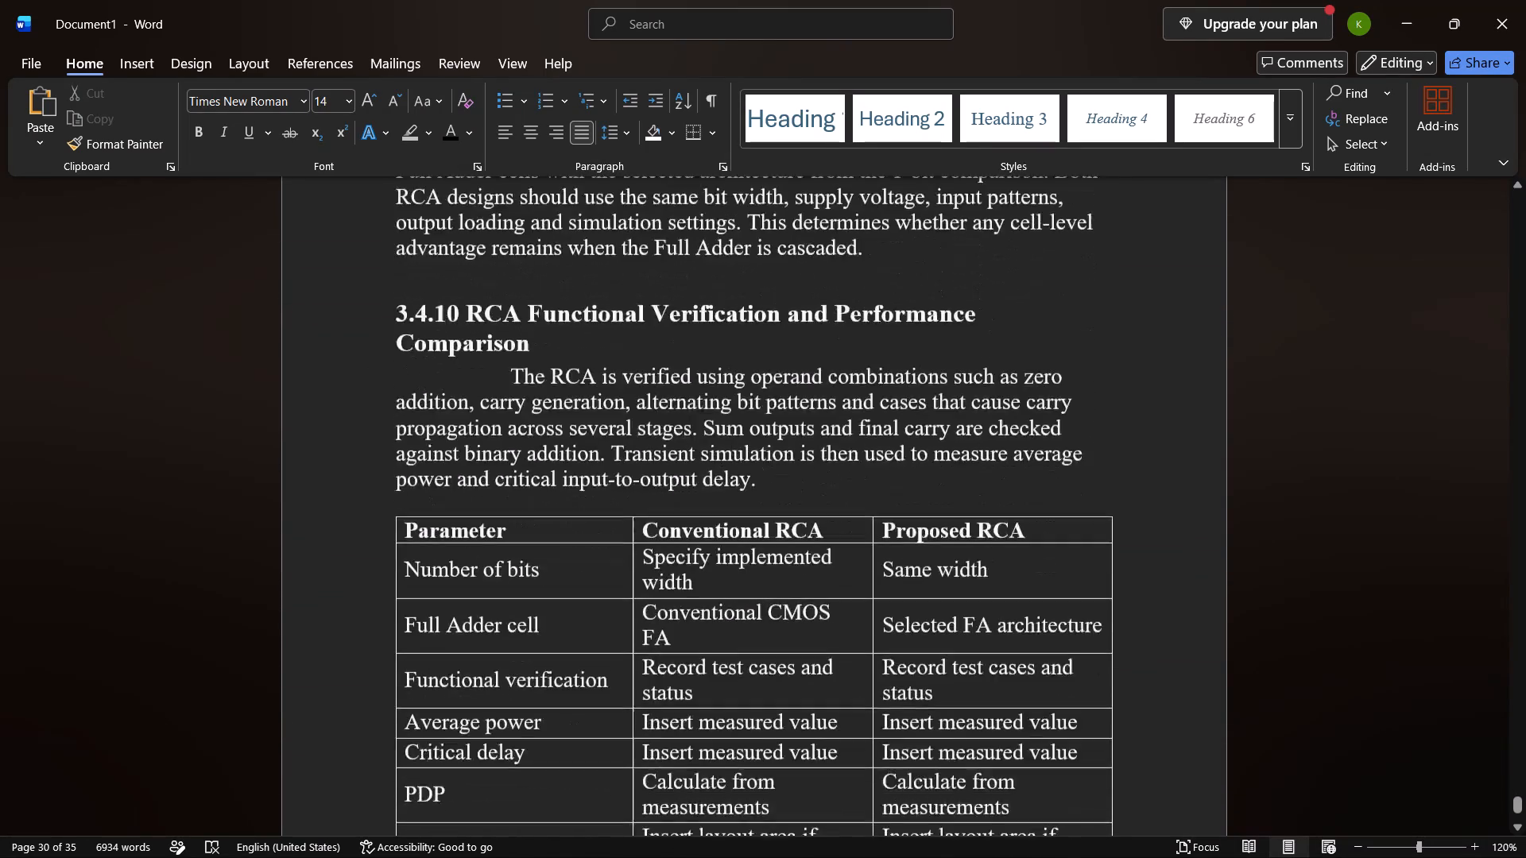
scroll(701, 621, "down", 2)
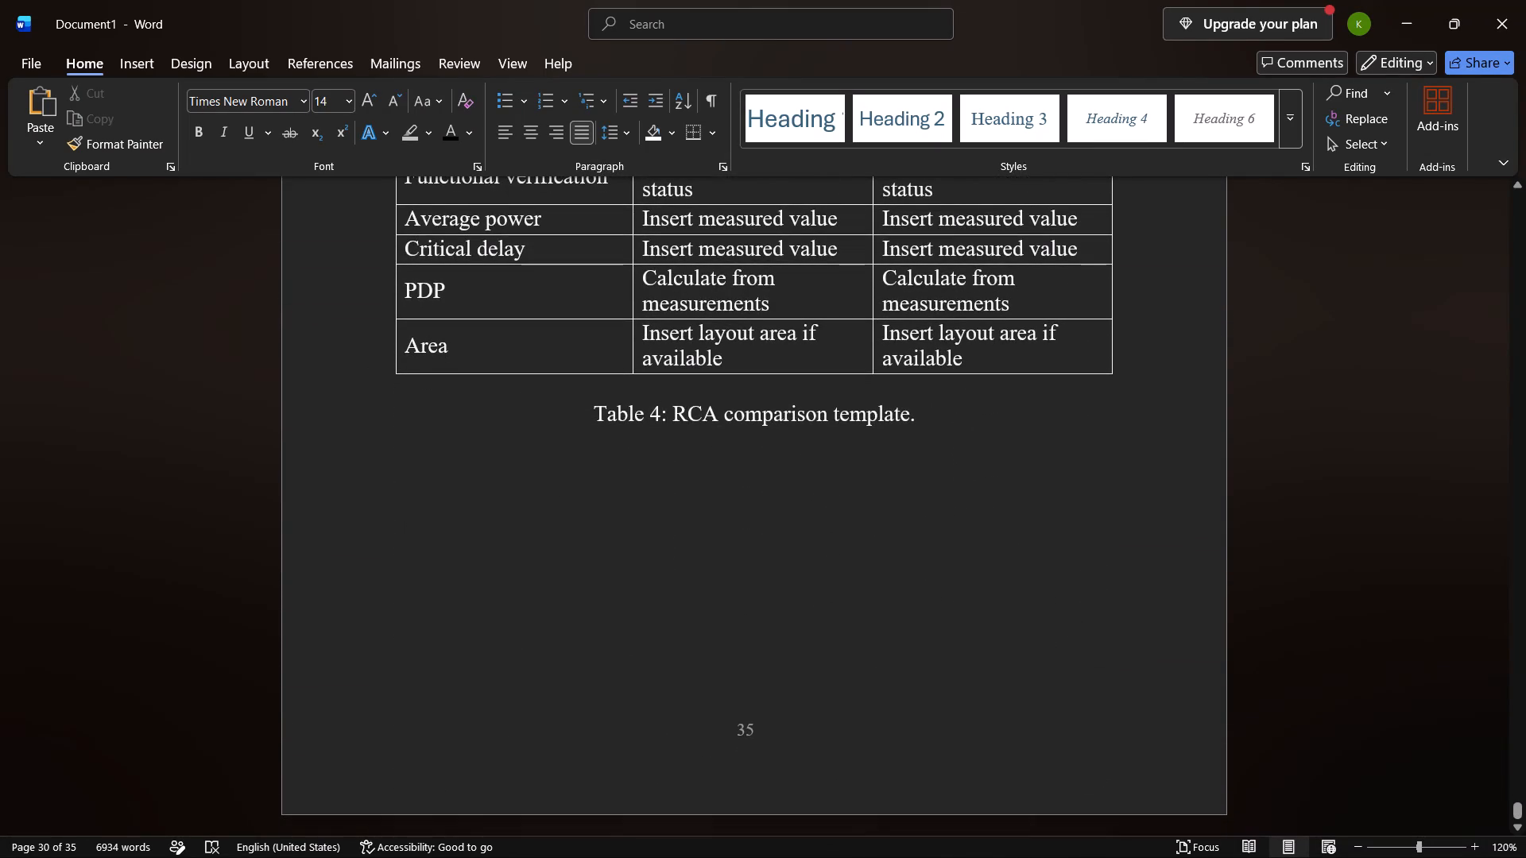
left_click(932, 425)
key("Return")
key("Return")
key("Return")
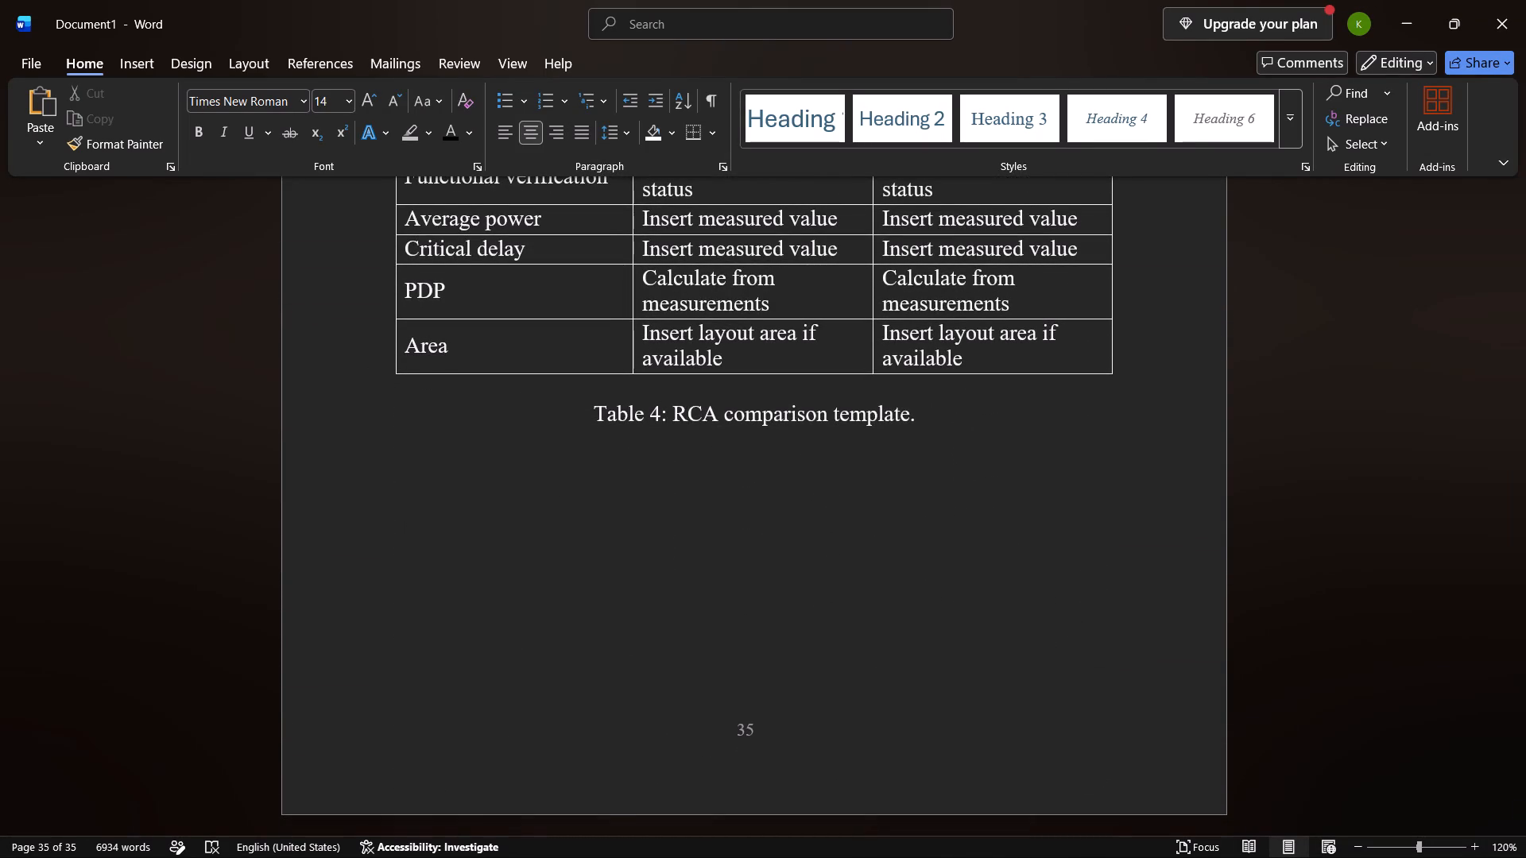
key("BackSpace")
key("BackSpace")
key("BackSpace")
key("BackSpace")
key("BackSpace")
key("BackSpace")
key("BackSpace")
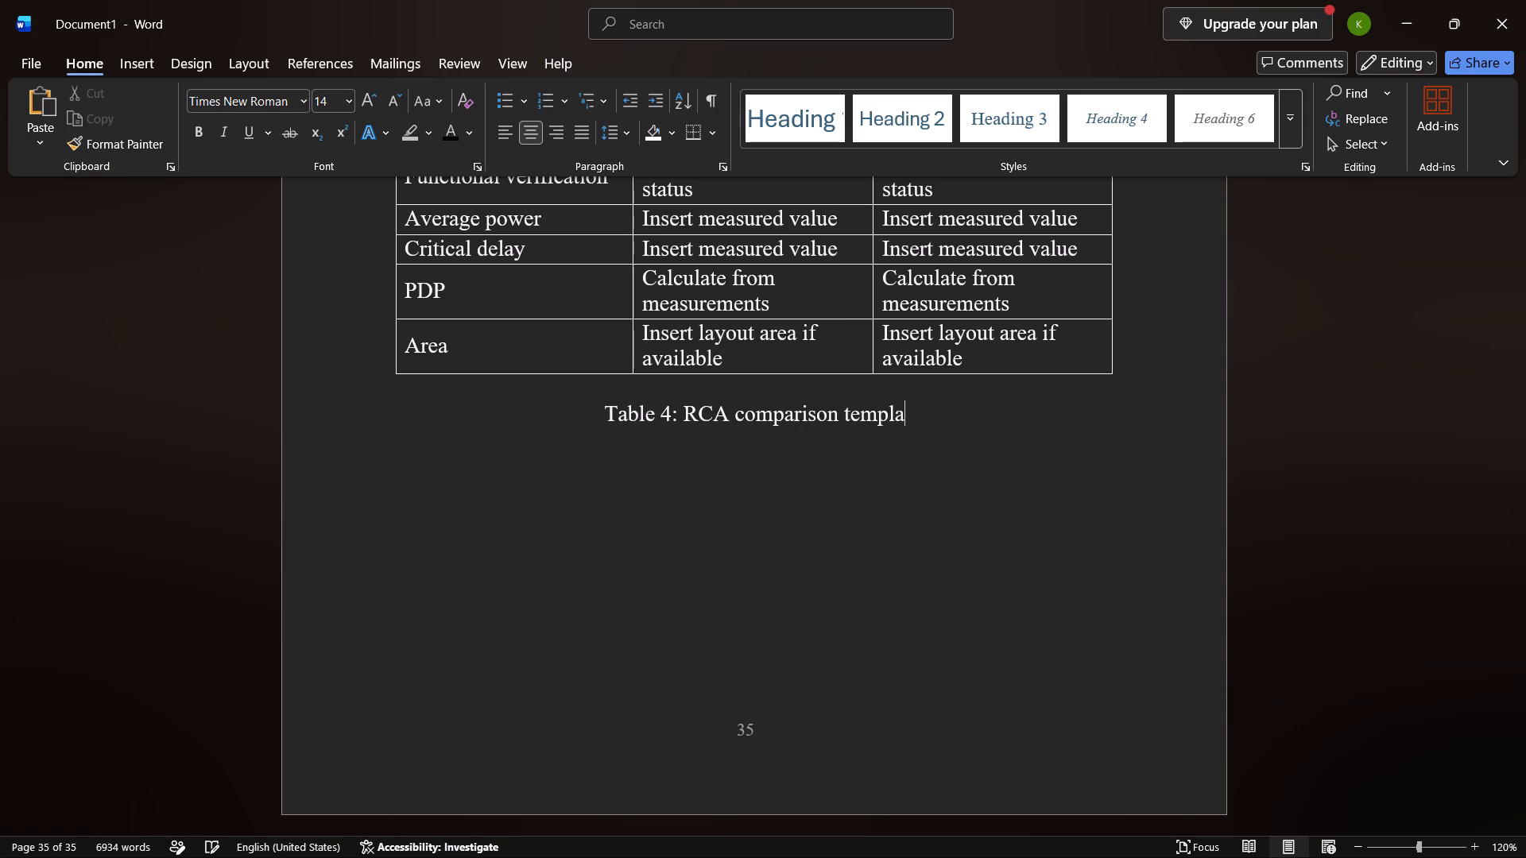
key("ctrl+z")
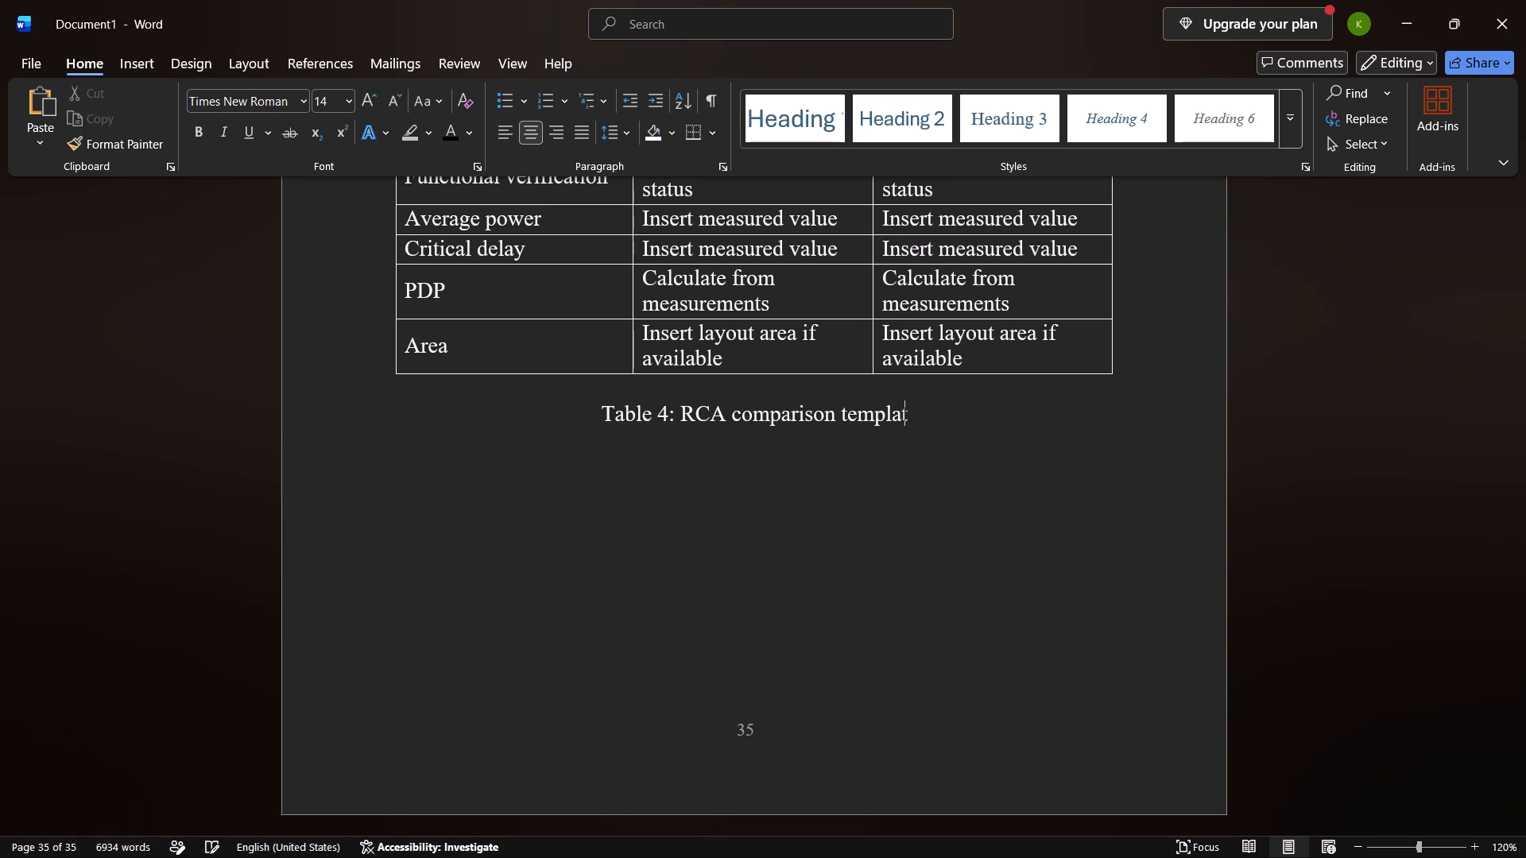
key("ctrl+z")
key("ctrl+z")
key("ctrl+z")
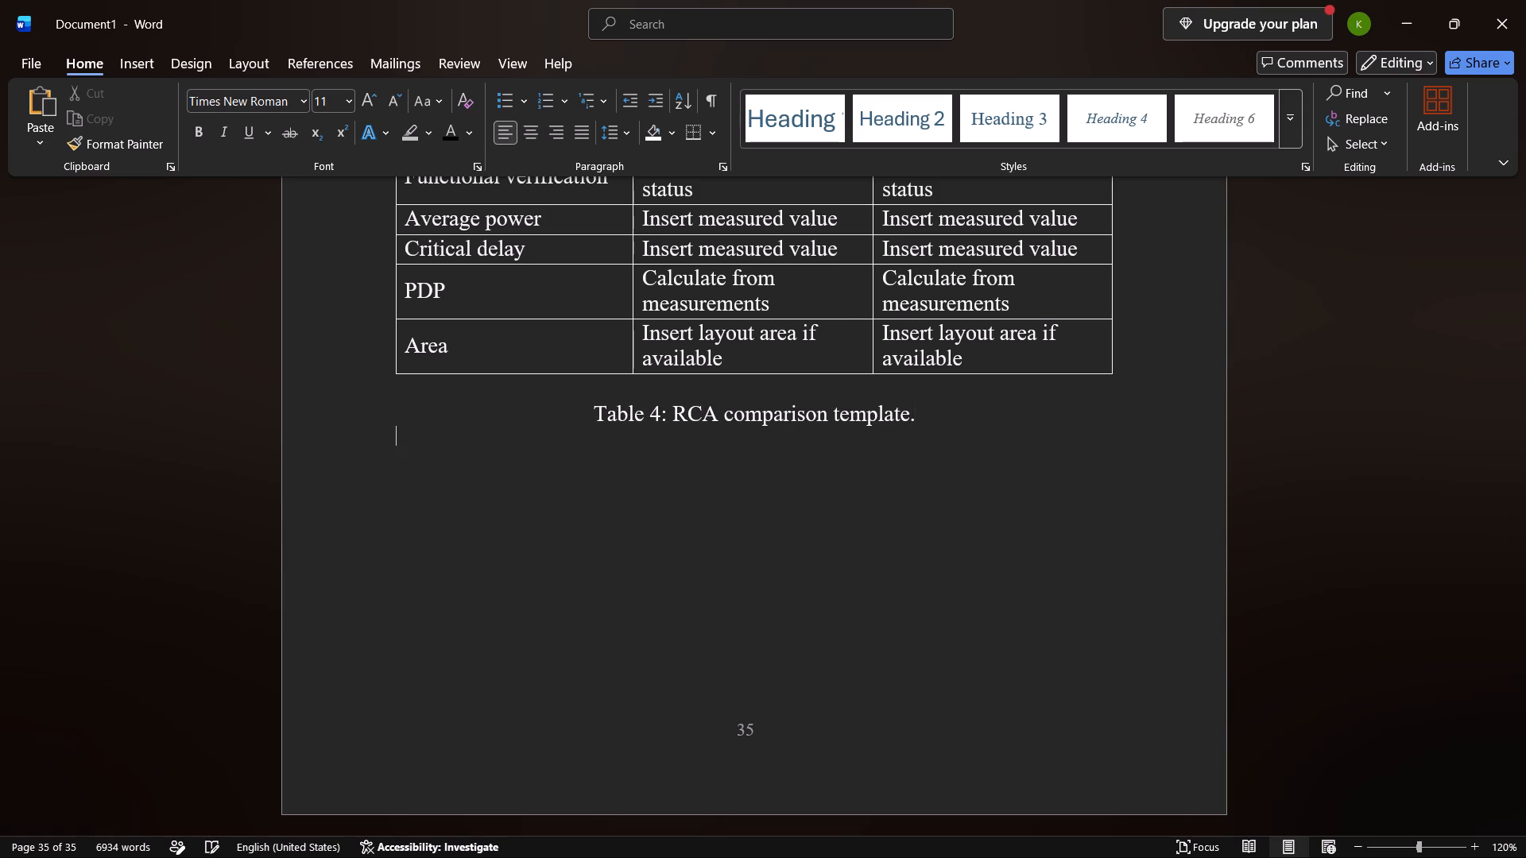
Insert six blank lines below the Table 4 caption, "RCA comparison template", at the end of section 3.4.10.
key("Return")
key("Return")
key("Return")
key("Return")
key("Return")
key("Return")
Switch to the main SRAM report and examine the numbering and layout of Proposed Methodology sections 3.3.1 to 3.3.8 and the Software Requirements heading.
key("alt+Tab")
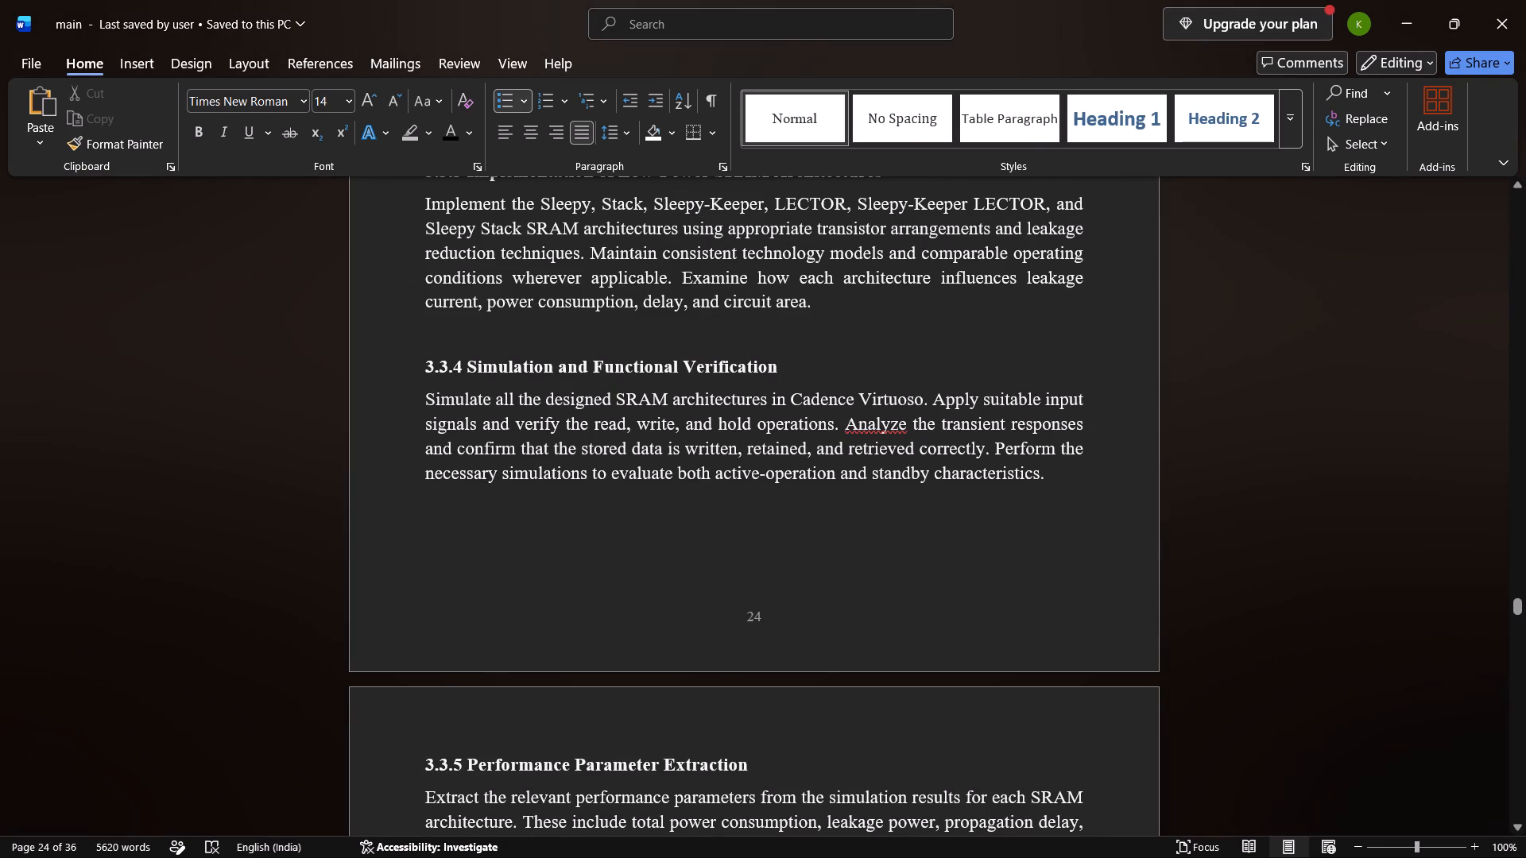
scroll(932, 425, "down", 2)
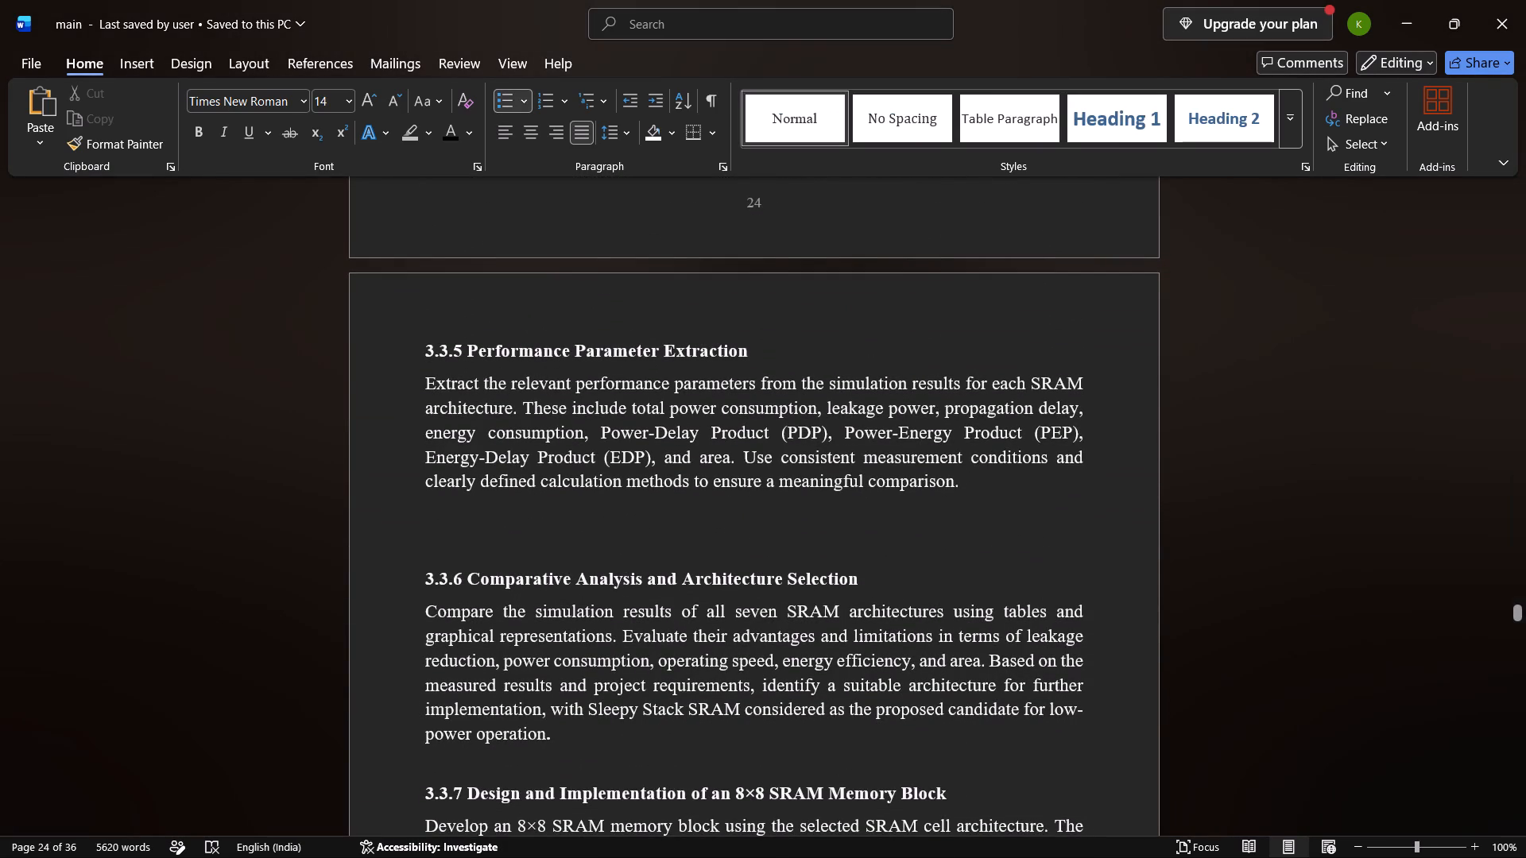
left_click_drag(932, 425, 937, 287)
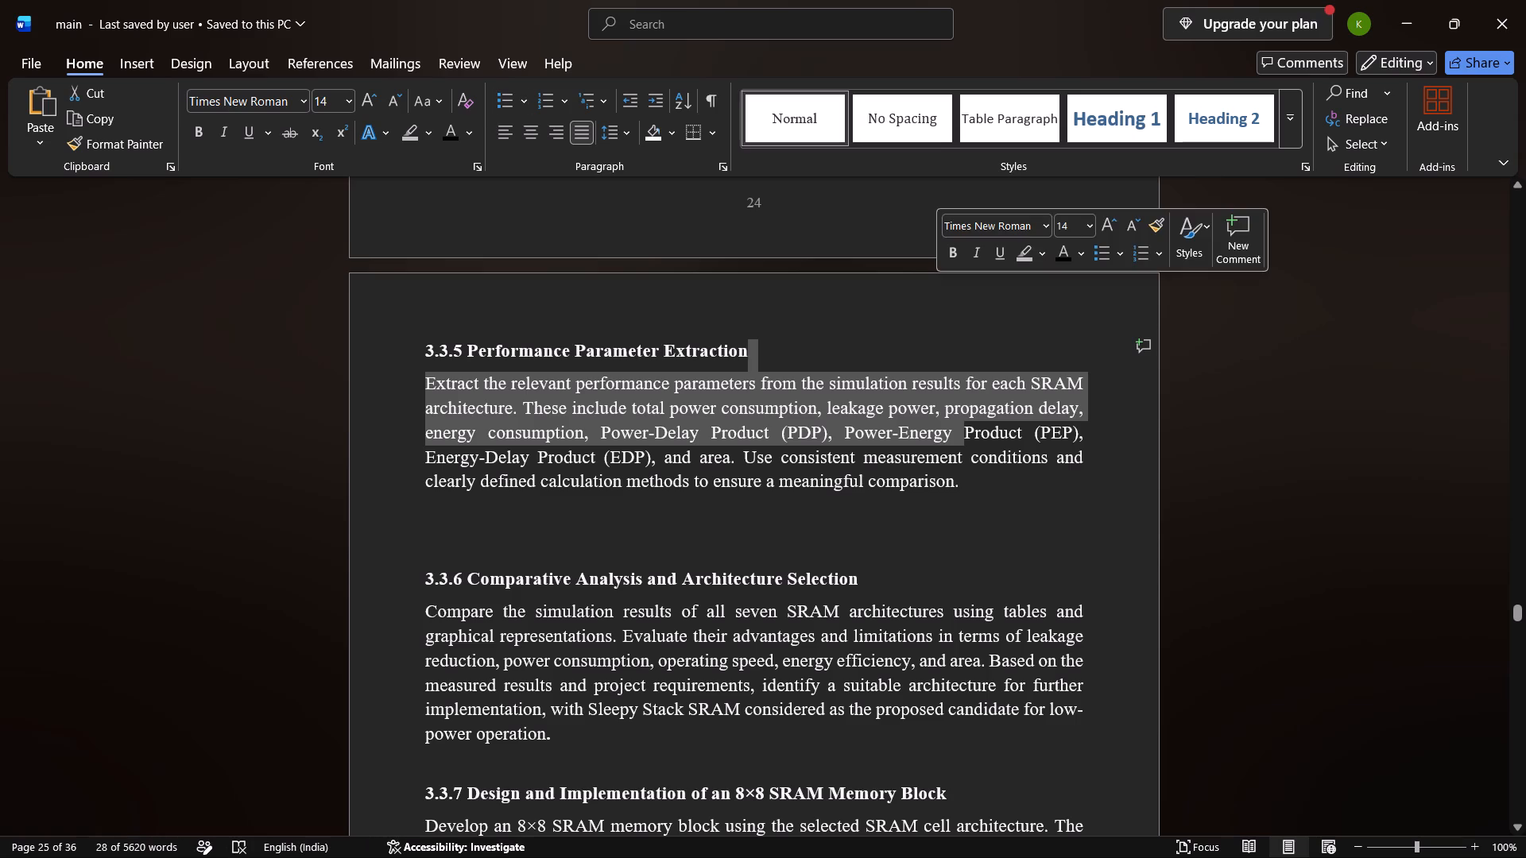
left_click(873, 334)
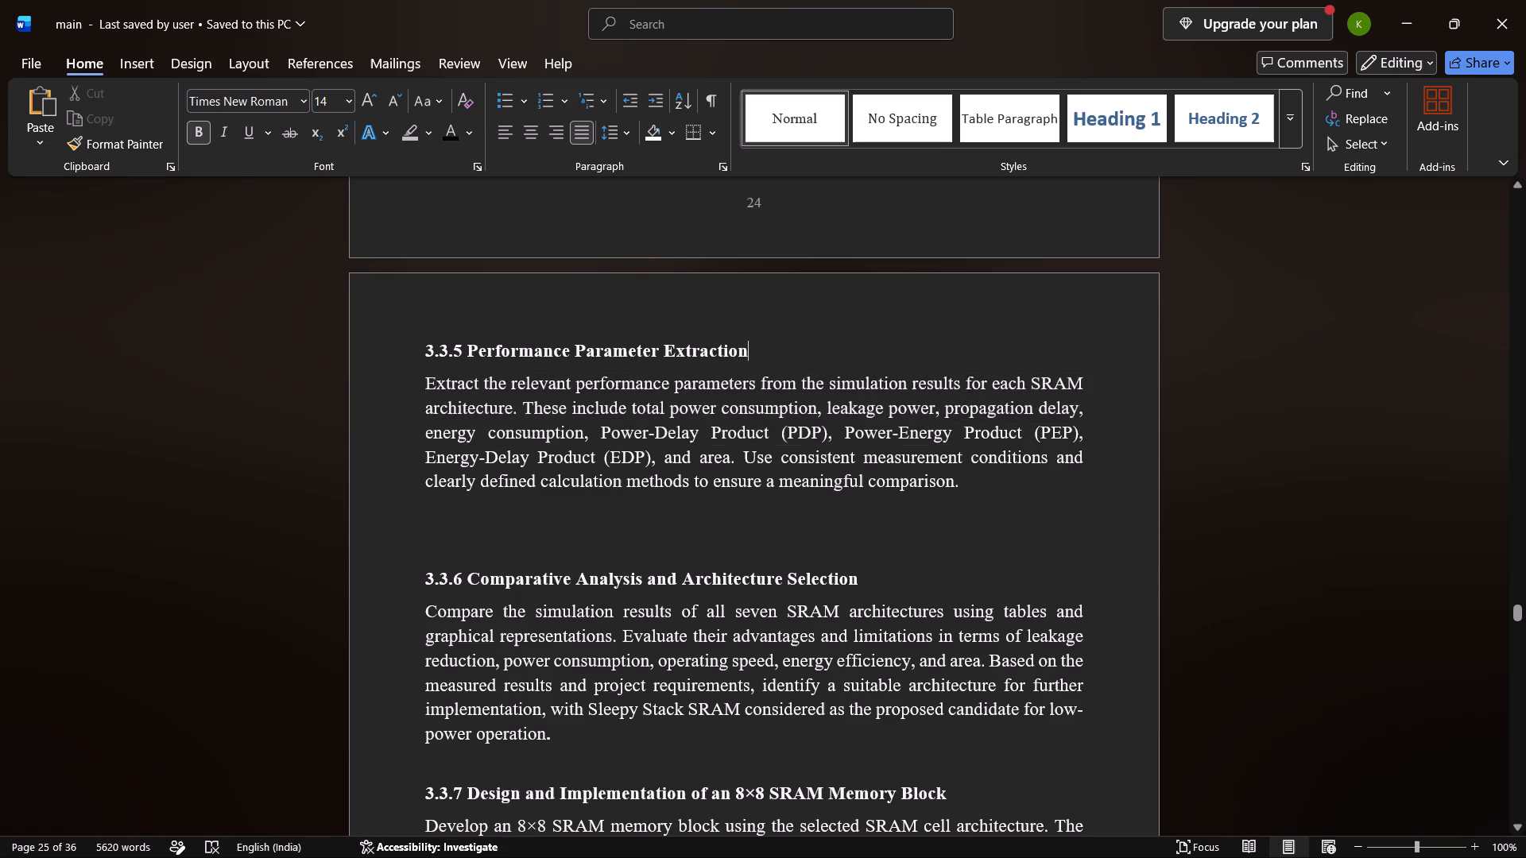
scroll(873, 334, "down", 2)
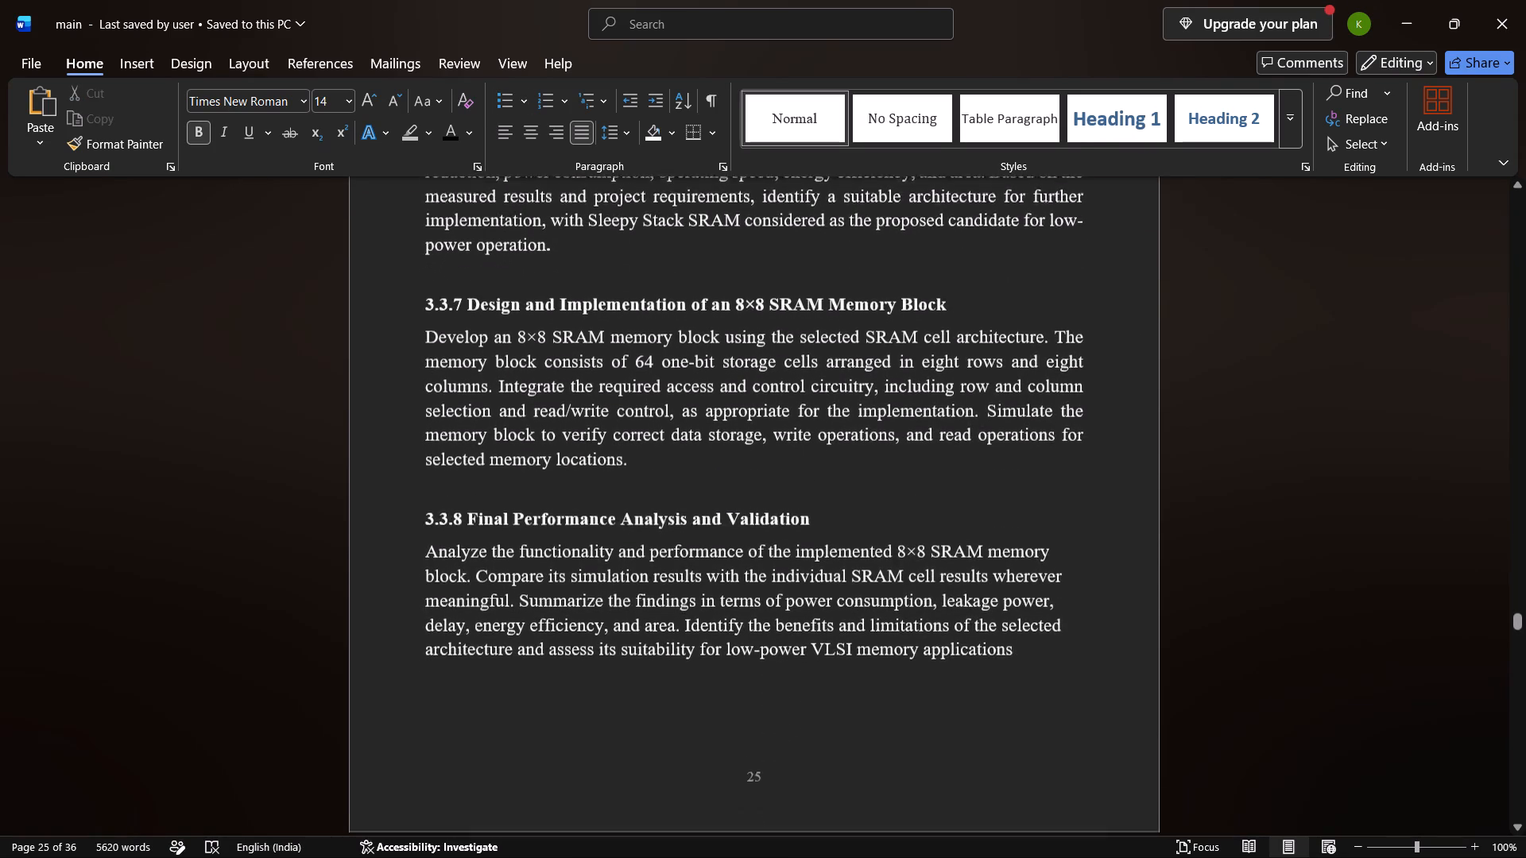
scroll(873, 334, "down", 2)
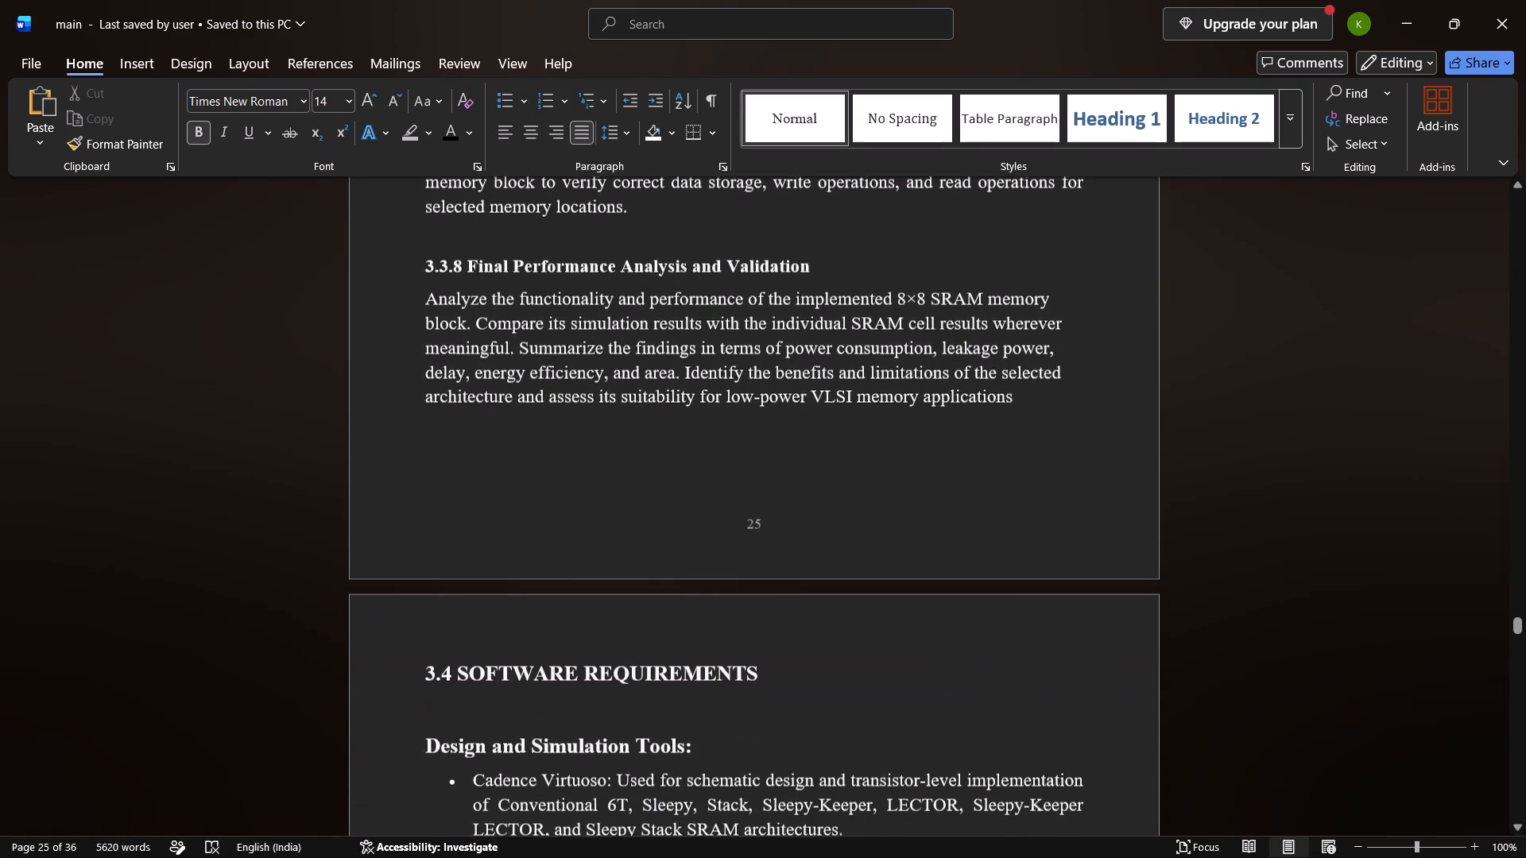
scroll(873, 334, "up", 8)
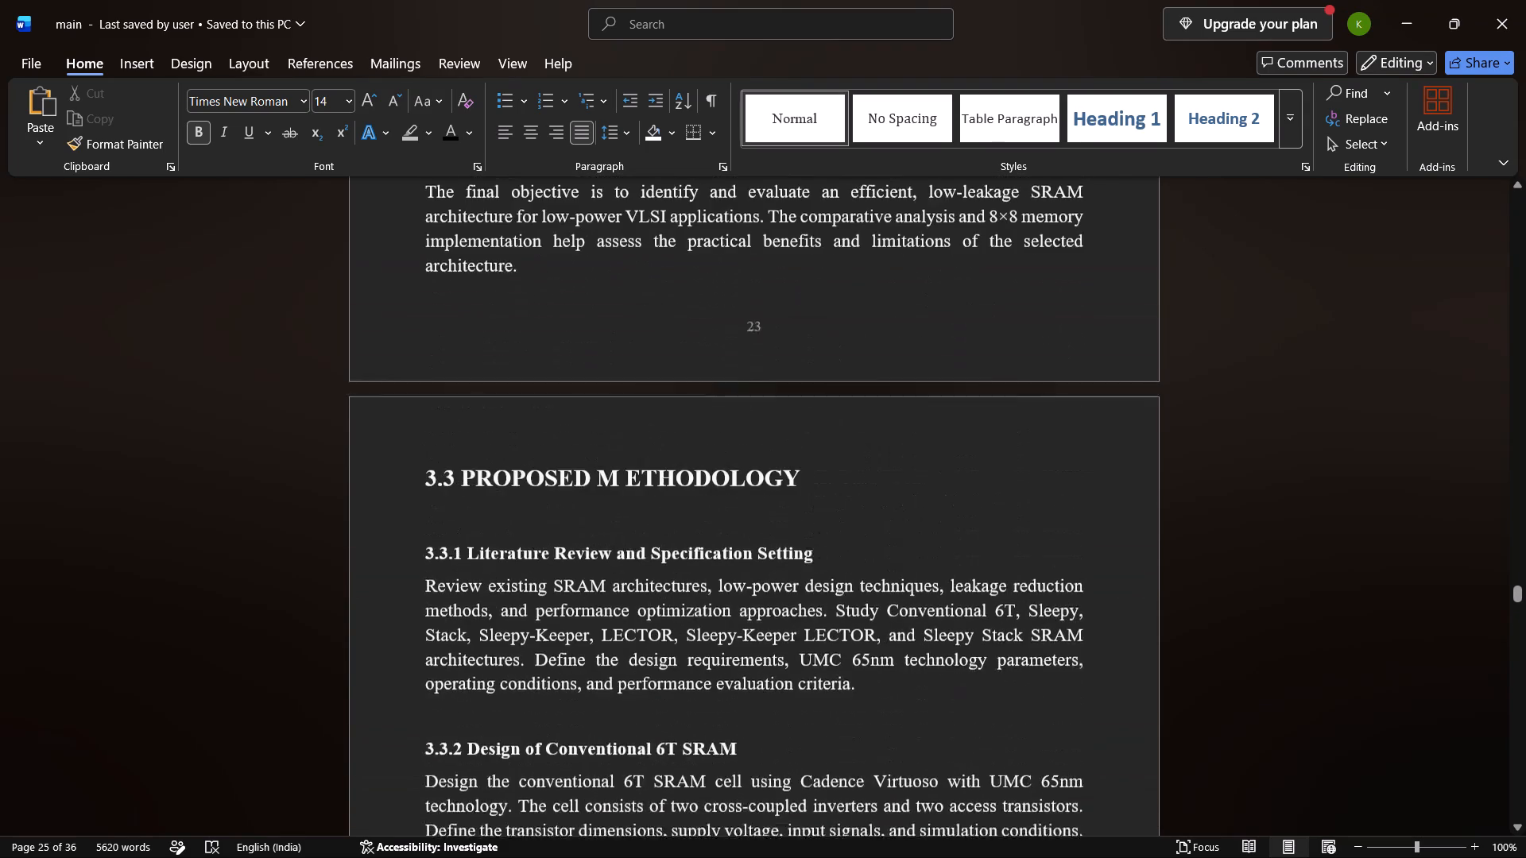
scroll(873, 334, "down", 1)
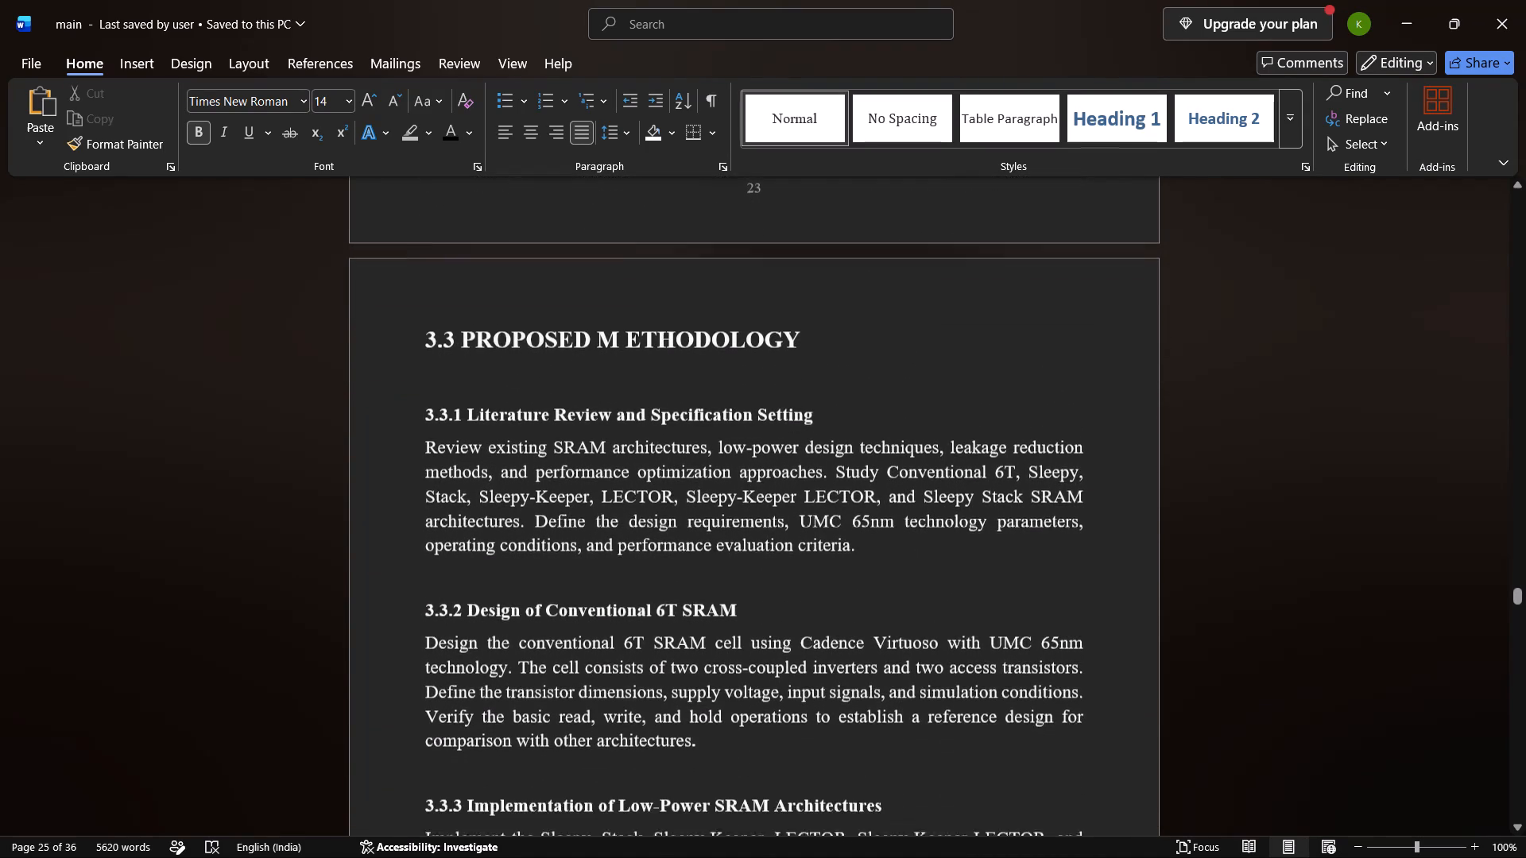
scroll(873, 334, "down", 1)
Return to Document1 and look back from the Table 4 caption through Proposed Methodology to section 3.2, Project Flow, checking the section numbers.
key("alt+Tab")
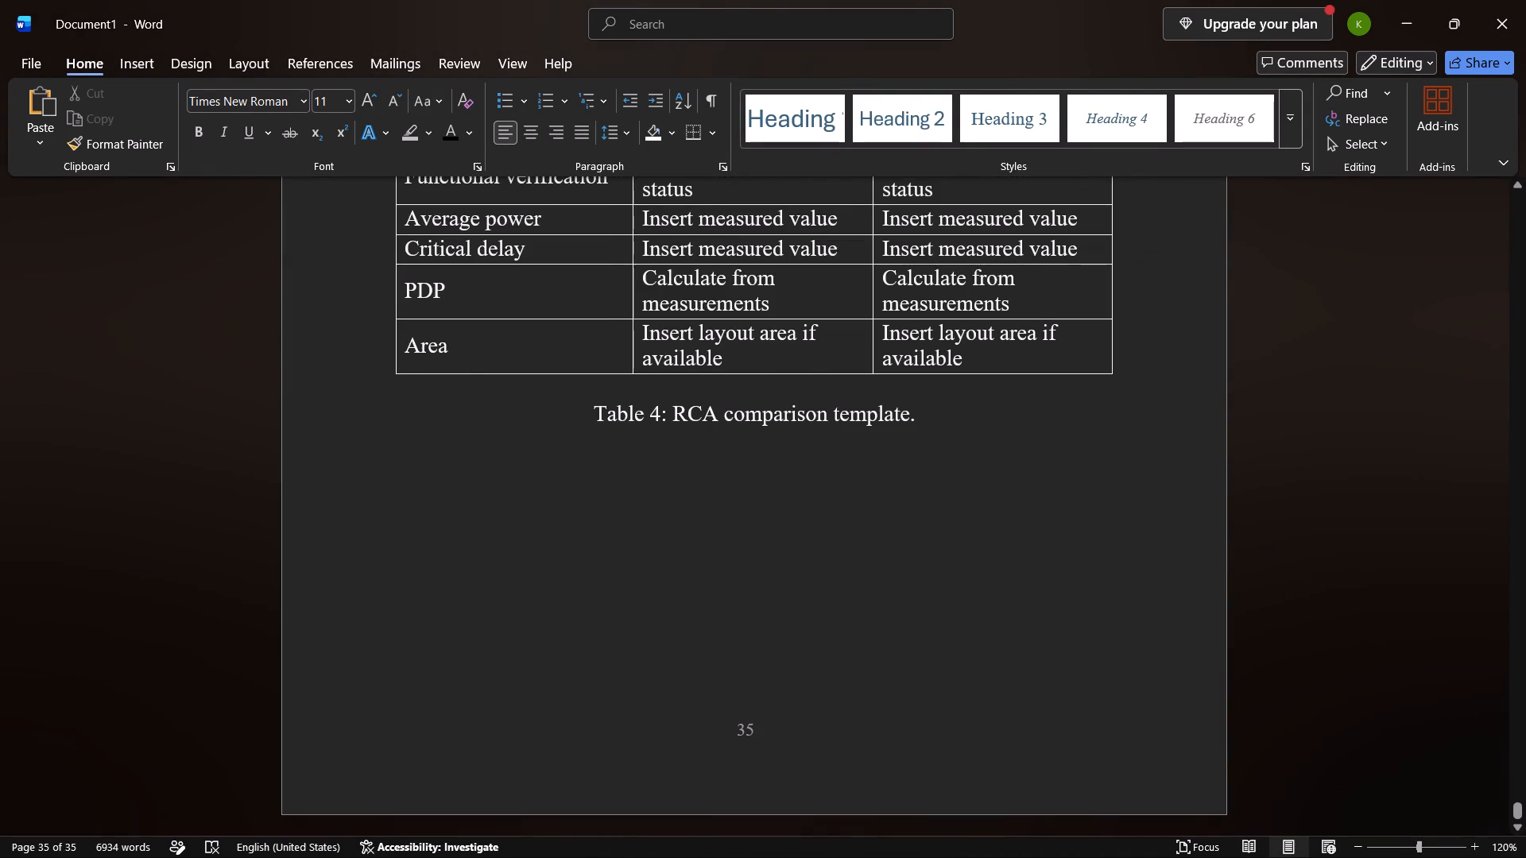
scroll(873, 334, "up", 10)
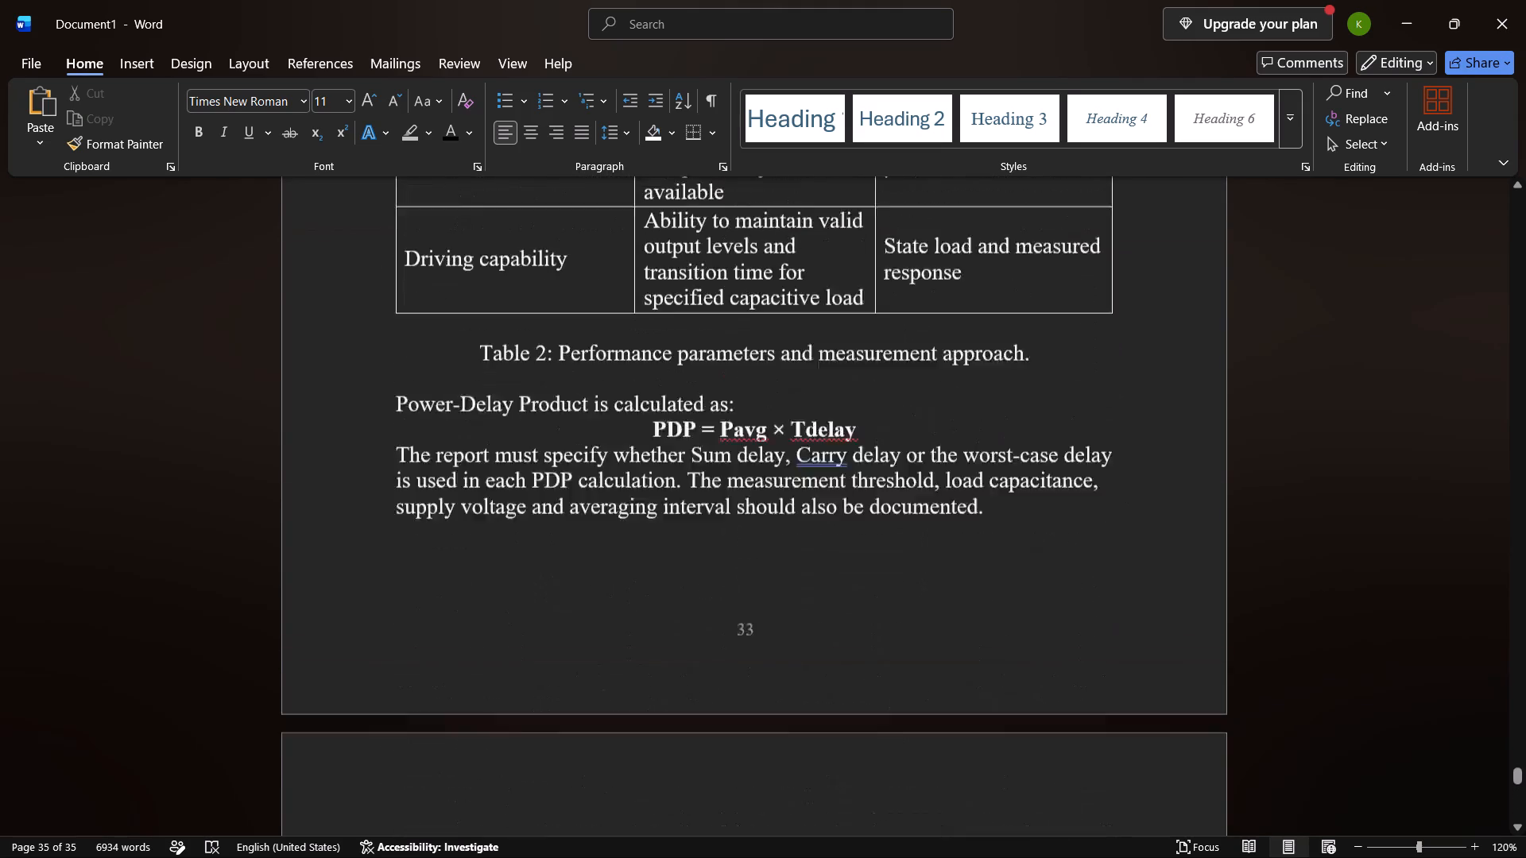
scroll(873, 334, "up", 4)
scroll(873, 334, "down", 1)
scroll(873, 334, "up", 1)
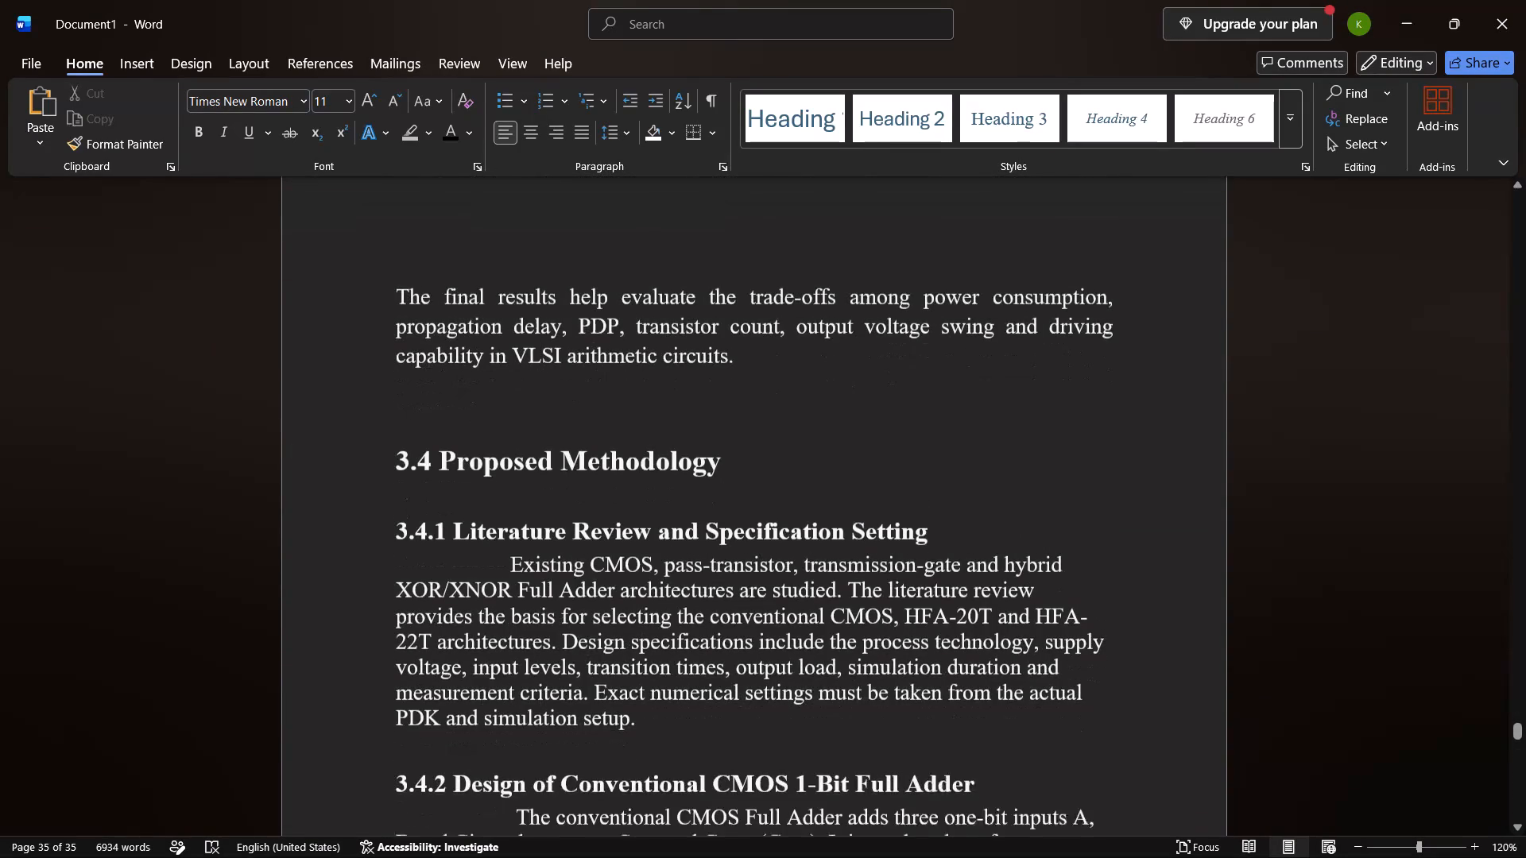
scroll(873, 334, "up", 5)
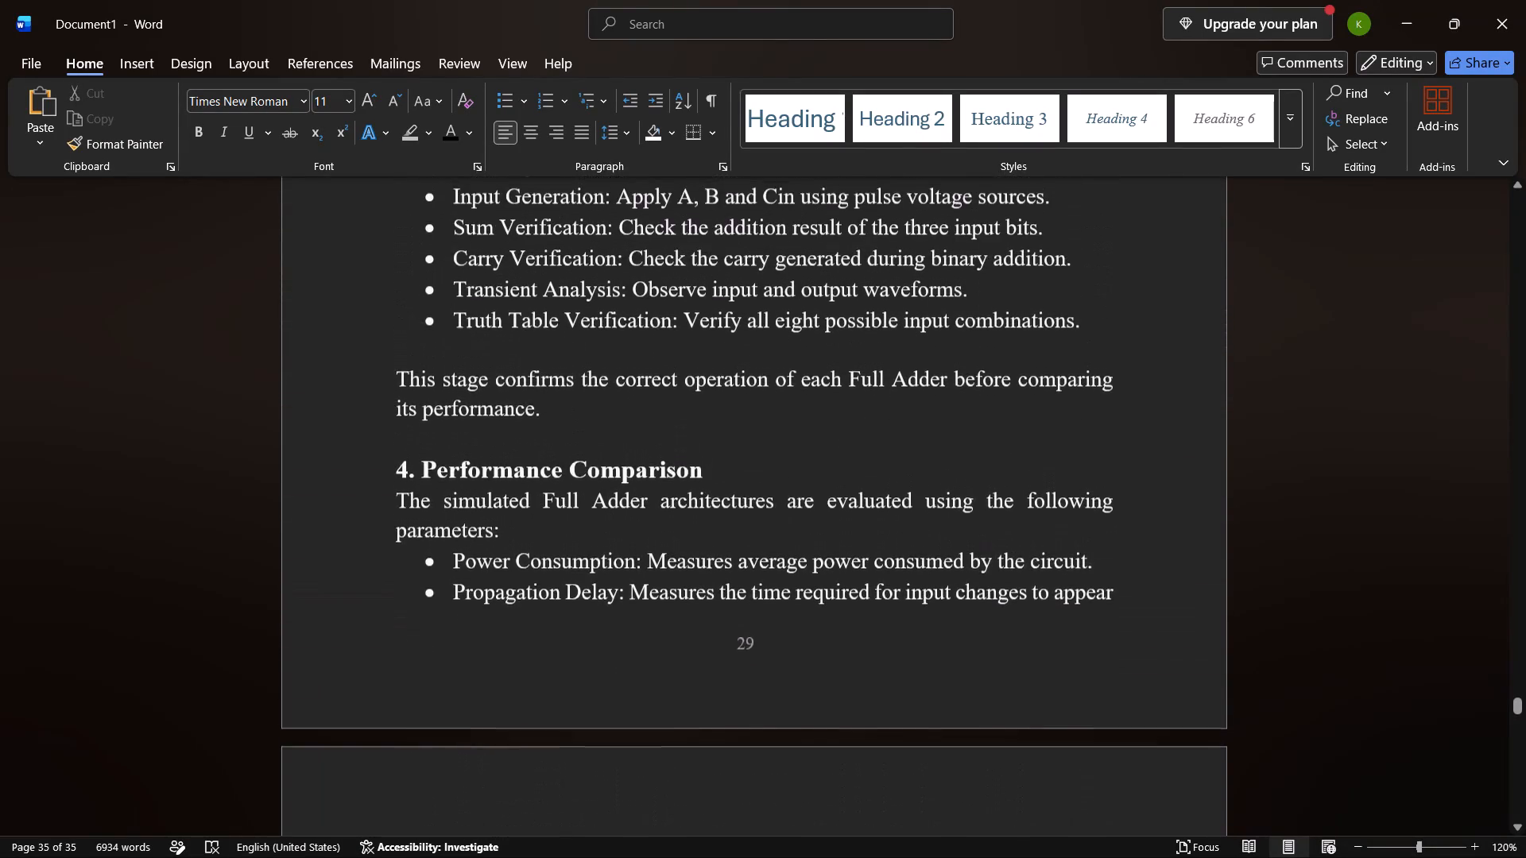
scroll(873, 334, "up", 3)
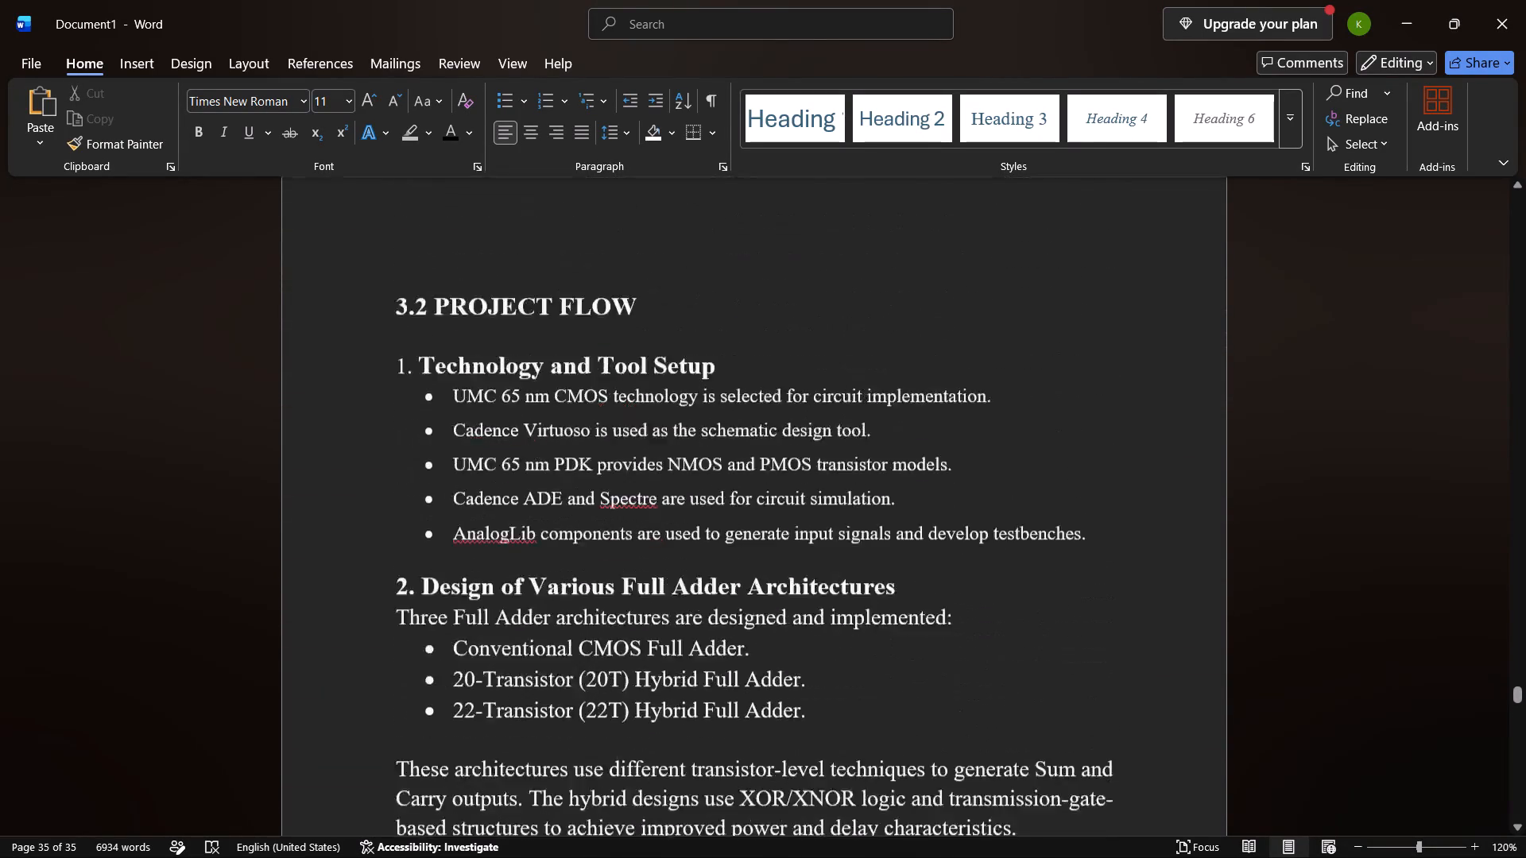
scroll(873, 334, "up", 1)
Review section 3.2, Project Flow, from Technology and Tool Setup down to the Proposed Methodology heading that follows it.
scroll(873, 334, "down", 2)
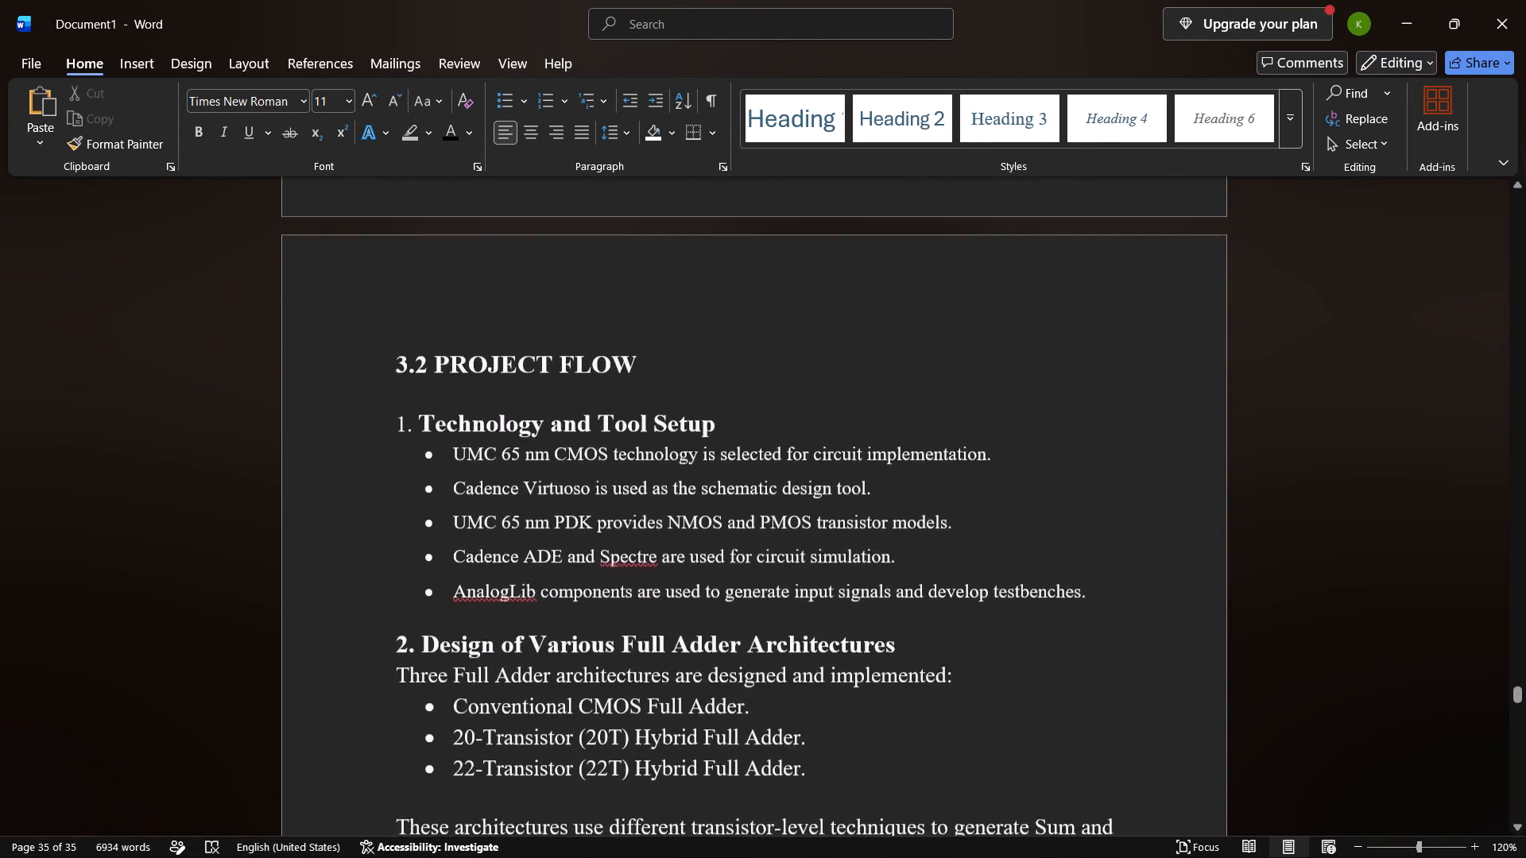
scroll(873, 334, "down", 4)
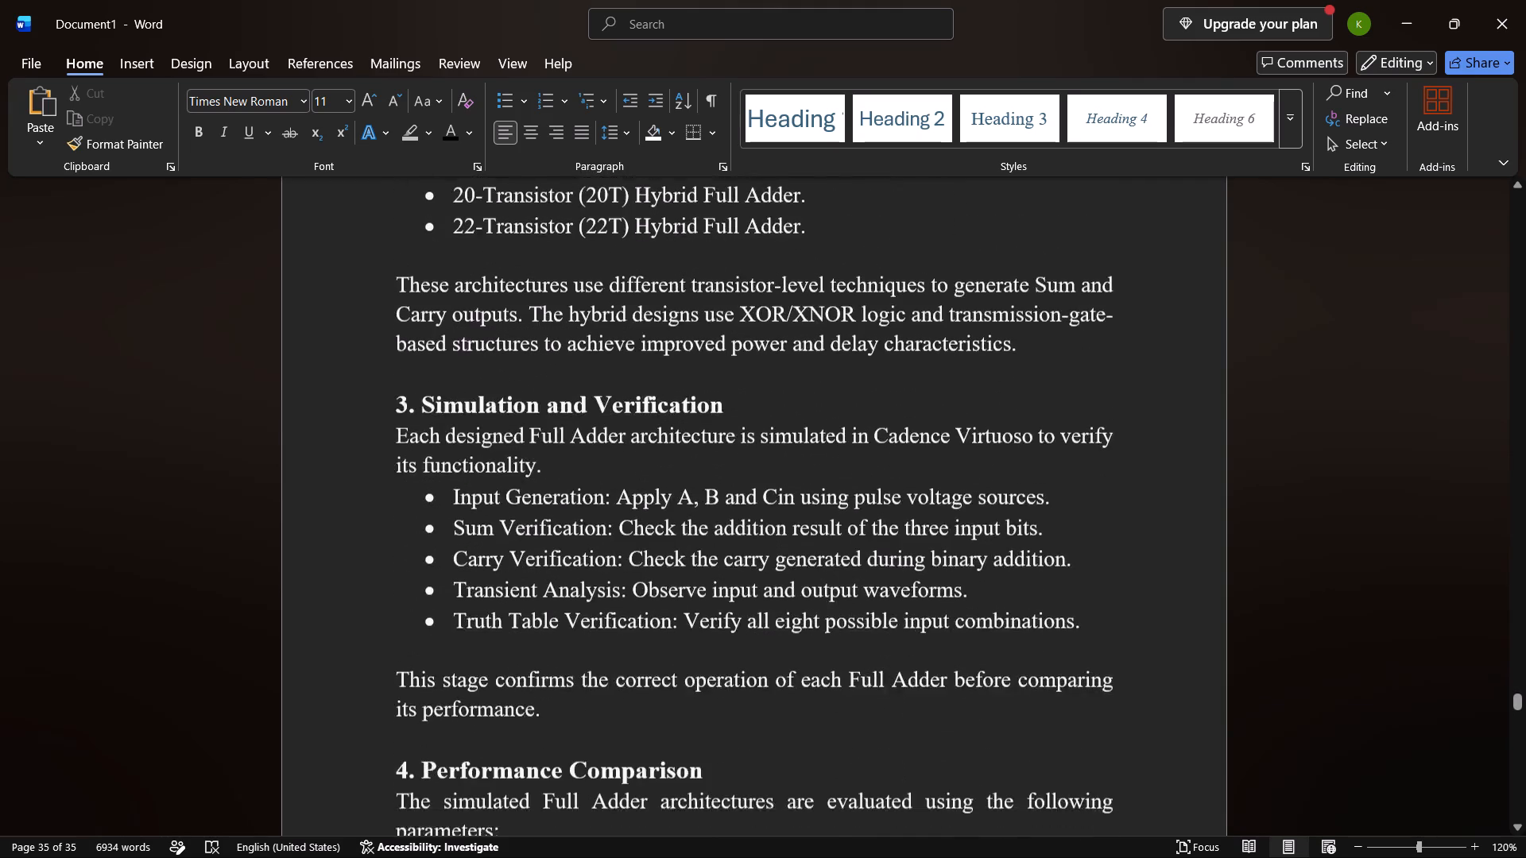
scroll(873, 334, "down", 3)
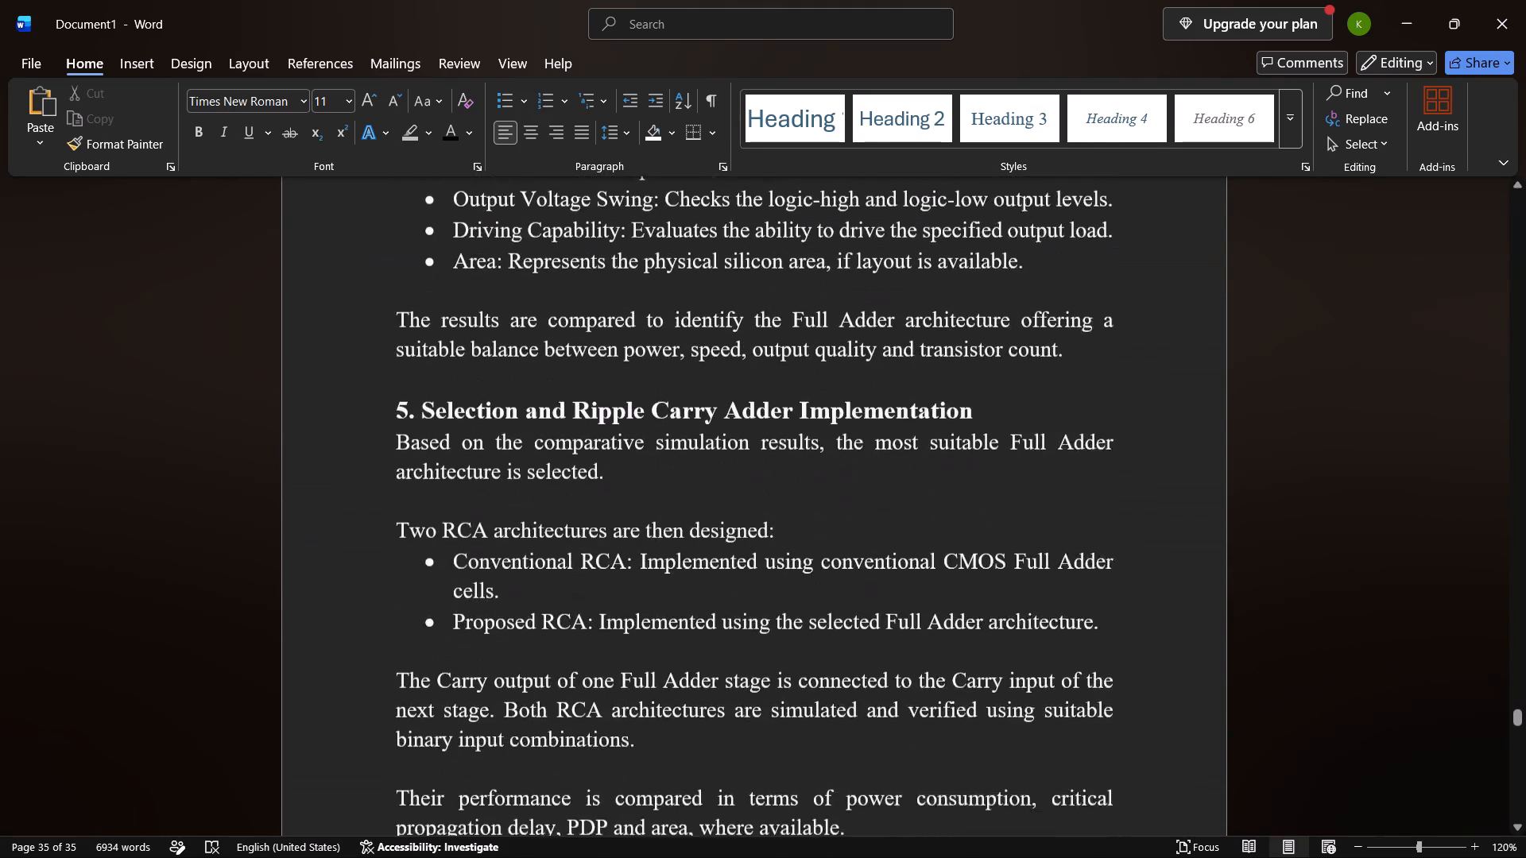
scroll(873, 334, "down", 3)
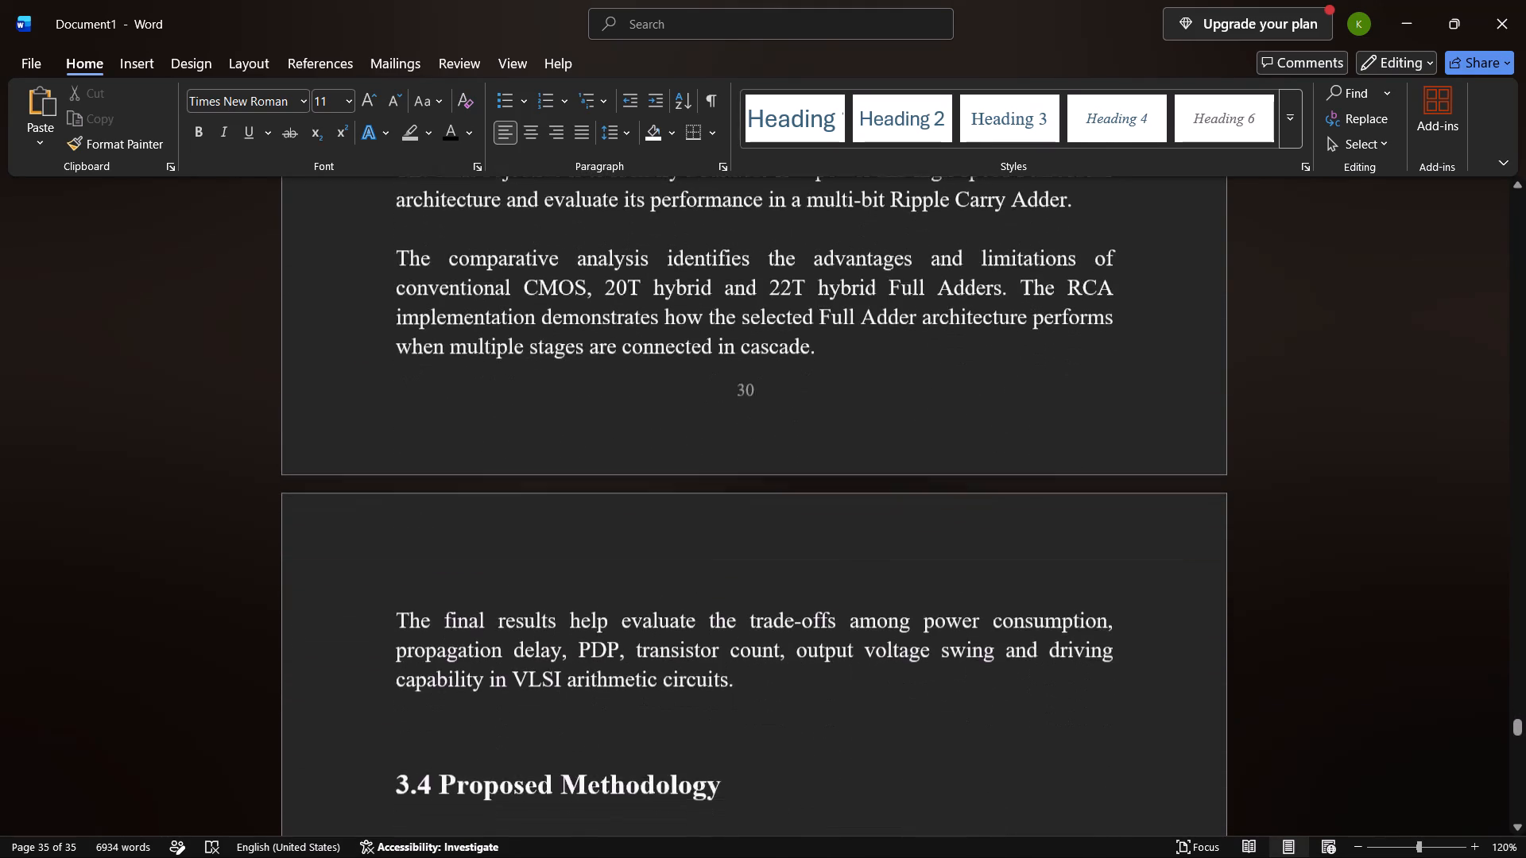
scroll(873, 334, "down", 2)
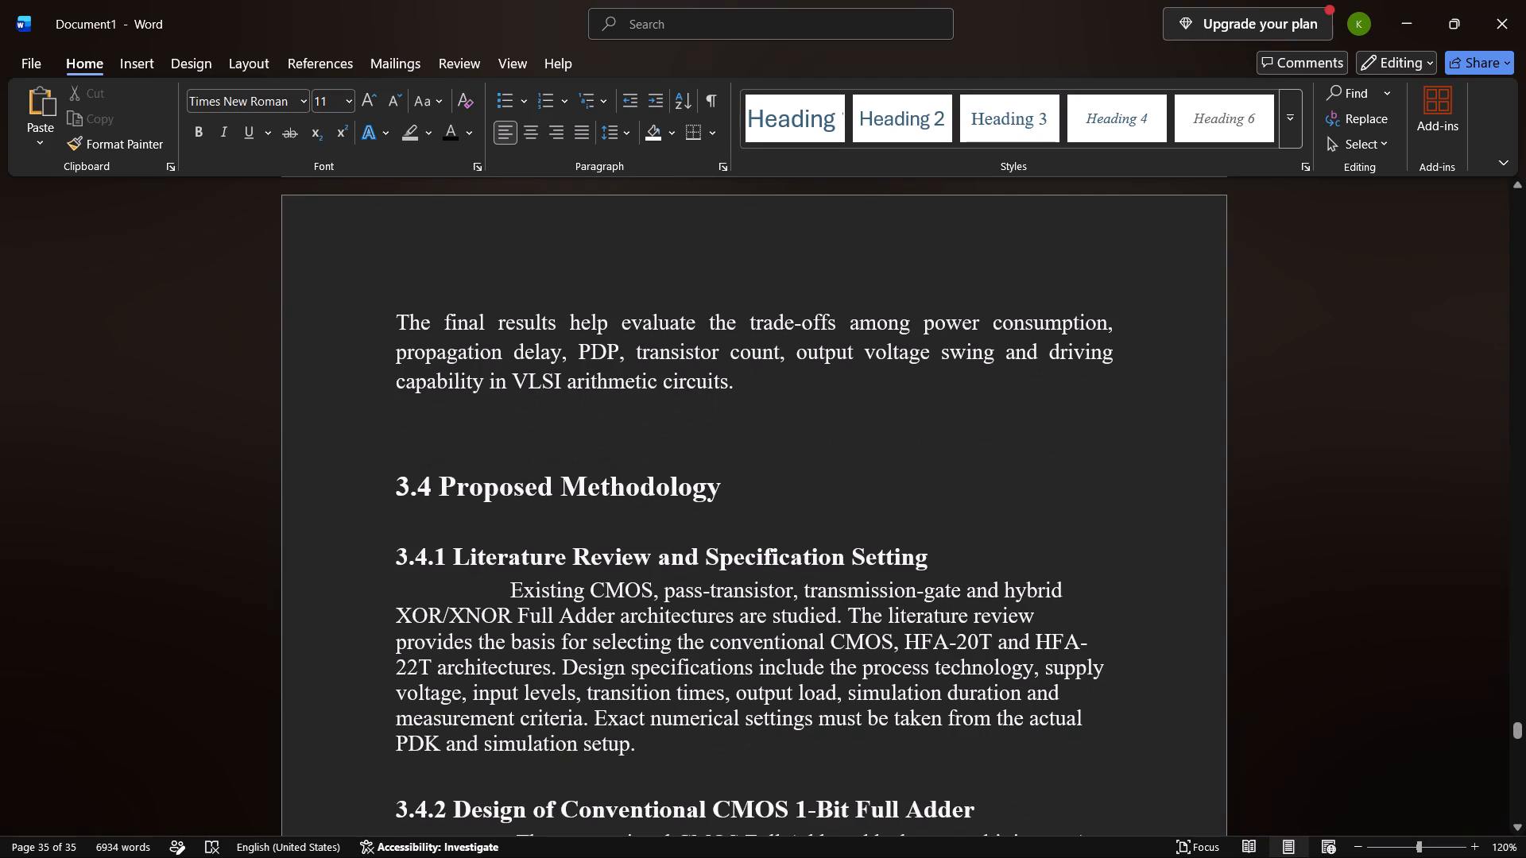
Renumber the Proposed Methodology heading as 3.3 and its Literature Review and Specification Setting subheading as 3.3.1.
left_click(435, 487)
key("BackSpace")
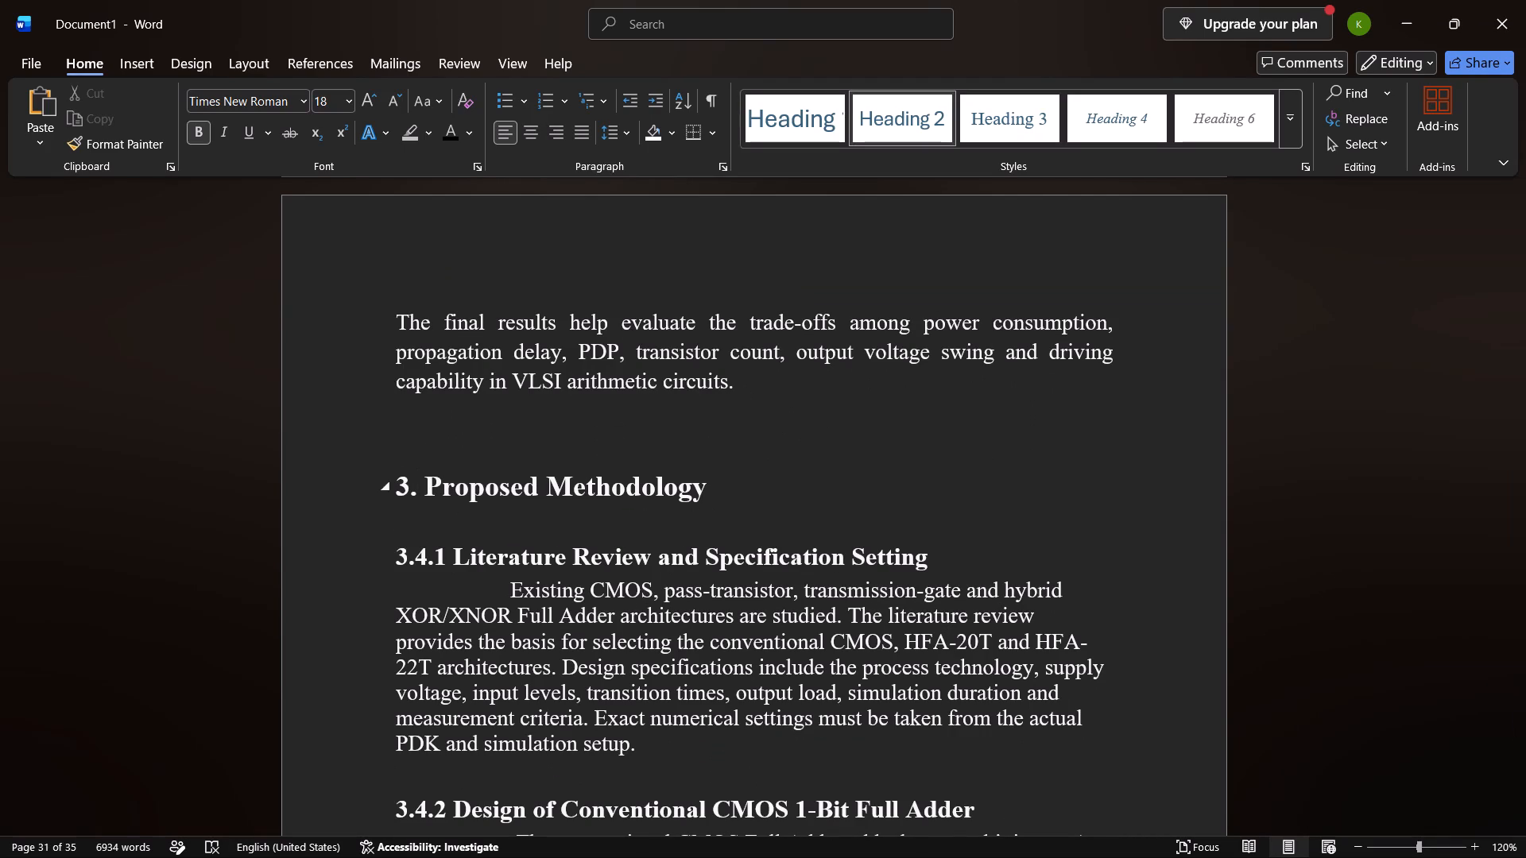
key("3")
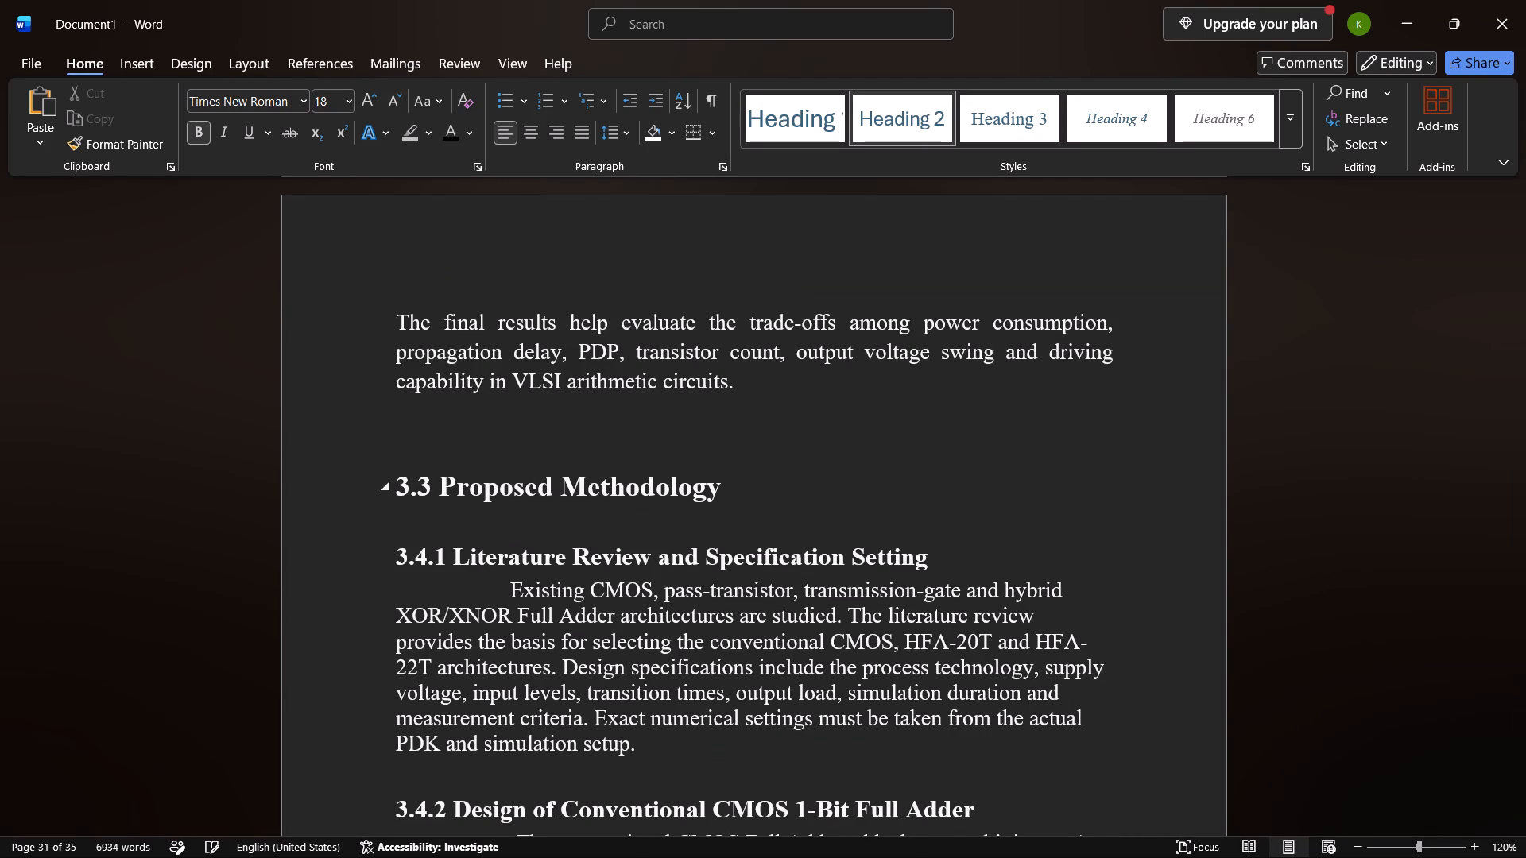
left_click(428, 558)
key("BackSpace")
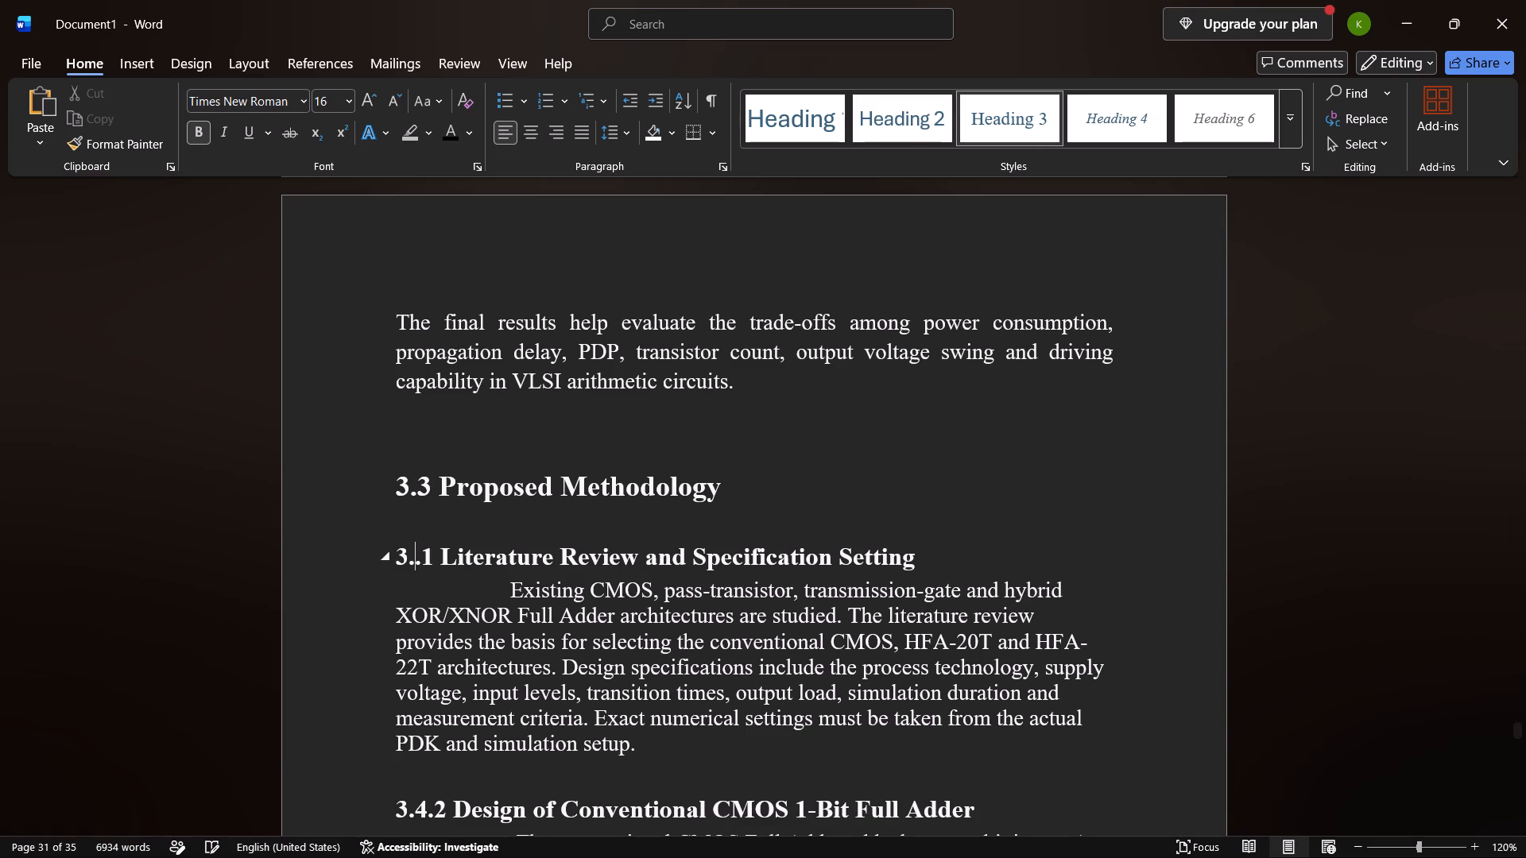
key("3")
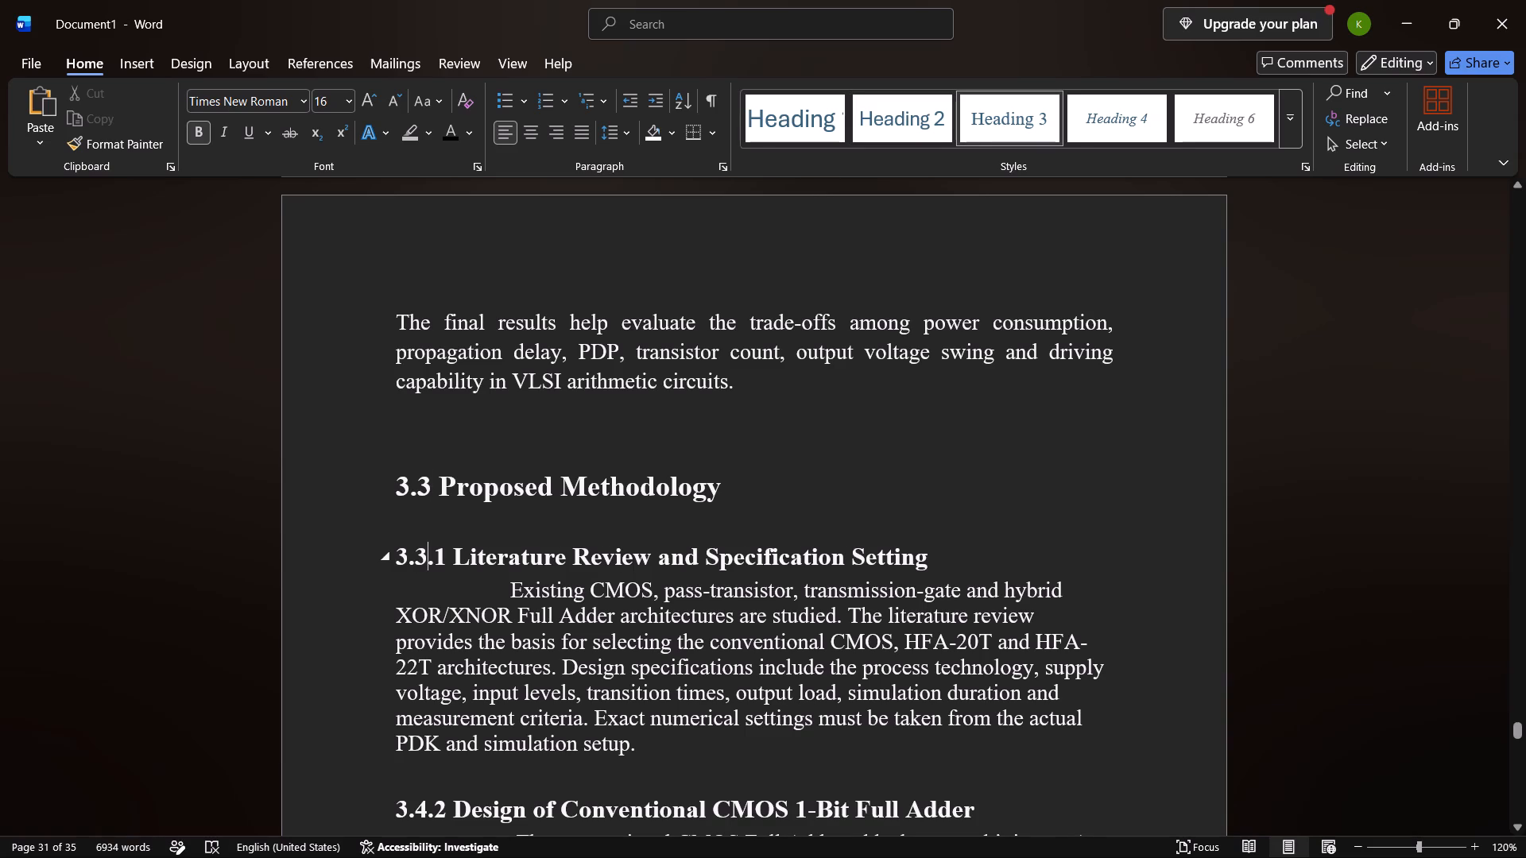
scroll(427, 603, "down", 1)
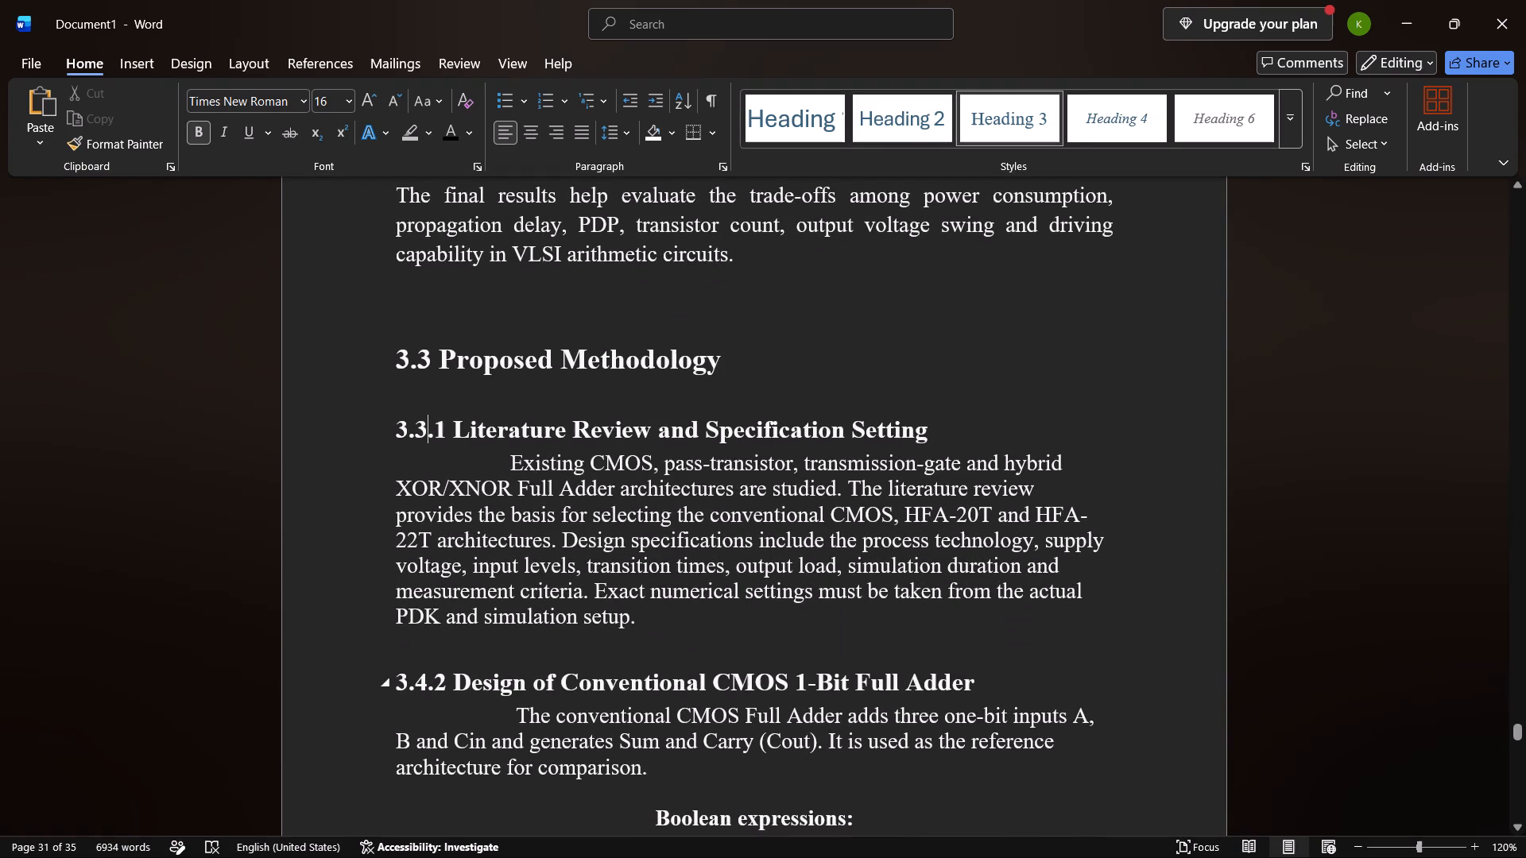
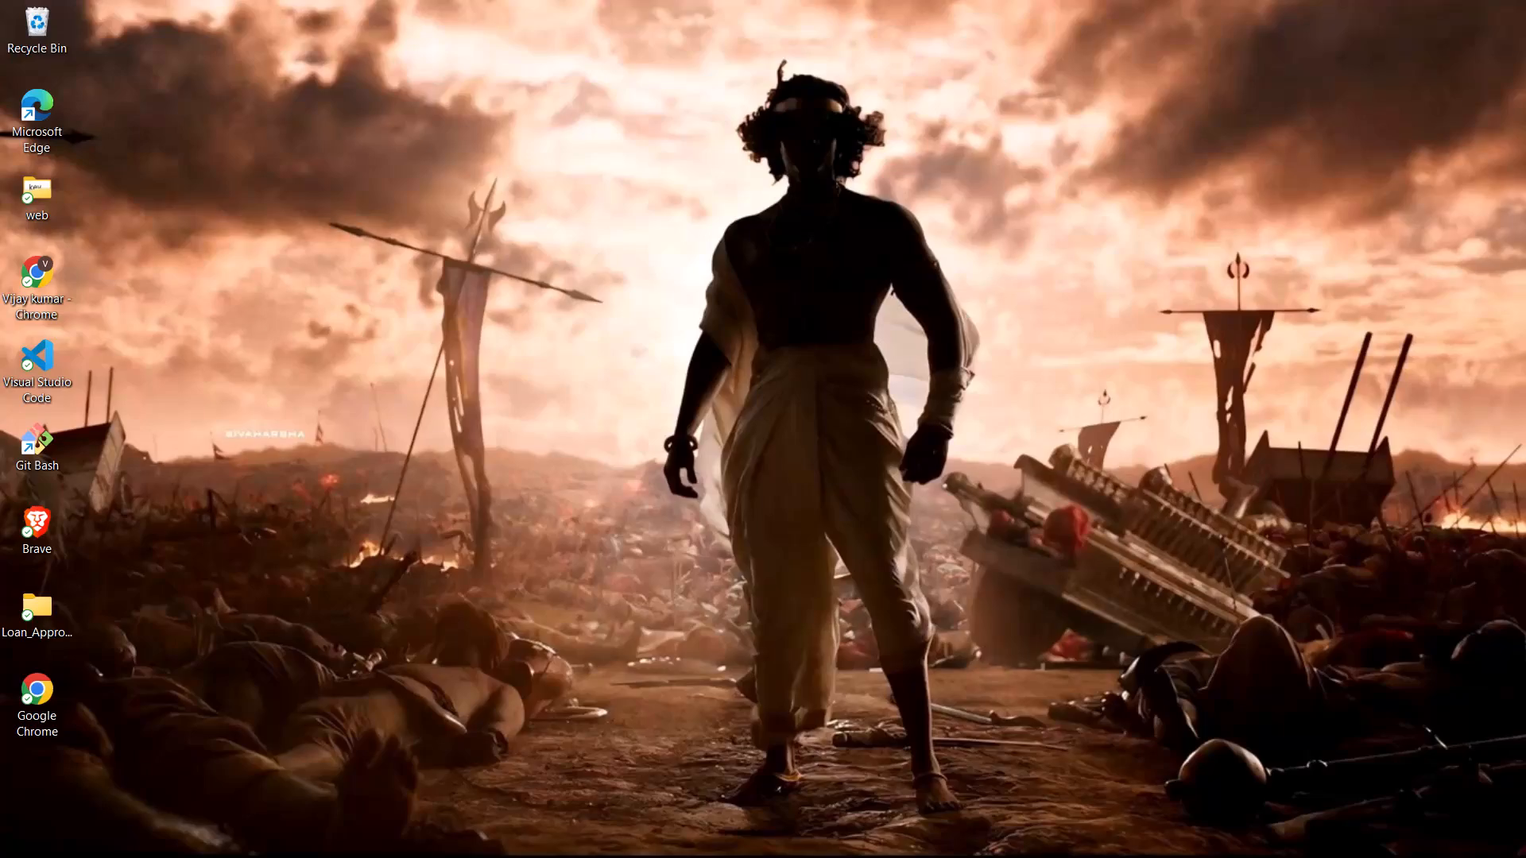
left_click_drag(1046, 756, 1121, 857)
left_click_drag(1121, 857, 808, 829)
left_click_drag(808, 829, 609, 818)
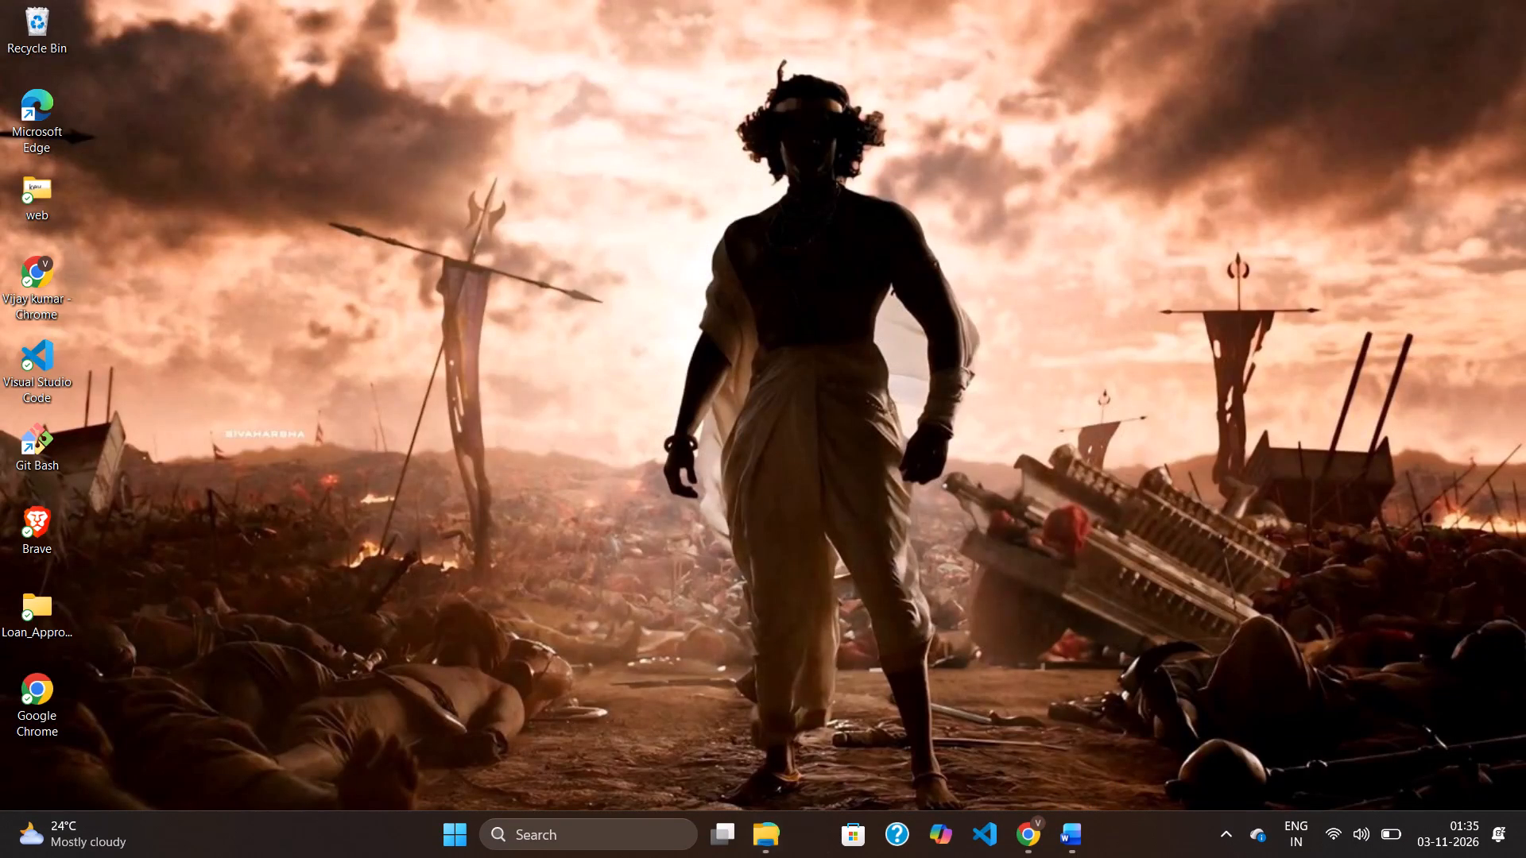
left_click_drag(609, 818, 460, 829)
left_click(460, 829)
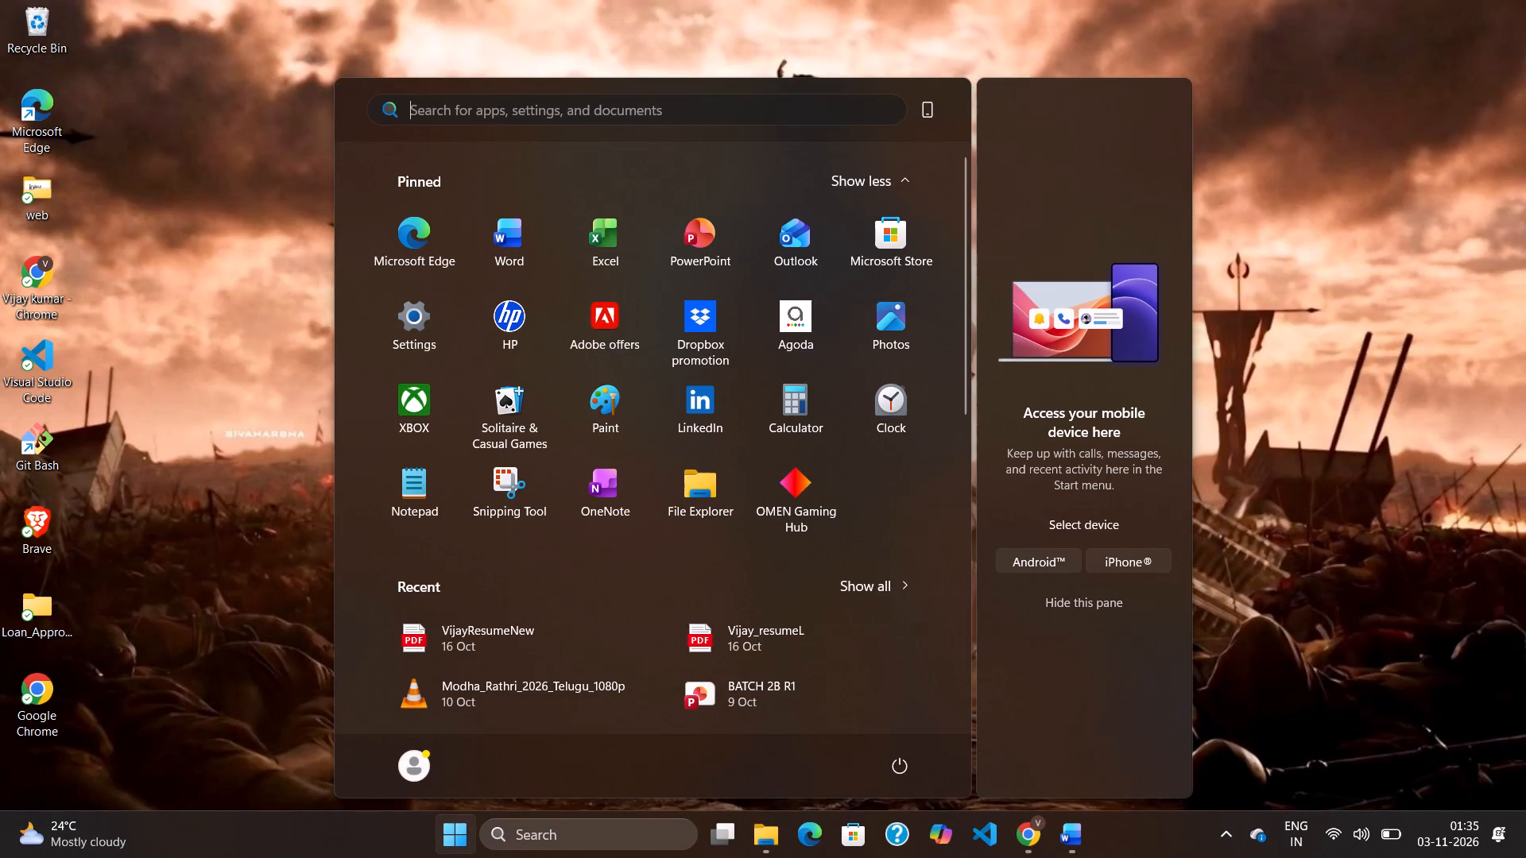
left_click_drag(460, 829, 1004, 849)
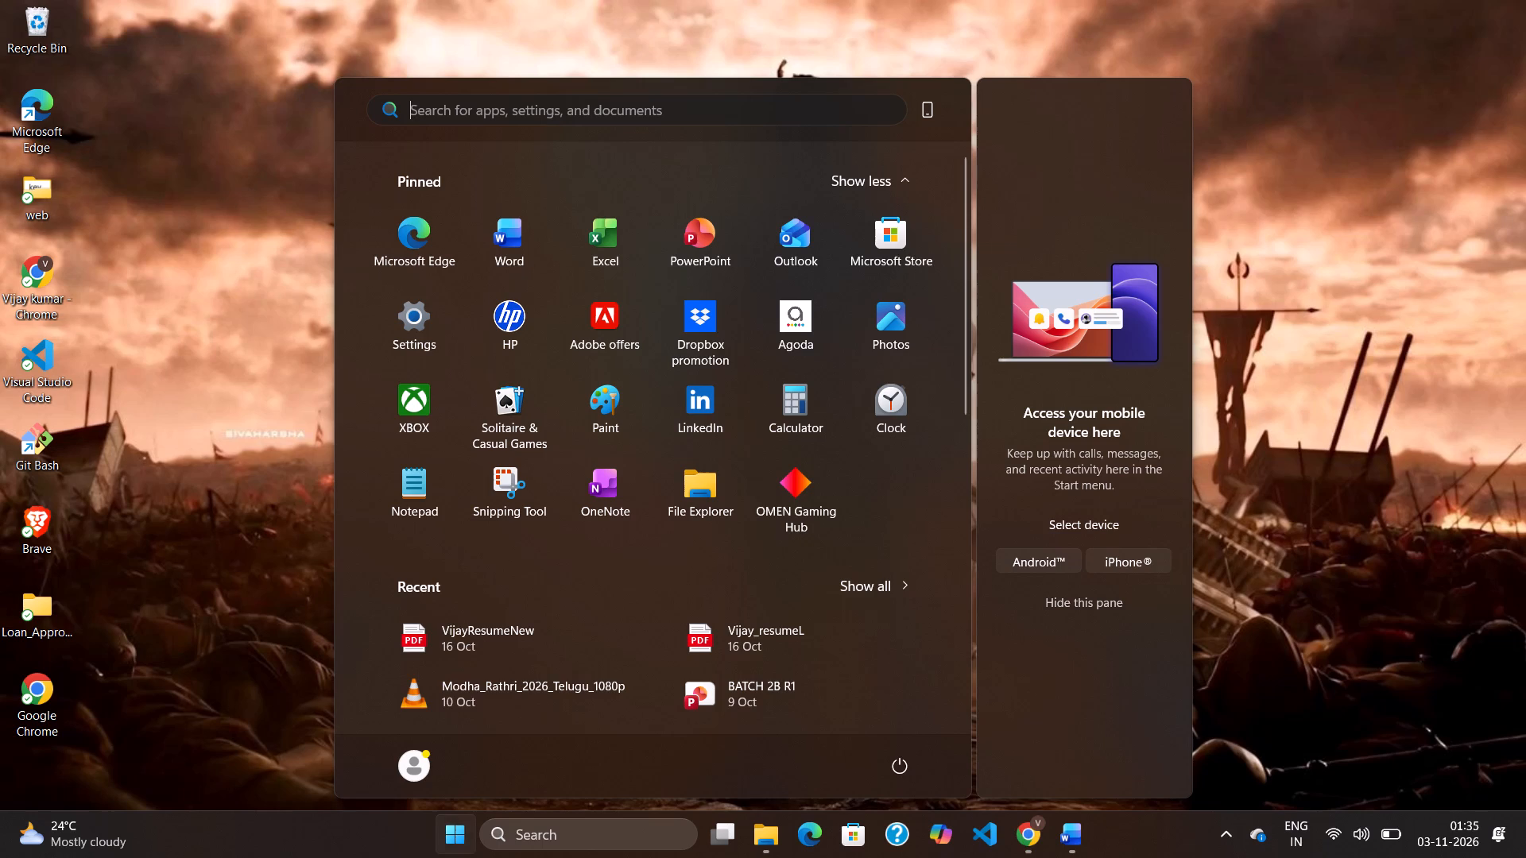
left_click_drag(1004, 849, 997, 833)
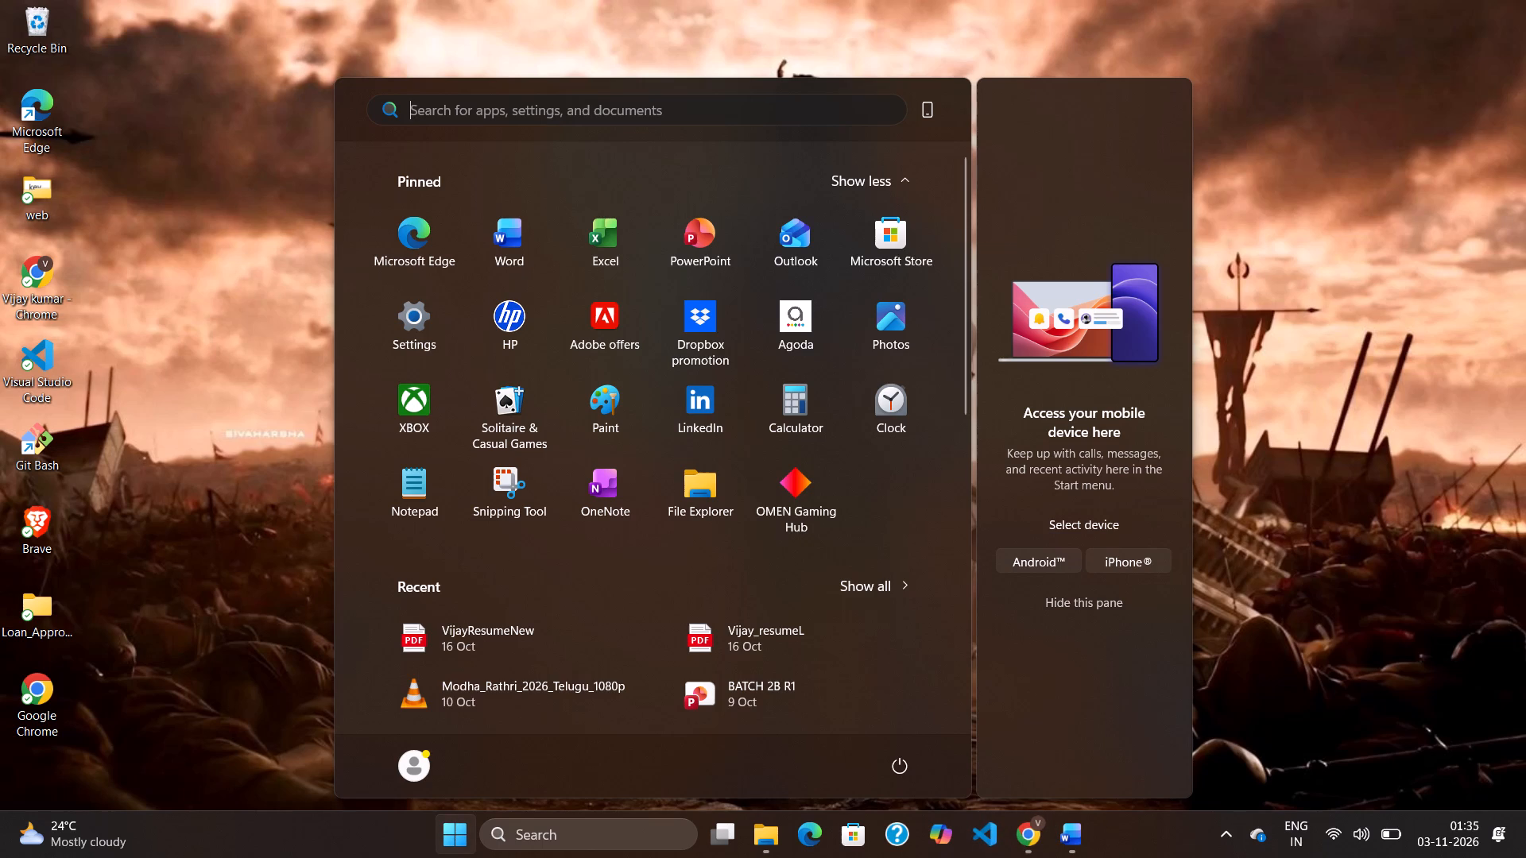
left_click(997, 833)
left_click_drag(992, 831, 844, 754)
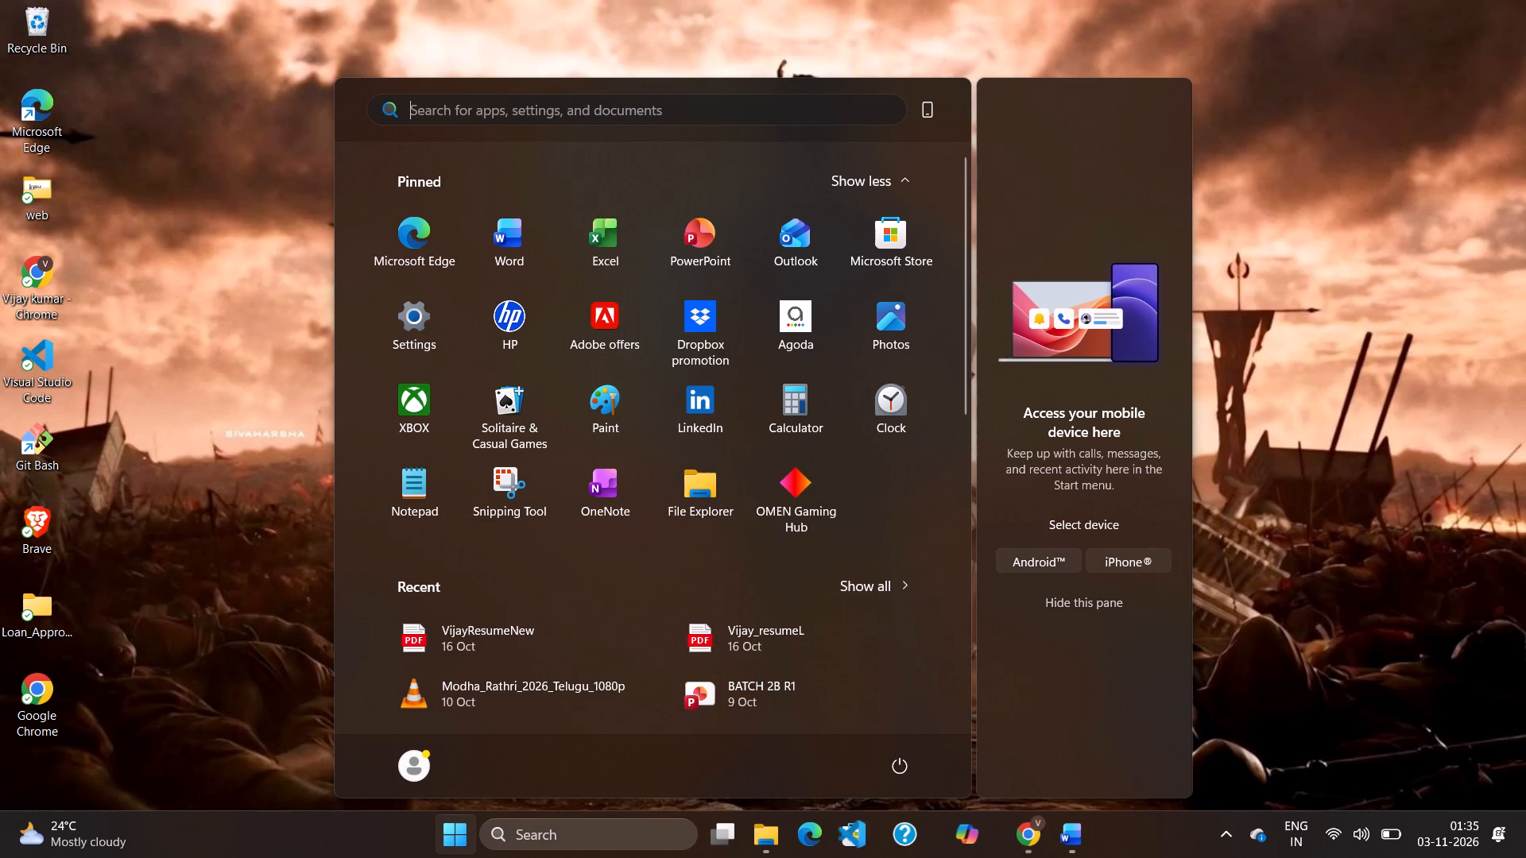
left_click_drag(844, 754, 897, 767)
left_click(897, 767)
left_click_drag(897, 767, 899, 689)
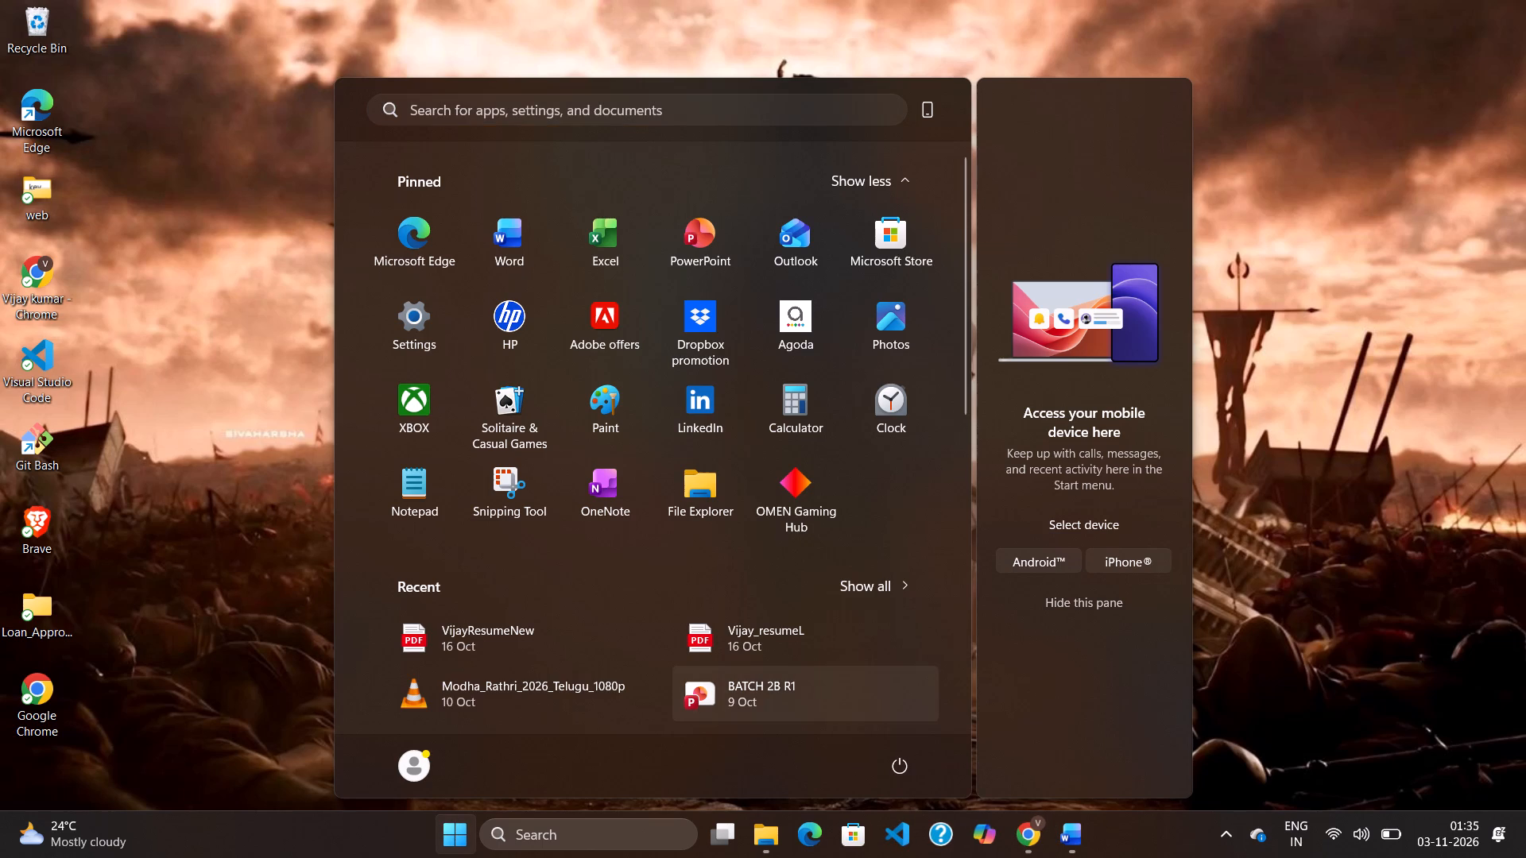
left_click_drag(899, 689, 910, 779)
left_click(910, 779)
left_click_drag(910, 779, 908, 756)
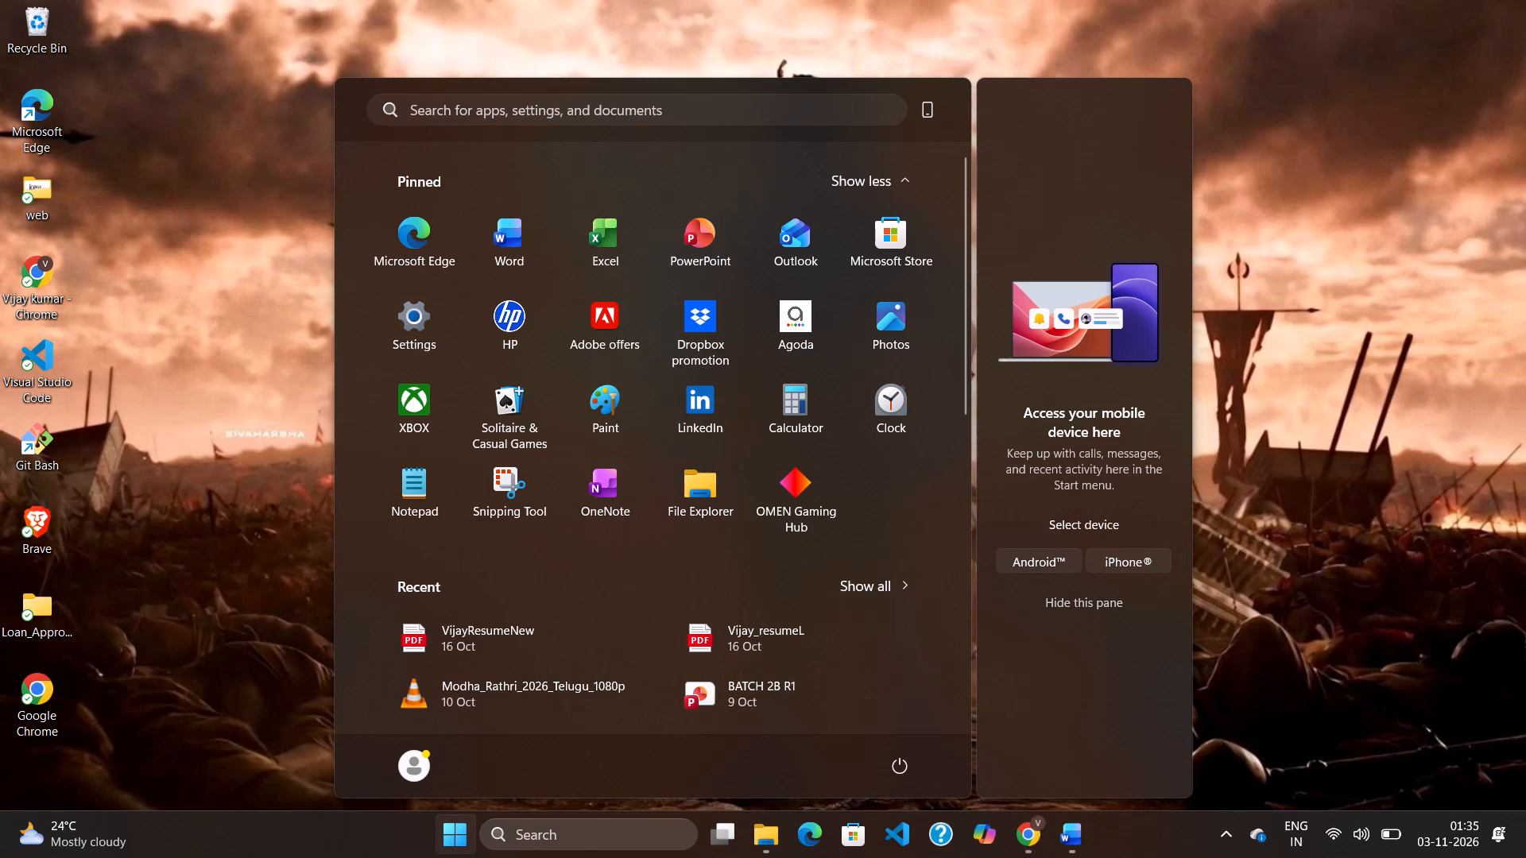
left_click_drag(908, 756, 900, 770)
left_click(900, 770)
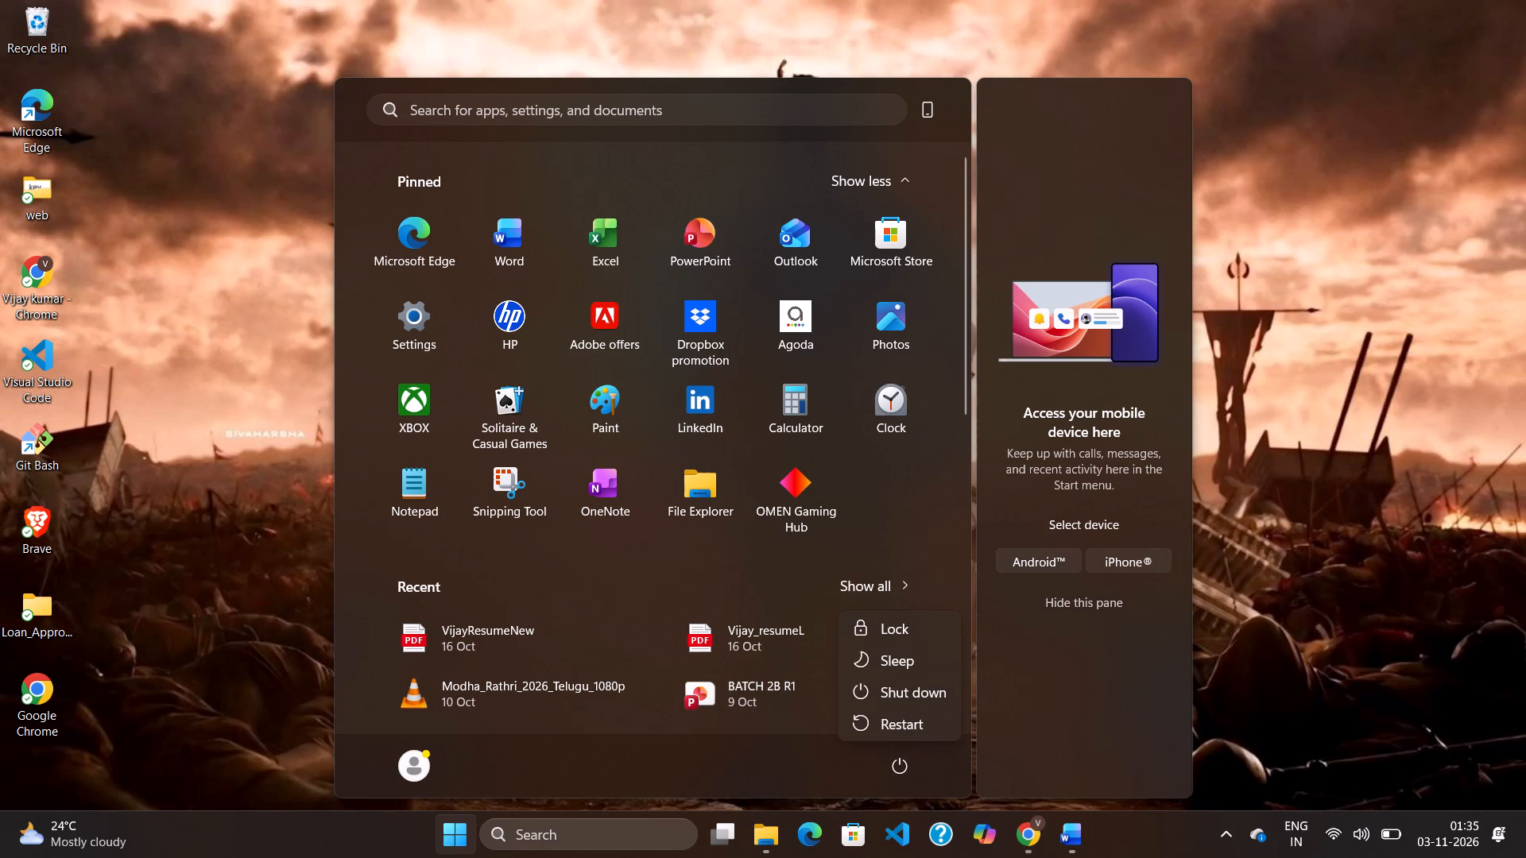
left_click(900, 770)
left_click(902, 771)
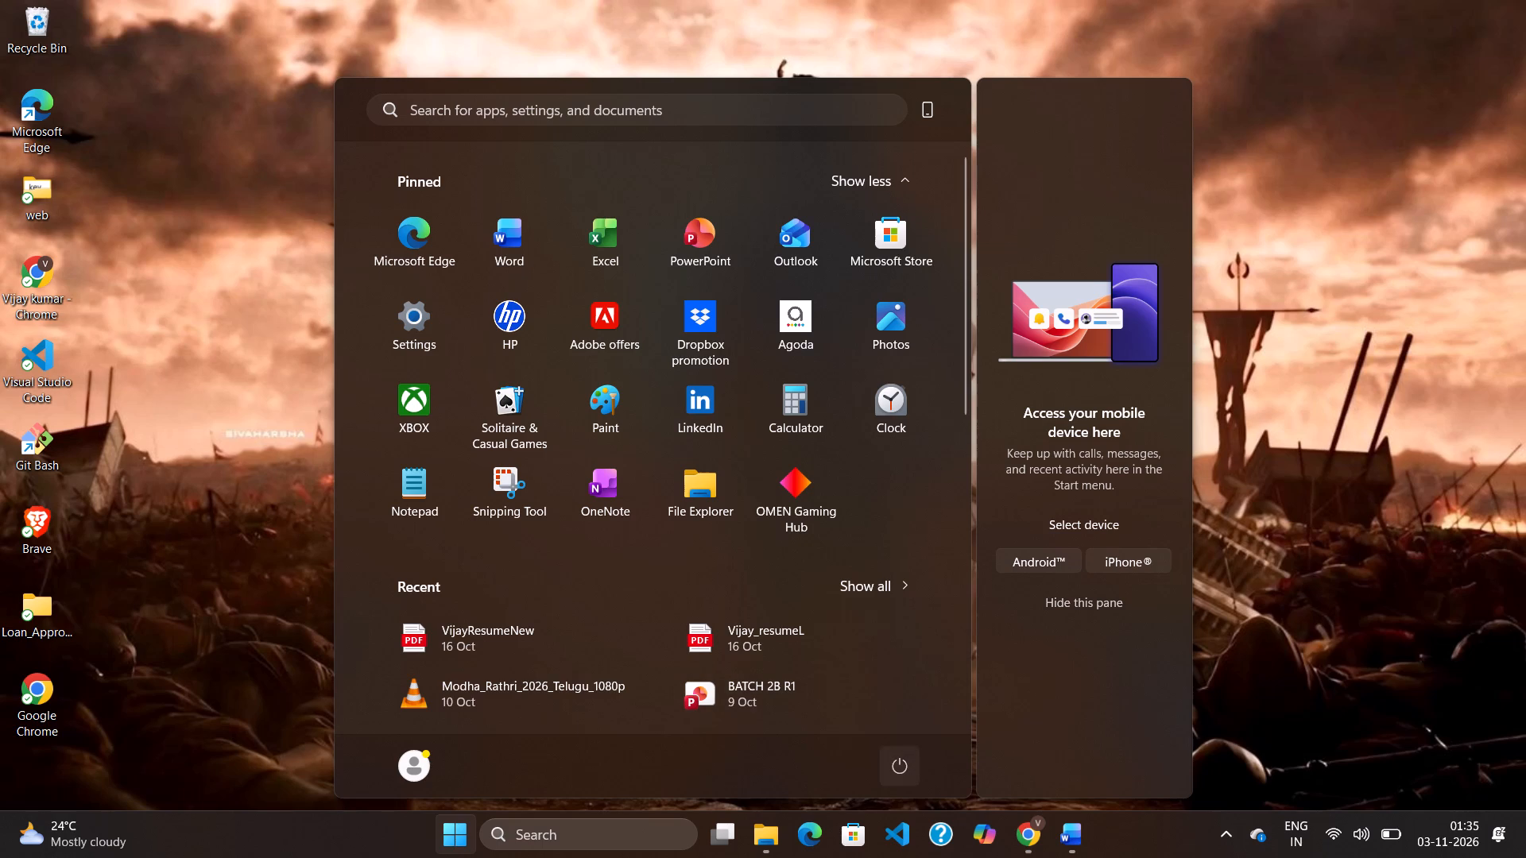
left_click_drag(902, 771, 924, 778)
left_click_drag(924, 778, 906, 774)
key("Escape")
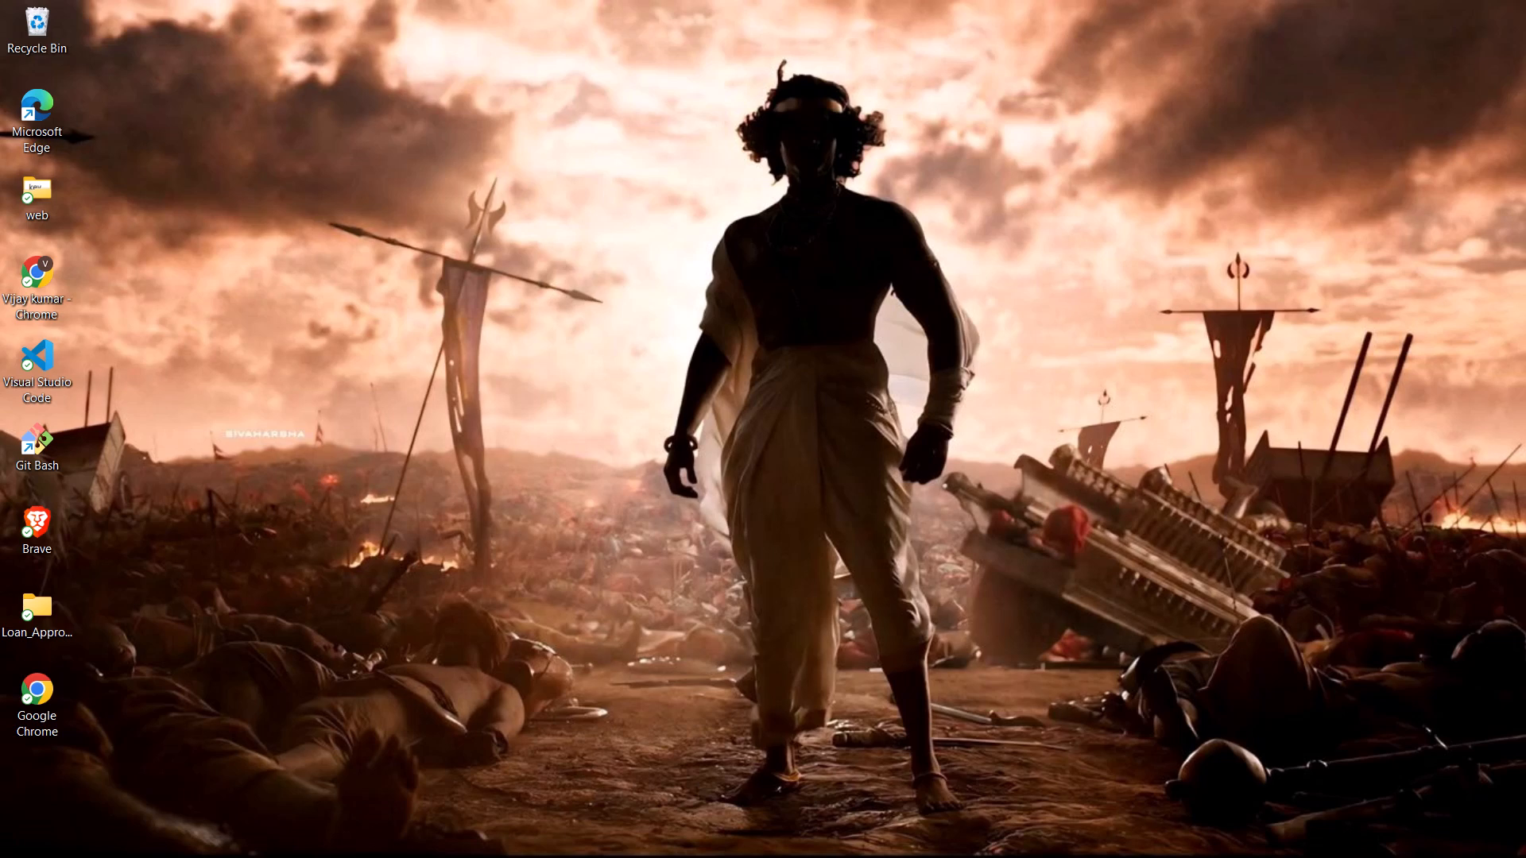
Put the computer into Sleep mode from the Shut Down Windows dialog.
key("alt+F4")
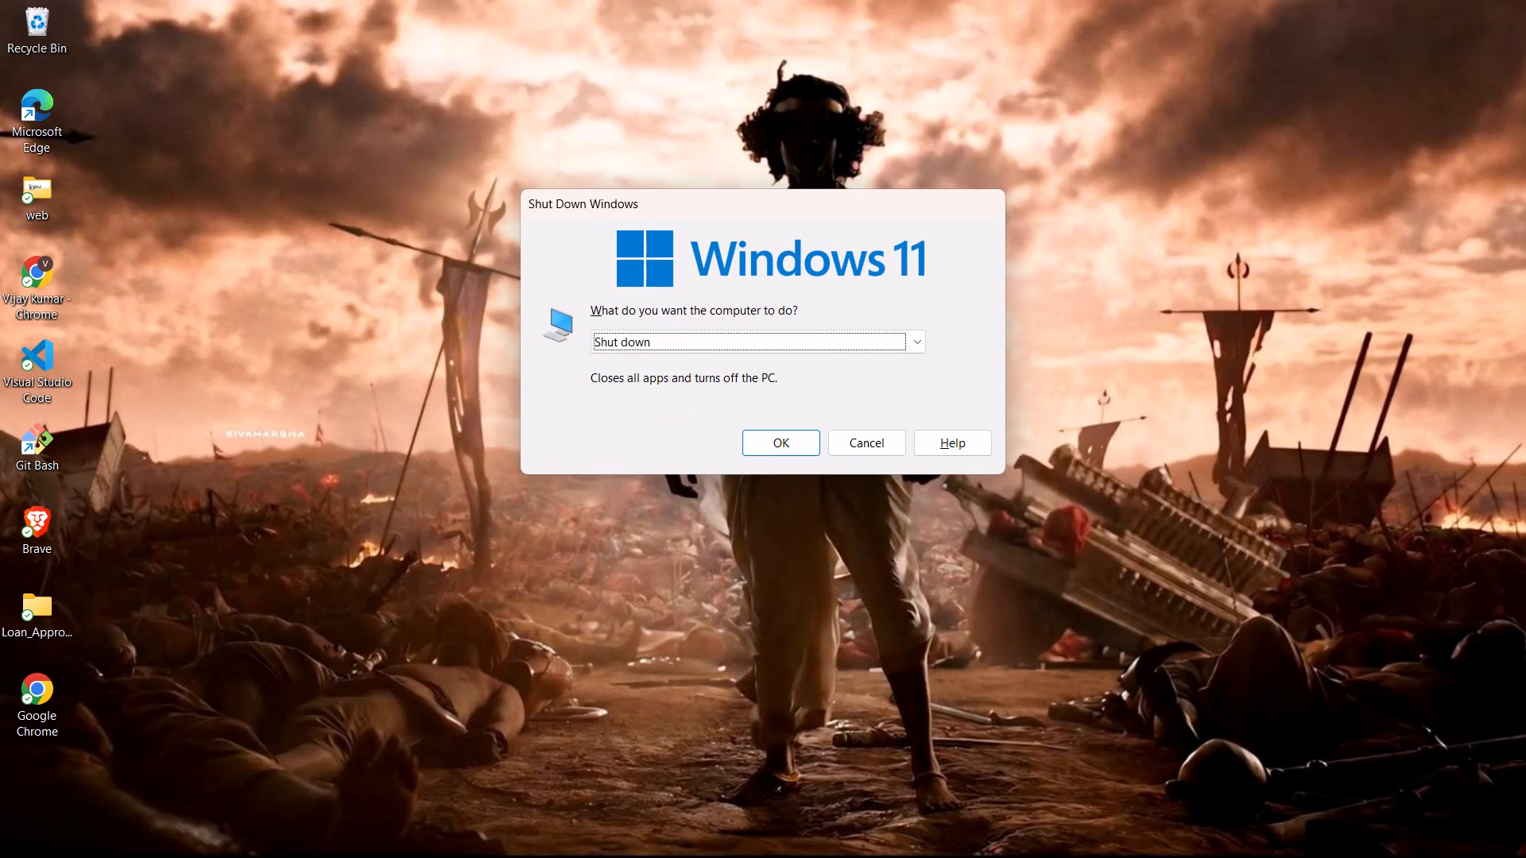
key("Down")
key("Down")
key("Down")
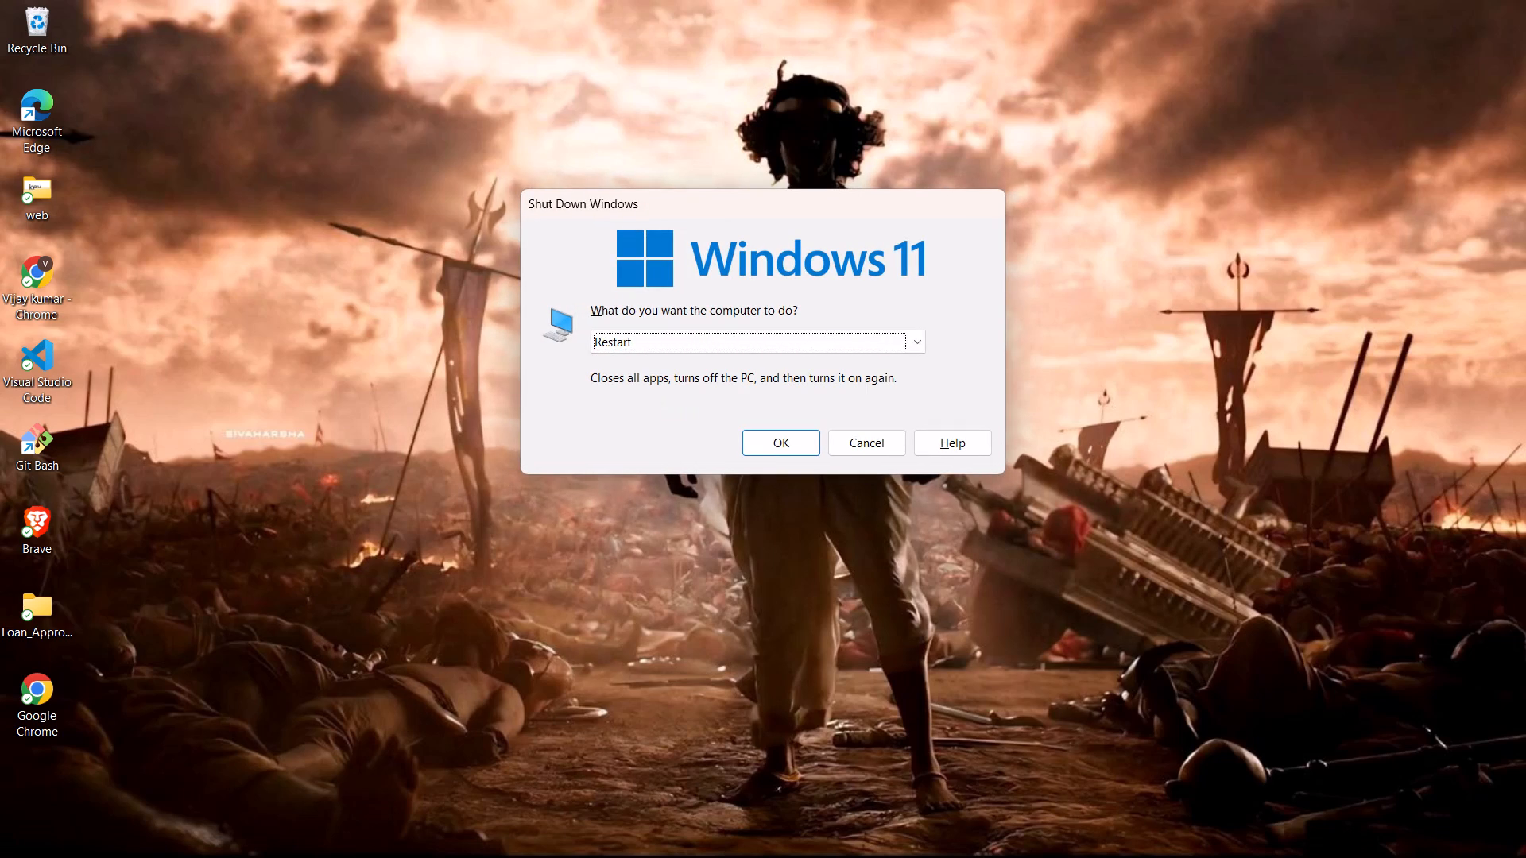
key("Up")
key("Up")
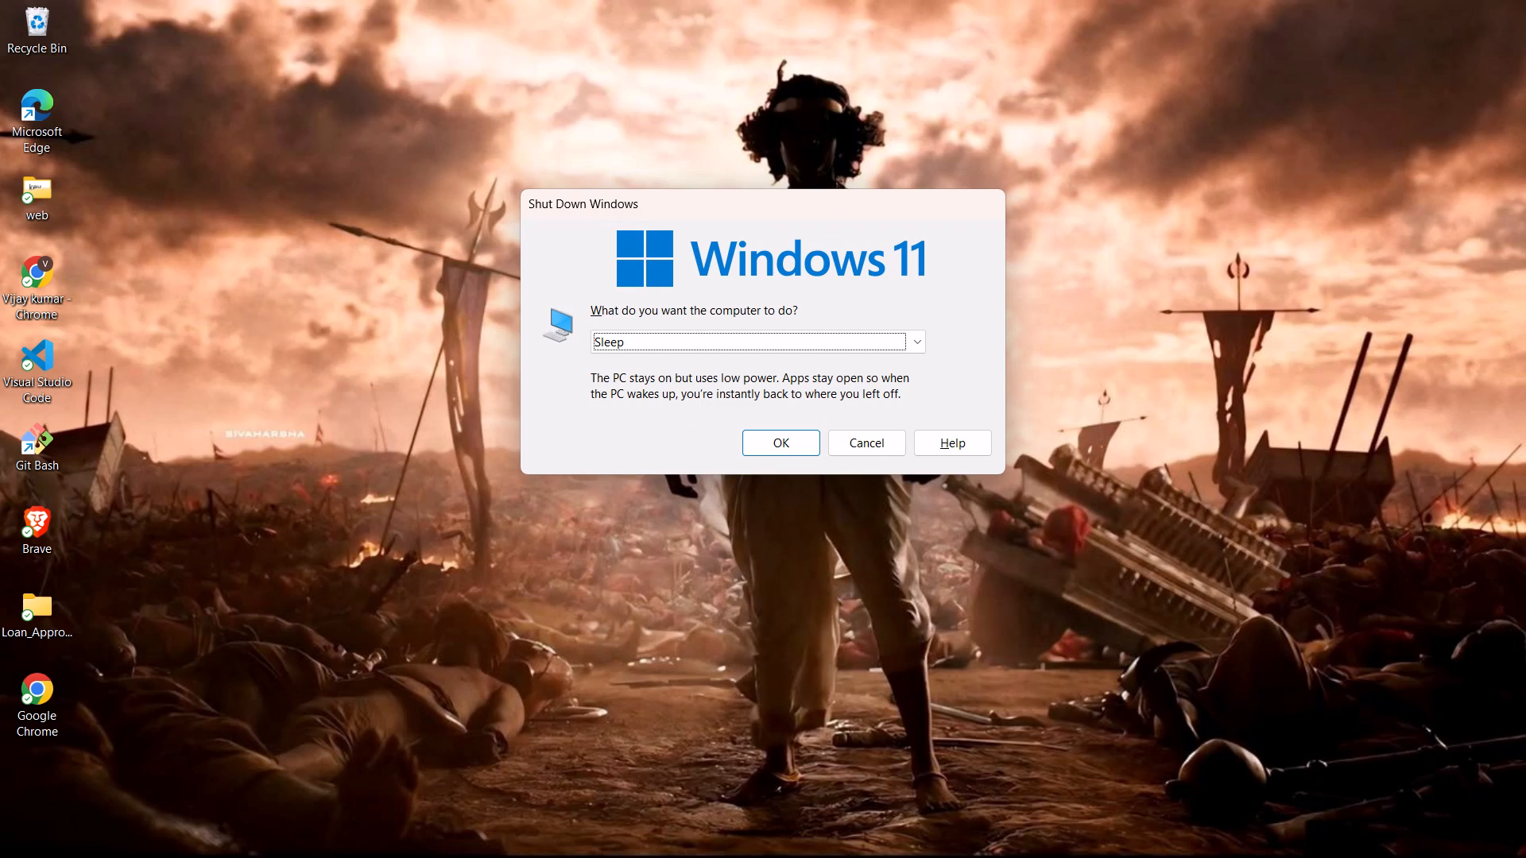
key("Return")
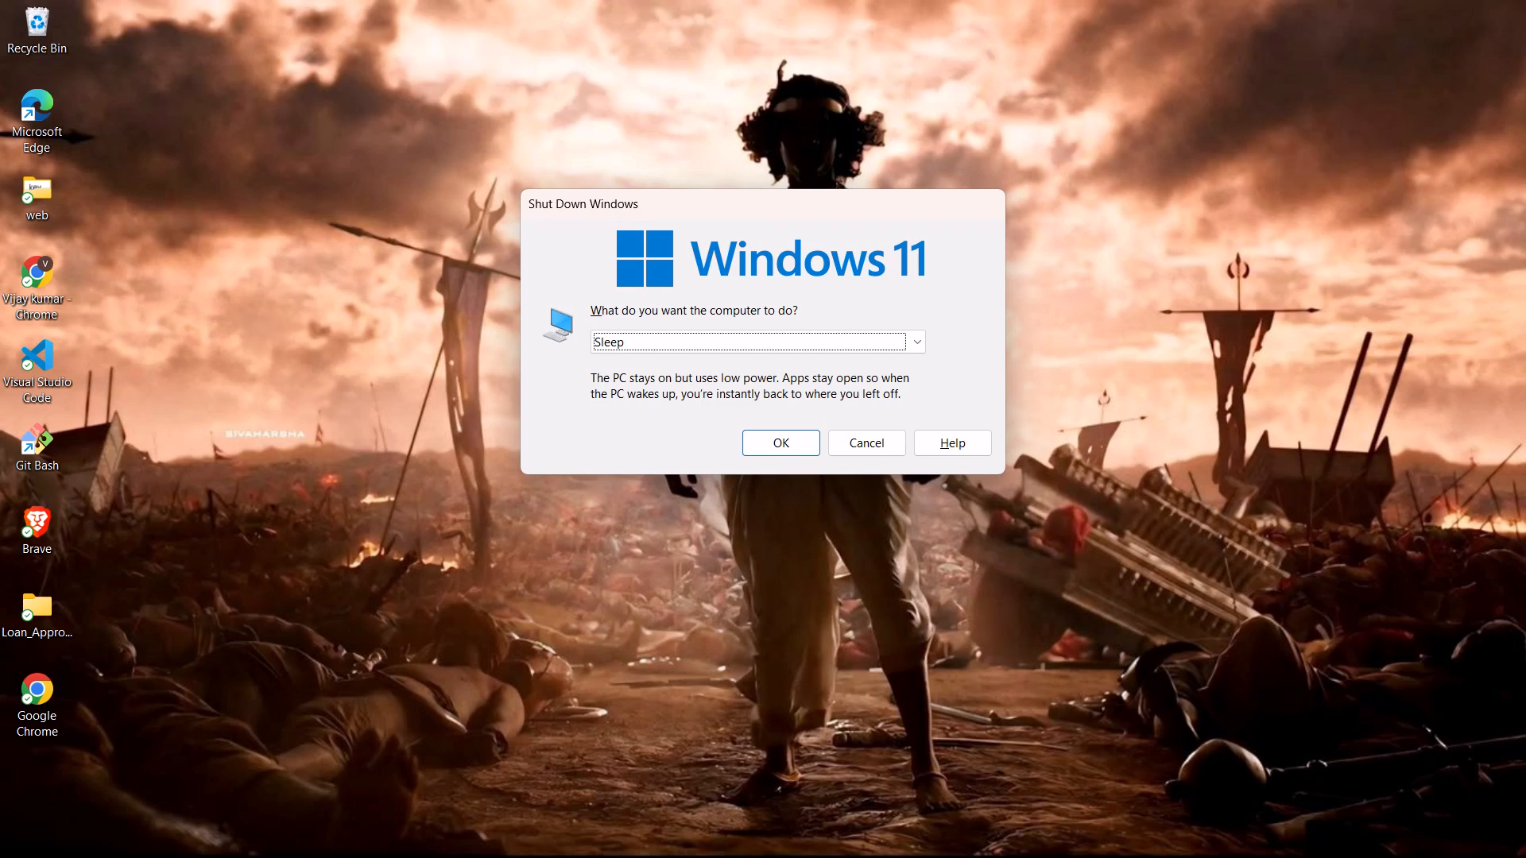
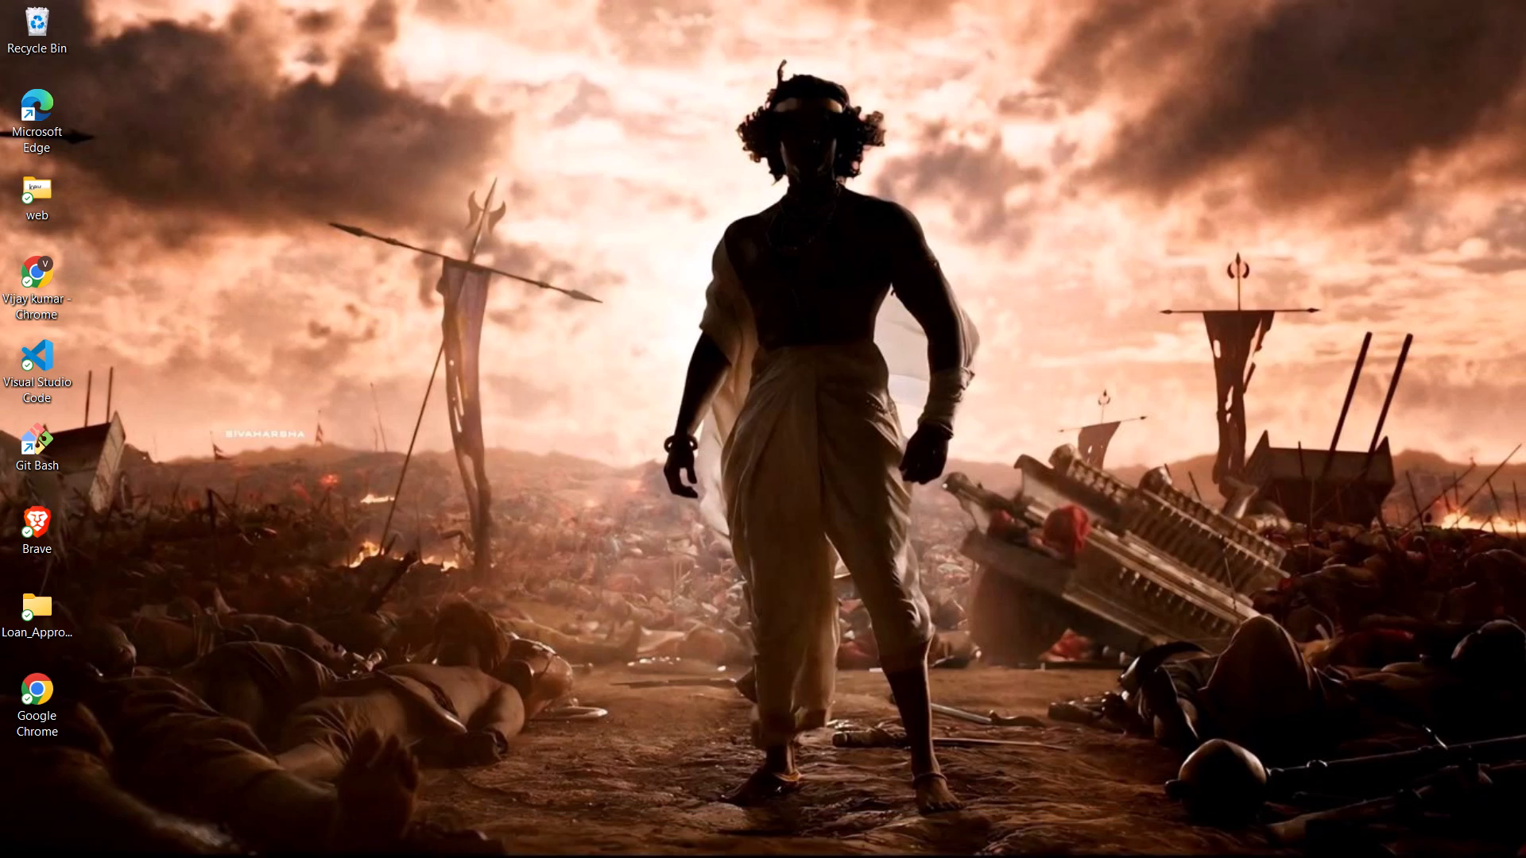
Connect the computer to the iQOO Z5 Wi-Fi network with automatic connection enabled.
left_click(1330, 836)
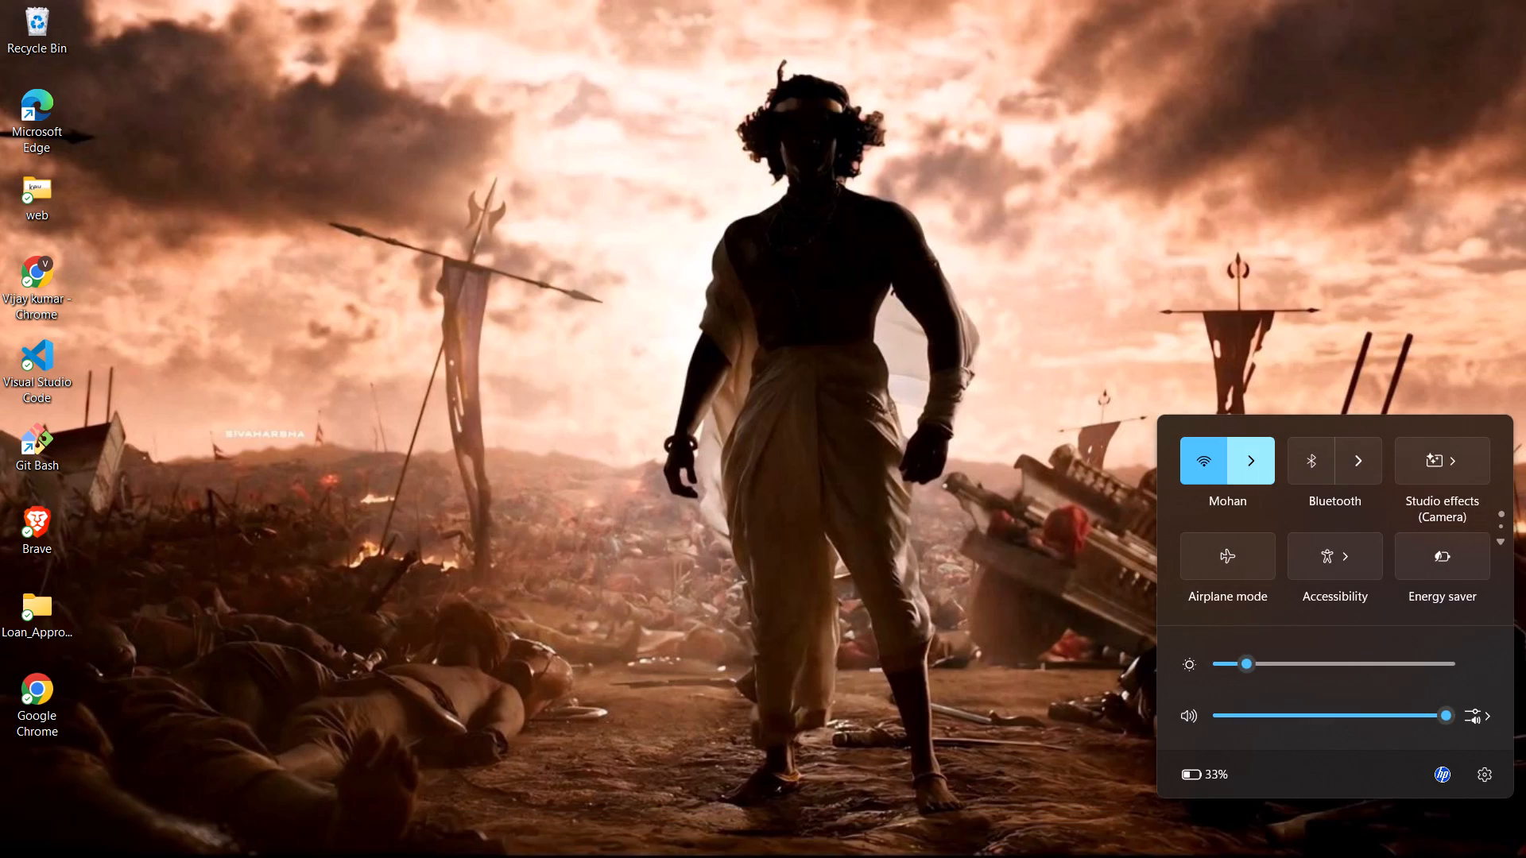
left_click(1255, 461)
left_click(1287, 589)
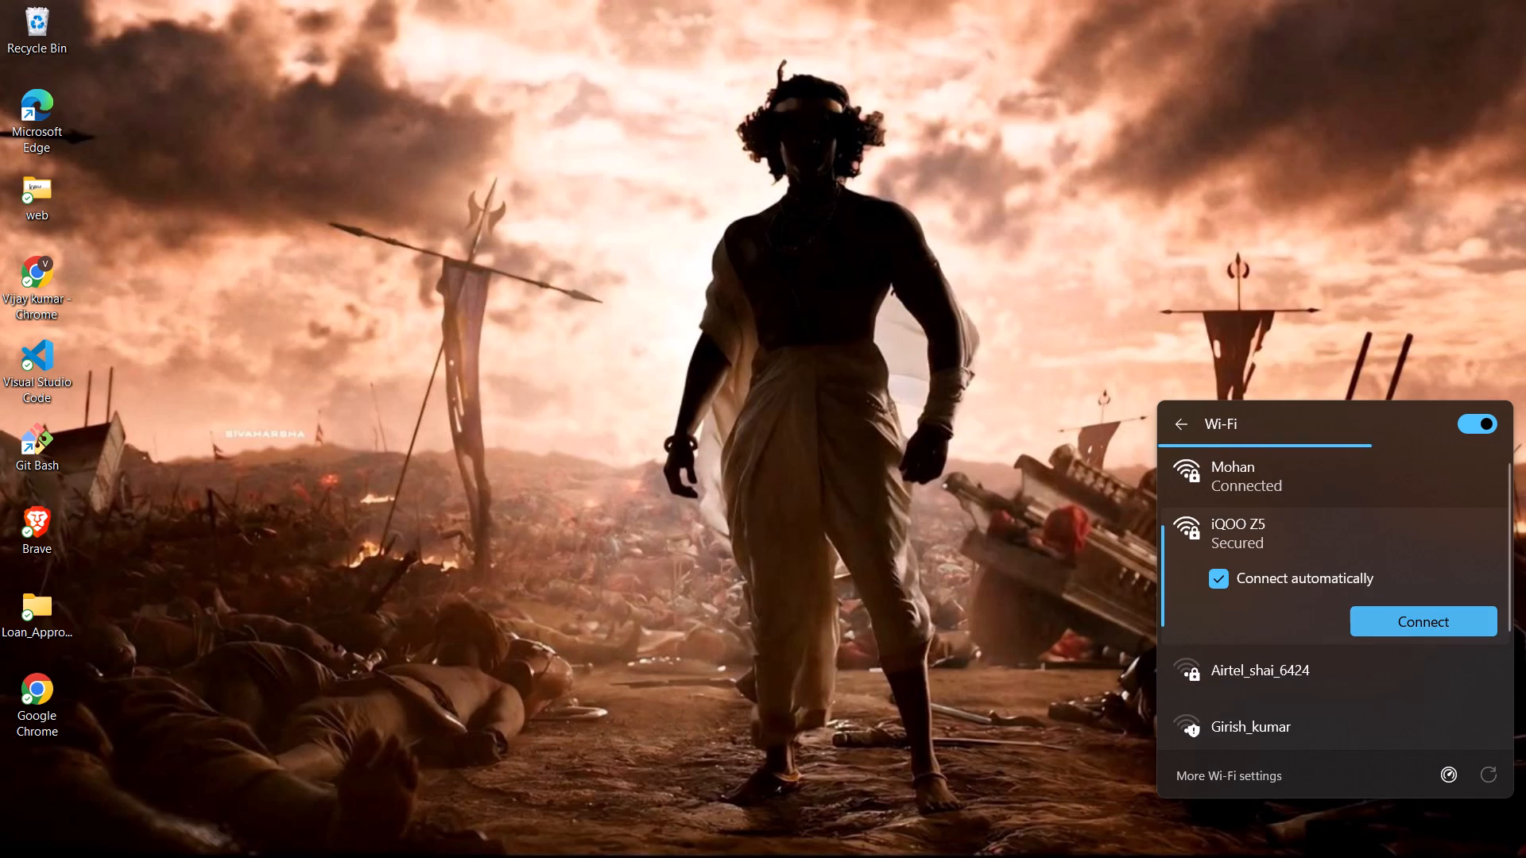
left_click(1419, 610)
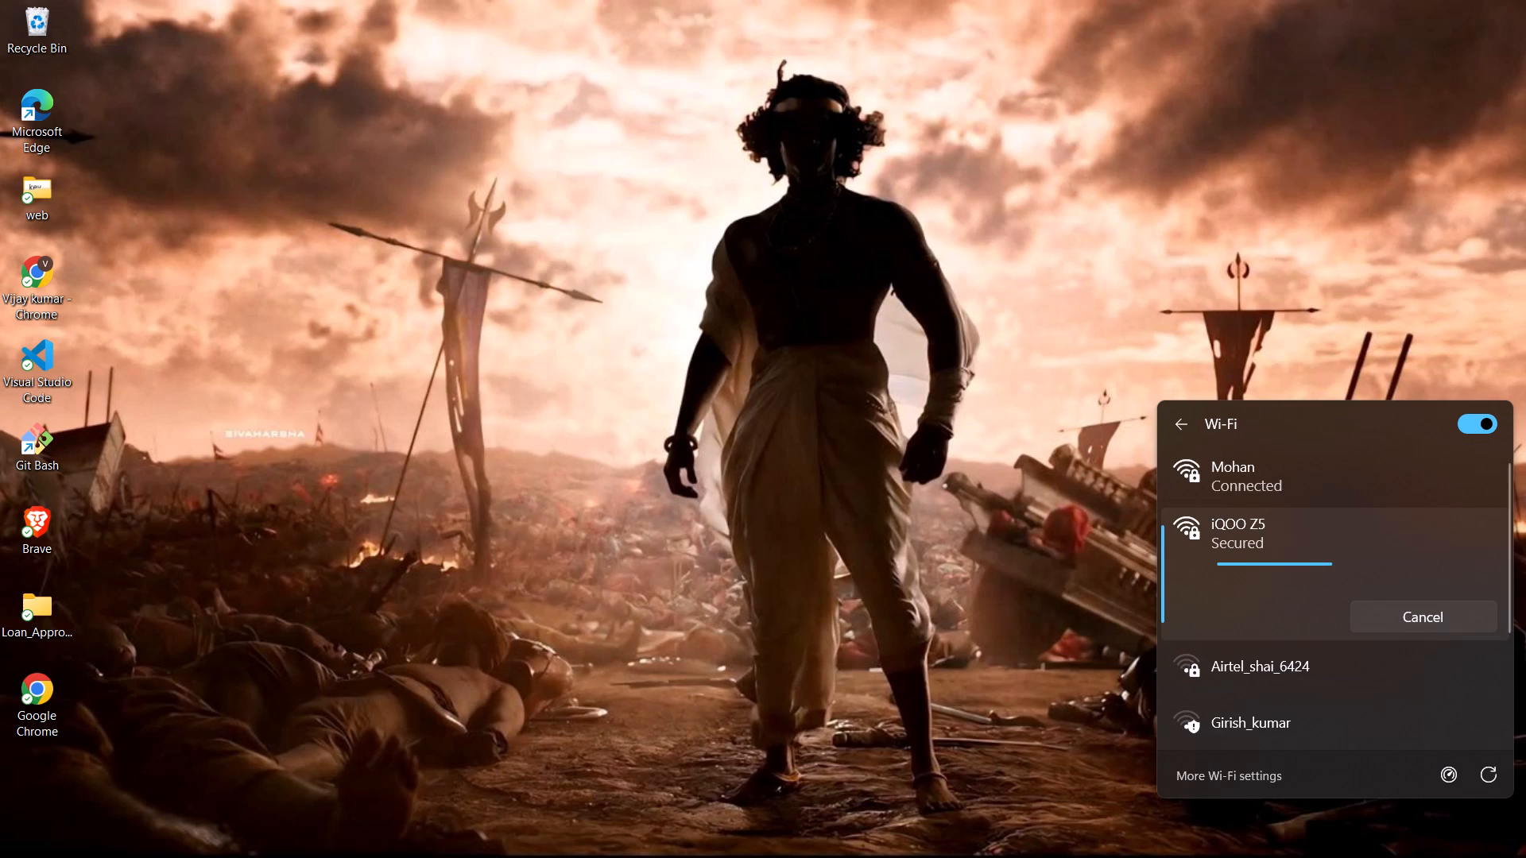
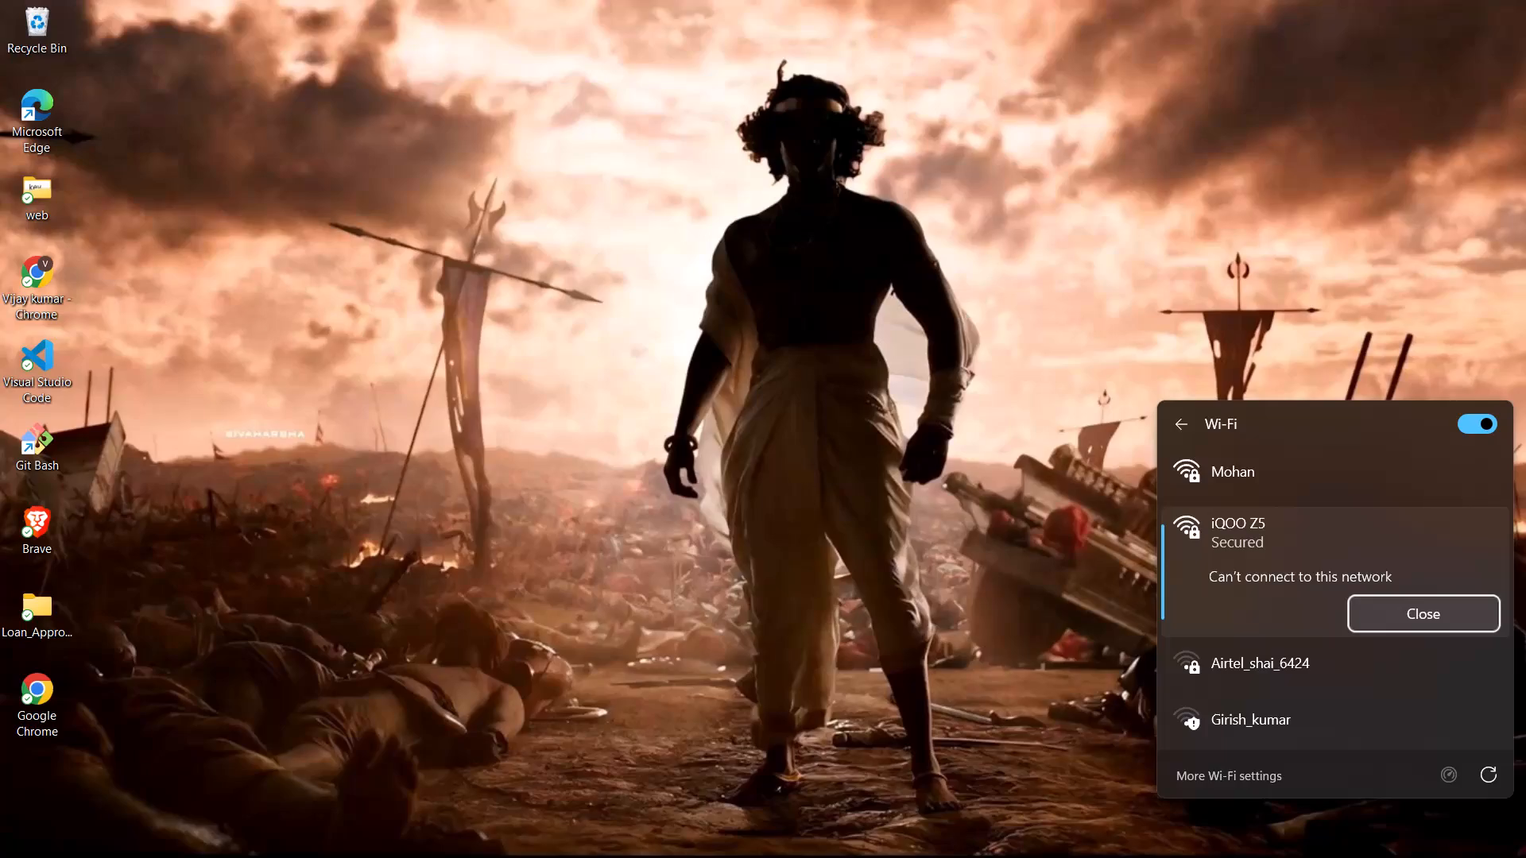
Finish connecting to the iQOO Z5 Wi-Fi network and close the network list.
left_click(1419, 610)
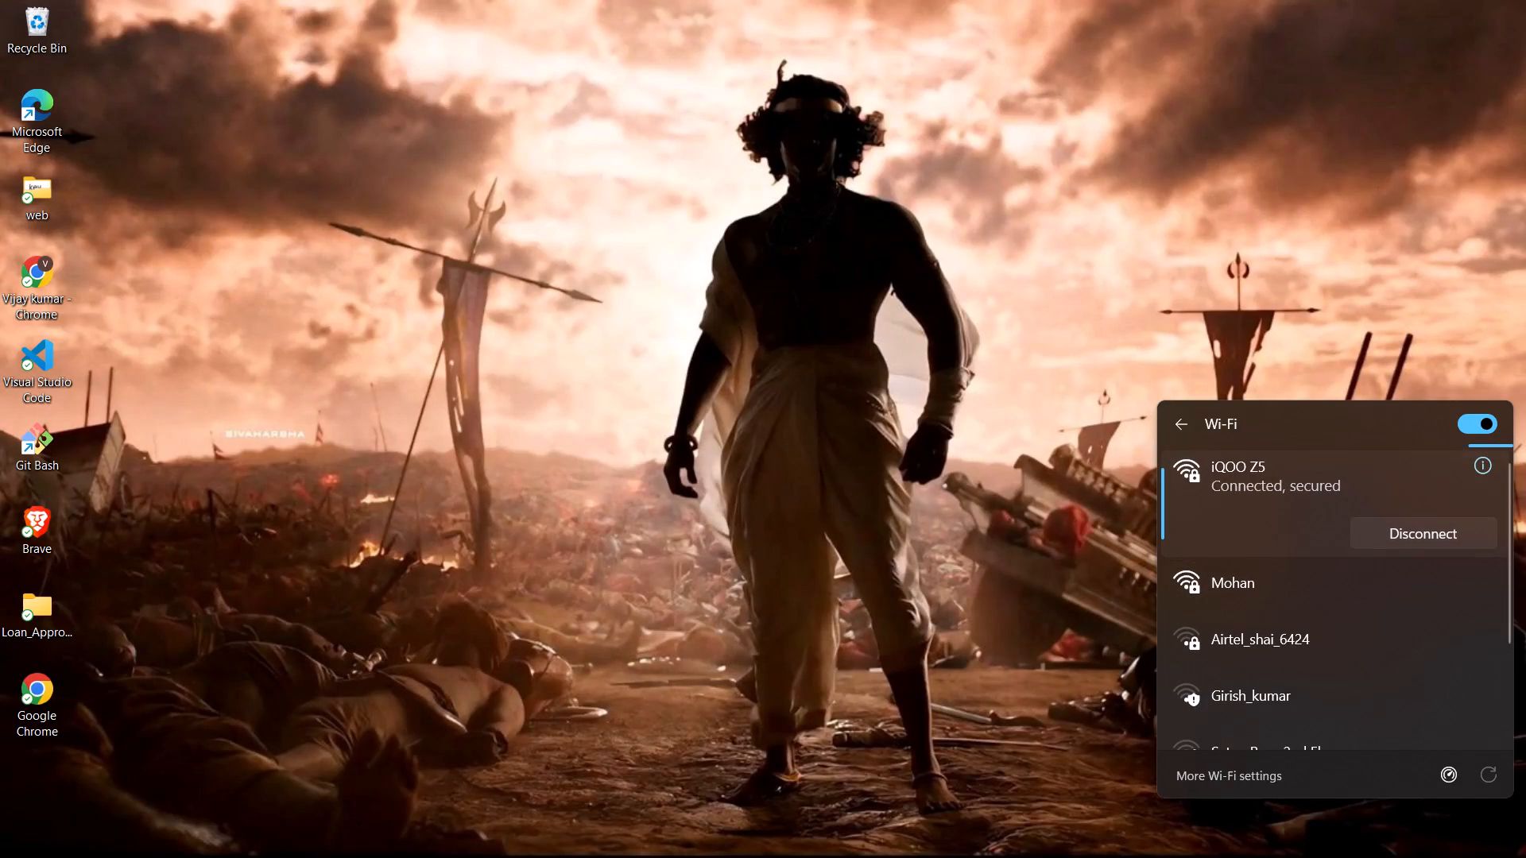
left_click(911, 392)
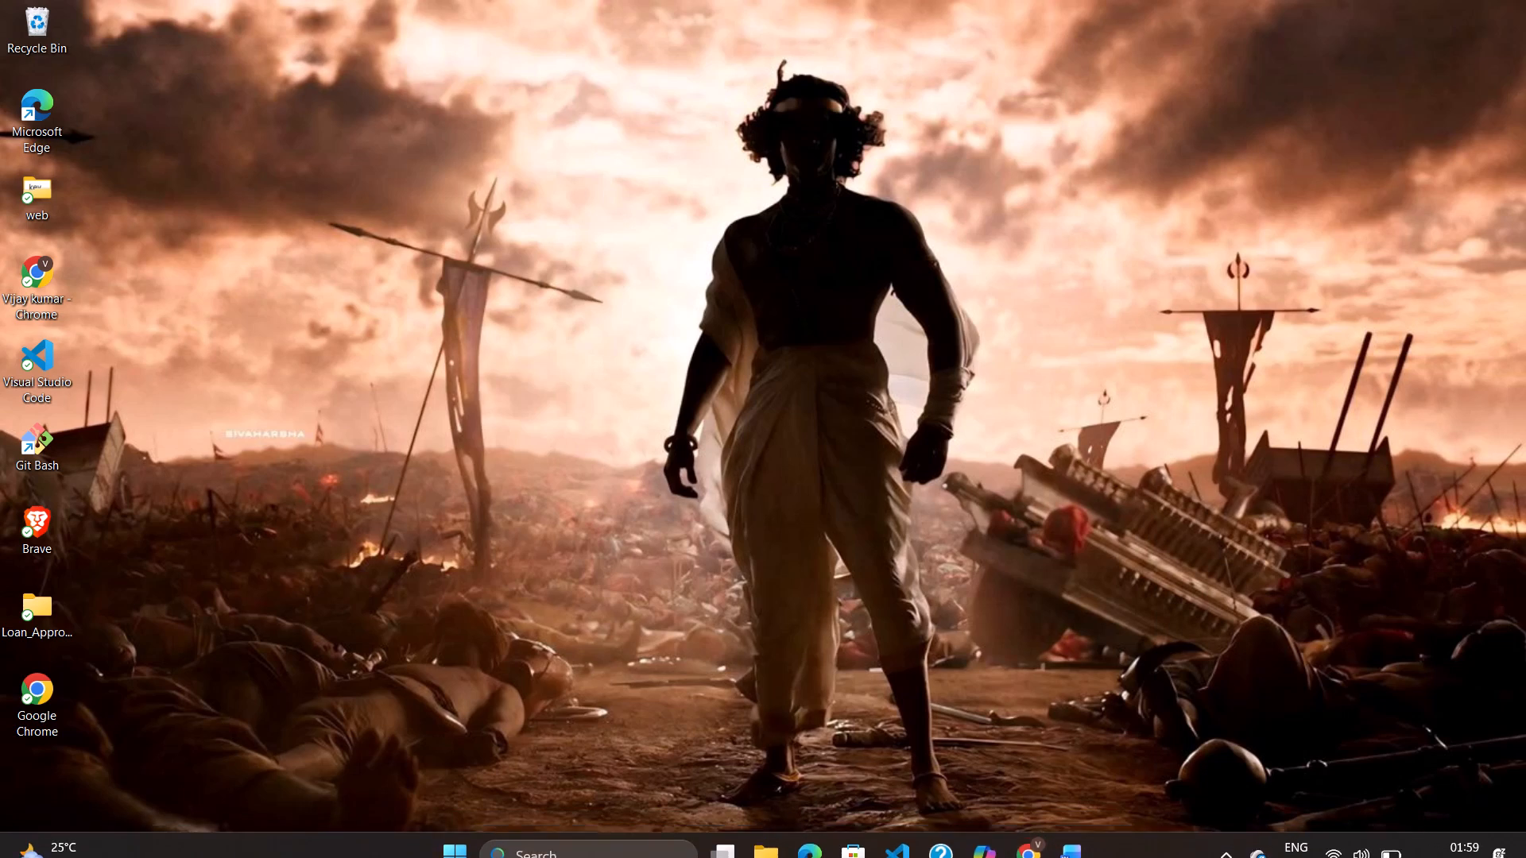
Switch to the open Word document named final.
left_click(1070, 844)
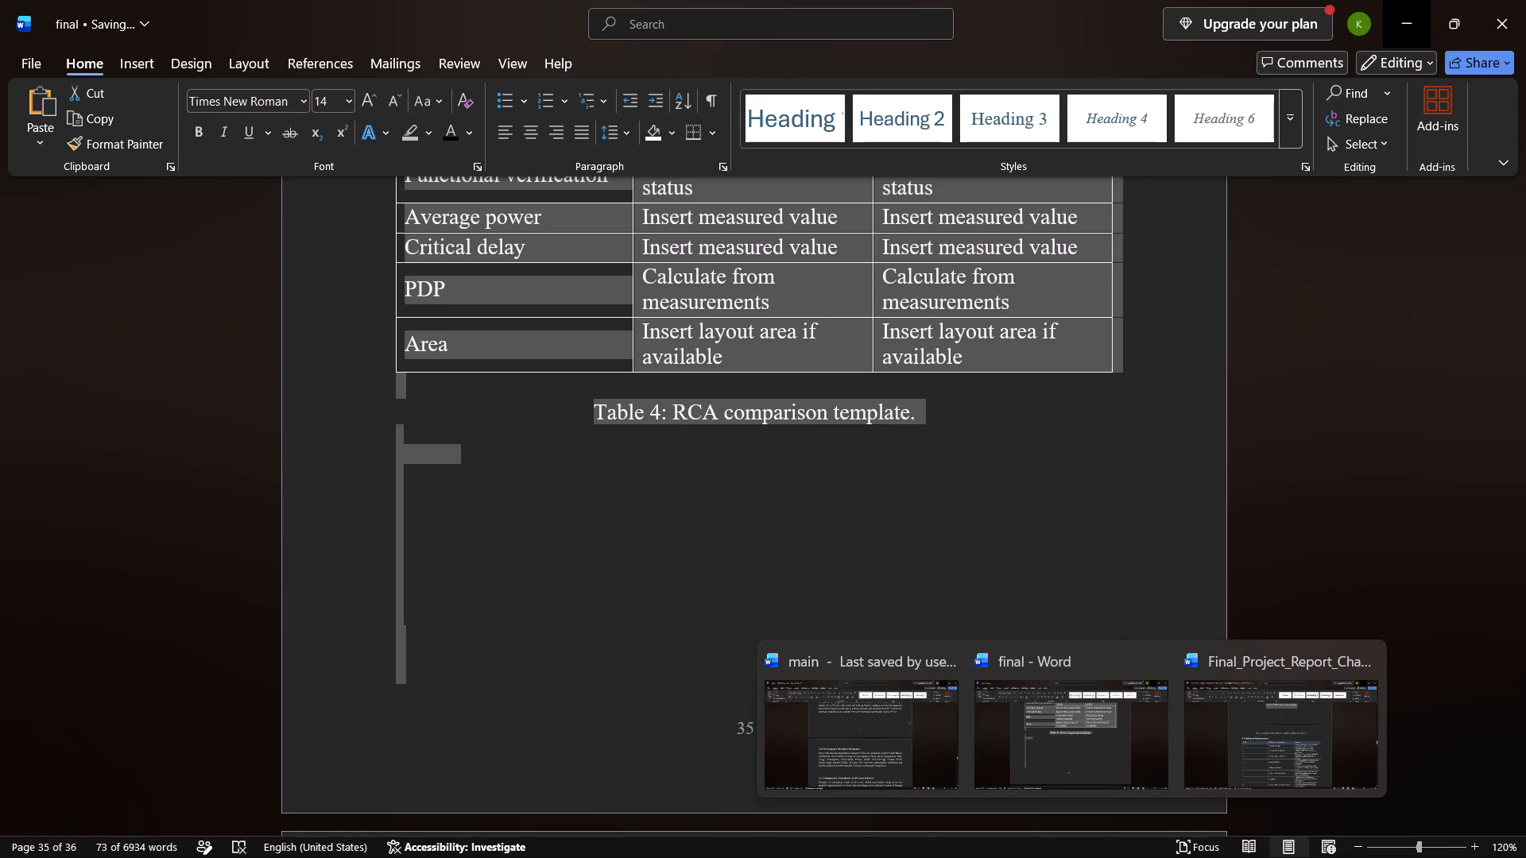
left_click(1005, 540)
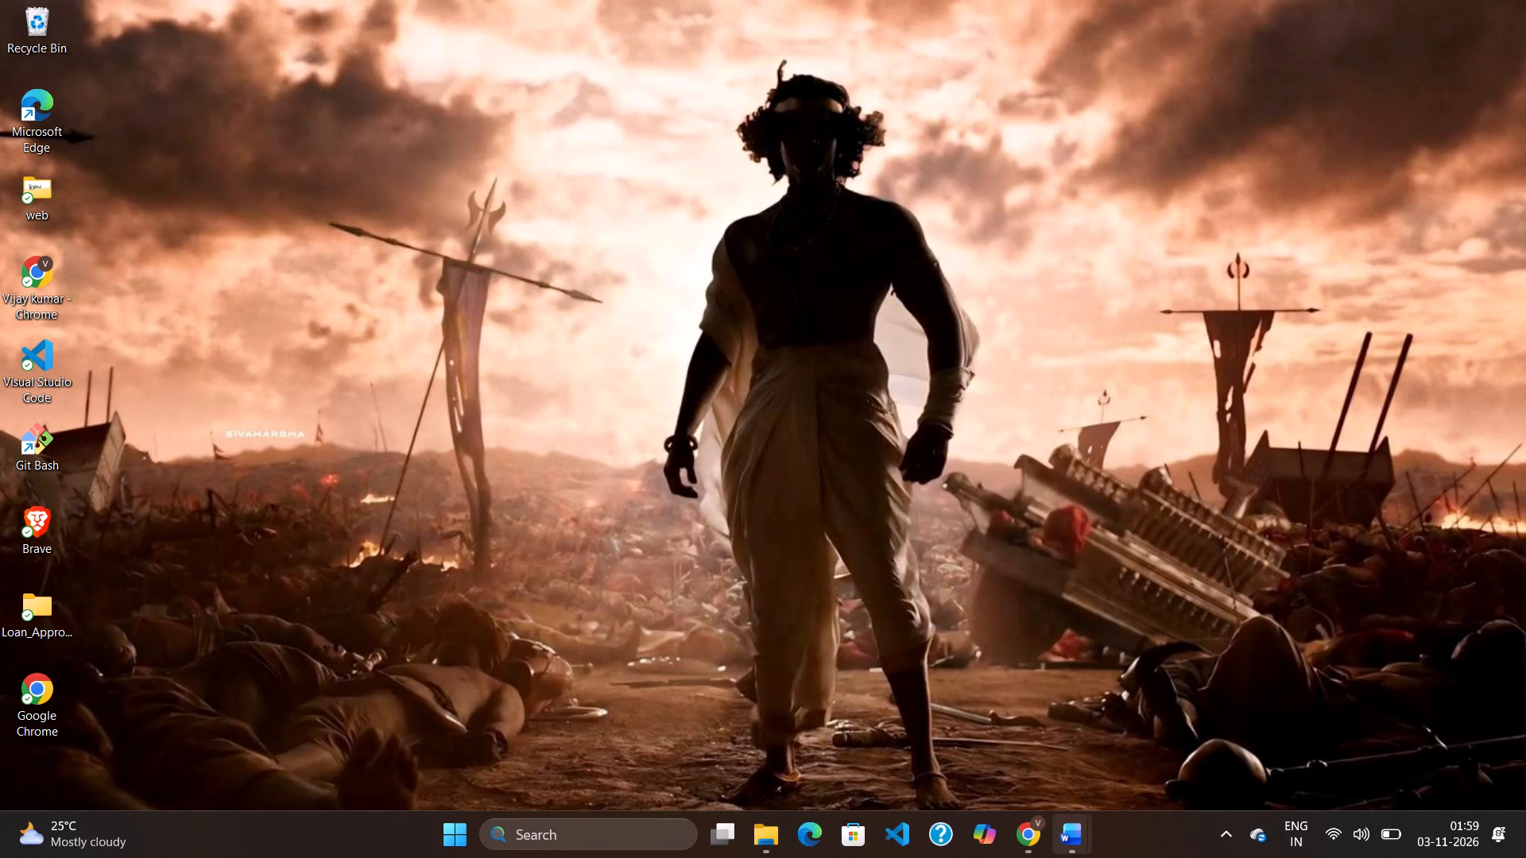
left_click(1075, 857)
left_click(1095, 753)
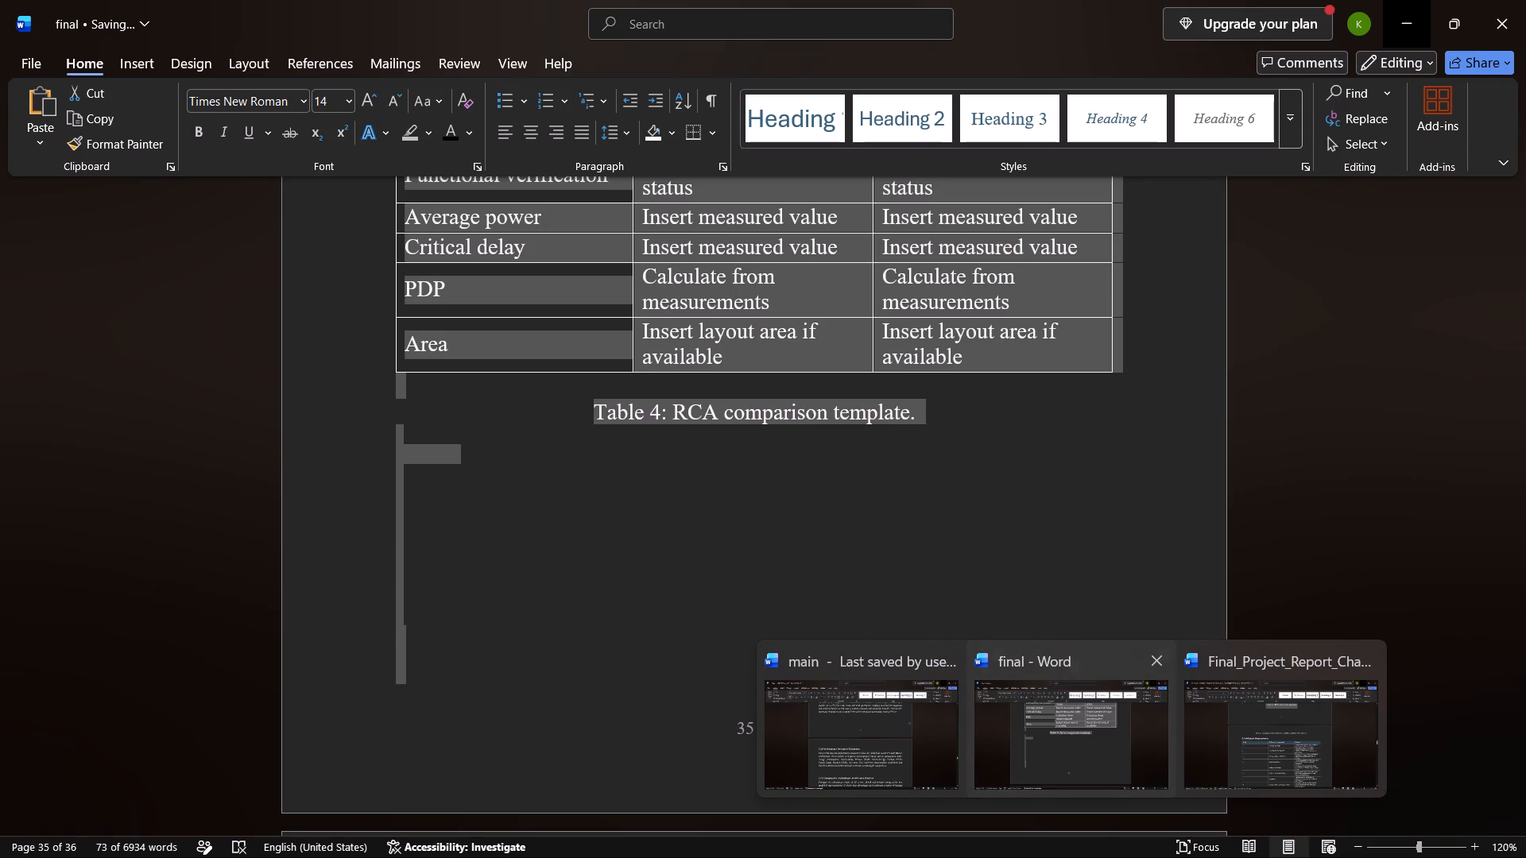
Adjust the blank lines below the Table 4 RCA comparison caption so the insertion point starts page 36 of the final document.
left_click(900, 625)
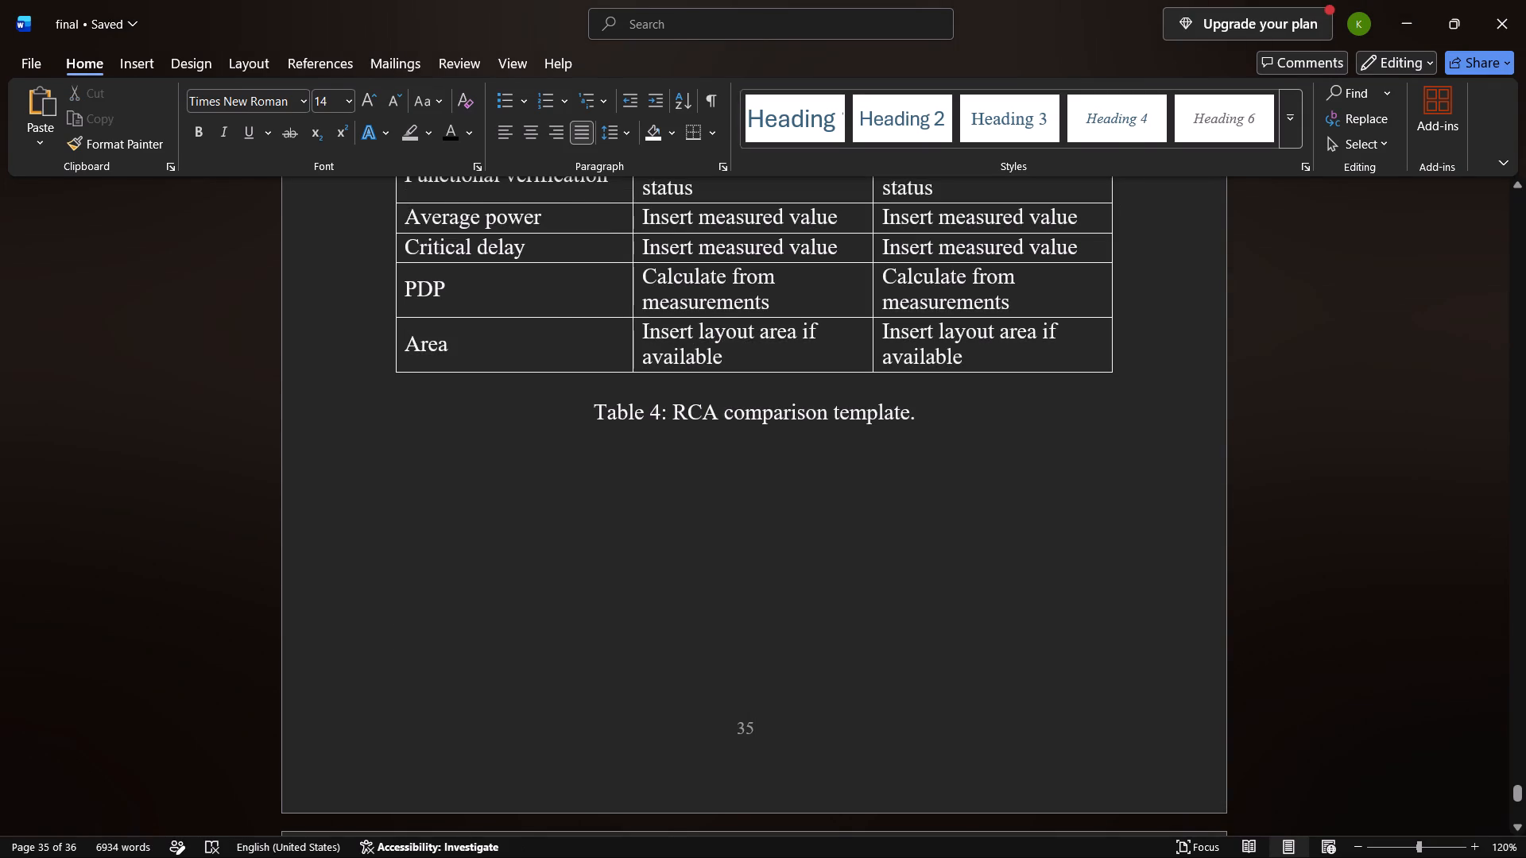
key("Return")
key("Return")
key("Return")
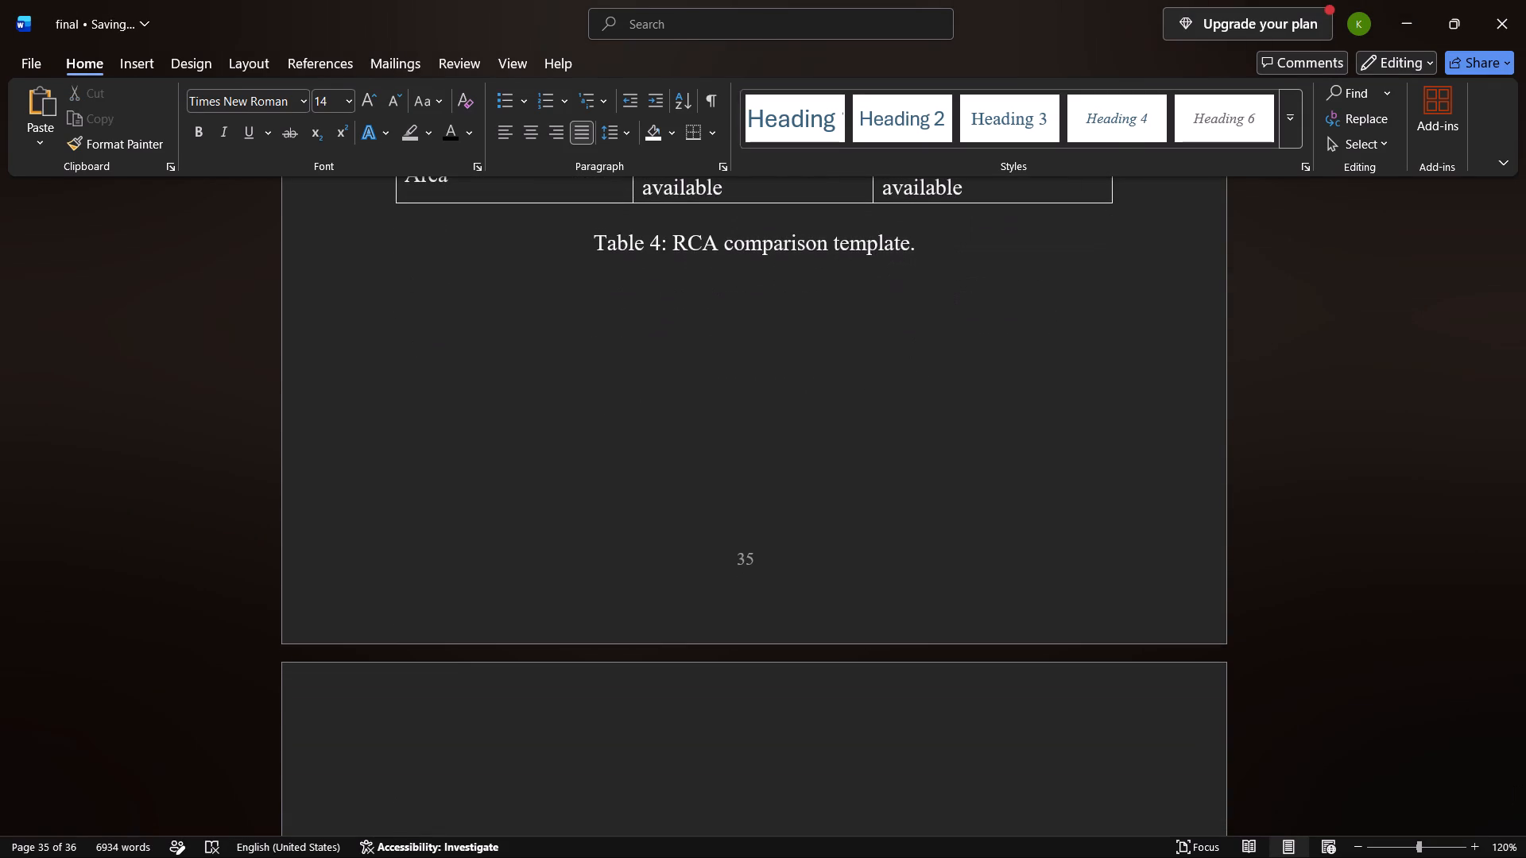
key("BackSpace")
key("BackSpace")
scroll(782, 647, "down", 4)
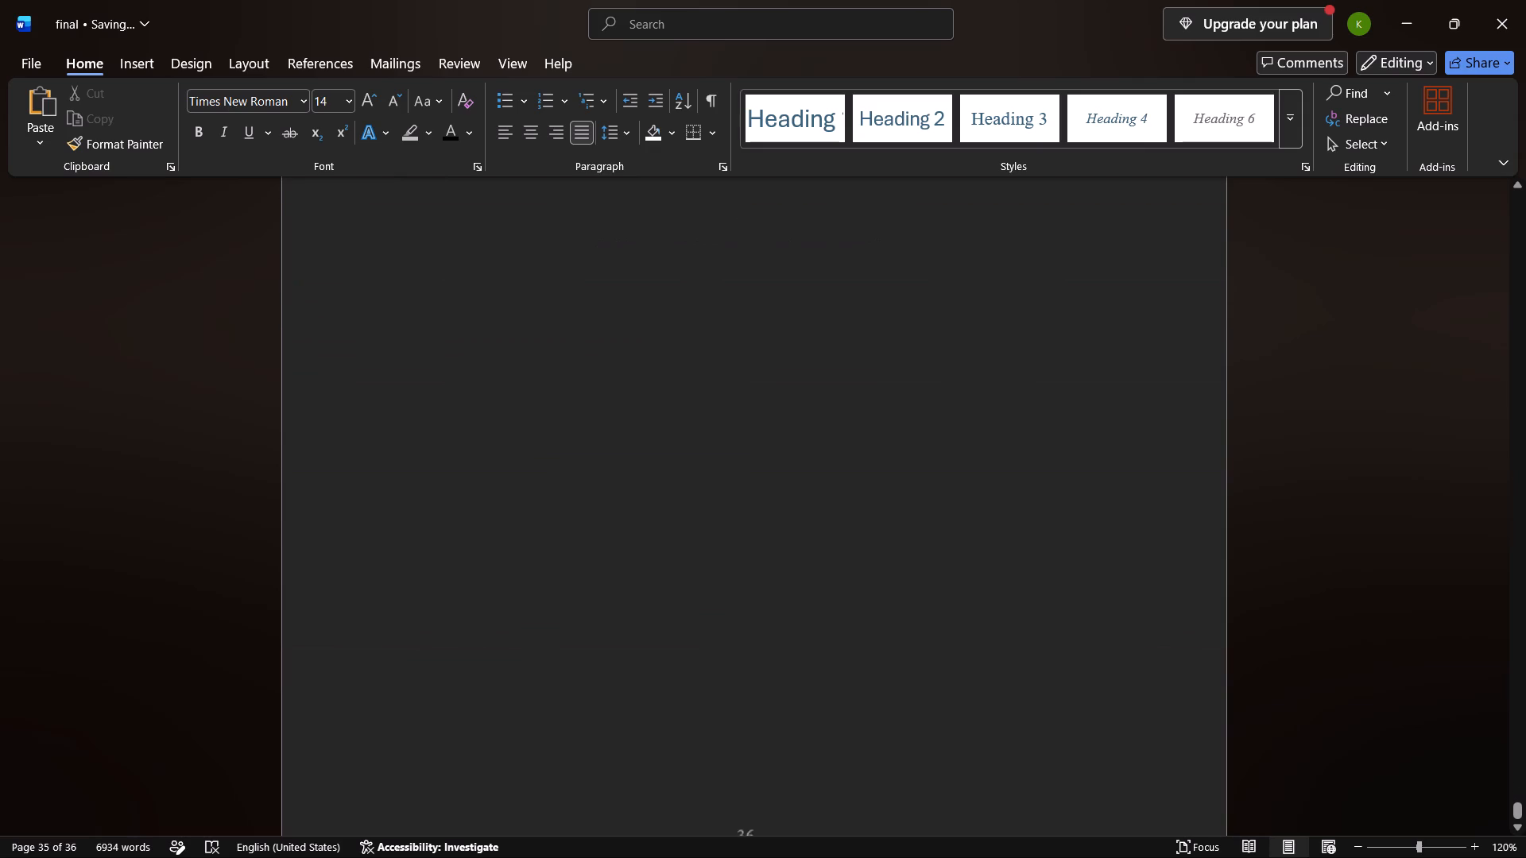
scroll(782, 647, "down", 3)
scroll(782, 647, "up", 5)
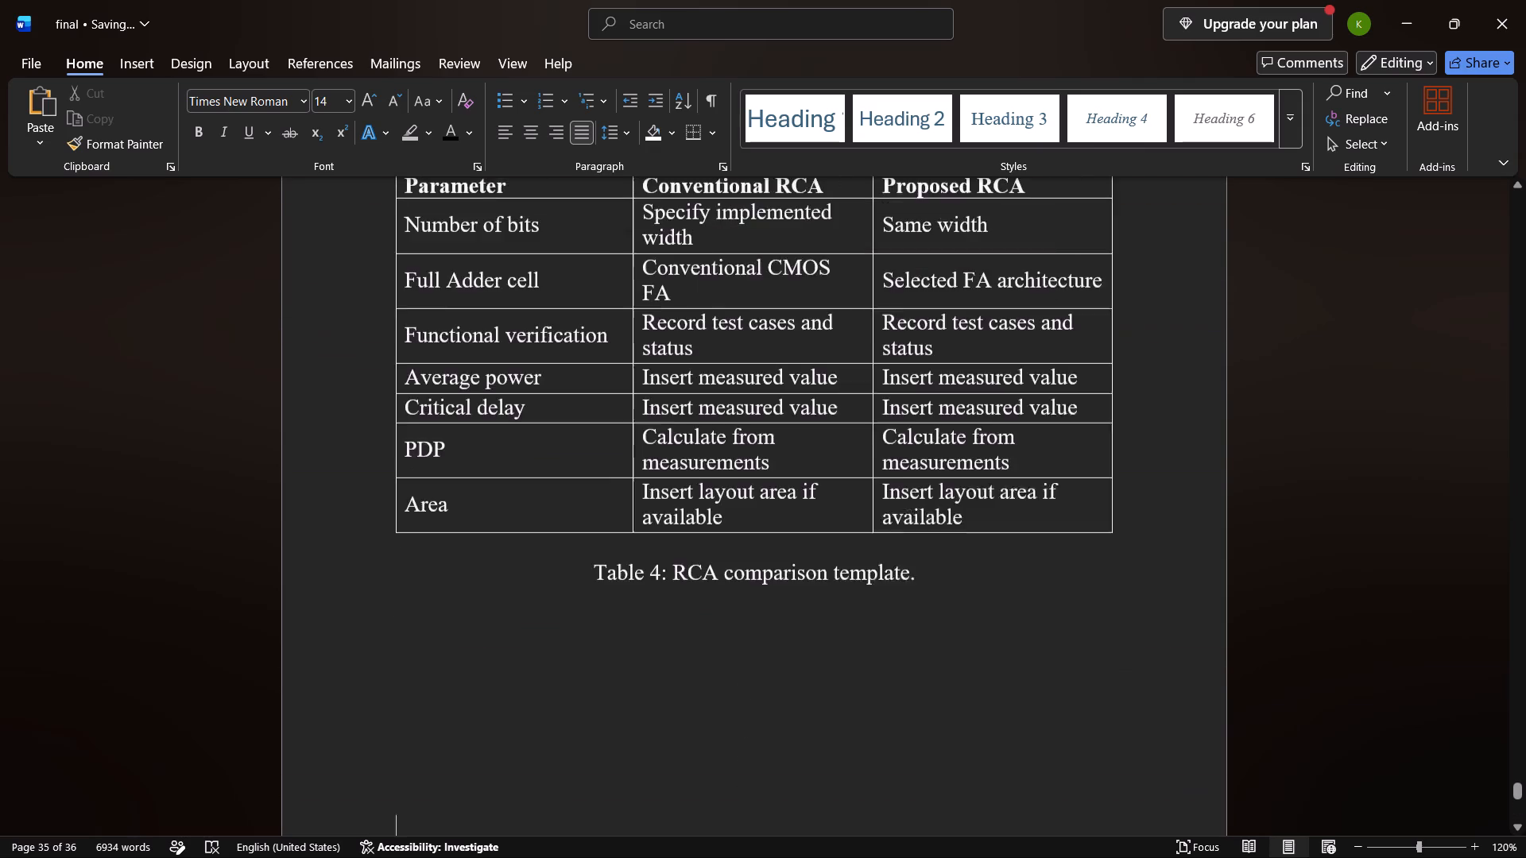
scroll(782, 647, "down", 2)
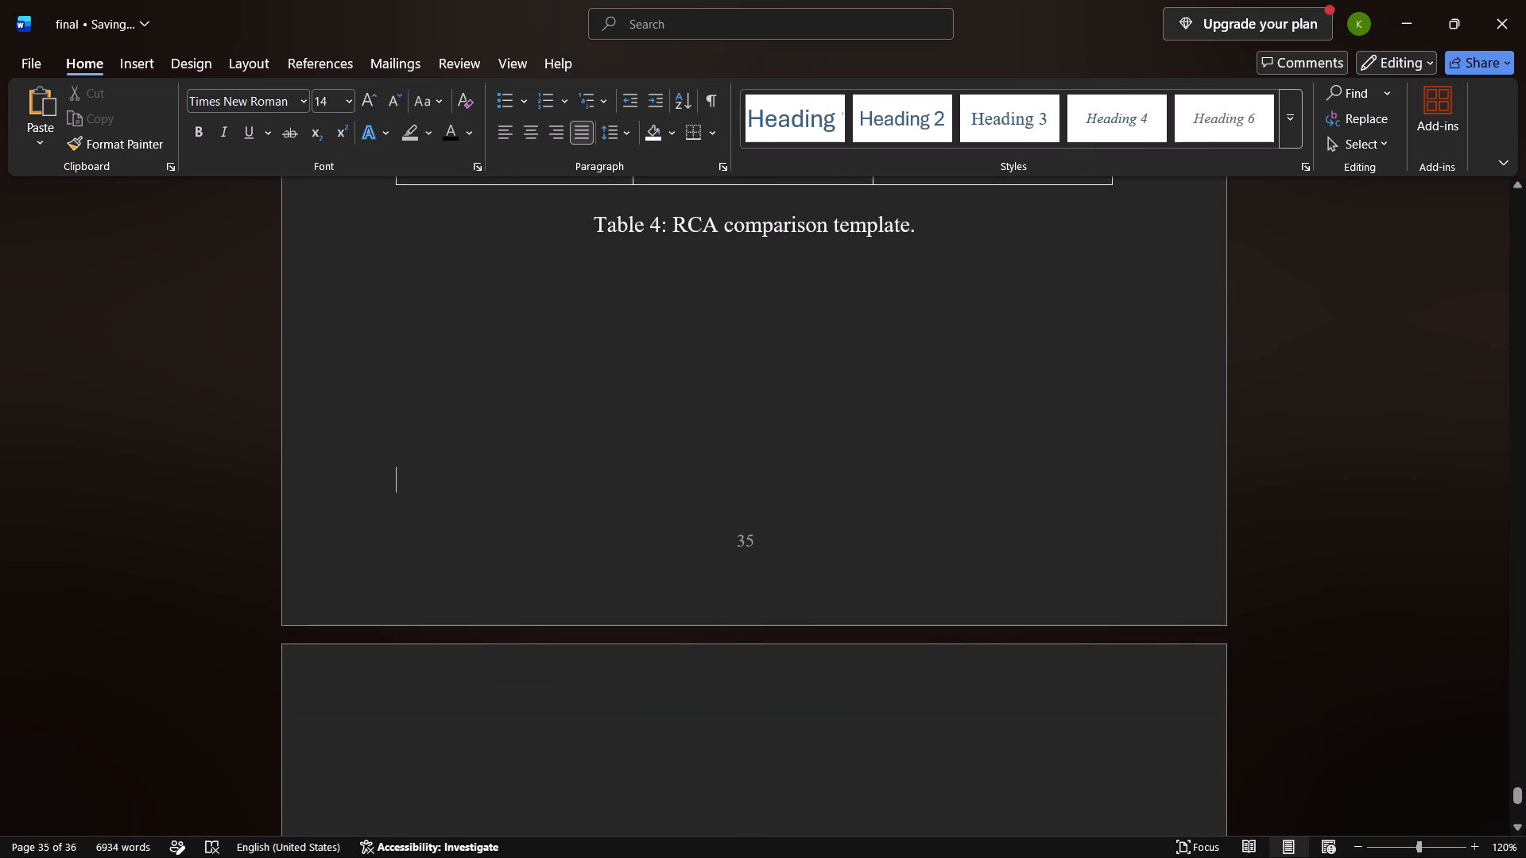
left_click(551, 715)
key("BackSpace")
key("Return")
Switch to the Final_Project_Report_Chapter_3_to_End_FA_RCA document and examine section 3.5 Software Requirements after the RCA comparison table.
key("alt+Tab")
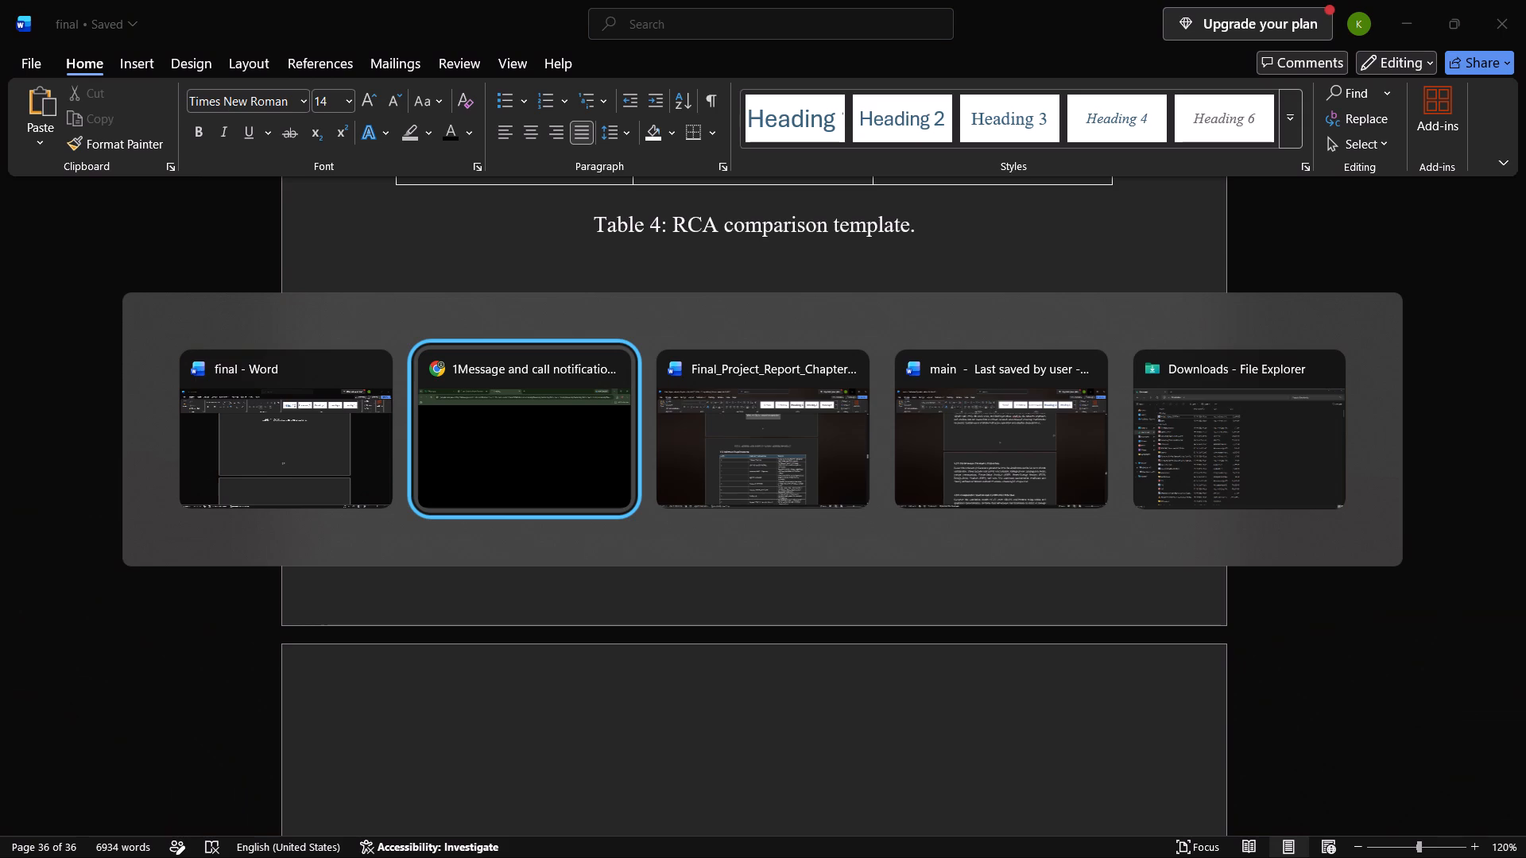
key("alt+Tab")
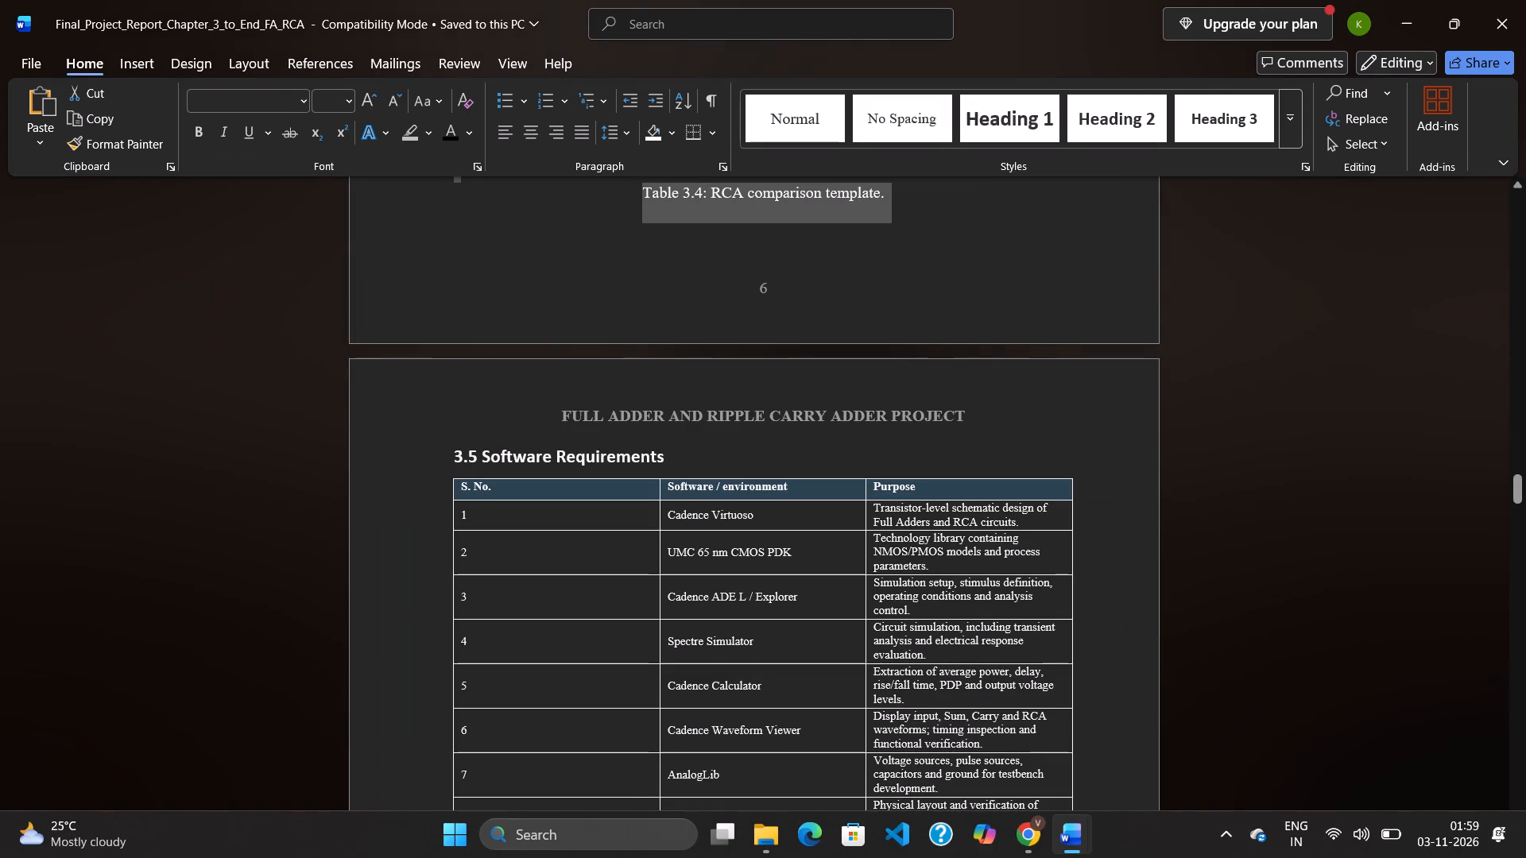
scroll(999, 857, "down", 1)
scroll(746, 512, "up", 1)
scroll(746, 512, "right", 1)
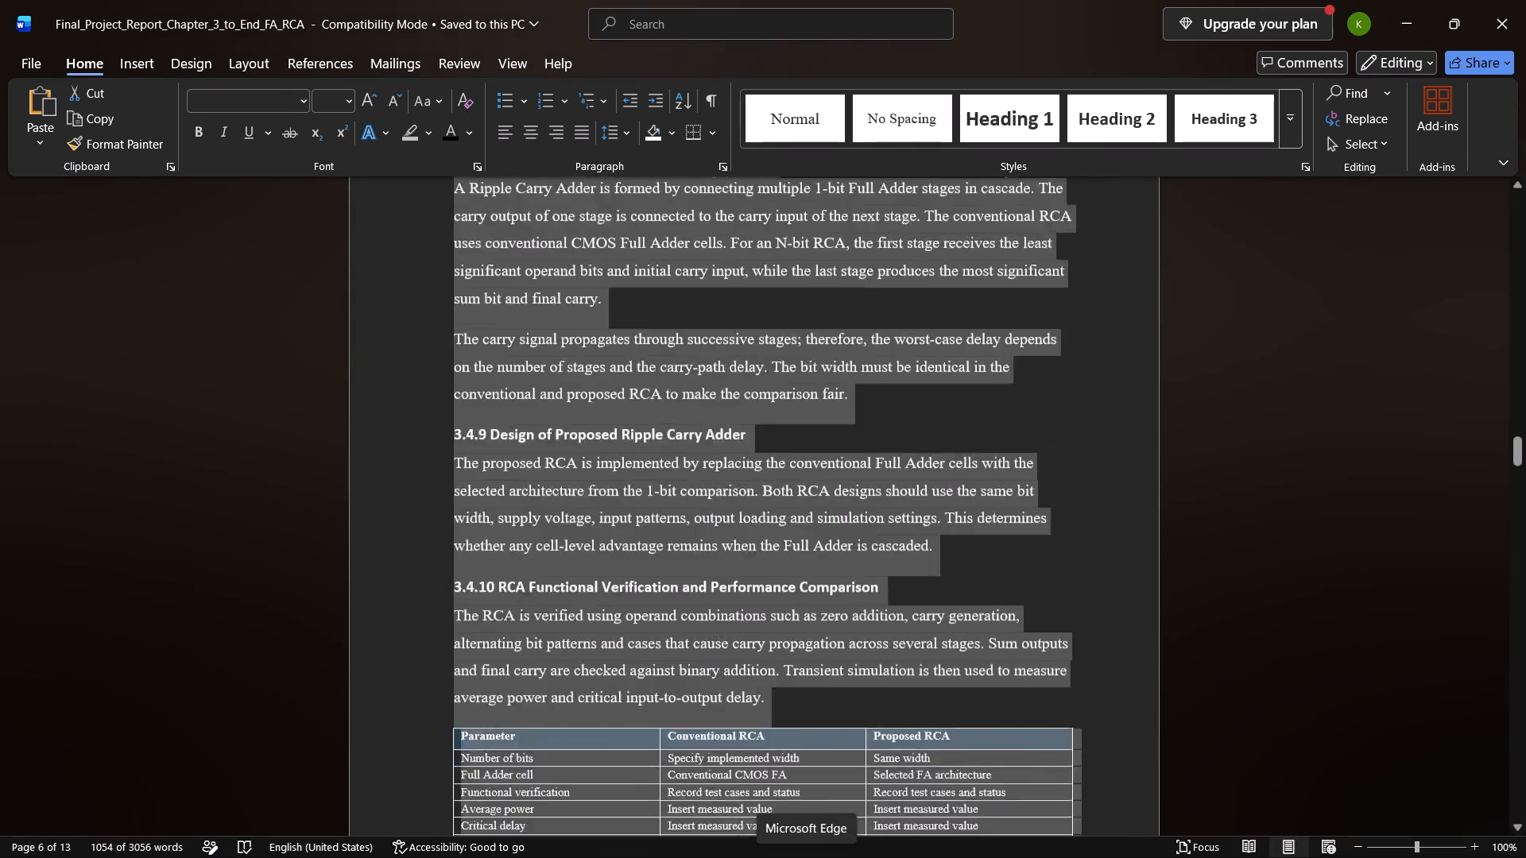
scroll(746, 512, "right", 2)
scroll(746, 512, "down", 1)
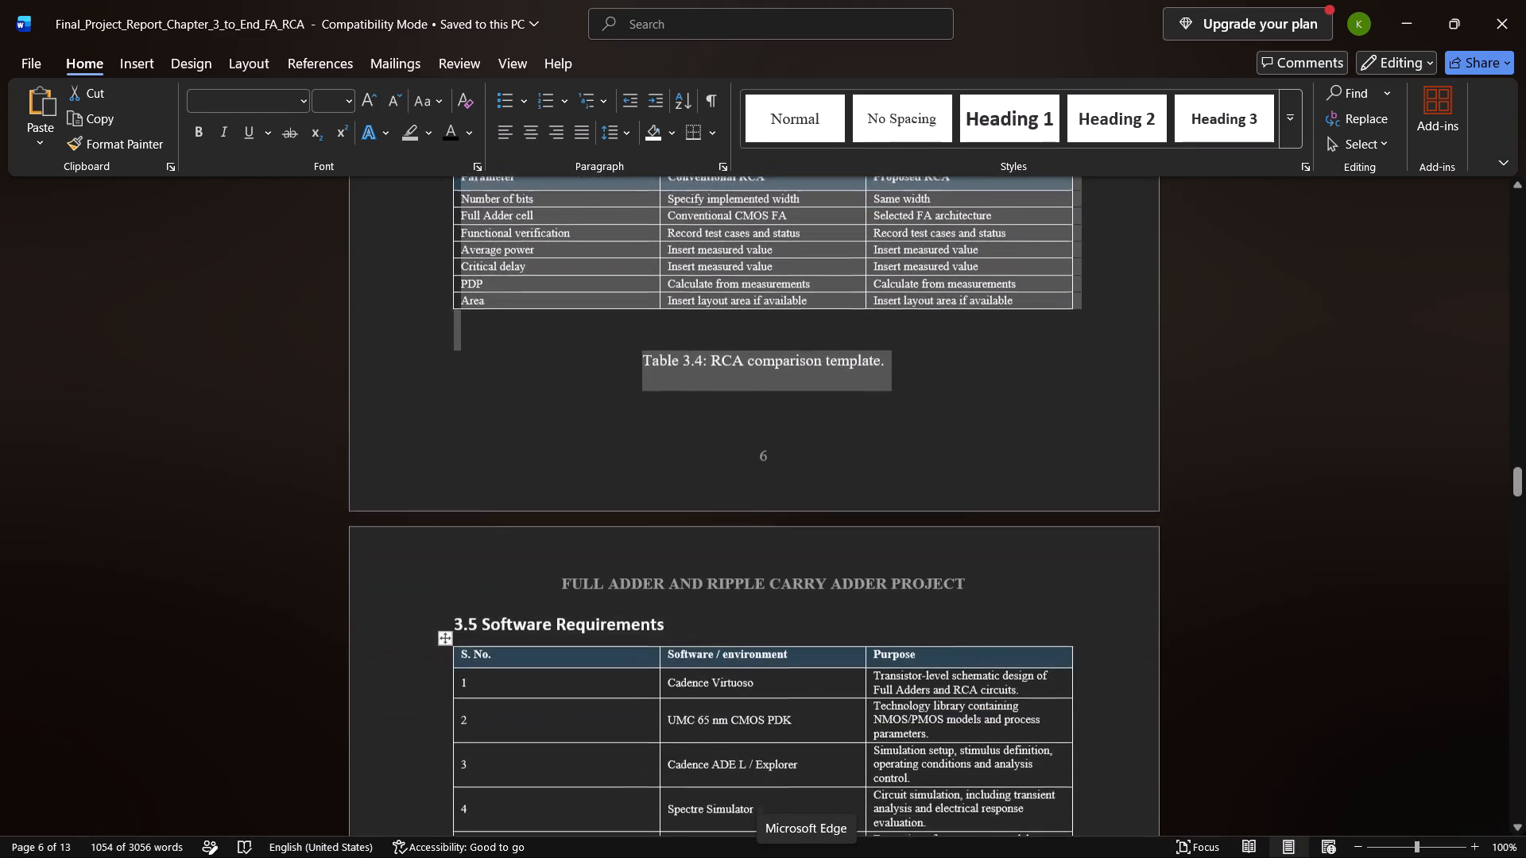
scroll(746, 512, "down", 1)
left_click(738, 431)
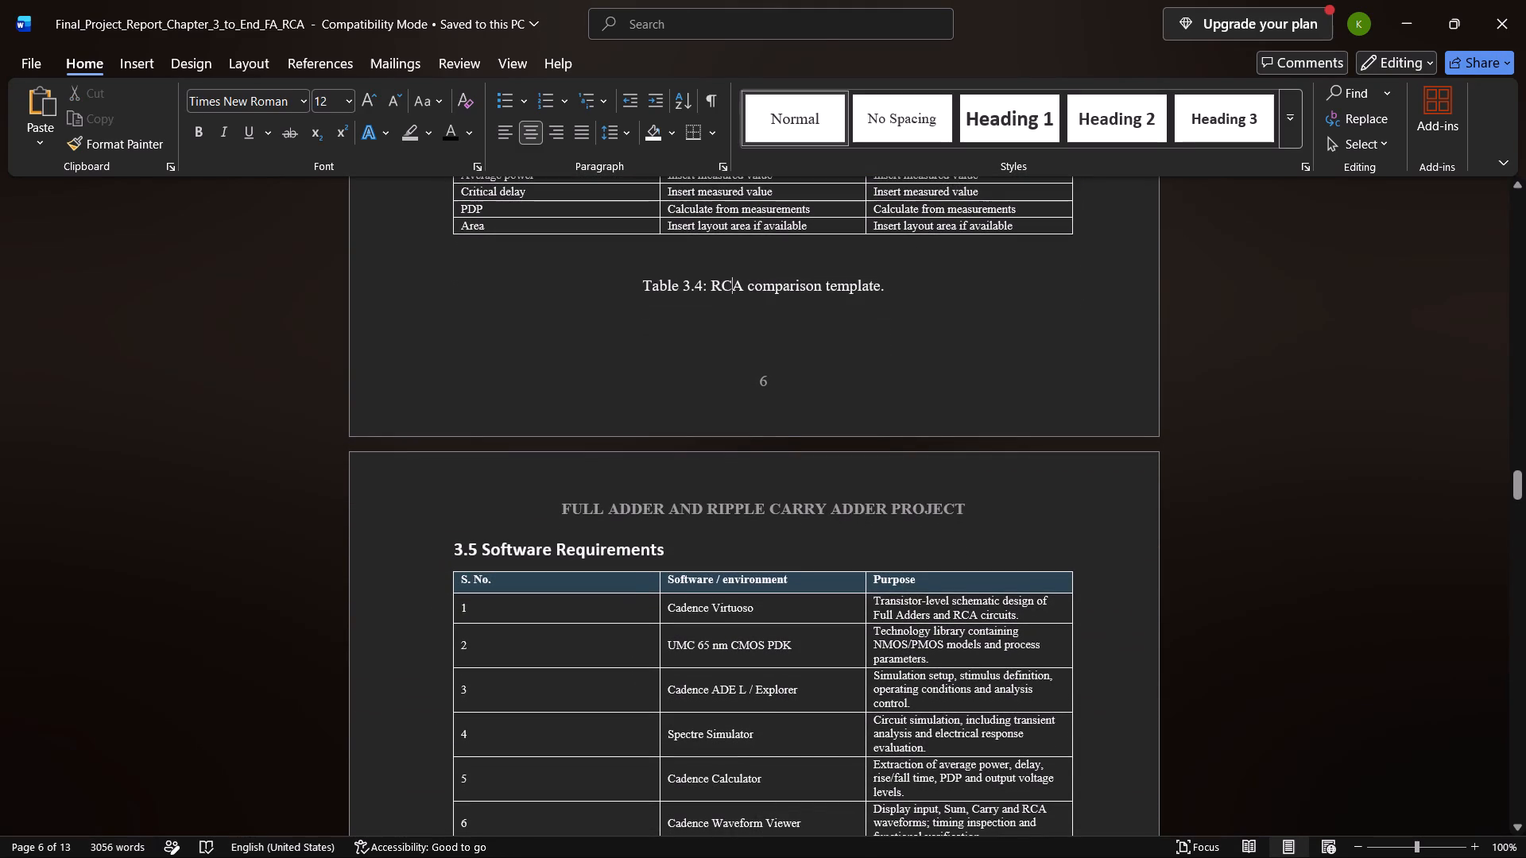
left_click(738, 502)
scroll(738, 545, "down", 1)
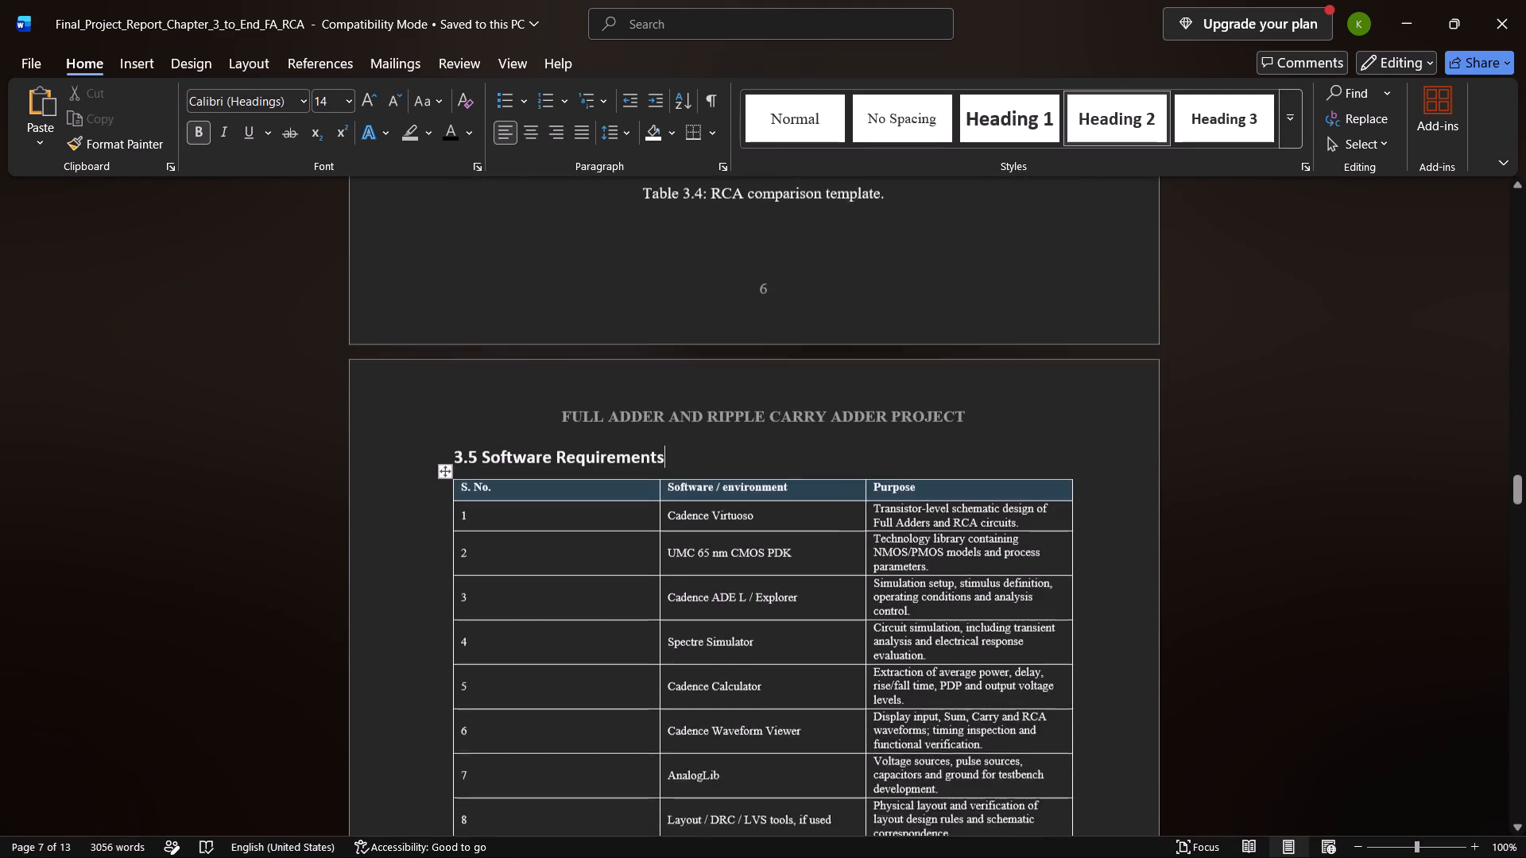
scroll(738, 545, "down", 1)
Switch to the main SRAM report and examine the layout and tool bullets of section 3.4 Software Requirements.
key("alt+Tab")
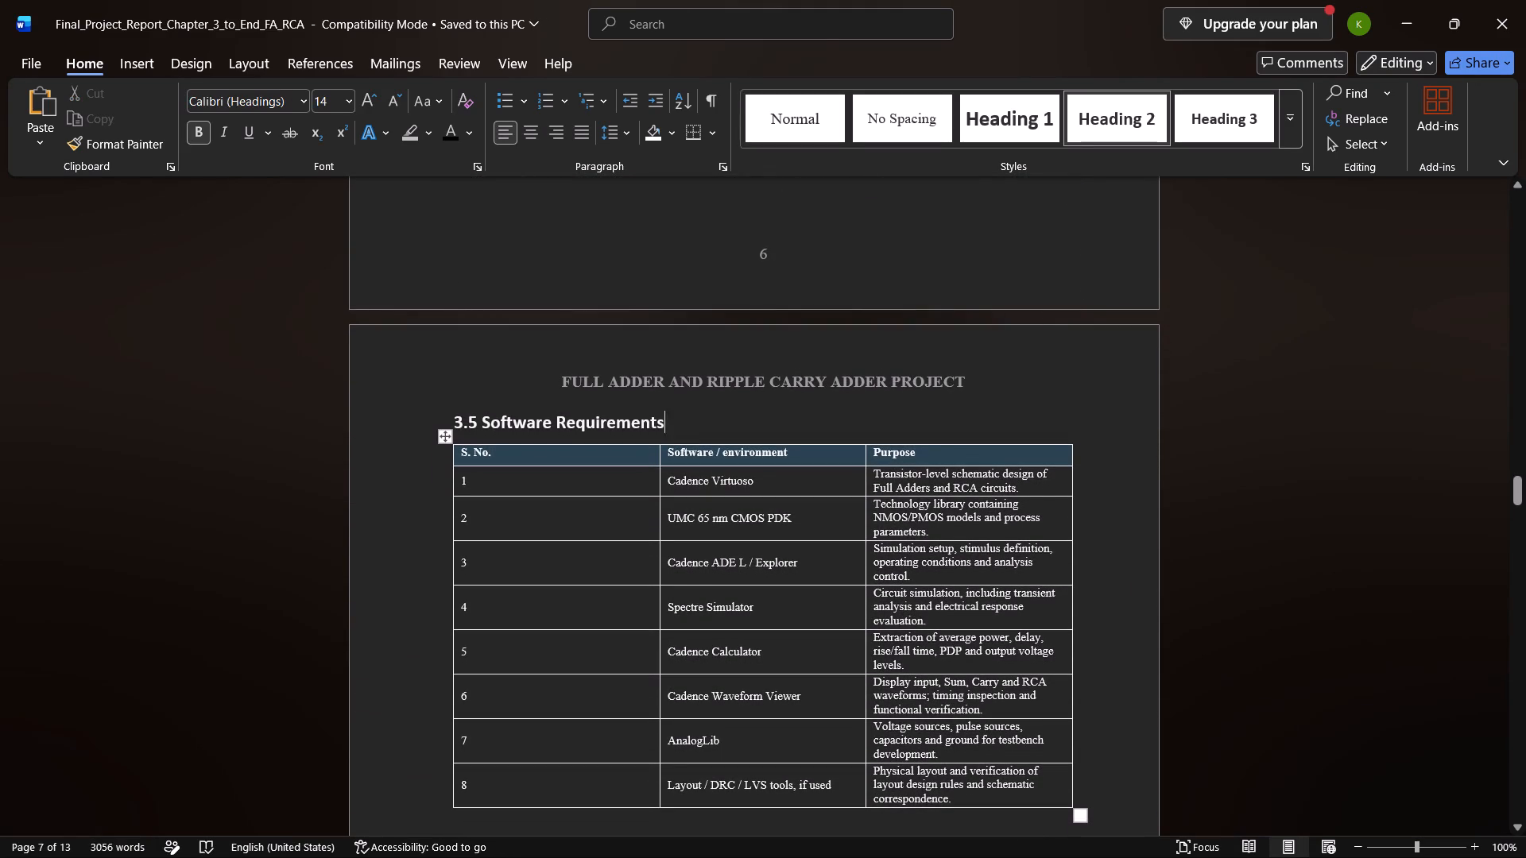
key("alt+Tab")
key("alt+Tab")
left_click(738, 545, "alt")
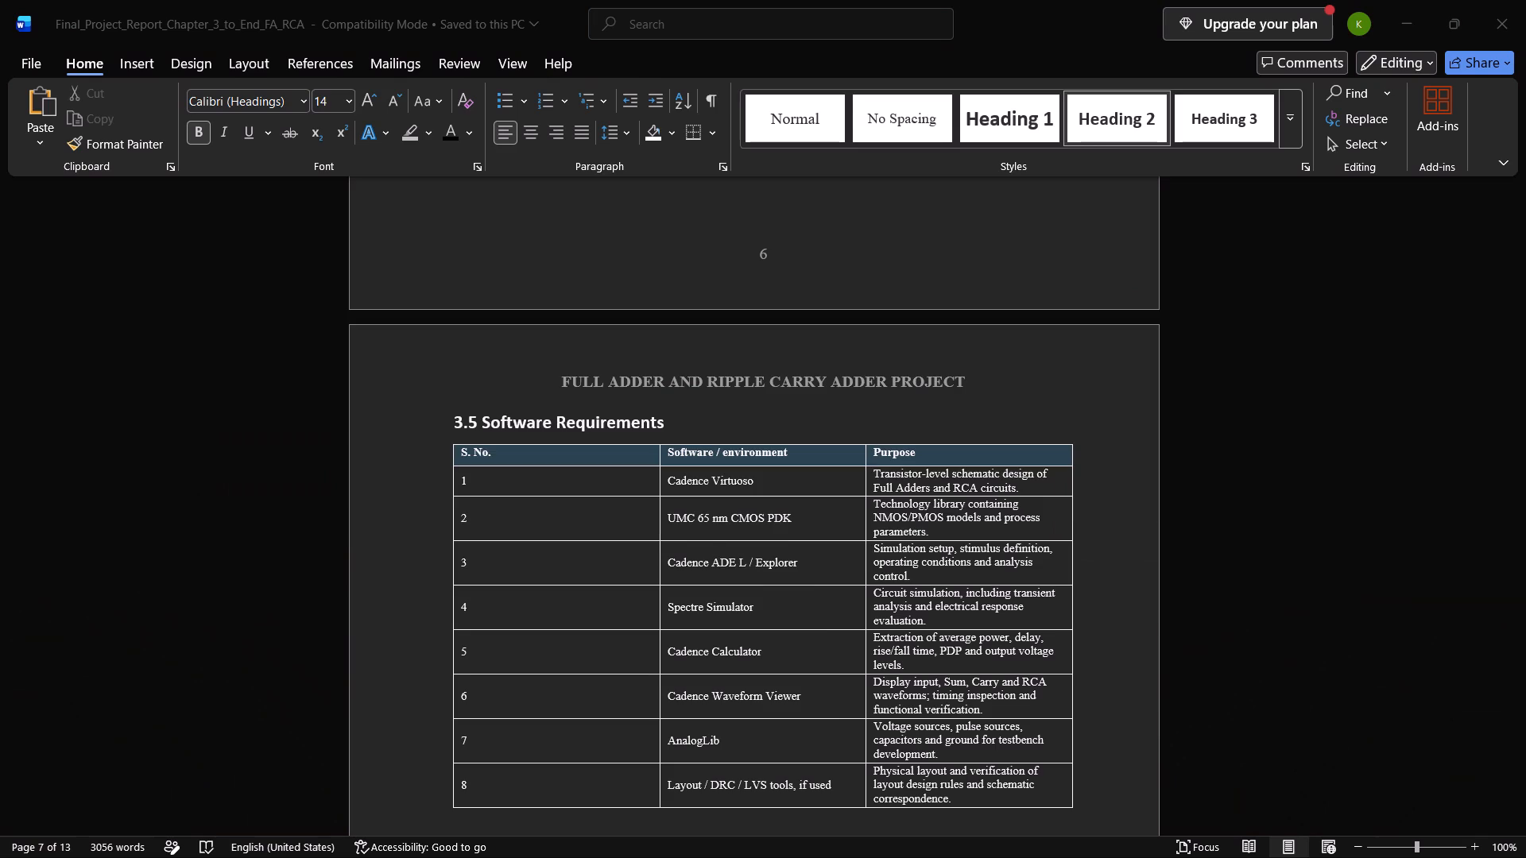
key("alt+Tab")
key("alt+Tab")
key("alt+Tab")
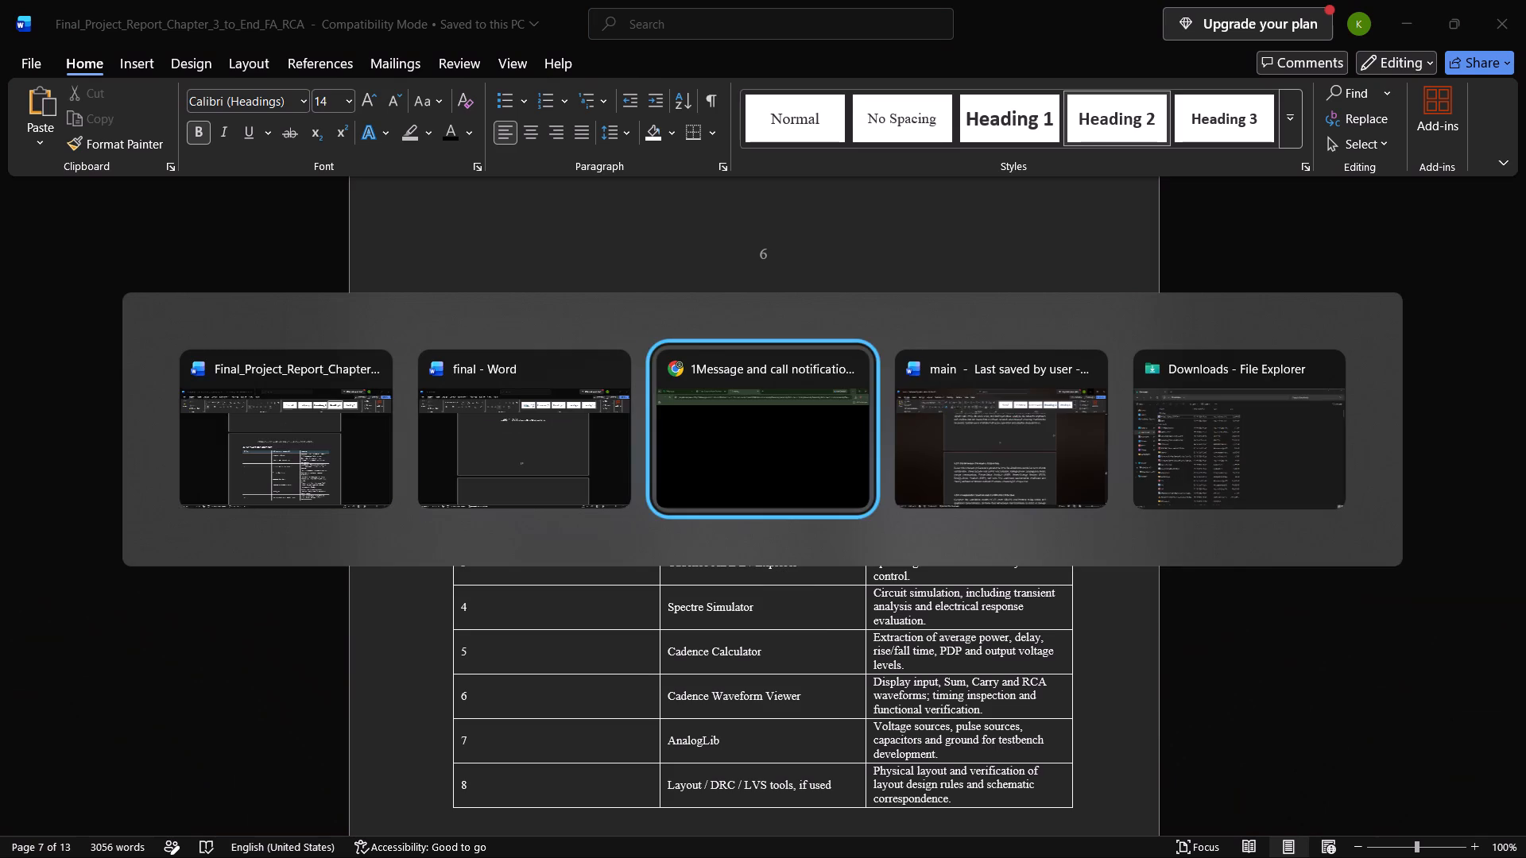
key("alt+Tab")
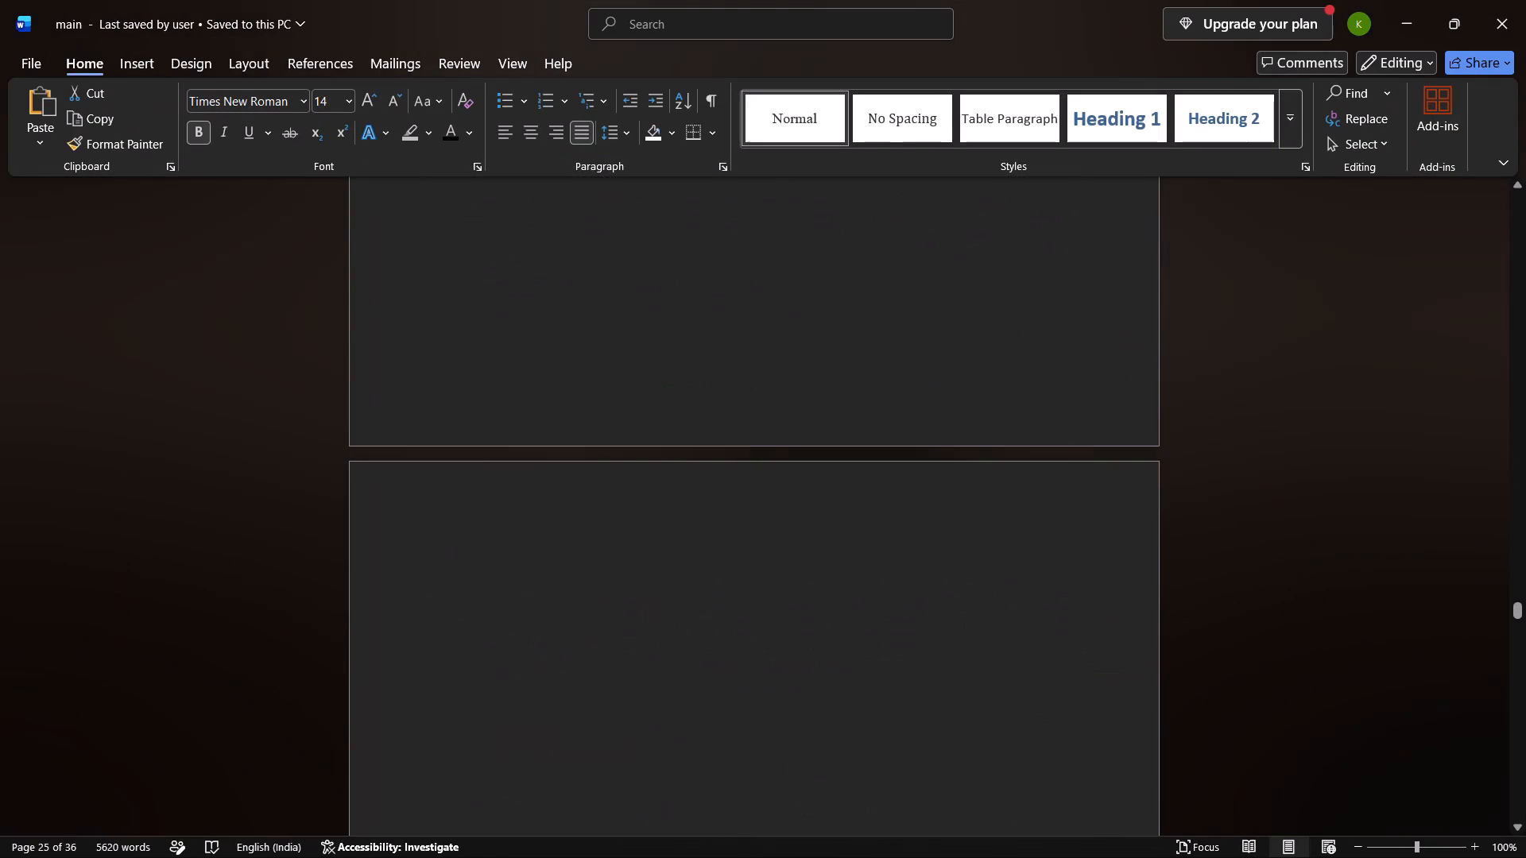
scroll(738, 545, "down", 1)
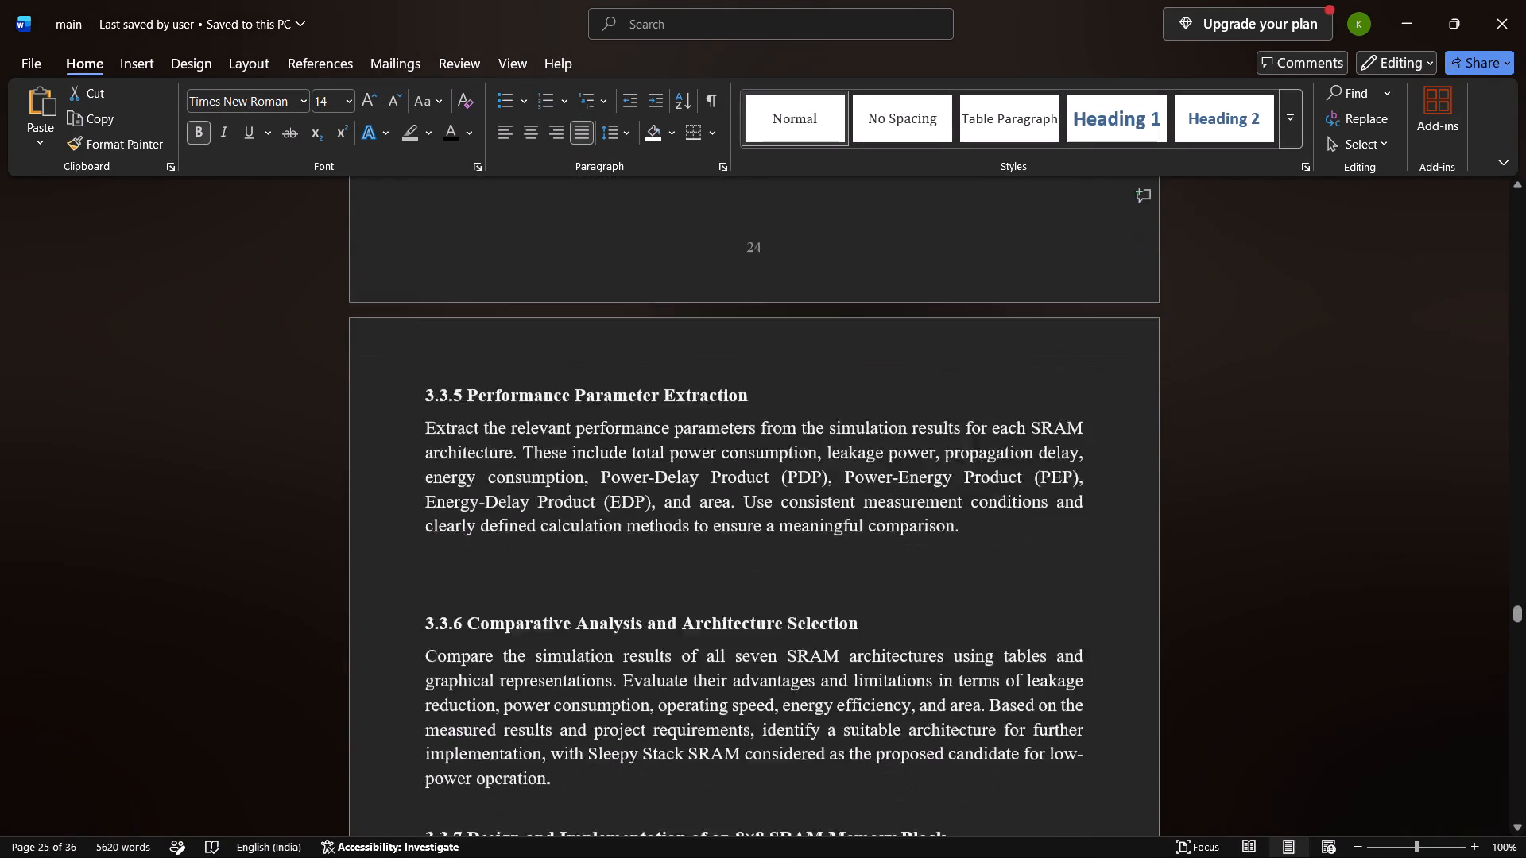
scroll(738, 545, "down", 4)
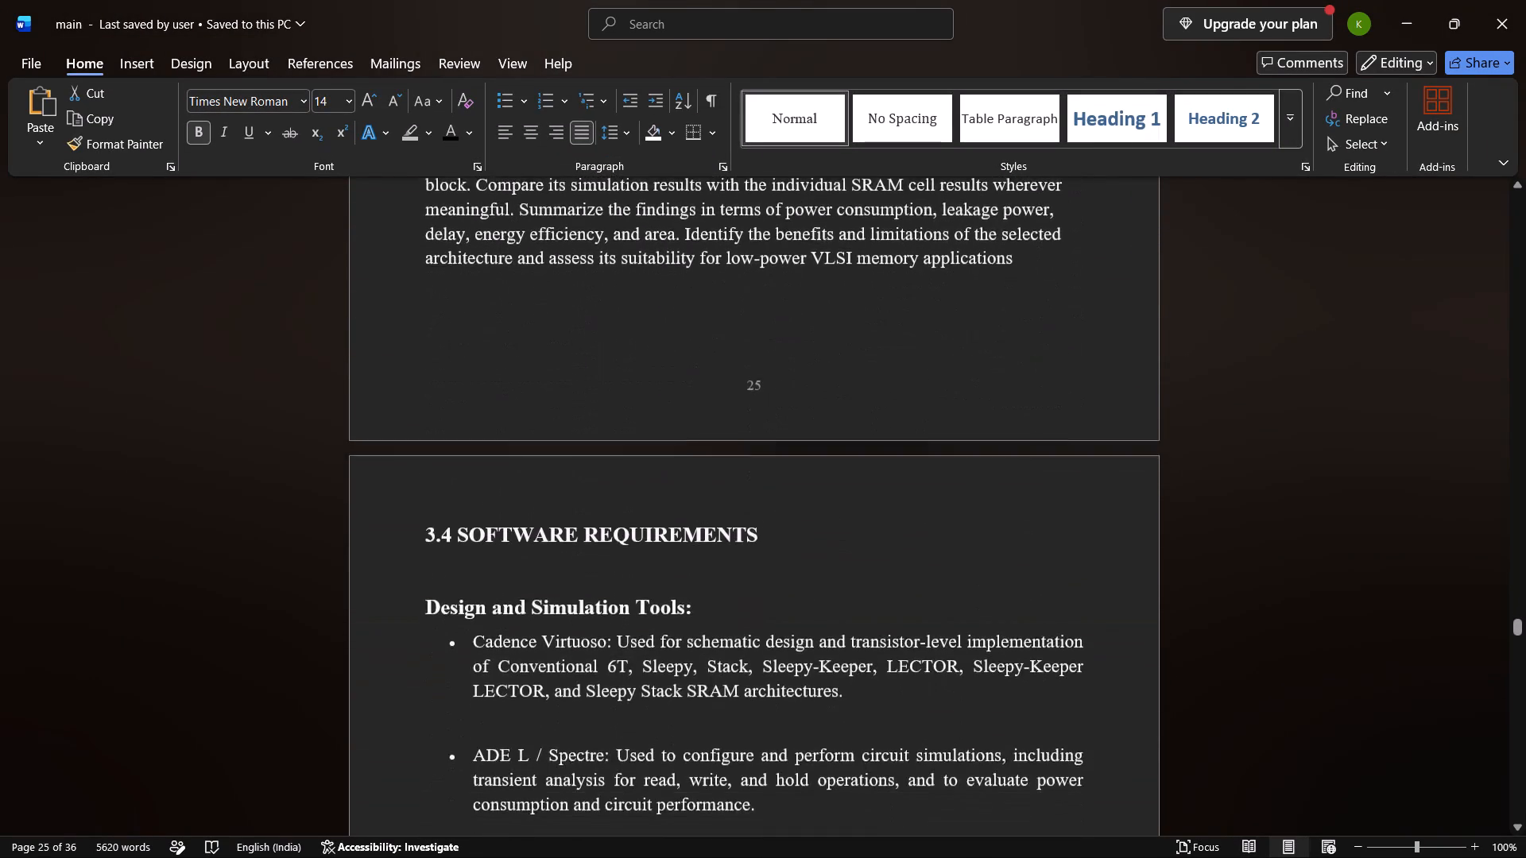
scroll(738, 545, "down", 1)
scroll(738, 545, "up", 3)
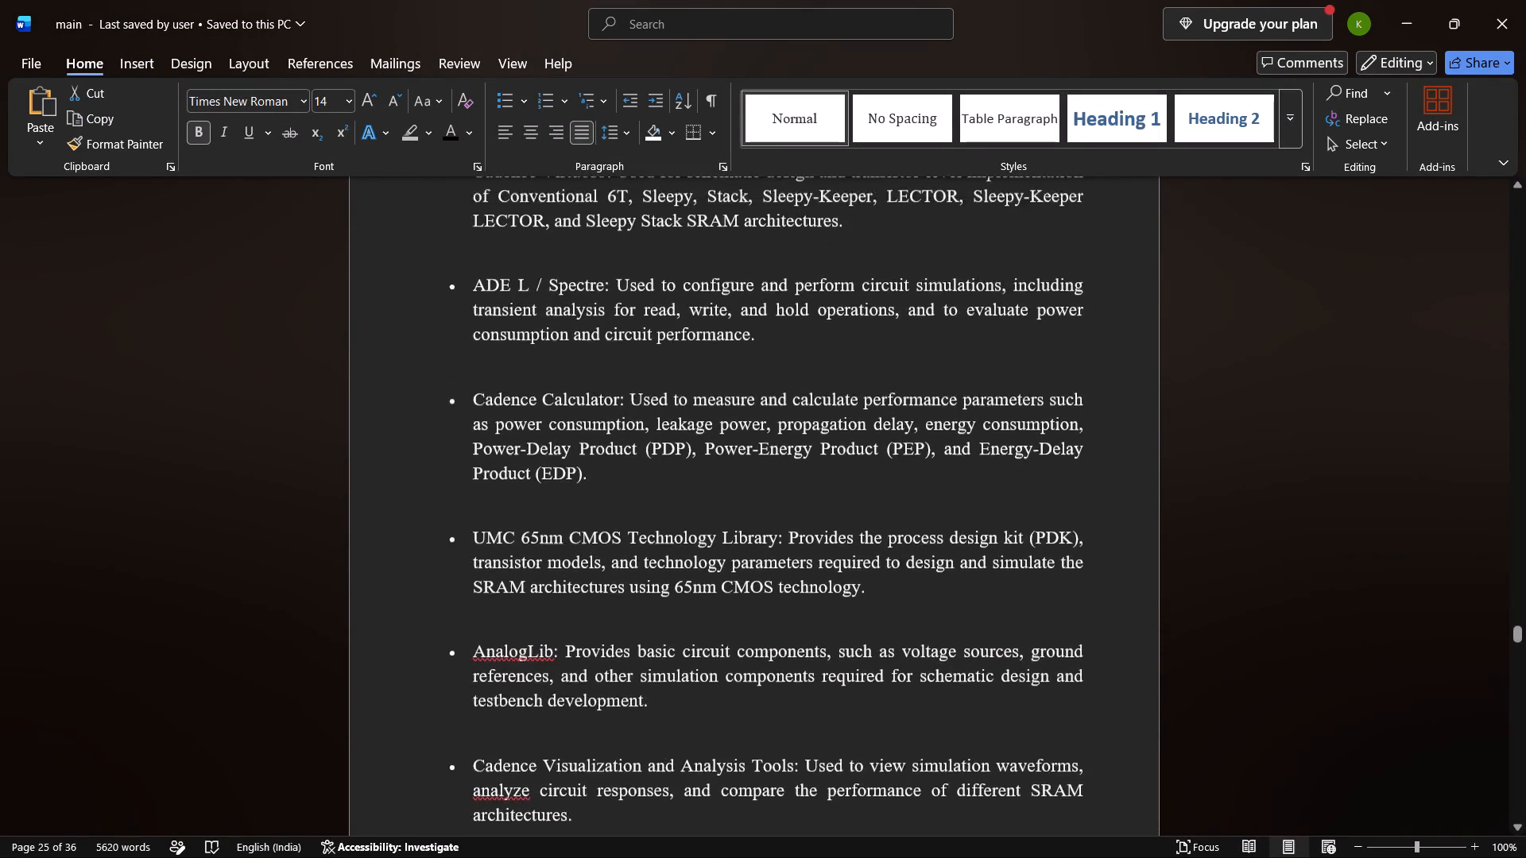
scroll(738, 545, "up", 3)
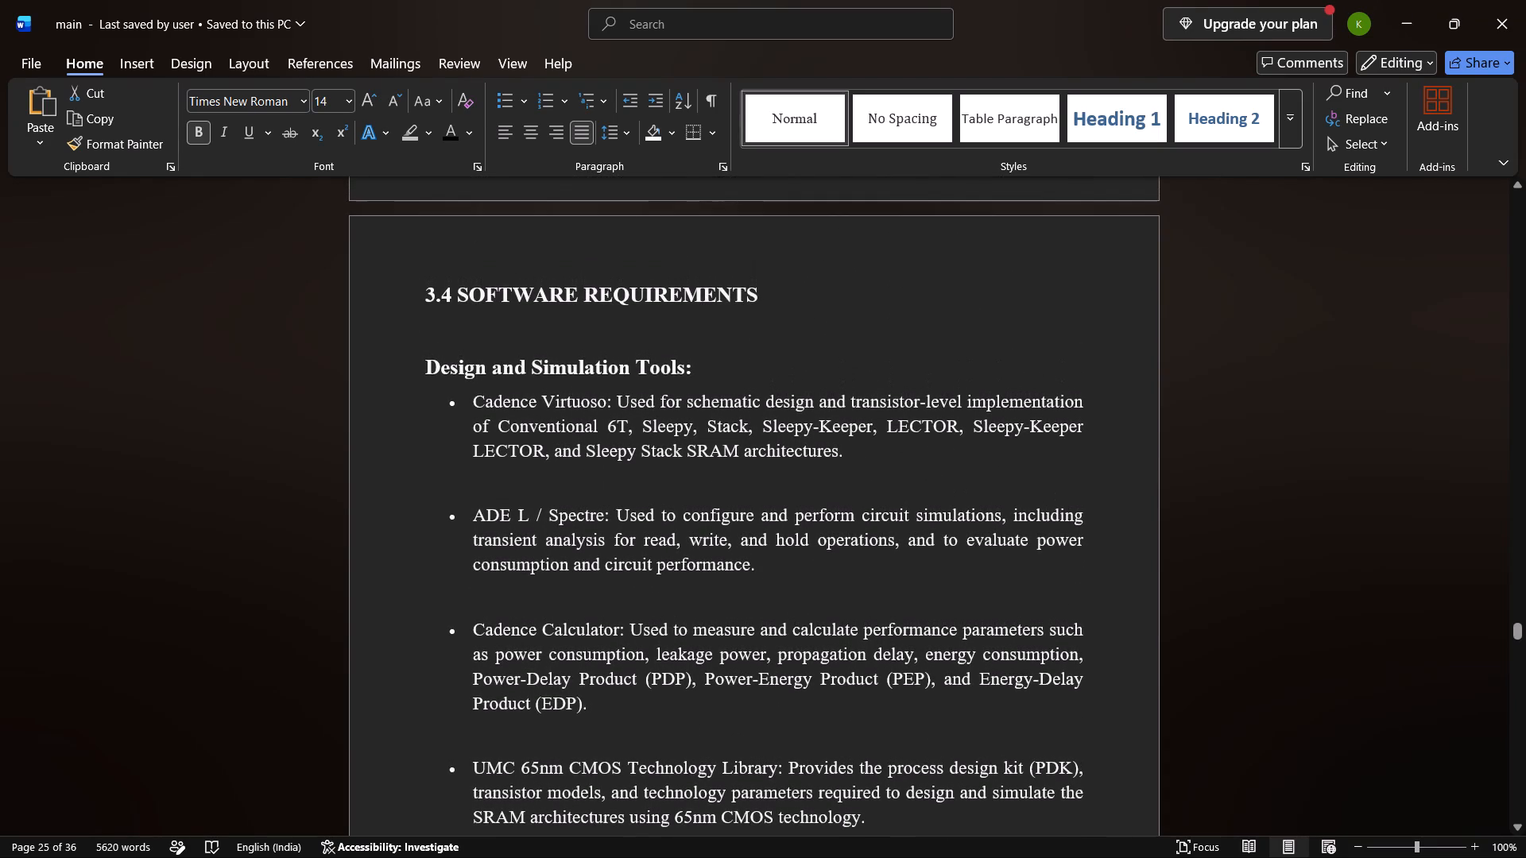
scroll(738, 545, "down", 1)
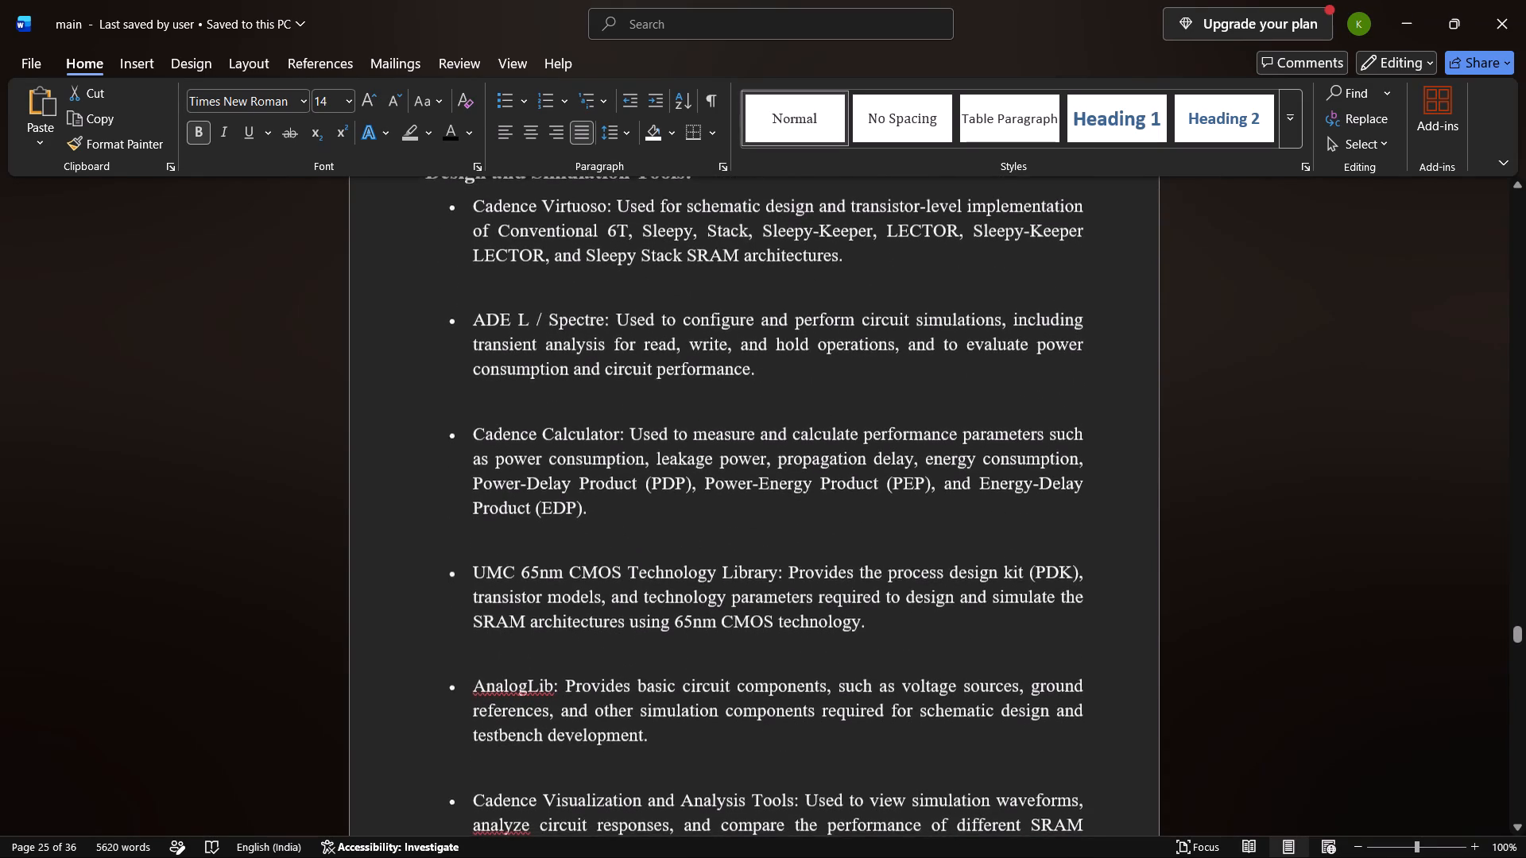
scroll(738, 545, "down", 3)
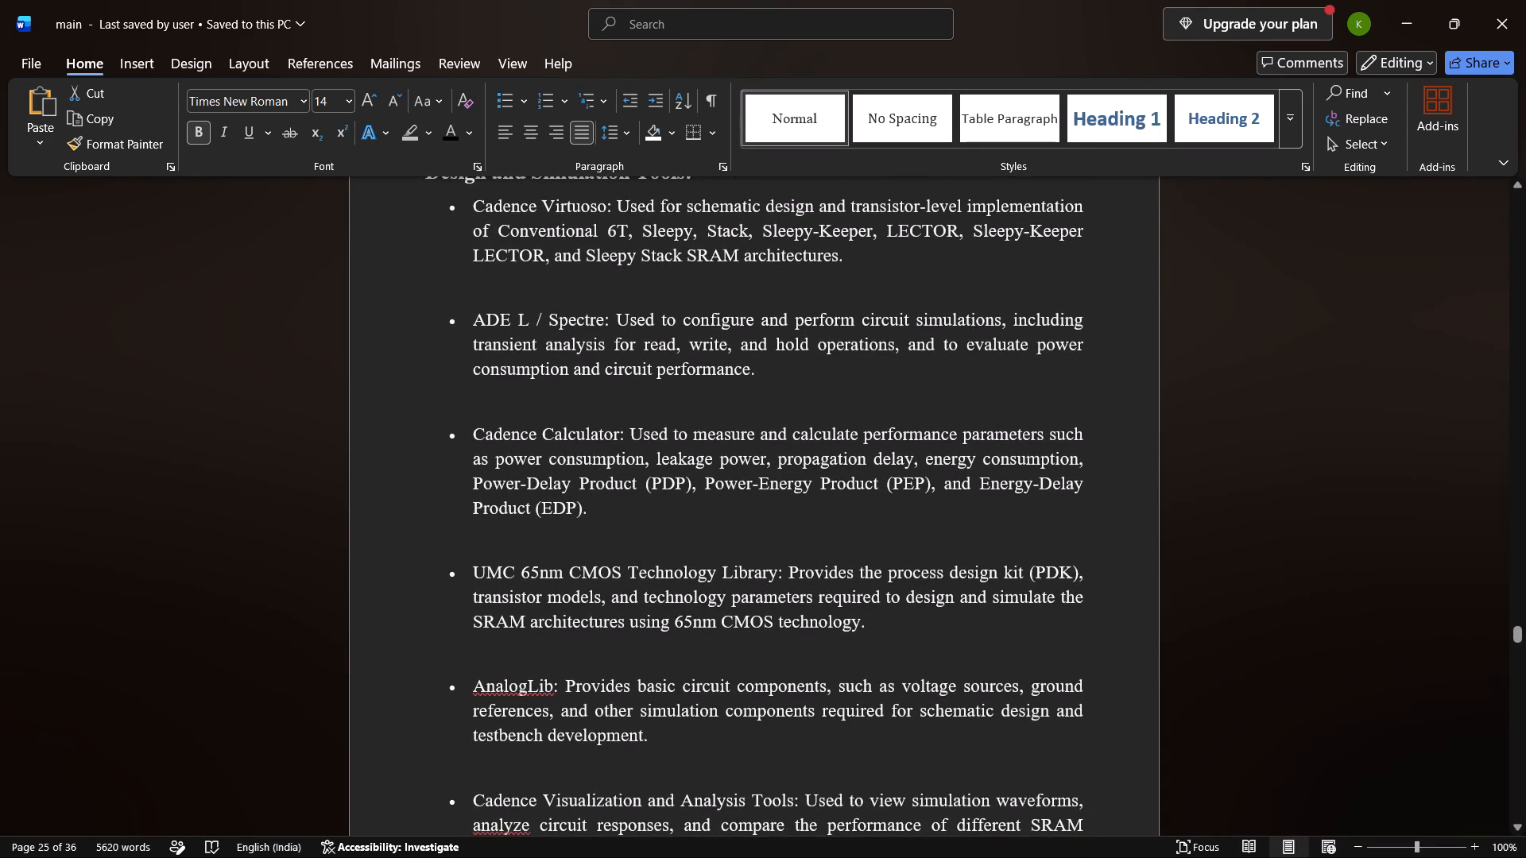
scroll(738, 545, "down", 4)
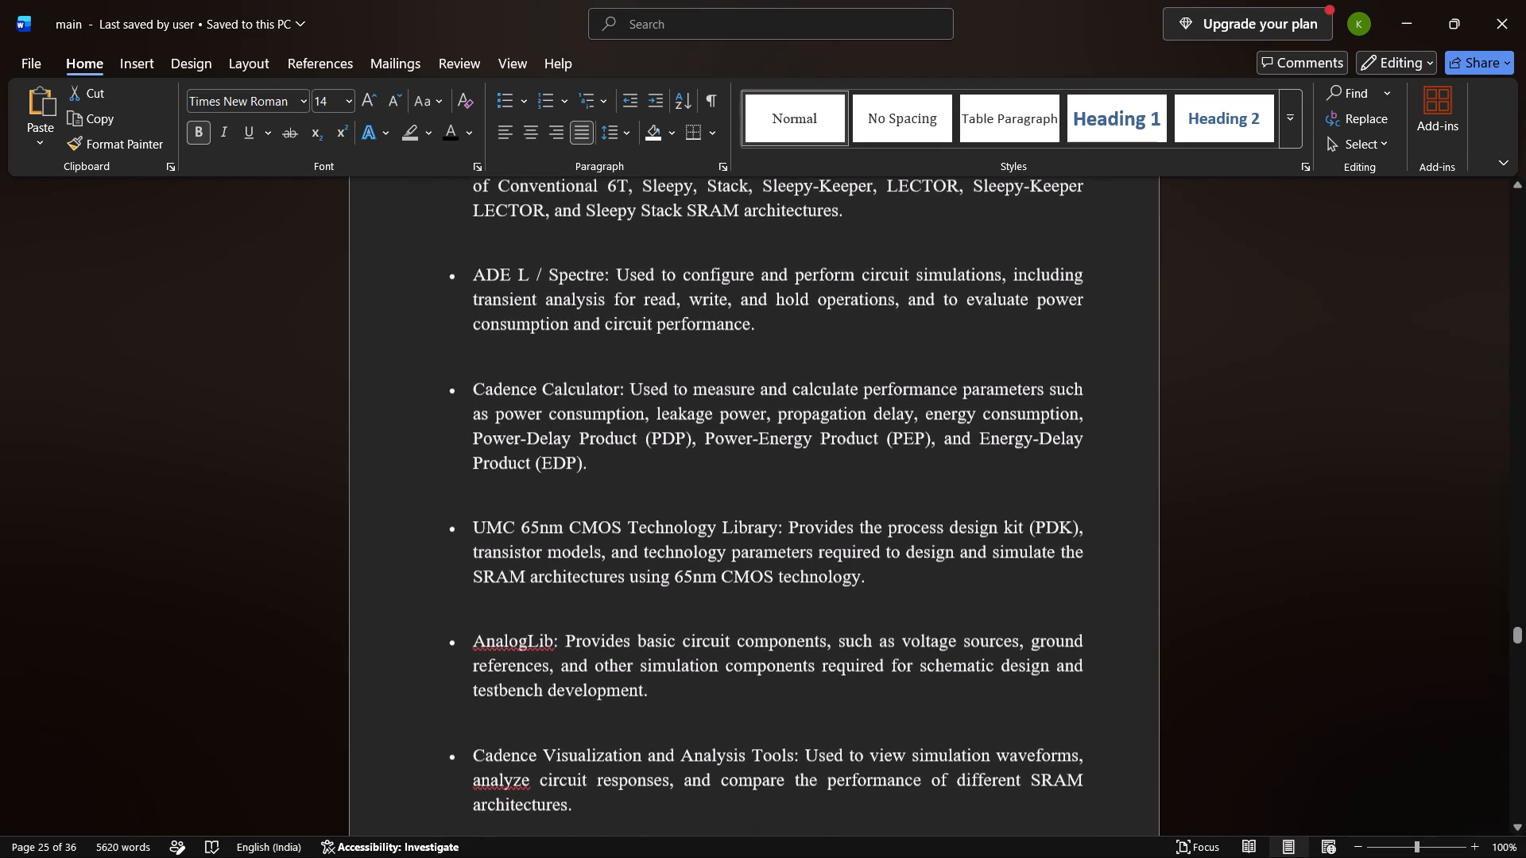
scroll(738, 545, "down", 3)
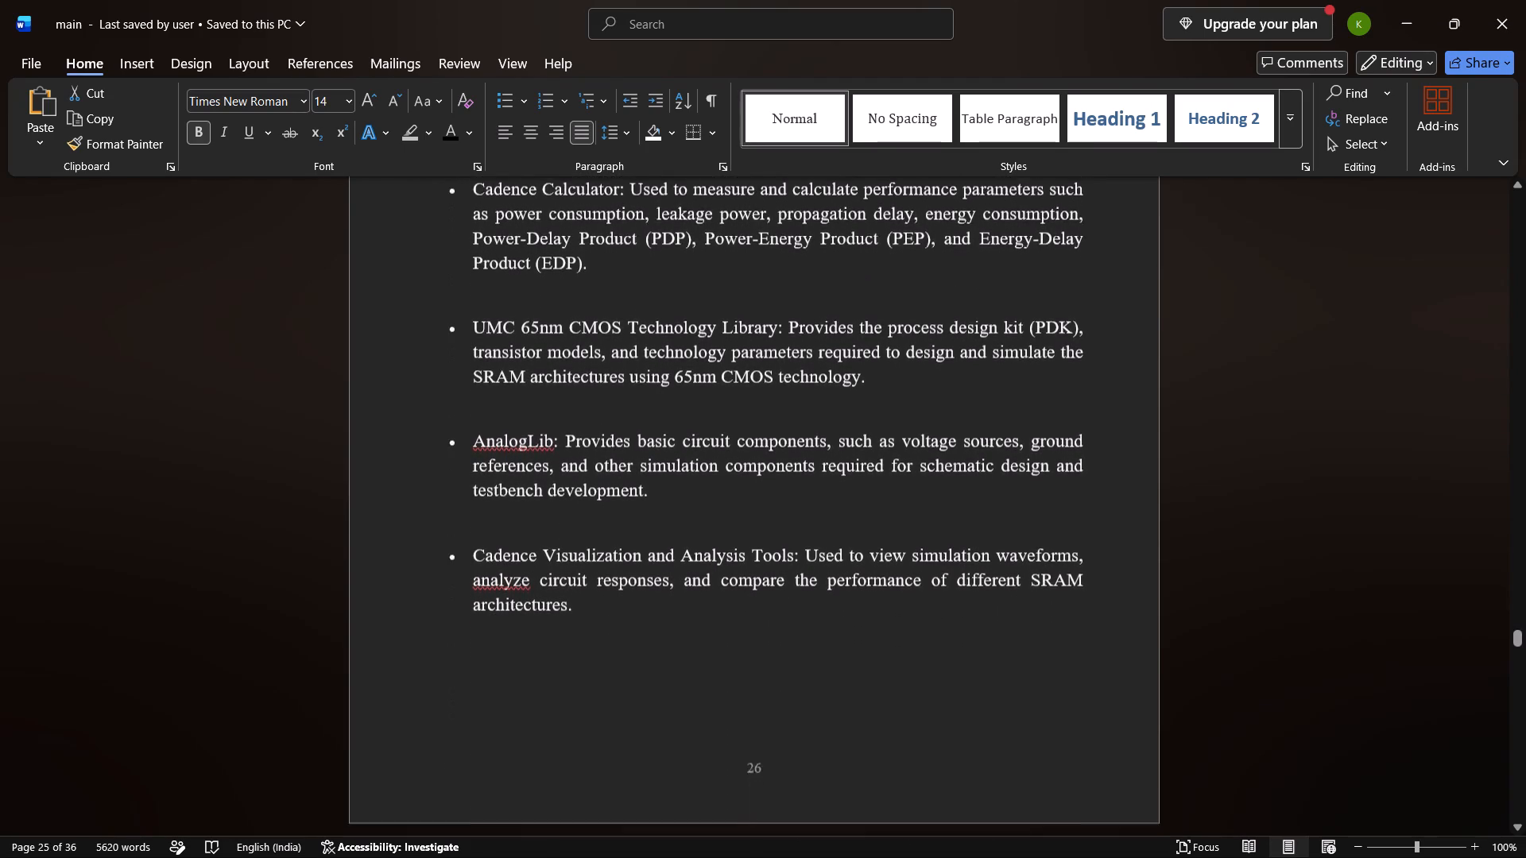
Examine the main report's software tools table, section 3.7 Expected Outcomes and the start of Chapter 4 as a formatting reference.
scroll(738, 545, "down", 1)
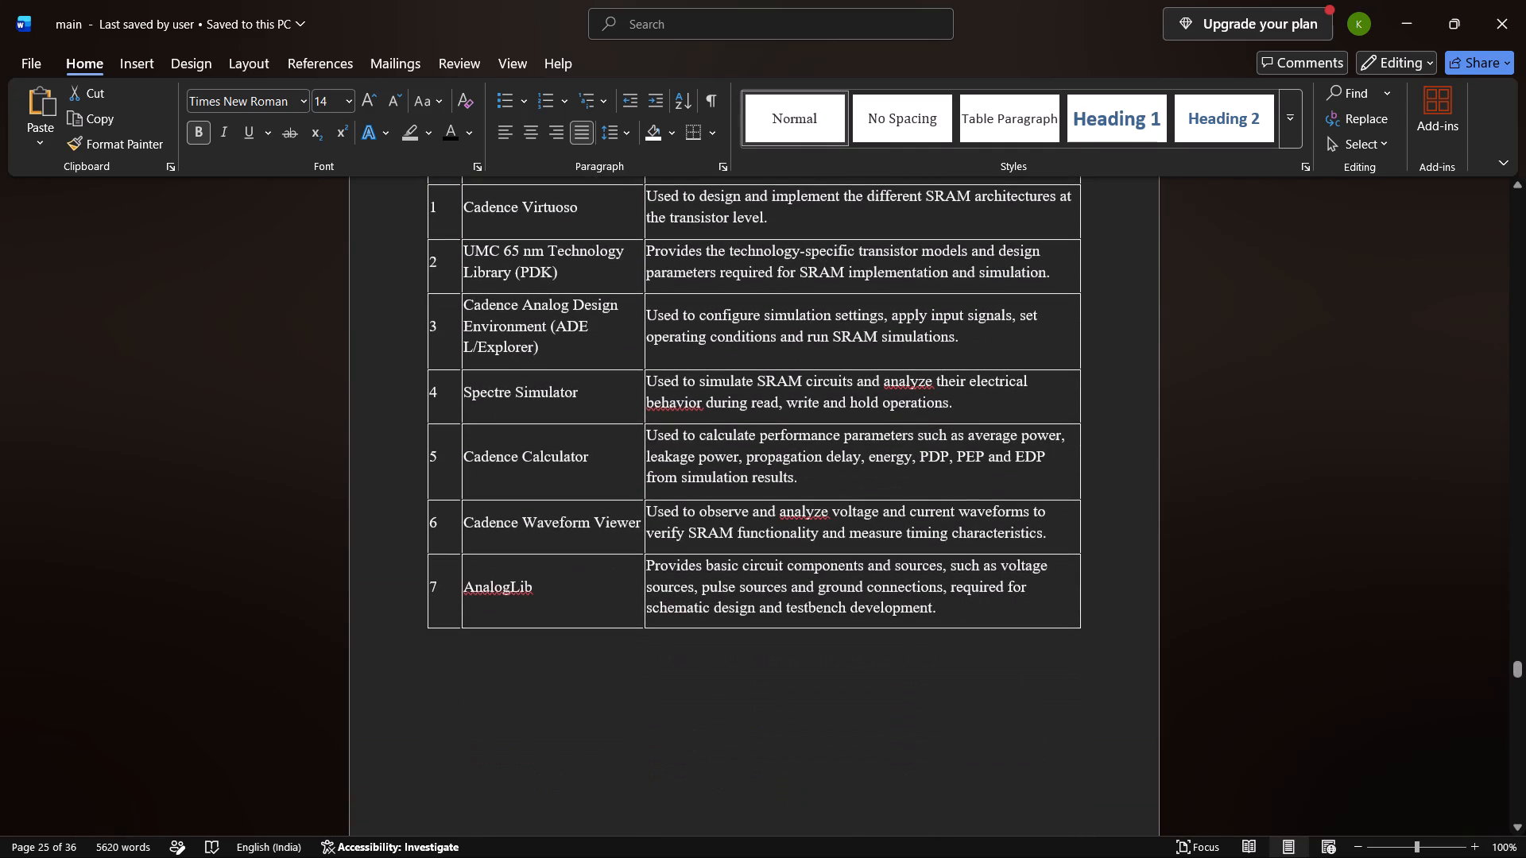
scroll(738, 545, "down", 2)
scroll(738, 545, "up", 2)
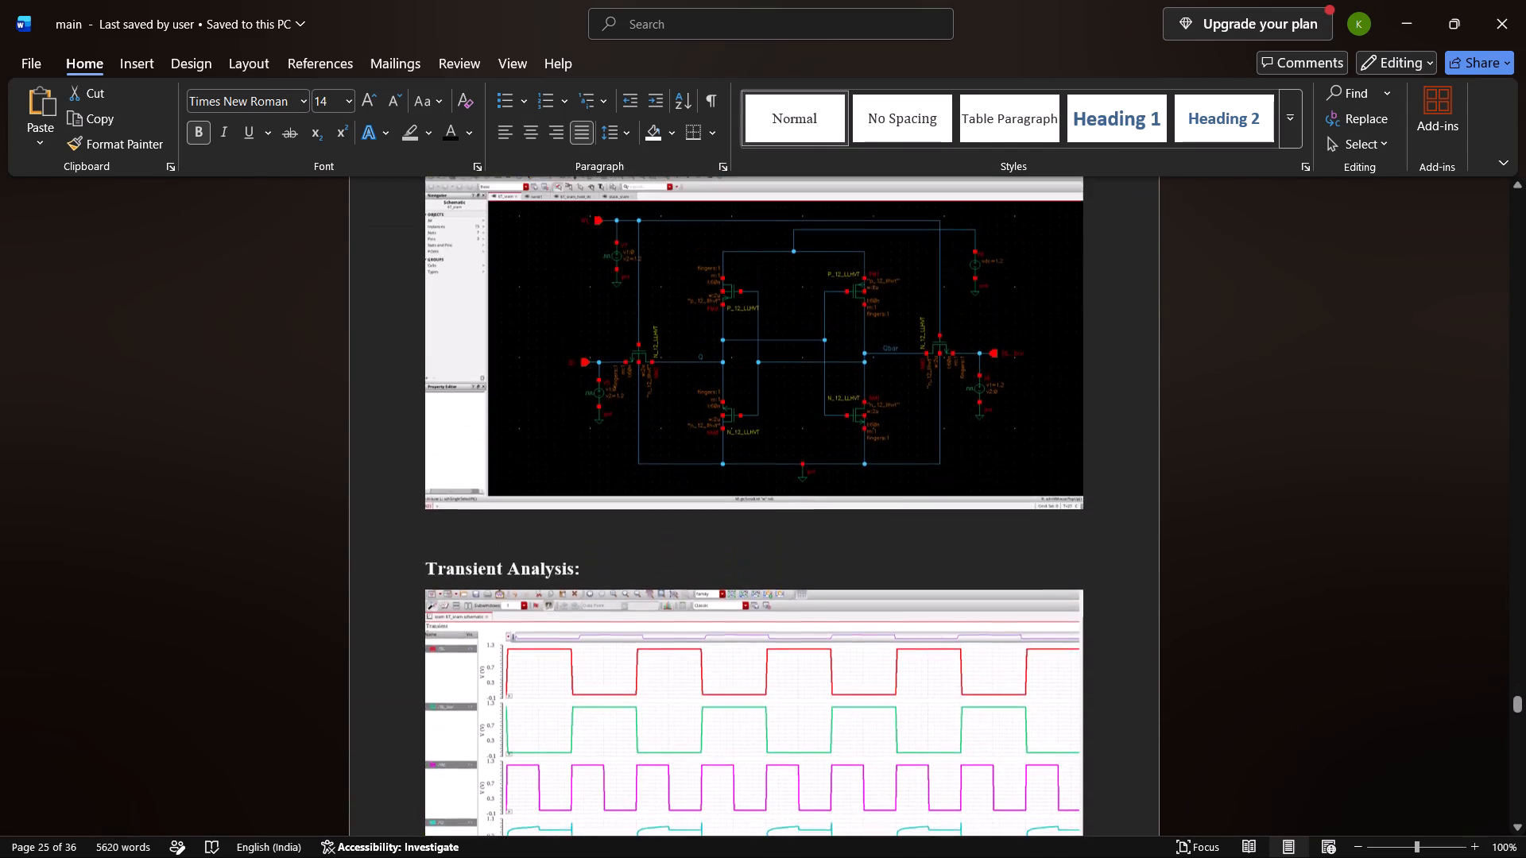
scroll(738, 545, "up", 3)
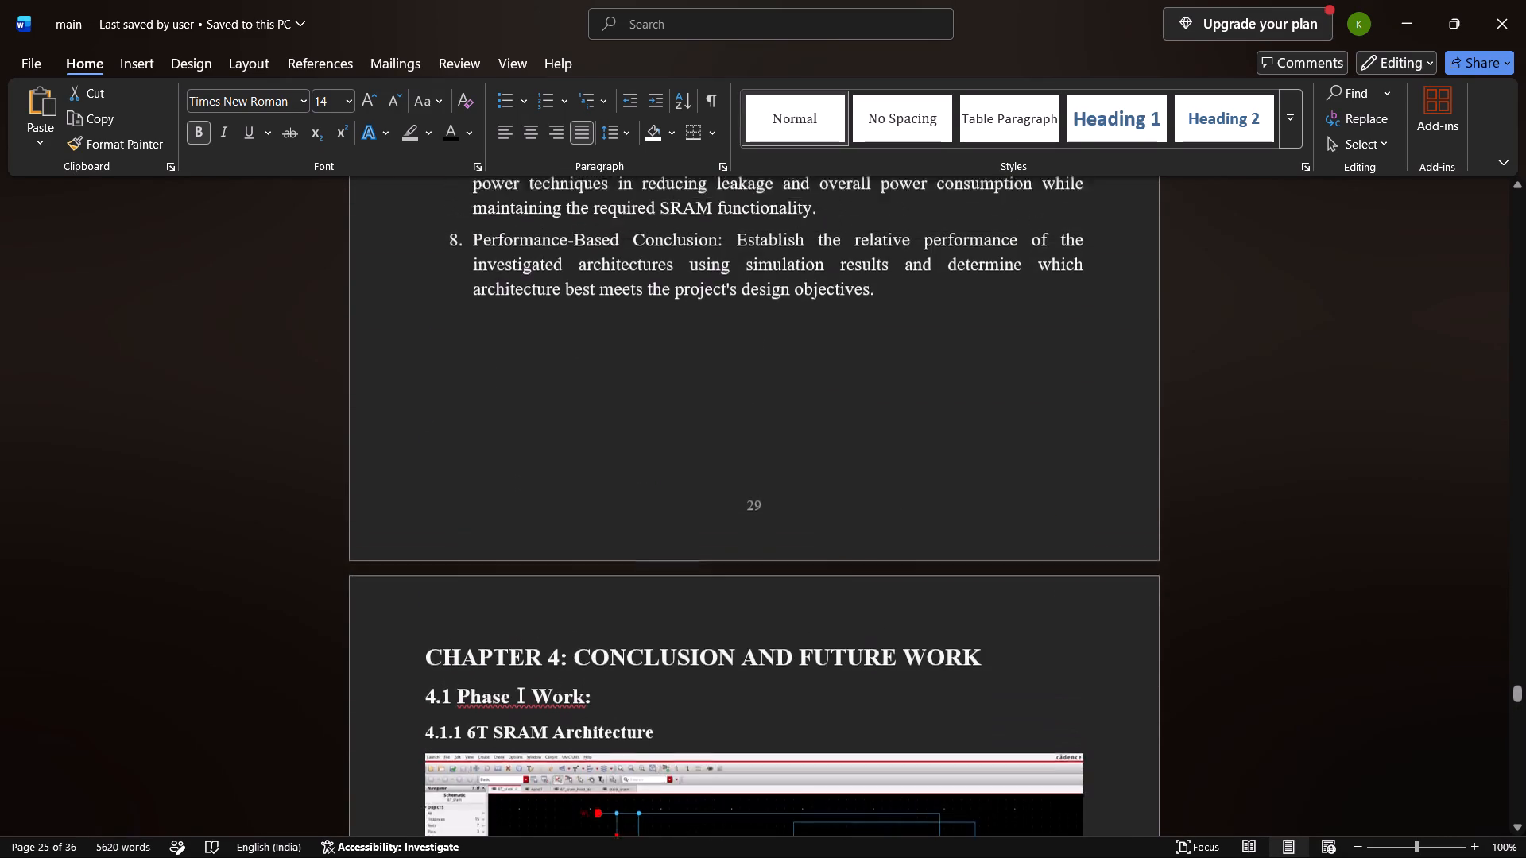
scroll(738, 545, "up", 3)
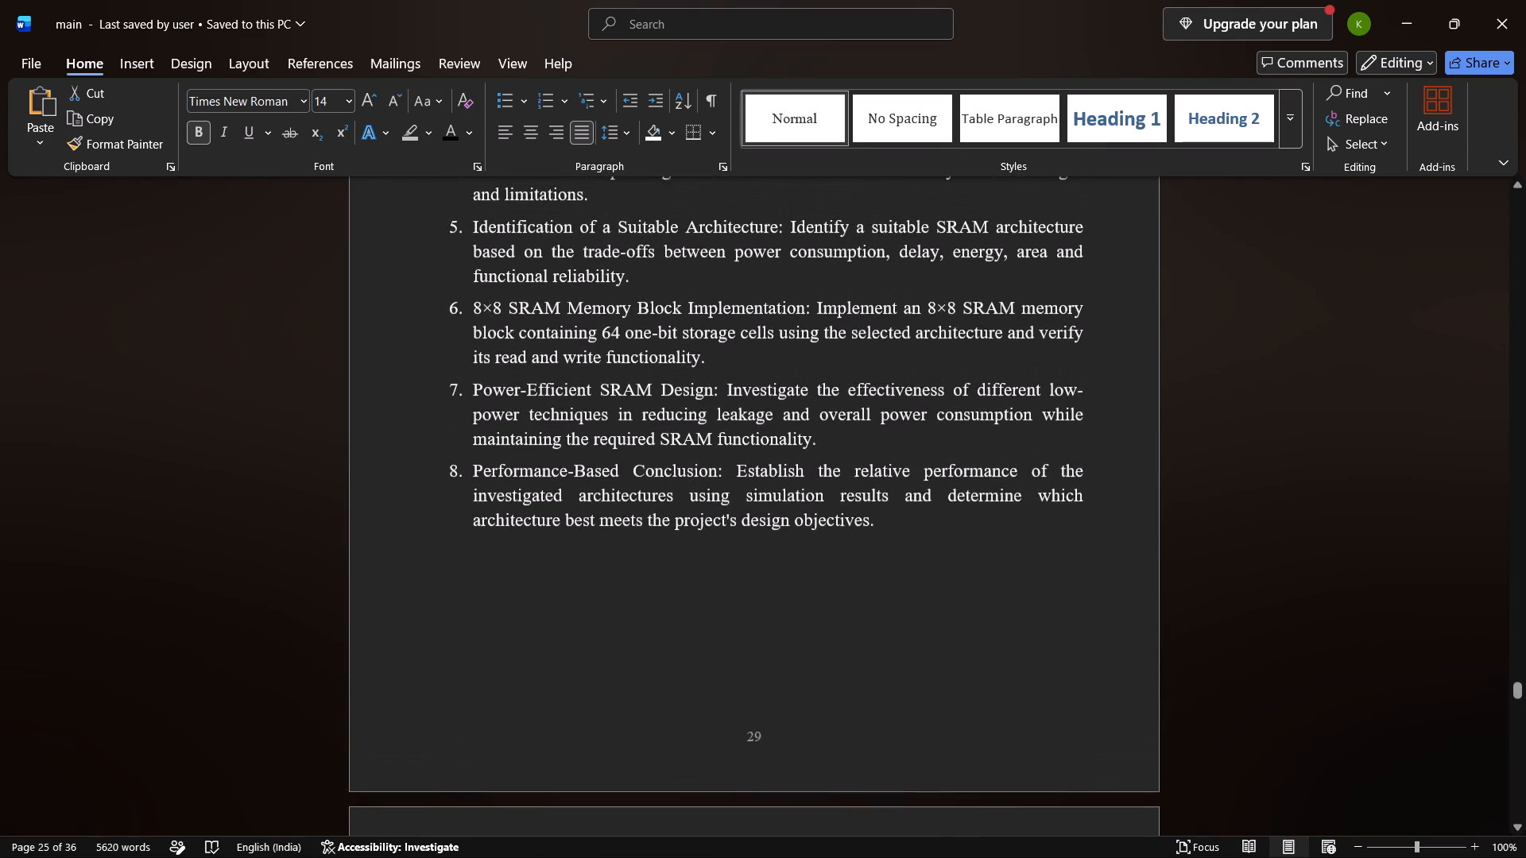
scroll(738, 545, "up", 2)
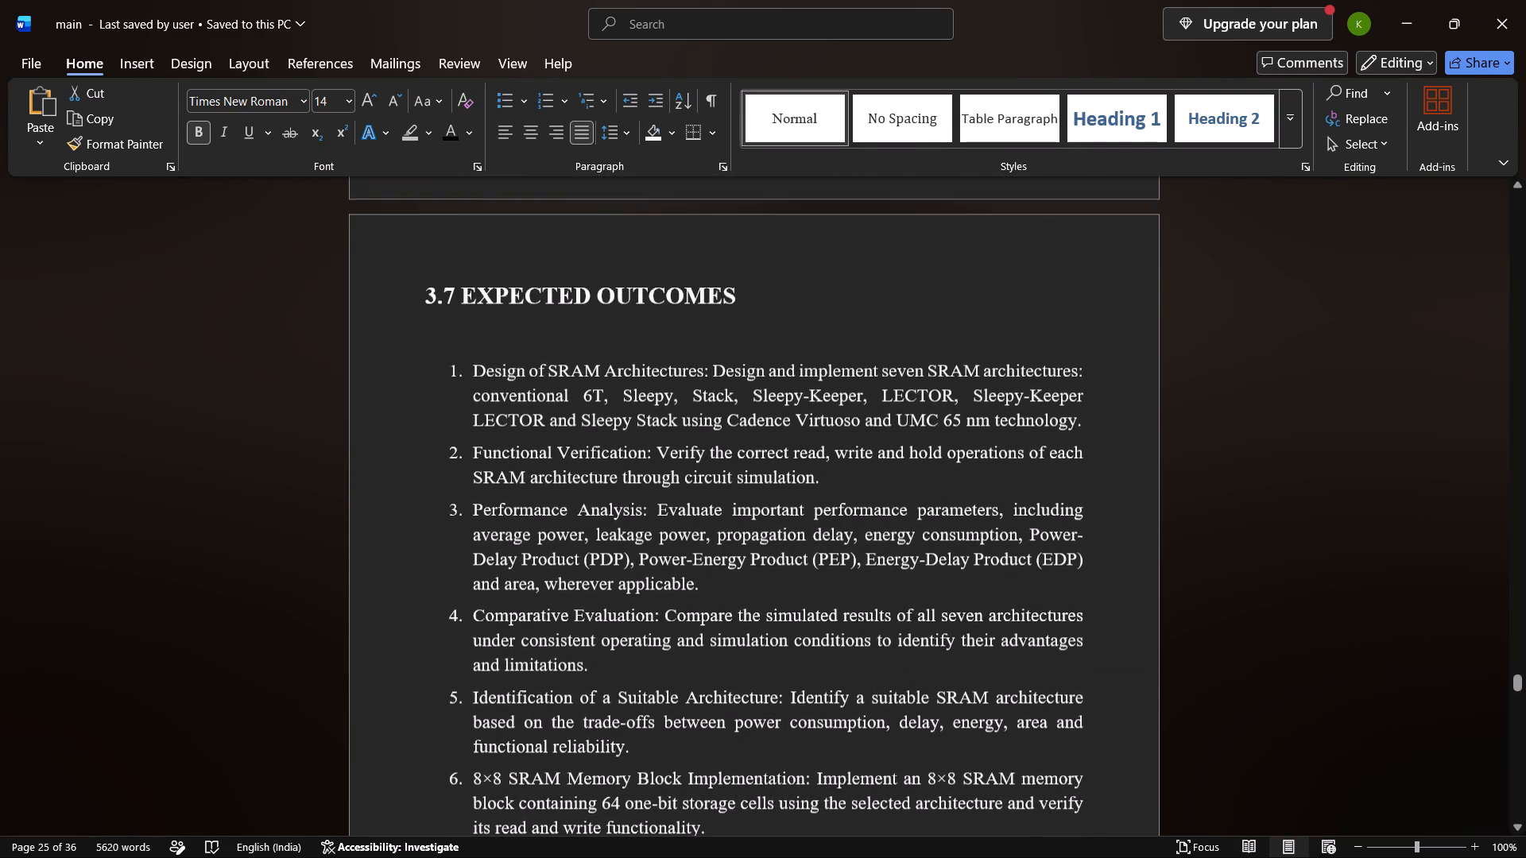
scroll(738, 545, "up", 2)
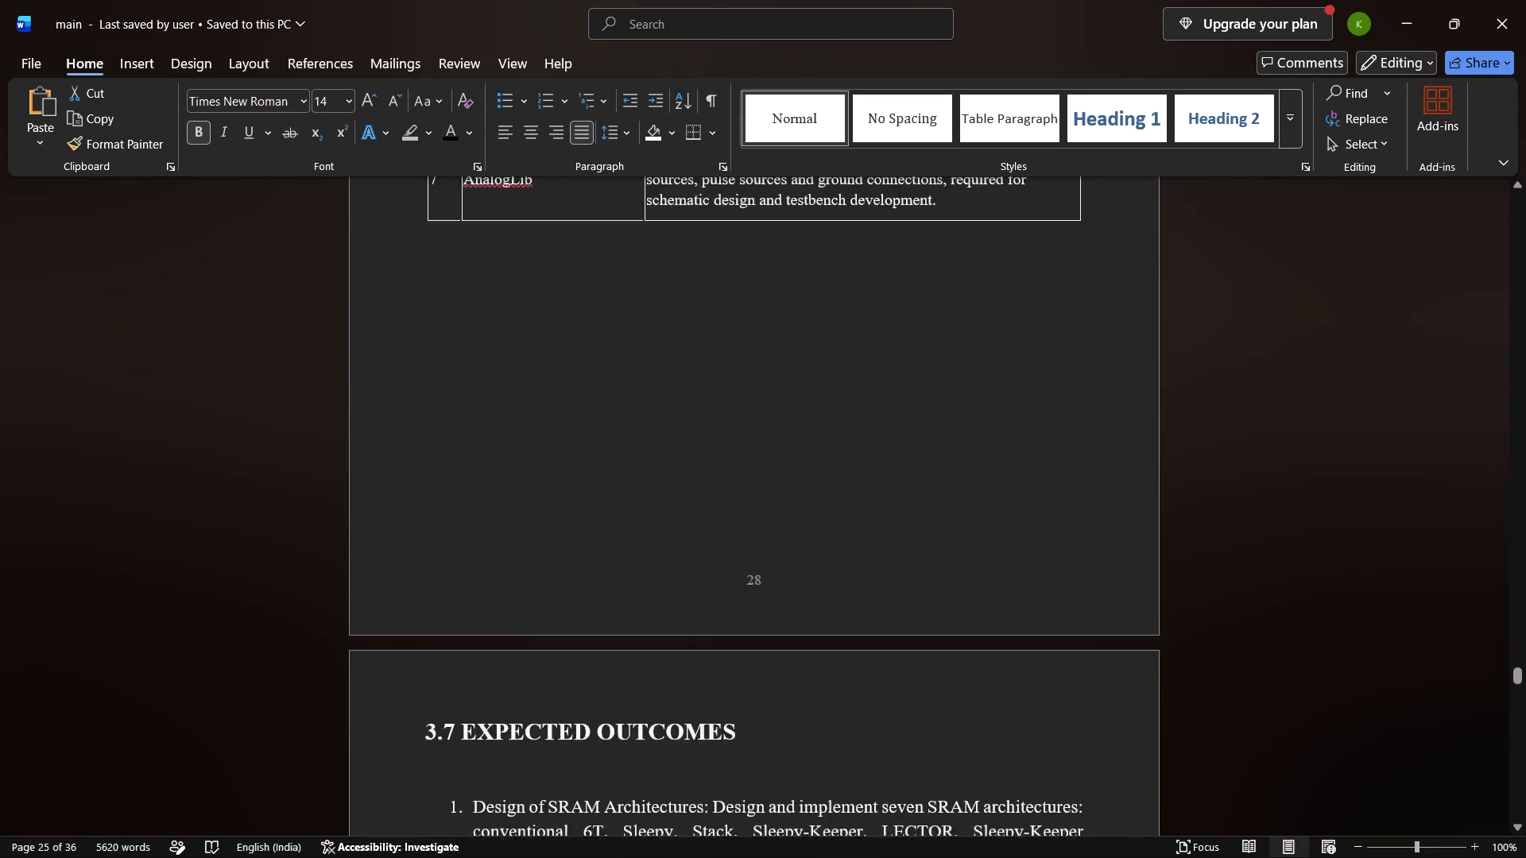
scroll(738, 545, "up", 3)
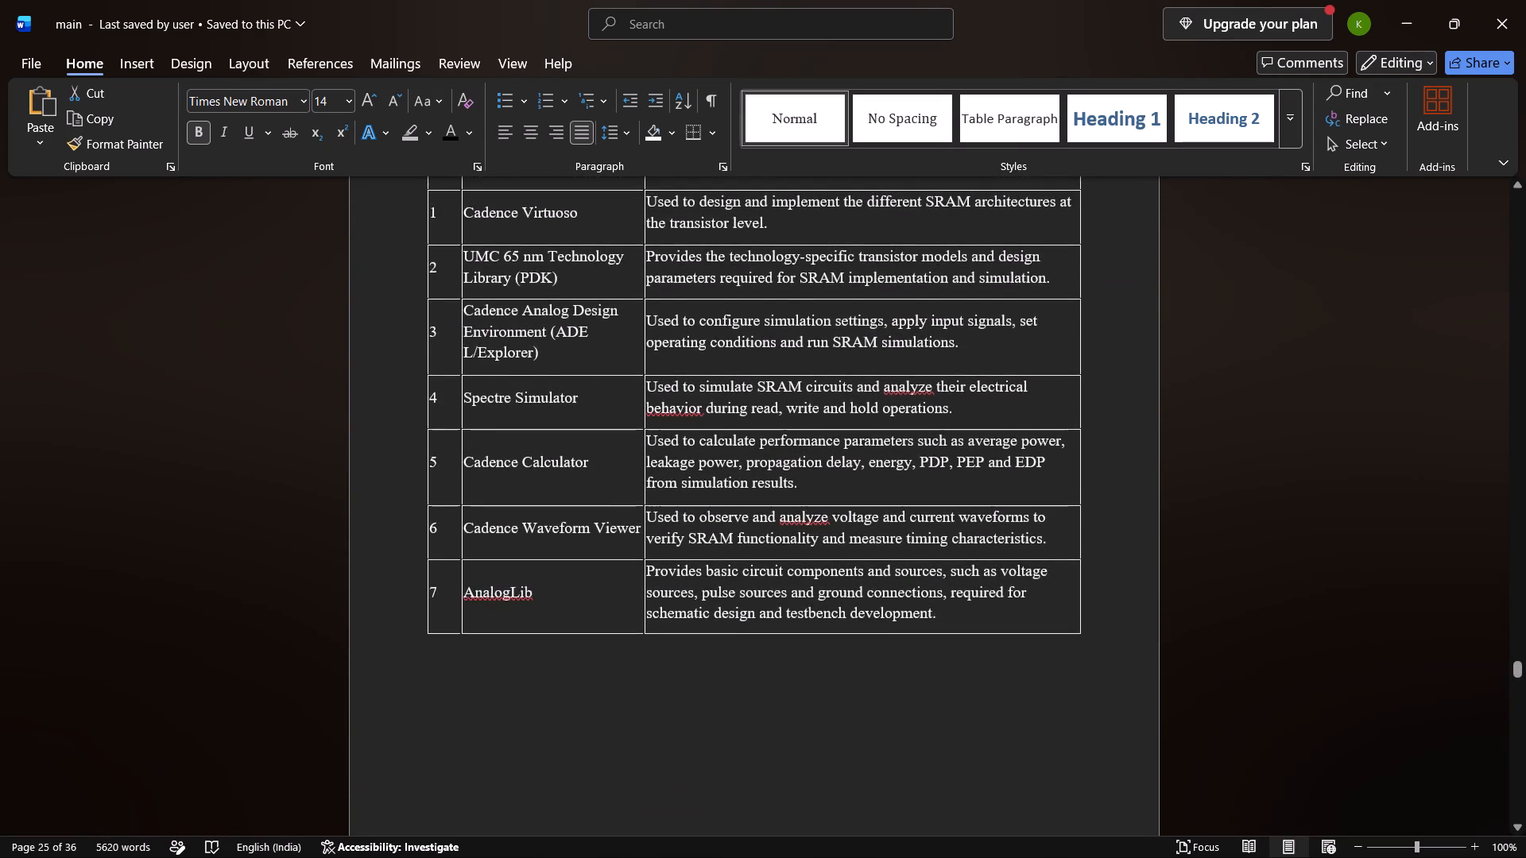
Examine the 3.6 Tool Utilization heading and table layout in the main SRAM report.
scroll(738, 545, "up", 2)
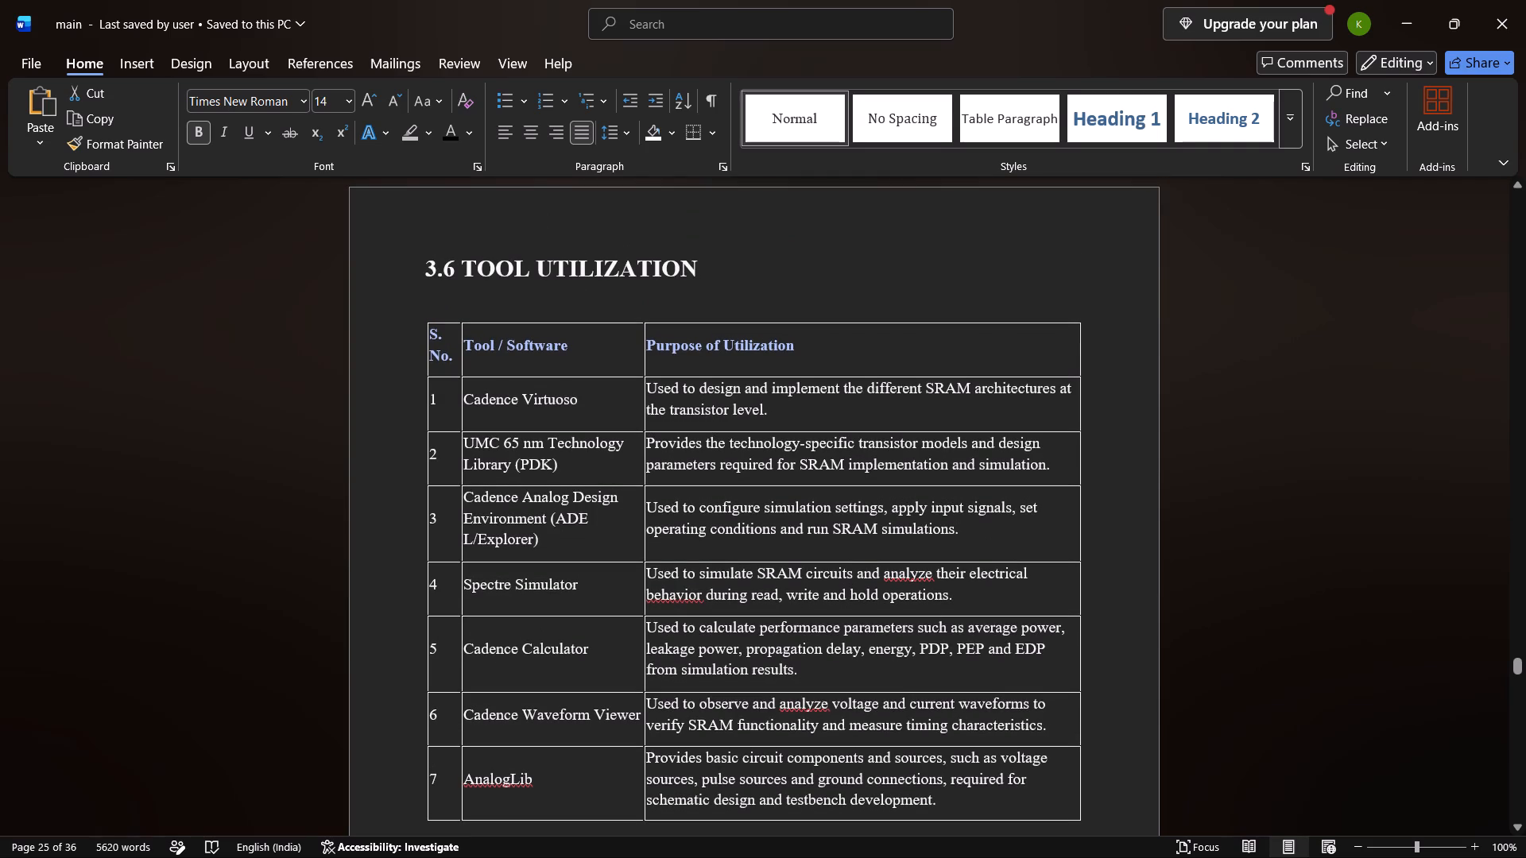
scroll(738, 545, "up", 3)
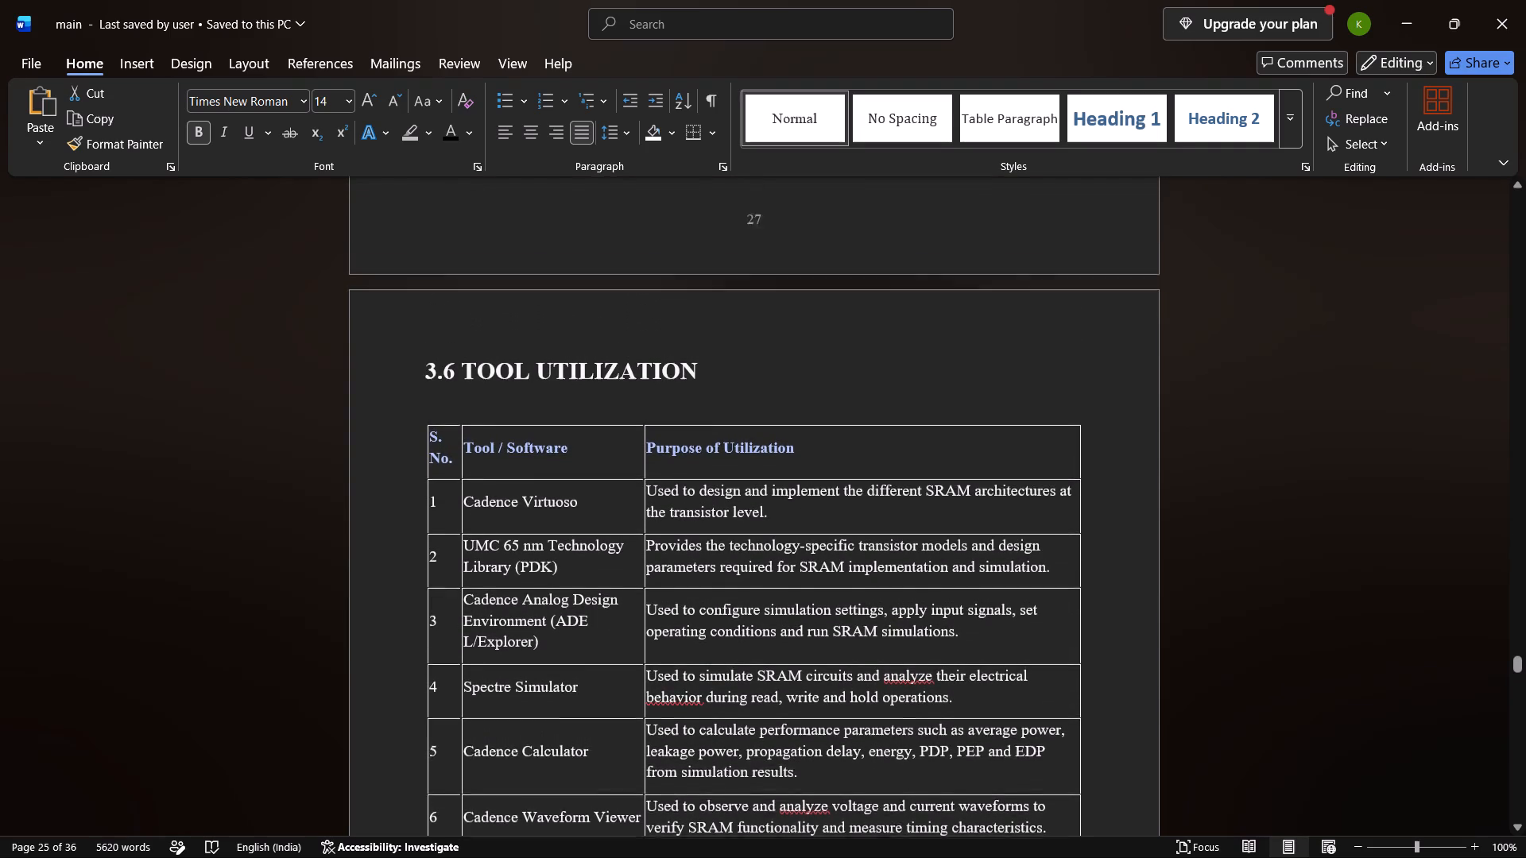
scroll(738, 545, "up", 1)
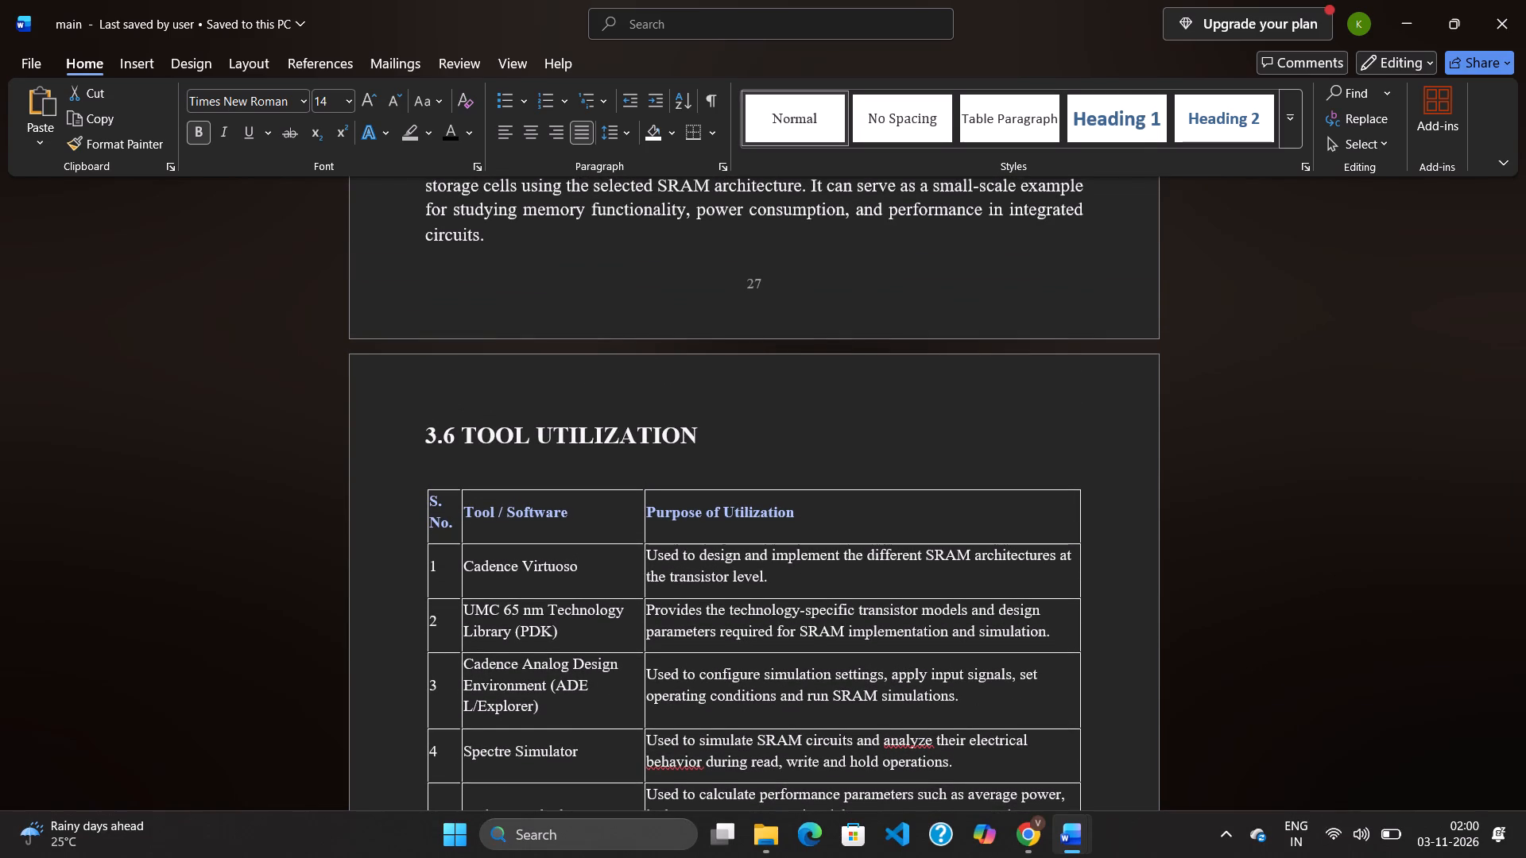
Switch to the Final_Project_Report_Chapter_3_to_End_FA_RCA document and examine sections 3.5 Software Requirements and 3.6 Applications.
left_click(1073, 841)
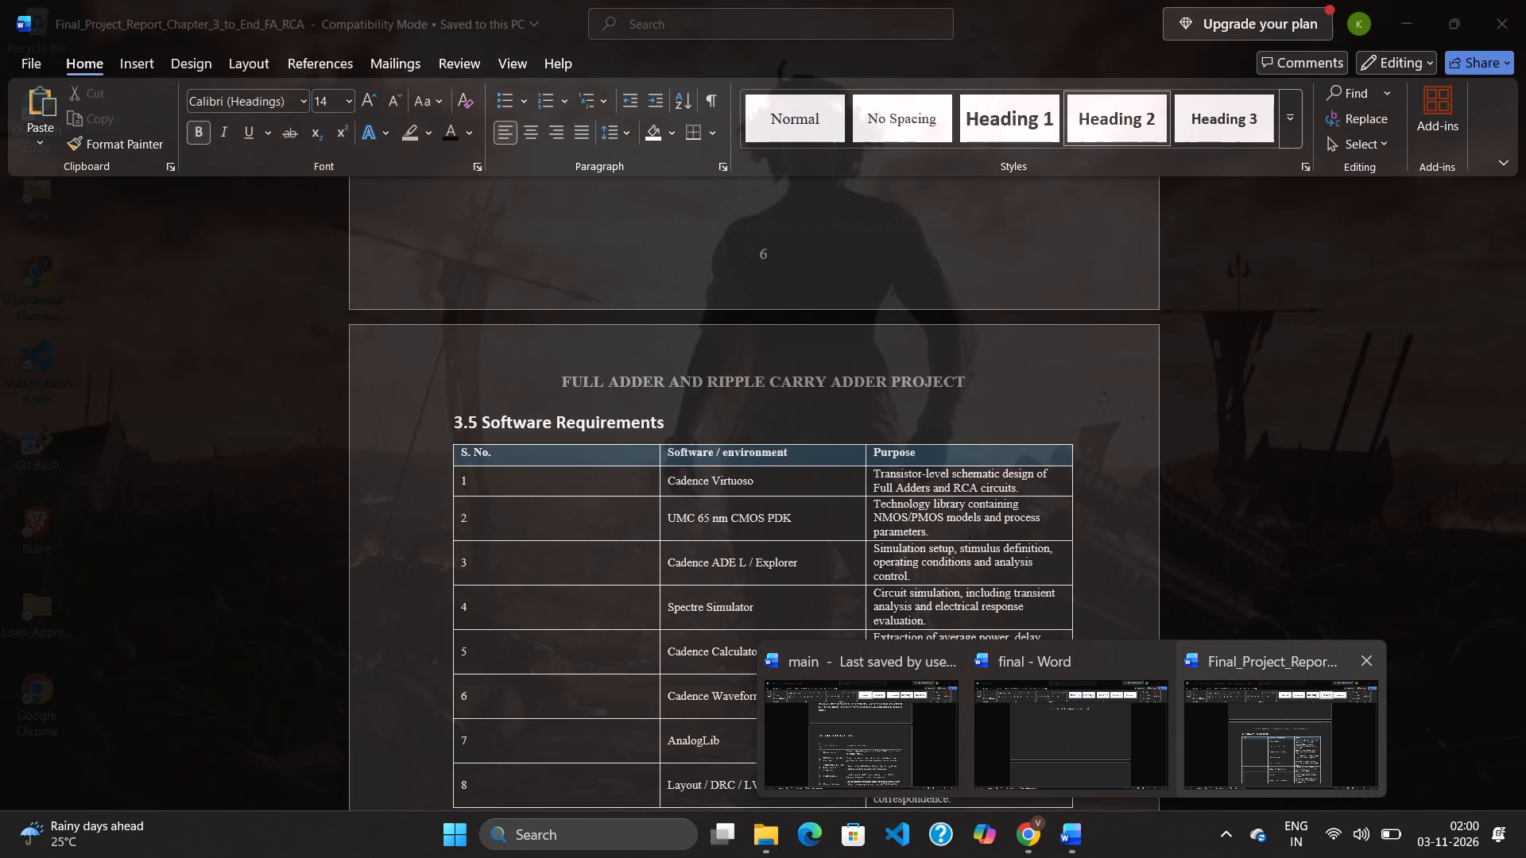
left_click(1265, 717)
scroll(947, 739, "down", 1)
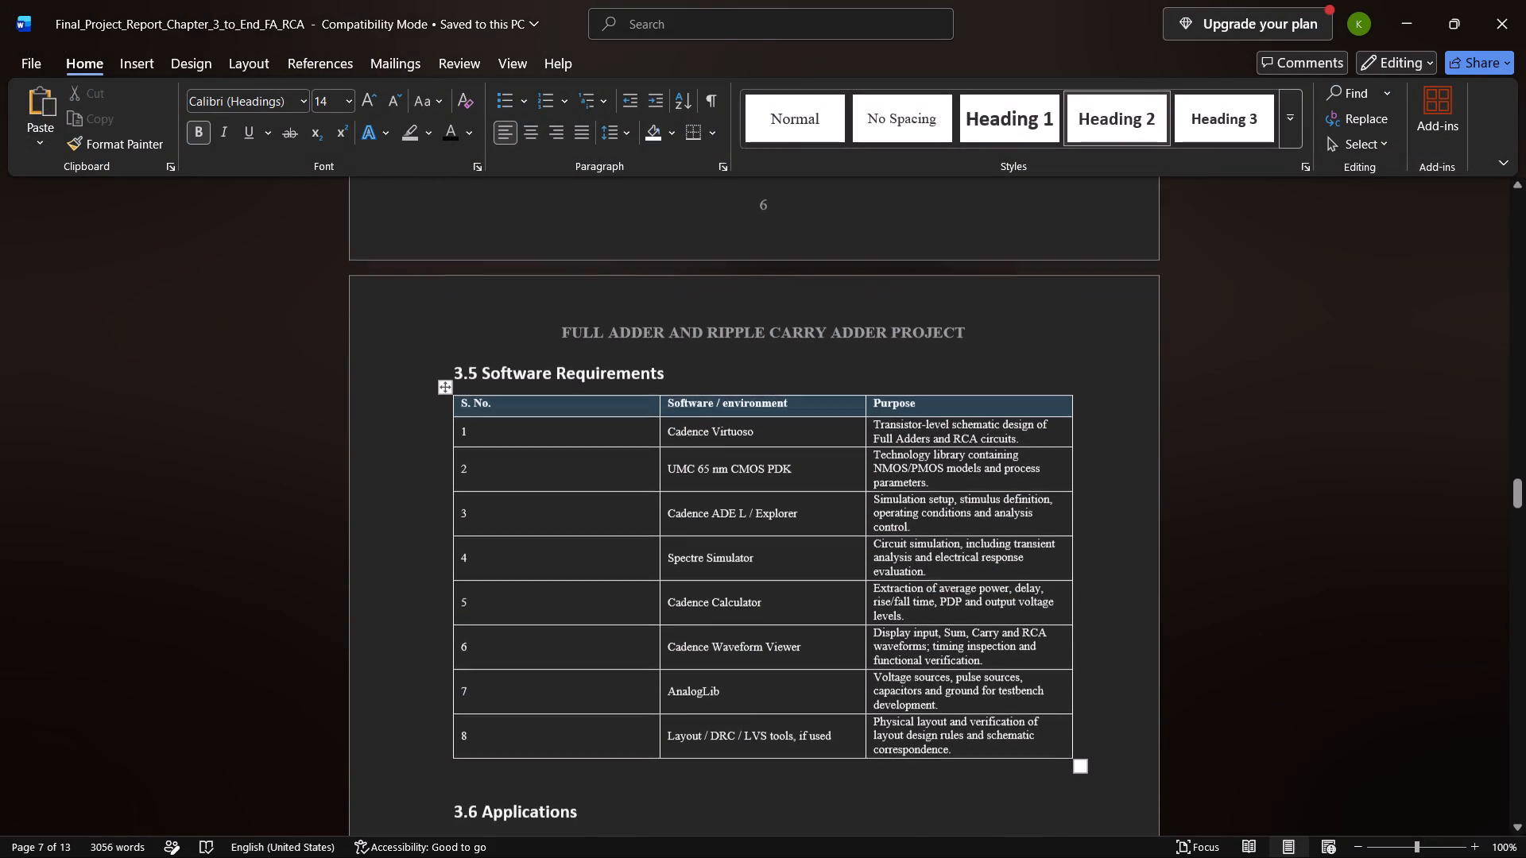
scroll(947, 739, "down", 3)
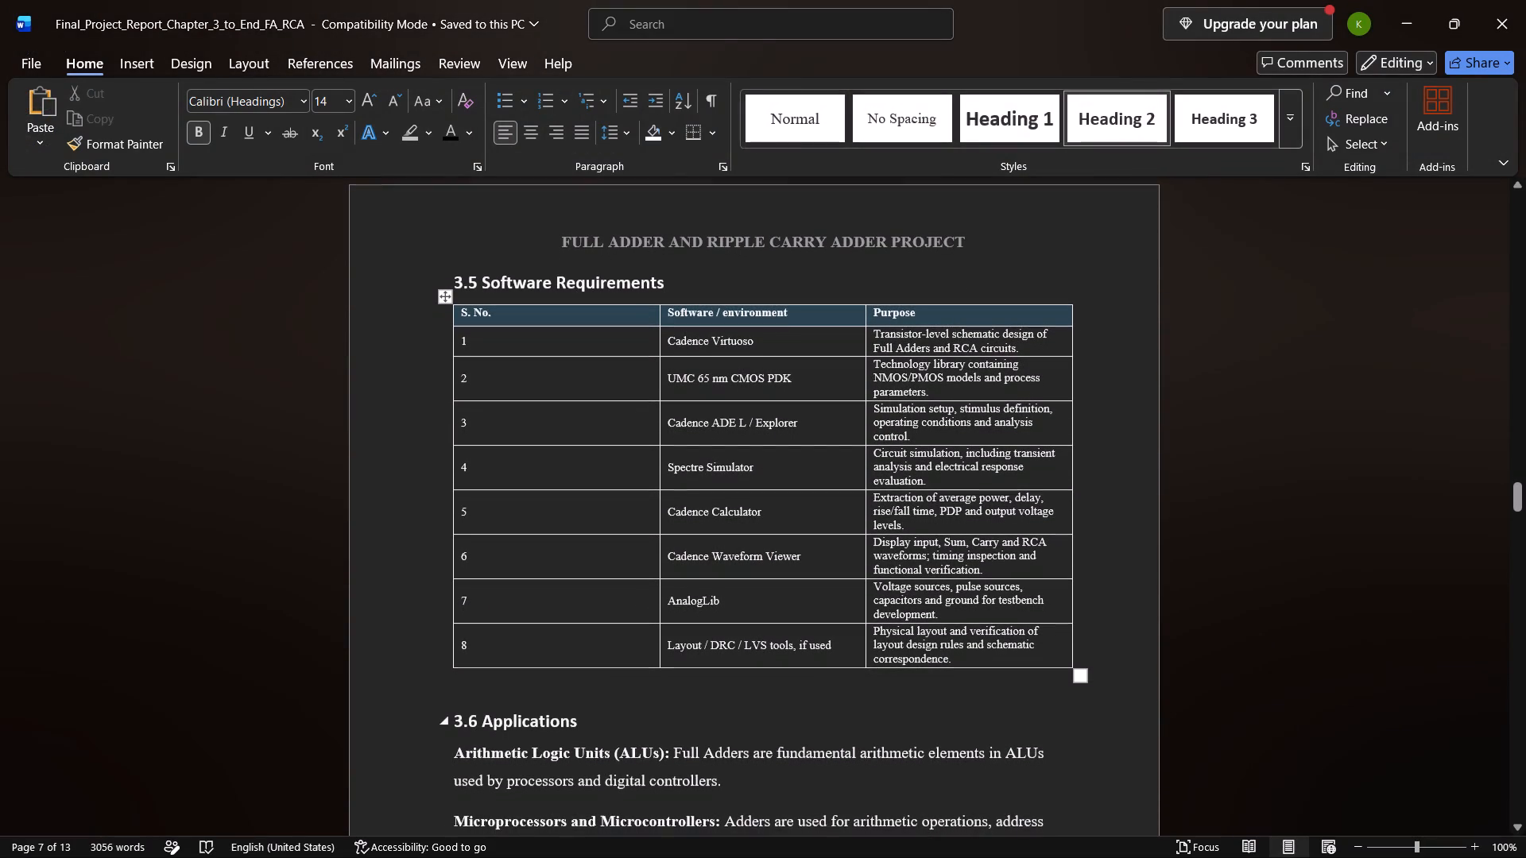
scroll(947, 739, "down", 2)
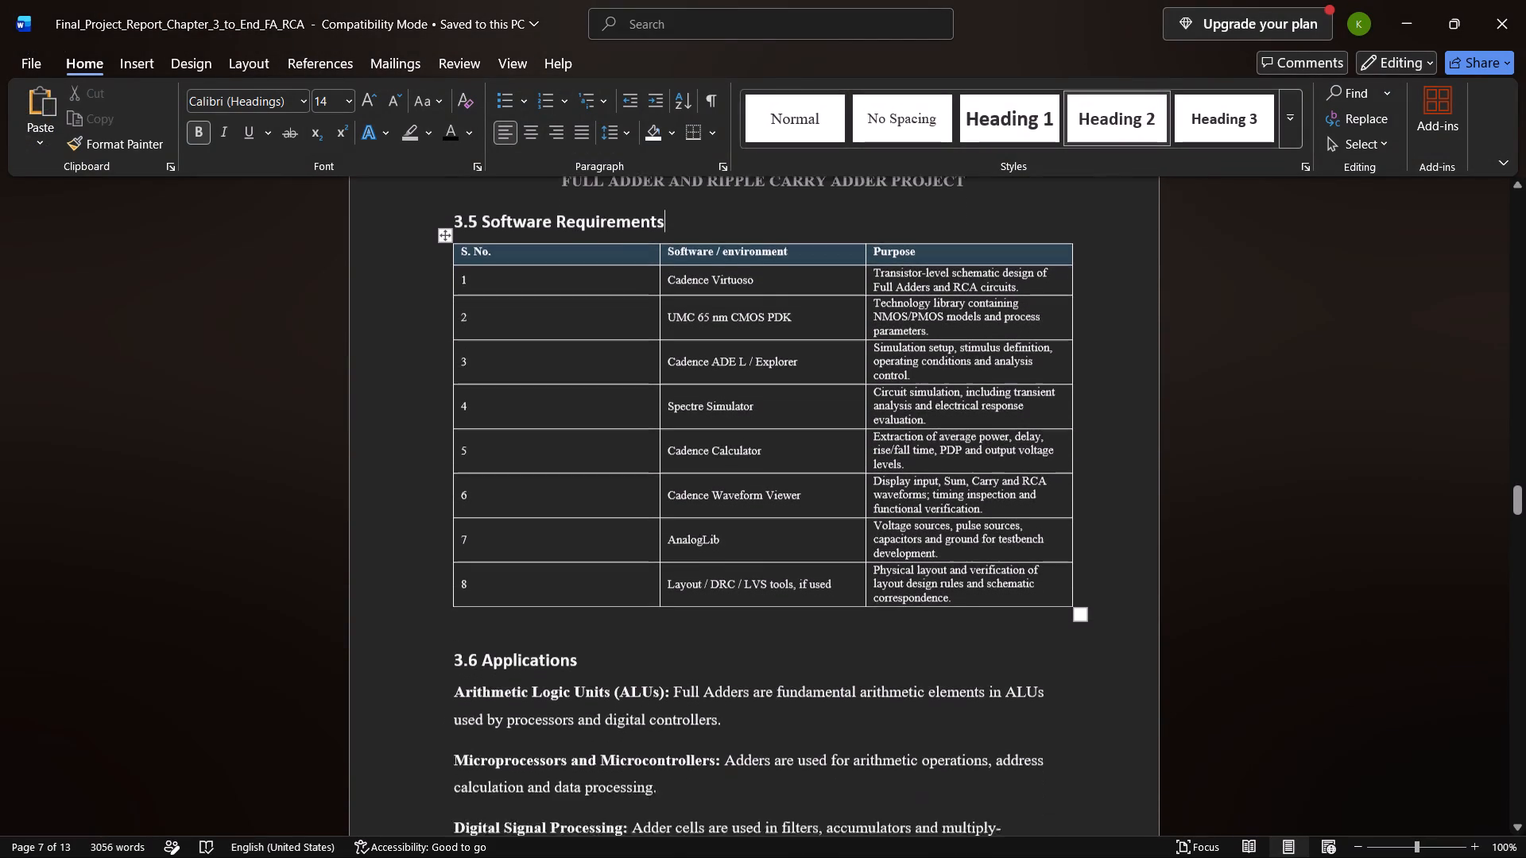
scroll(947, 739, "down", 4)
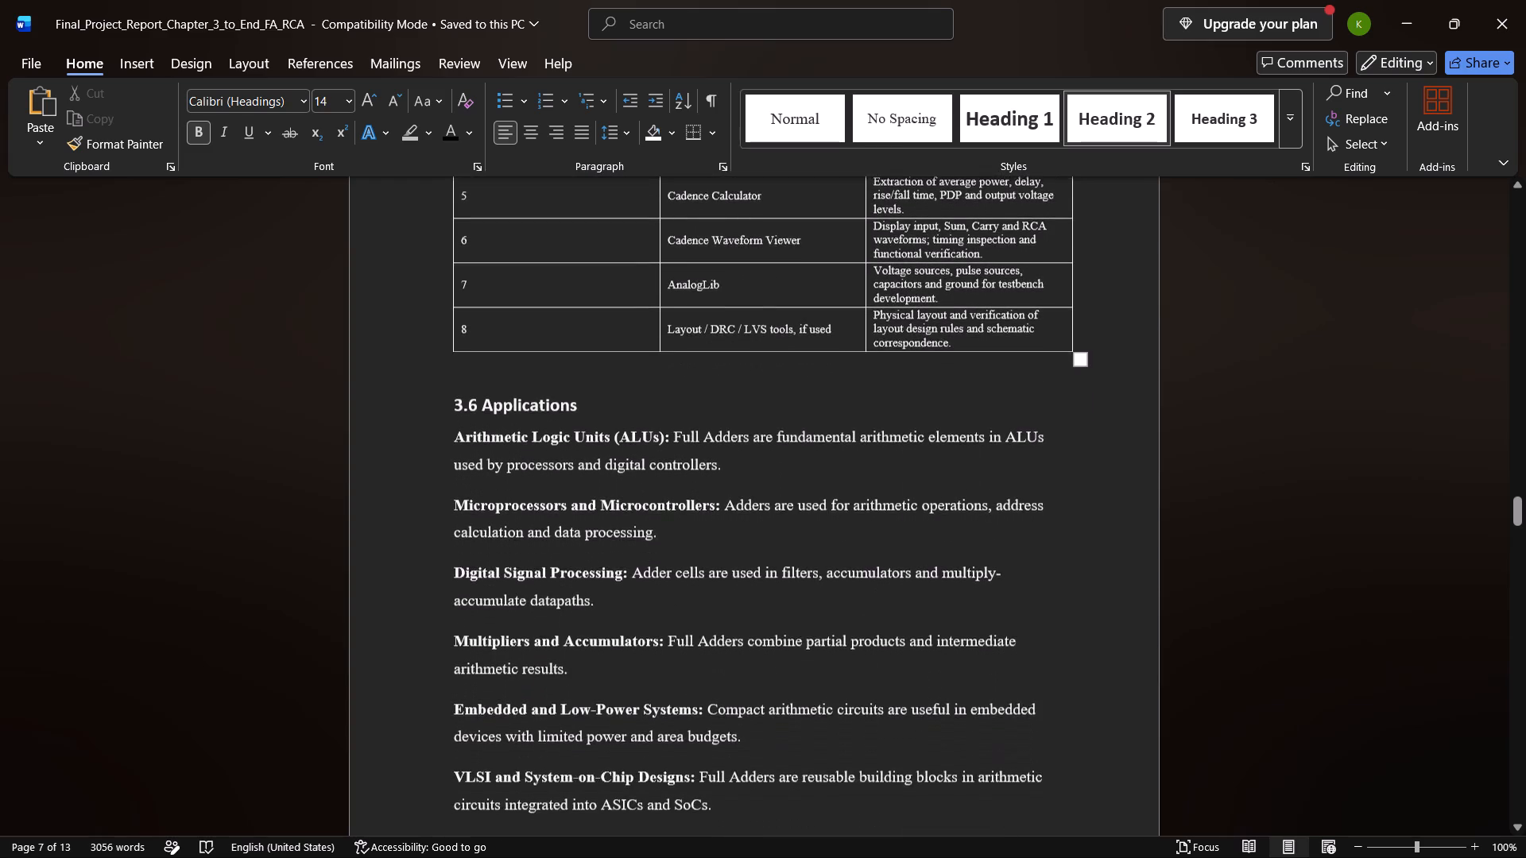
scroll(947, 739, "down", 4)
scroll(947, 739, "up", 3)
scroll(947, 739, "down", 3)
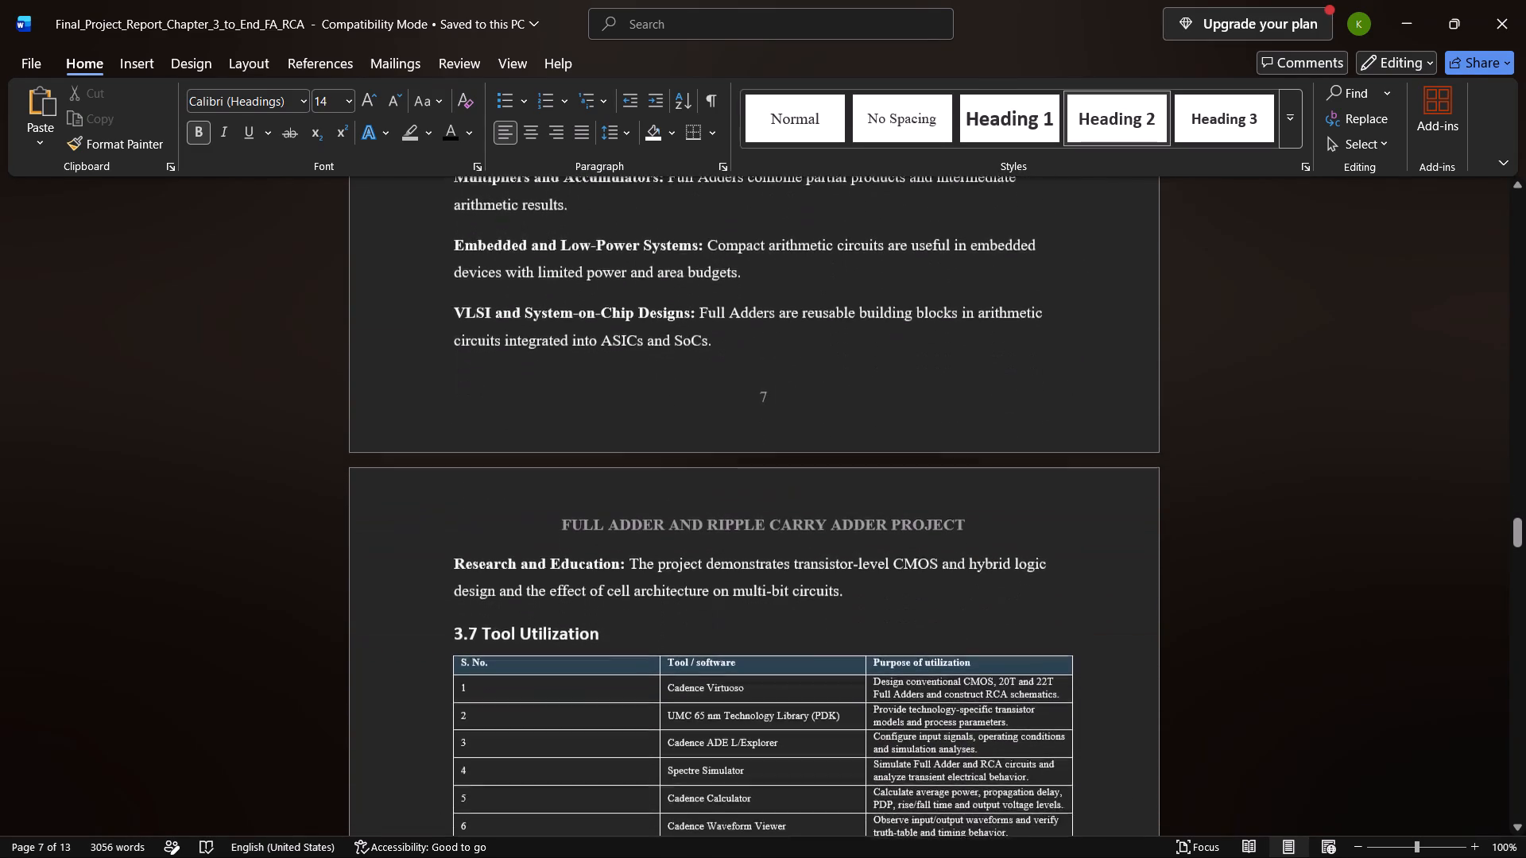
Examine sections 3.7 Tool Utilization and 3.8 Expected Outcomes and skim ahead to the Chapter 4 result tables.
scroll(947, 739, "down", 4)
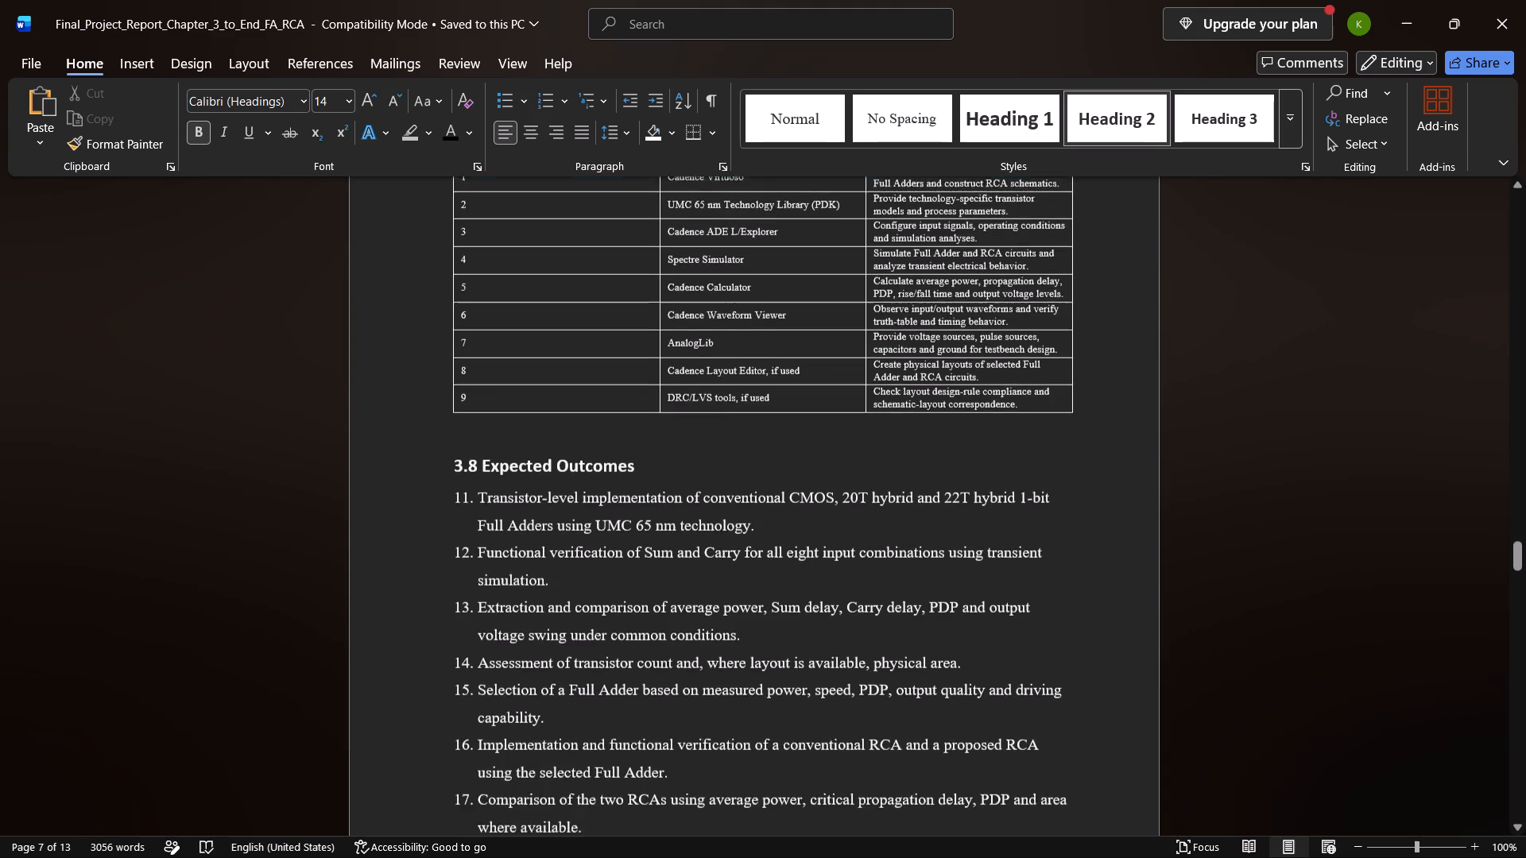
scroll(947, 739, "down", 4)
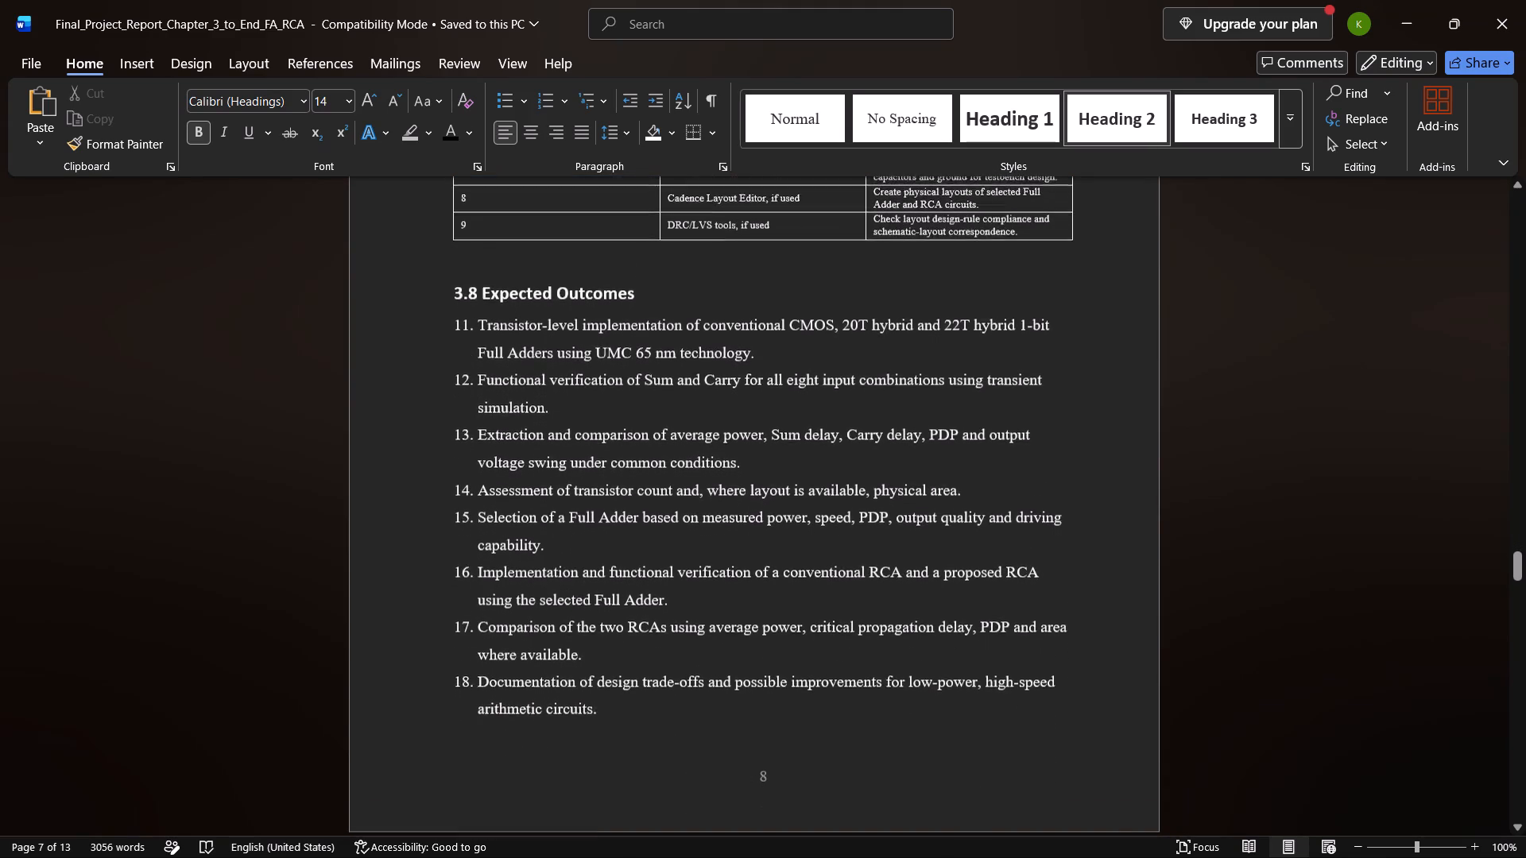
scroll(947, 739, "down", 3)
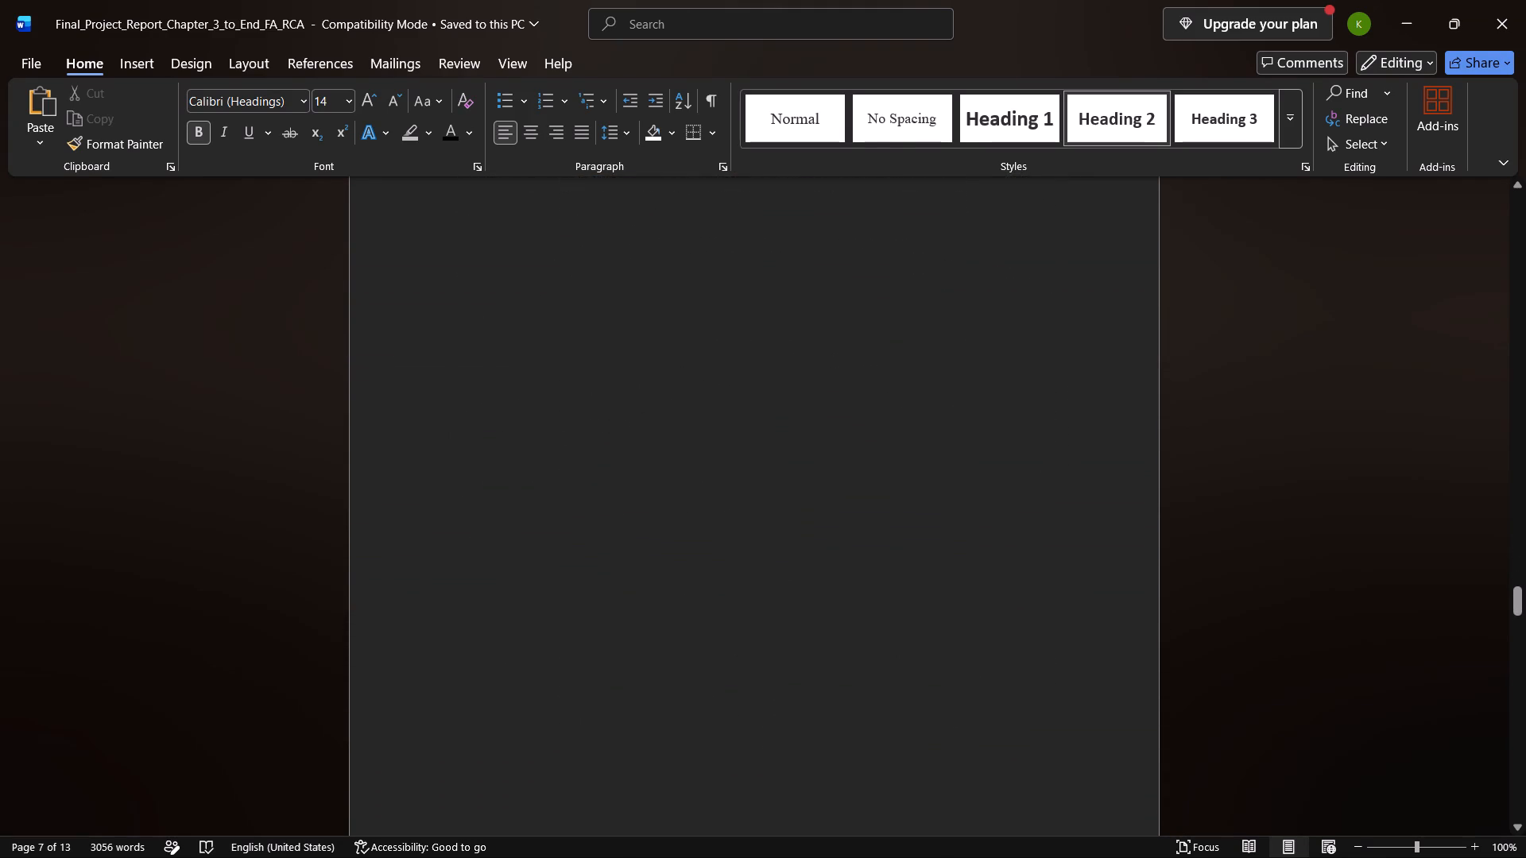
scroll(947, 739, "down", 8)
Review the document back to section 3.4.10 and its RCA comparison table, ending at the 3.5 Software Requirements table.
scroll(947, 739, "up", 2)
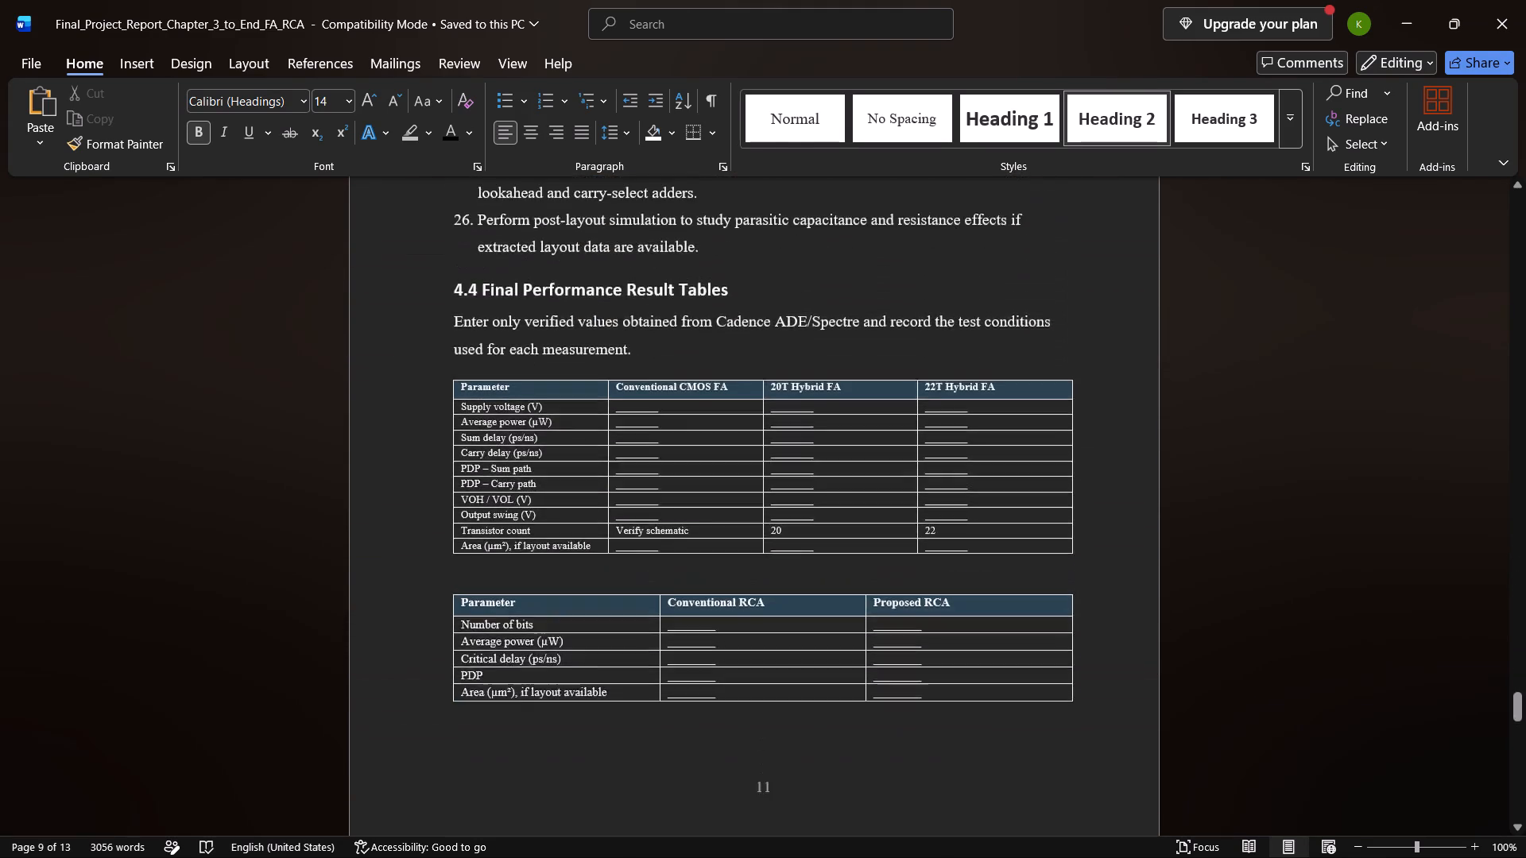
scroll(947, 739, "up", 6)
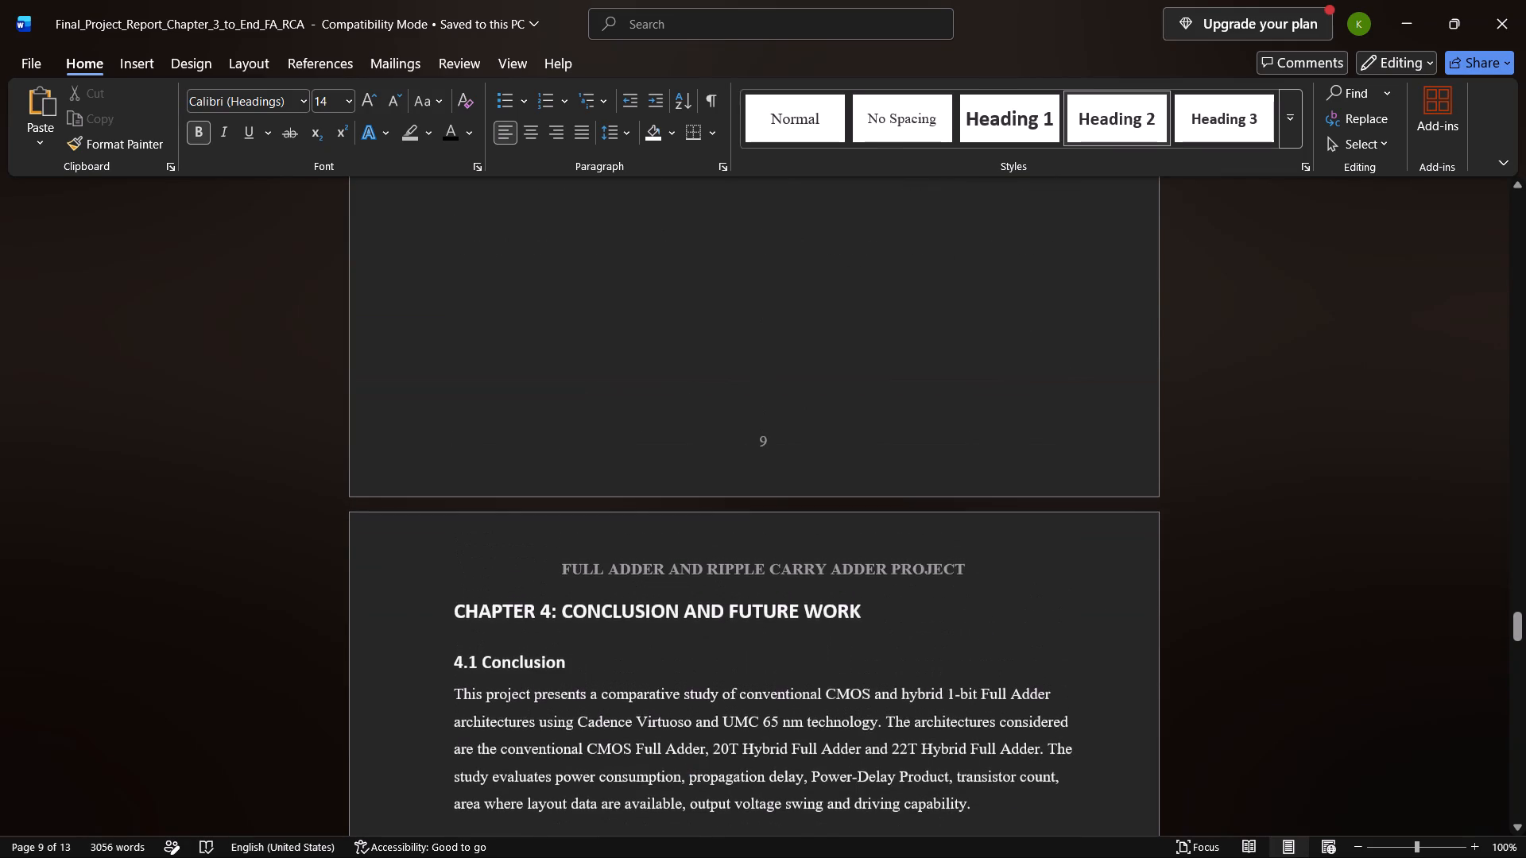
scroll(947, 739, "up", 4)
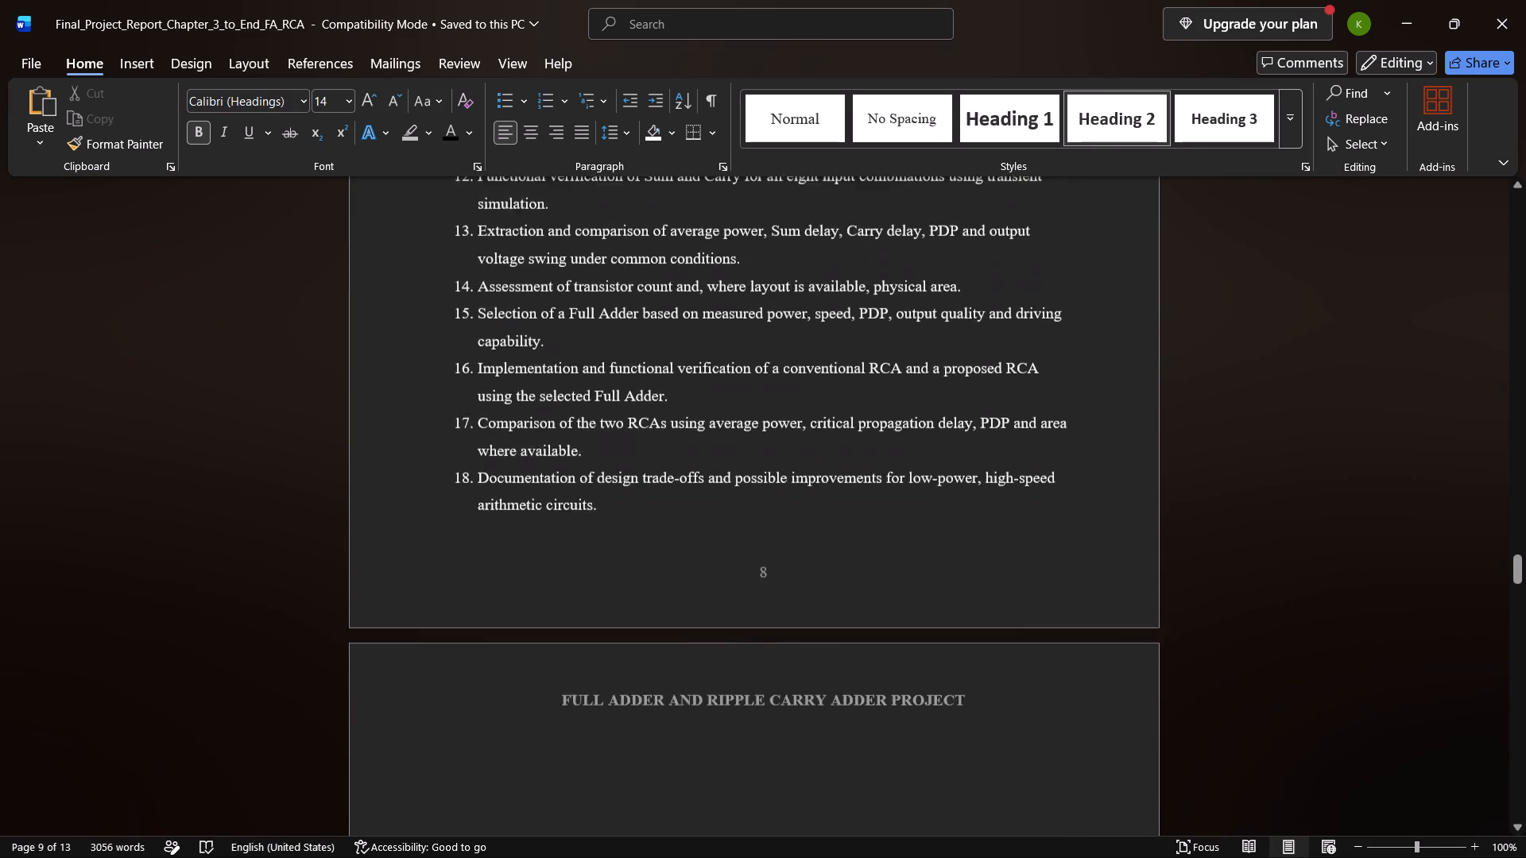
scroll(947, 739, "up", 6)
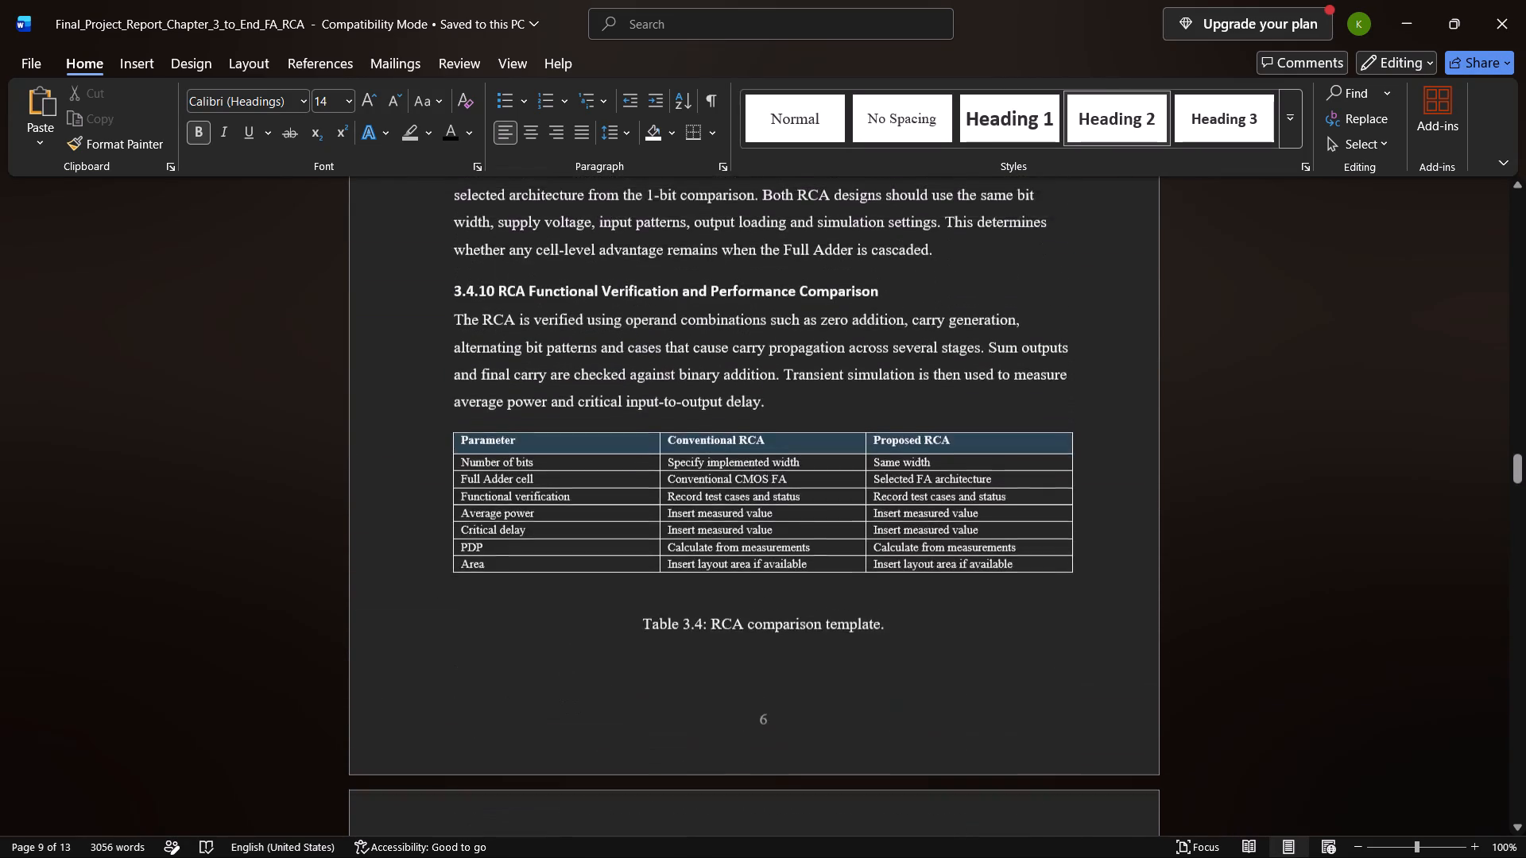
scroll(947, 739, "up", 1)
scroll(947, 739, "down", 2)
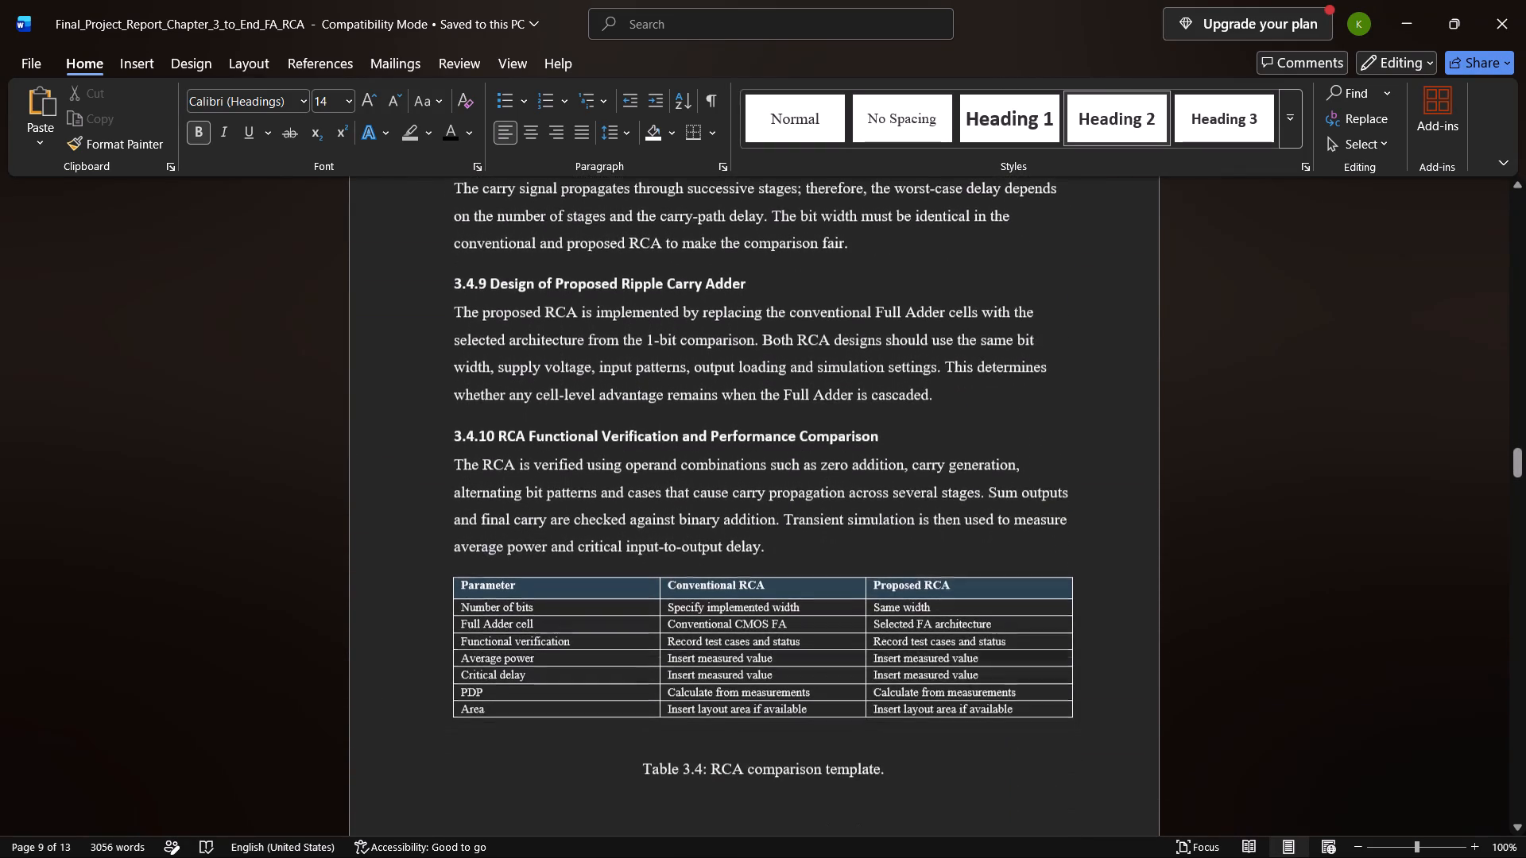
scroll(947, 739, "down", 2)
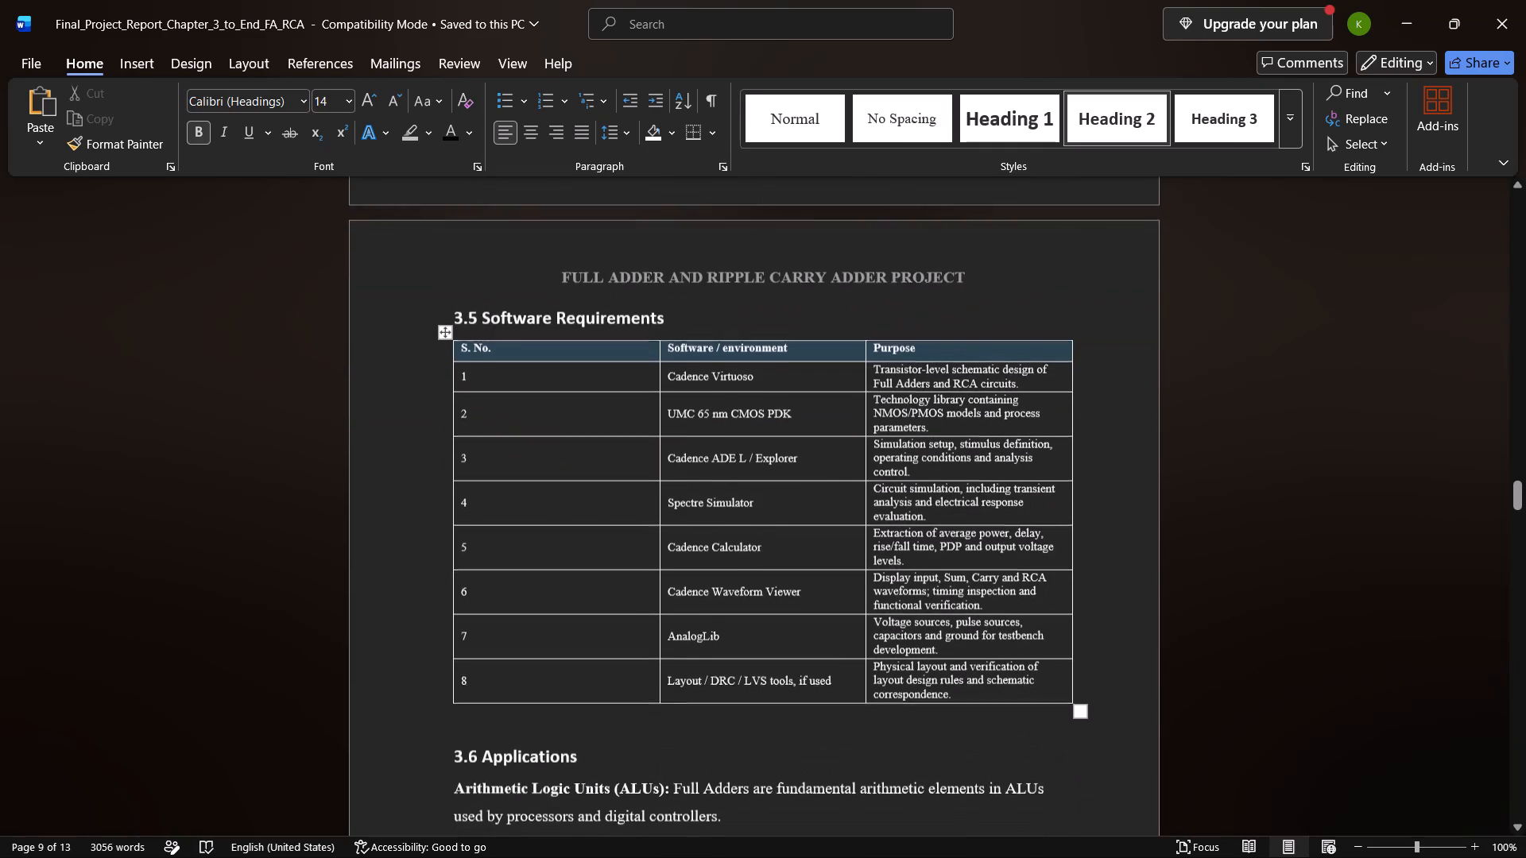
scroll(947, 739, "down", 1)
Switch to the main SRAM report and examine sections 3.6 Tool Utilization, 3.5 Applications and 3.4 Software Requirements.
key("alt+Tab")
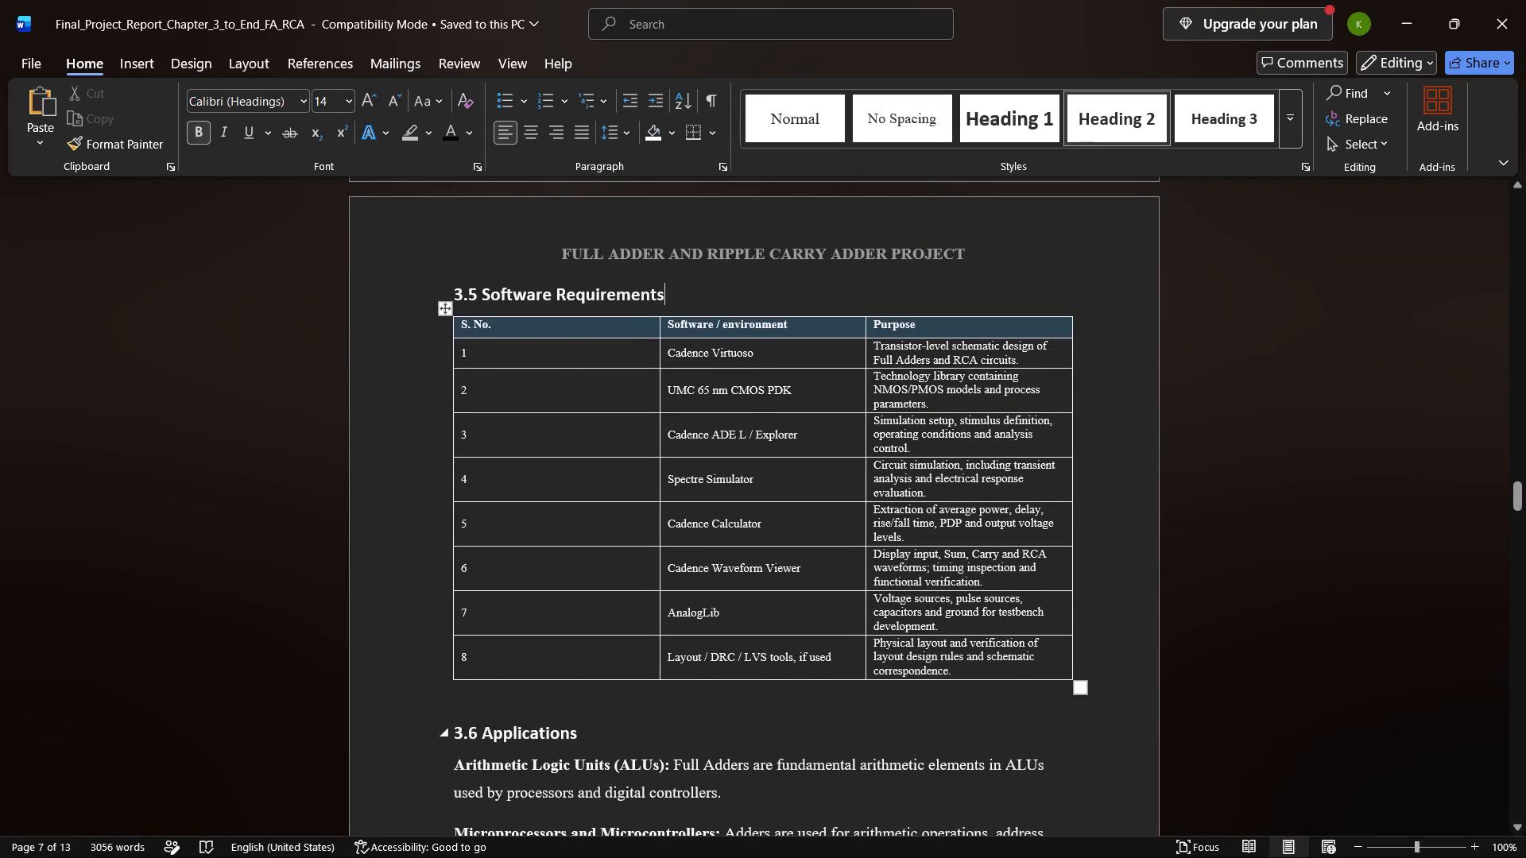
scroll(947, 739, "up", 1)
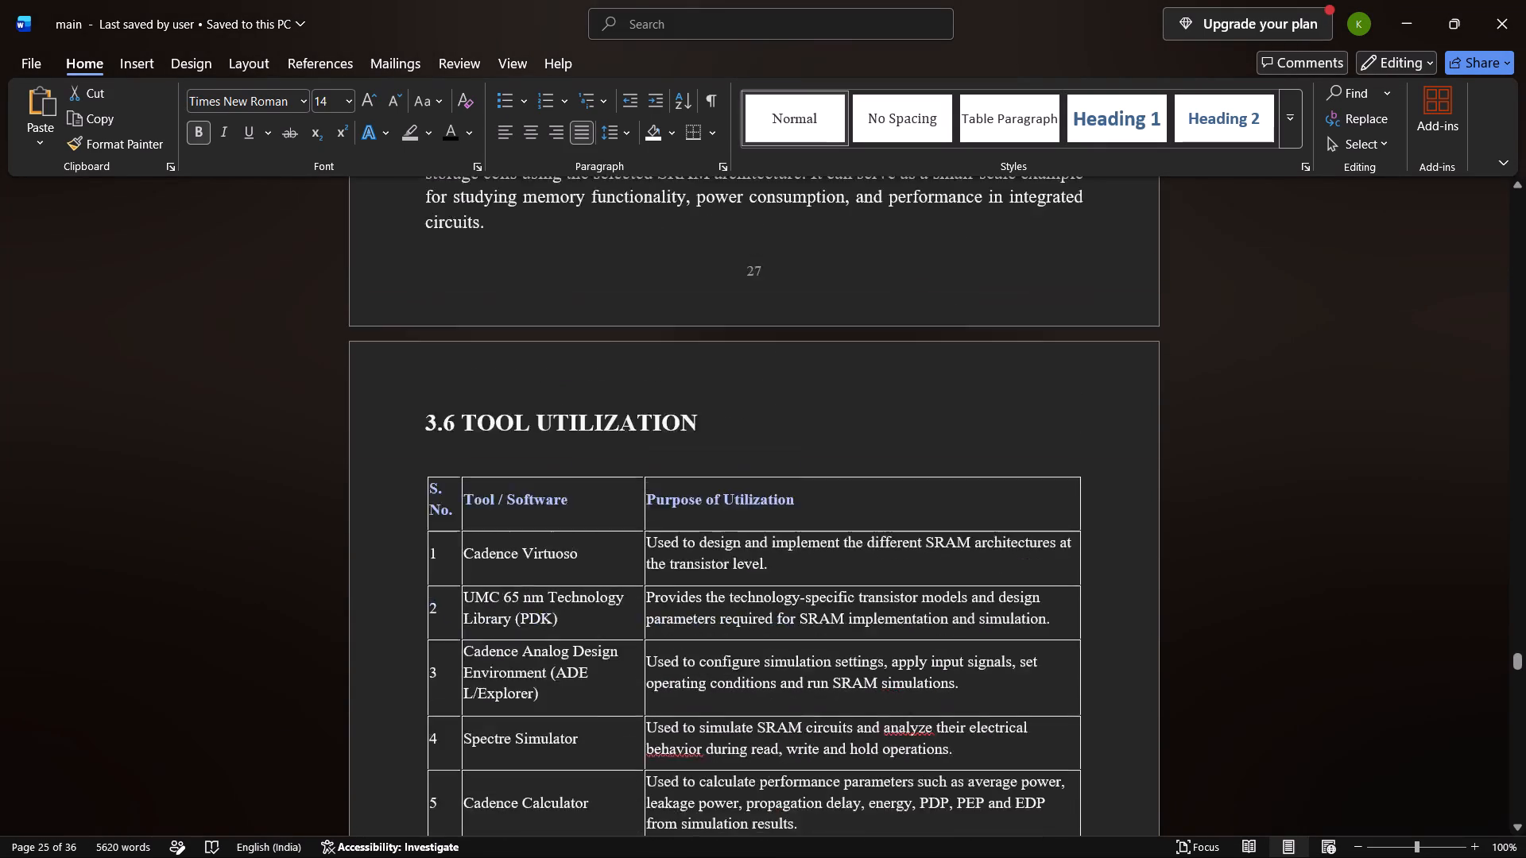
scroll(947, 739, "up", 4)
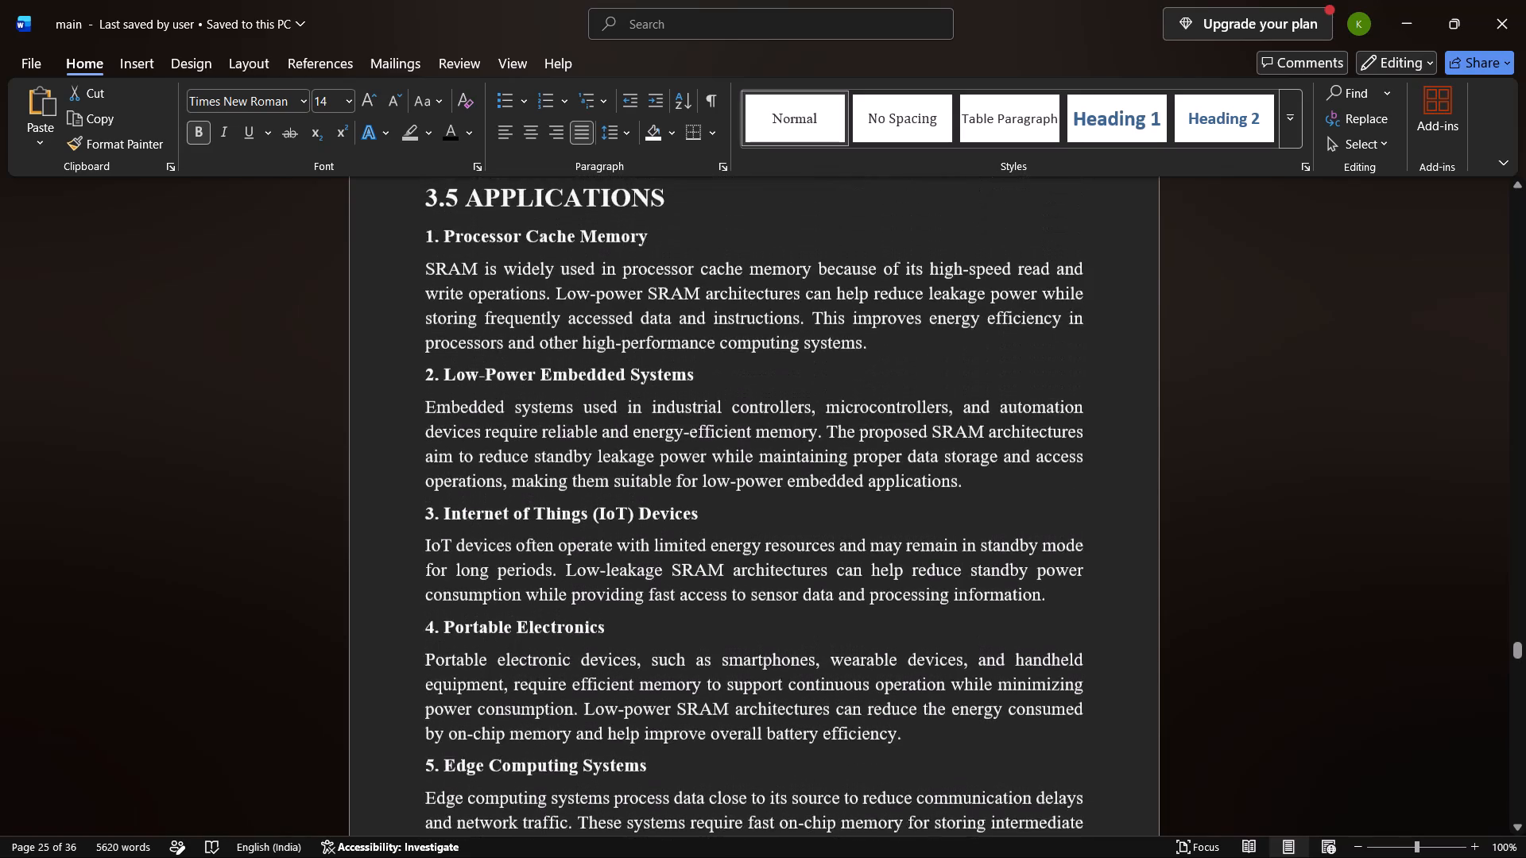
scroll(947, 739, "up", 3)
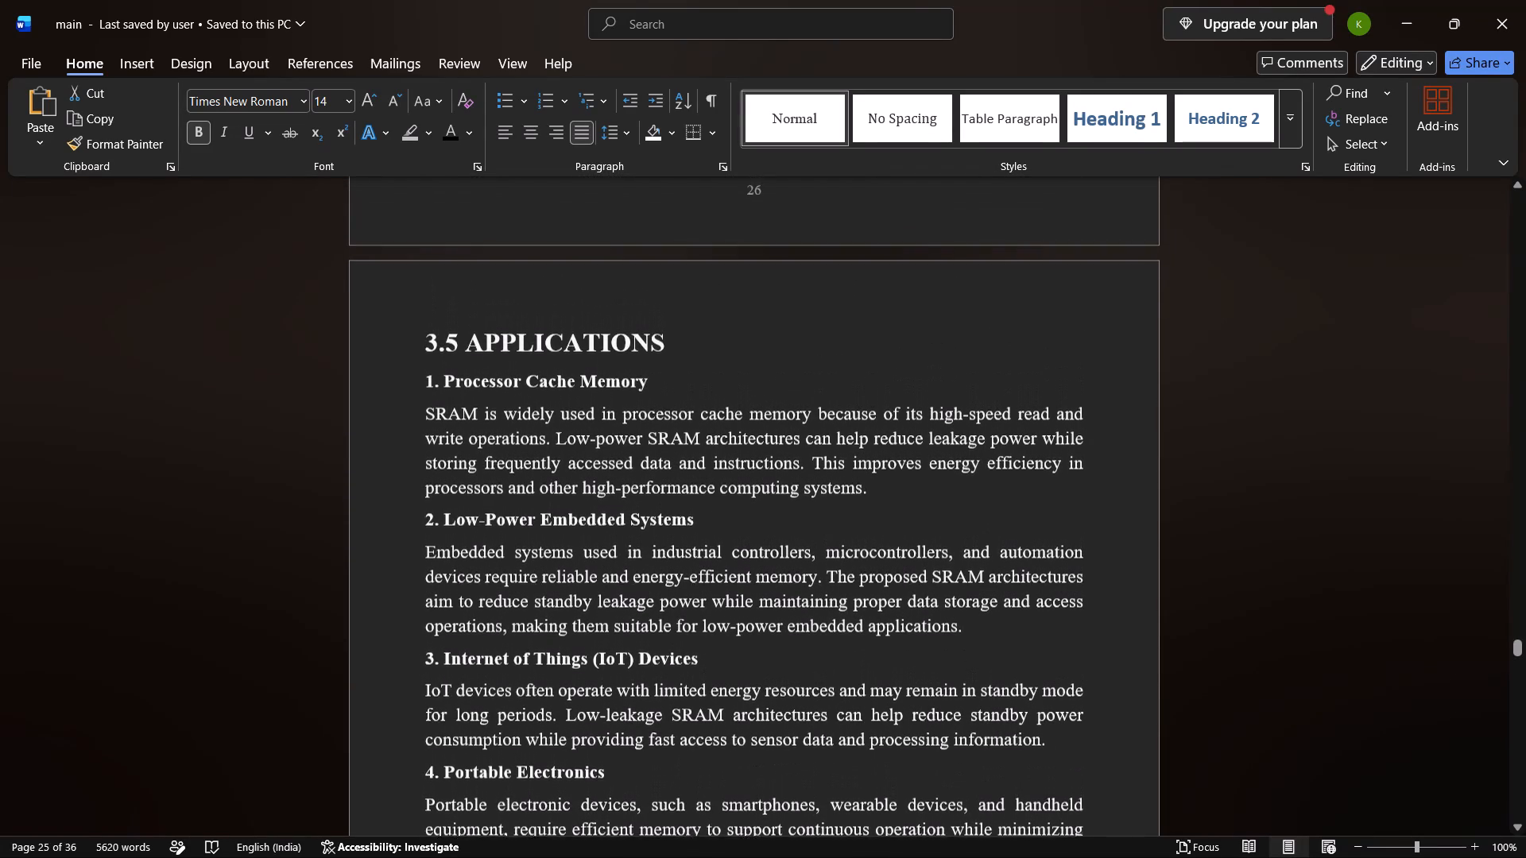
scroll(947, 739, "up", 3)
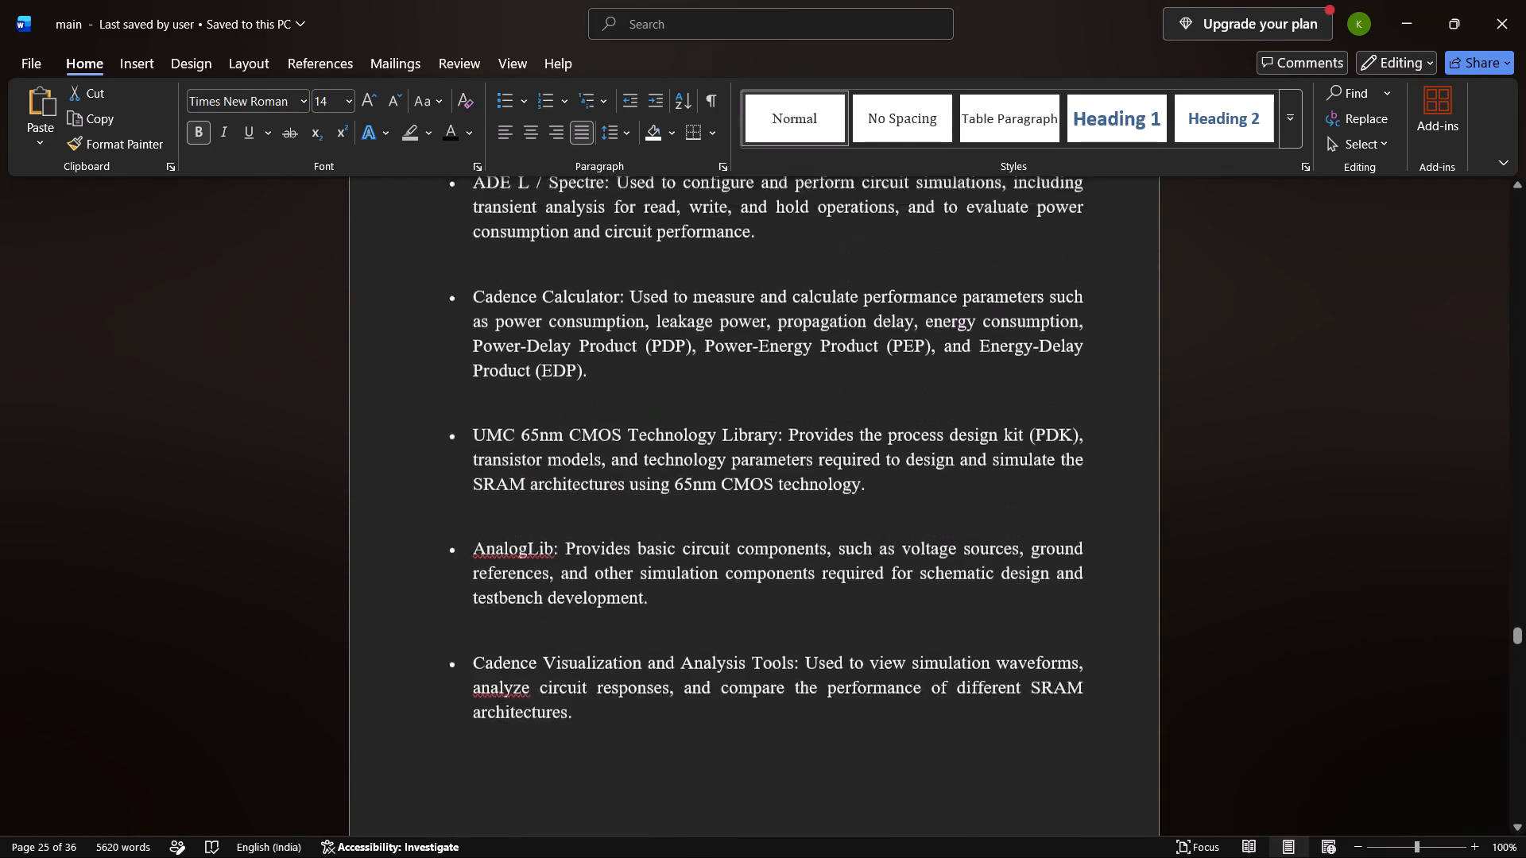
scroll(947, 739, "up", 2)
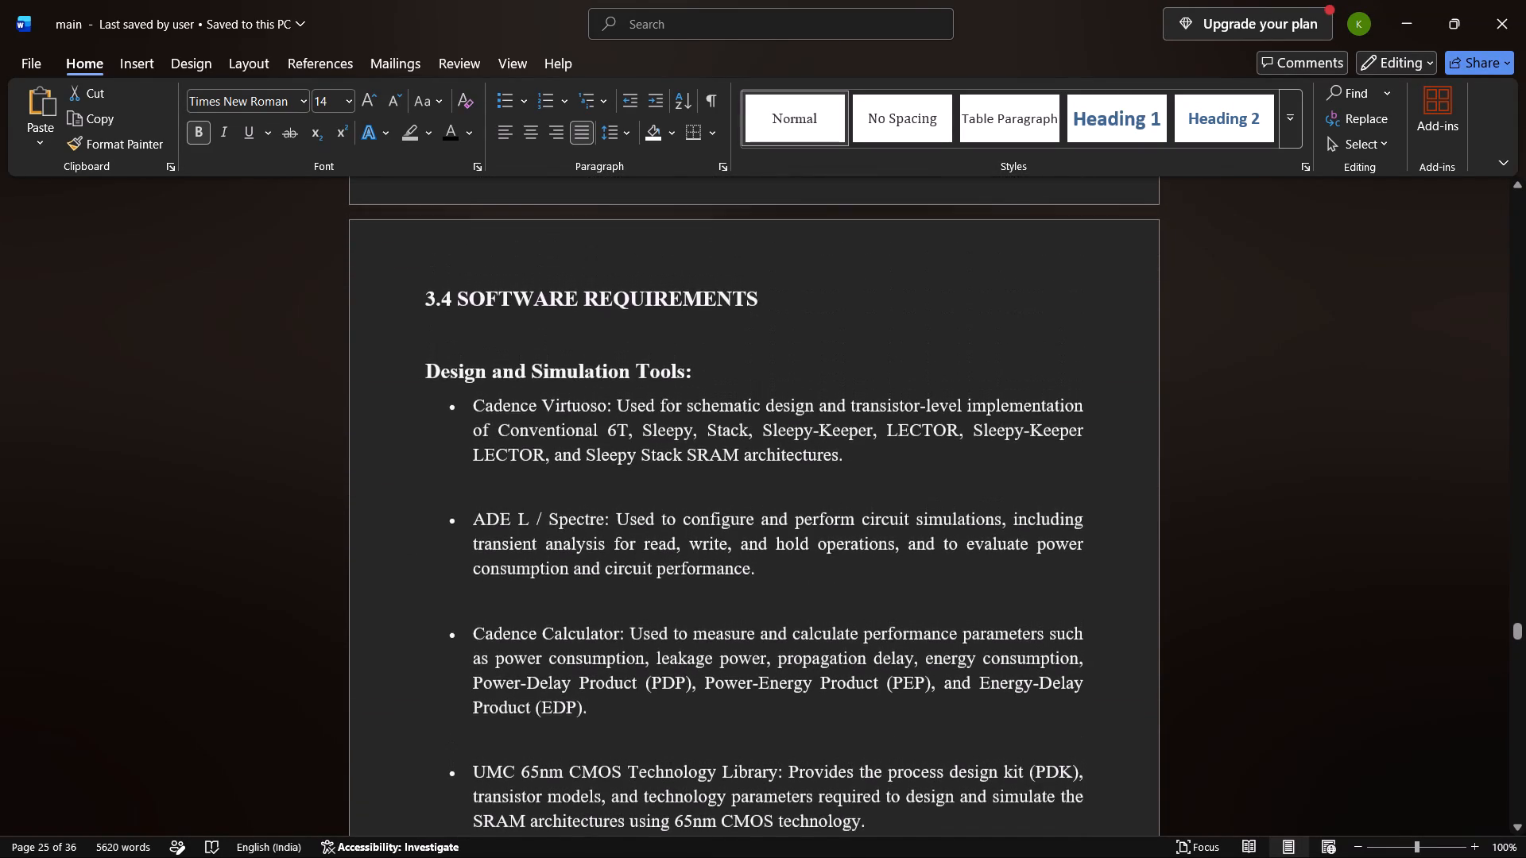
scroll(947, 739, "down", 1)
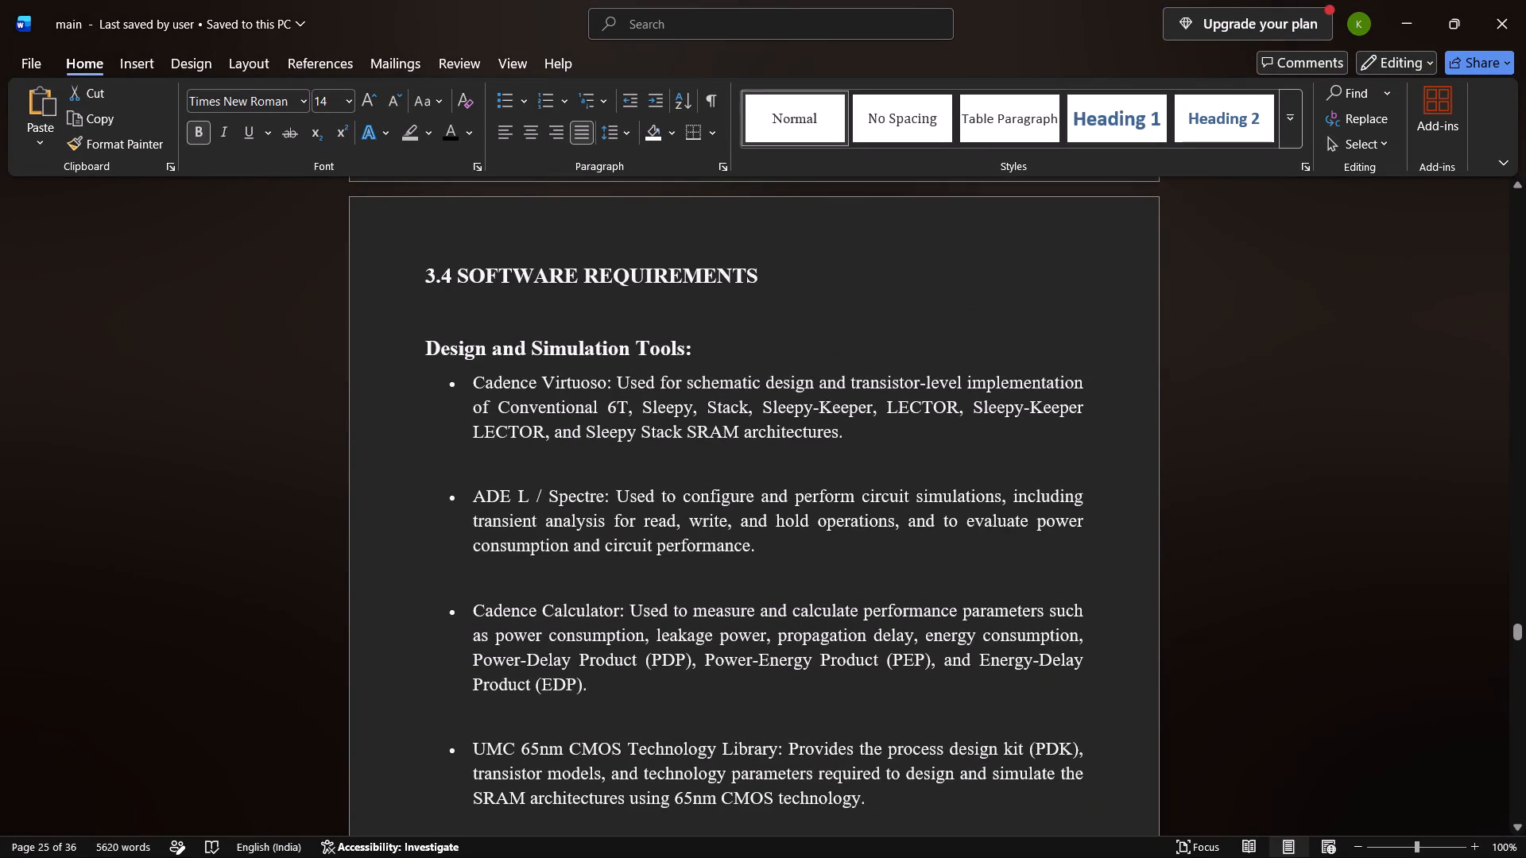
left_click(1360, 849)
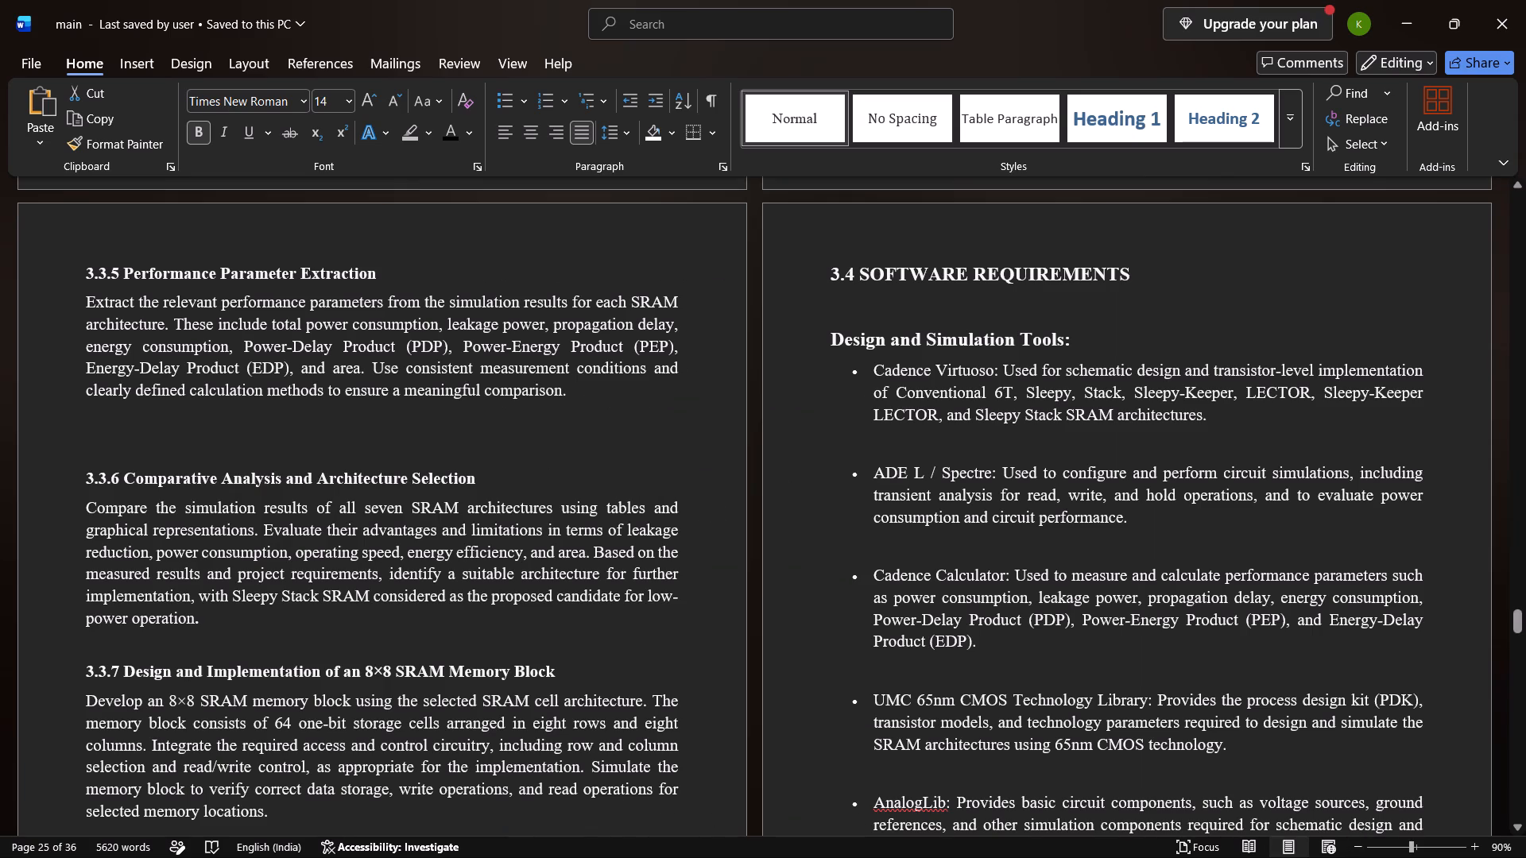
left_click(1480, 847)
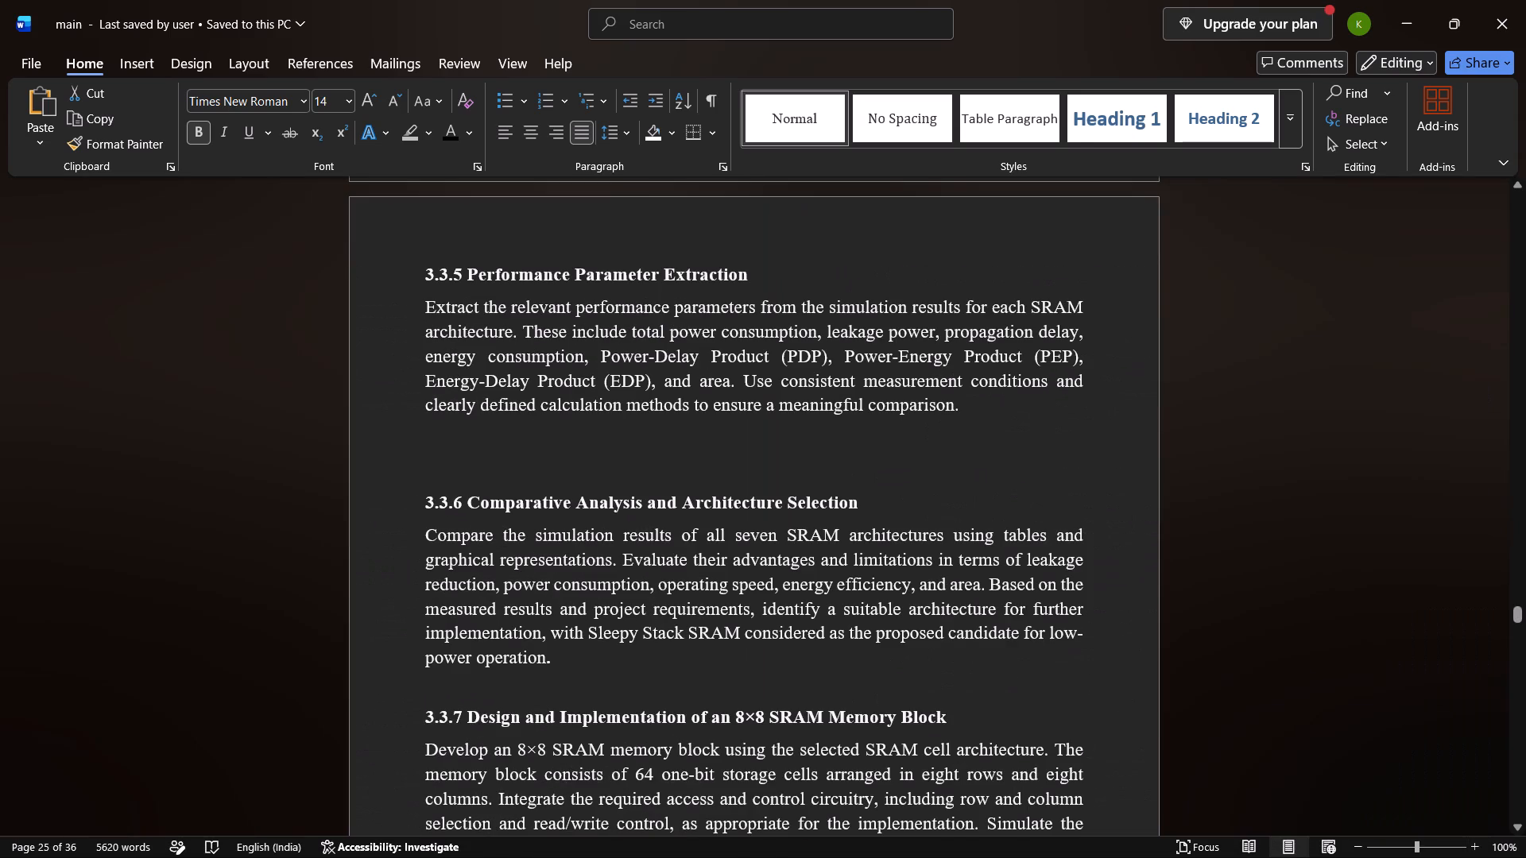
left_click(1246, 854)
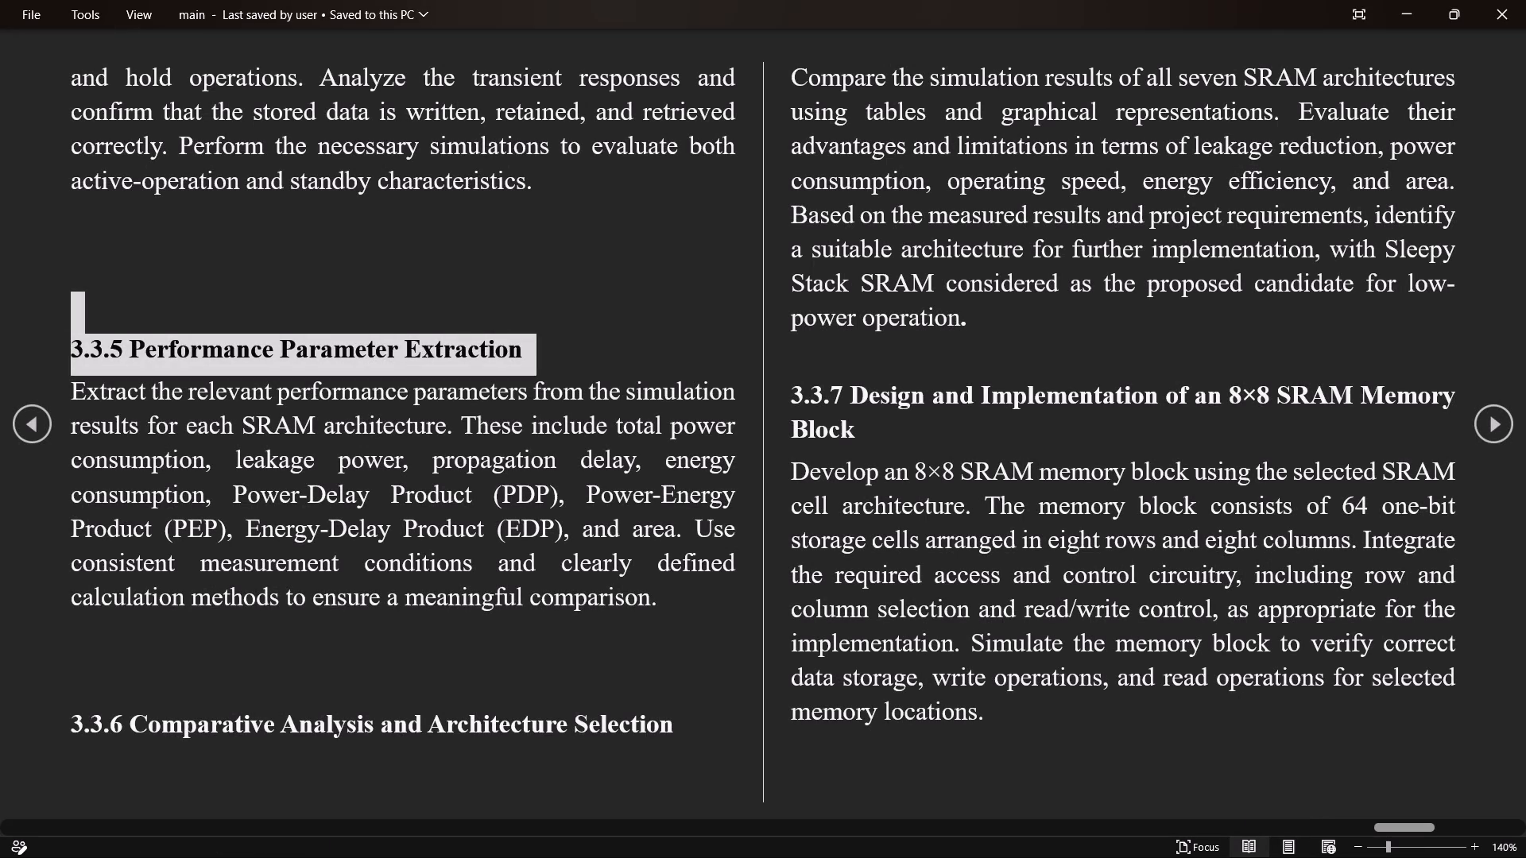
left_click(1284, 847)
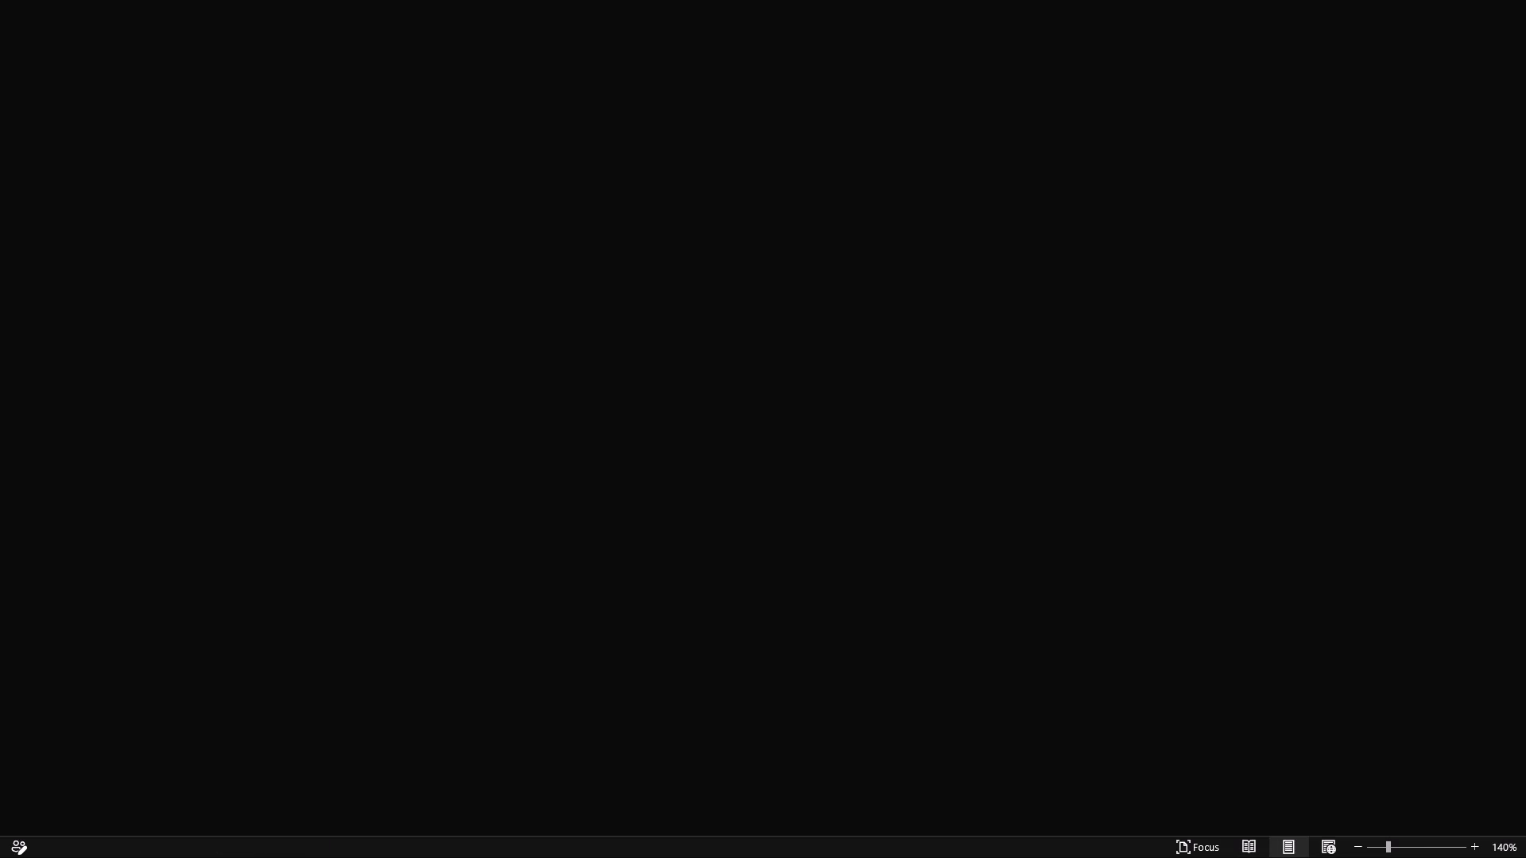
Examine the Design and Simulation Tools bullets of section 3.4 Software Requirements in the main report.
scroll(968, 761, "down", 1)
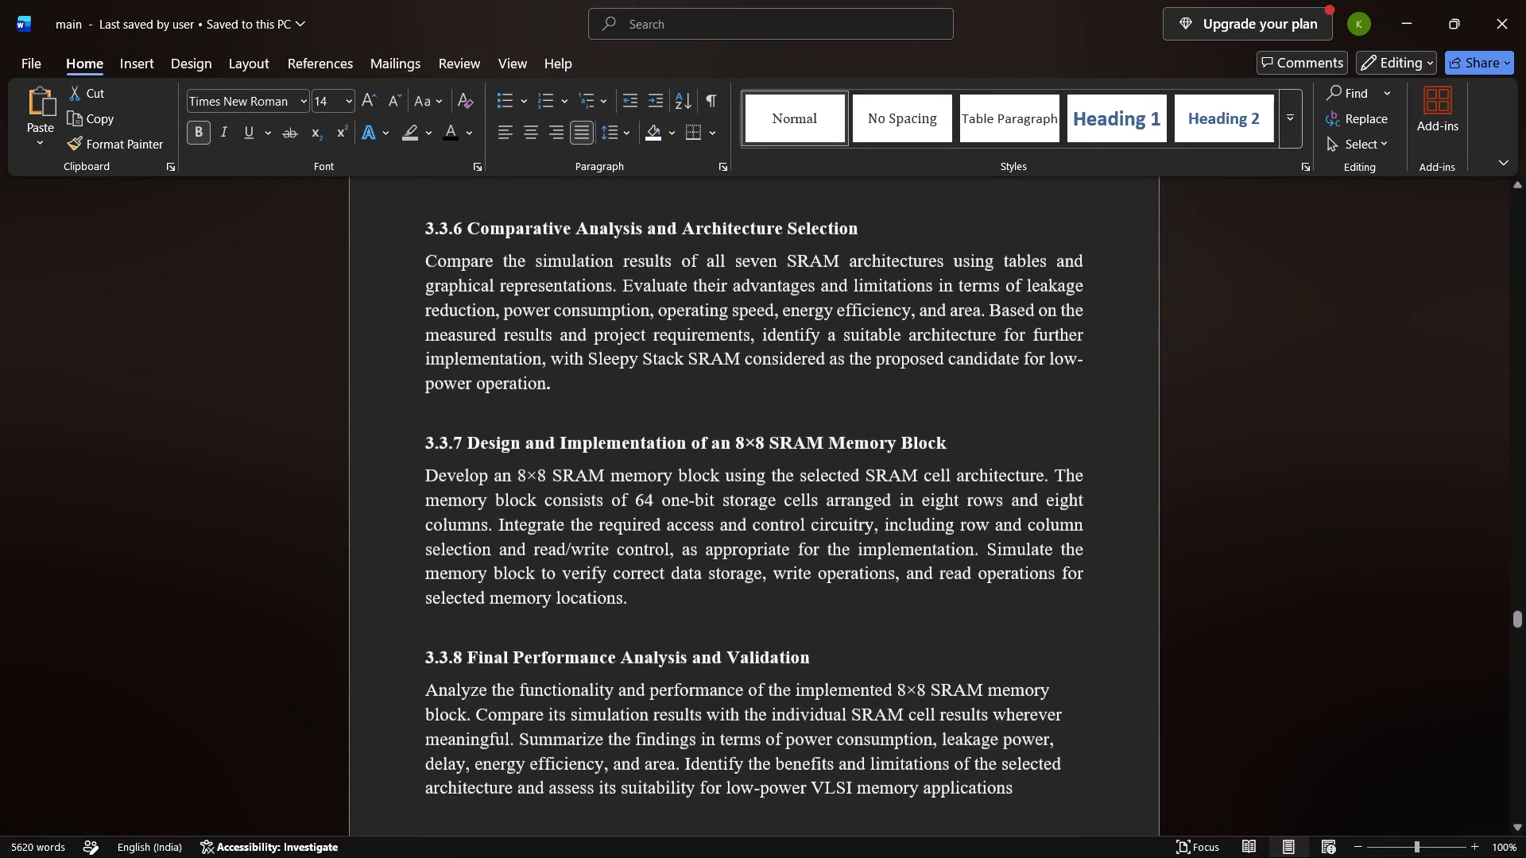
scroll(968, 761, "down", 3)
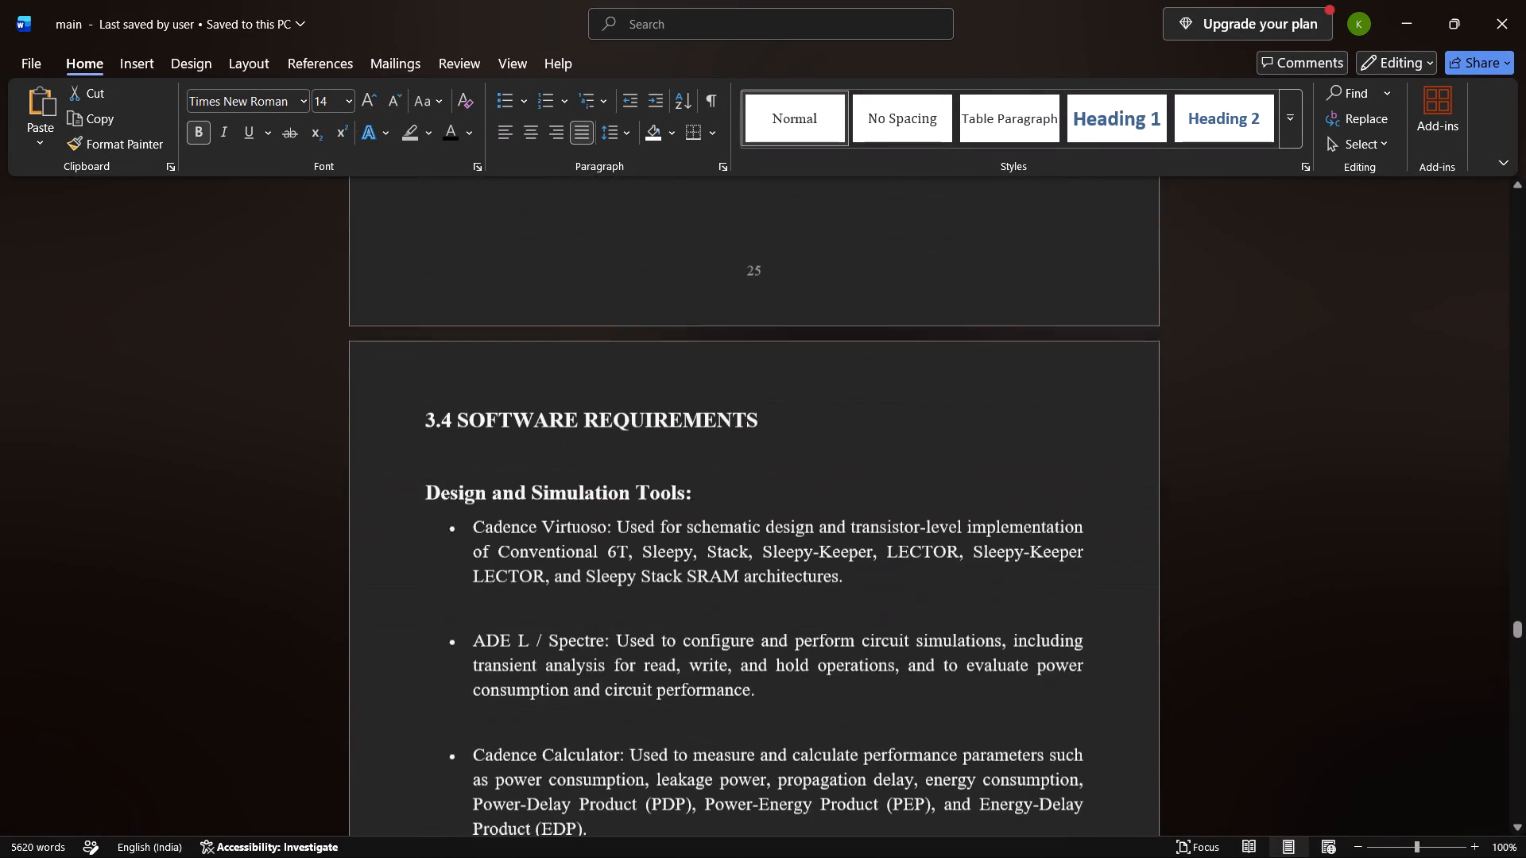
scroll(968, 761, "down", 3)
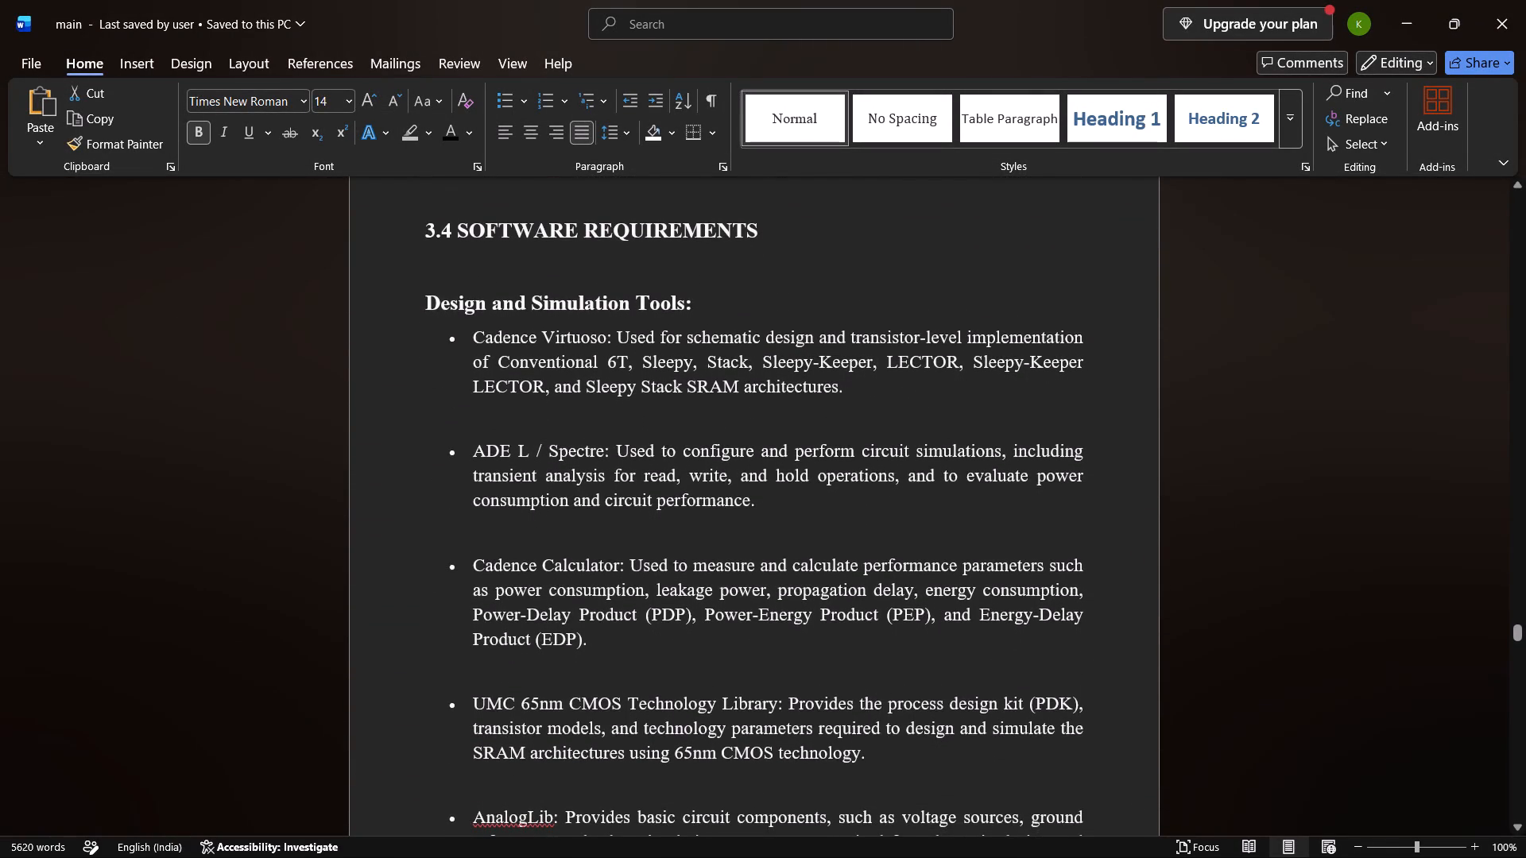
scroll(968, 761, "down", 1)
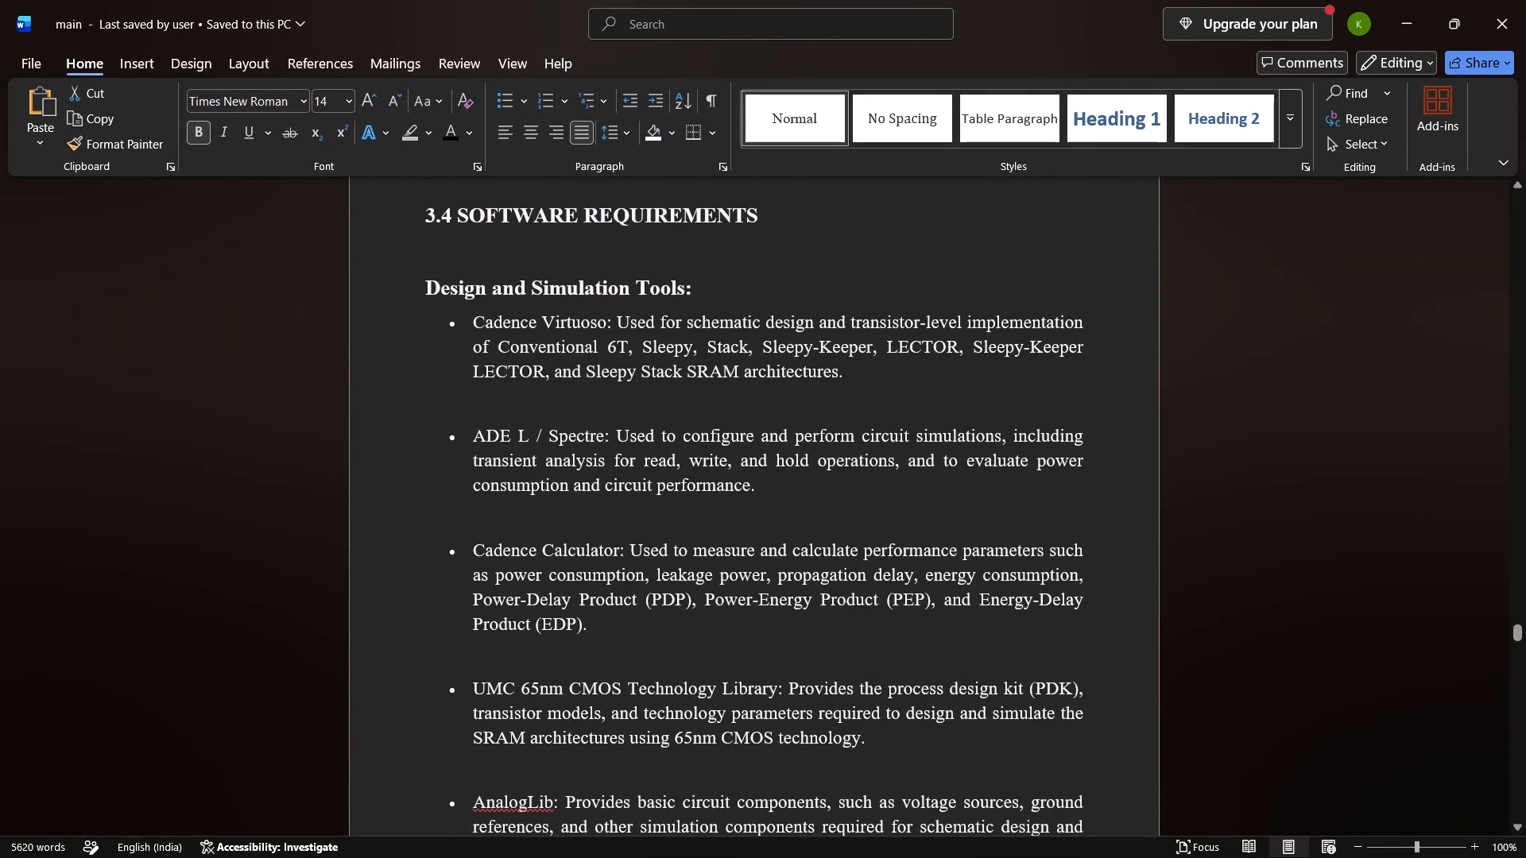
scroll(968, 761, "down", 1)
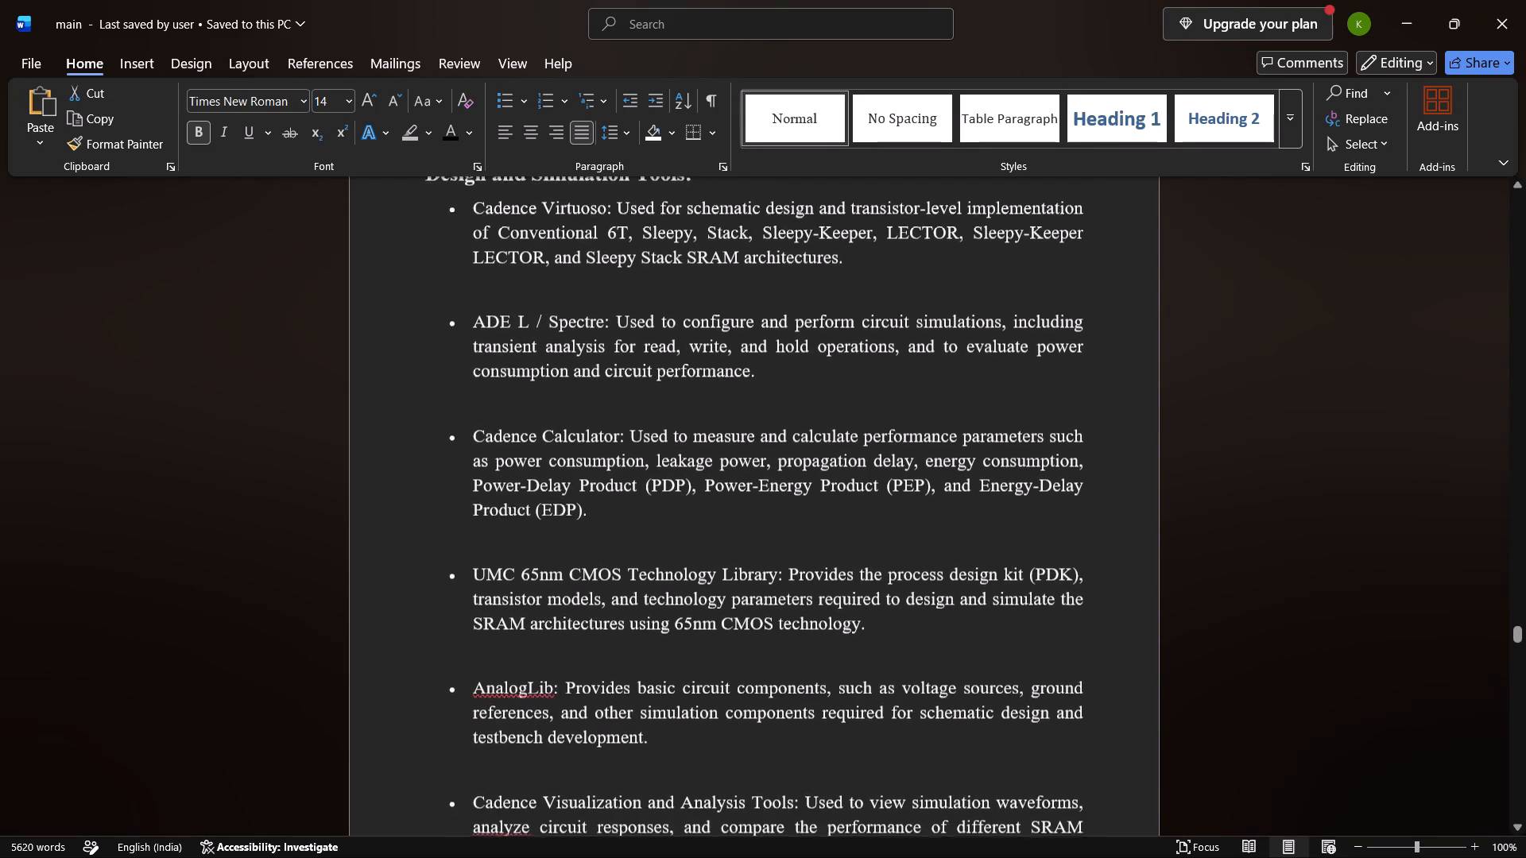
scroll(968, 761, "down", 1)
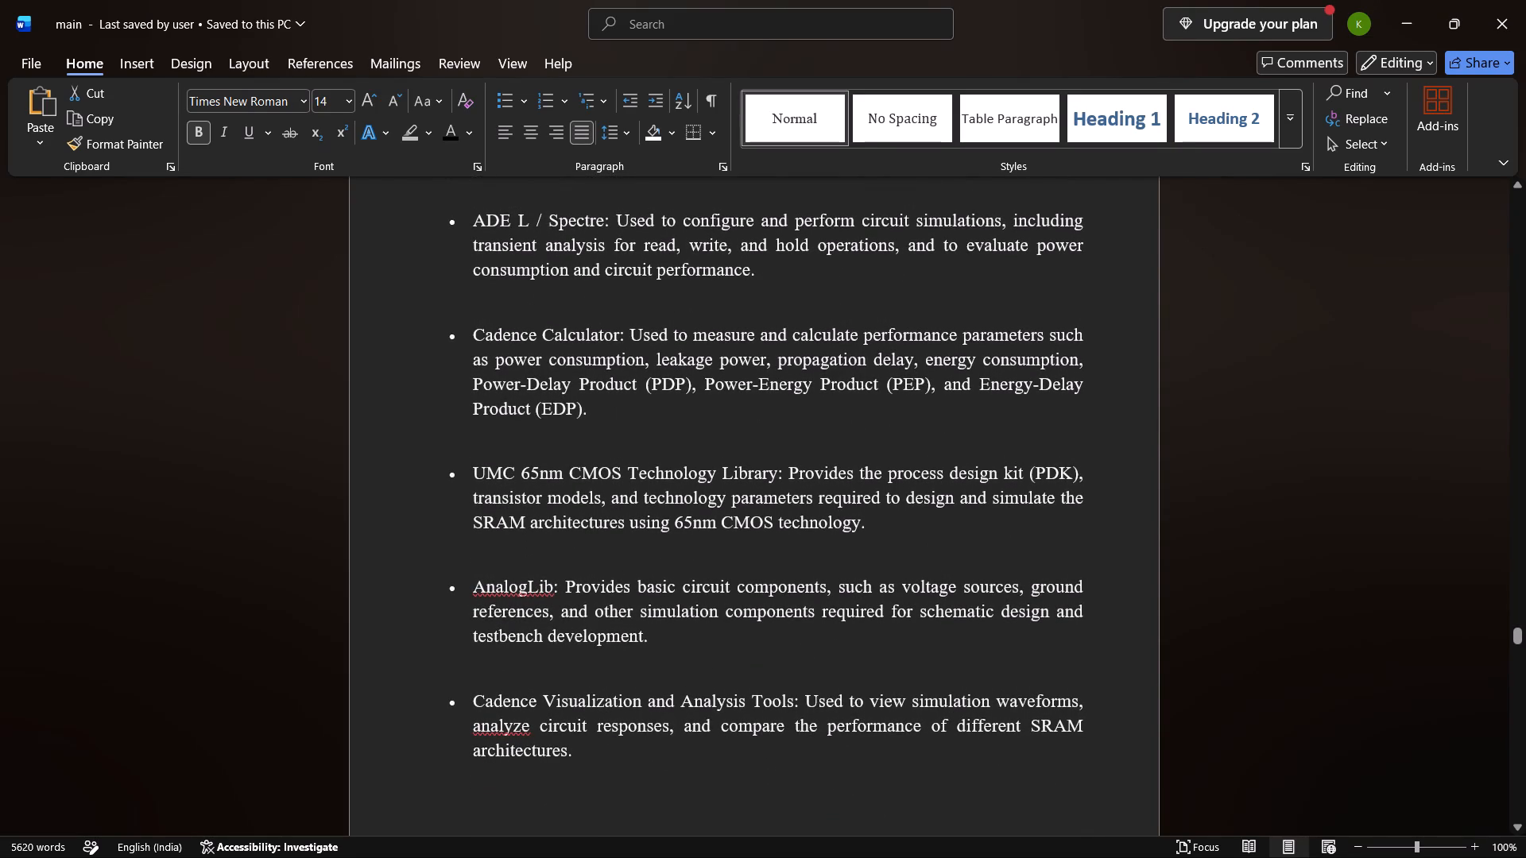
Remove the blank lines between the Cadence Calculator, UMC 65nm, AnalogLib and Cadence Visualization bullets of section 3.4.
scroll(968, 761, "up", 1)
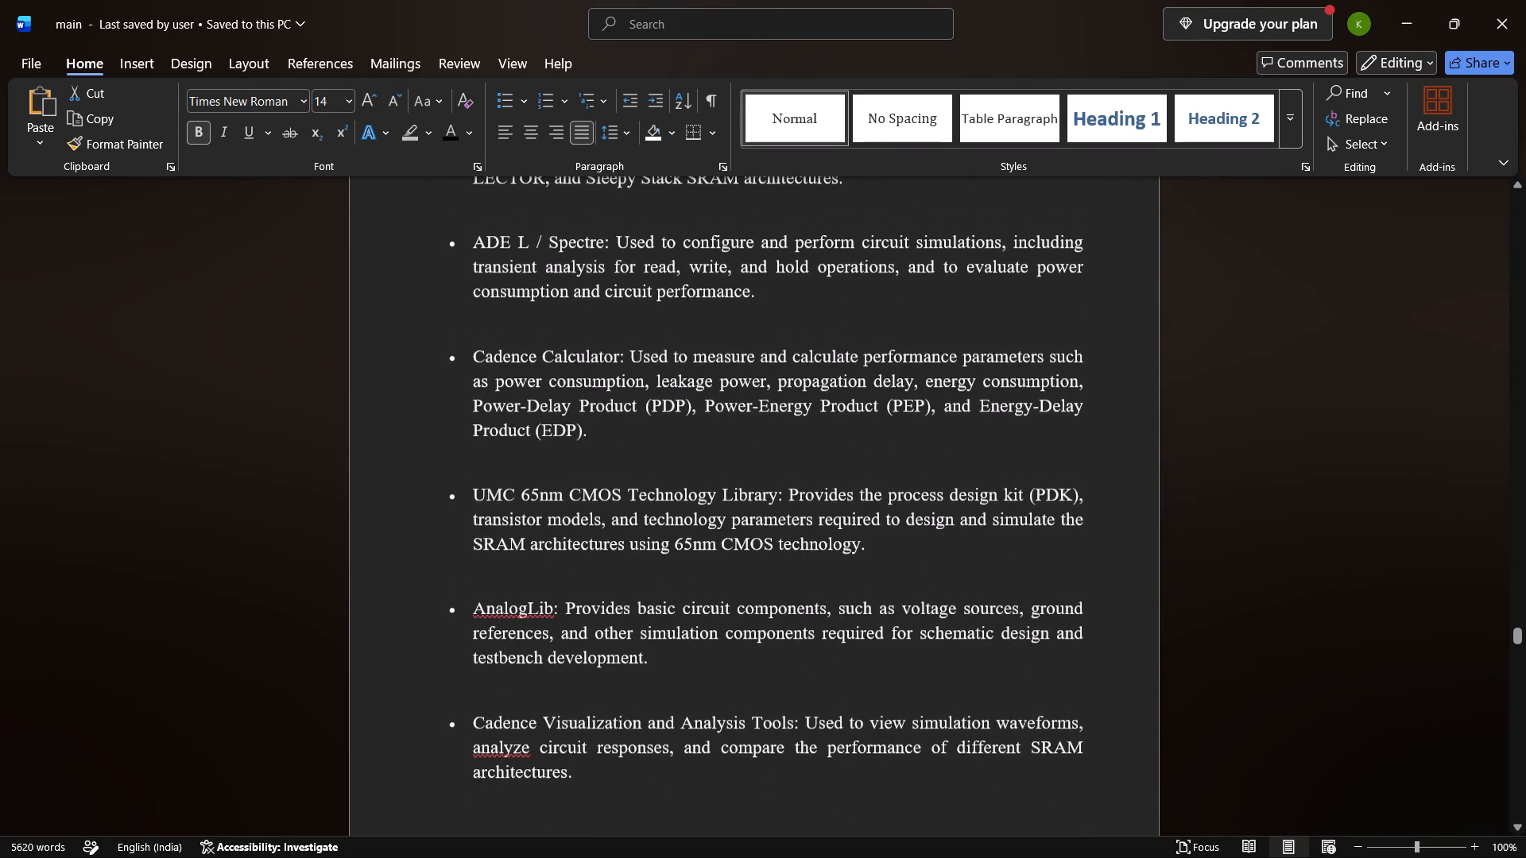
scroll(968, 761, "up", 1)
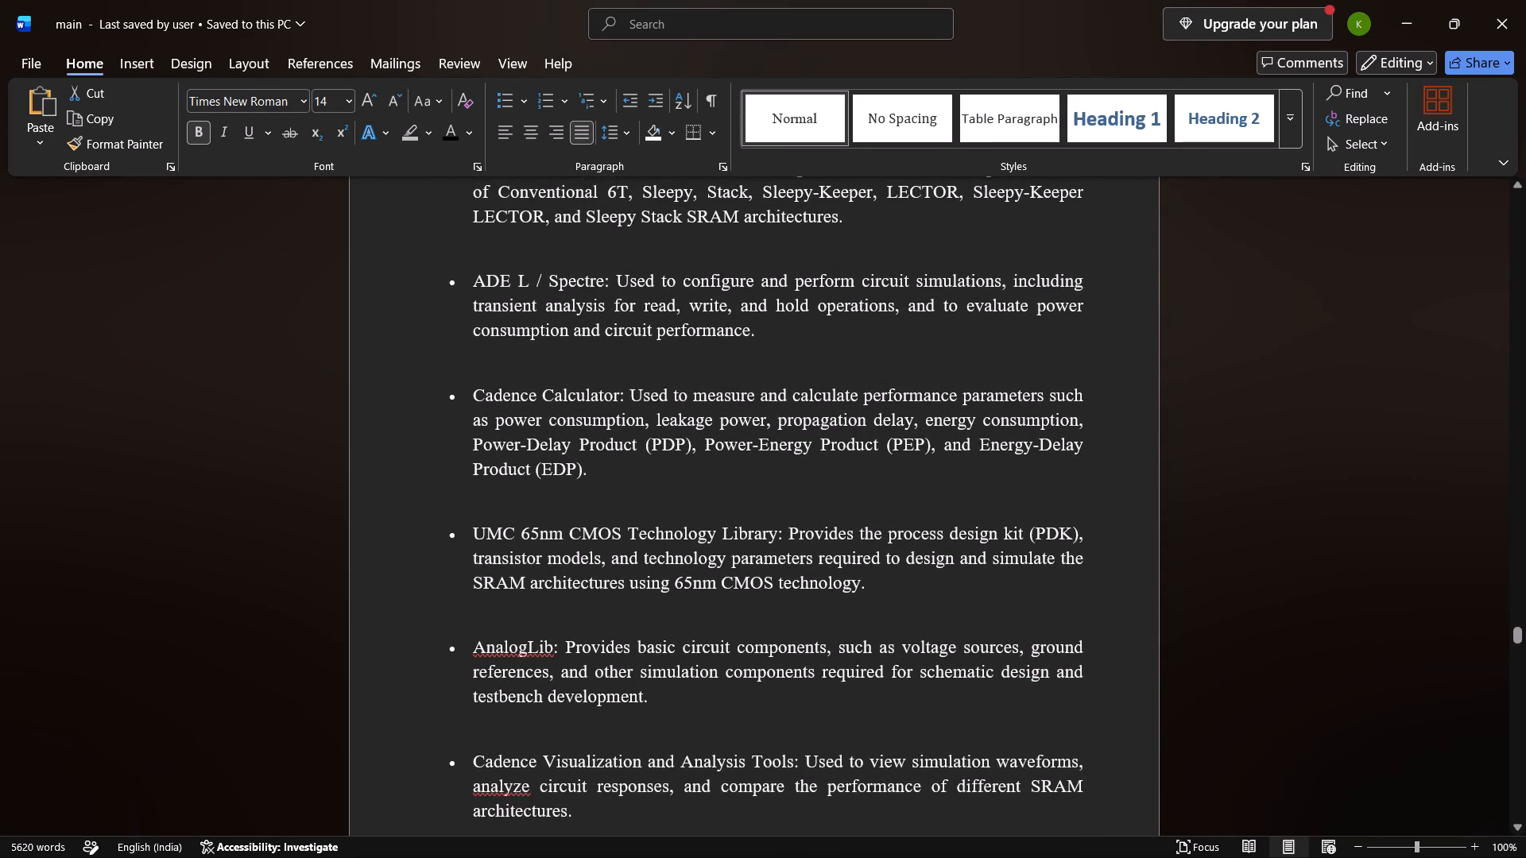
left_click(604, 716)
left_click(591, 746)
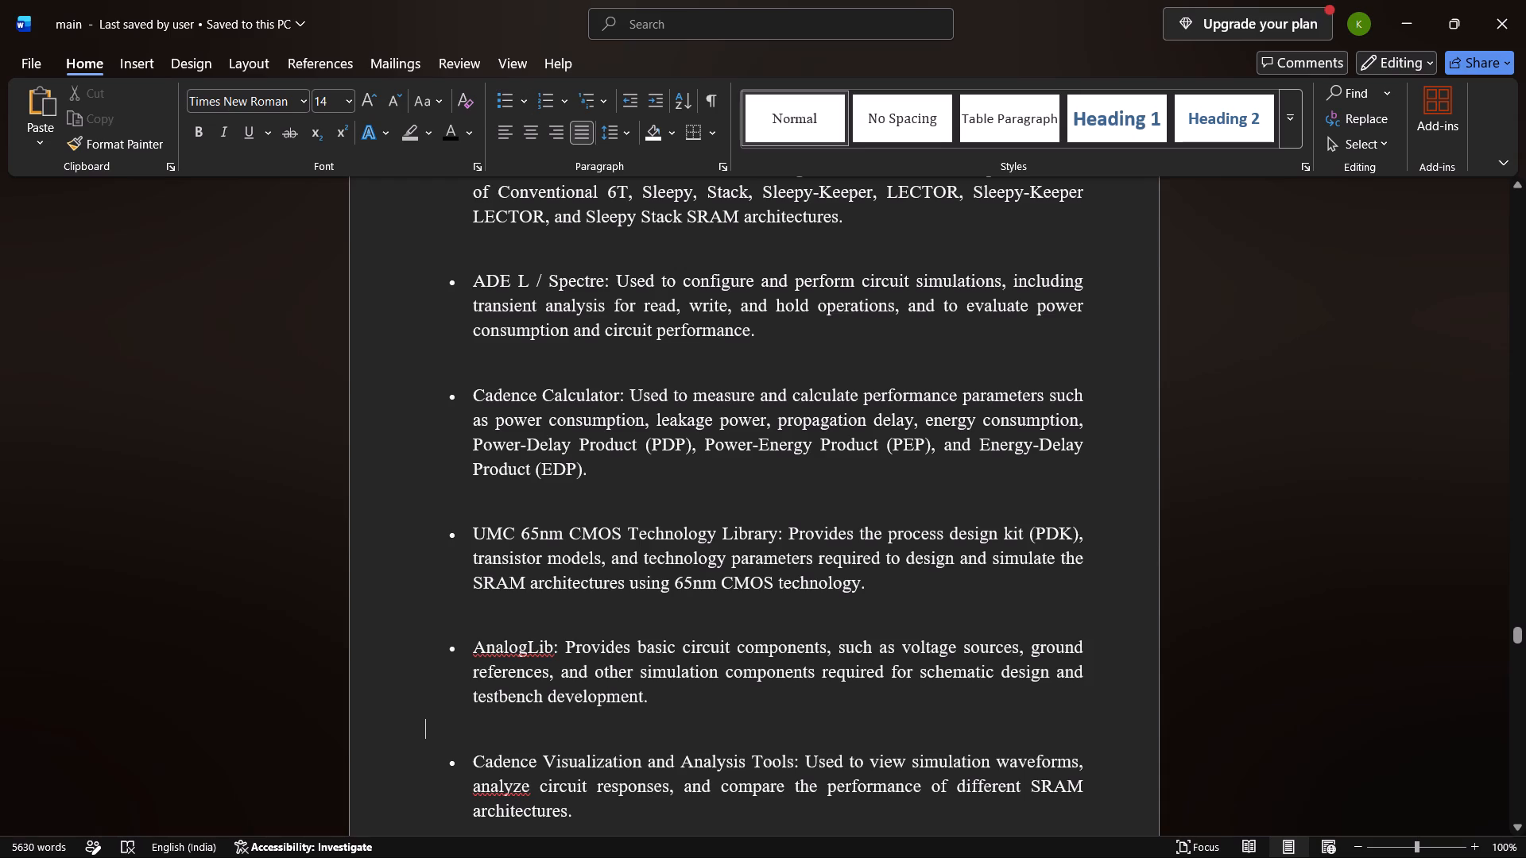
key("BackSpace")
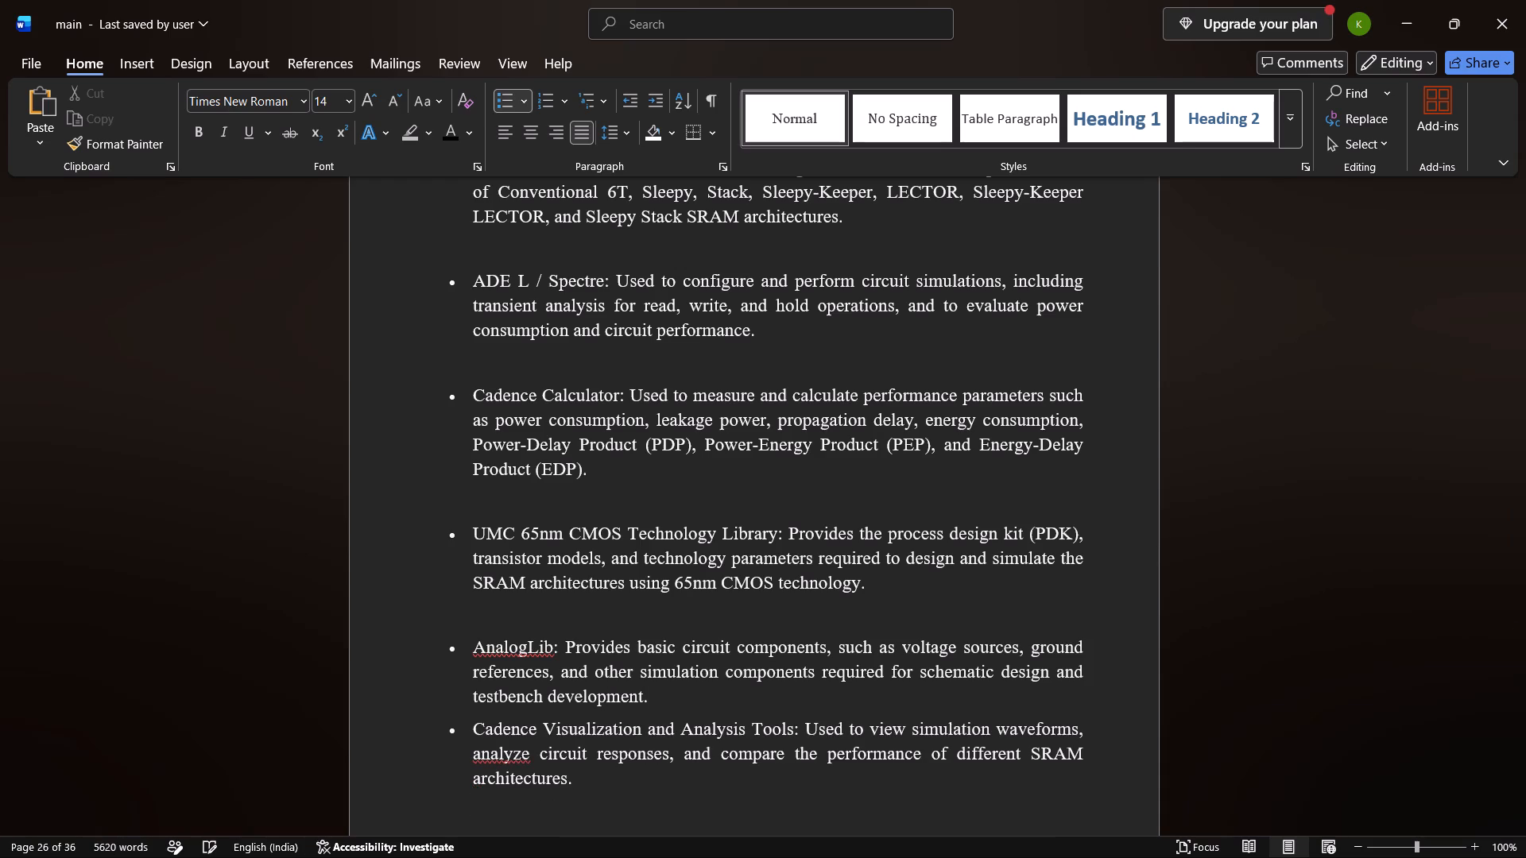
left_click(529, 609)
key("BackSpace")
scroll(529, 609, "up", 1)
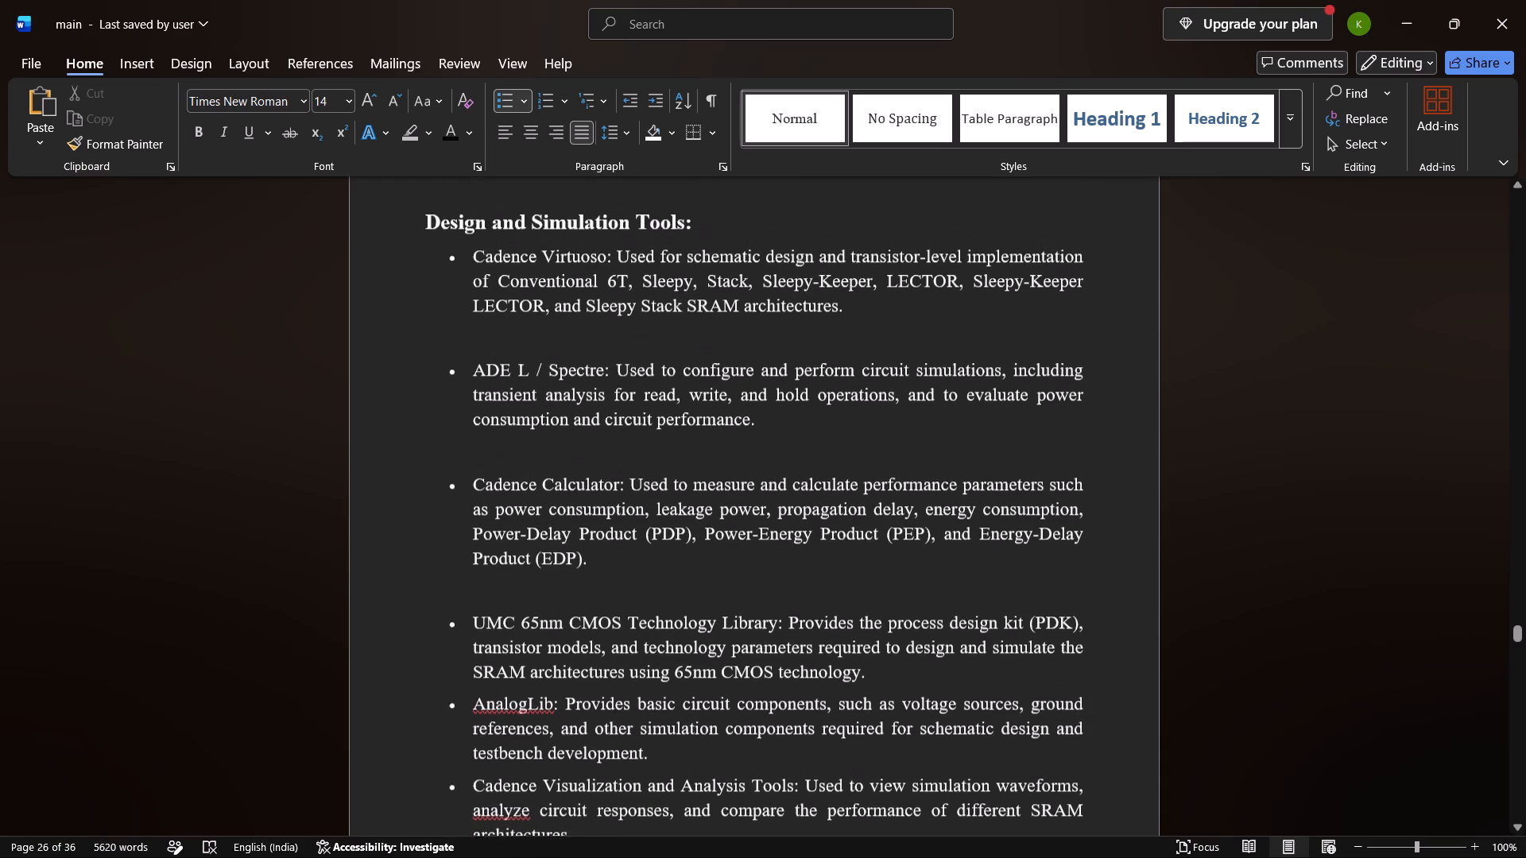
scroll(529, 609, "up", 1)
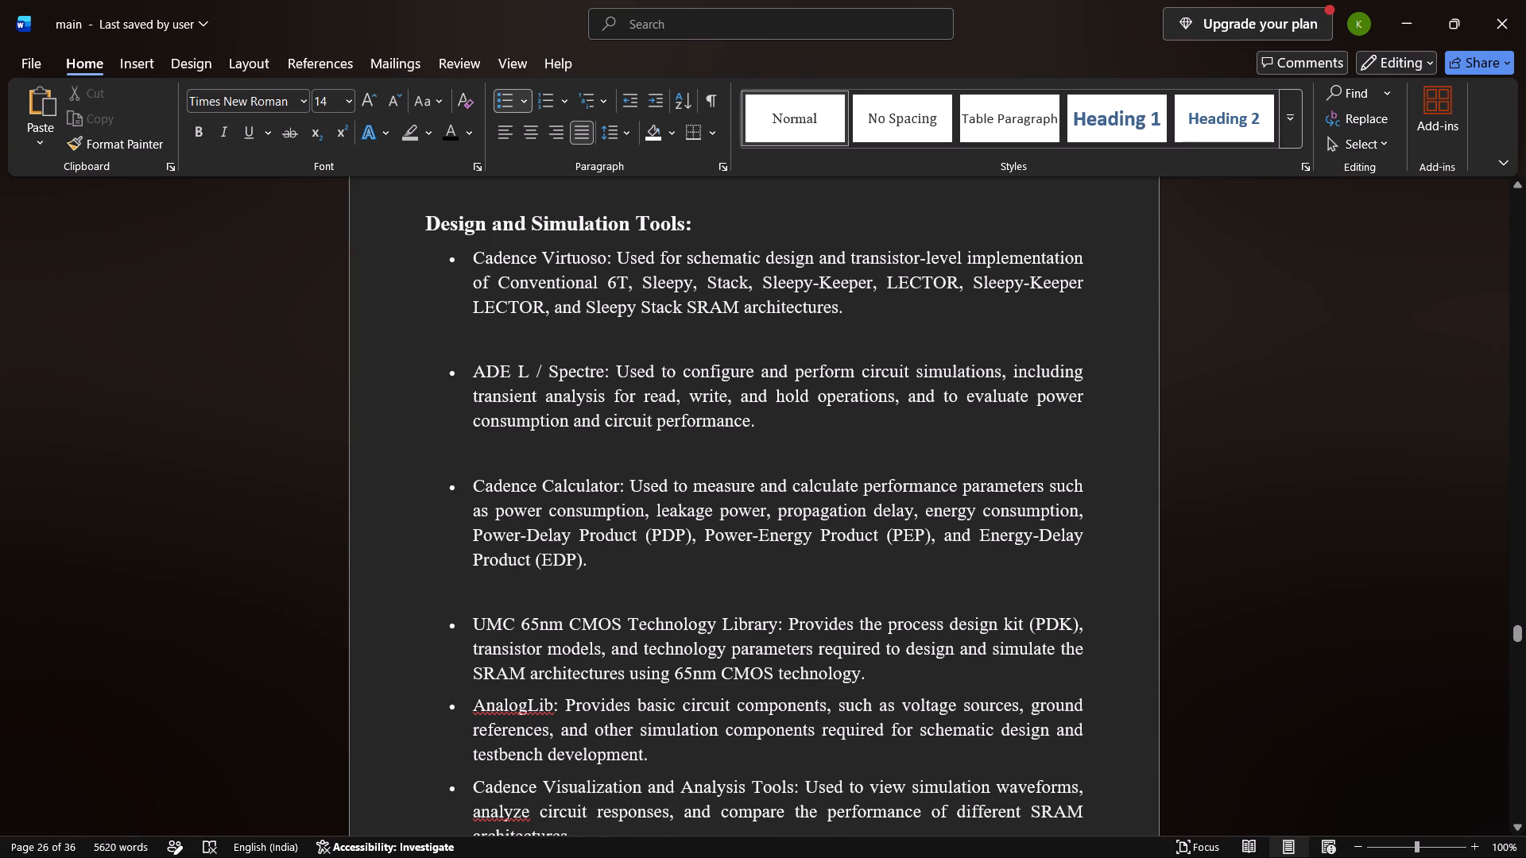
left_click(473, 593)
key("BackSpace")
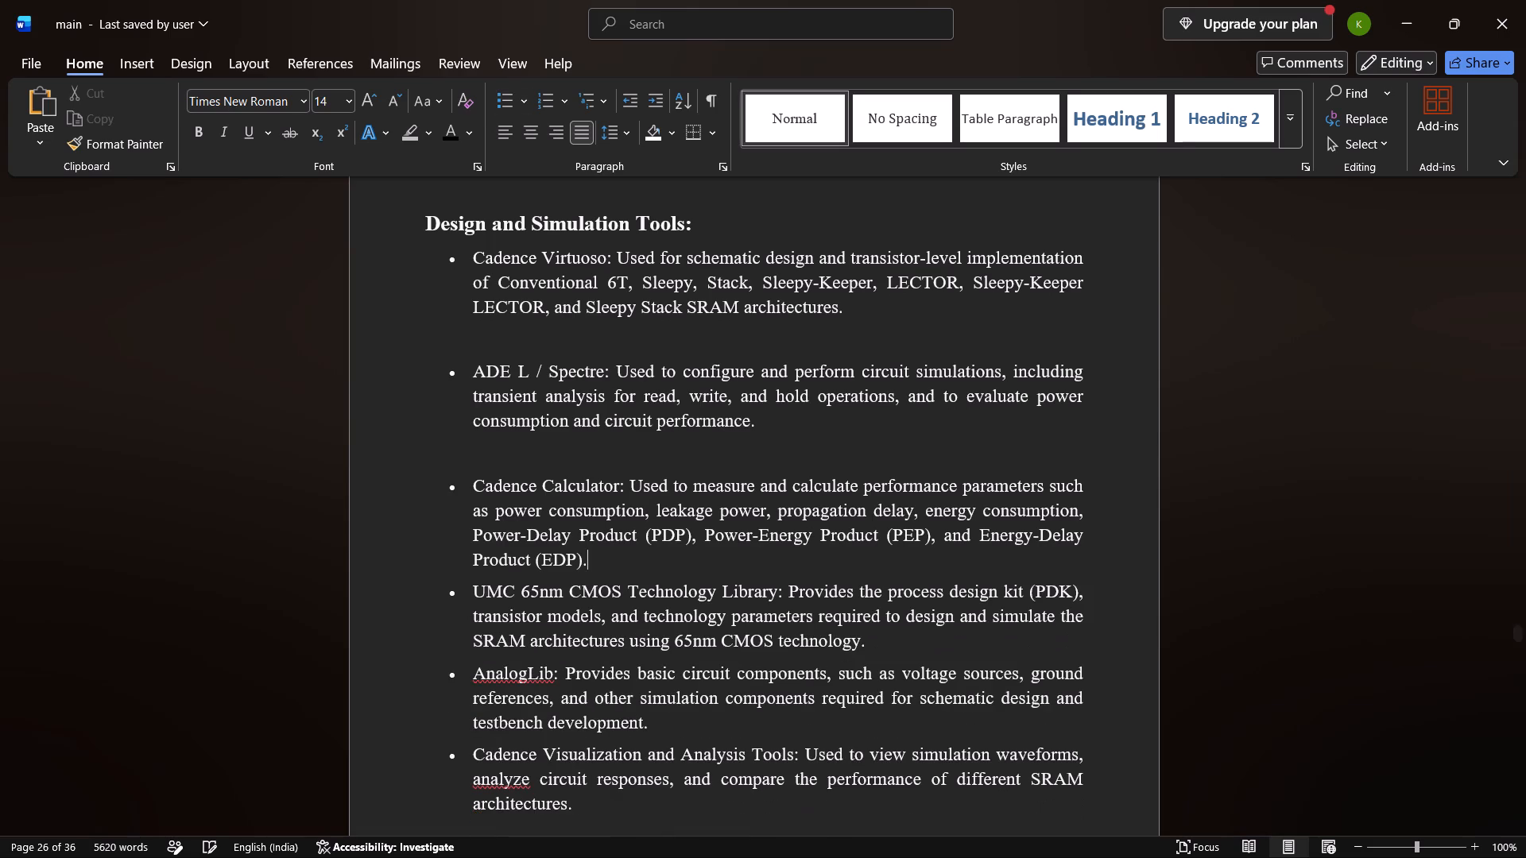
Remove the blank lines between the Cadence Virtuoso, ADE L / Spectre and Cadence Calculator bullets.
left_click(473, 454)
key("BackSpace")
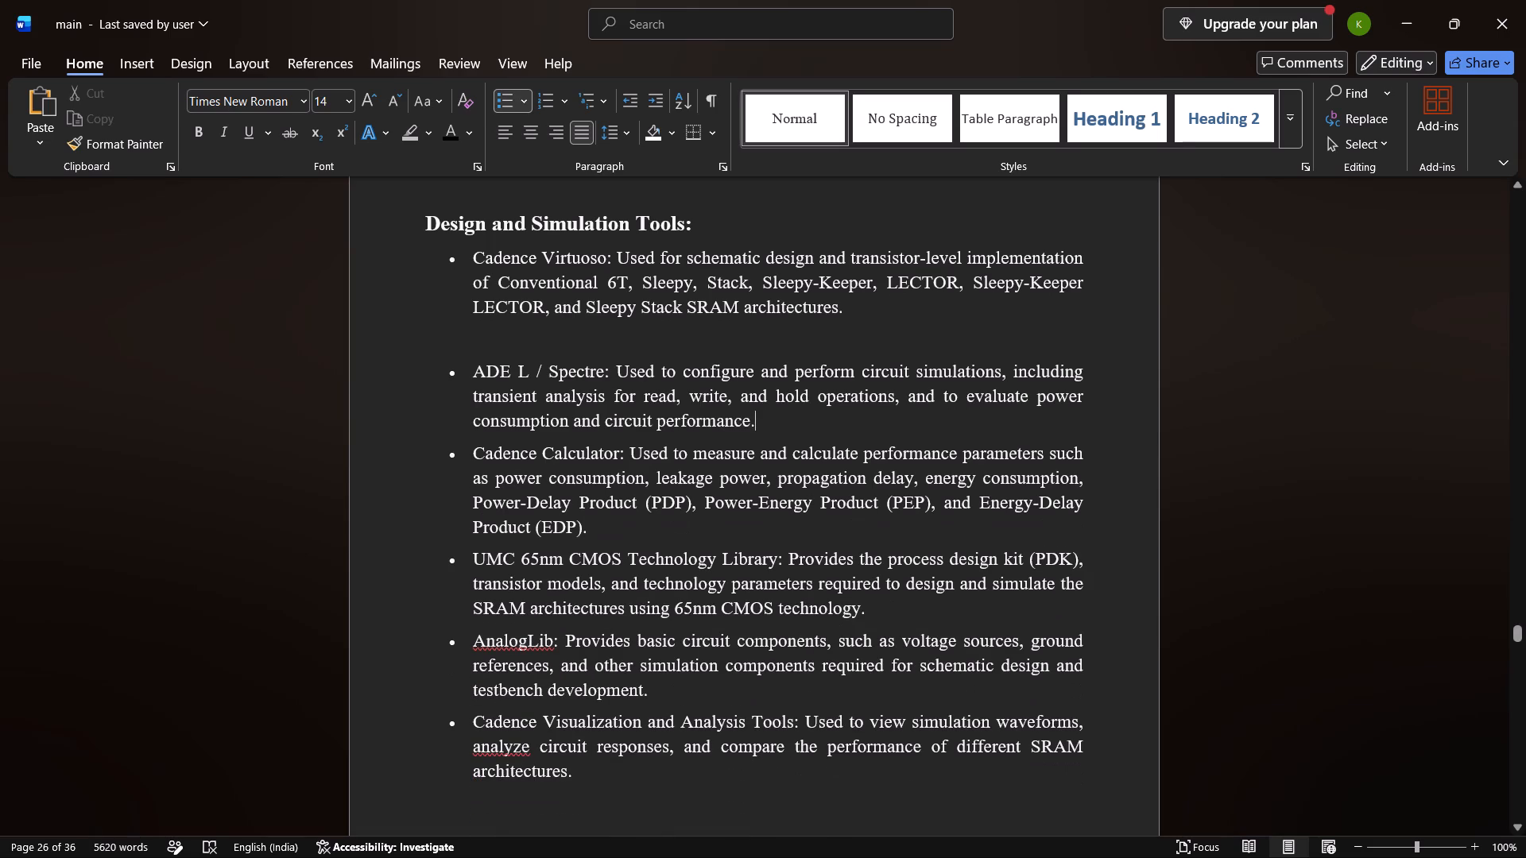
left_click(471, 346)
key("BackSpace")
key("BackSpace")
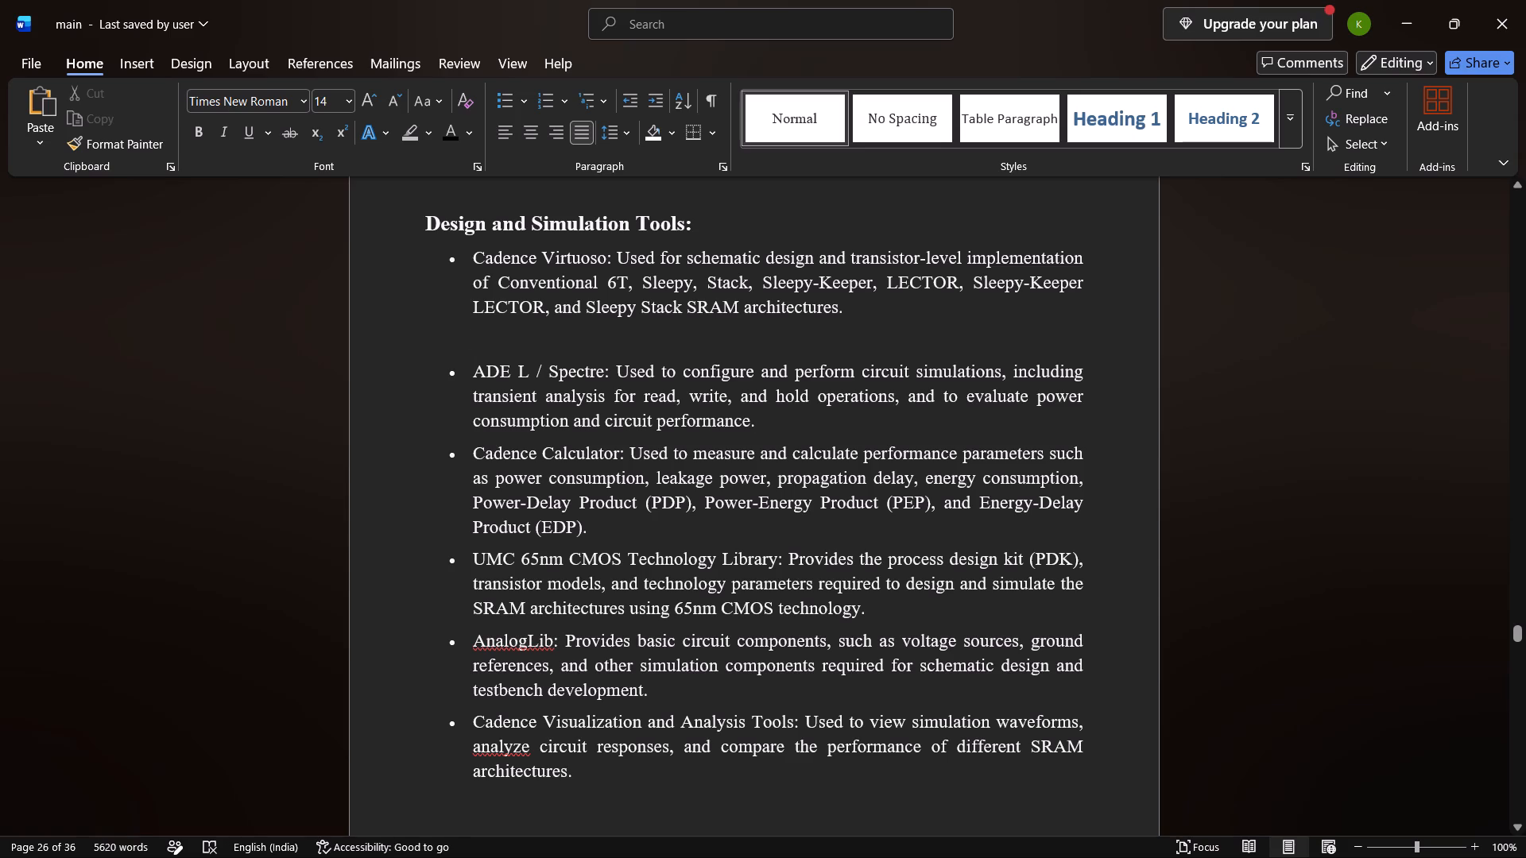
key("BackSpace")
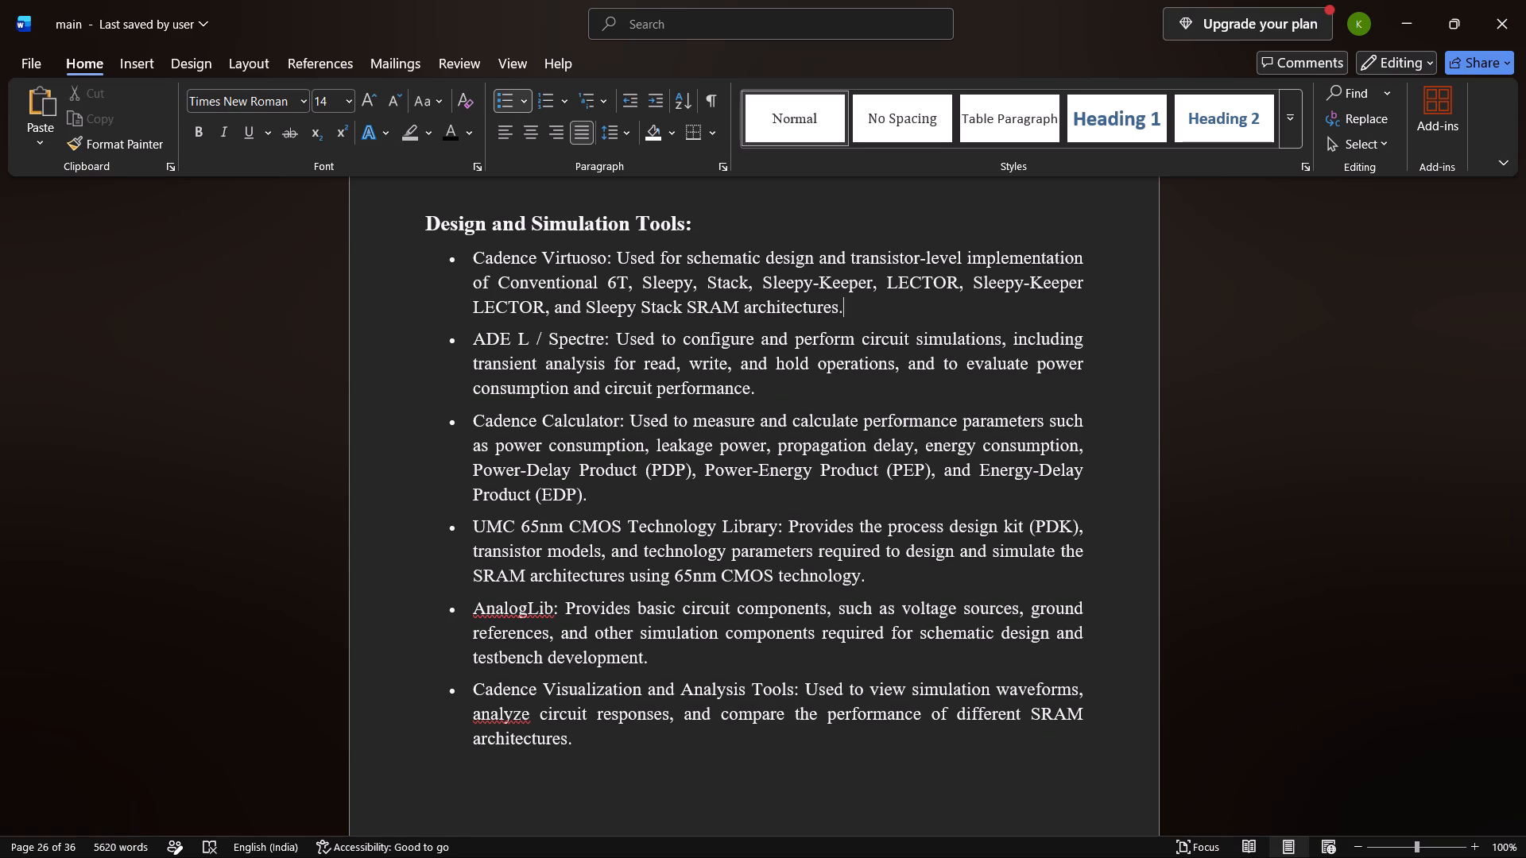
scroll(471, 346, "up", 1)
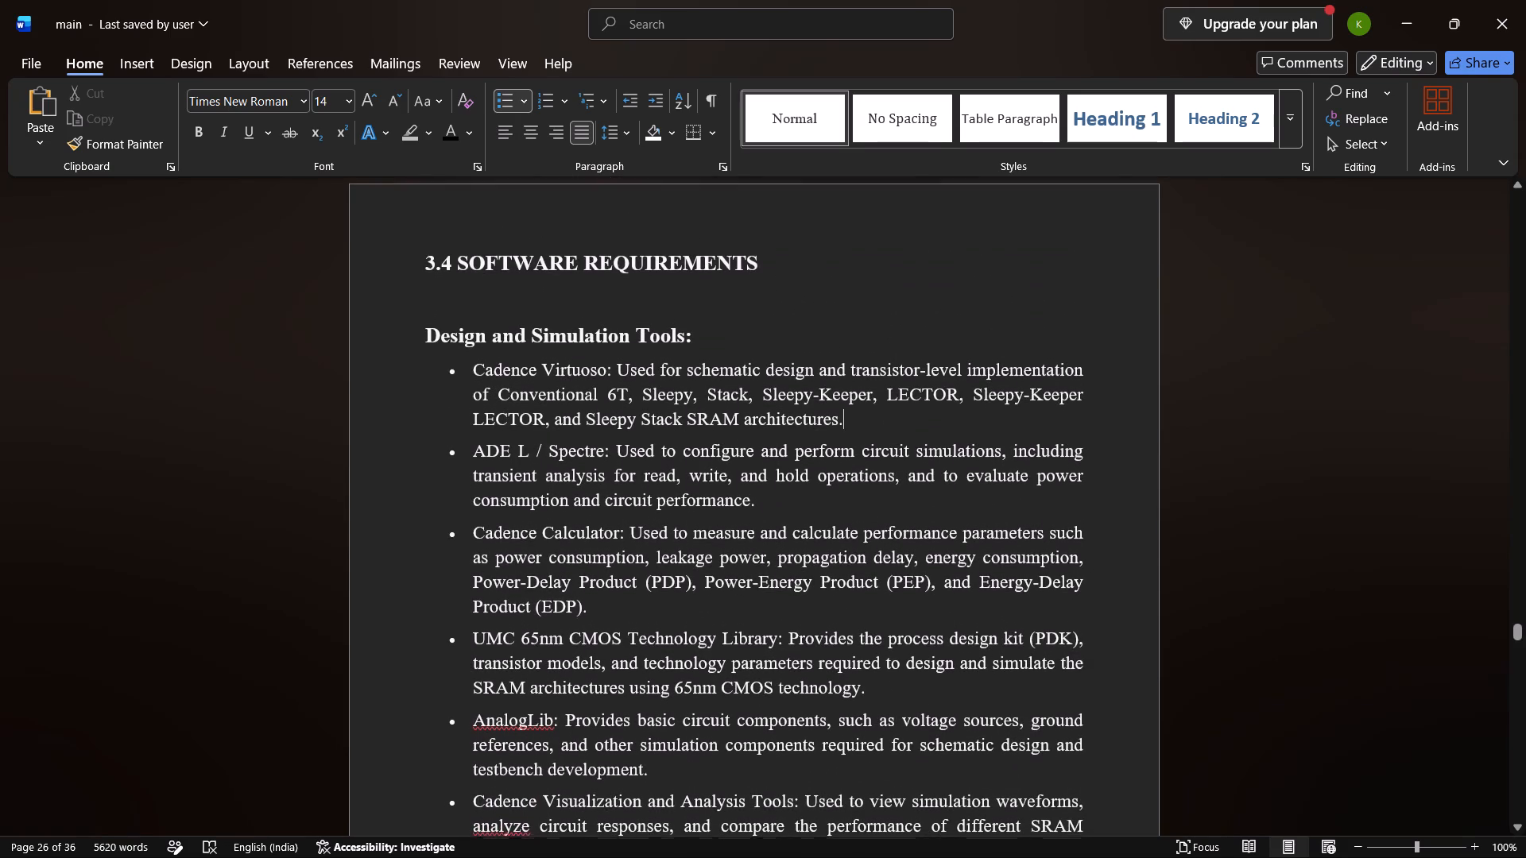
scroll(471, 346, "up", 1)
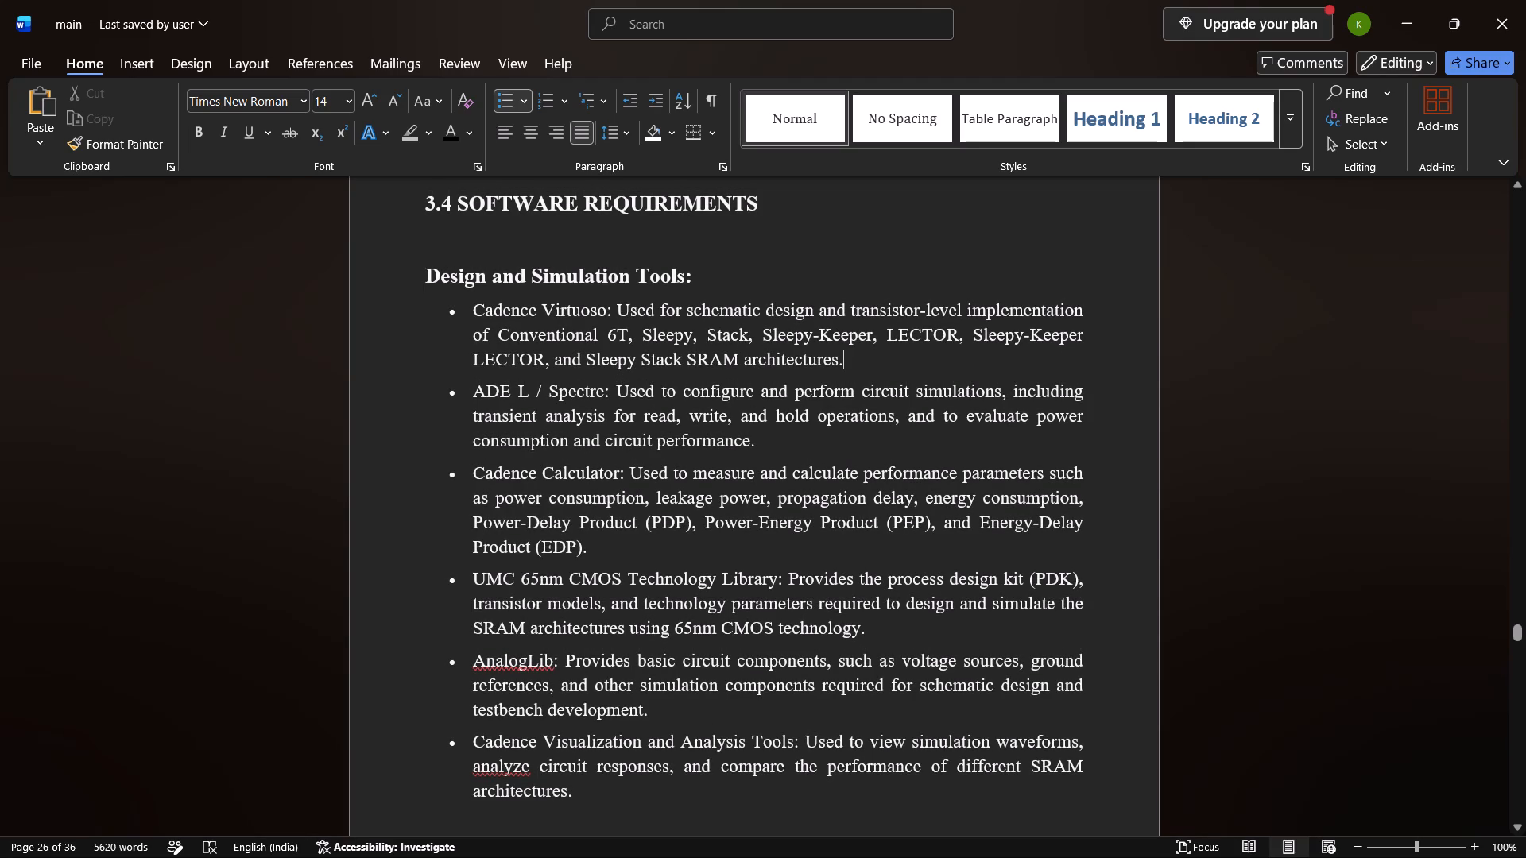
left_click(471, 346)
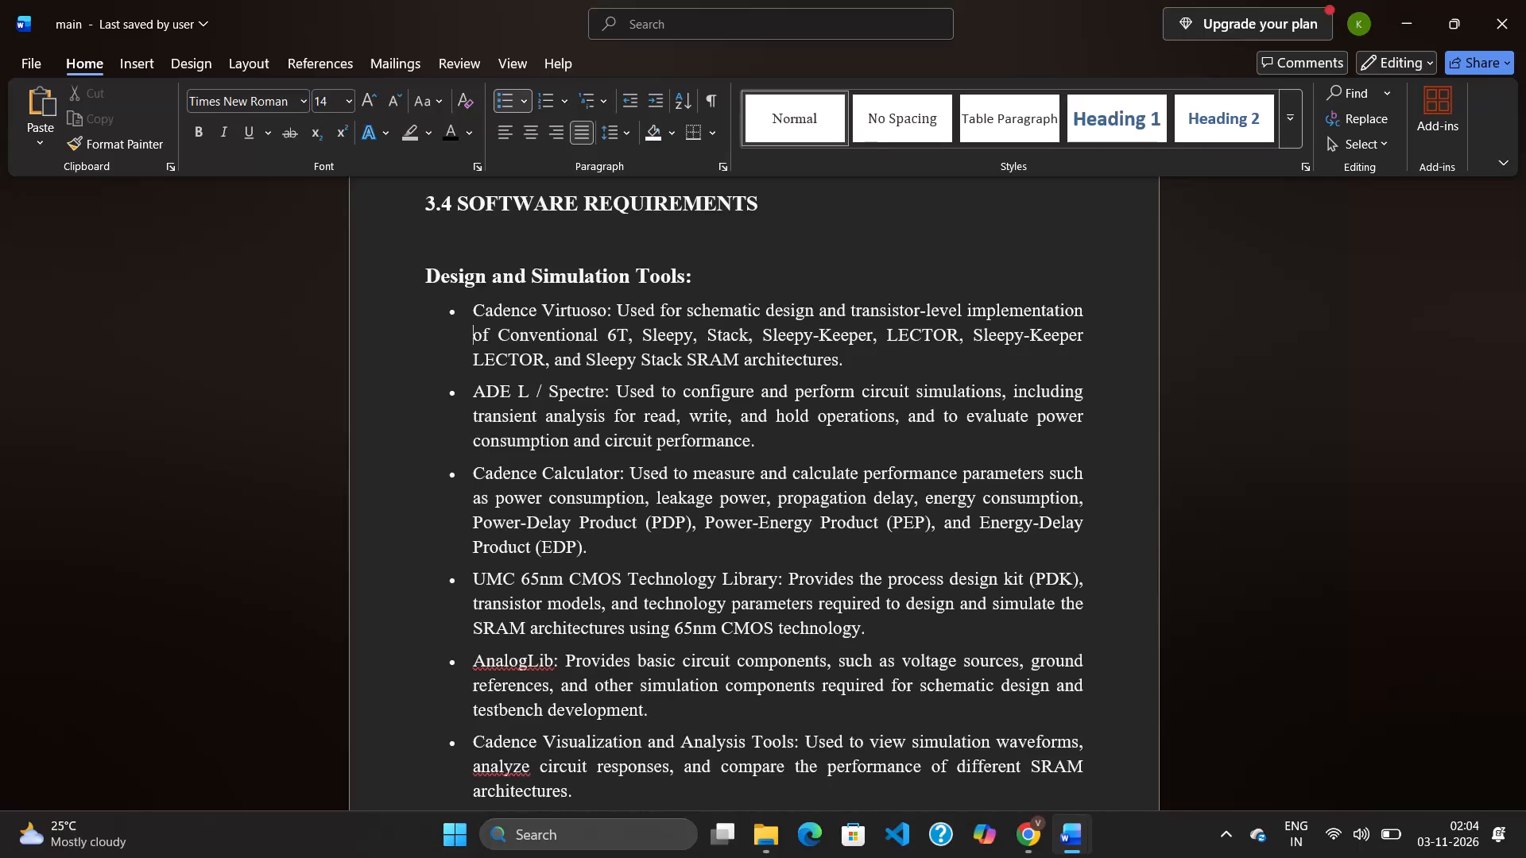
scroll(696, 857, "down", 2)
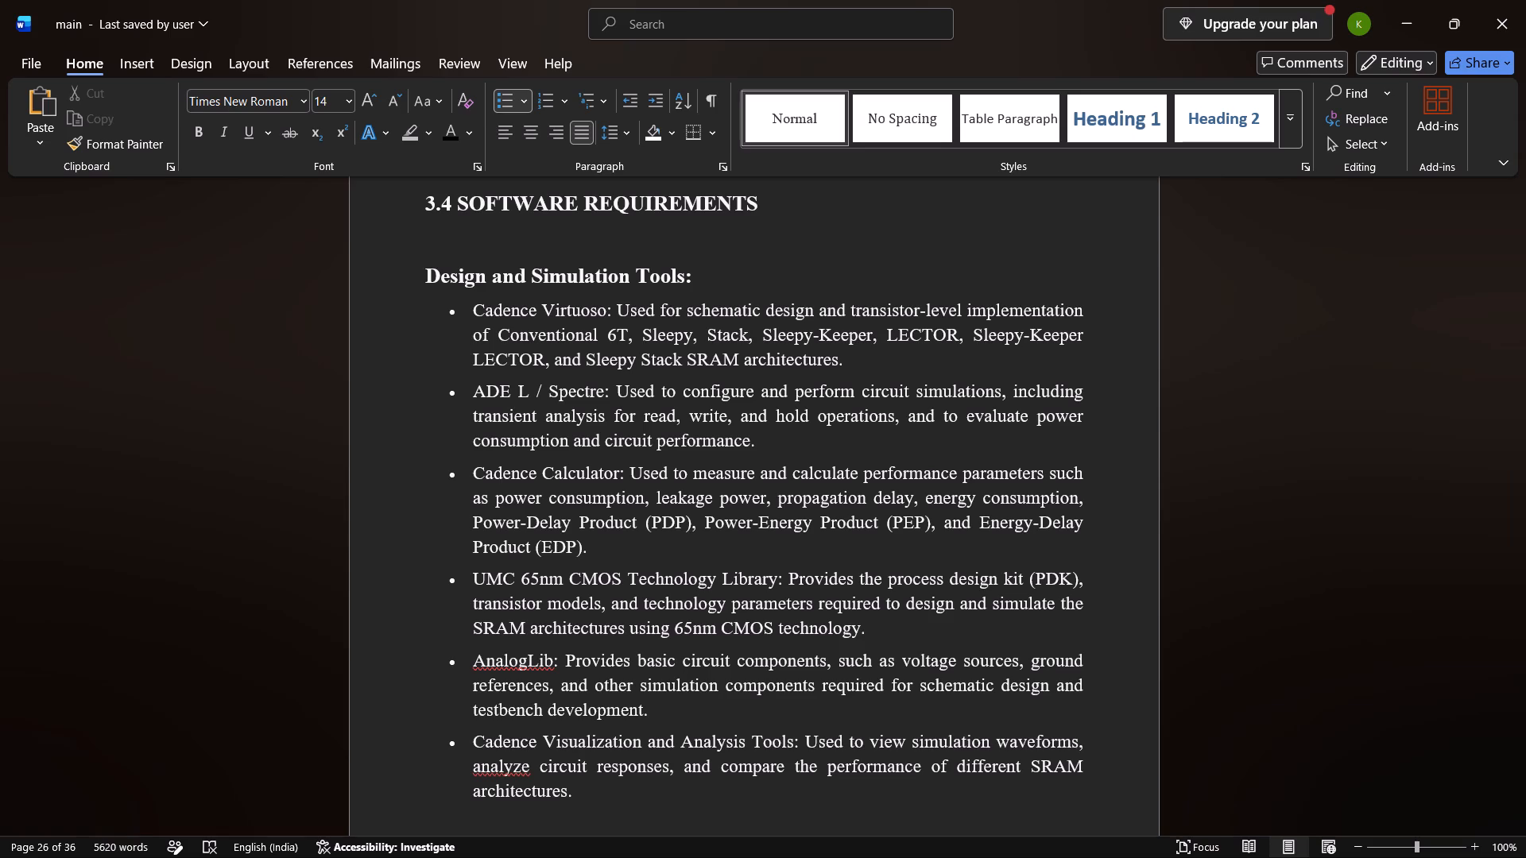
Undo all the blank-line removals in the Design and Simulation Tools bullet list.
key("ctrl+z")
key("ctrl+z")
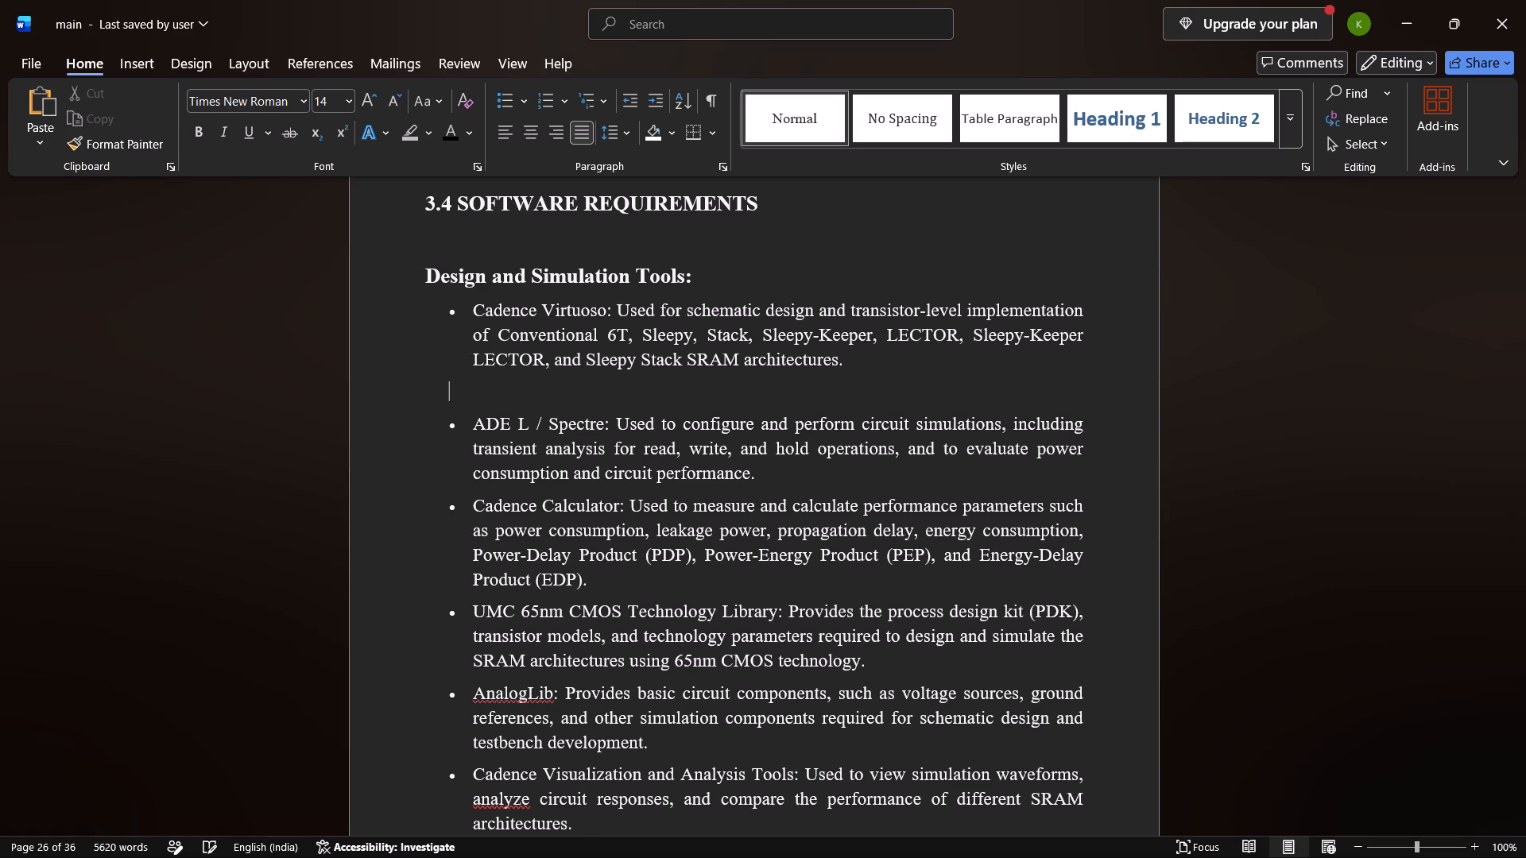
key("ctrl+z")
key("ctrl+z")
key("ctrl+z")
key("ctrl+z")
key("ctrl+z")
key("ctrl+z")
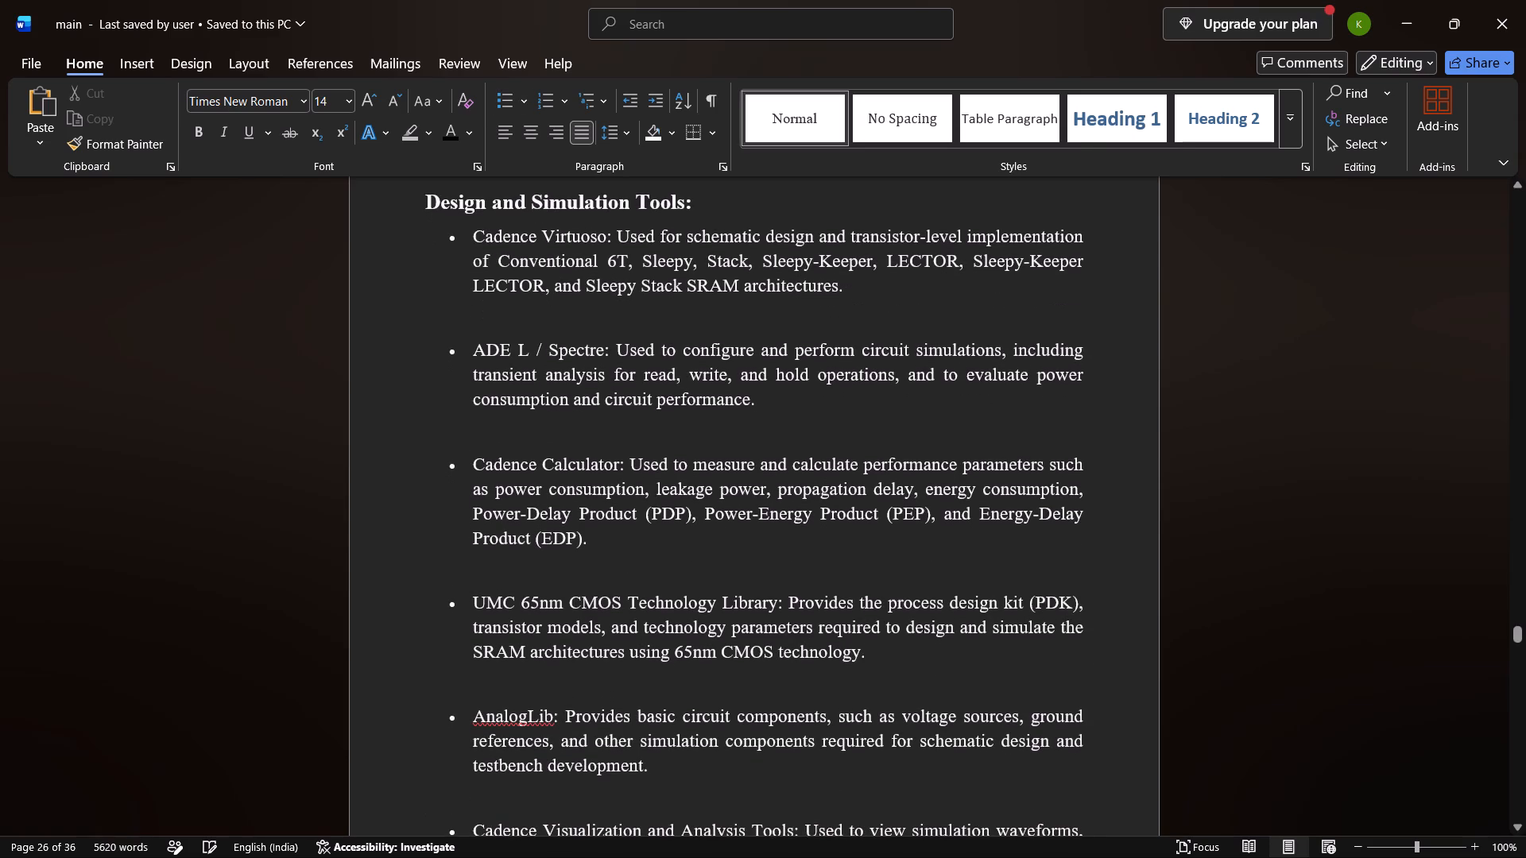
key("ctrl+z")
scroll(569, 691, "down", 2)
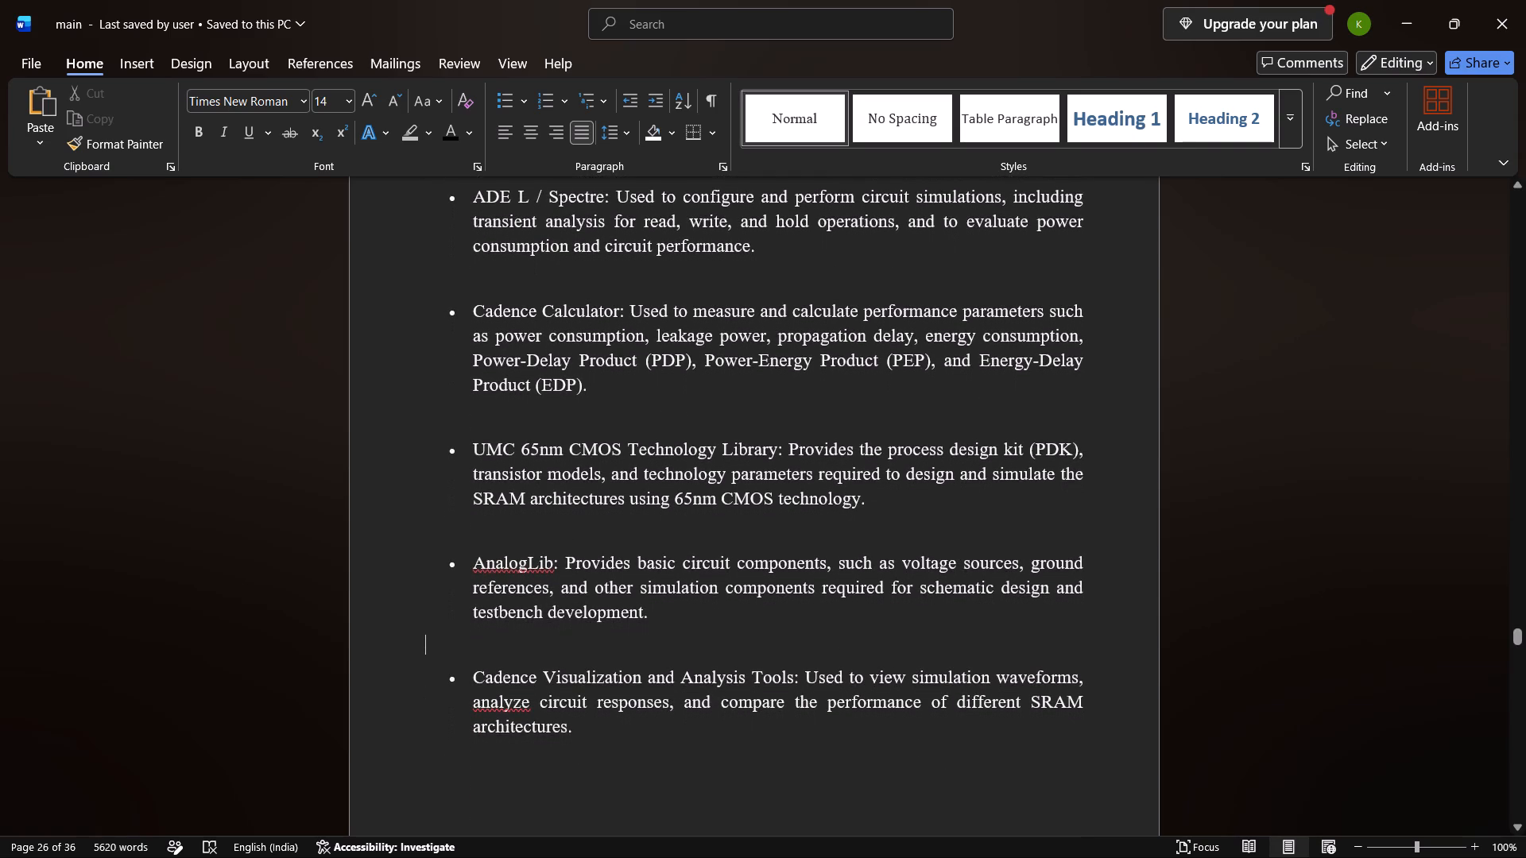
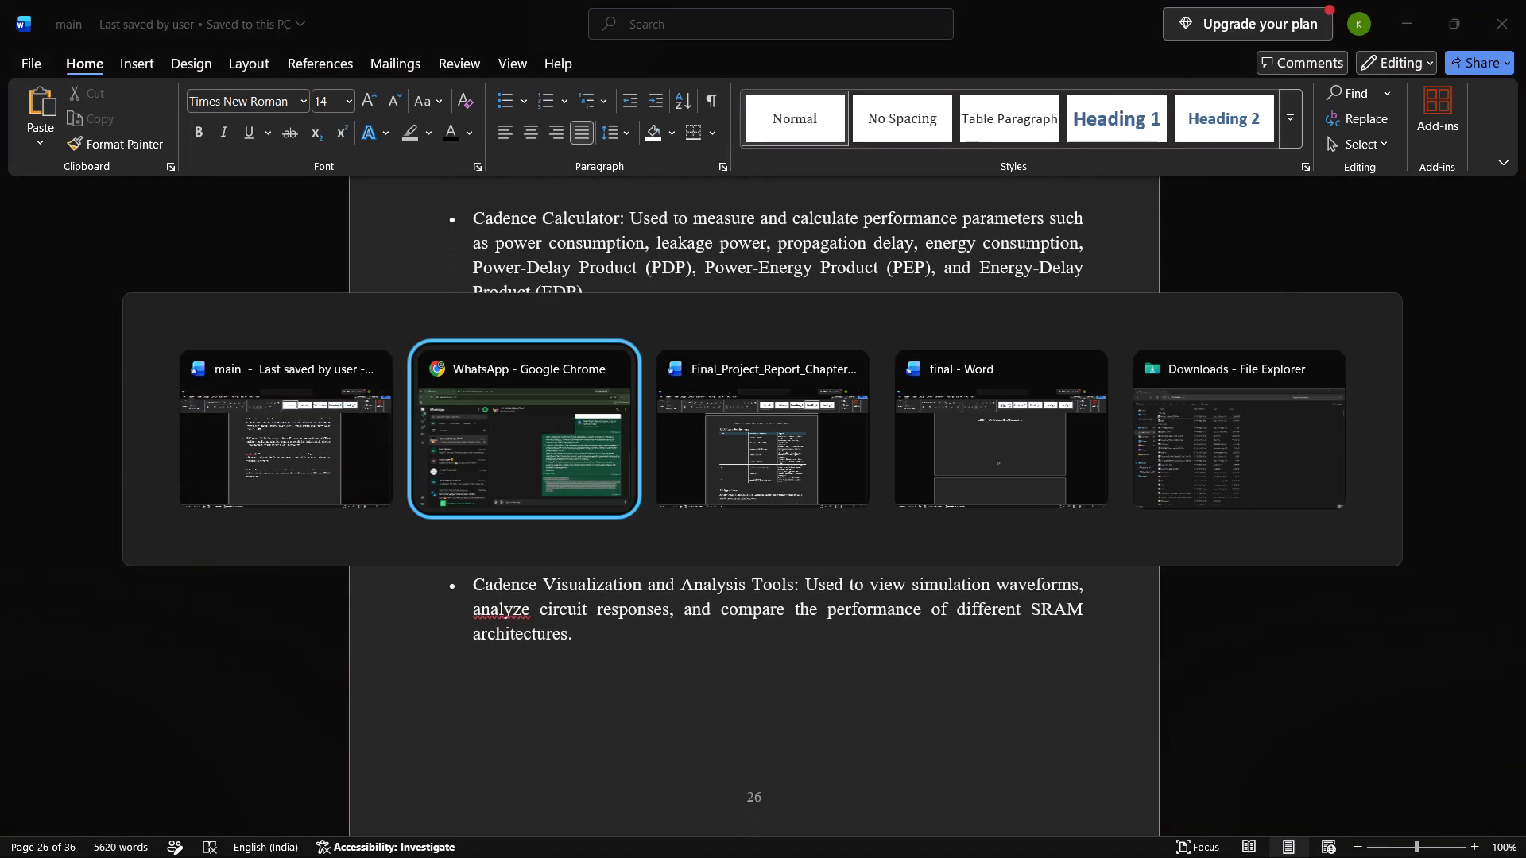
Paste the copied Design and Simulation Tools heading and Cadence Virtuoso paragraph on the final document's blank last page, followed by two line breaks.
key("alt+Tab")
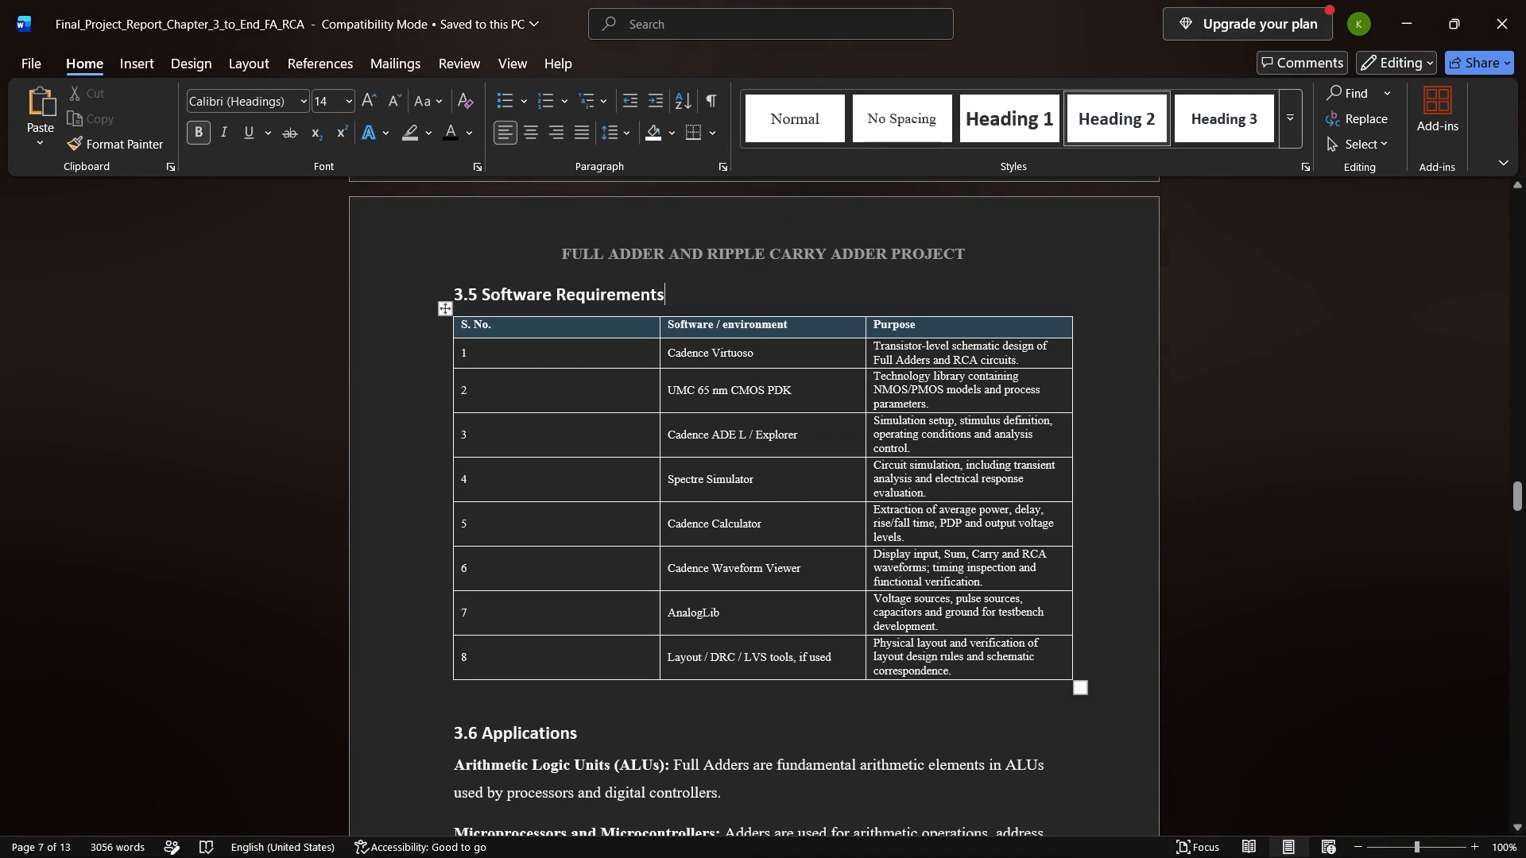
key("alt+Tab")
key("alt+Tab")
key("alt+Tab")
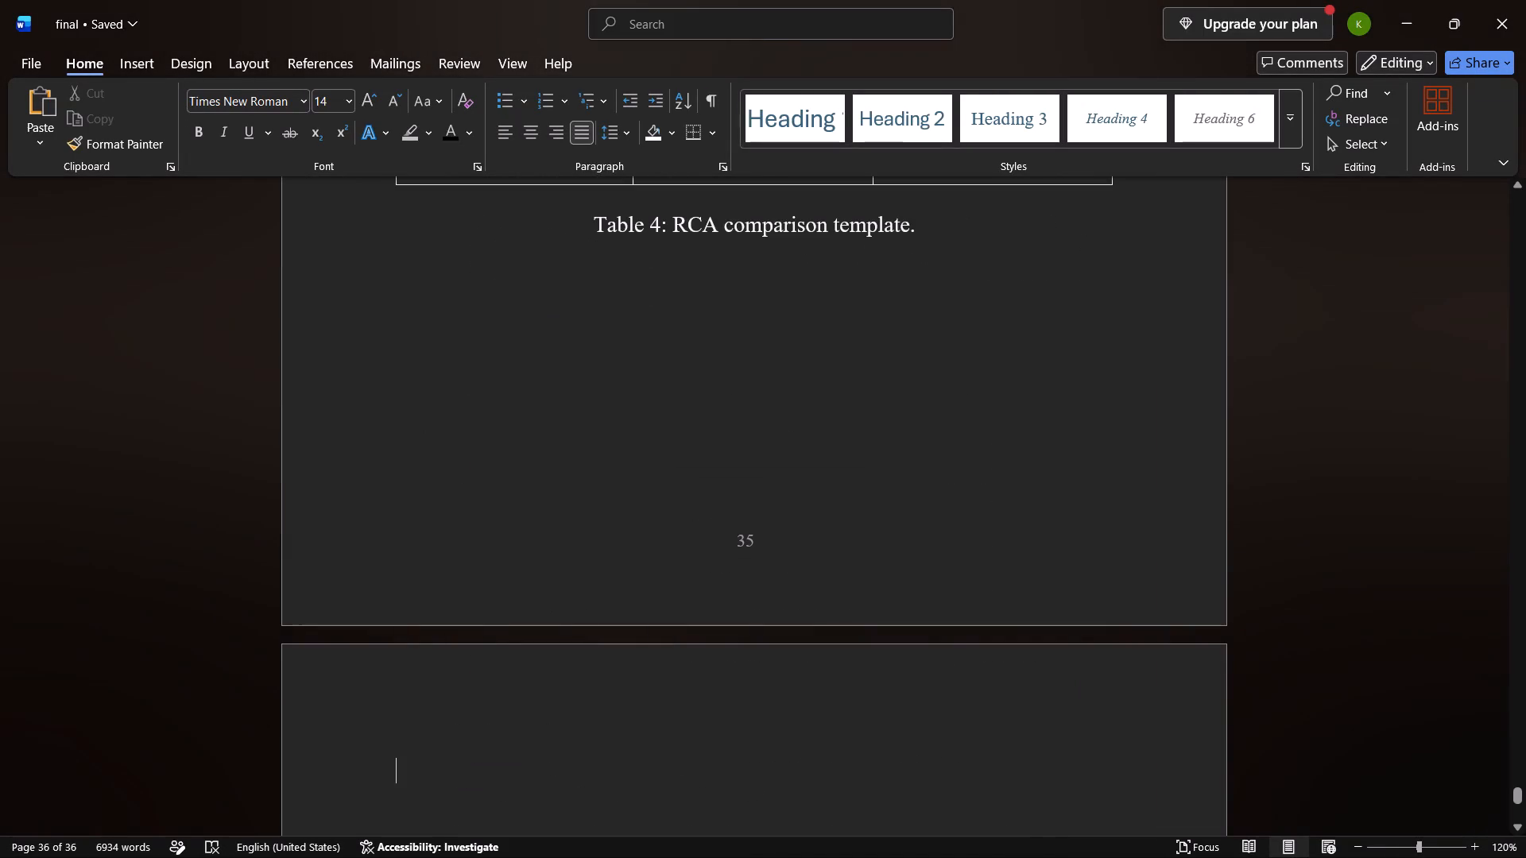
scroll(1003, 661, "down", 2)
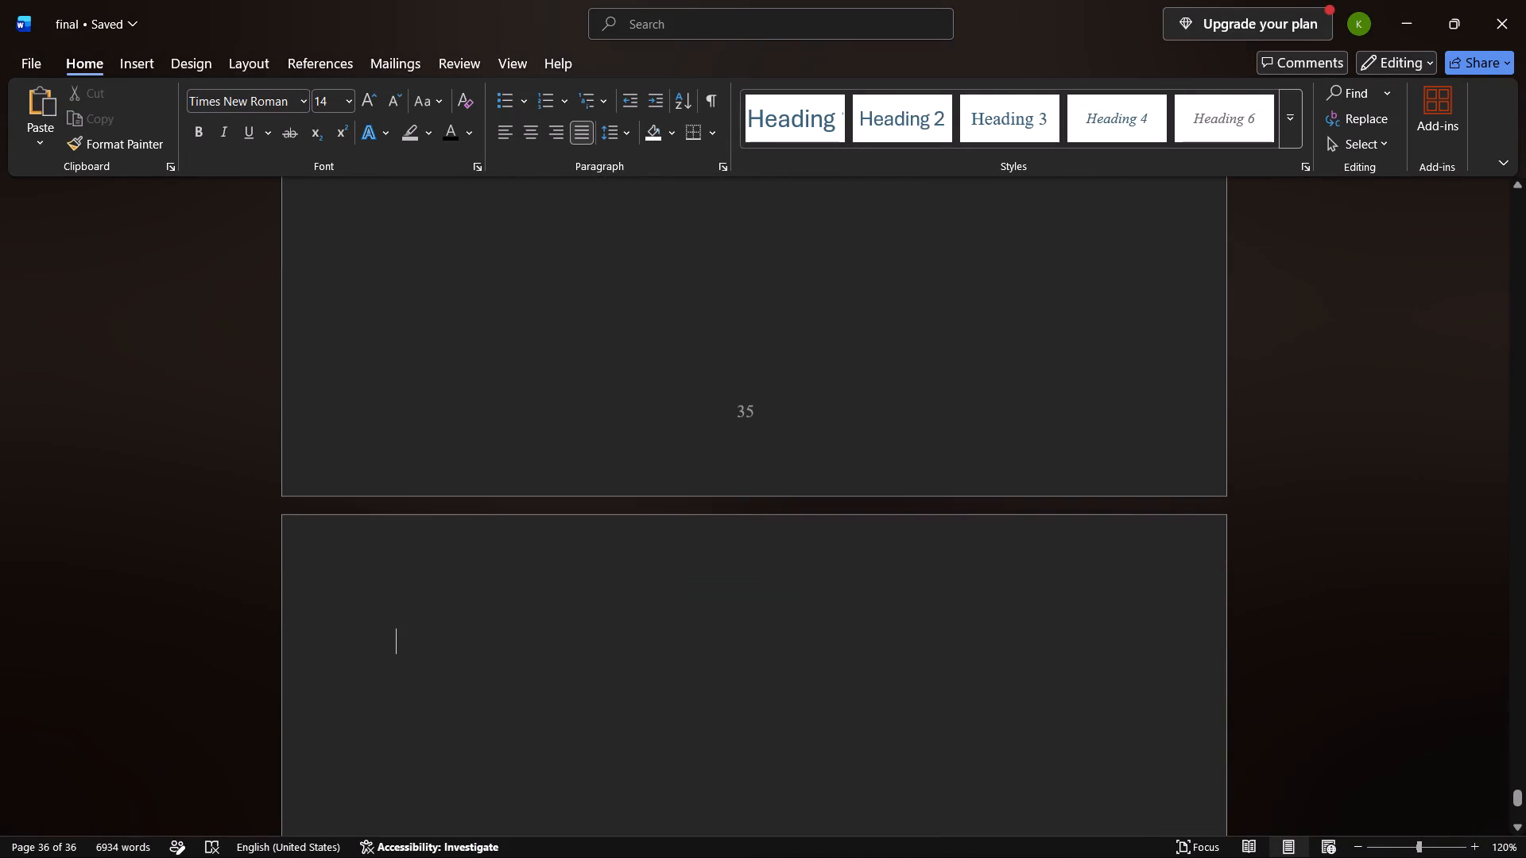
left_click(482, 643)
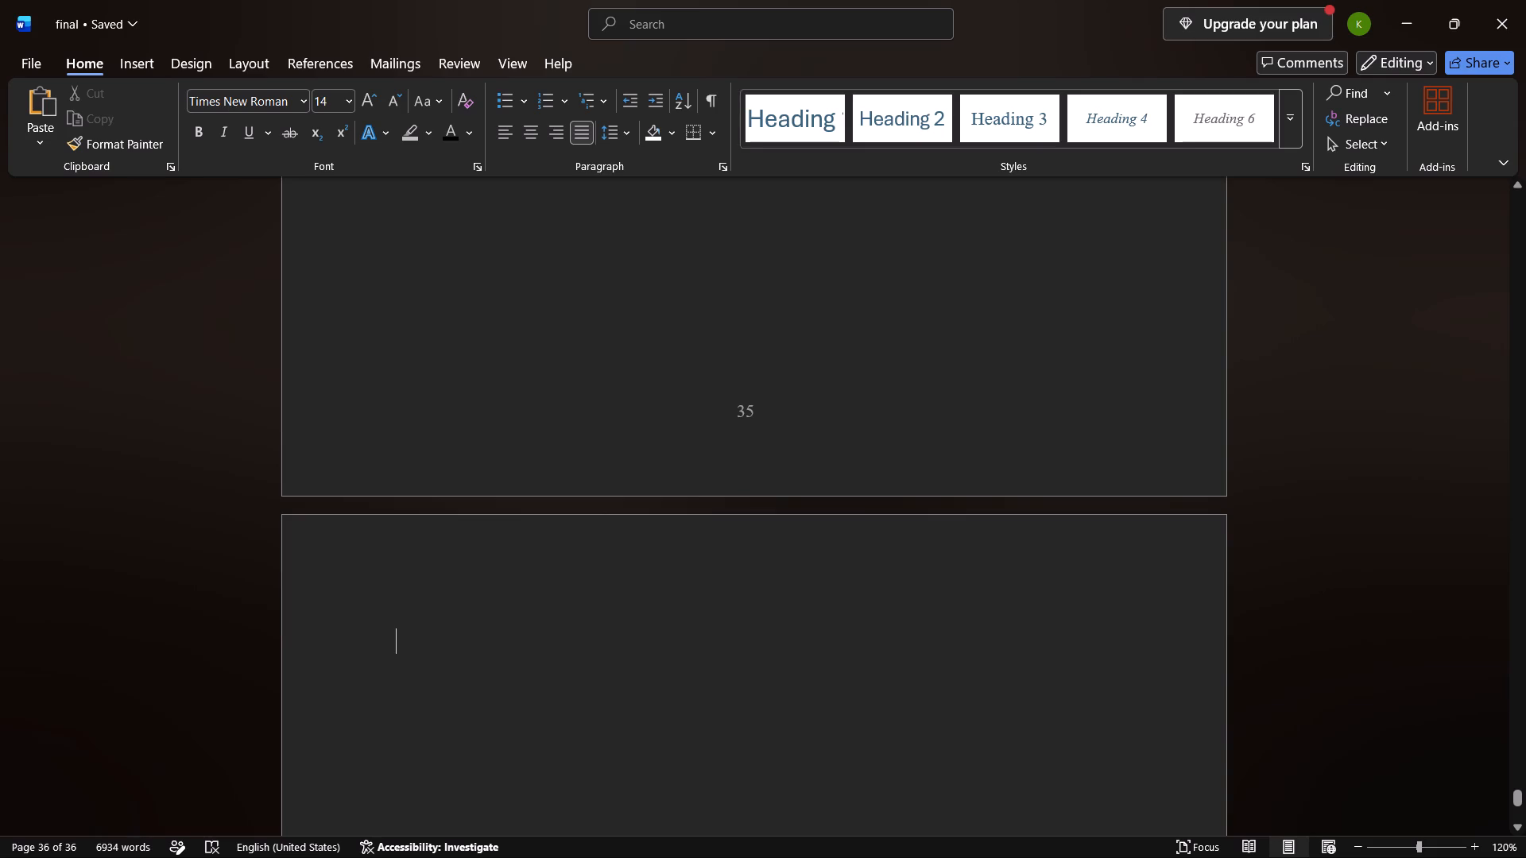
key("ctrl+v")
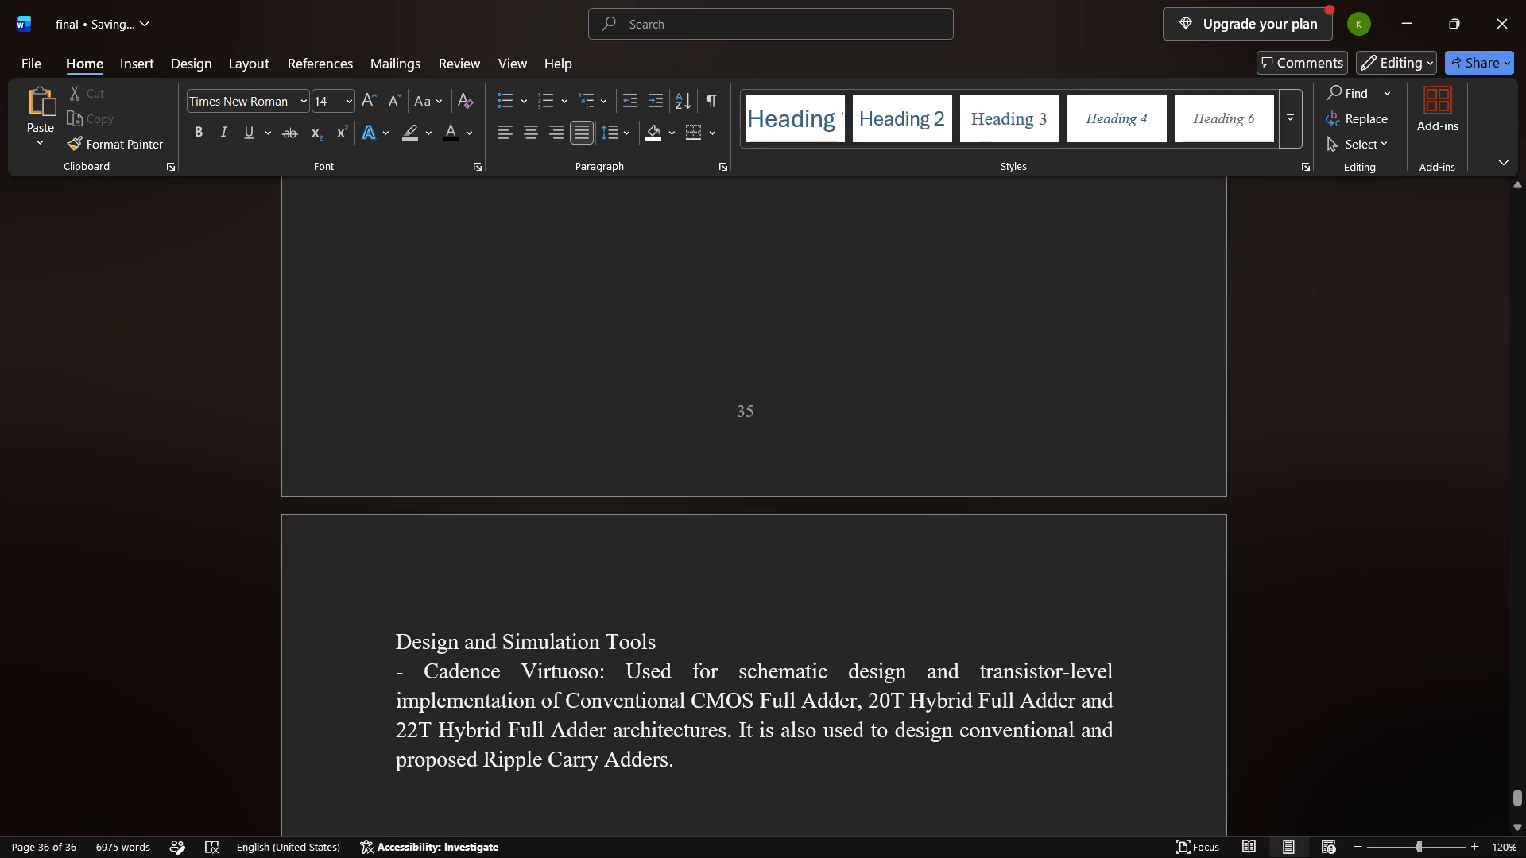
left_click(689, 767)
key("Return")
key("Return")
Switch to the Final_Project_Report_Chapter_3_to_End_FA_RCA document at section 3.5 Software Requirements.
key("alt+Tab")
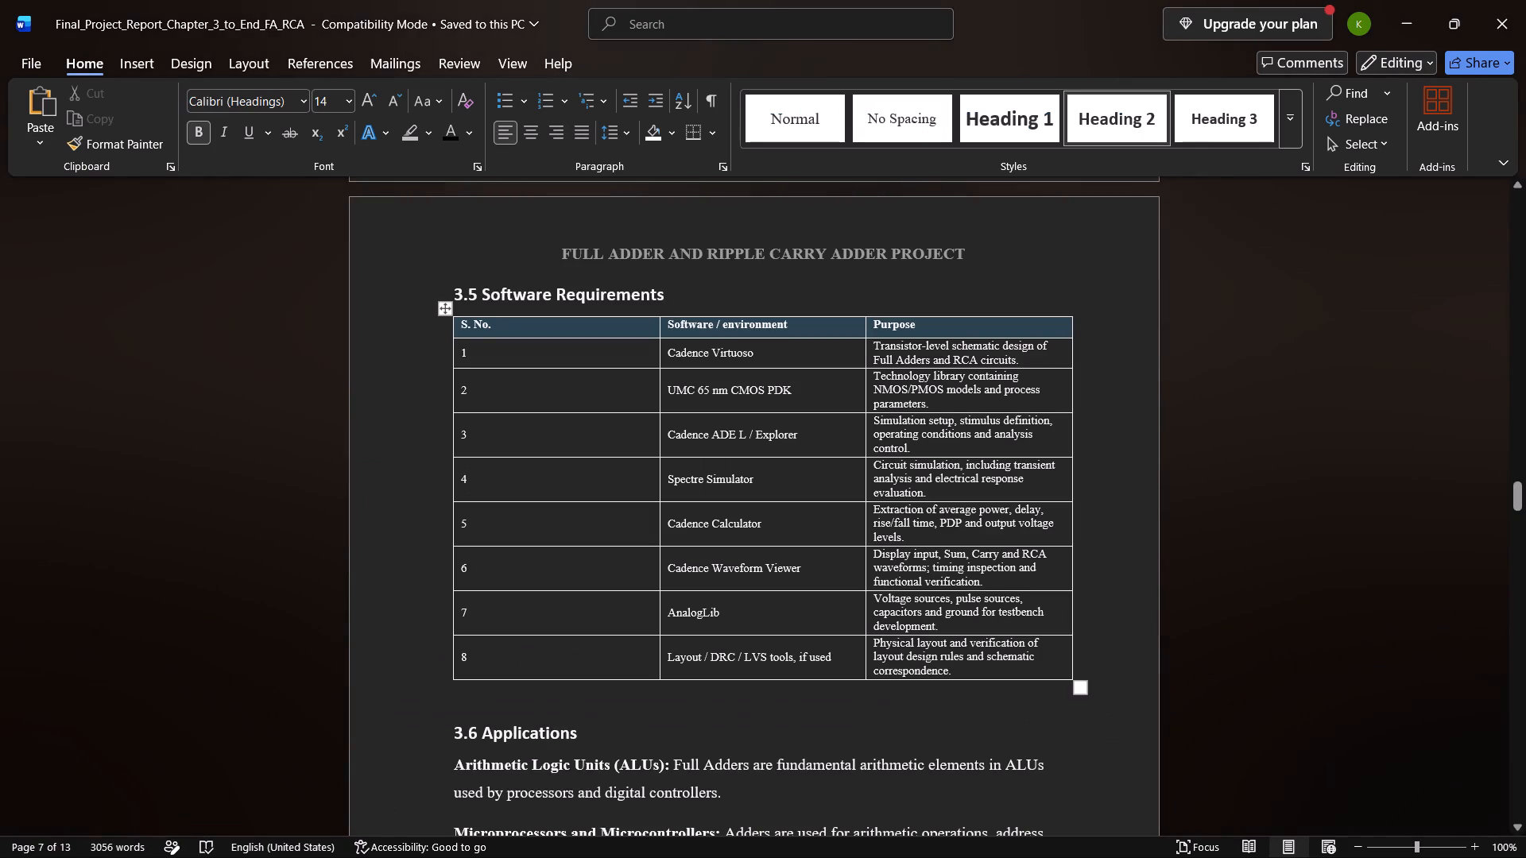
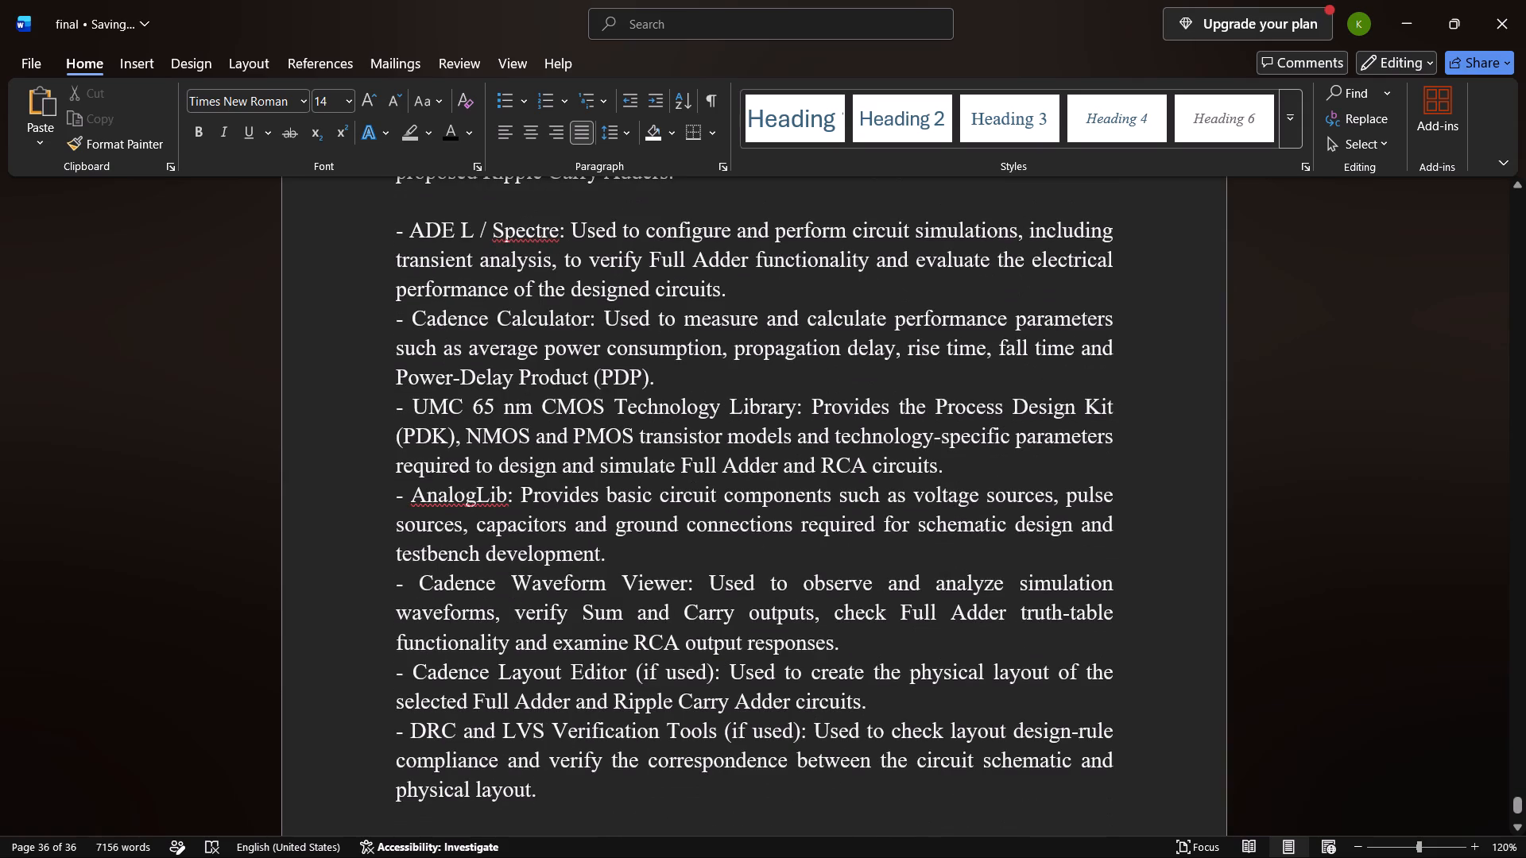
Copy the heading "3.4 SOFTWARE REQUIREMENTS" from the document named main.
scroll(432, 609, "right", 1)
scroll(432, 609, "up", 1)
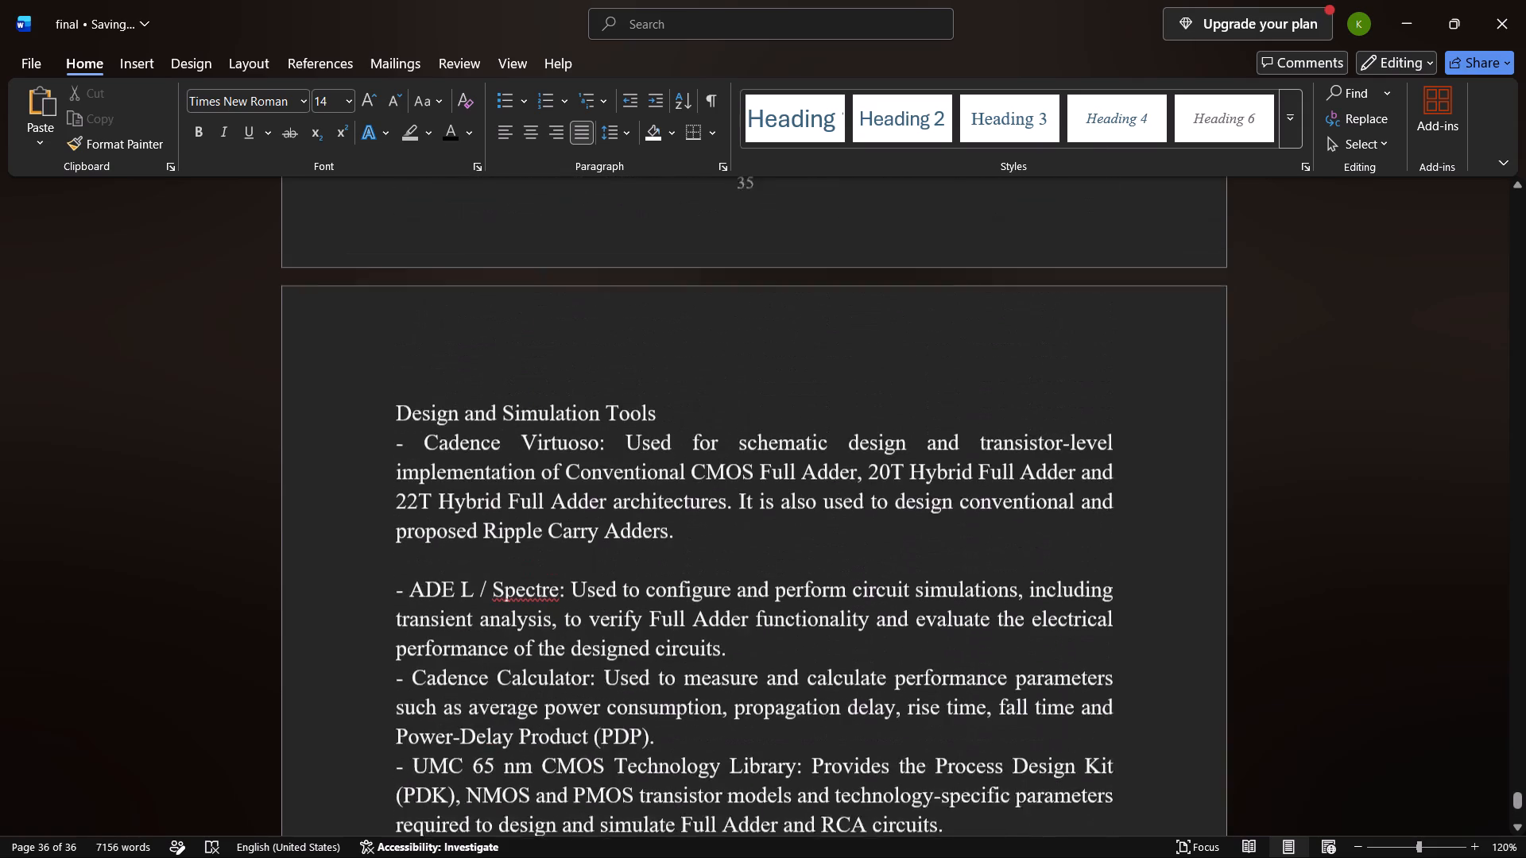
scroll(432, 609, "up", 2)
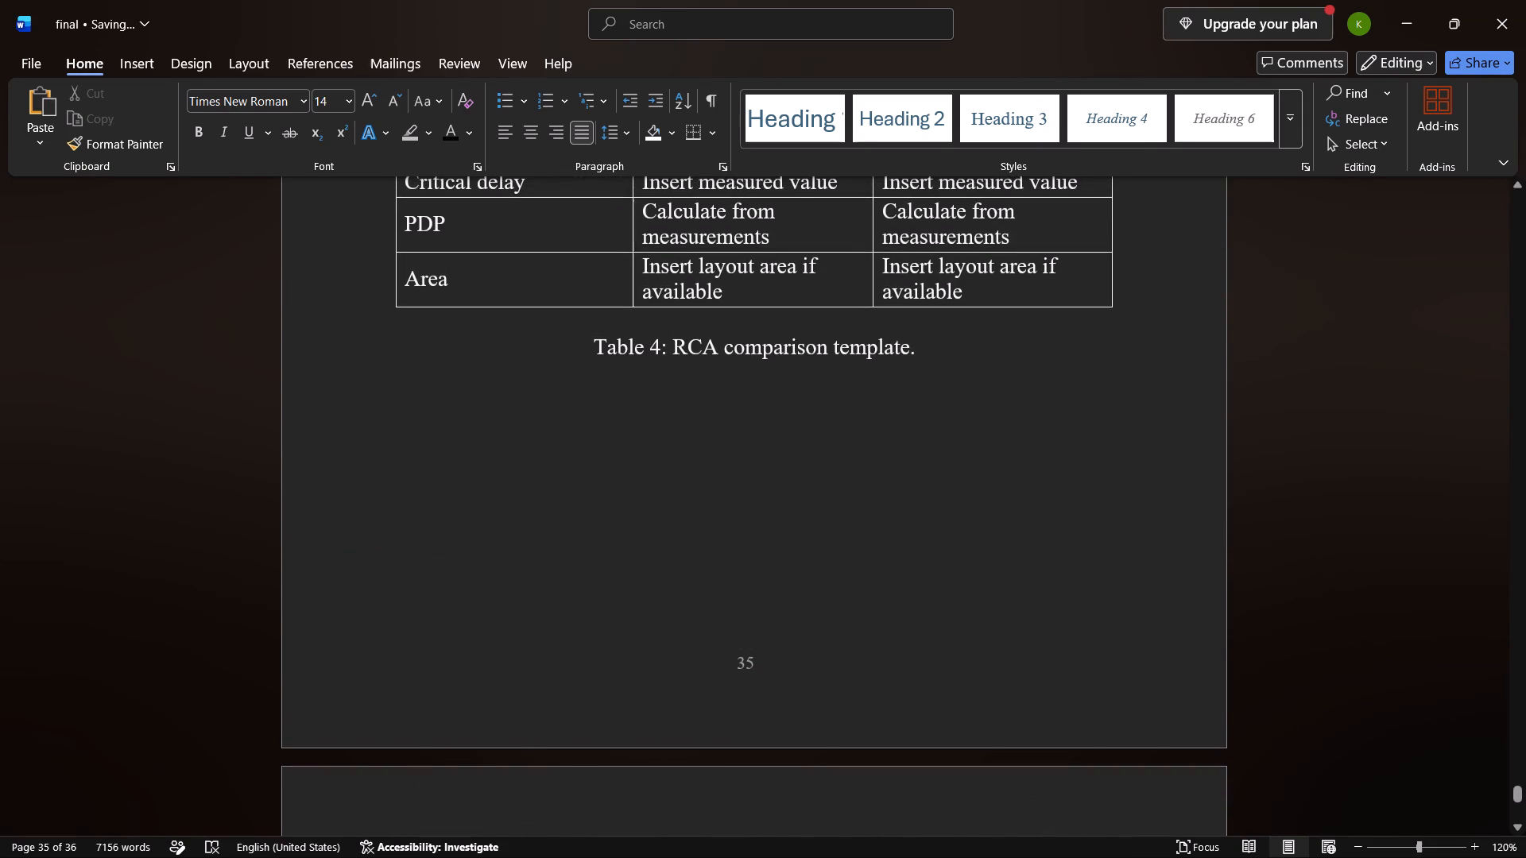
key("alt+Tab")
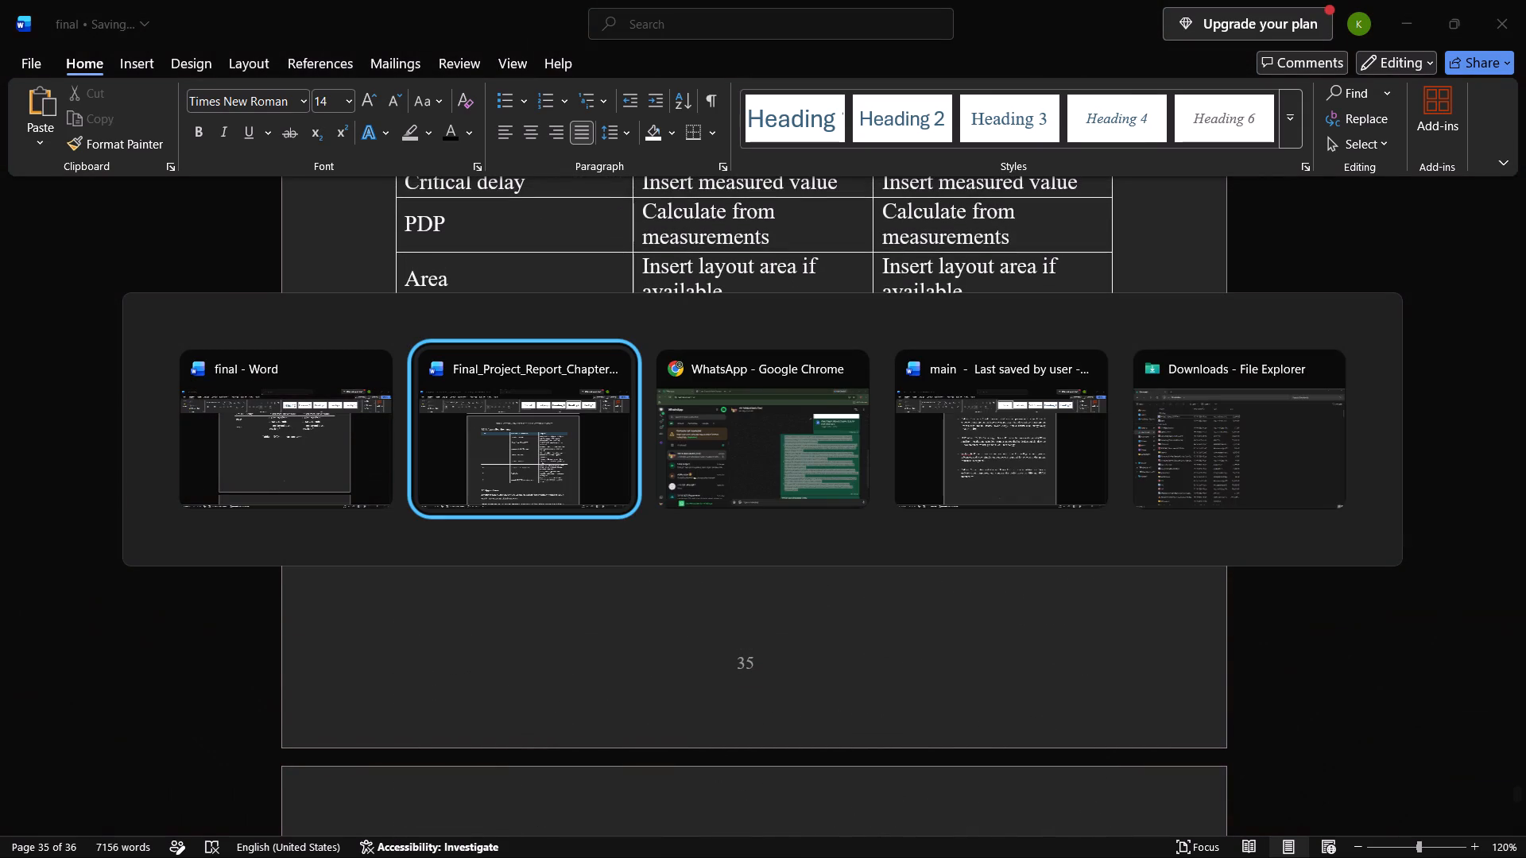
key("alt+Tab")
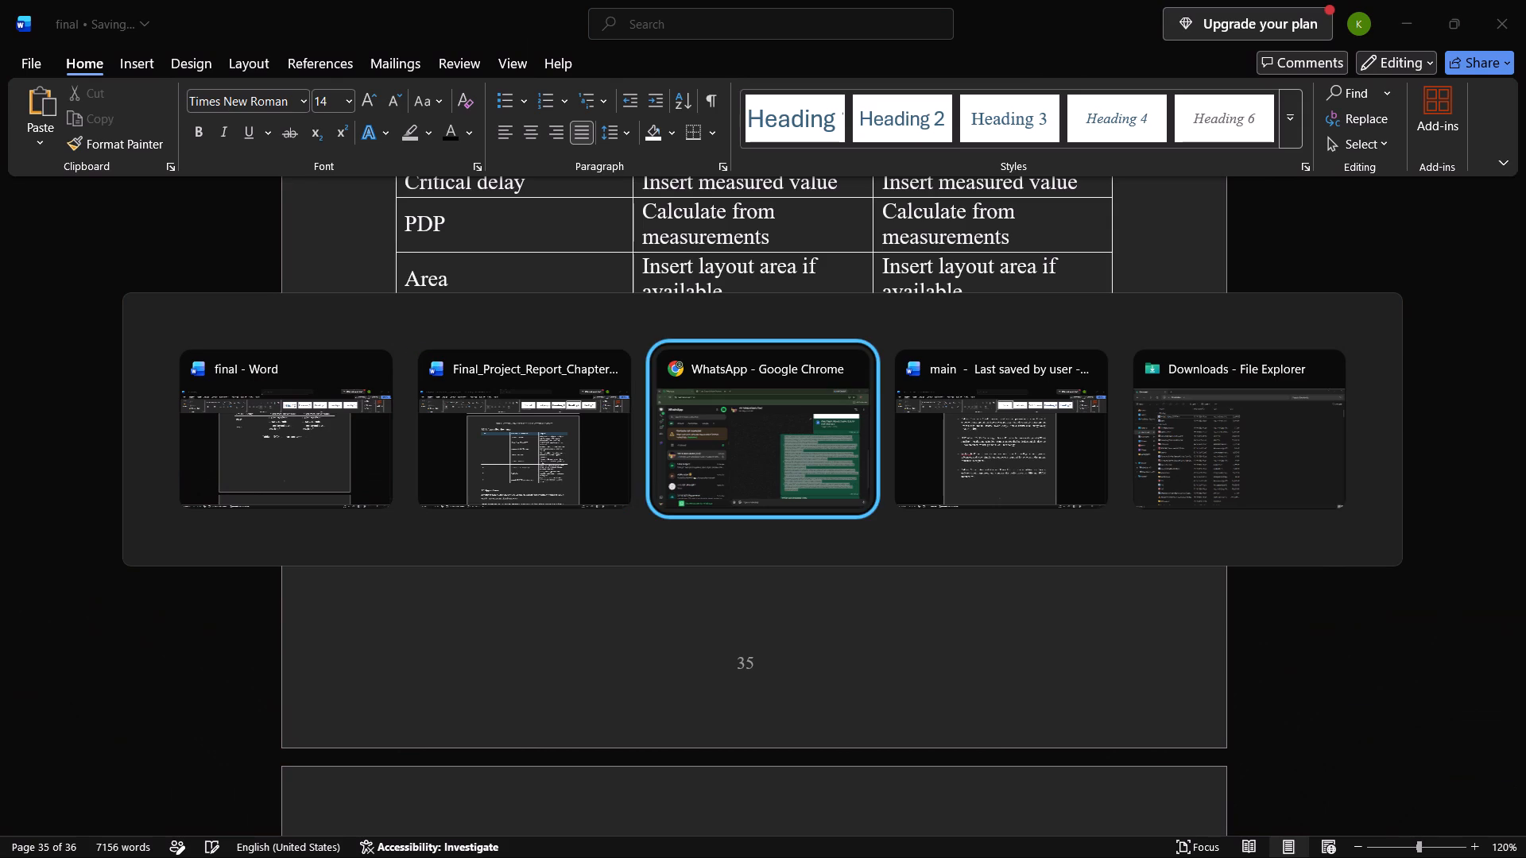
key("alt+Tab")
scroll(454, 616, "up", 2)
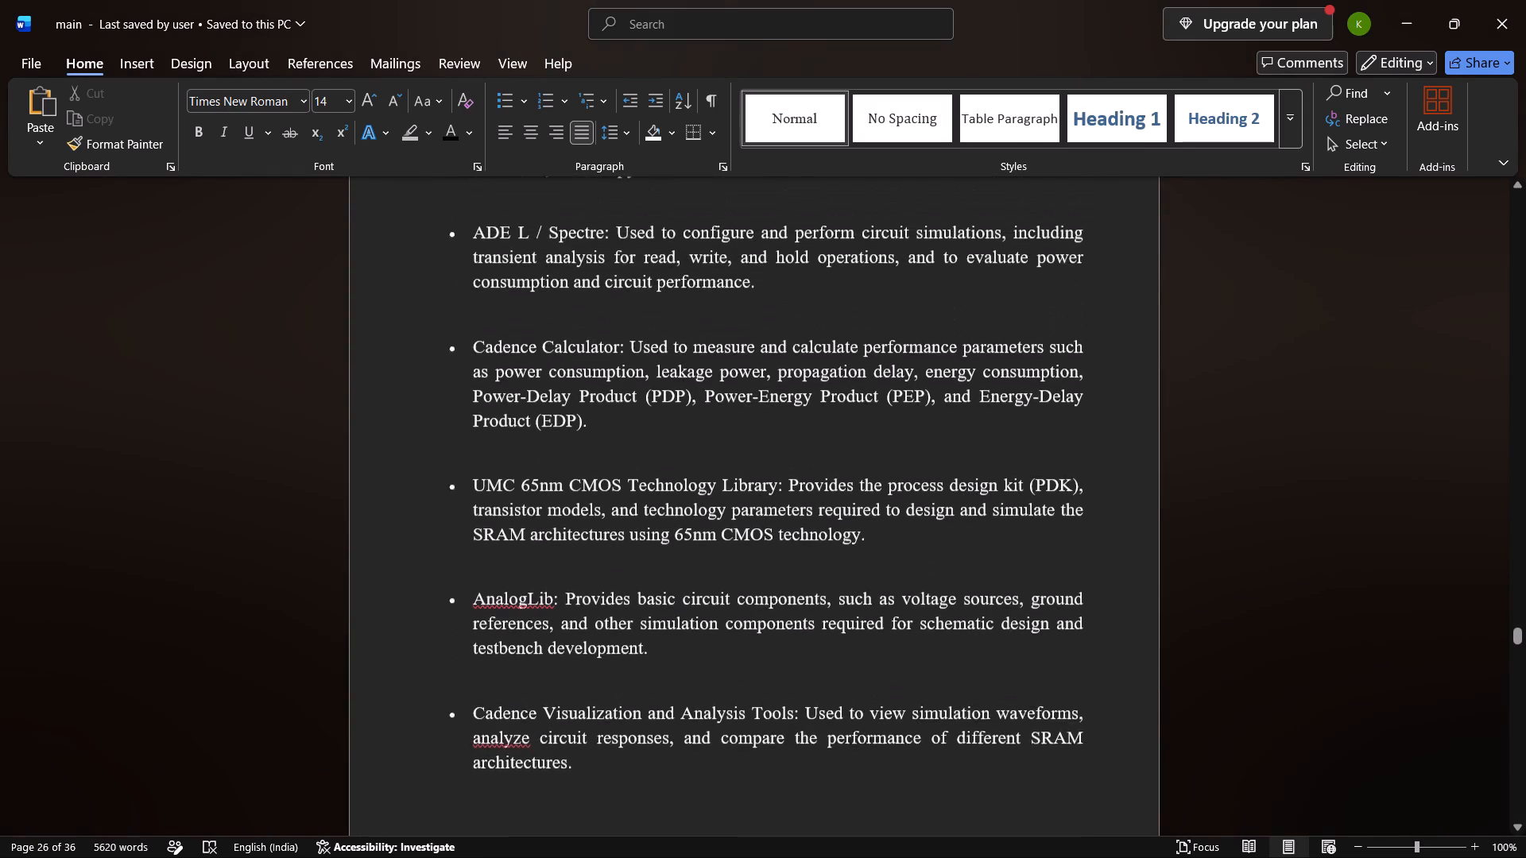
scroll(454, 616, "up", 2)
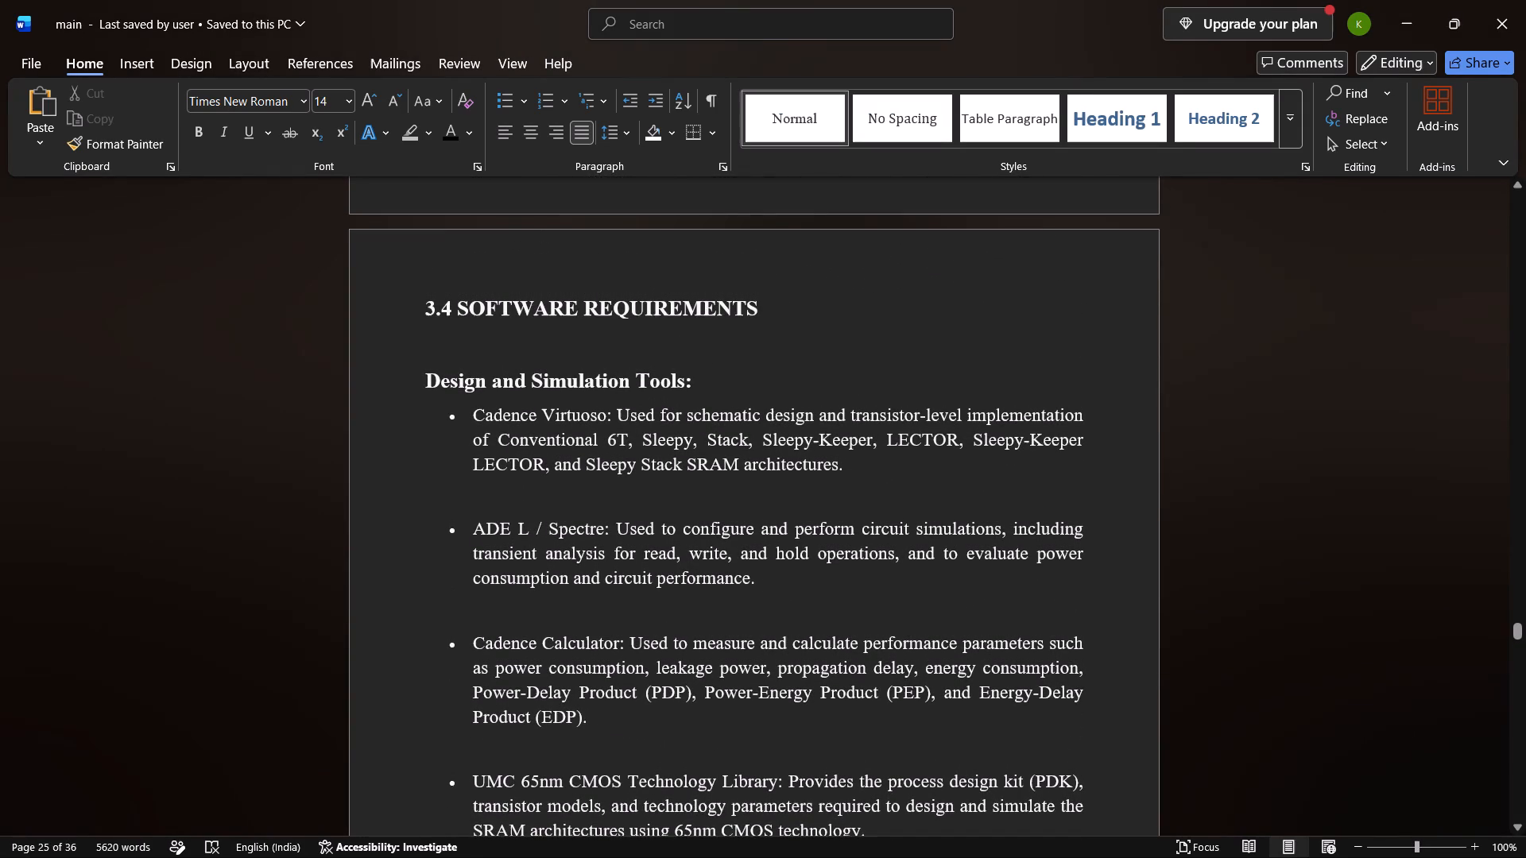
left_click_drag(424, 309, 502, 293)
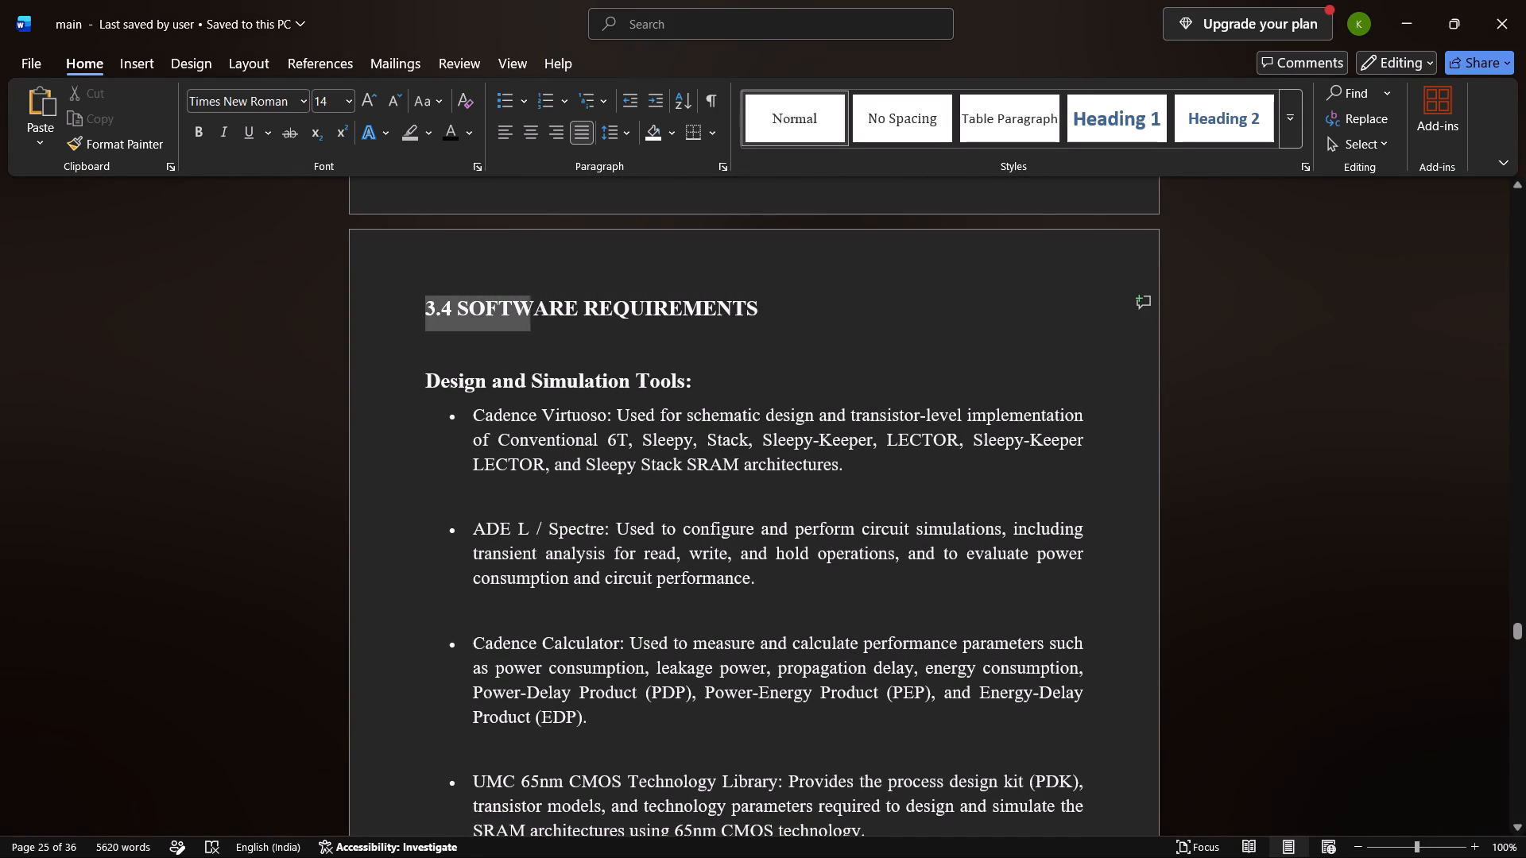
left_click_drag(502, 293, 695, 302)
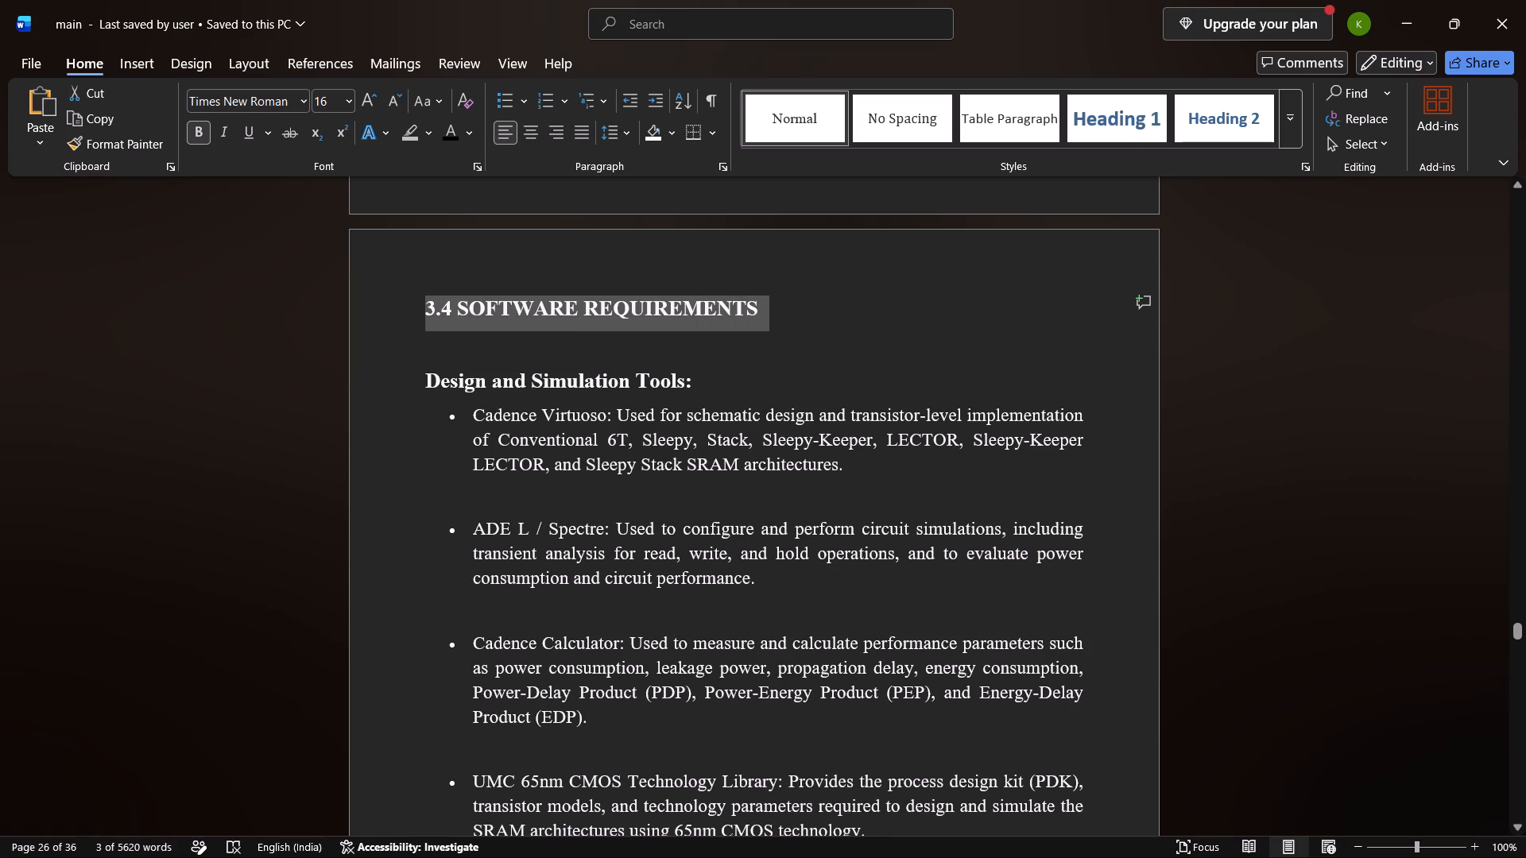
key("ctrl+c")
Paste the copied heading into the final document, on new blank lines added above "Design and Simulation Tools".
key("alt+Tab")
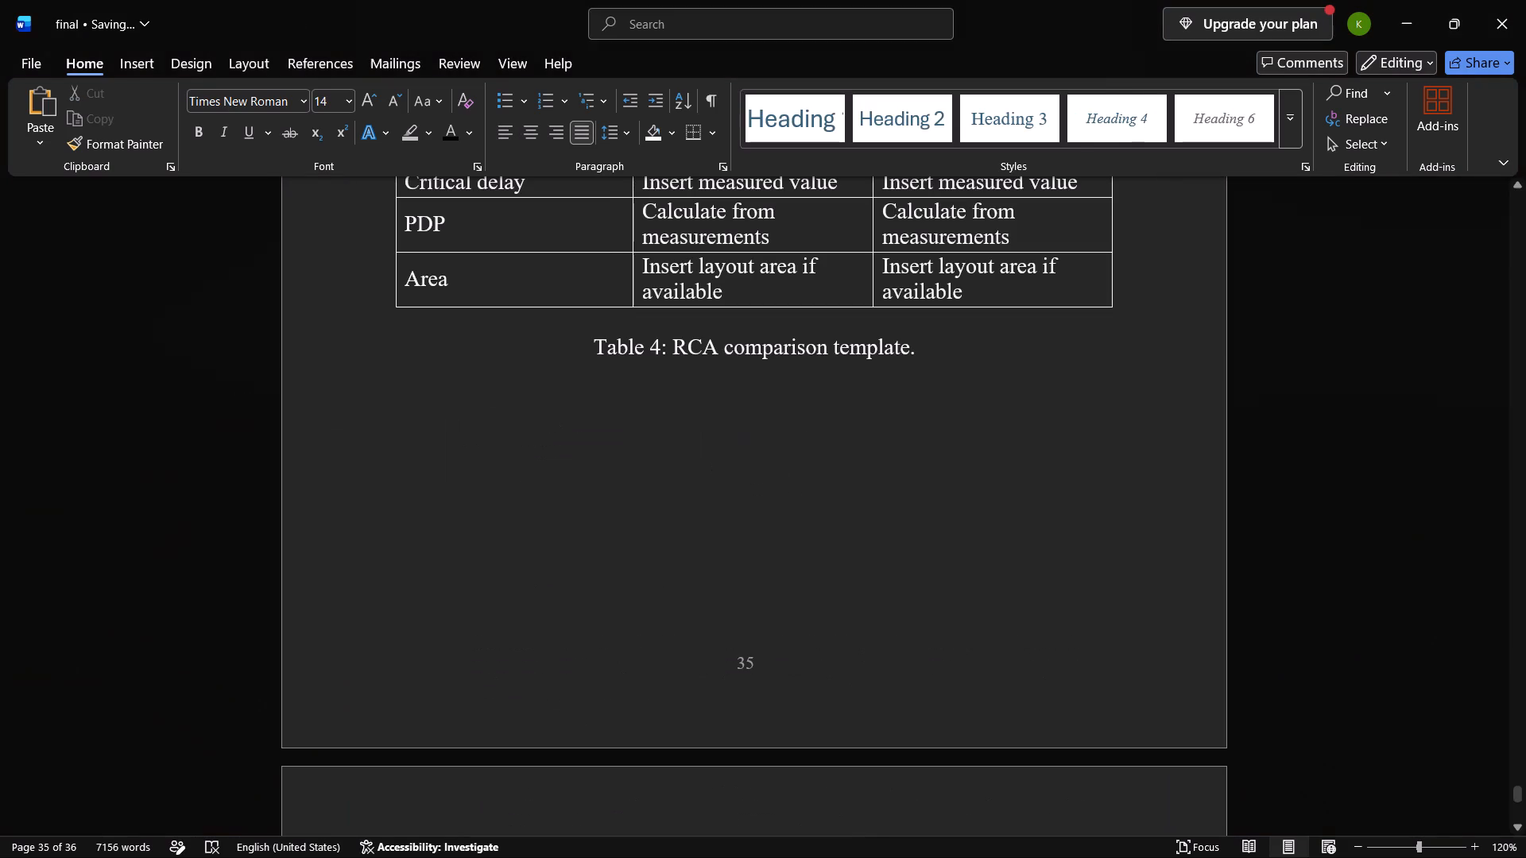
scroll(566, 412, "down", 1)
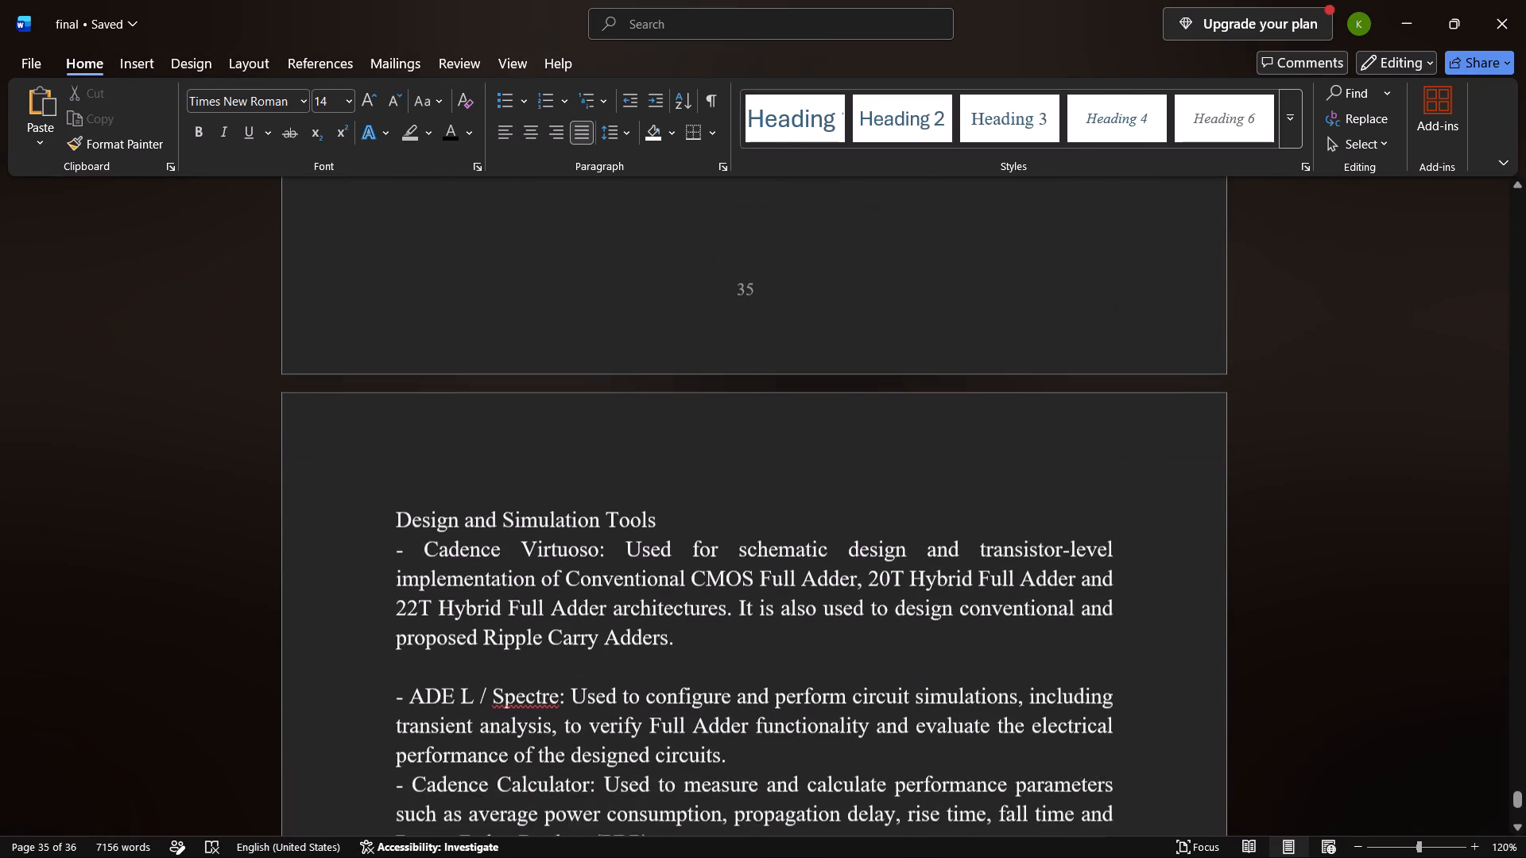
left_click(407, 458)
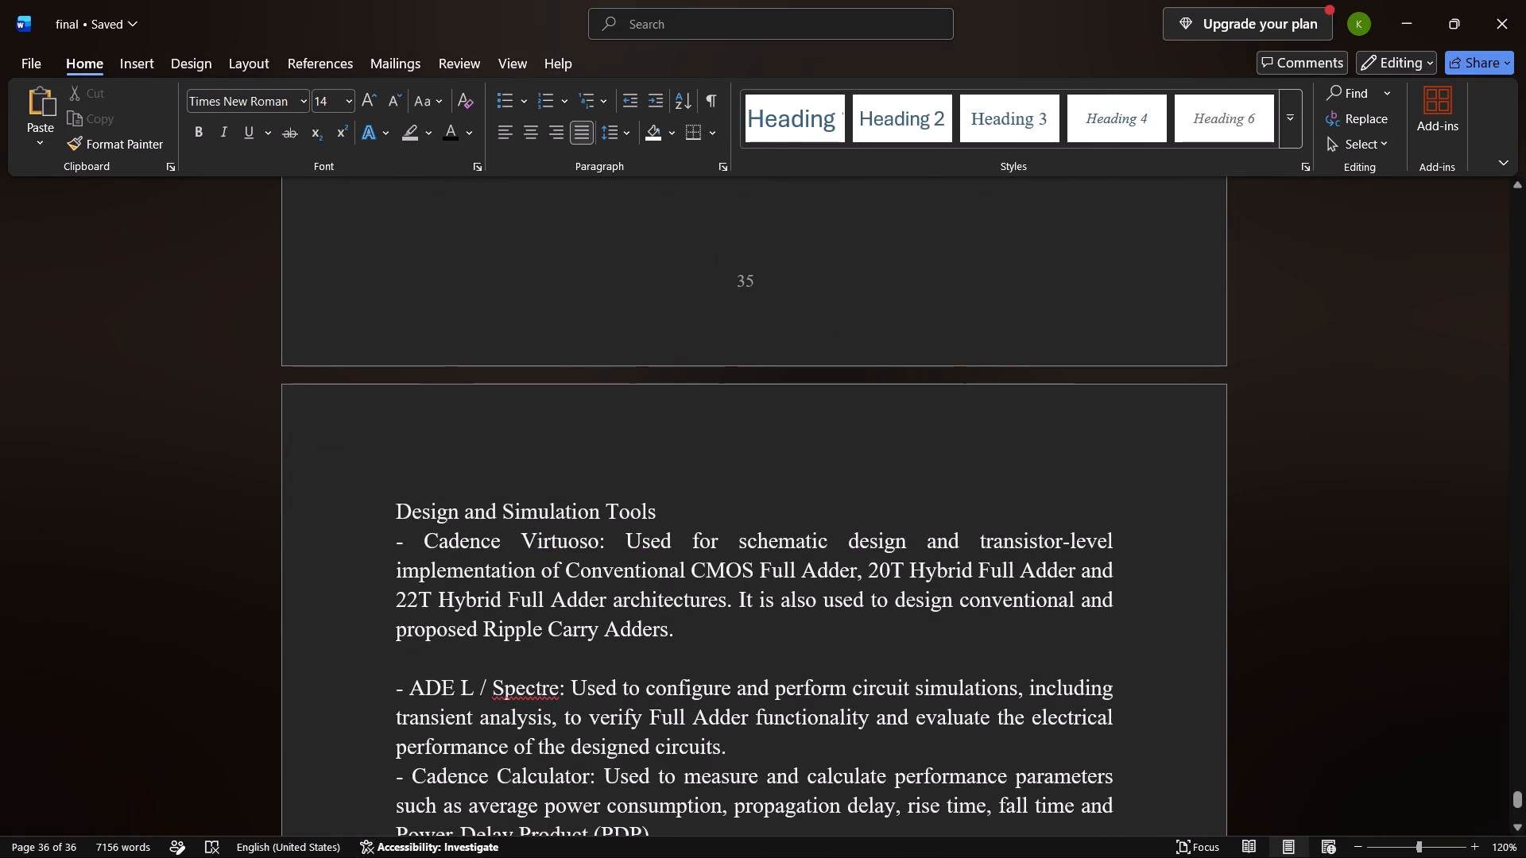
left_click(407, 458)
key("Left")
key("Return")
key("Return")
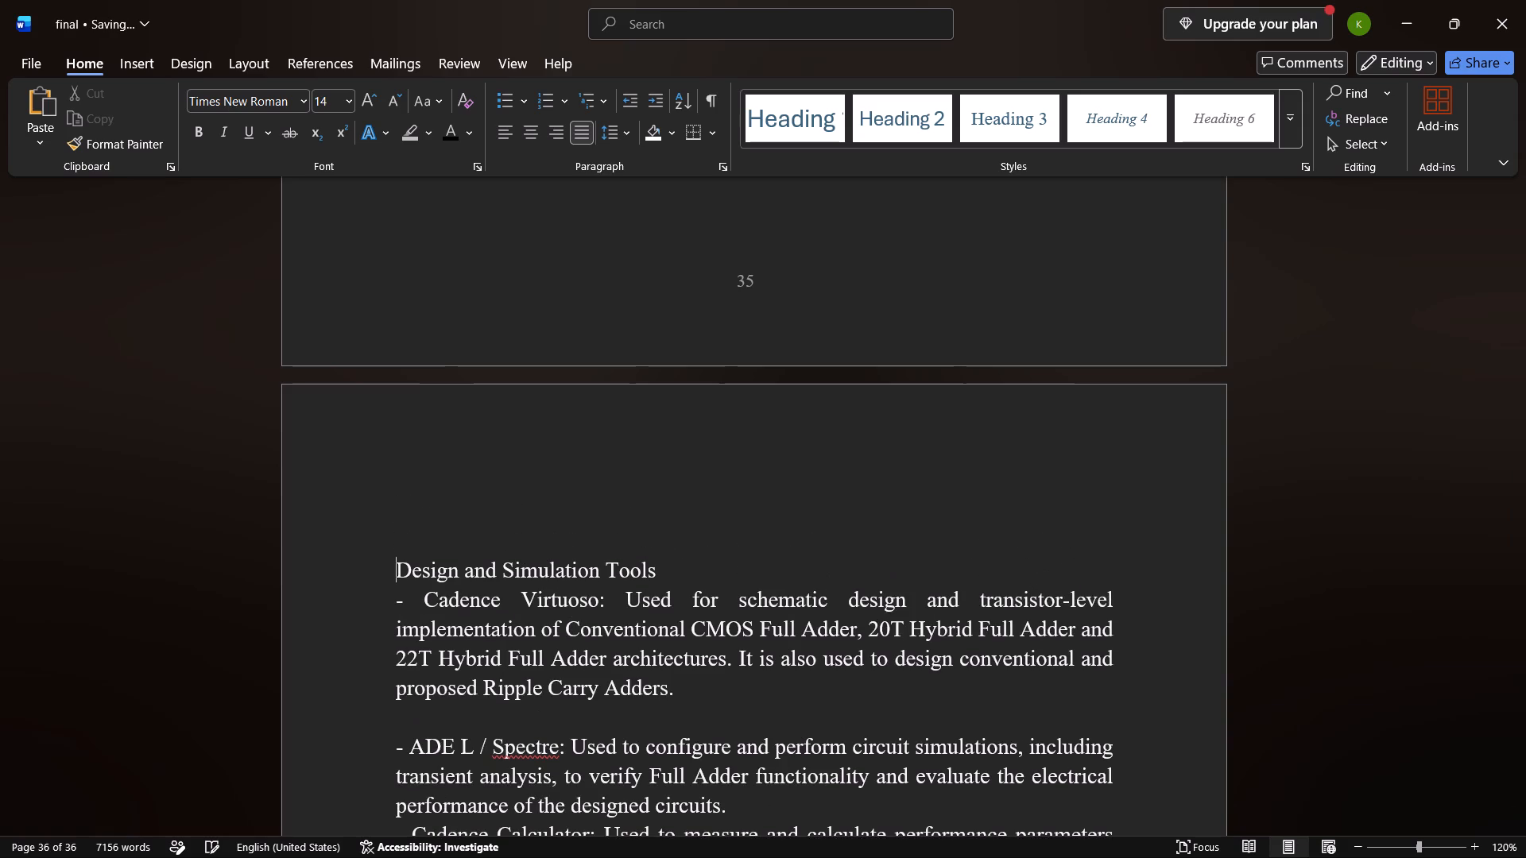
key("Up")
key("Up")
key("Up")
key("Down")
key("ctrl+v")
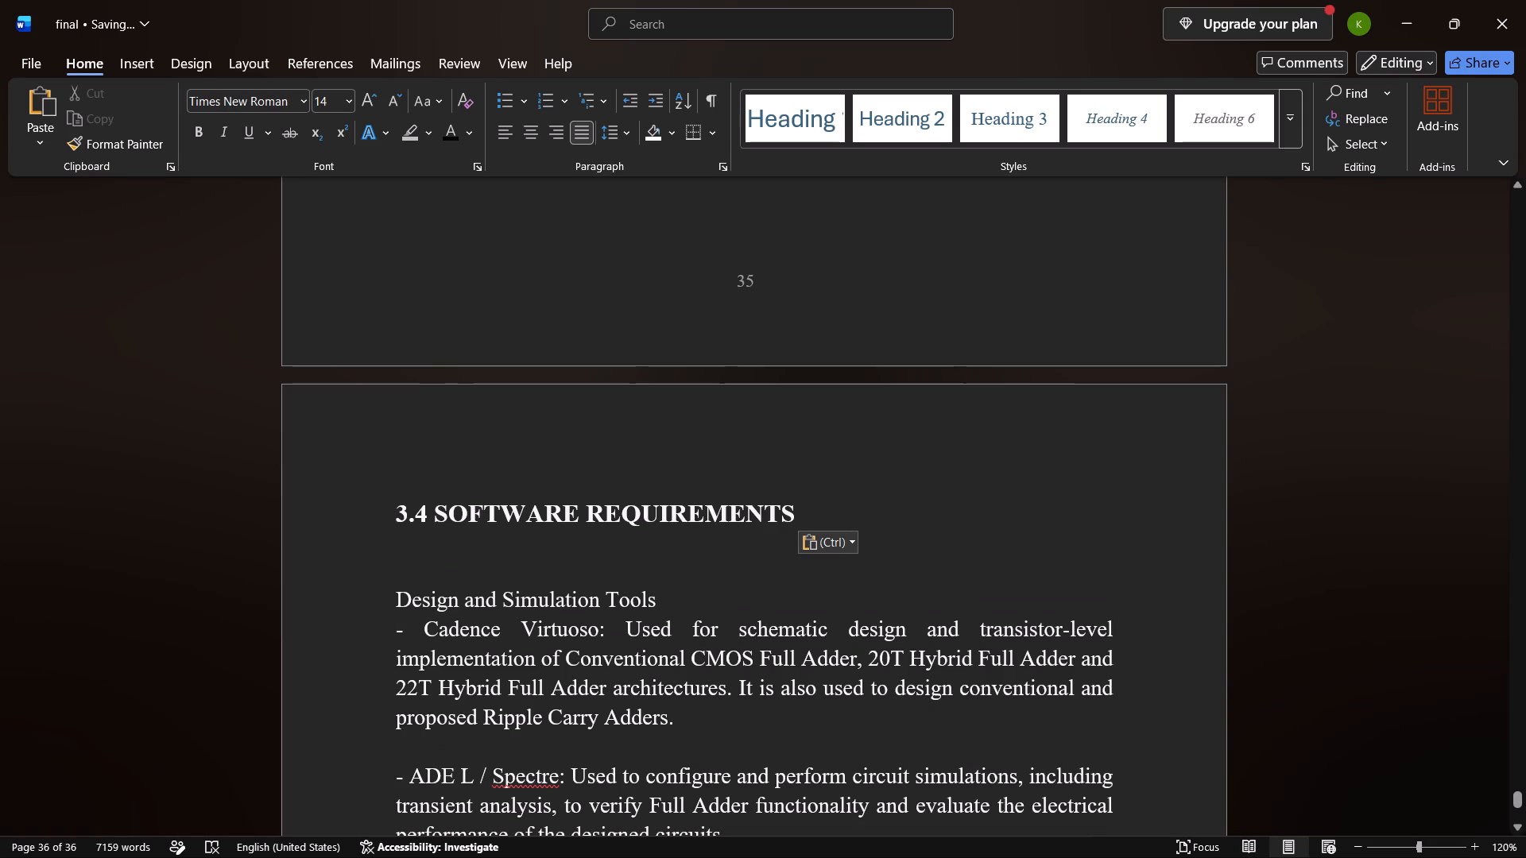
Increase the font size of the pasted "3.4 SOFTWARE REQUIREMENTS" heading to 18.
left_click_drag(796, 508, 343, 485)
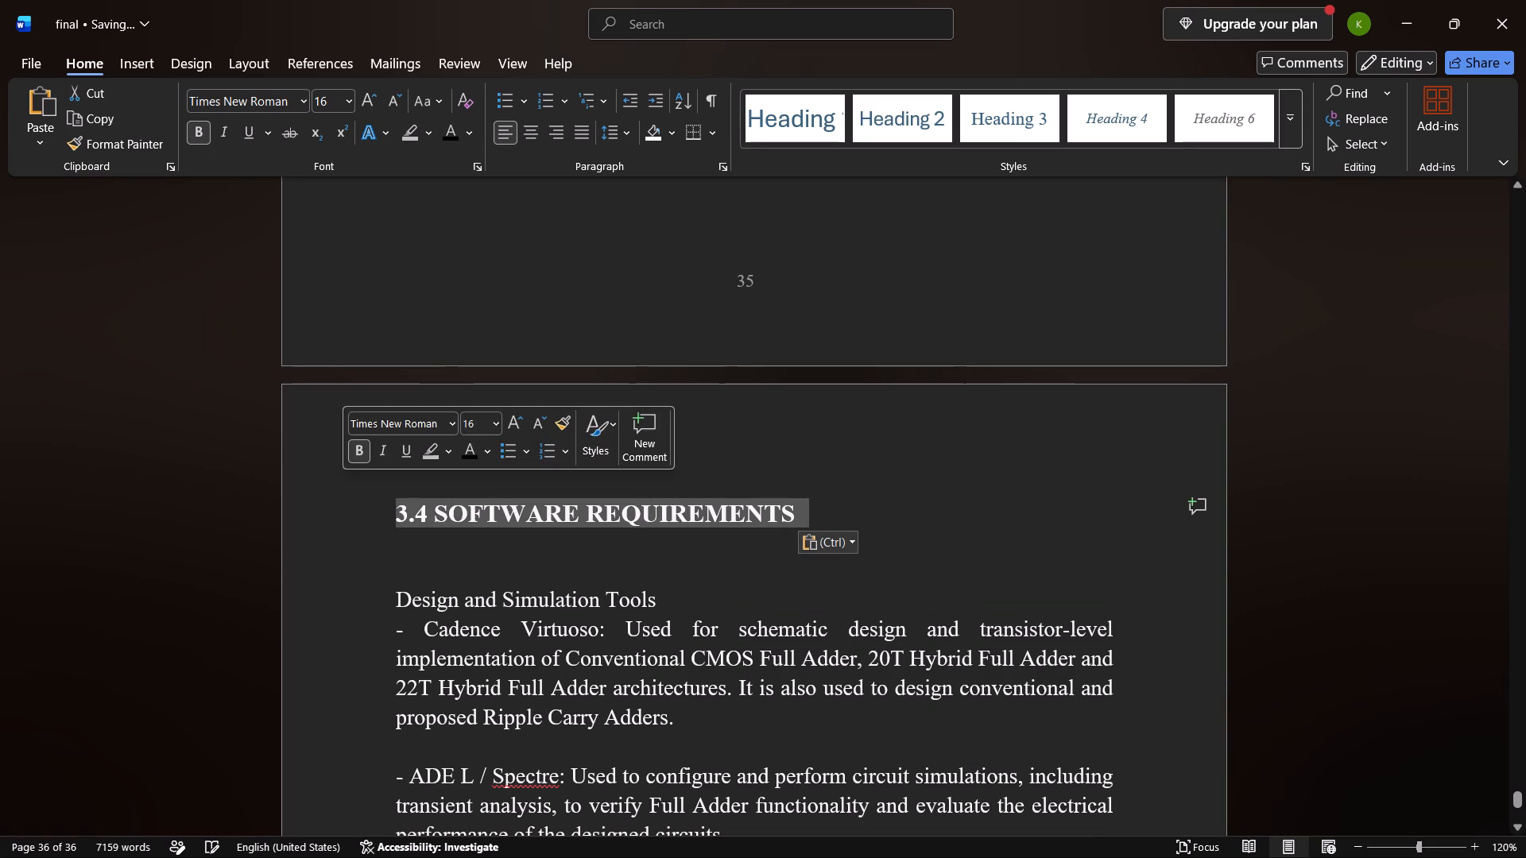
left_click(516, 428)
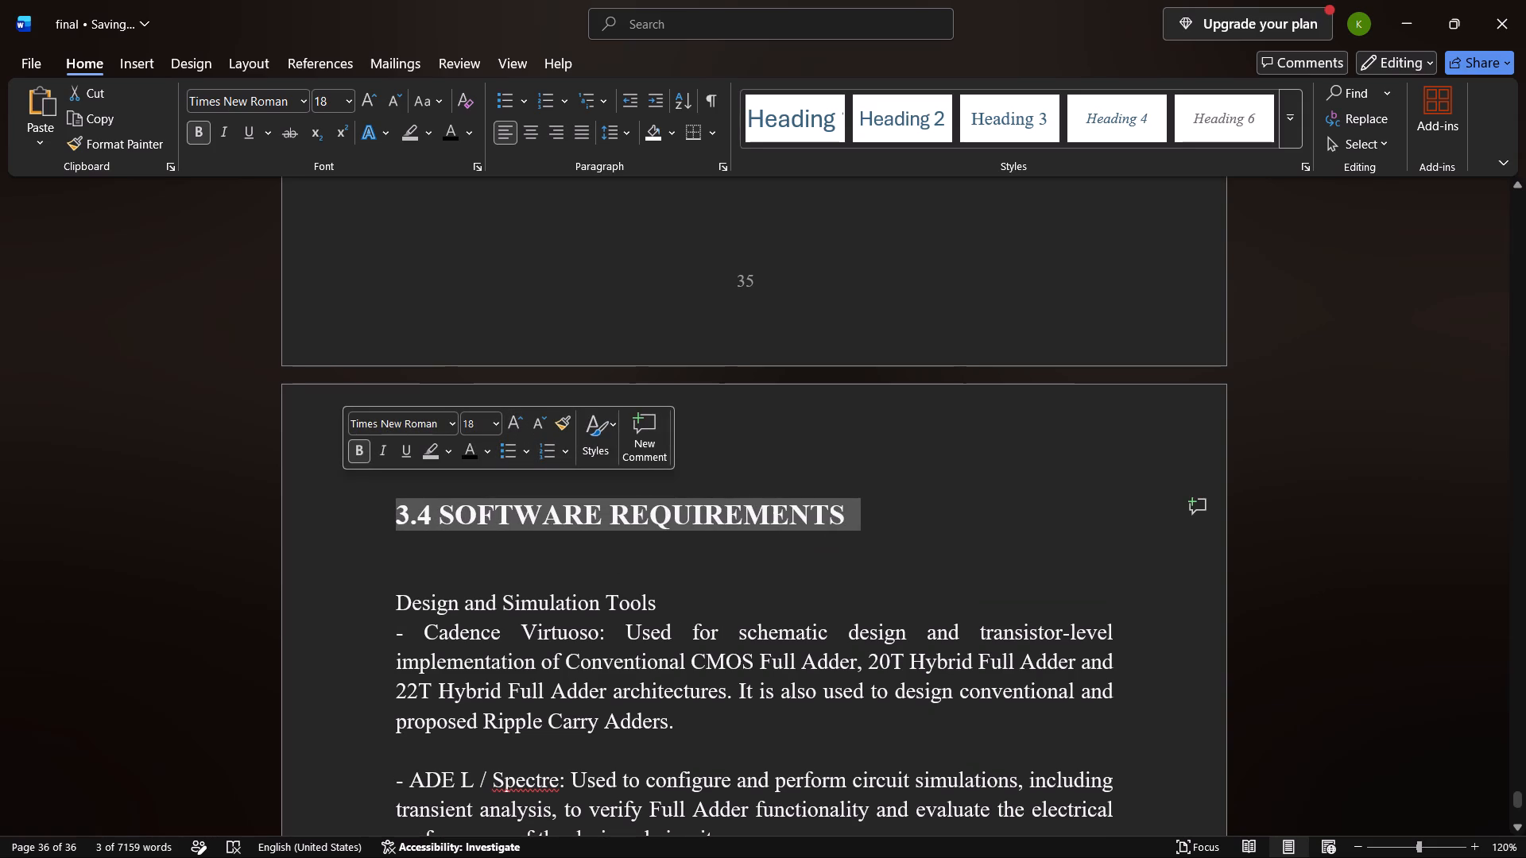
left_click(688, 463)
Check the font formatting of the "3.3 Proposed Methodology" heading for comparison with the 3.4 heading.
scroll(679, 437, "up", 2)
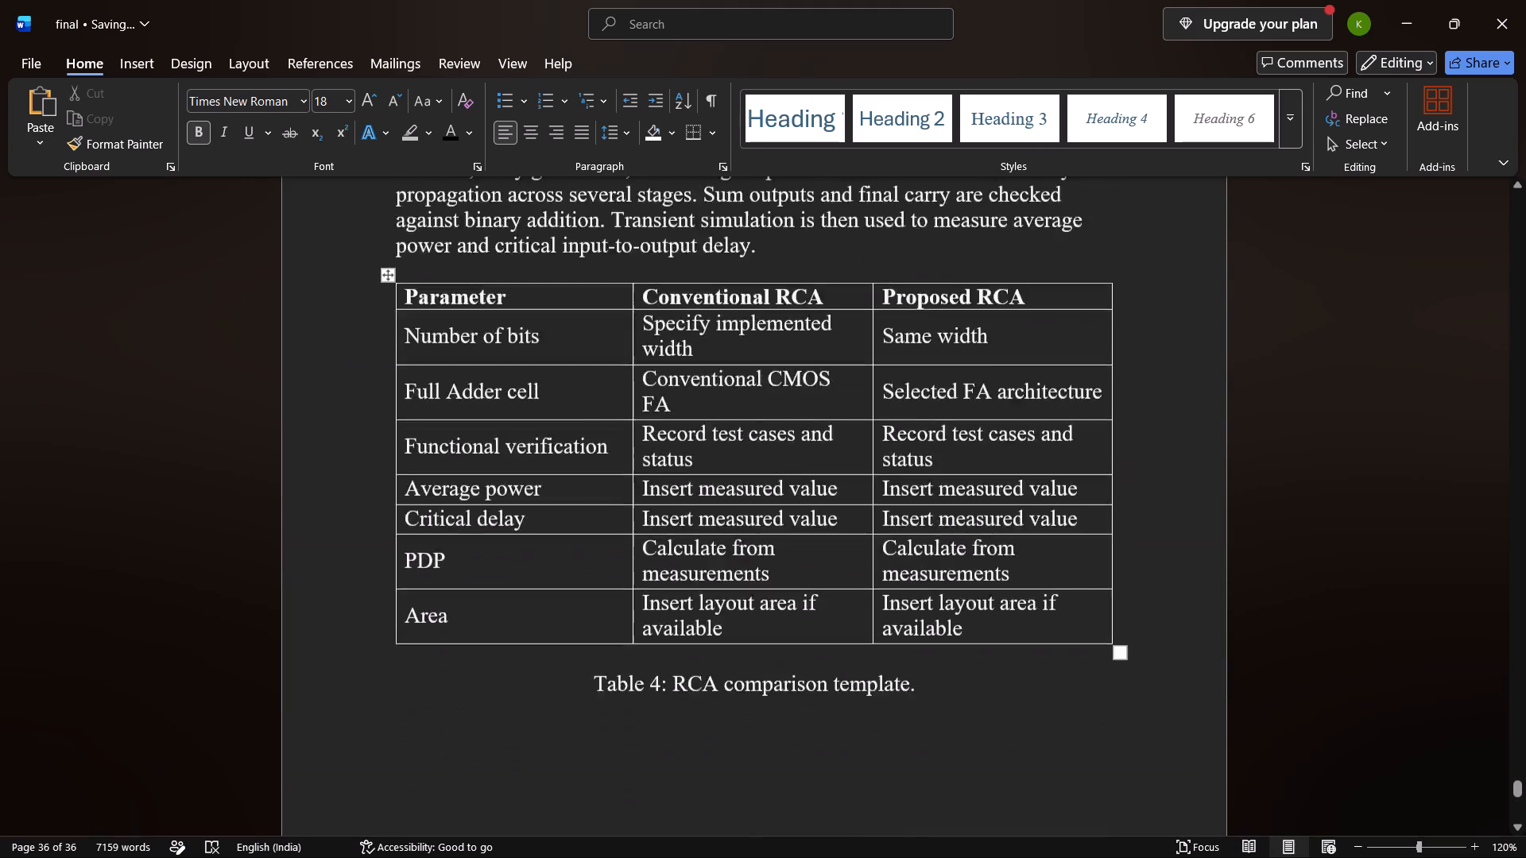
scroll(679, 437, "up", 7)
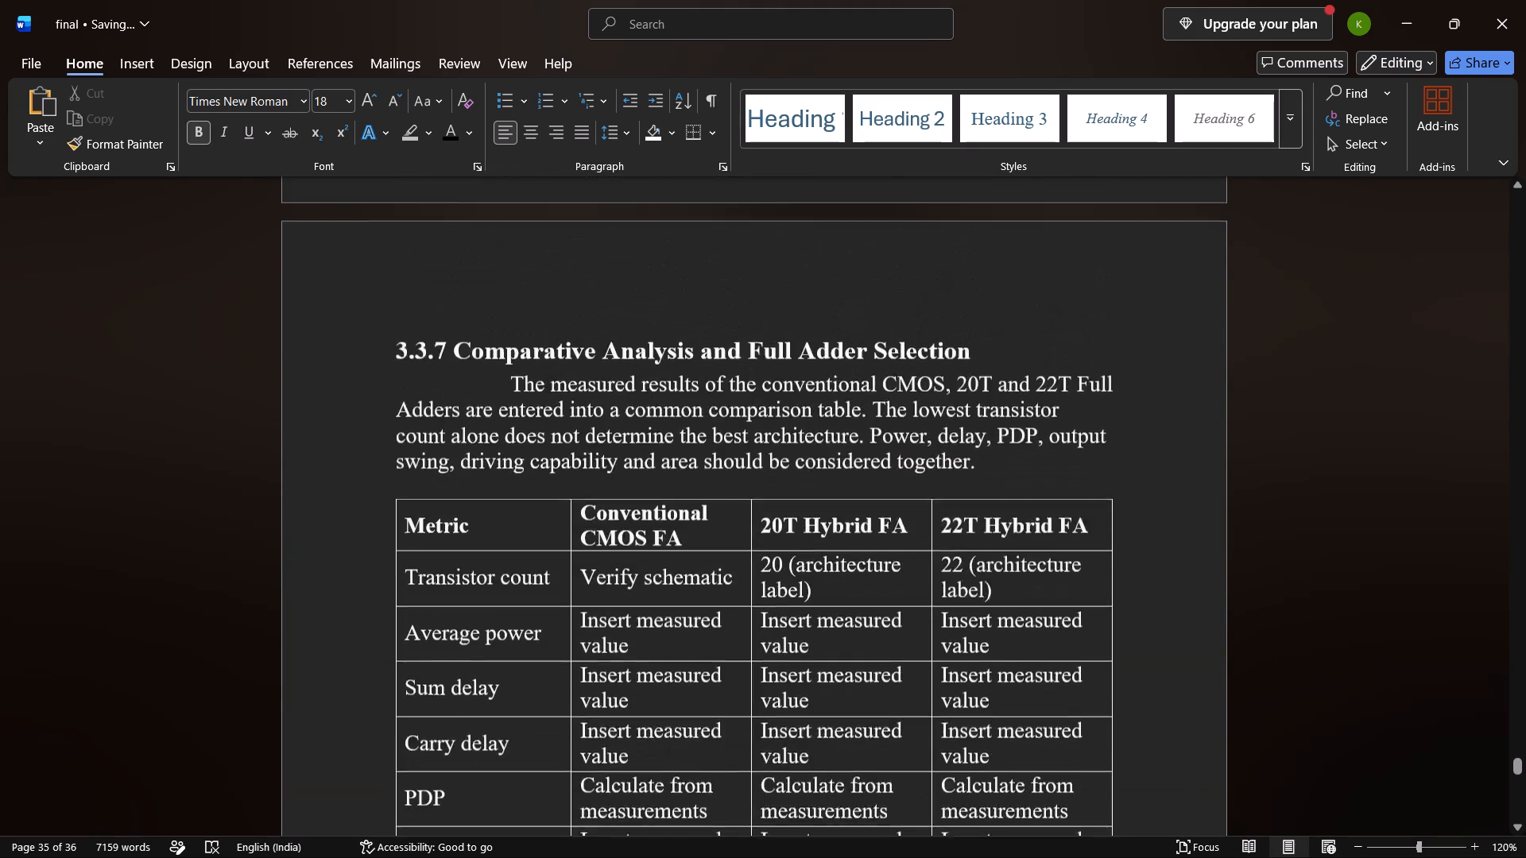
scroll(679, 437, "up", 4)
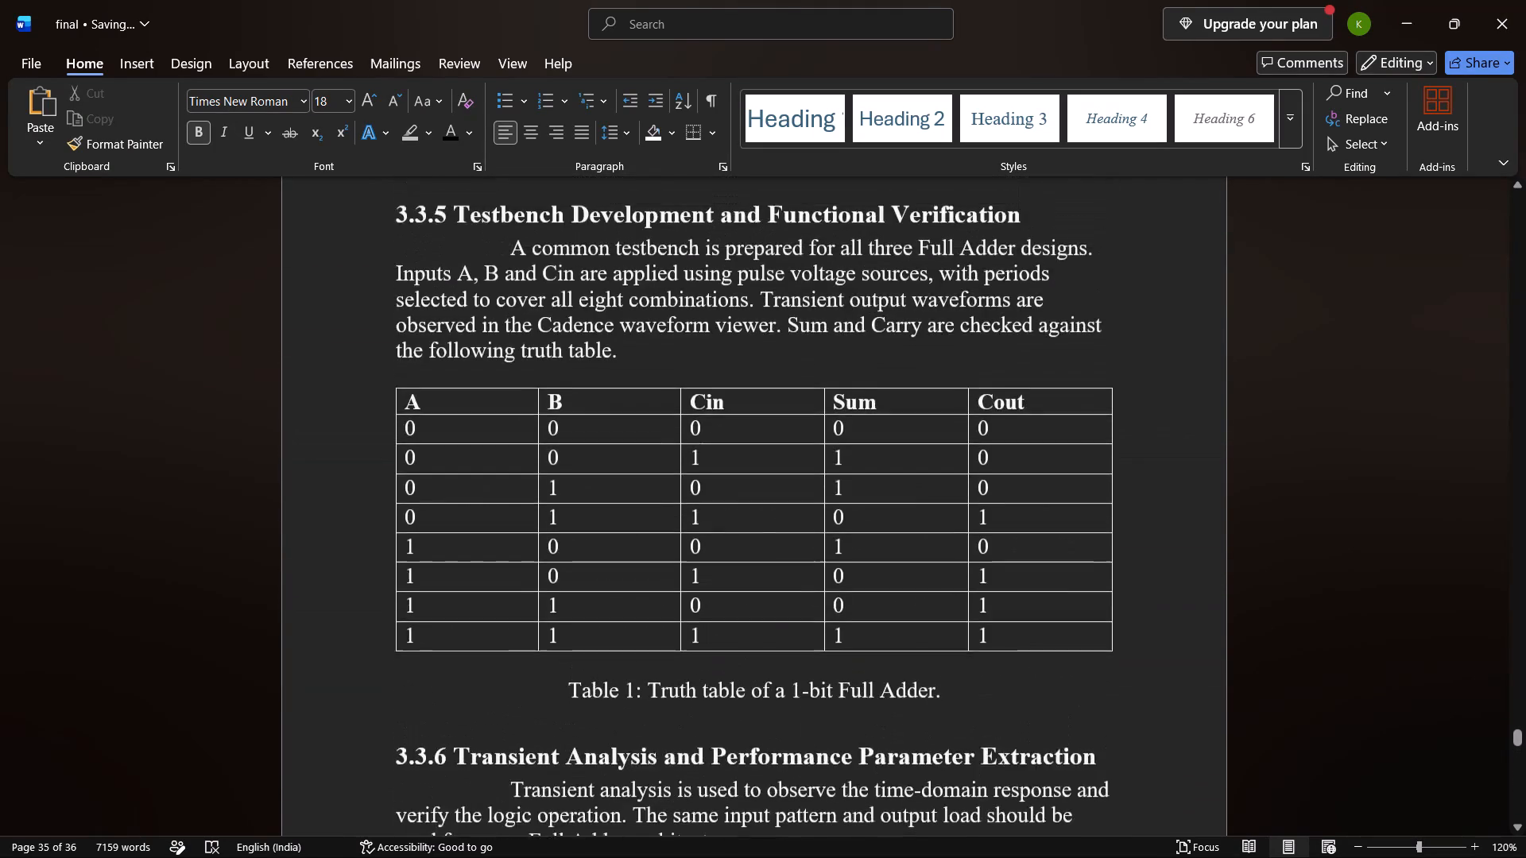
scroll(679, 437, "up", 4)
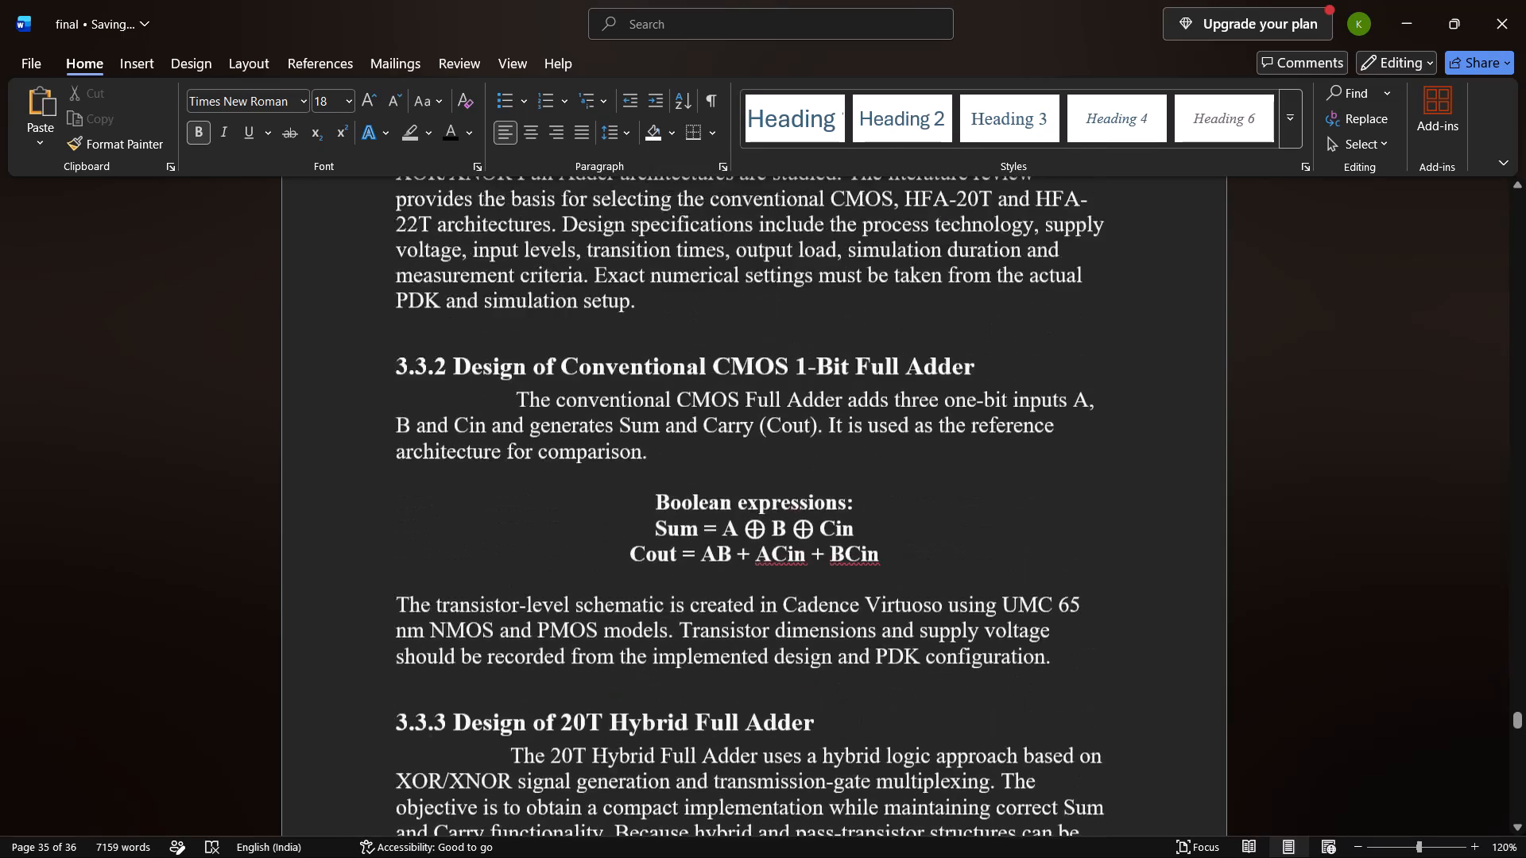
scroll(679, 437, "up", 2)
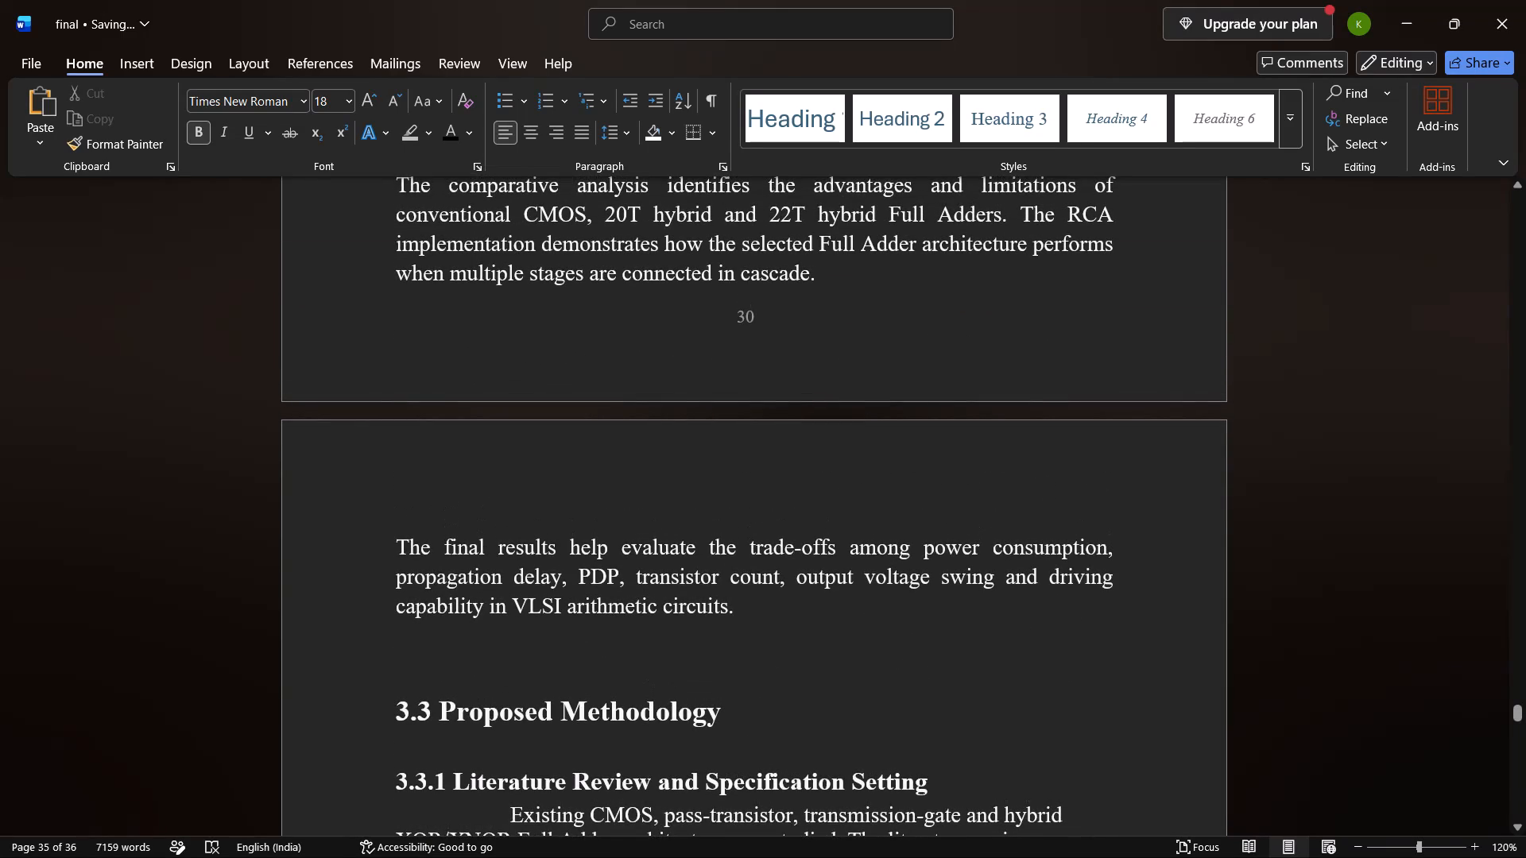
double_click(632, 702)
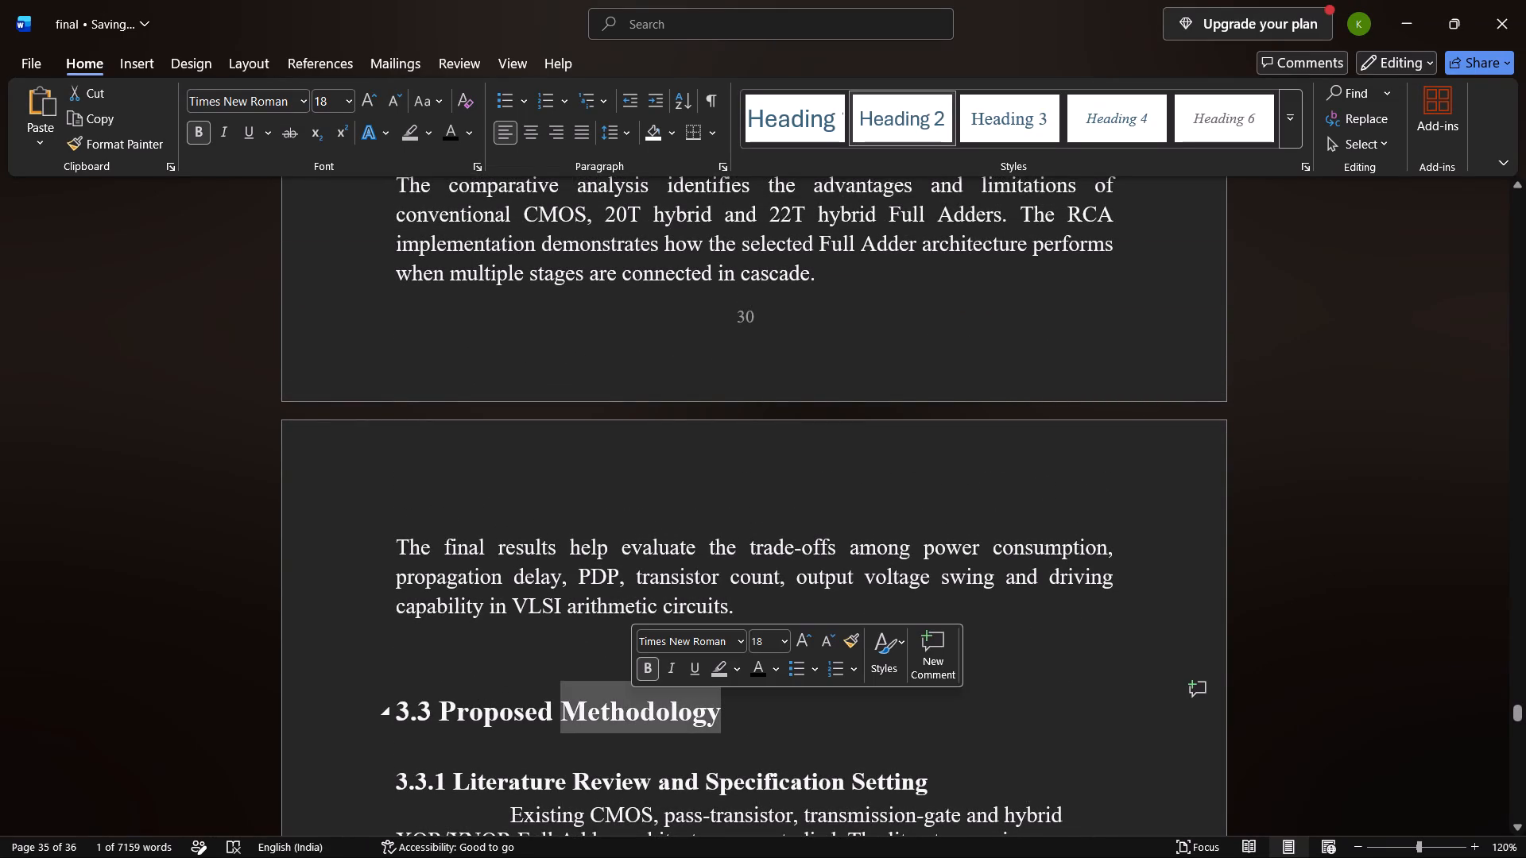
Remove the extra blank line between the "3.4 SOFTWARE REQUIREMENTS" heading and "Design and Simulation Tools".
scroll(712, 725, "down", 6)
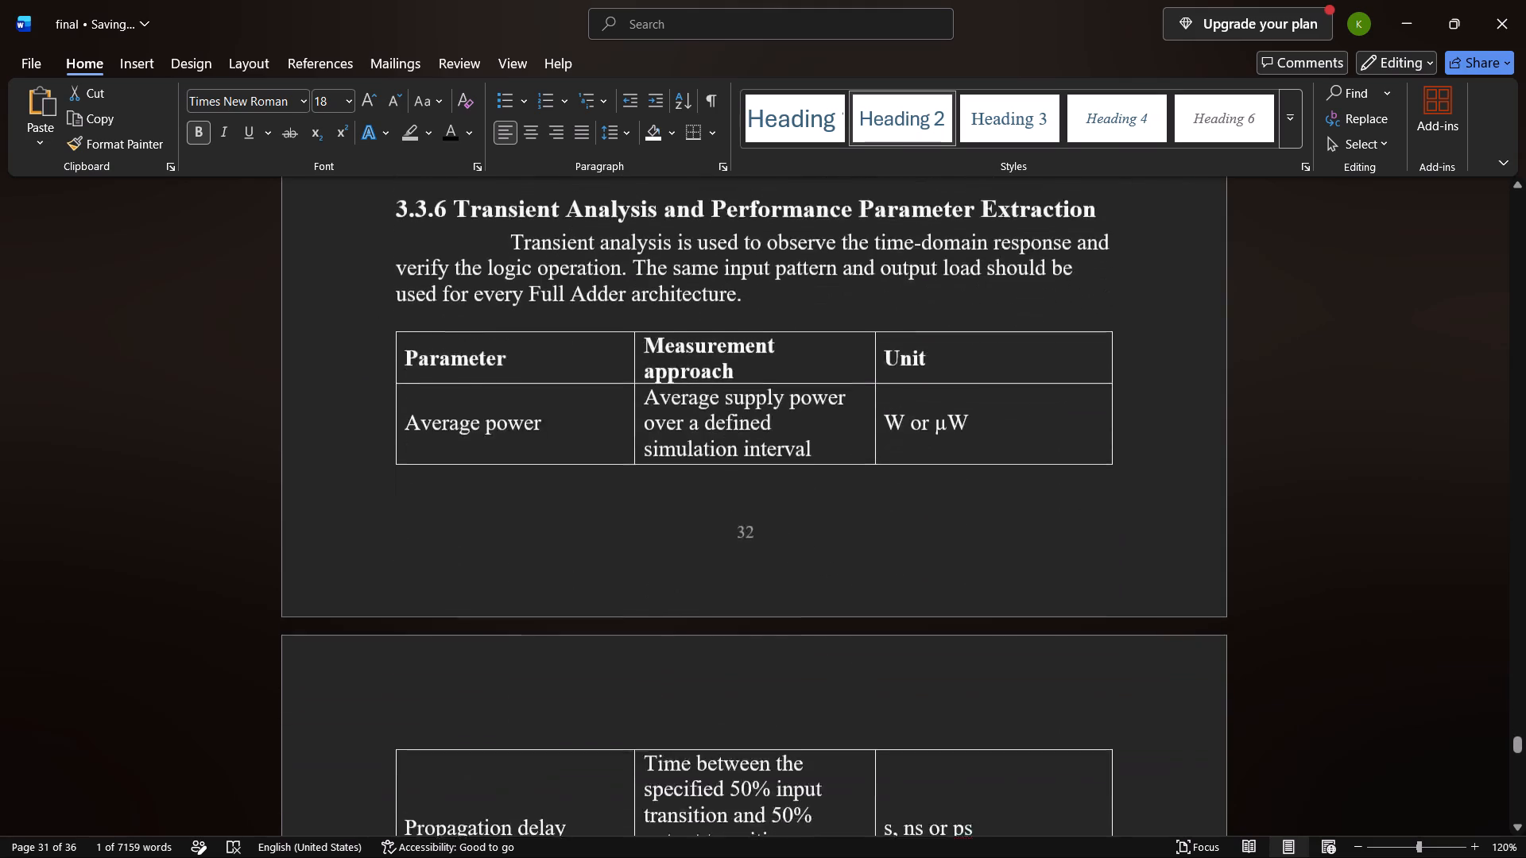
scroll(712, 725, "down", 5)
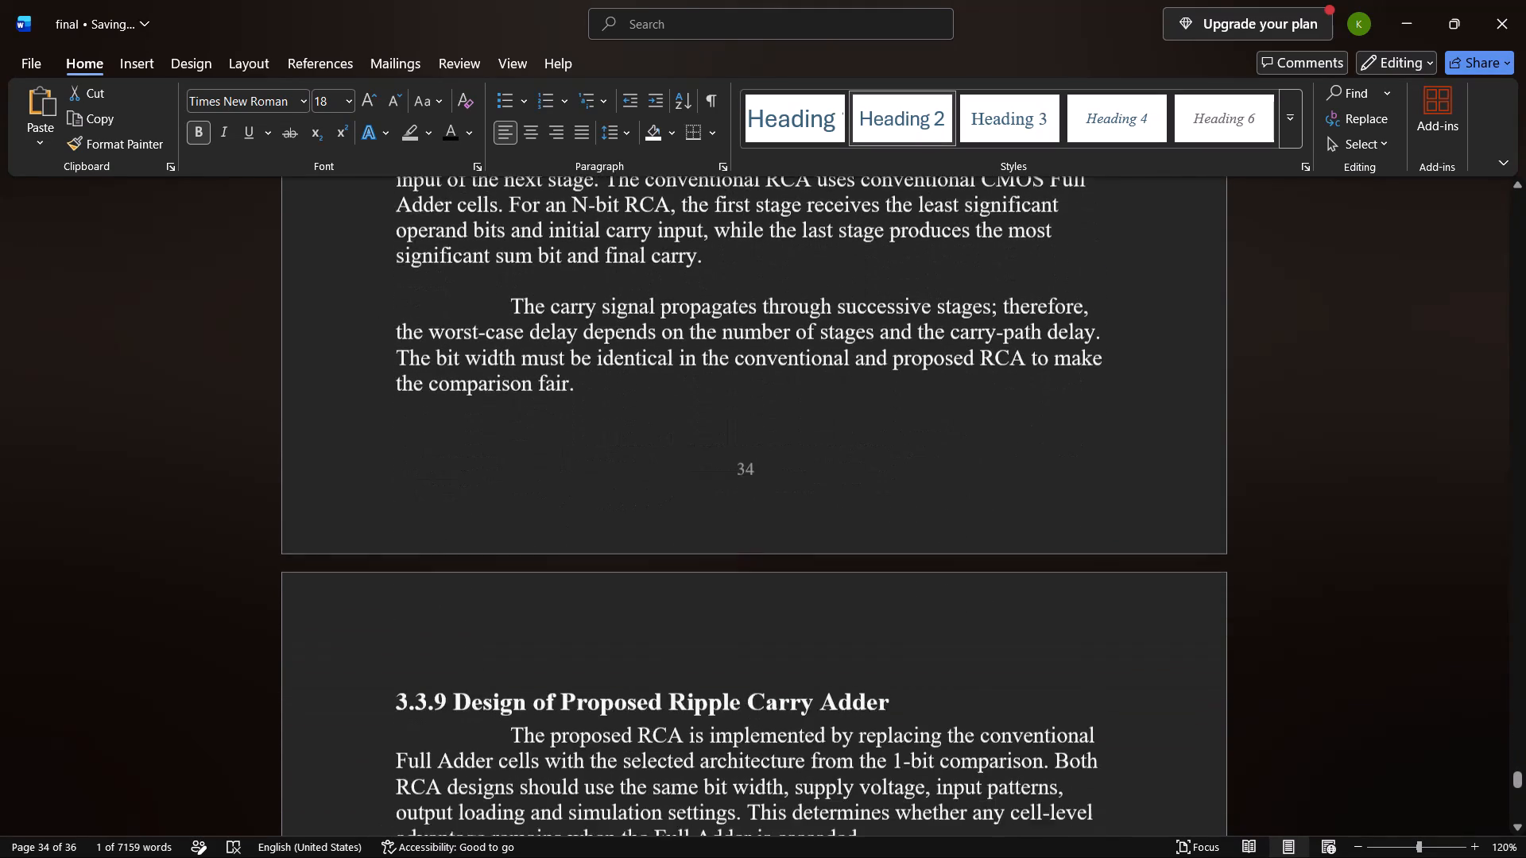
scroll(712, 725, "down", 3)
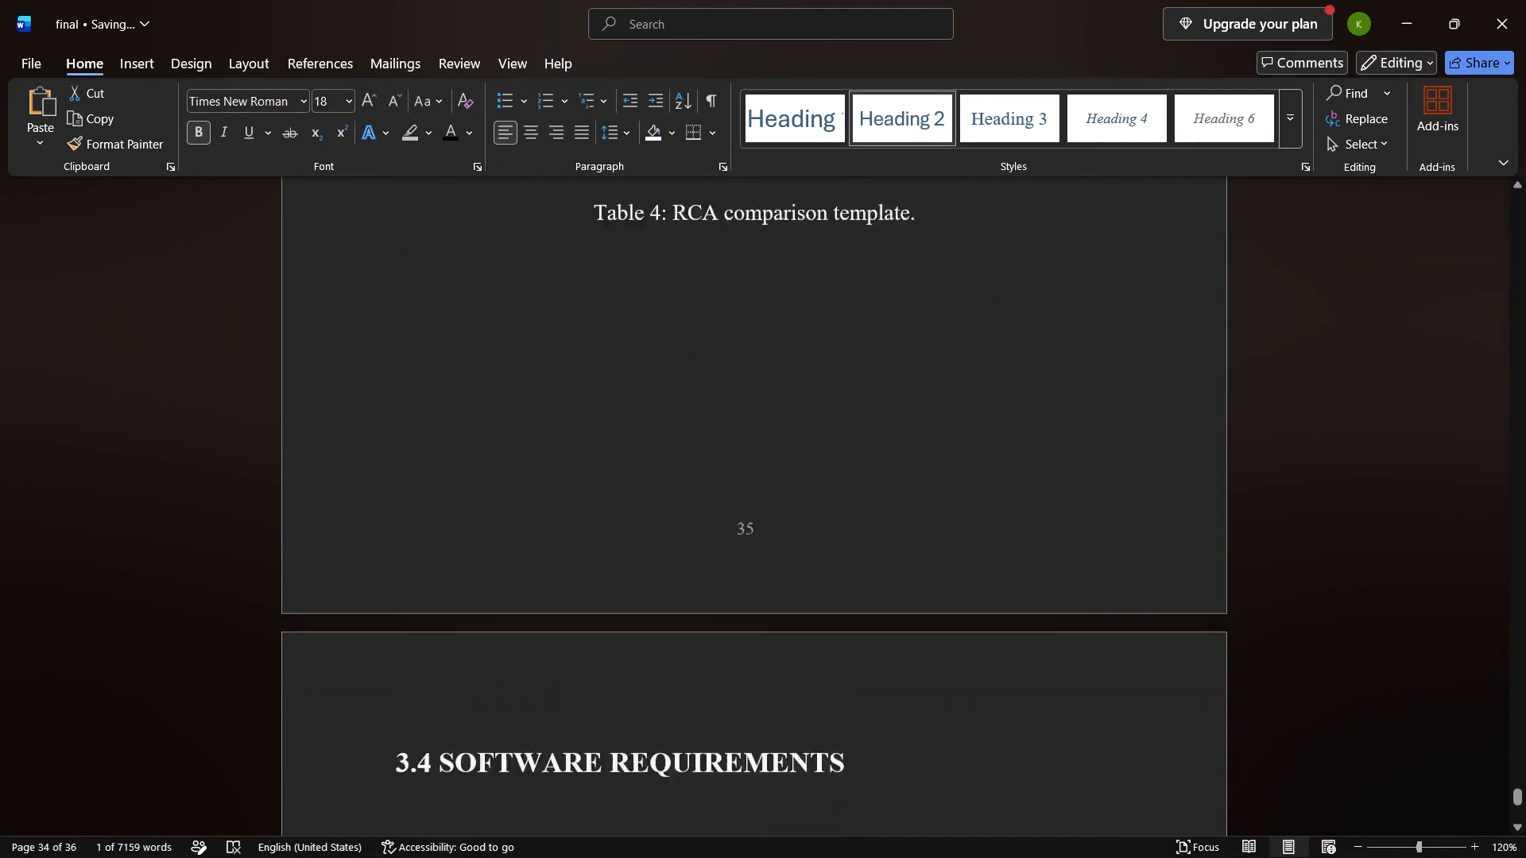
scroll(712, 725, "down", 1)
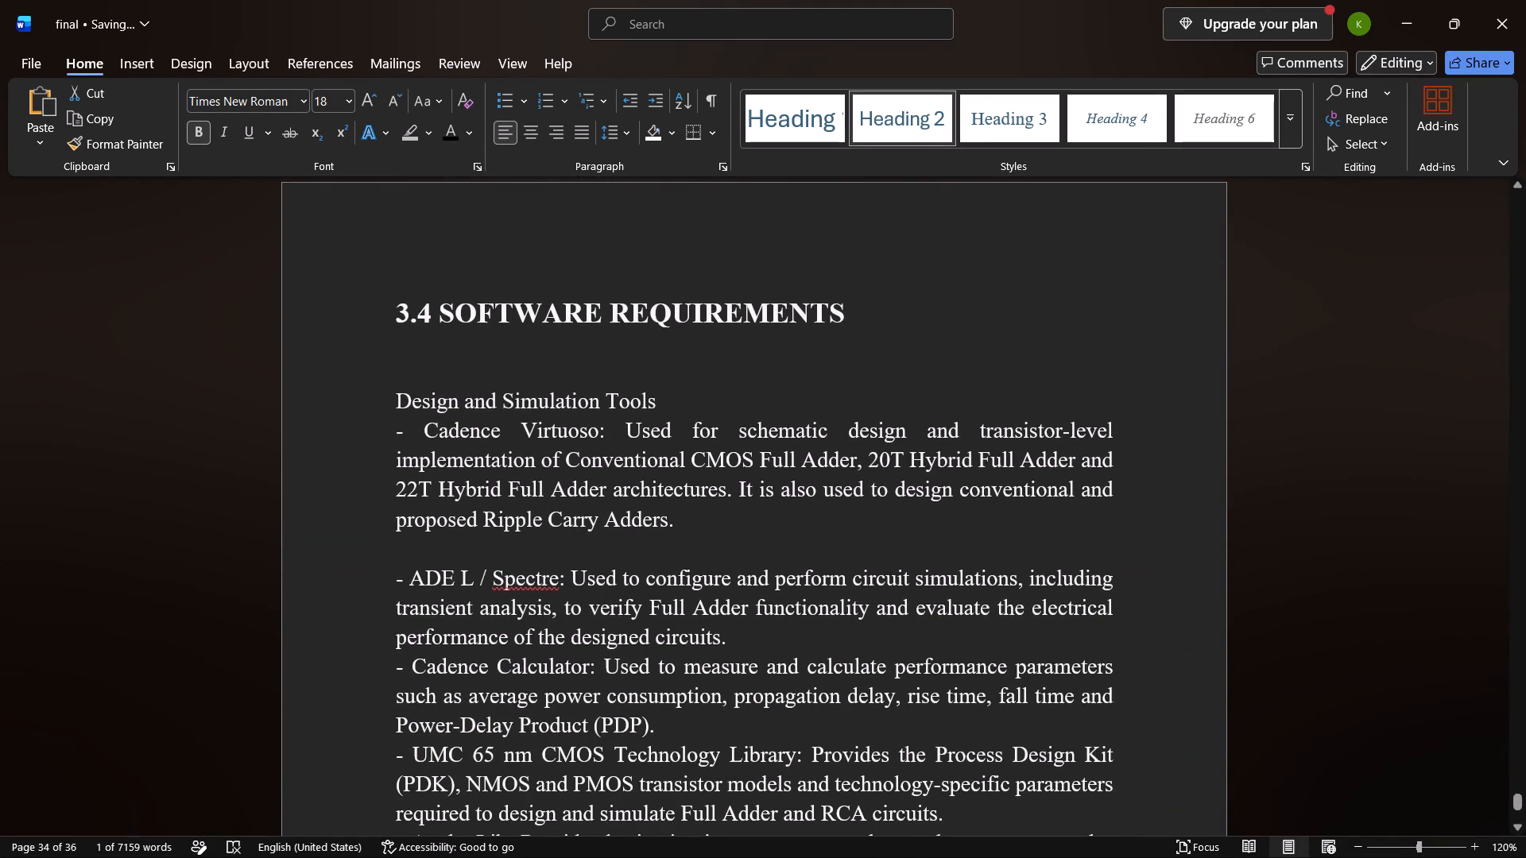
left_click(631, 377)
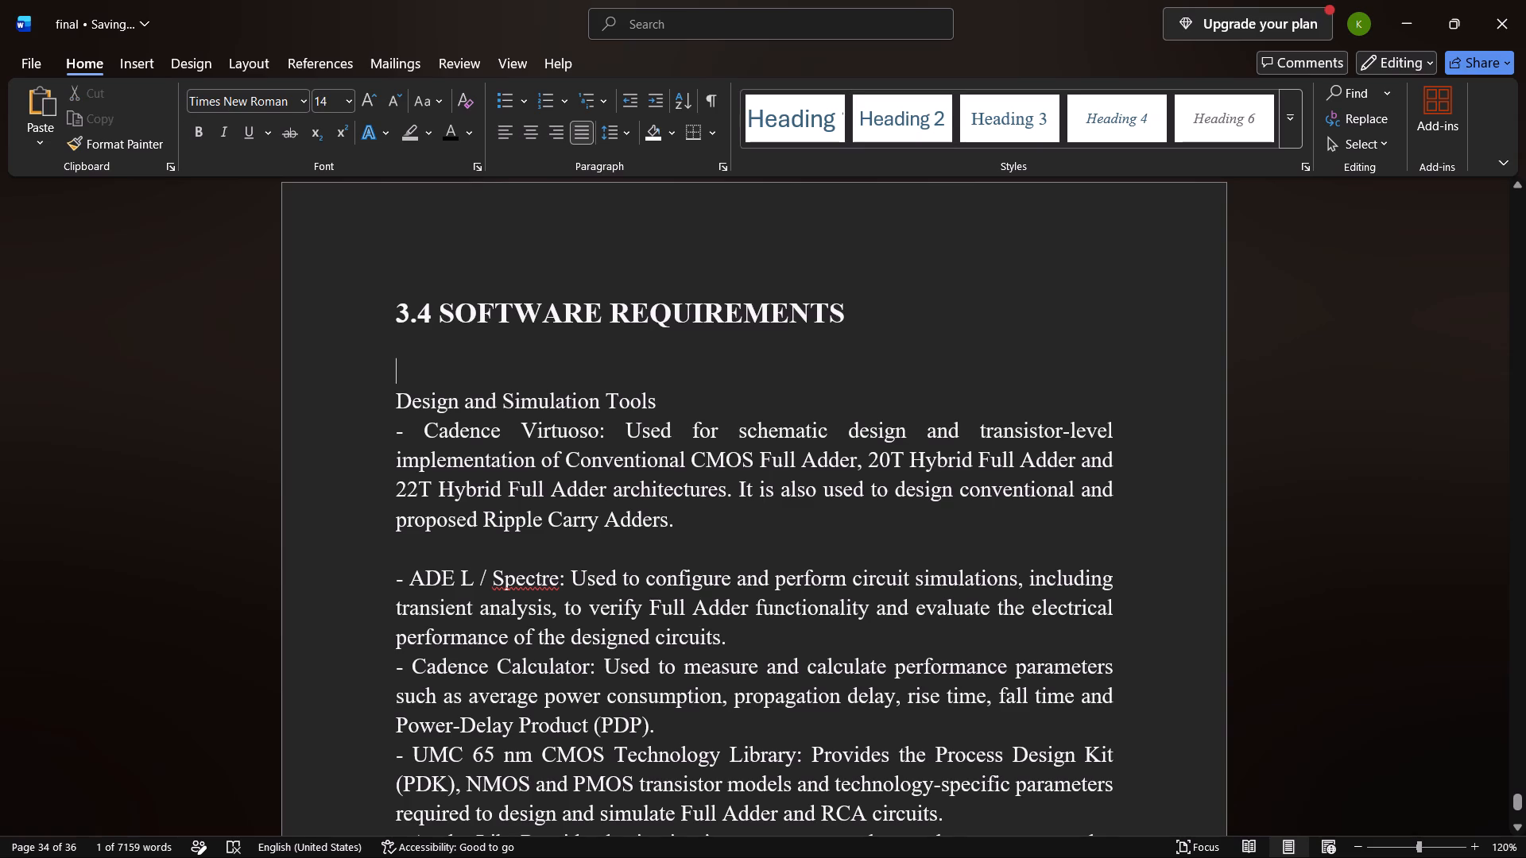
key("BackSpace")
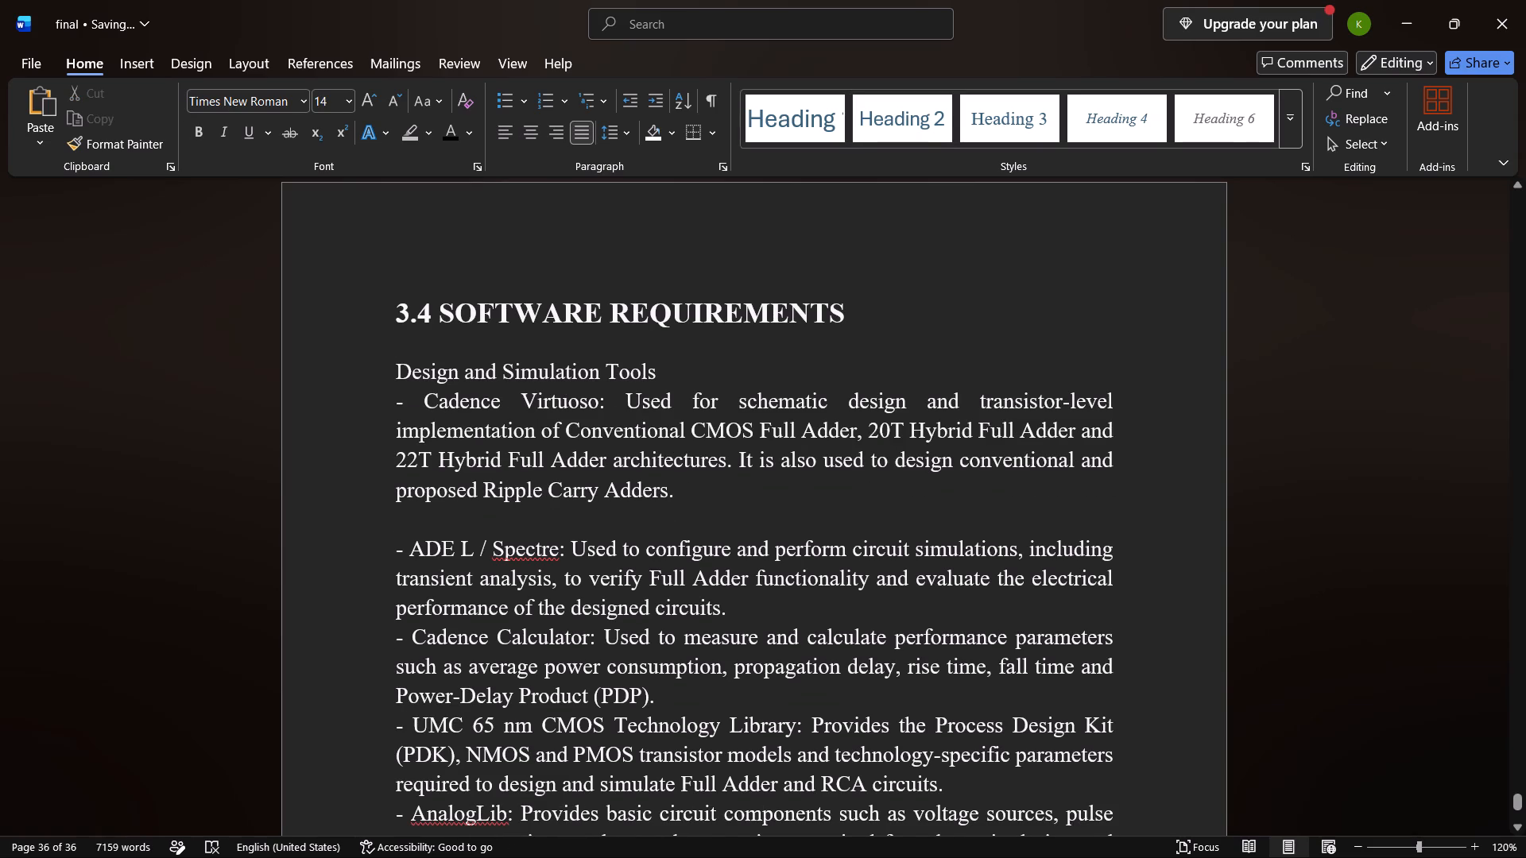
Make the "Design and Simulation Tools" subheading bold at font size 16.
left_click_drag(667, 374, 399, 365)
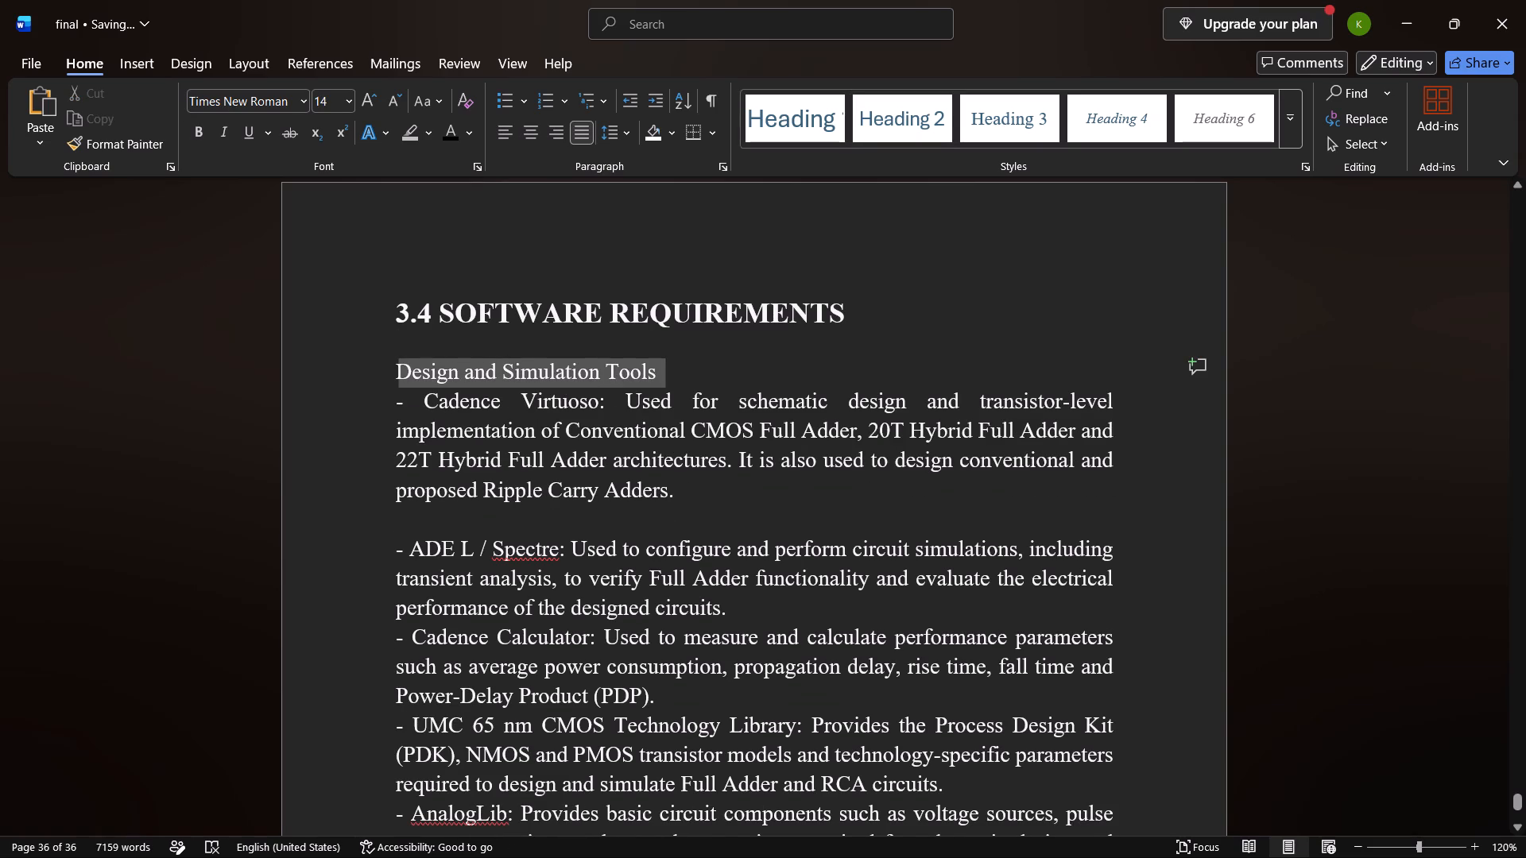
left_click_drag(399, 365, 398, 364)
left_click(416, 331)
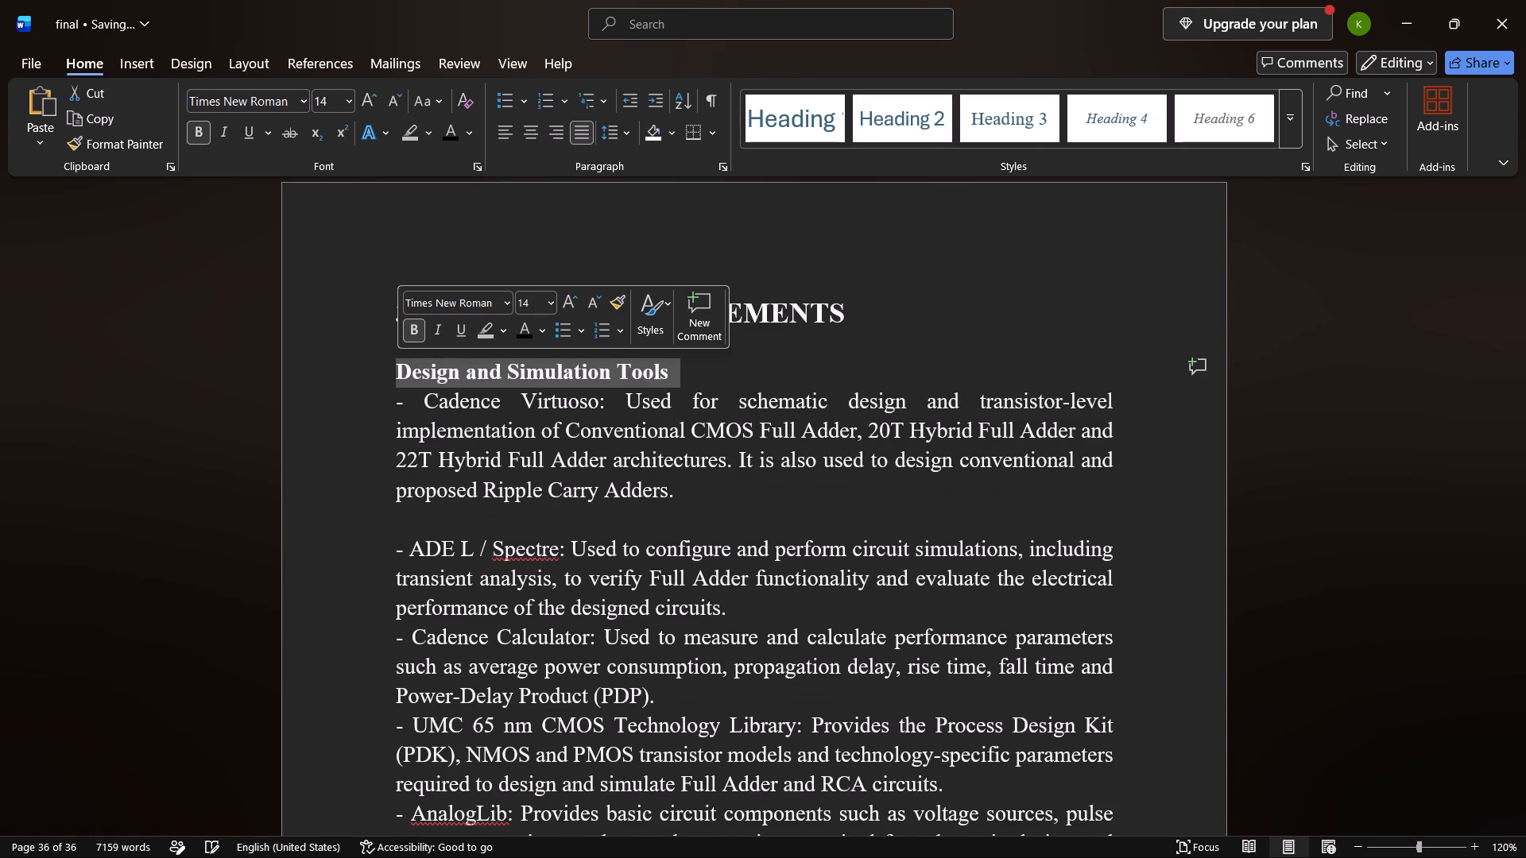
left_click(571, 301)
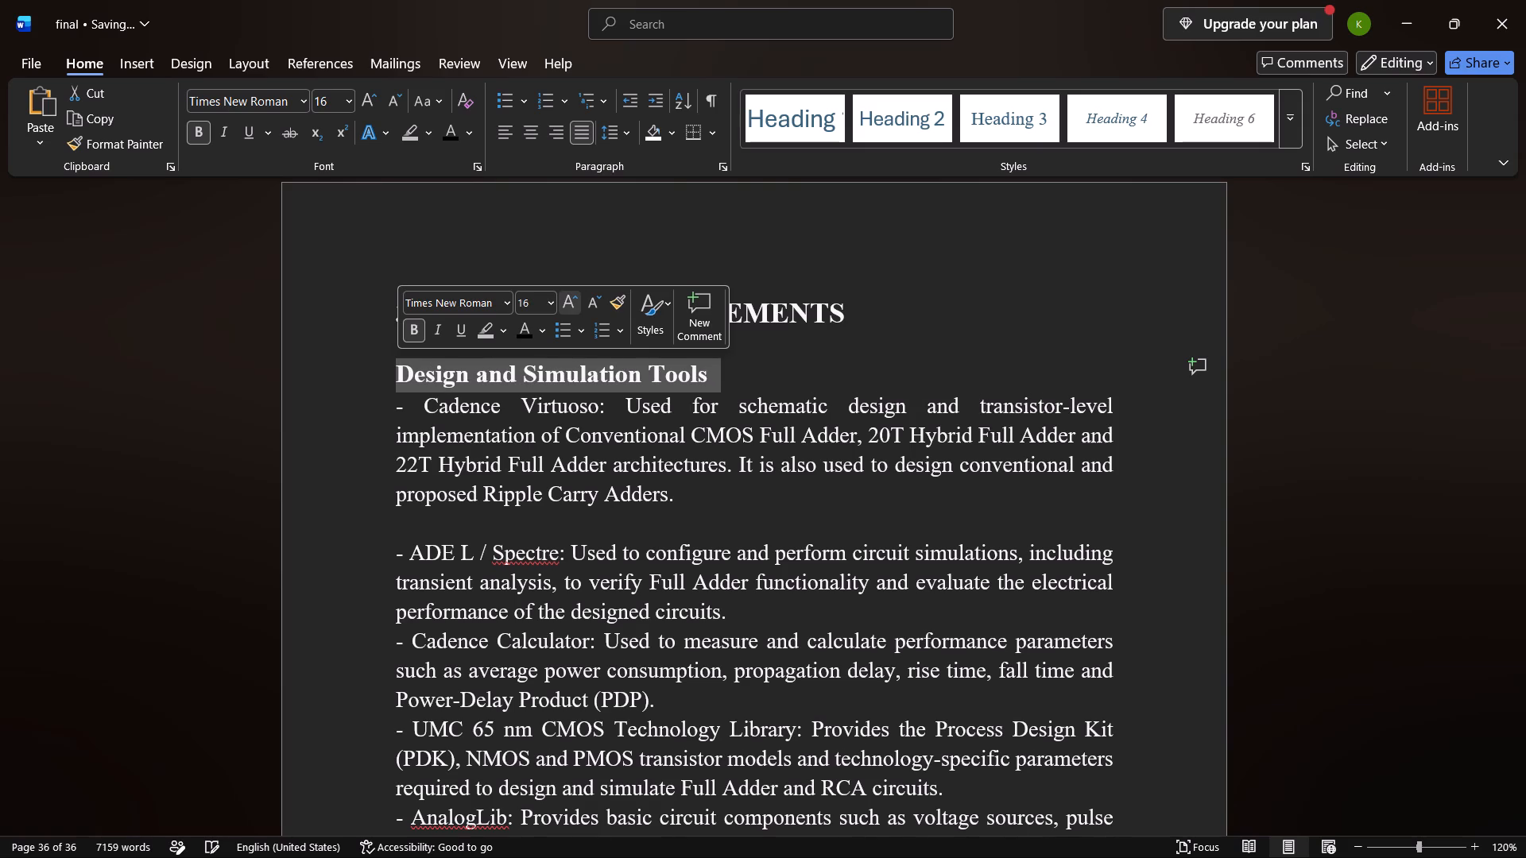
left_click(730, 365)
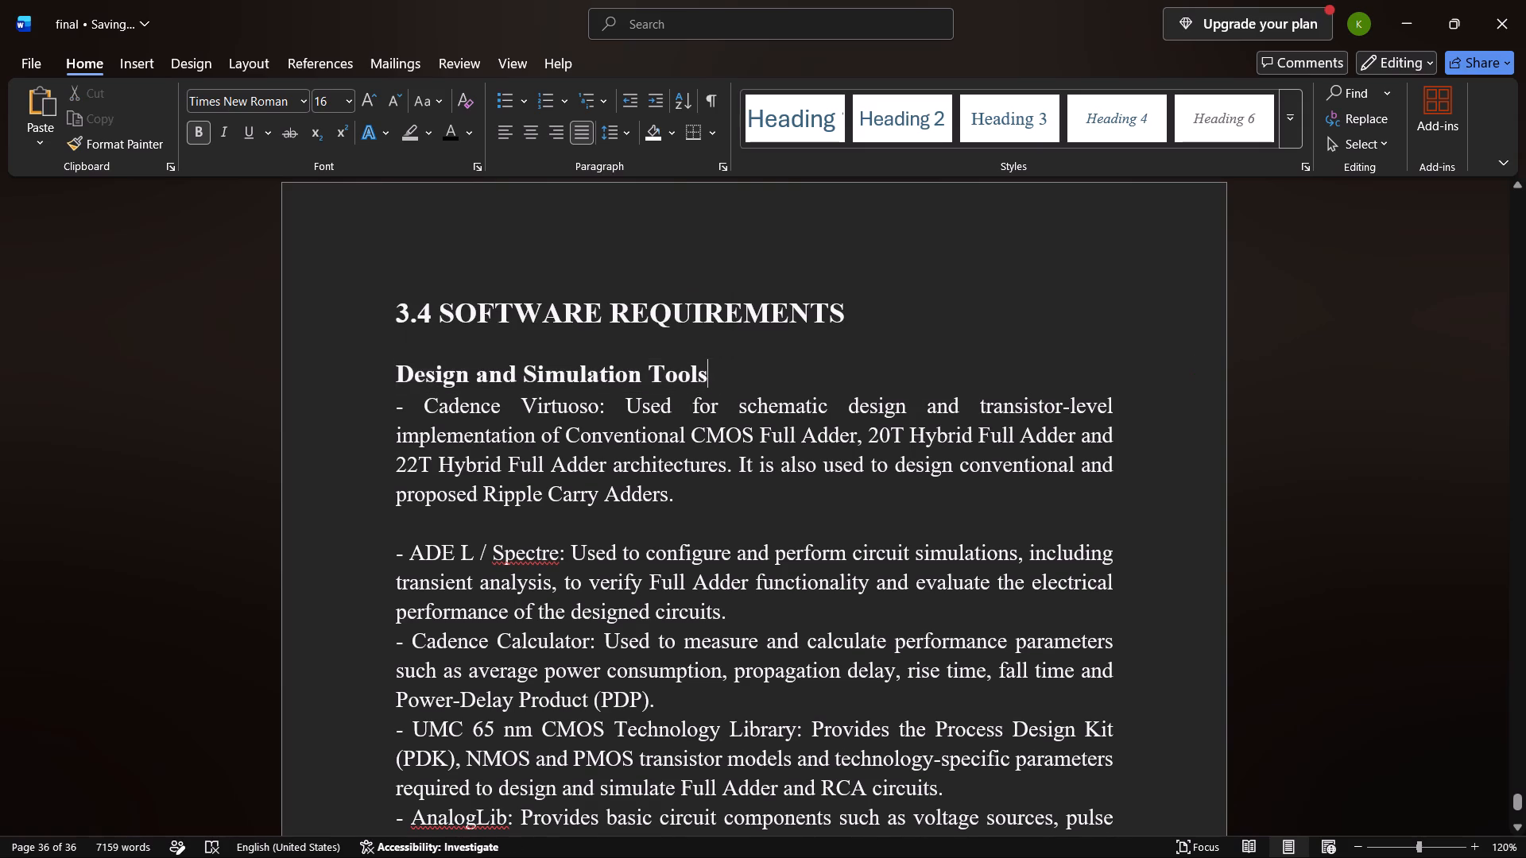
Turn the dash-prefixed tool descriptions under "Design and Simulation Tools", from Cadence Virtuoso to DRC and LVS, into a solid round bulleted list.
left_click_drag(420, 411, 780, 832)
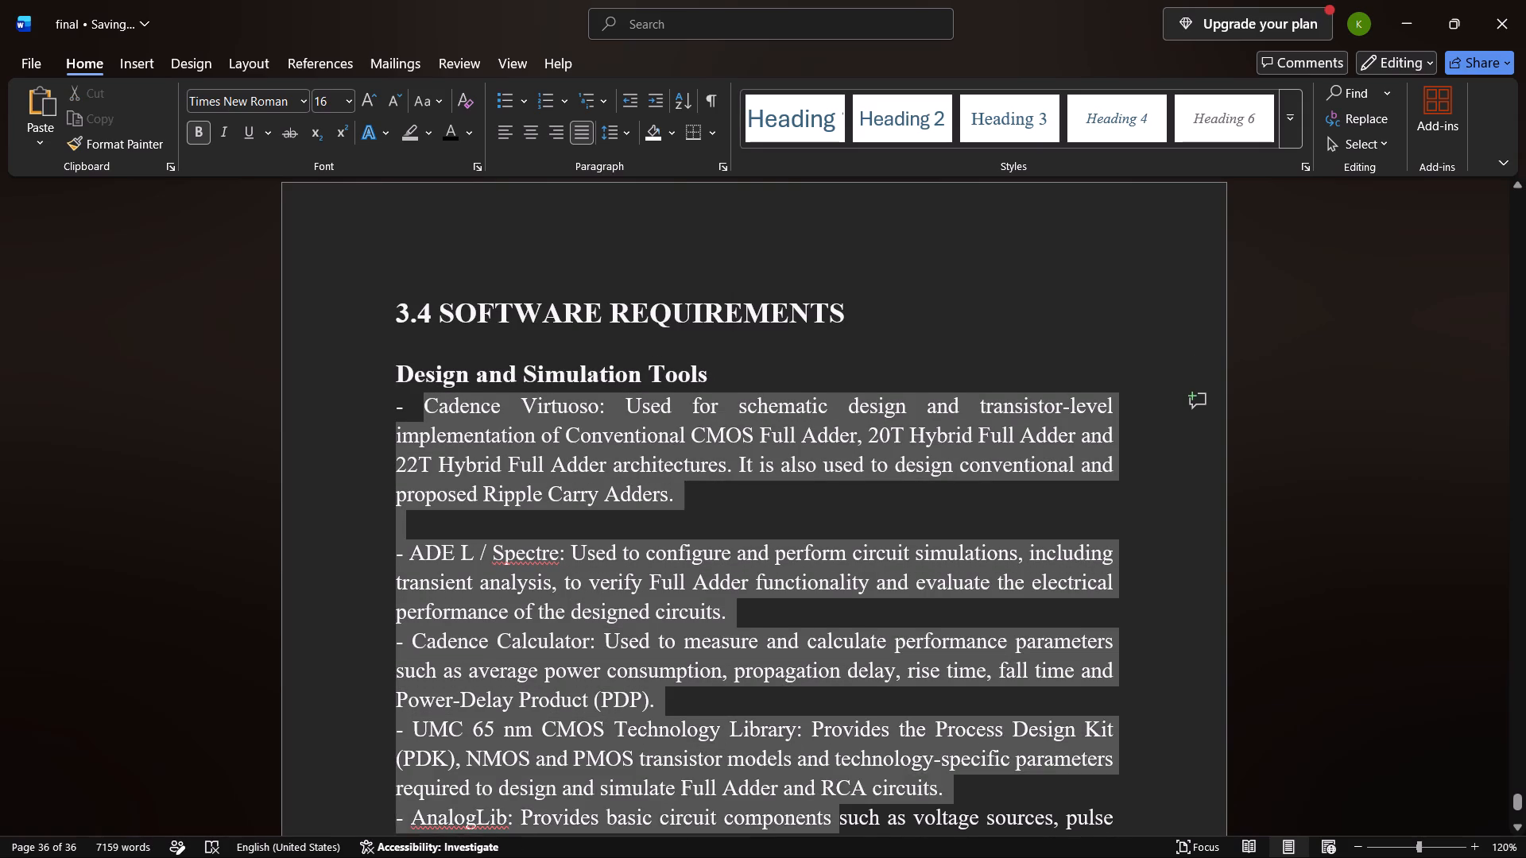
left_click_drag(780, 832, 585, 653)
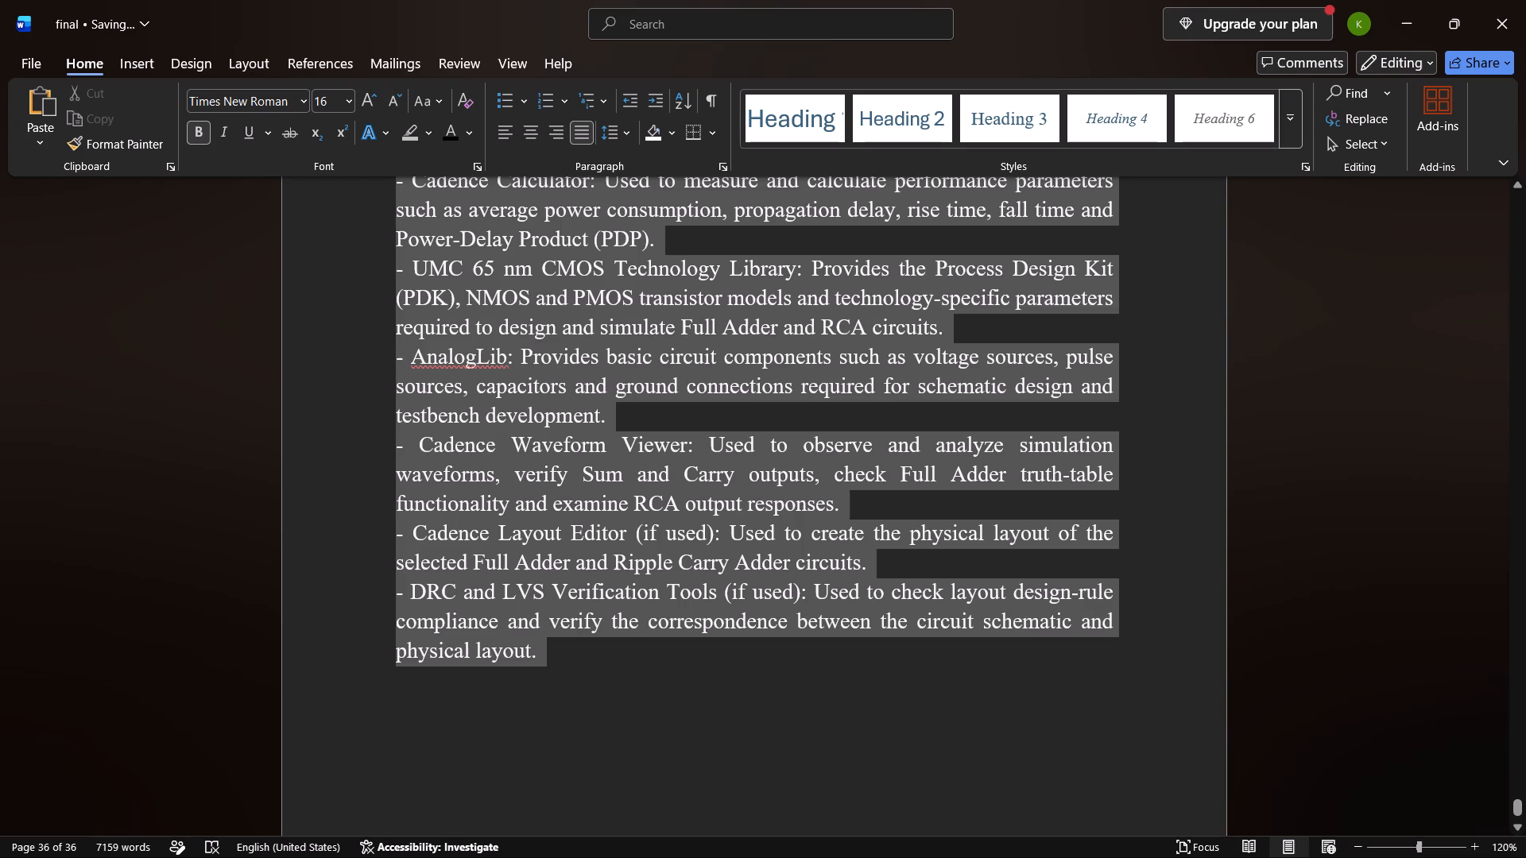
left_click_drag(585, 653, 578, 650)
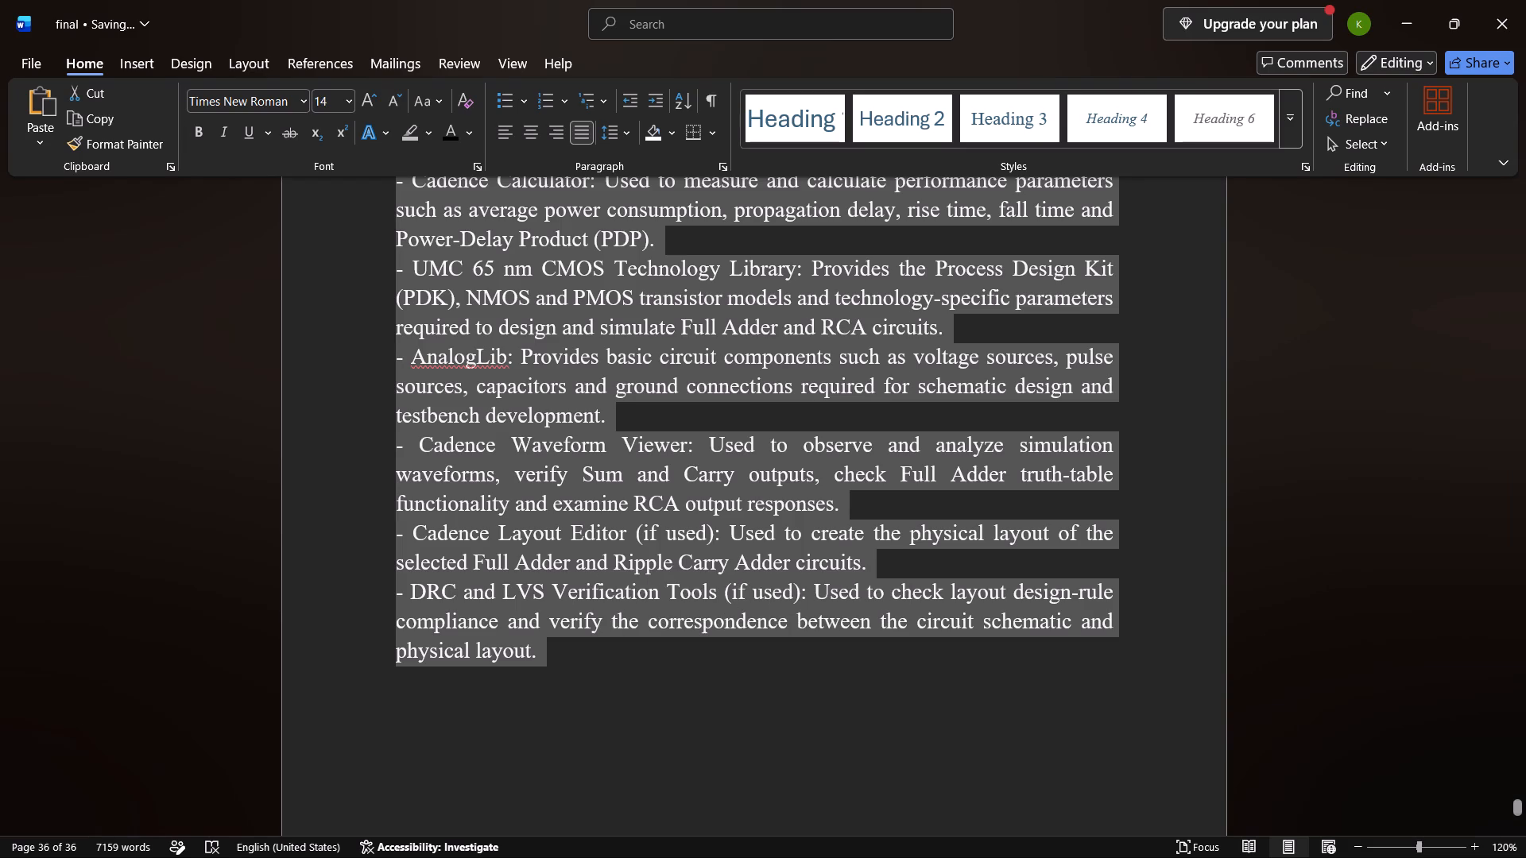
left_click(523, 106)
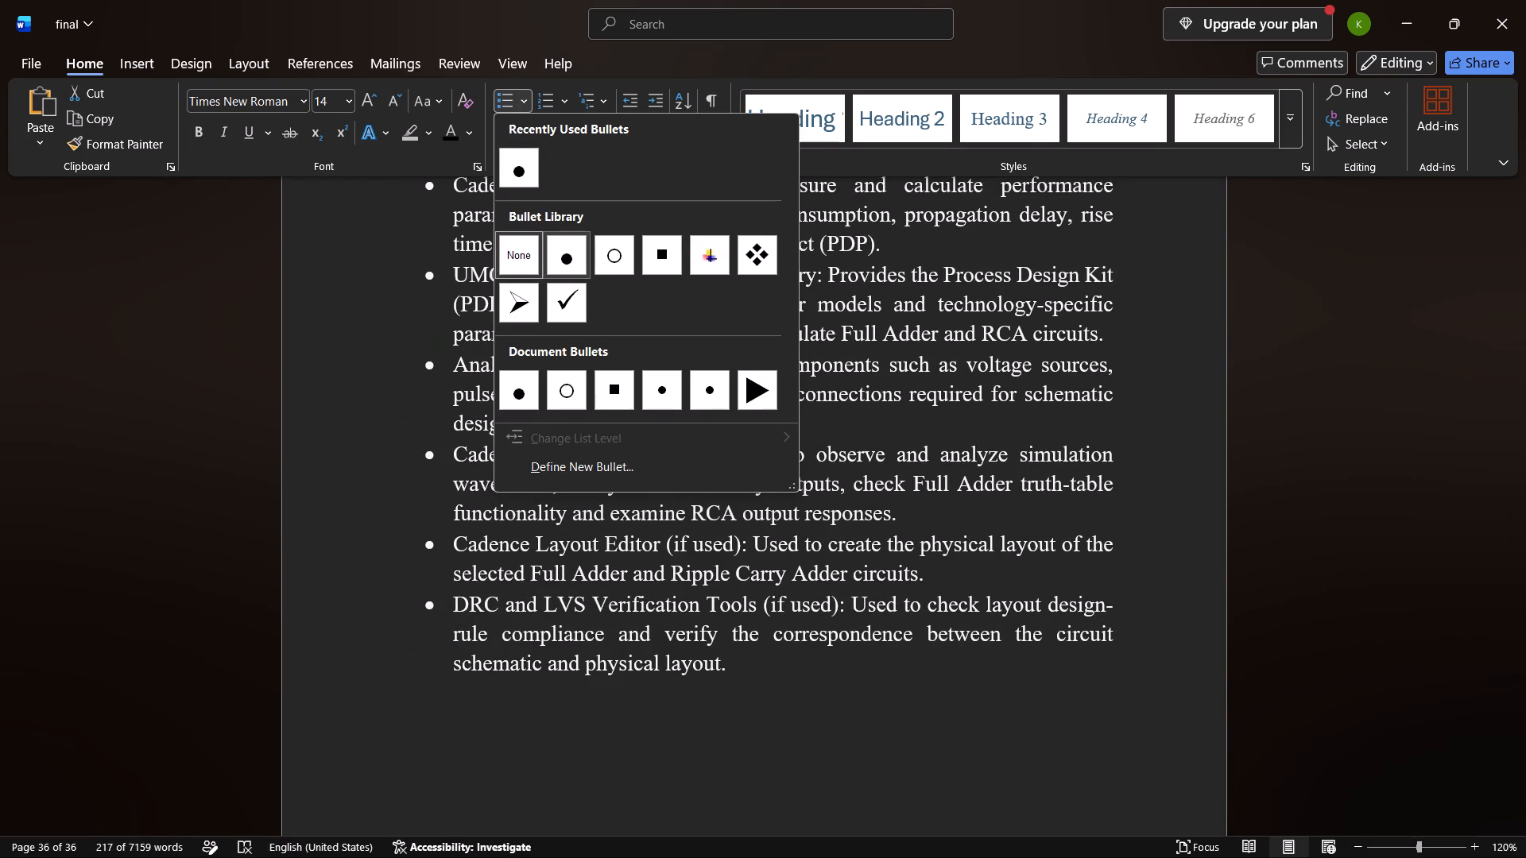
scroll(517, 384, "up", 2)
left_click(517, 392)
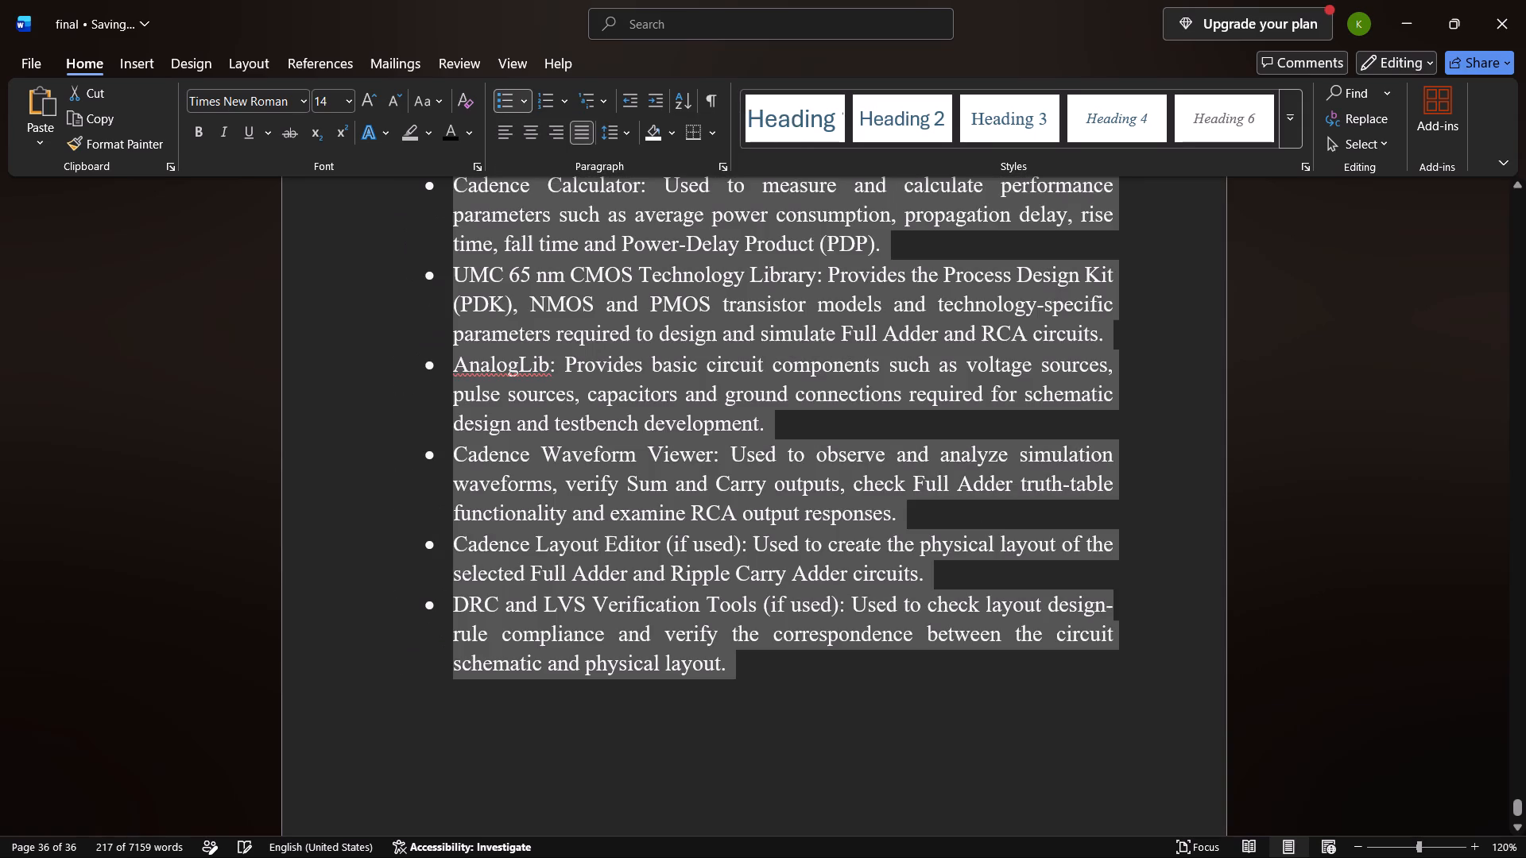
left_click(433, 412)
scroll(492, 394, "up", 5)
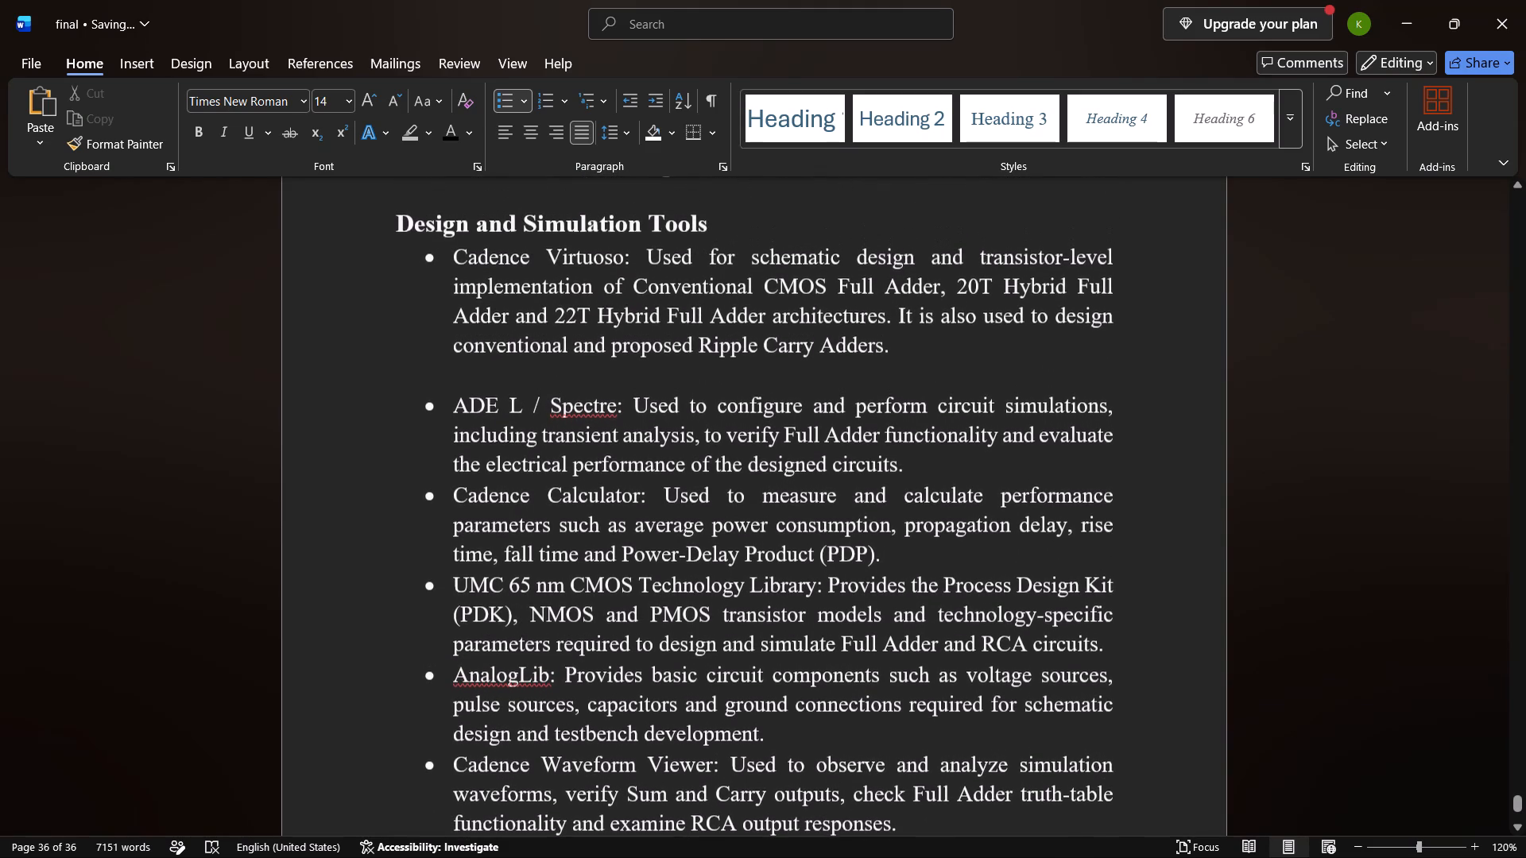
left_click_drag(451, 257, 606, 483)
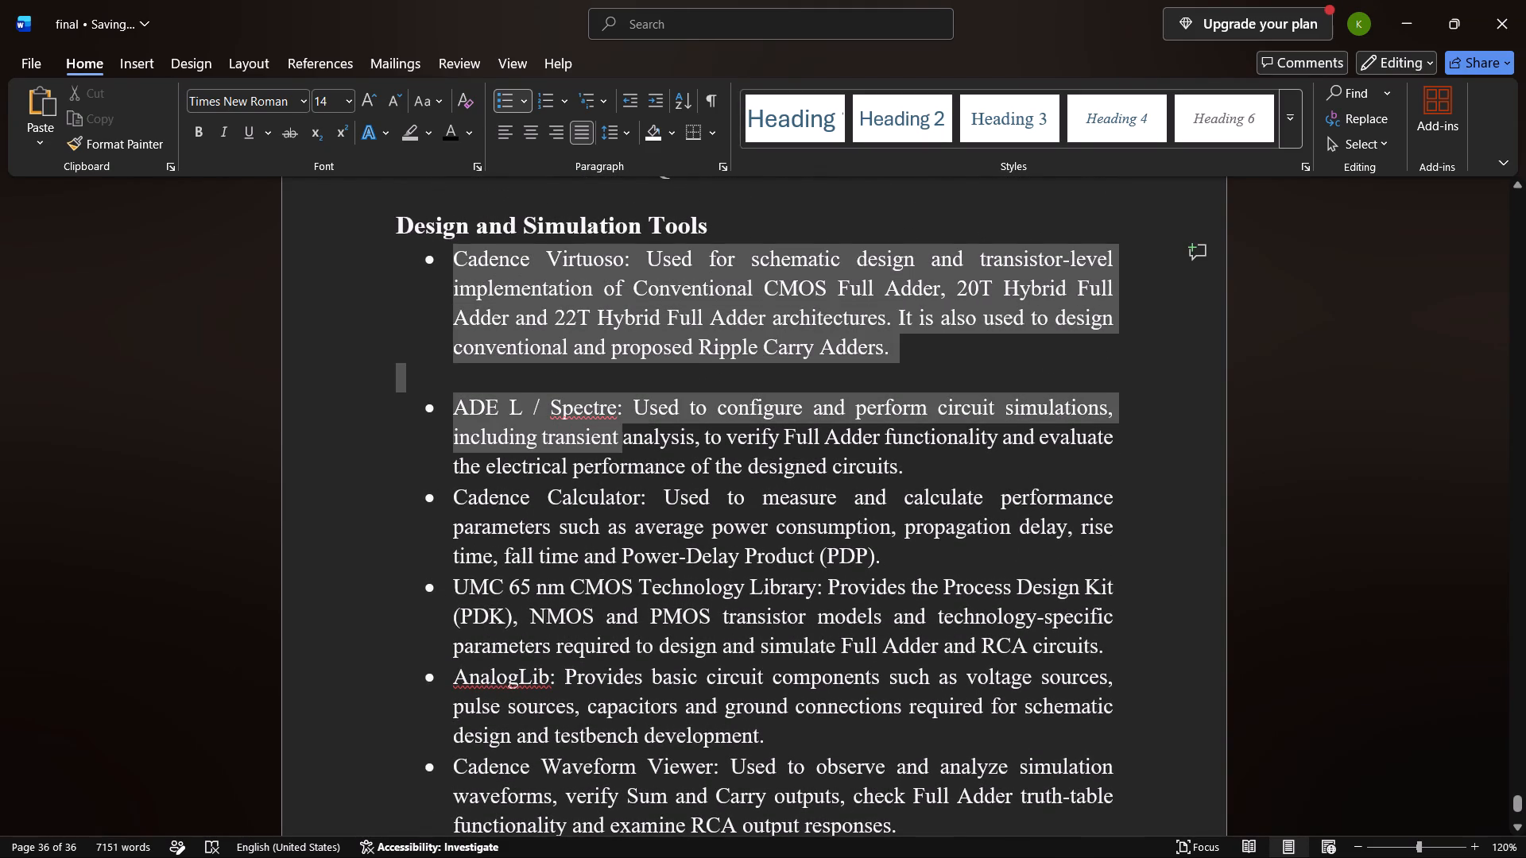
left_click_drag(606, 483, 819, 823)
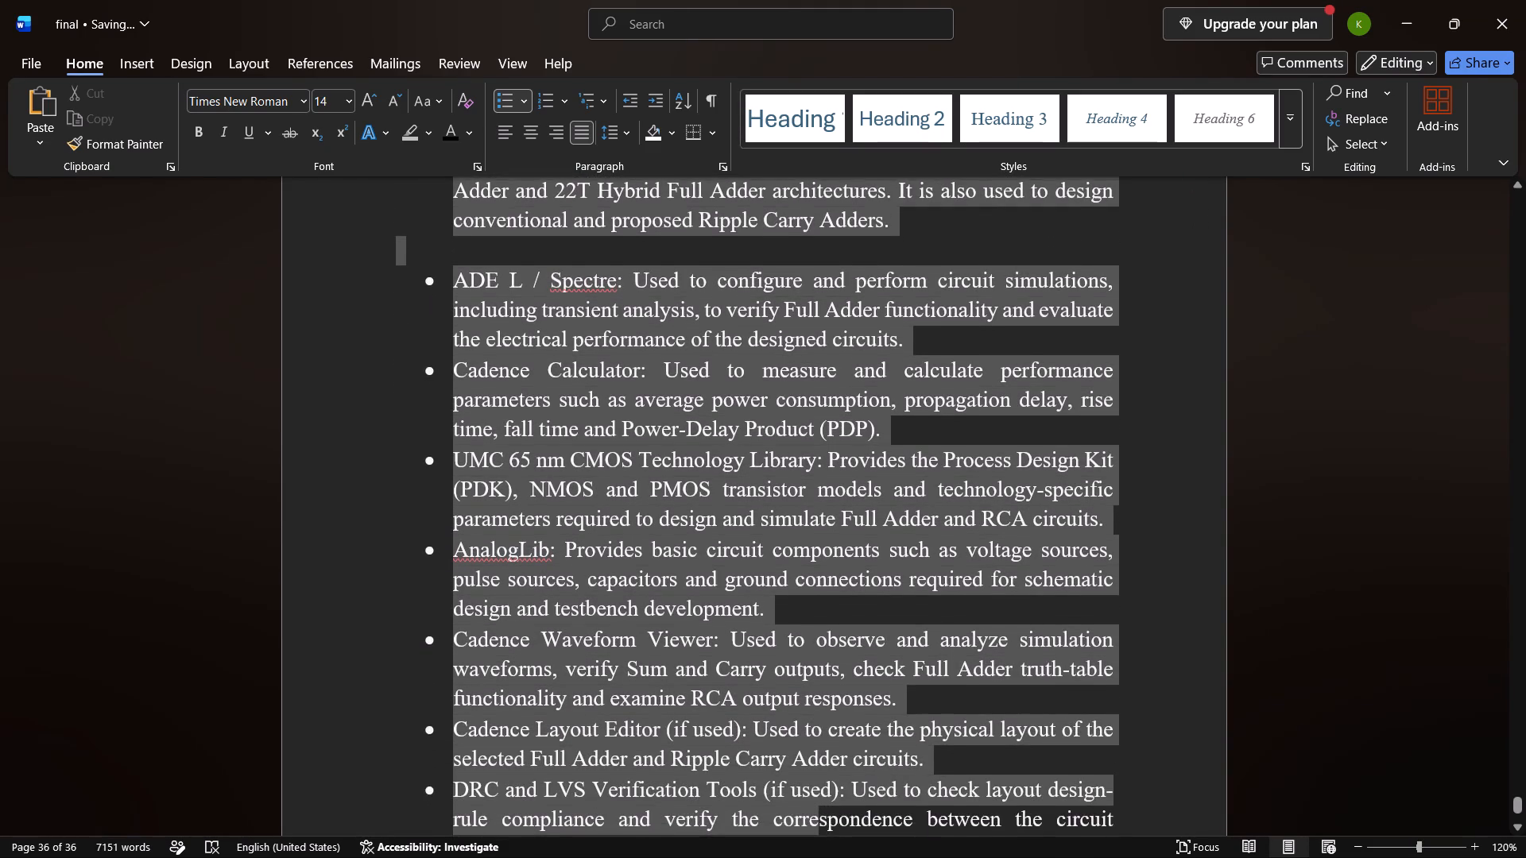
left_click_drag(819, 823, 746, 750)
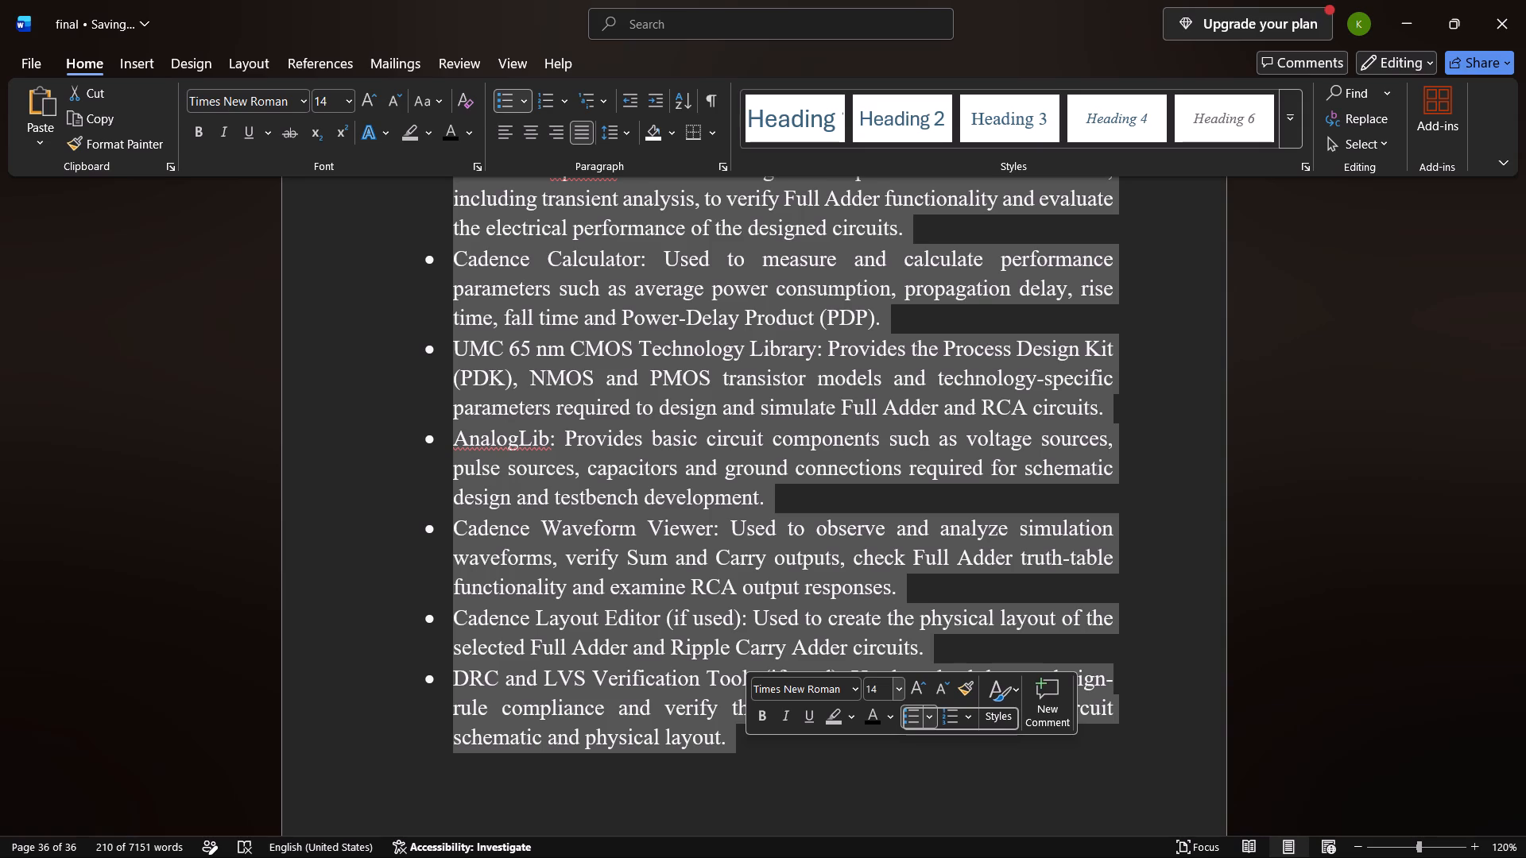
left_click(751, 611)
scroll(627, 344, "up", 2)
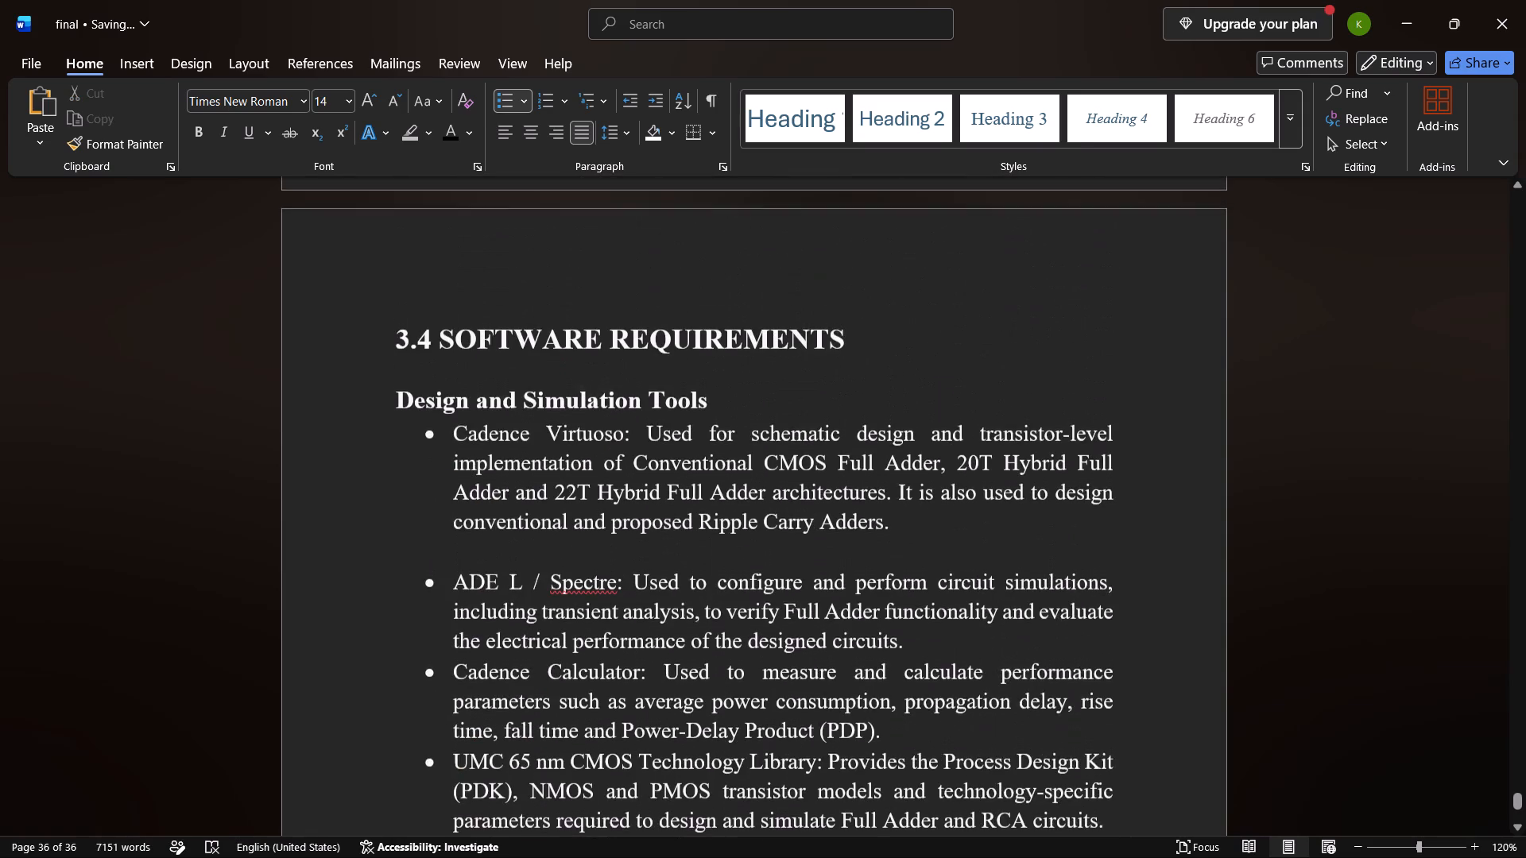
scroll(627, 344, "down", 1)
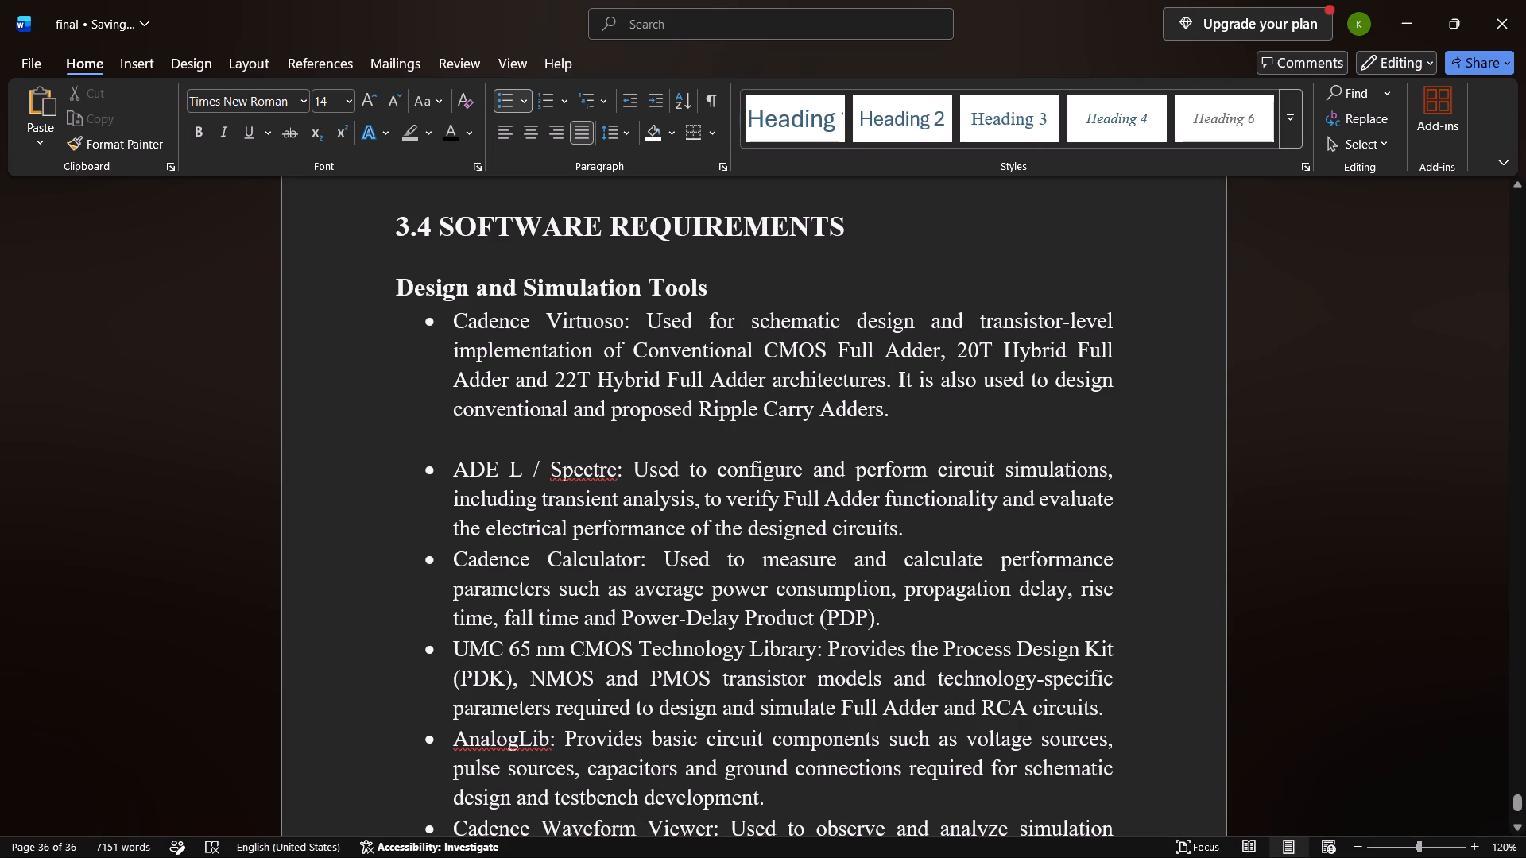
Insert an unbulleted blank line after each of the ADE L / Spectre and Cadence Calculator items.
left_click(907, 528)
key("Return")
scroll(907, 528, "down", 1)
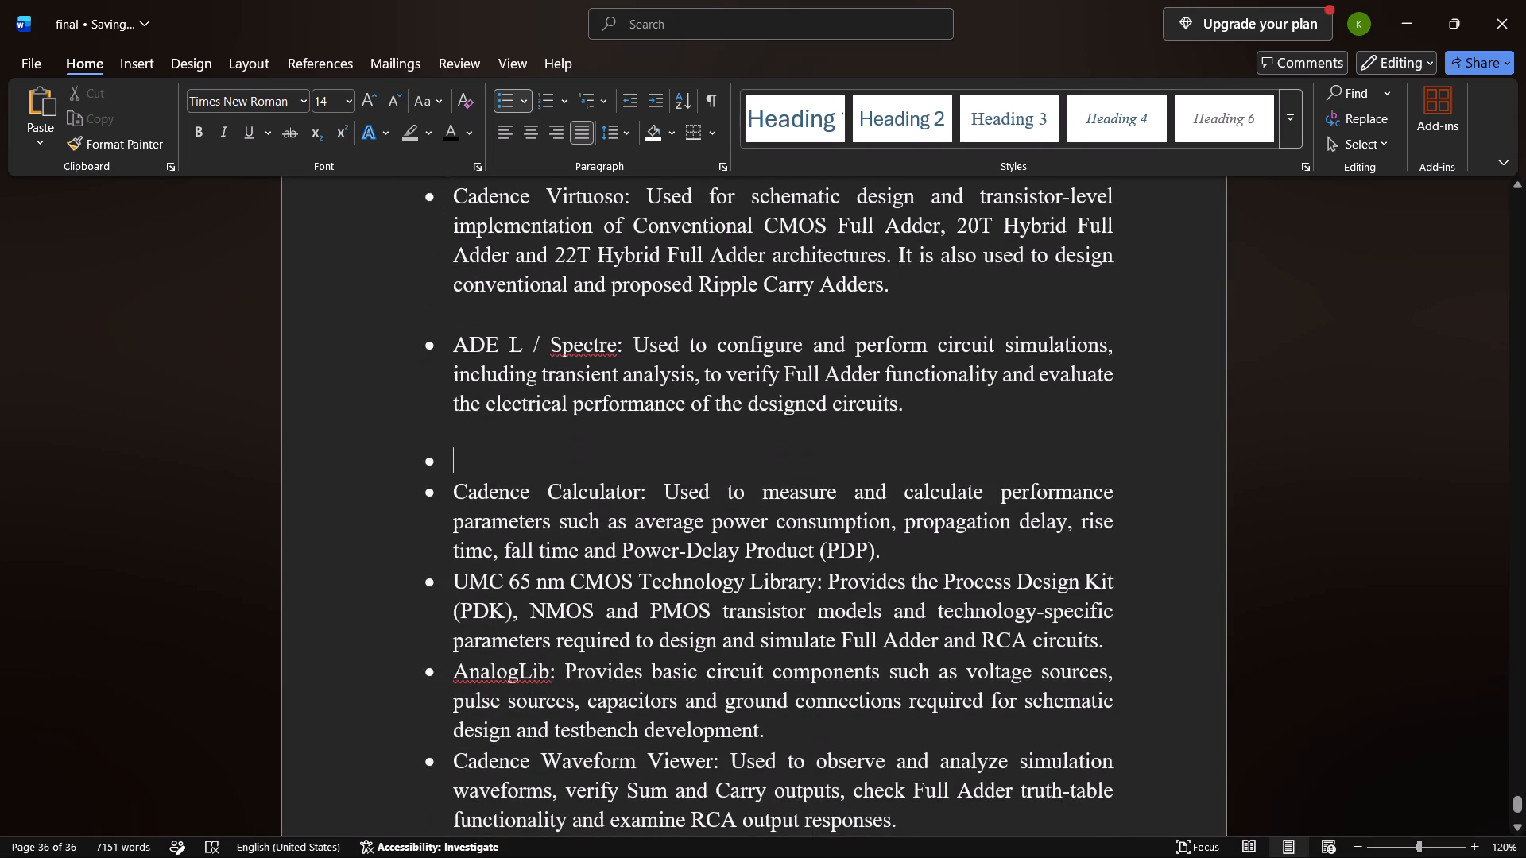
key("BackSpace")
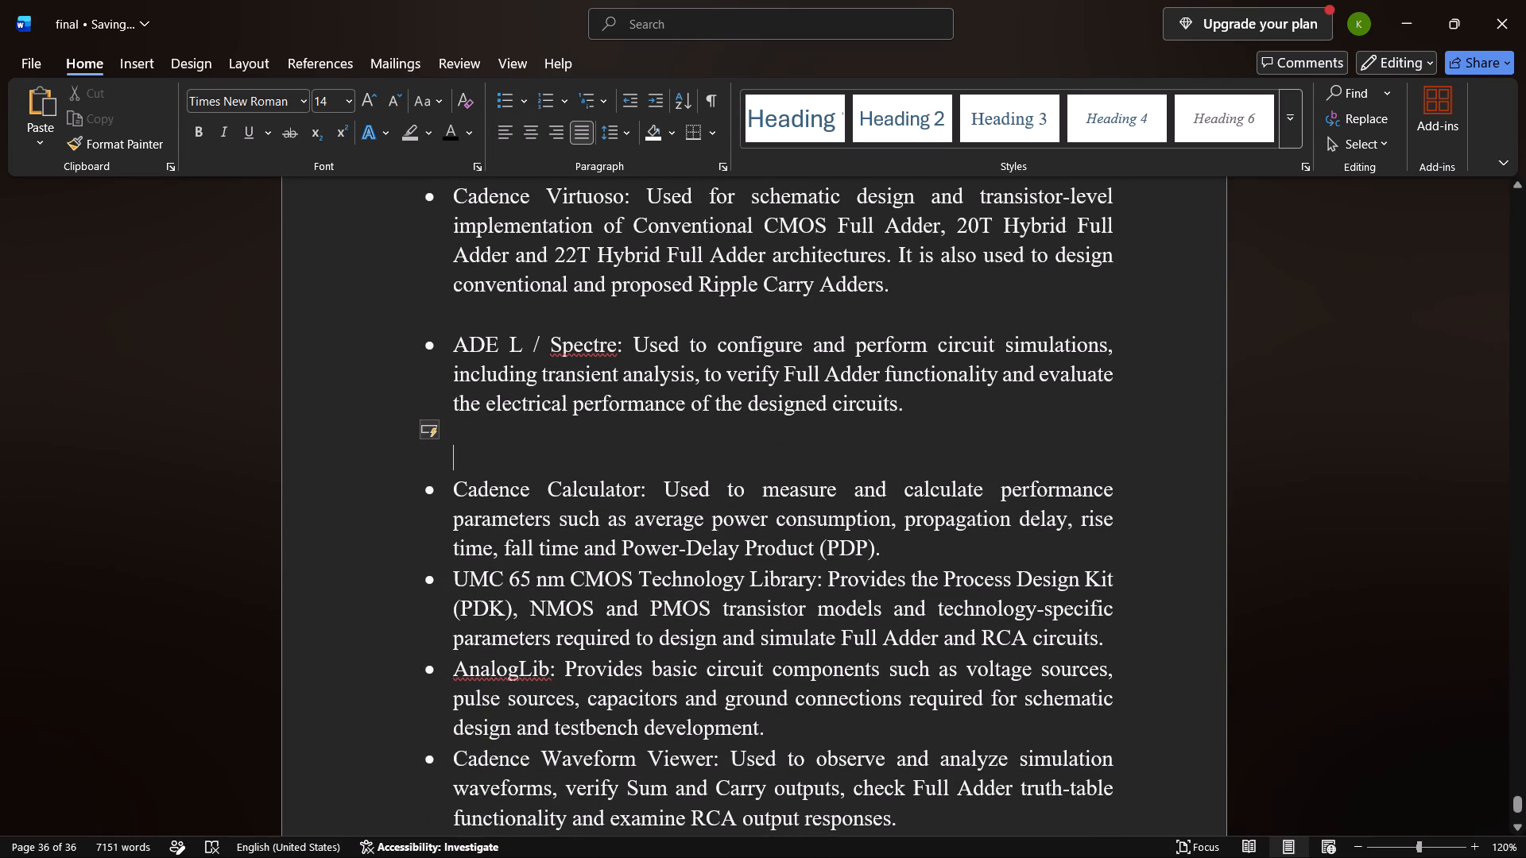
left_click(901, 555)
key("Return")
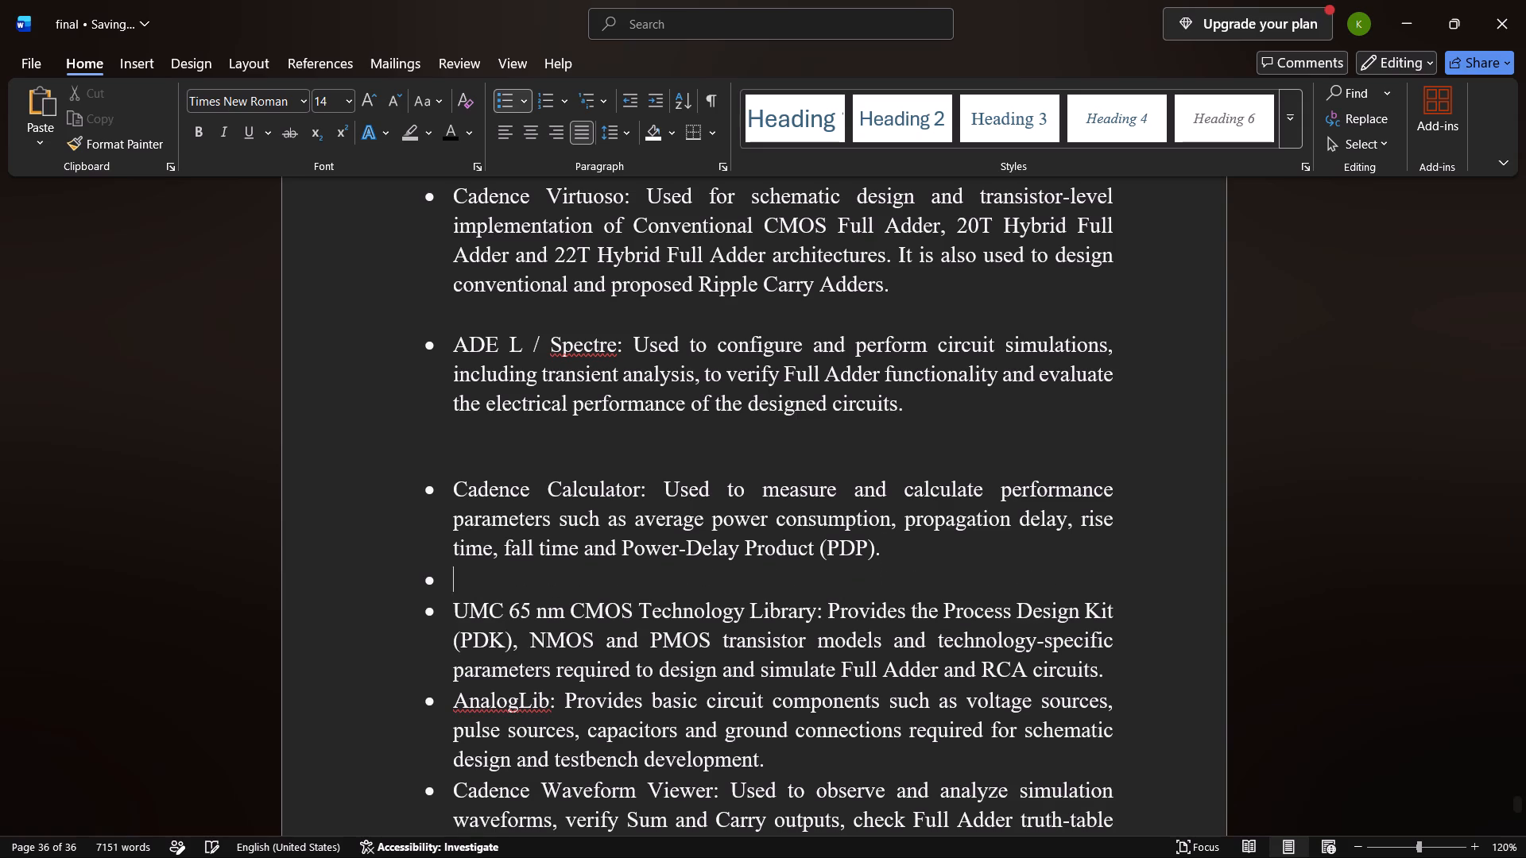
key("BackSpace")
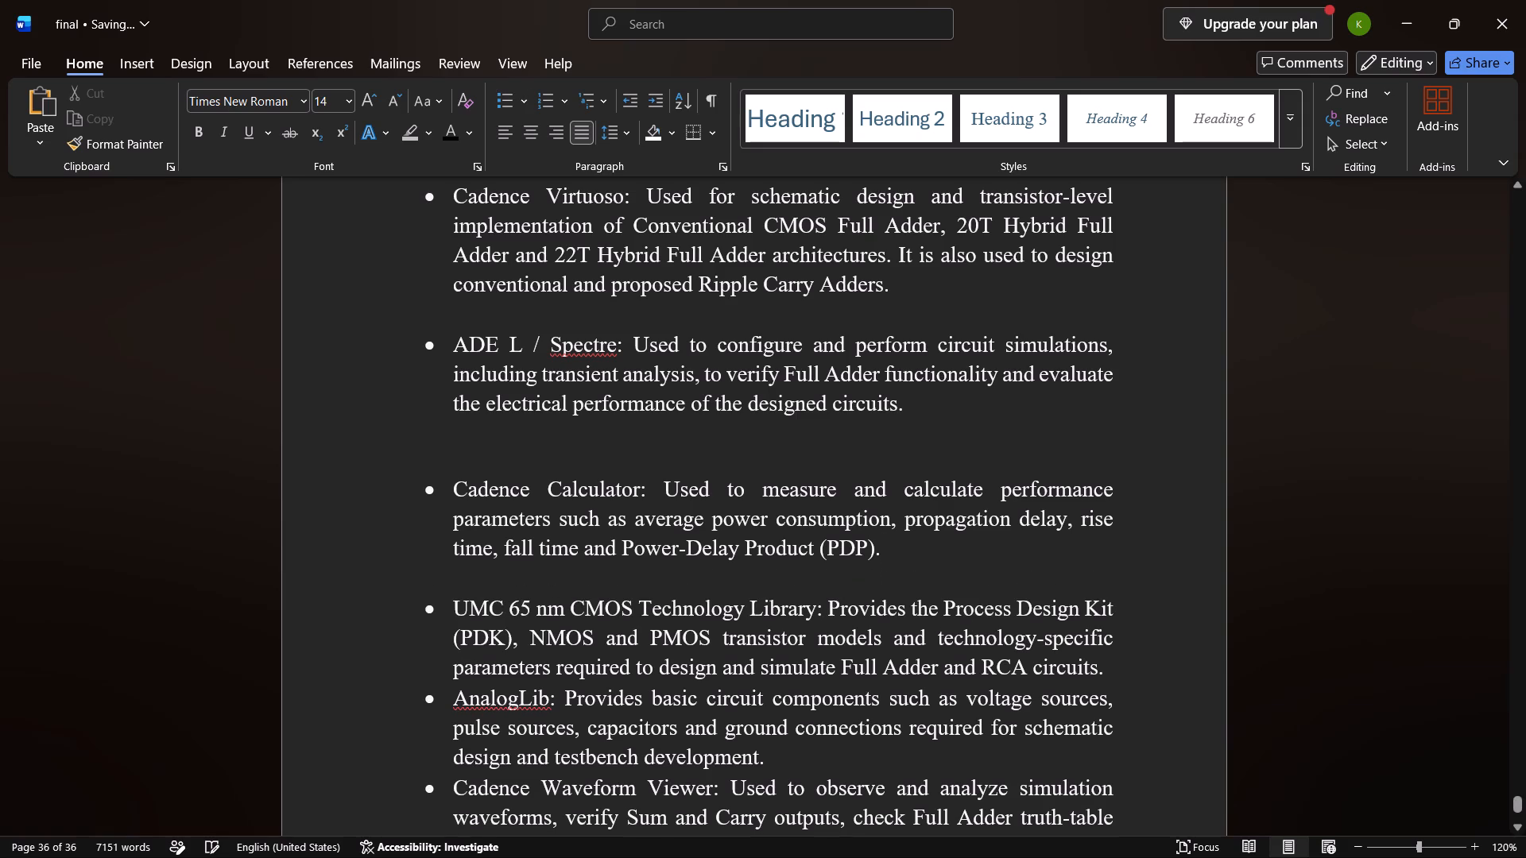
Examine the bulleted Design and Simulation Tools list in the reference document "main" for comparison with the final report.
key("alt+Tab")
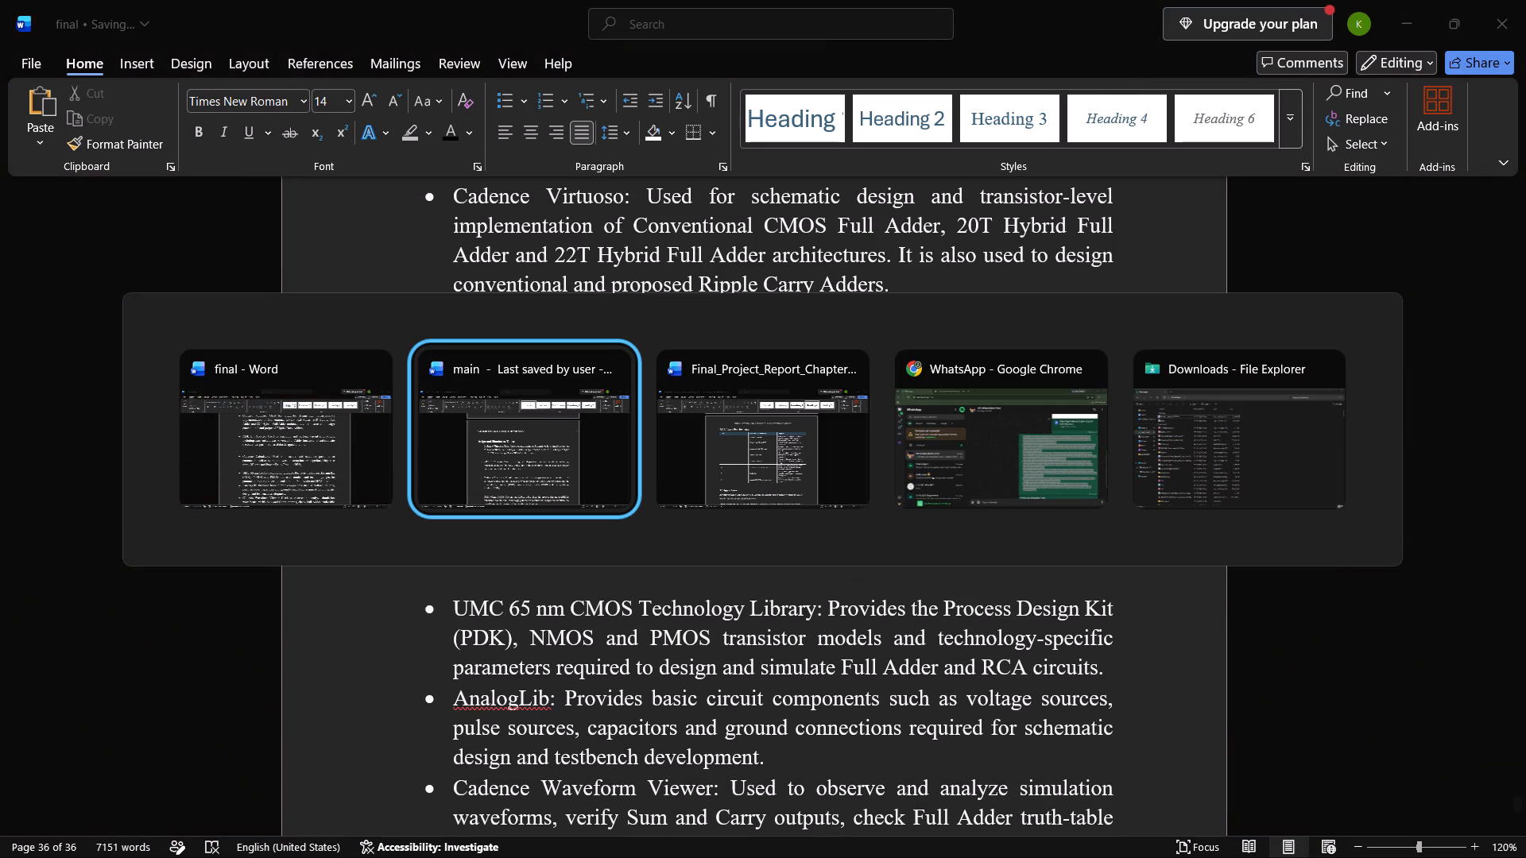
key("alt+Tab")
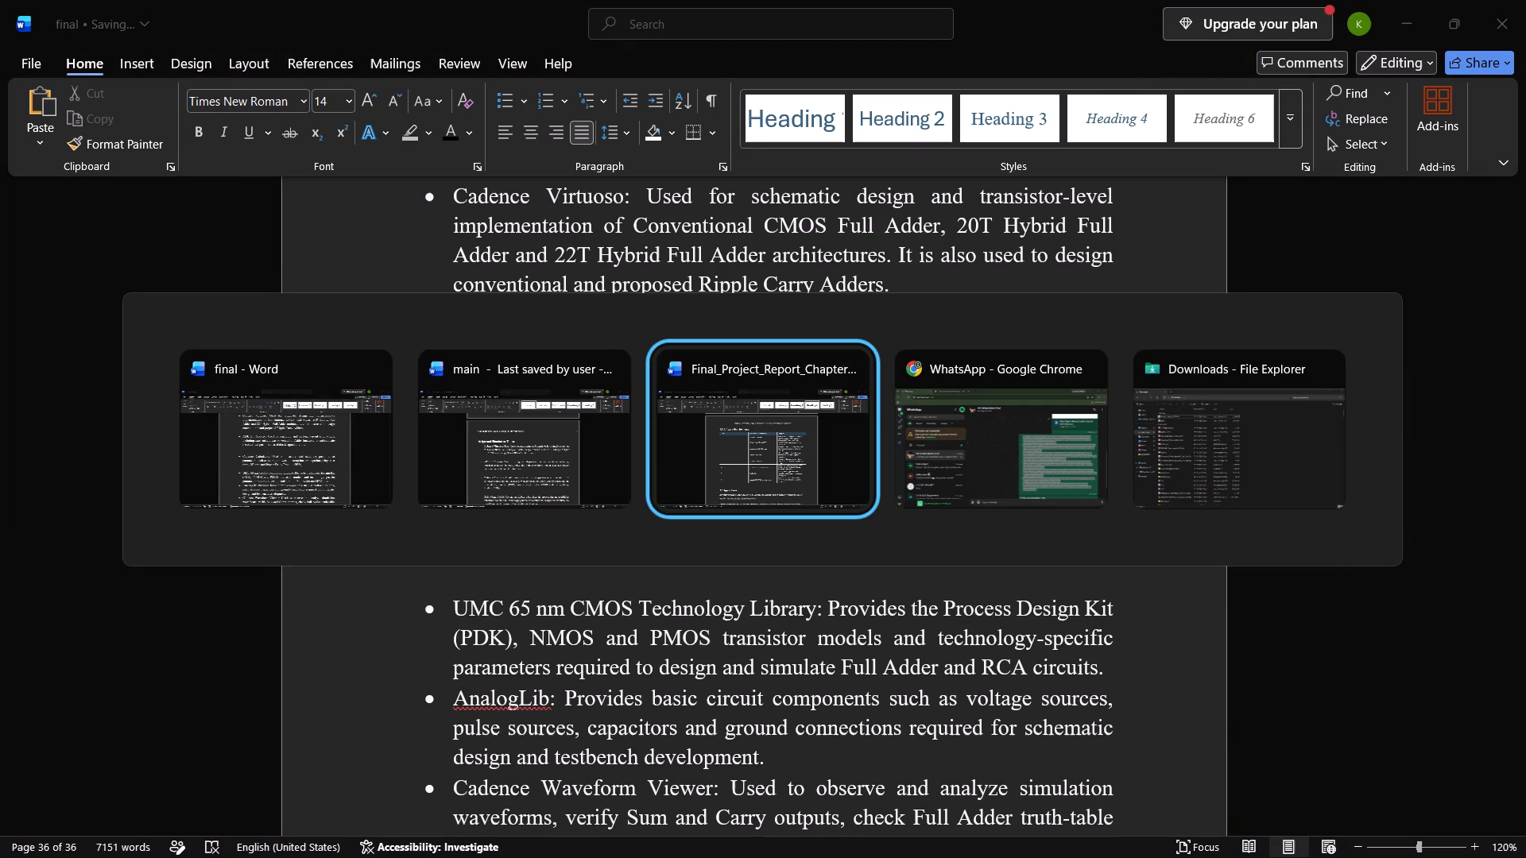
key("alt+Tab")
key("alt+Tab")
key("alt+Tab")
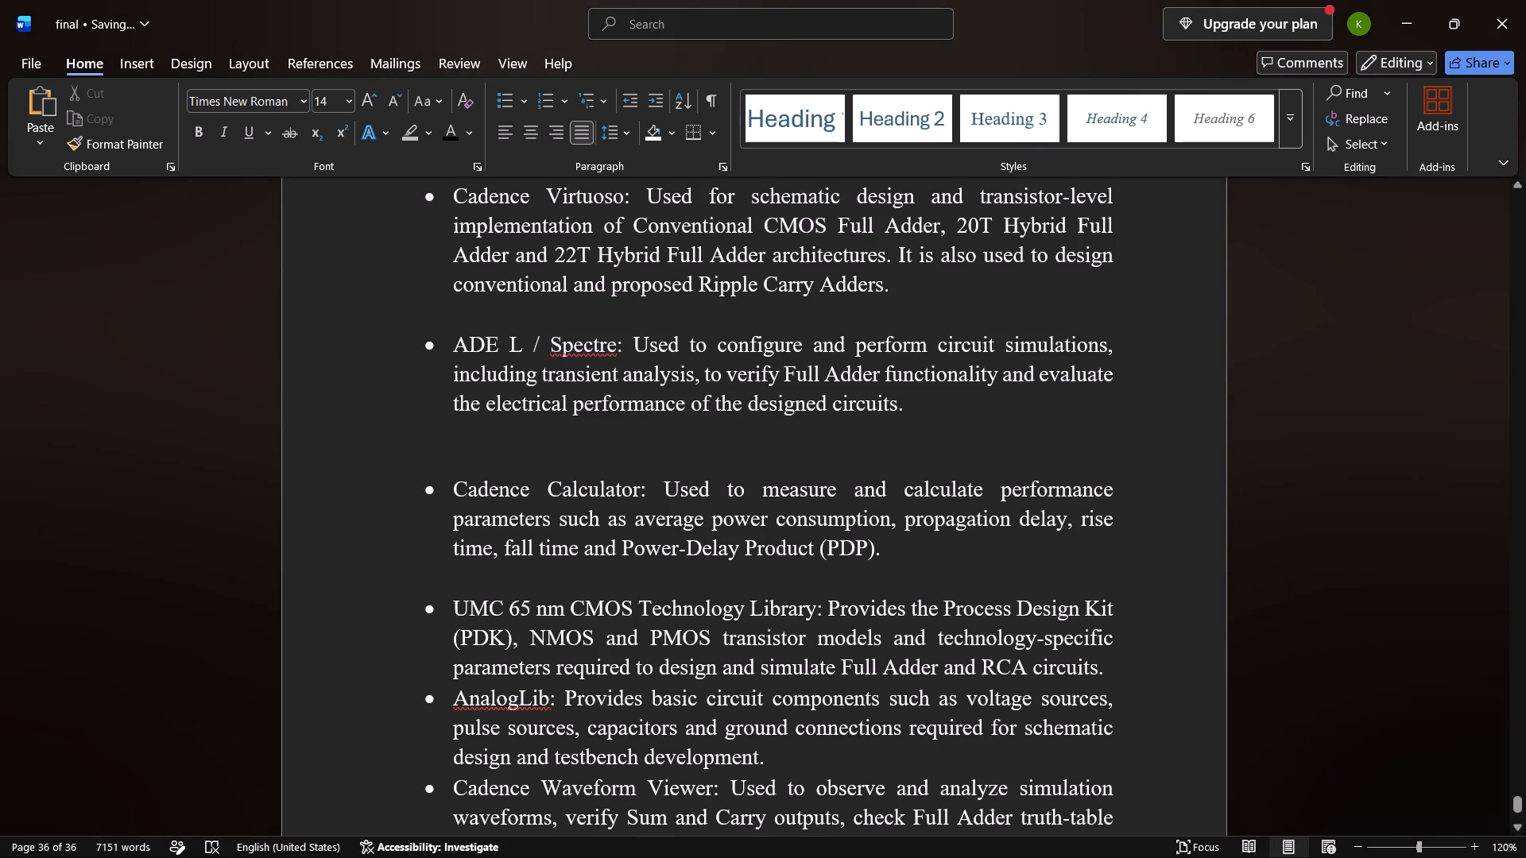
double_click(621, 498)
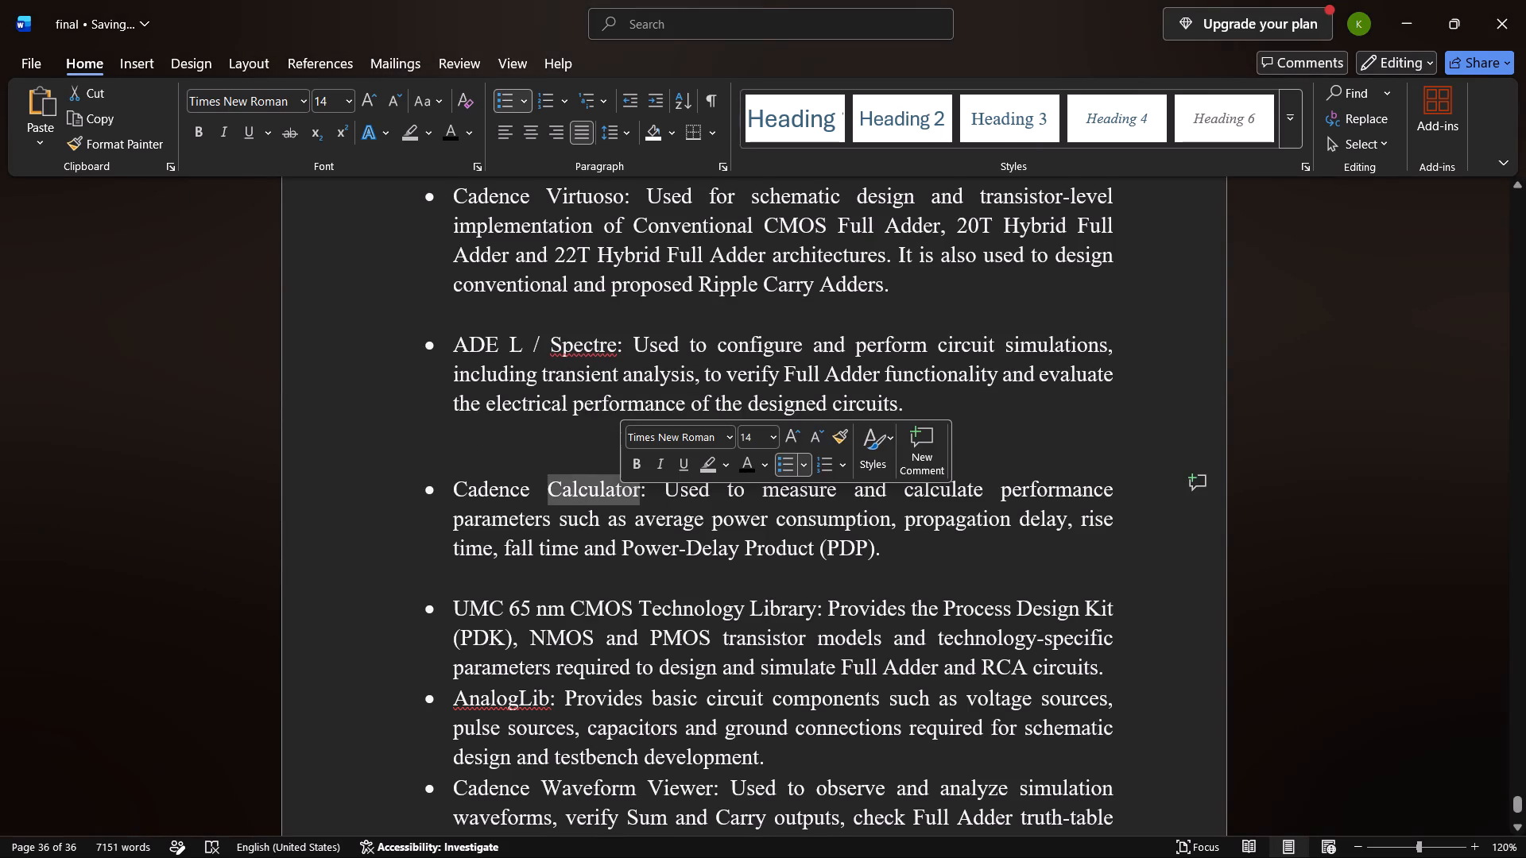
key("alt+Tab")
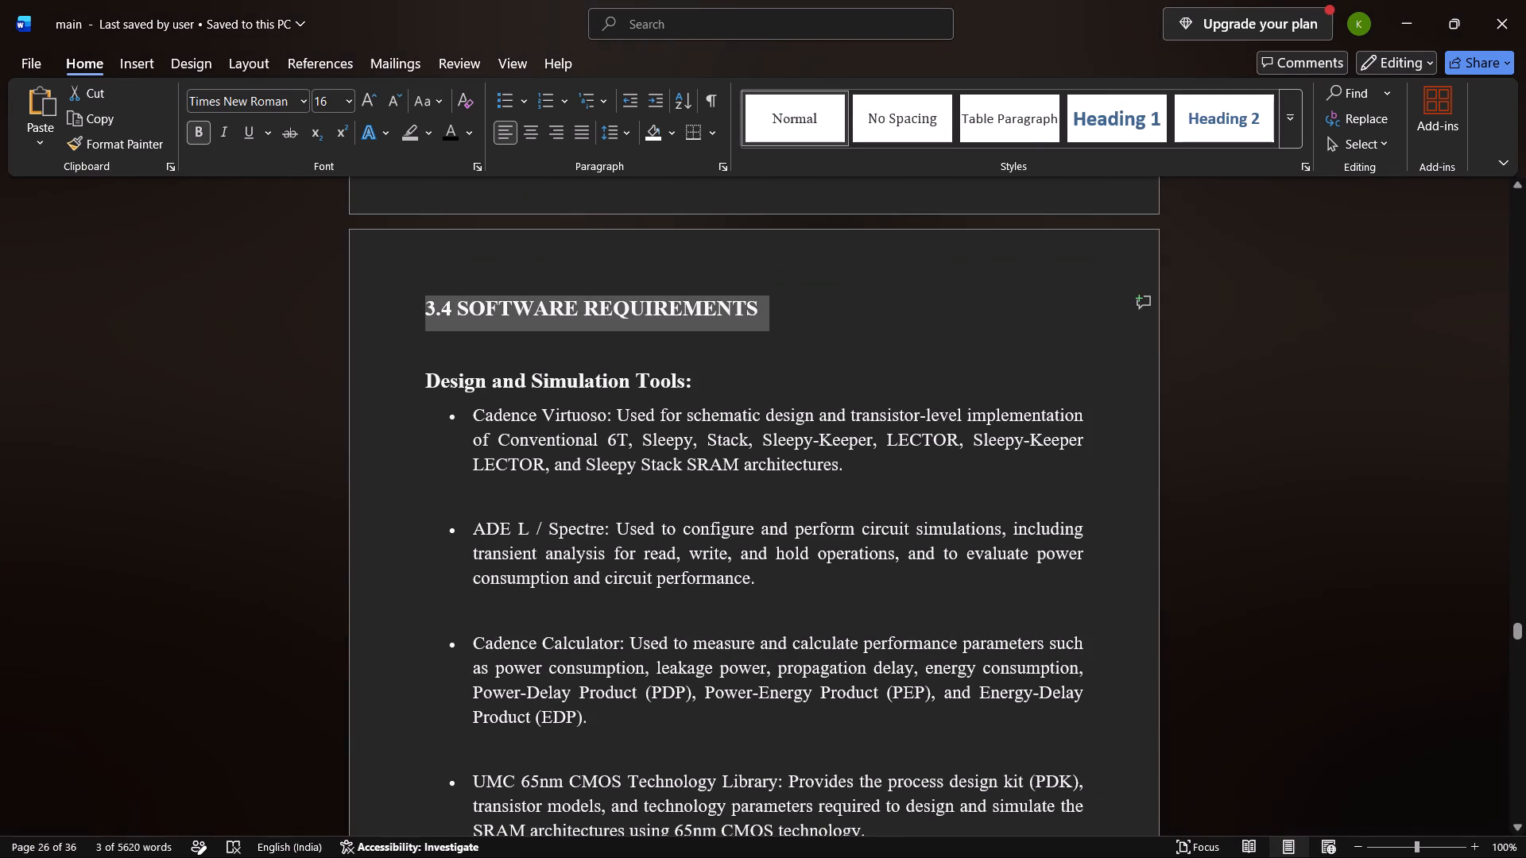
scroll(565, 470, "down", 2)
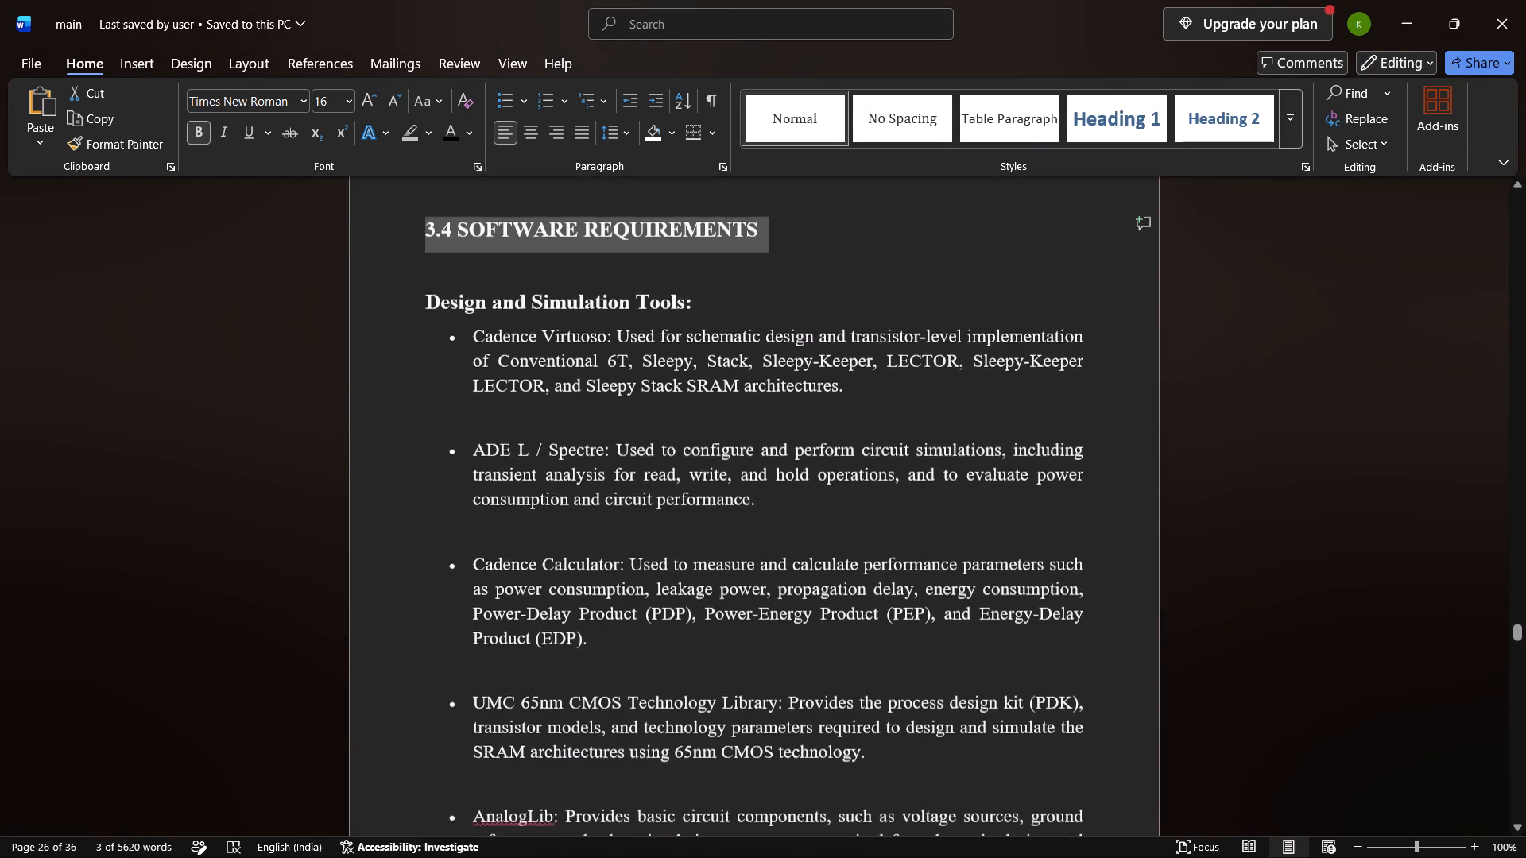
scroll(565, 470, "down", 2)
key("alt+Tab")
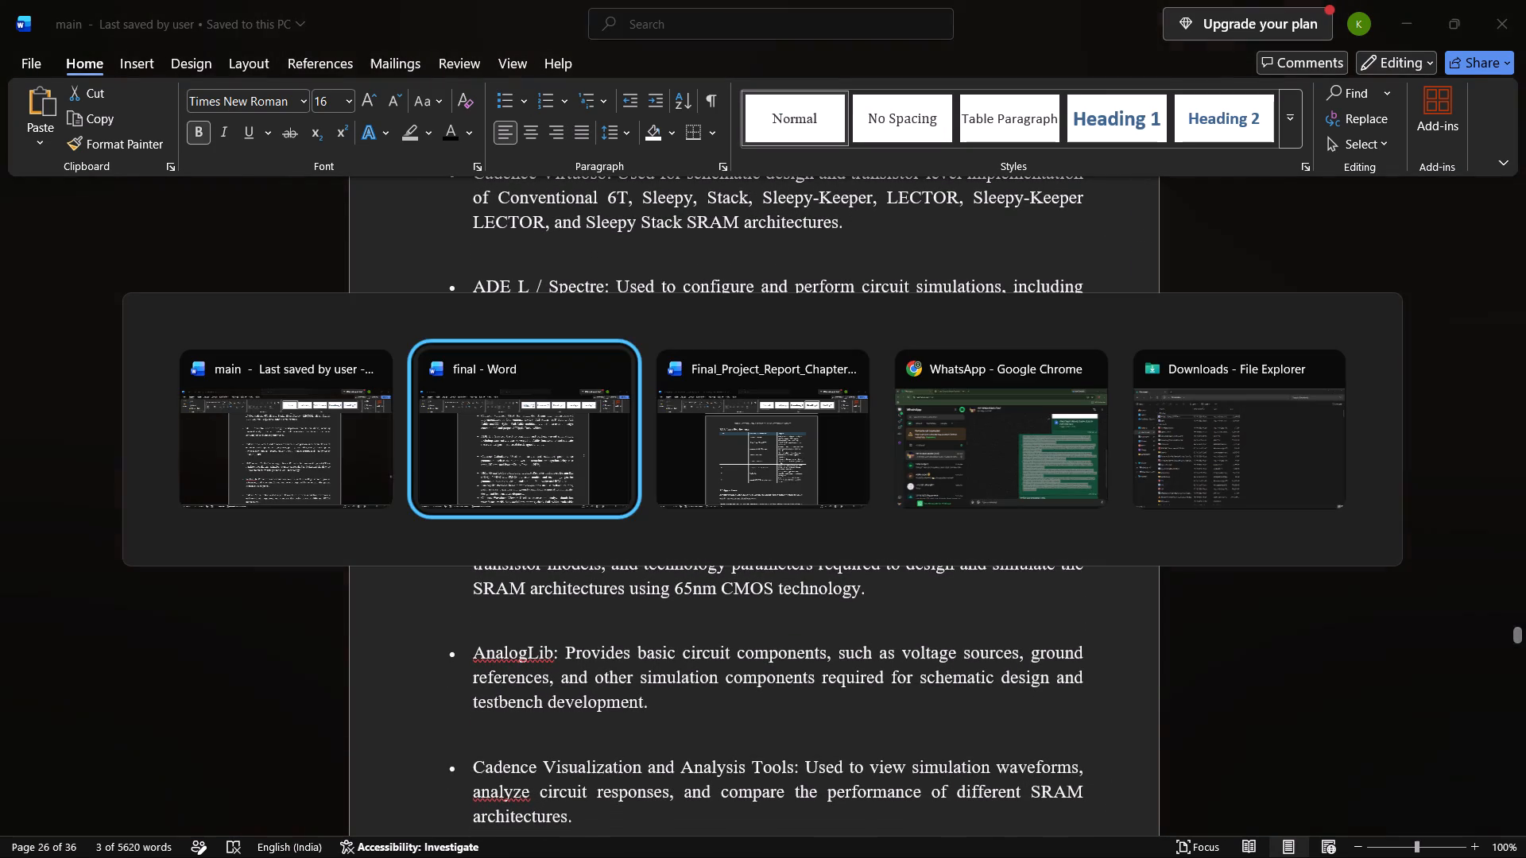
key("alt+Tab")
key("alt+Tab")
key("alt+Tab")
key("alt+Tab")
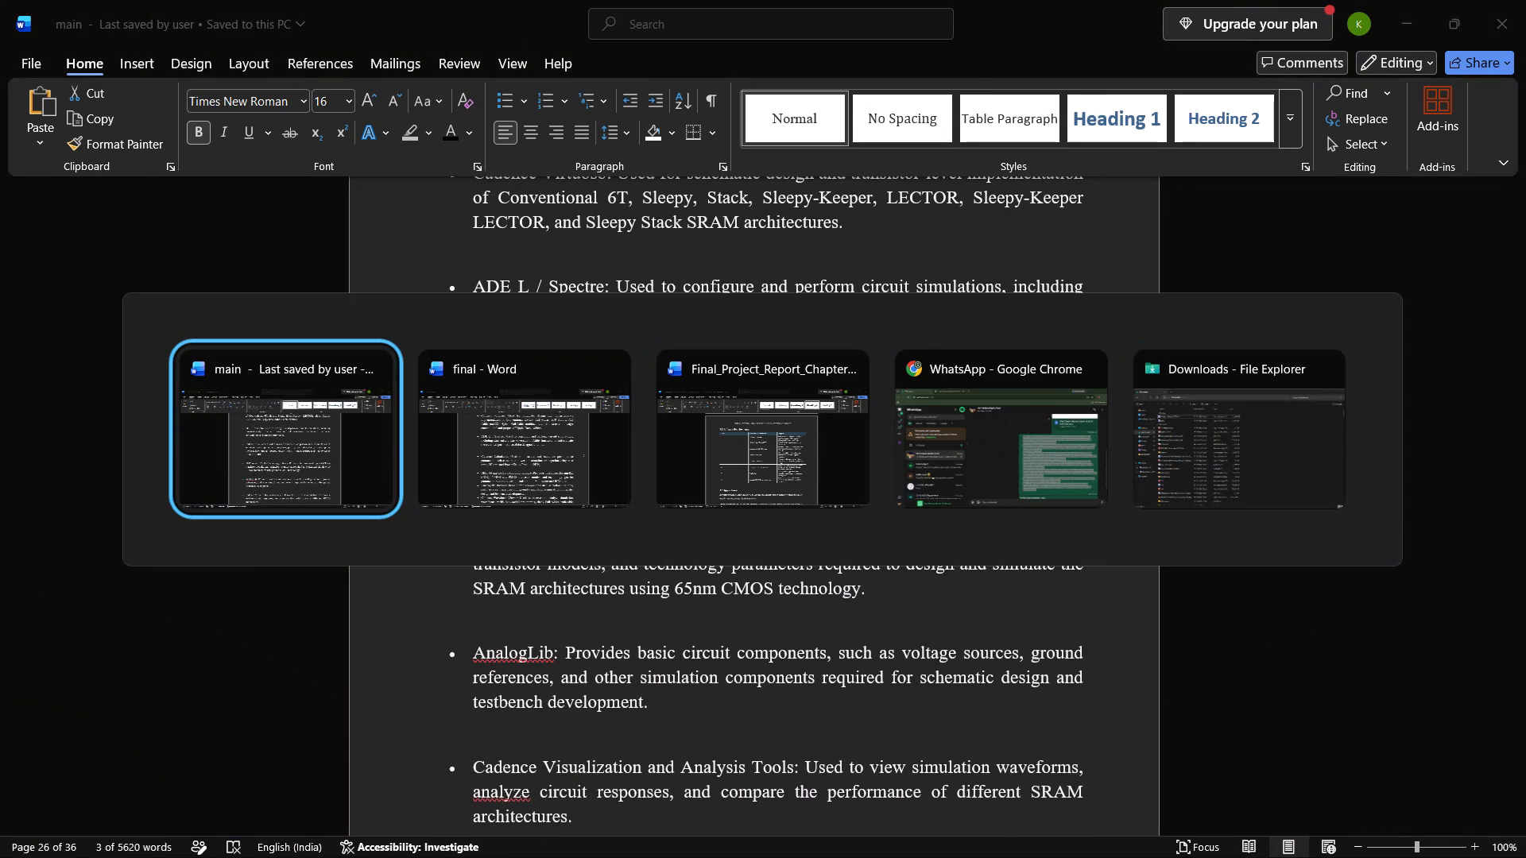
scroll(565, 470, "down", 1)
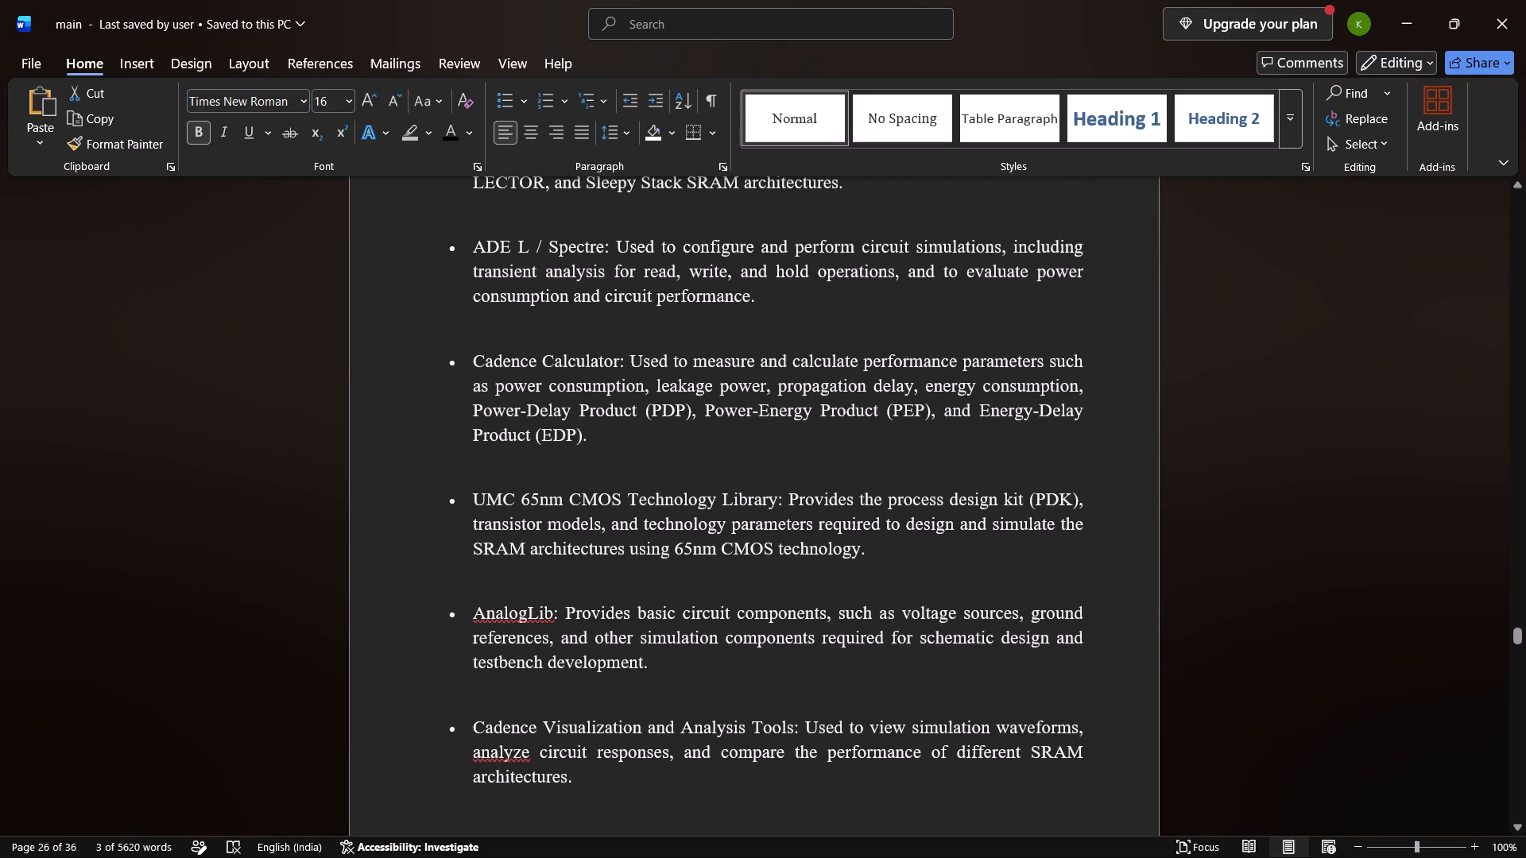
key("alt+Tab")
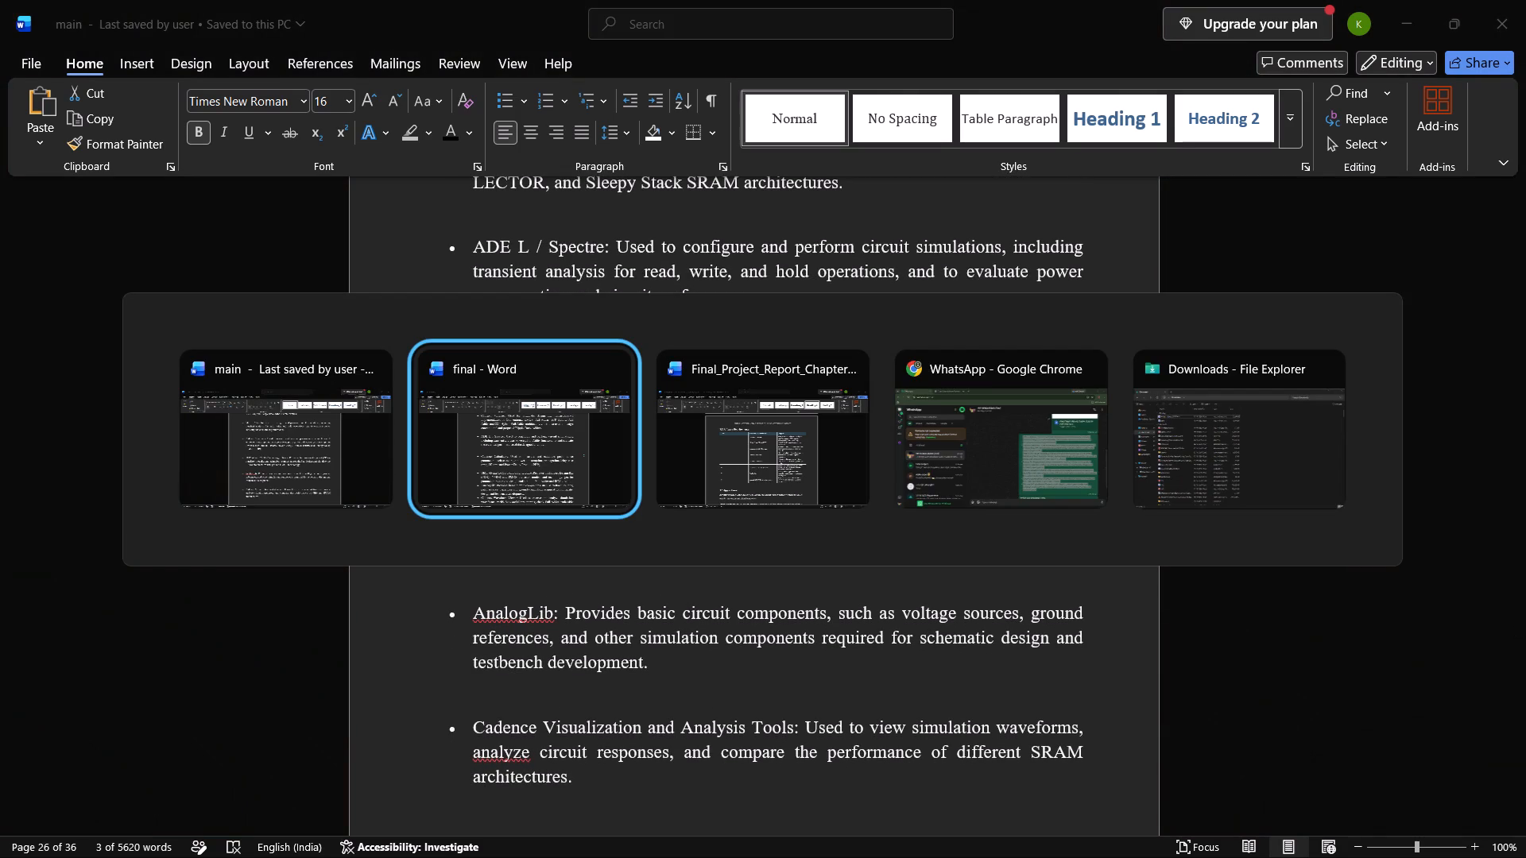
key("alt+Tab")
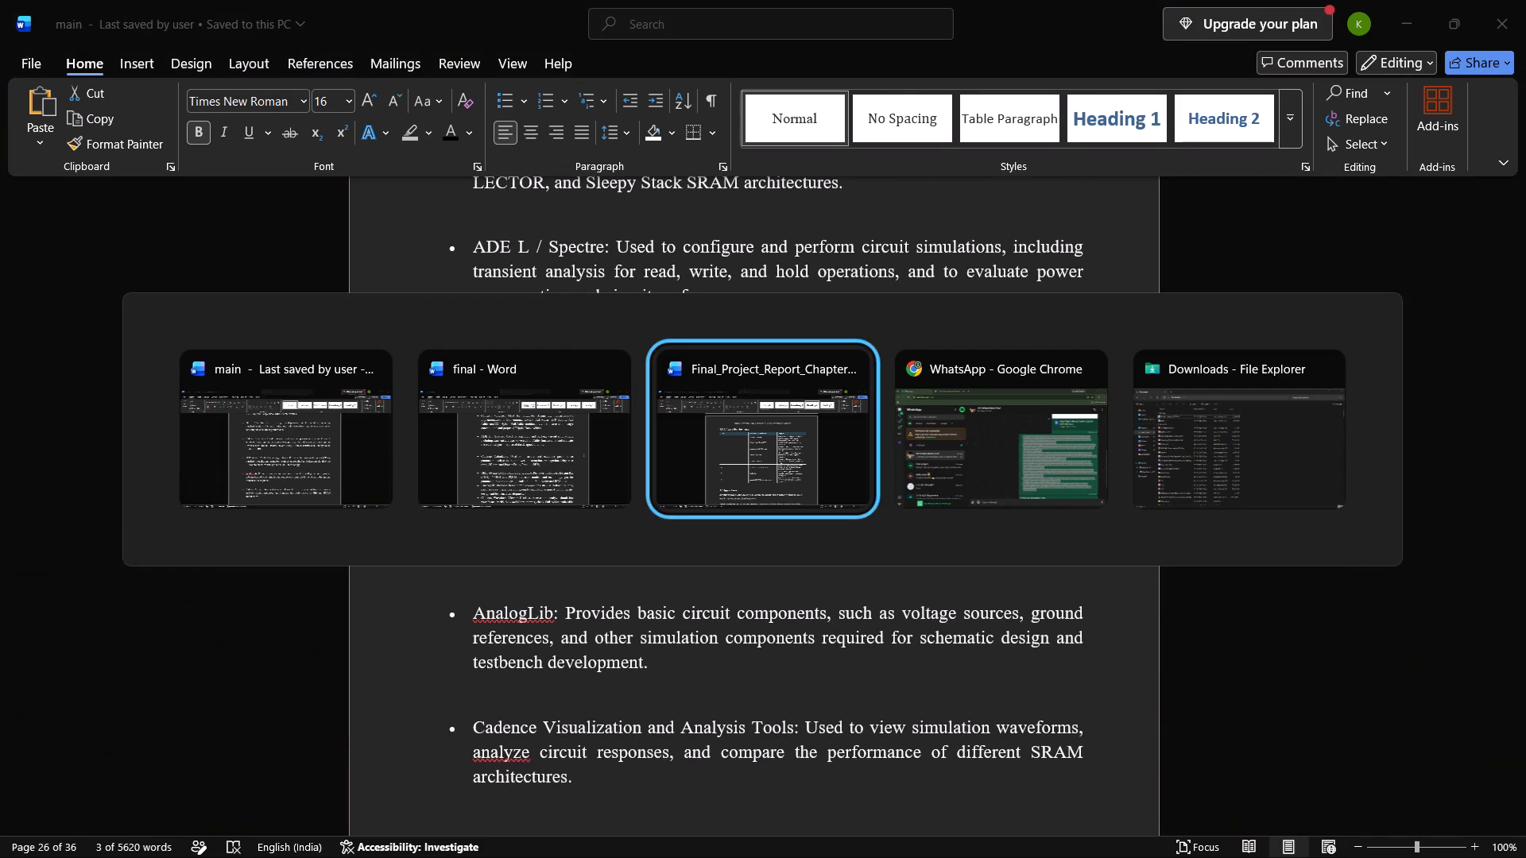
key("alt+Tab")
key("alt+Tab")
key("alt+Tab")
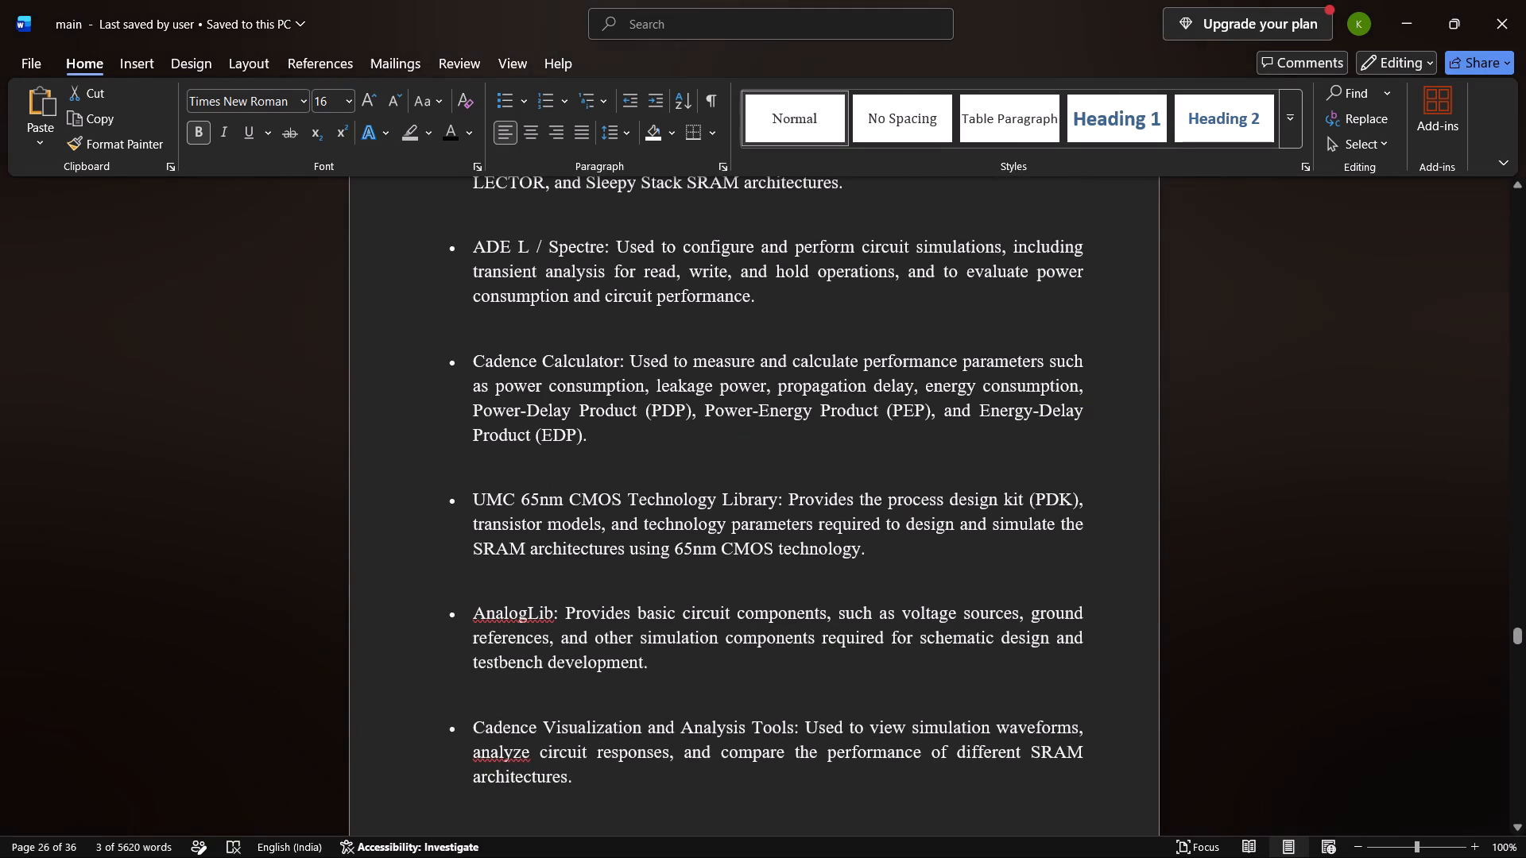
key("alt+Tab")
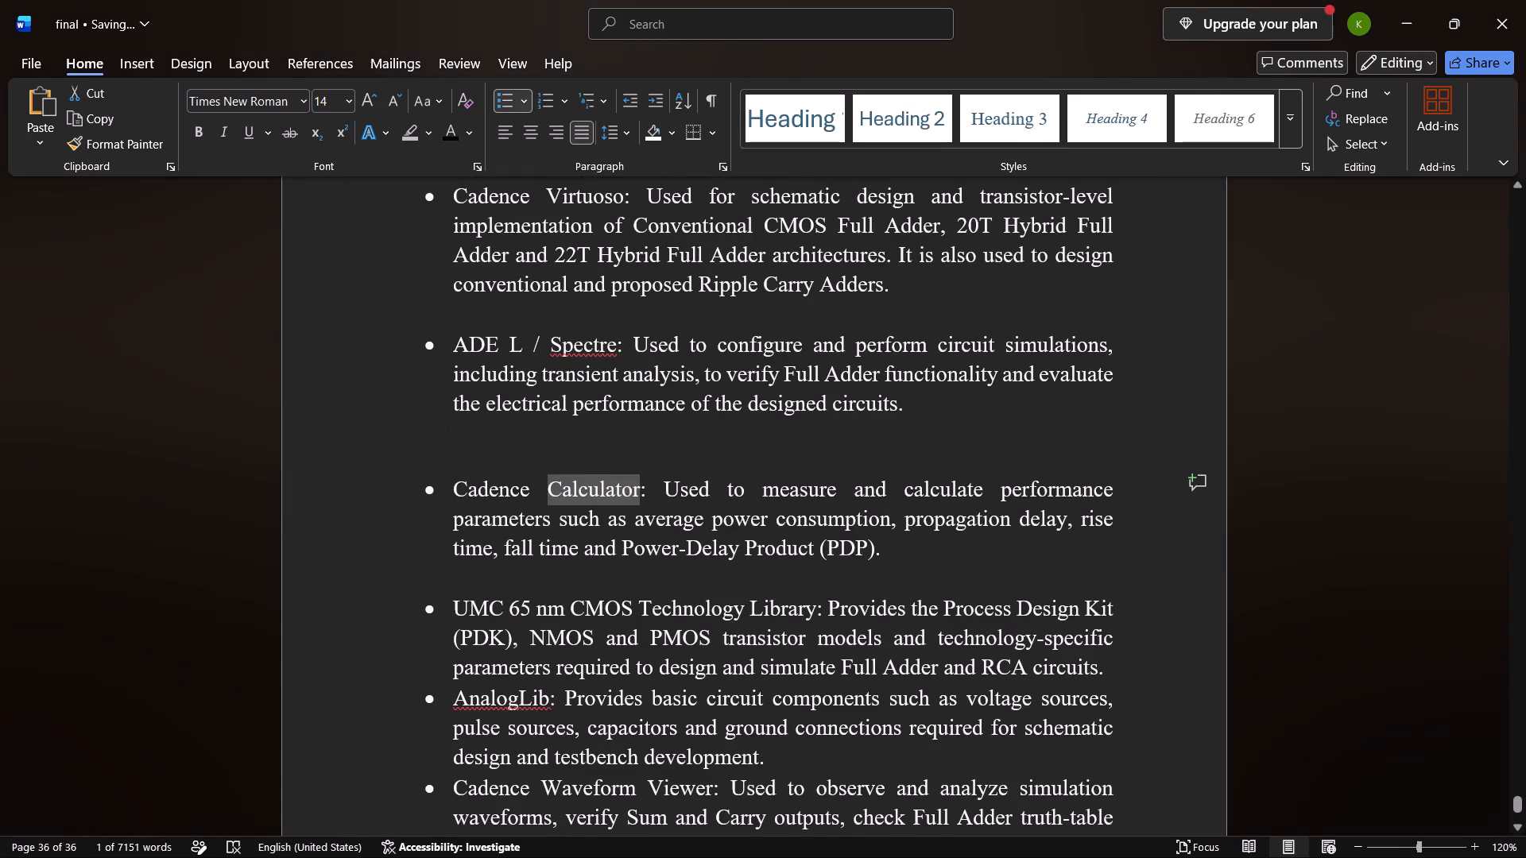
Insert an unbulleted blank line between the UMC 65 nm CMOS Technology Library and AnalogLib items in the final report.
scroll(565, 470, "down", 1)
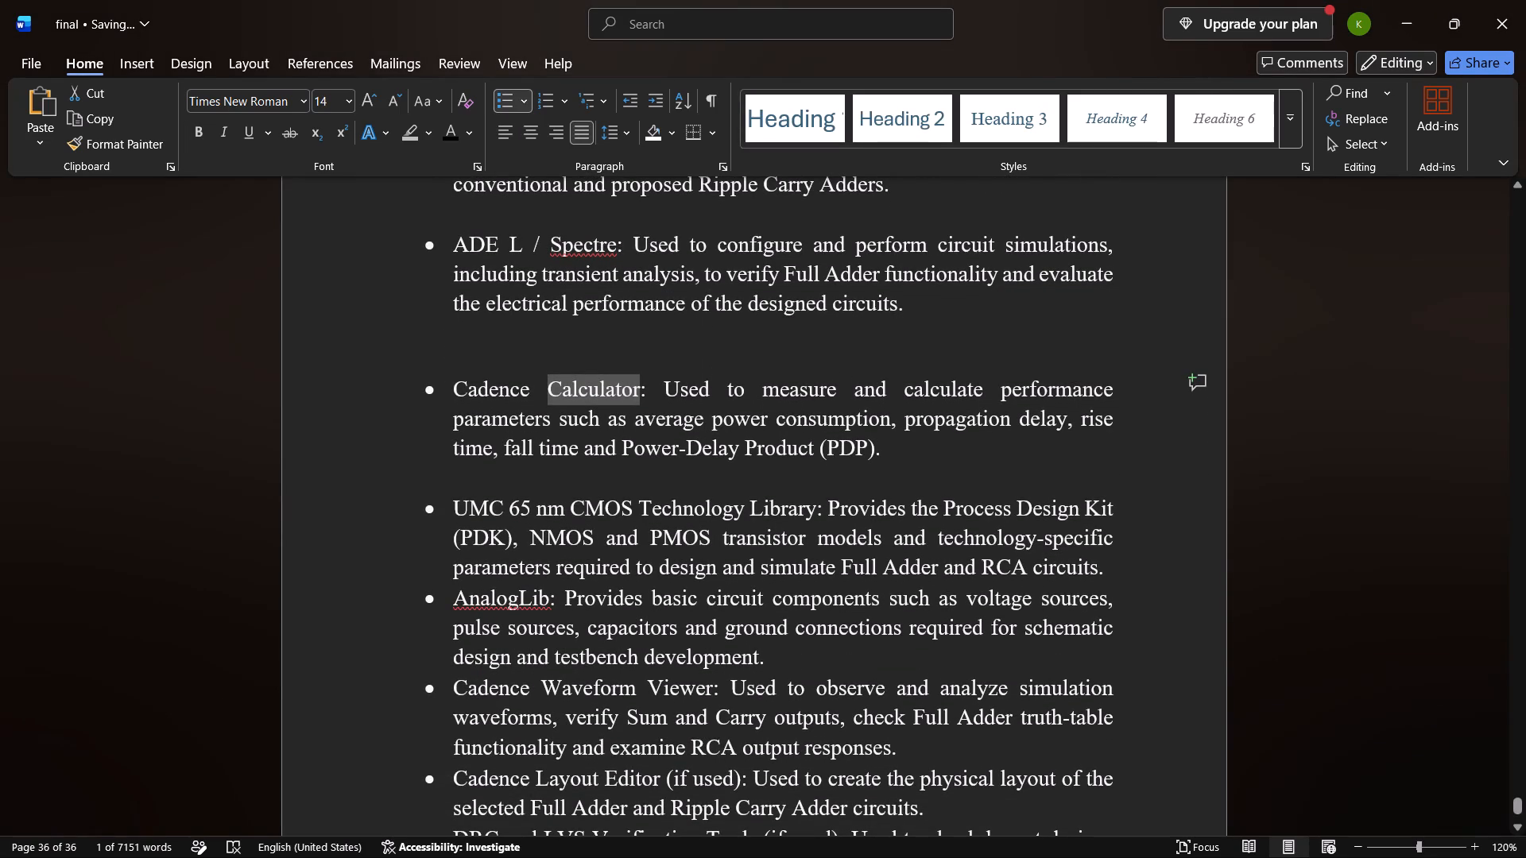
double_click(582, 380)
left_click(1108, 566)
key("Return")
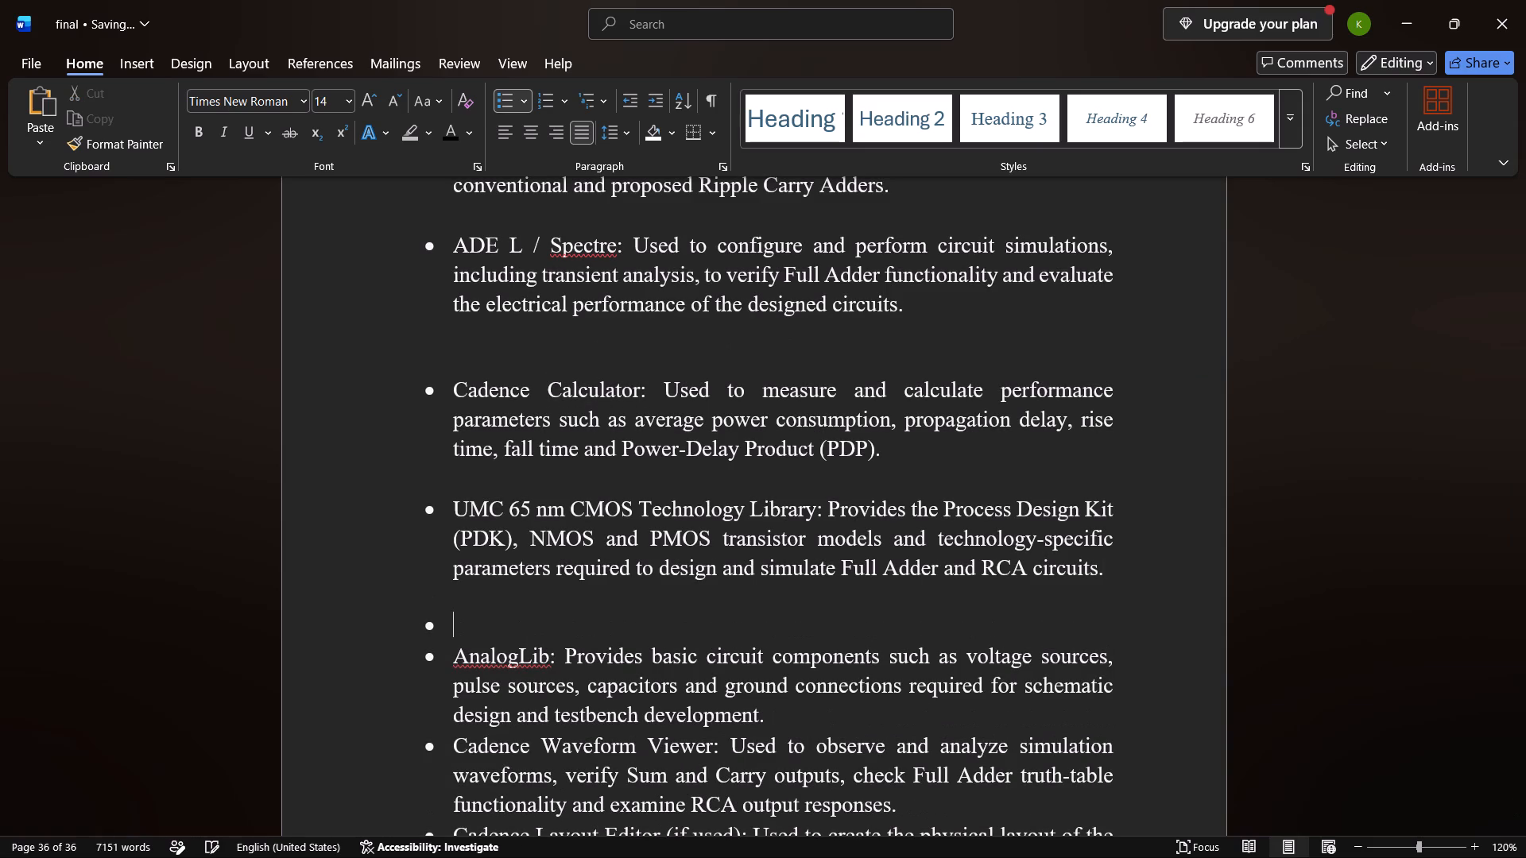
key("BackSpace")
scroll(1108, 566, "down", 1)
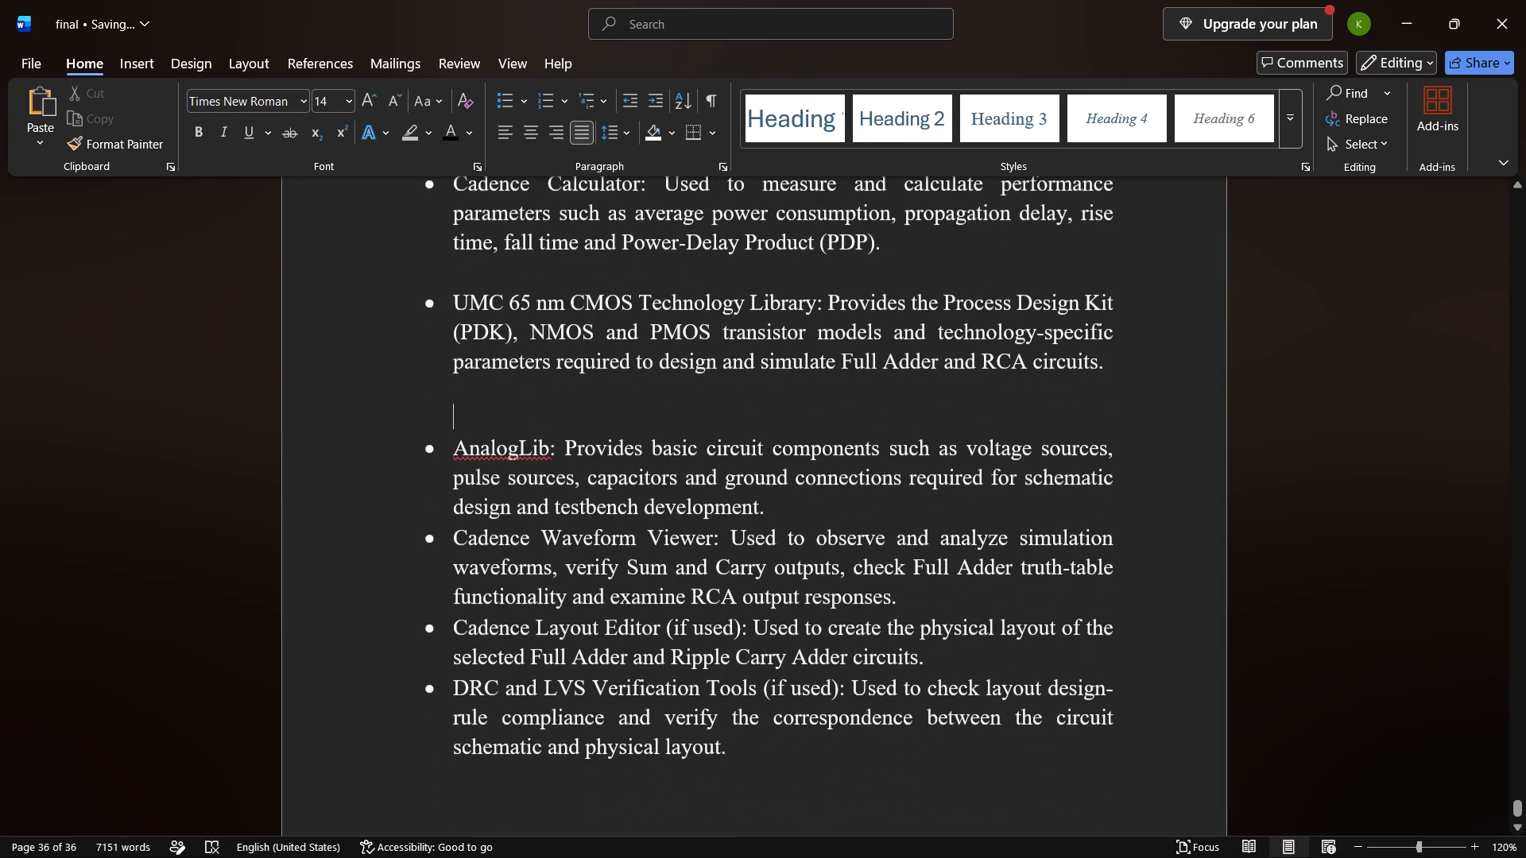
Insert an unbulleted blank line after each of the AnalogLib, Cadence Waveform Viewer and Cadence Layout Editor items.
left_click(809, 512)
key("Return")
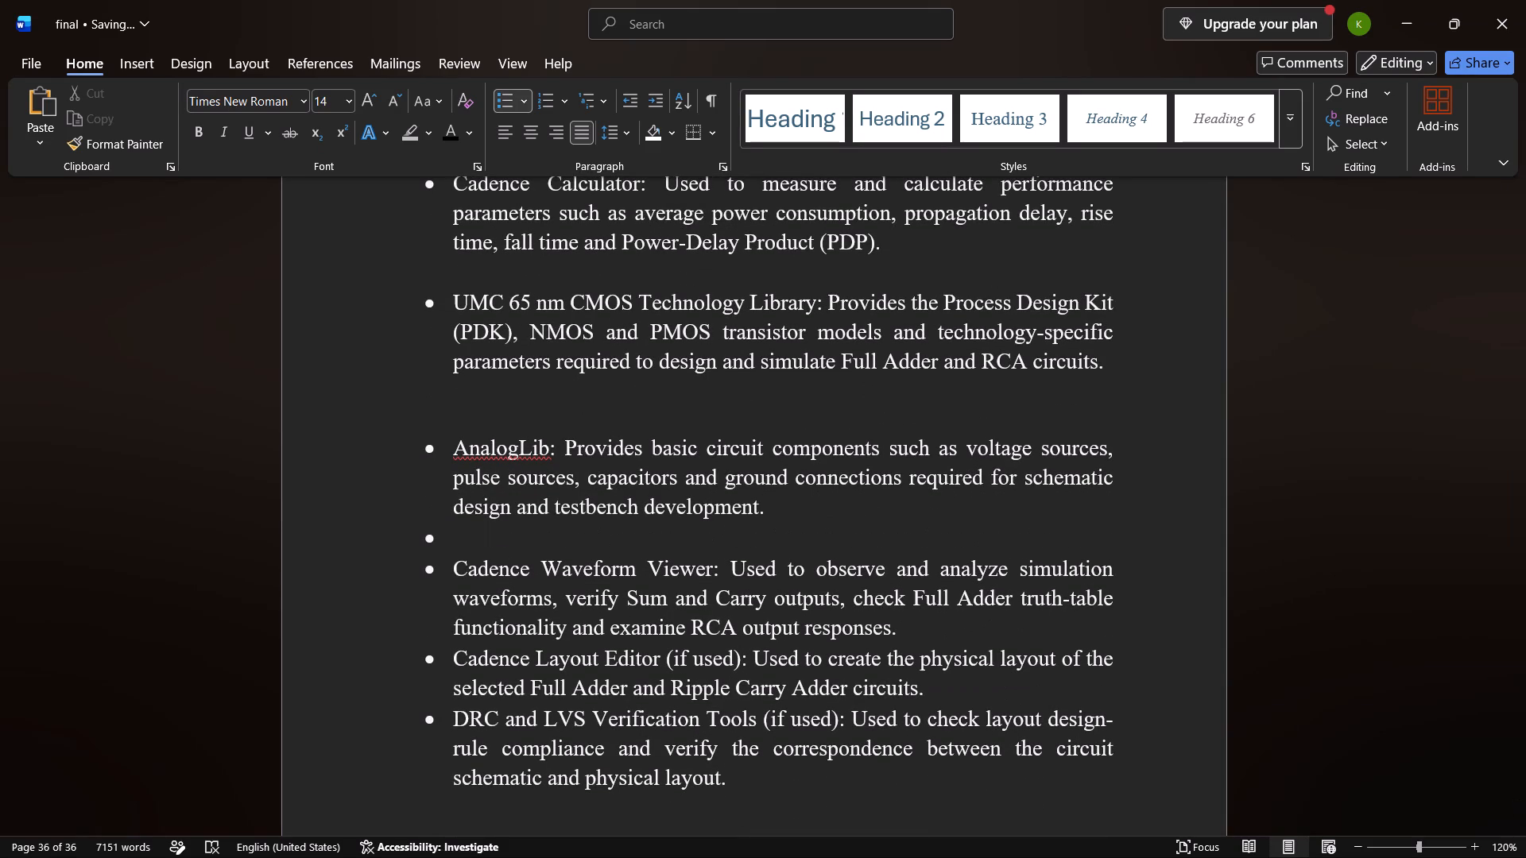
key("BackSpace")
scroll(809, 512, "down", 1)
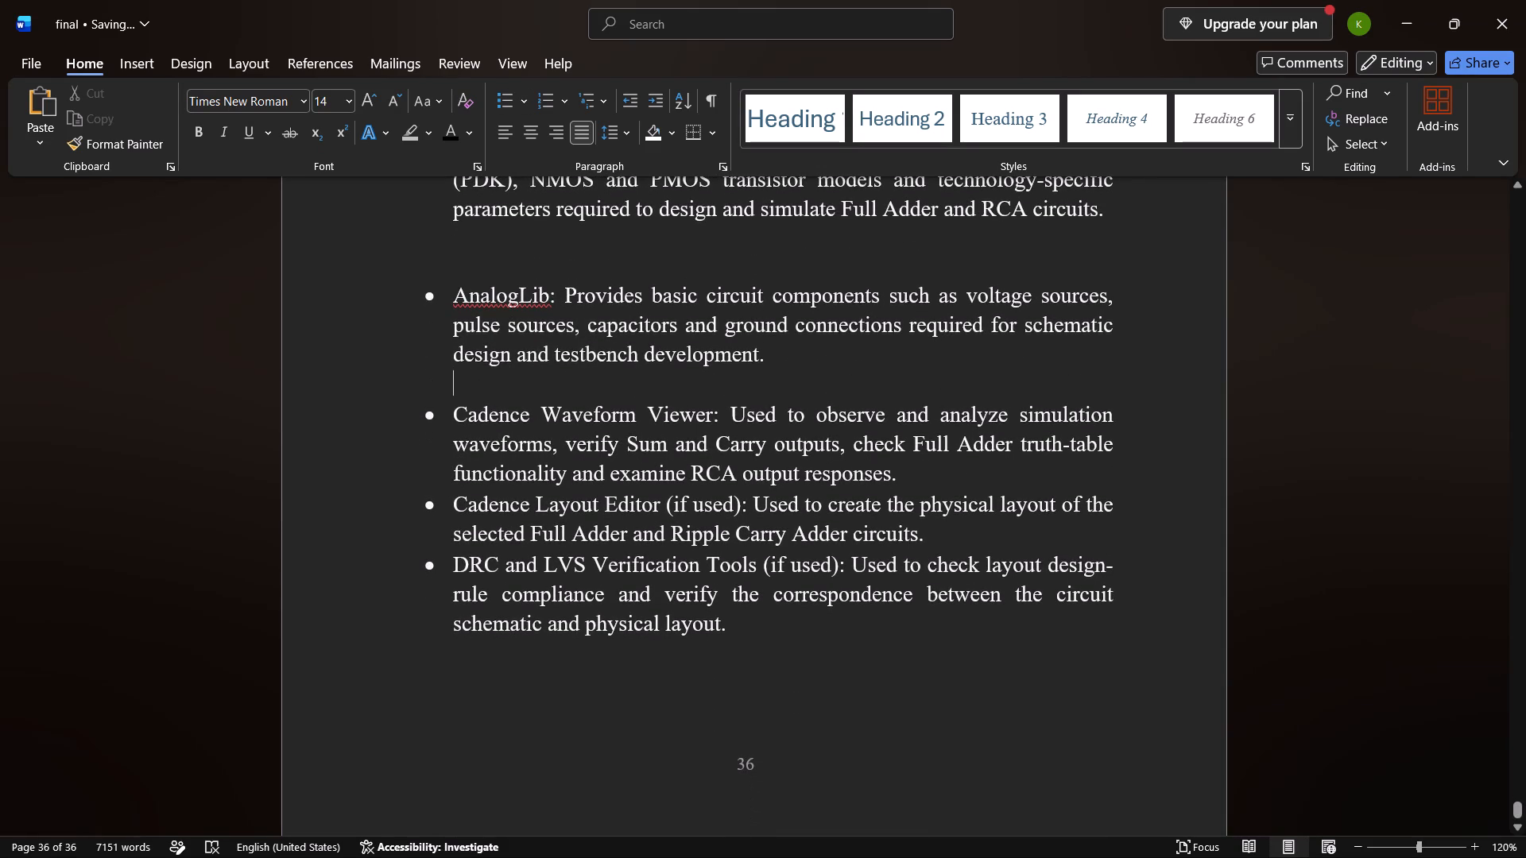
left_click(917, 479)
key("Return")
key("BackSpace")
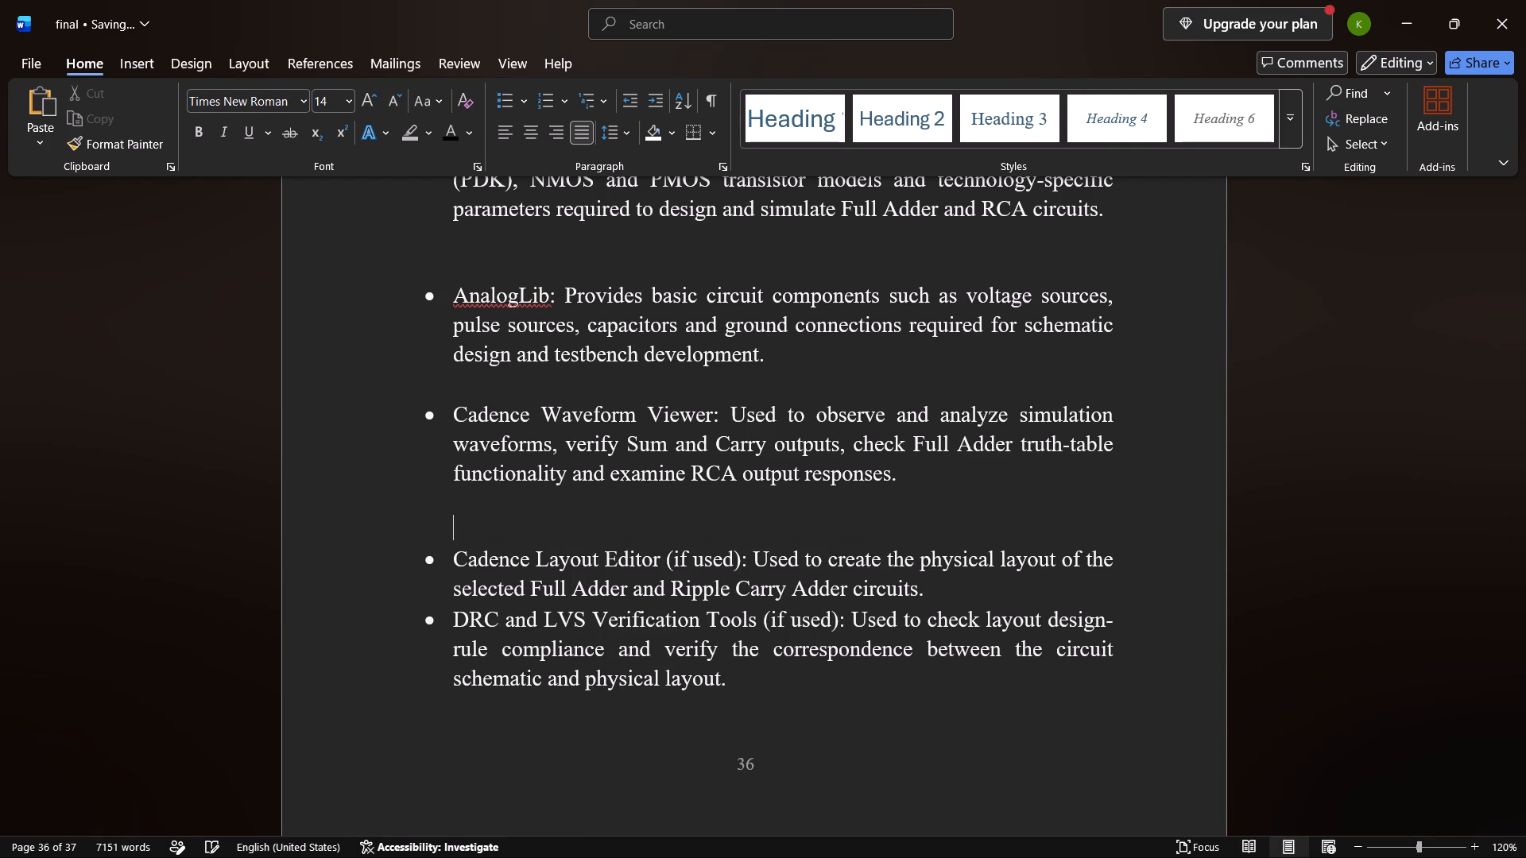
scroll(917, 479, "down", 1)
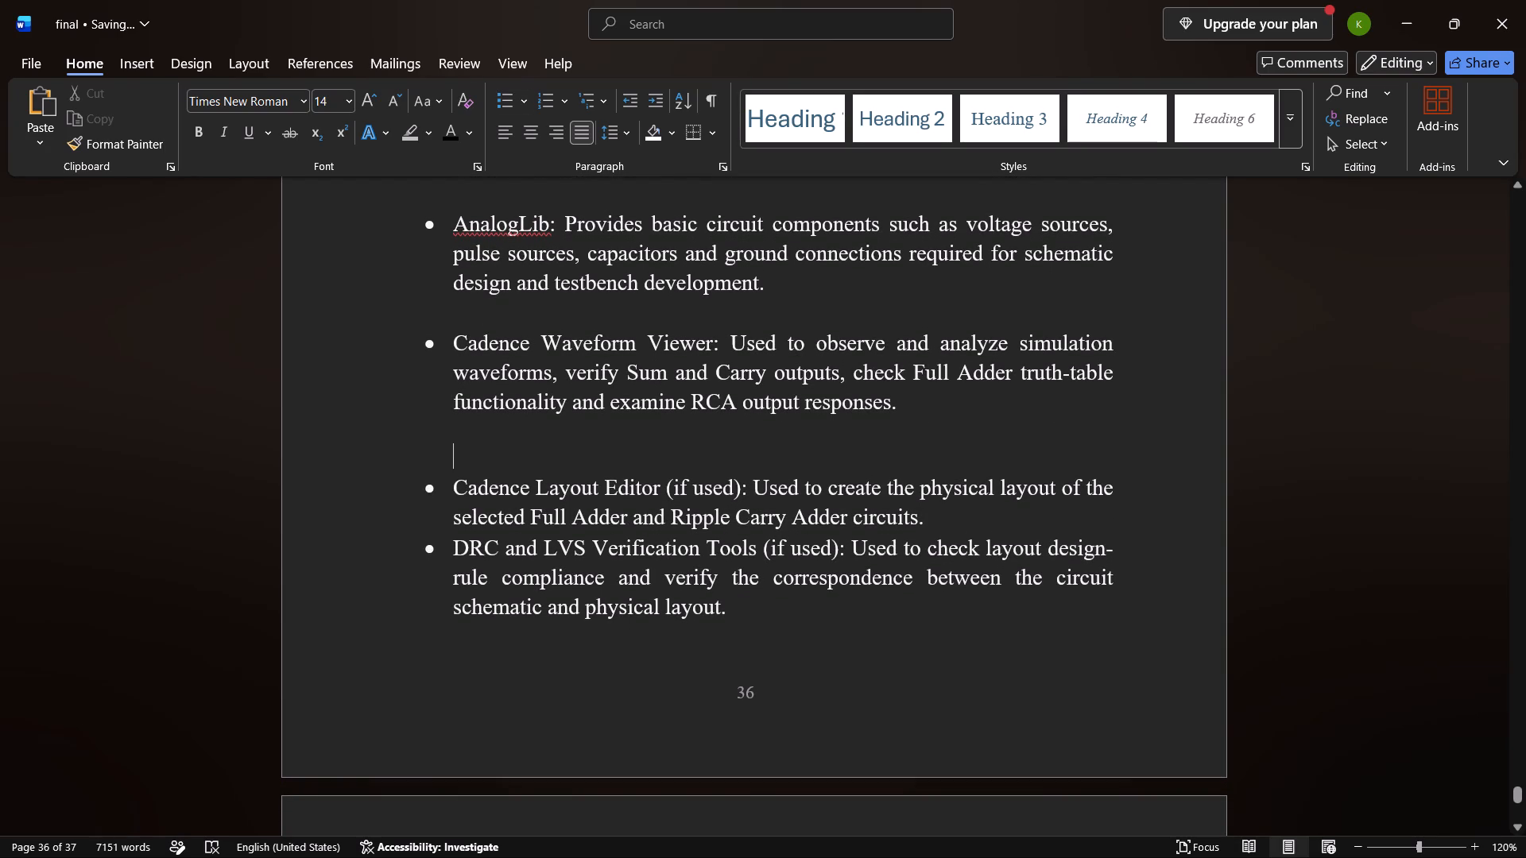
left_click(943, 516)
key("Return")
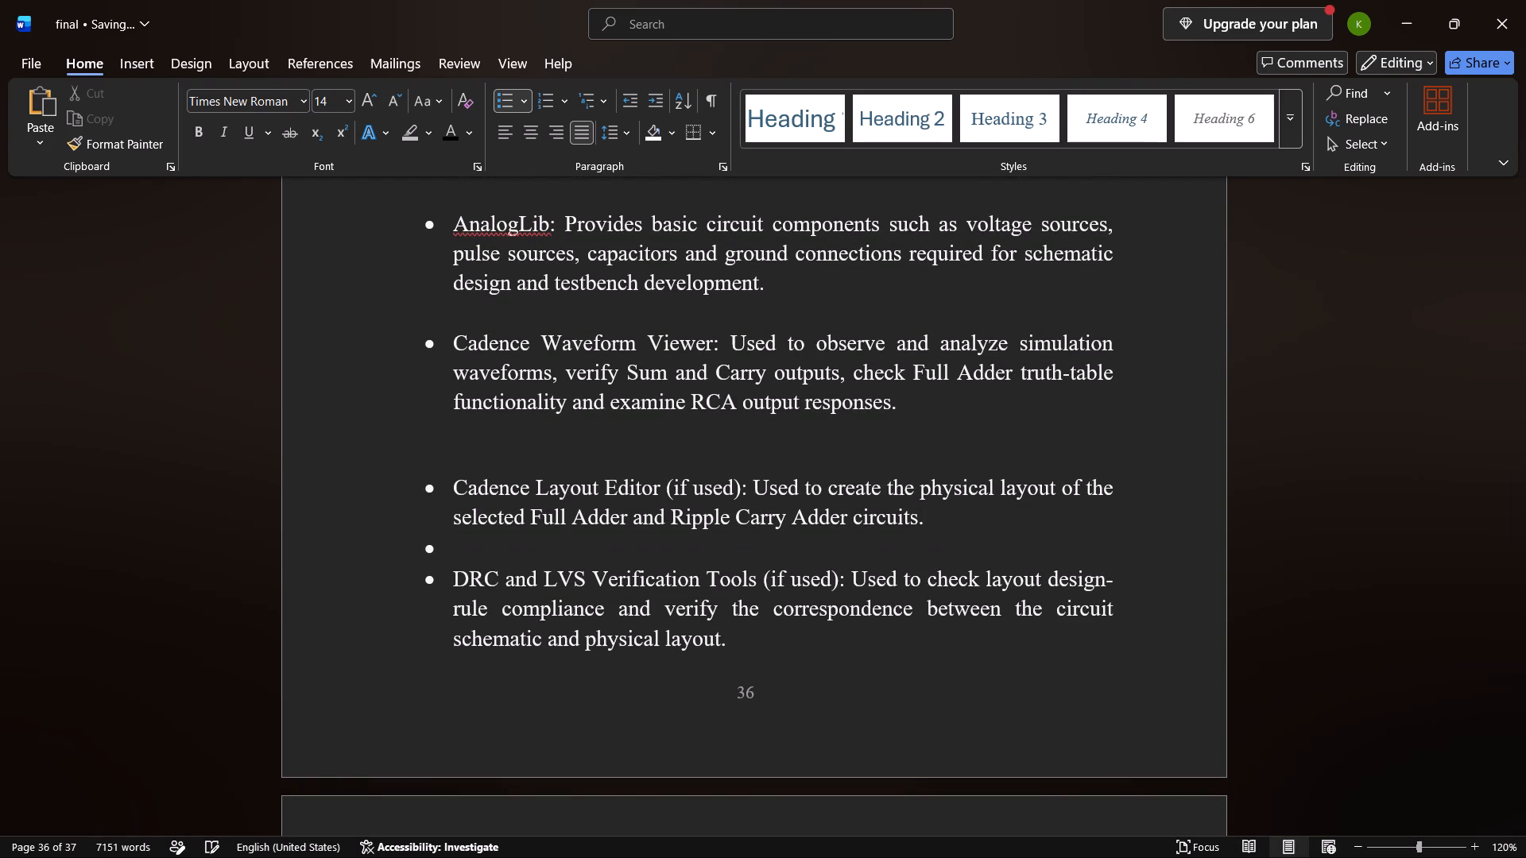
key("BackSpace")
Check the spacing of the tools list, then remove the empty line after its DRC and LVS item and move to the blank page 37.
scroll(943, 516, "down", 1)
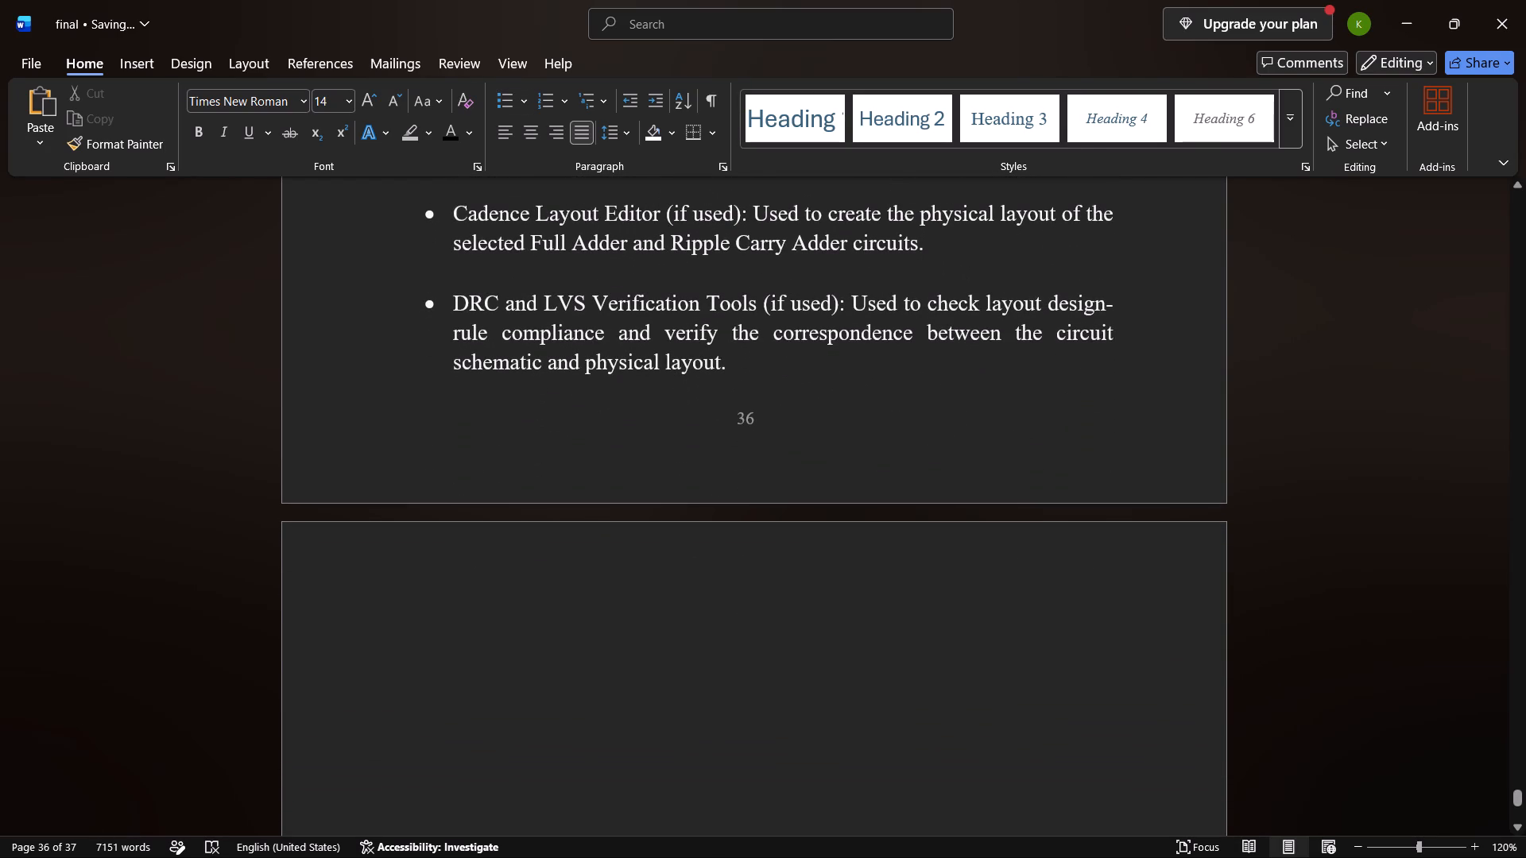
scroll(943, 516, "up", 5)
scroll(943, 516, "right", 1)
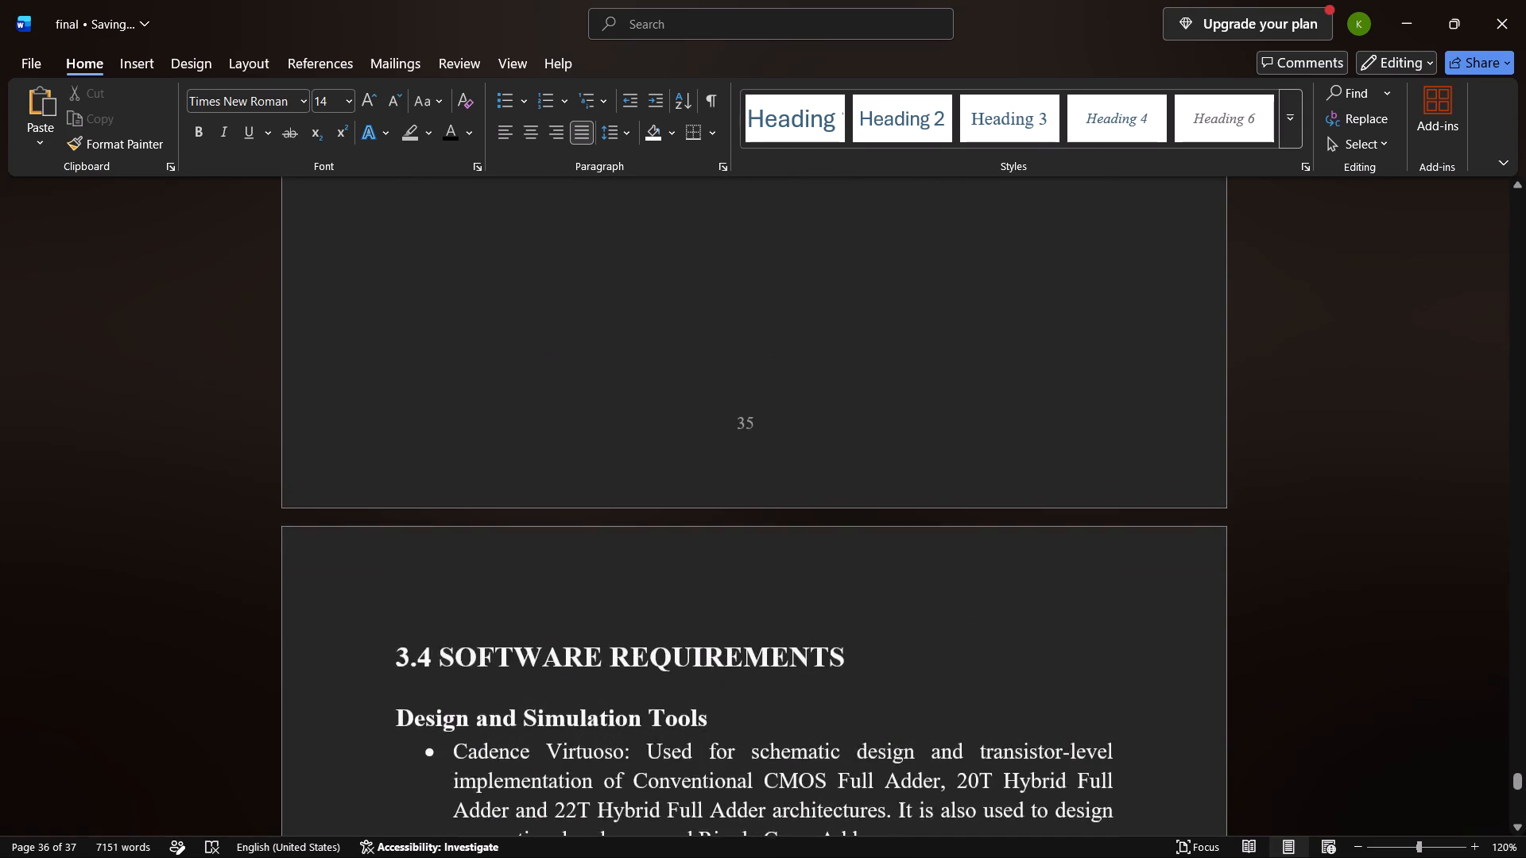
scroll(943, 516, "right", 1)
scroll(943, 516, "down", 1)
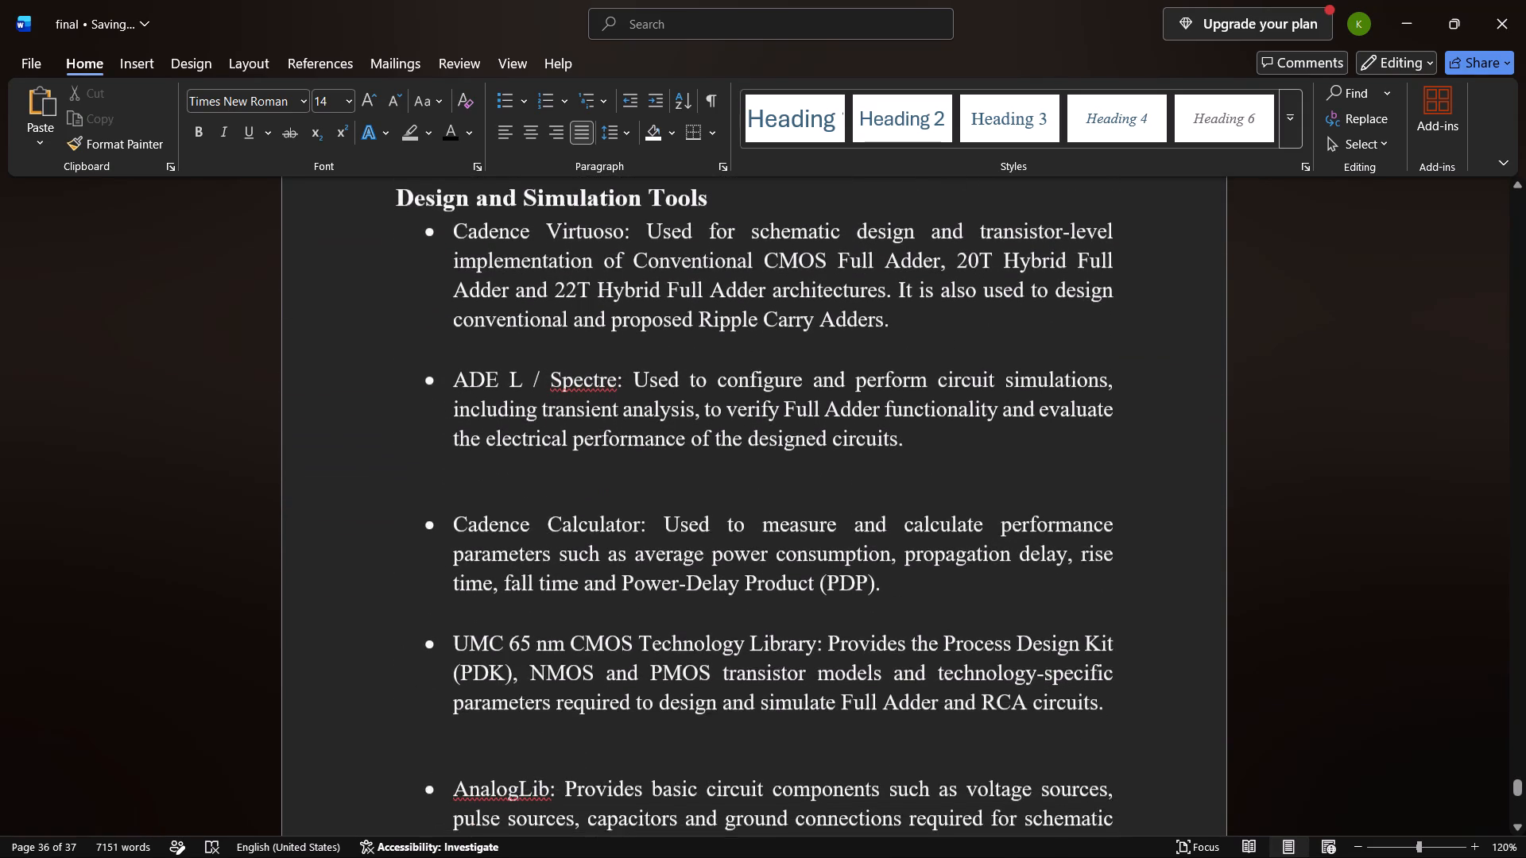
scroll(943, 516, "down", 1)
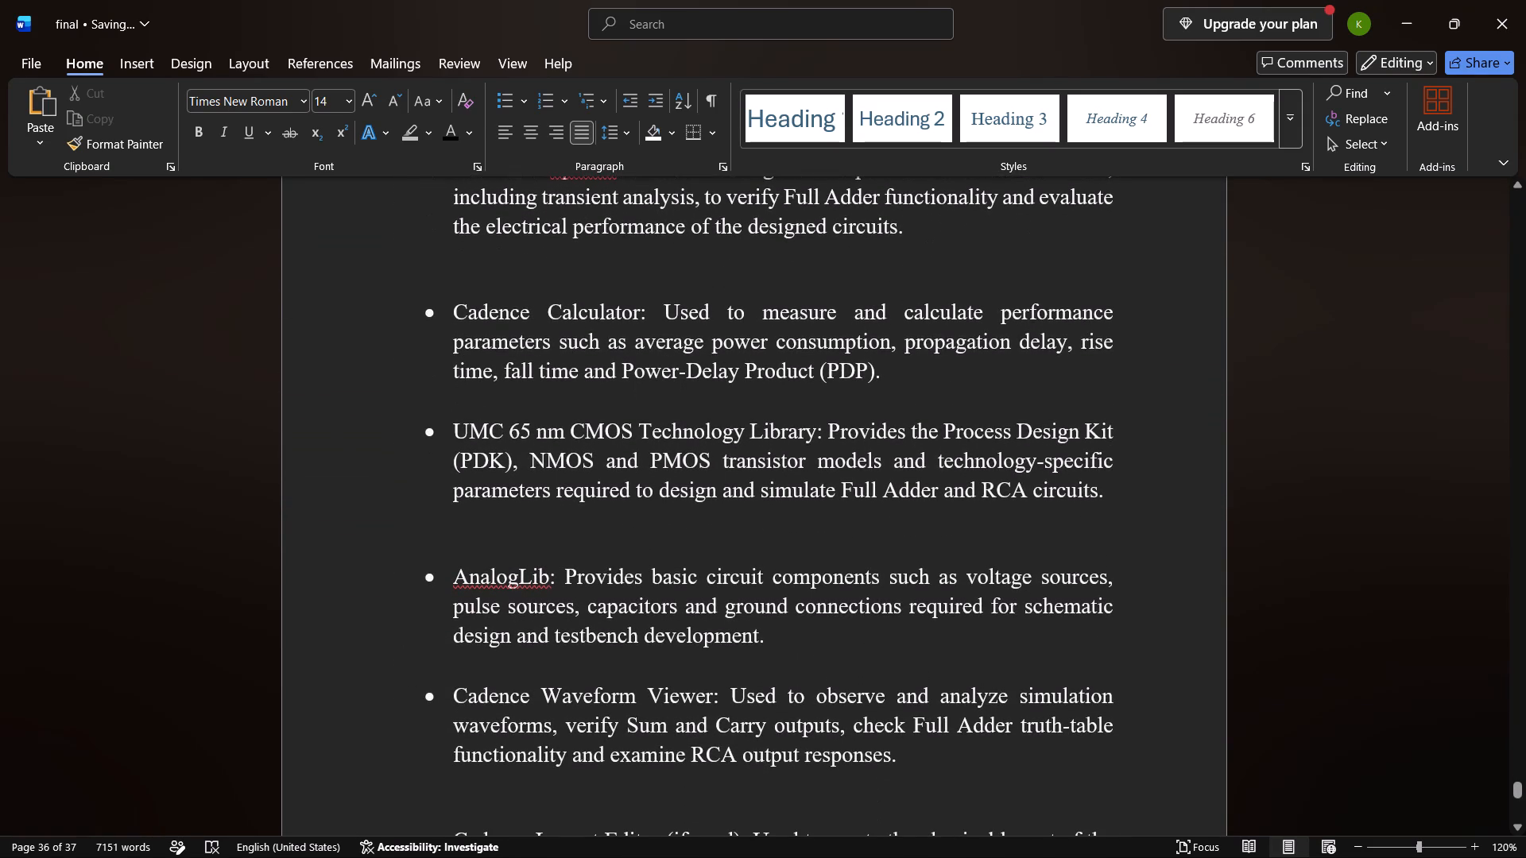
scroll(1001, 398, "down", 2)
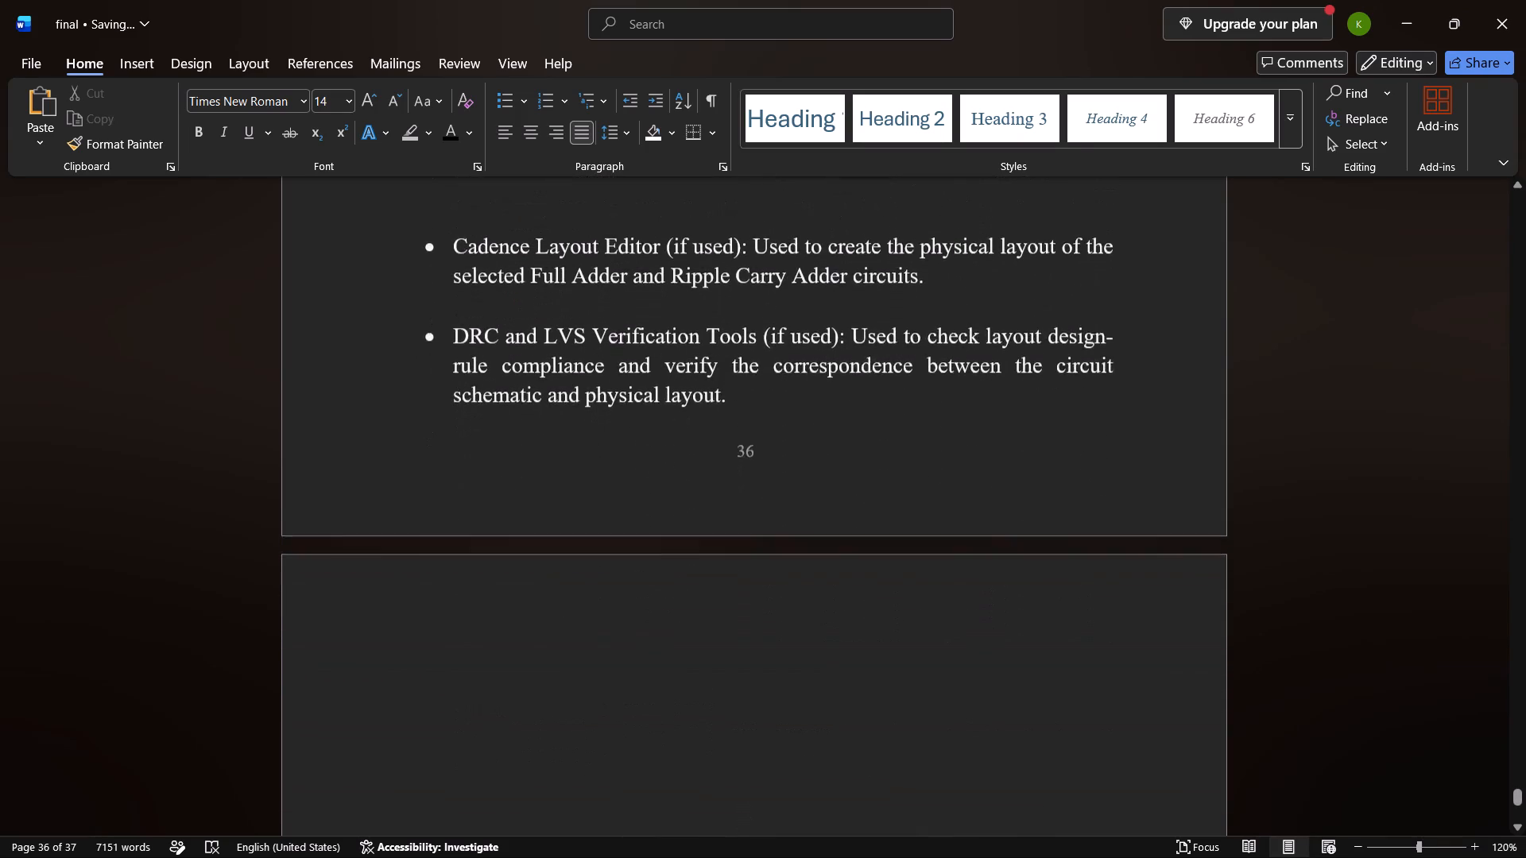
scroll(1001, 398, "down", 1)
left_click(507, 392)
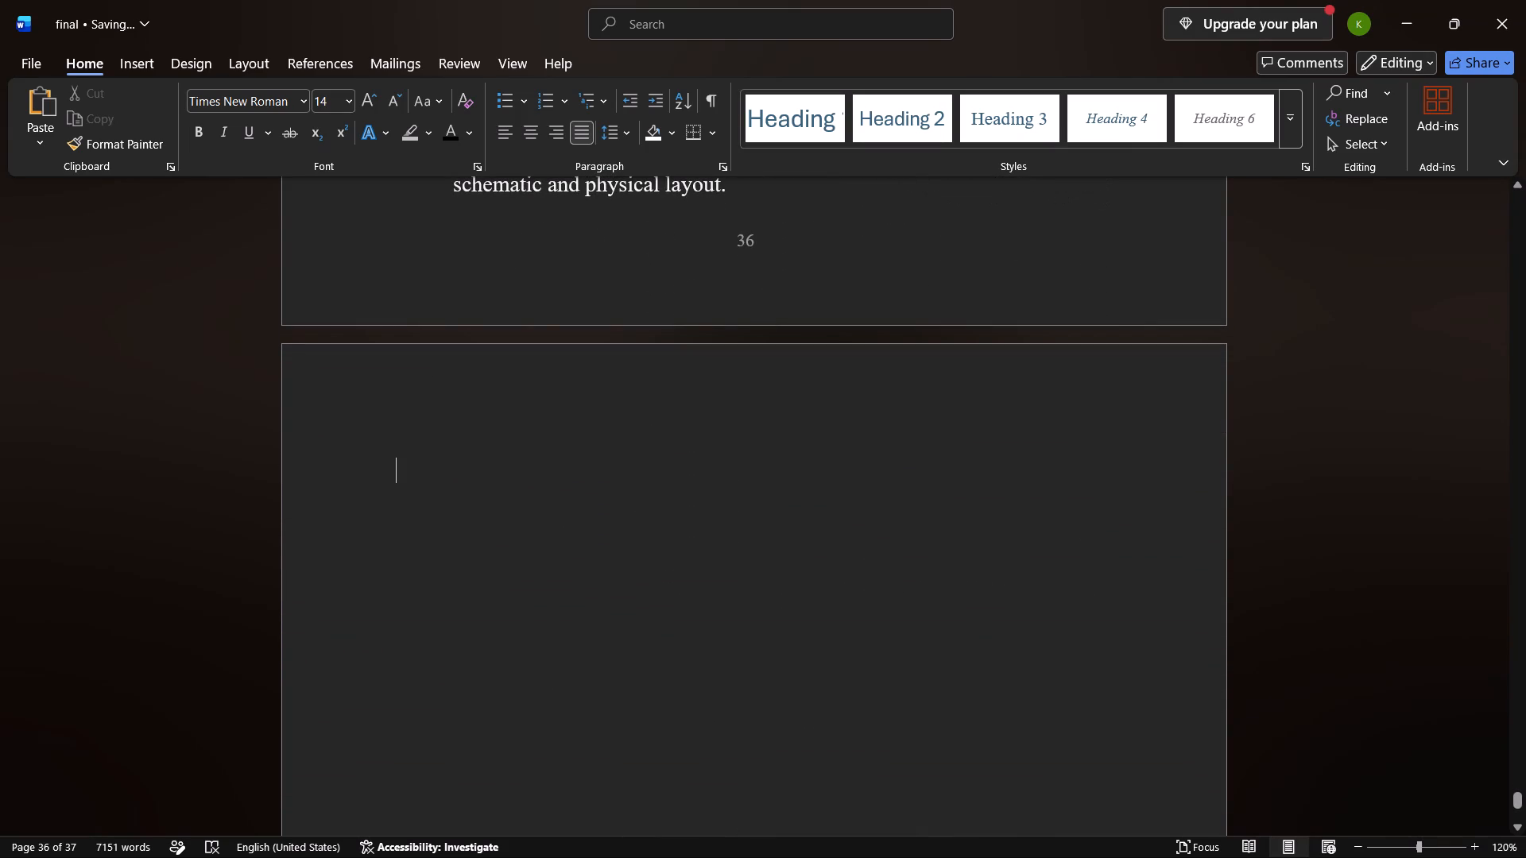
key("BackSpace")
key("Down")
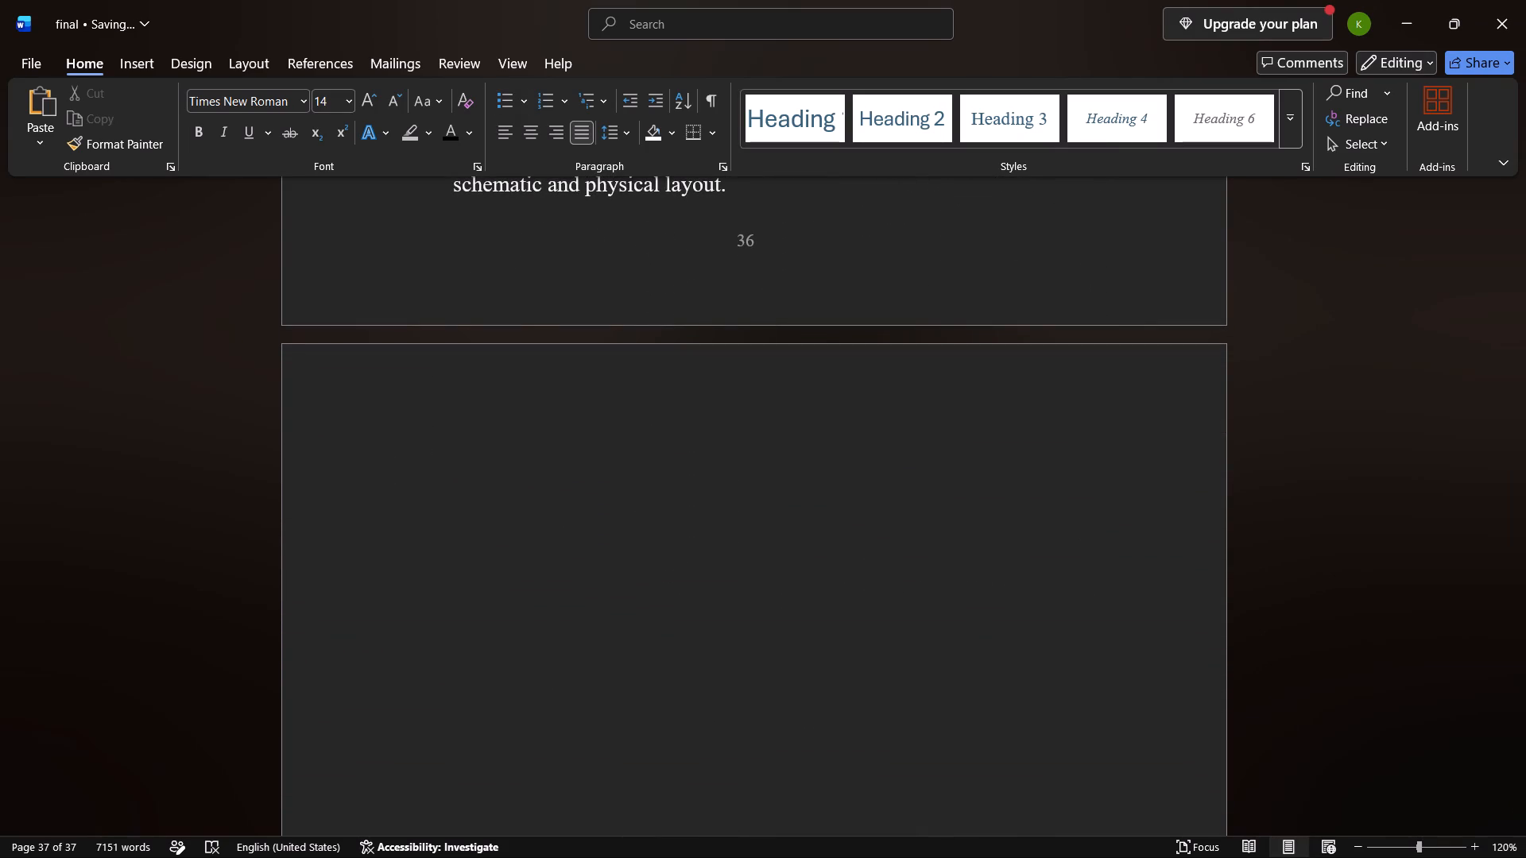
Examine sections 3.5 Applications, 3.6 Tool Utilization and 3.7 Expected Outcomes in the reference document "main" for their order and layout.
key("alt+Tab")
scroll(507, 392, "down", 1)
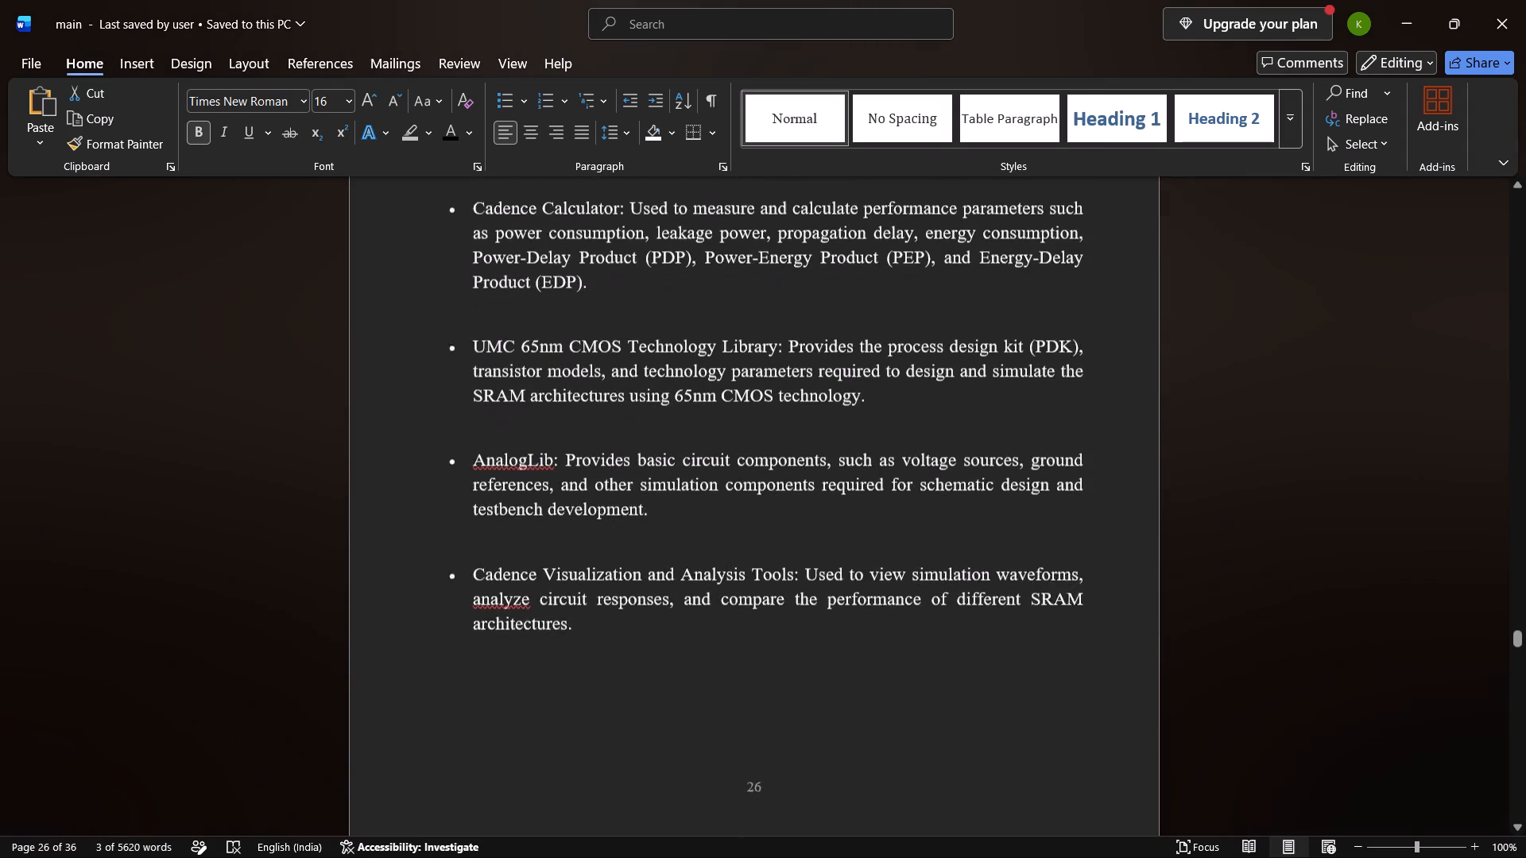
scroll(507, 392, "down", 3)
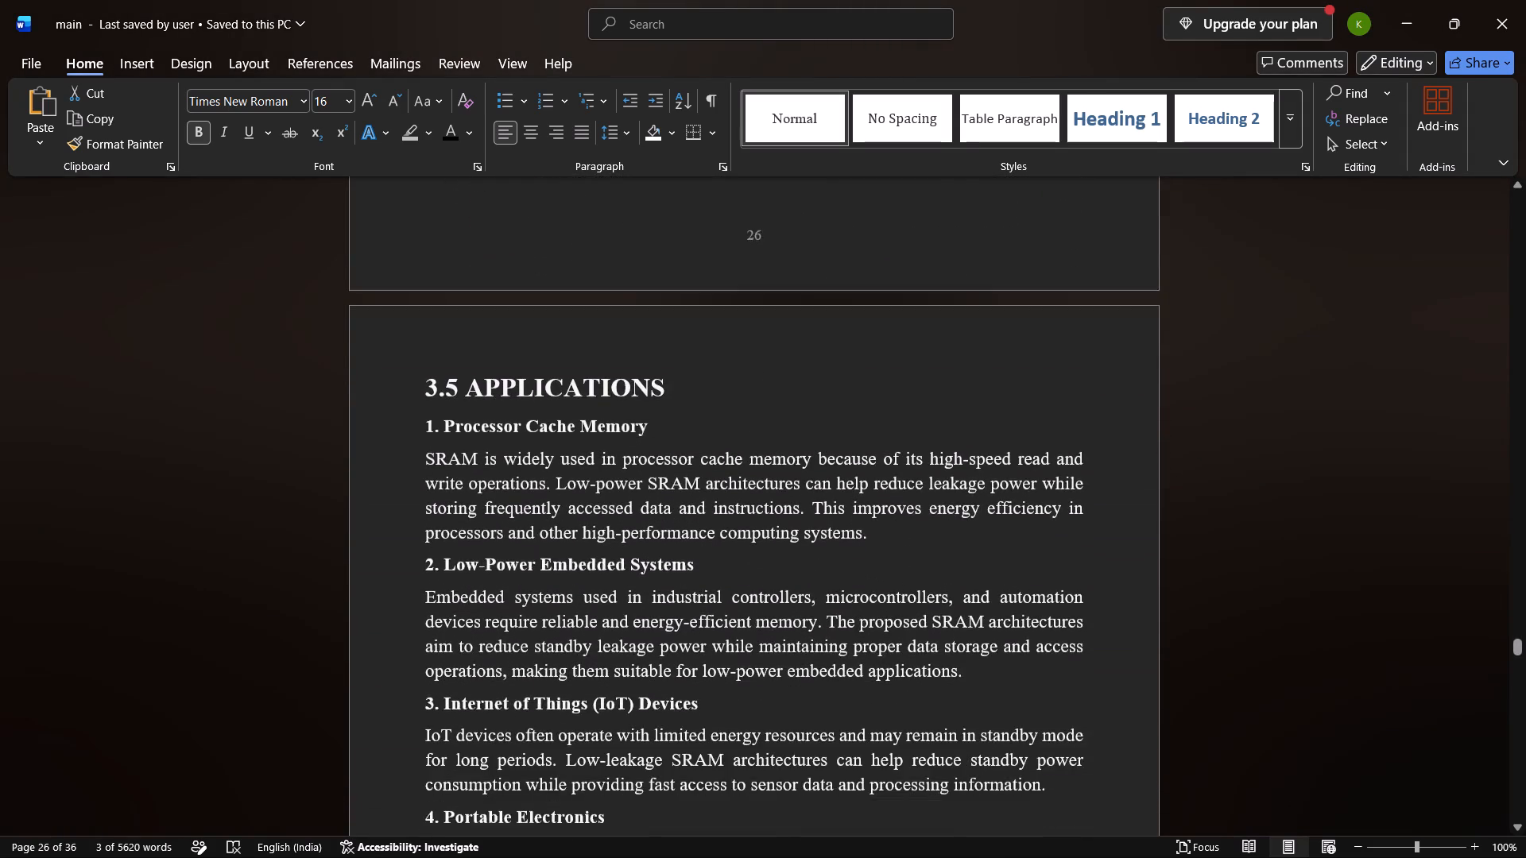
scroll(507, 392, "down", 2)
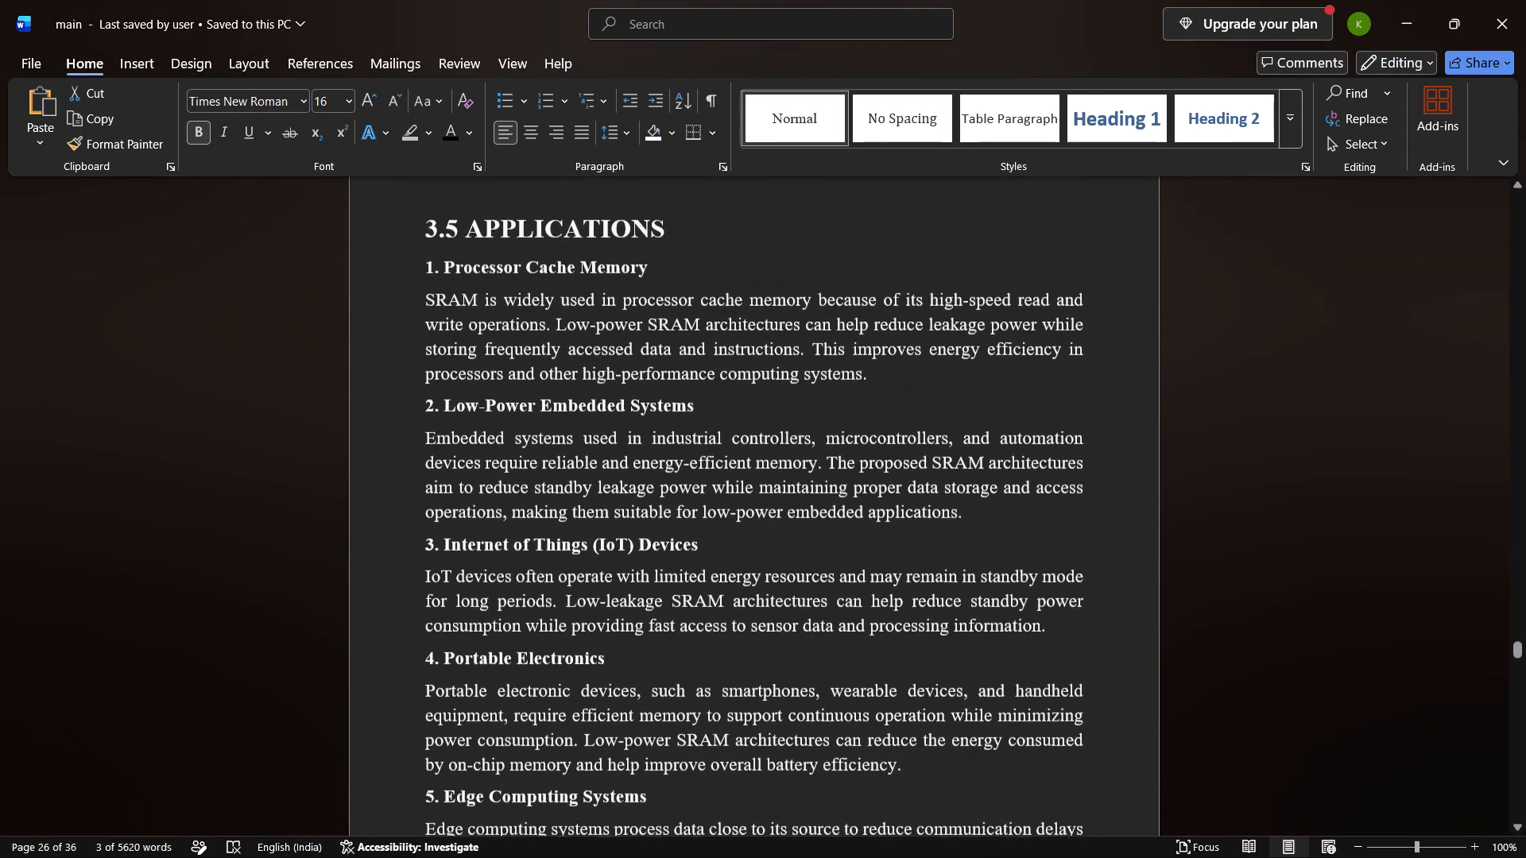
scroll(507, 392, "down", 1)
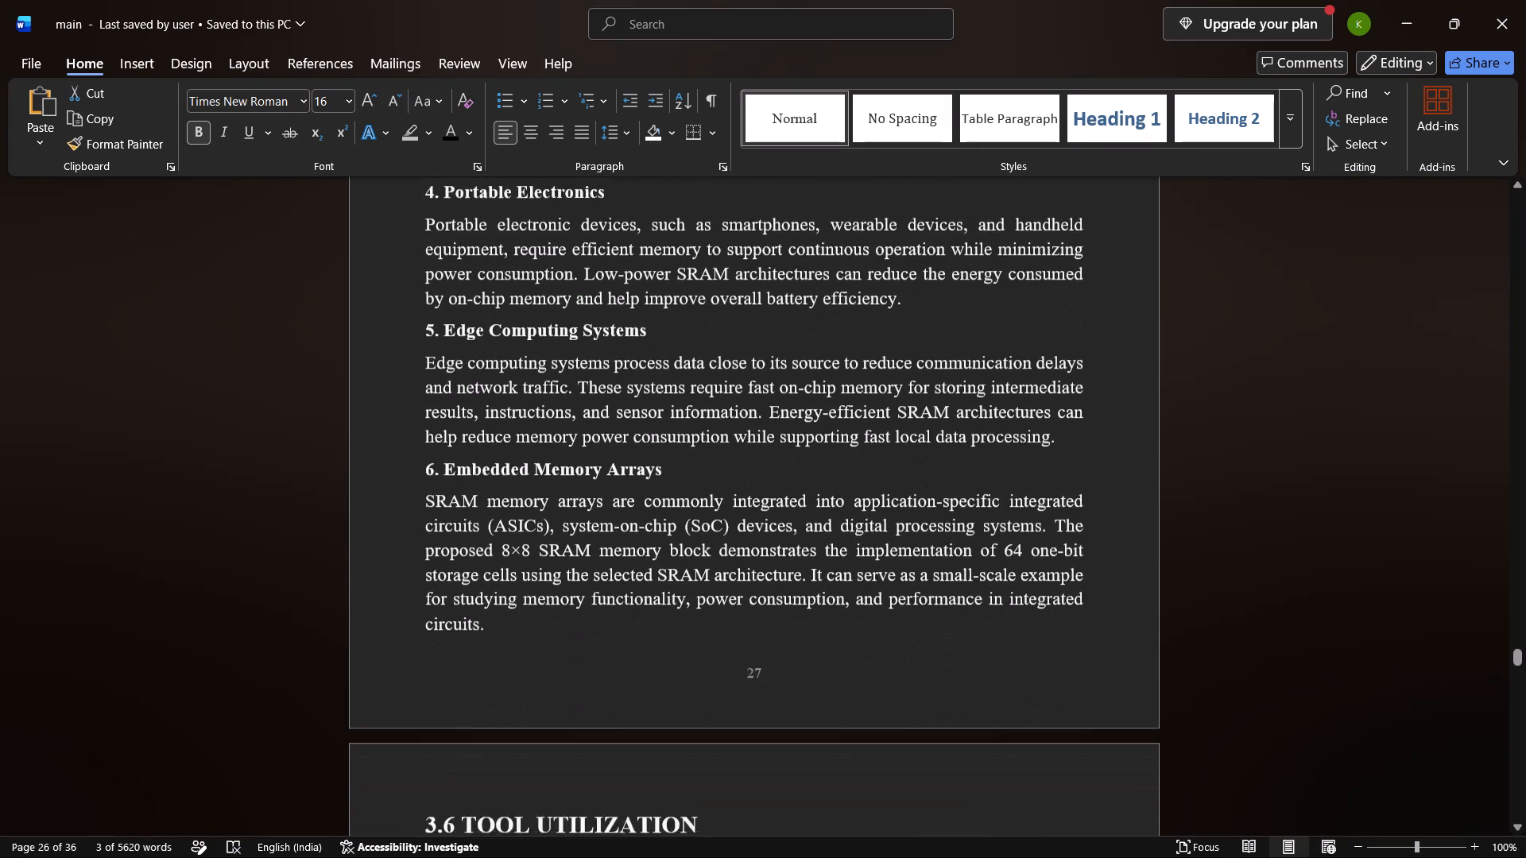
scroll(507, 392, "down", 4)
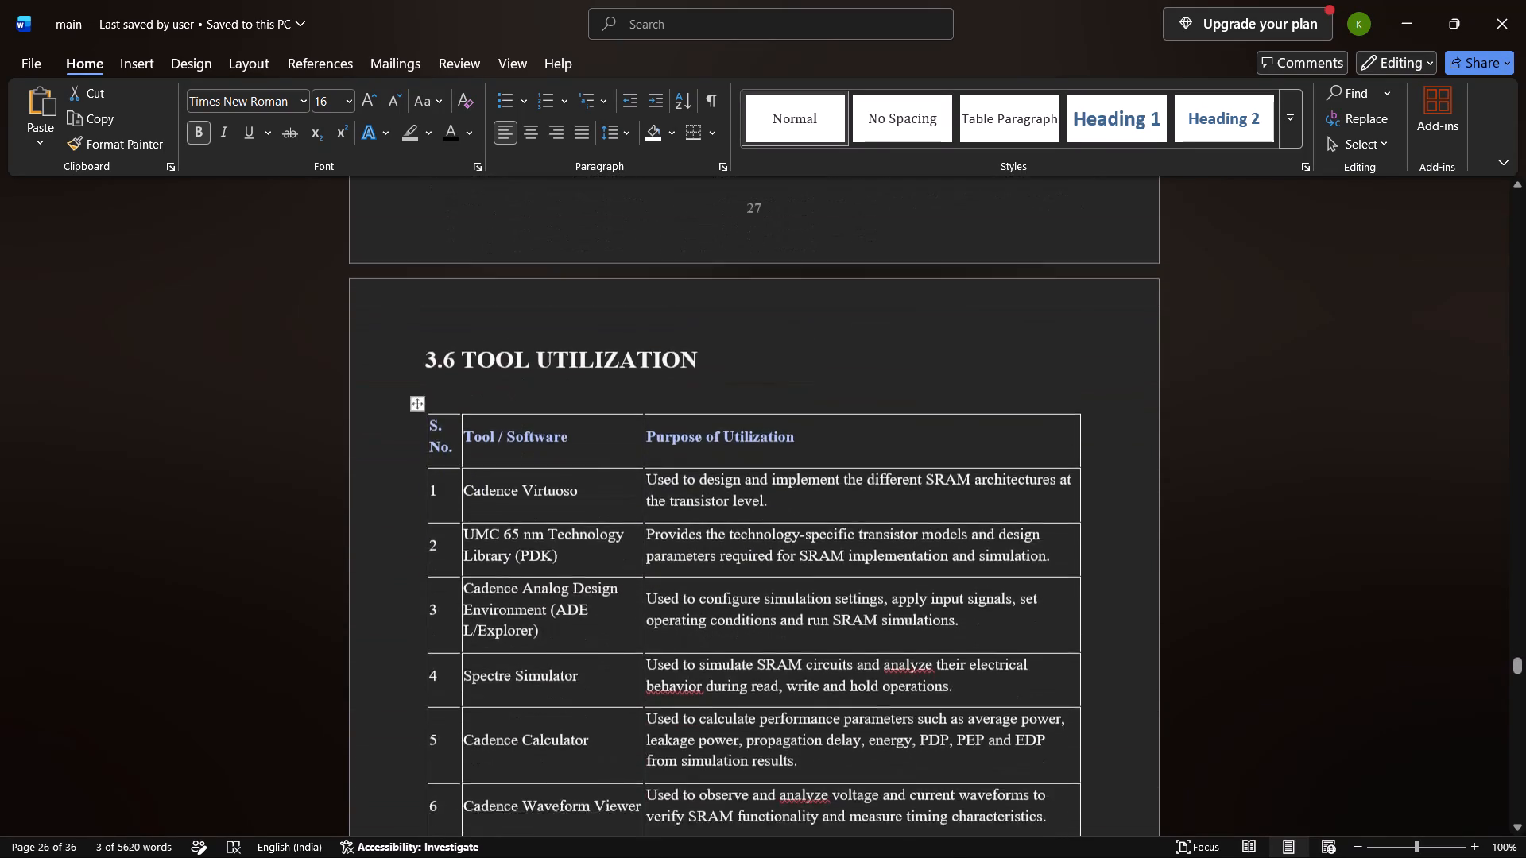
scroll(507, 392, "down", 2)
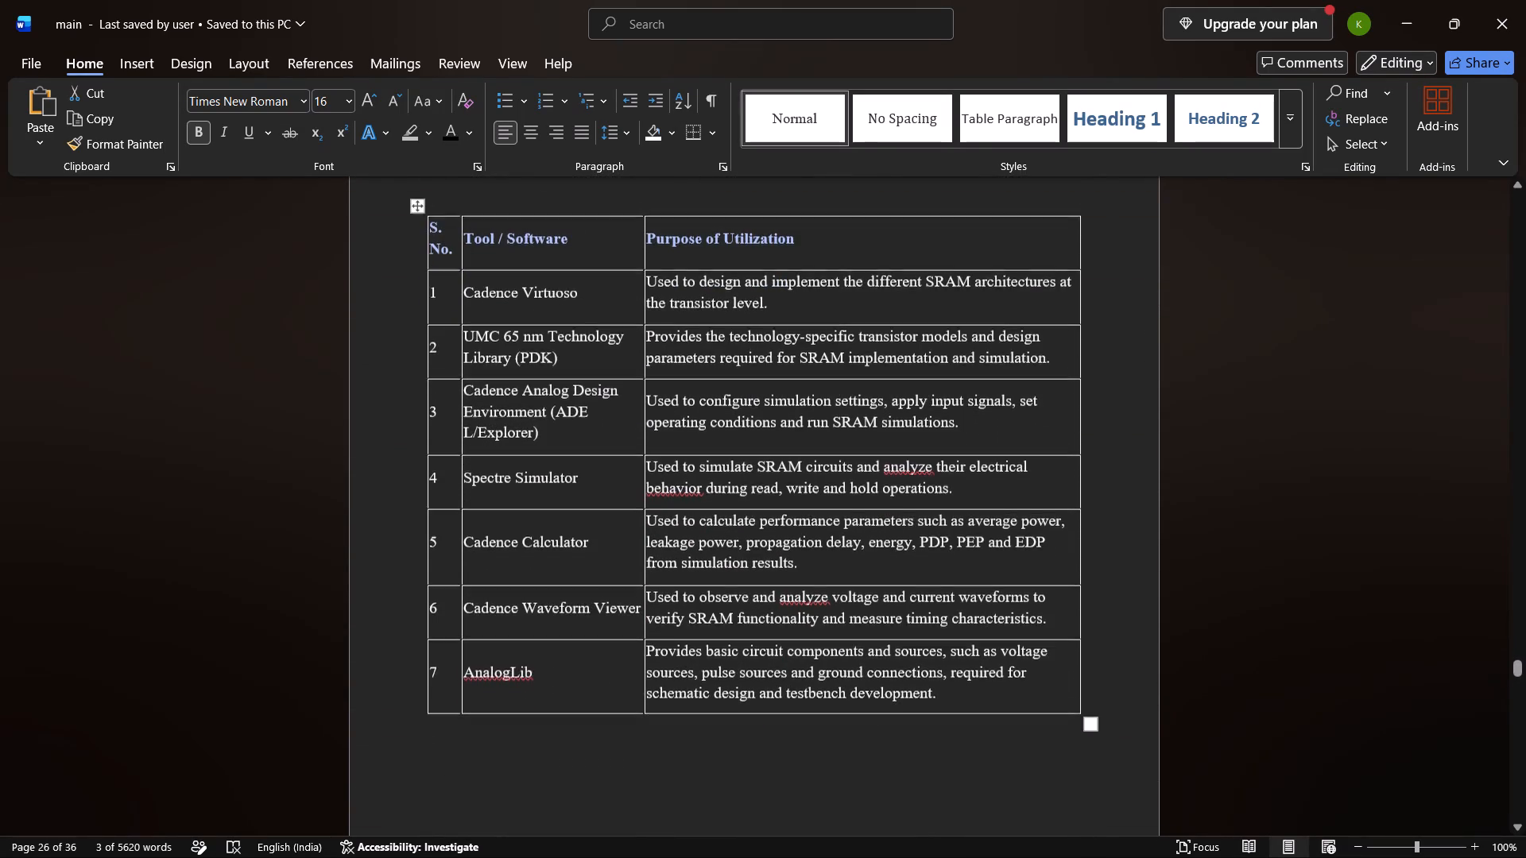
scroll(507, 392, "down", 2)
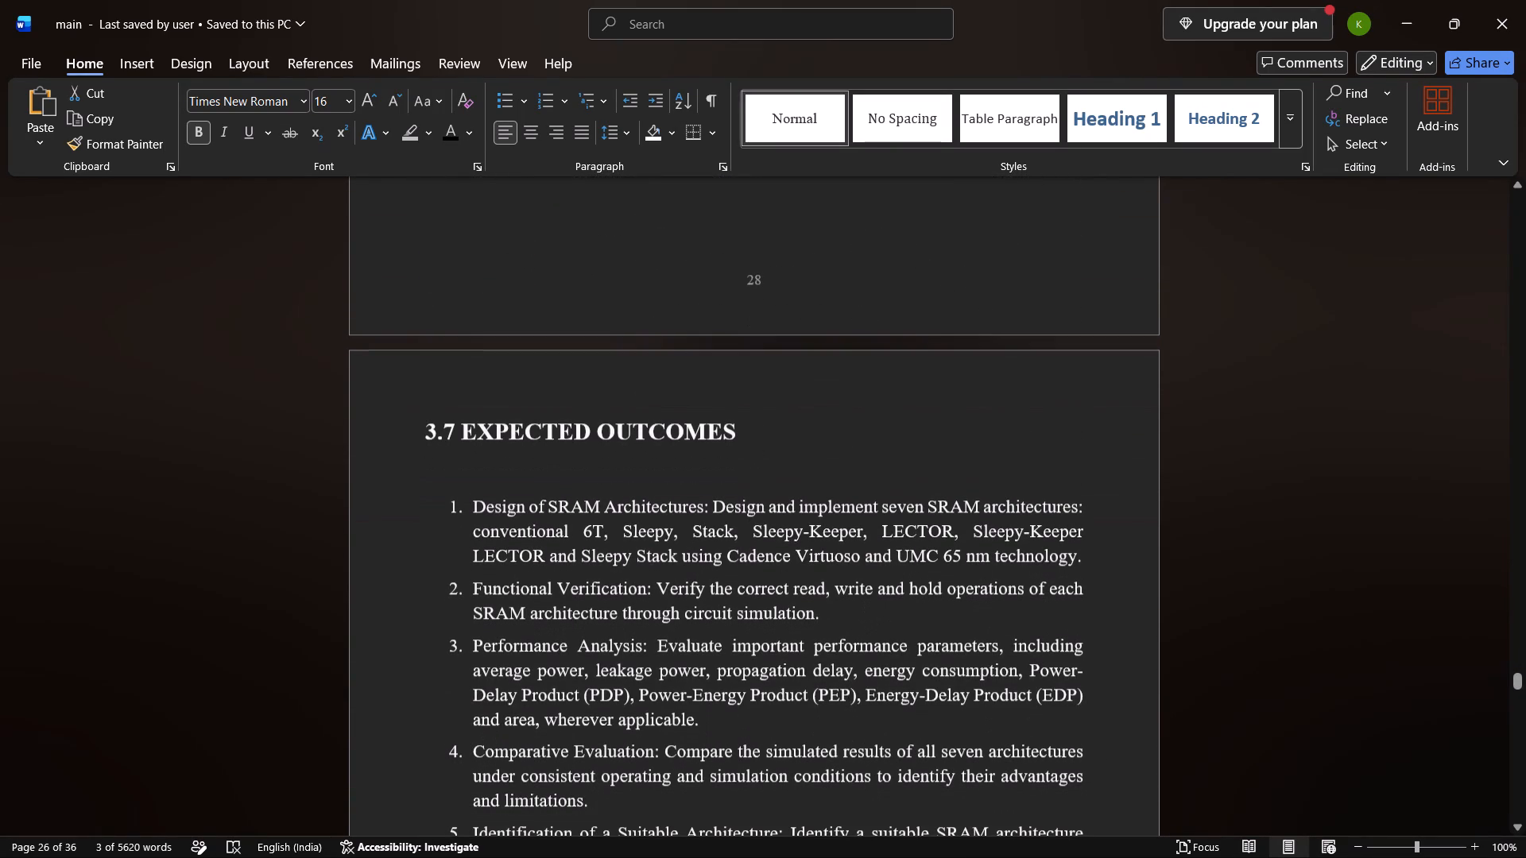
Switch to the source document "Final_Project_Report_Chapter_3_to_End_FA_RCA" and examine its 3.6 Applications section and the start of 3.7 Tool Utilization.
key("alt+Tab")
key("alt+Tab")
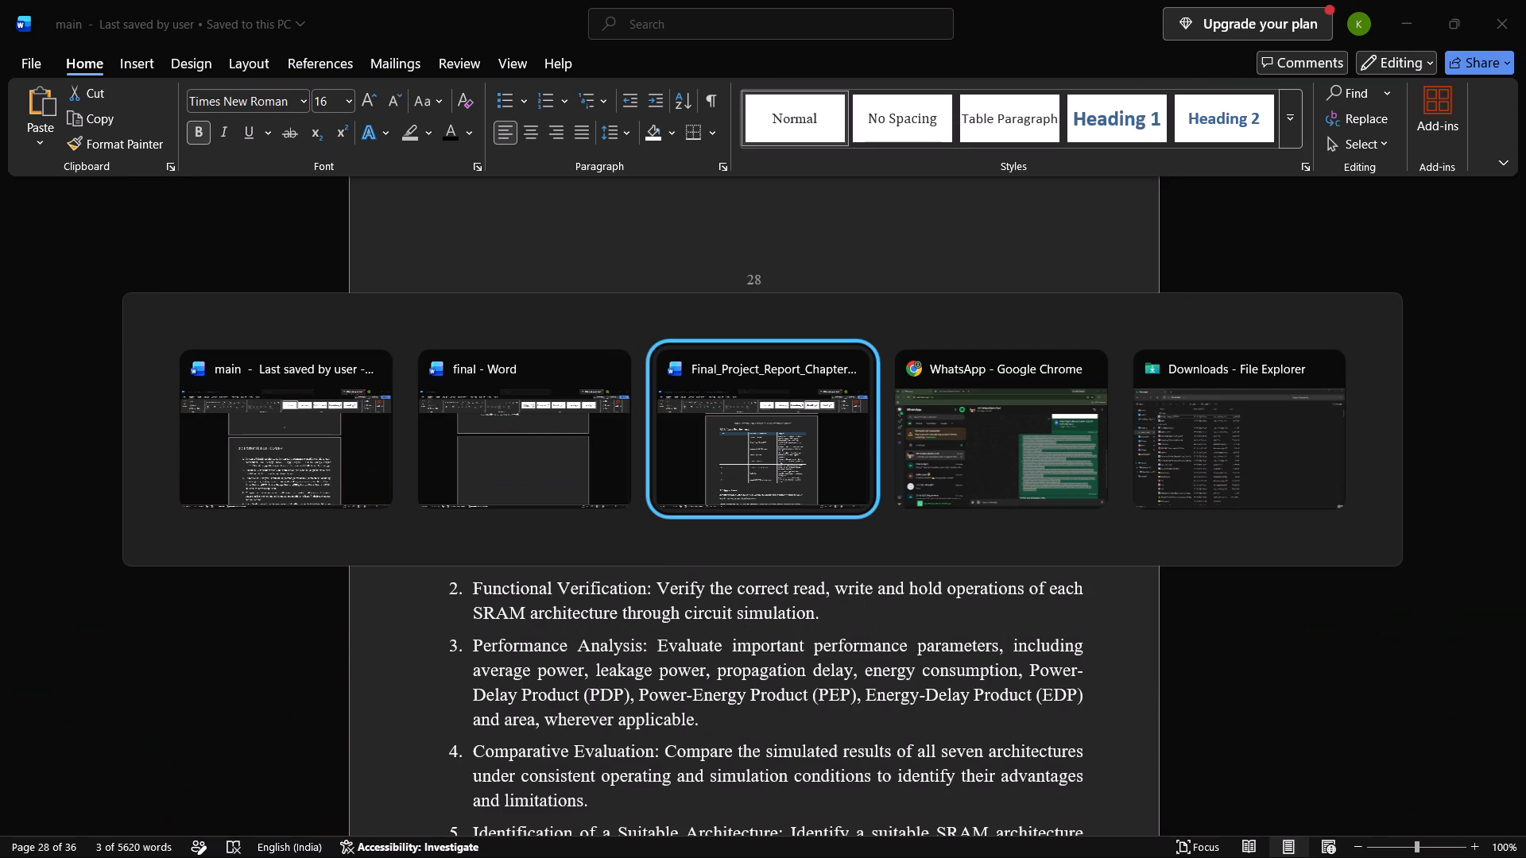
scroll(507, 392, "down", 1)
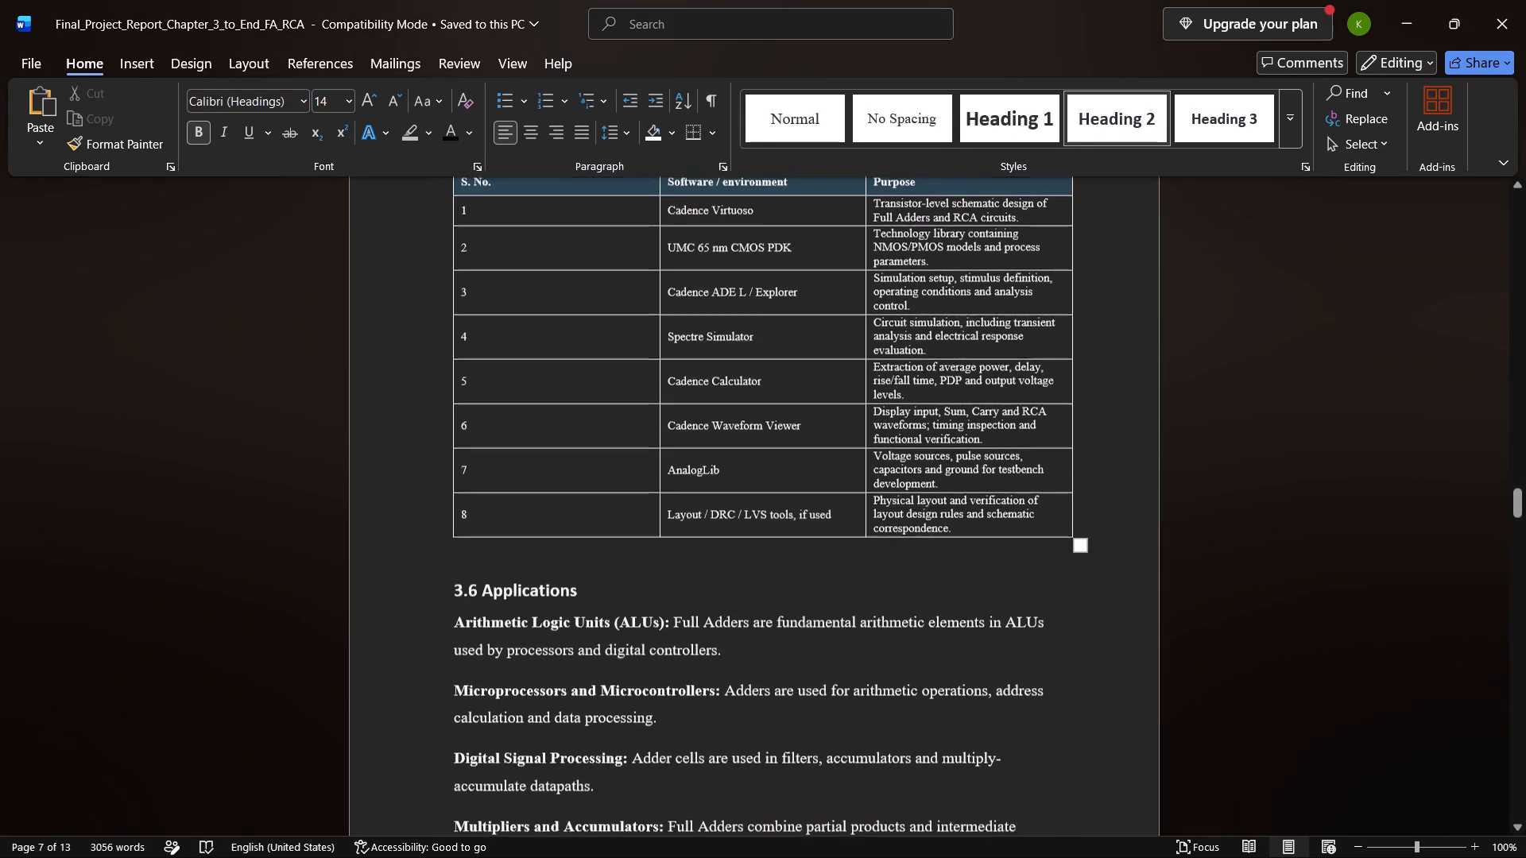
scroll(507, 392, "down", 3)
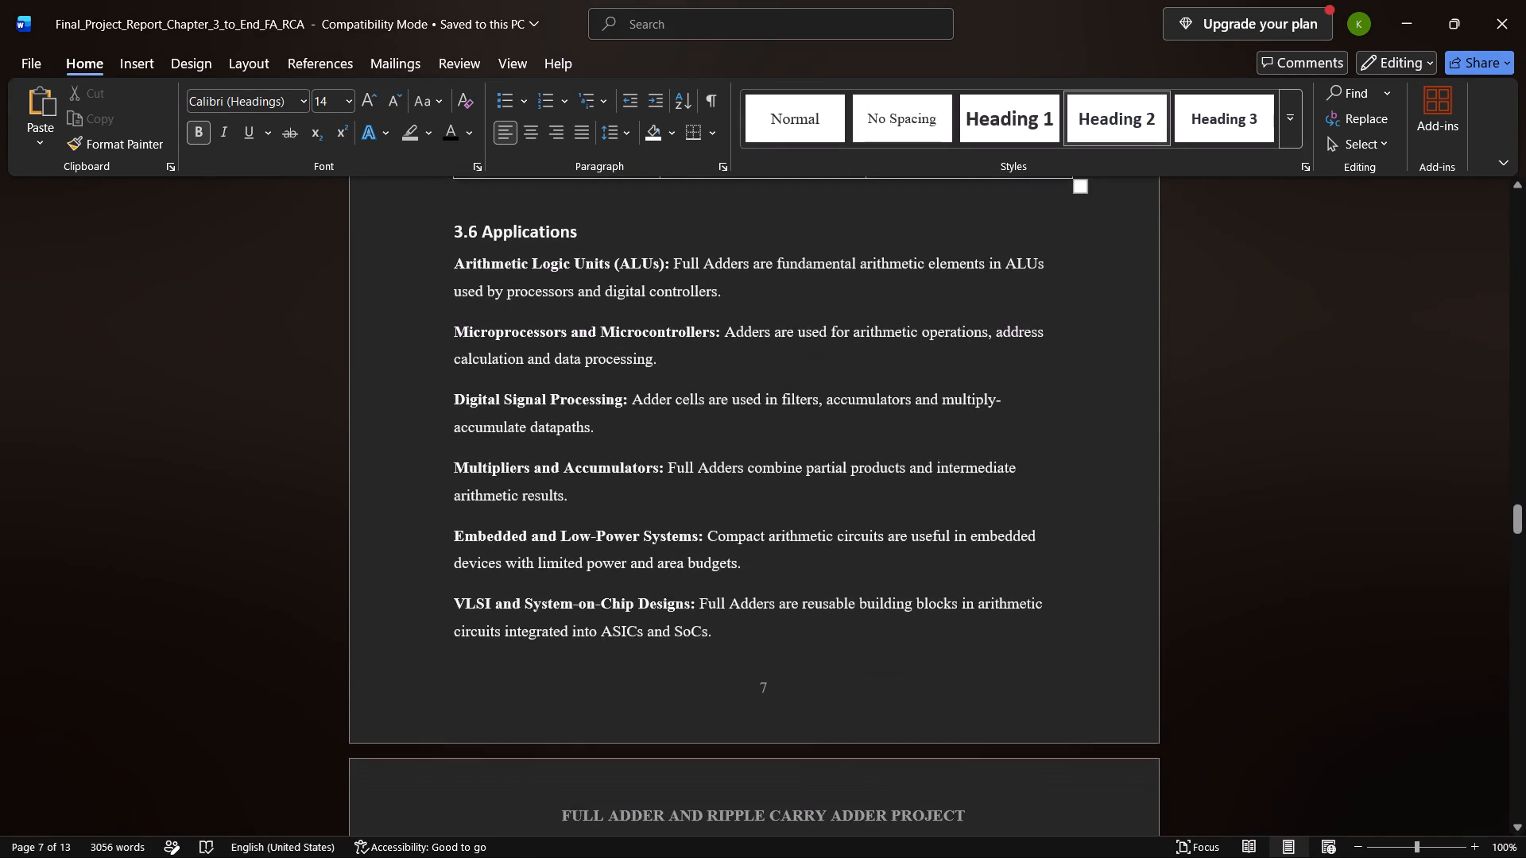
scroll(507, 392, "down", 1)
scroll(507, 392, "up", 1)
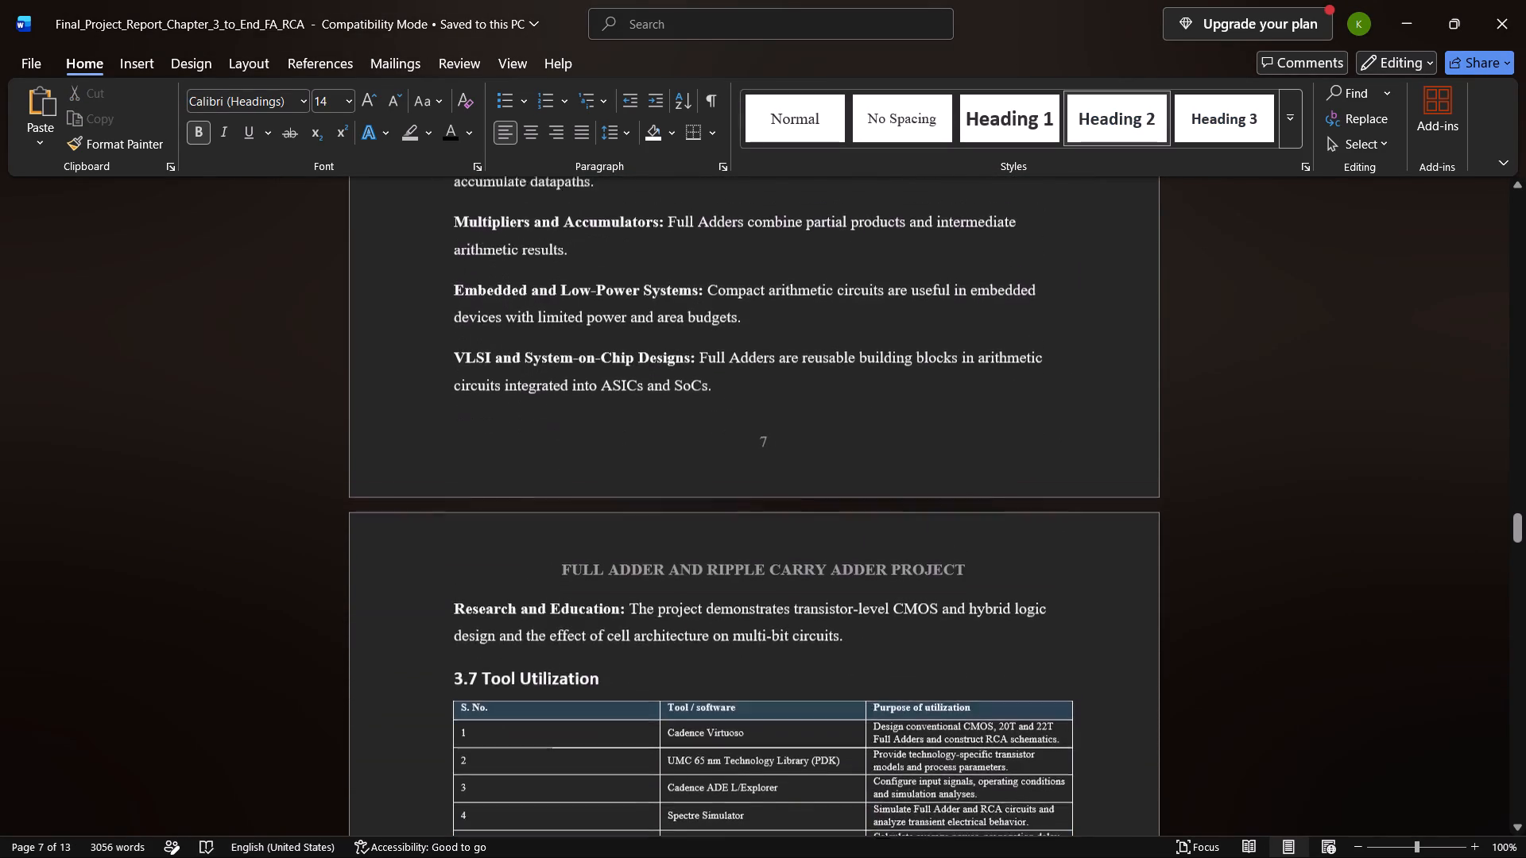
scroll(507, 392, "up", 2)
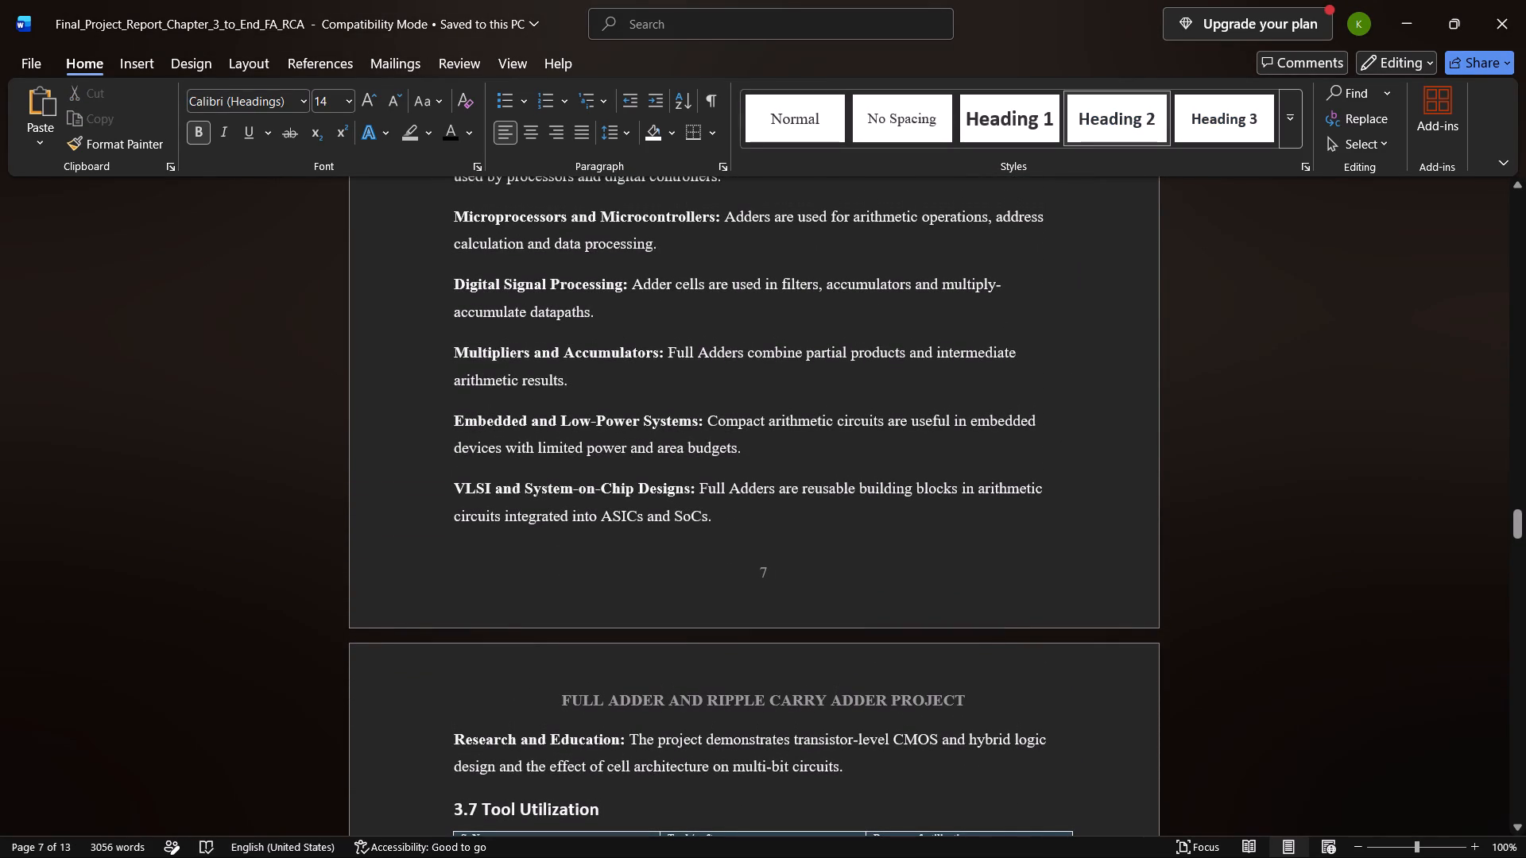
scroll(507, 392, "up", 2)
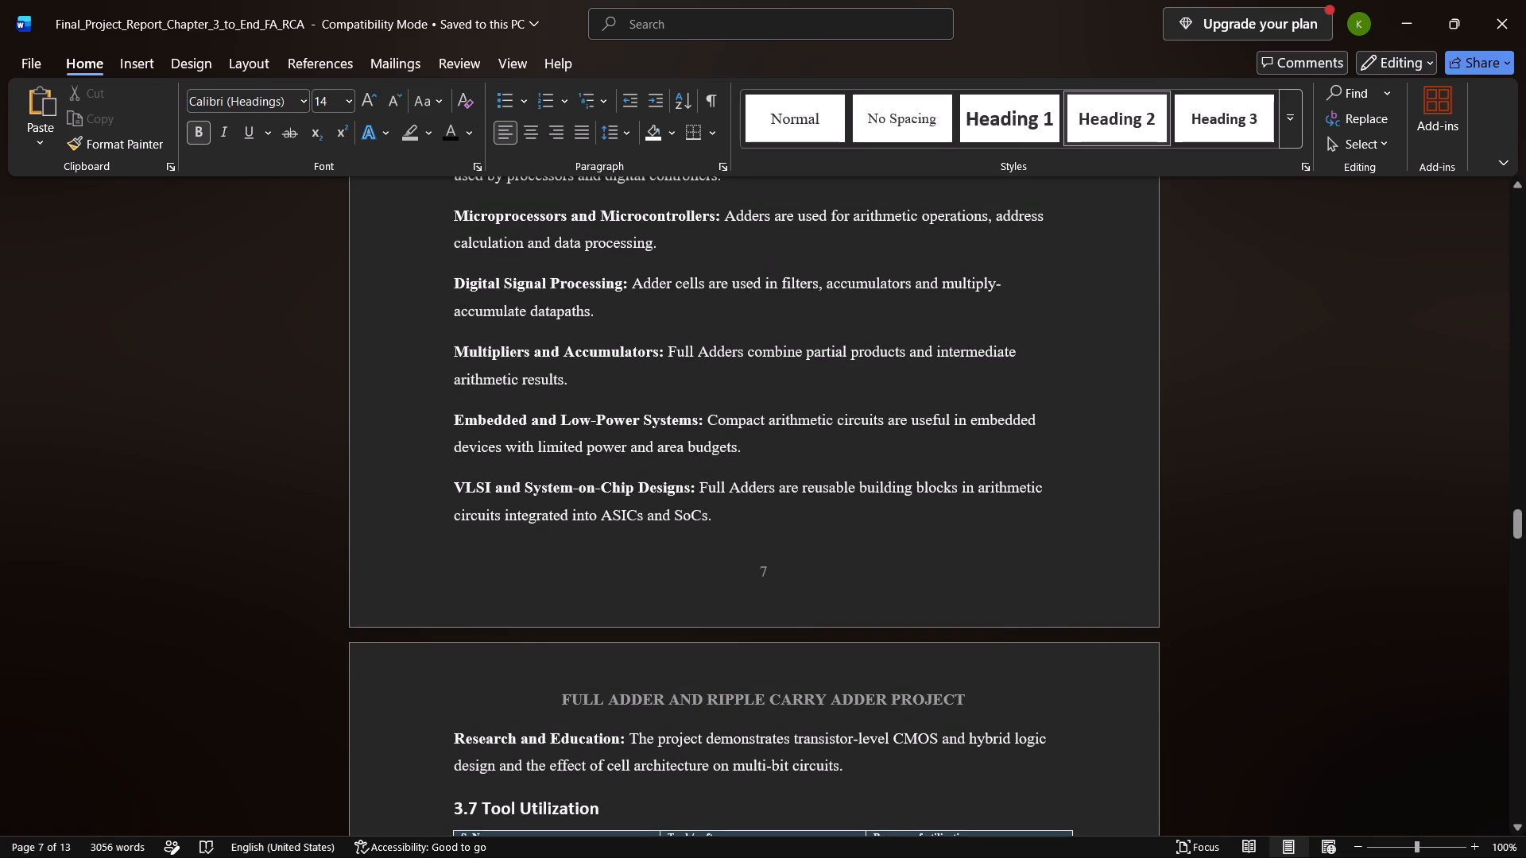
scroll(507, 392, "up", 2)
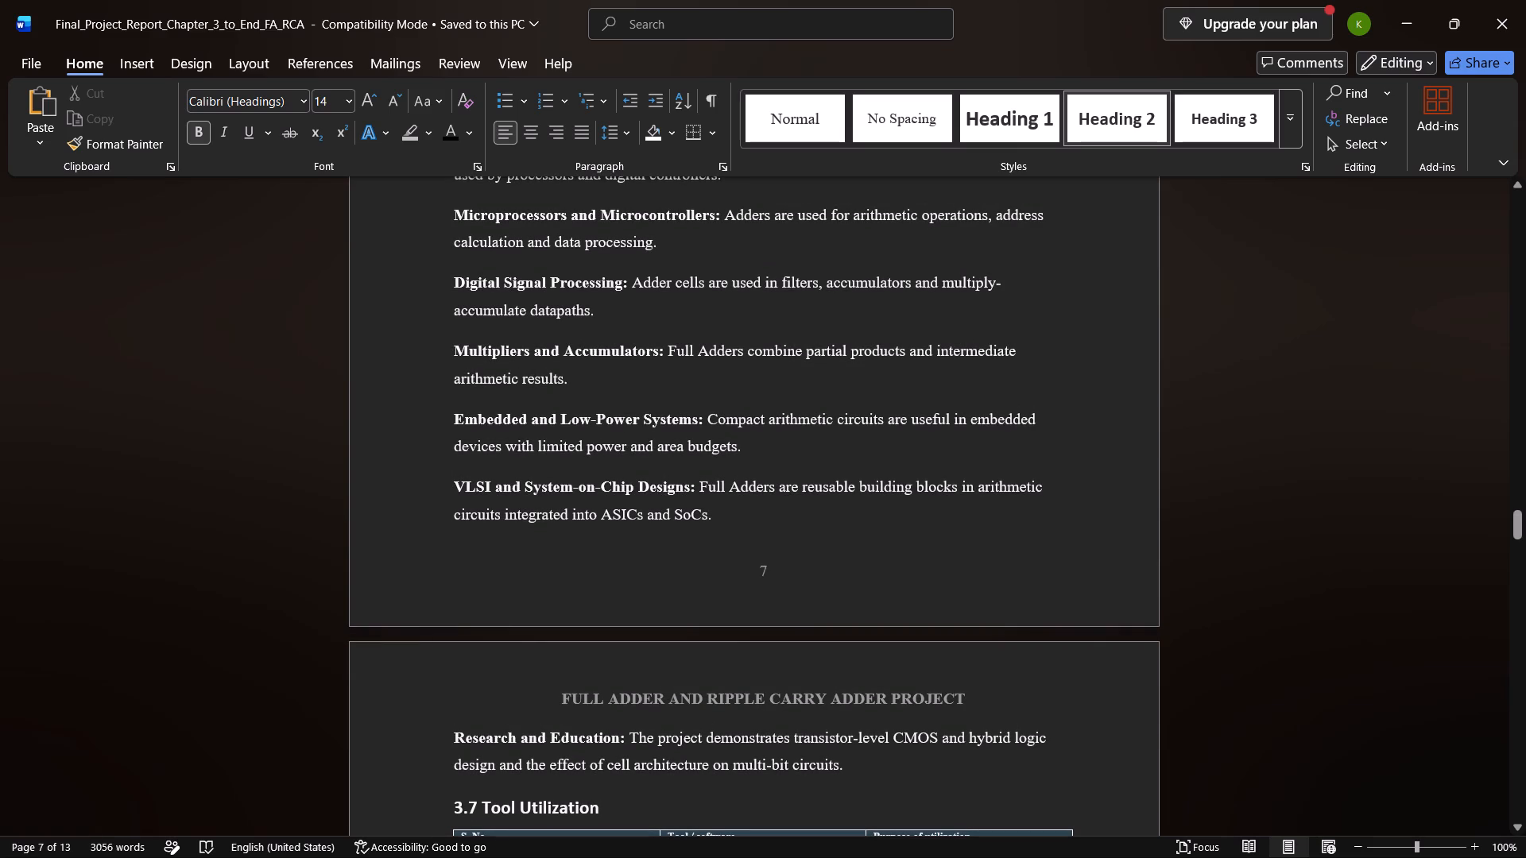
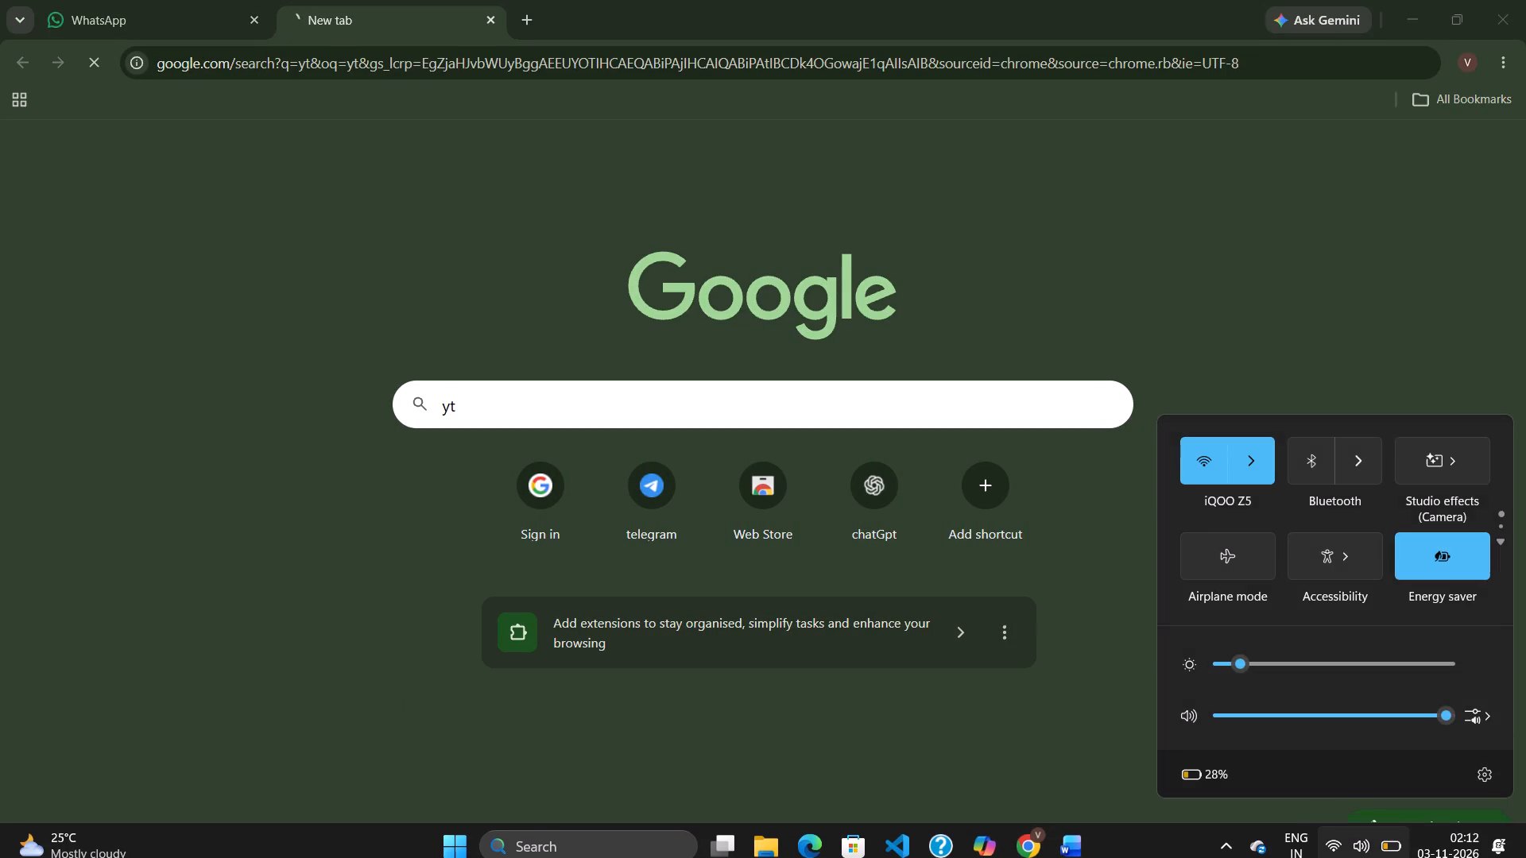
Lower the system volume to roughly a tenth of its range and the screen brightness to near its minimum.
left_click(1264, 712)
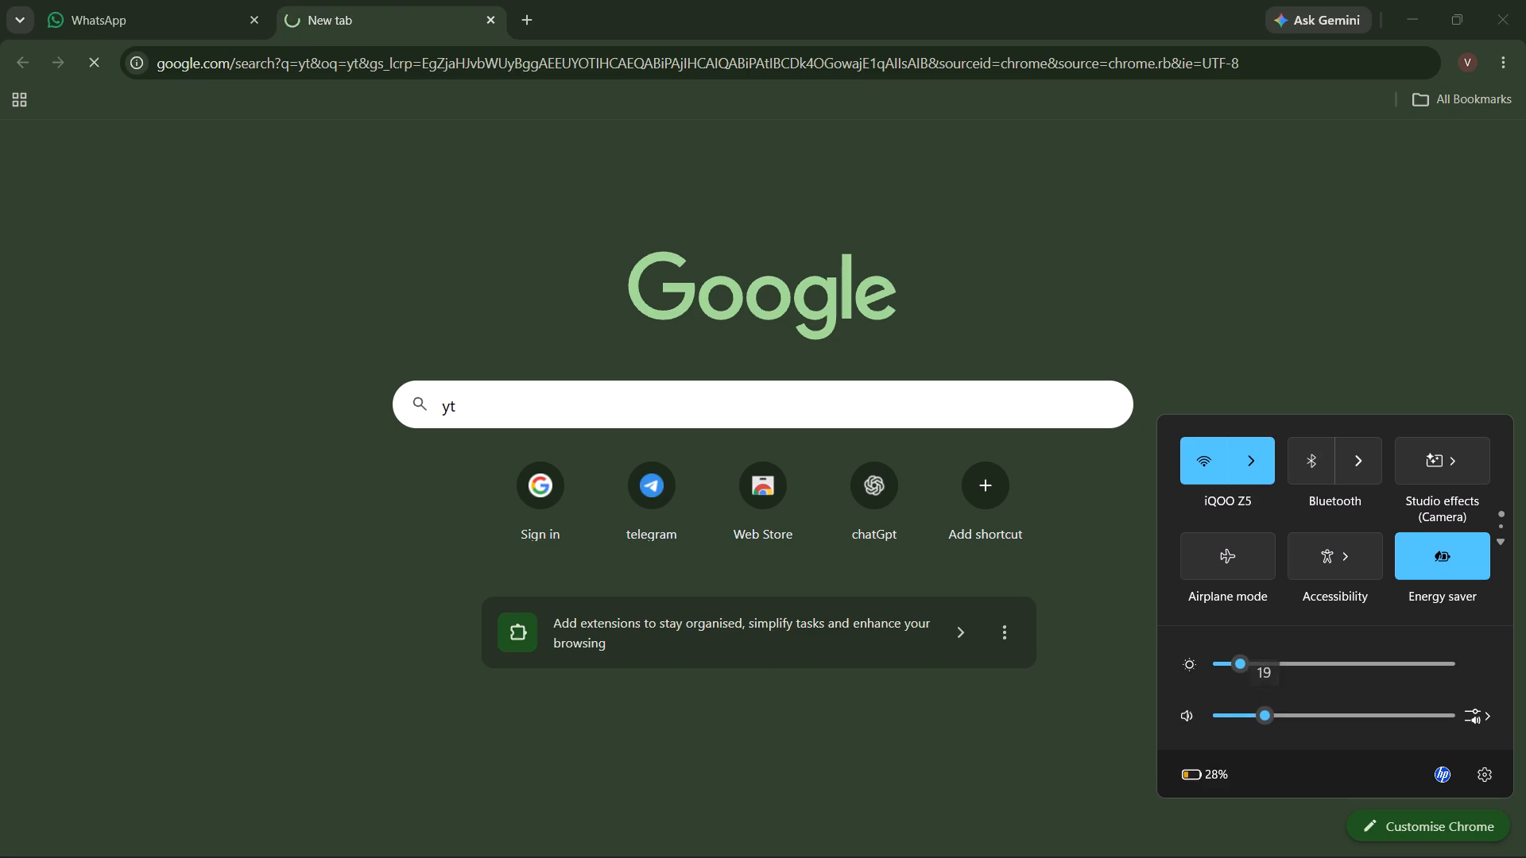
left_click(1239, 713)
left_click(1221, 663)
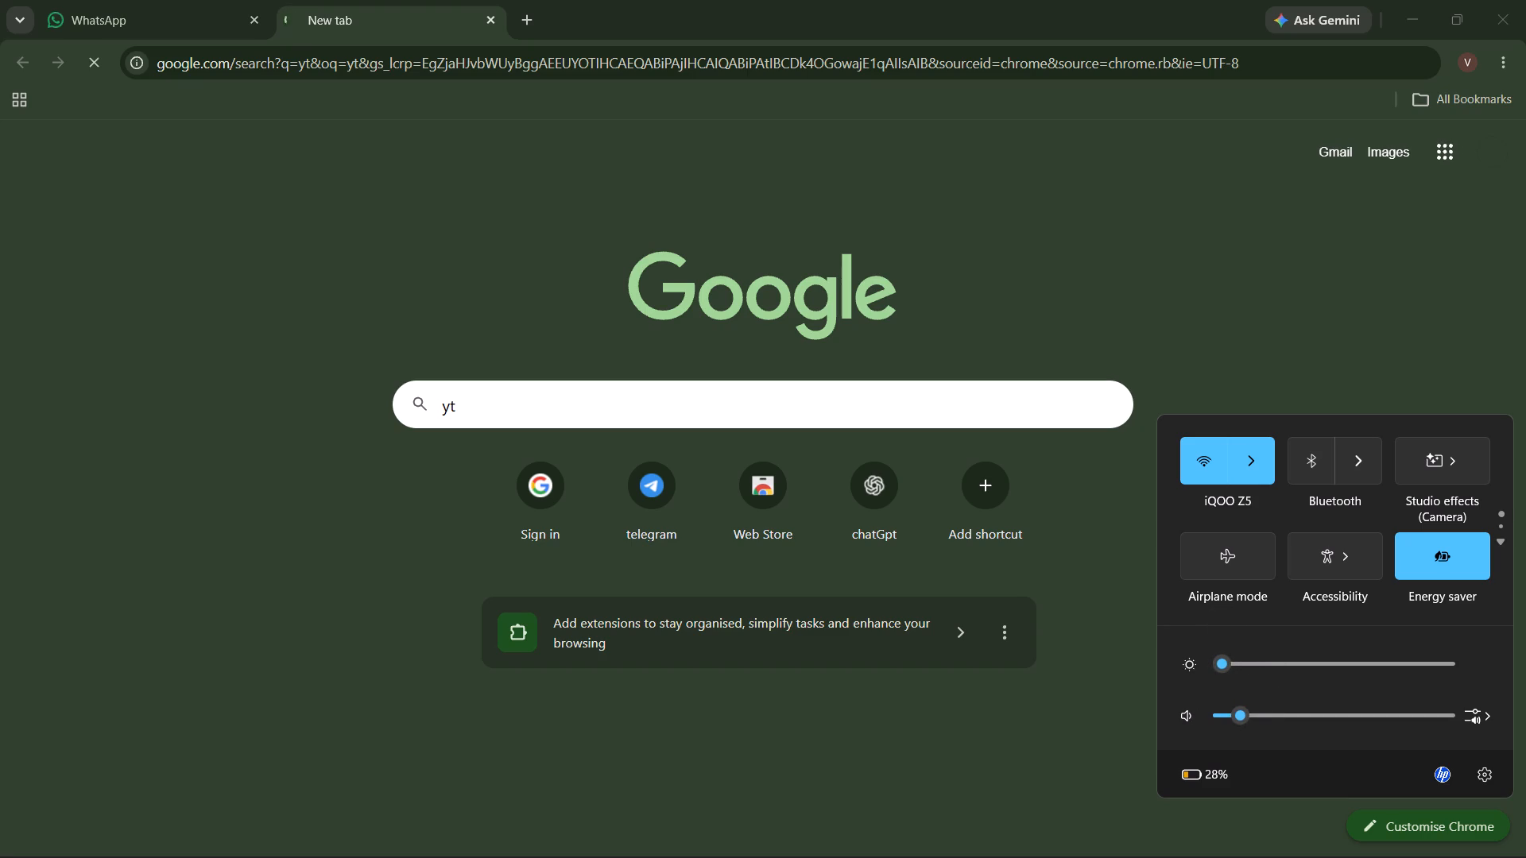
left_click(1058, 654)
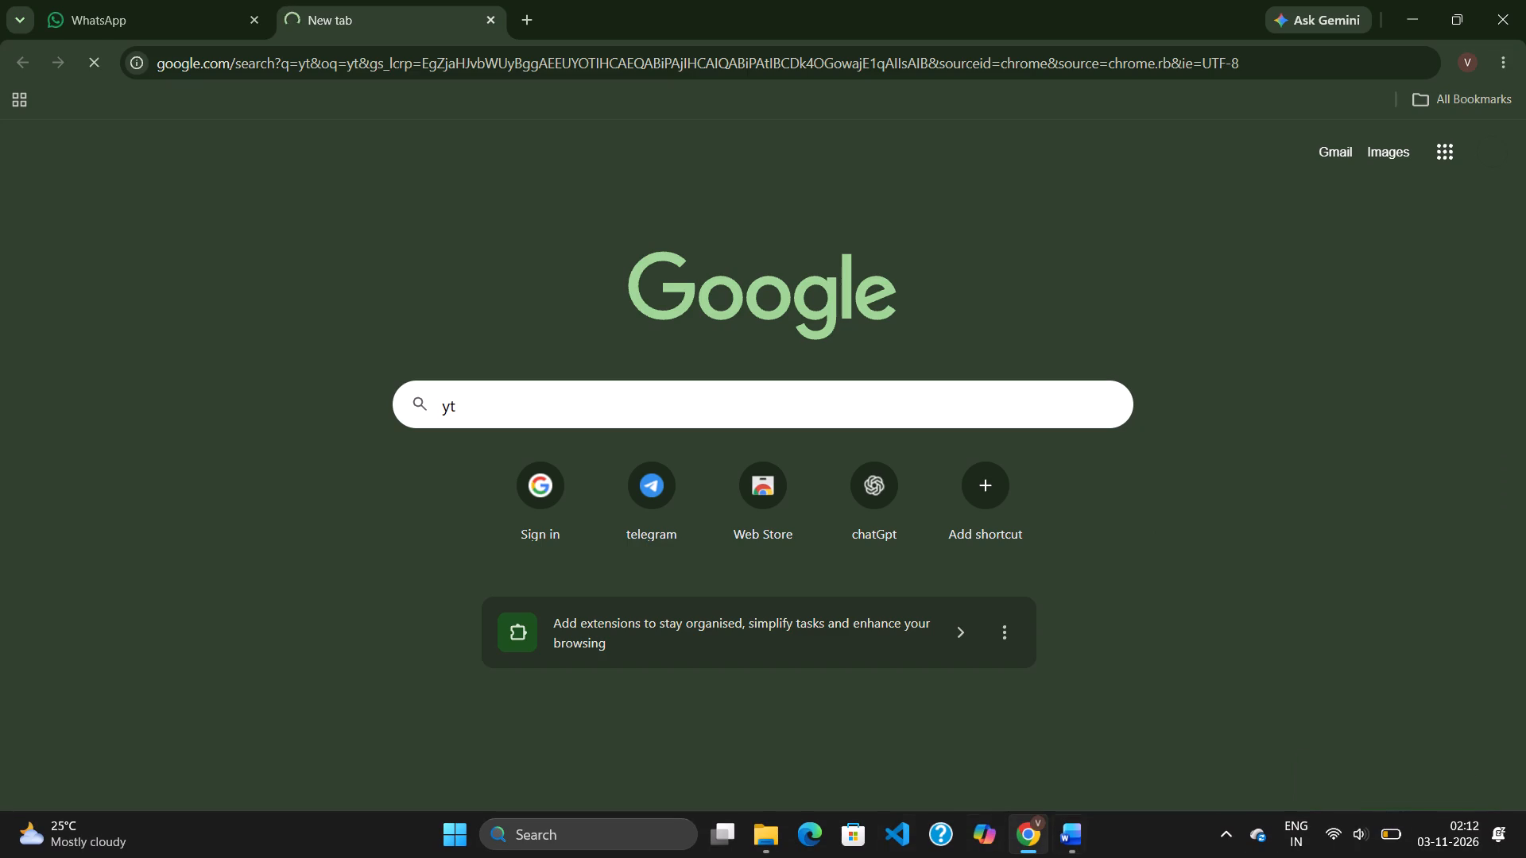
Switch from Chrome back to the open Word documents.
left_click(1060, 844)
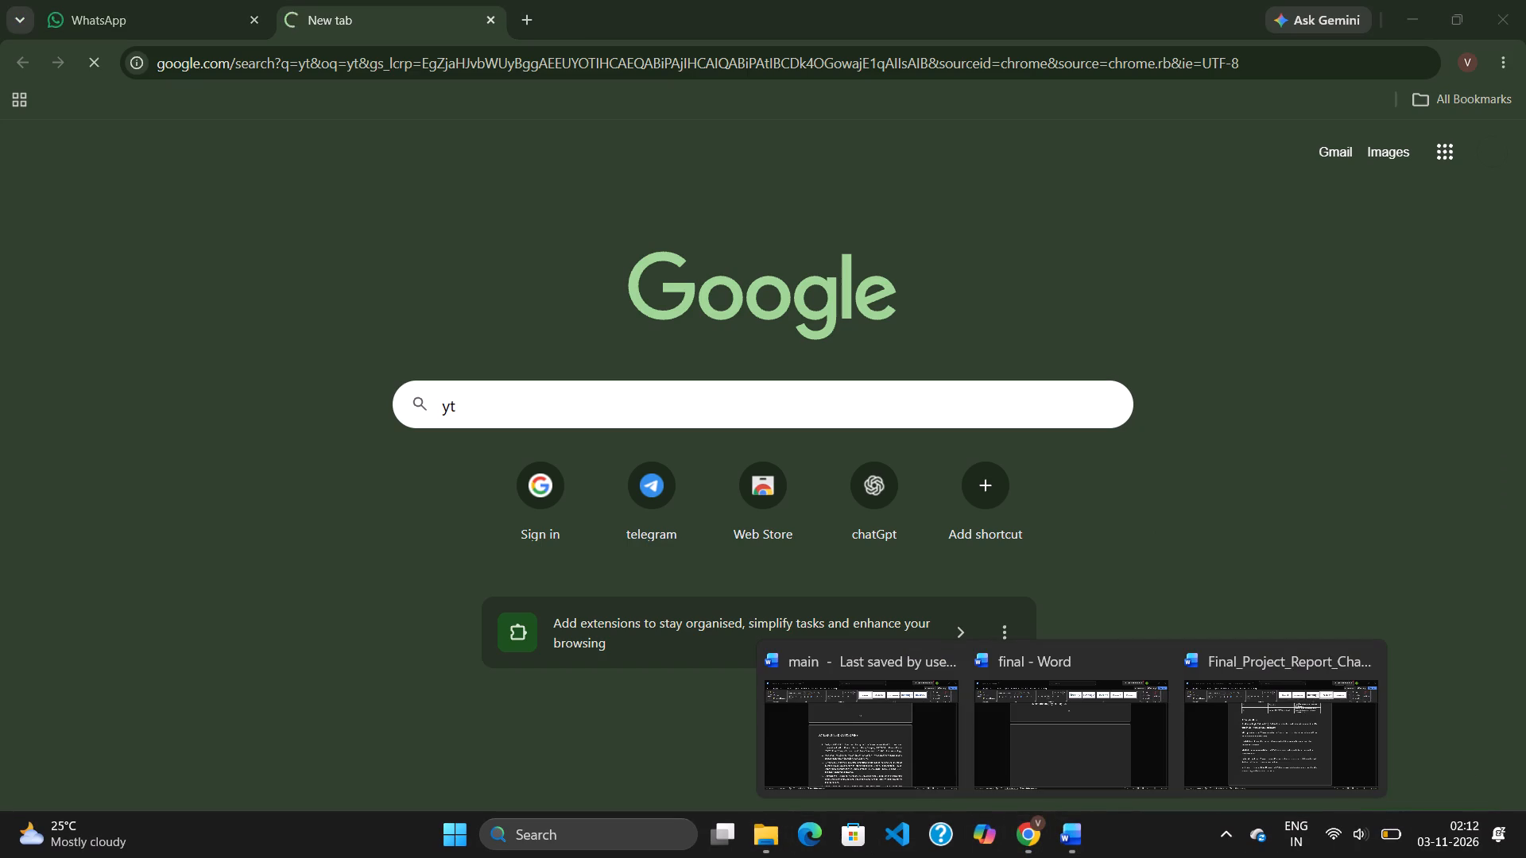
Switch to the report document "final" at its blank page 37, after the end of section 3.4 Software Requirements.
left_click(1076, 843)
left_click(1081, 756)
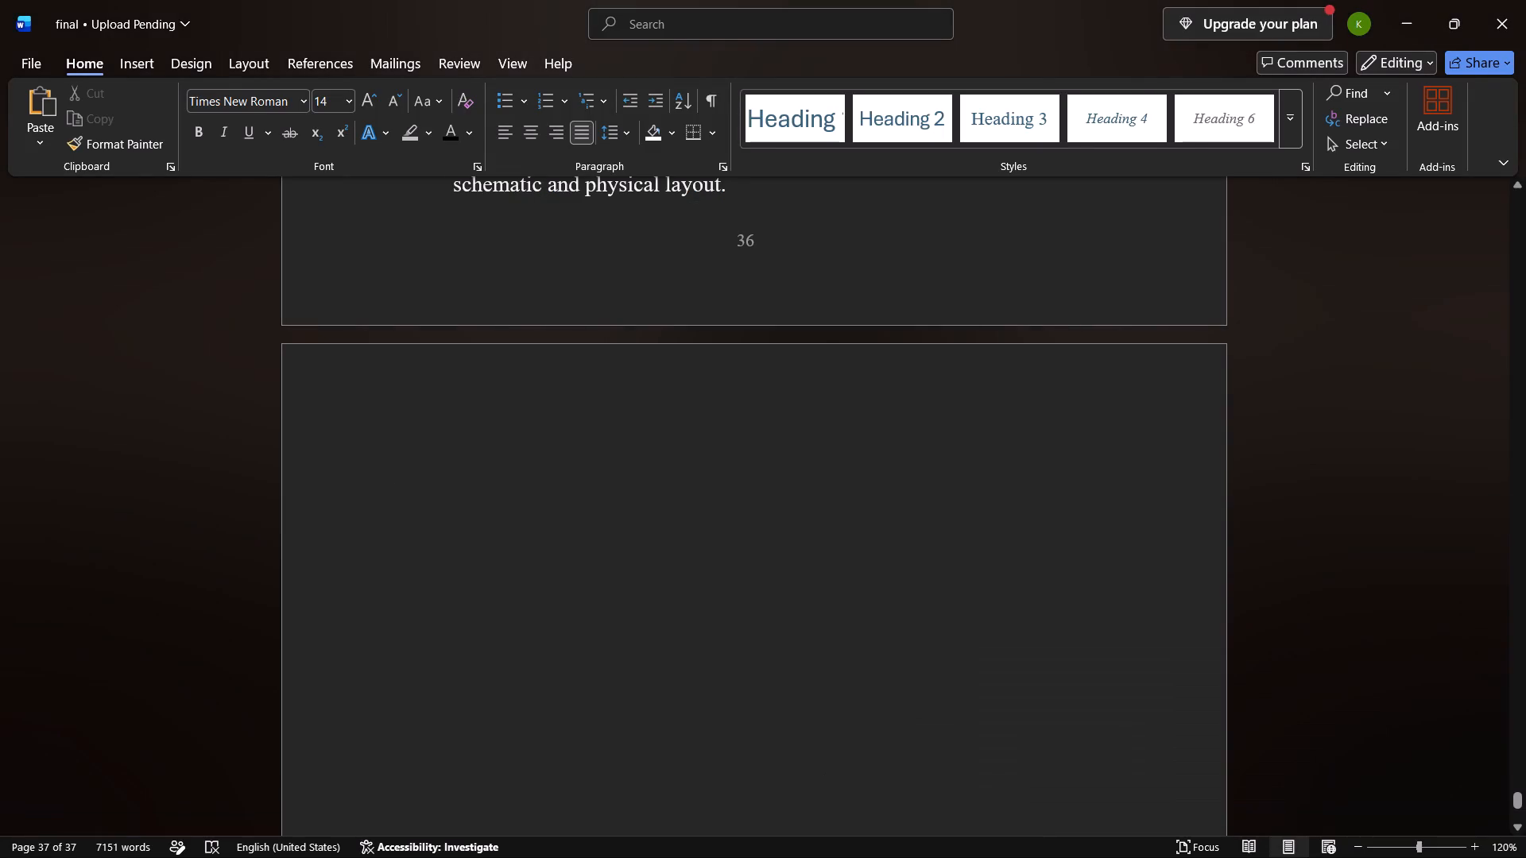
scroll(900, 539, "up", 1)
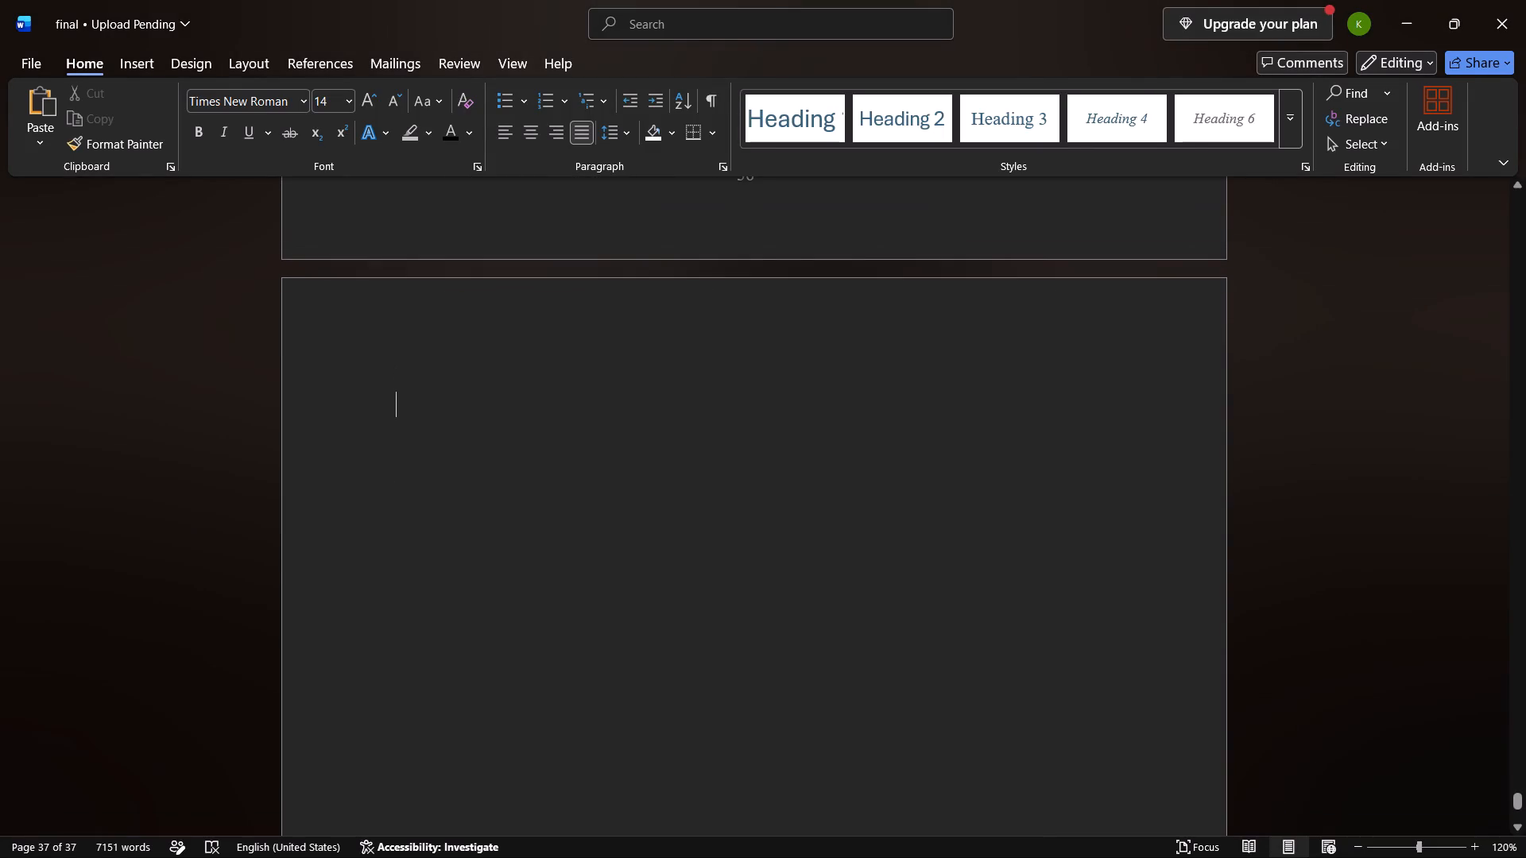
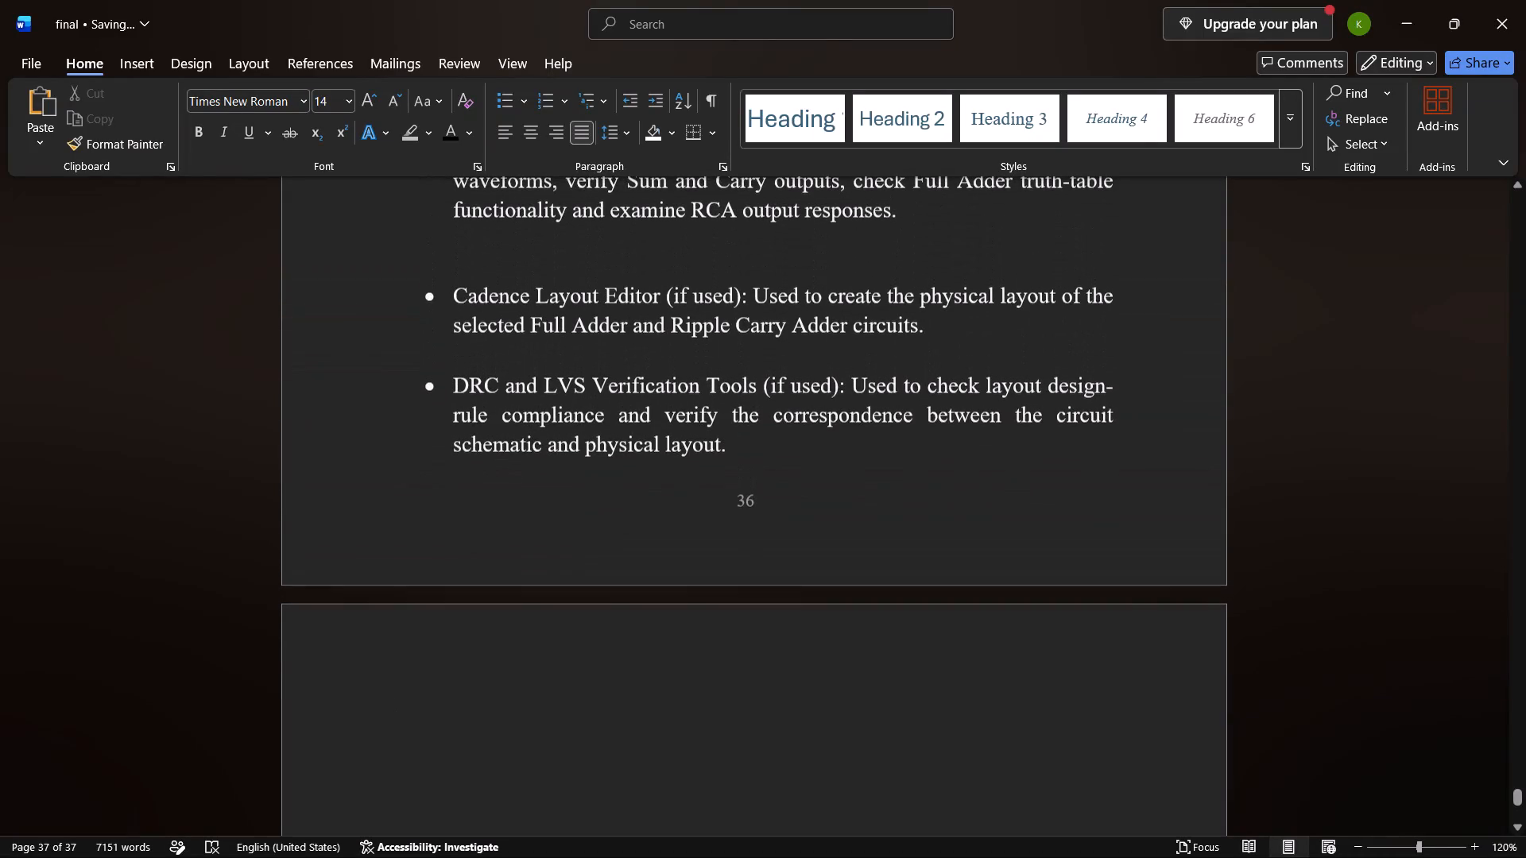
Copy the heading "3.5 APPLICATIONS" from the "main" document.
key("alt+Tab")
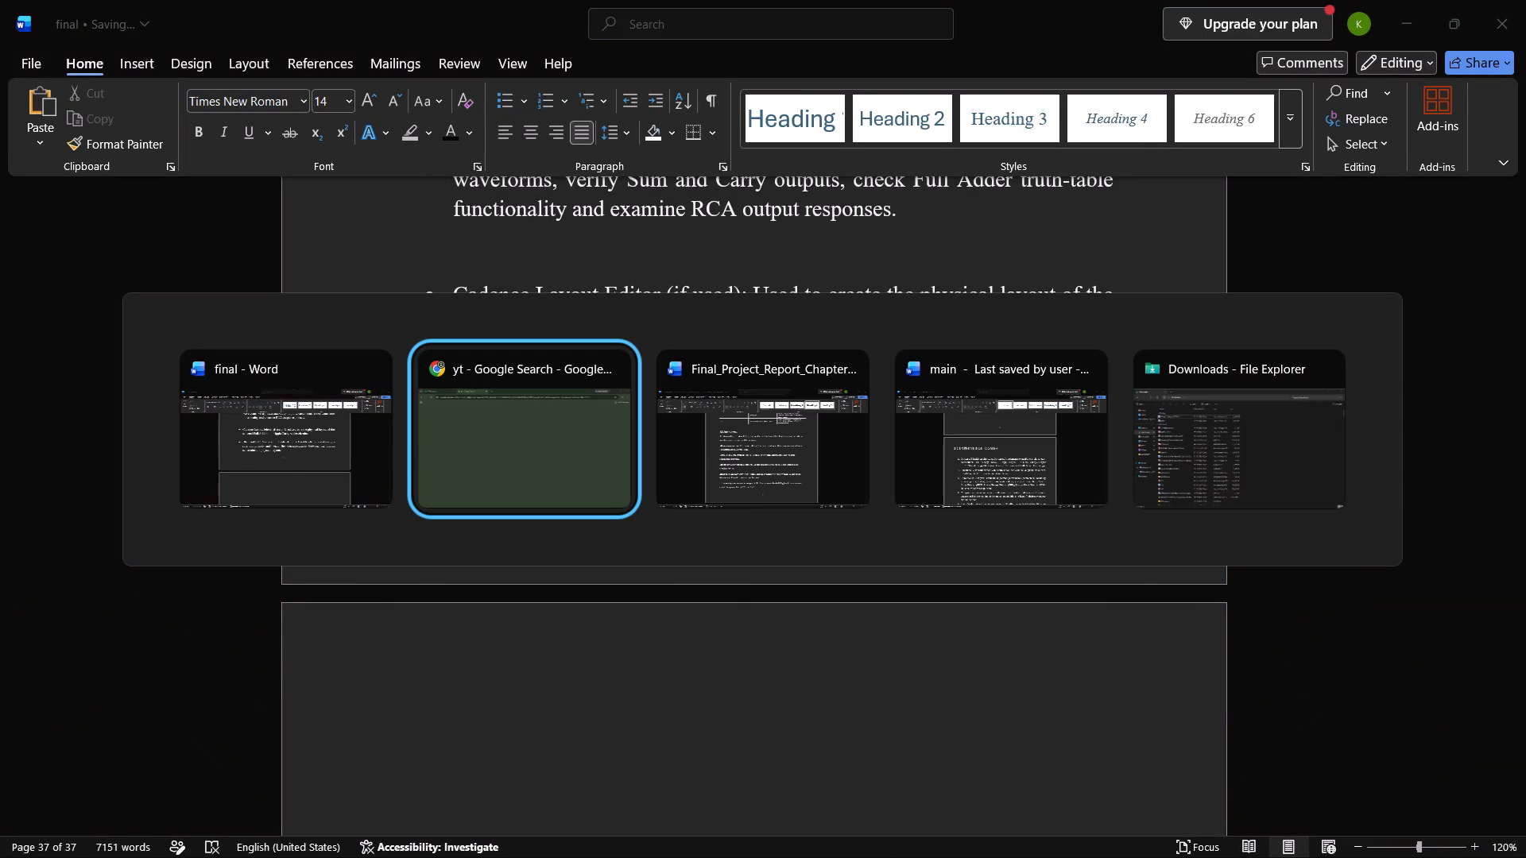
key("alt+Tab")
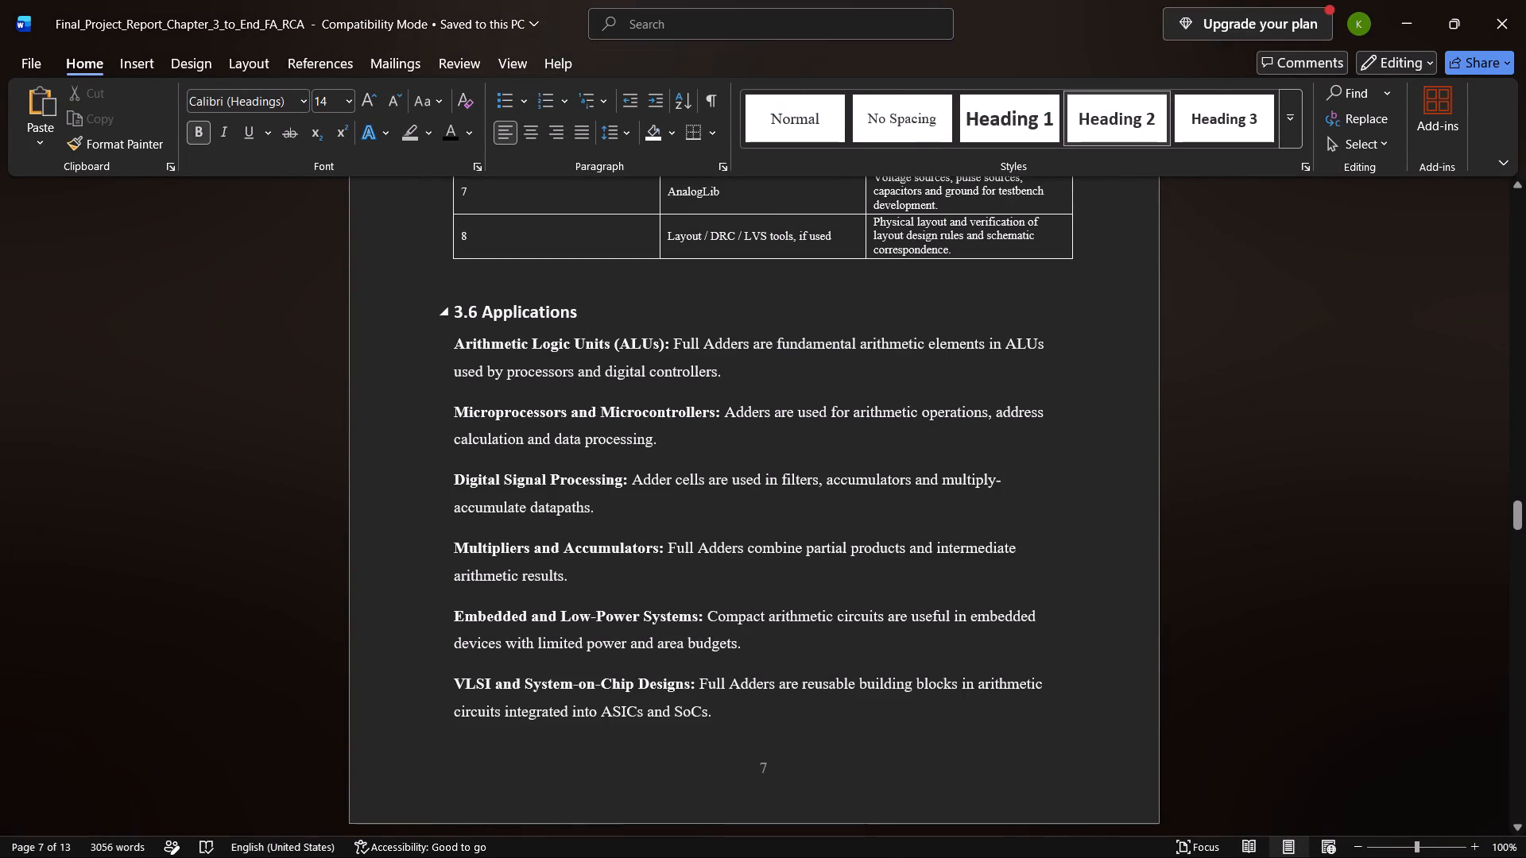
key("alt+Tab")
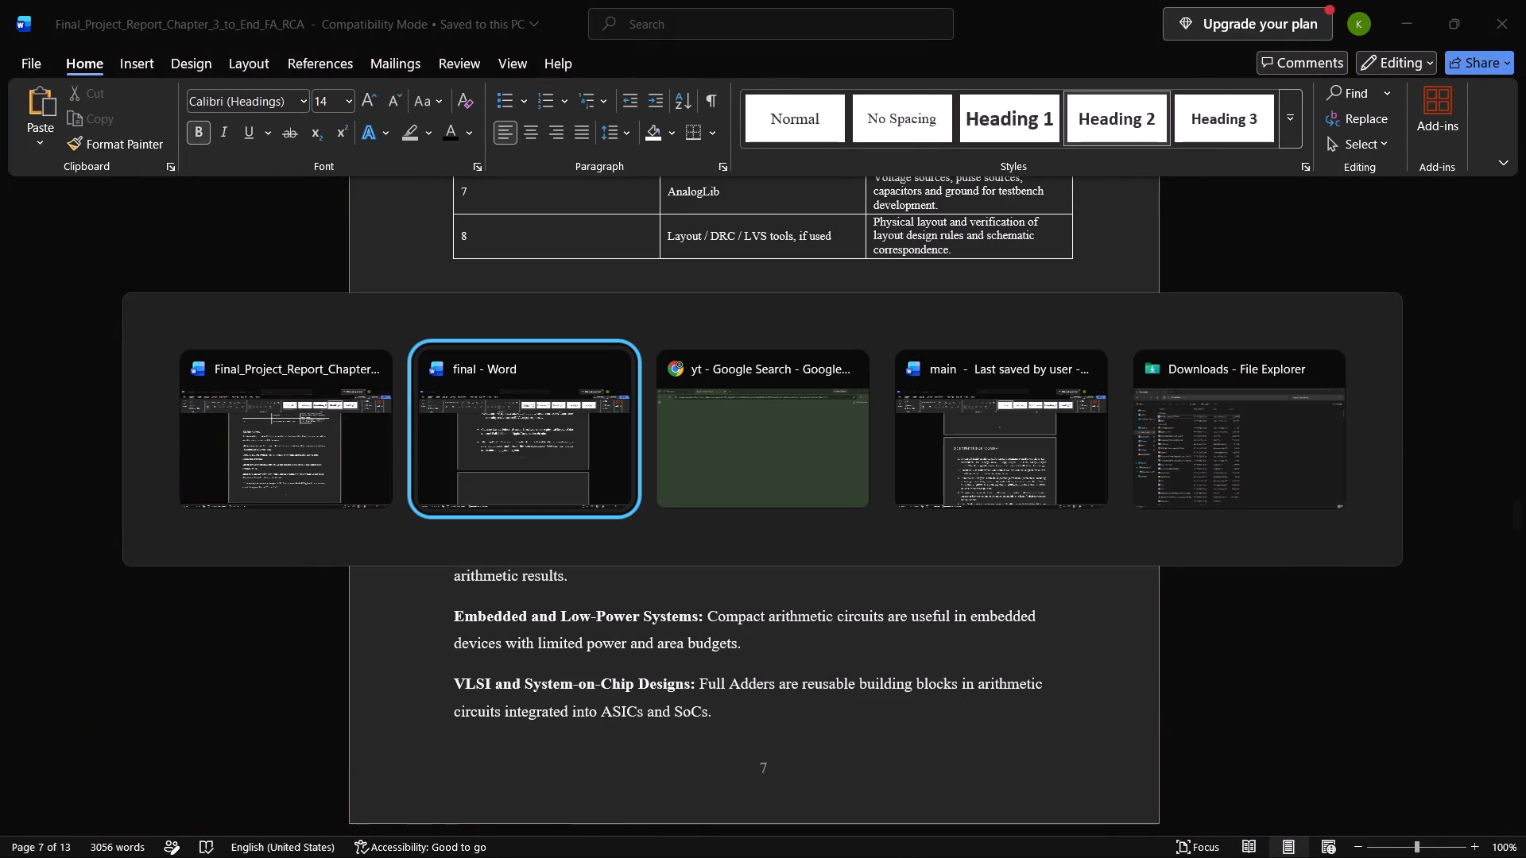
key("alt+Tab")
key("alt+Tab")
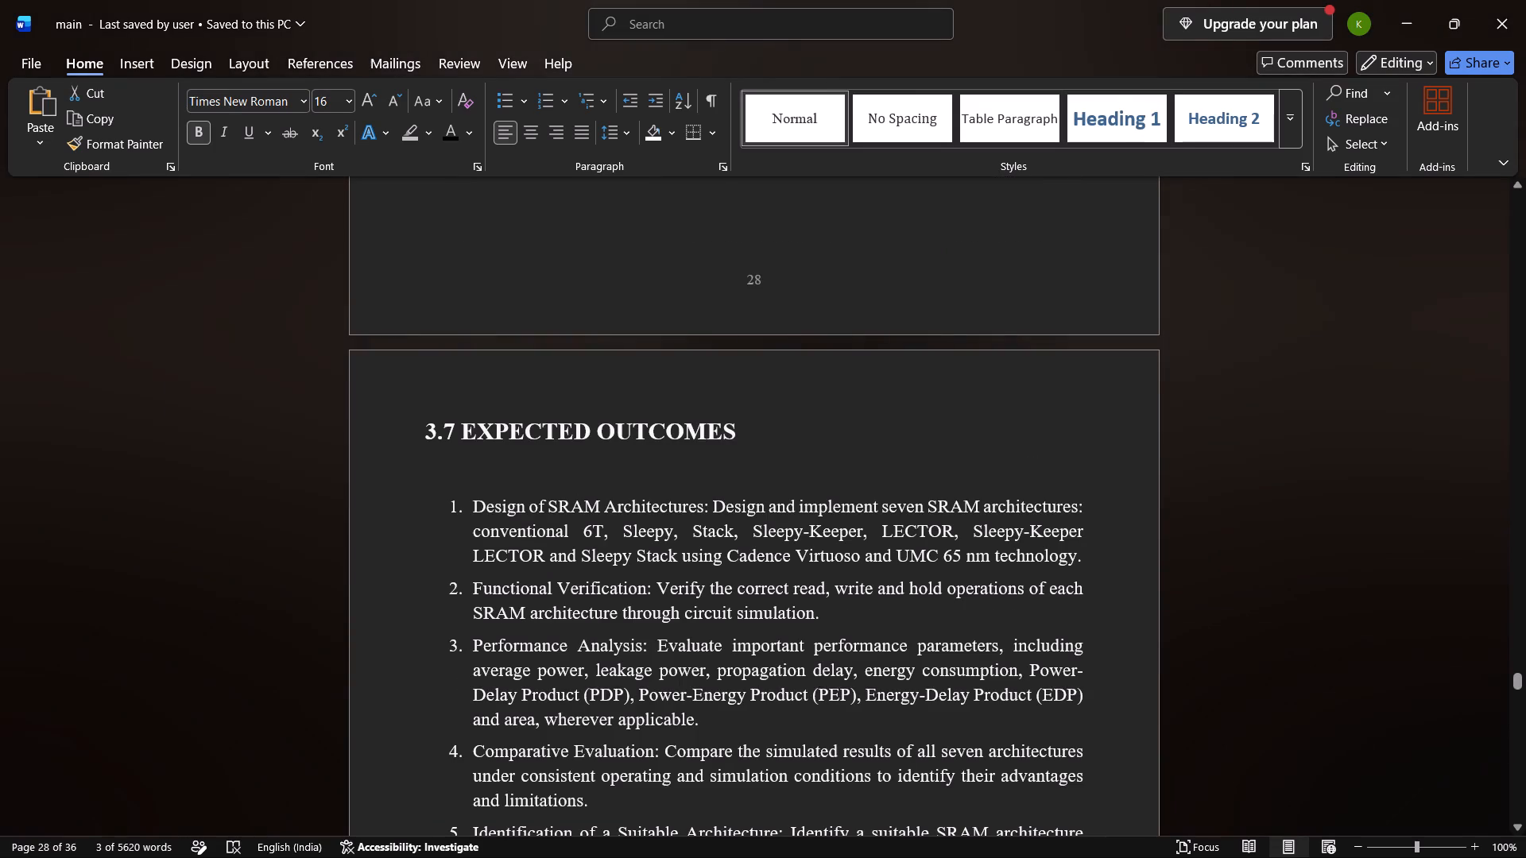
scroll(556, 392, "up", 5)
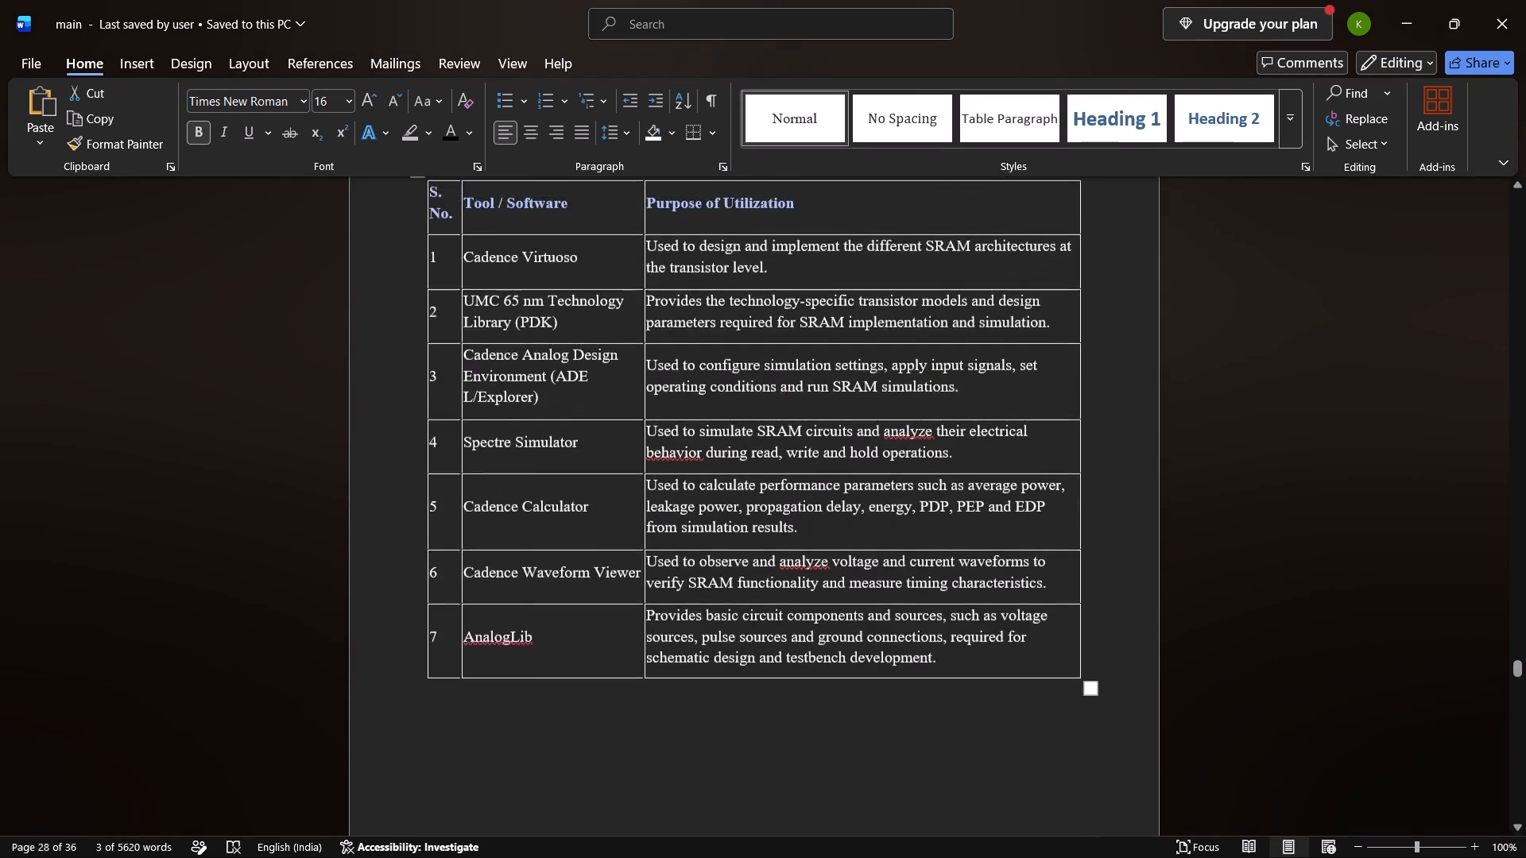
scroll(556, 392, "up", 6)
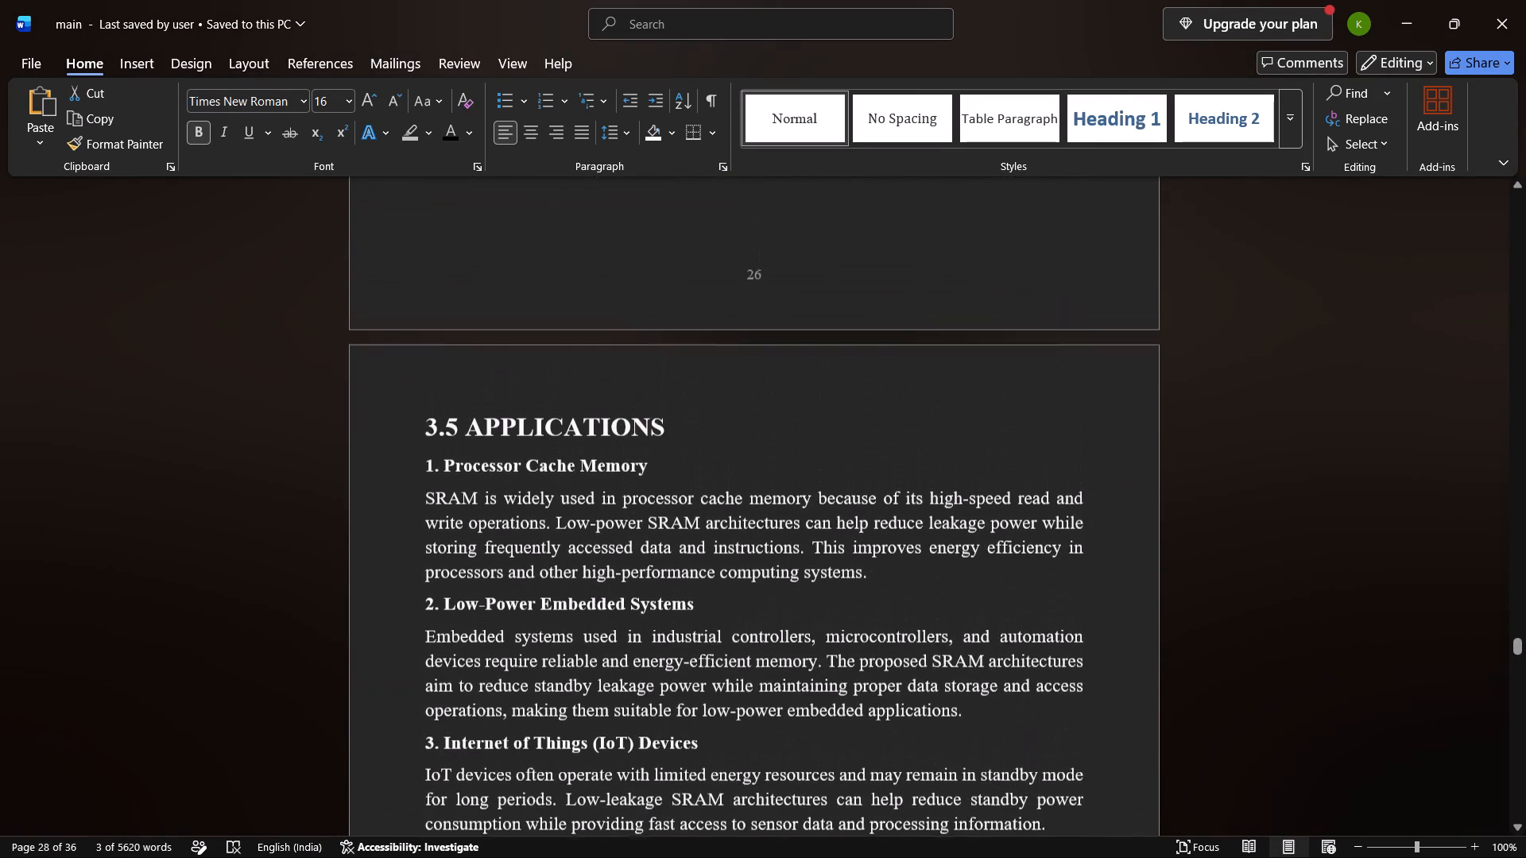
left_click_drag(682, 440, 367, 439)
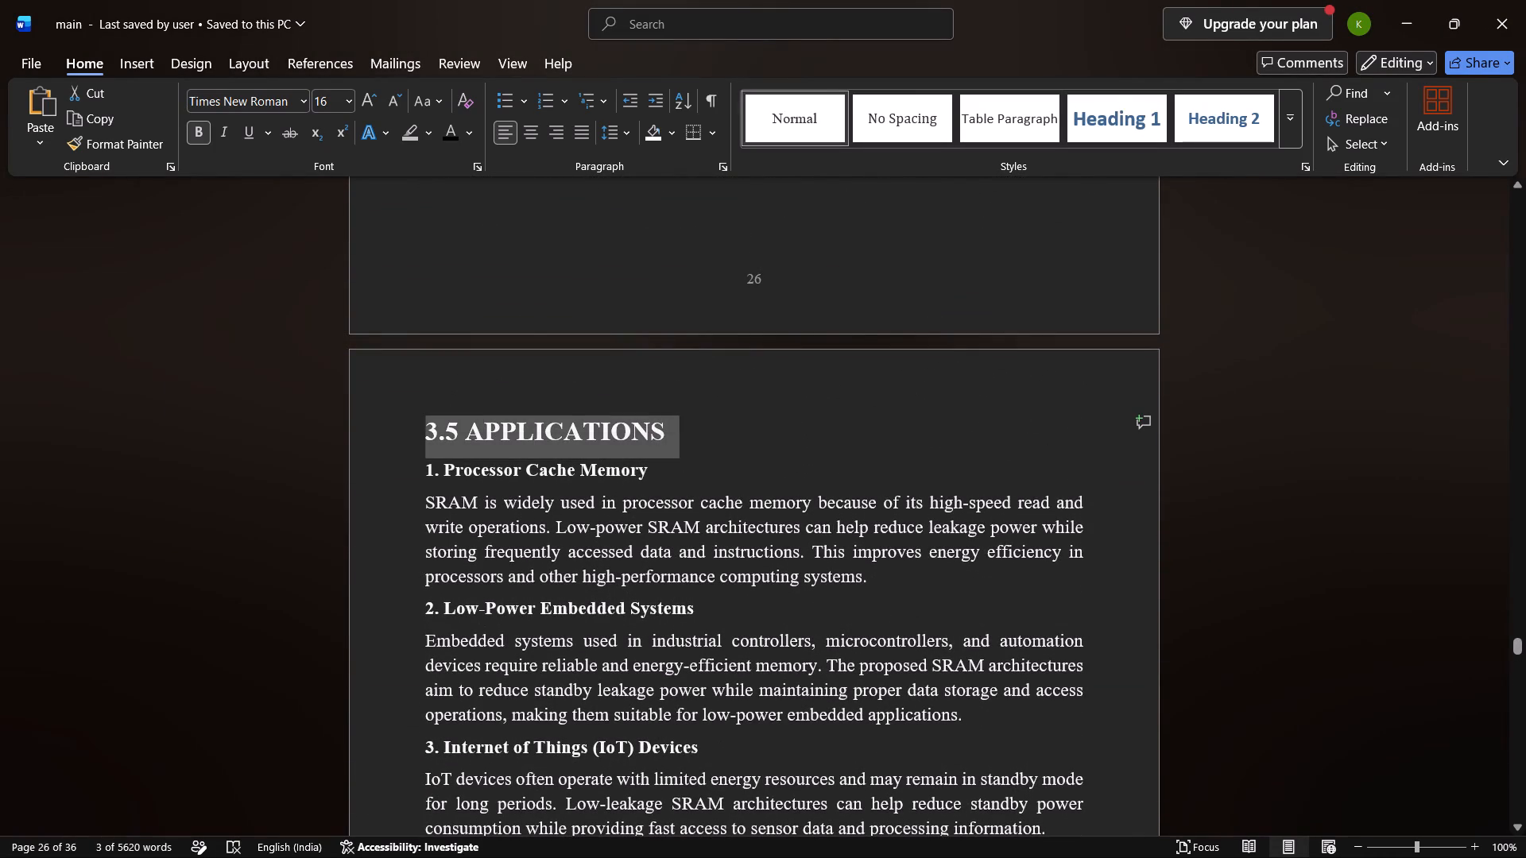
key("ctrl+c")
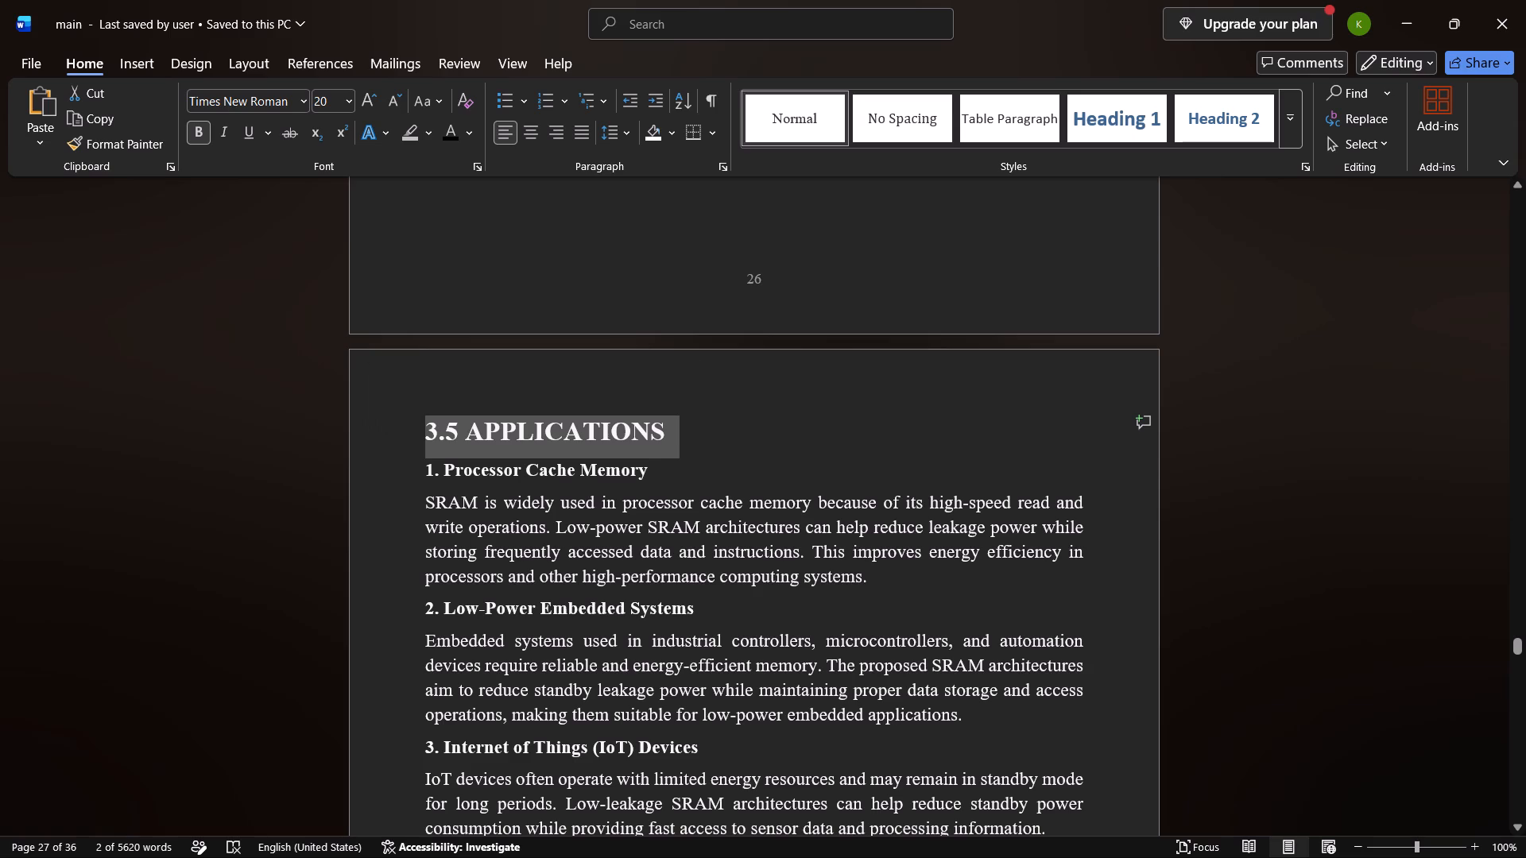
Paste the copied "3.5 APPLICATIONS" heading onto blank page 37 of the "final" report.
key("alt+Tab")
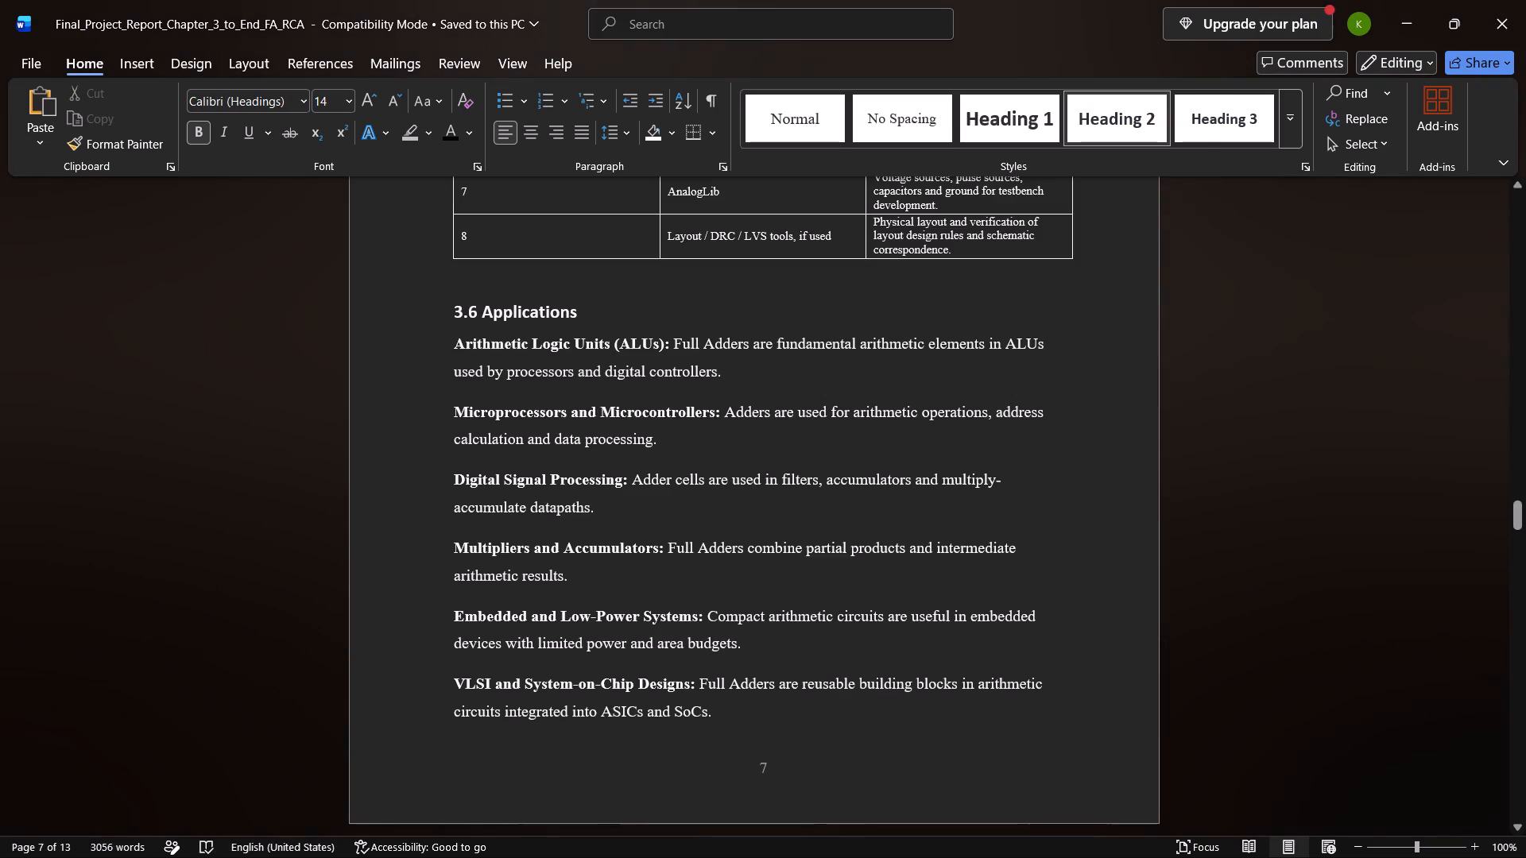
key("alt+Tab")
key("alt+Tab")
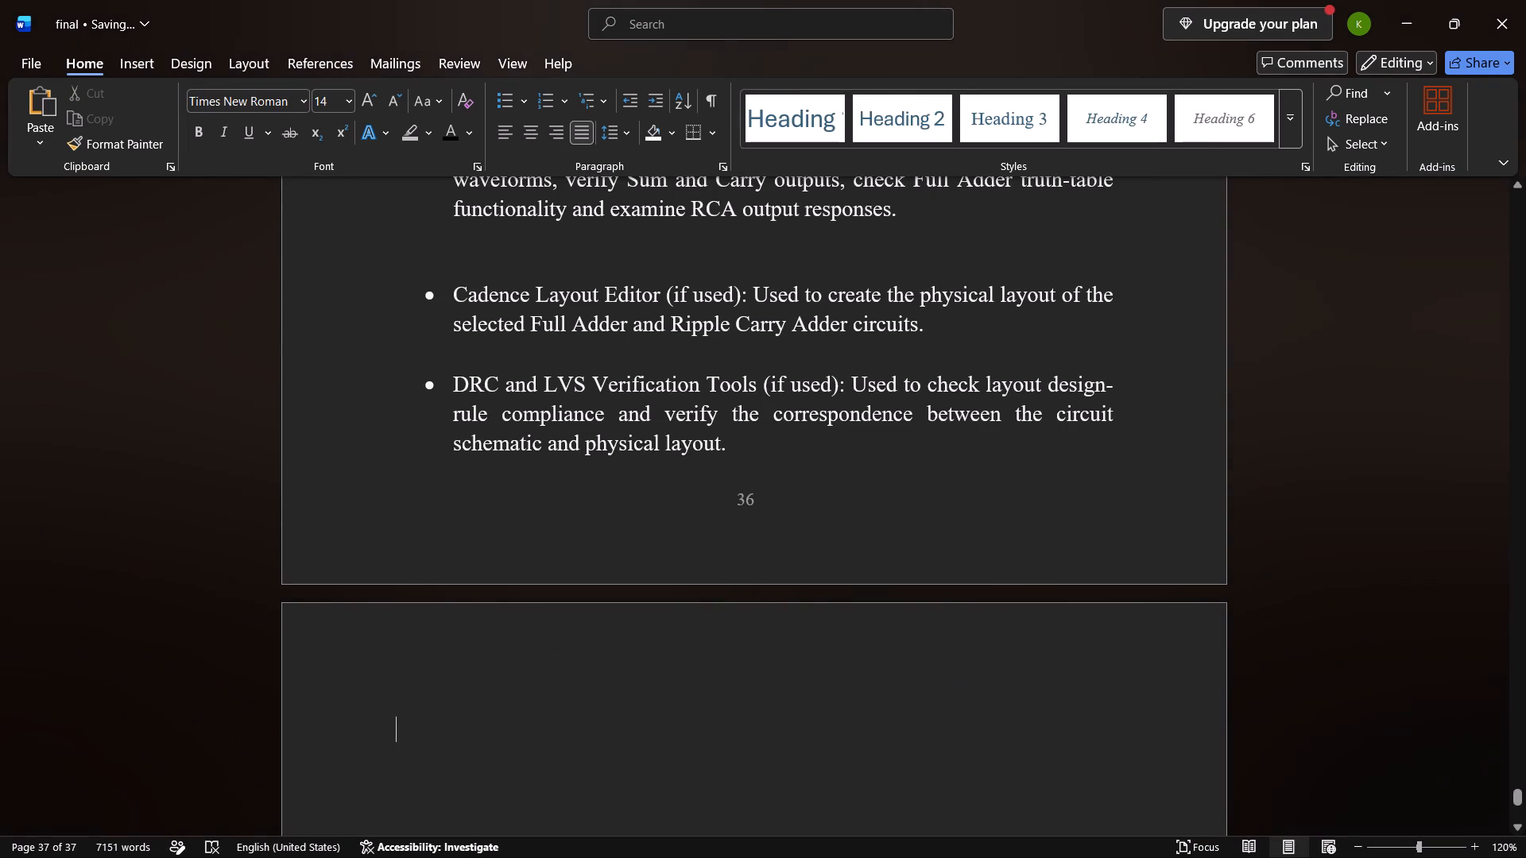
left_click(420, 693)
key("Up")
key("Down")
key("ctrl+v")
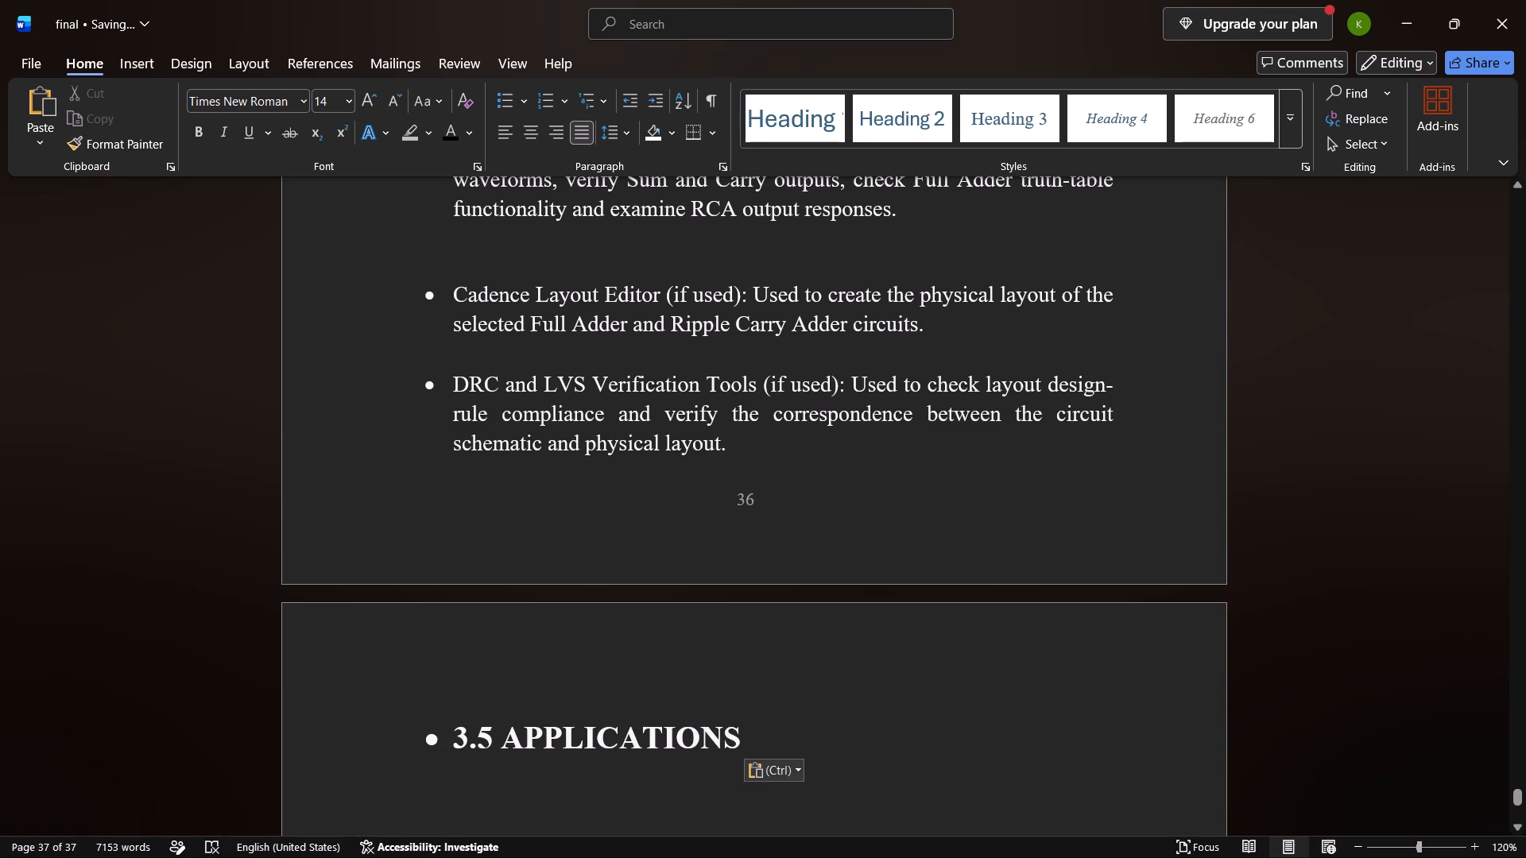
Remove the bullet and indent from the pasted "3.5 APPLICATIONS" heading, keeping it on its own line on page 37.
left_click(447, 742)
key("BackSpace")
key("BackSpace")
key("BackSpace")
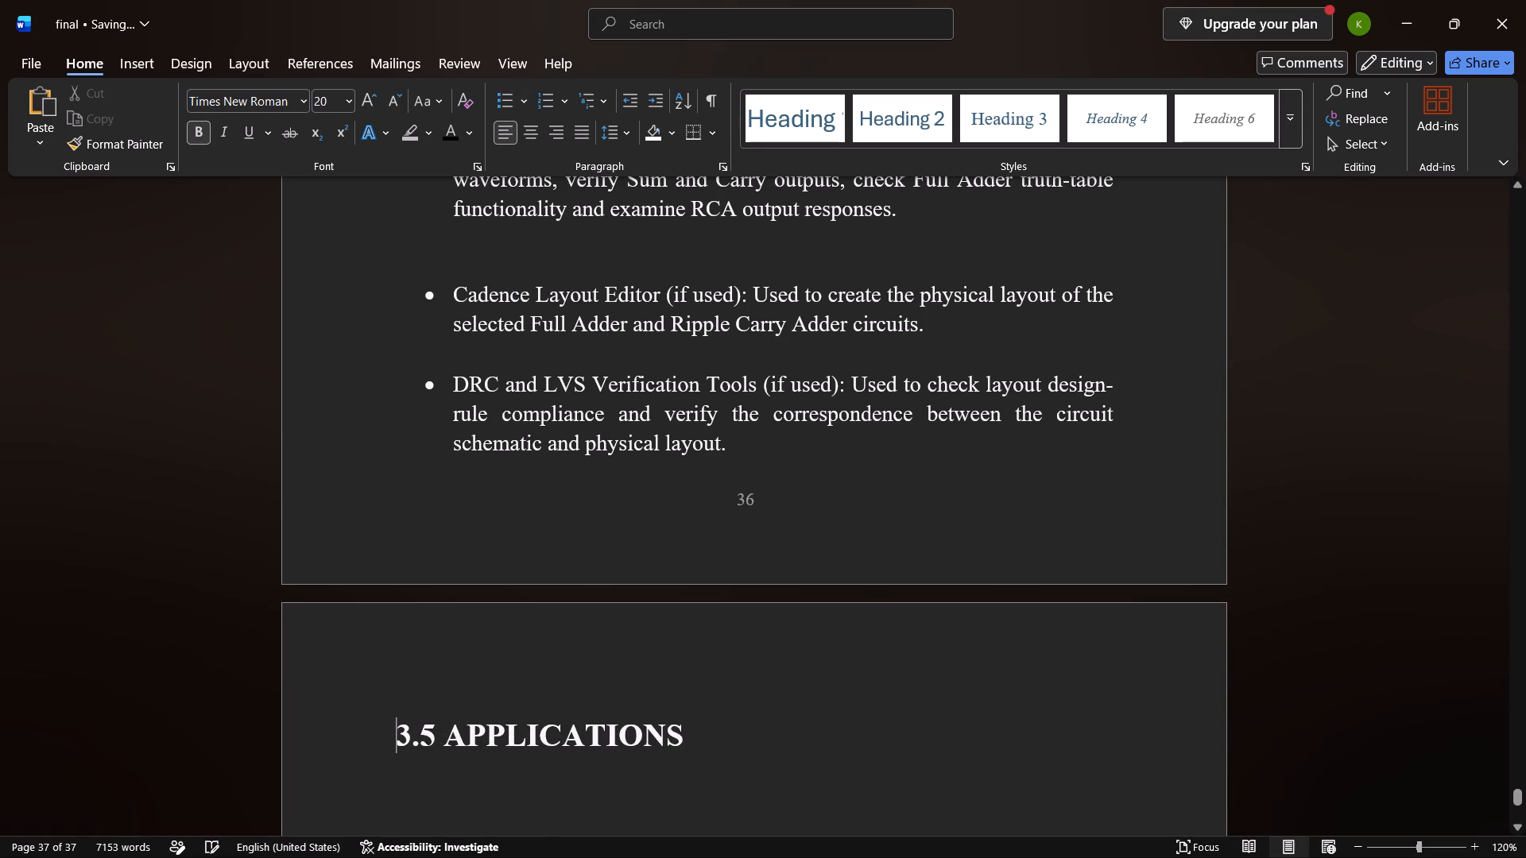
key("BackSpace")
key("Return")
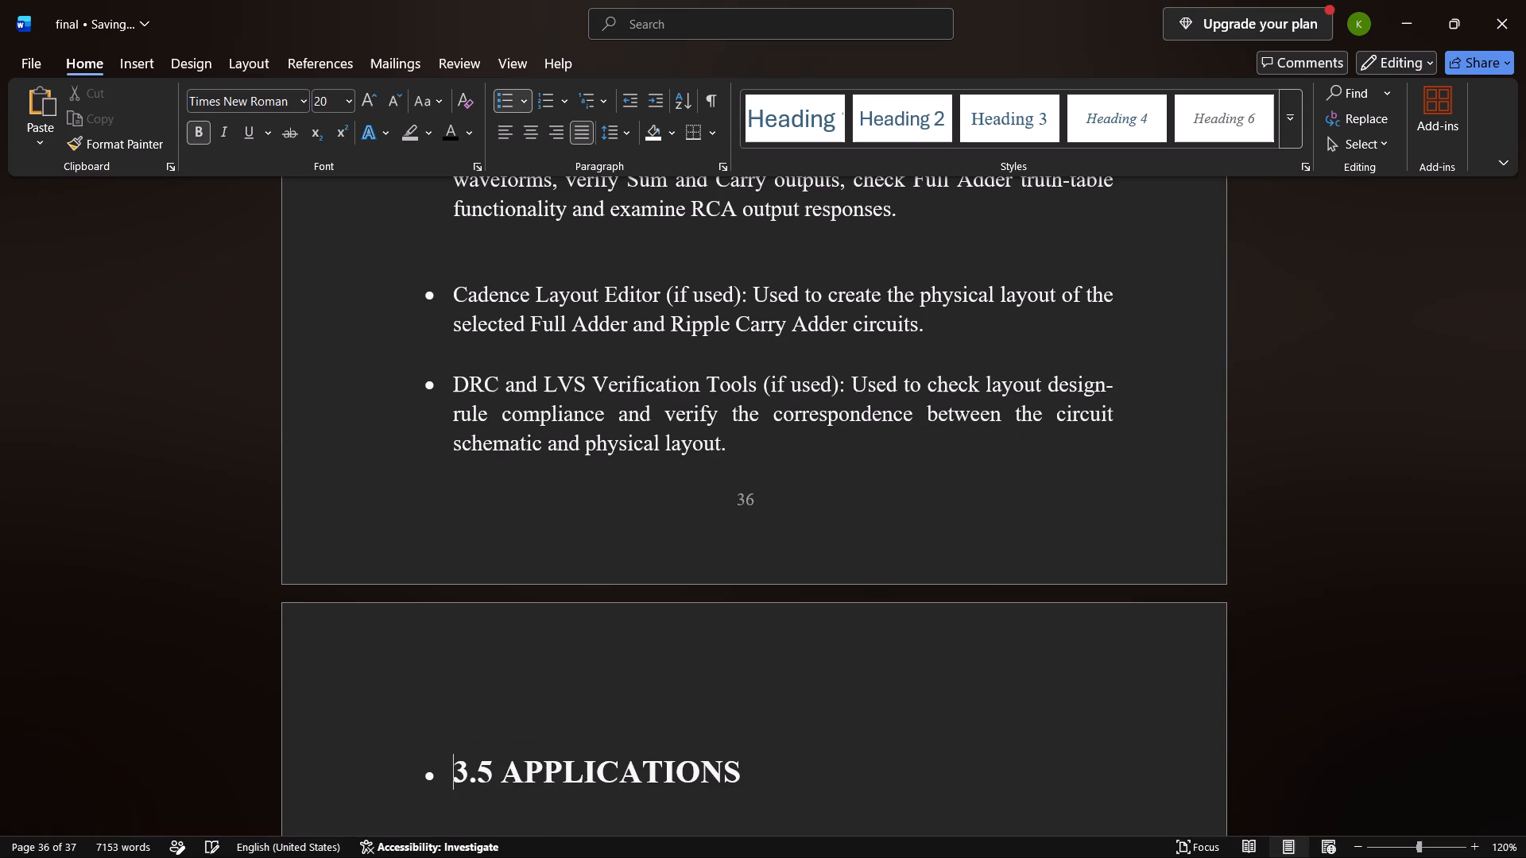
key("BackSpace")
key("BackSpace")
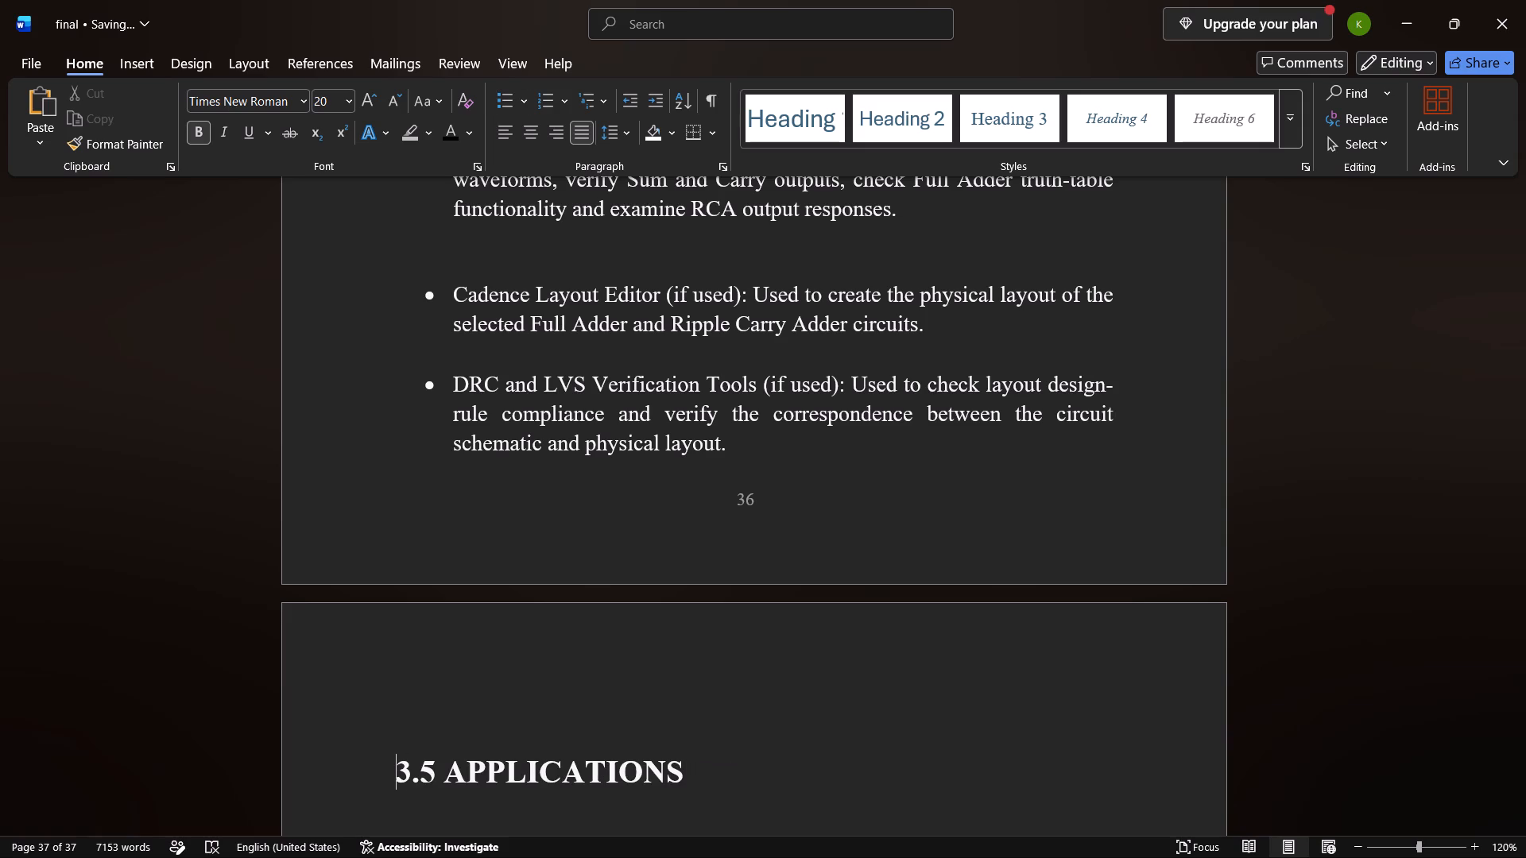
Reduce the "3.5 APPLICATIONS" heading to font size 18.
left_click_drag(695, 779, 358, 779)
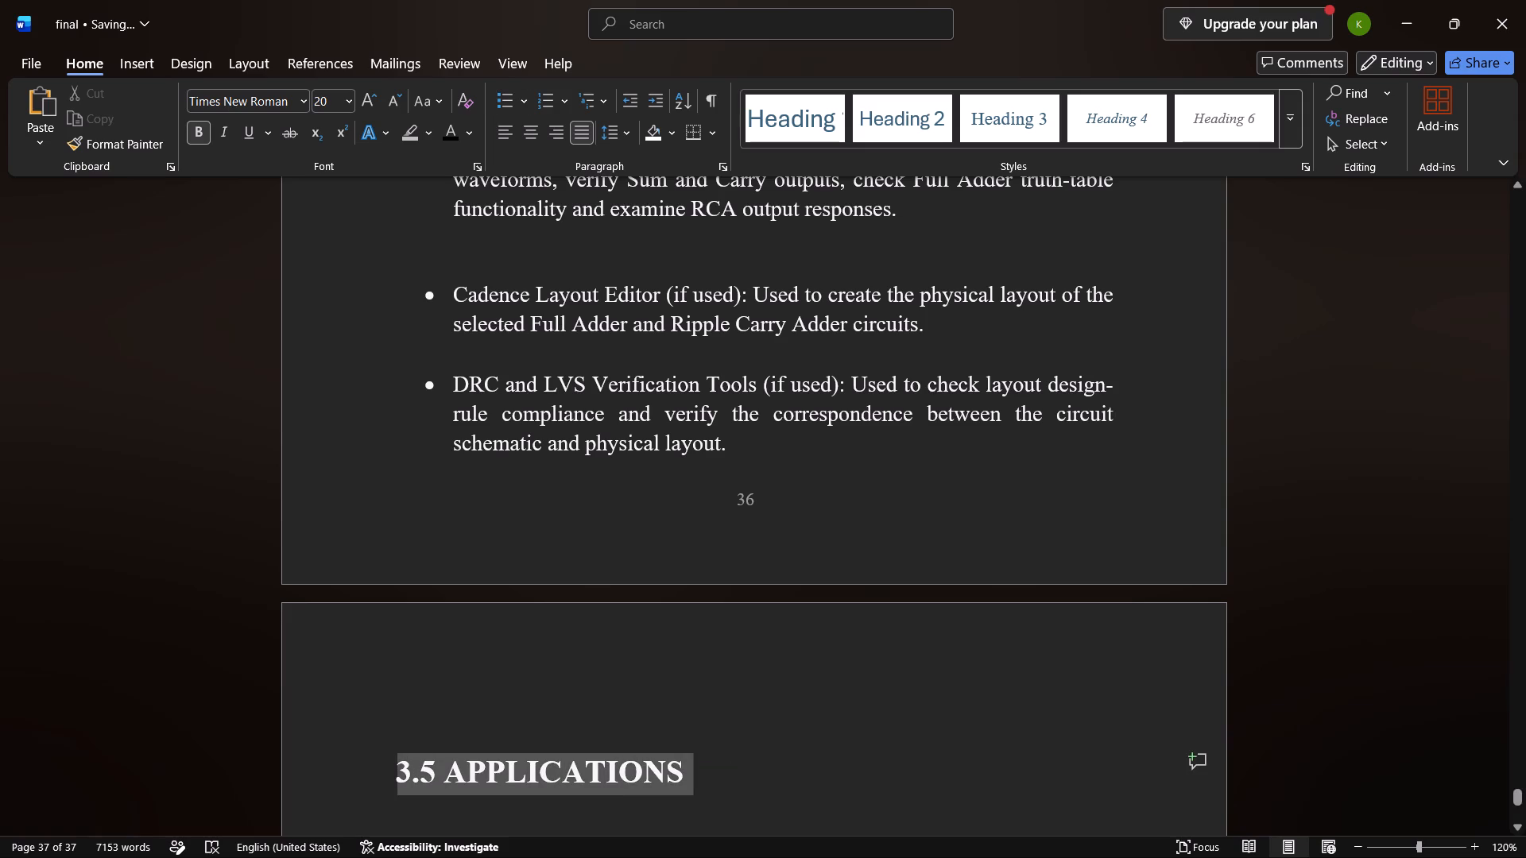
left_click_drag(358, 779, 337, 781)
left_click(533, 723)
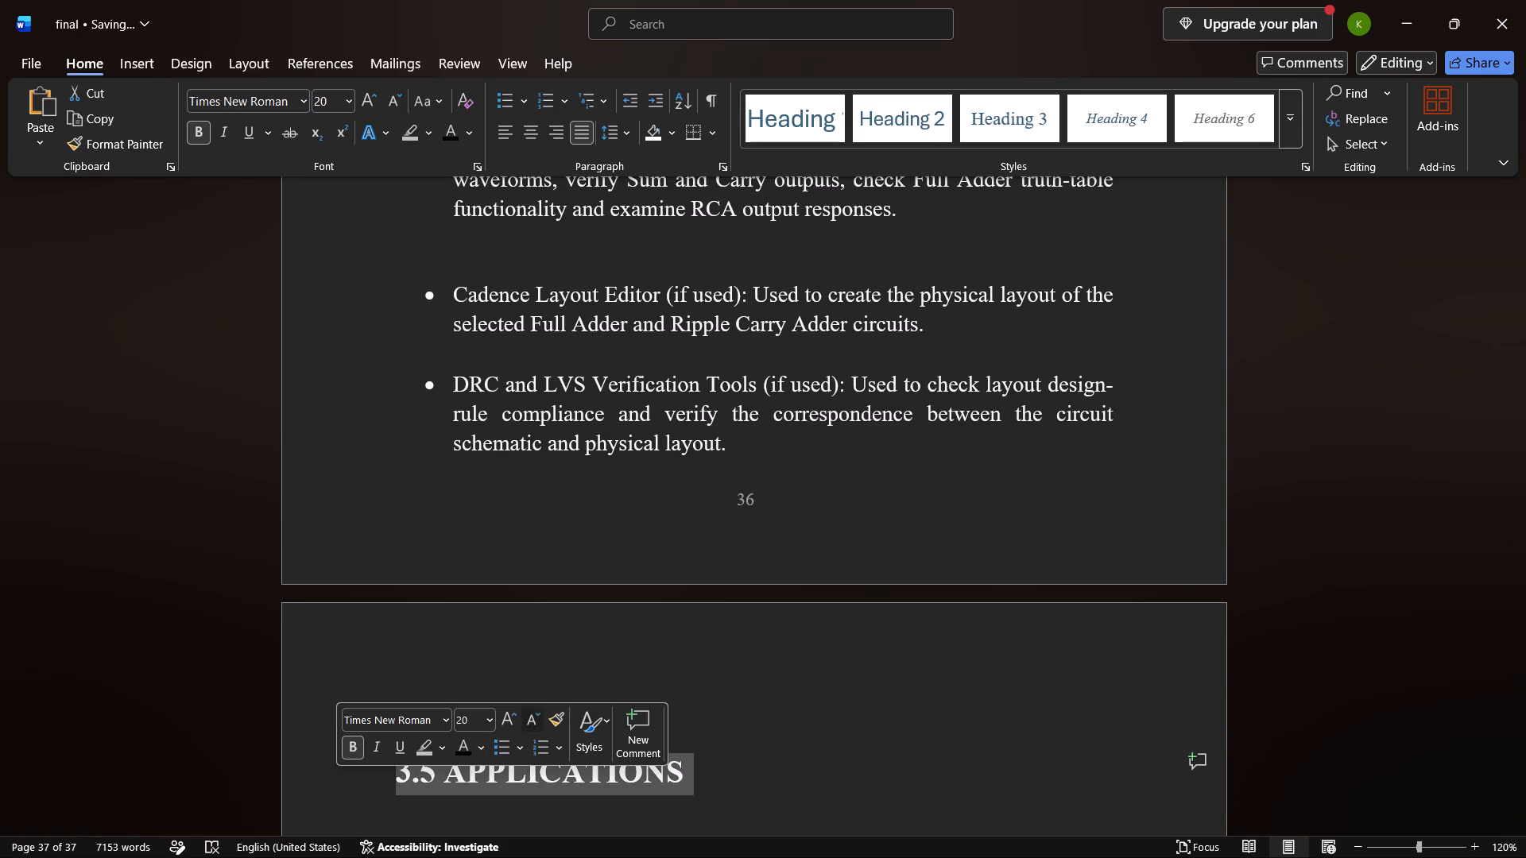
Close the extra gap above the "3.5 APPLICATIONS" heading, leaving it unbulleted and aligned with the page margin at the top of page 37.
left_click(670, 779)
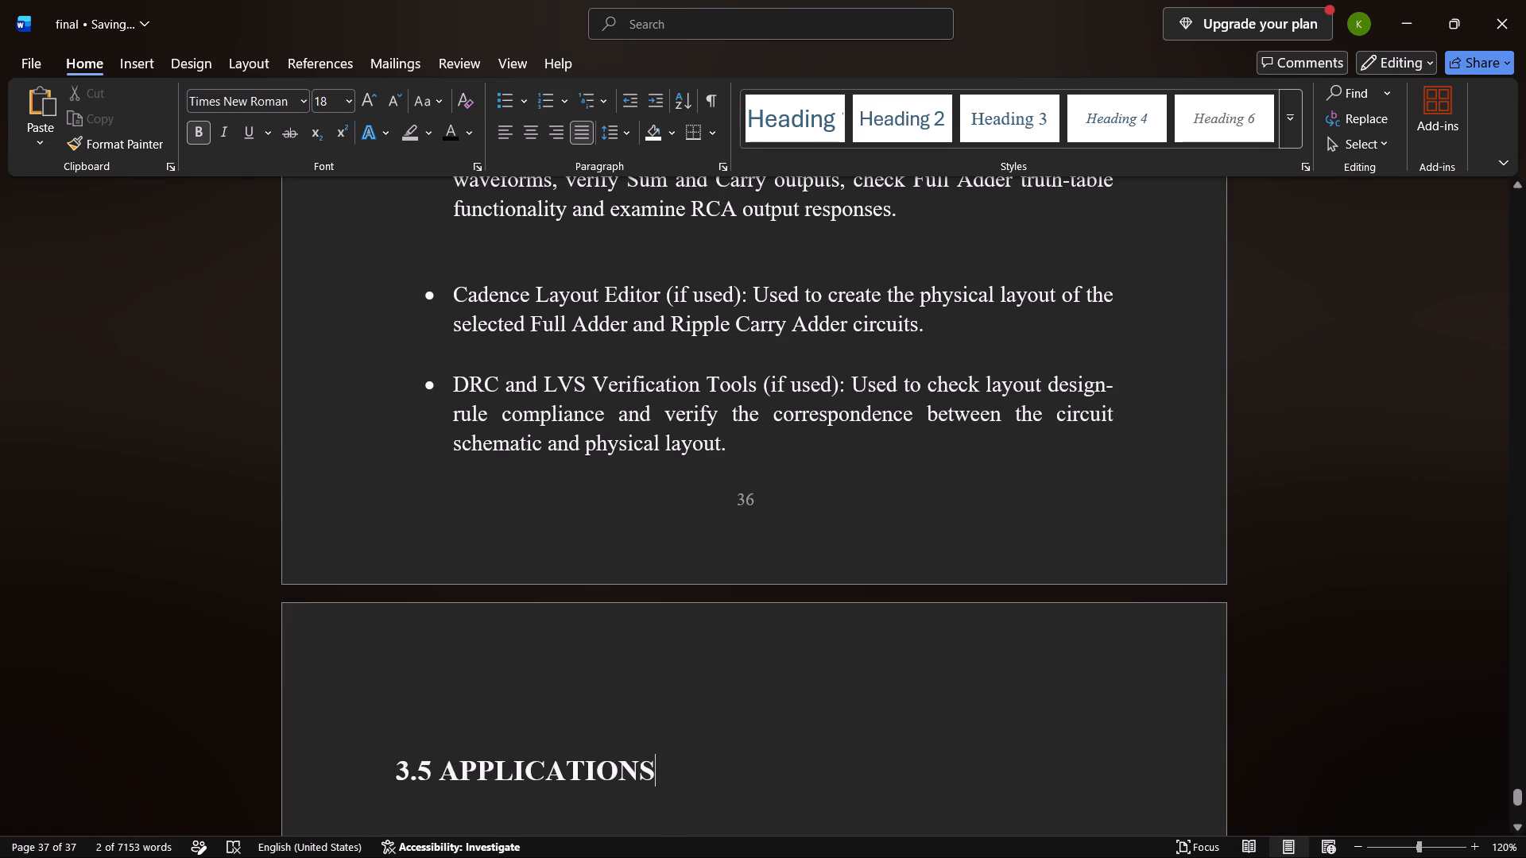
left_click(381, 779)
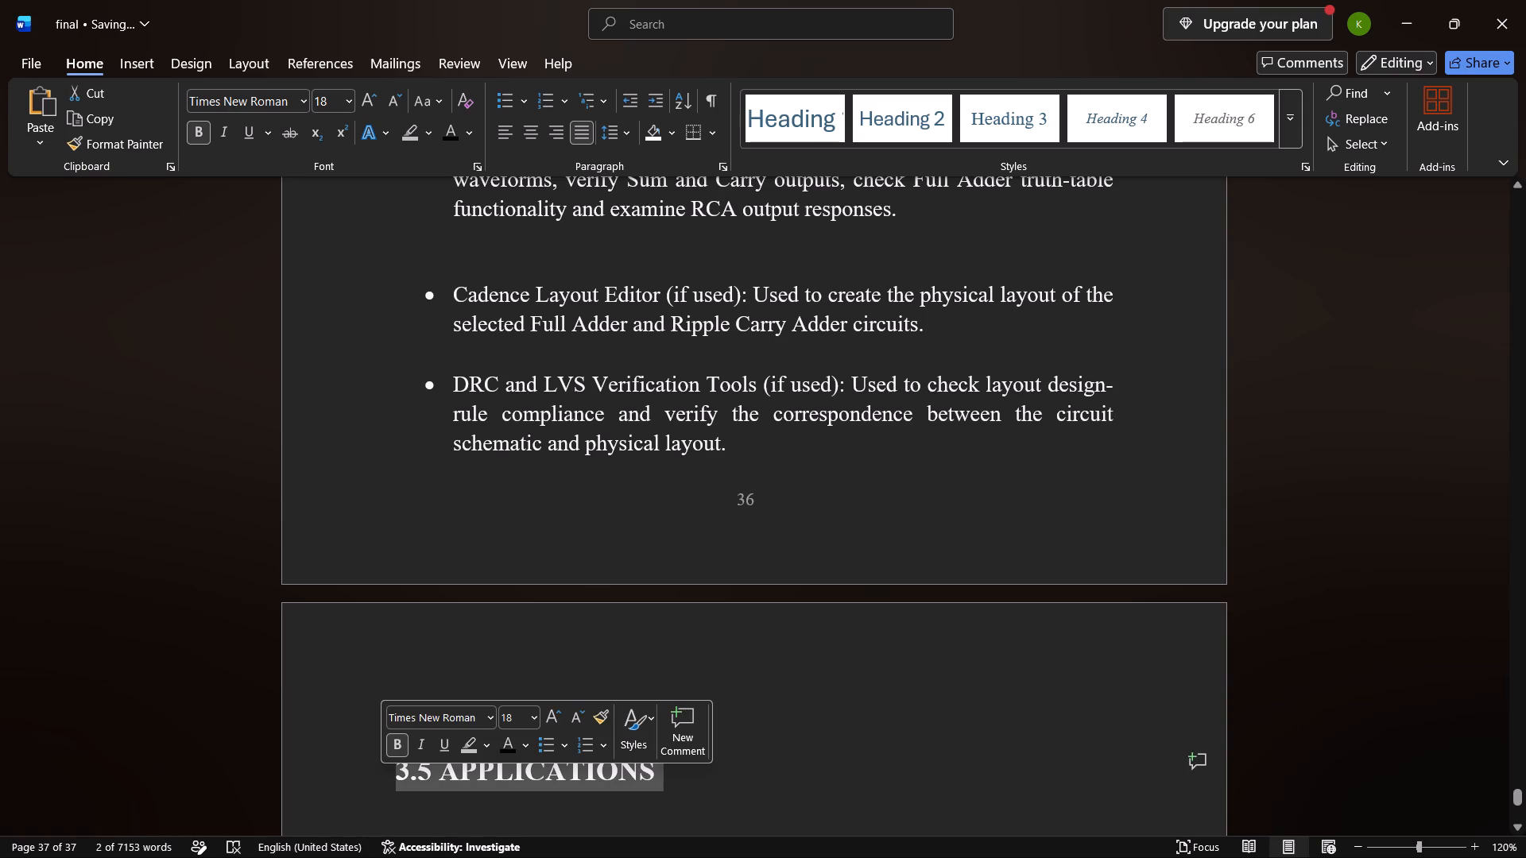
key("Left")
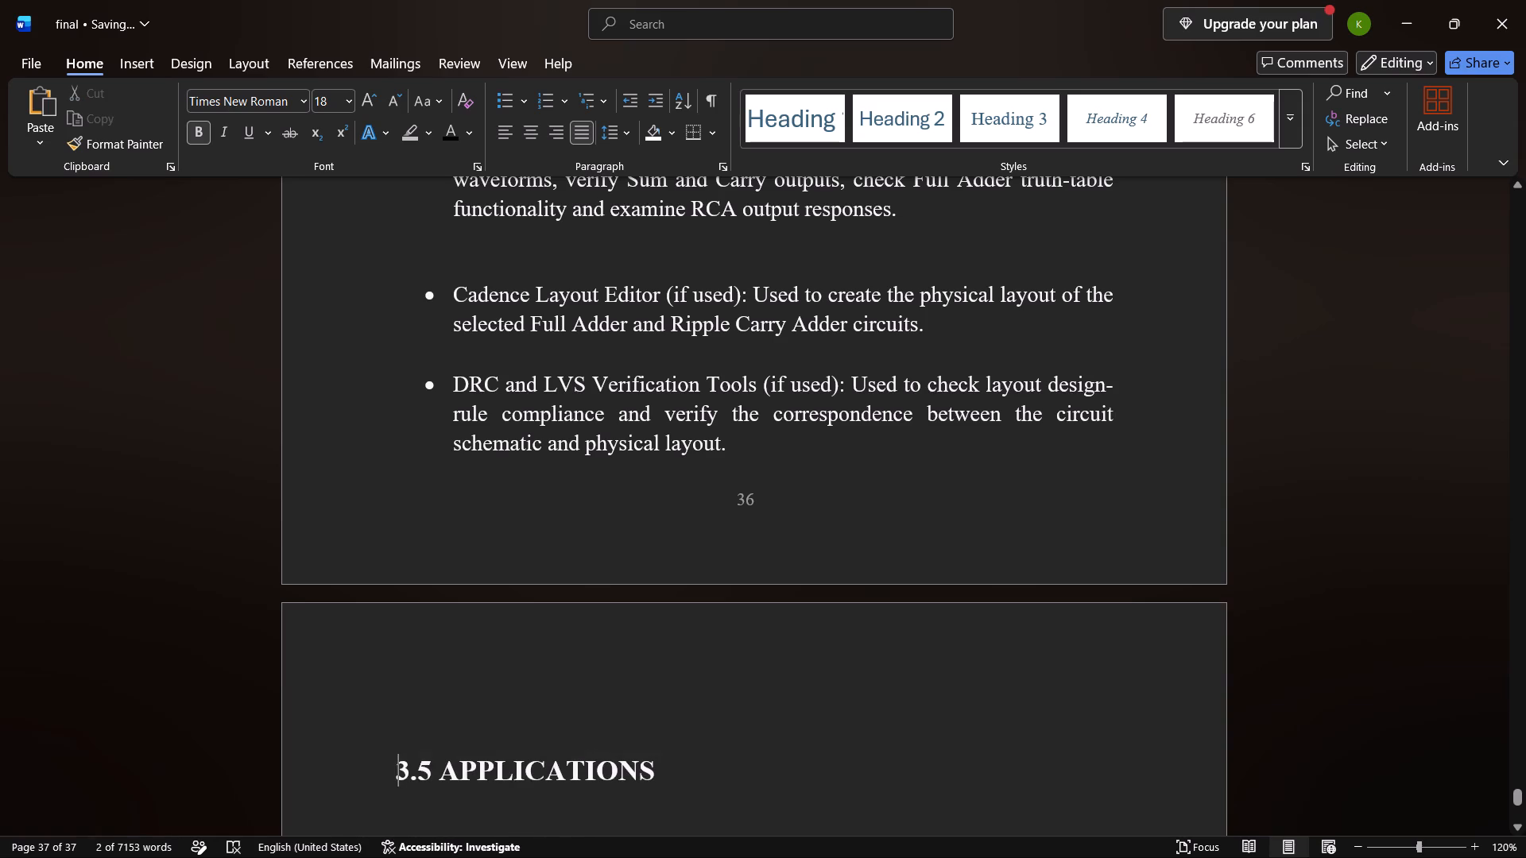
key("BackSpace")
key("BackSpace")
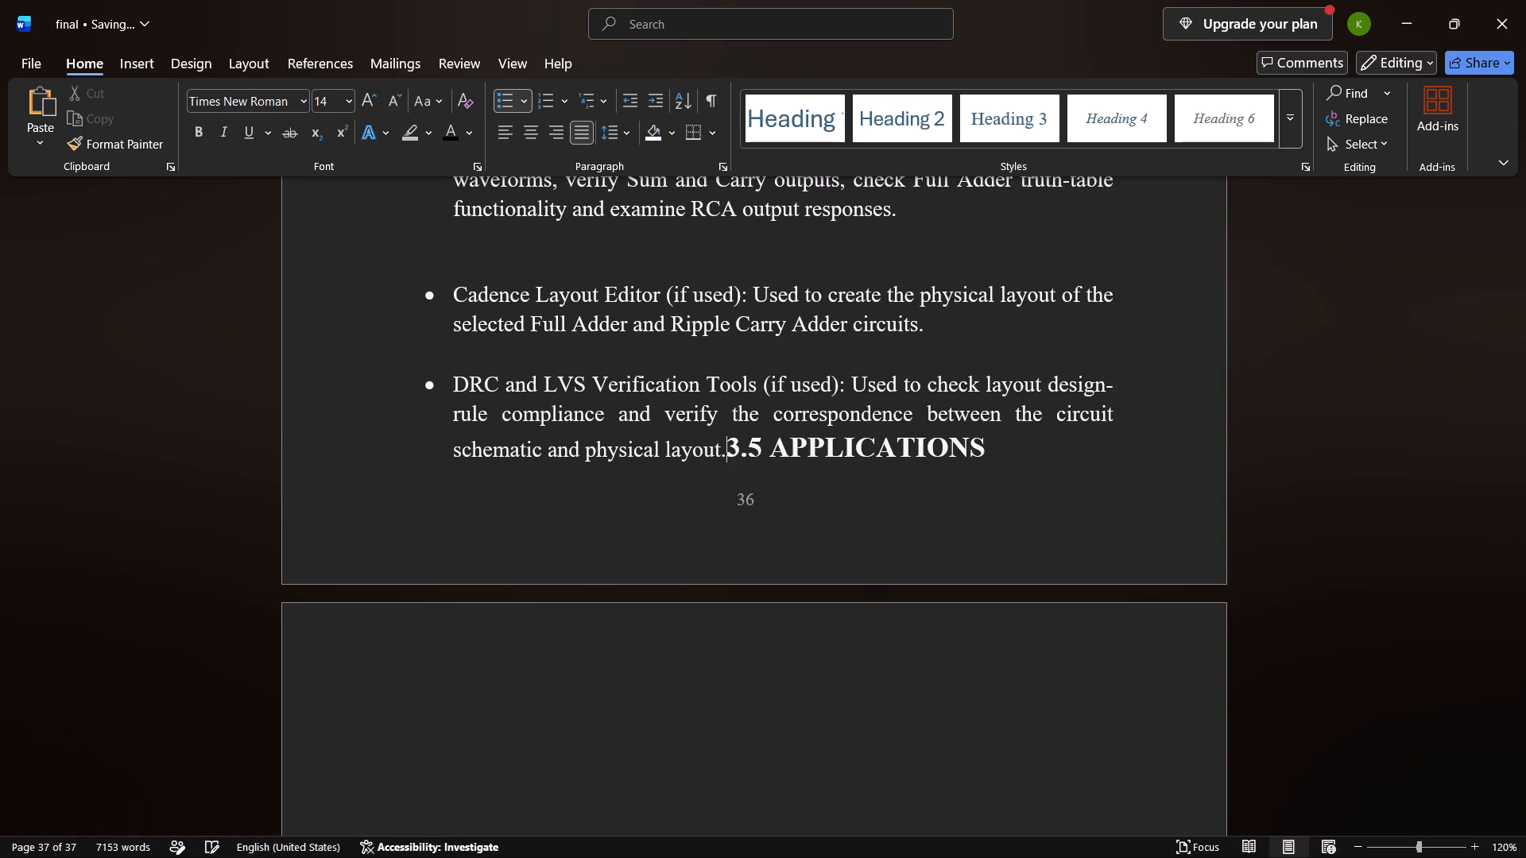
key("Return")
key("BackSpace")
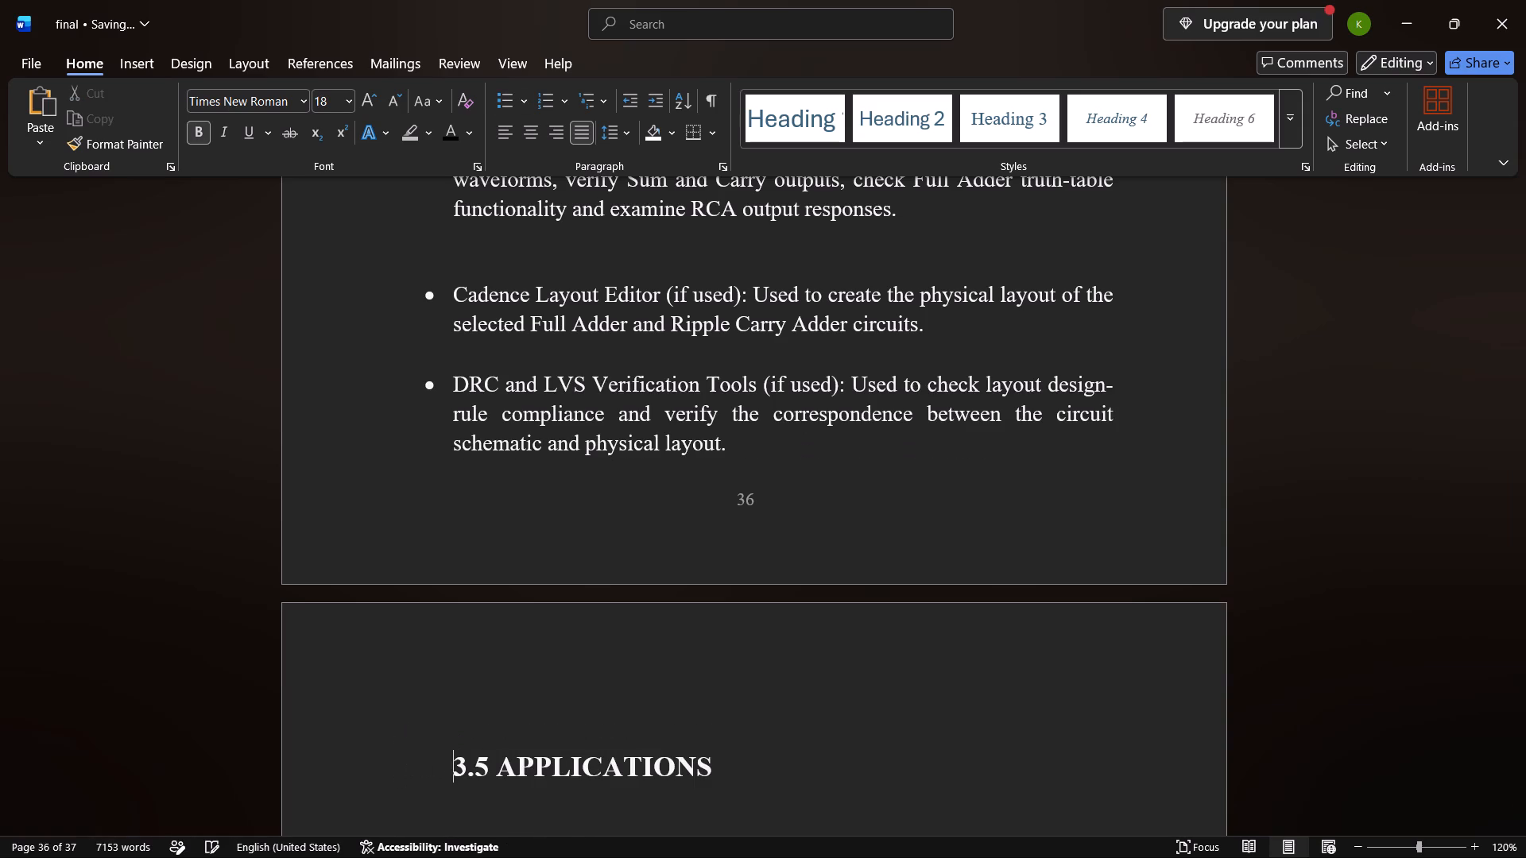
key("BackSpace")
key("BackSpace")
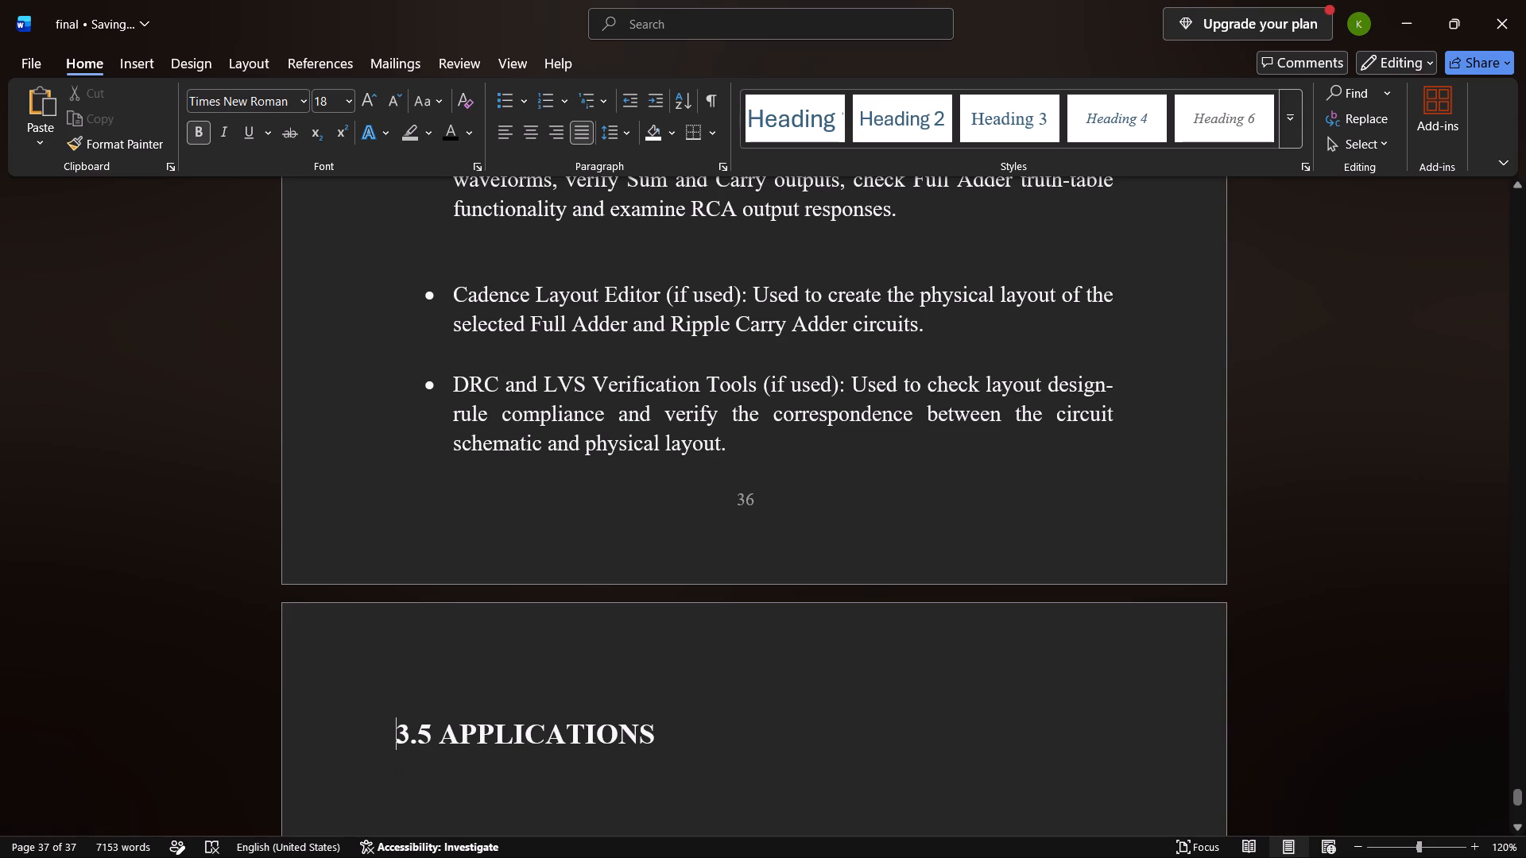
Start a new empty line below the "3.5 APPLICATIONS" heading for the section's text.
left_click(405, 720)
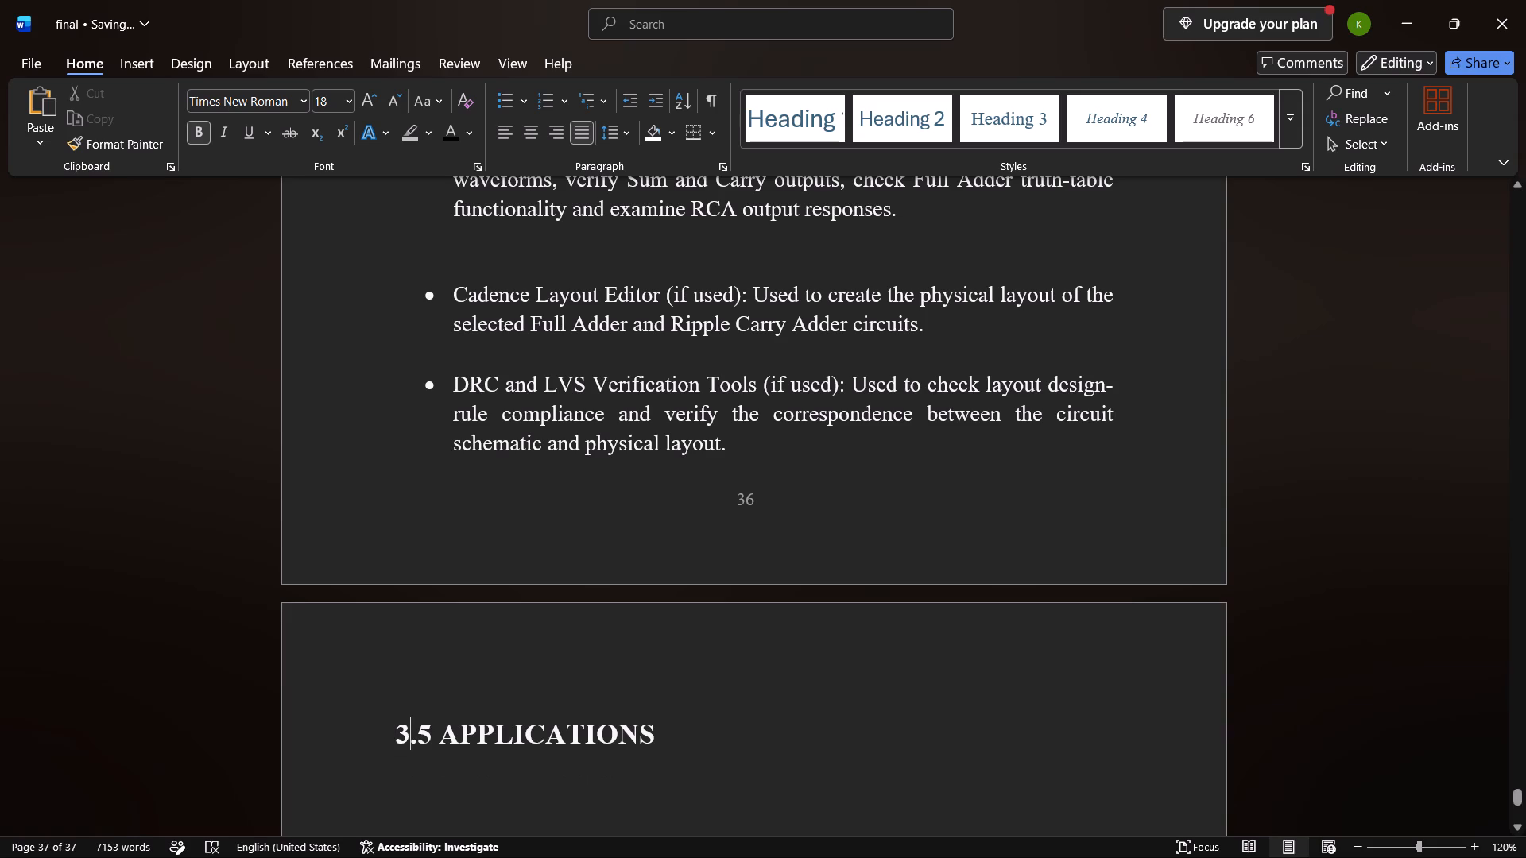
left_click(665, 739)
key("Return")
scroll(665, 739, "down", 1)
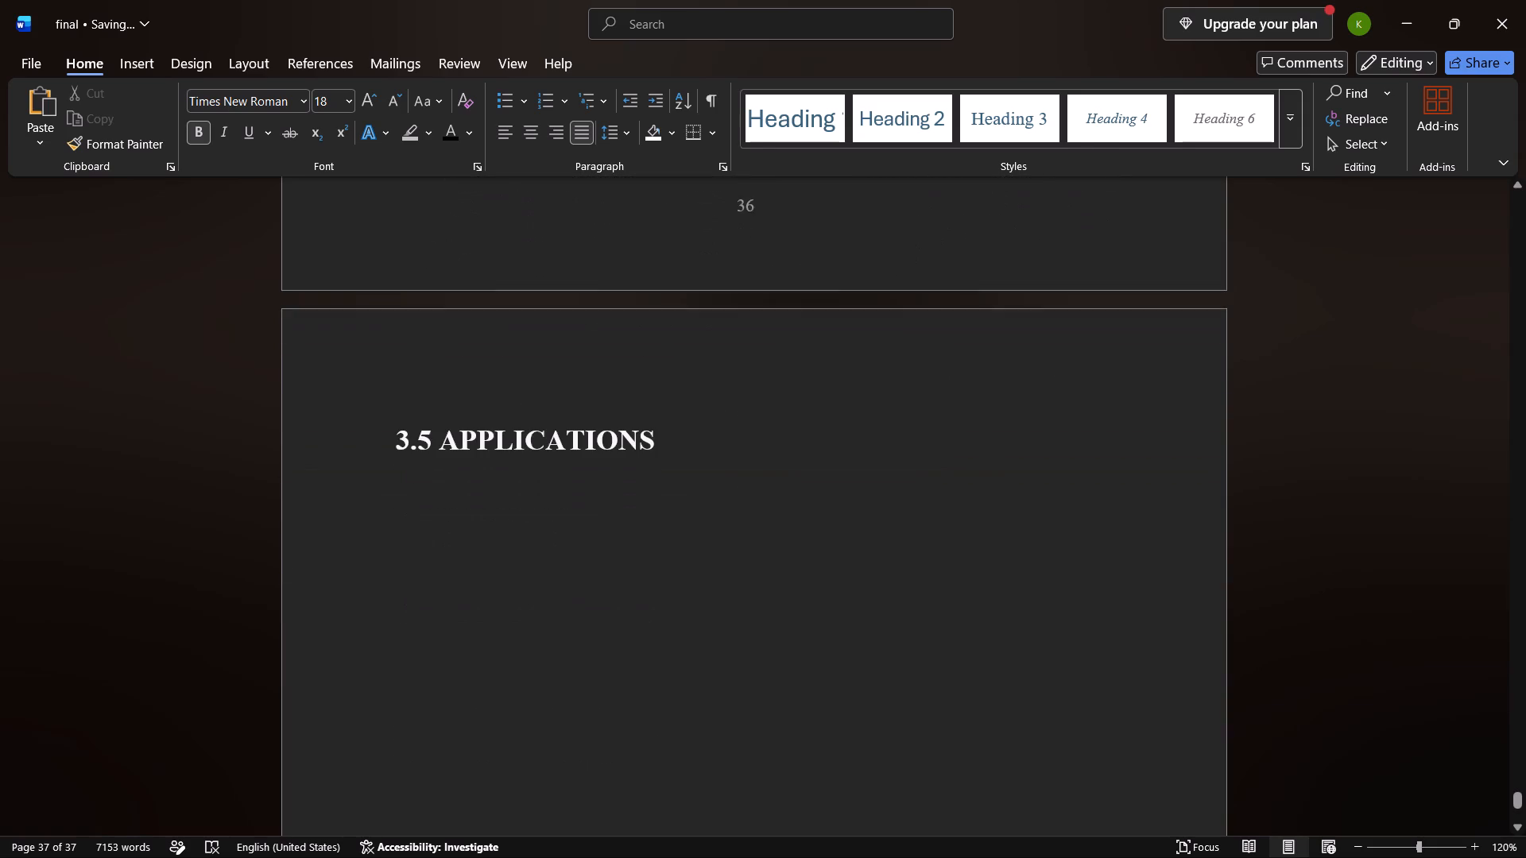
scroll(665, 739, "down", 1)
Switch to the Final_Project_Report_Chapter_3_to_End_FA_RCA document for the Applications content.
key("alt+Tab")
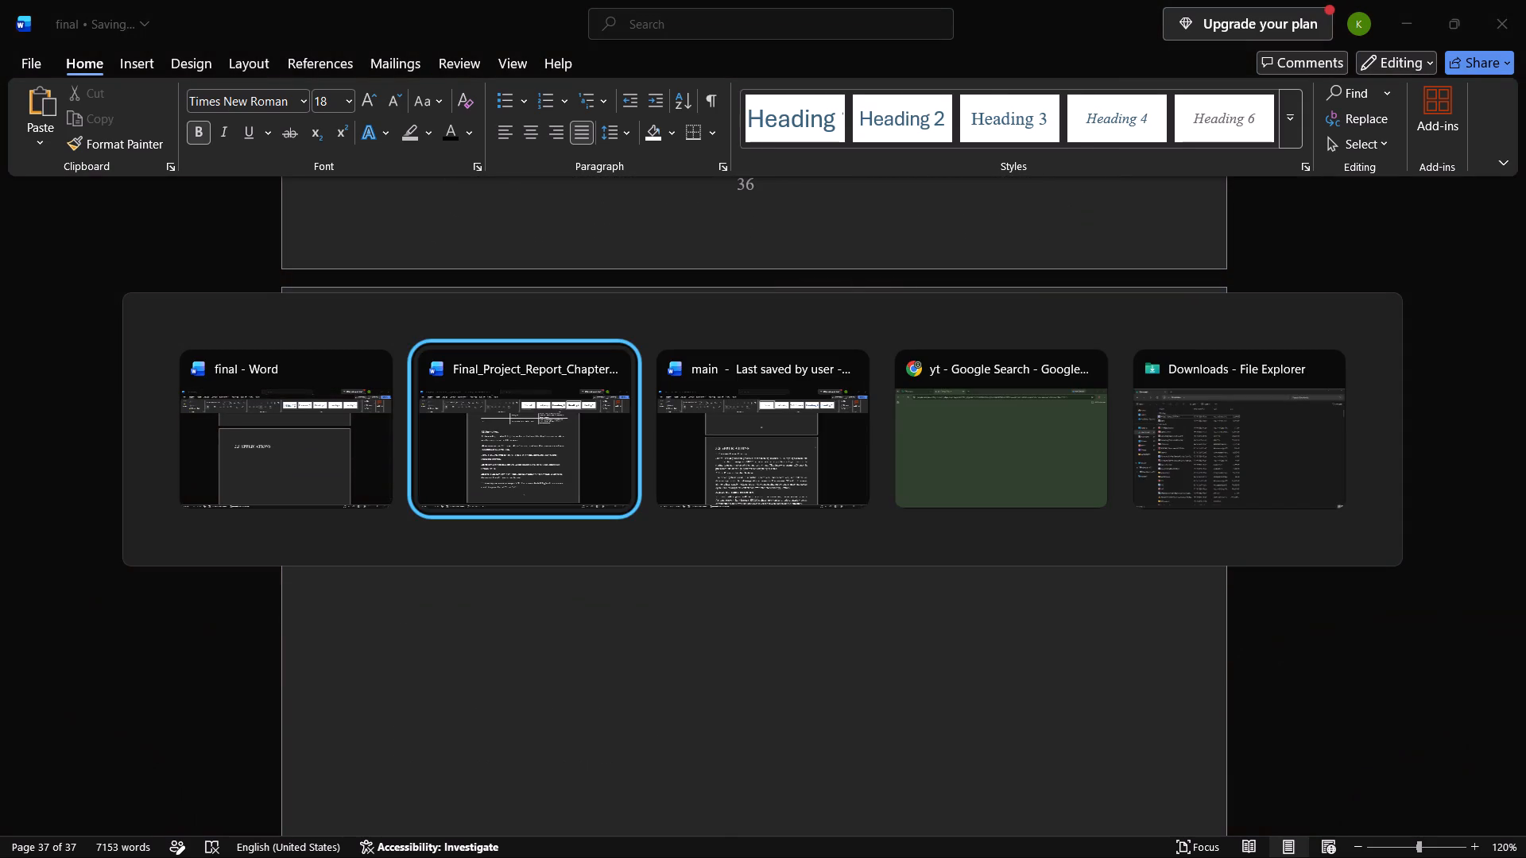
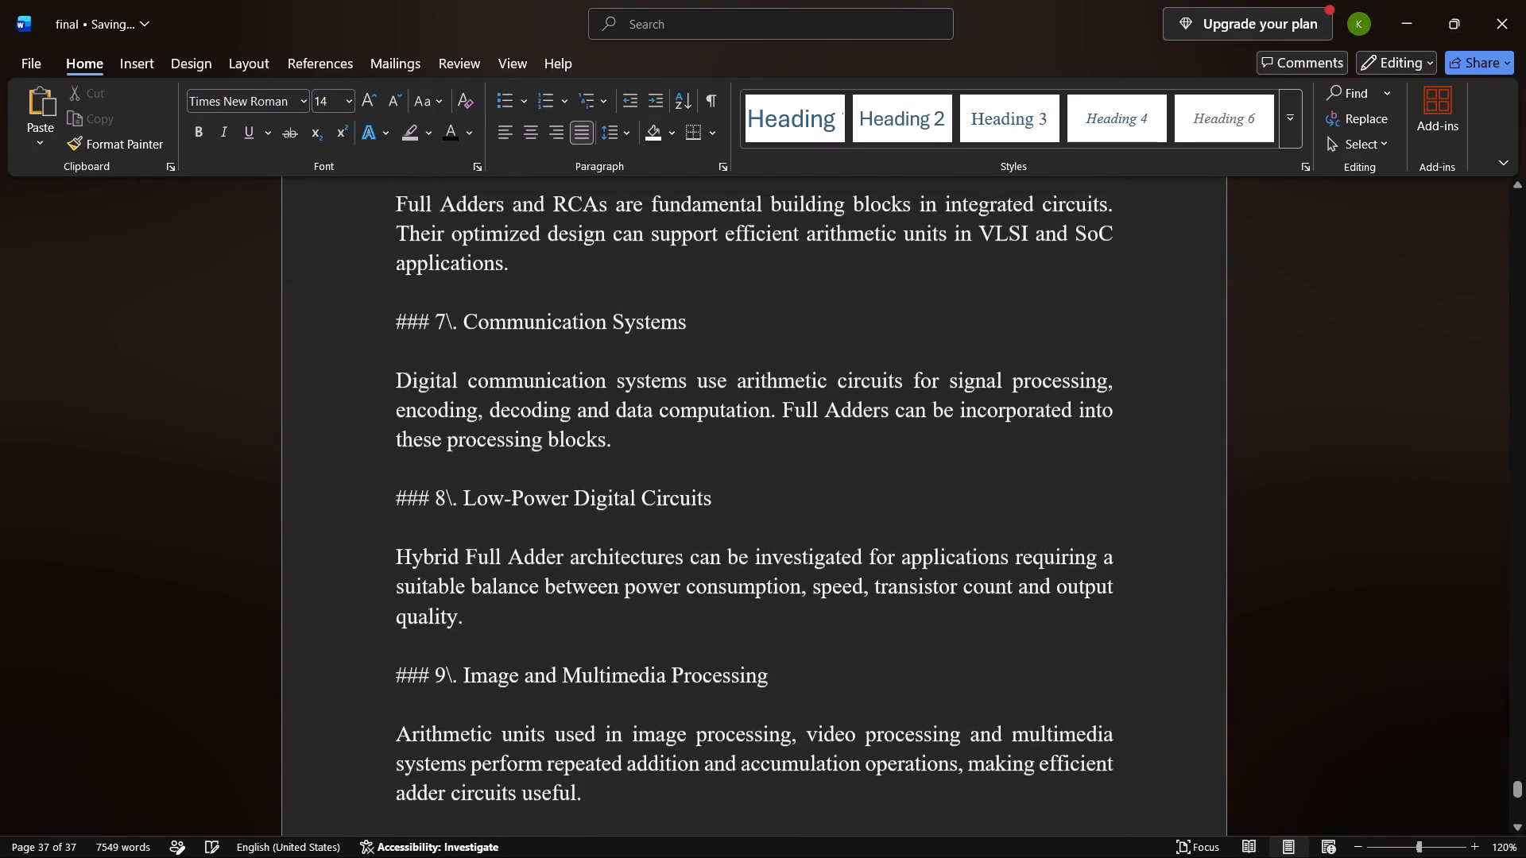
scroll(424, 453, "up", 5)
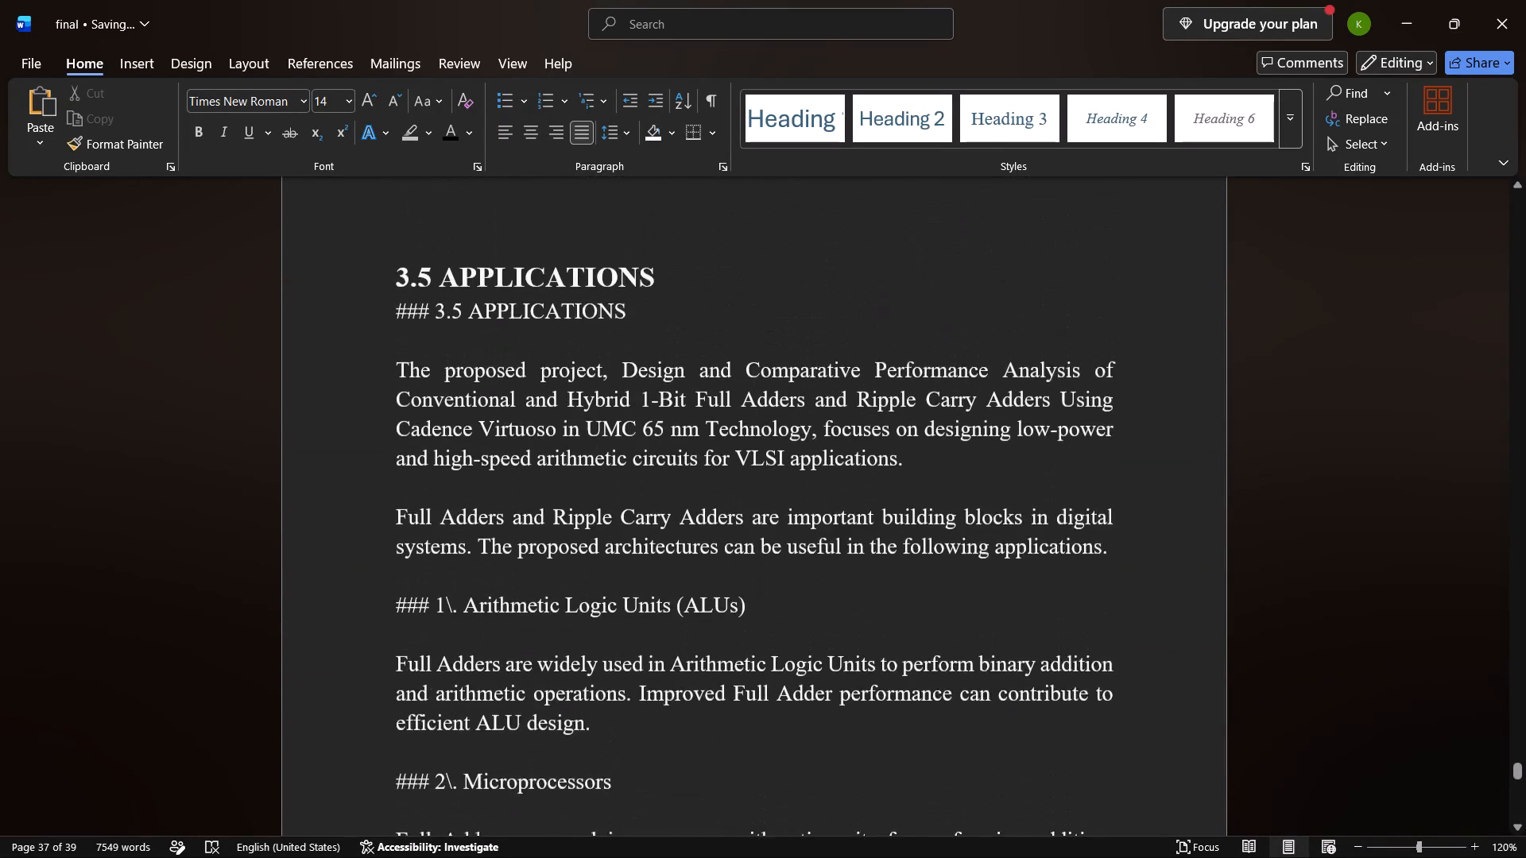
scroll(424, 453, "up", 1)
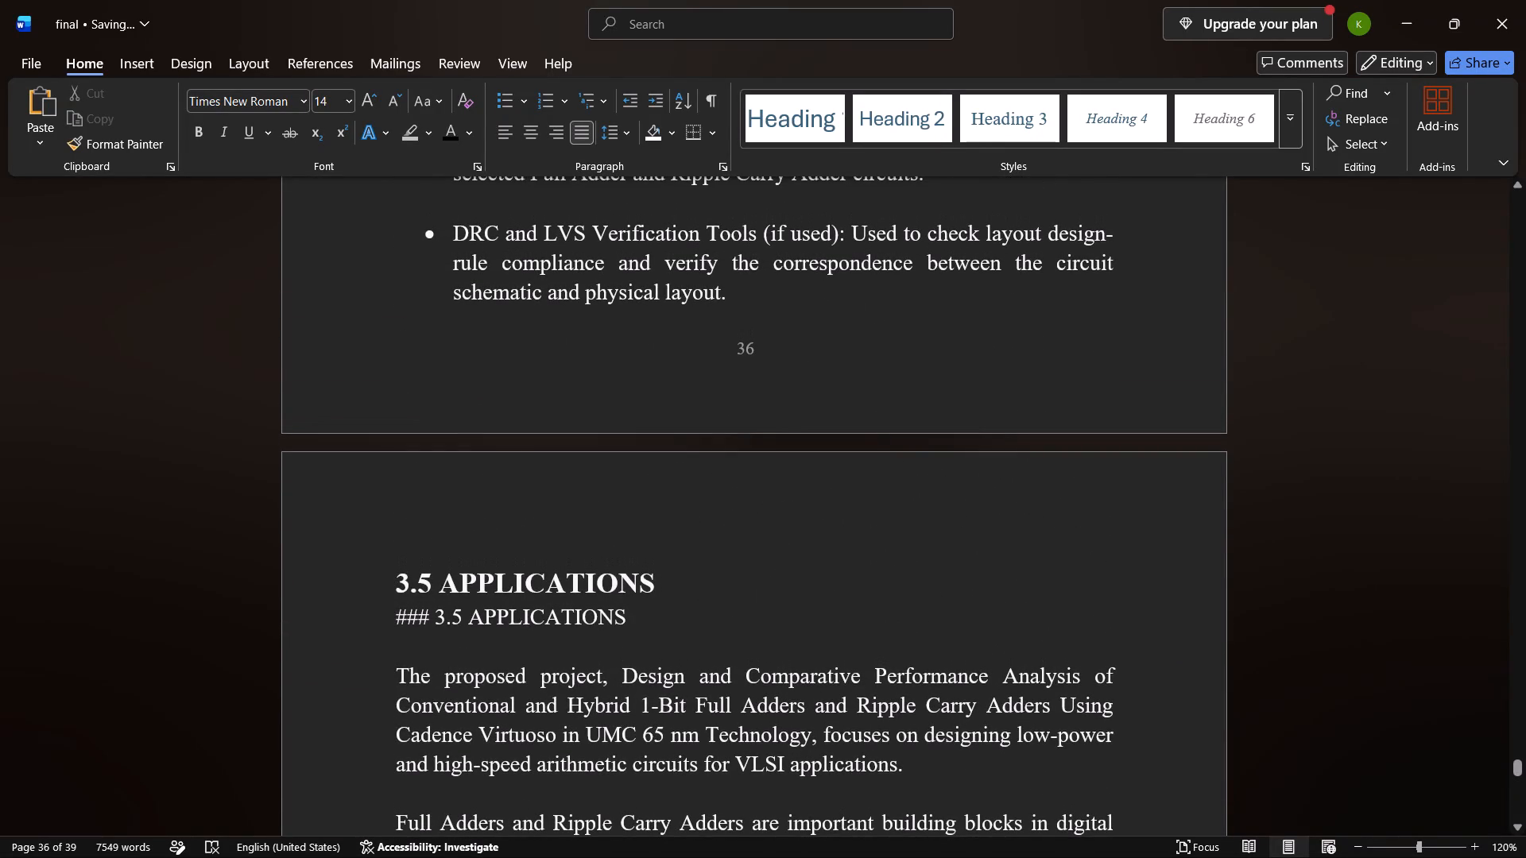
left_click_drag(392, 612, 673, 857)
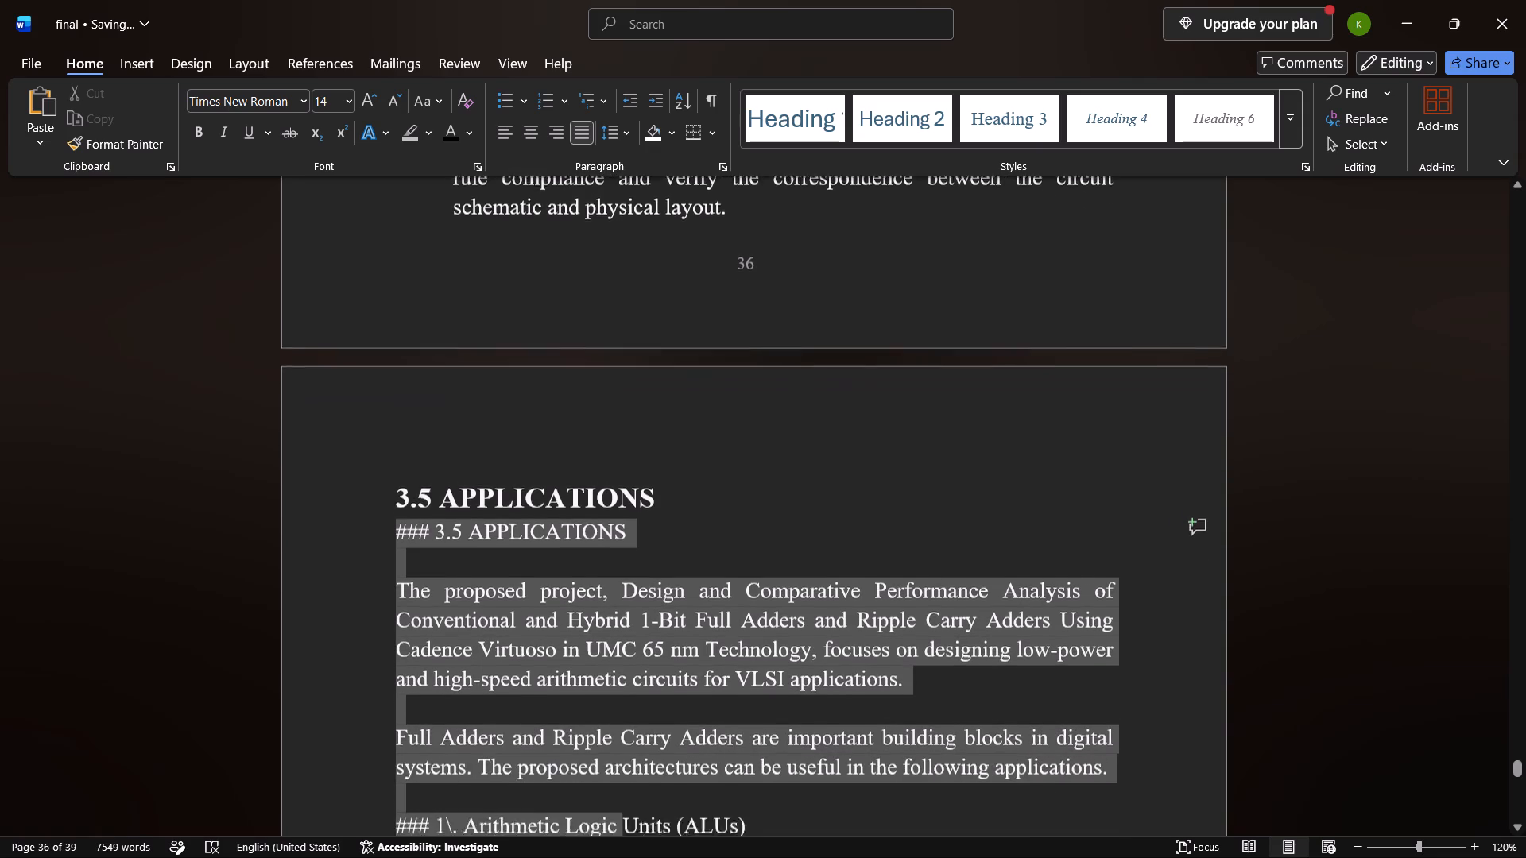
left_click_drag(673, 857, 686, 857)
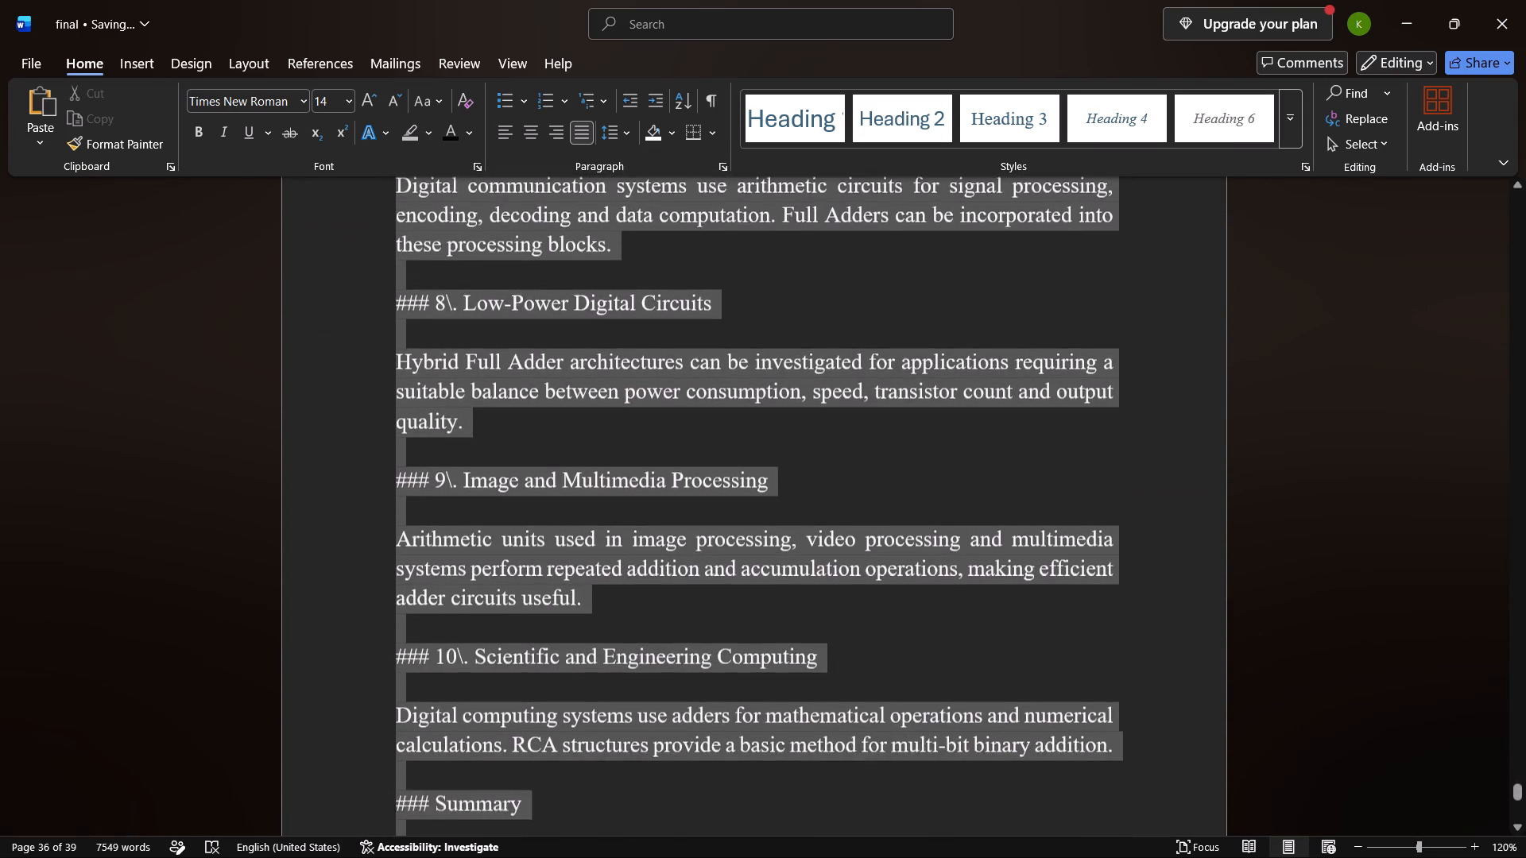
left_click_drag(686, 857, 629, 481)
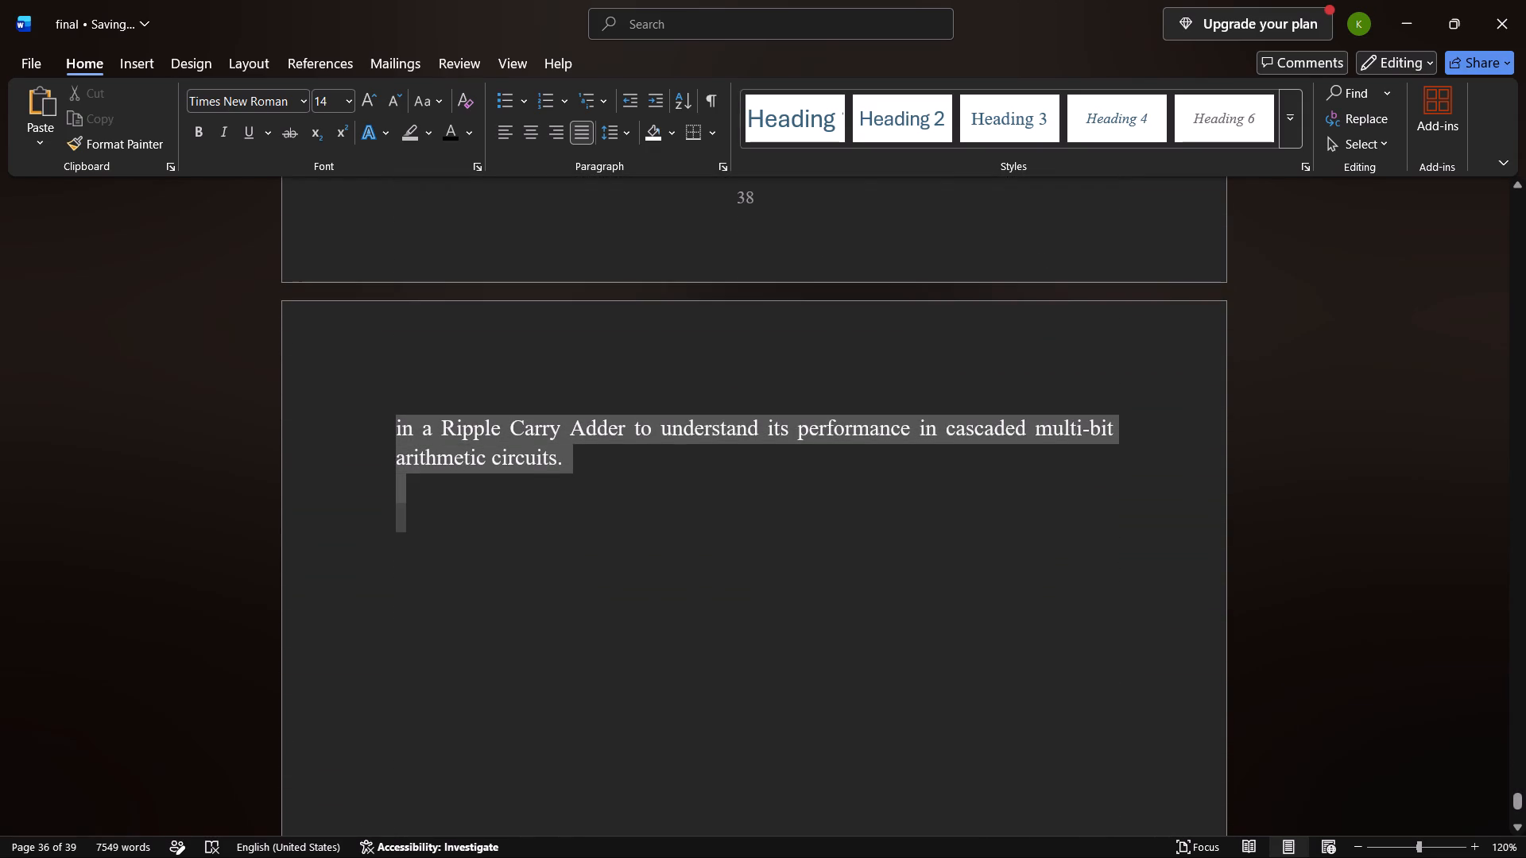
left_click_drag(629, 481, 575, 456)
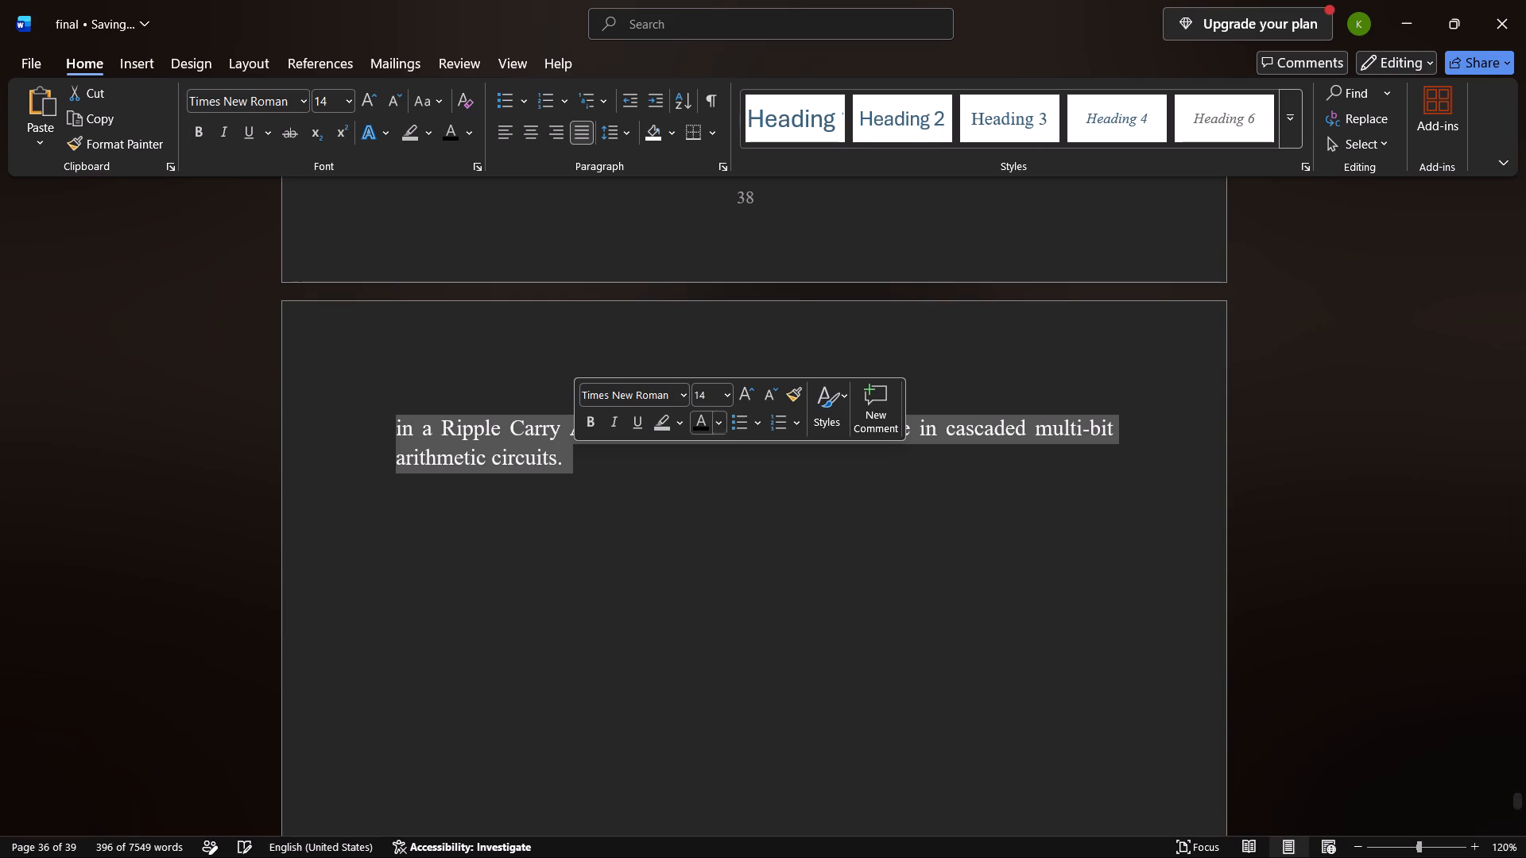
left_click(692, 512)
Delete the duplicate "### 3.5 APPLICATIONS" line, keeping one blank line between the section heading and the first paragraph.
scroll(552, 275, "up", 4)
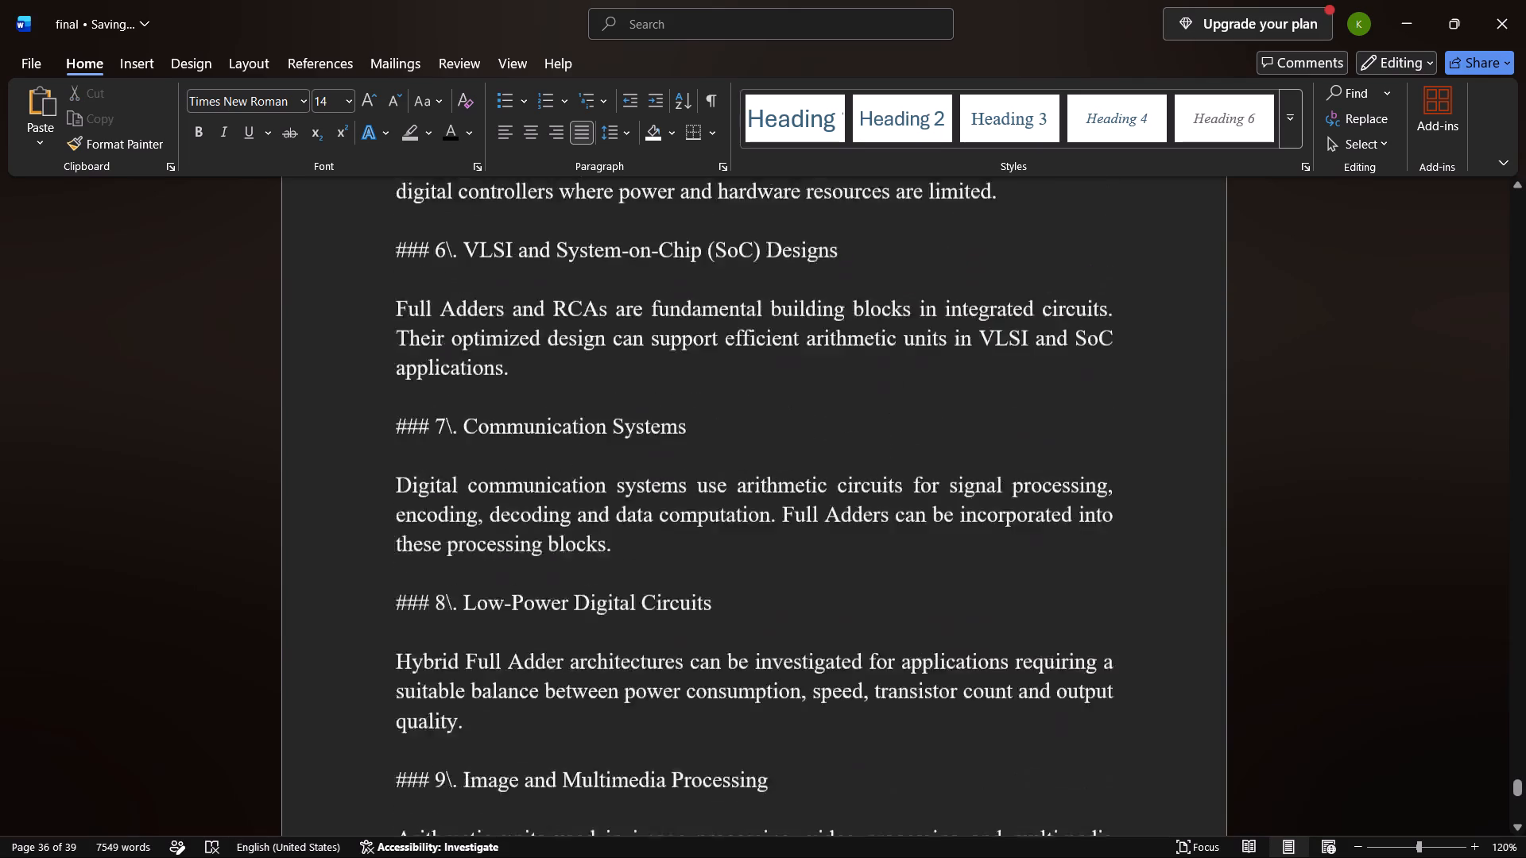
scroll(552, 275, "up", 5)
scroll(552, 275, "down", 1)
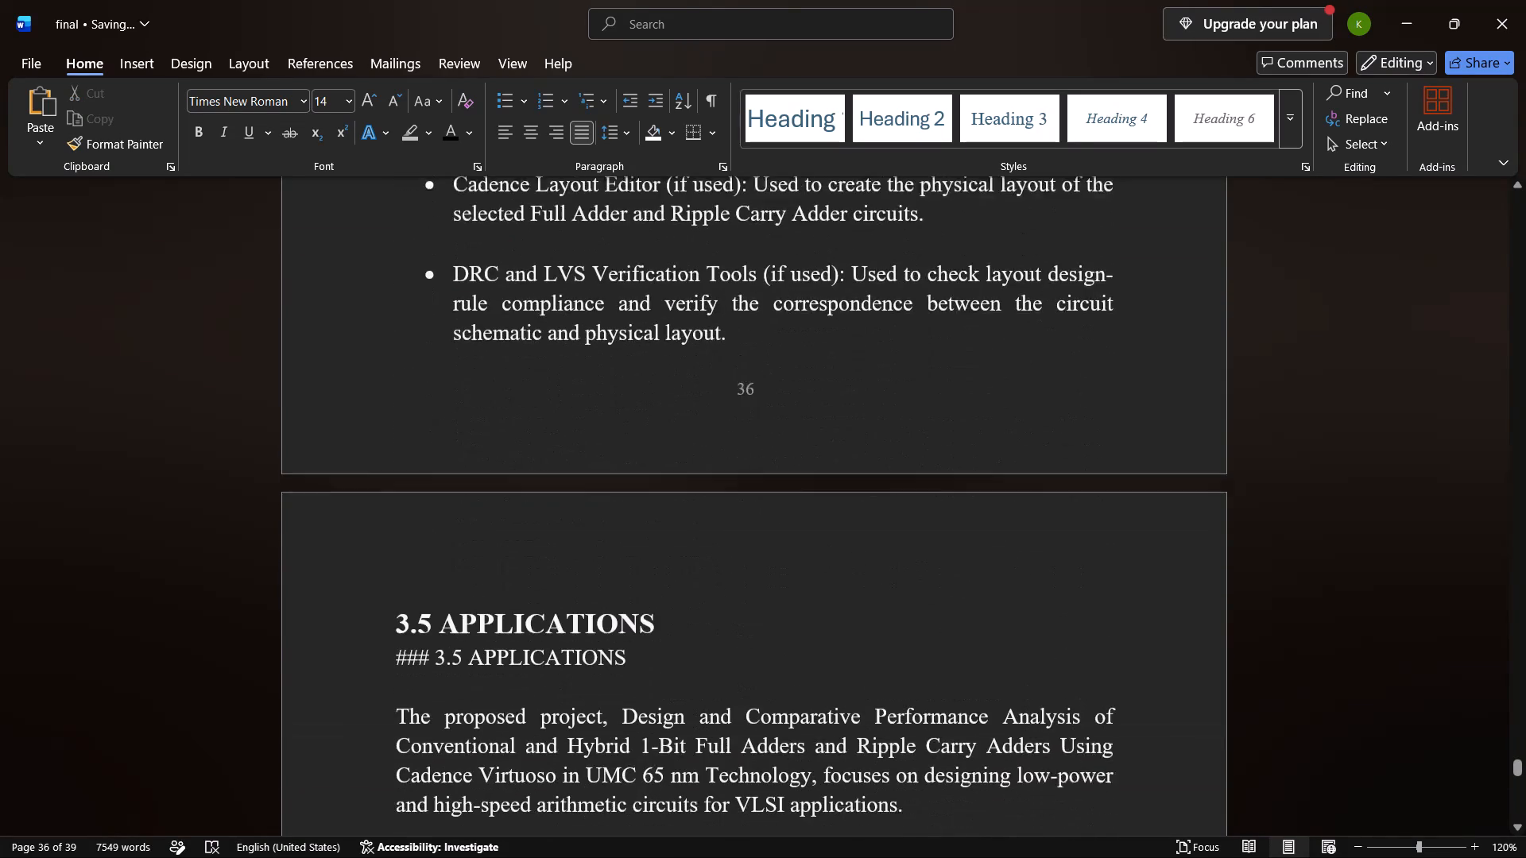
scroll(552, 275, "down", 2)
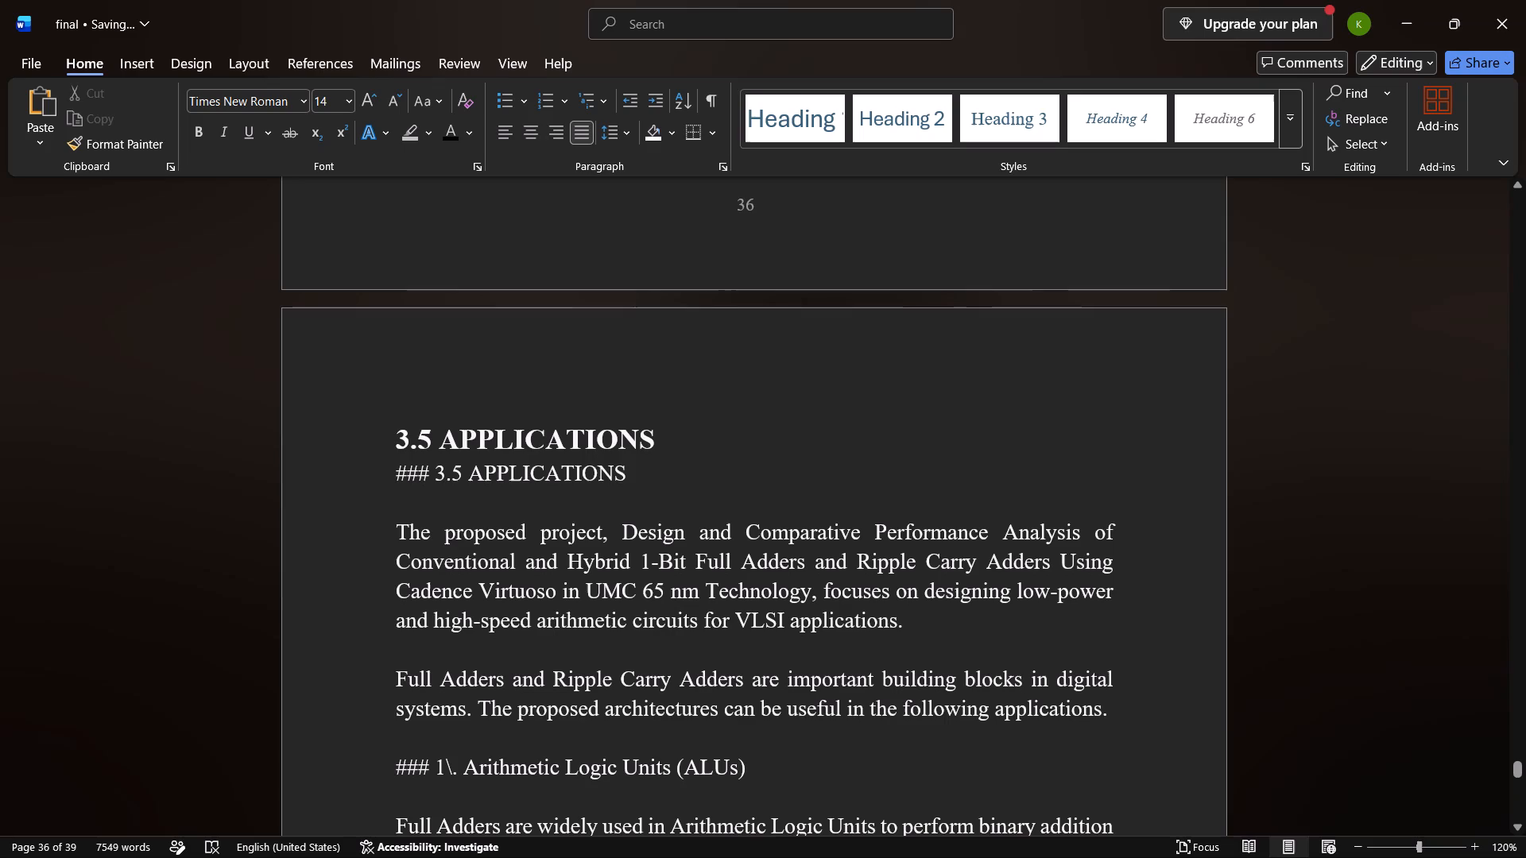
left_click_drag(653, 477, 394, 478)
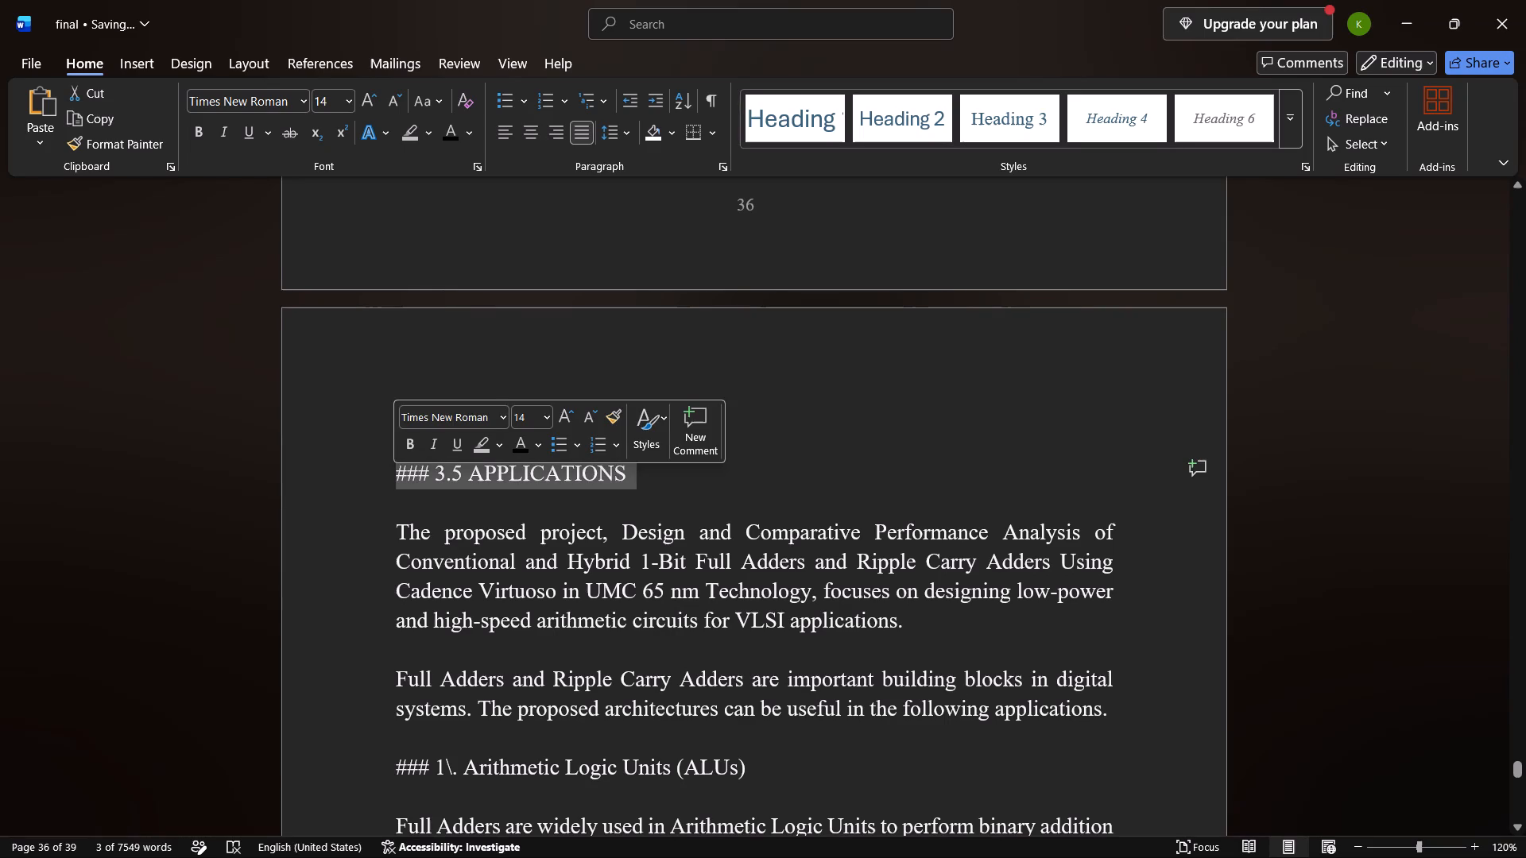
key("BackSpace")
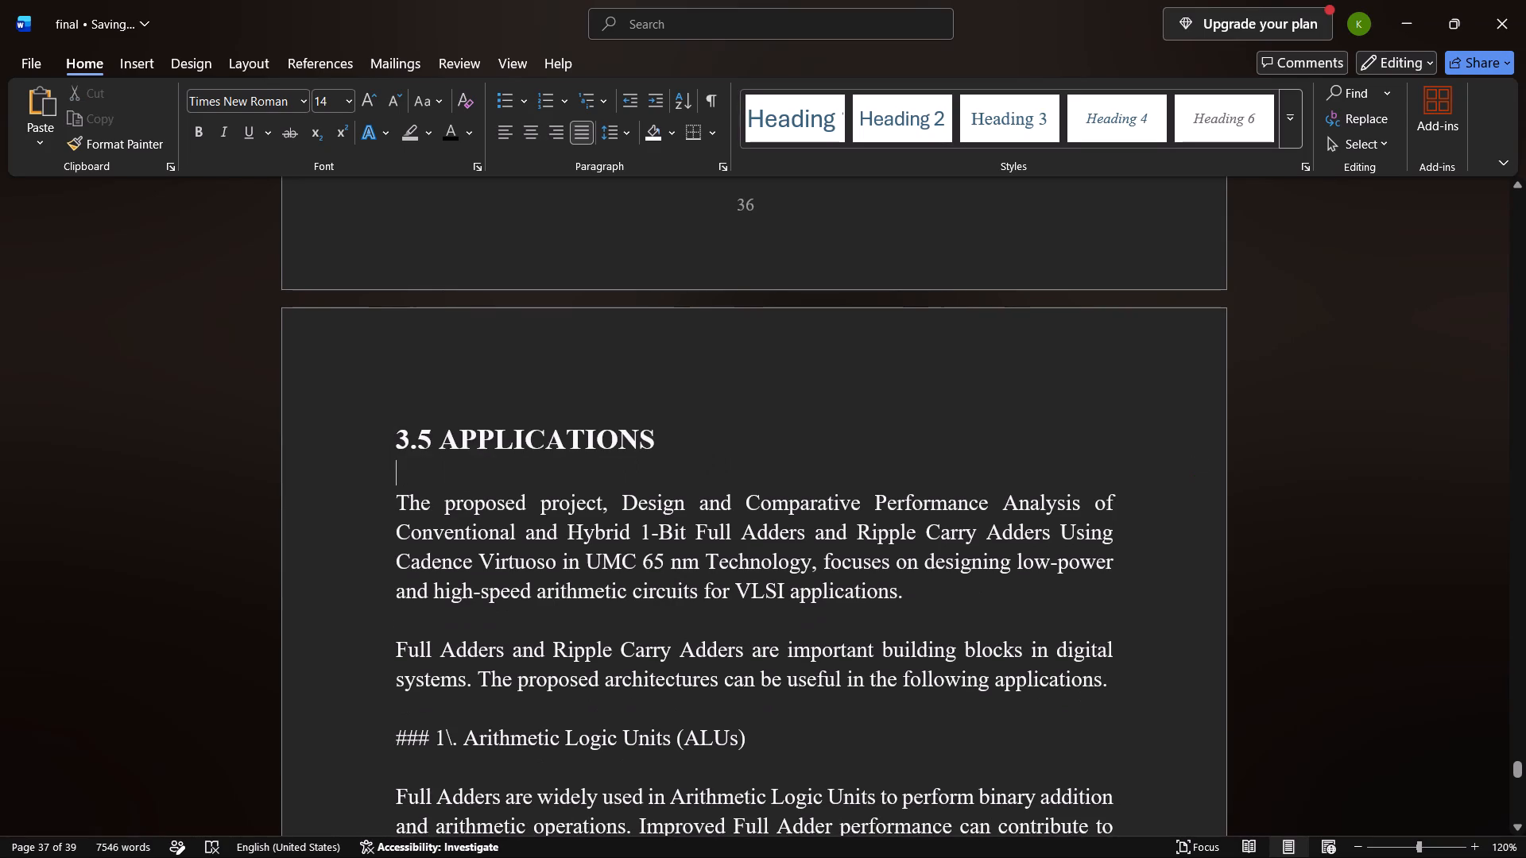
key("BackSpace")
key("Return")
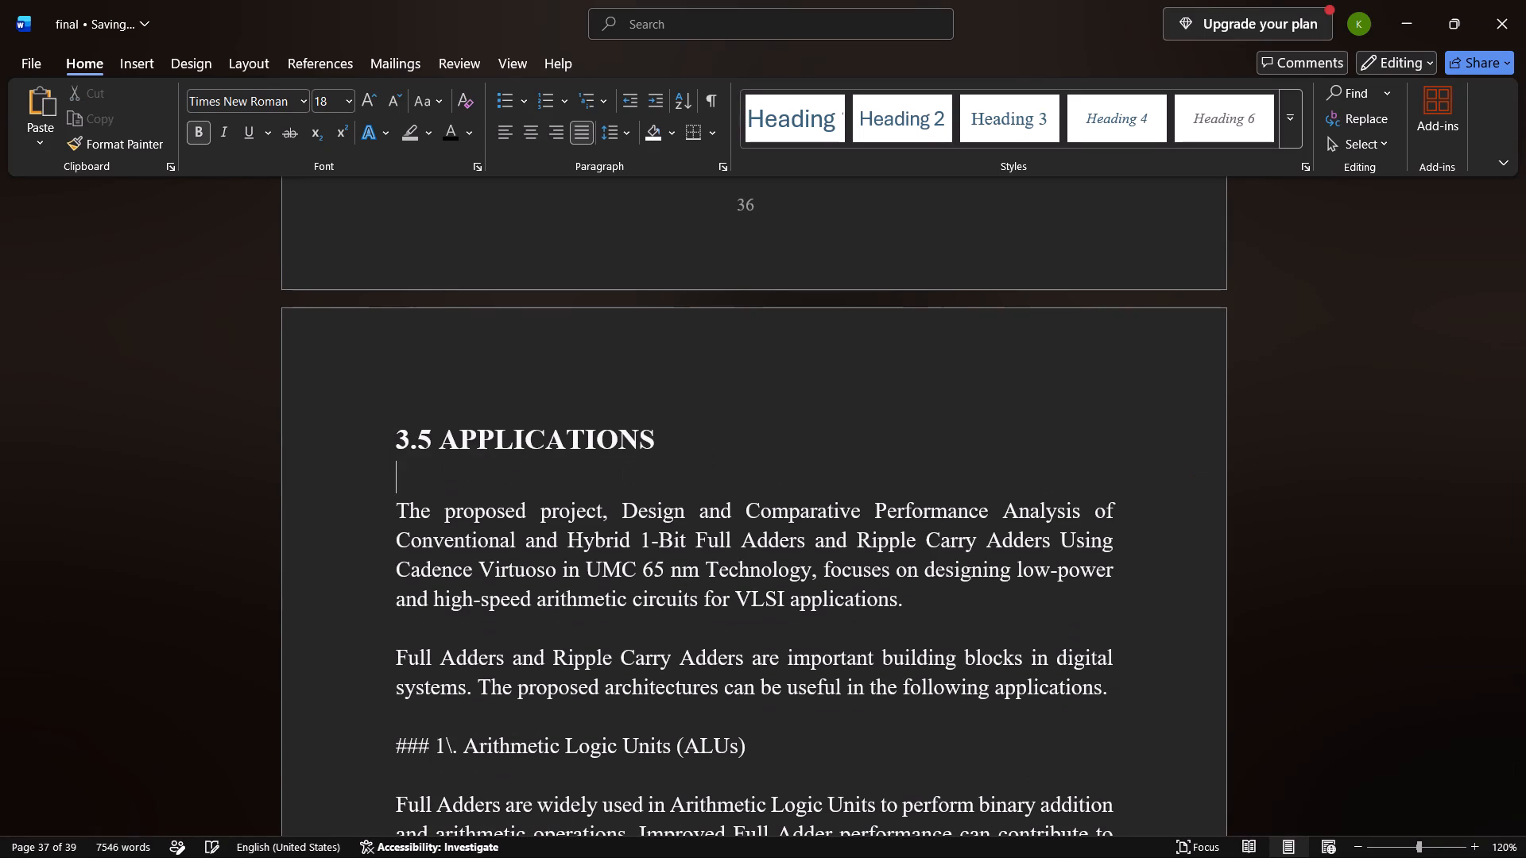
Delete the introductory paragraph beginning "The proposed project, Design and Comparative Performance Analysis" and one adjoining blank line.
left_click(398, 514)
left_click_drag(427, 642, 347, 476)
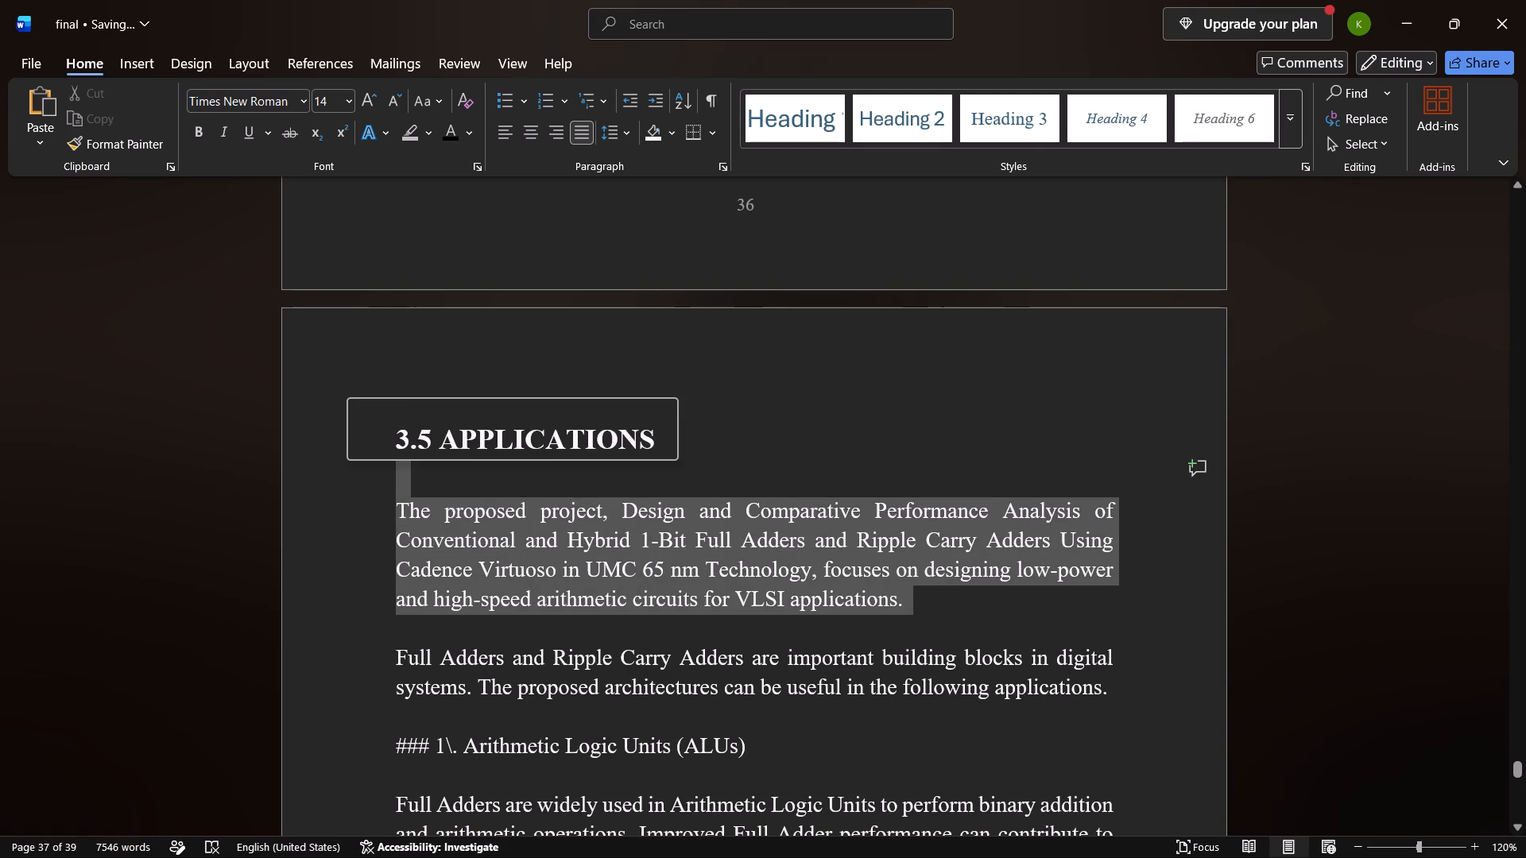
key("BackSpace")
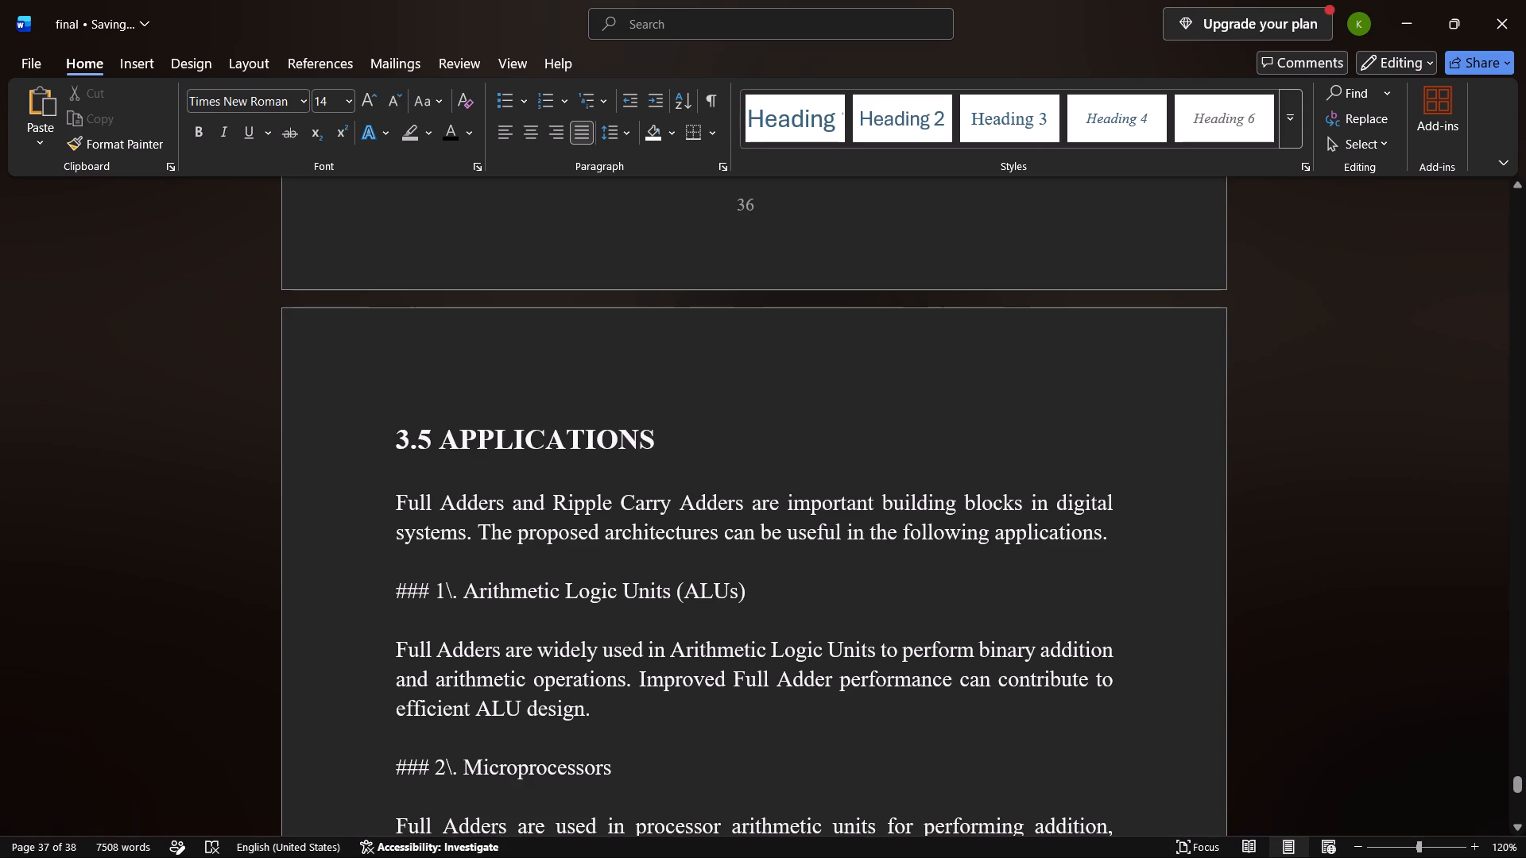
Remove the "###" marker and its space in front of the Arithmetic Logic Units (ALUs) subheading.
left_click(435, 589)
key("BackSpace")
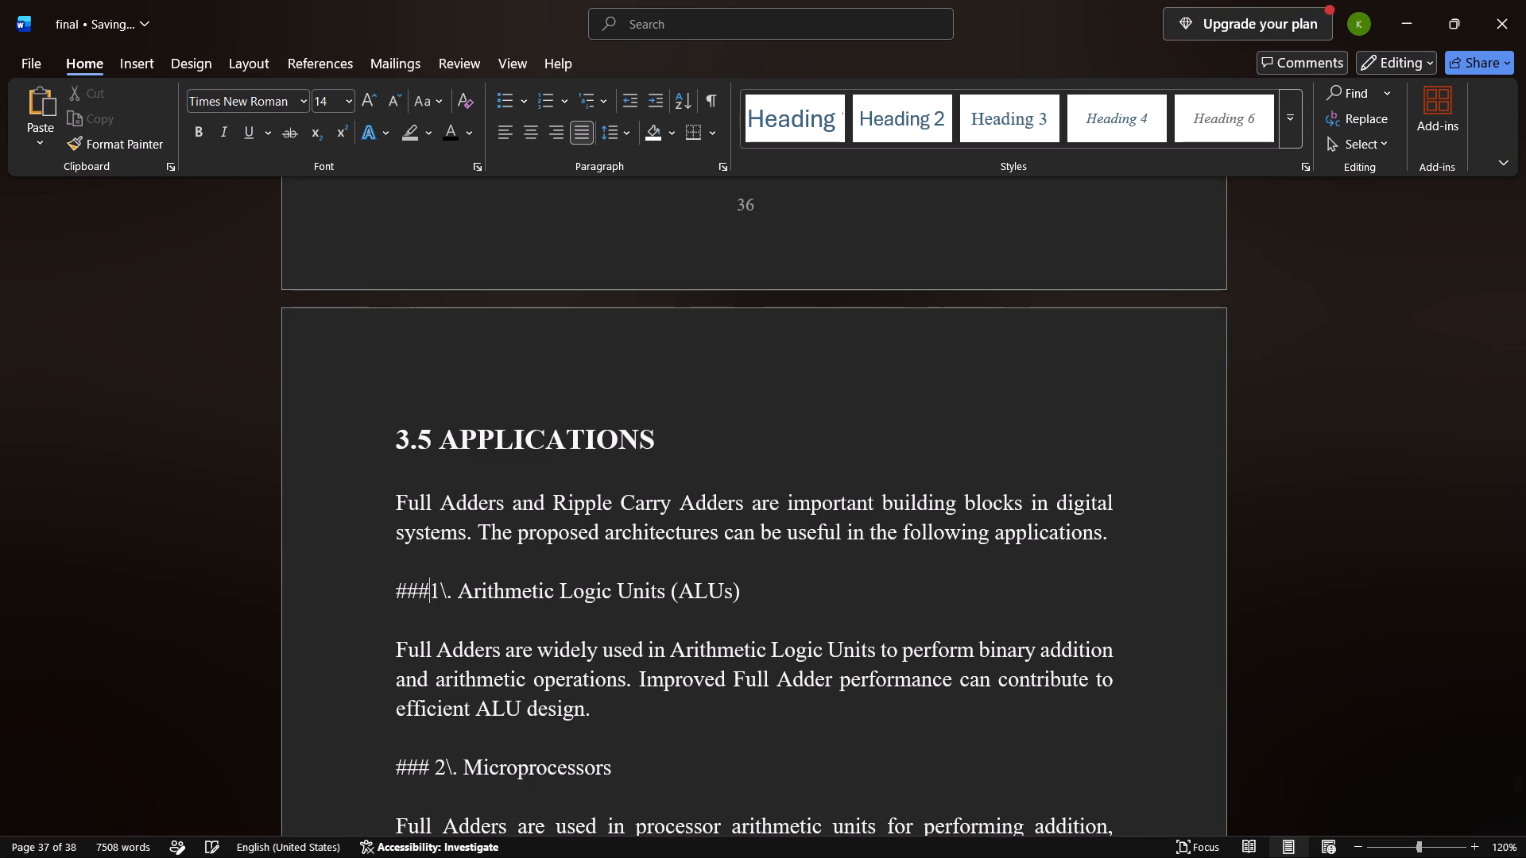
key("BackSpace")
key("BackSpace")
key("BackSpace")
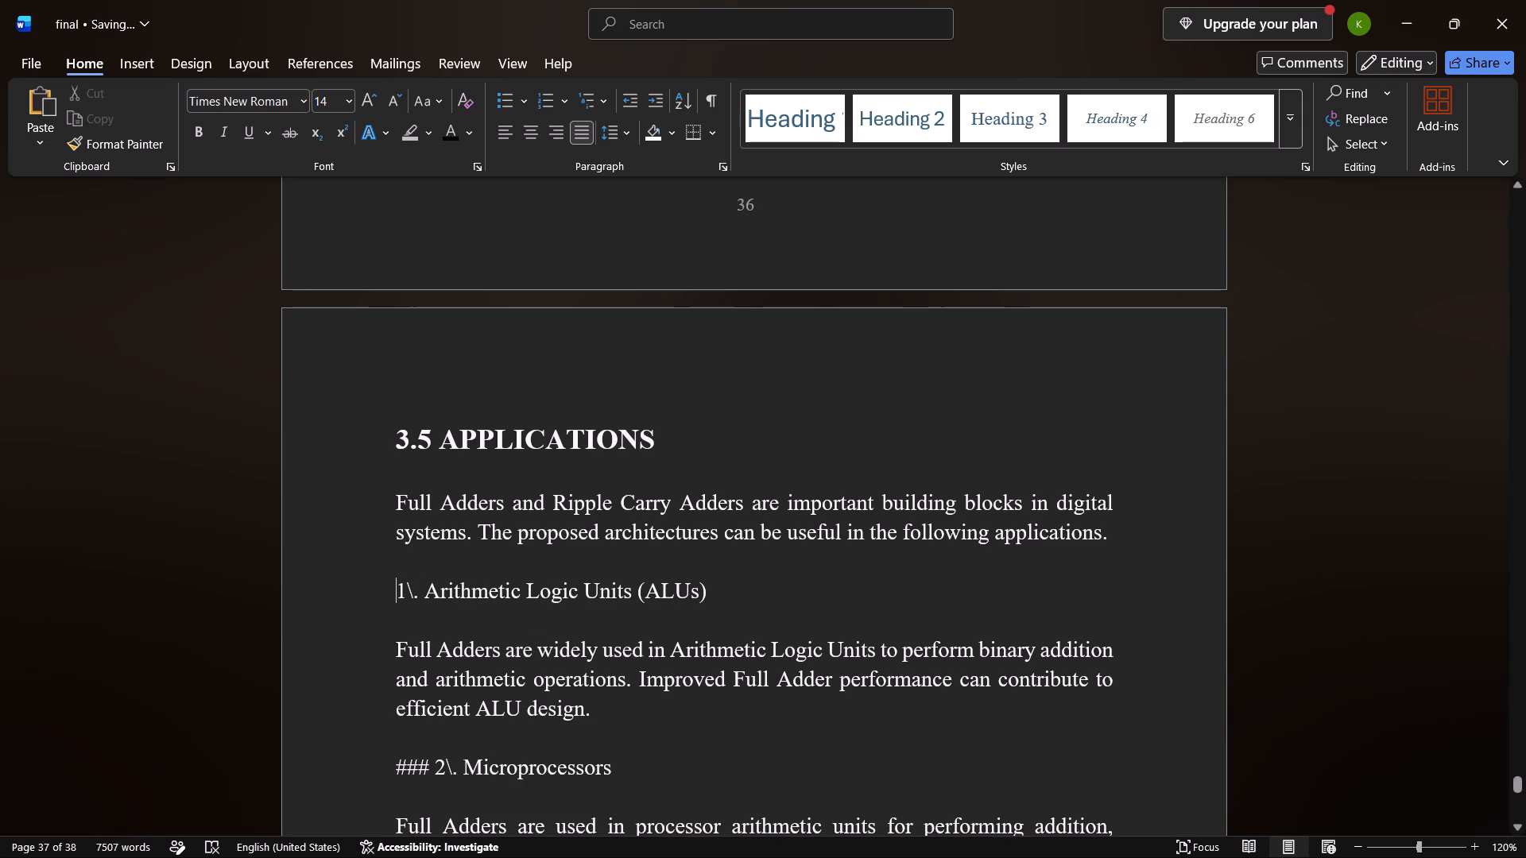
Delete the paragraph on adders as important building blocks with its surrounding blank lines, placing the ALU subheading directly under 3.5 APPLICATIONS.
left_click_drag(544, 562, 391, 458)
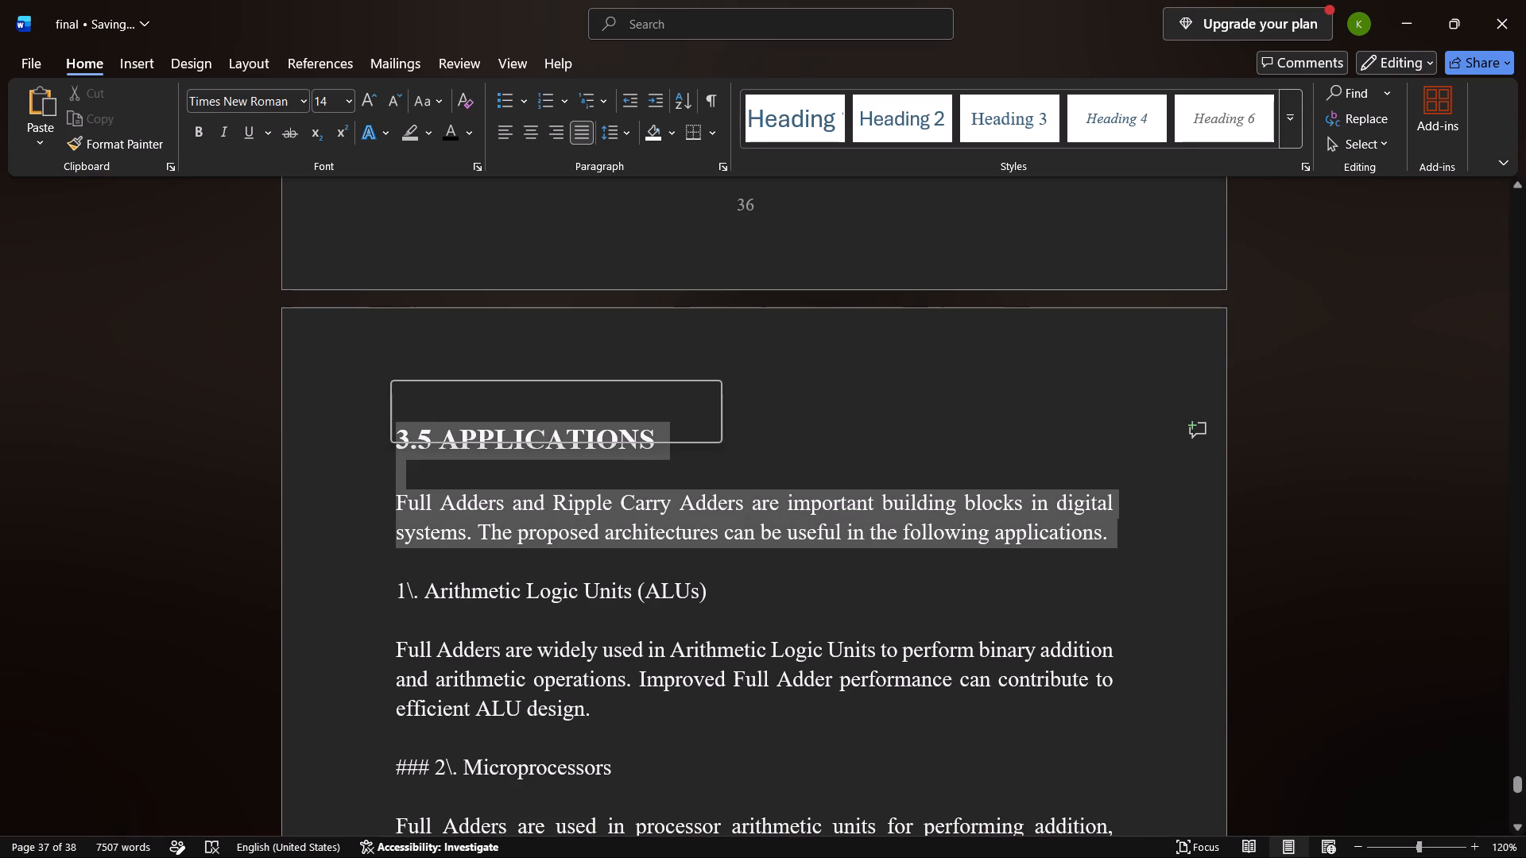
left_click(397, 468)
left_click_drag(397, 468, 452, 545)
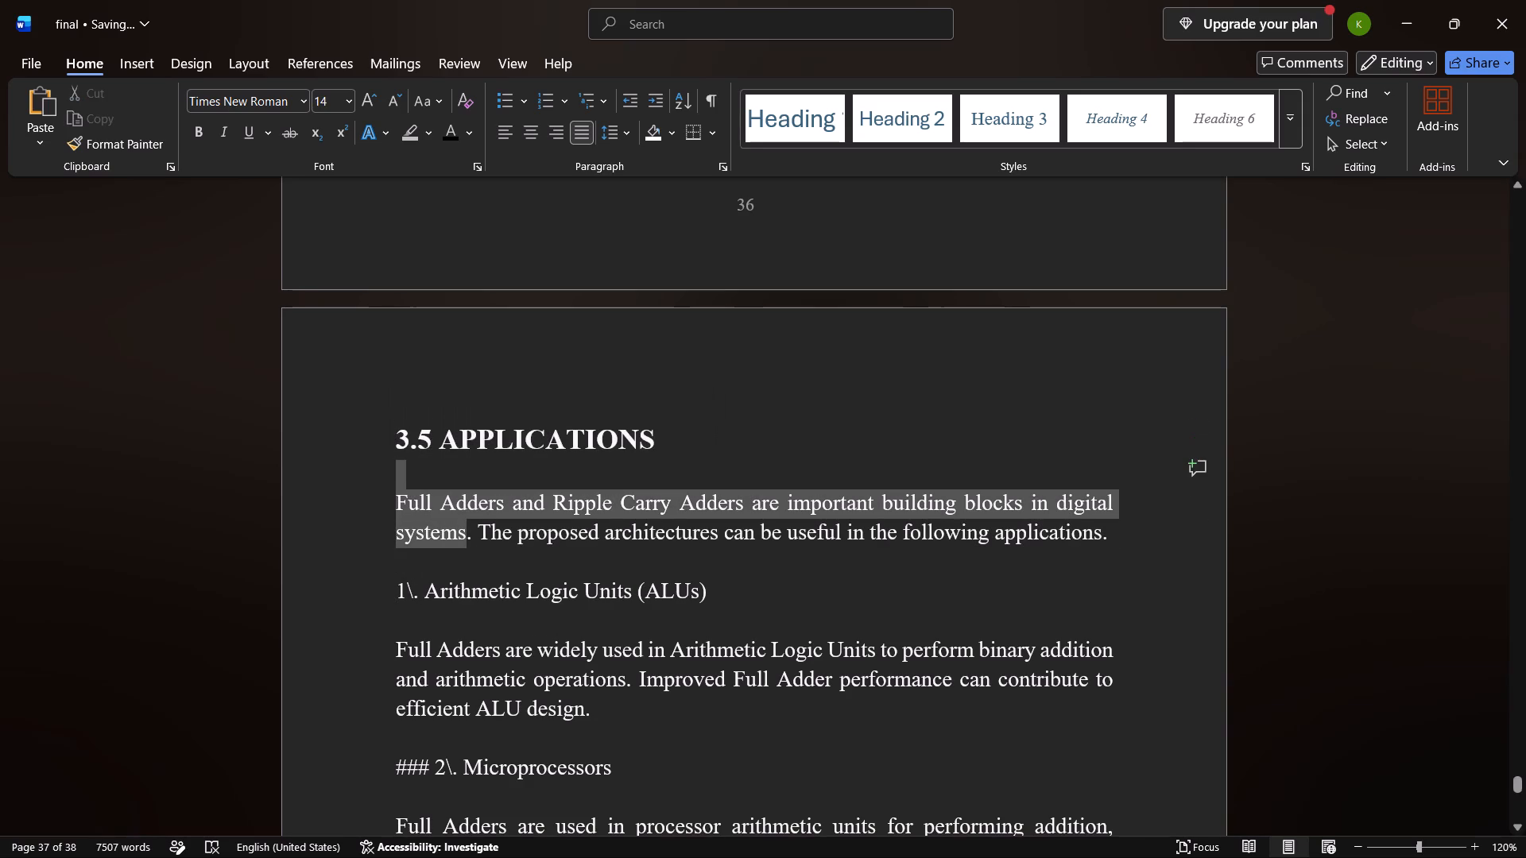
left_click_drag(452, 545, 464, 560)
key("BackSpace")
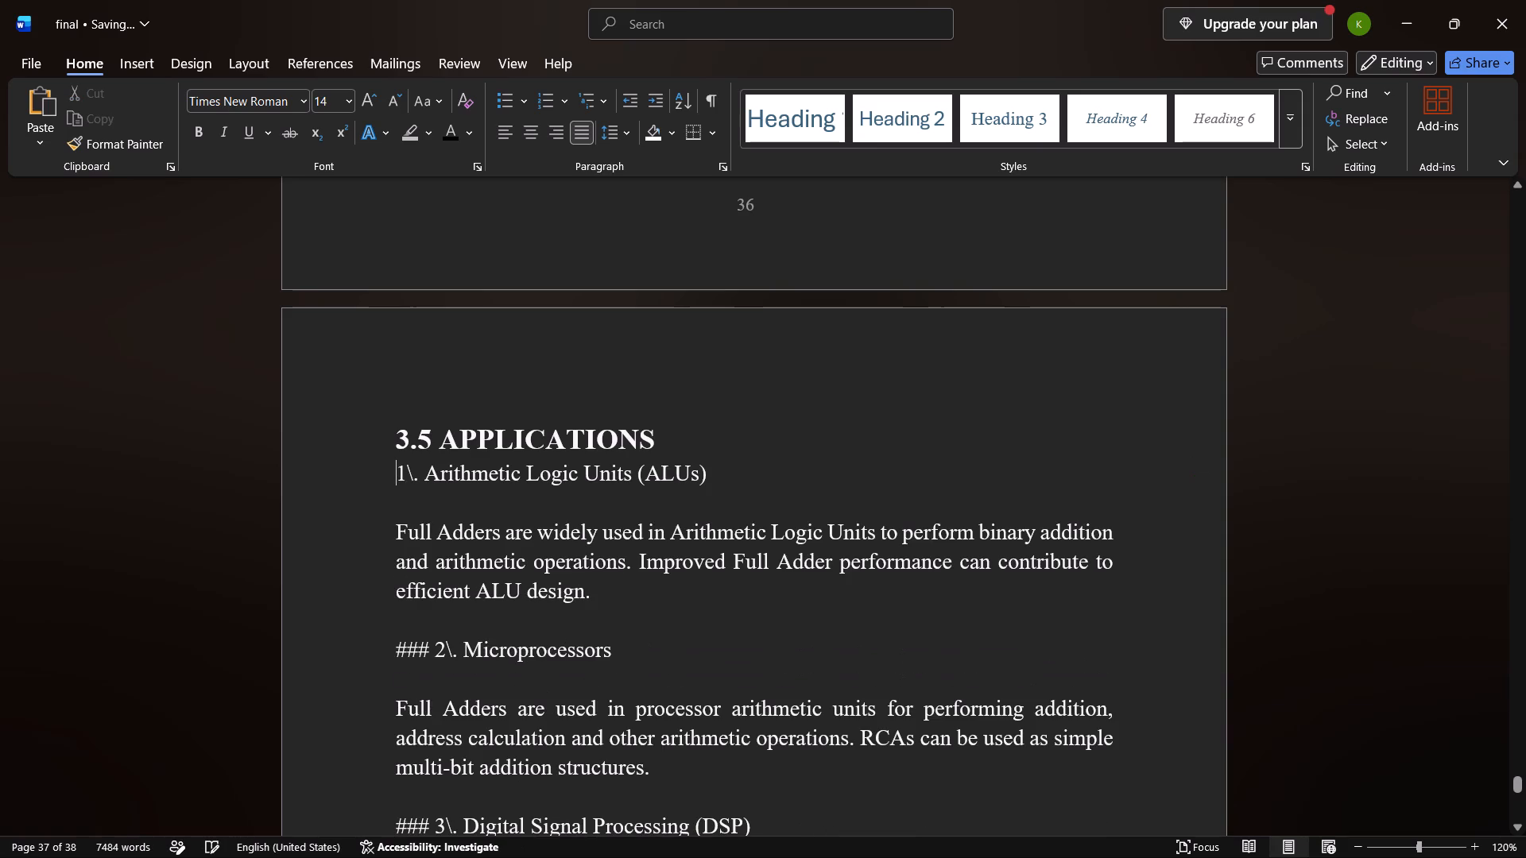
Remove the stray backslash from the ALU subheading's number so it reads "1. Arithmetic Logic Units (ALUs)".
key("Right")
key("Right")
key("BackSpace")
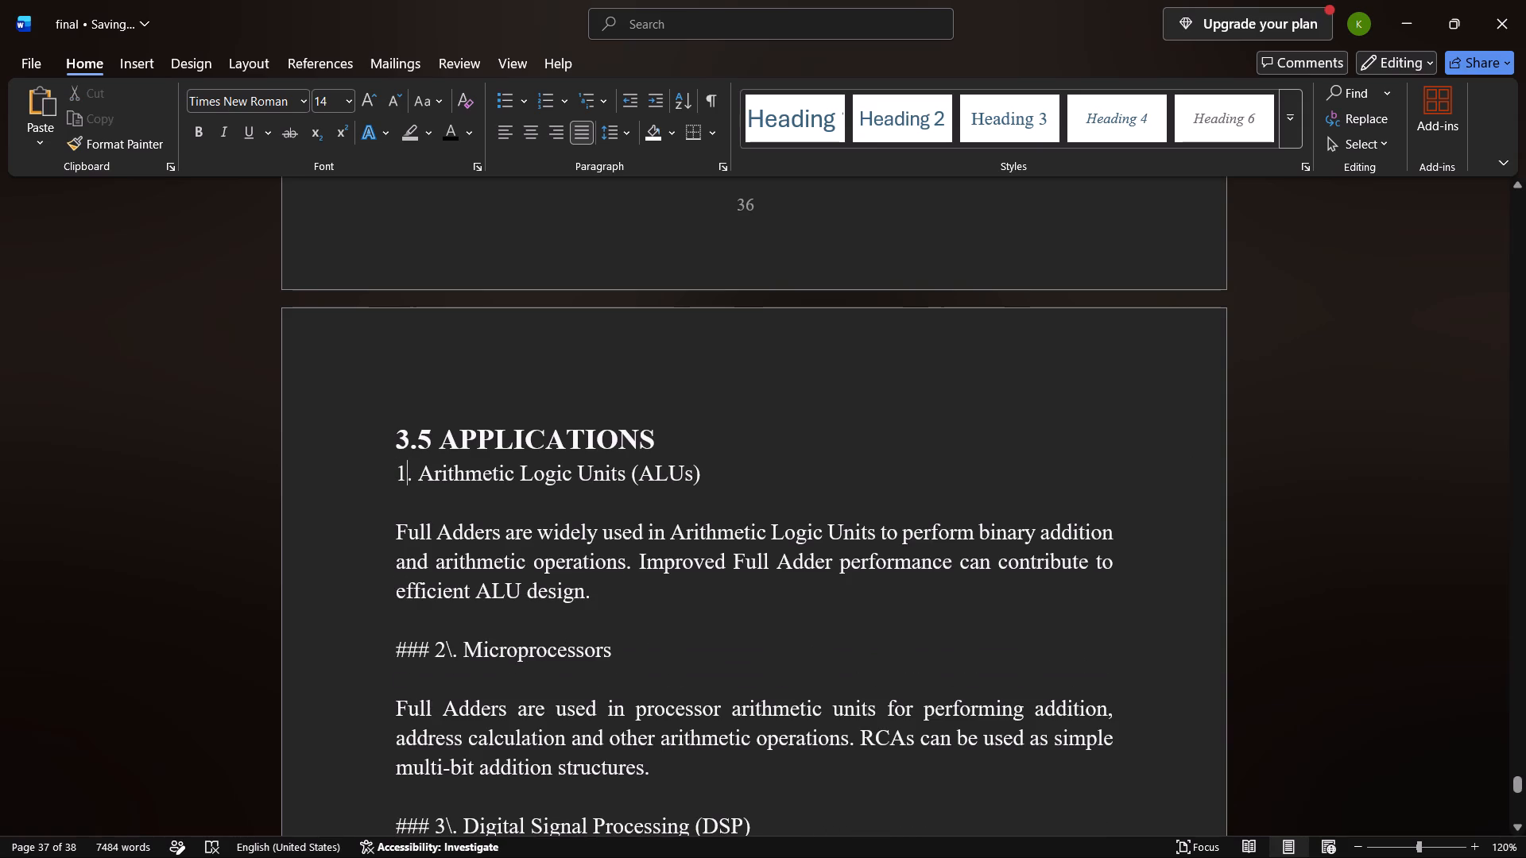
Format the "1. Arithmetic Logic Units (ALUs)" subheading in bold at font size 16.
left_click_drag(710, 476, 405, 493)
left_click_drag(405, 493, 385, 480)
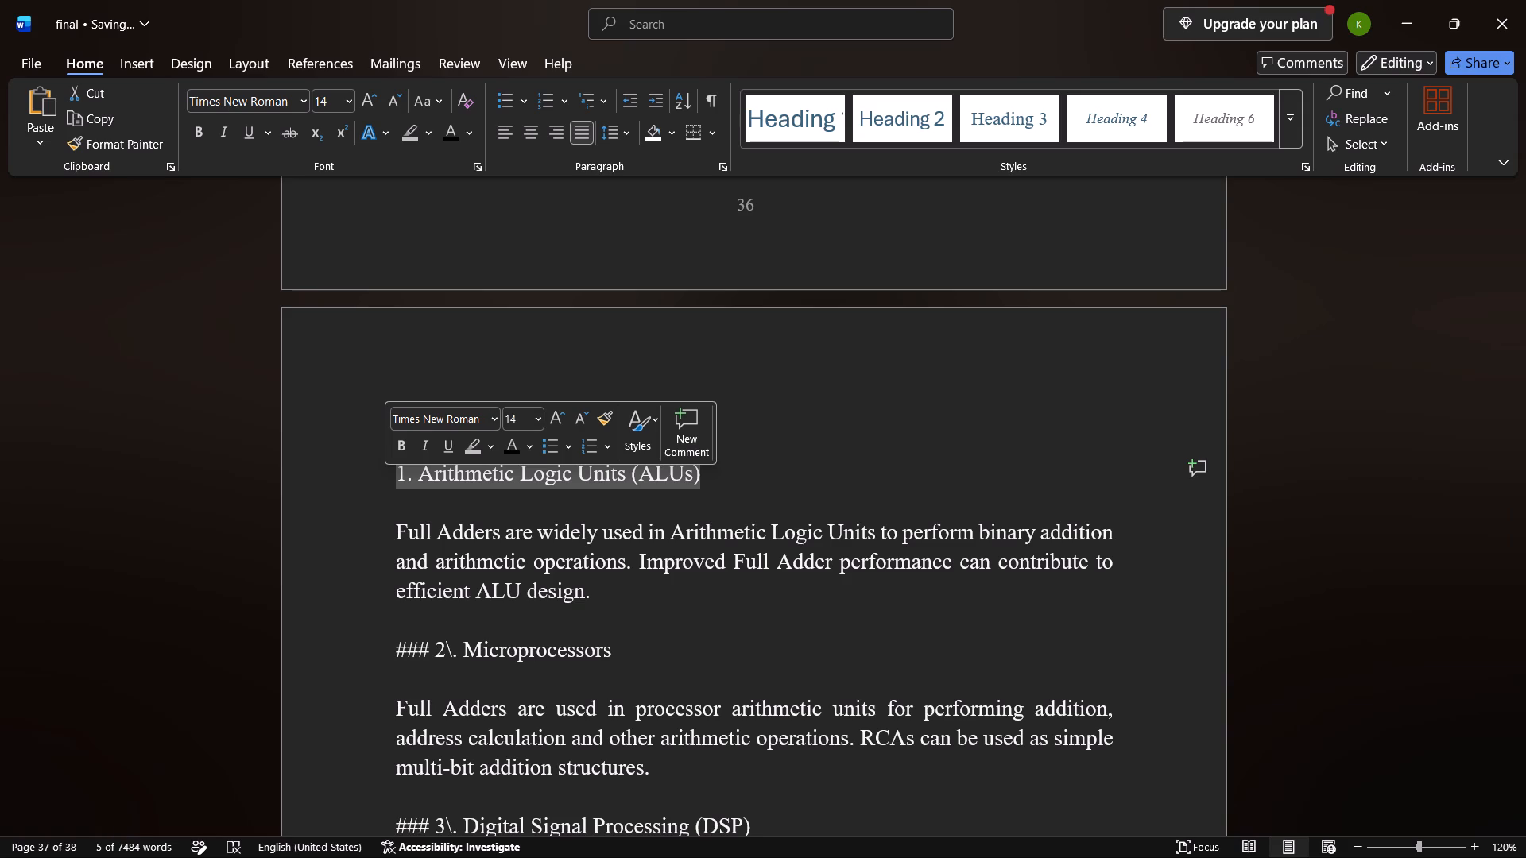
left_click(560, 415)
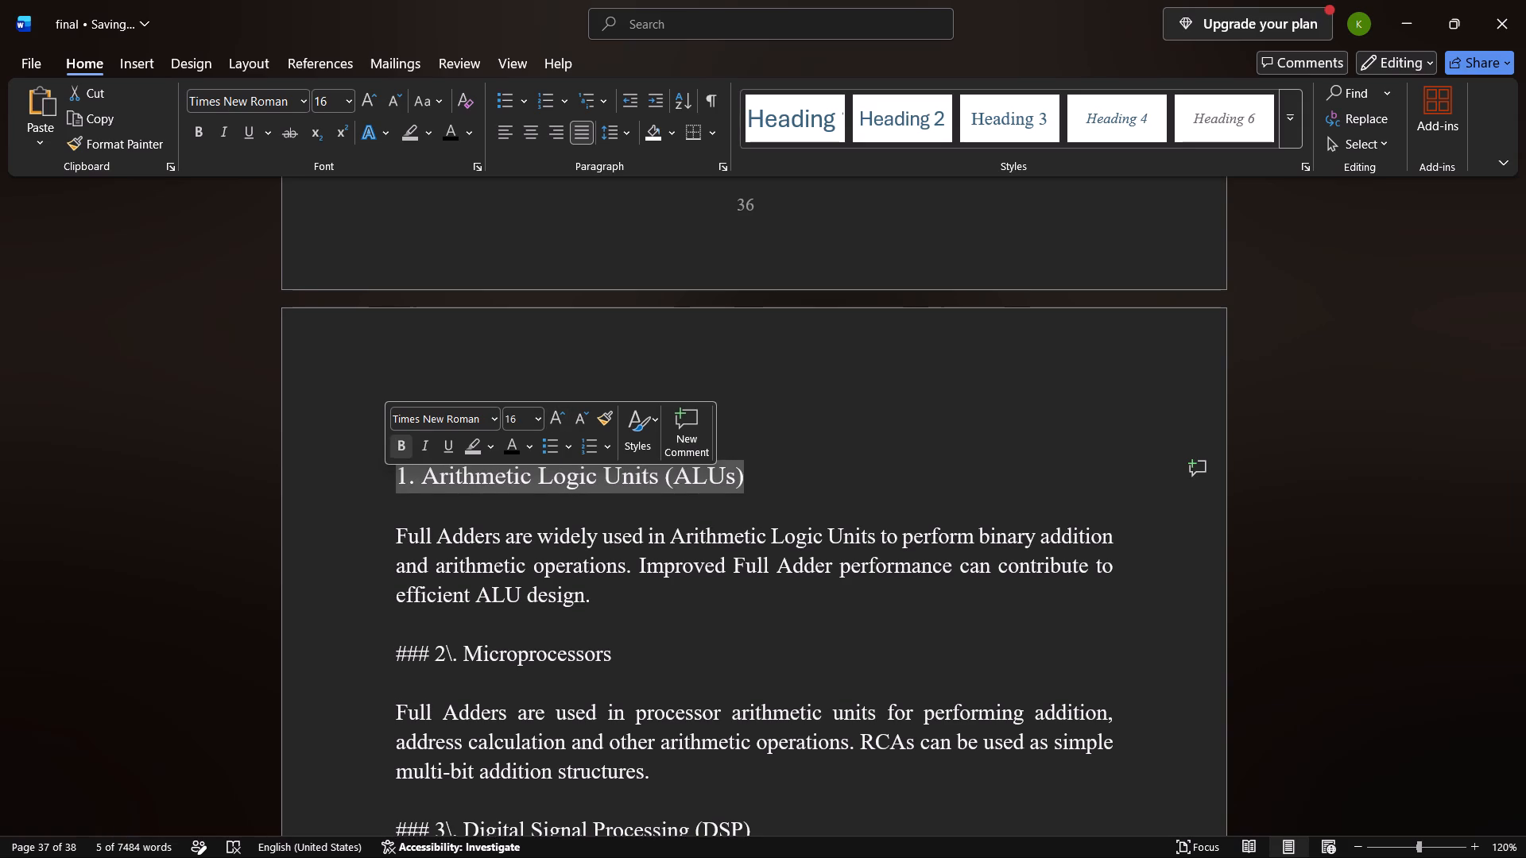
left_click(401, 440)
left_click(811, 445)
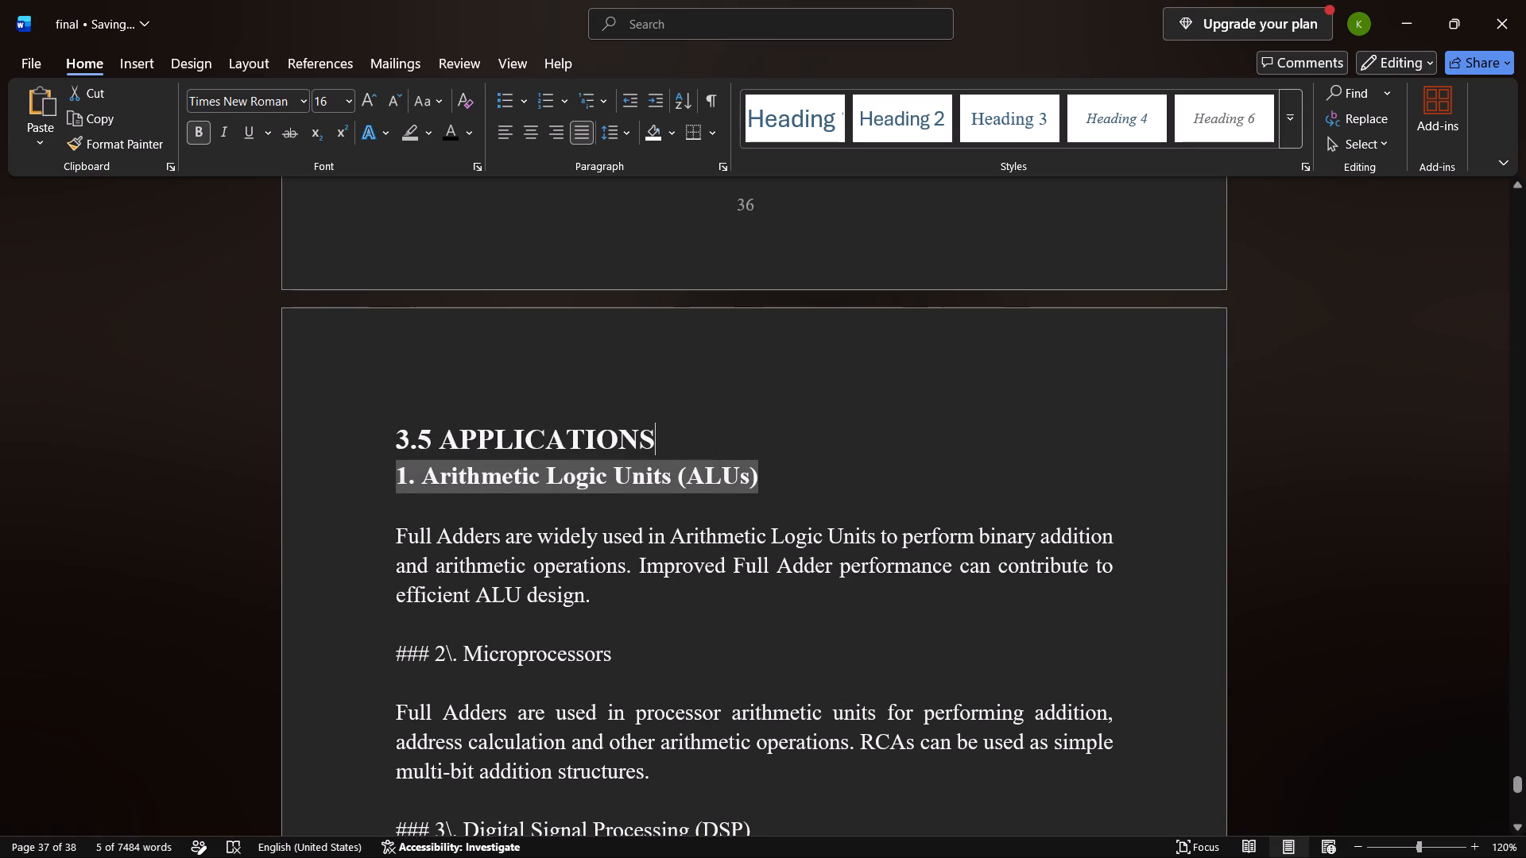
Remove the blank line between the "1. Arithmetic Logic Units (ALUs)" subheading and its paragraph.
left_click(471, 513)
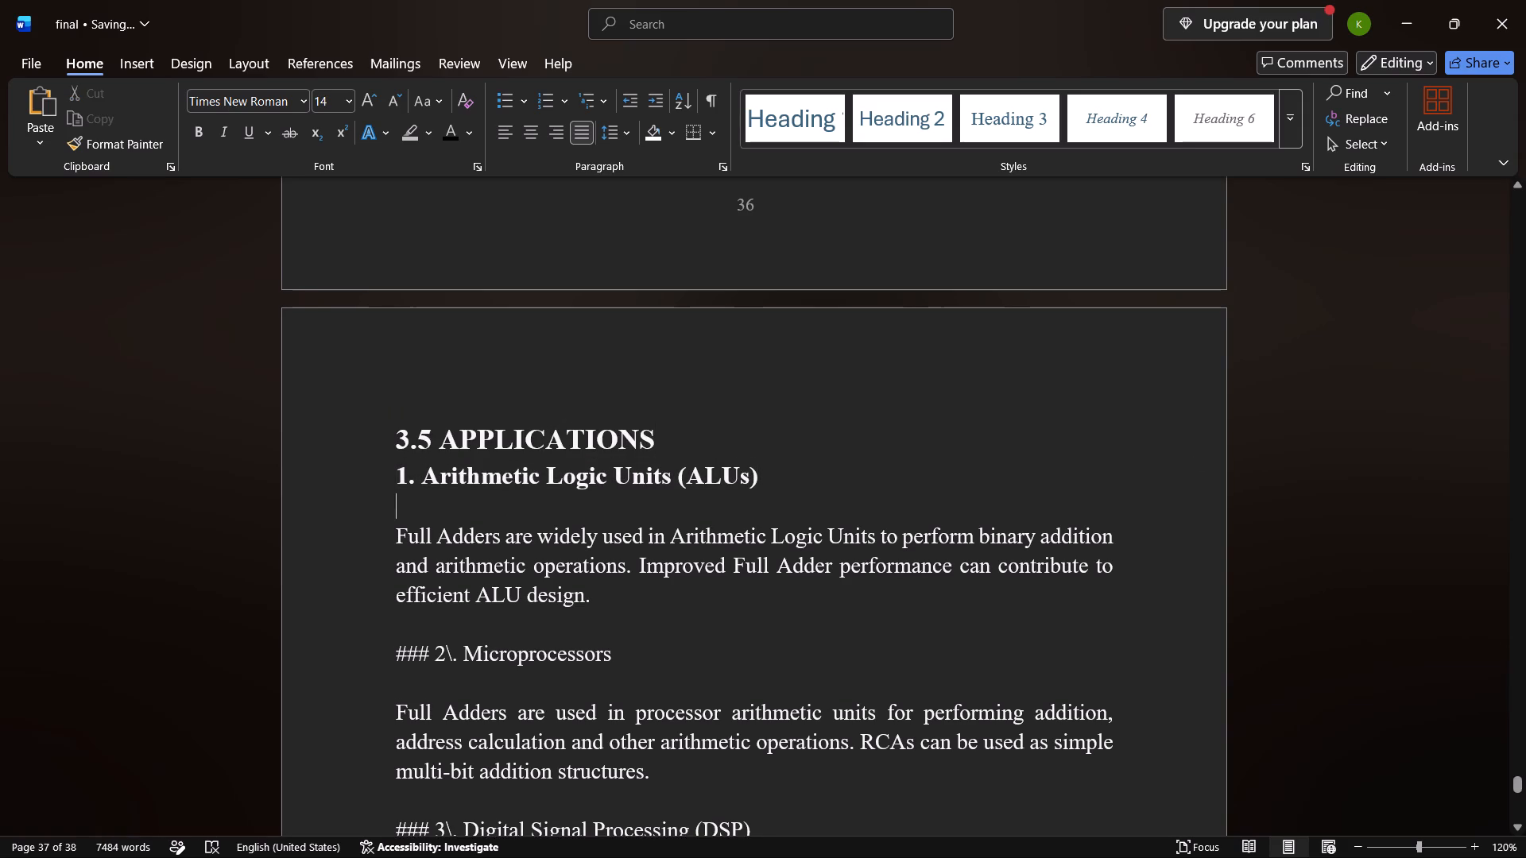
key("BackSpace")
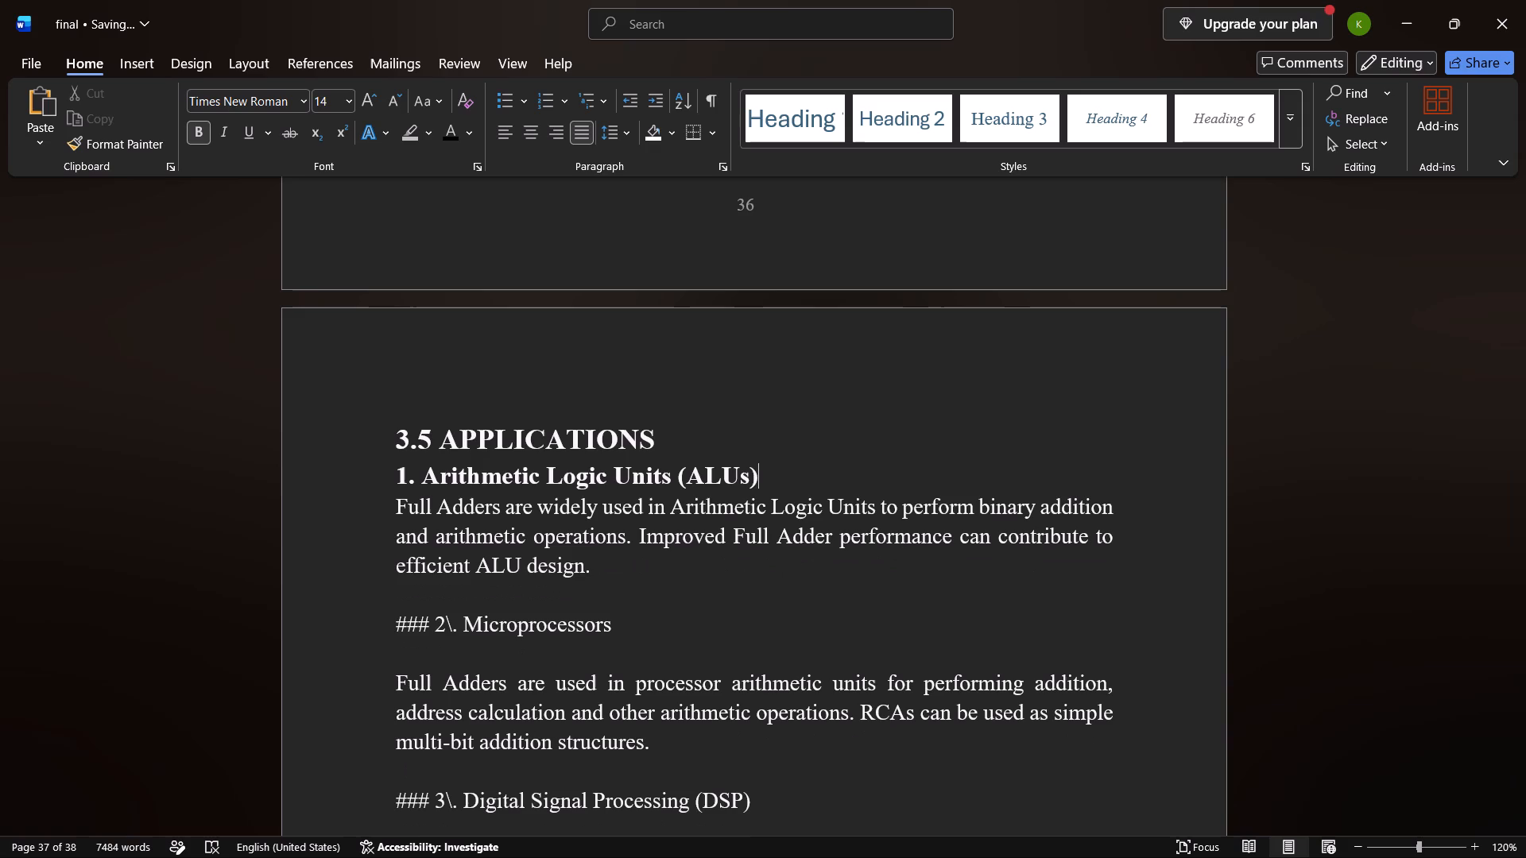
Indent the first line of the Arithmetic Logic Units paragraph by two tab stops, with a space between them.
key("Down")
key("Left")
key("Left")
key("Left")
key("Left")
key("Left")
key("Left")
key("Left")
key("Left")
key("Left")
key("Left")
key("Left")
key("Left")
key("Left")
key("Left")
key("Left")
key("Left")
key("Left")
key("Left")
key("Left")
key("Left")
key("Left")
key("Left")
key("Left")
key("Left")
key("Left")
key("Left")
key("Left")
key("Left")
key("Left")
key("Left")
key("Left")
key("Left")
key("Left")
key("Left")
key("Left")
key("Tab")
key("space")
key("Tab")
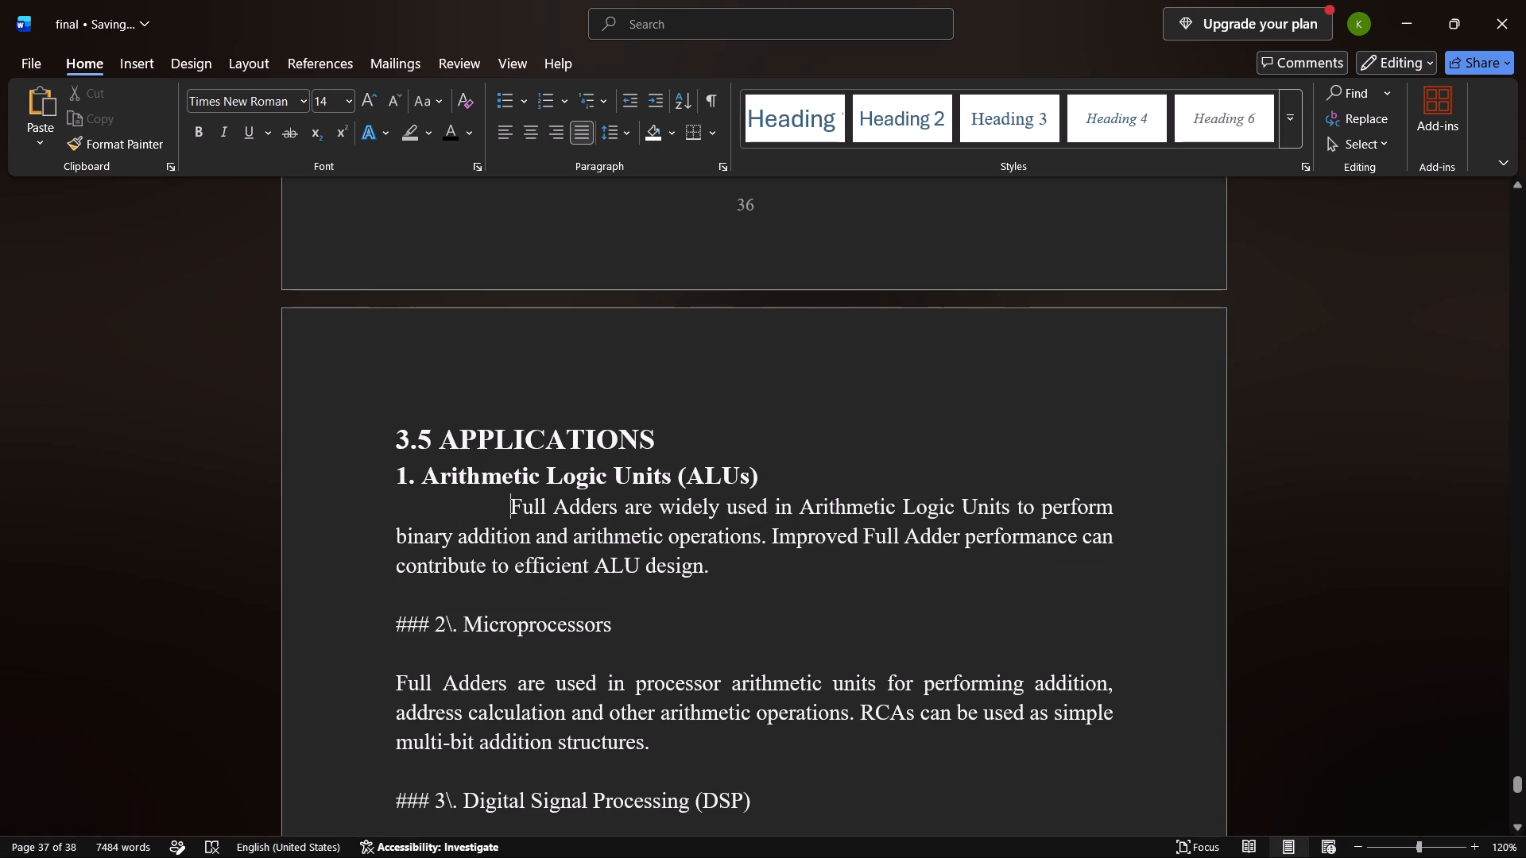
Strip the "###" marker and backslash from the second subheading so it reads "2. Microprocessors".
left_click_drag(436, 627, 345, 624)
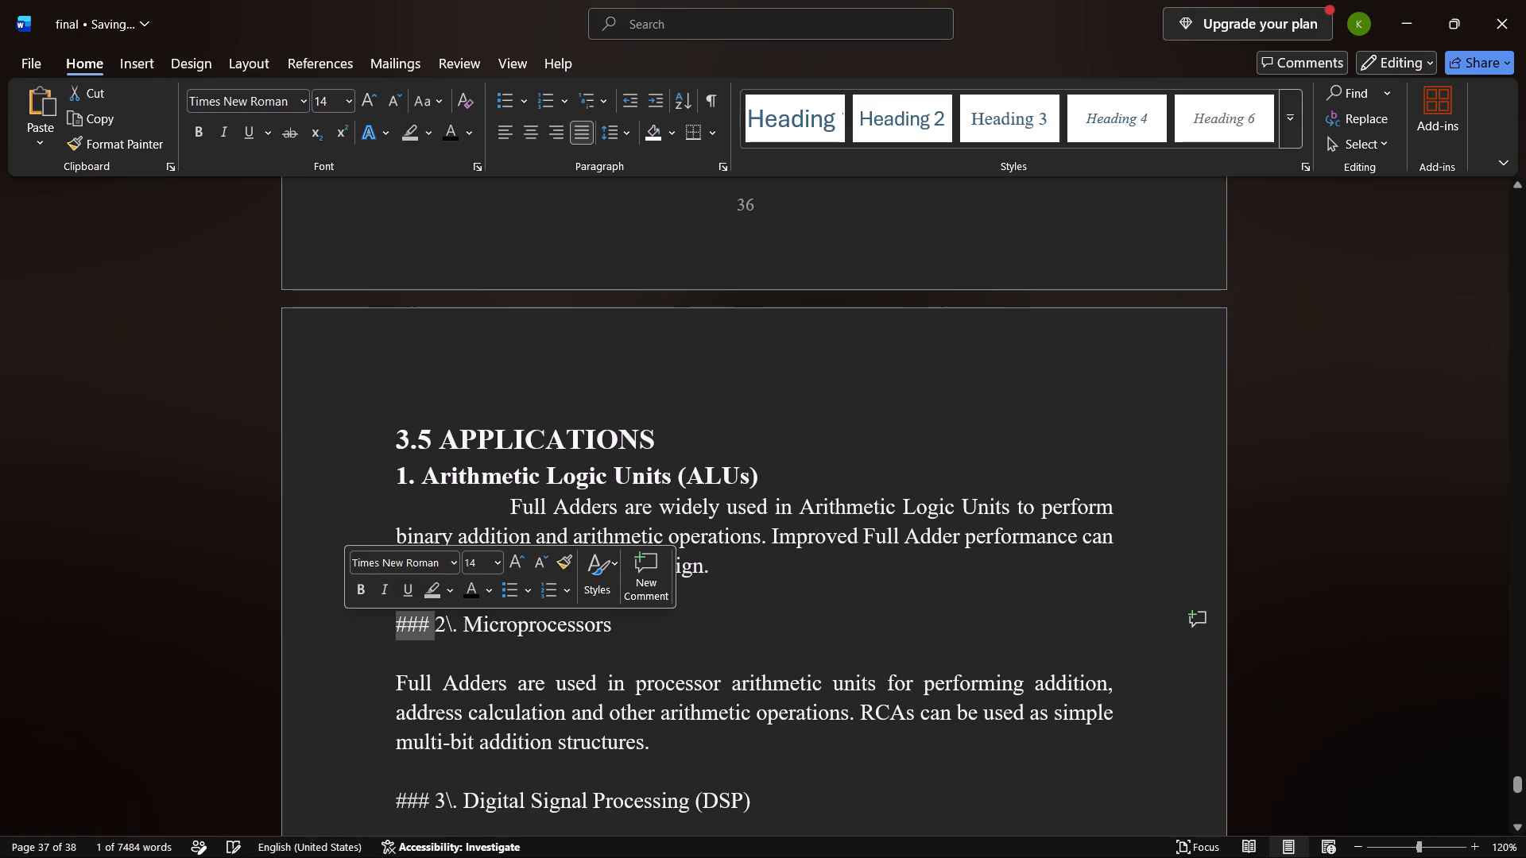
key("BackSpace")
key("Right")
key("Right")
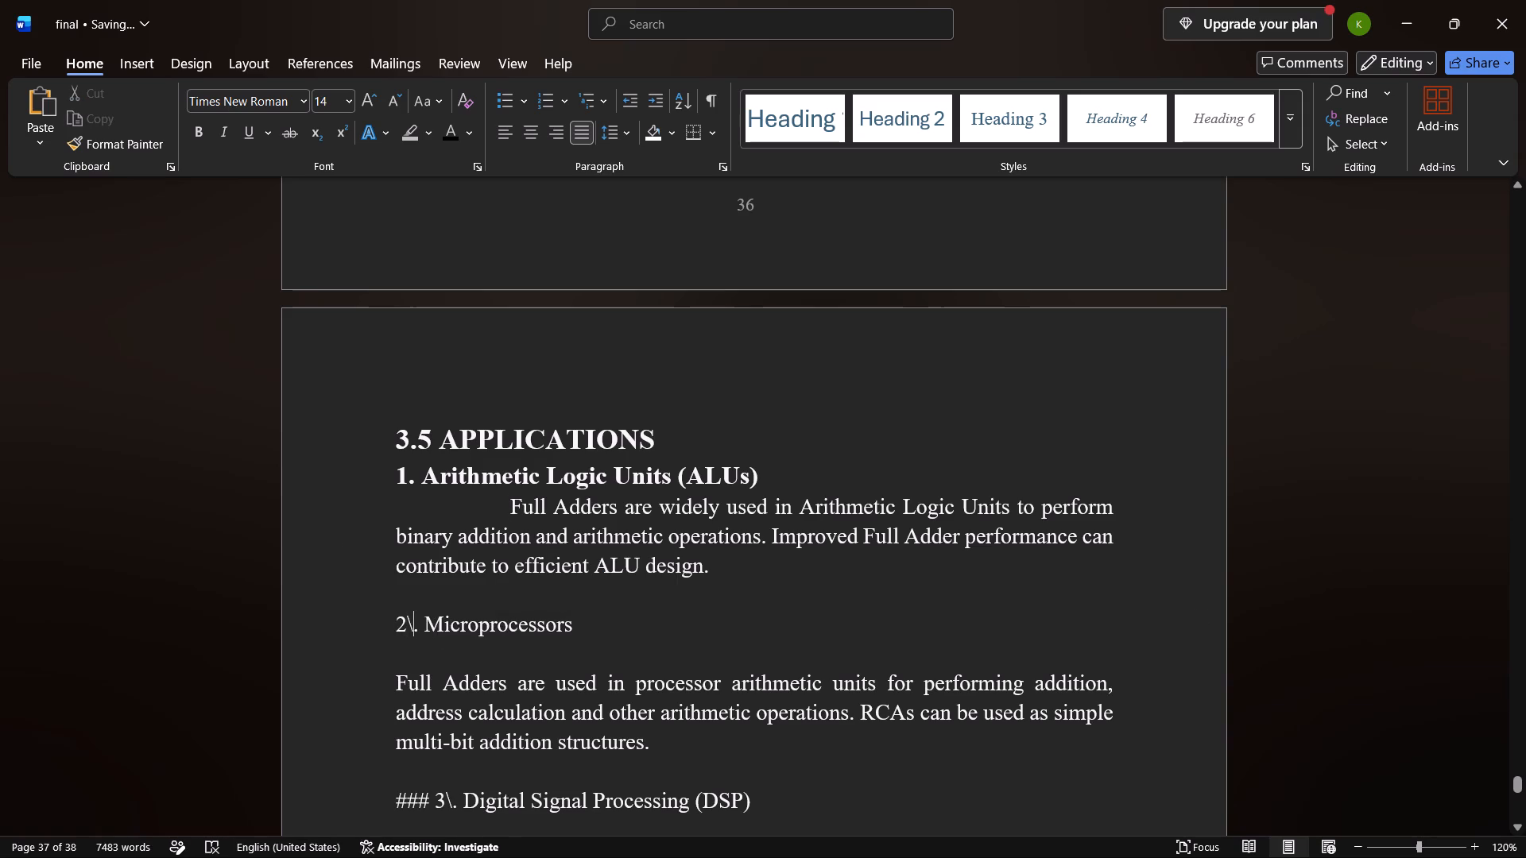
key("BackSpace")
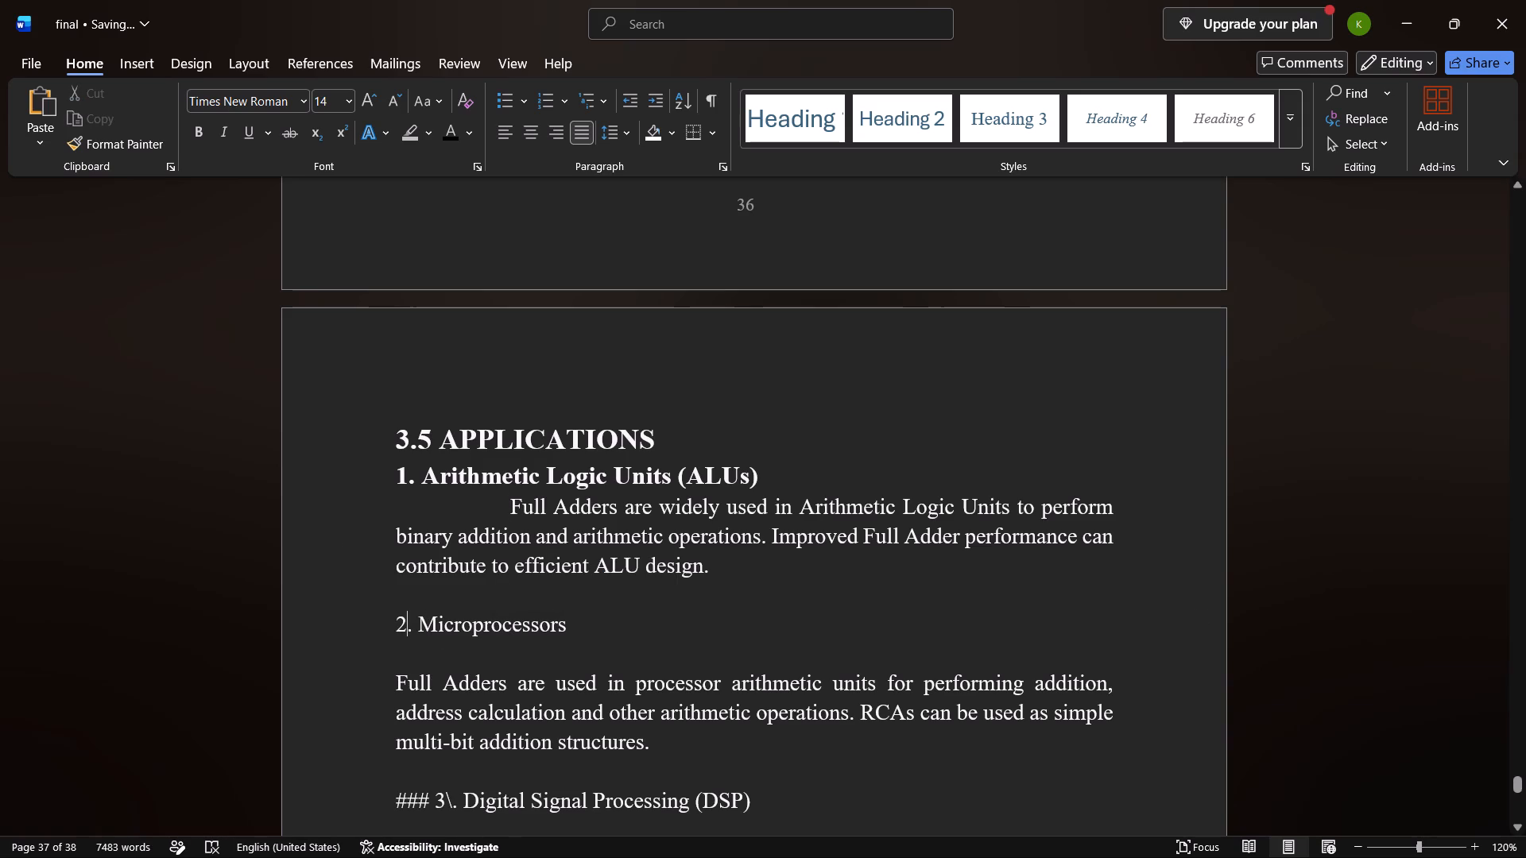
Remove the blank line between the "2. Microprocessors" subheading and its paragraph.
left_click(401, 651)
key("BackSpace")
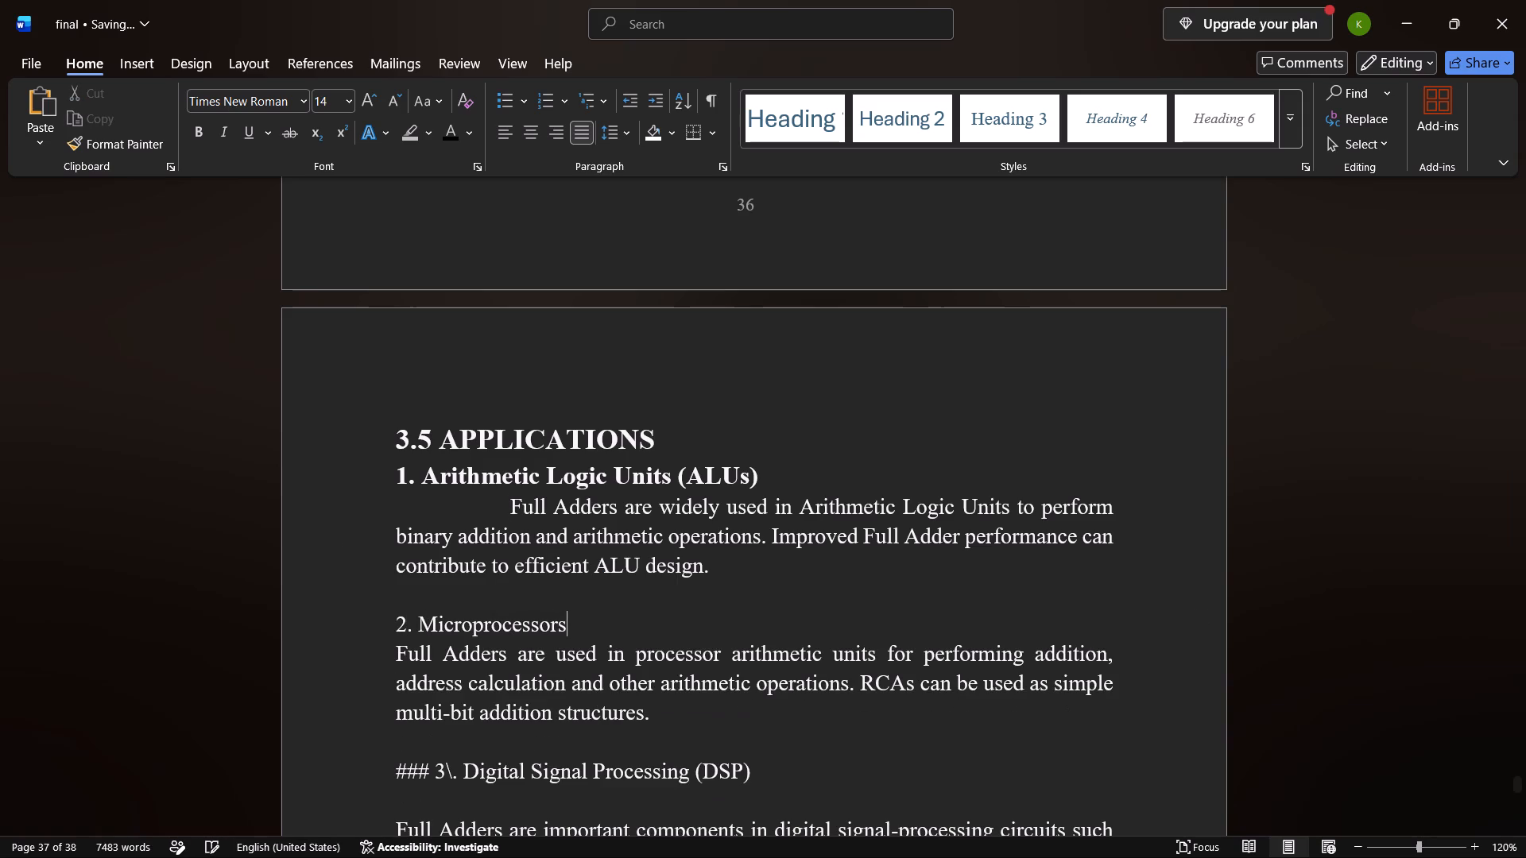
Indent the first line of the Microprocessors paragraph by two tab stops, with a space between them.
key("Down")
key("Left")
key("Left")
key("Left")
key("Left")
key("Left")
key("Left")
key("Left")
key("Left")
key("Left")
key("Left")
key("Left")
key("Left")
key("Left")
key("Left")
key("Left")
key("Left")
key("Left")
key("Left")
key("Right")
key("Tab")
key("space")
key("Tab")
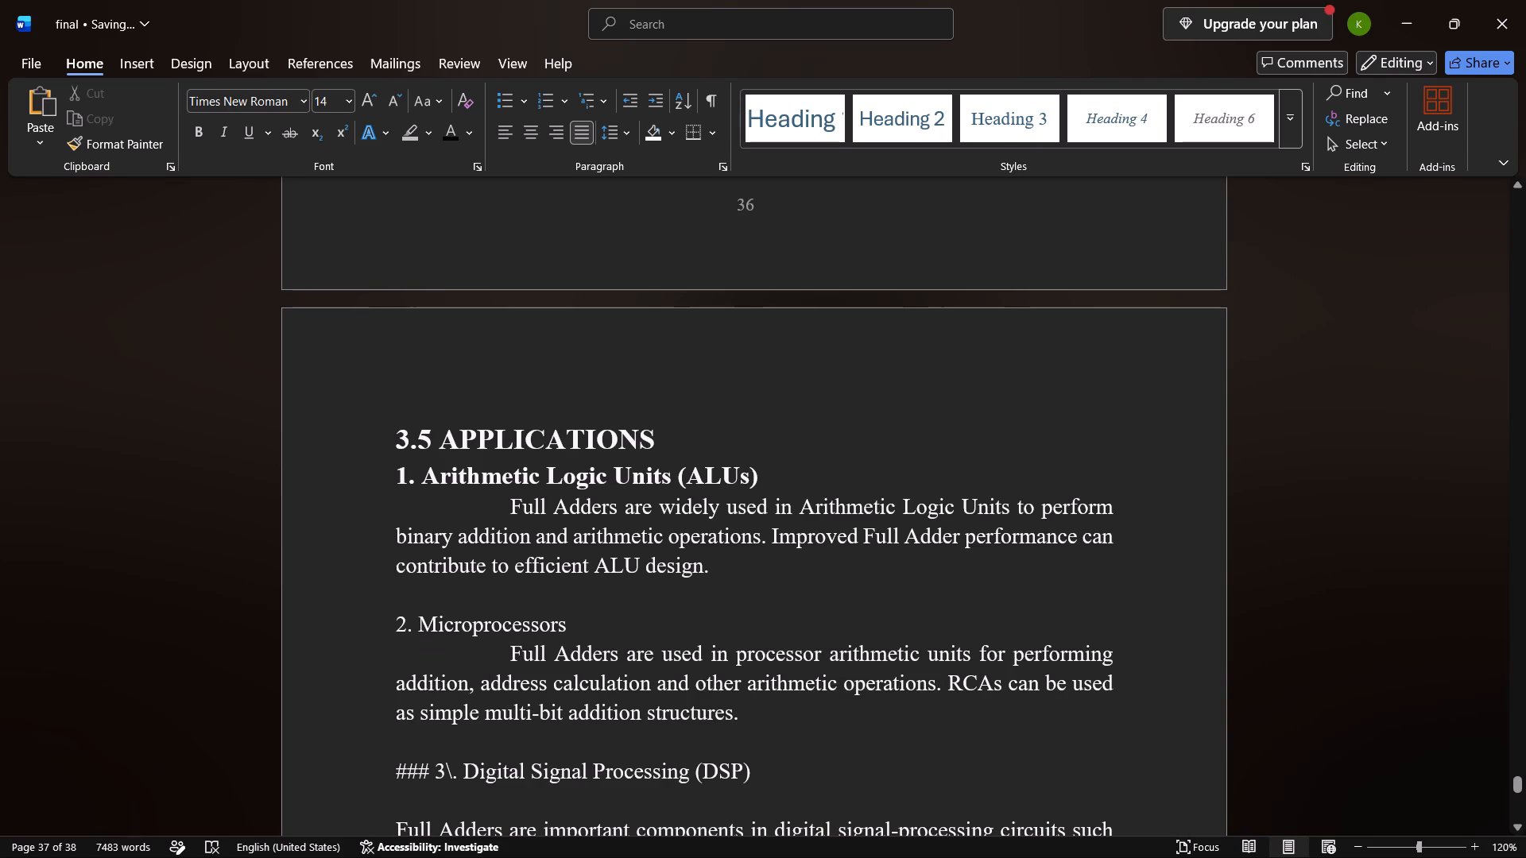
Format the "2. Microprocessors" subheading in bold at font size 16.
left_click_drag(575, 627, 373, 633)
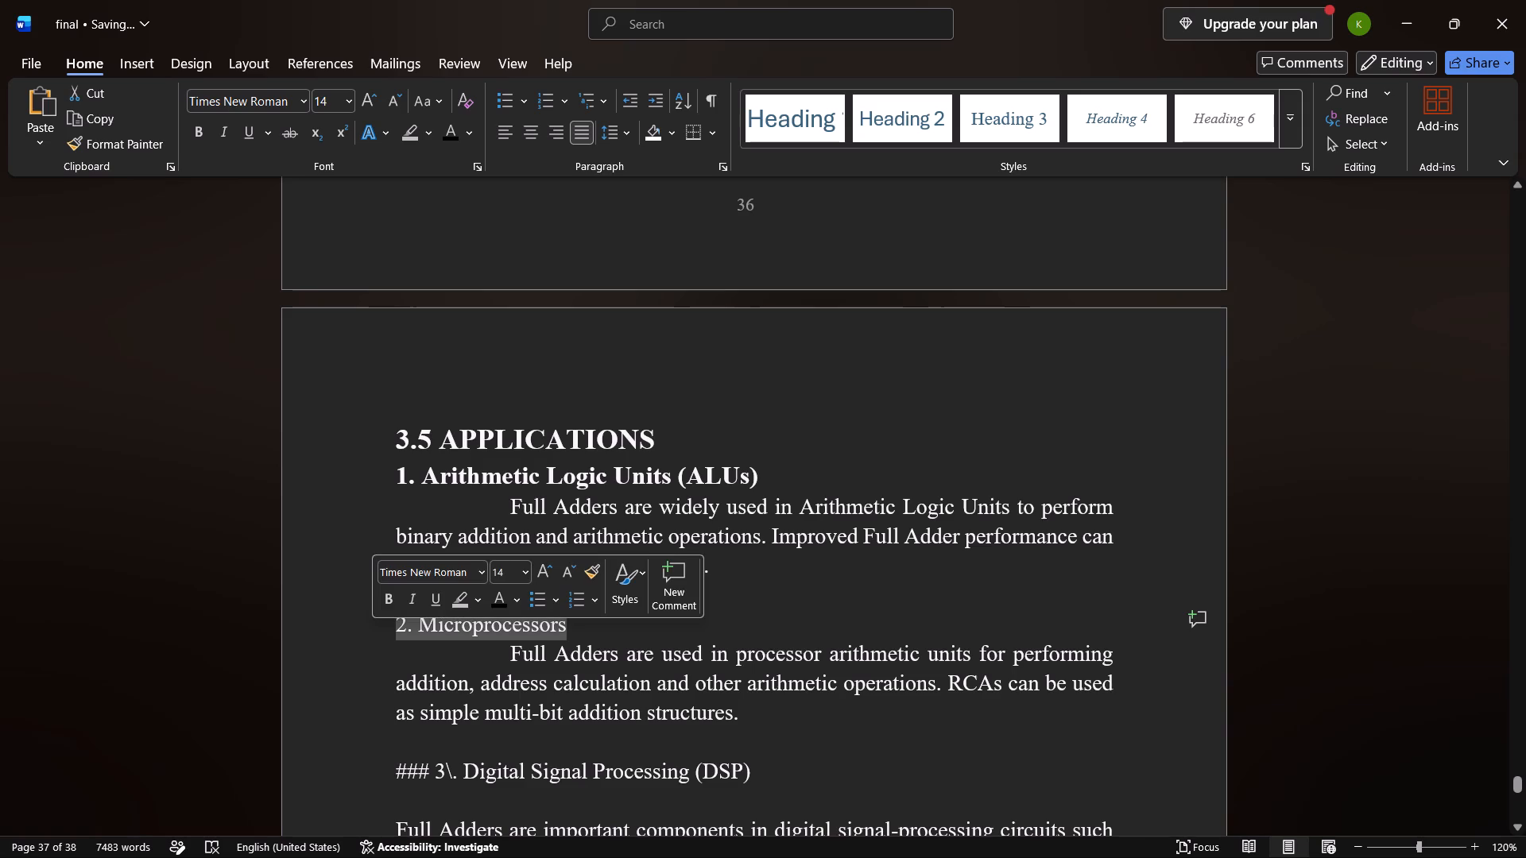
left_click(540, 566)
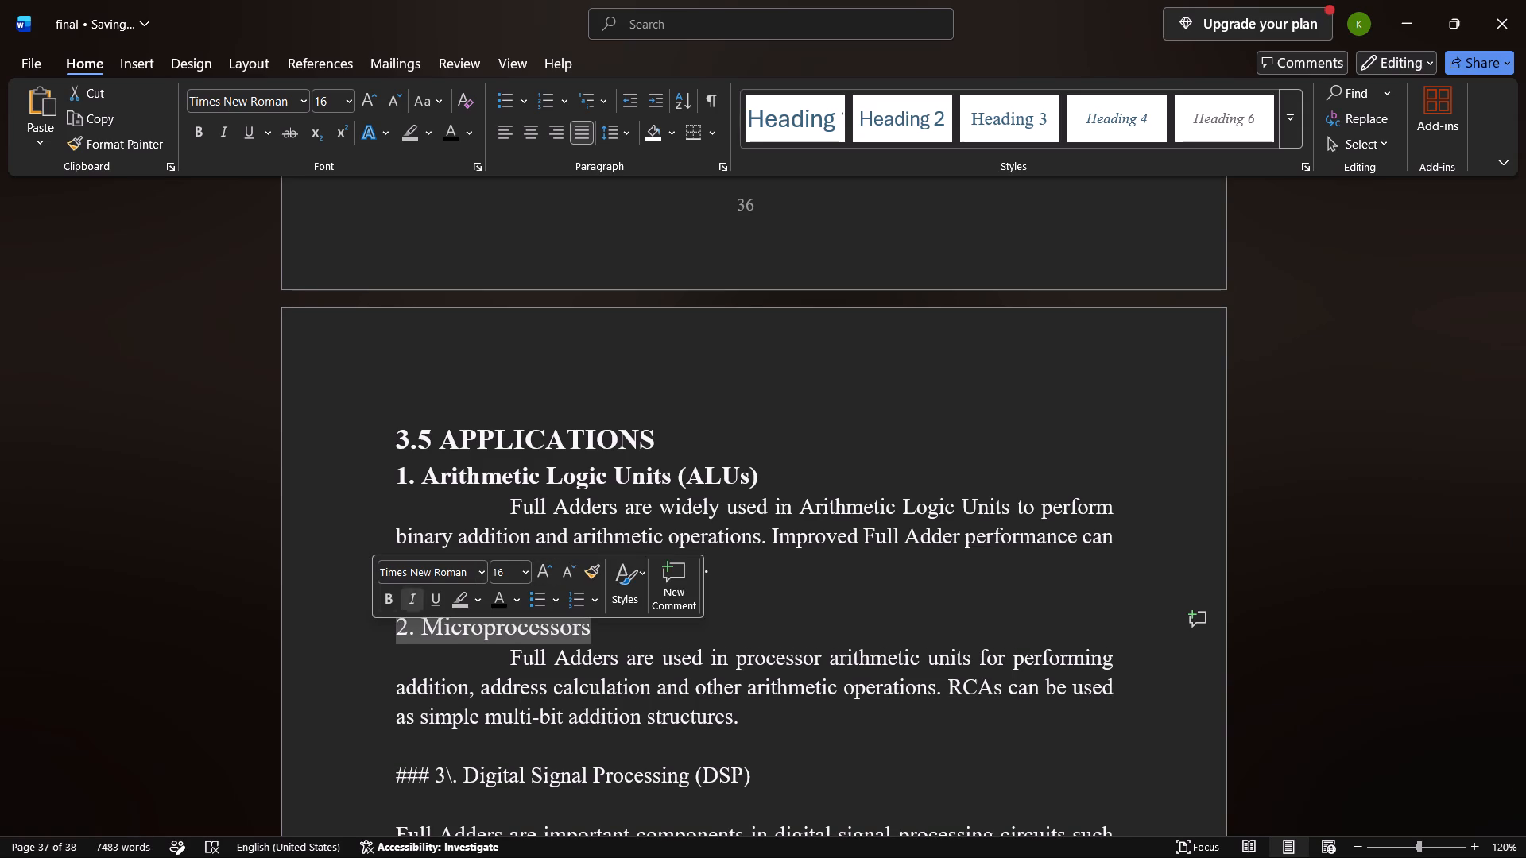
left_click(386, 606)
left_click(406, 670)
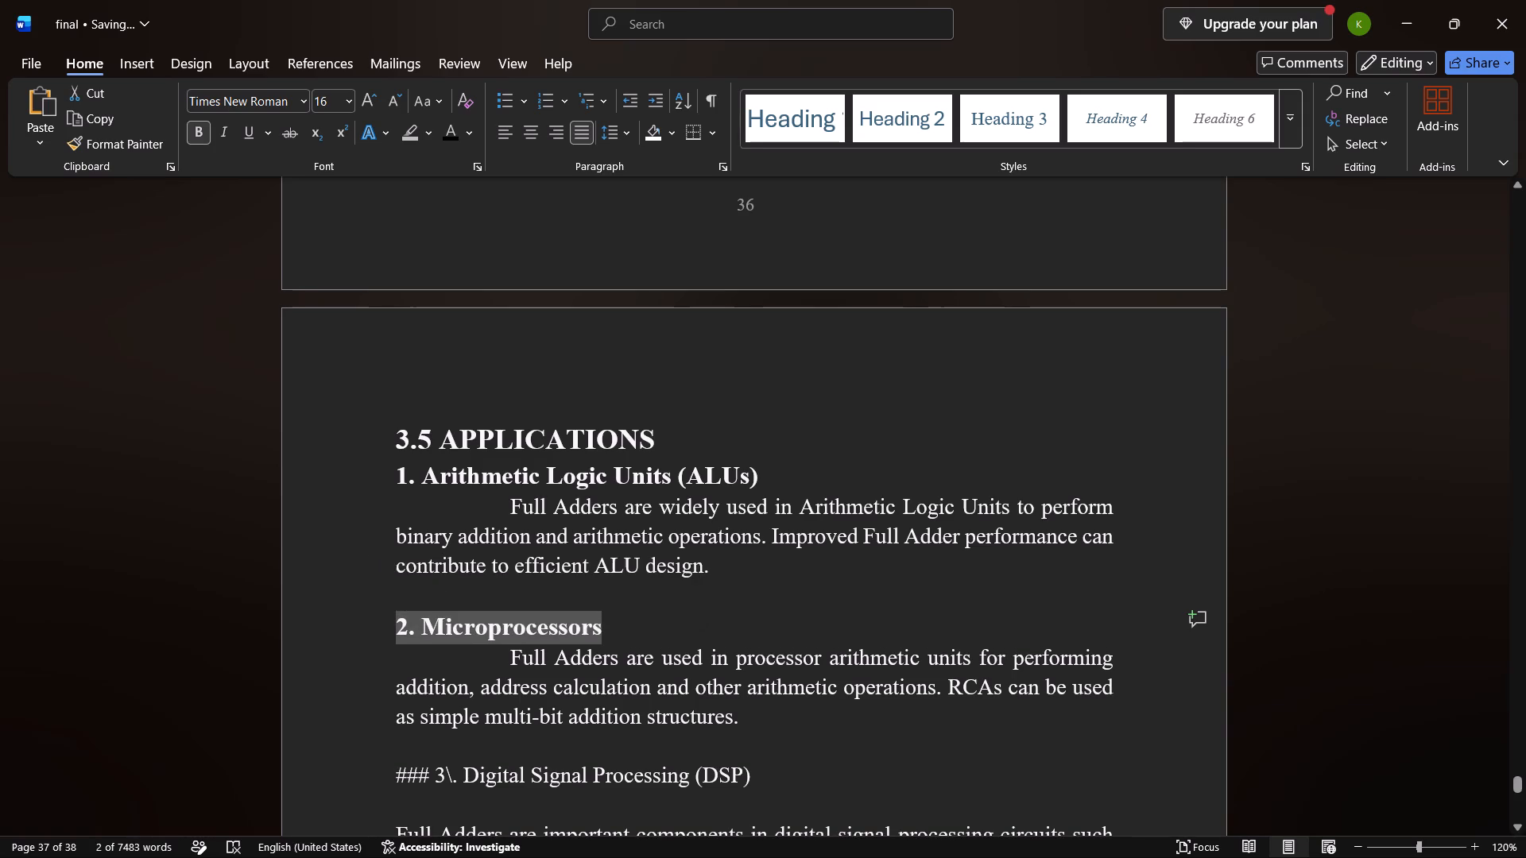
Strip the "###" marker and backslash from the third subheading so it reads "3. Digital Signal Processing (DSP)".
left_click(454, 776)
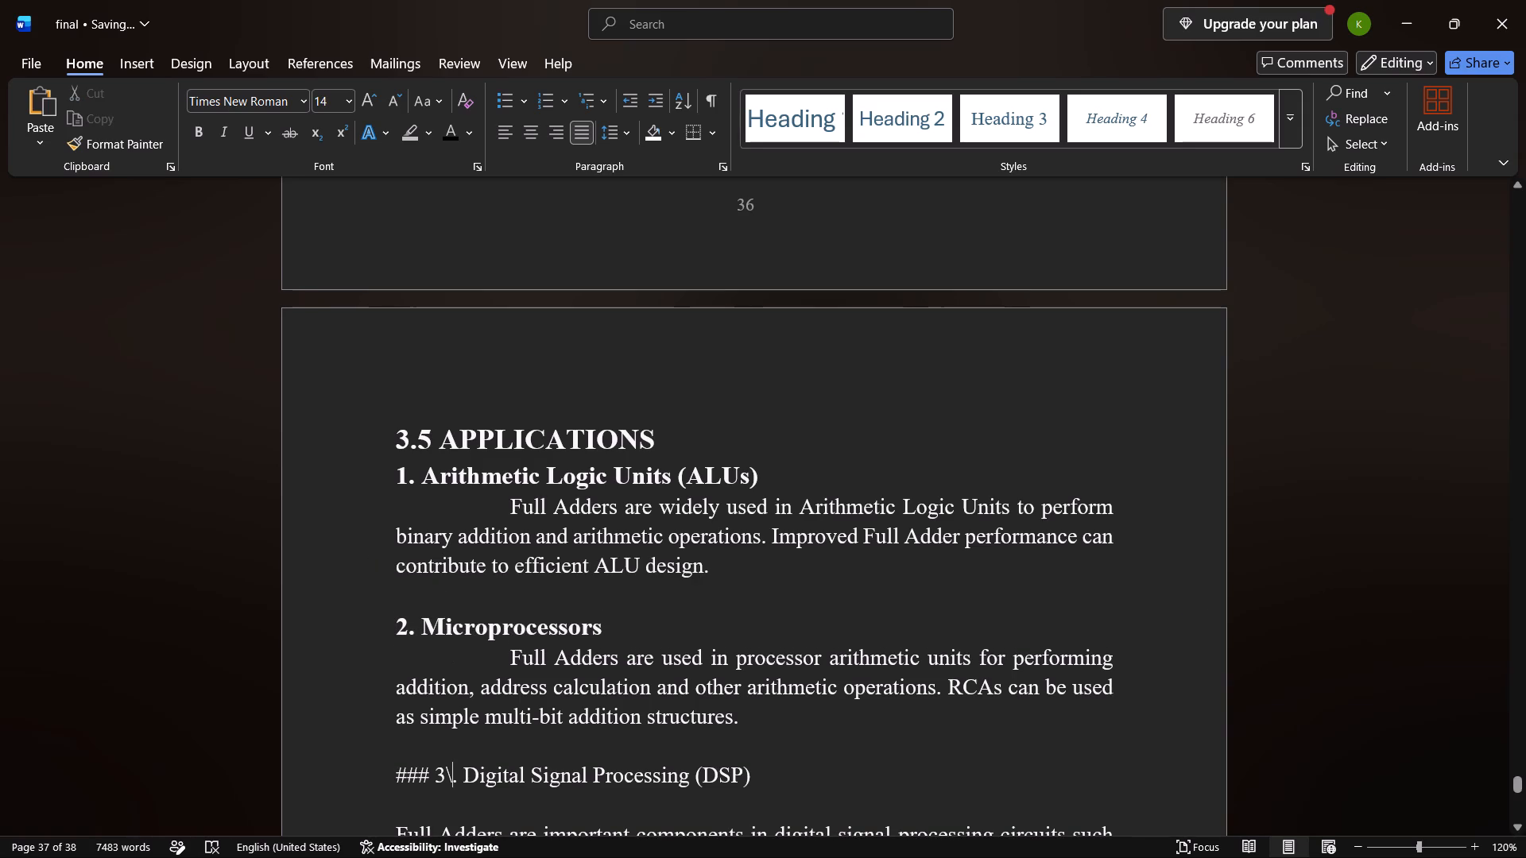
key("BackSpace")
key("Left")
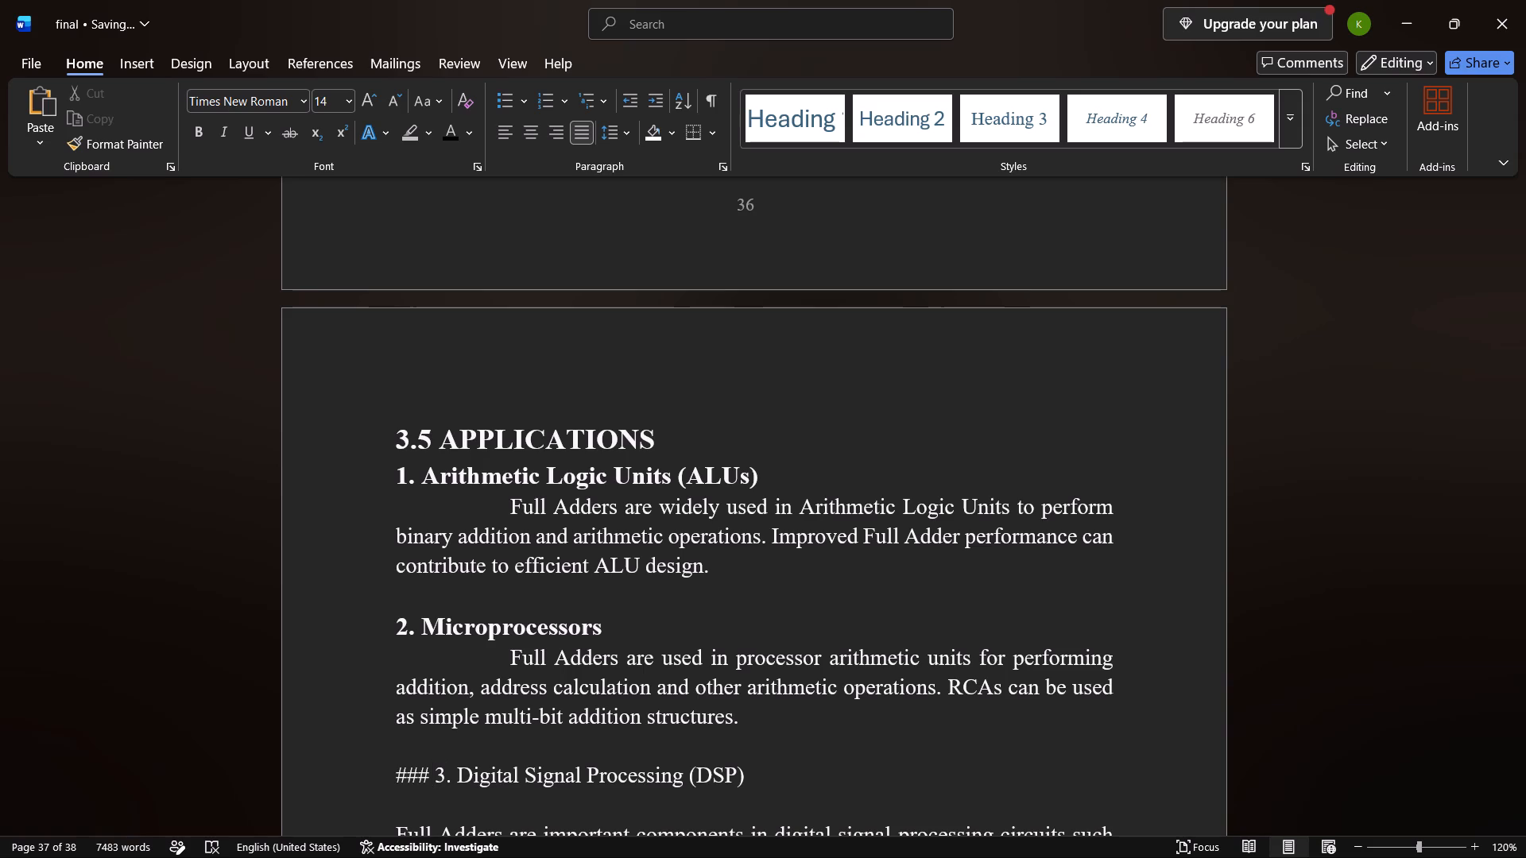
key("BackSpace")
key("BackSpace")
key("BackSpace")
key("BackSpace")
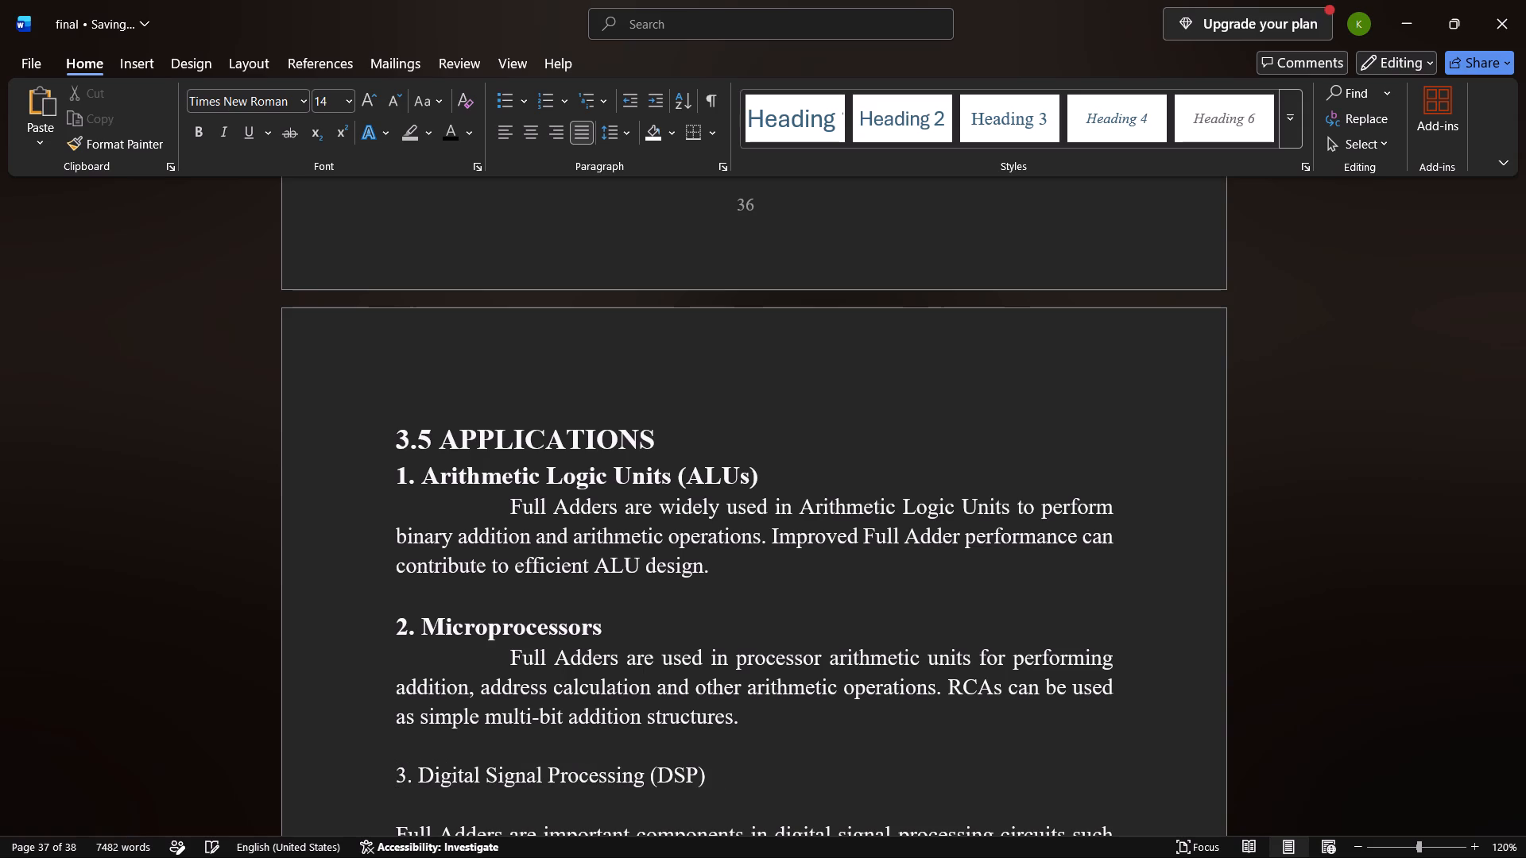
Remove the blank line between the "3. Digital Signal Processing (DSP)" subheading and its paragraph.
key("Down")
key("BackSpace")
Indent the first line of the Digital Signal Processing paragraph by two tab stops, with a space between them.
key("Down")
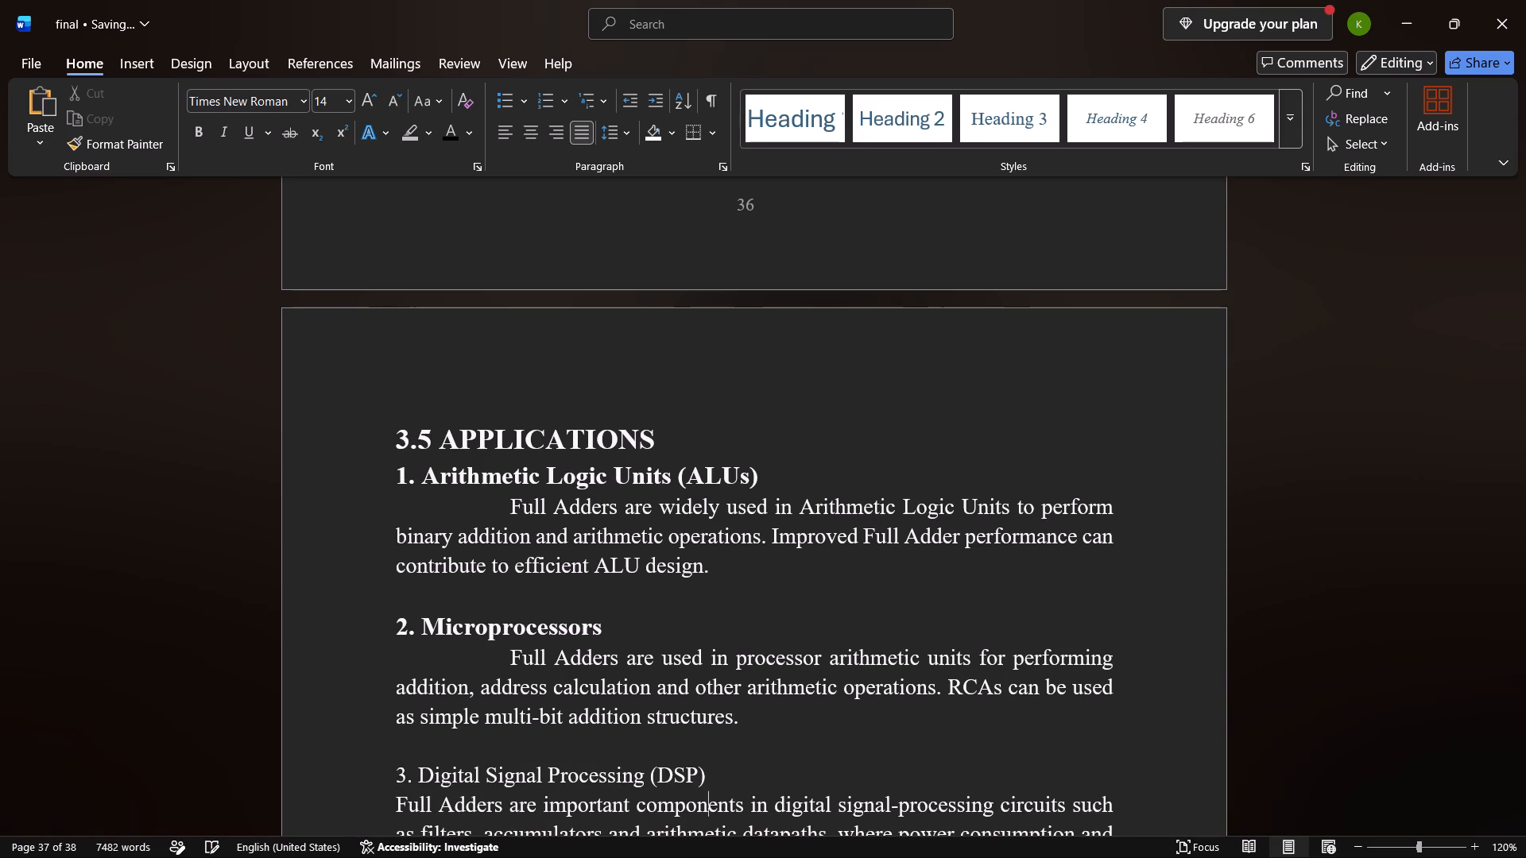
key("Left")
key("Left")
key("Left")
key("Left")
key("Left")
key("Left")
key("Left")
key("Left")
key("Left")
key("Left")
key("Left")
key("Left")
key("Left")
key("Left")
key("Left")
key("Left")
key("Left")
key("Left")
key("Left")
key("Left")
key("Left")
key("Left")
key("Left")
key("Left")
key("Left")
key("Tab")
key("space")
key("Tab")
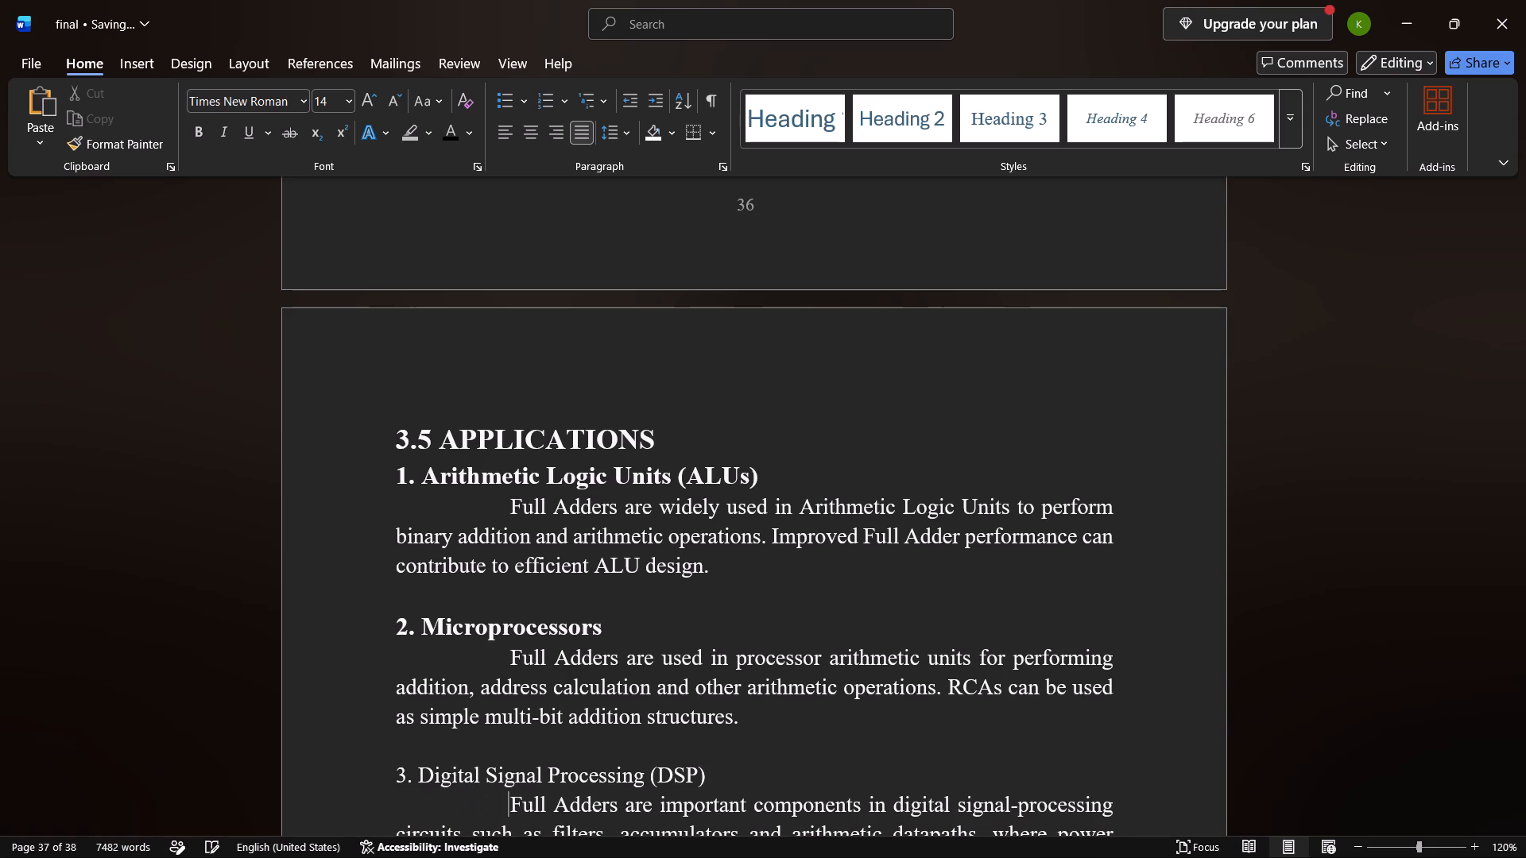
Format the "3. Digital Signal Processing (DSP)" subheading in bold at font size 16.
scroll(454, 776, "down", 2)
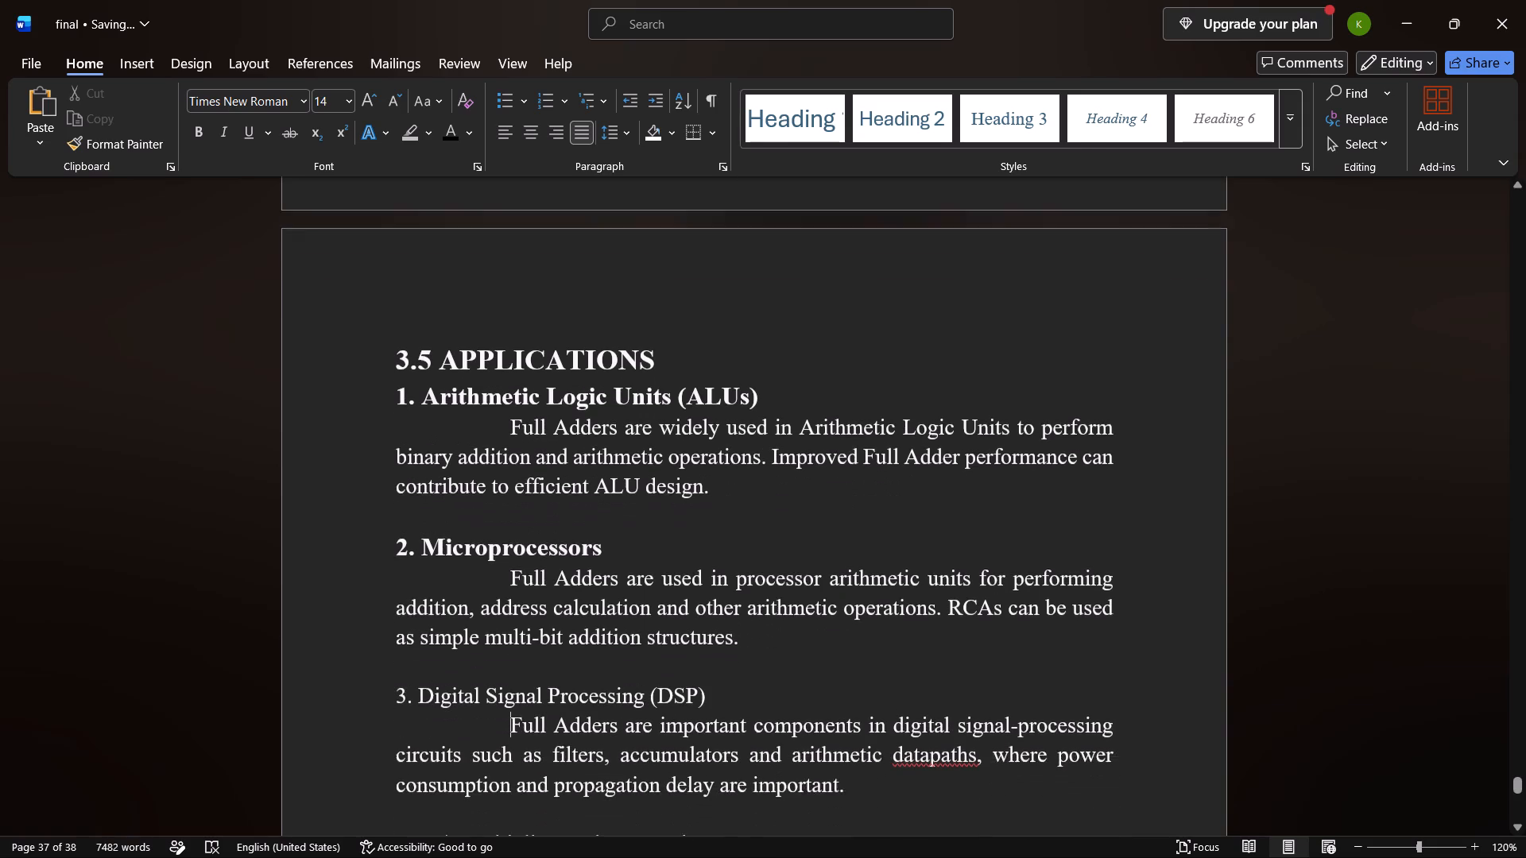
scroll(454, 776, "down", 1)
left_click_drag(721, 670, 406, 655)
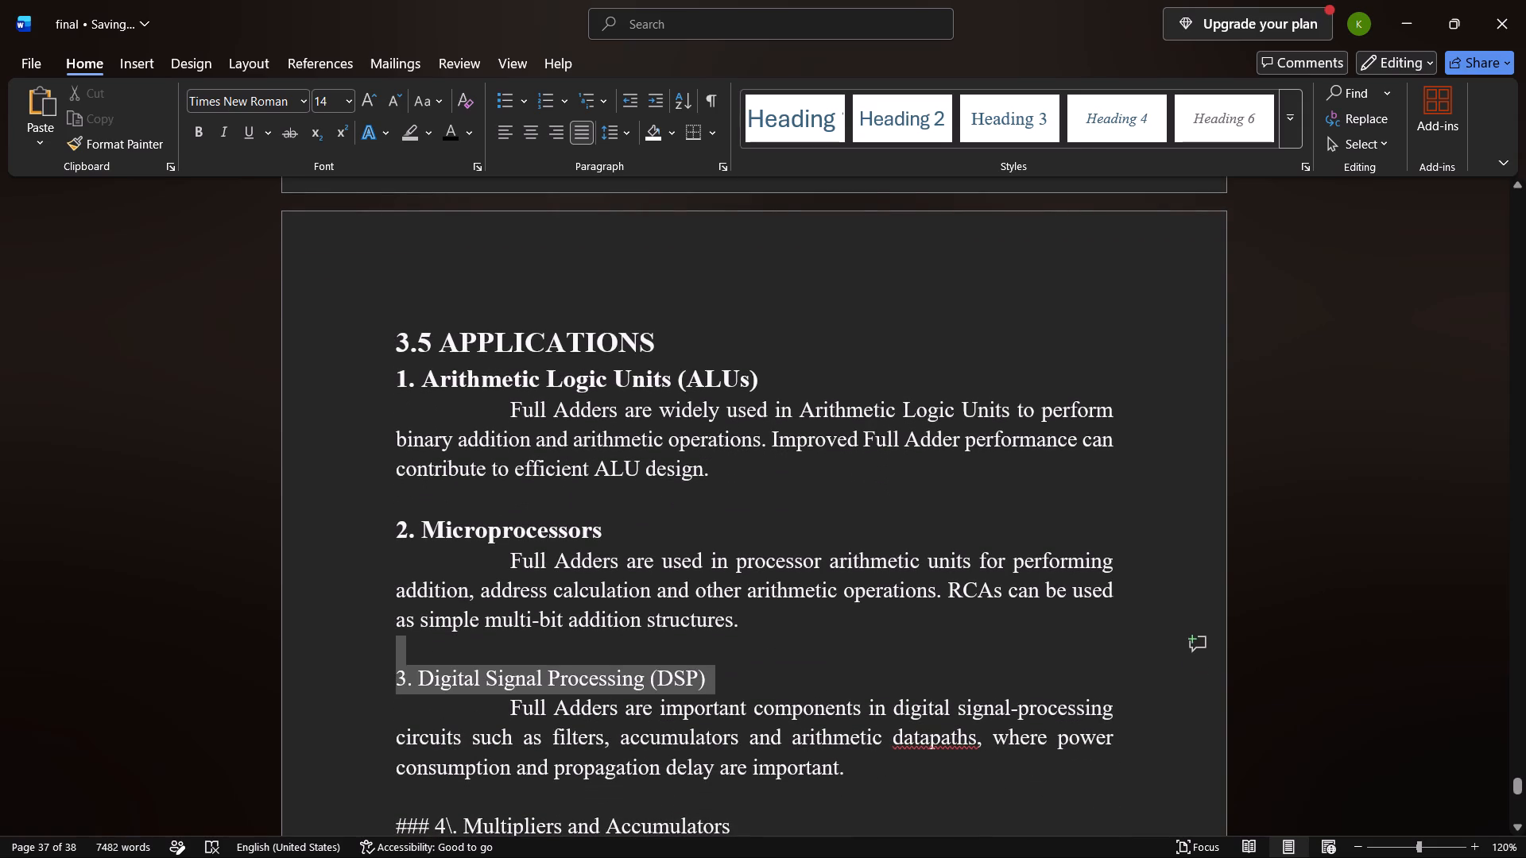
left_click_drag(406, 655, 406, 655)
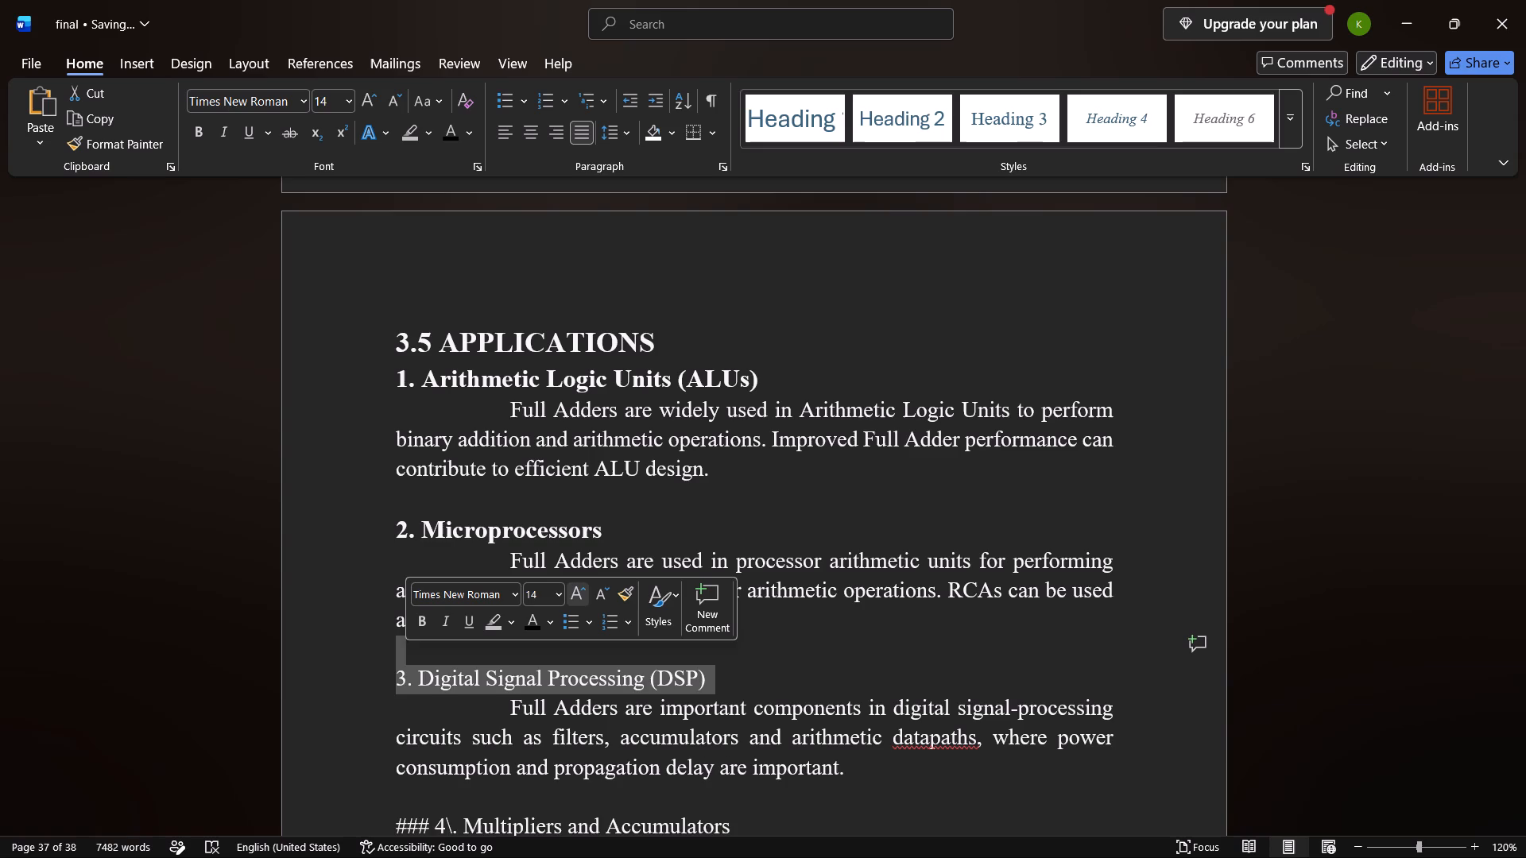
left_click(575, 589)
left_click(418, 620)
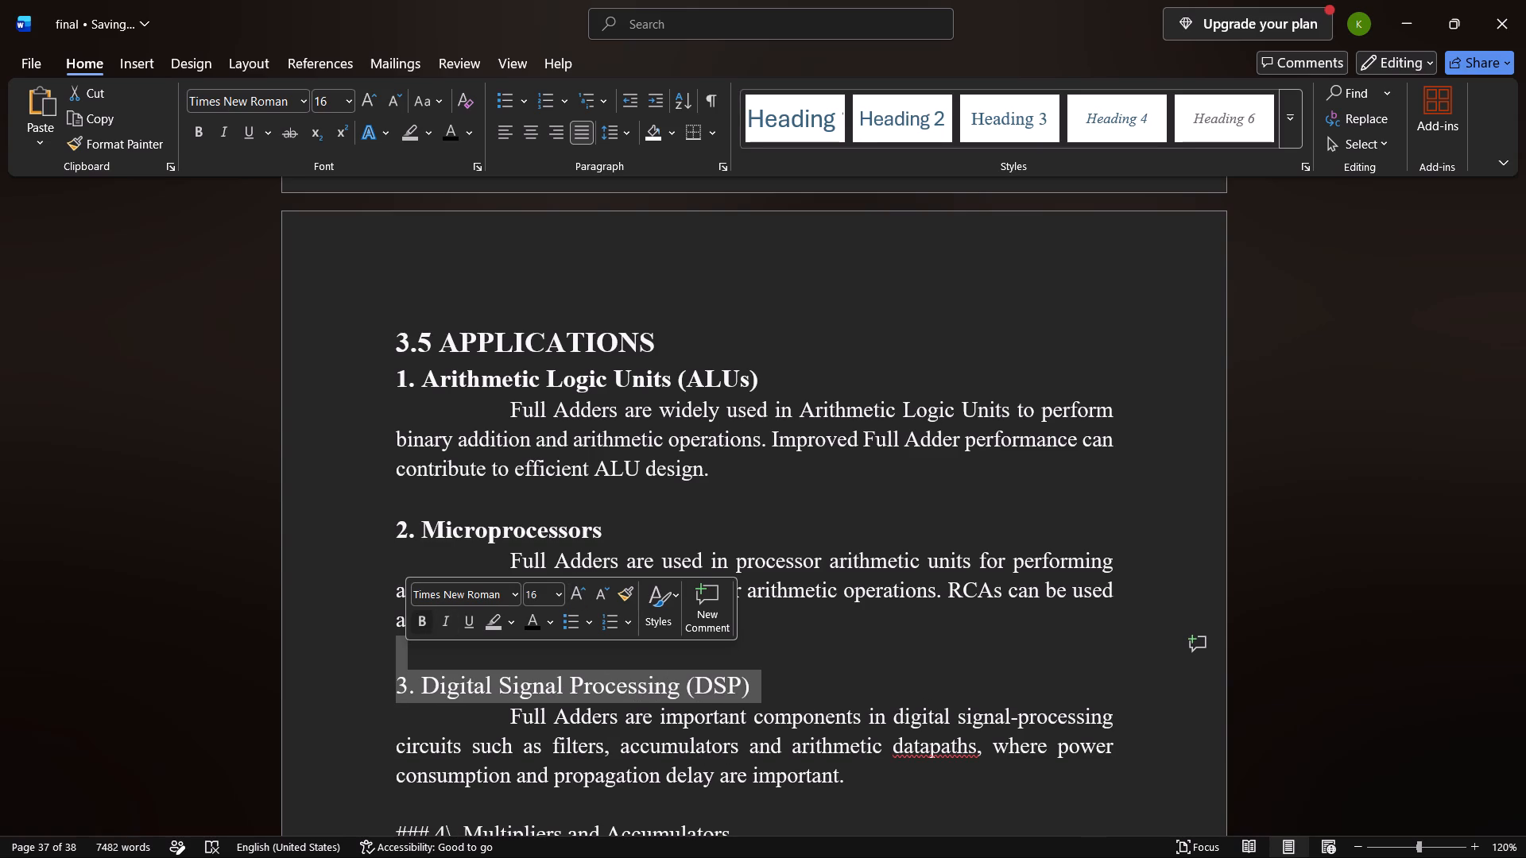
left_click(786, 643)
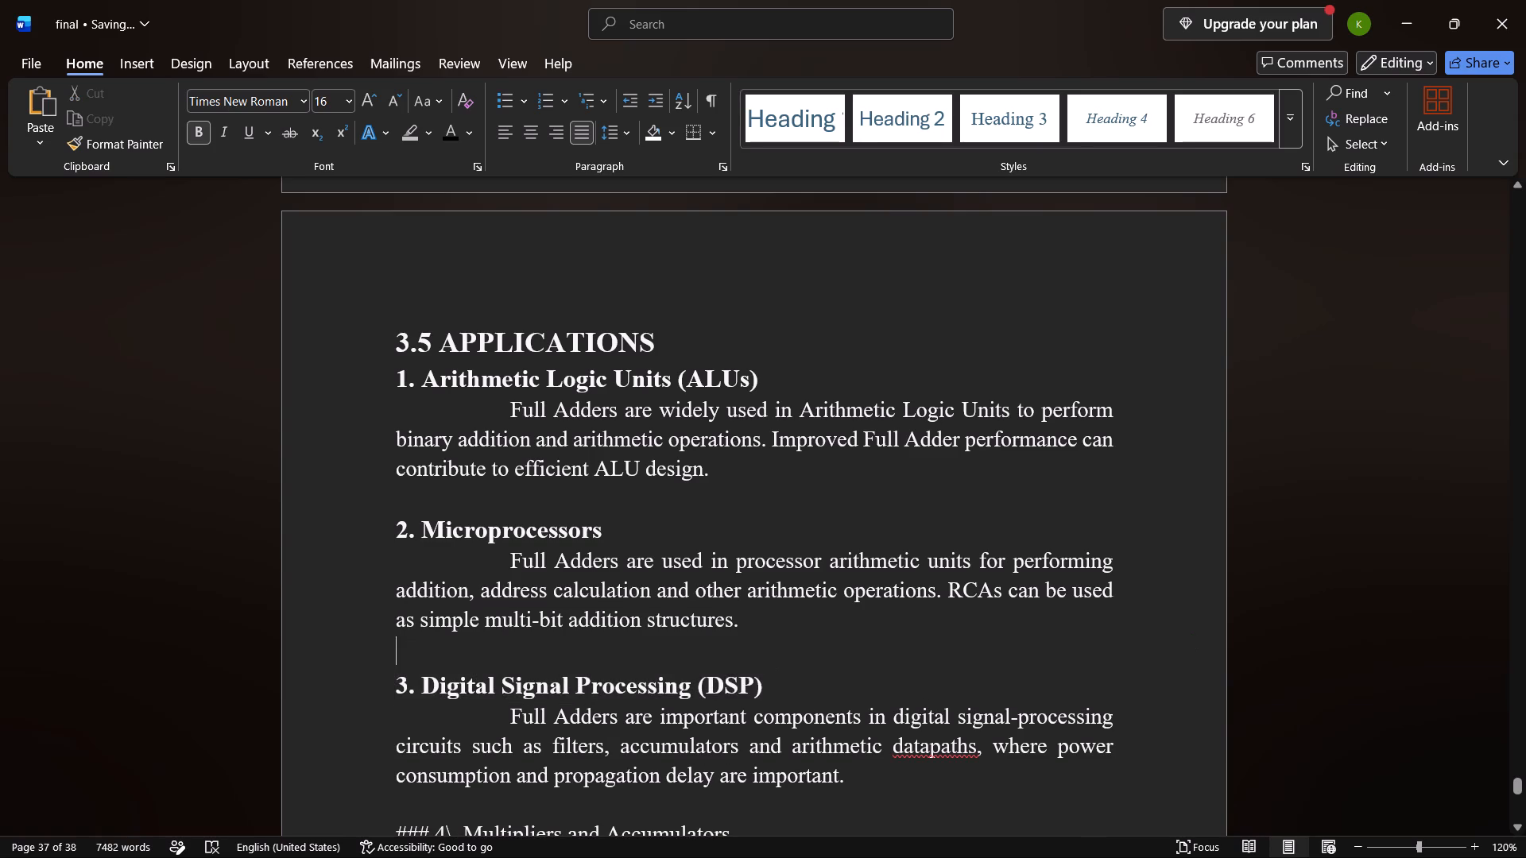
Strip the "###" marker and backslash from the fourth subheading so it reads "4. Multipliers and Accumulators".
scroll(786, 643, "down", 2)
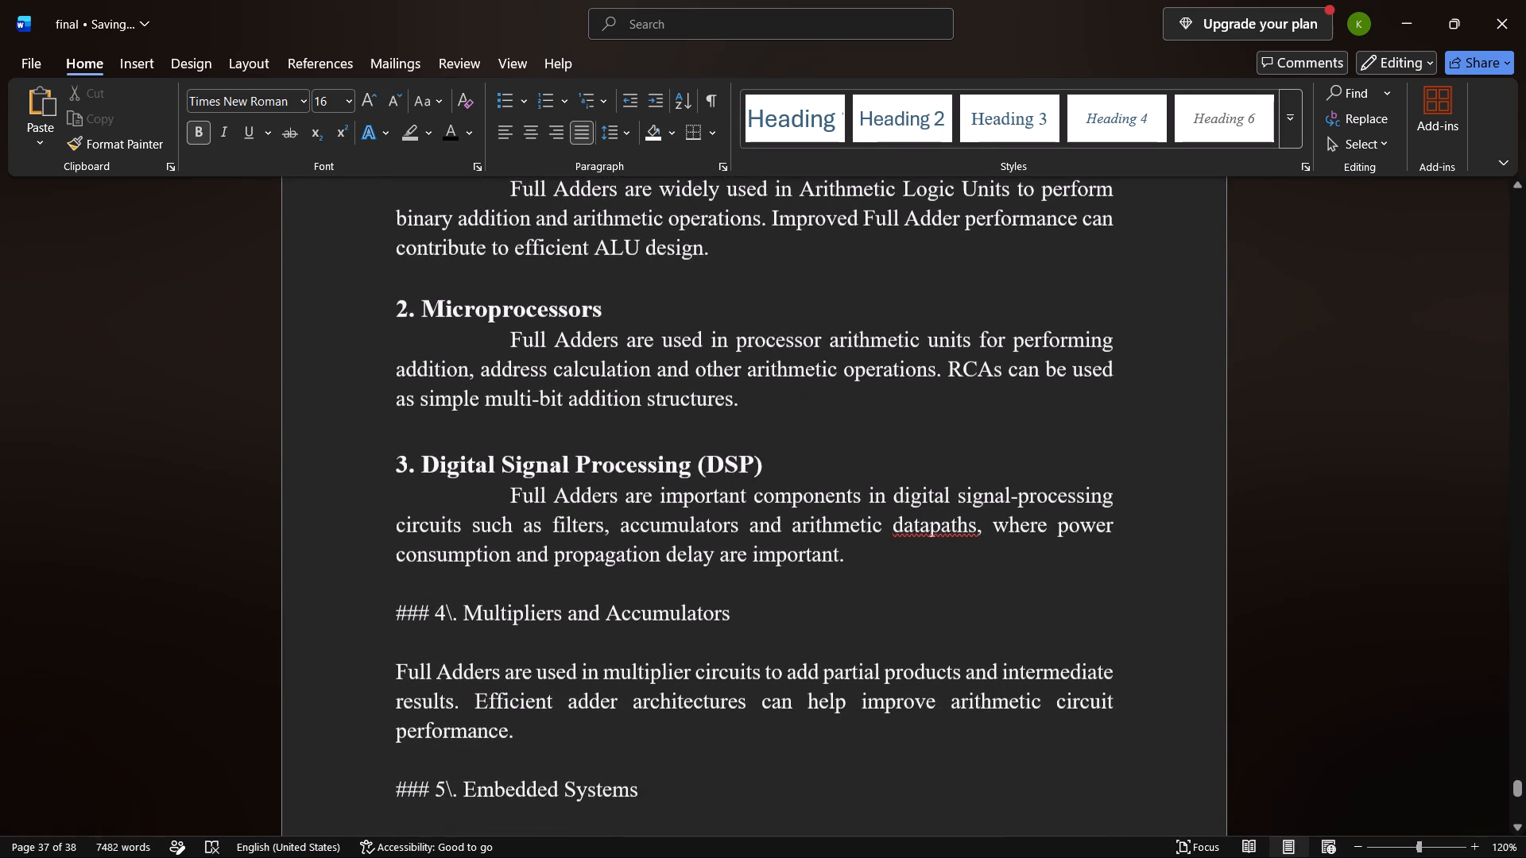
left_click(459, 613)
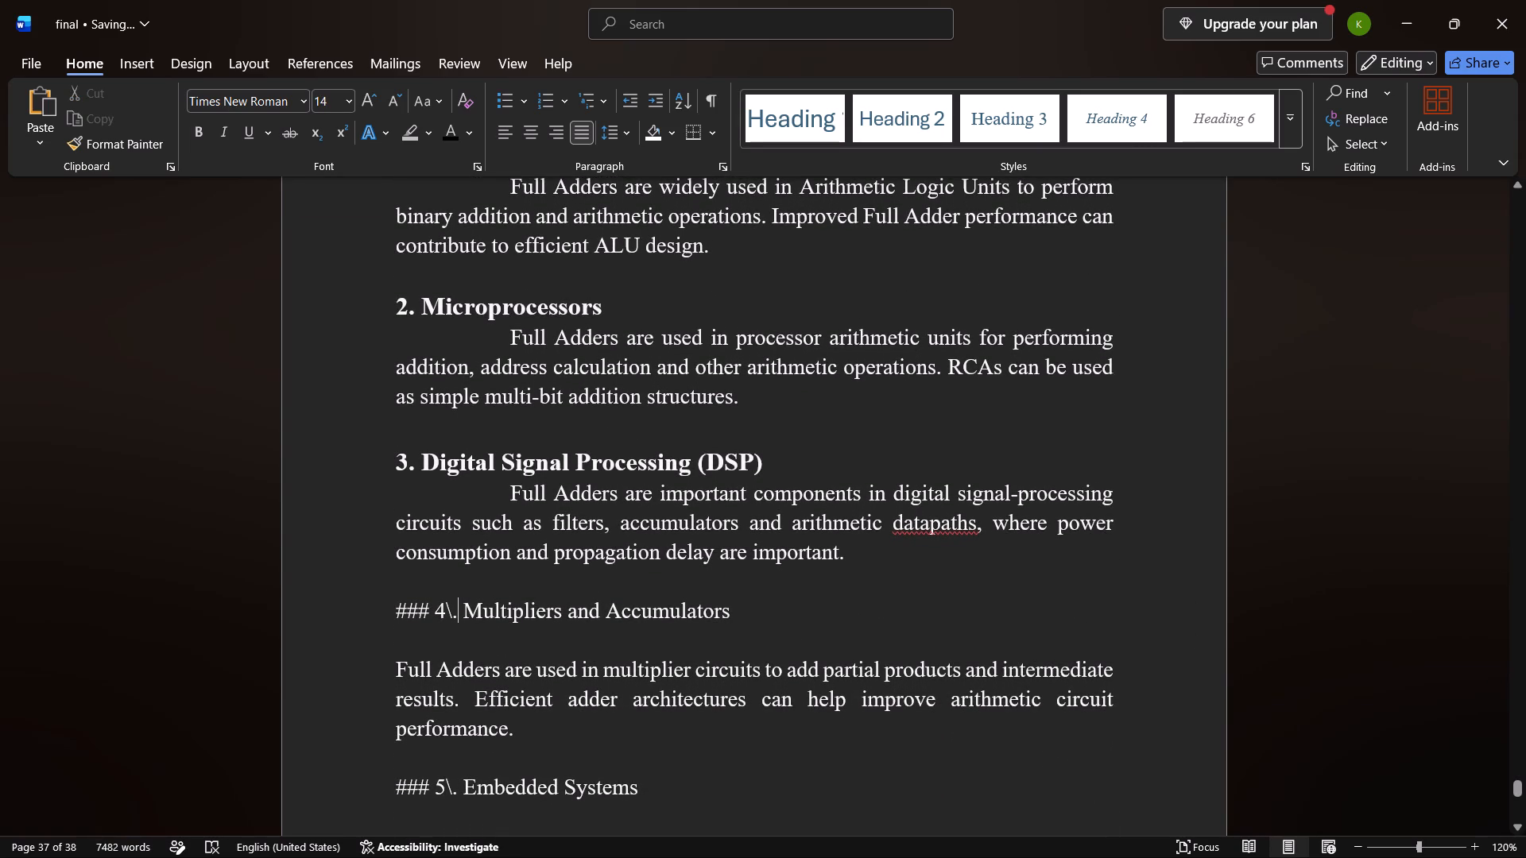
key("Left")
key("BackSpace")
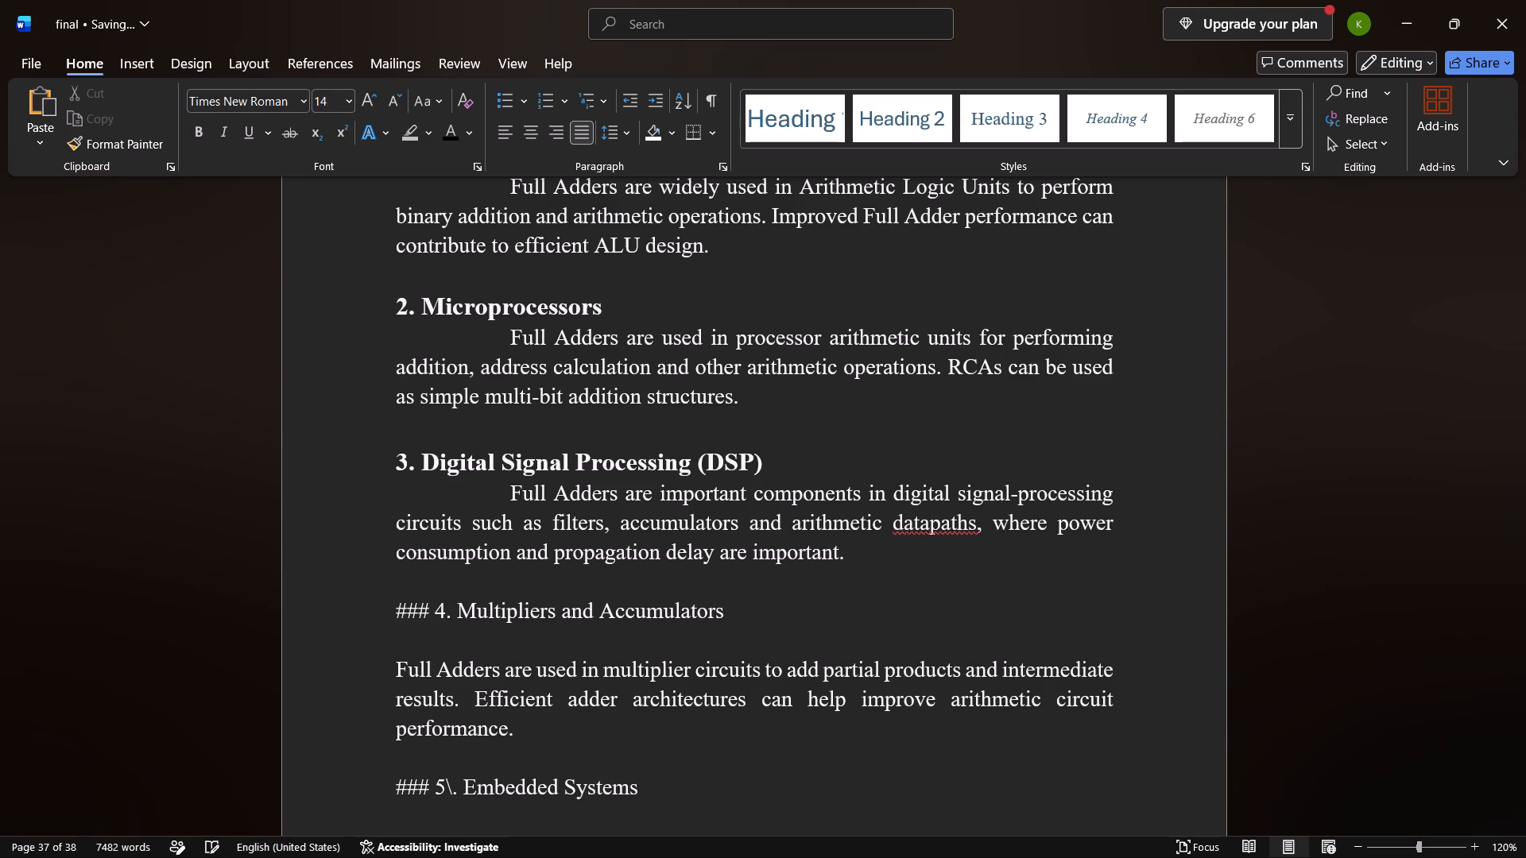
key("Left")
key("Left")
key("Left")
key("Right")
key("Right")
key("BackSpace")
key("BackSpace")
key("BackSpace")
key("BackSpace")
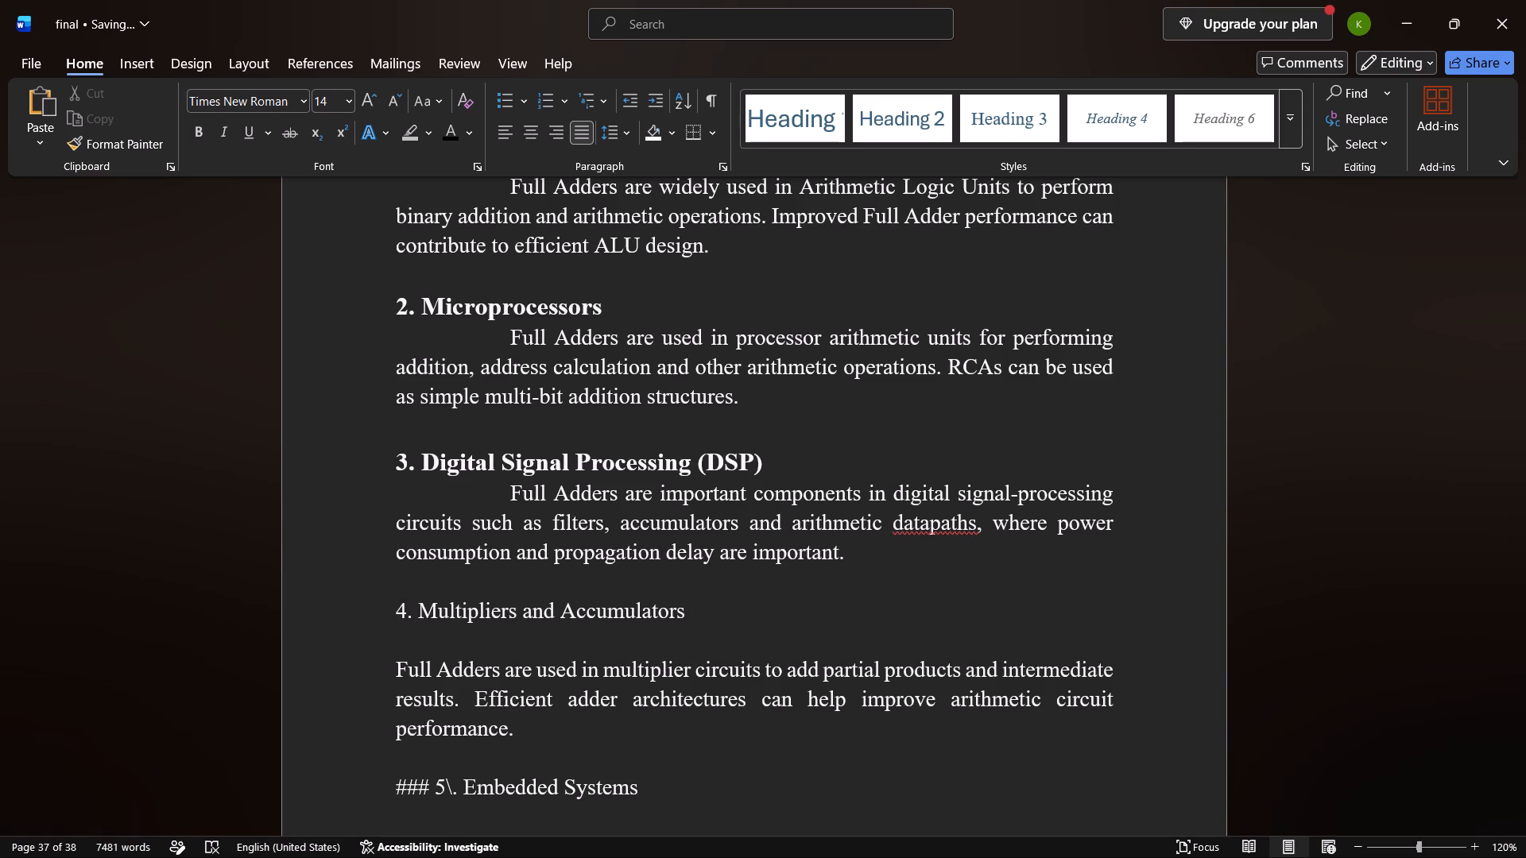
Remove the blank line between the "4. Multipliers and Accumulators" subheading and its paragraph.
key("Down")
key("BackSpace")
Indent the first line of the Multipliers and Accumulators paragraph by two tab stops, with a space between them.
key("Down")
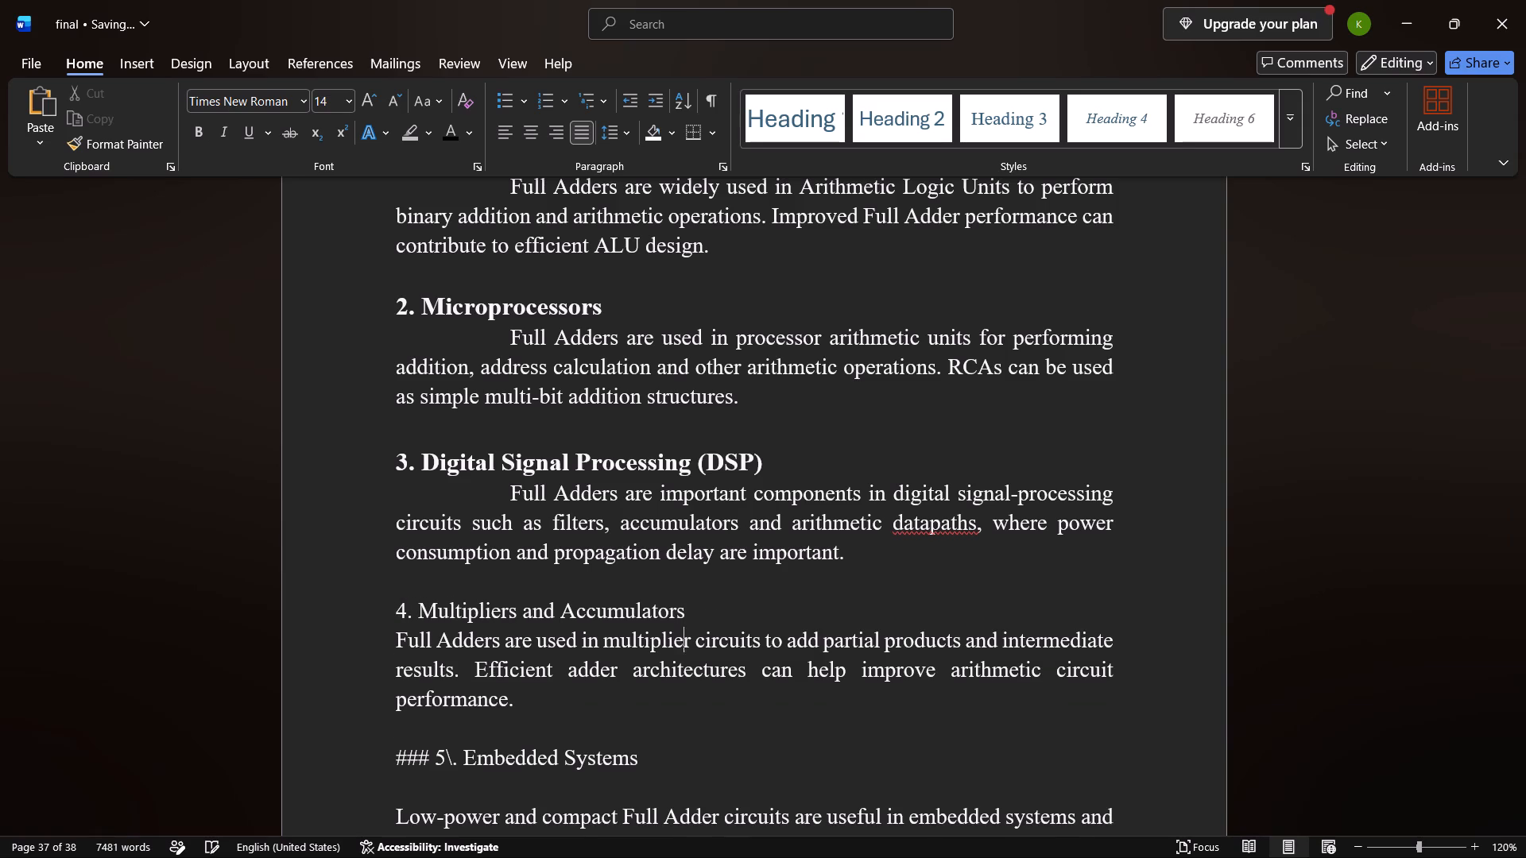
key("Left")
key("Left")
key("Left")
key("Left")
key("Left")
key("Left")
key("Left")
key("Left")
key("Left")
key("Left")
key("Left")
key("Left")
key("Left")
key("Left")
key("Left")
key("Left")
key("Left")
key("Left")
key("Left")
key("Left")
key("Left")
key("Left")
key("Left")
key("Left")
key("Left")
key("Left")
key("Left")
key("Left")
key("Left")
key("Left")
key("Left")
key("Left")
key("Left")
key("Tab")
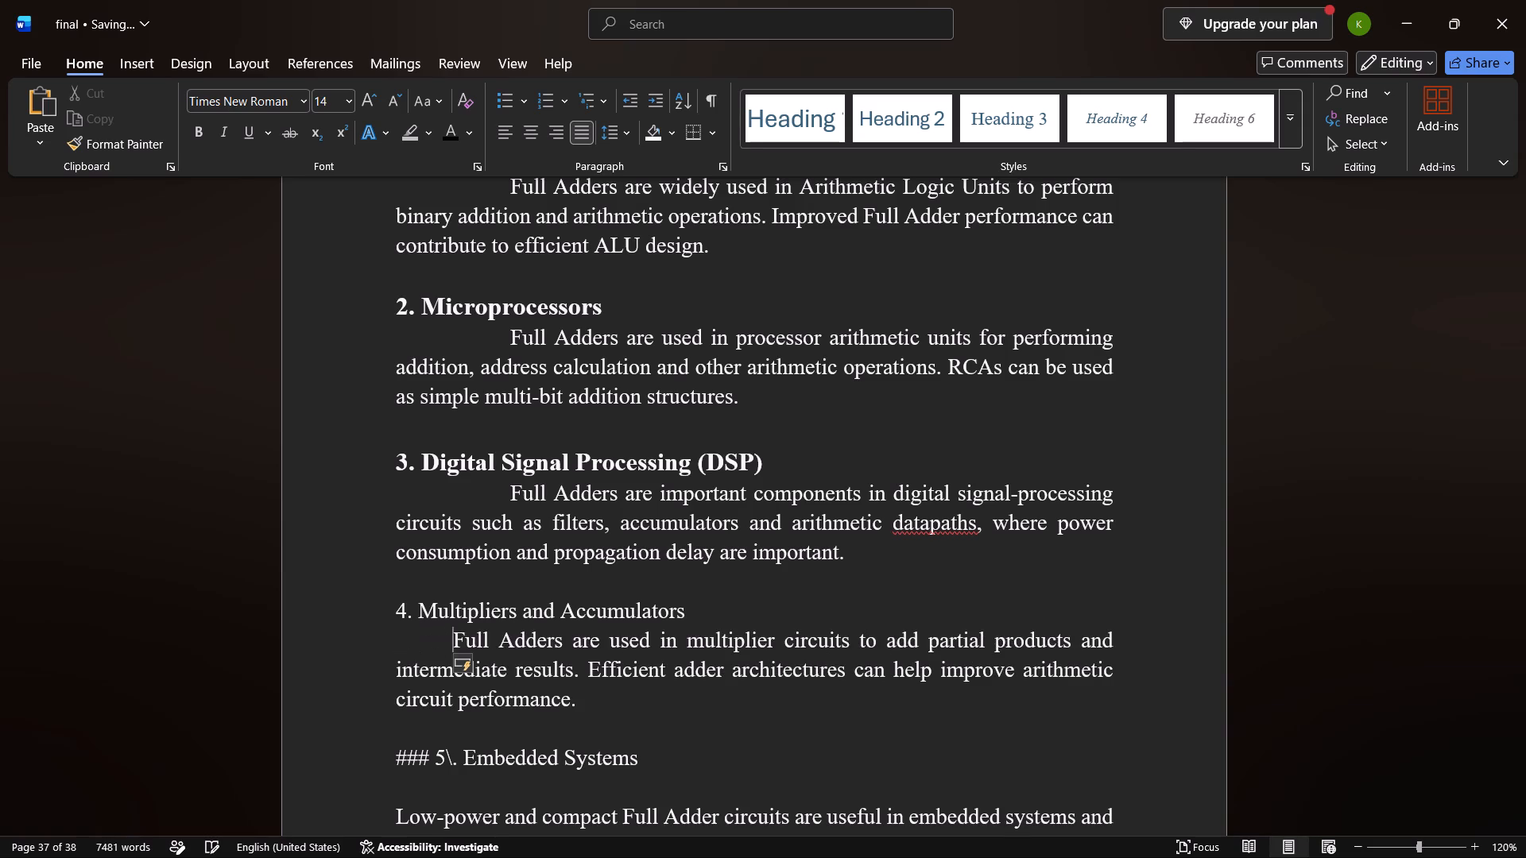
key("space")
key("Tab")
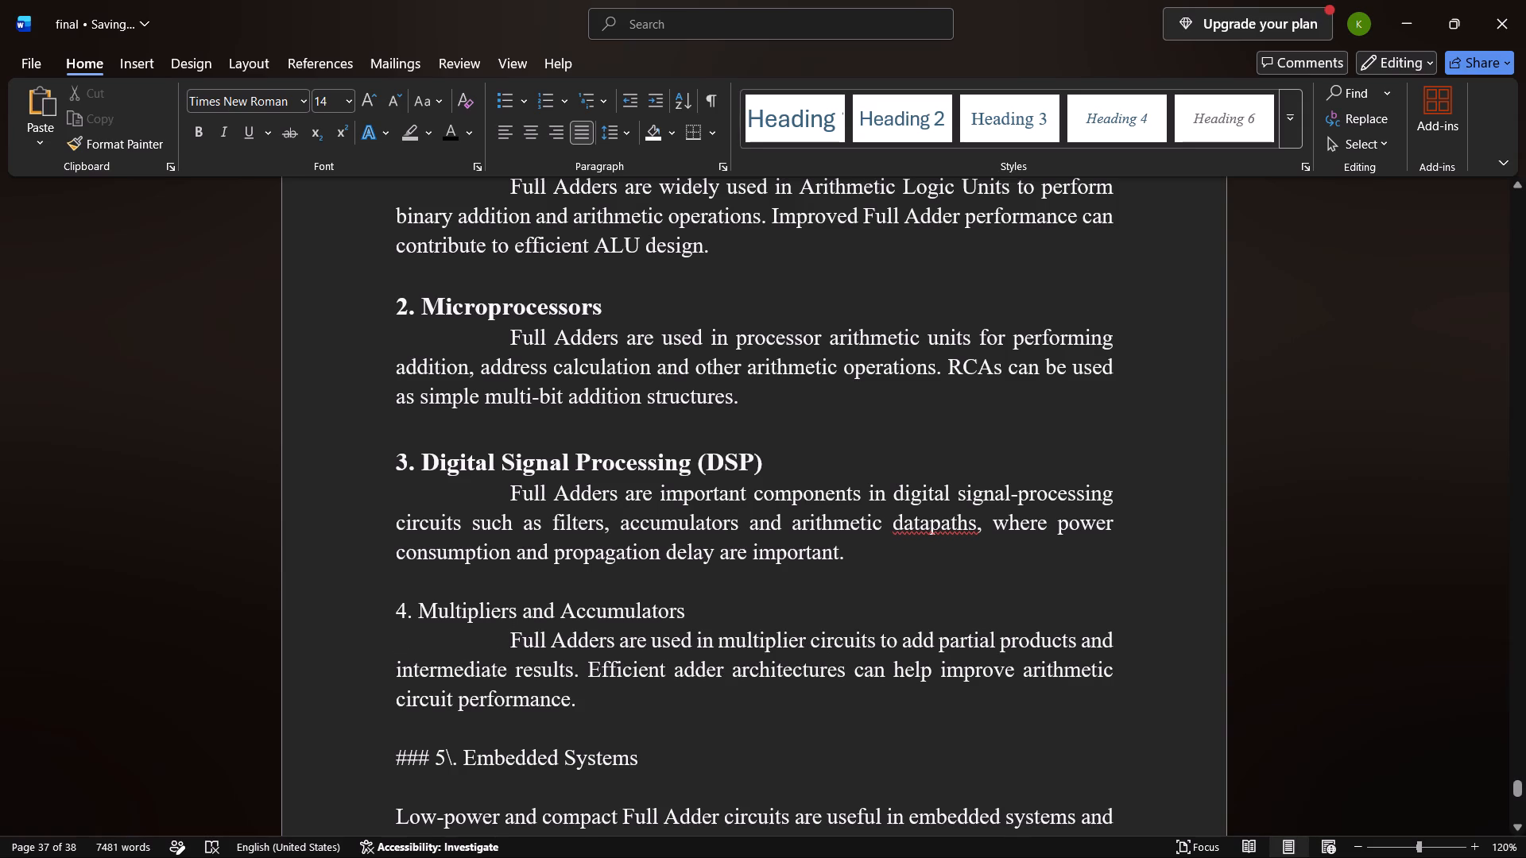
Format the "4. Multipliers and Accumulators" subheading in bold at font size 16.
left_click_drag(703, 615, 381, 600)
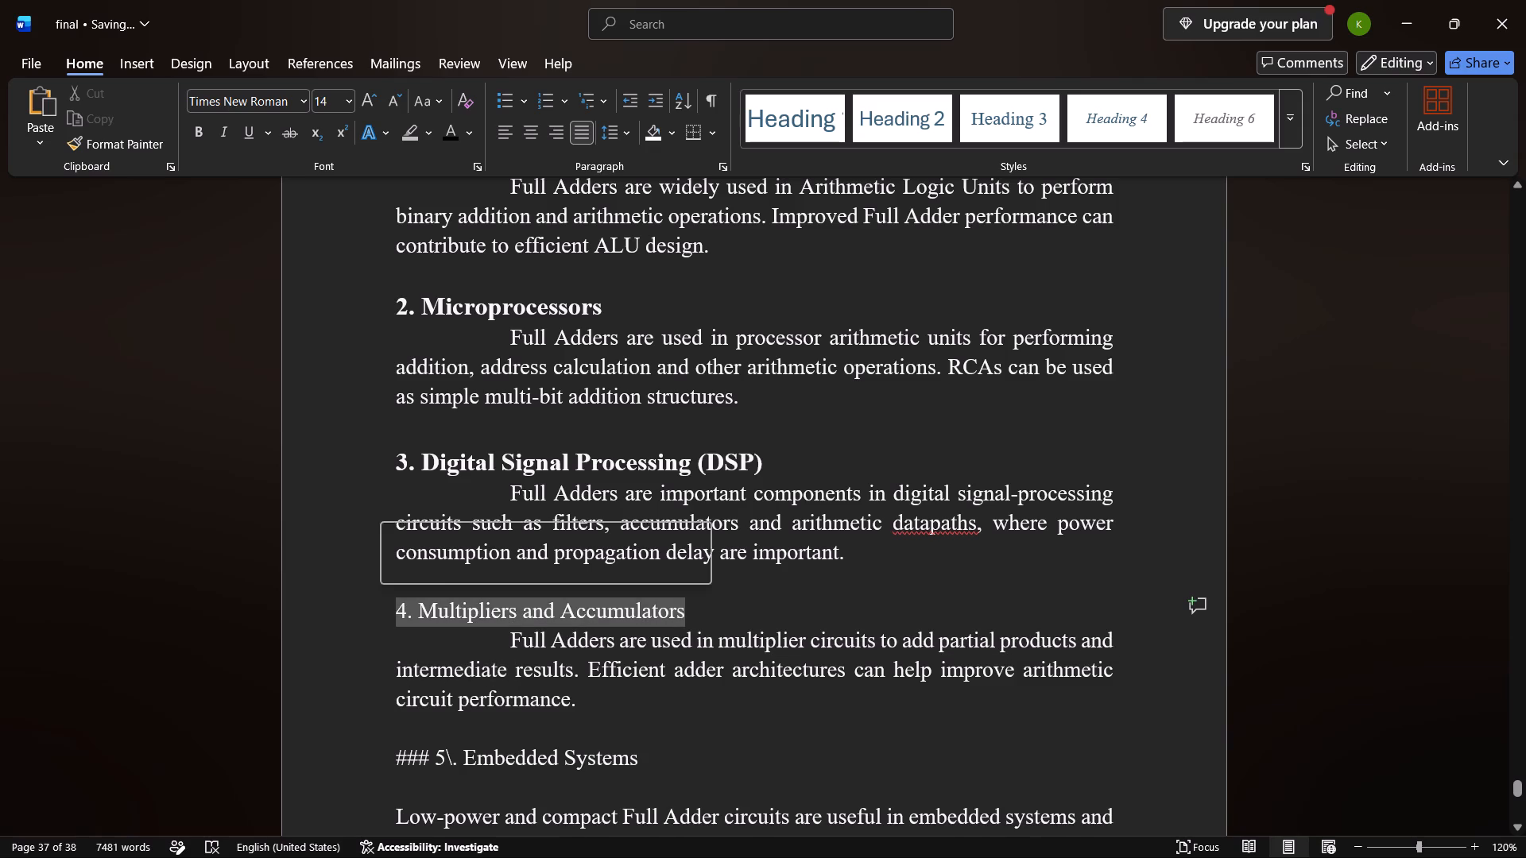
left_click(556, 542)
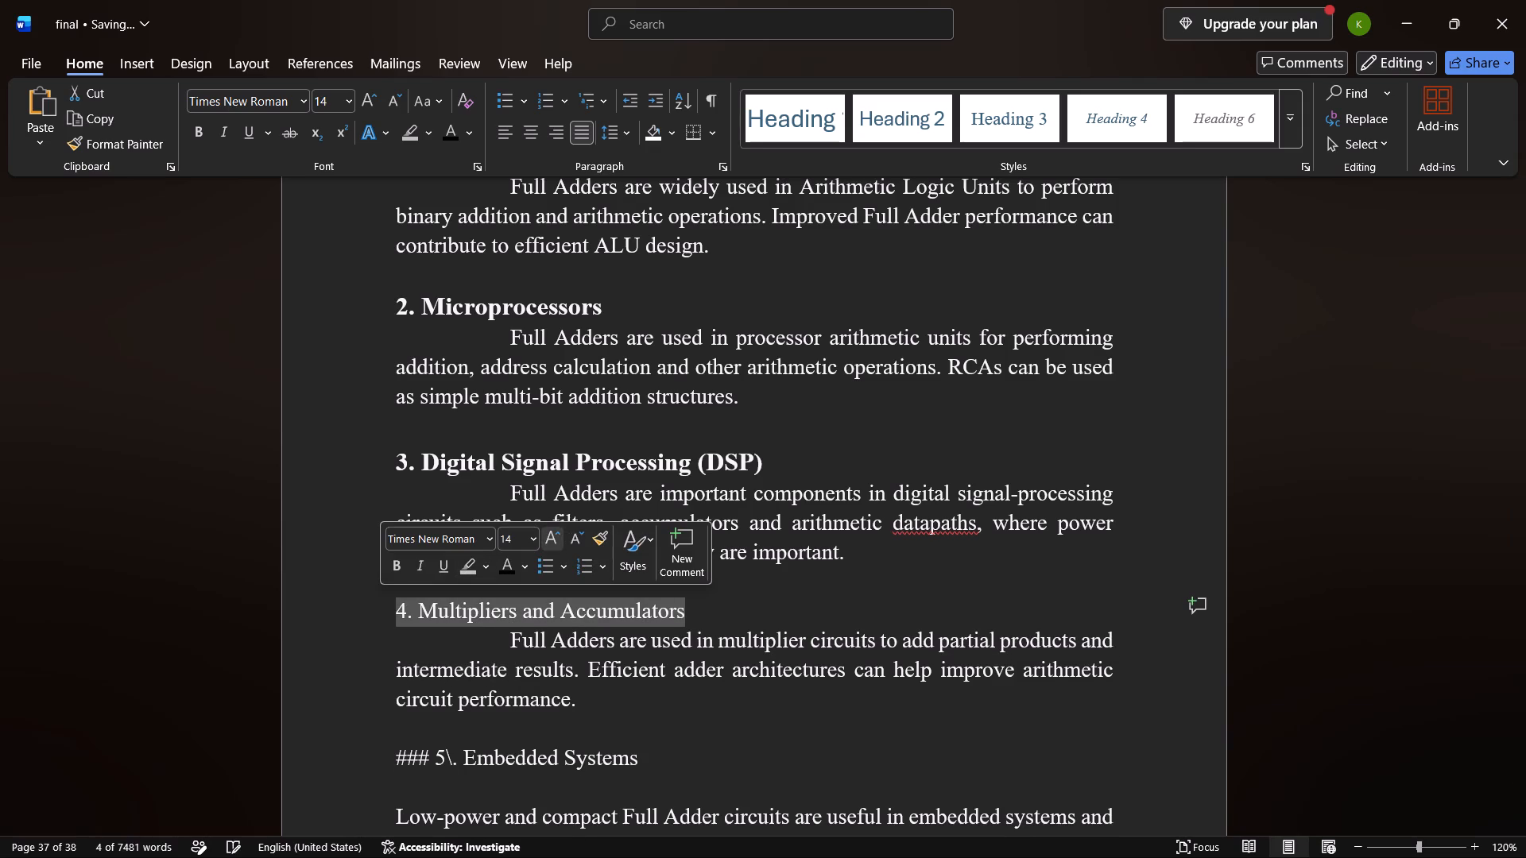
left_click(399, 567)
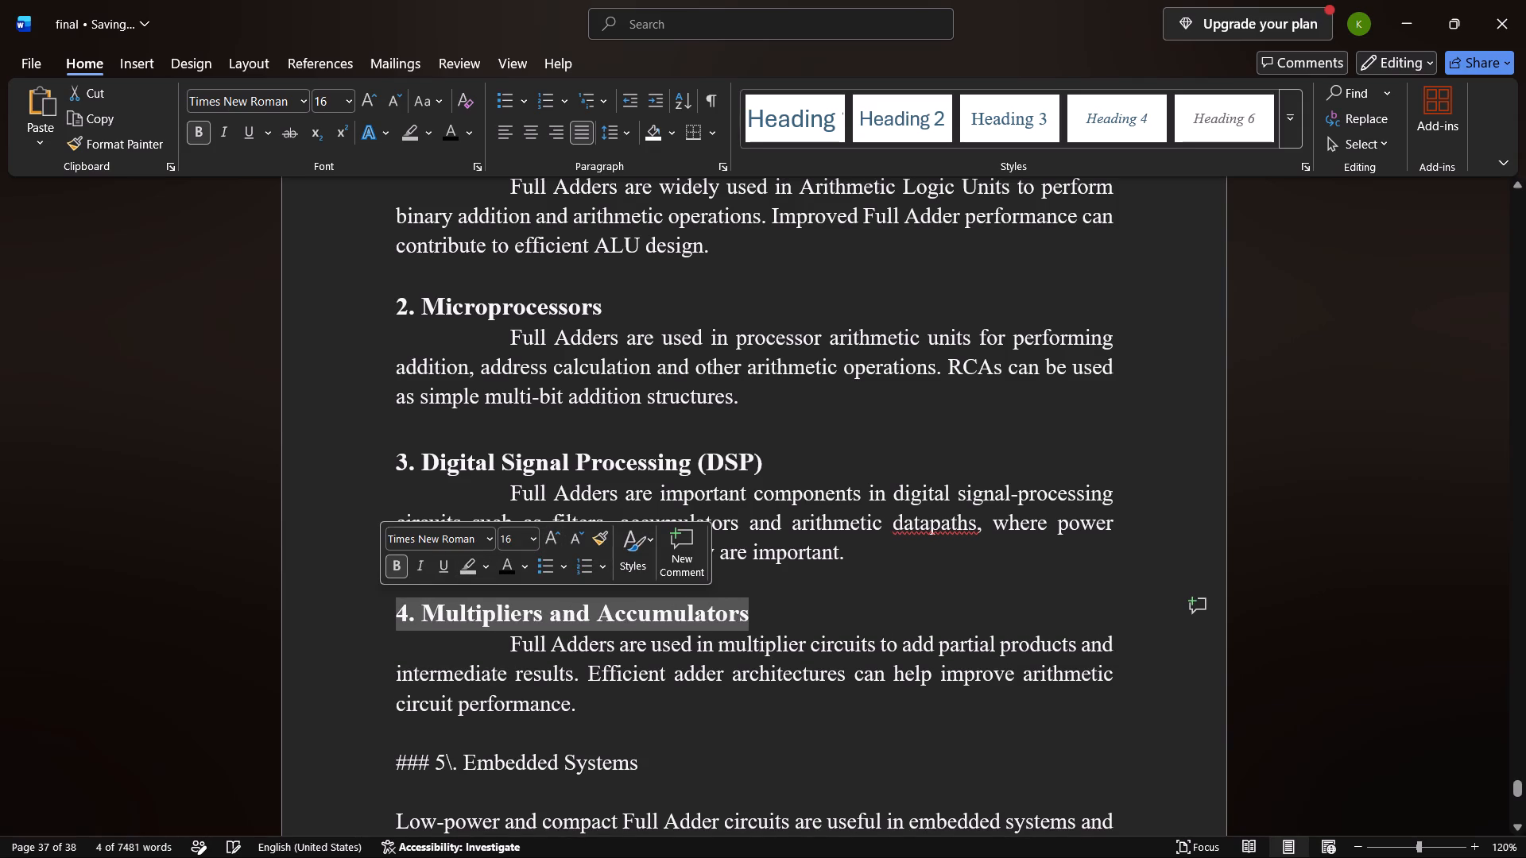
left_click(702, 715)
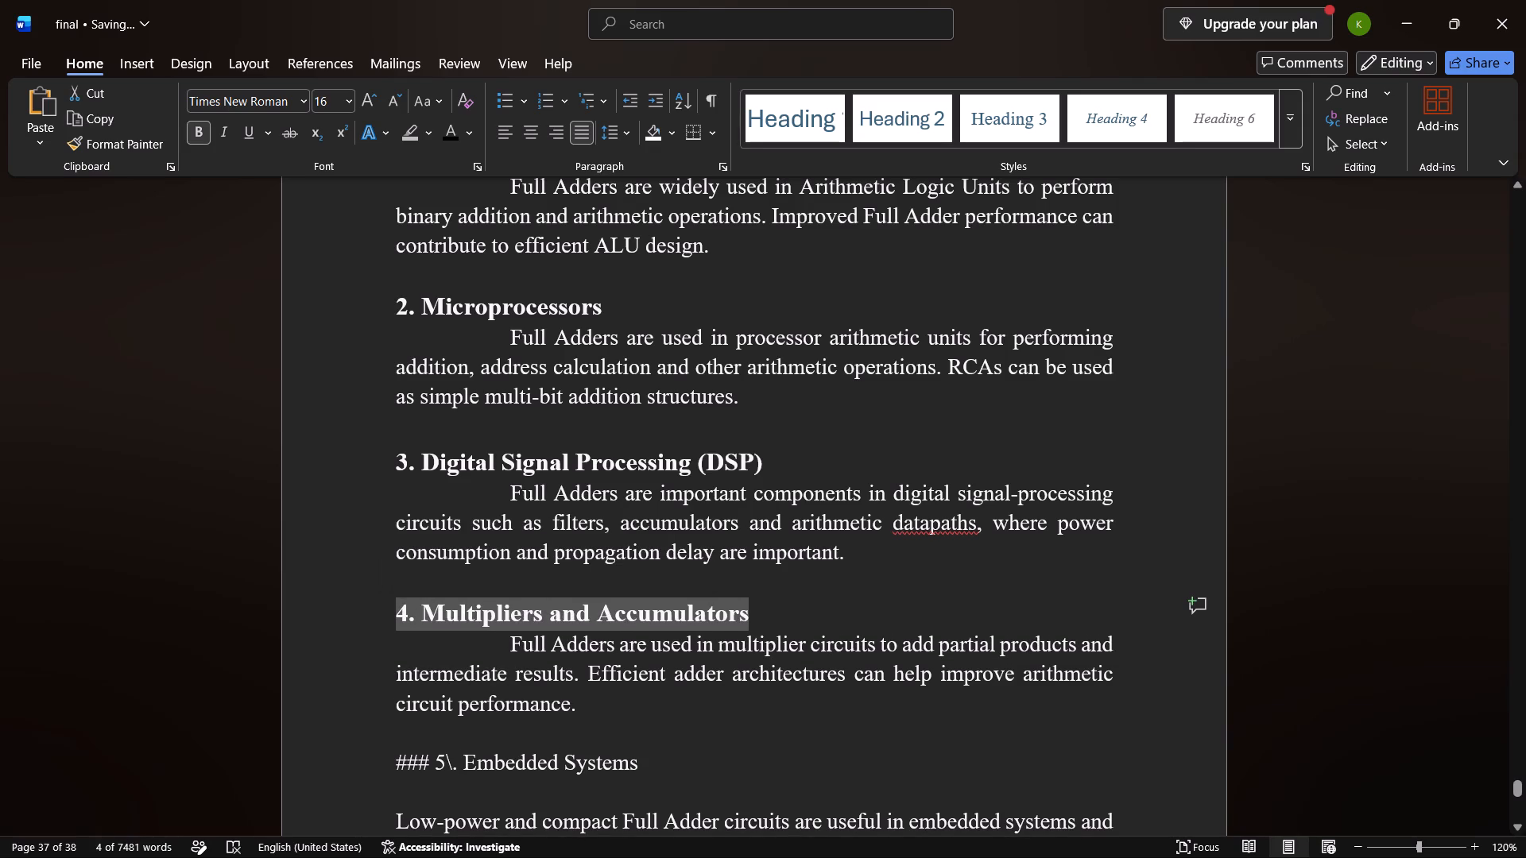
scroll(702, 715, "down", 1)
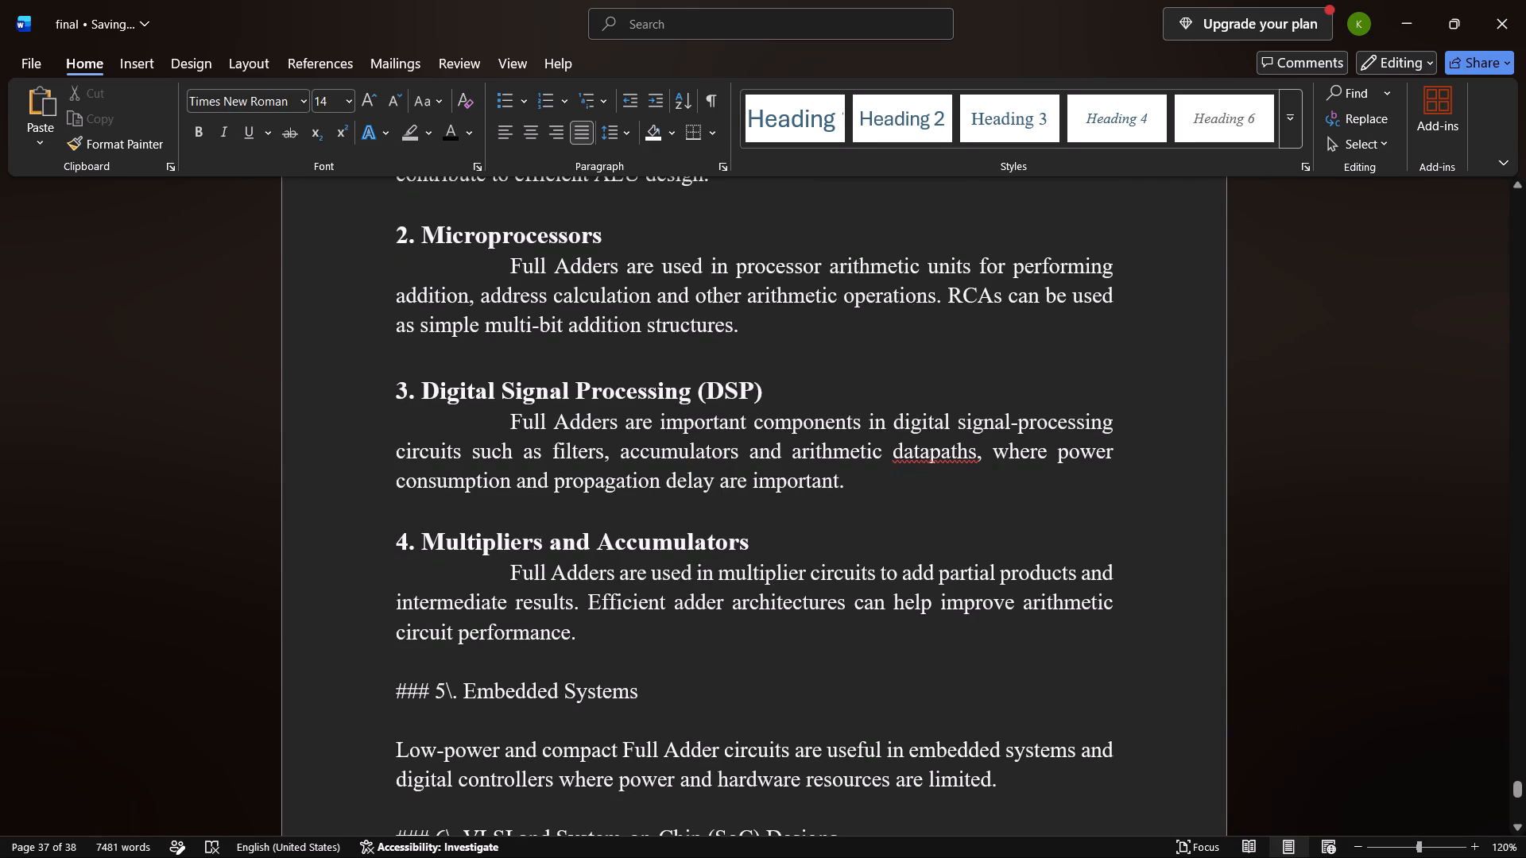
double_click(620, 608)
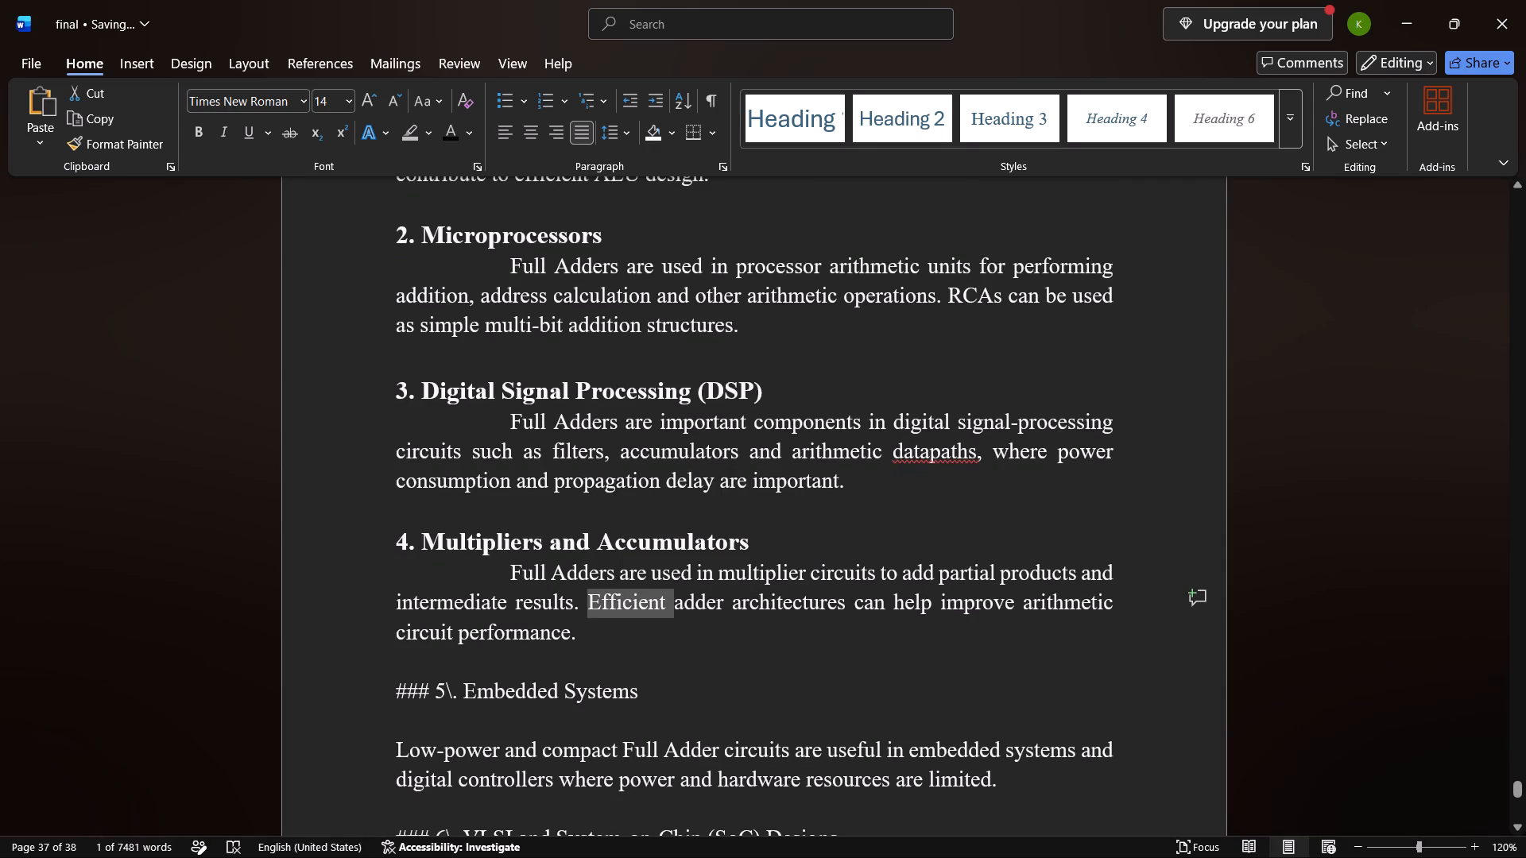
Strip the "###" marker and backslash from the fifth subheading so it reads "5. Embedded Systems".
left_click(696, 645)
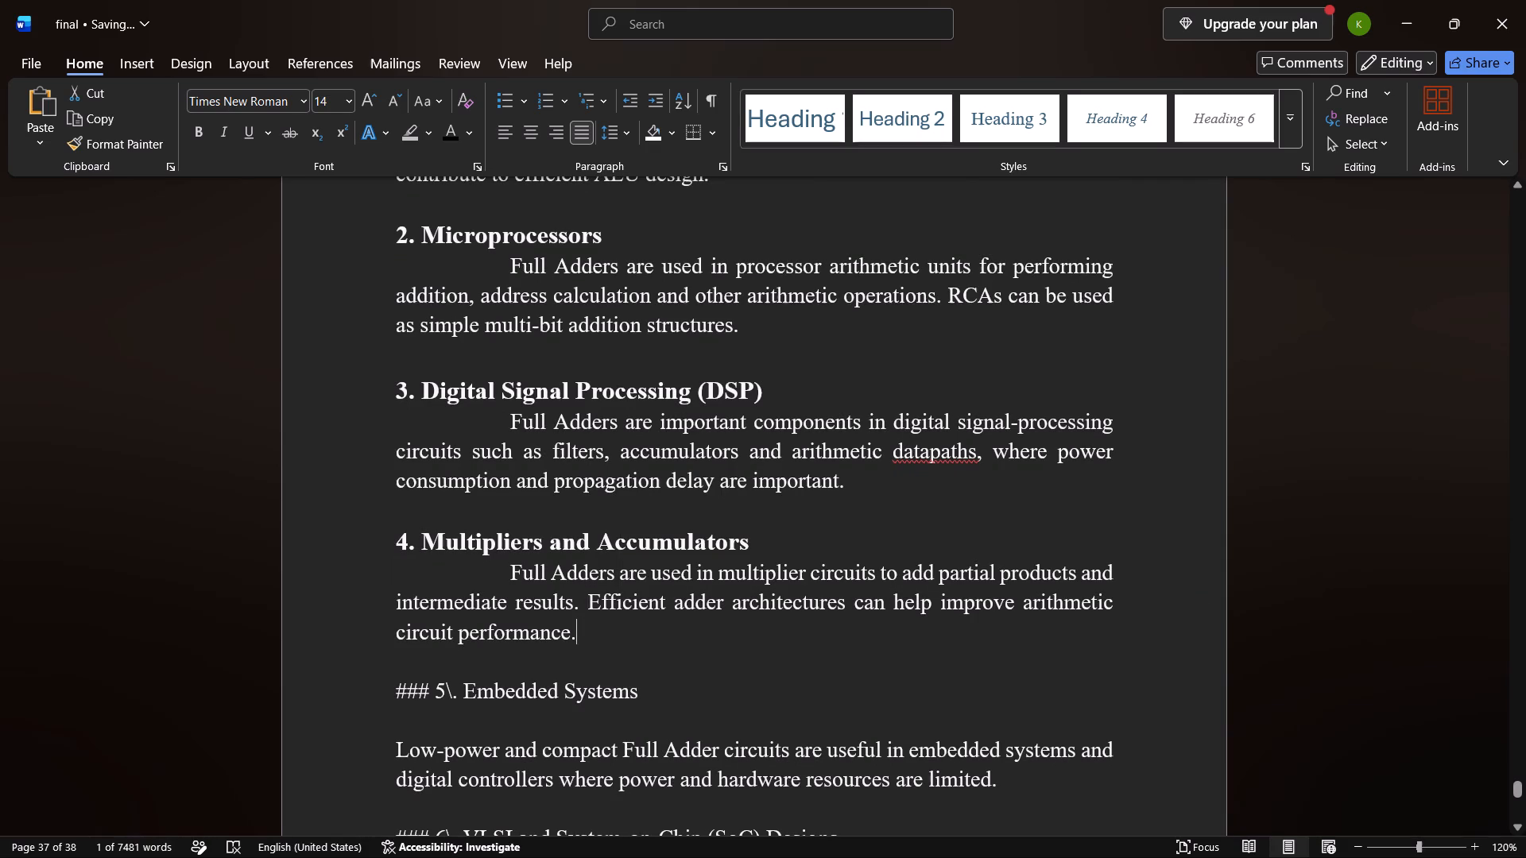
left_click(462, 690)
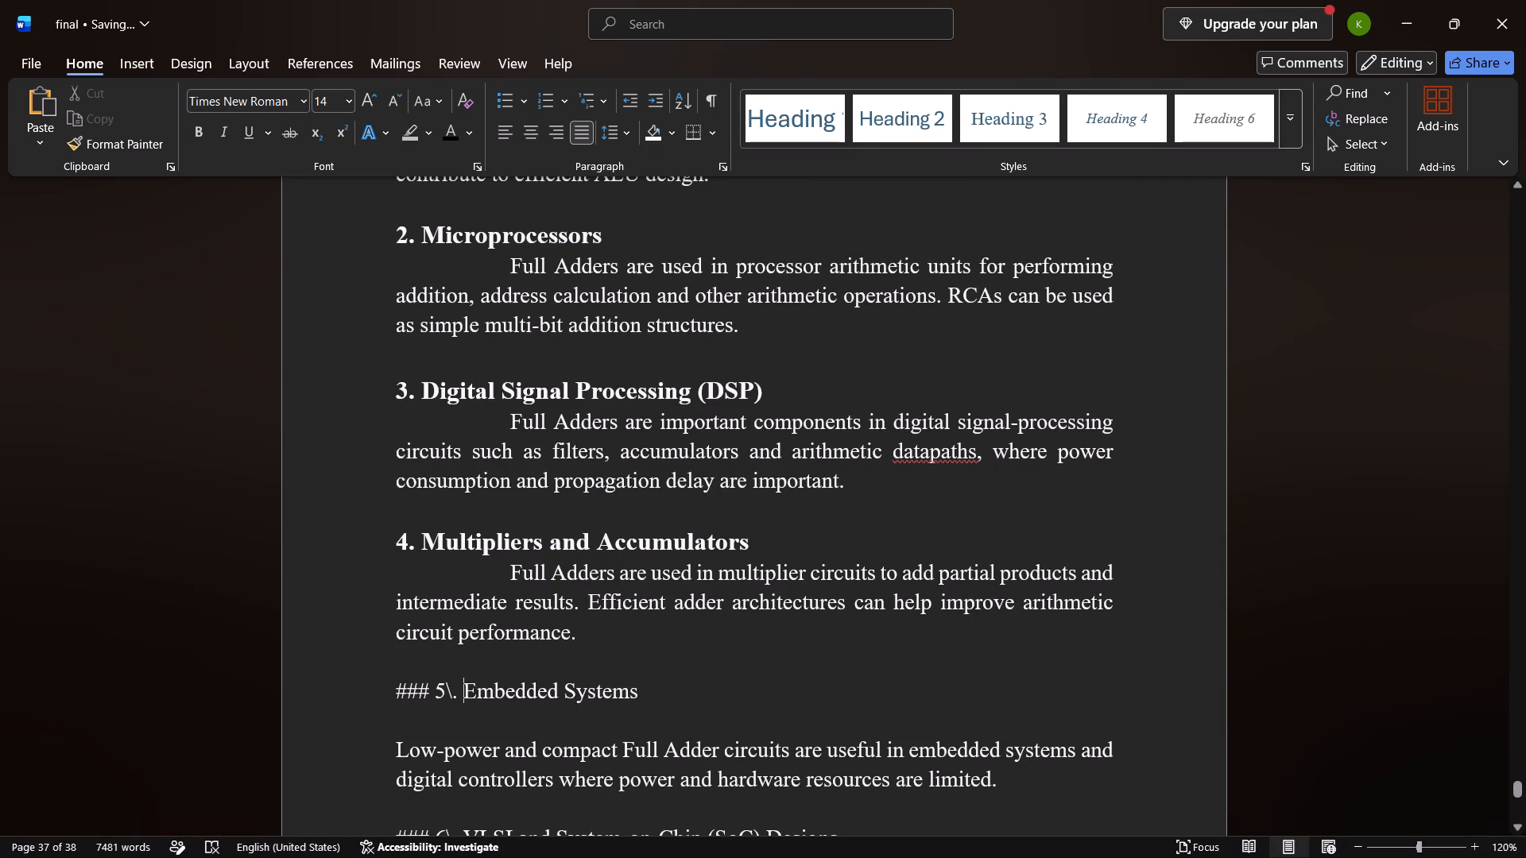
key("Left")
key("BackSpace")
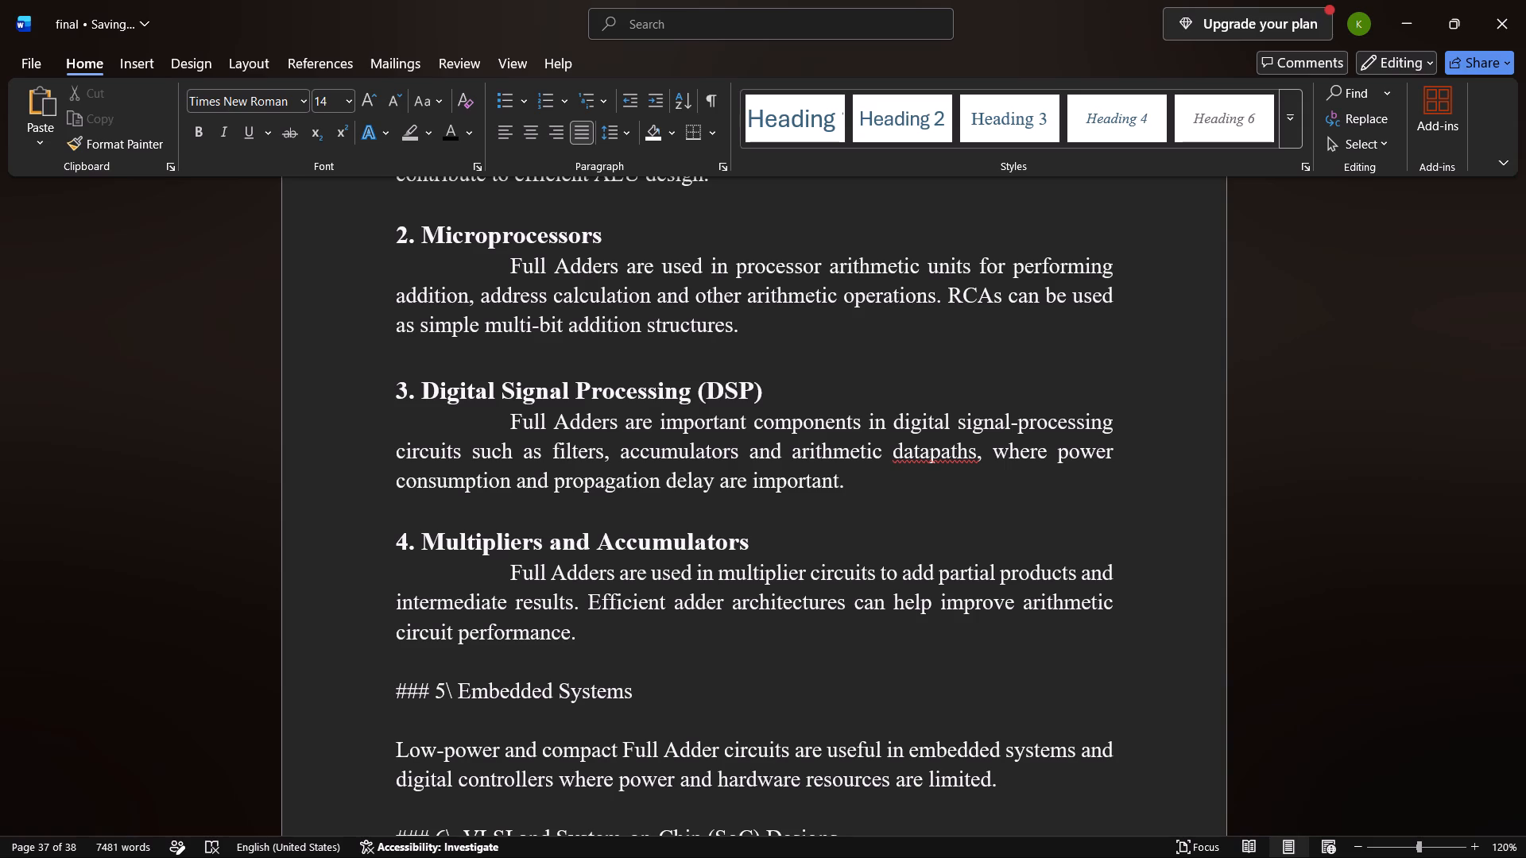
key("BackSpace")
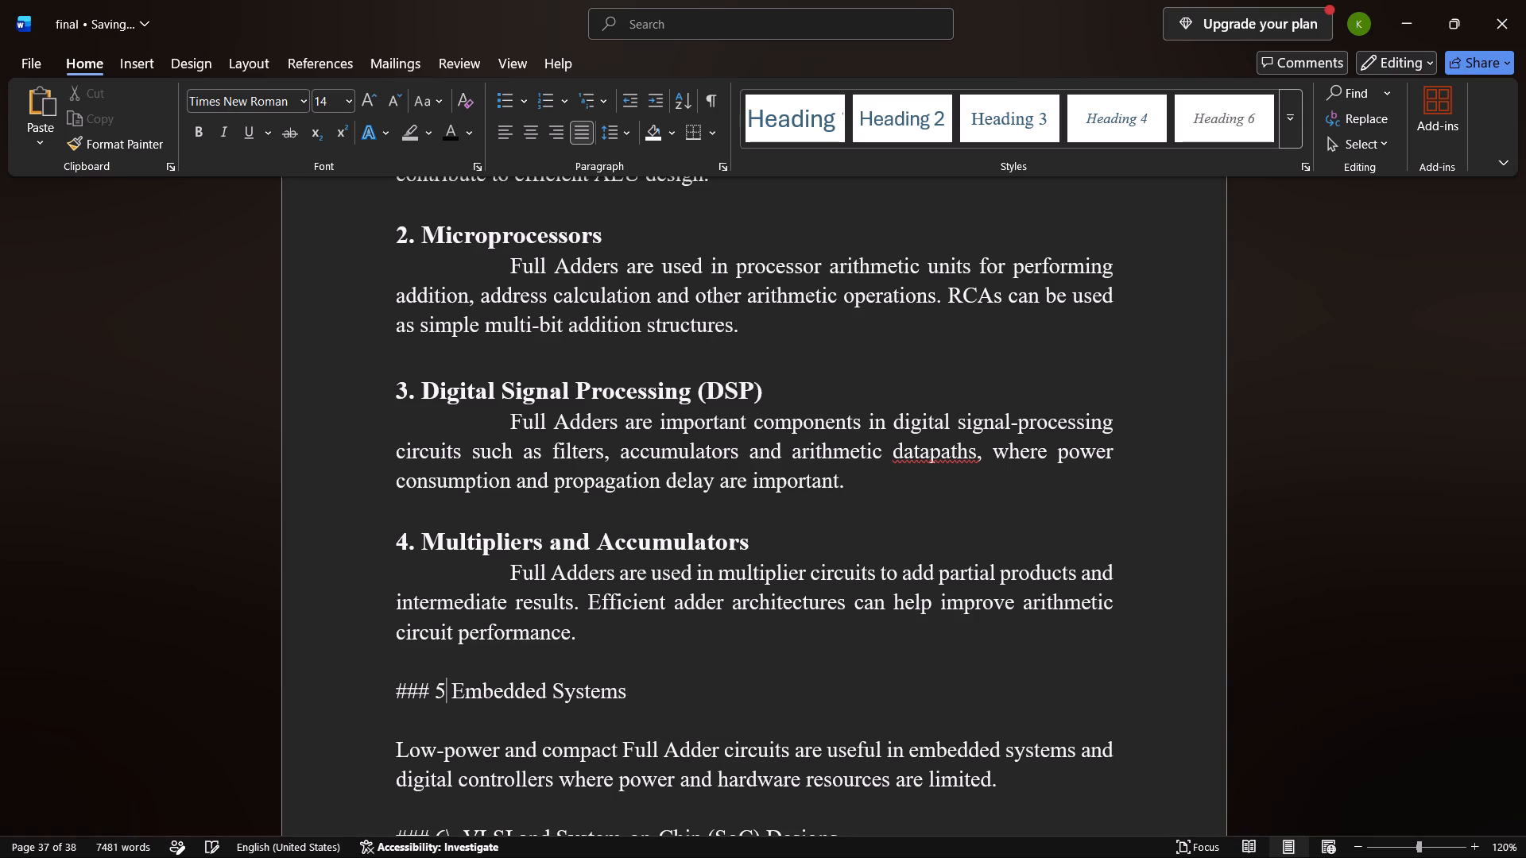
key("period")
key("Left")
key("Left")
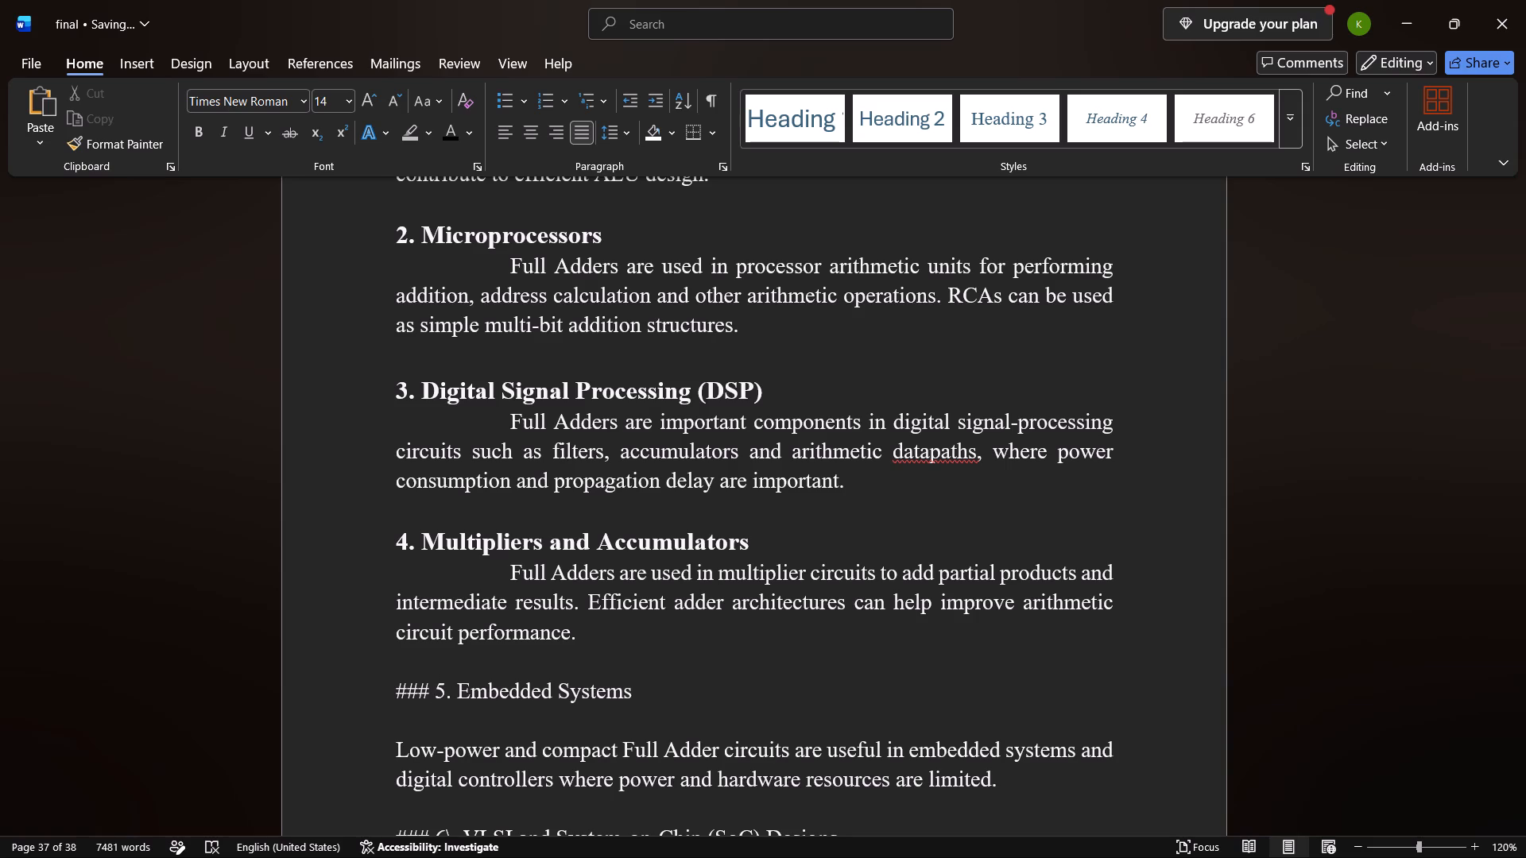
key("BackSpace")
key("BackSpace")
key("BackSpace")
key("BackSpace")
Remove the blank line between the "5. Embedded Systems" subheading and its paragraph.
key("Down")
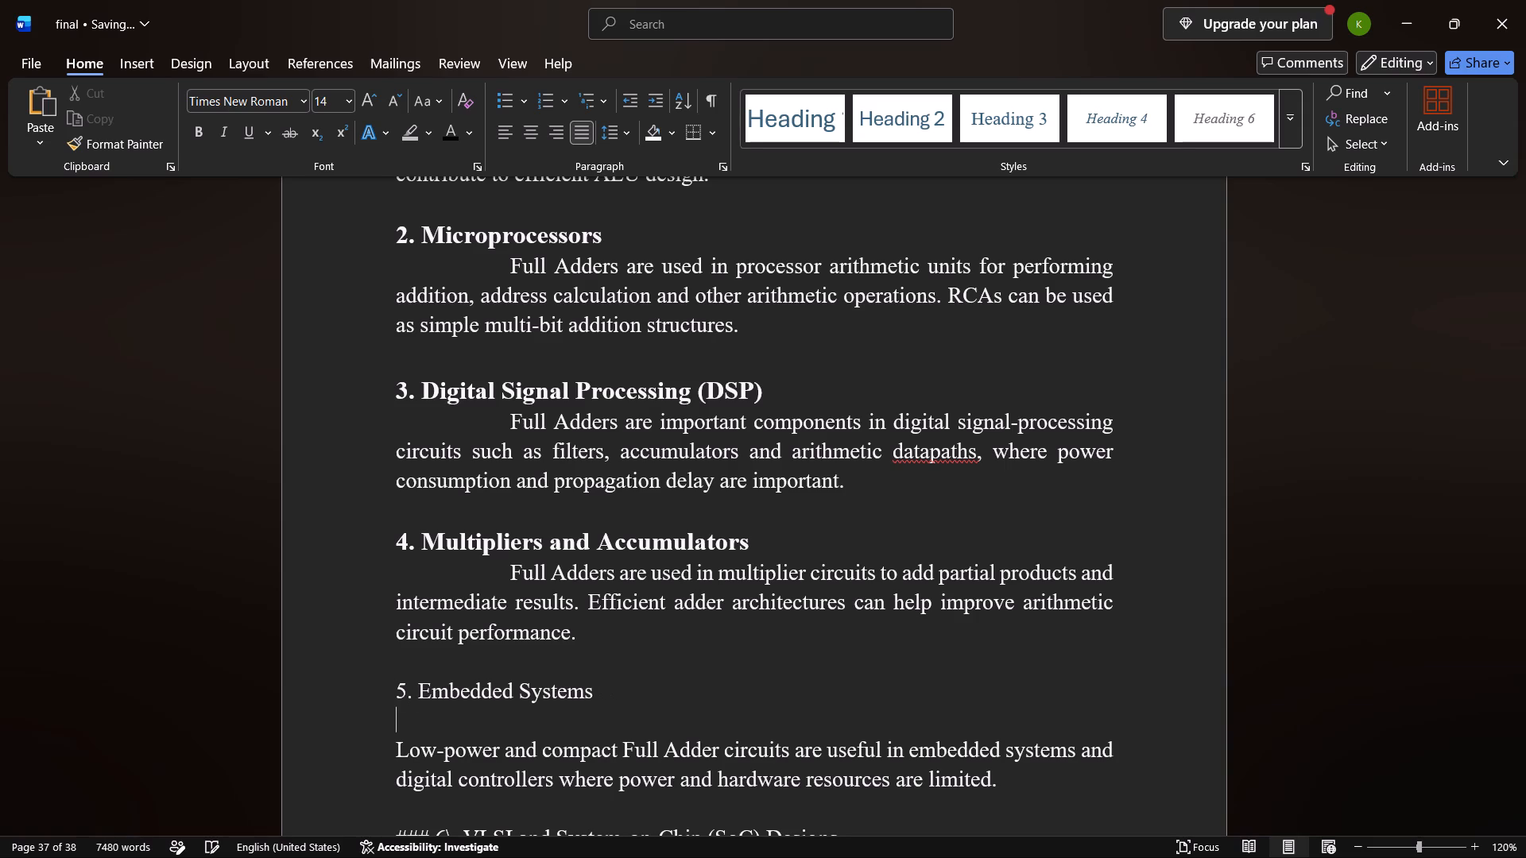
key("BackSpace")
Indent the first line of the Embedded Systems paragraph by two tab stops, with a space between them.
key("Down")
key("Left")
key("Left")
key("Left")
key("Left")
key("Left")
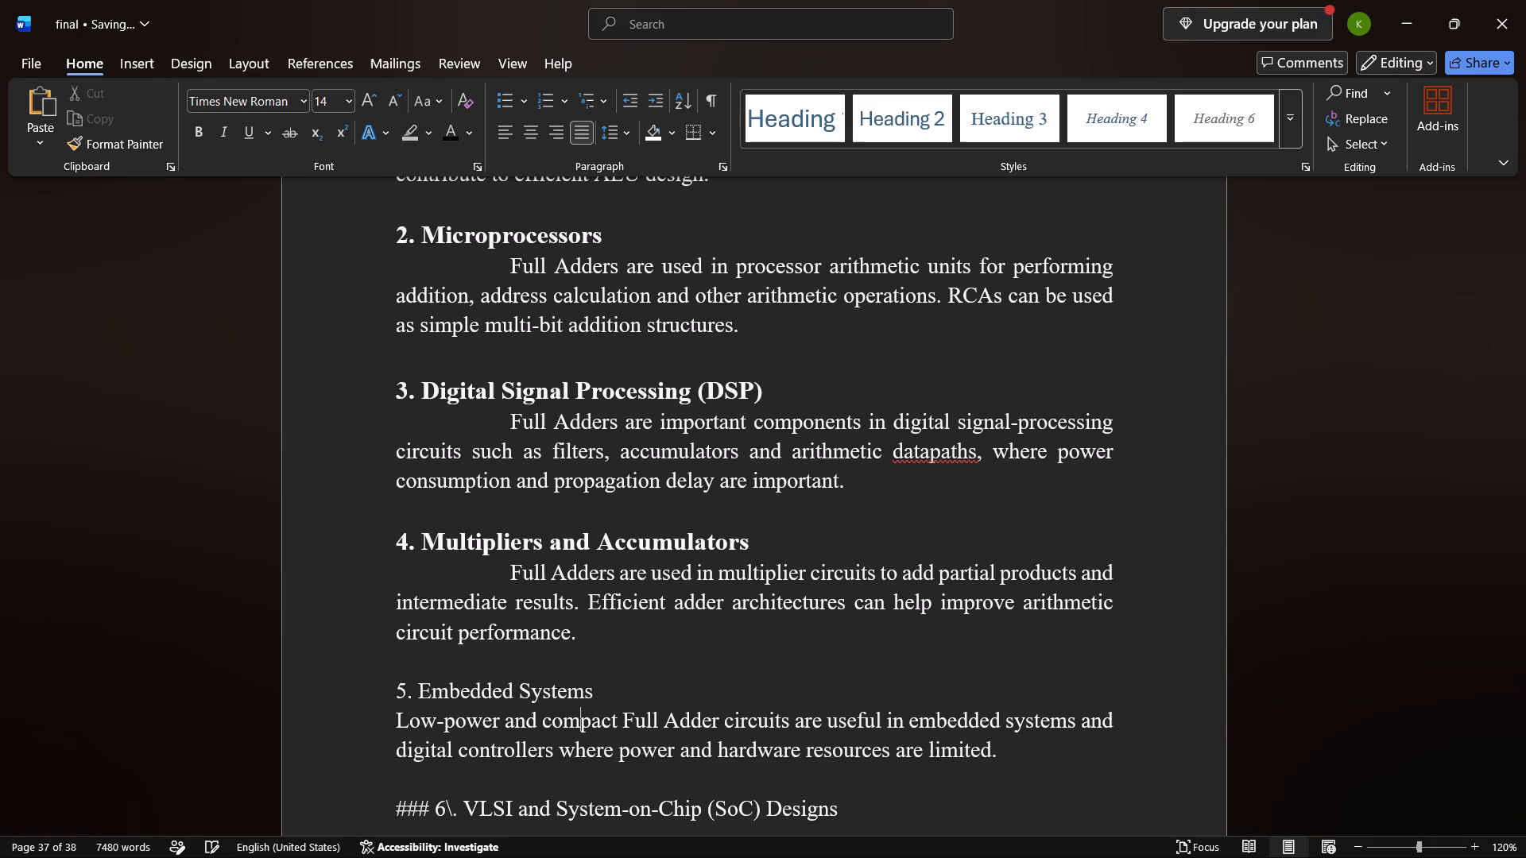
key("Left")
key("Left")
key("Left")
key("Left")
key("Left")
key("Left")
key("Left")
key("Left")
key("Left")
key("Left")
key("Left")
key("Left")
key("Left")
key("Tab")
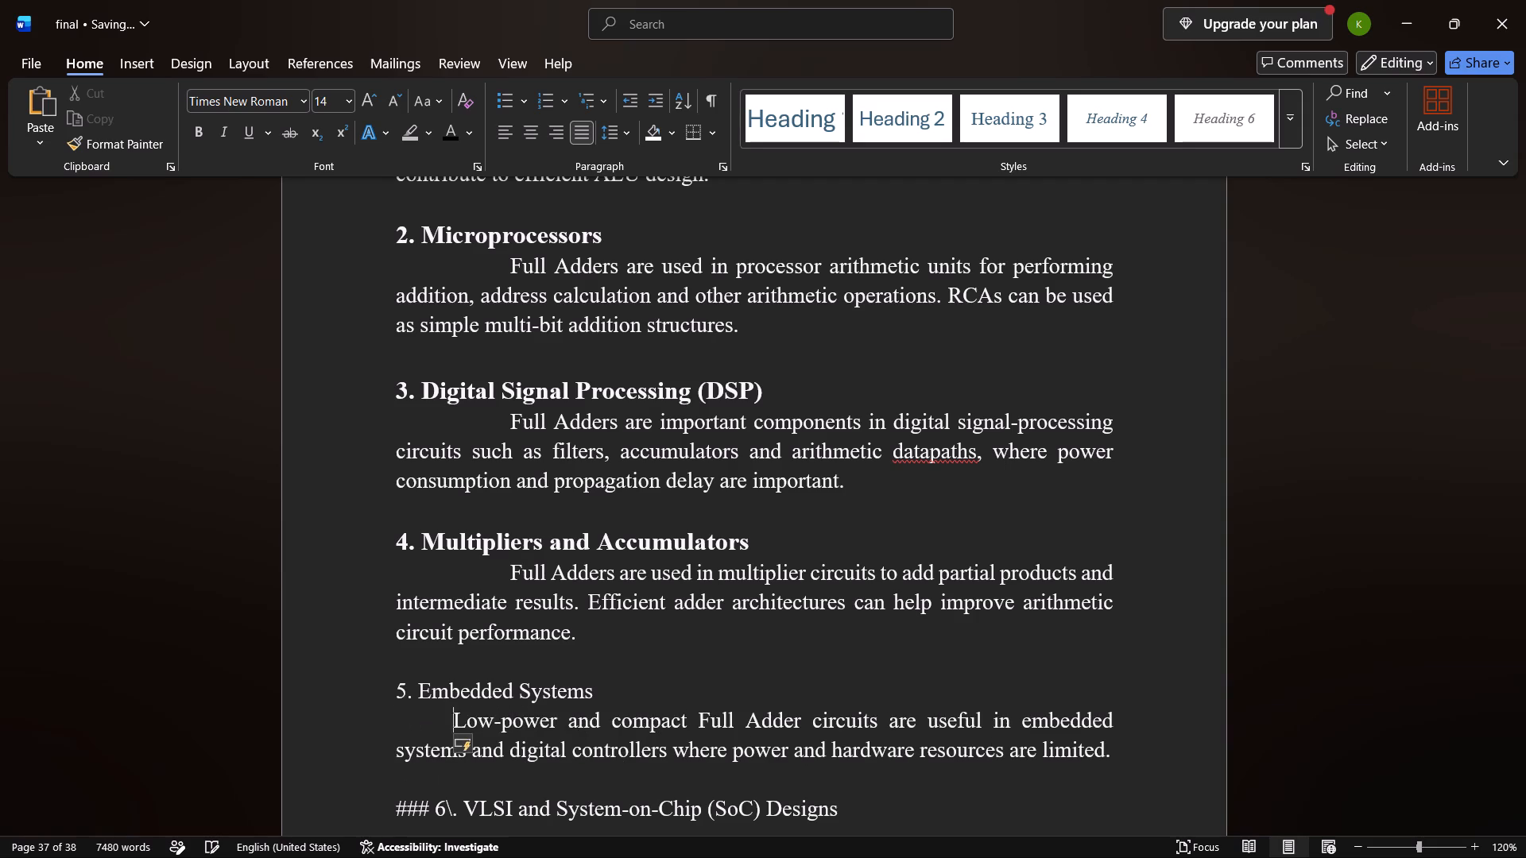
key("space")
key("Tab")
Format the "5. Embedded Systems" subheading in bold at font size 16.
scroll(462, 690, "down", 1)
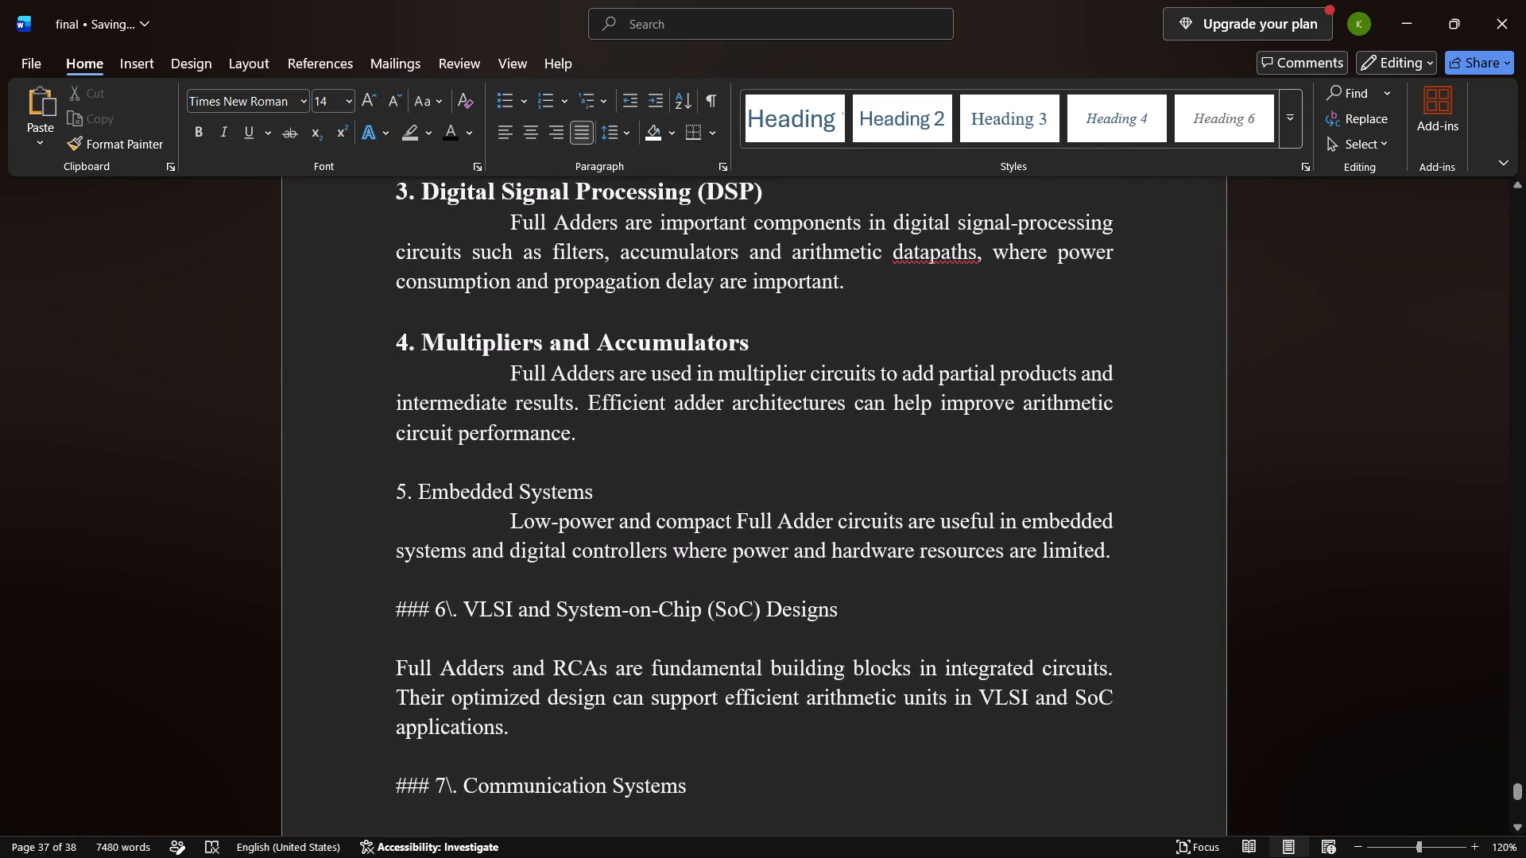
left_click_drag(611, 497, 353, 505)
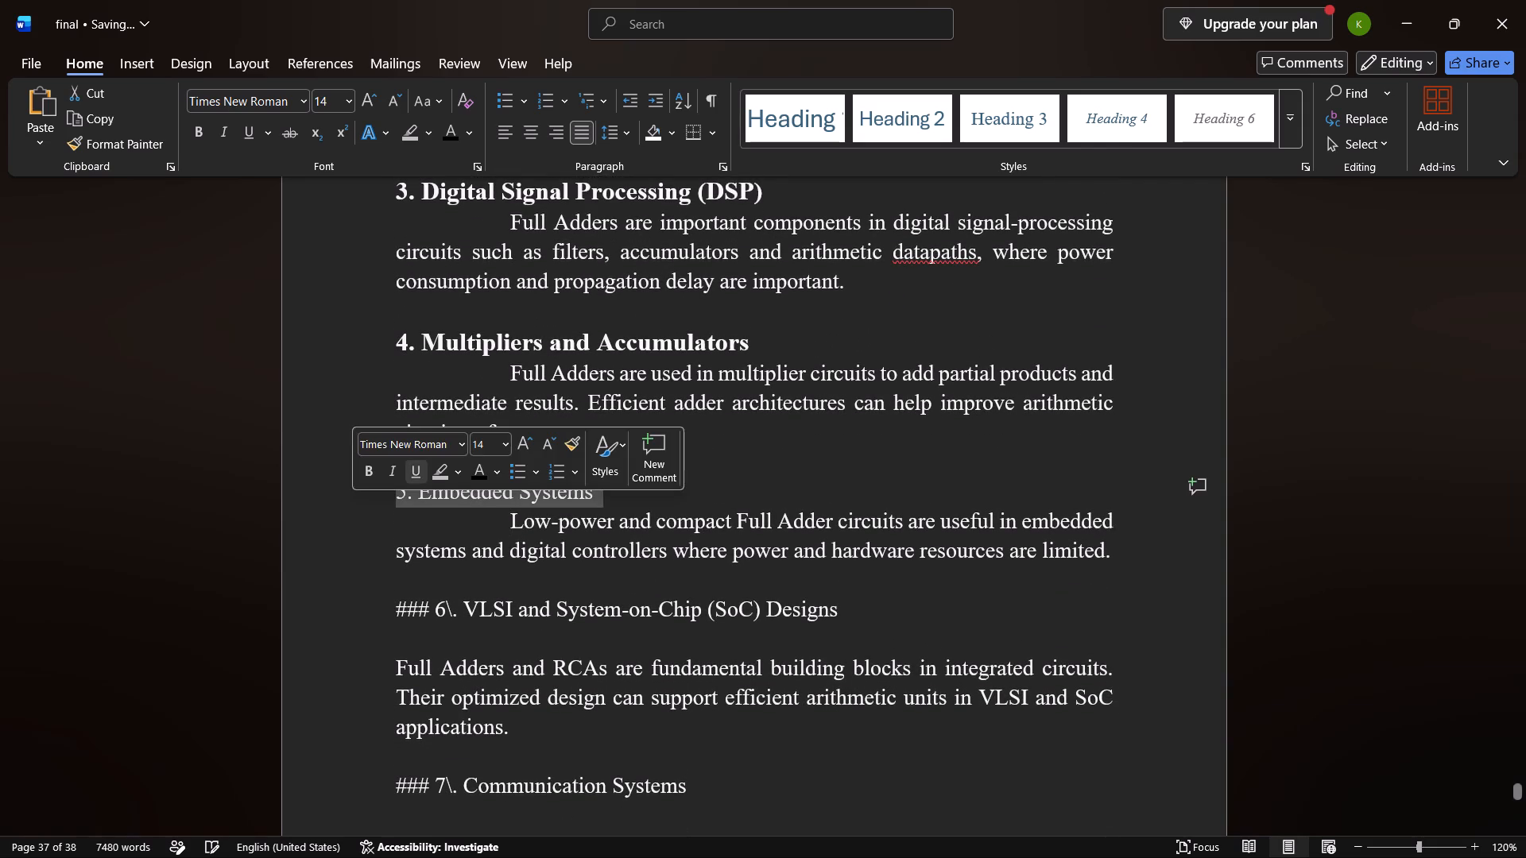
left_click(519, 442)
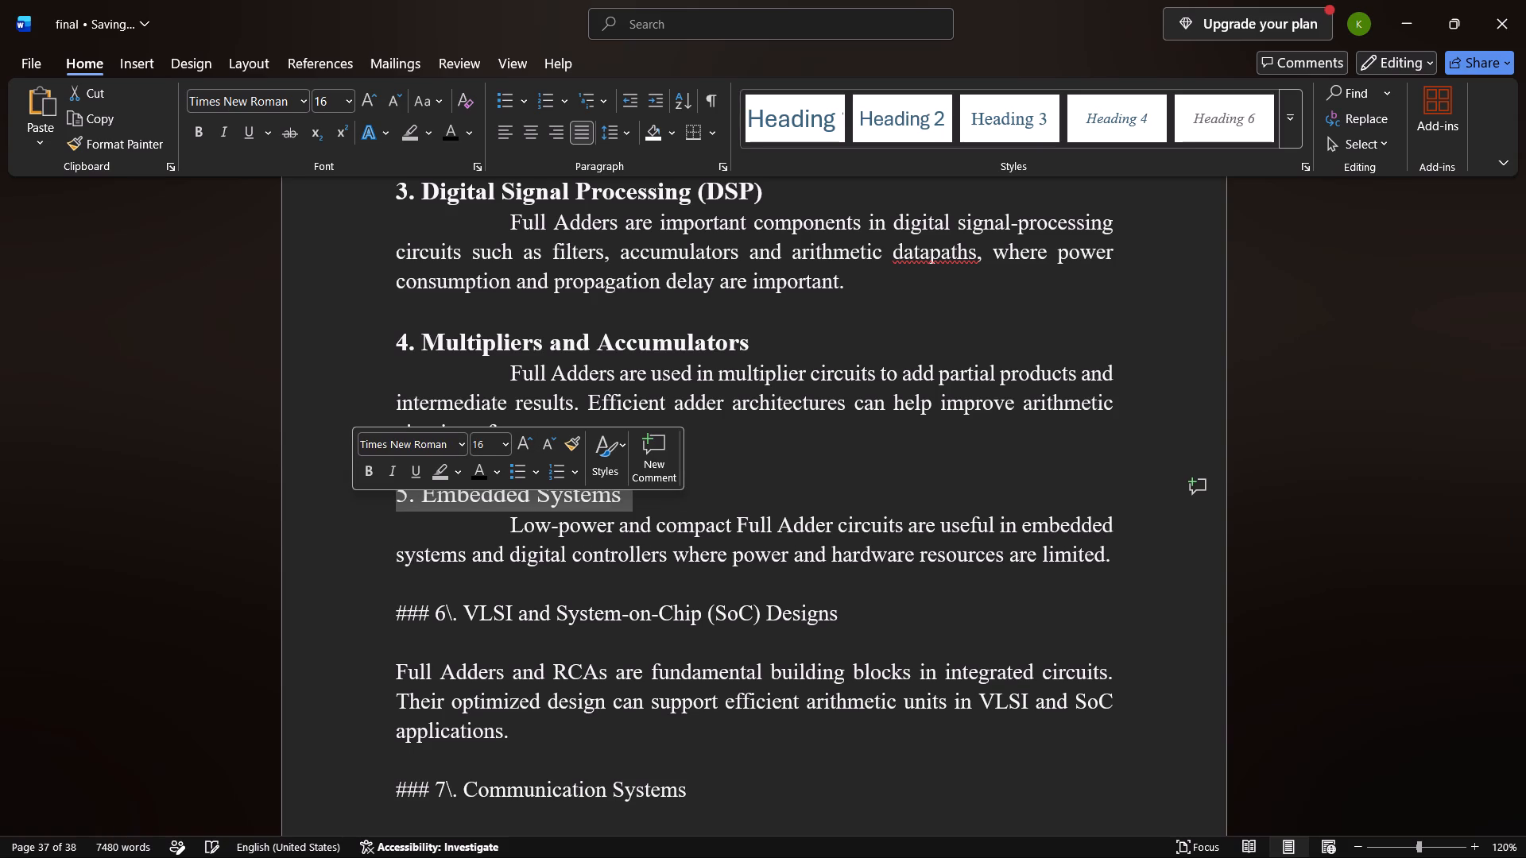
left_click(360, 476)
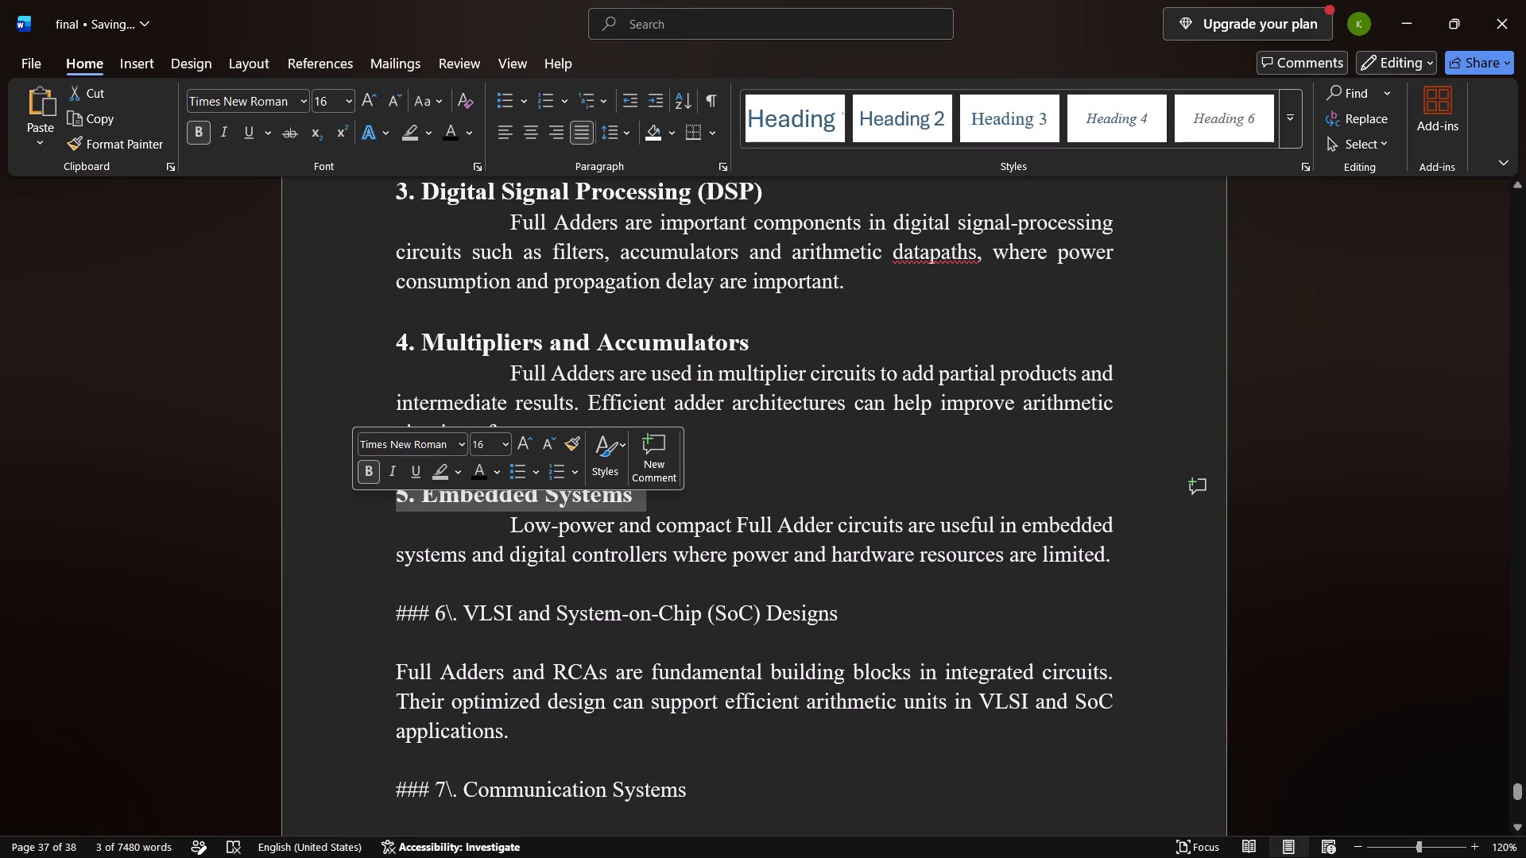
Strip the "###" marker and backslash from the sixth subheading so it reads "6. VLSI and System-on-Chip (SoC) Designs".
left_click(453, 619)
key("BackSpace")
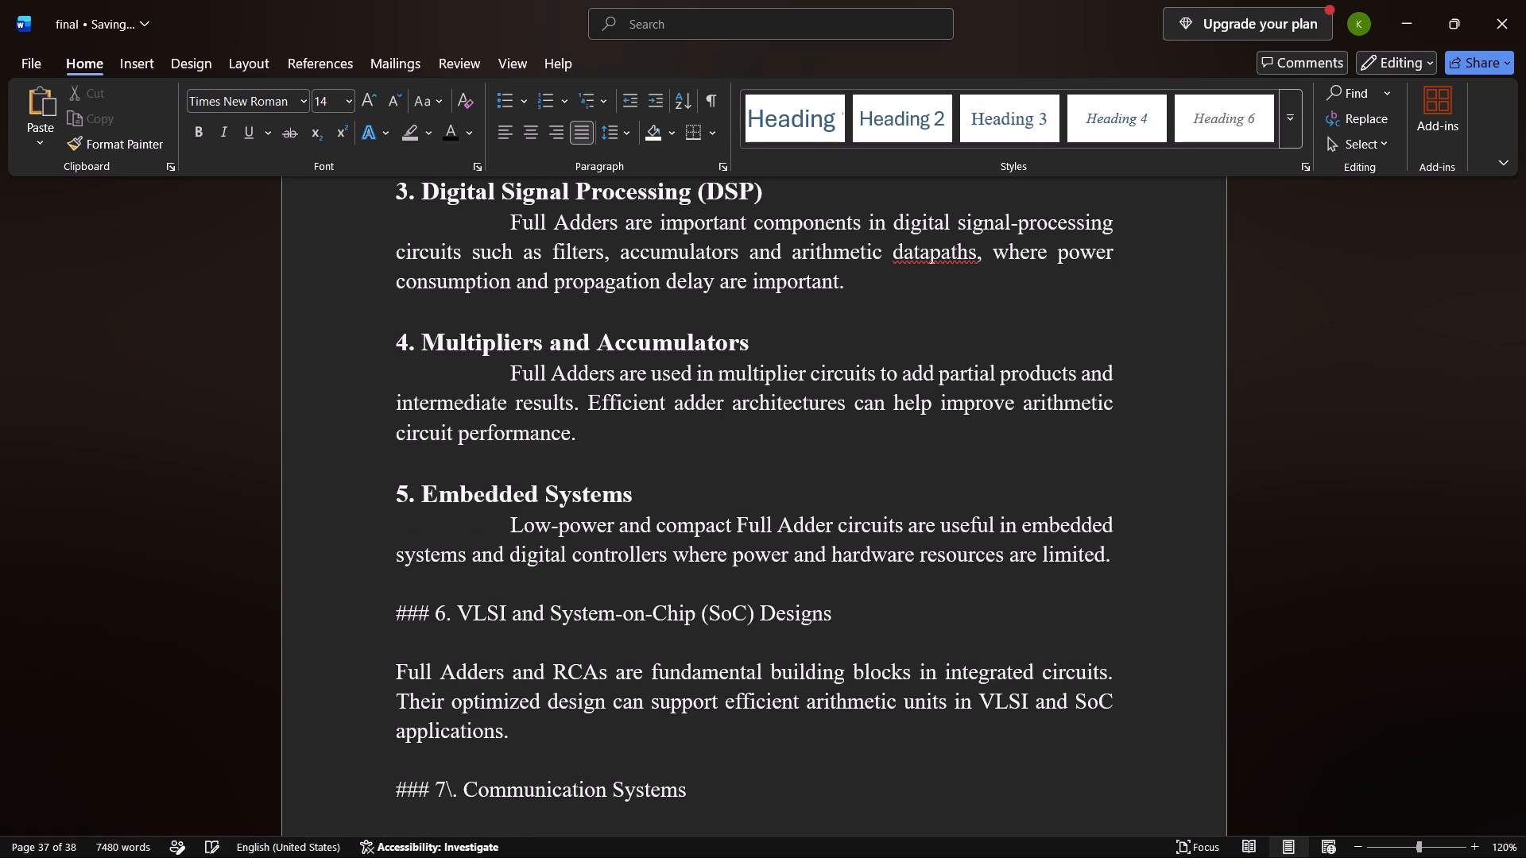
key("Left")
key("BackSpace")
key("BackSpace")
key("BackSpace")
key("BackSpace")
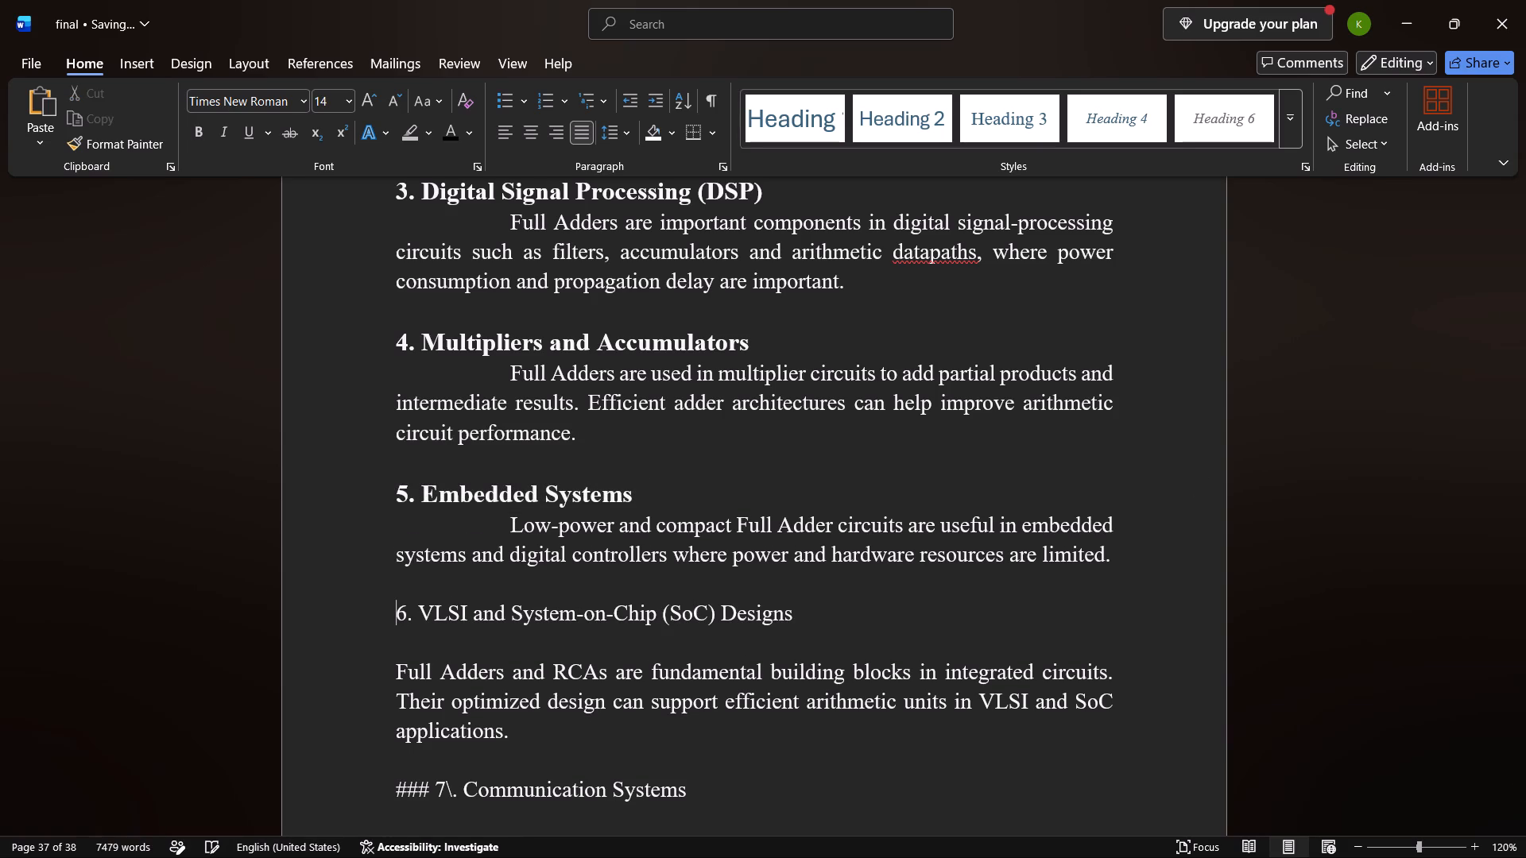
Remove the blank line between the "6. VLSI and System-on-Chip (SoC) Designs" subheading and its paragraph.
key("Down")
key("BackSpace")
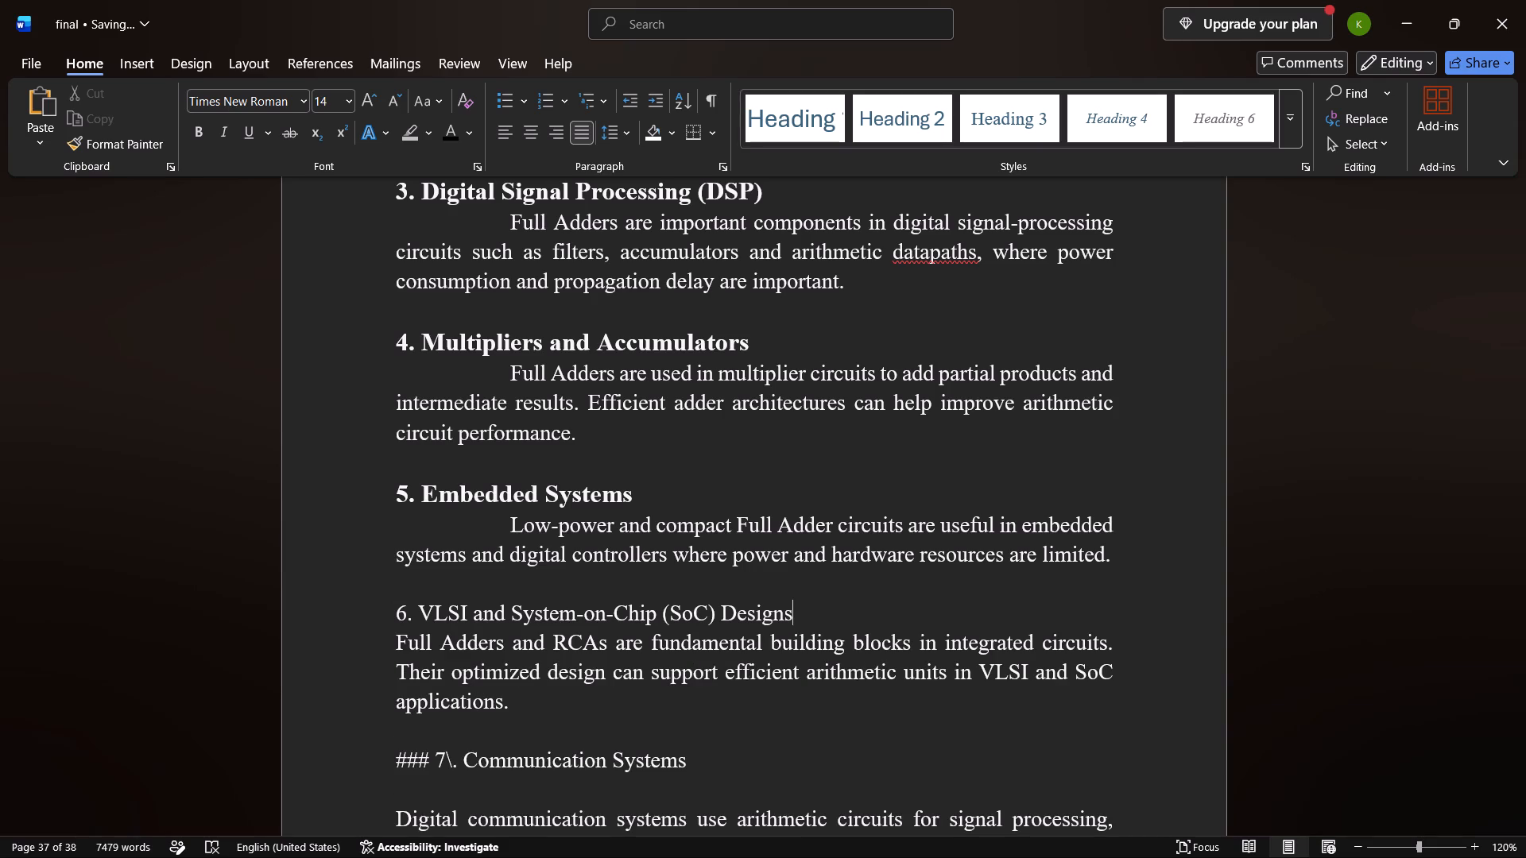
Indent the first line of the VLSI and System-on-Chip paragraph by two tab stops, with a space between them.
key("Right")
key("Tab")
key("space")
key("Tab")
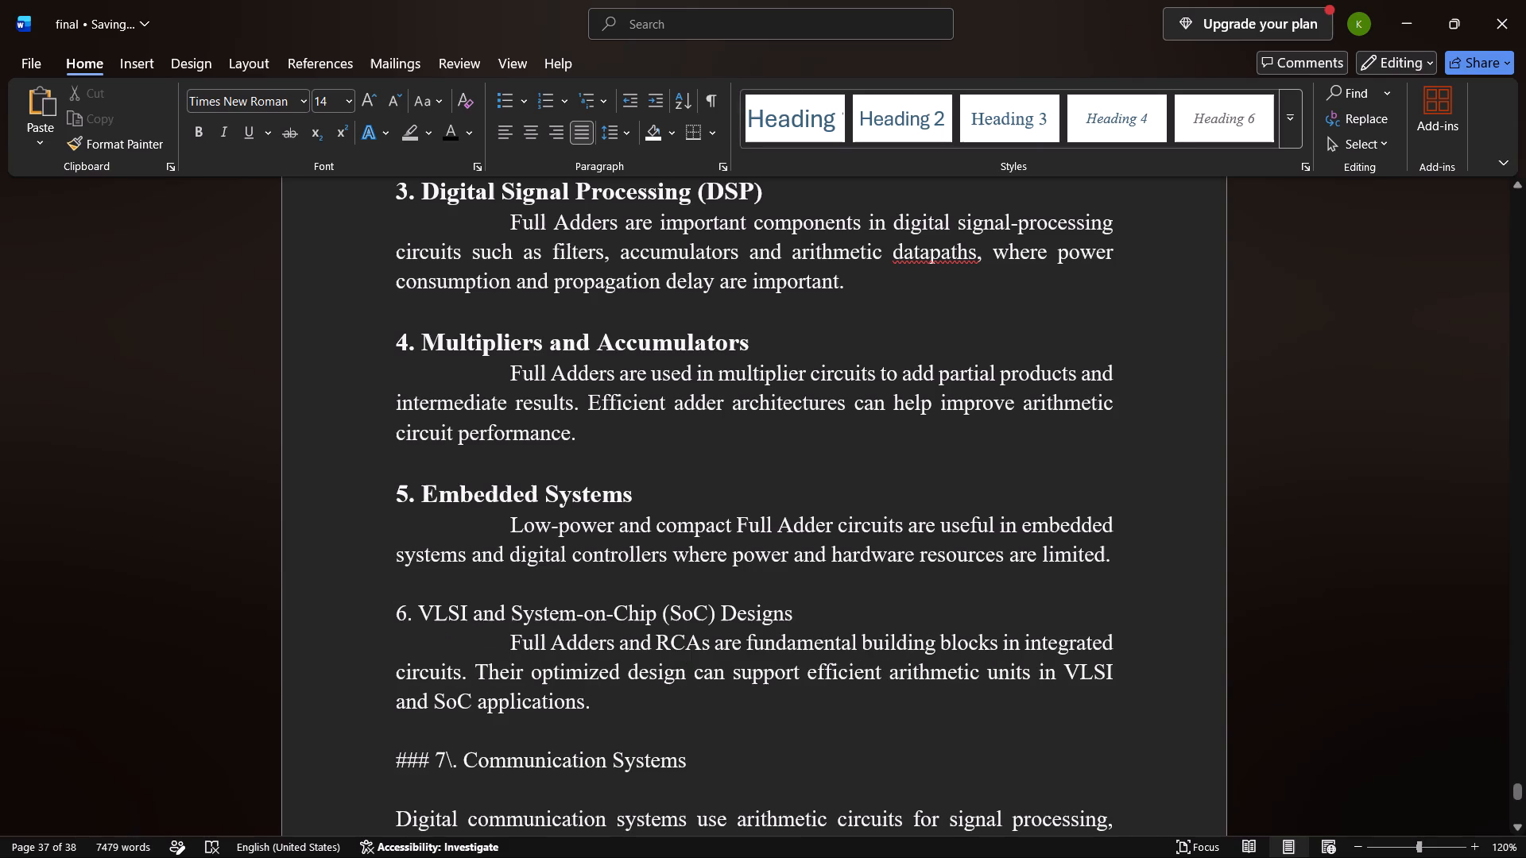
Format the "6. VLSI and System-on-Chip (SoC) Designs" subheading in bold at font size 16.
left_click_drag(793, 619, 437, 615)
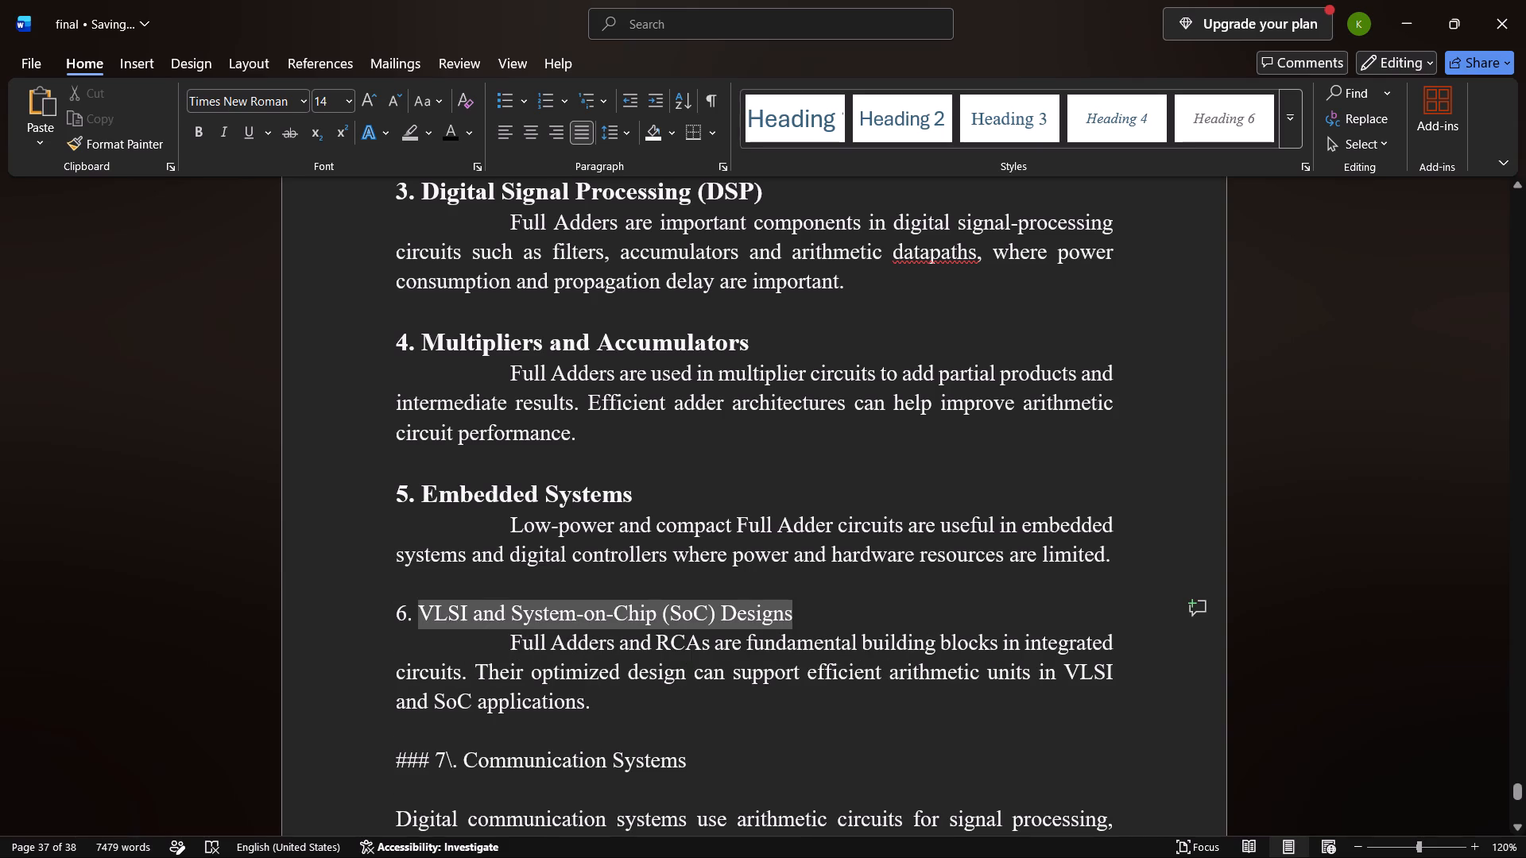
left_click_drag(437, 615, 395, 613)
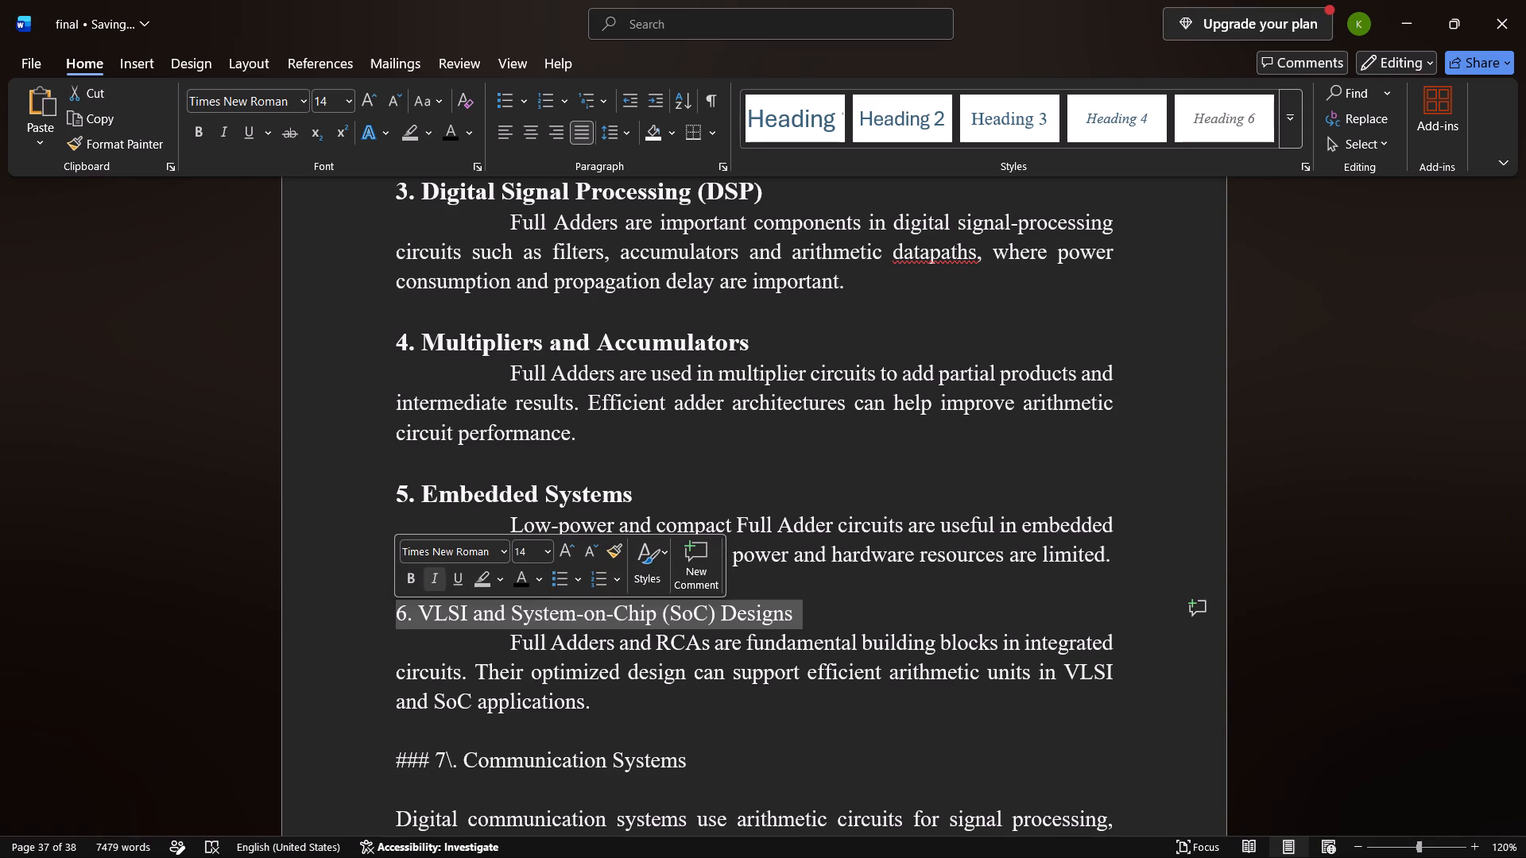
left_click(407, 582)
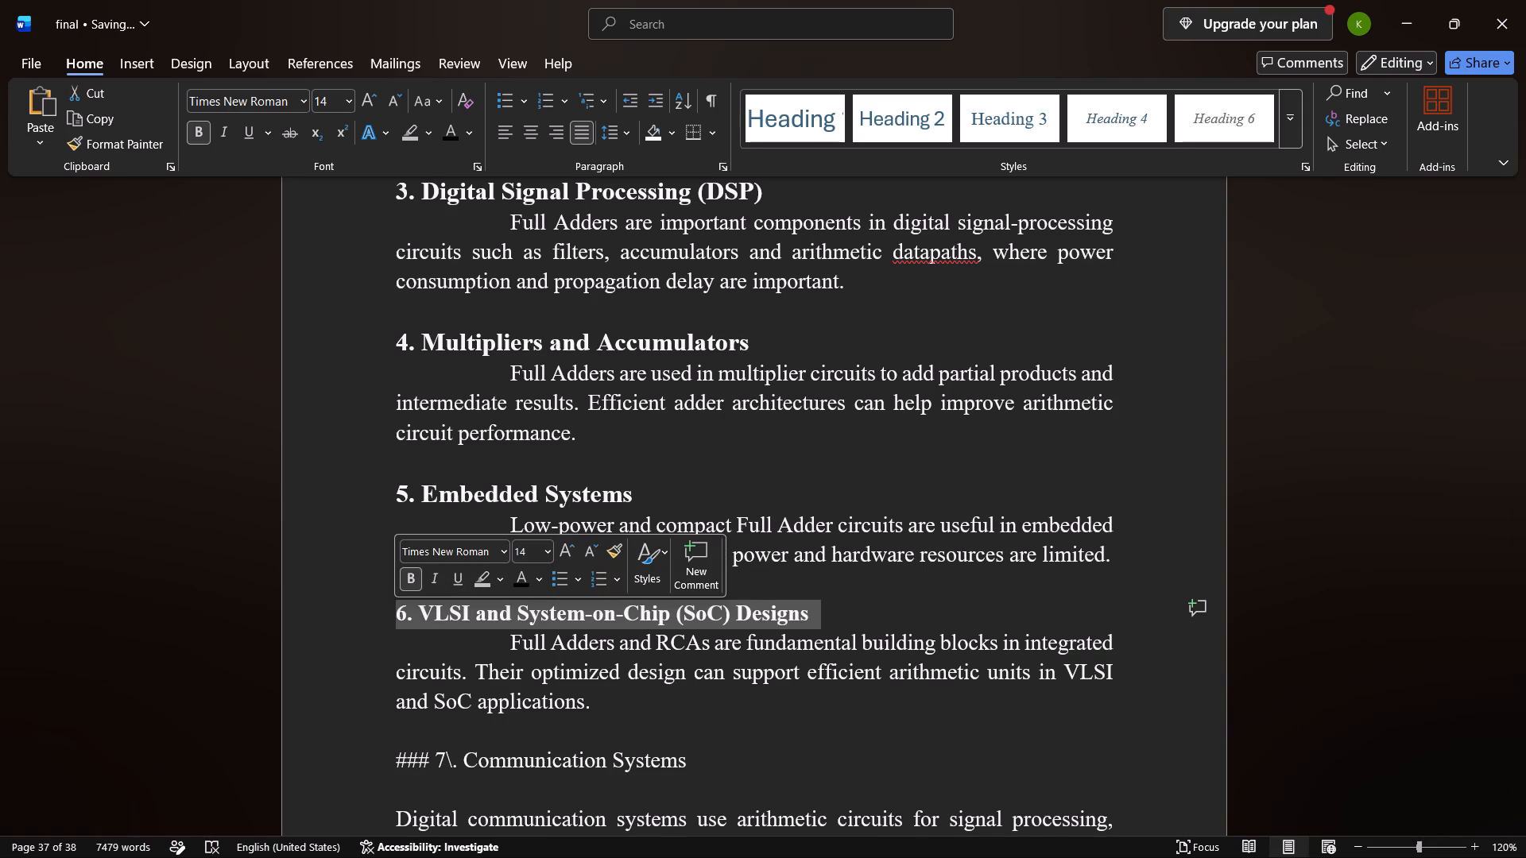
left_click(567, 547)
left_click(606, 722)
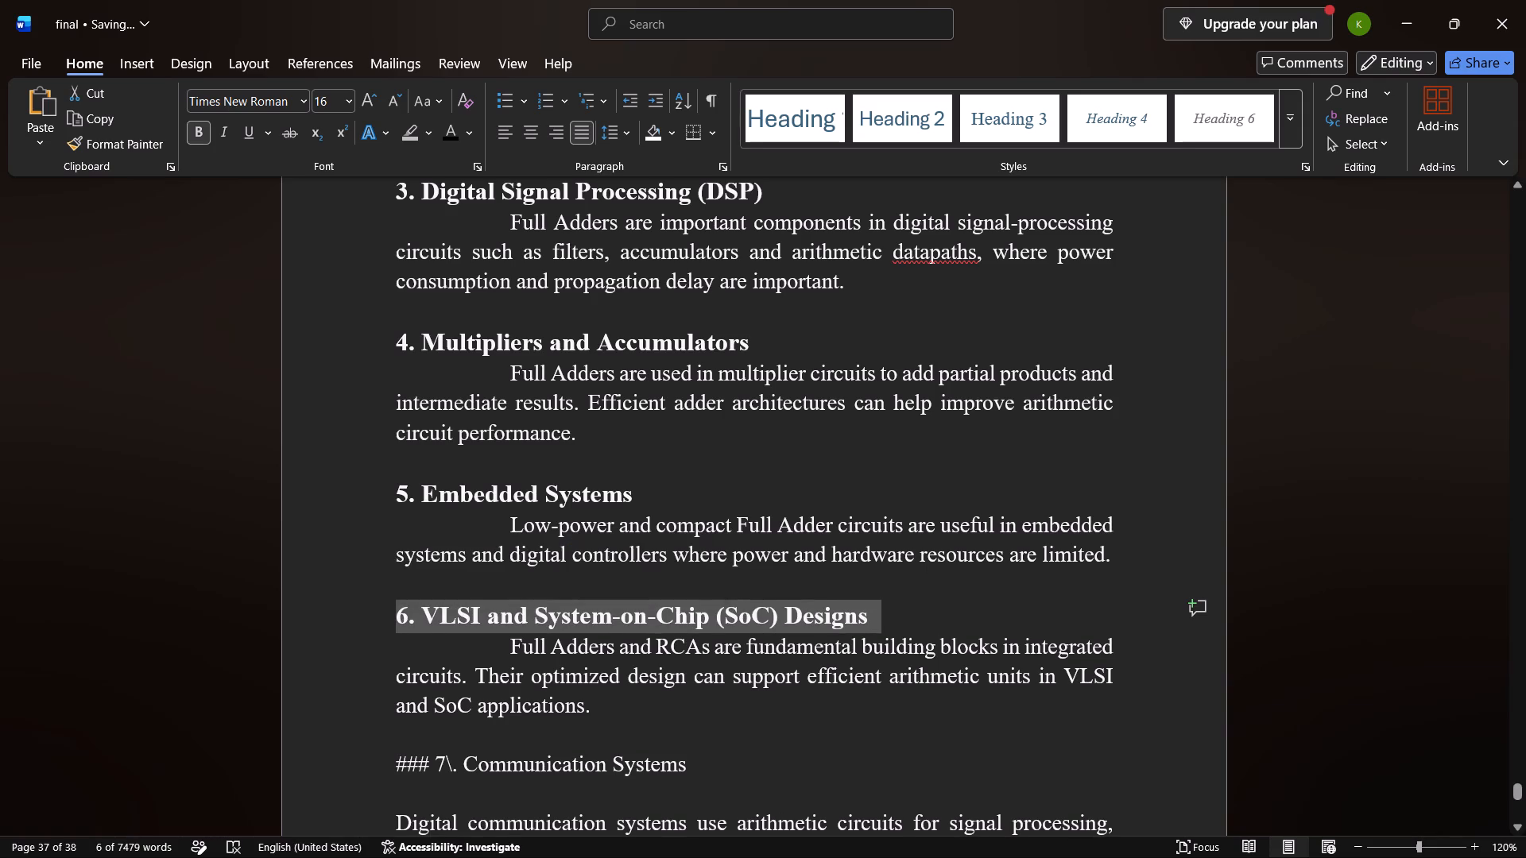
Strip the "###" marker and backslash from the seventh subheading so it reads "7. Communication Systems".
left_click(463, 766)
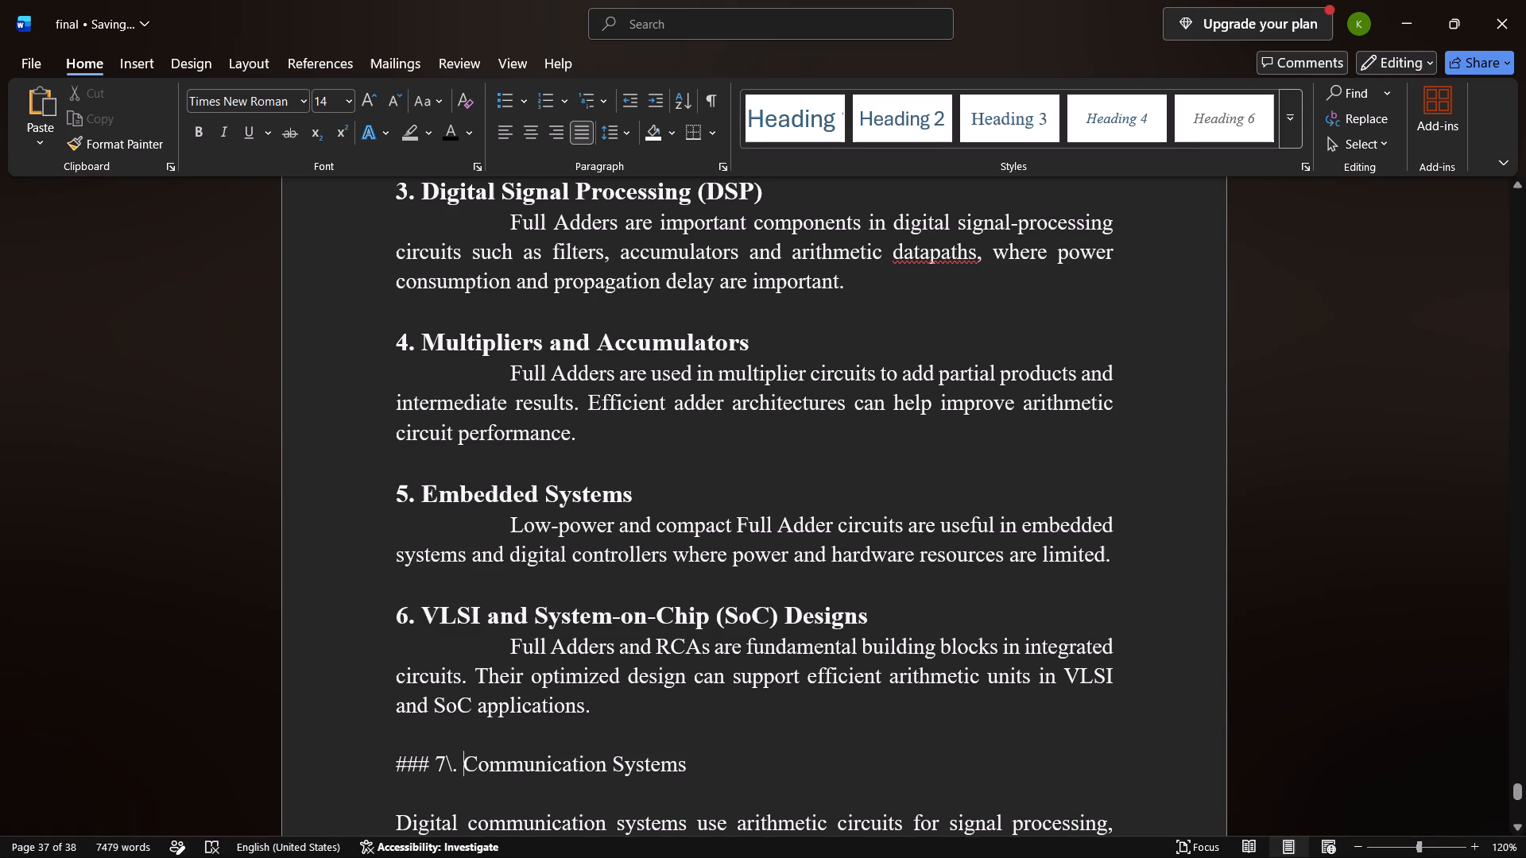
key("Left")
key("backslash")
key("BackSpace")
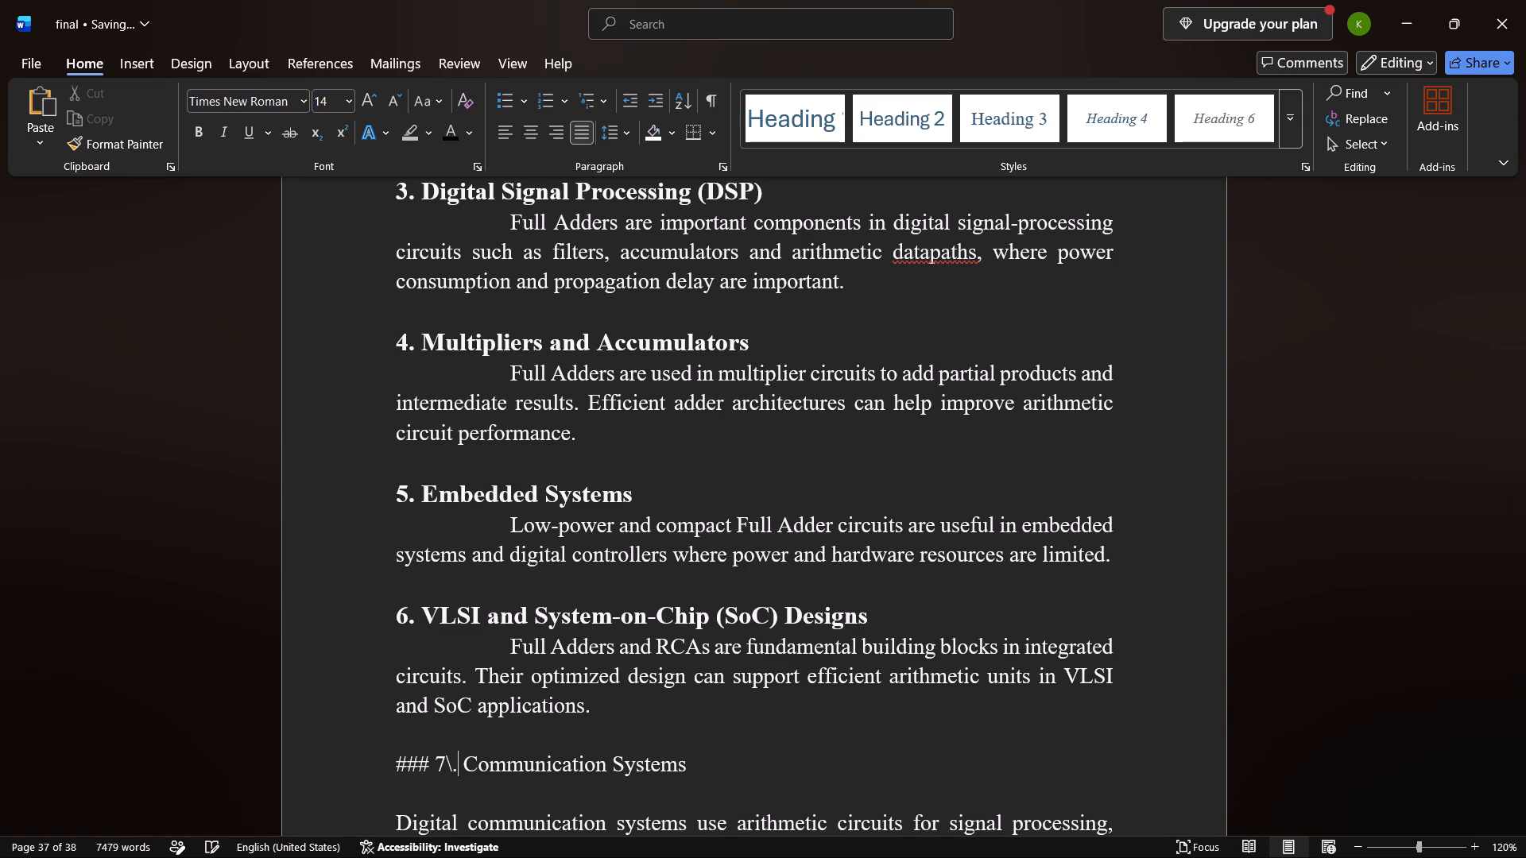
key("Left")
key("BackSpace")
key("Left")
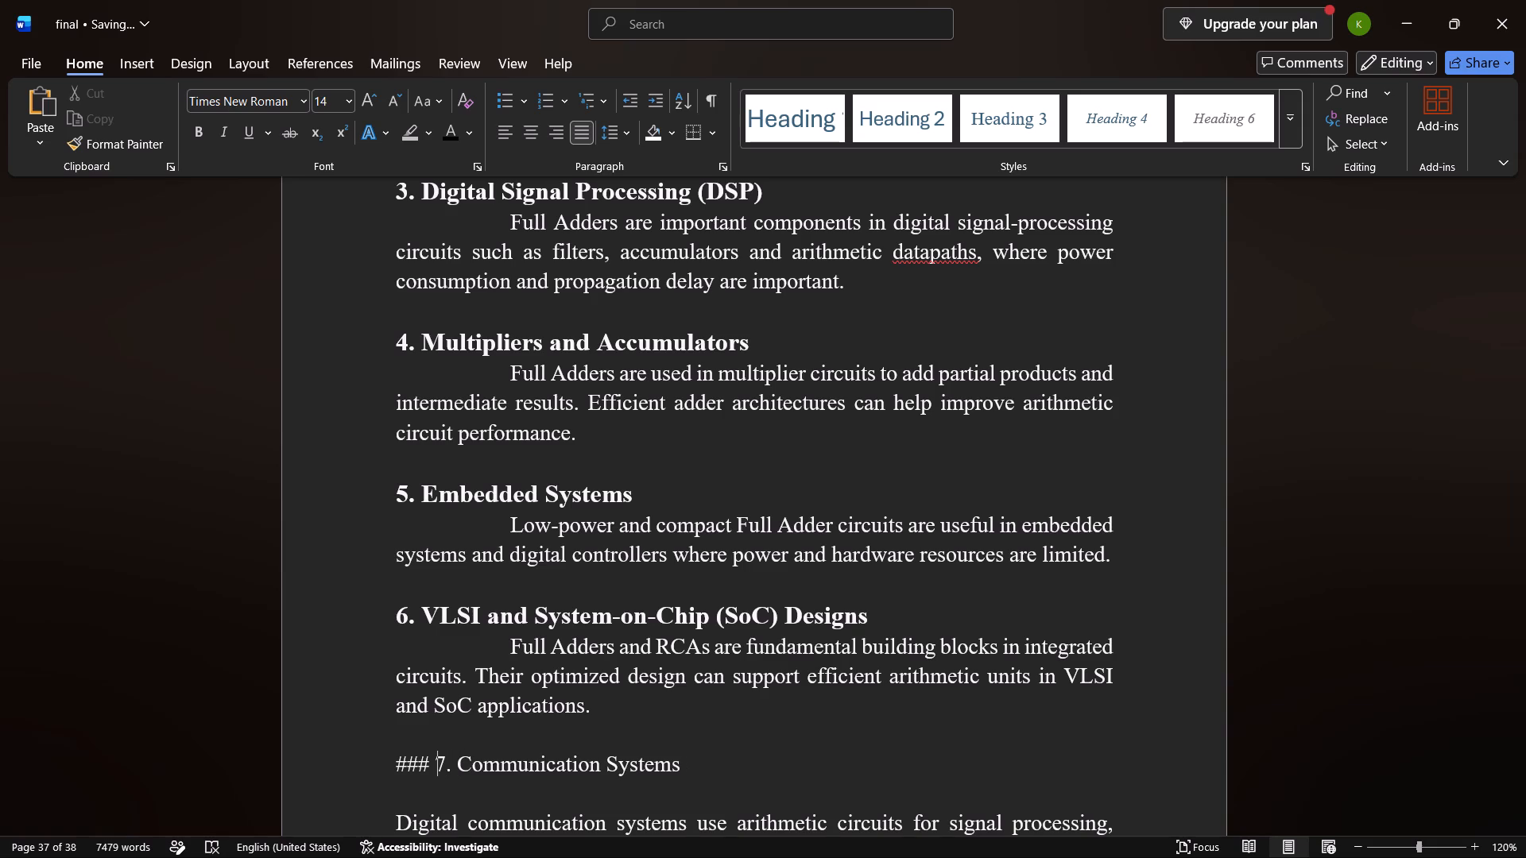
key("BackSpace")
key("BackSpace")
key("BackSpace")
key("BackSpace")
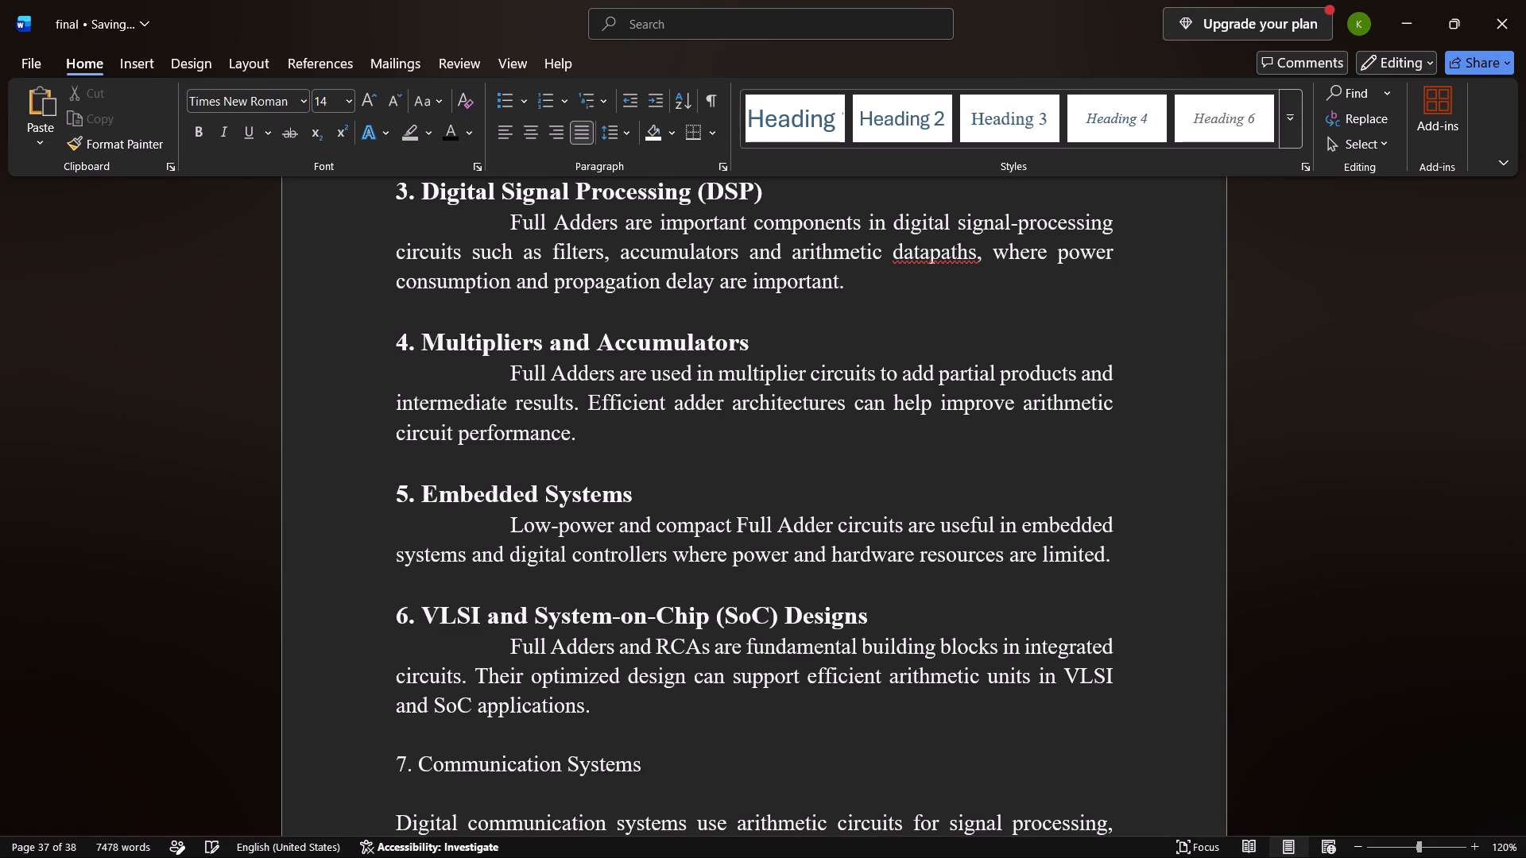
Remove the blank line between the "7. Communication Systems" subheading and its paragraph.
key("Down")
key("BackSpace")
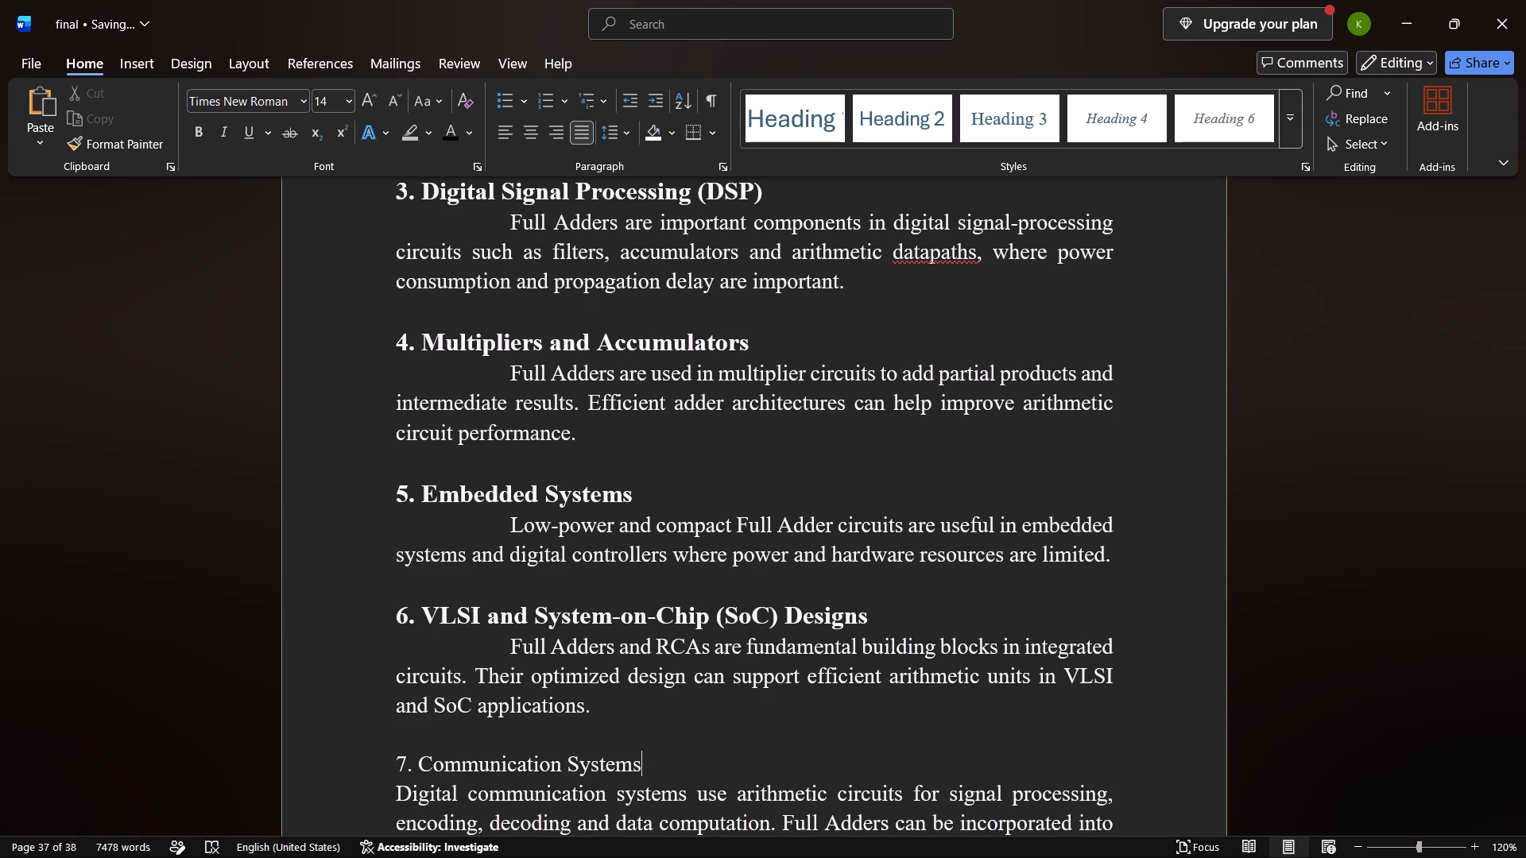
Indent the first line of the Communication Systems paragraph by two tab stops, with a space between them.
key("Right")
key("Tab")
key("space")
key("Tab")
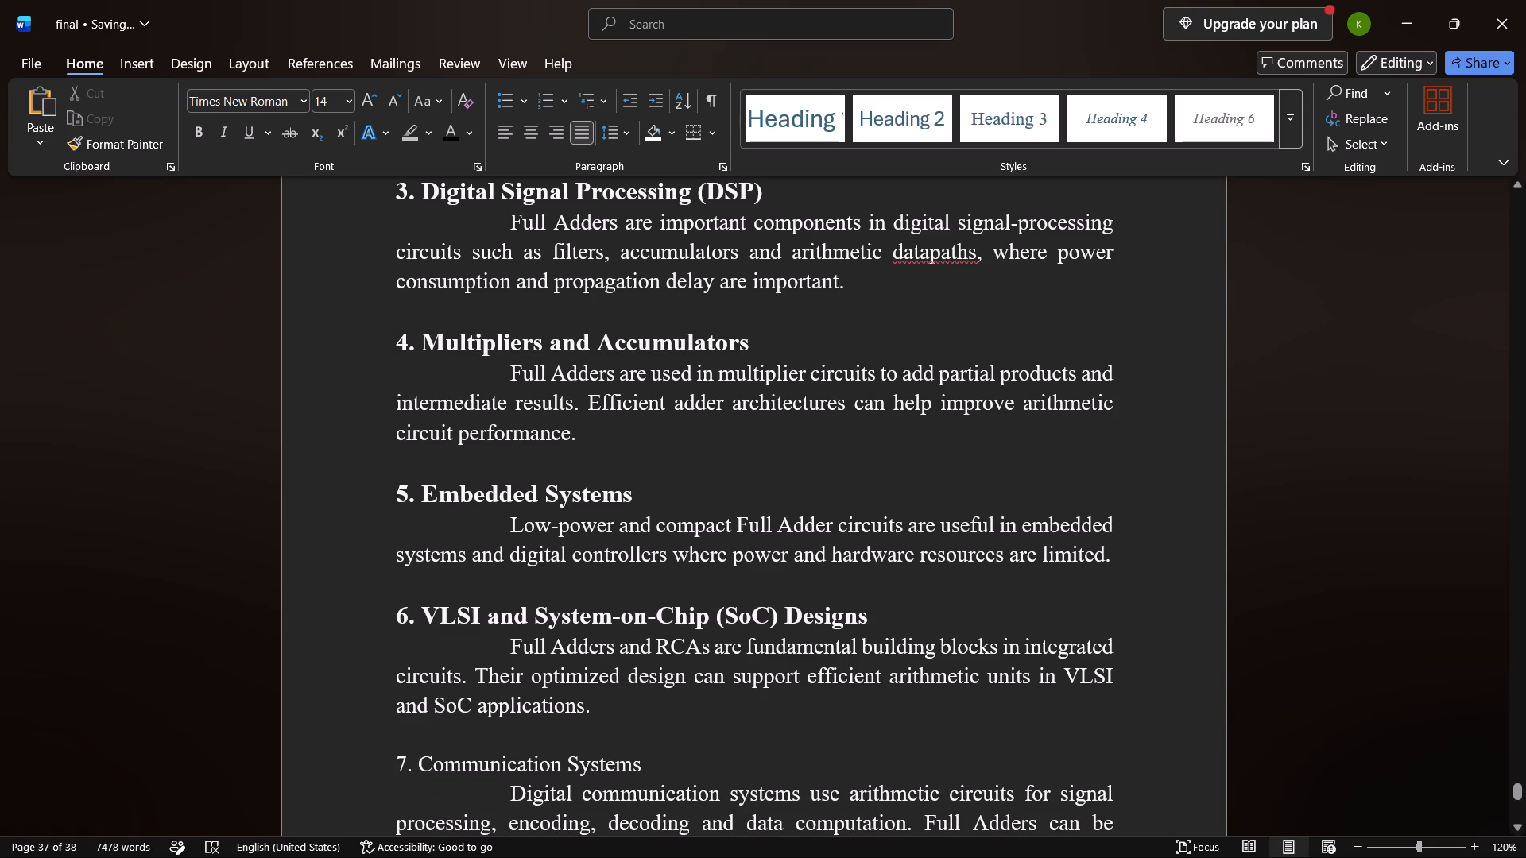
Format the "7. Communication Systems" subheading in bold at font size 16.
left_click_drag(650, 771, 397, 765)
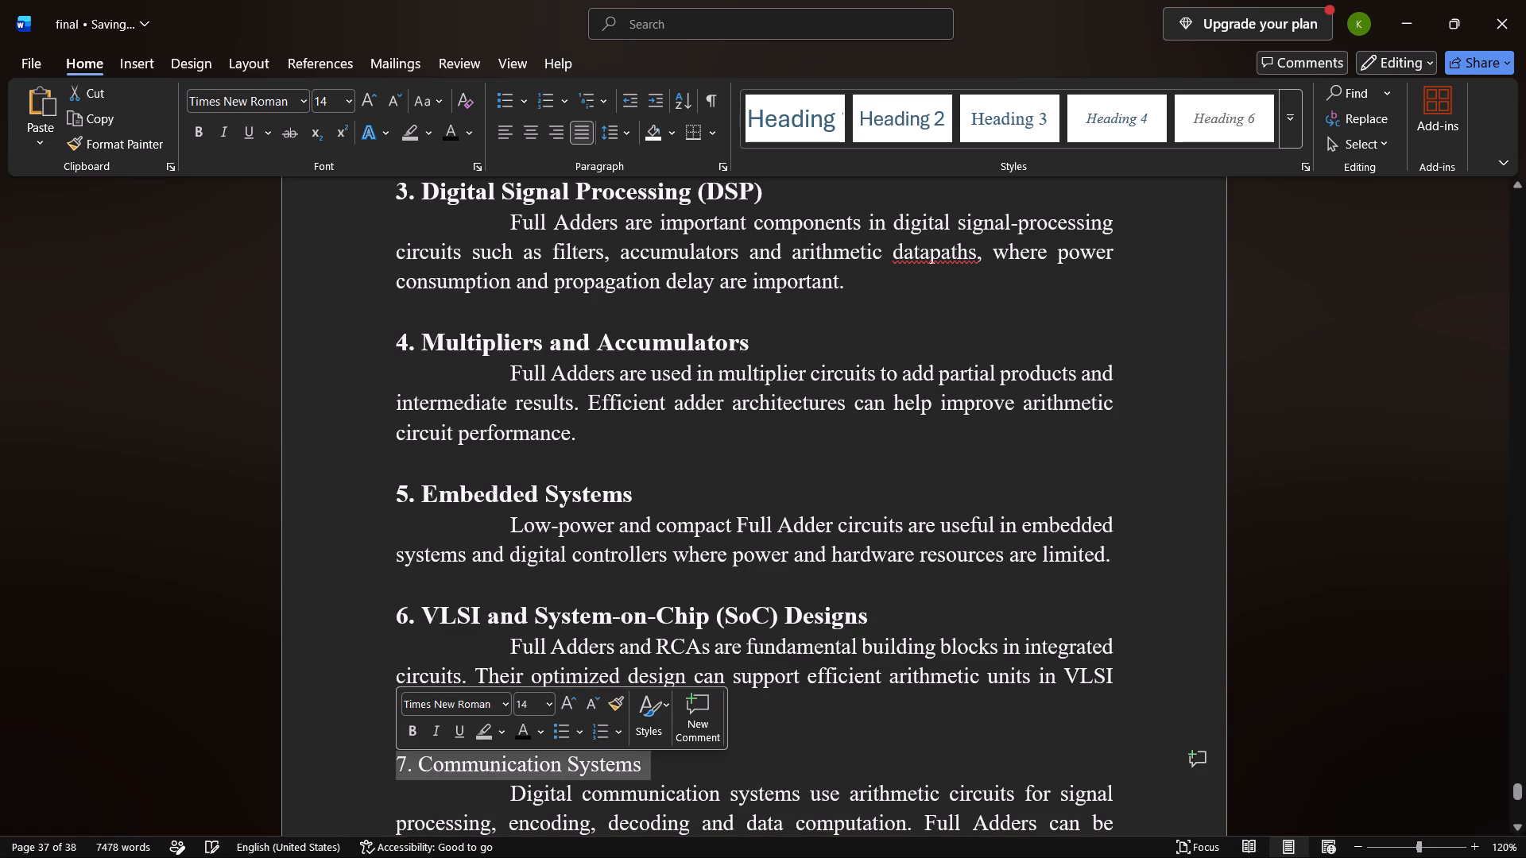
left_click(414, 729)
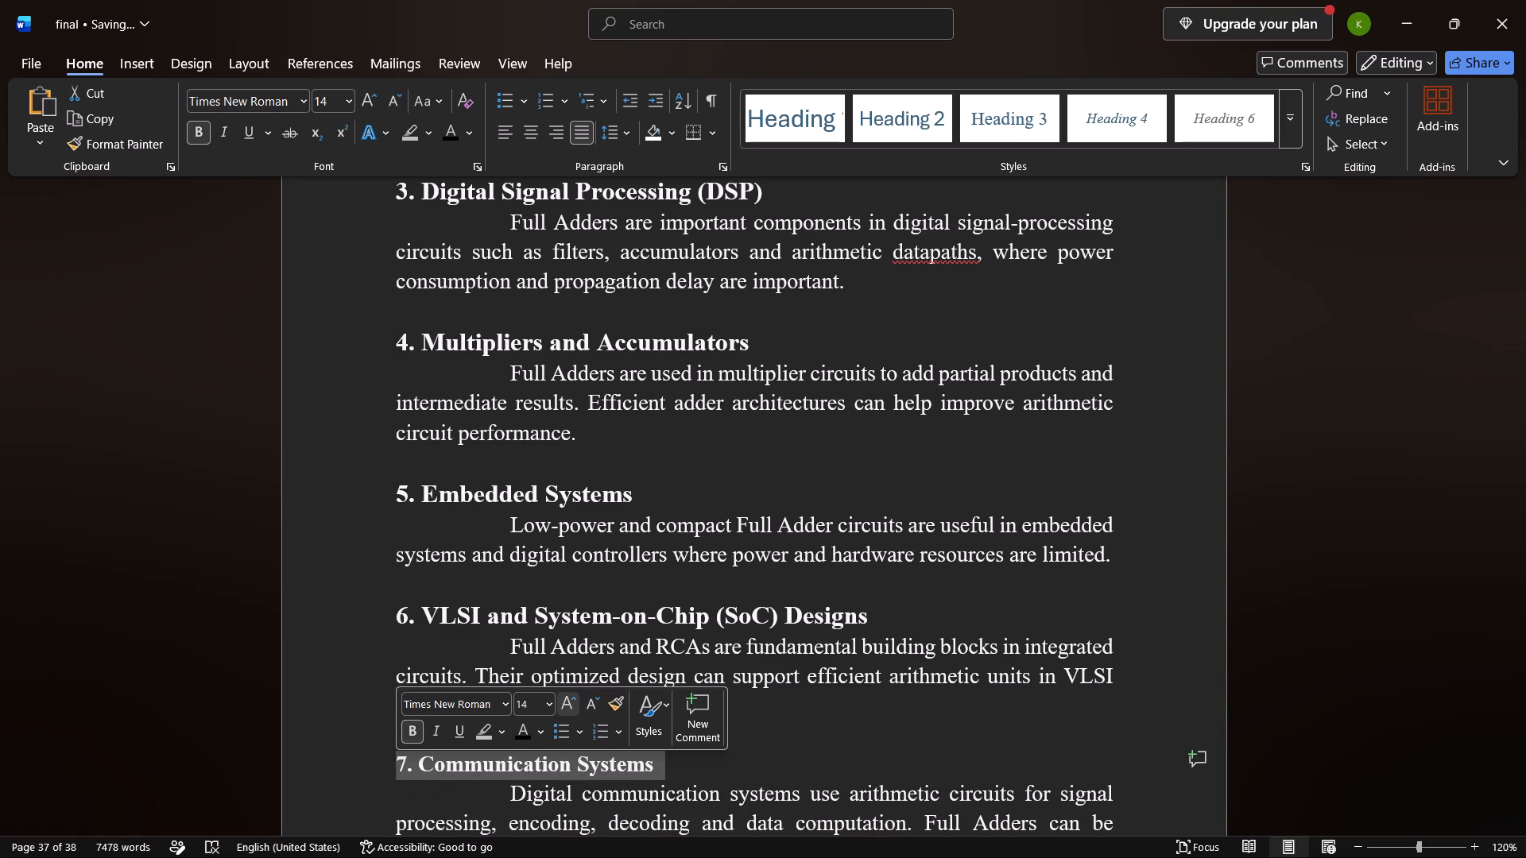
left_click(566, 701)
left_click(745, 758)
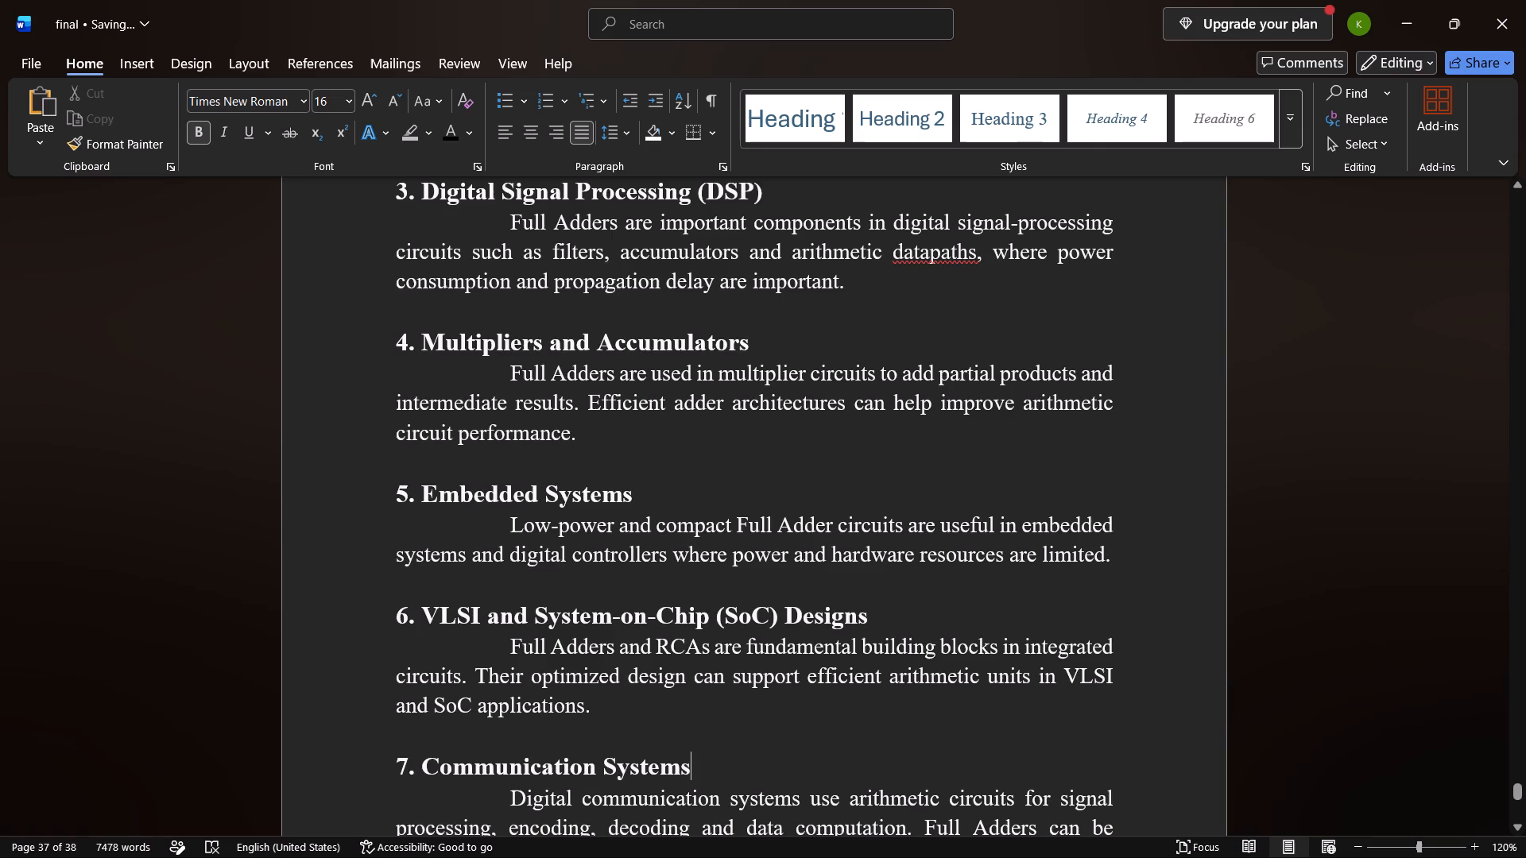
Strip the "###" marker and backslash from the eighth subheading so it reads "8. Low-Power Digital Circuits".
scroll(745, 758, "down", 2)
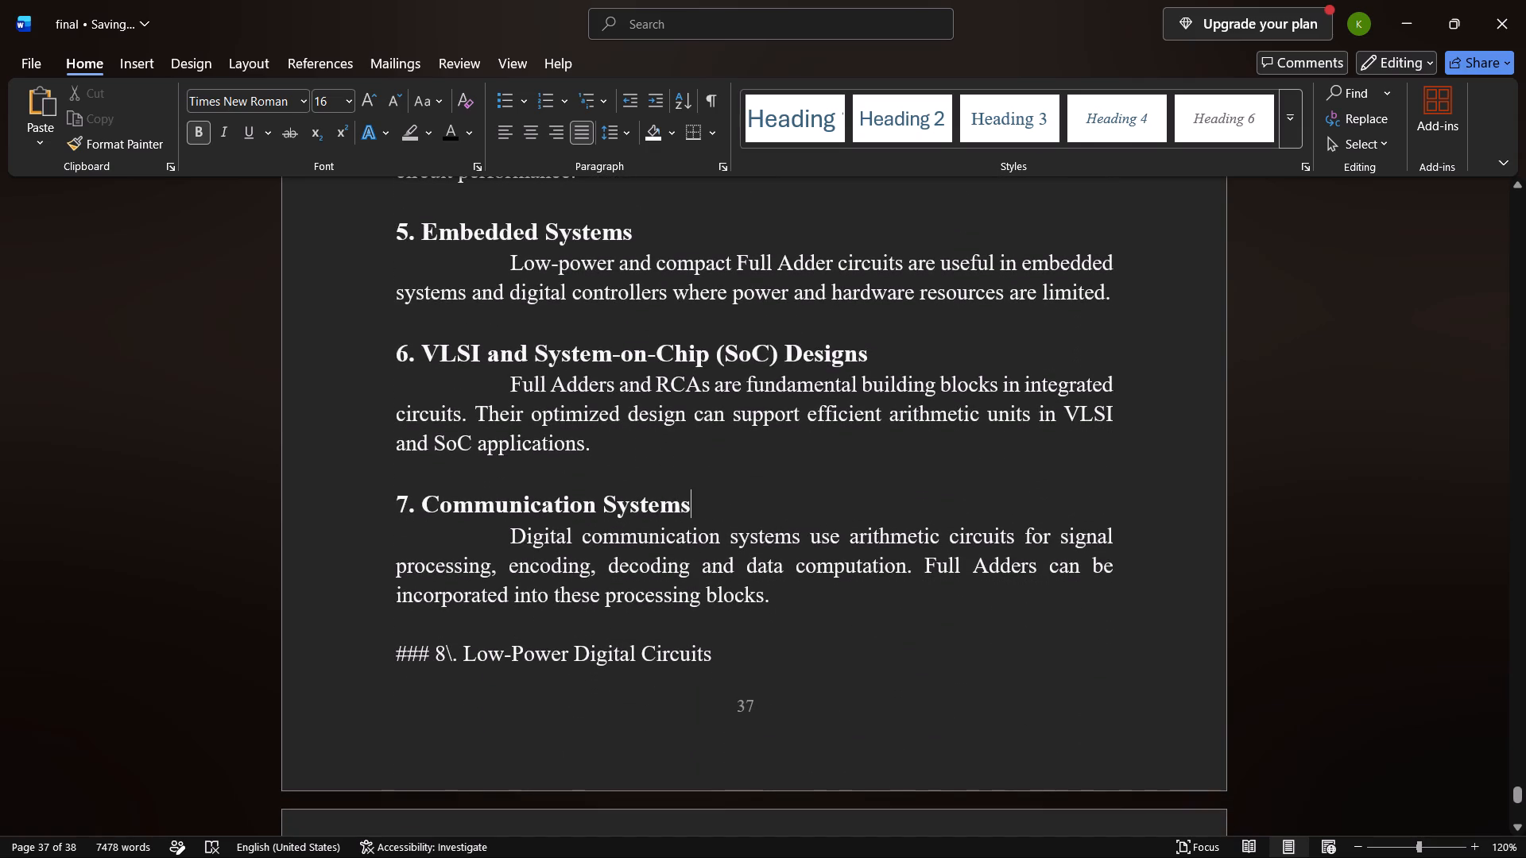
left_click(453, 655)
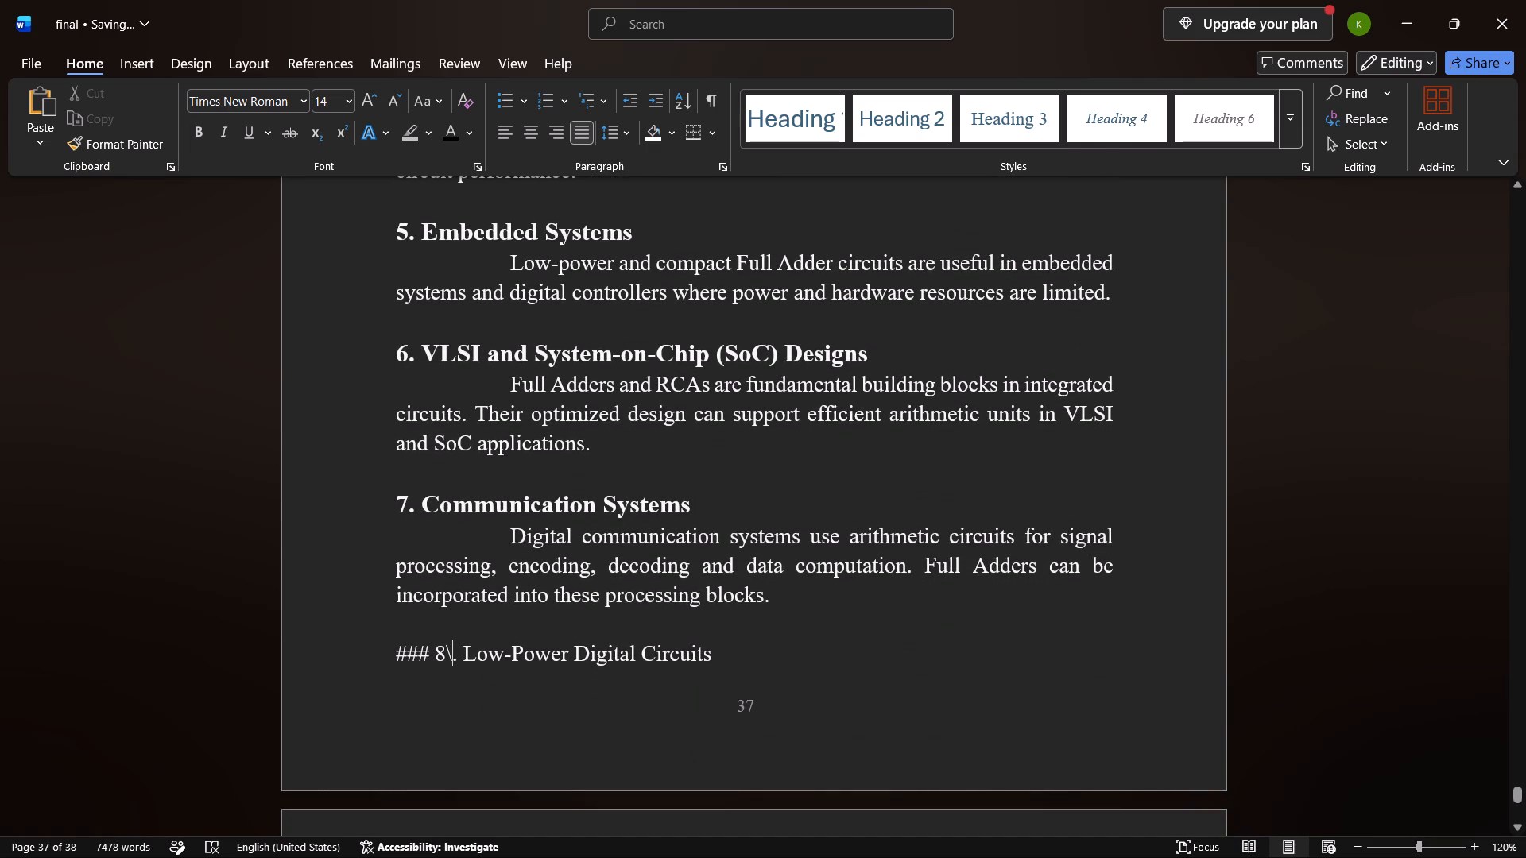
key("BackSpace")
key("Left")
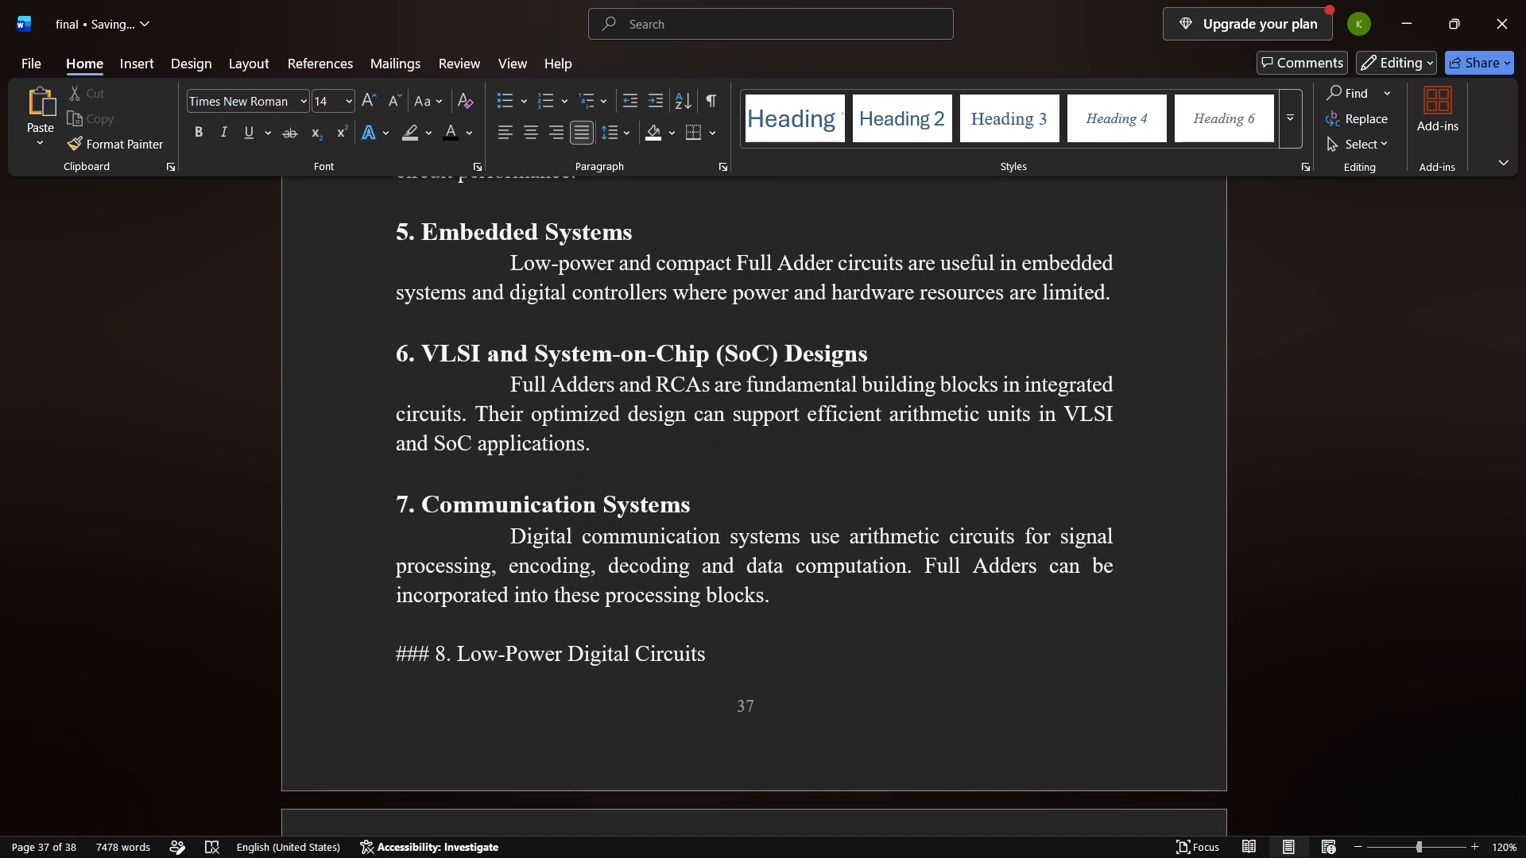
key("BackSpace")
key("BackSpace")
key("BackSpace")
key("BackSpace")
Insert an empty line before the "8. Low-Power Digital Circuits" subheading to push it onto the following page.
key("Return")
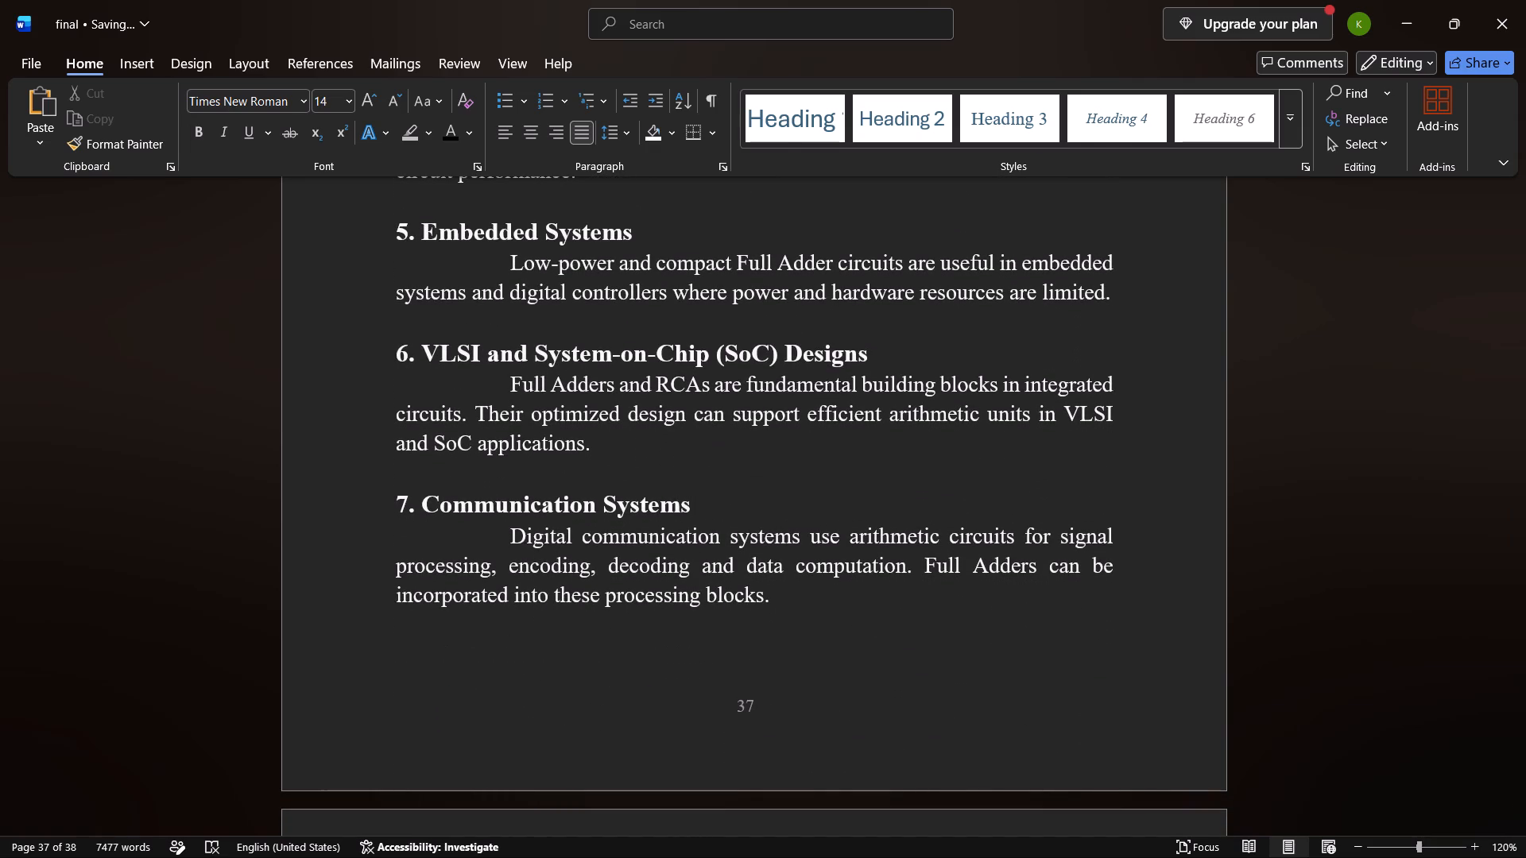
Format the "8. Low-Power Digital Circuits" subheading in bold at font size 16.
scroll(453, 655, "down", 1)
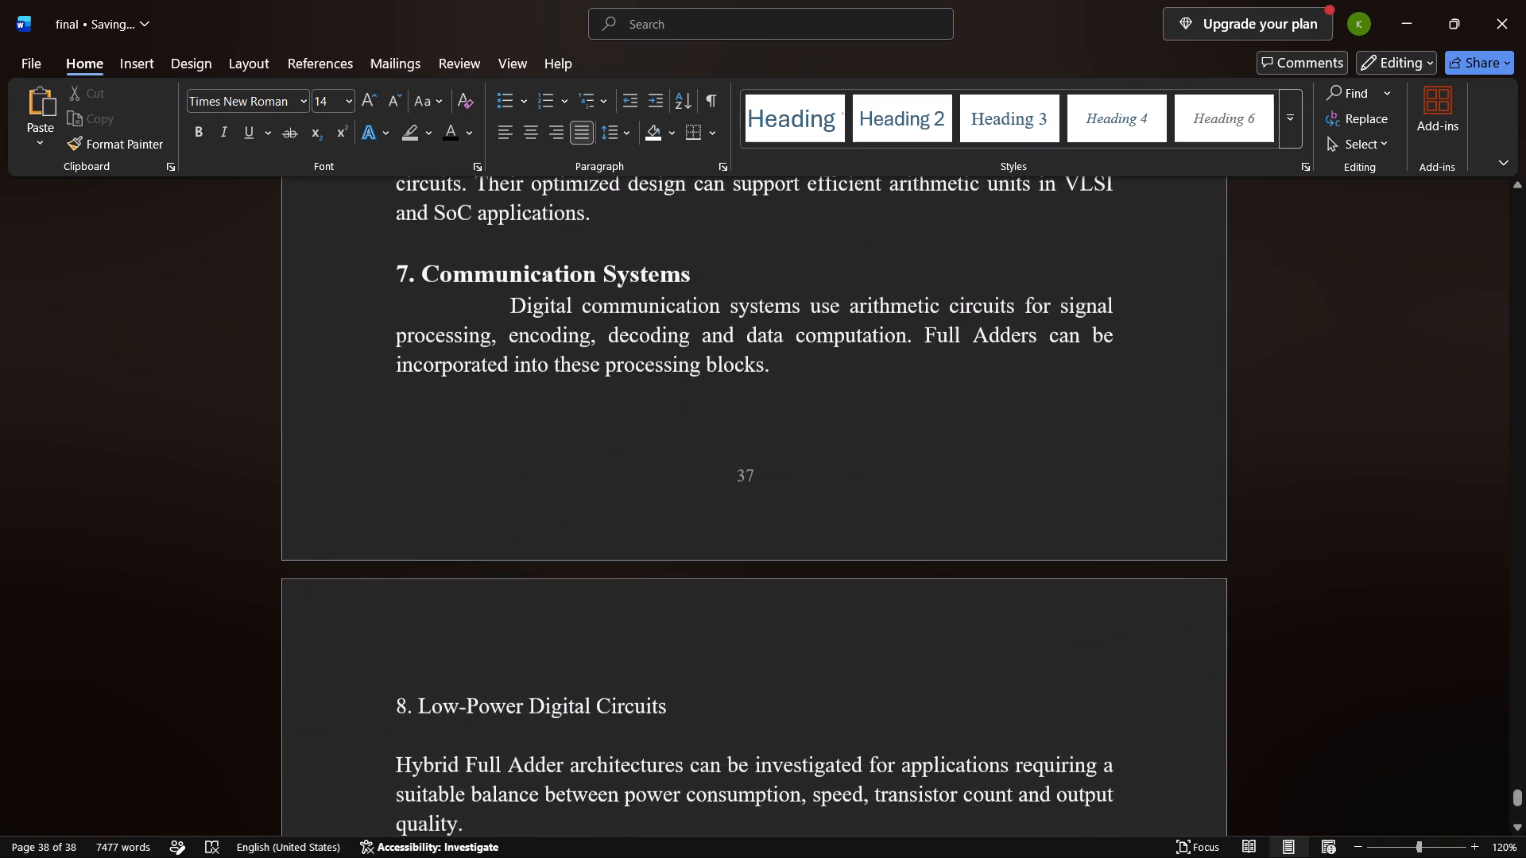
scroll(453, 655, "down", 1)
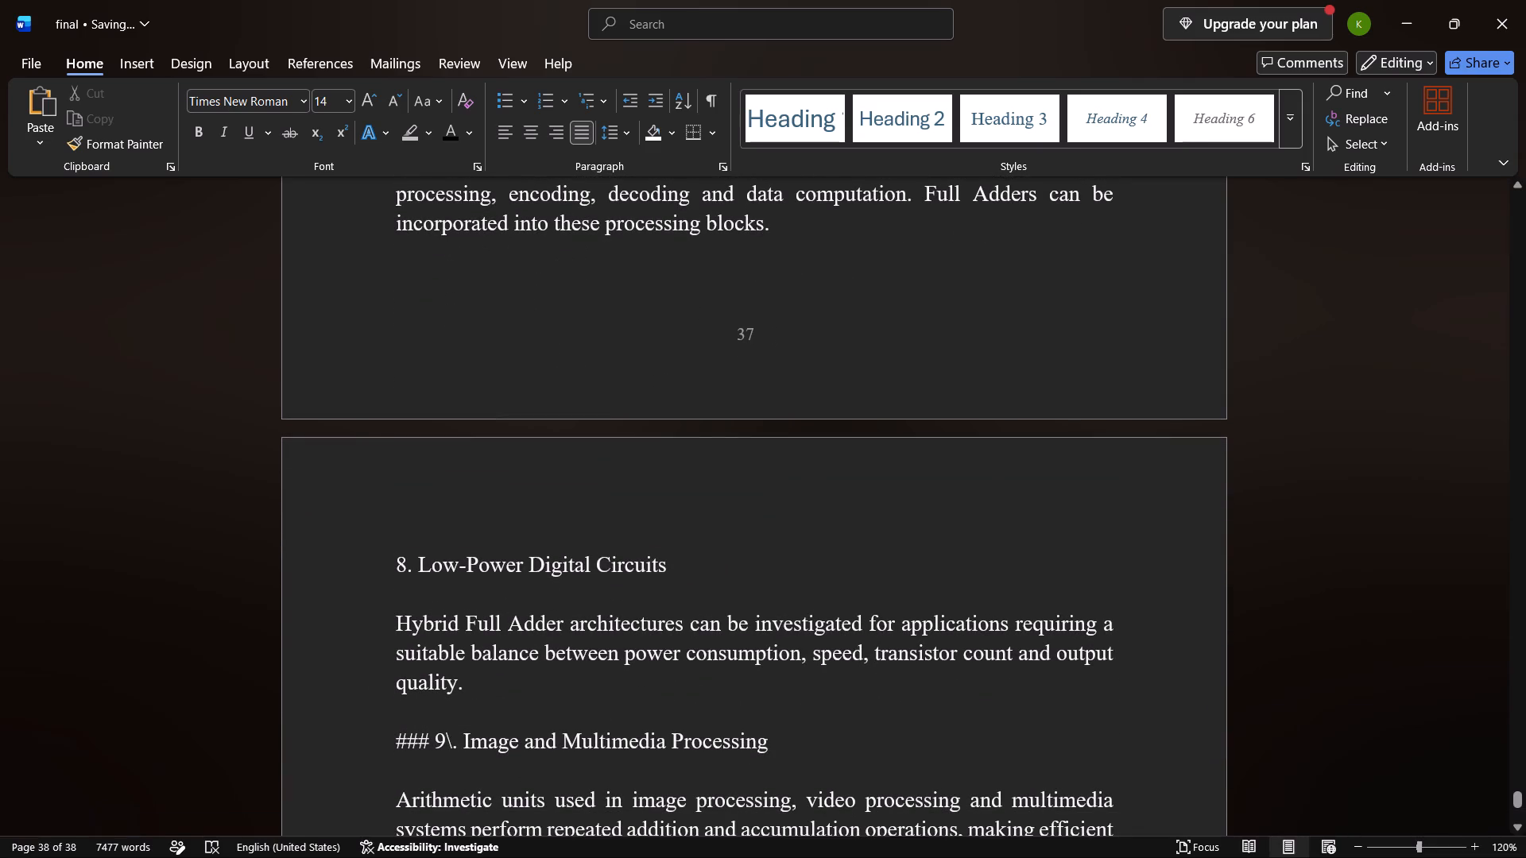
left_click_drag(676, 566, 339, 573)
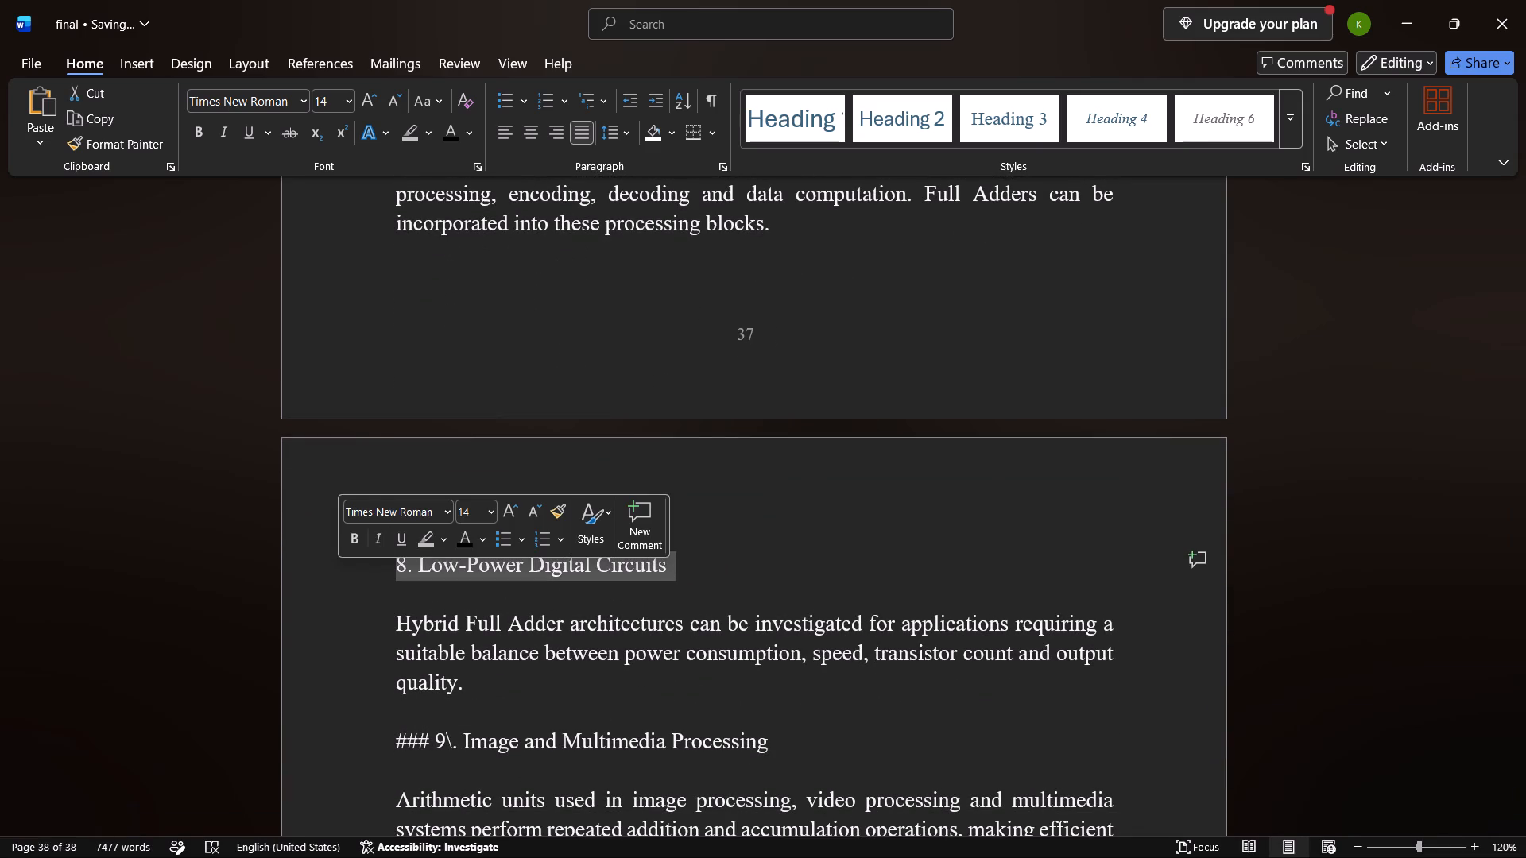
left_click(358, 539)
left_click(507, 508)
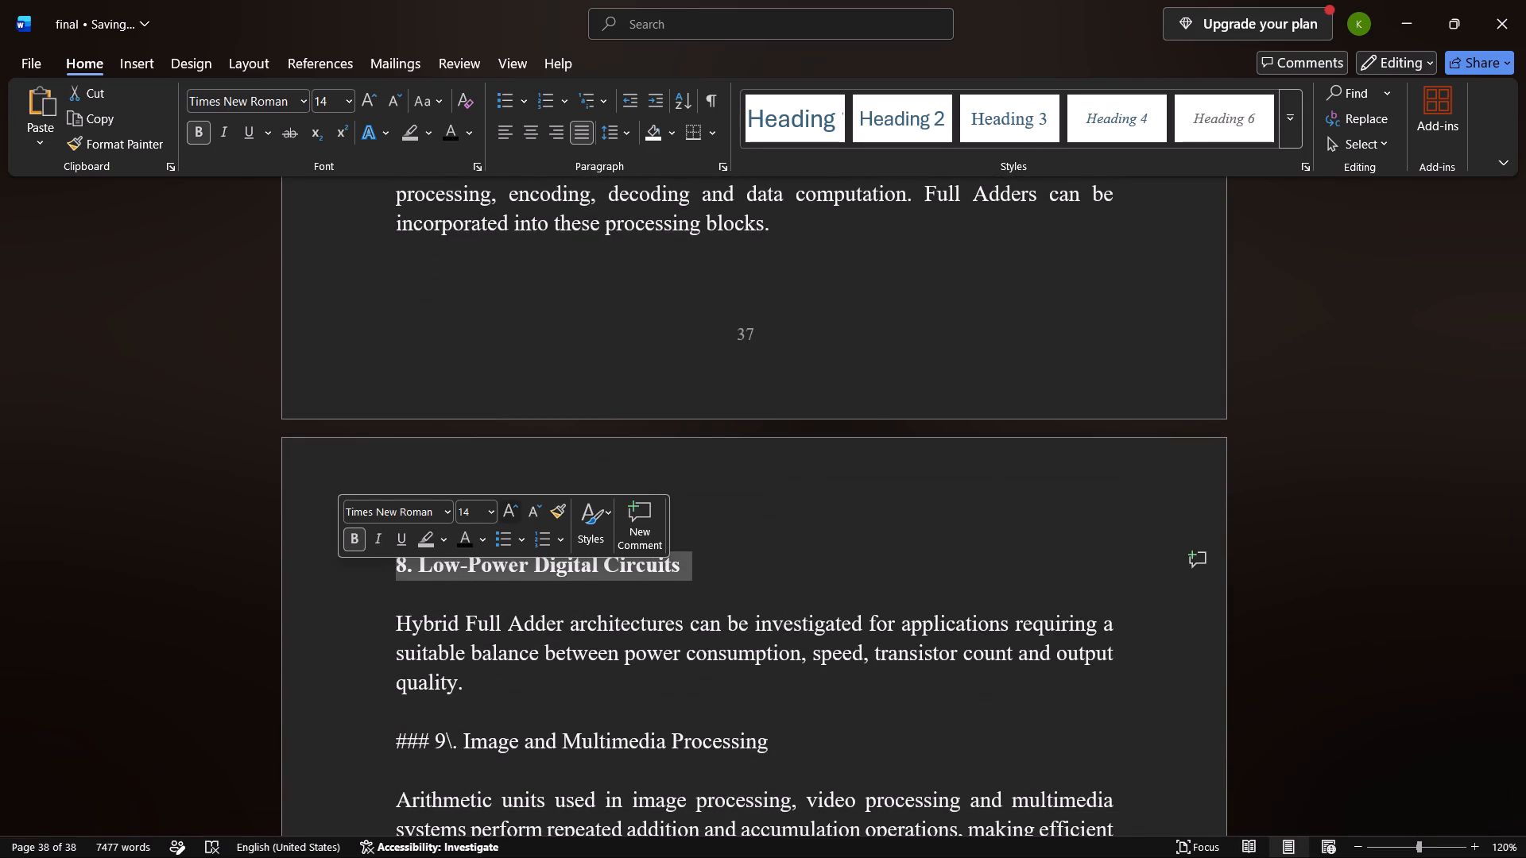
Remove the blank line above the Low-Power Digital Circuits paragraph and indent its first line by two tab stops with a space between them.
left_click_drag(763, 516, 406, 628)
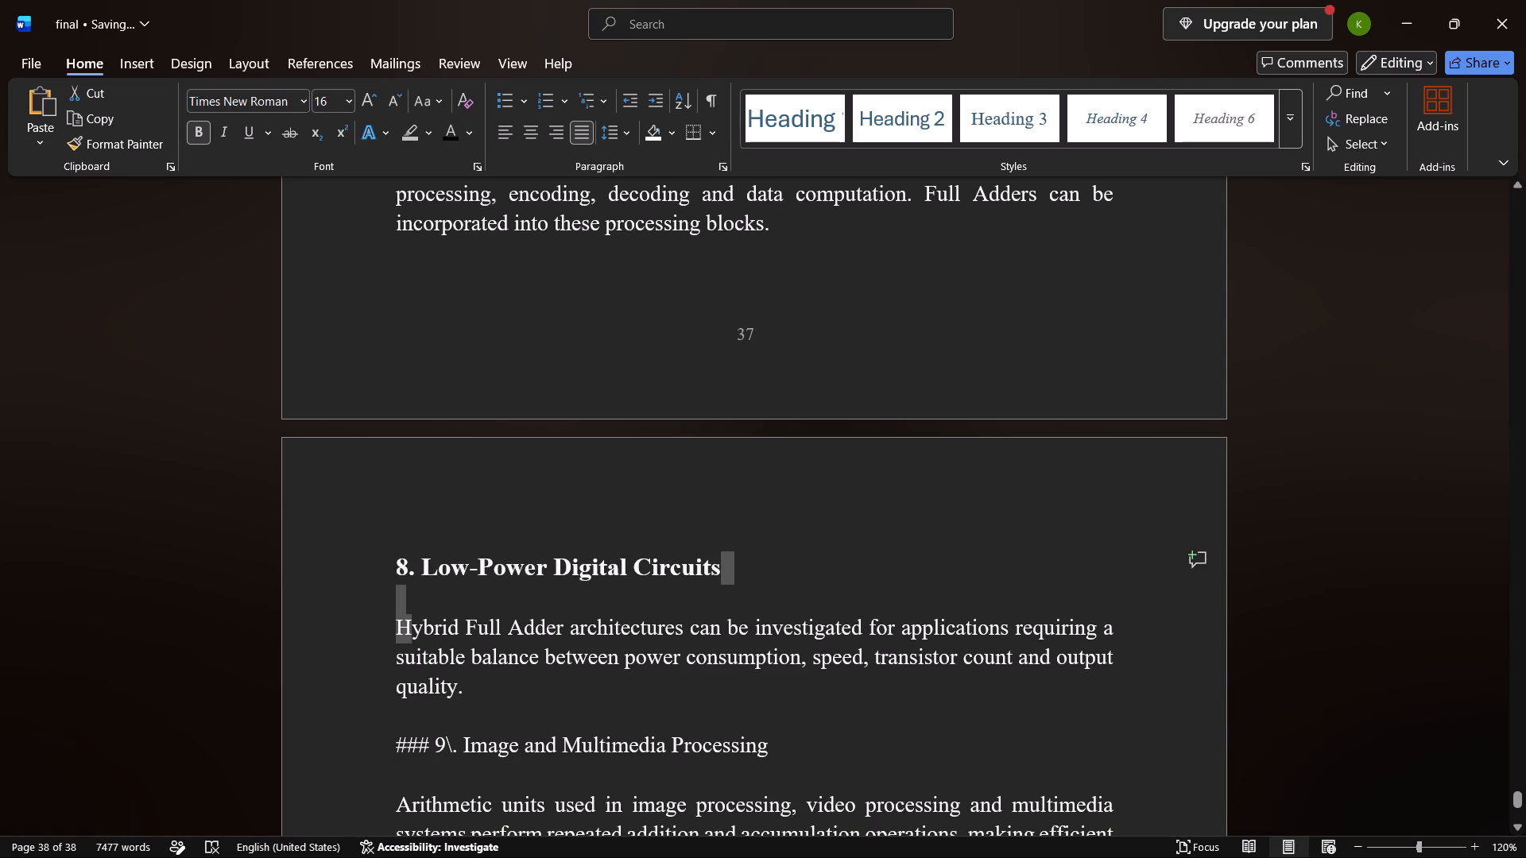
left_click_drag(406, 628, 397, 625)
left_click(397, 625)
key("BackSpace")
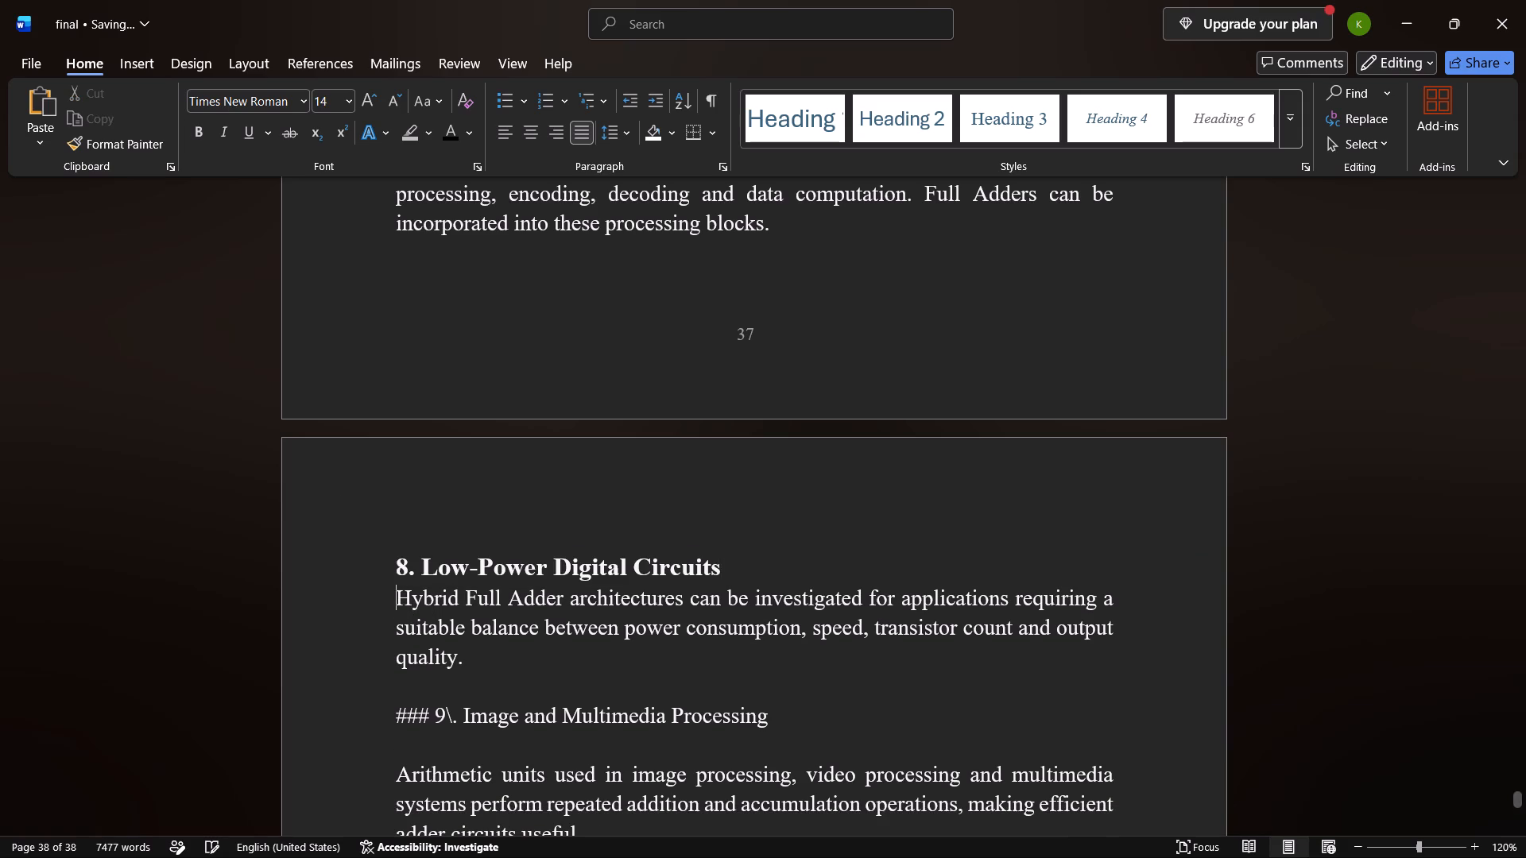
key("Tab")
key("space")
key("Tab")
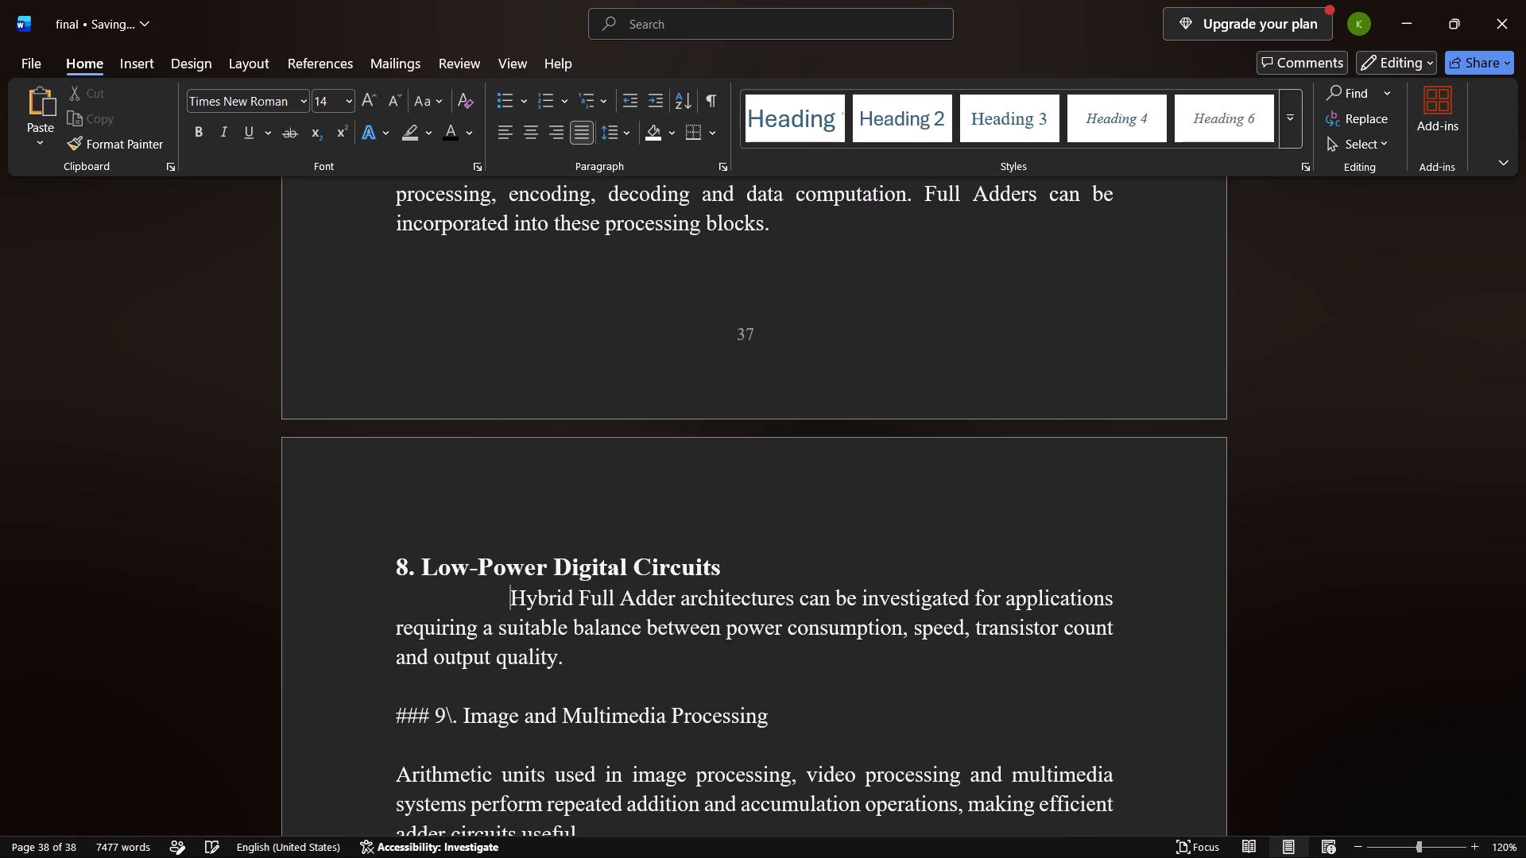
Strip the "###" marker and backslash from the ninth subheading so it reads "9. Image and Multimedia Processing".
scroll(424, 643, "down", 1)
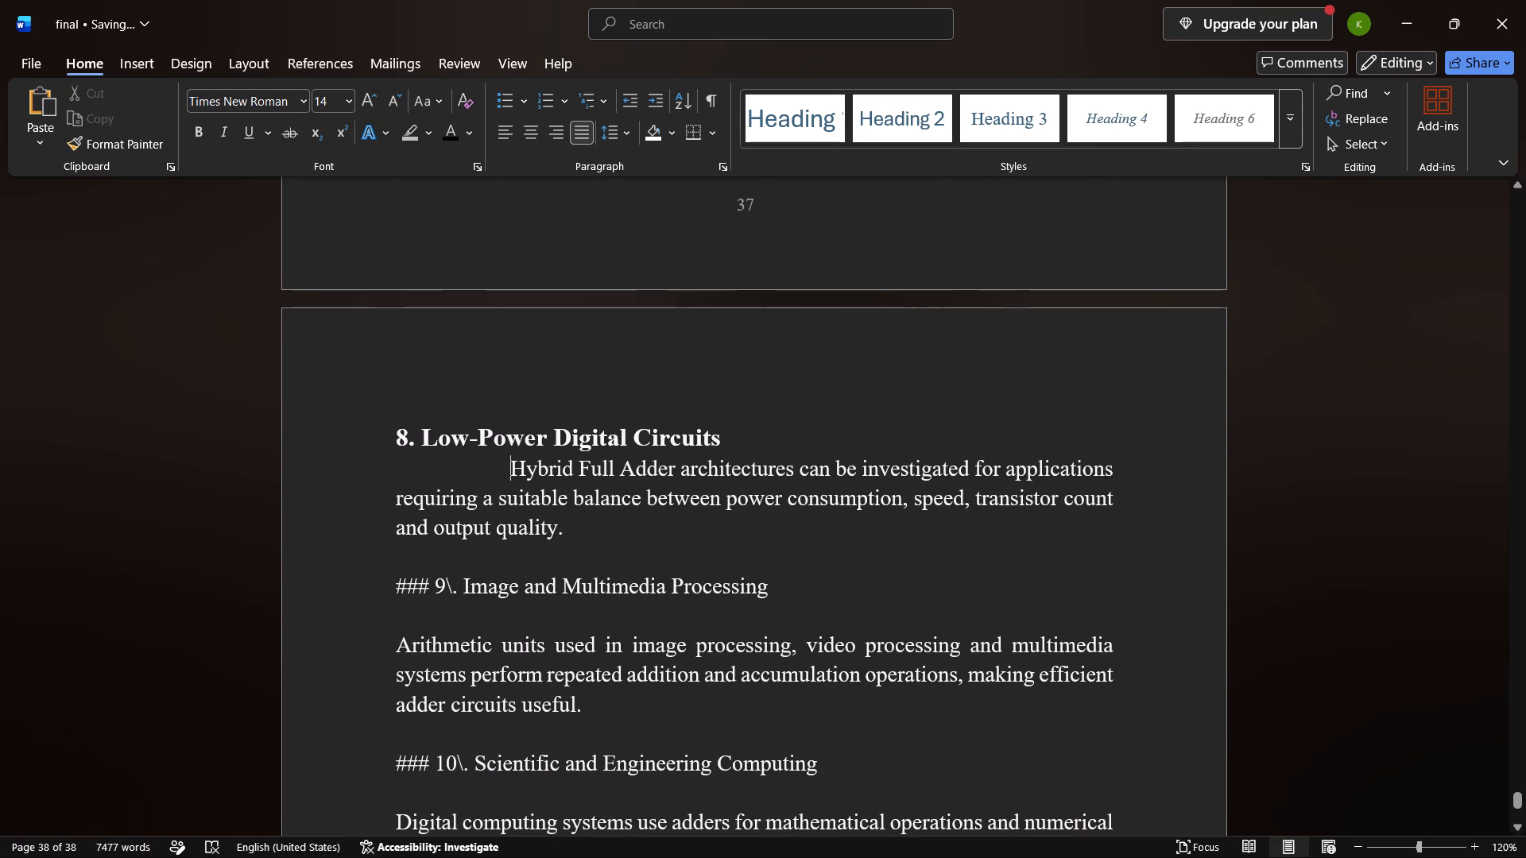
left_click(457, 590)
key("Left")
key("BackSpace")
key("Left")
key("BackSpace")
key("BackSpace")
key("BackSpace")
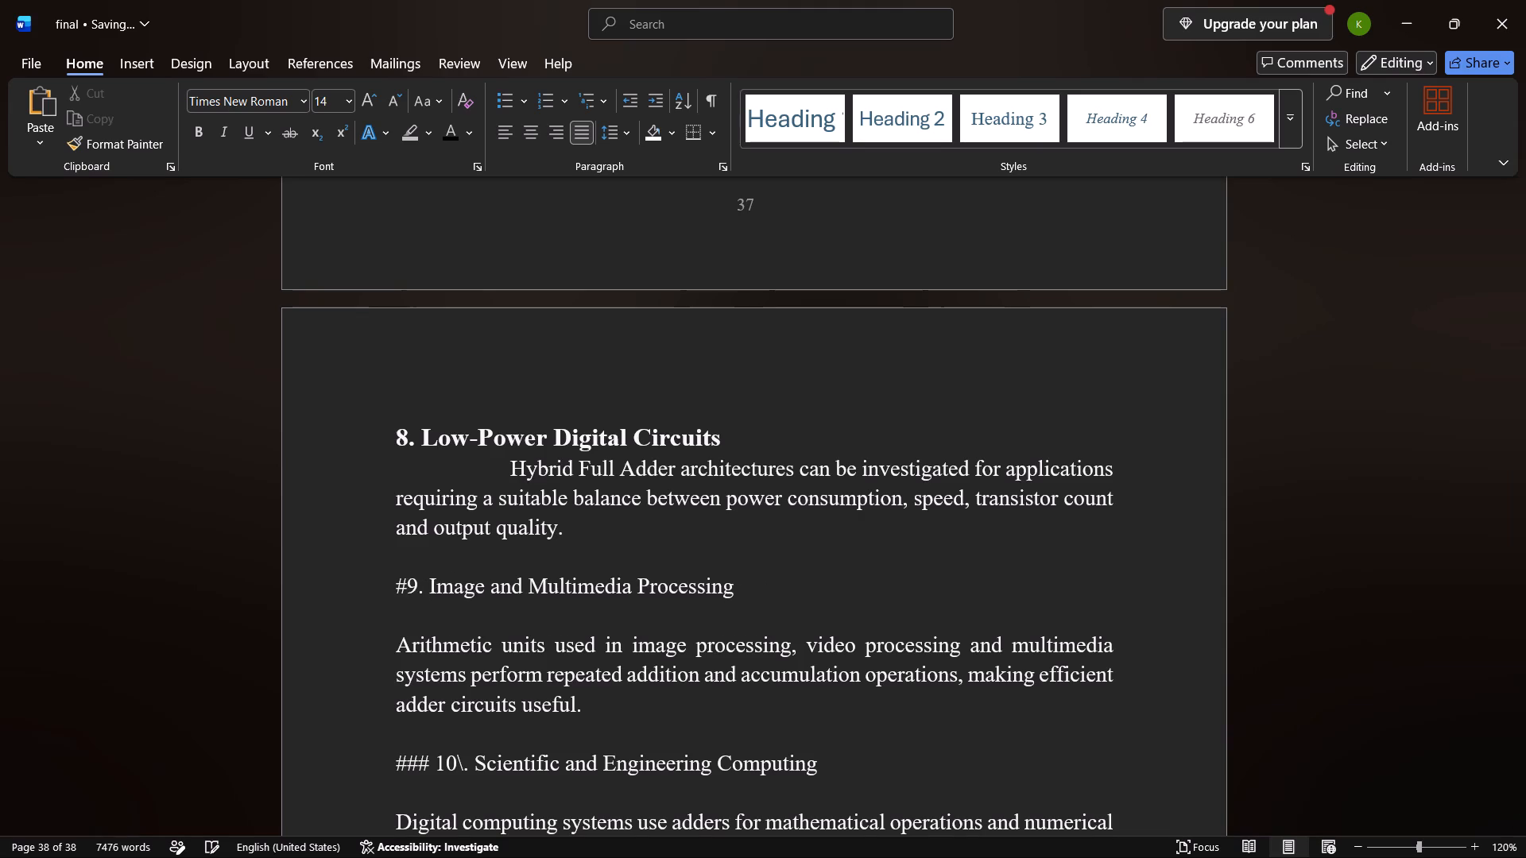
key("BackSpace")
Remove the blank line above the Image and Multimedia Processing paragraph and indent its first line by two tab stops with a space between them.
key("Down")
key("Down")
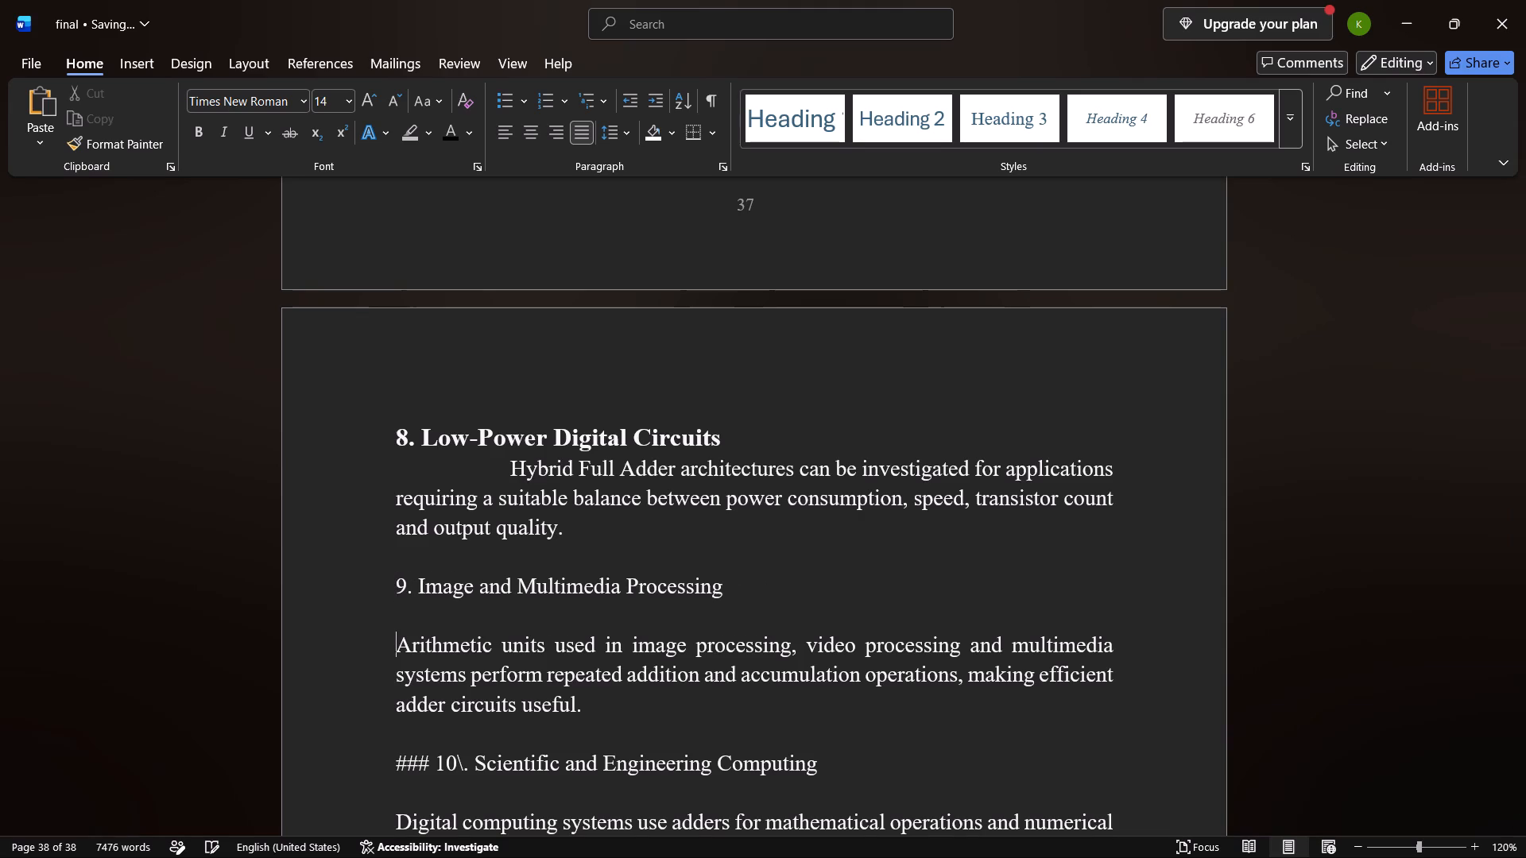
key("BackSpace")
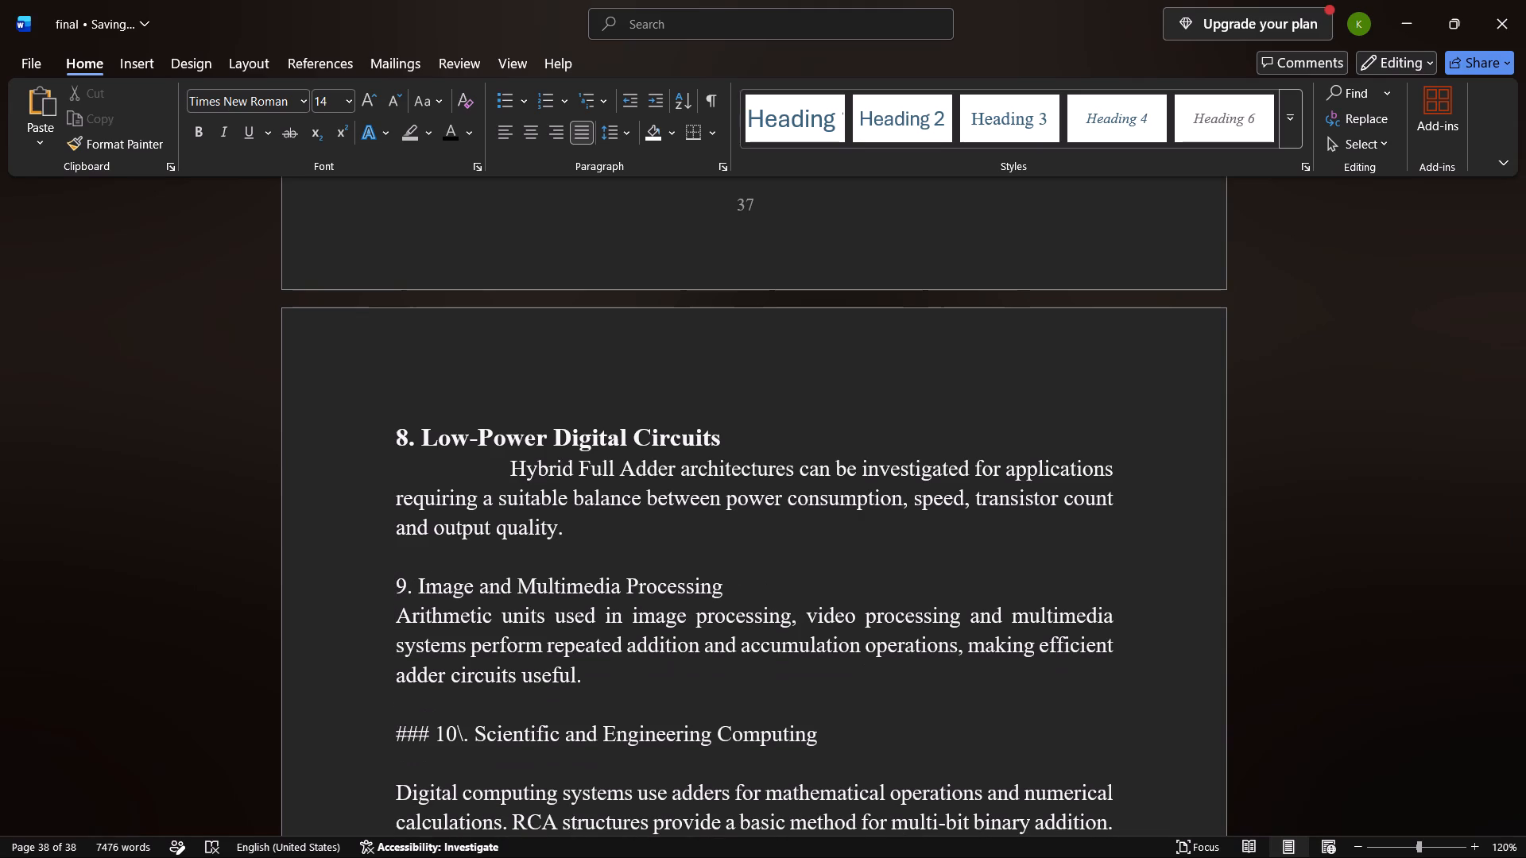
key("Tab")
key("space")
key("Tab")
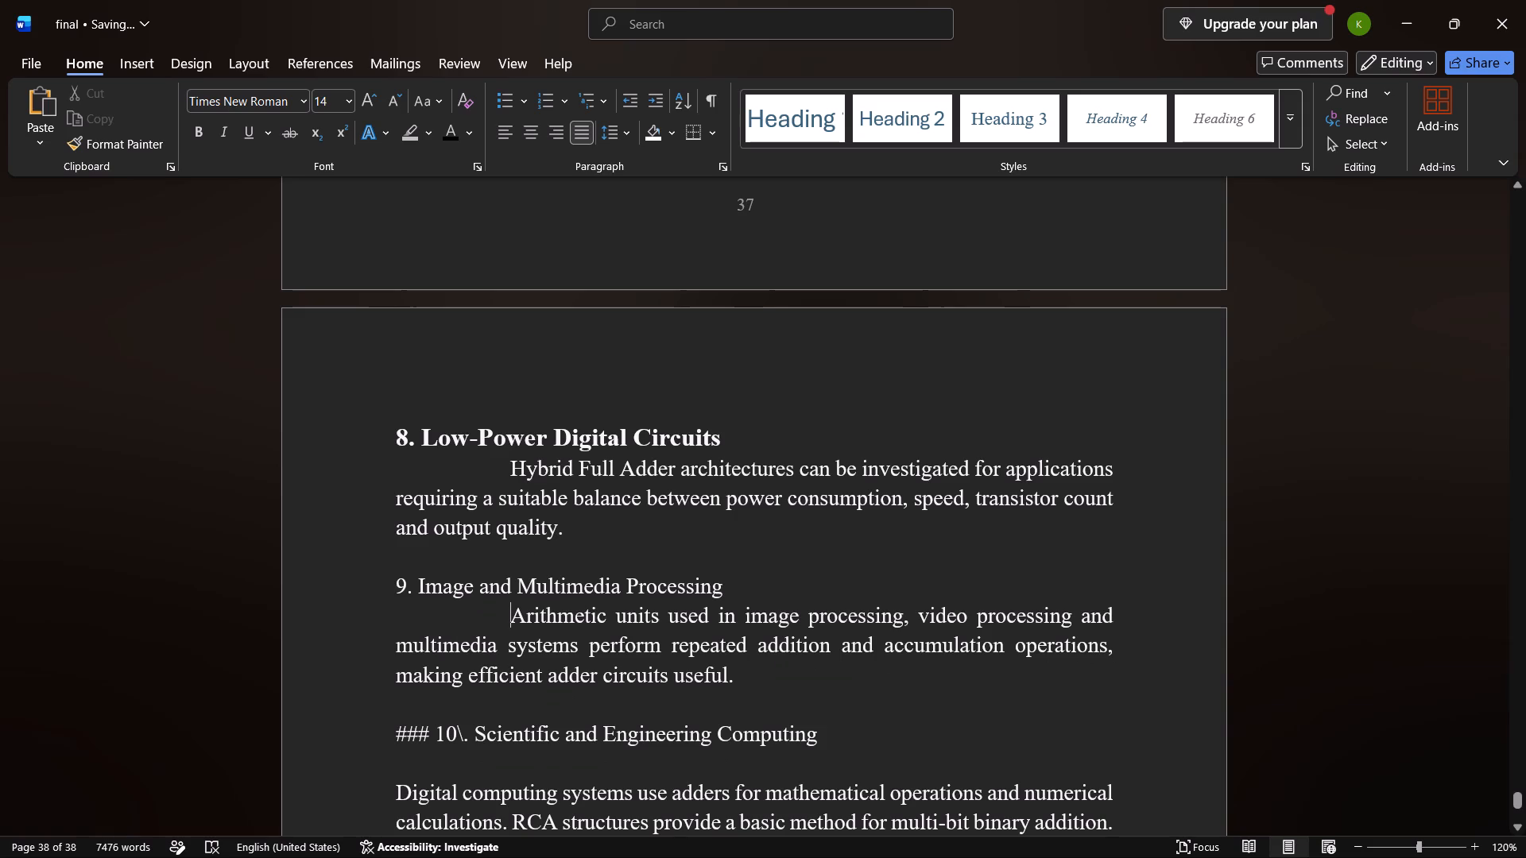
Format the "9. Image and Multimedia Processing" subheading in bold at font size 16.
left_click_drag(732, 593, 393, 580)
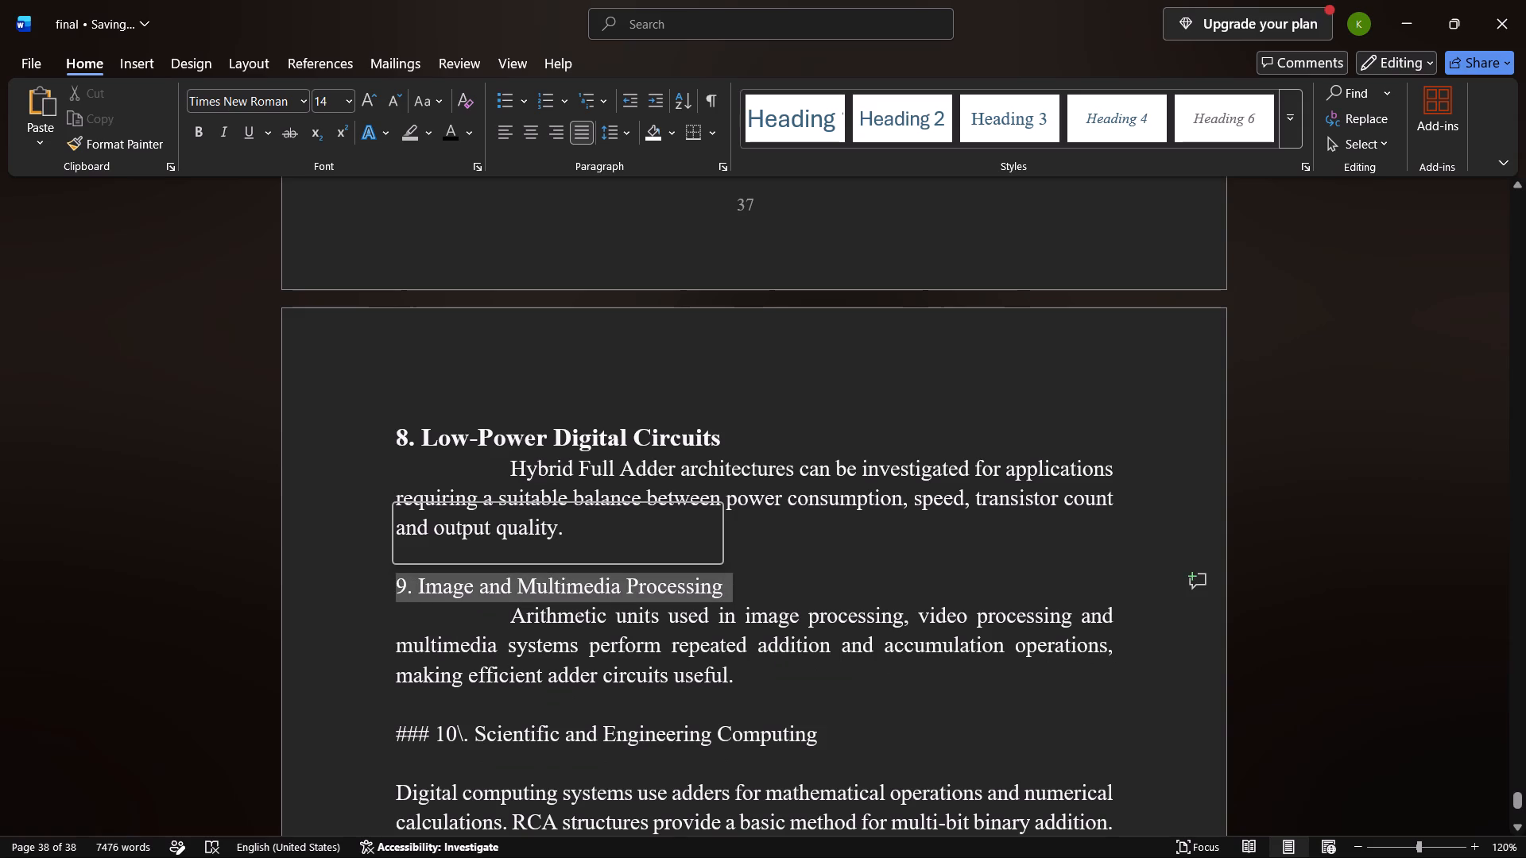
left_click(409, 551)
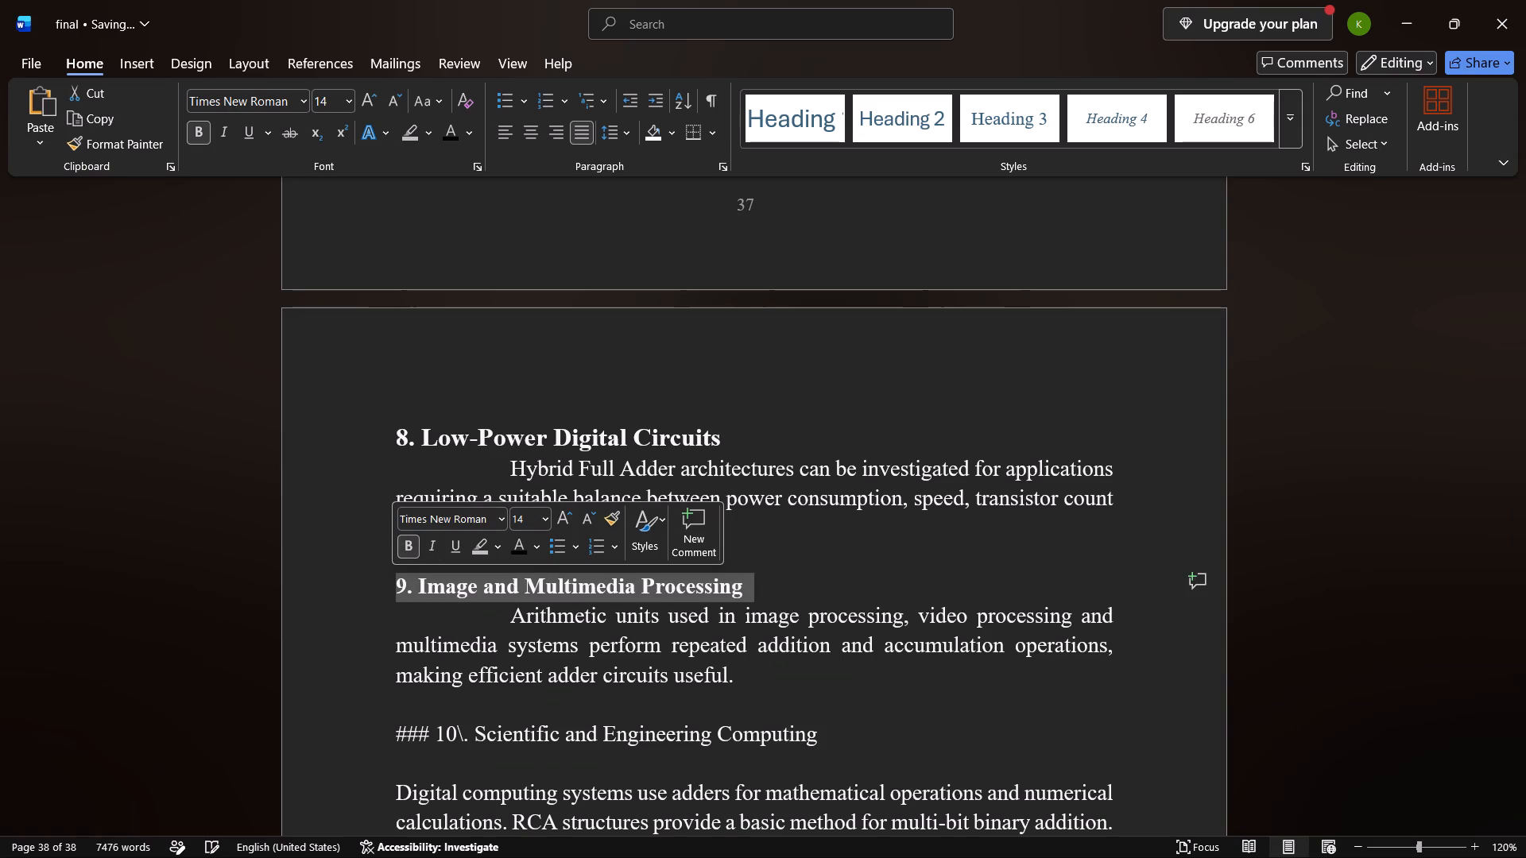
left_click(563, 514)
Strip the "###" marker and backslash from the tenth subheading so it reads "10. Scientific and Engineering Computing".
scroll(565, 641, "down", 1)
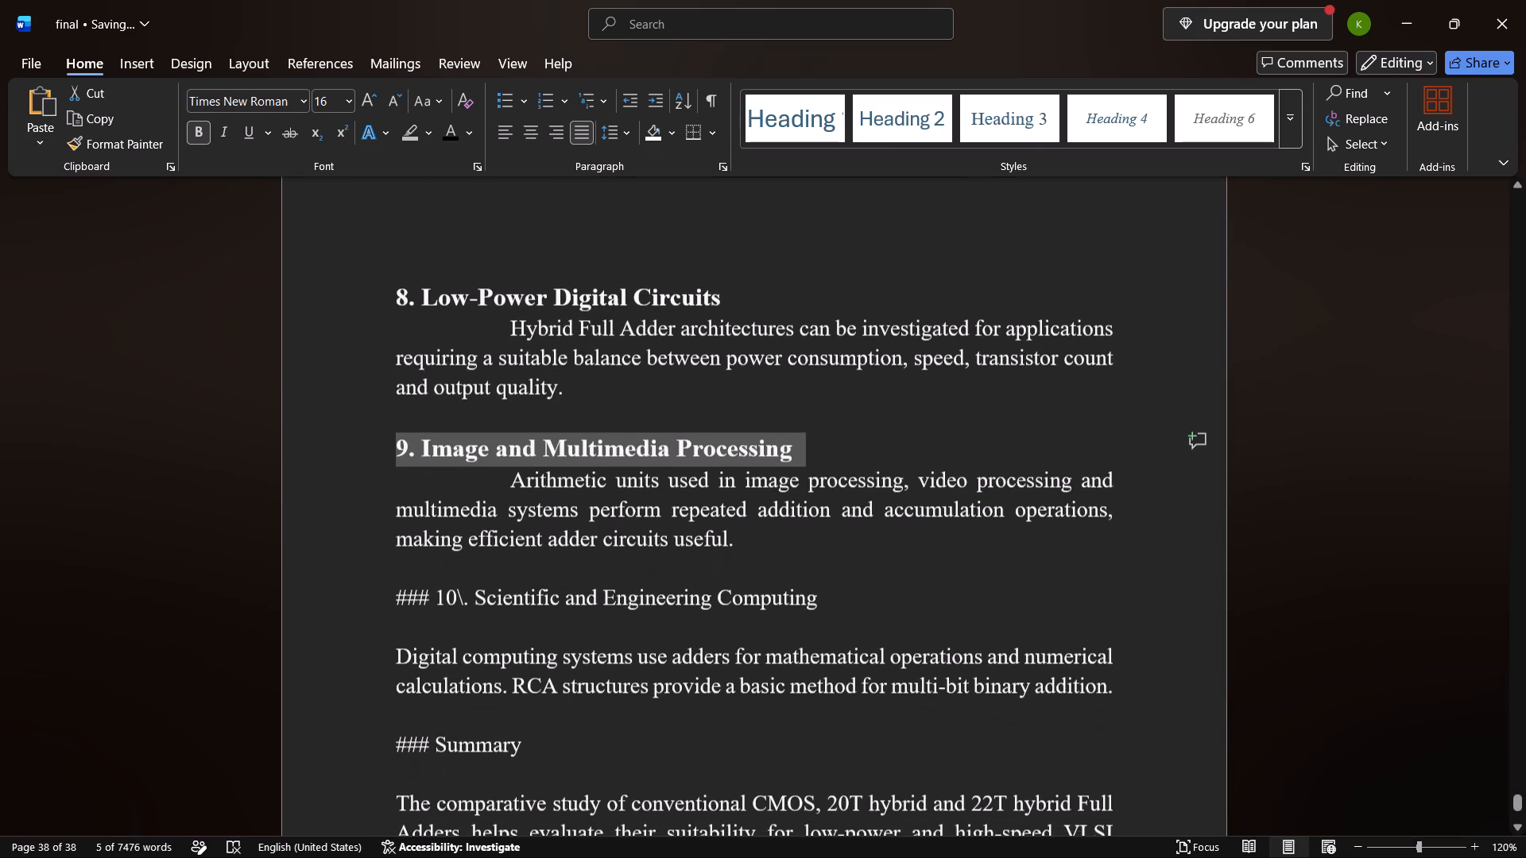
left_click(477, 584)
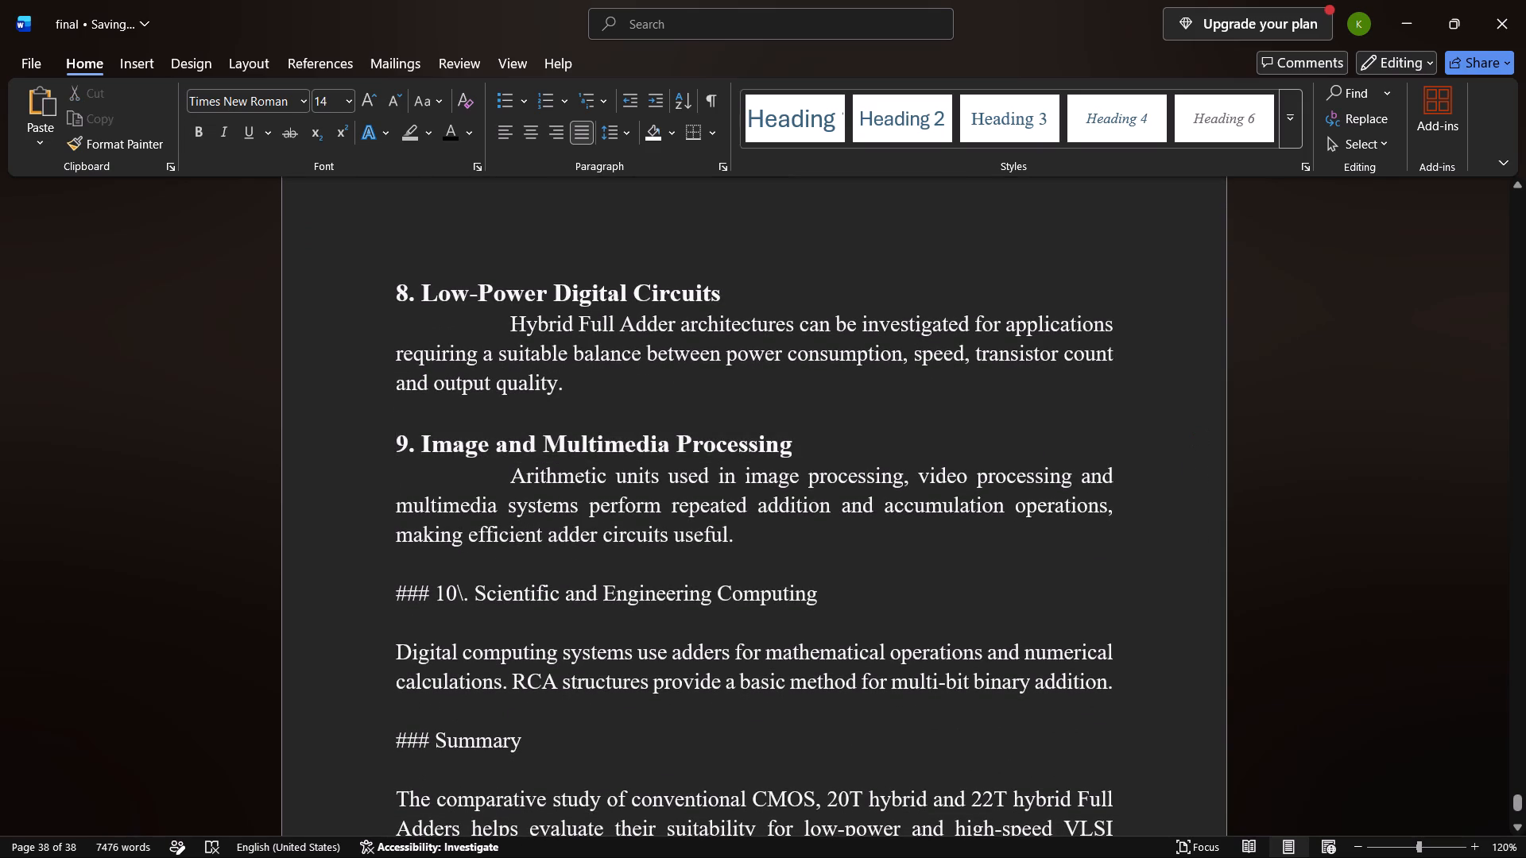
key("Left")
key("Left")
key("BackSpace")
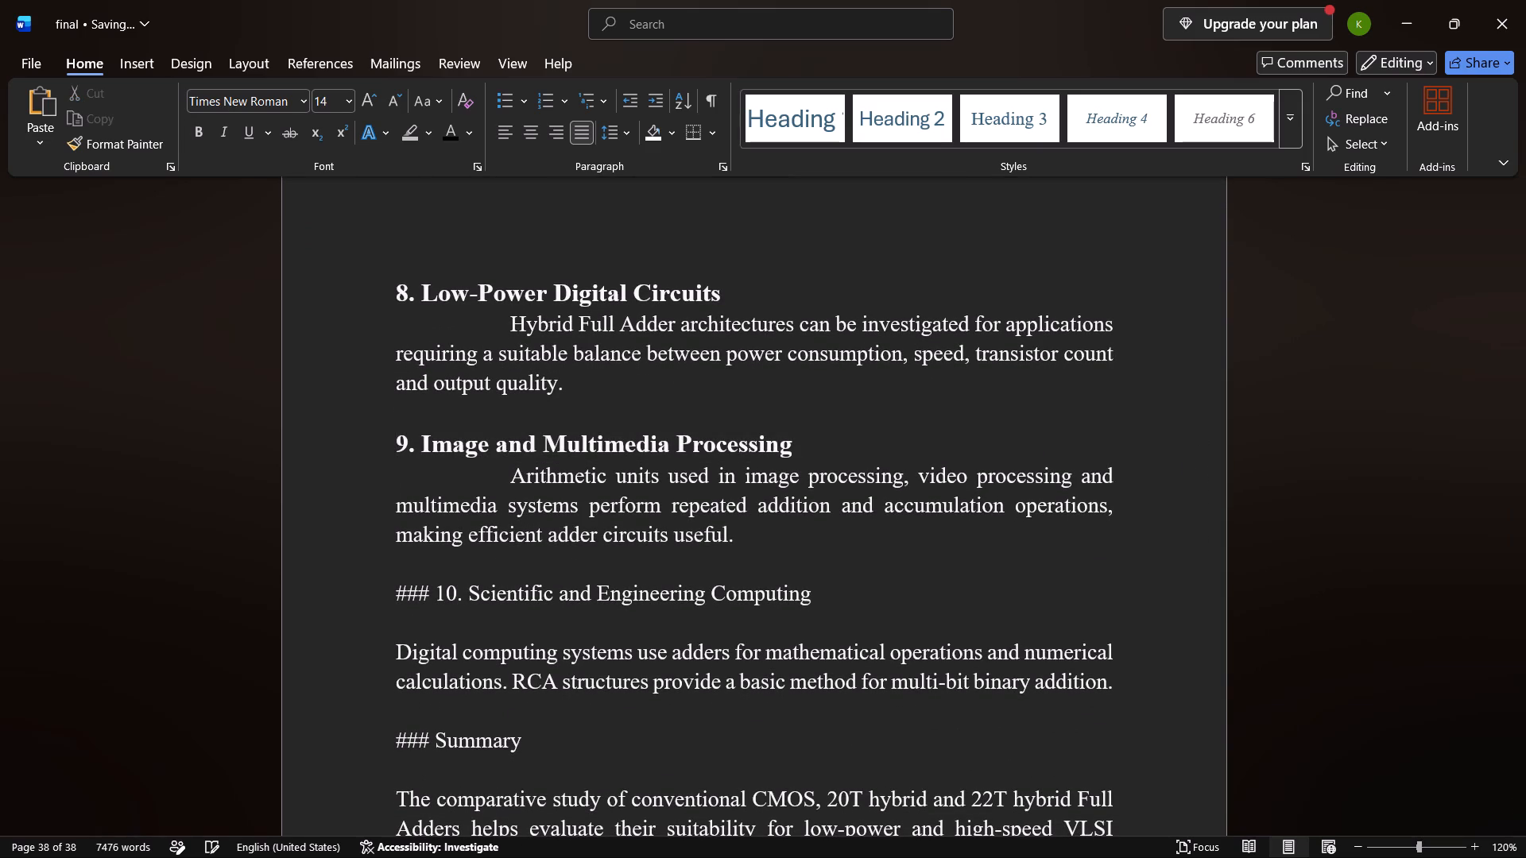
key("Left")
key("Left")
key("BackSpace")
key("BackSpace")
key("BackSpace")
key("BackSpace")
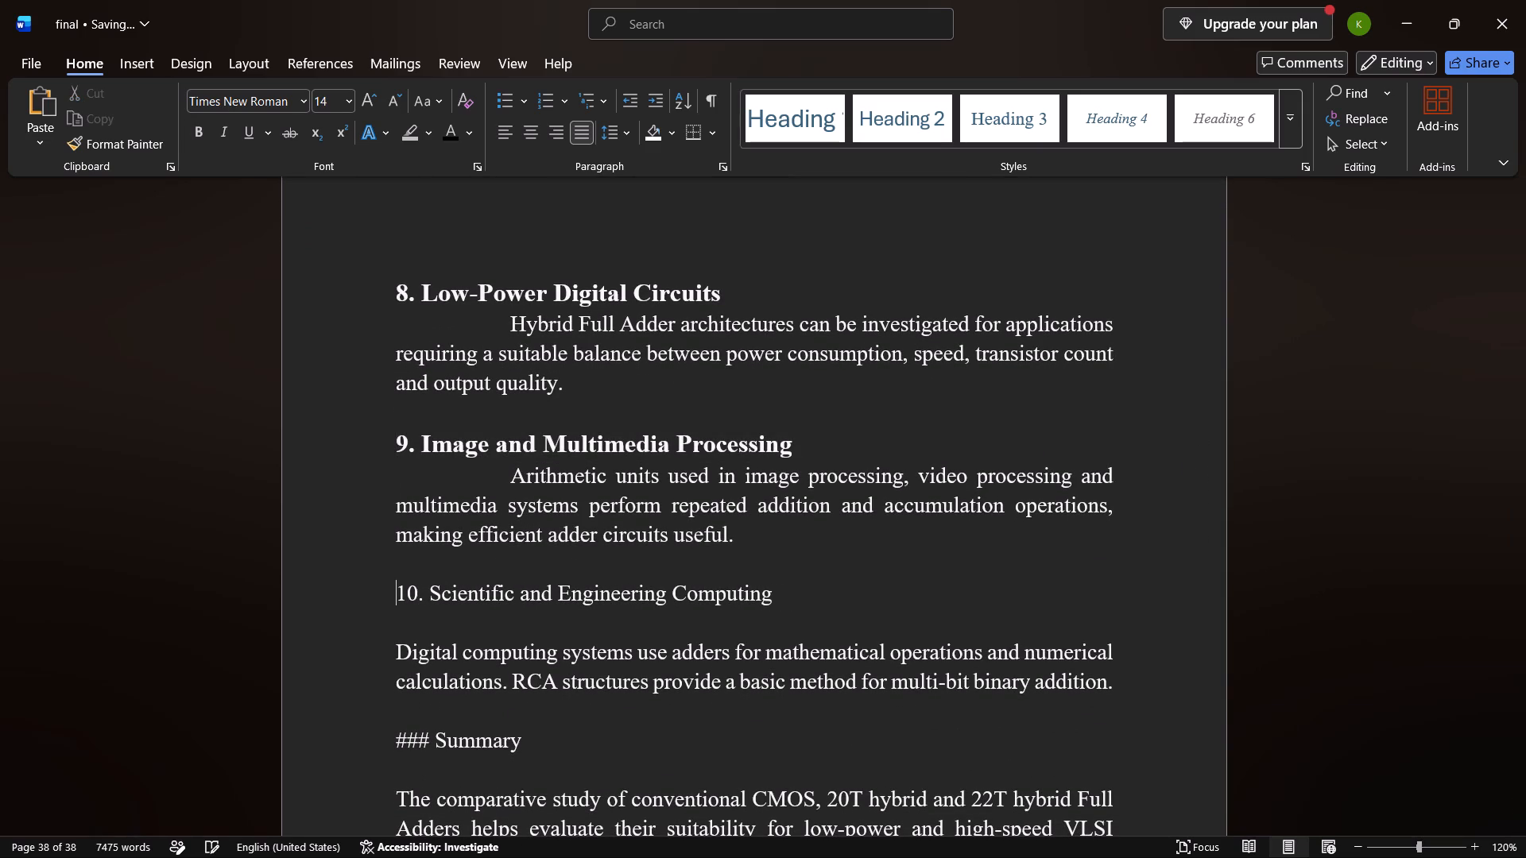
Remove the blank line above the Scientific and Engineering Computing paragraph and indent its first line by two tab stops with a space between them.
key("Down")
key("Down")
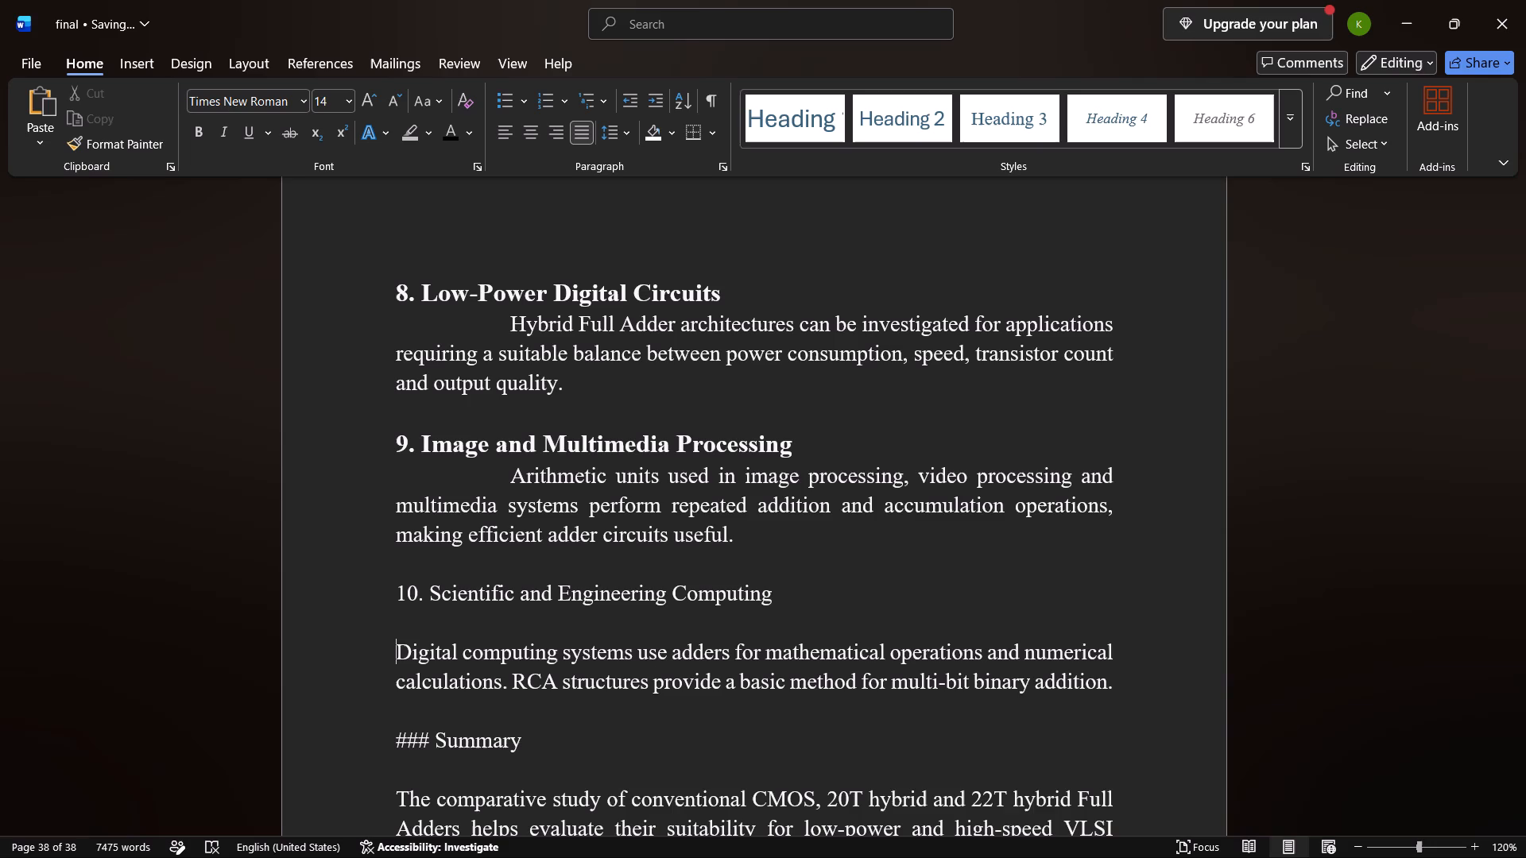
key("BackSpace")
key("Tab")
key("space")
key("Tab")
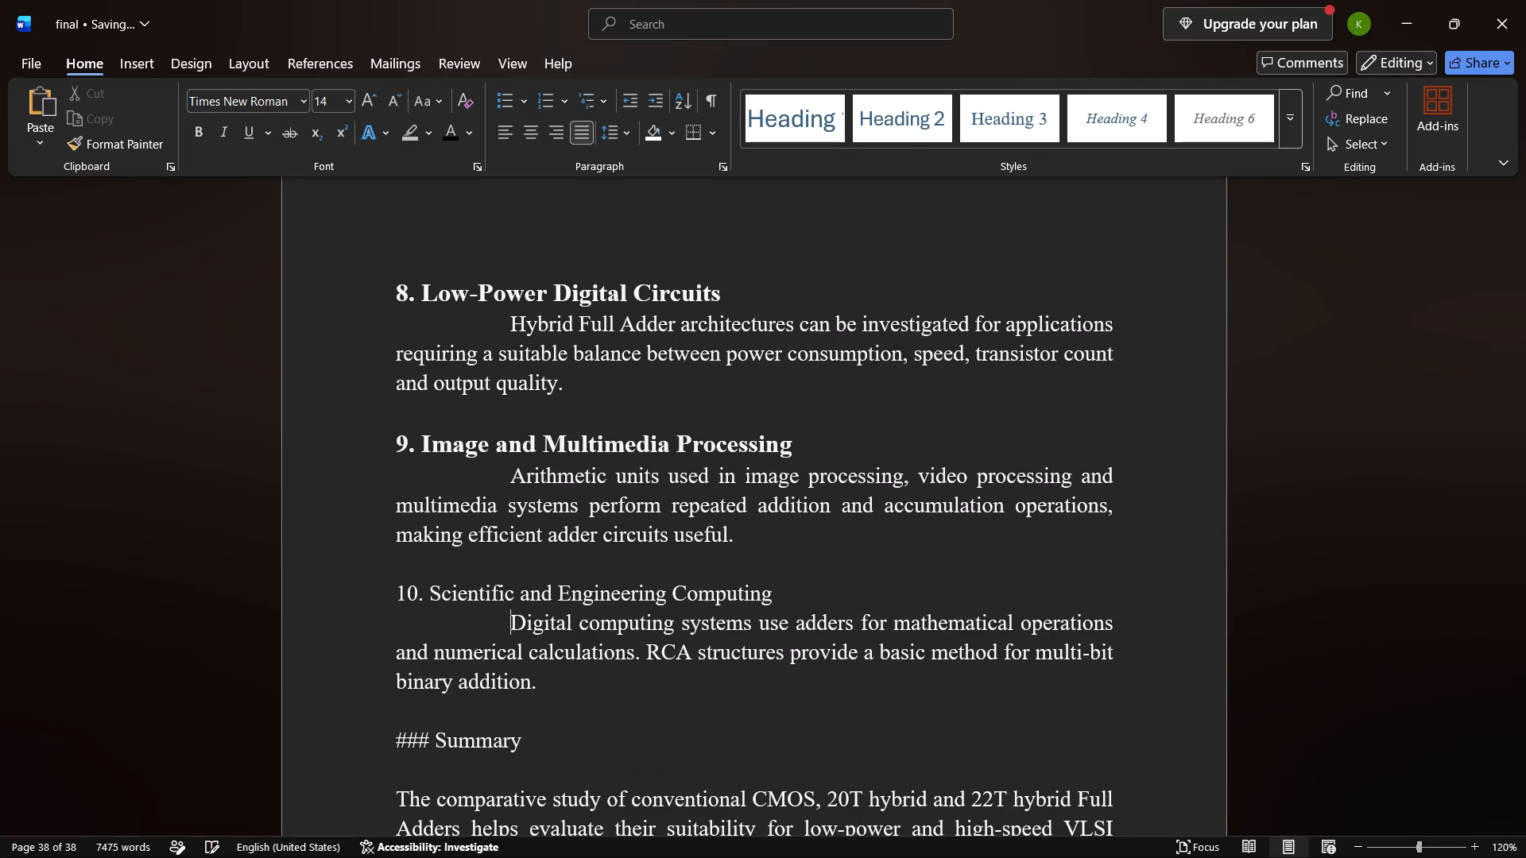
Format the "10. Scientific and Engineering Computing" subheading in bold at font size 16.
left_click_drag(774, 601, 385, 601)
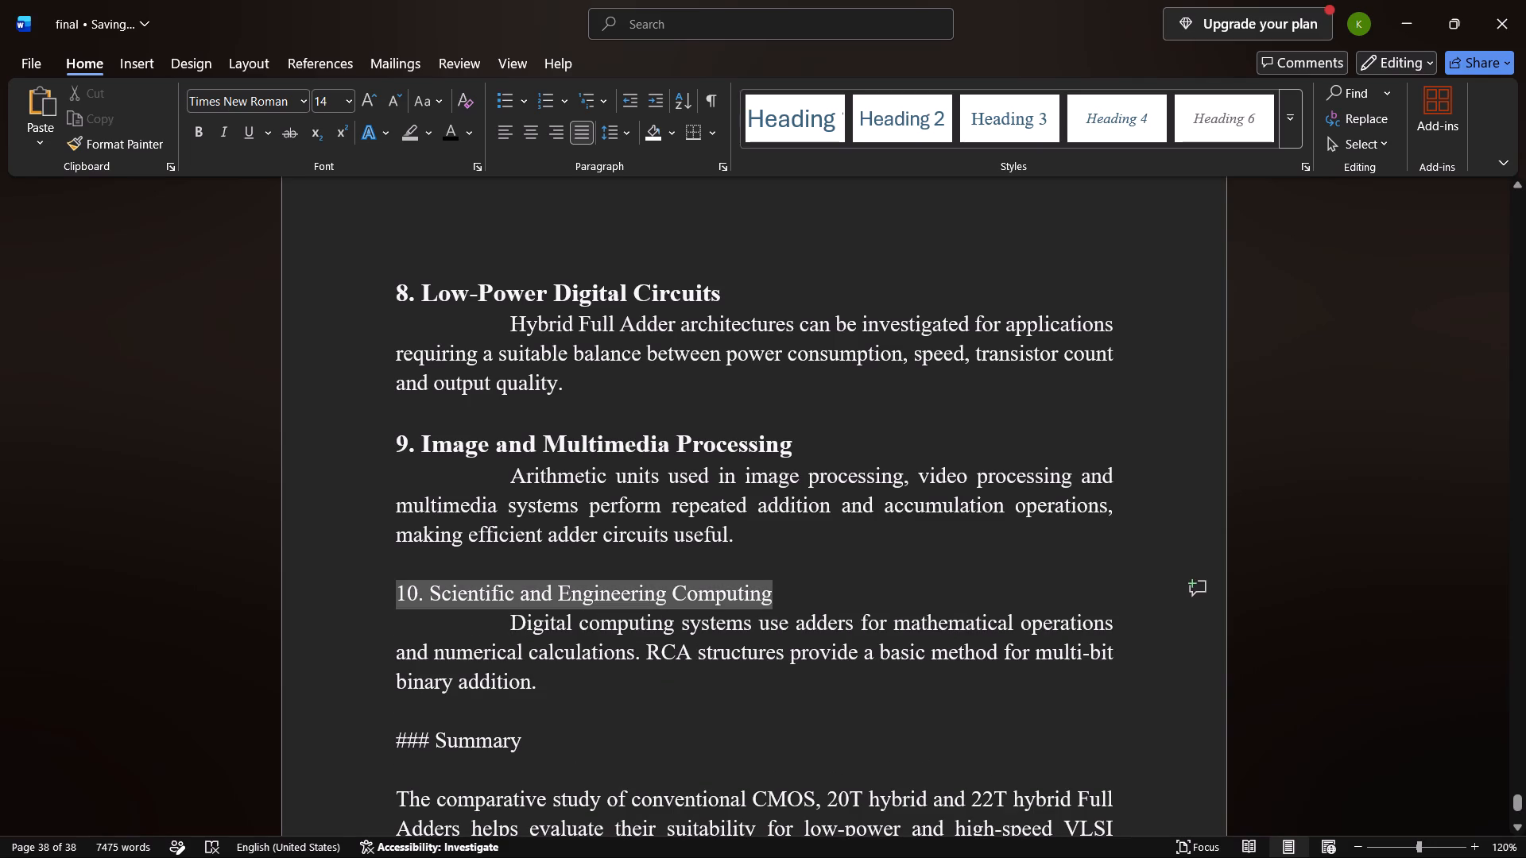
left_click_drag(385, 601, 381, 599)
left_click(406, 567)
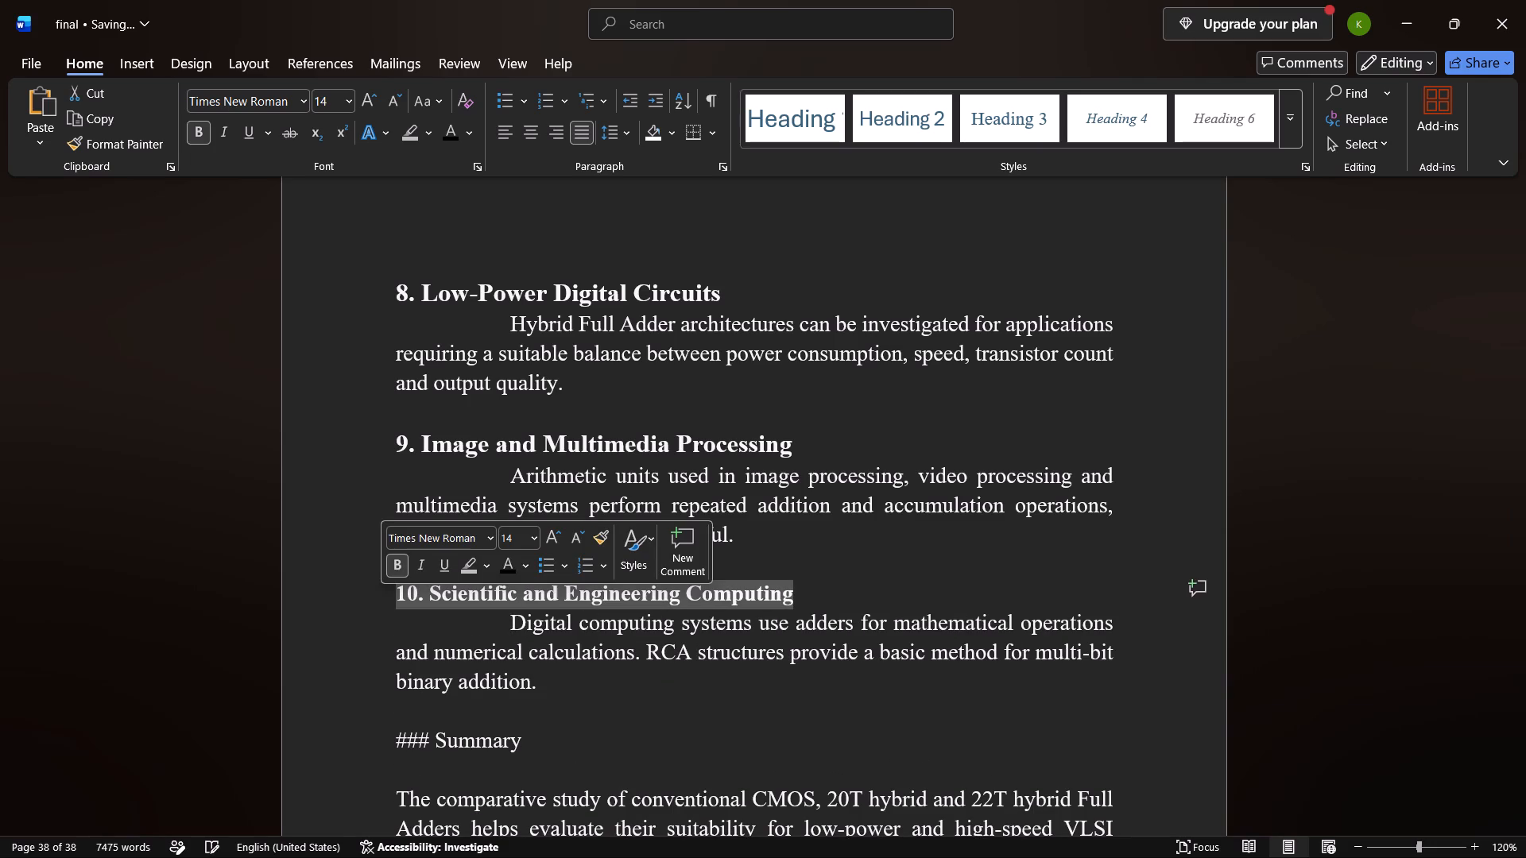
left_click(550, 535)
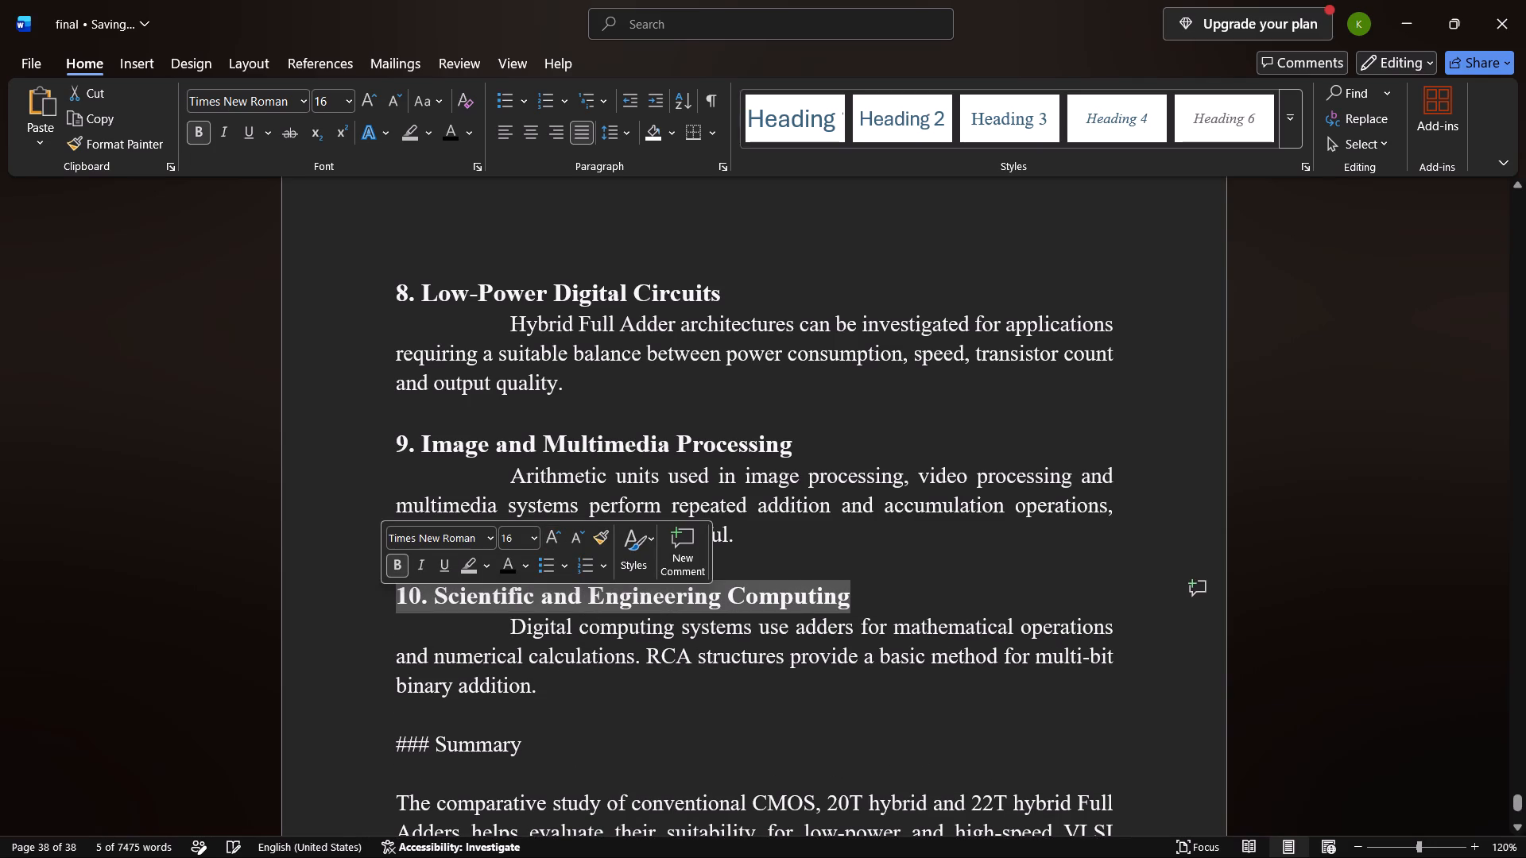
left_click(858, 571)
Delete the "### Summary" heading and its paragraph at the end of the Applications section.
scroll(858, 571, "down", 1)
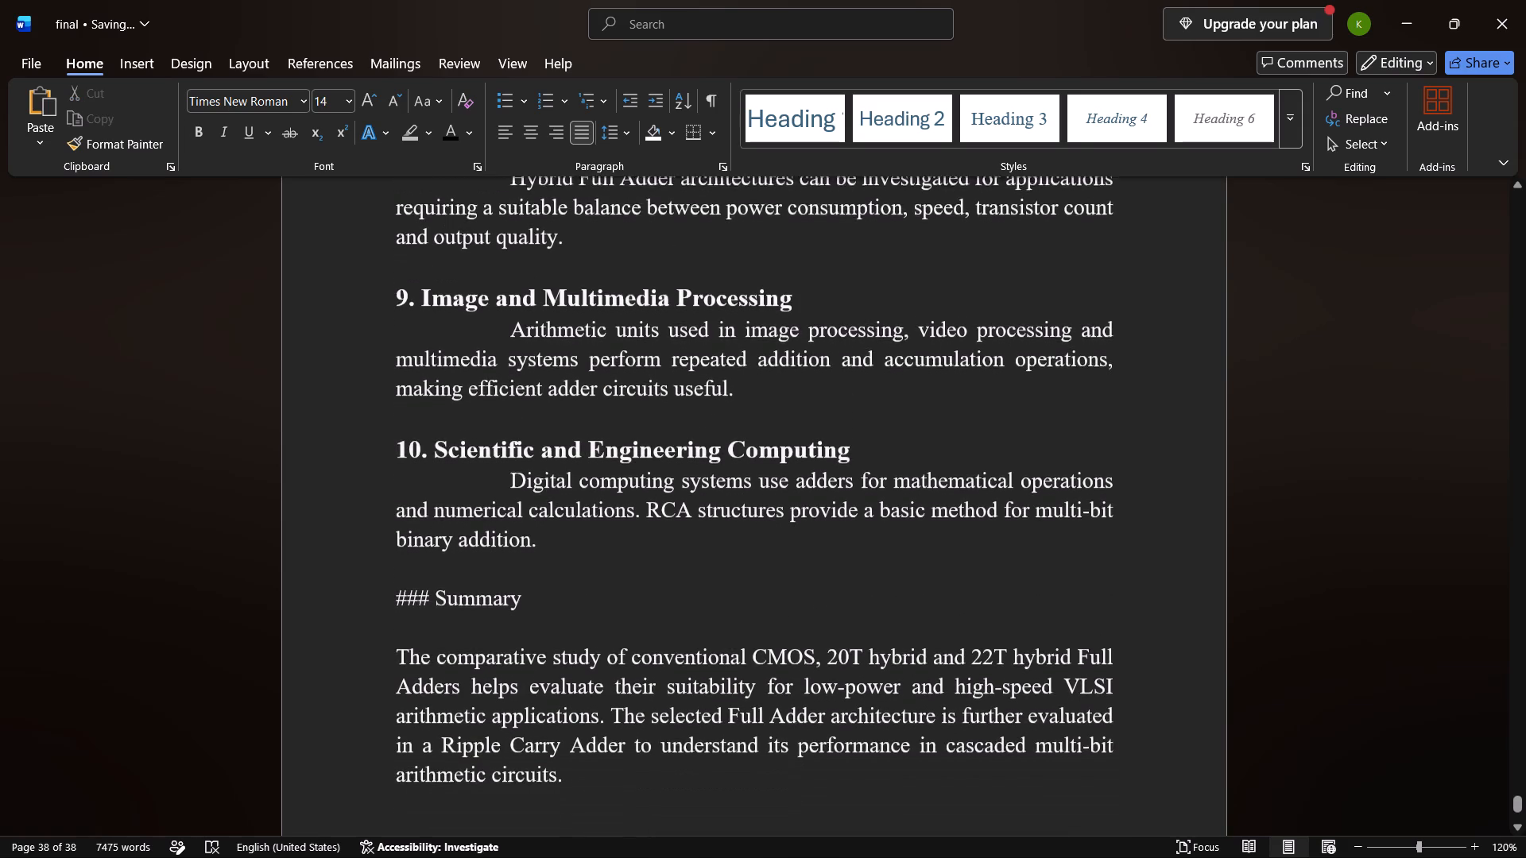
scroll(858, 571, "down", 1)
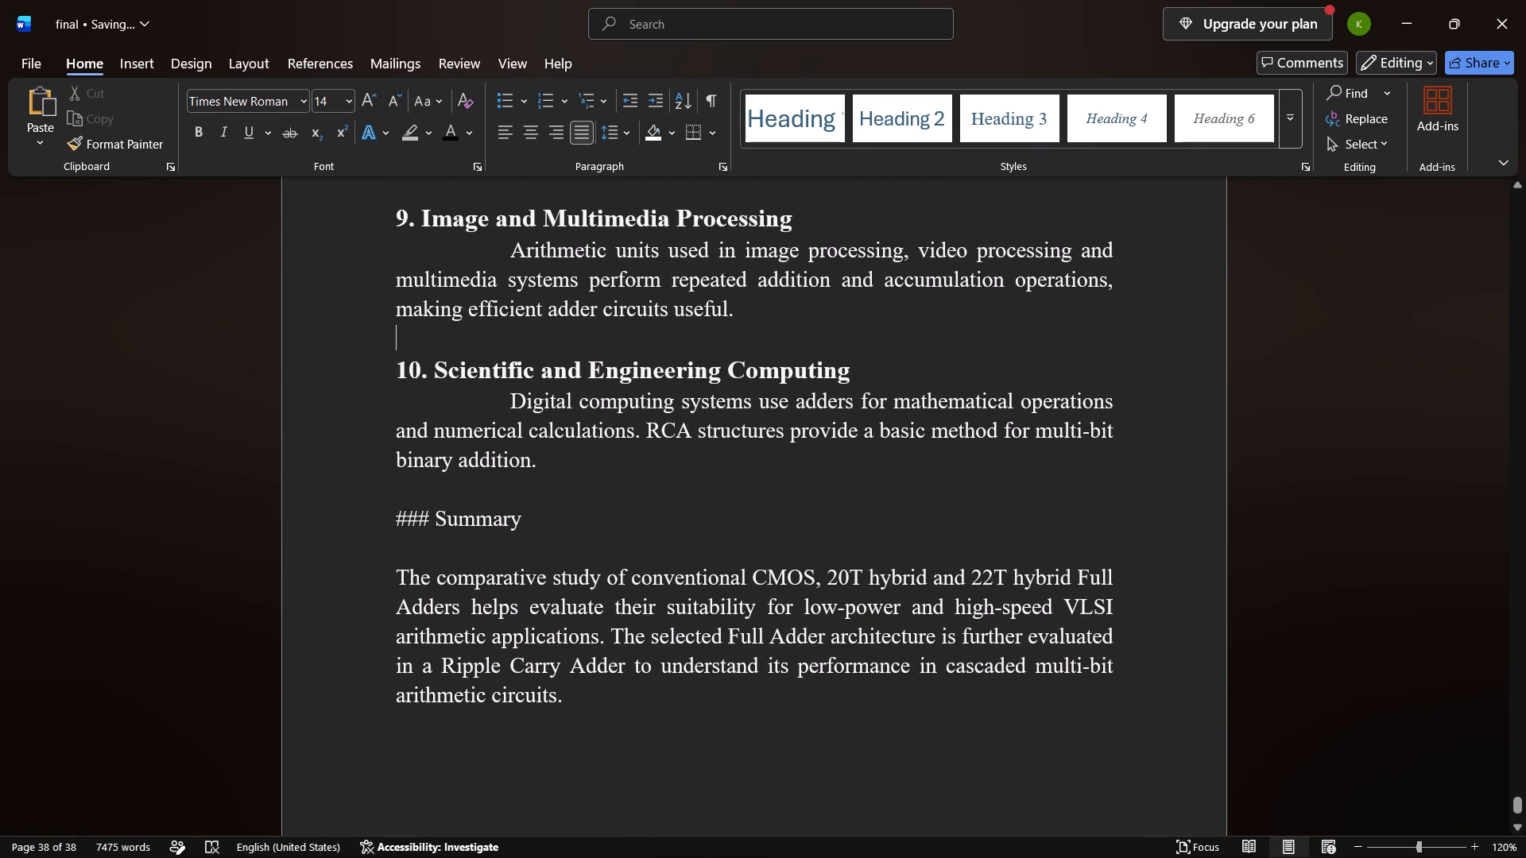
left_click_drag(393, 516, 575, 692)
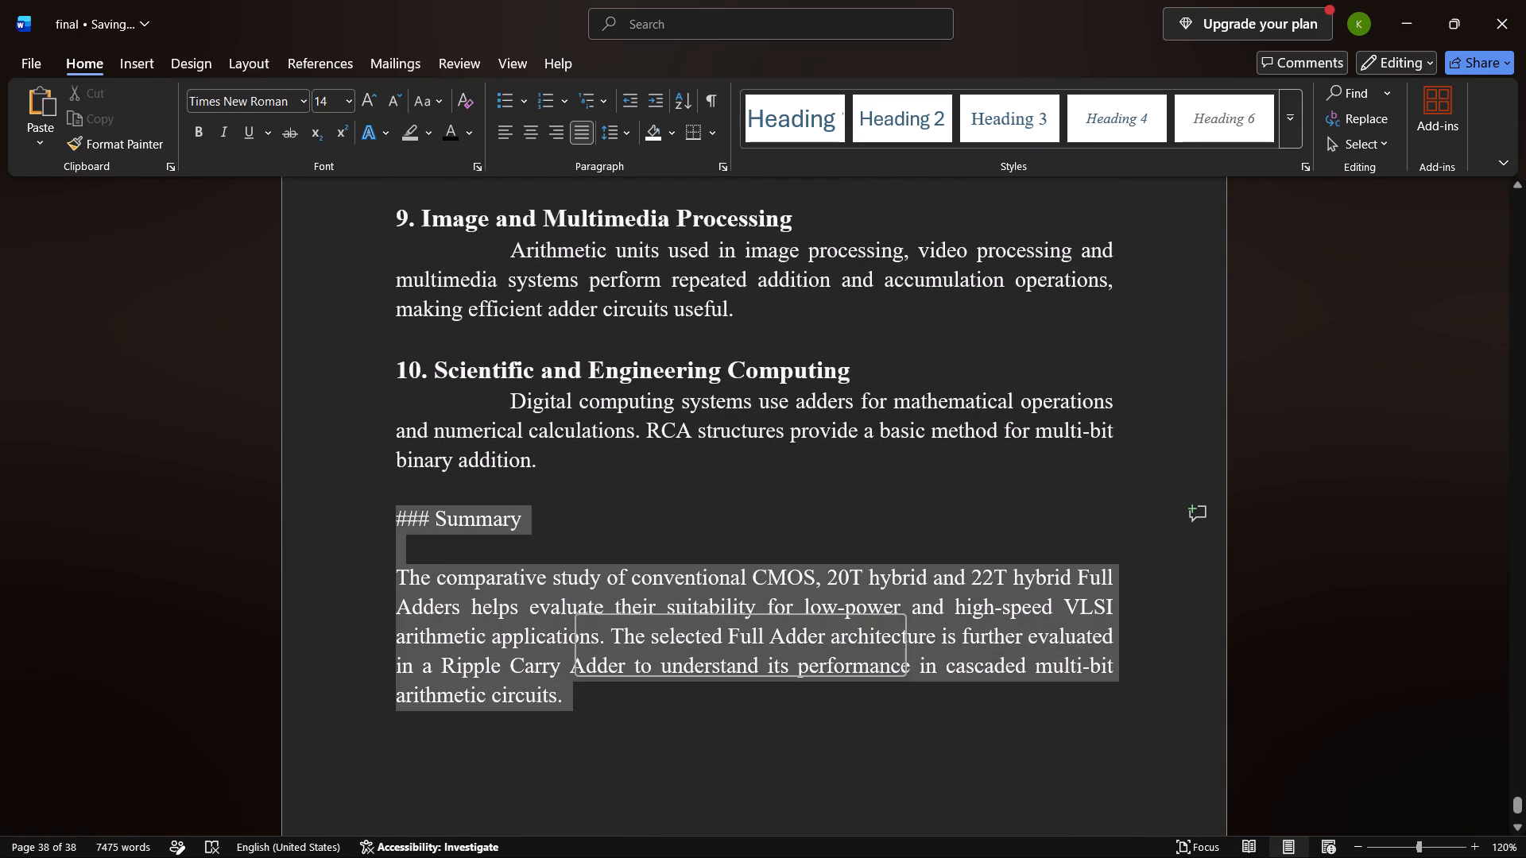
key("BackSpace")
left_click(427, 505)
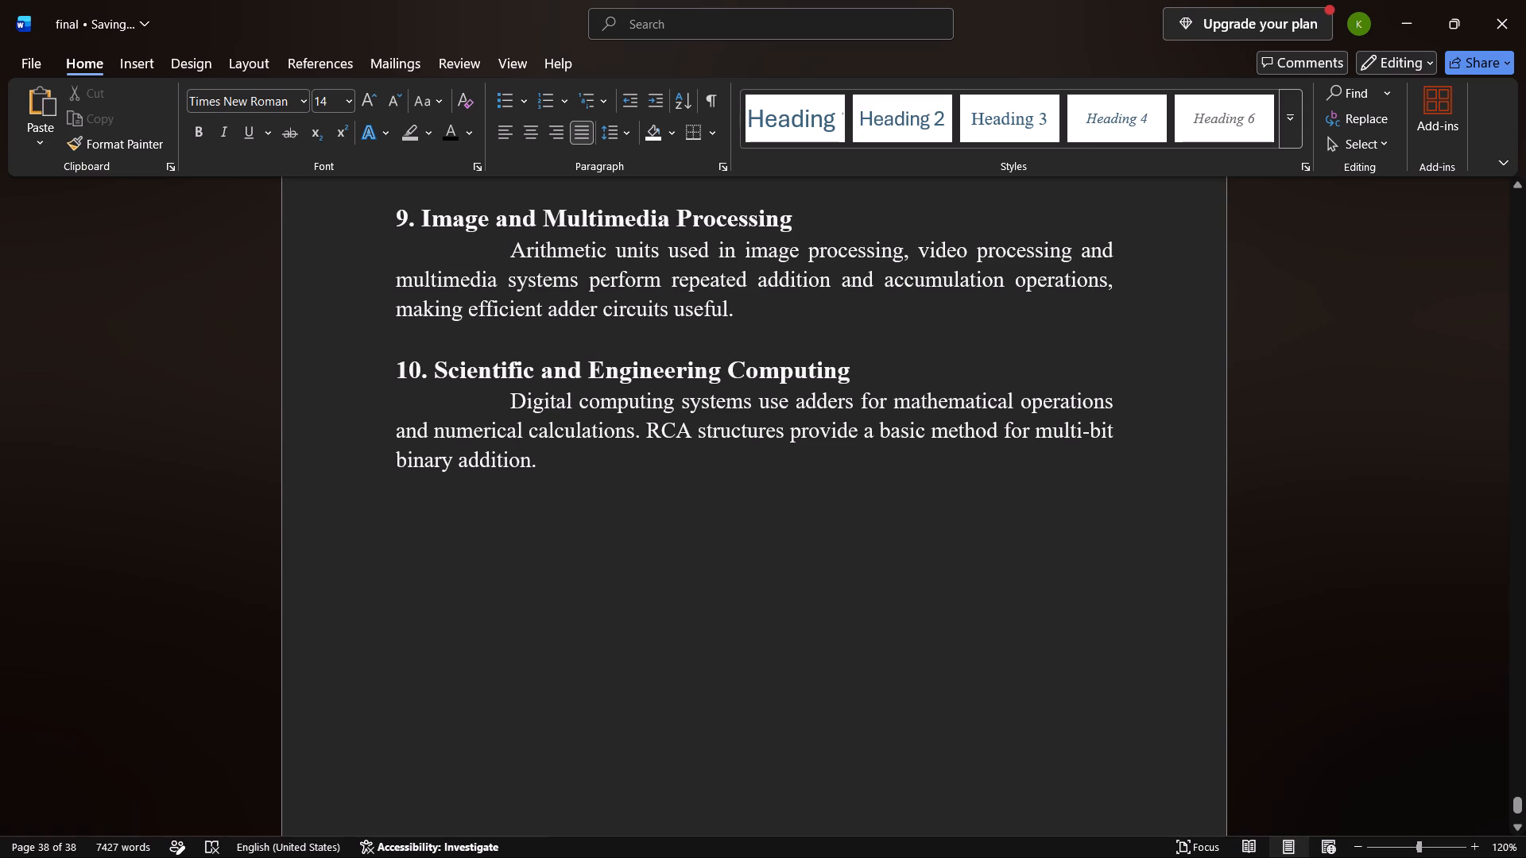
Insert an empty line between the "3.5 APPLICATIONS" heading and the "1. Arithmetic Logic Units (ALUs)" subheading.
scroll(427, 505, "up", 3)
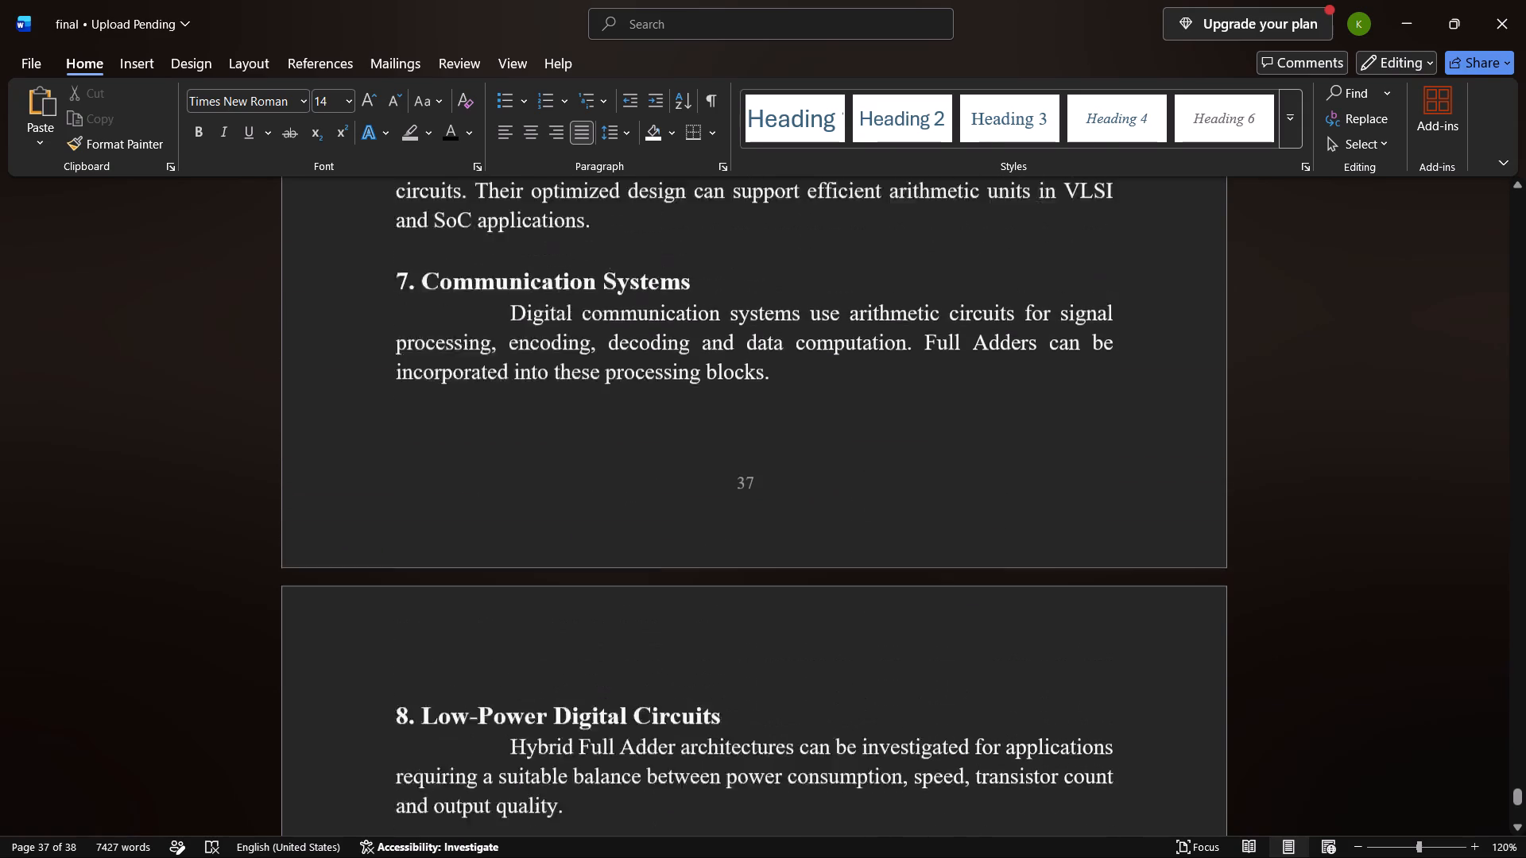
scroll(427, 505, "up", 2)
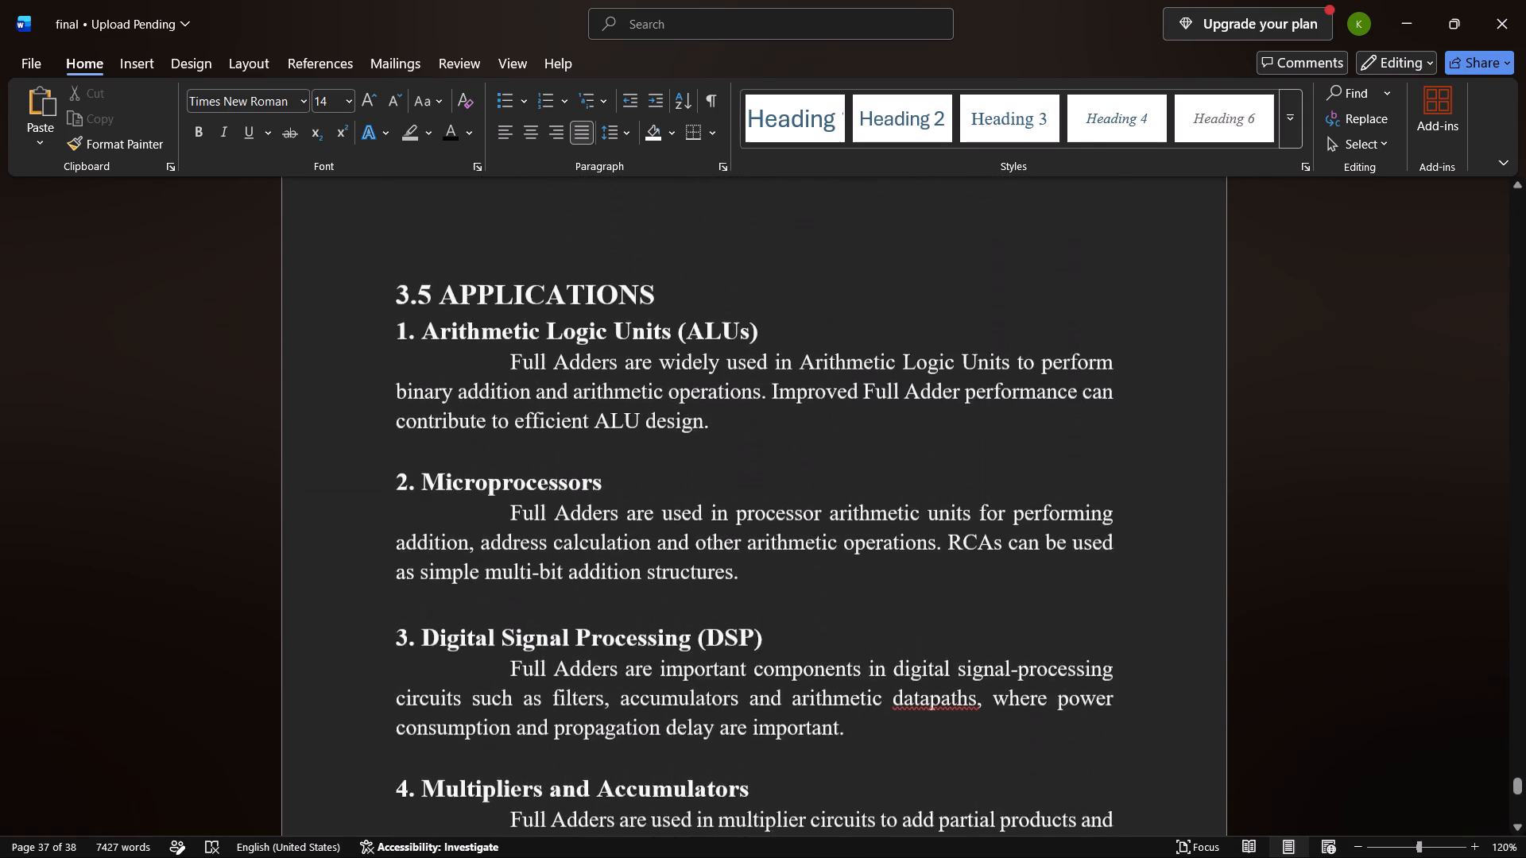
scroll(427, 505, "up", 2)
left_click(669, 426)
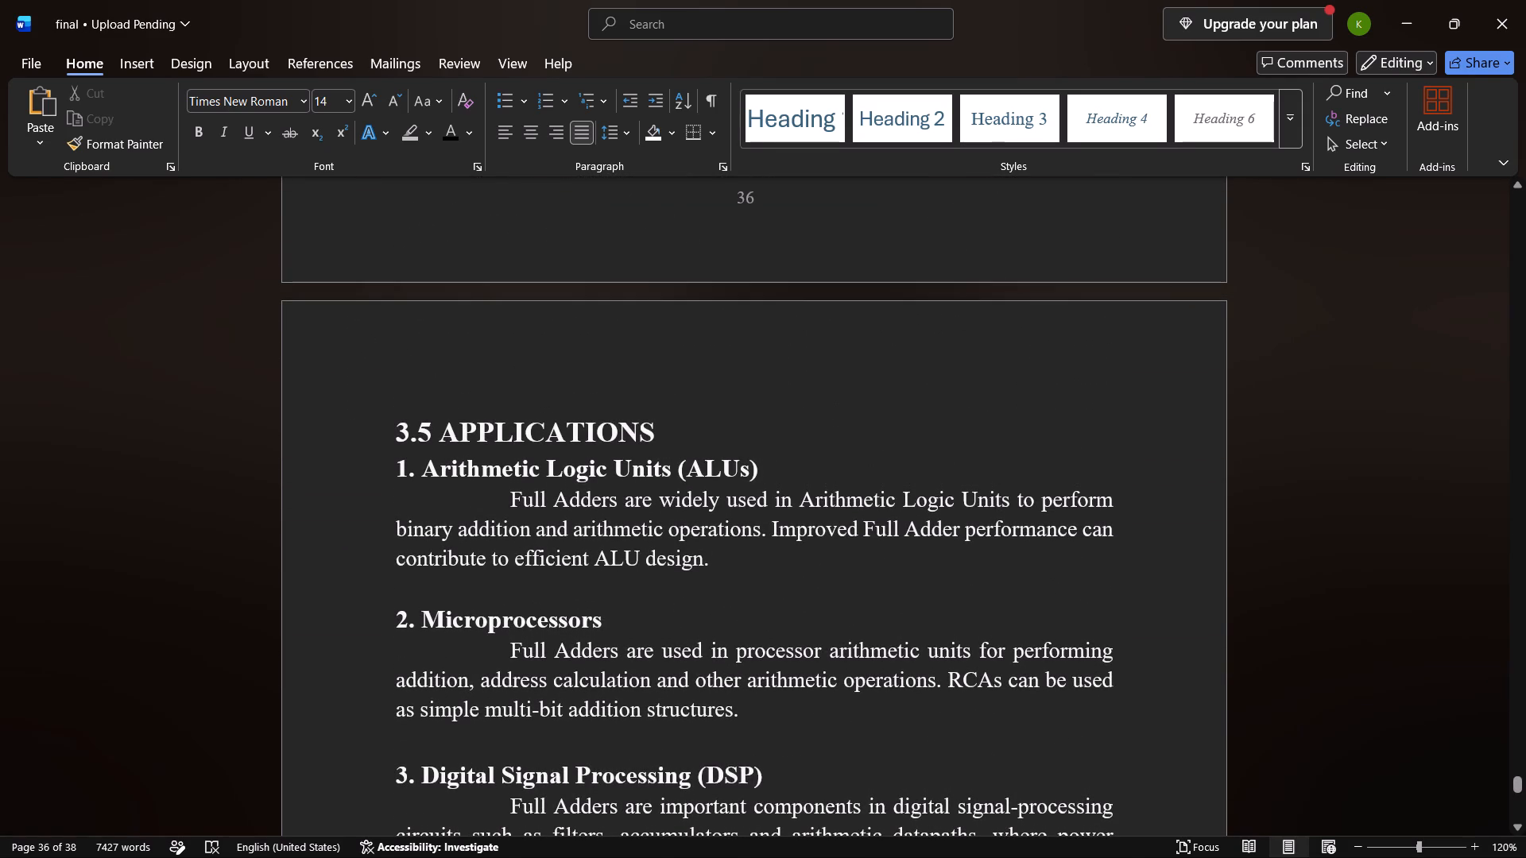
key("Return")
Delete the surplus empty line above the "8. Low-Power Digital Circuits" subheading at the top of its page.
scroll(669, 426, "down", 1)
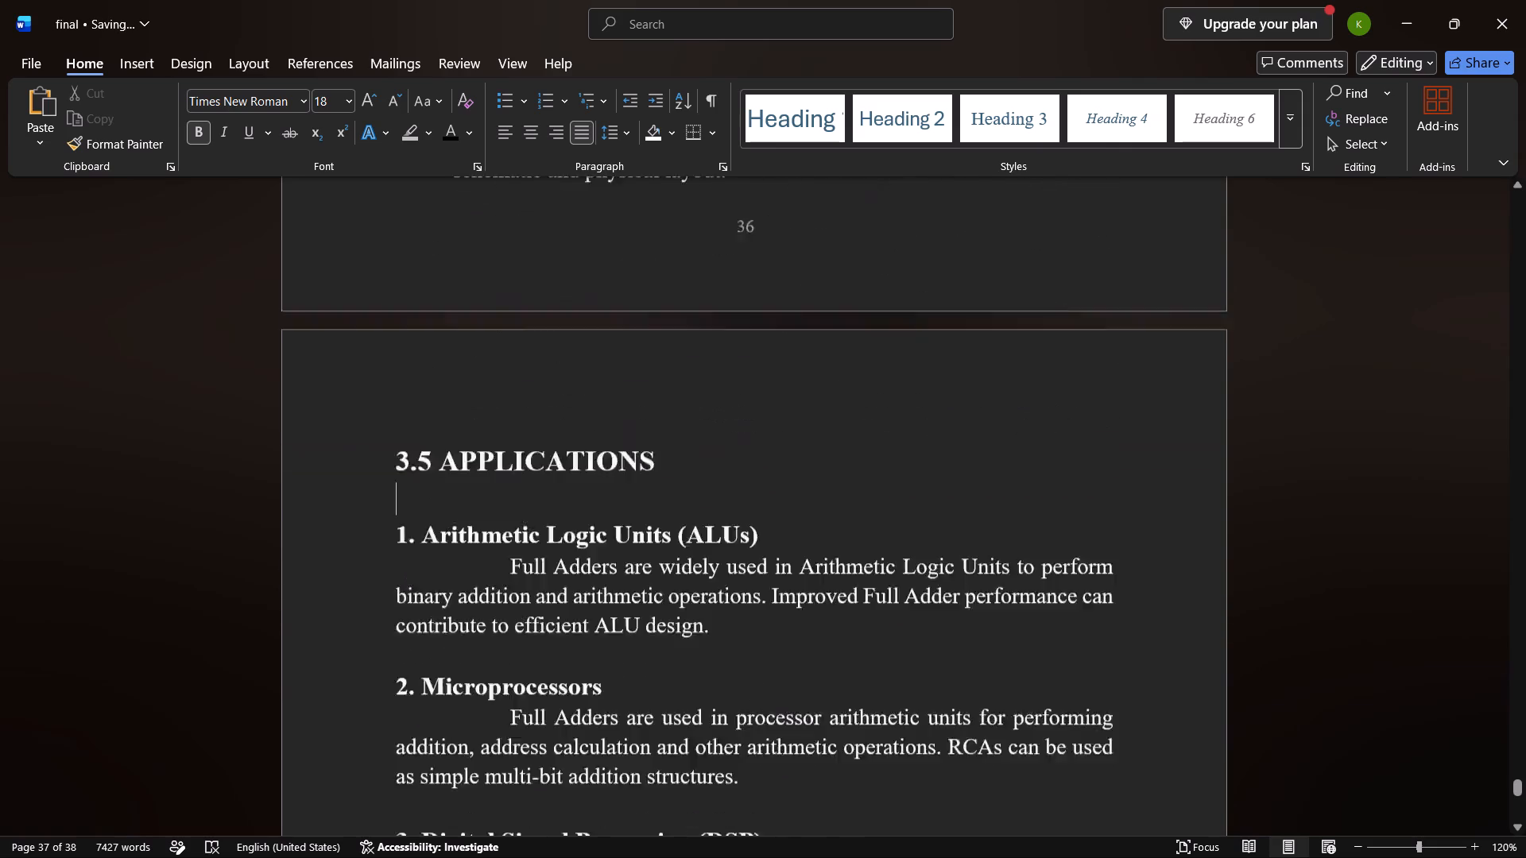
scroll(669, 426, "down", 2)
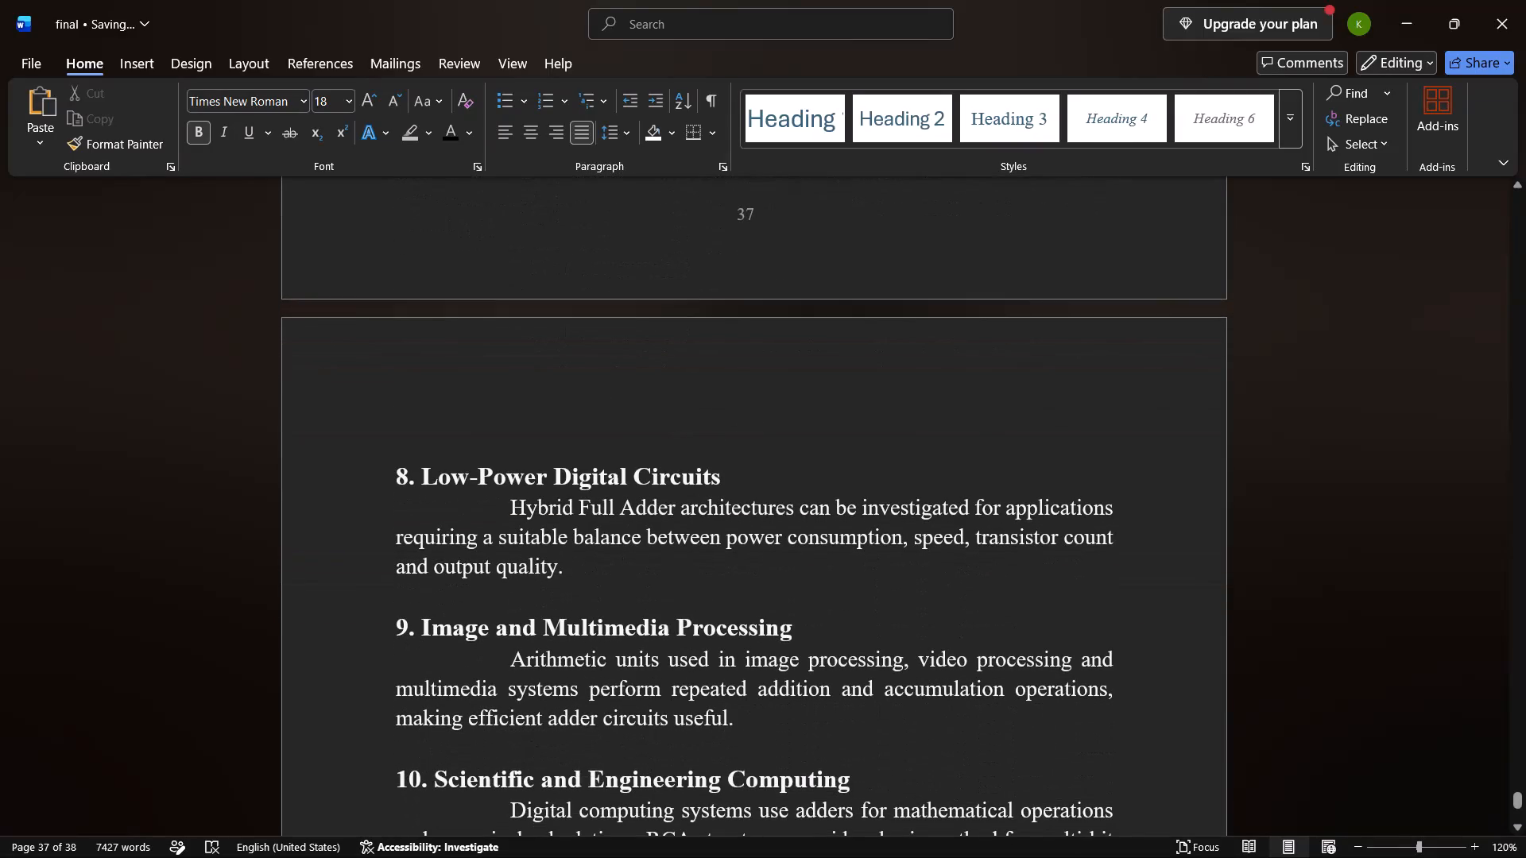
left_click(449, 447)
key("BackSpace")
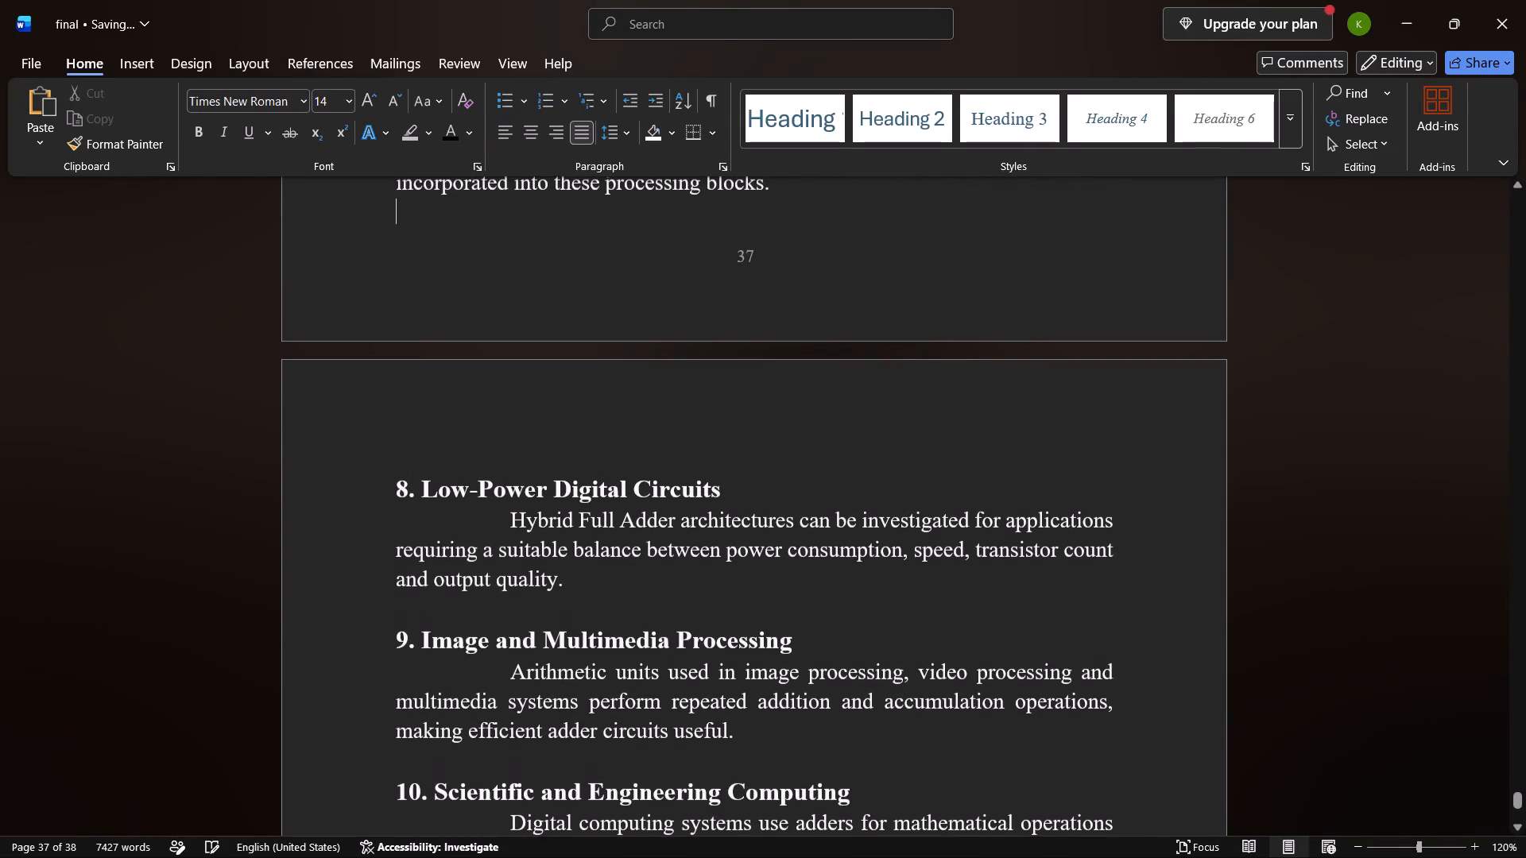
key("Down")
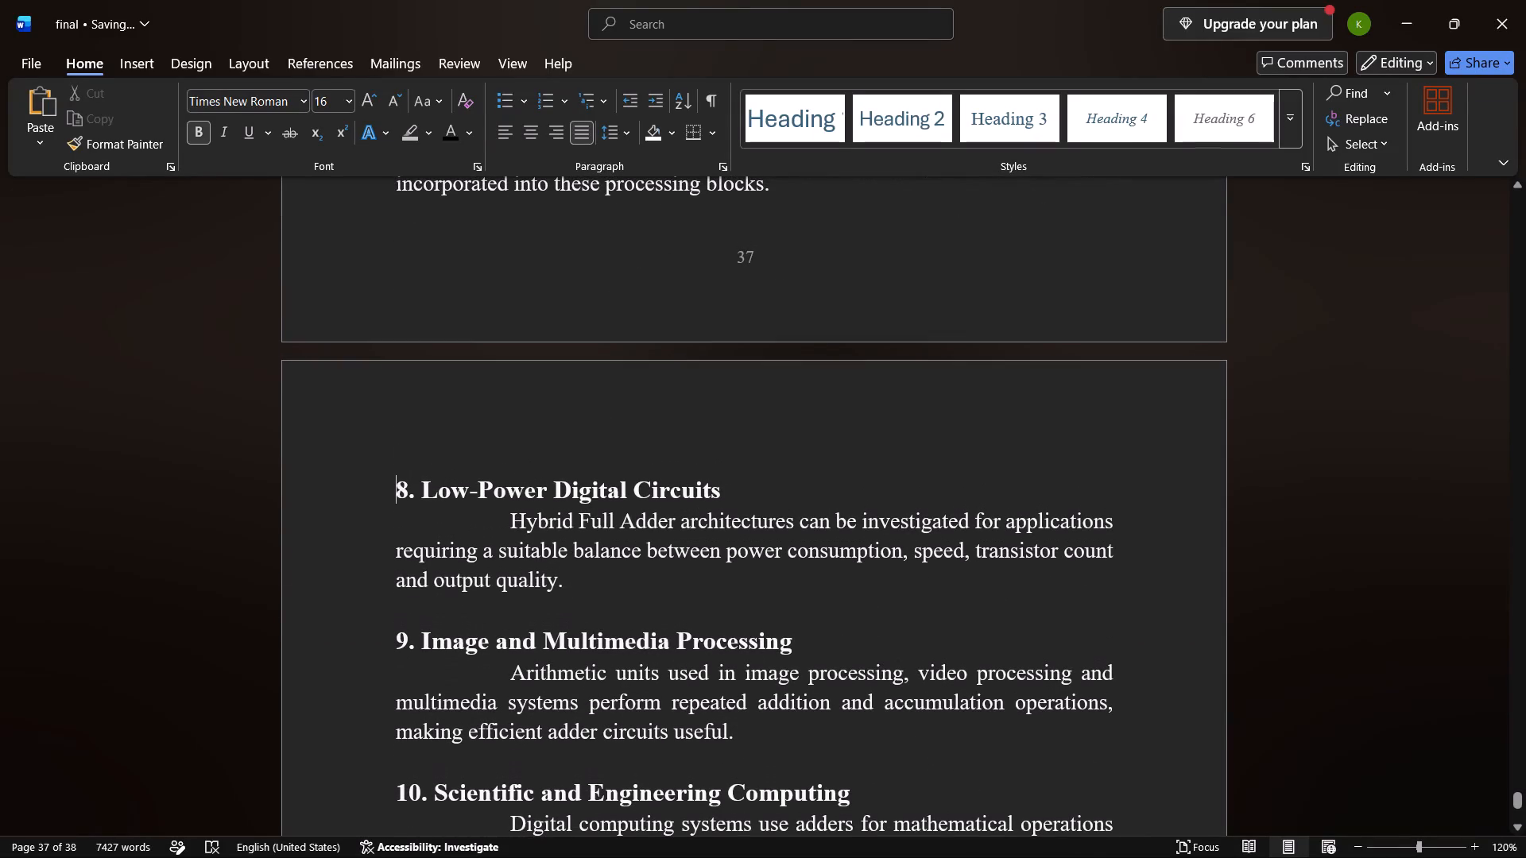
Remove the break between section 7's paragraph and the "8. Low-Power Digital Circuits" subheading, then put the subheading back on its own unindented line.
key("BackSpace")
key("BackSpace")
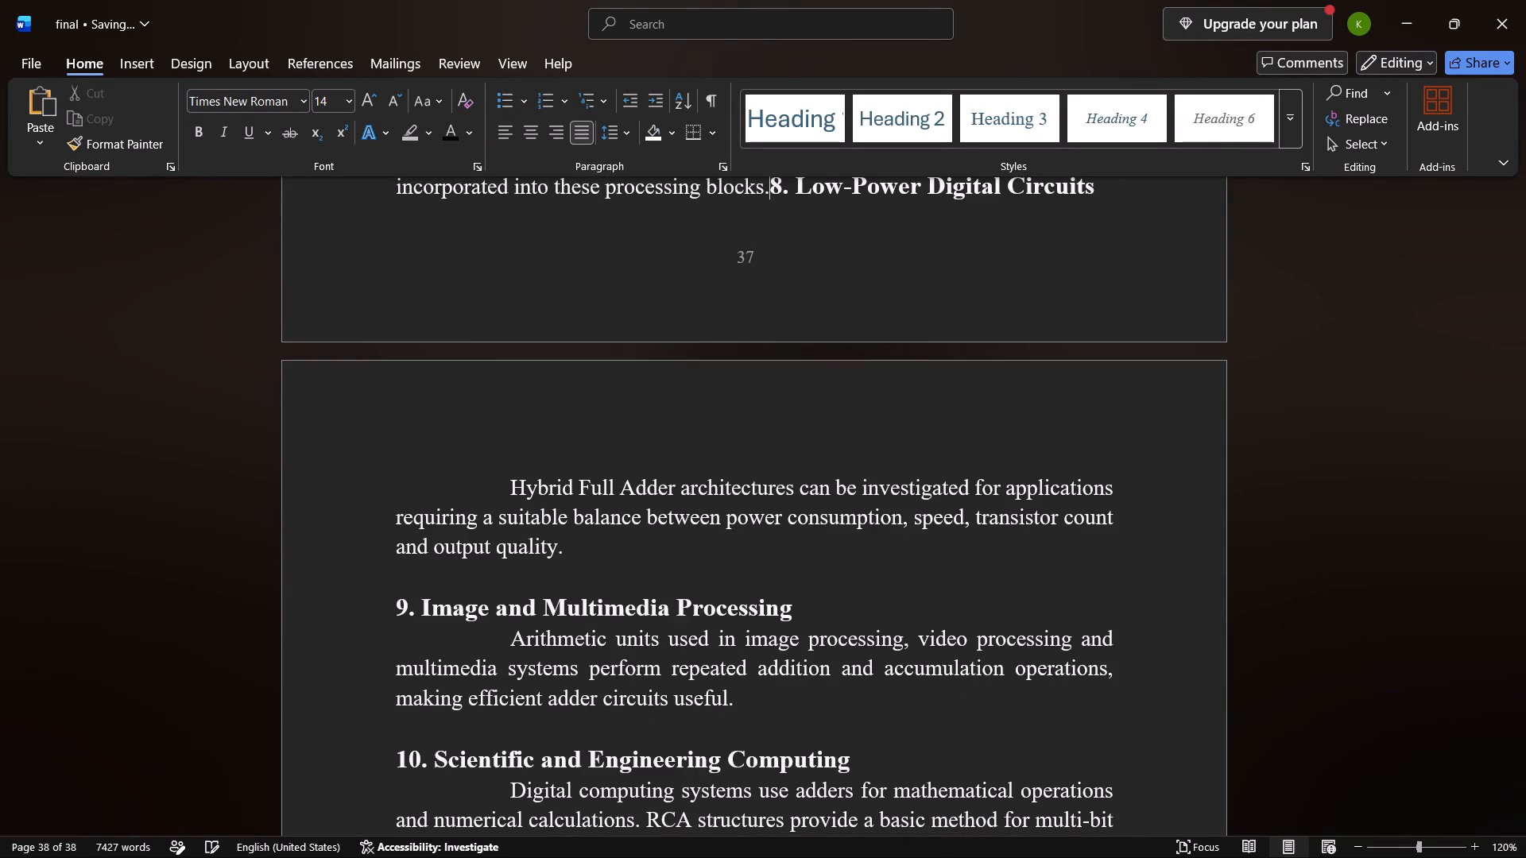
key("Return")
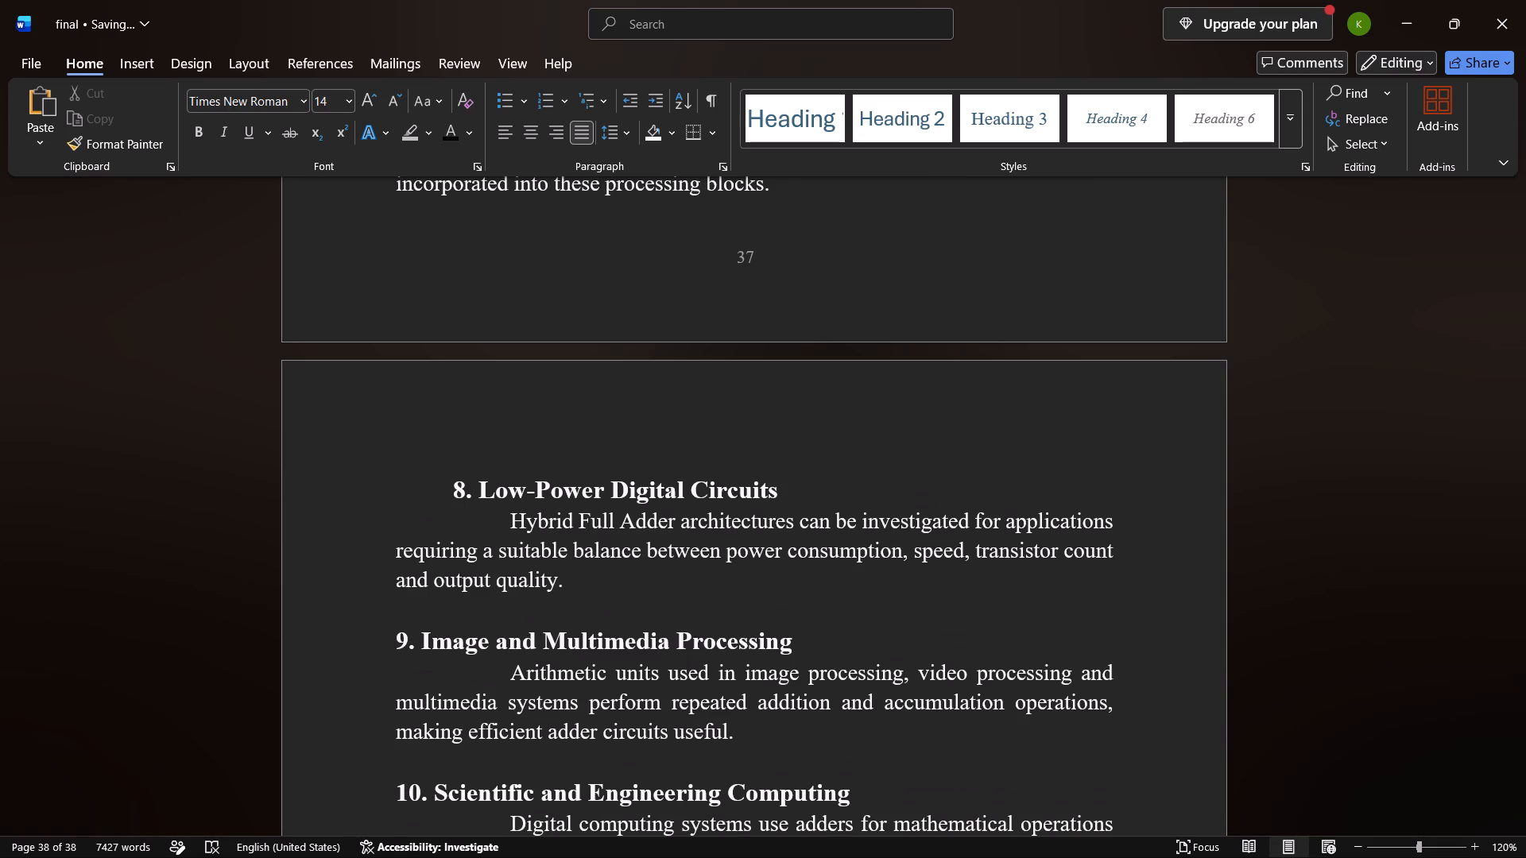
key("BackSpace")
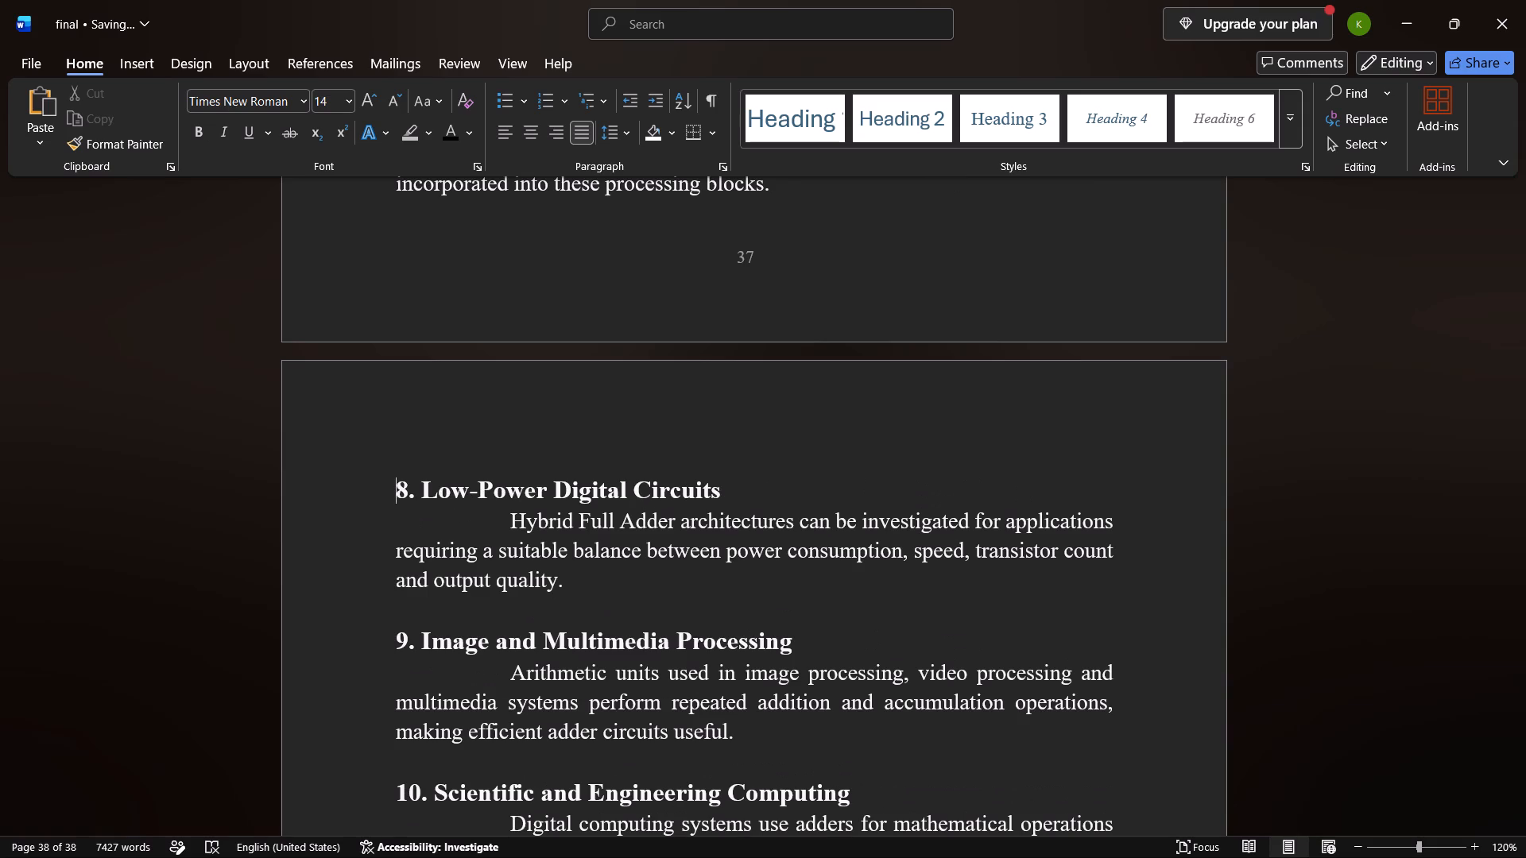
Justify the whole Applications section, from the "3.5 APPLICATIONS" heading to the end of the "10. Scientific and Engineering Computing" paragraph.
scroll(477, 520, "up", 3)
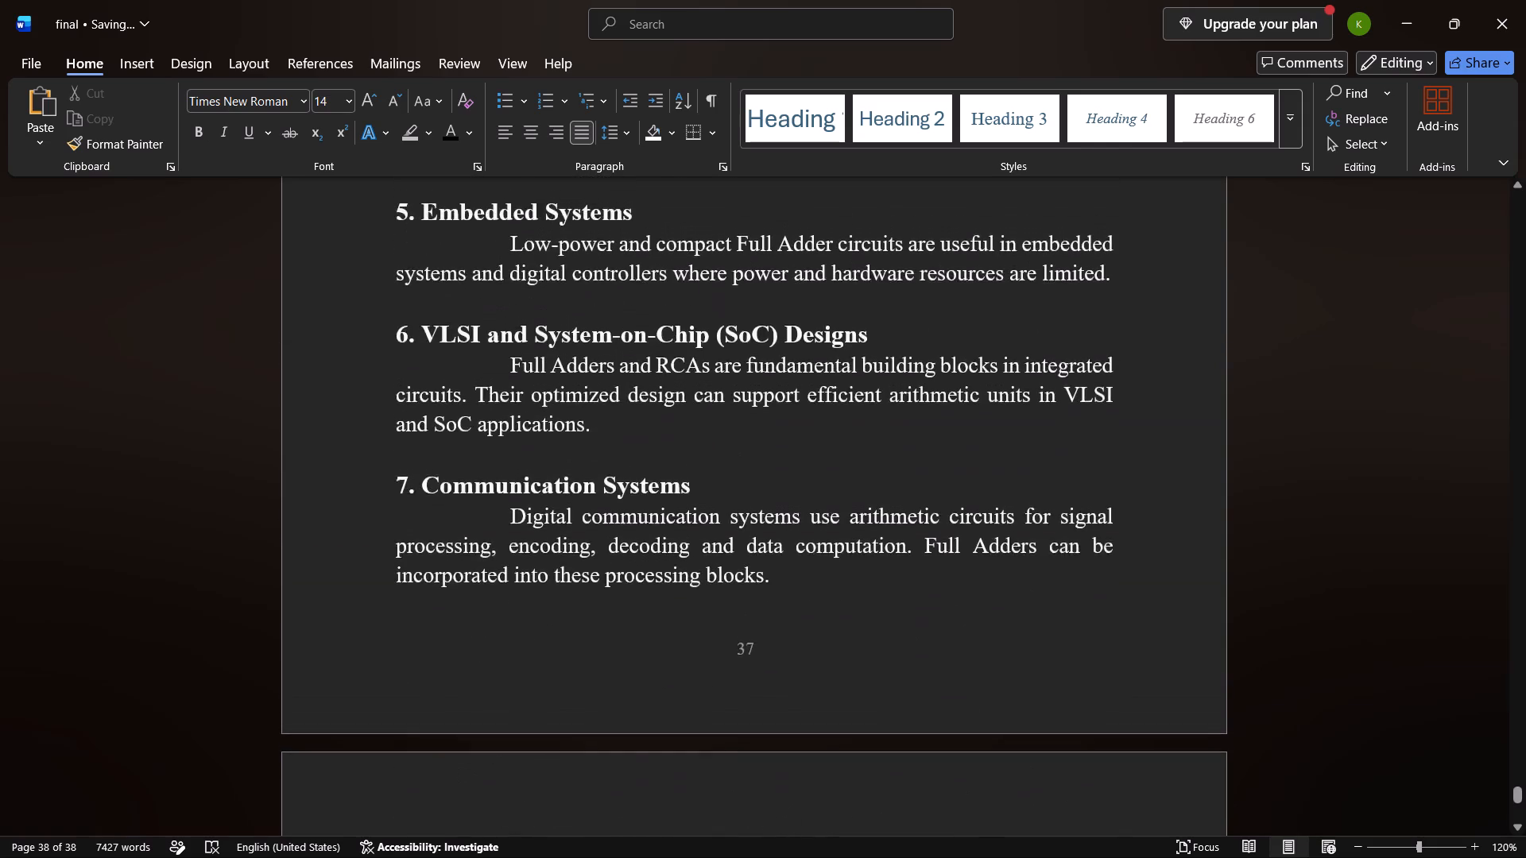
scroll(477, 520, "up", 2)
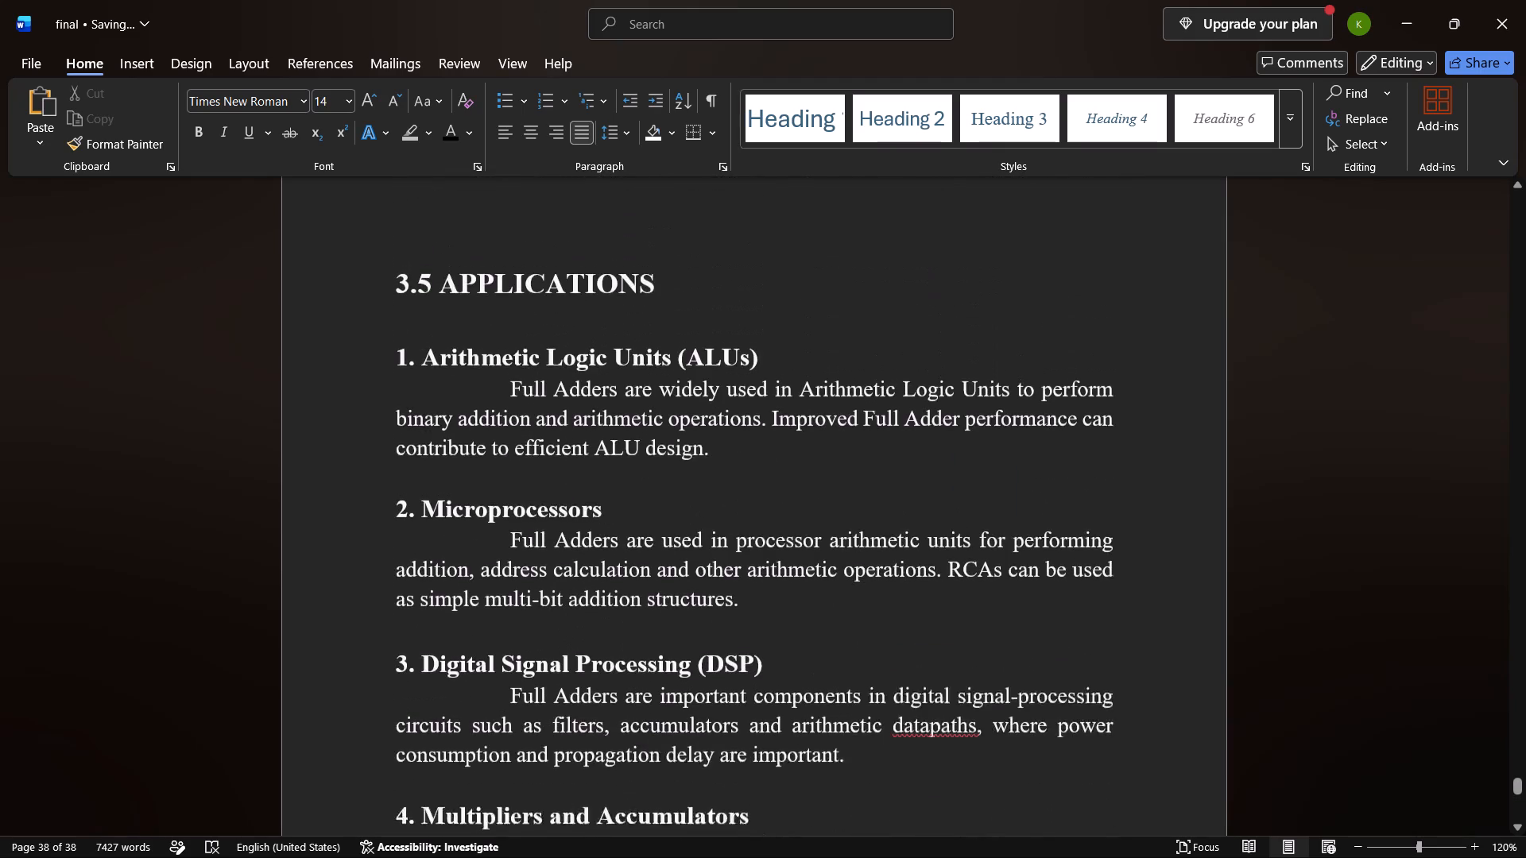
scroll(477, 520, "up", 2)
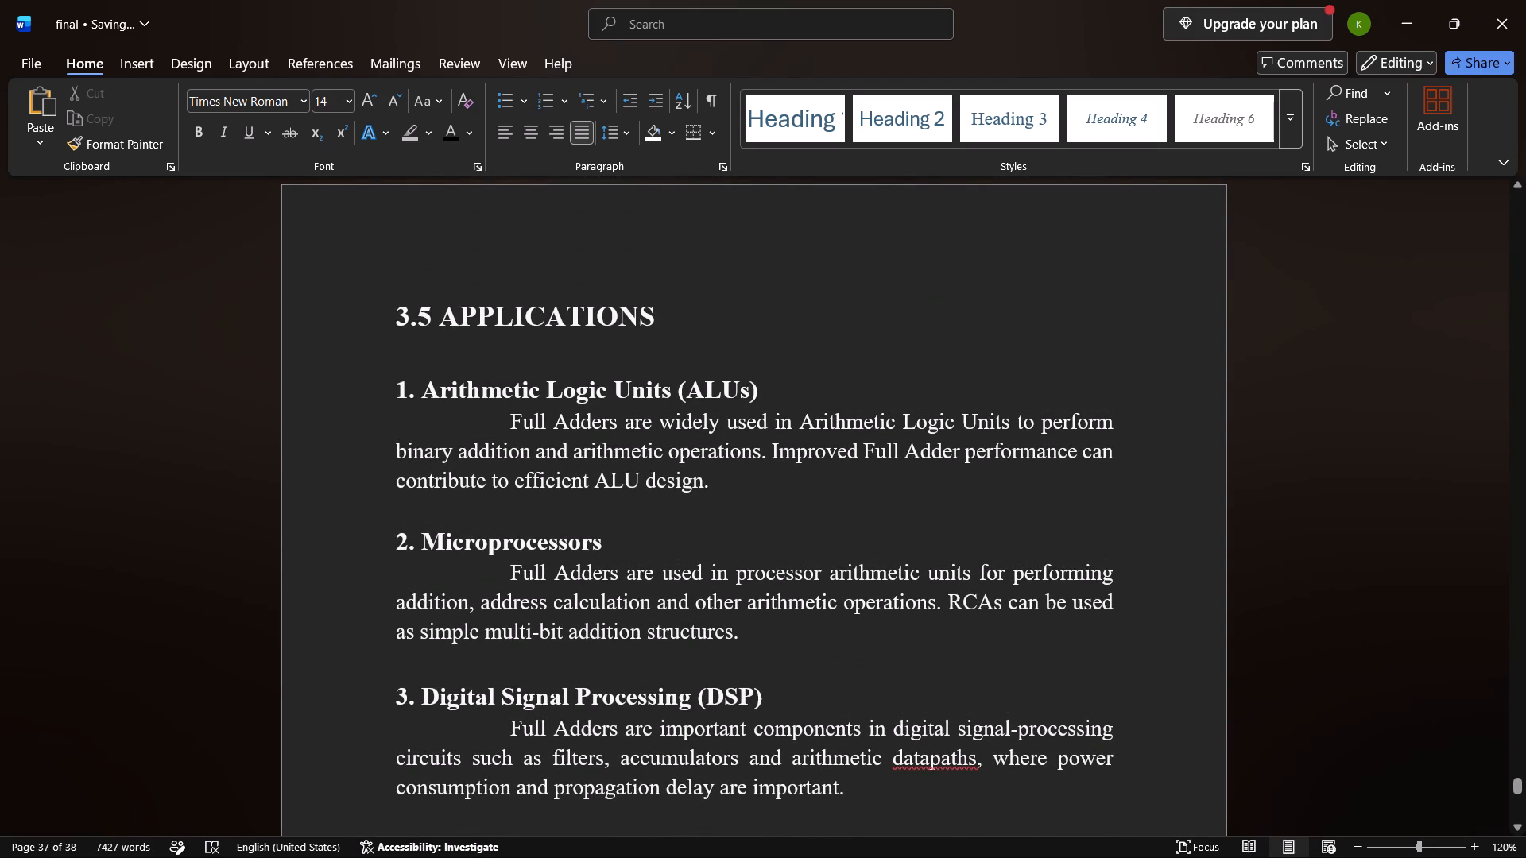
left_click_drag(391, 313, 931, 857)
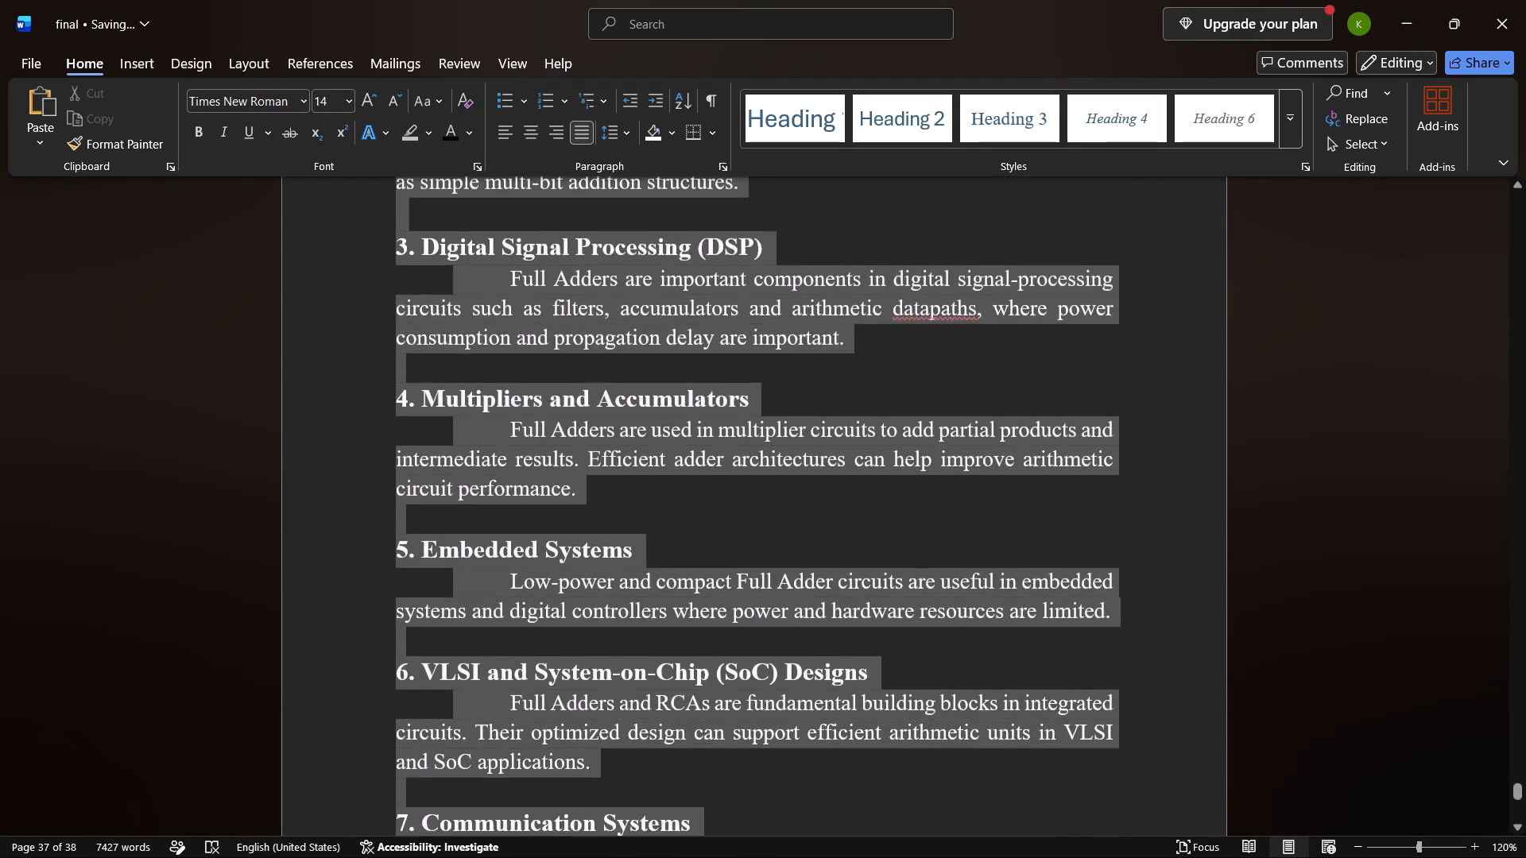
left_click_drag(931, 857, 897, 831)
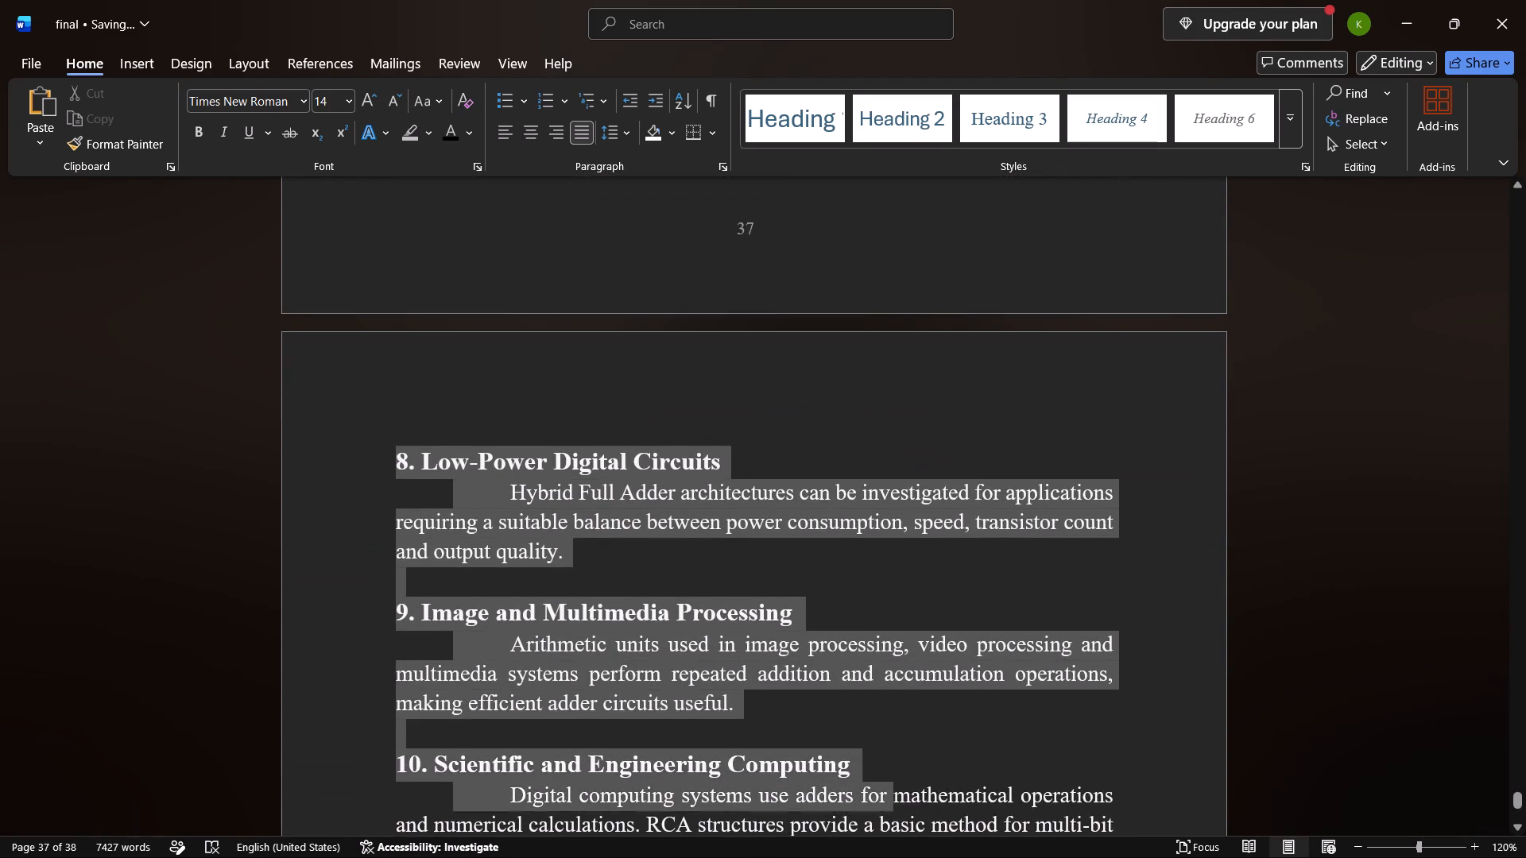
left_click_drag(897, 831, 599, 547)
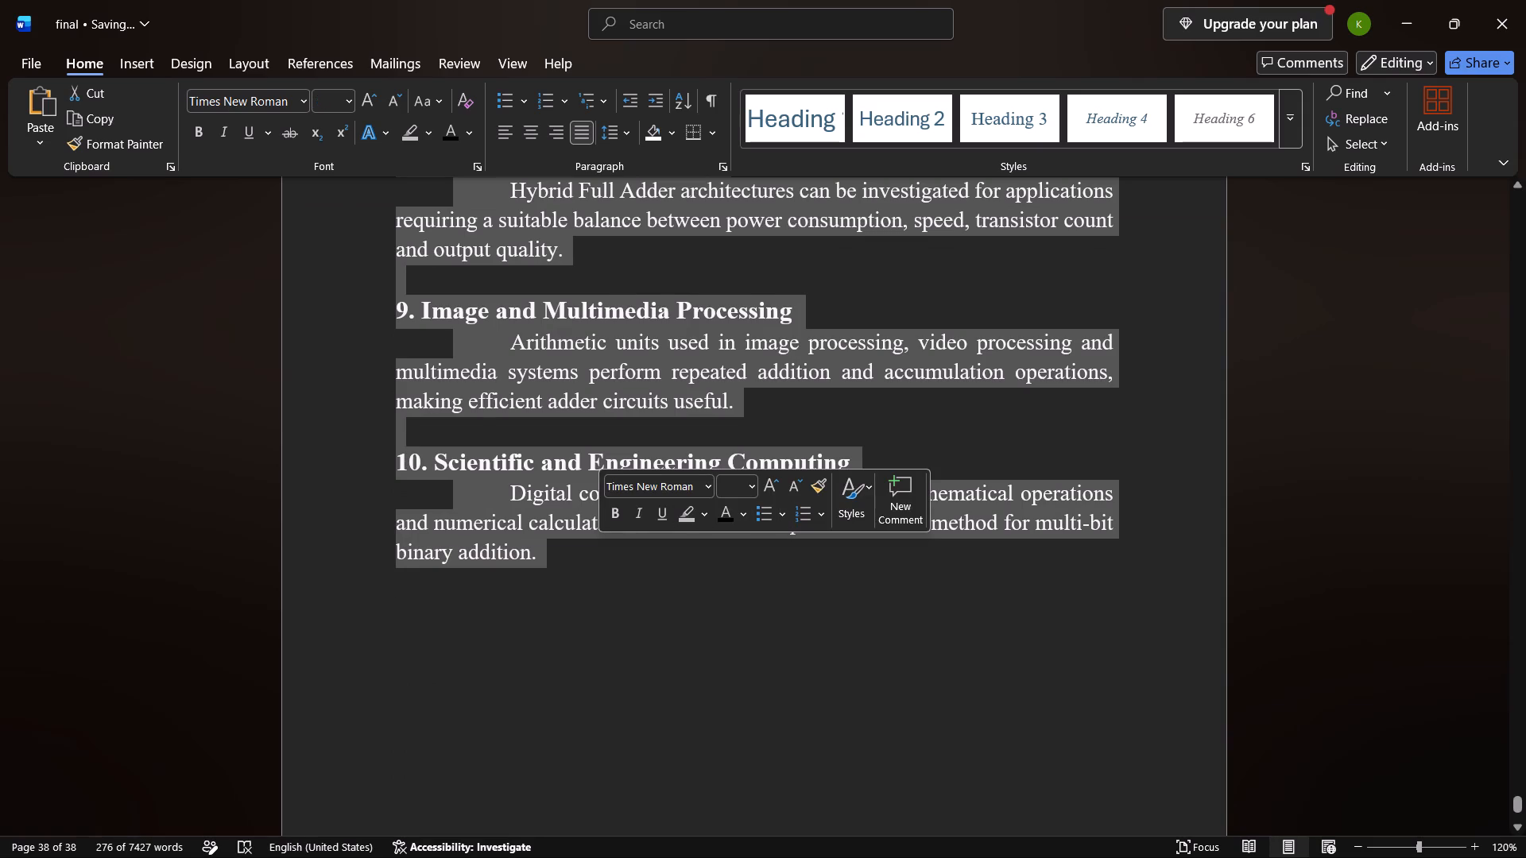
left_click(579, 134)
left_click(579, 134)
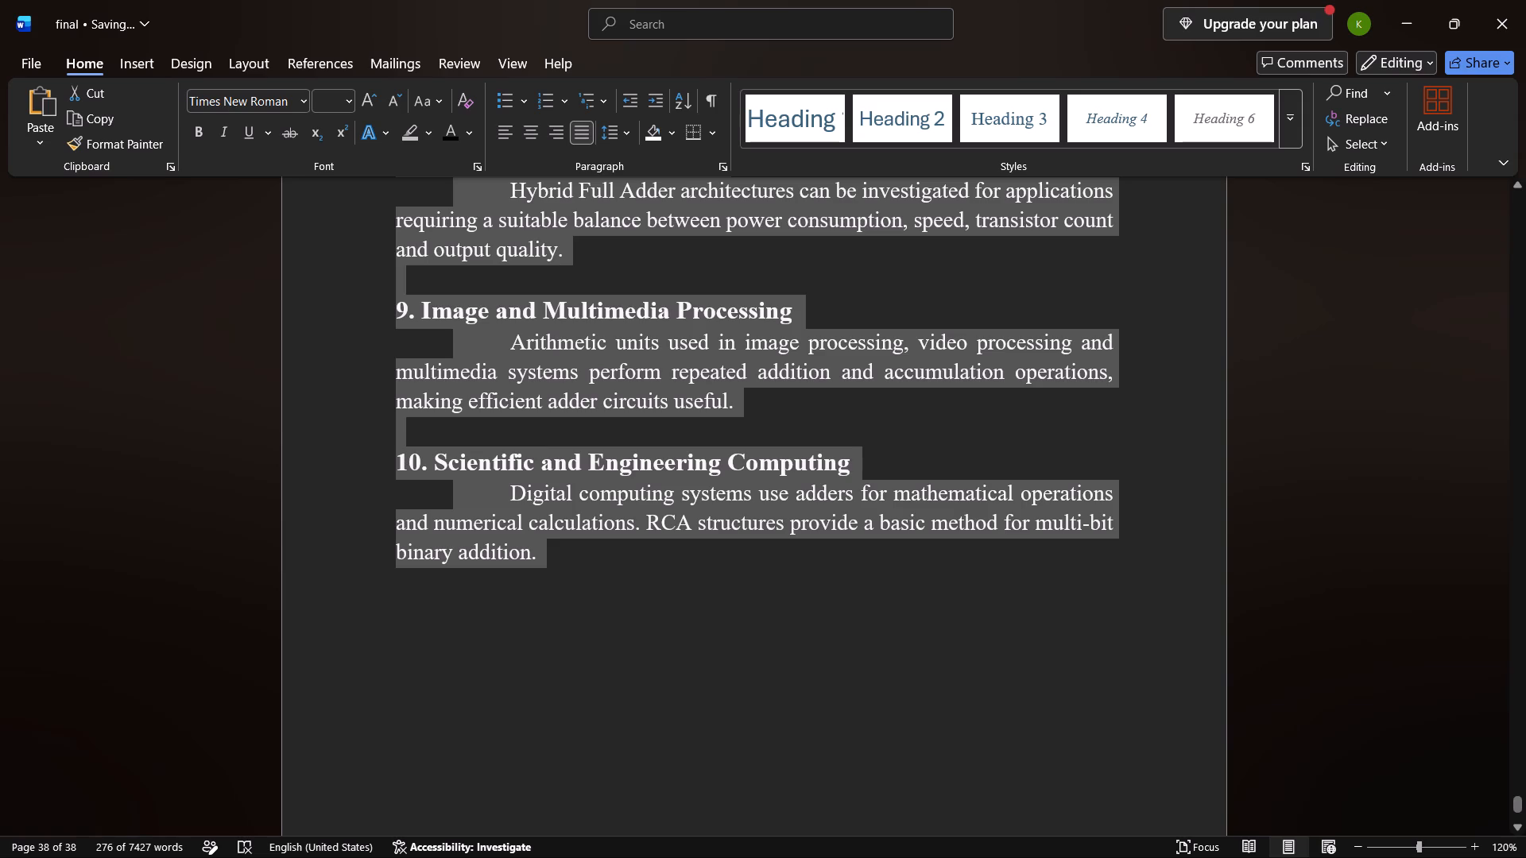
Review the justified Applications section from section 10 back up to the "3.5 APPLICATIONS" heading.
left_click(648, 641)
scroll(648, 641, "up", 1)
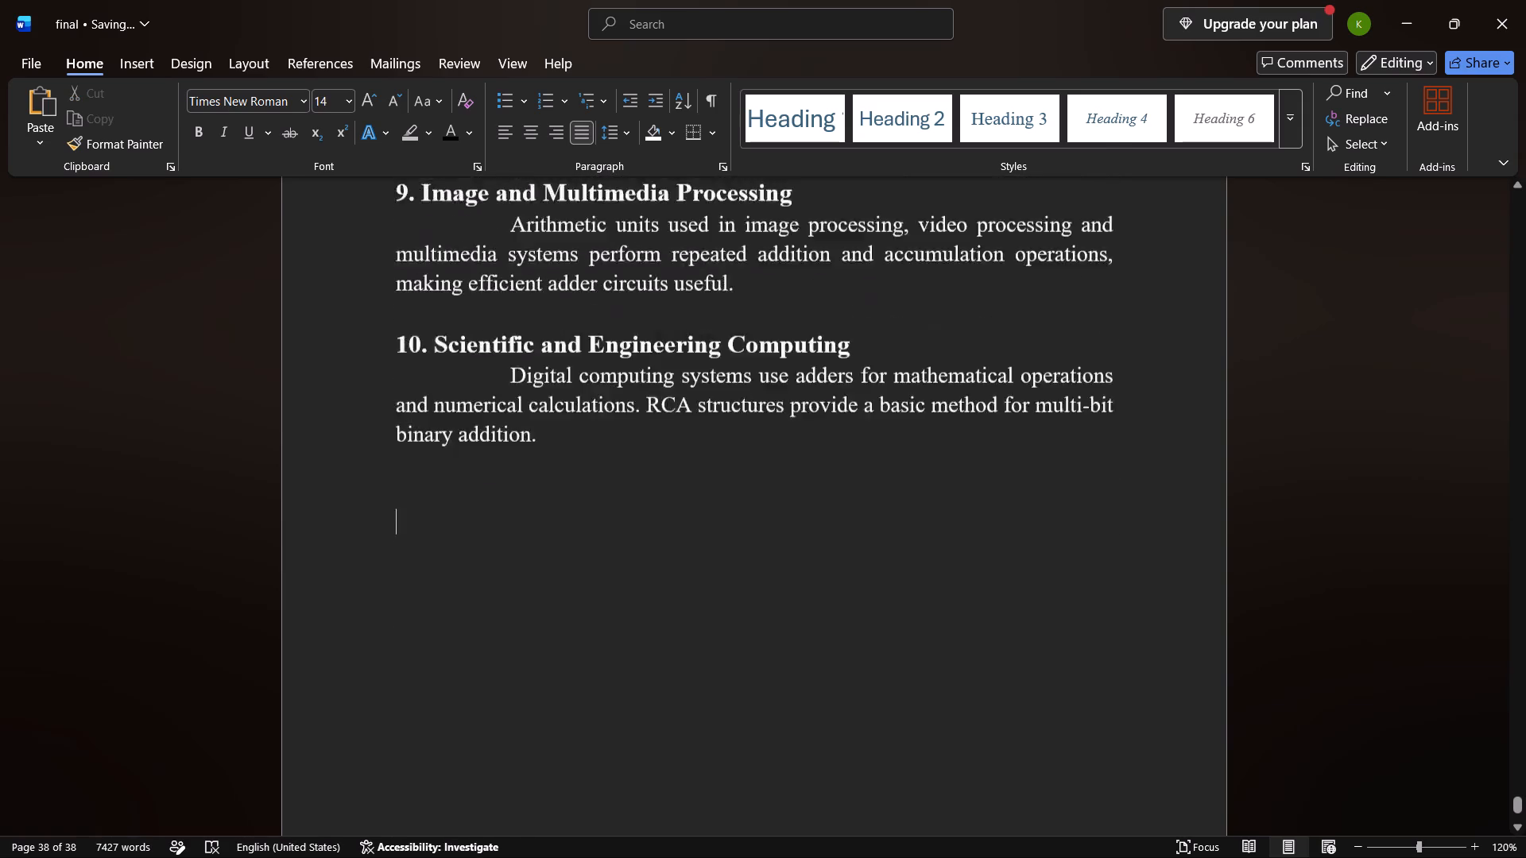
scroll(648, 641, "up", 4)
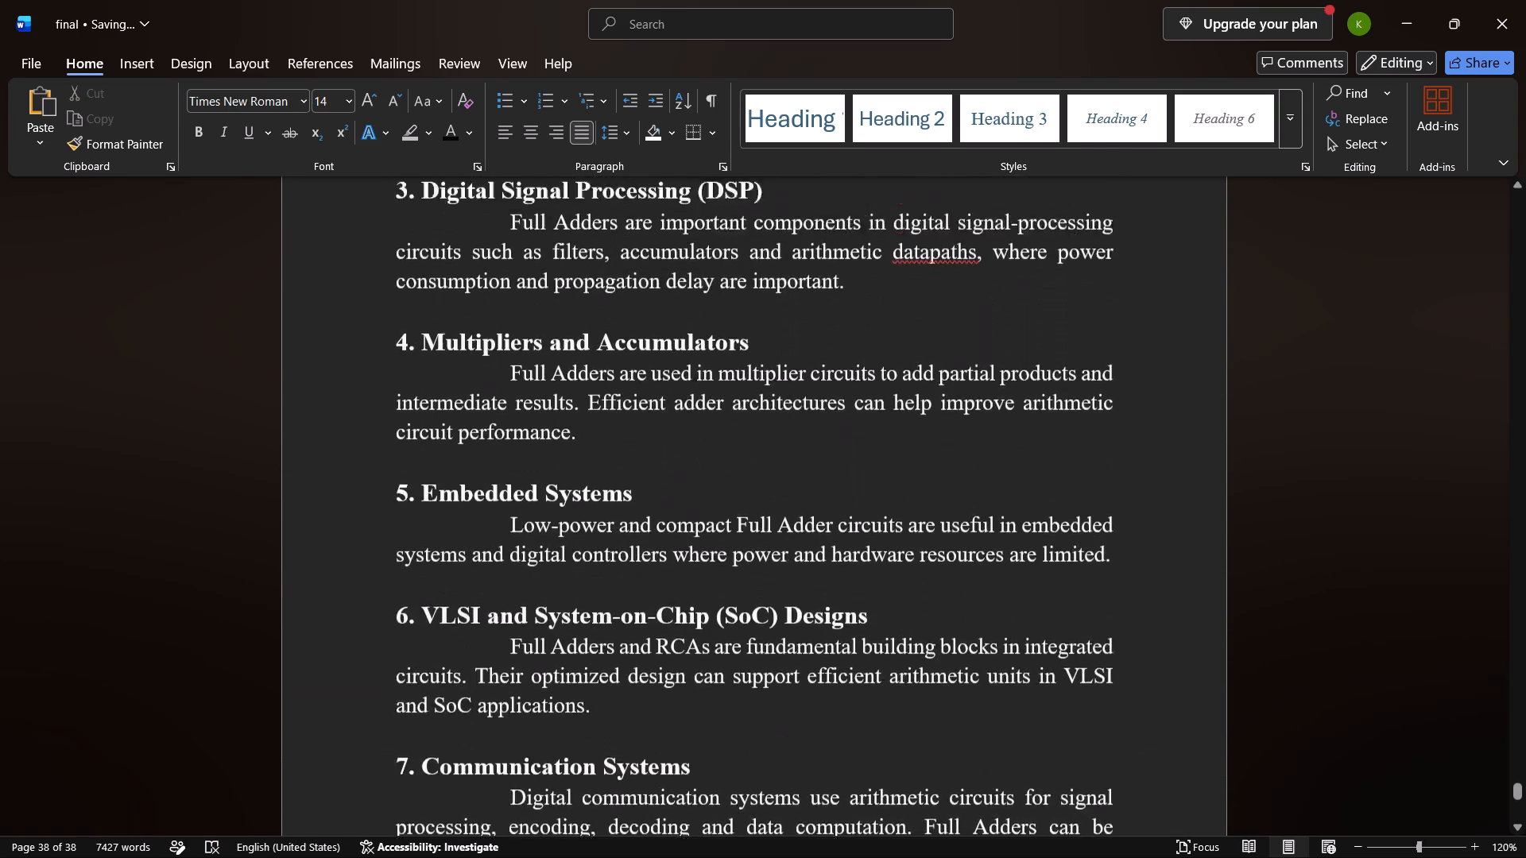
scroll(648, 641, "up", 4)
Switch to the main reference document and examine the layout from 3.5 APPLICATIONS through 3.6 TOOL UTILIZATION to the start of 3.7 EXPECTED OUTCOMES.
key("alt+Tab")
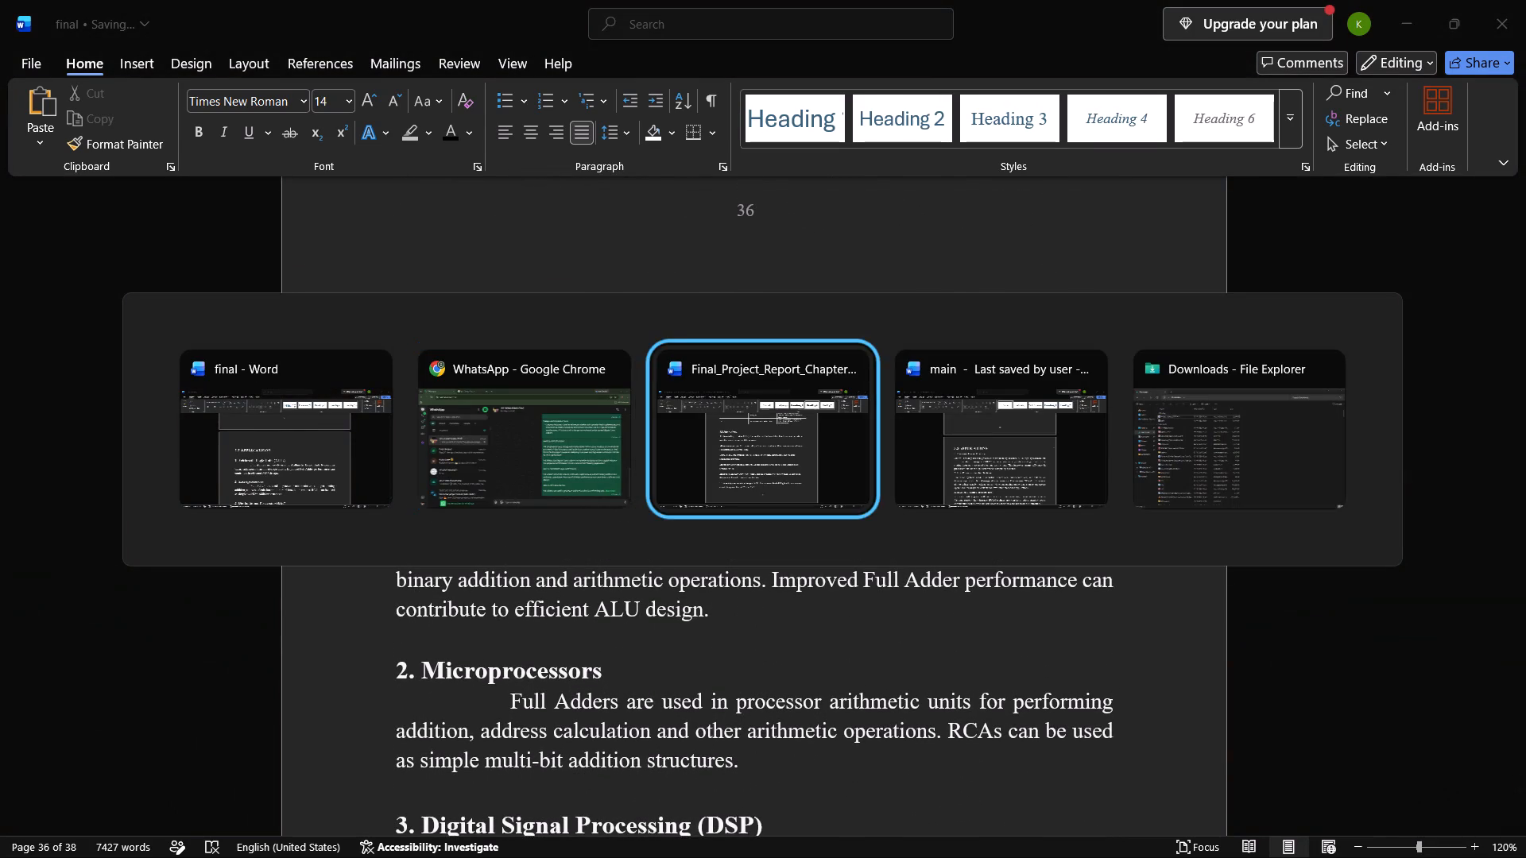
key("alt+Tab")
key("alt+Tab")
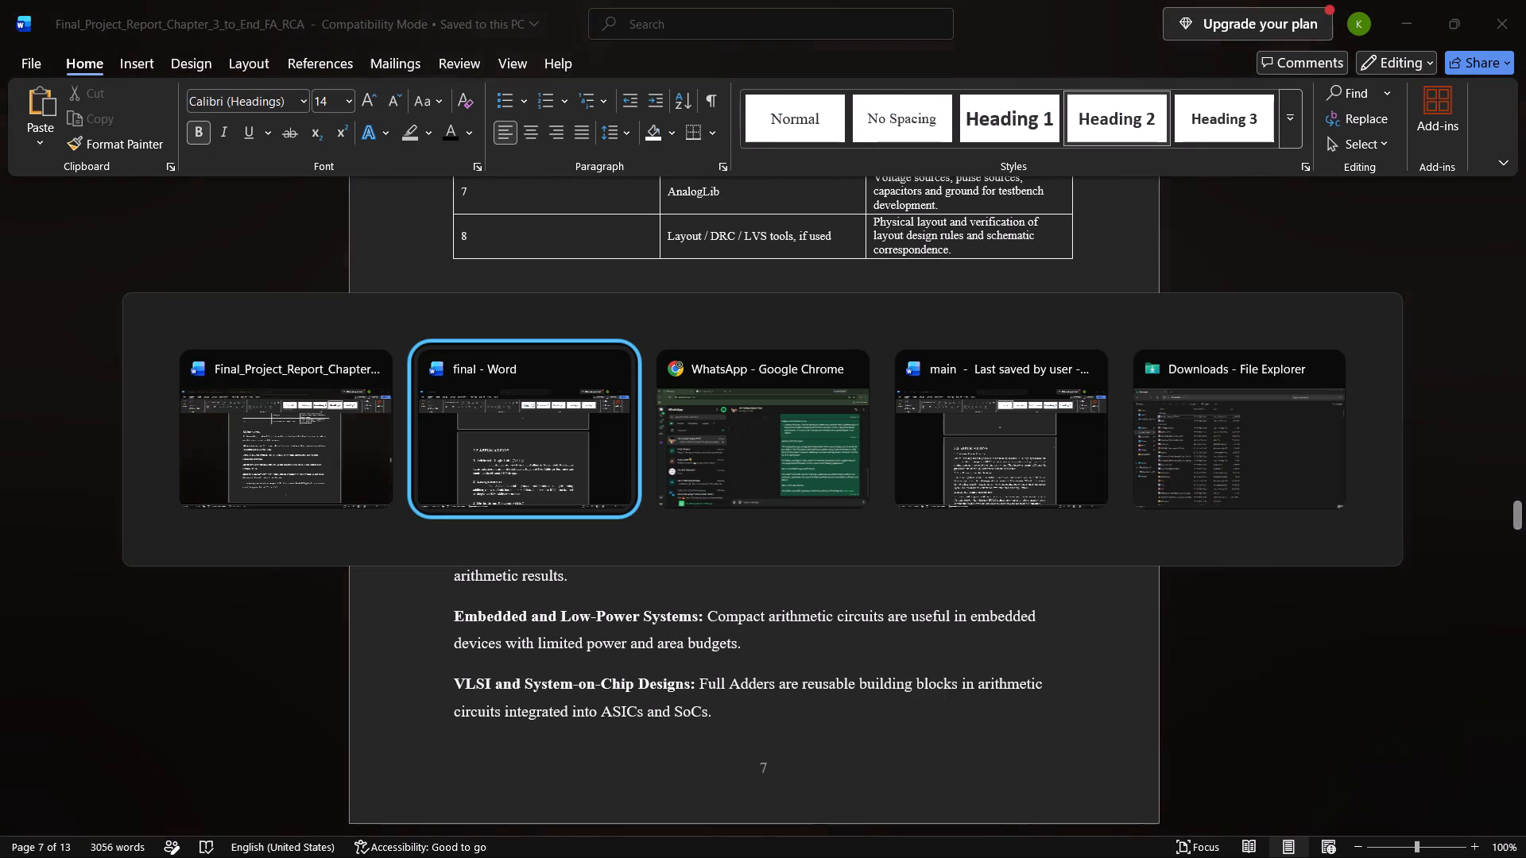
key("alt+Tab")
key("alt+Tab")
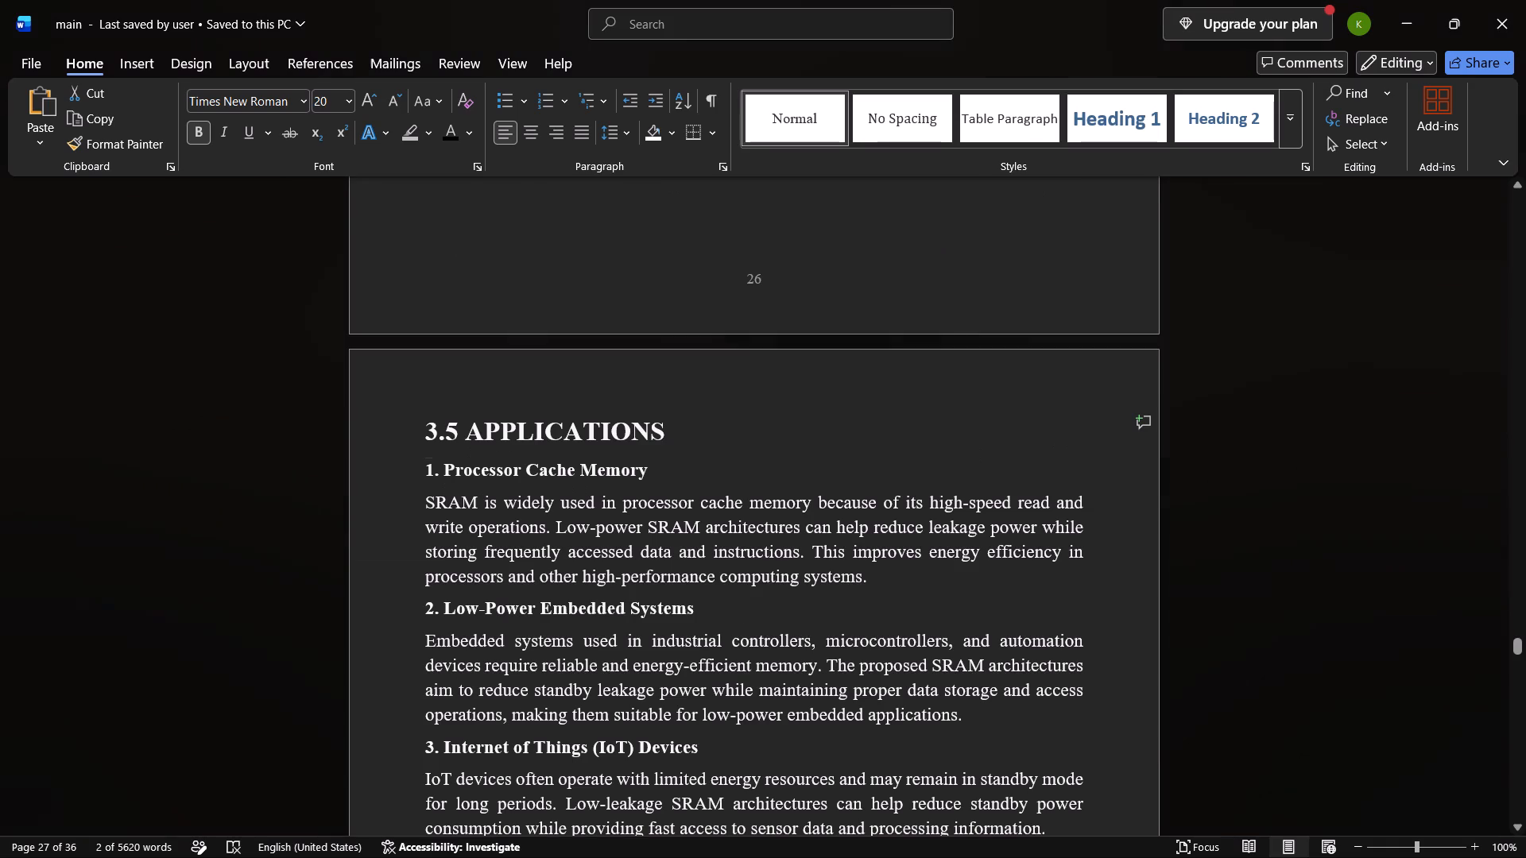
scroll(648, 641, "down", 1)
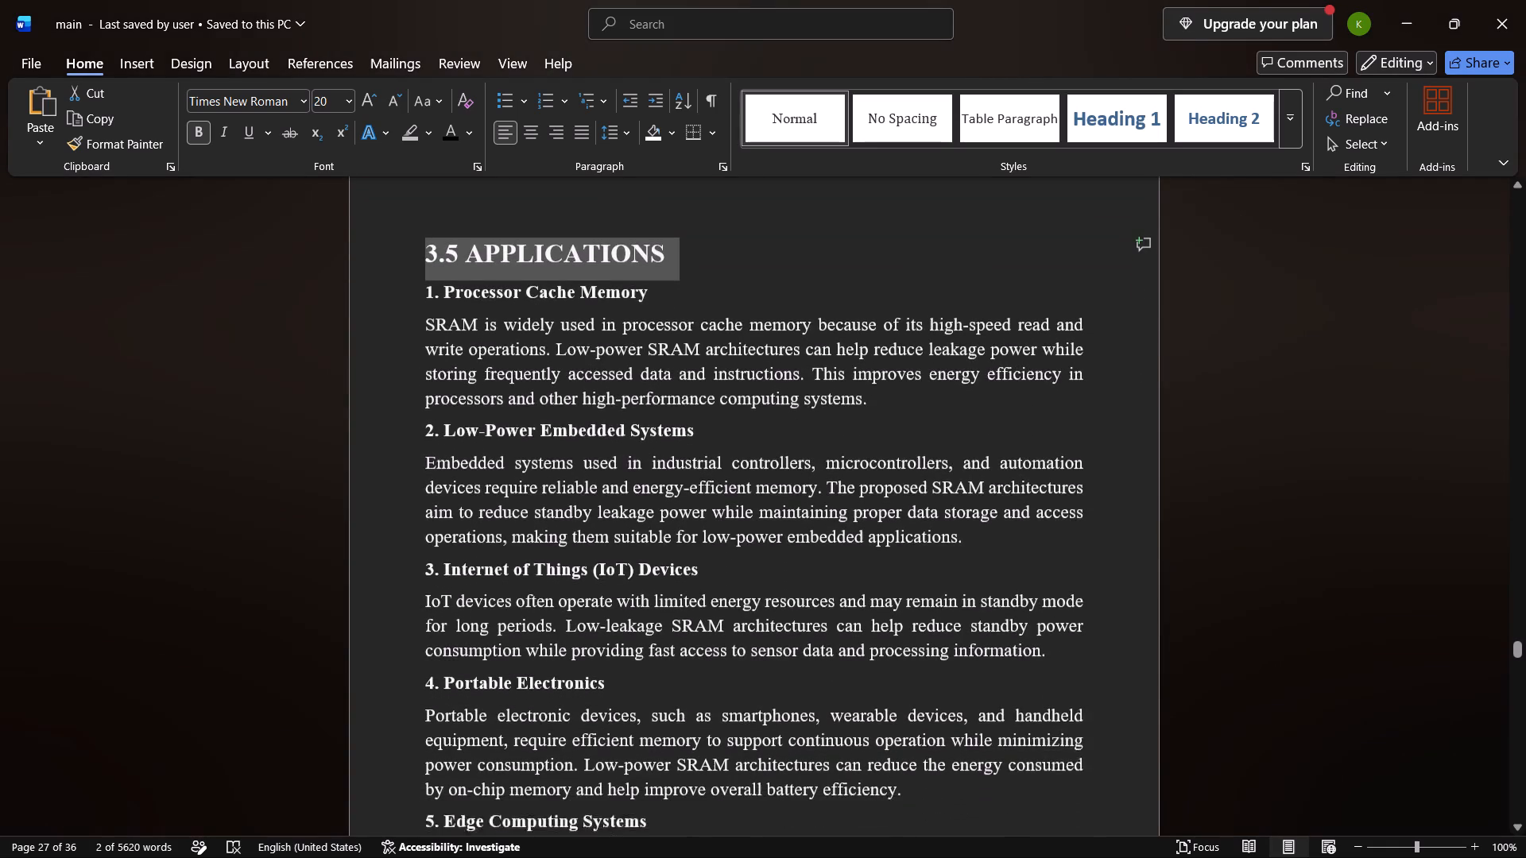
scroll(648, 641, "down", 1)
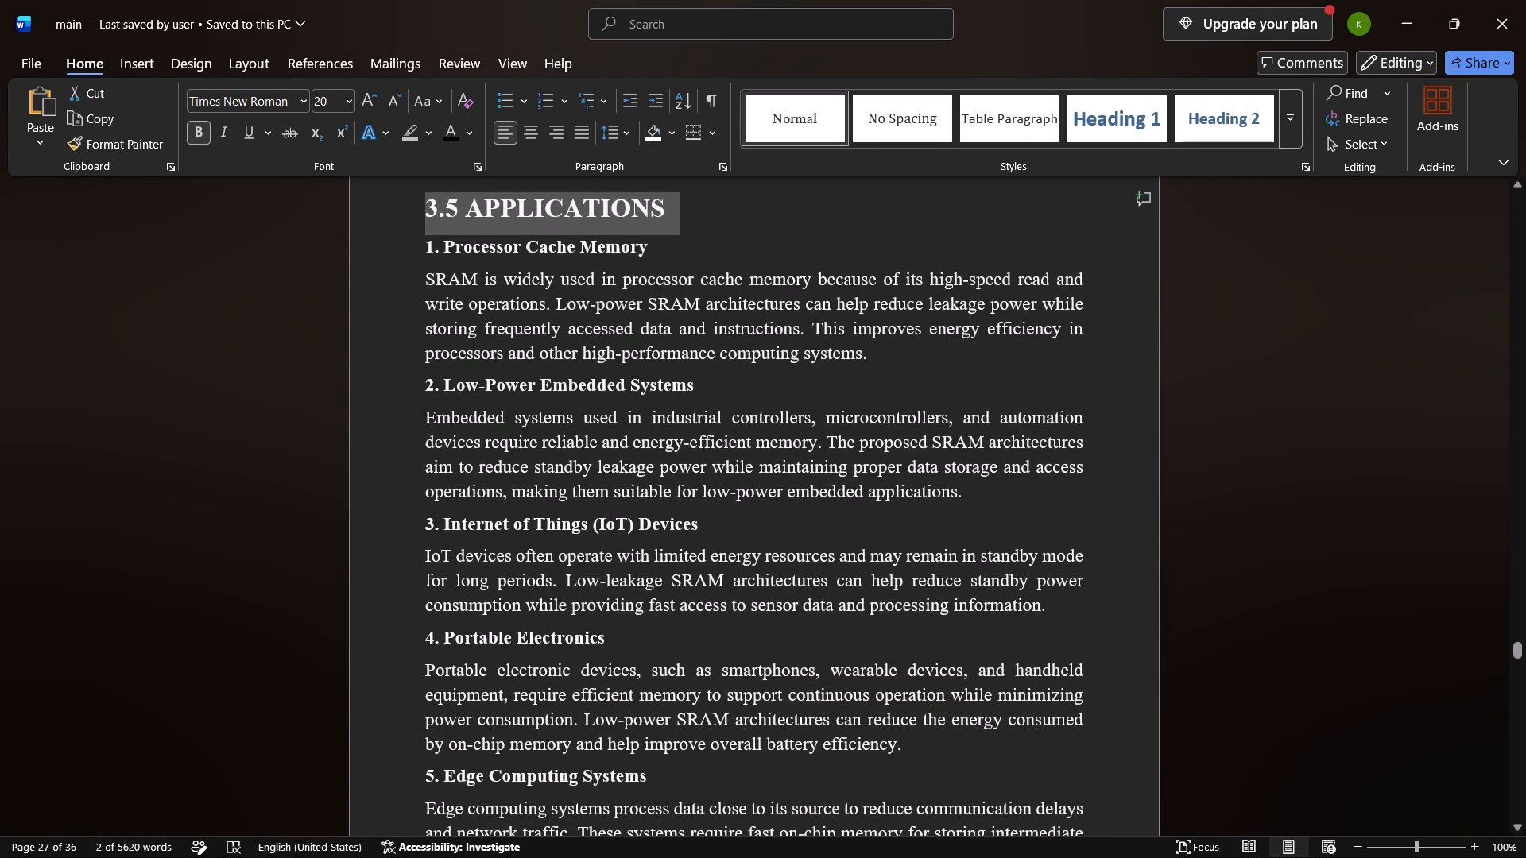
scroll(648, 641, "down", 2)
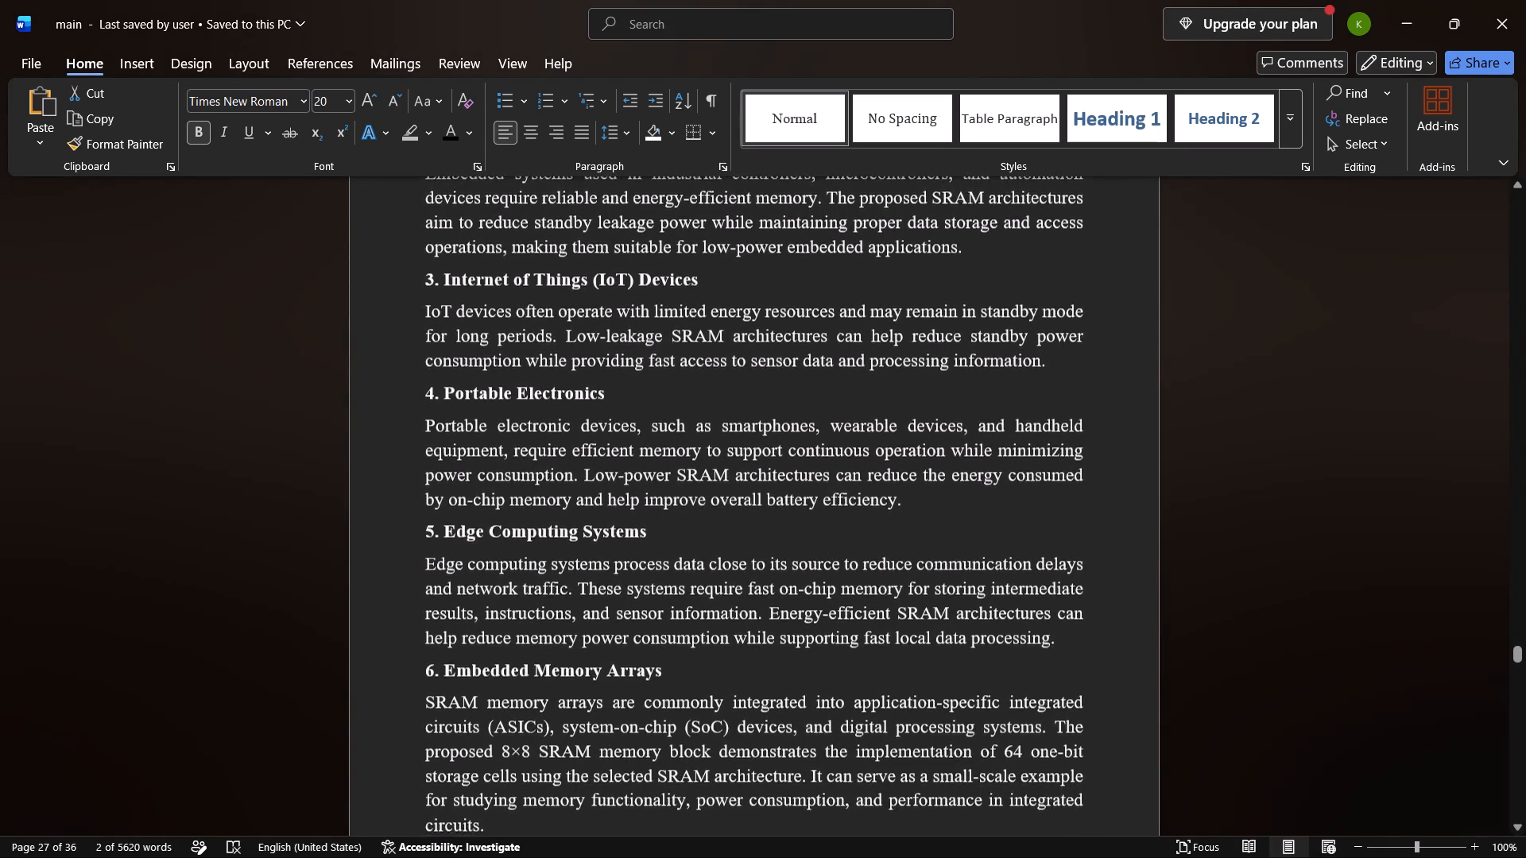
scroll(648, 641, "down", 1)
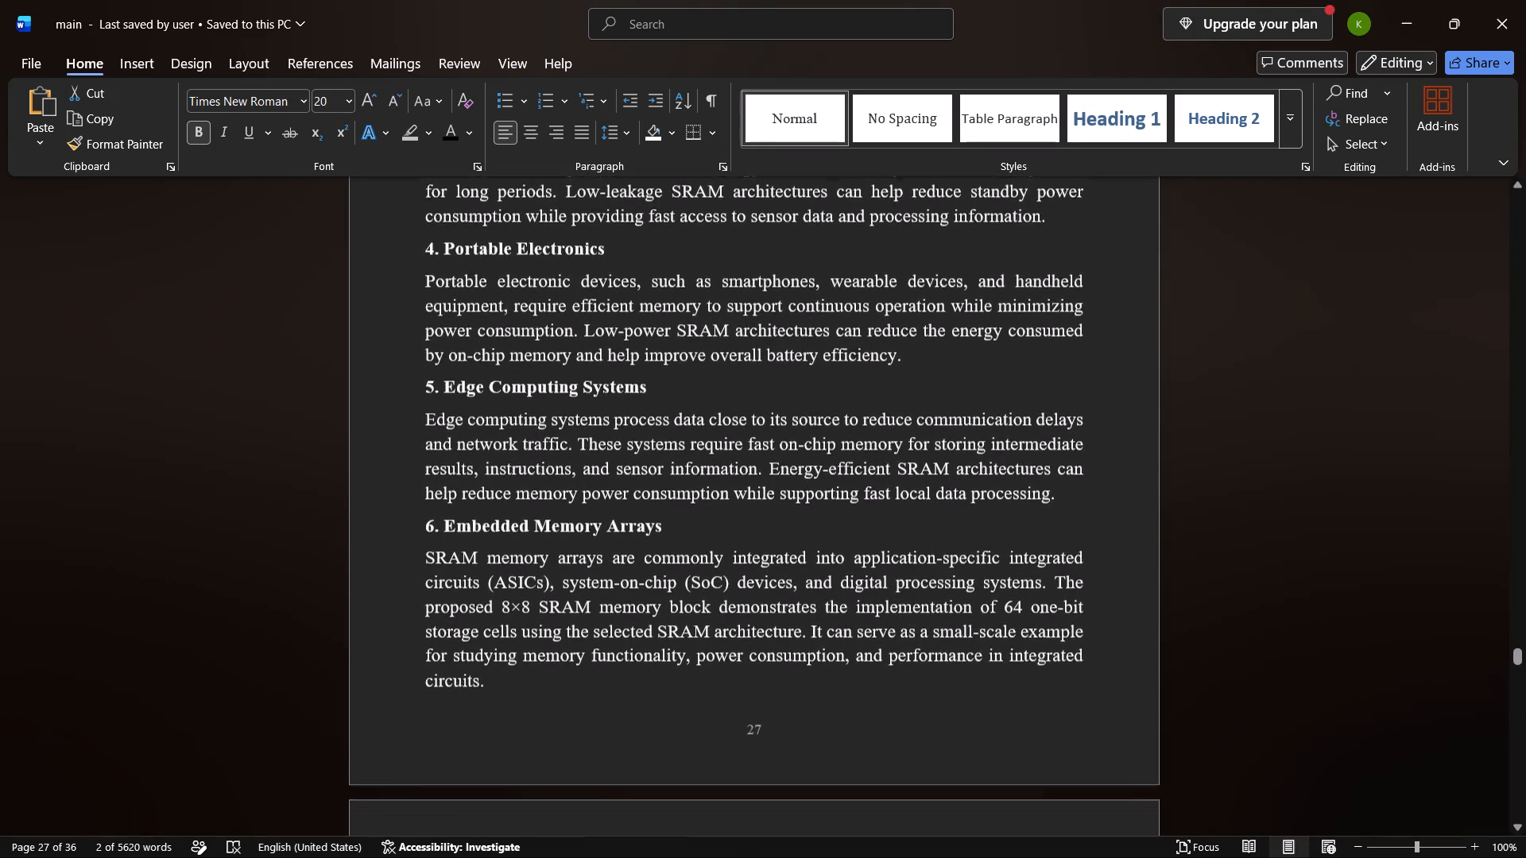
scroll(648, 641, "down", 2)
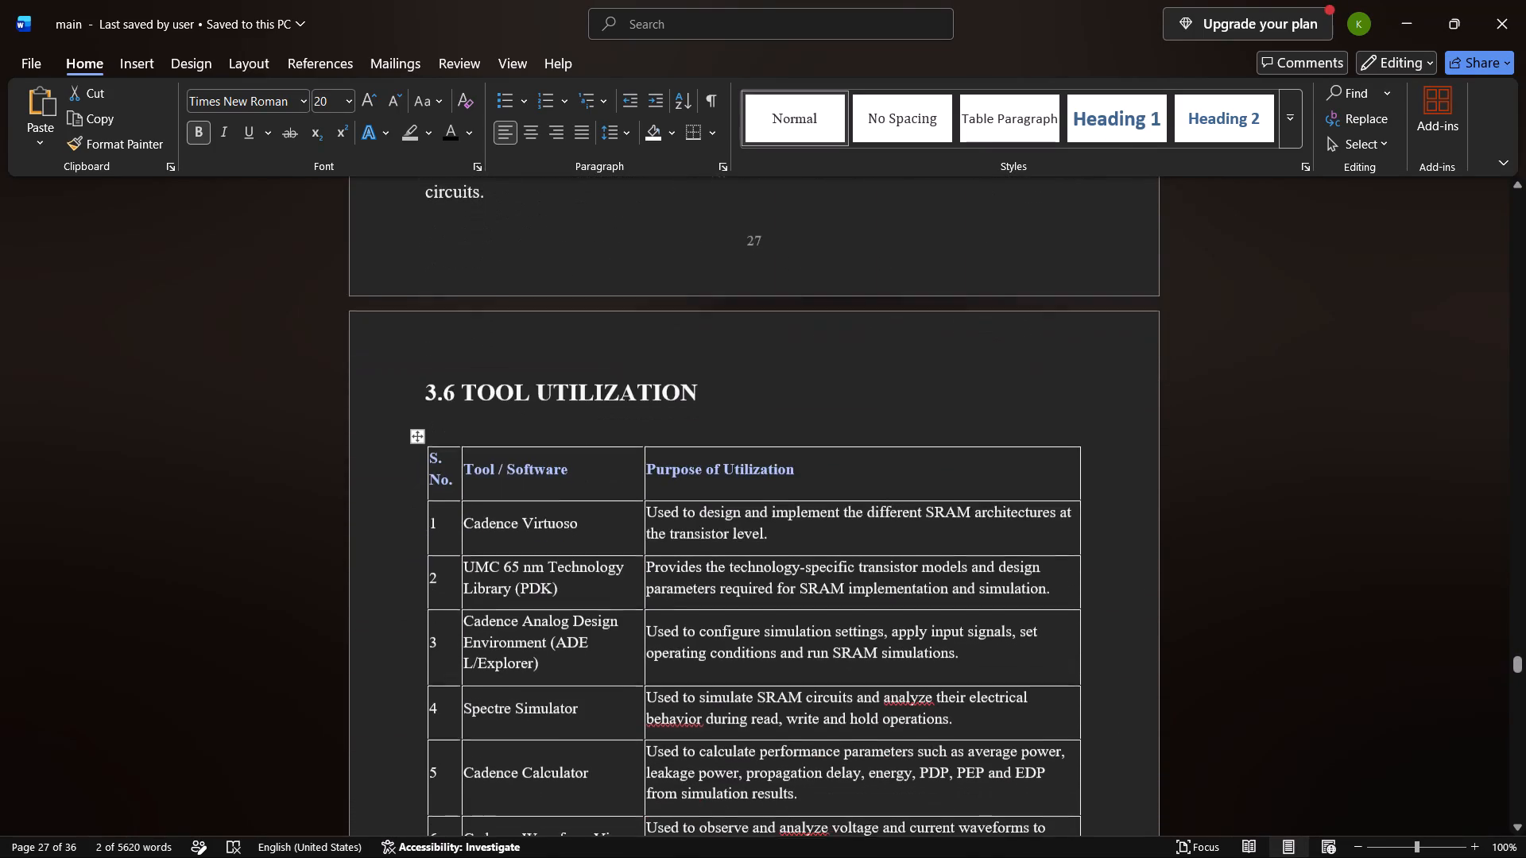
scroll(648, 641, "down", 2)
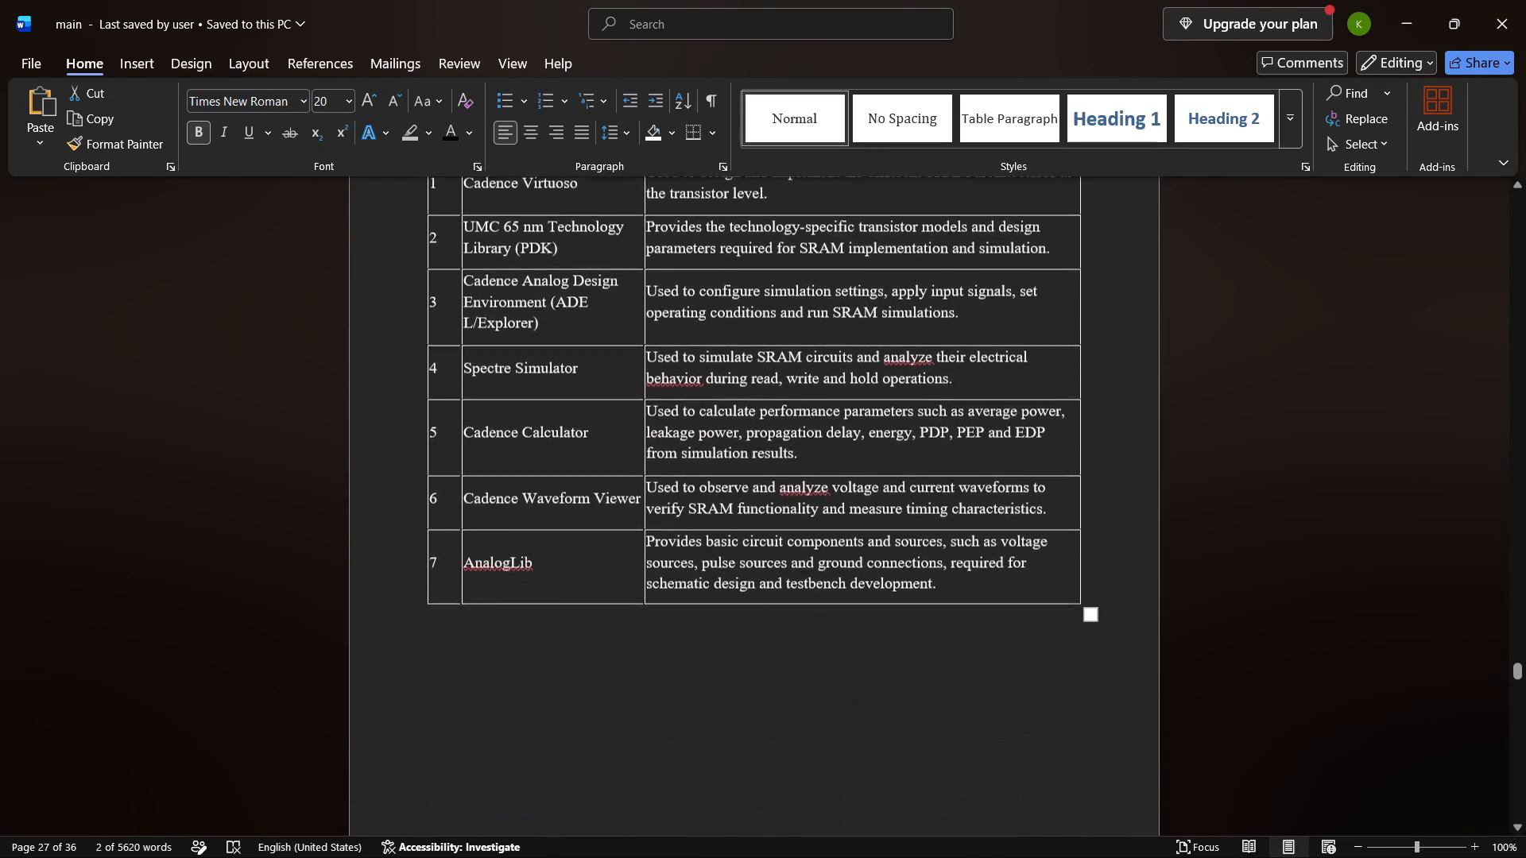
scroll(648, 641, "down", 2)
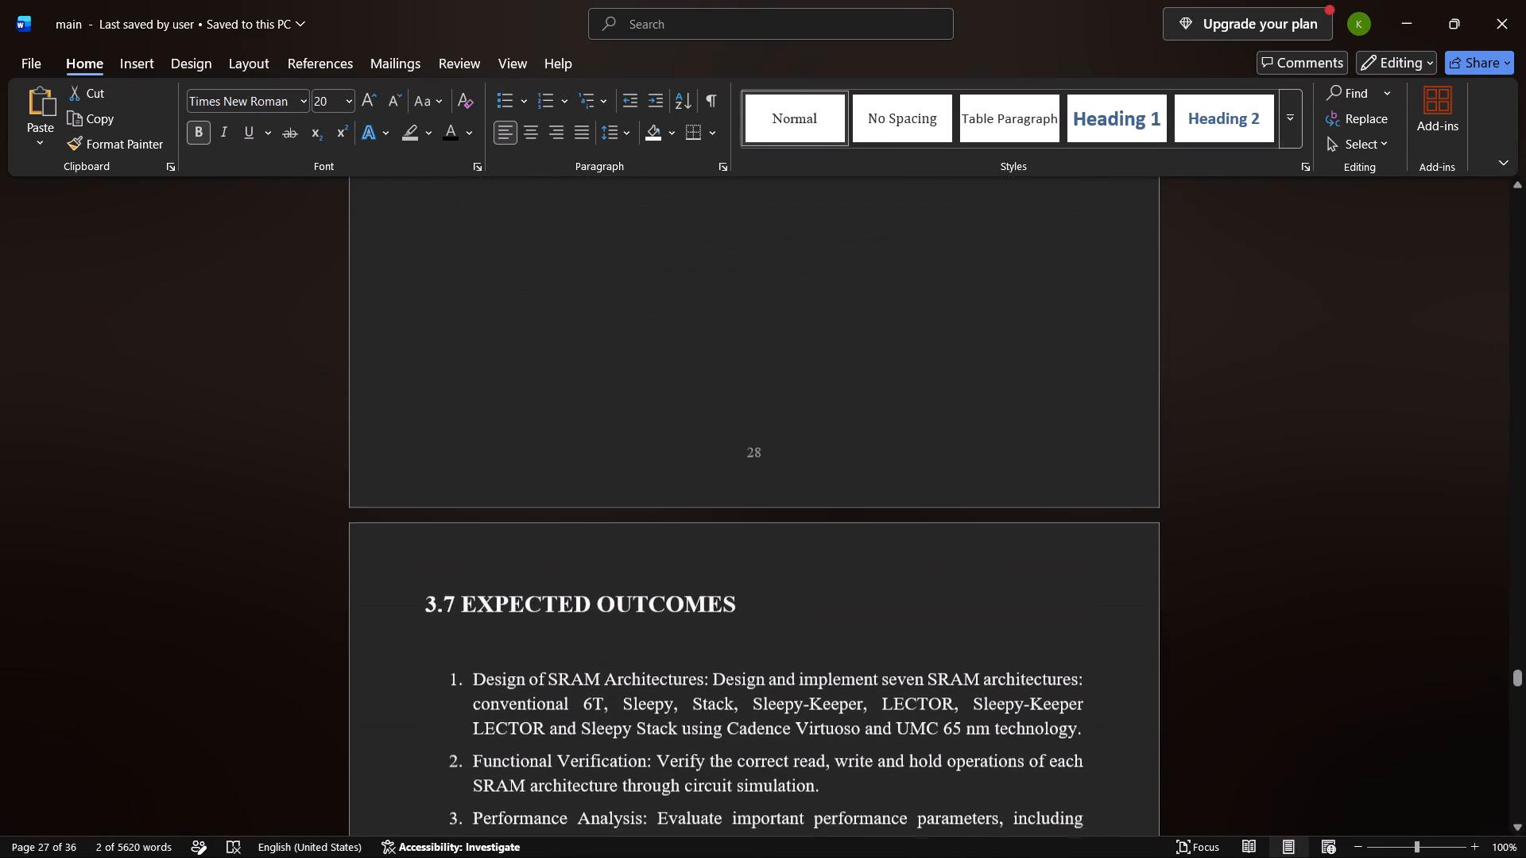
scroll(648, 641, "down", 1)
key("alt+Tab")
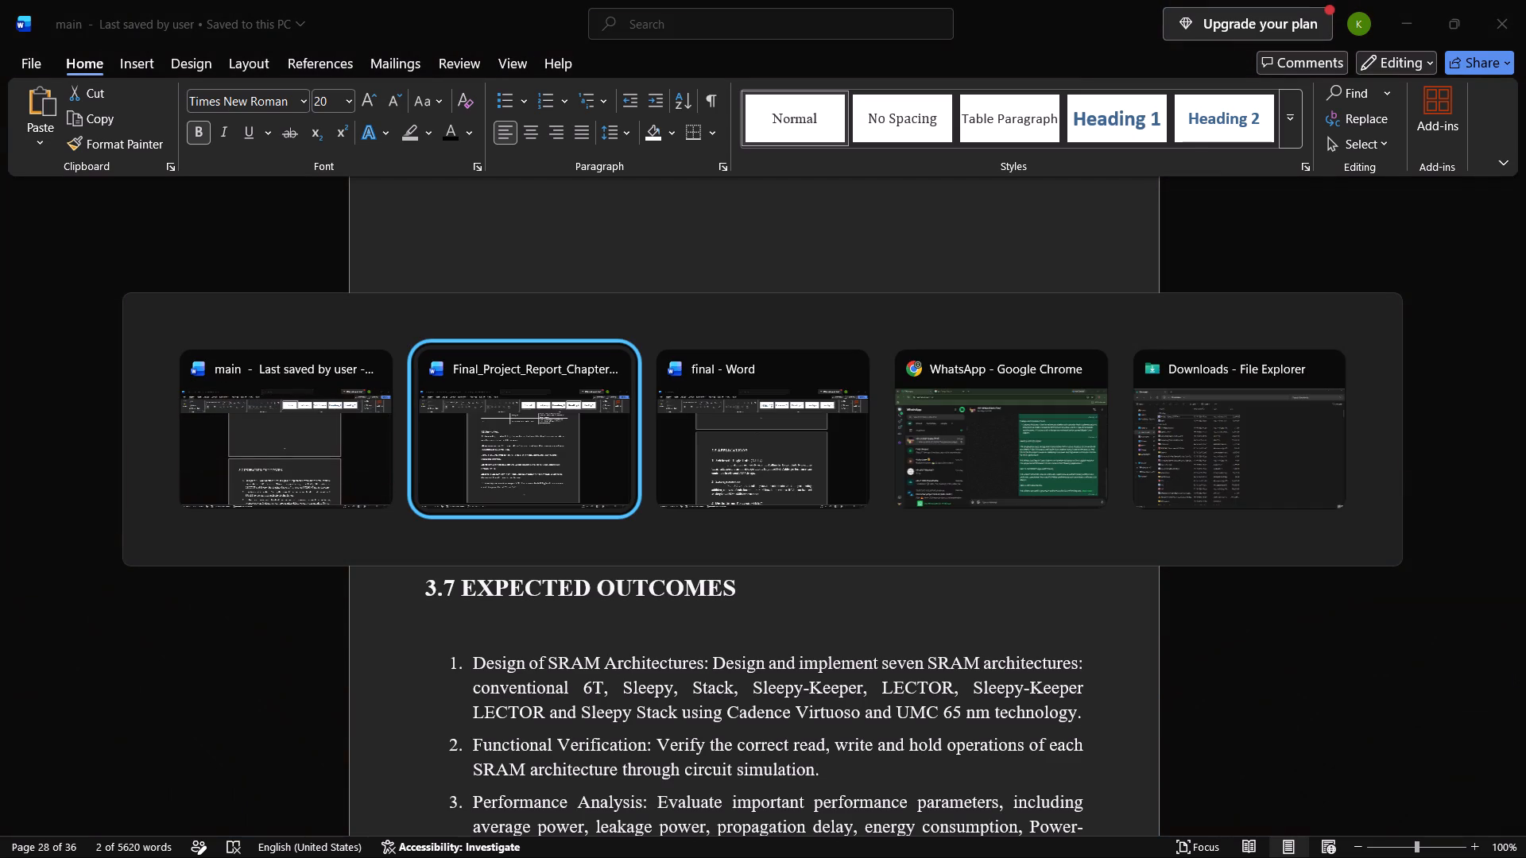
In the Final_Project_Report_Chapter_3_to_End_FA_RCA document, copy the "3.7 Tool Utilization" heading together with its complete table.
scroll(648, 641, "down", 1)
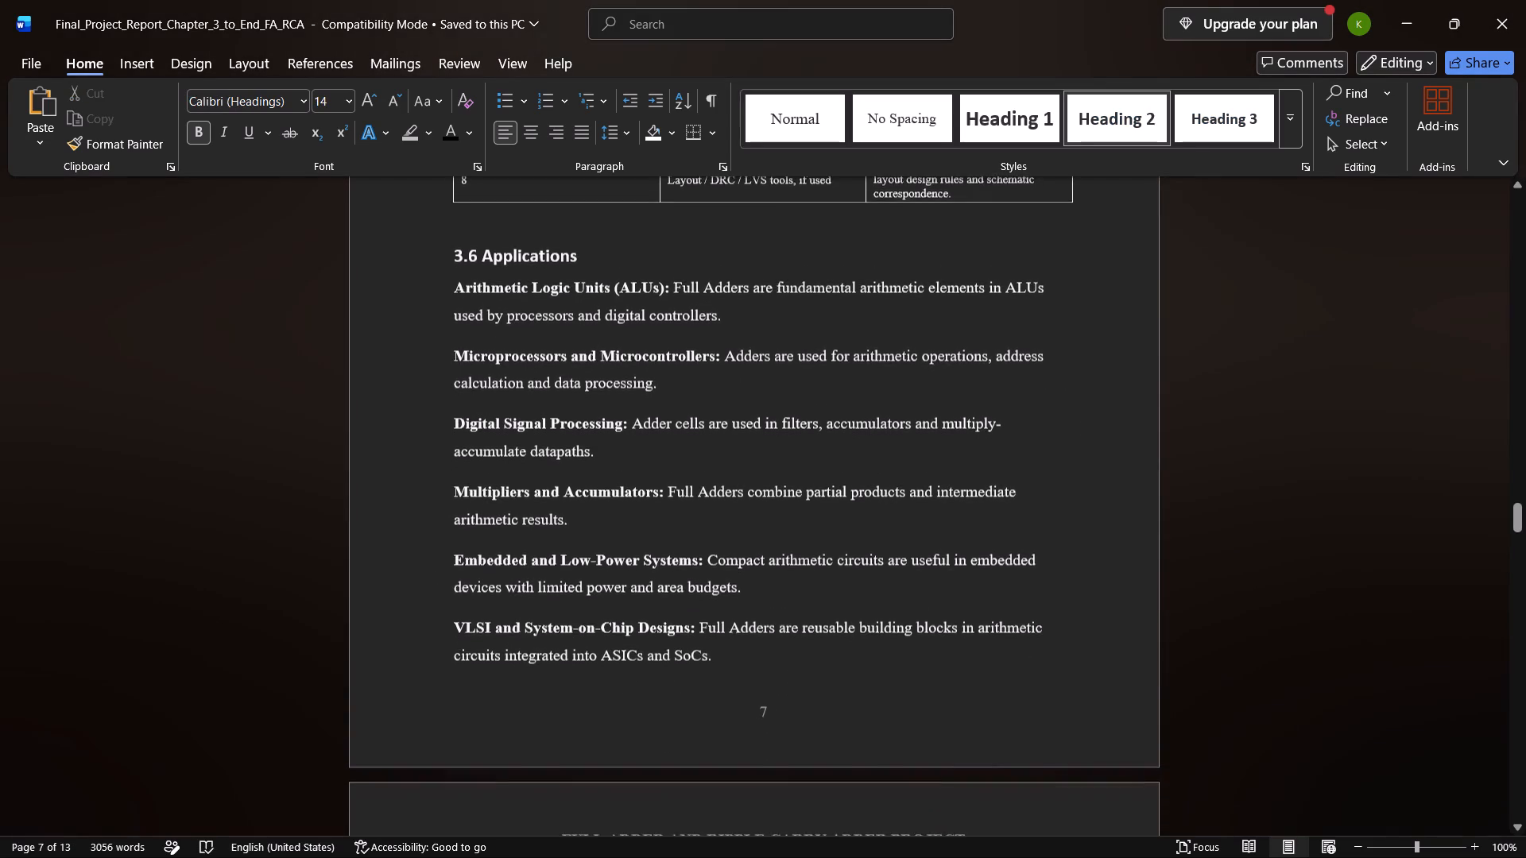
scroll(648, 641, "down", 2)
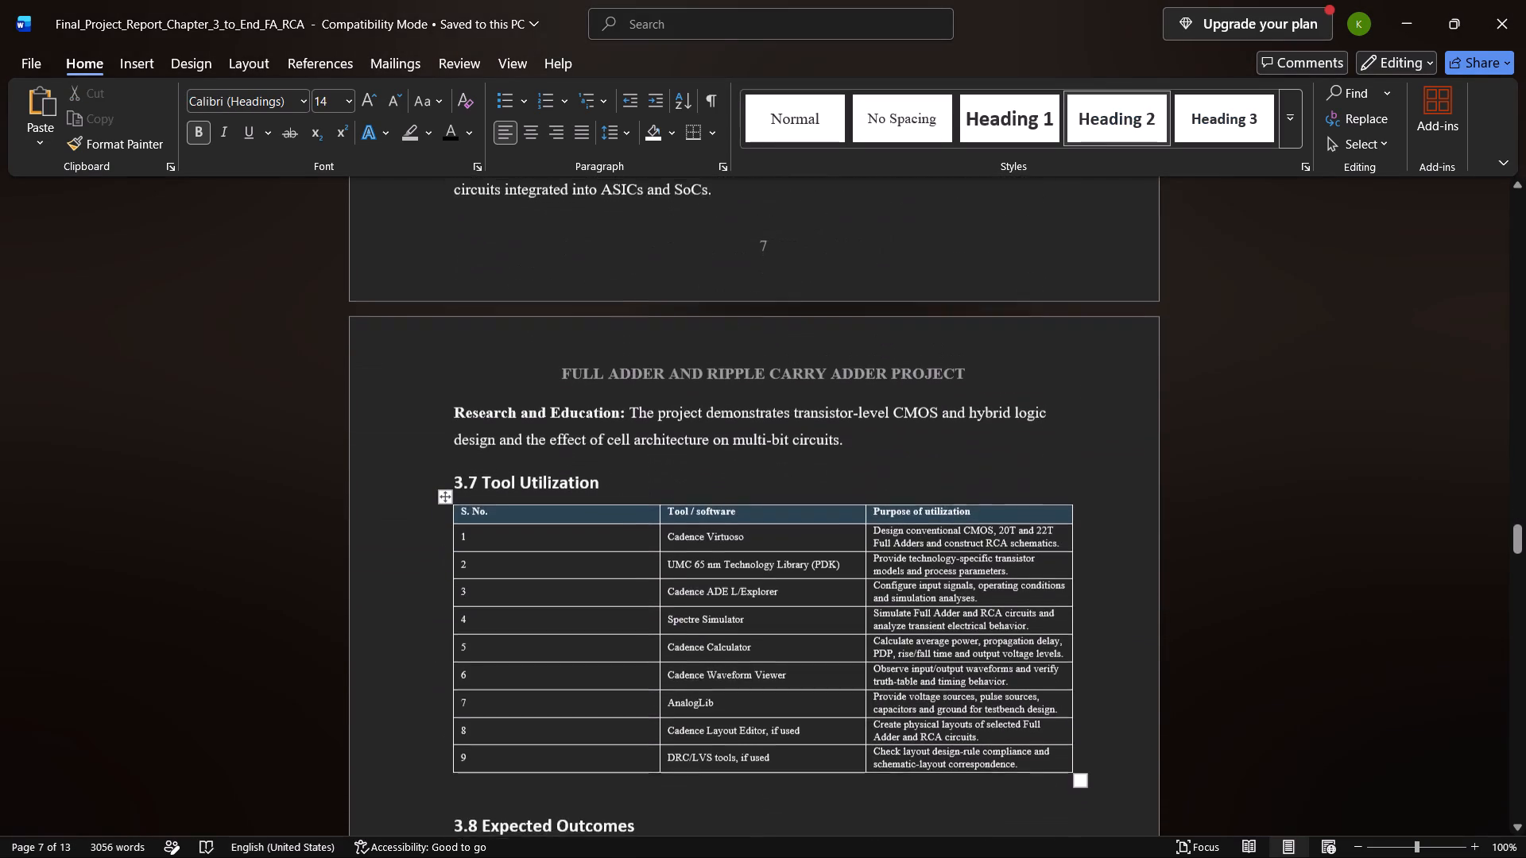
scroll(648, 641, "down", 1)
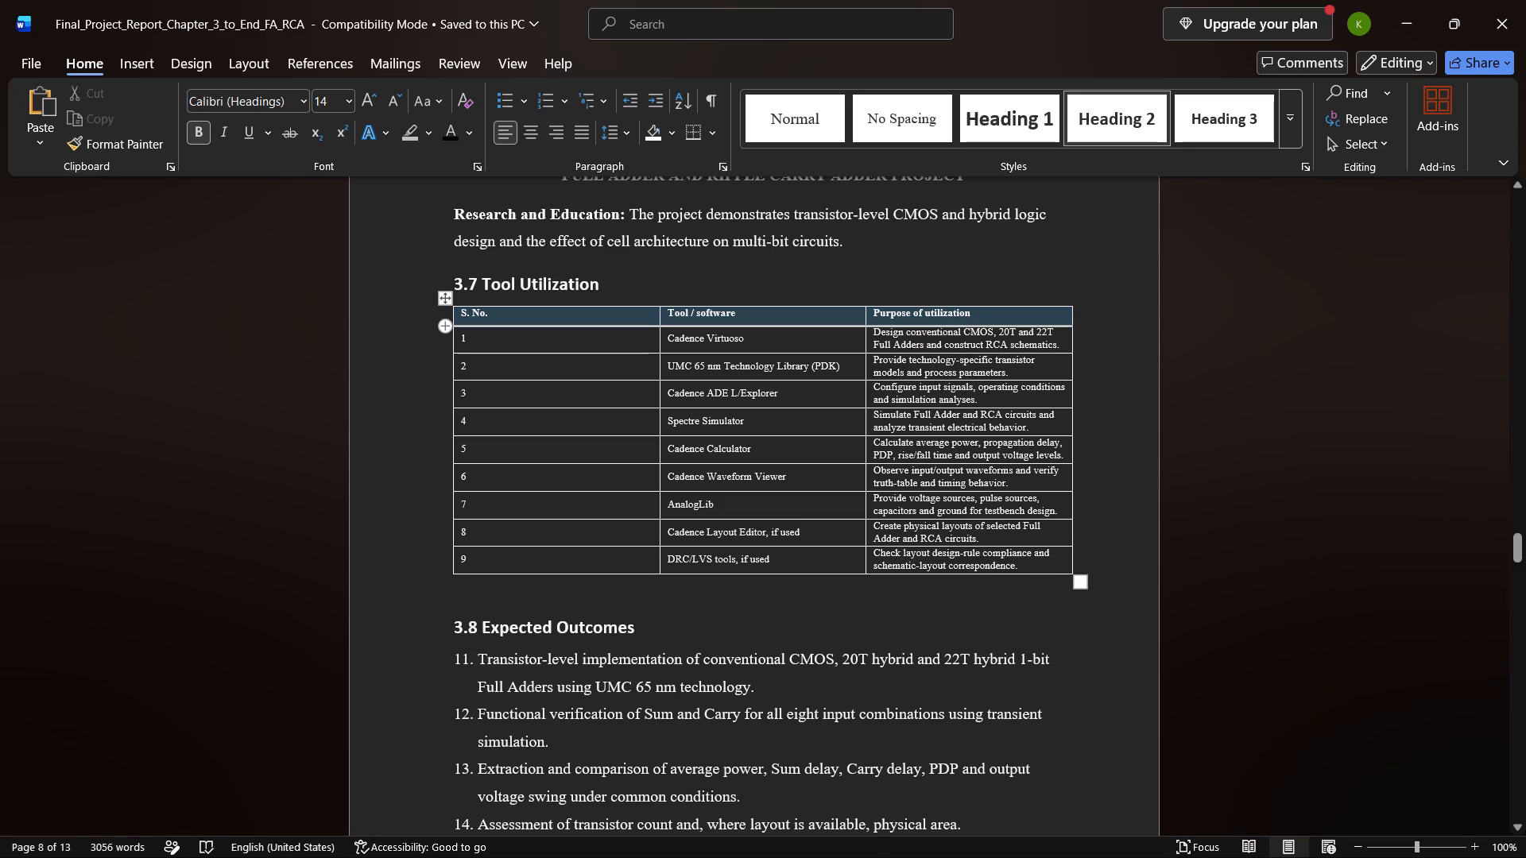
left_click_drag(454, 285, 626, 439)
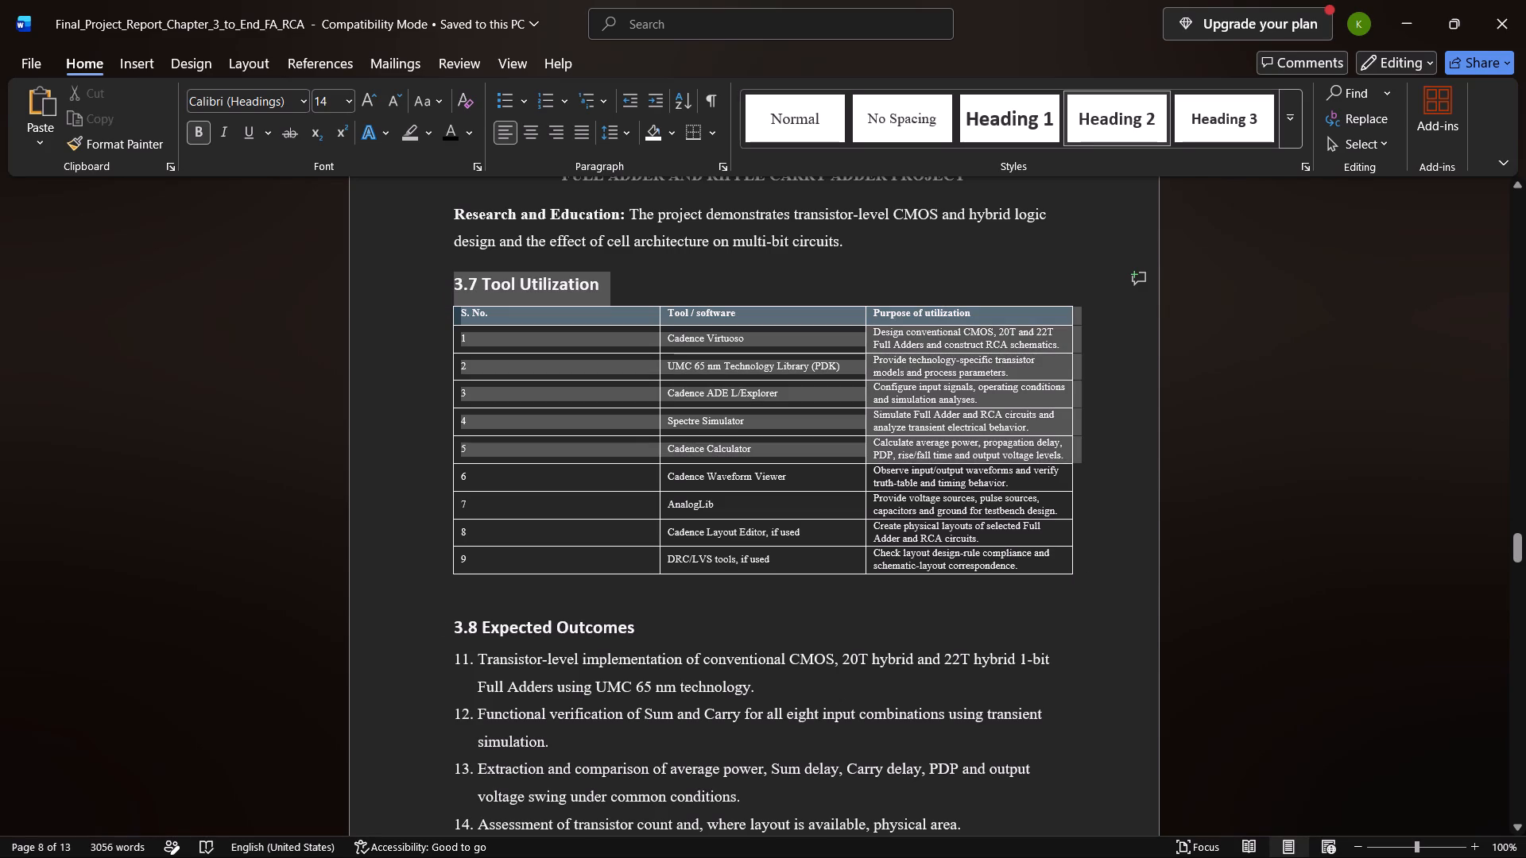
left_click_drag(626, 439, 973, 570)
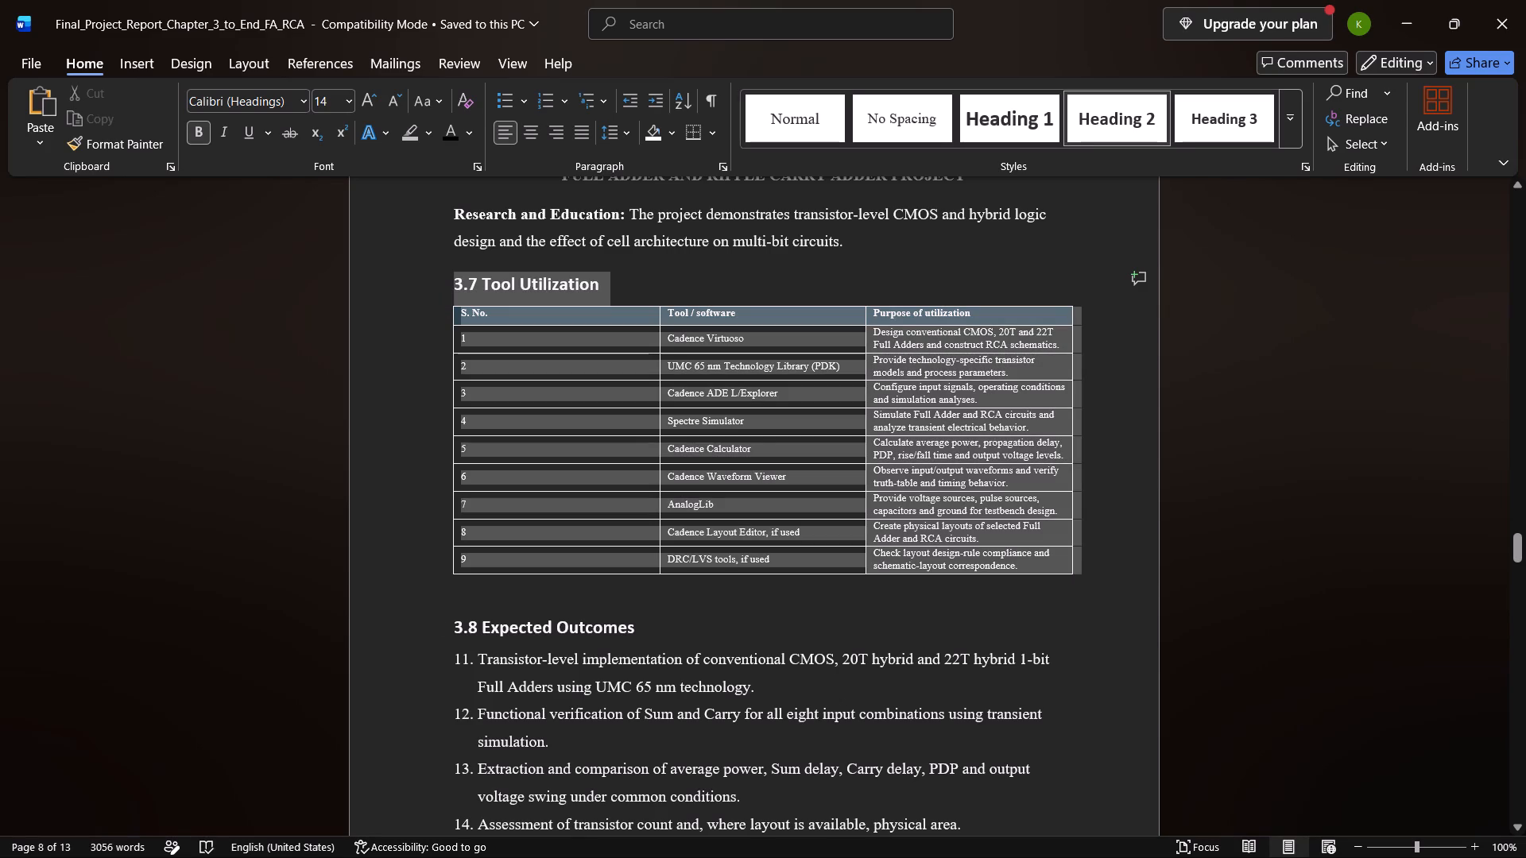
left_click_drag(973, 570, 1079, 570)
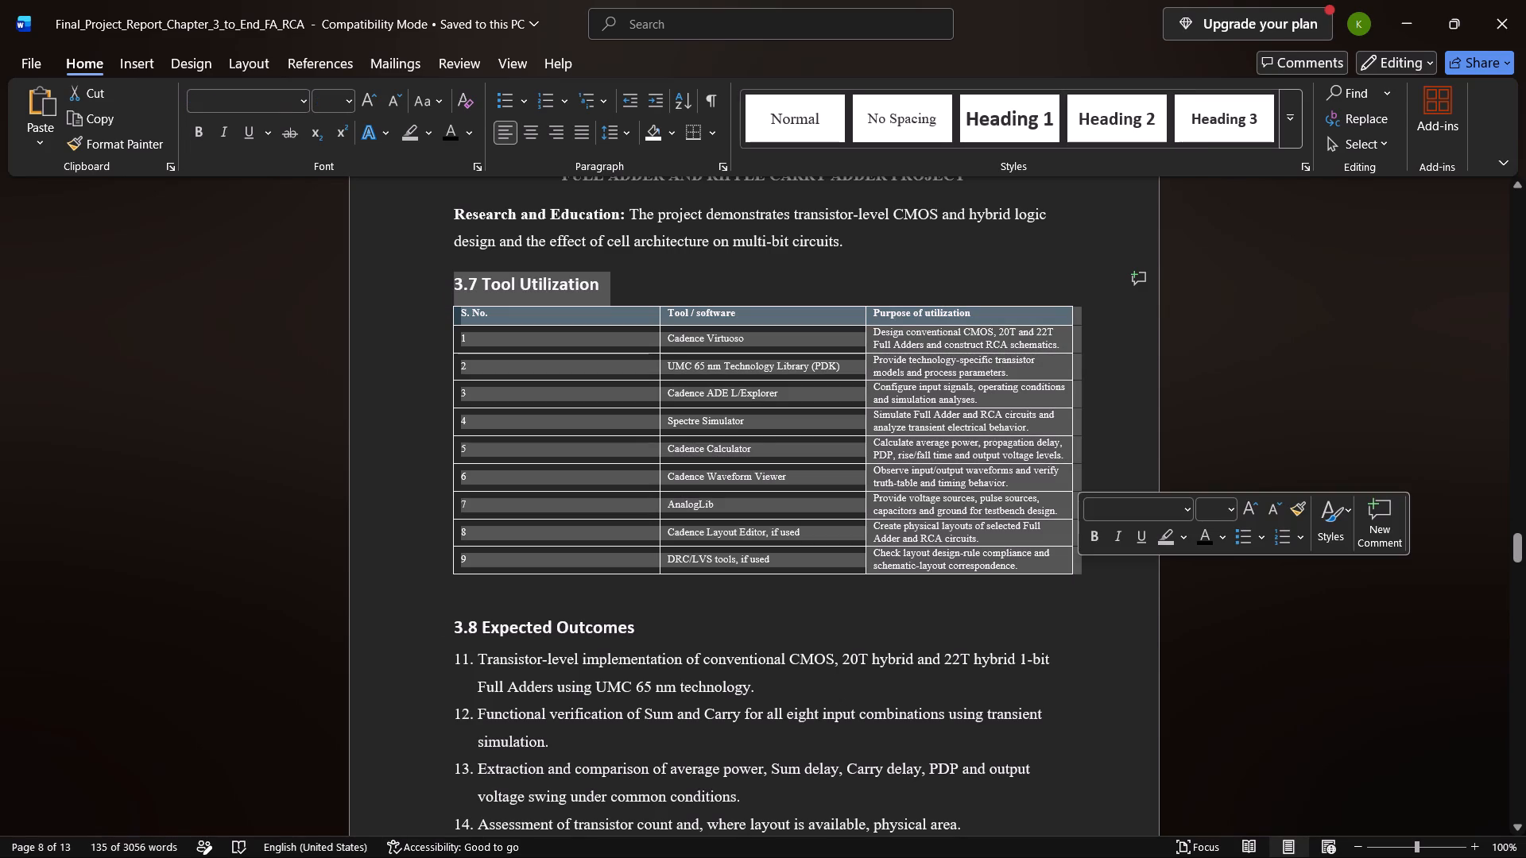
key("ctrl+c")
Switch to the "final" document and paste the copied heading and table below the "10. Scientific and Engineering Computing" paragraph.
key("alt+Tab")
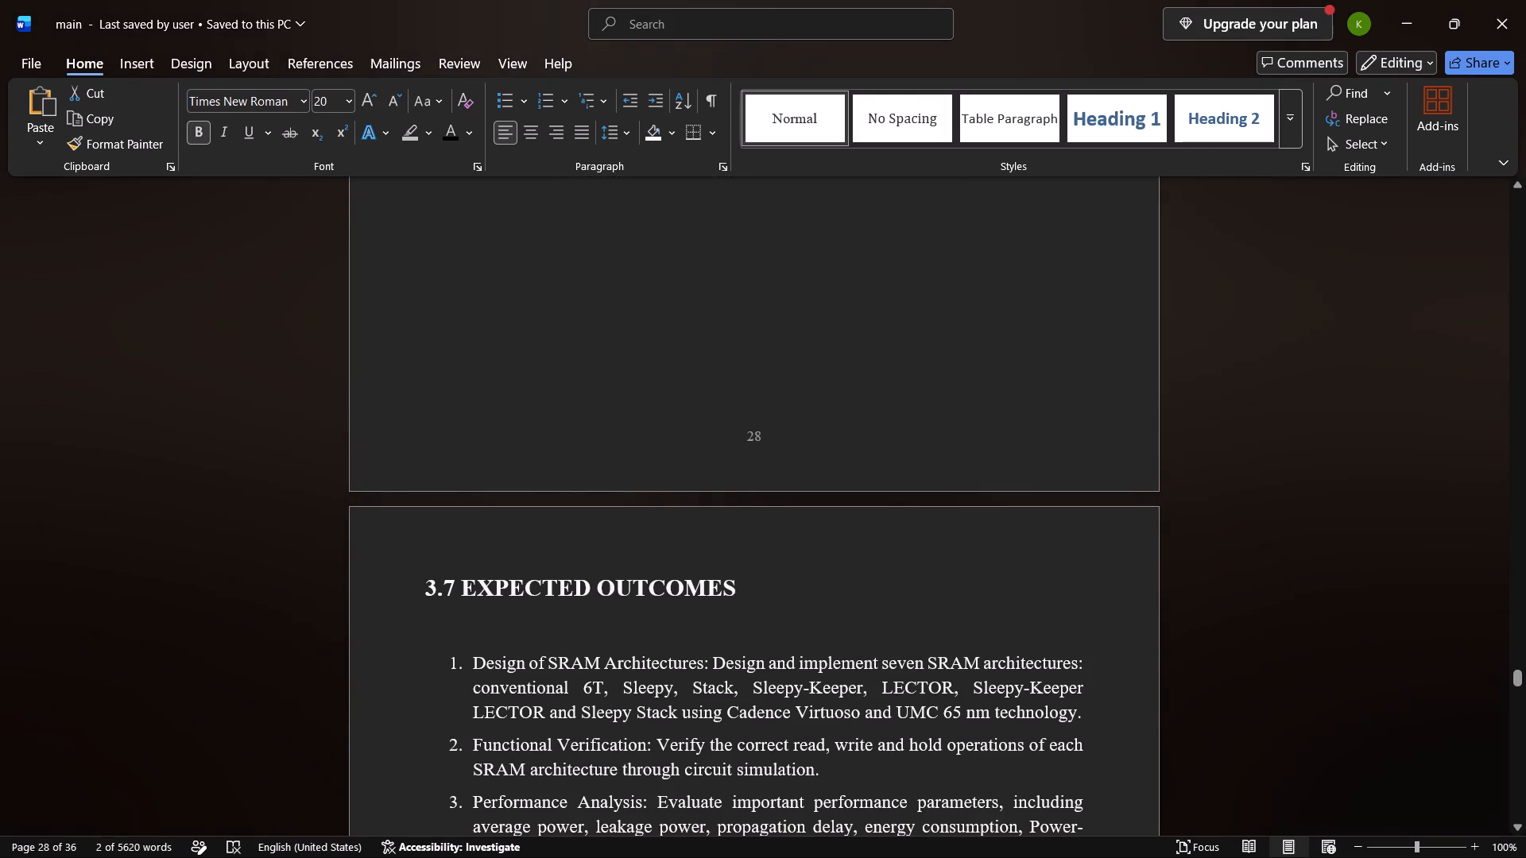
key("alt+Tab")
key("alt+Tab")
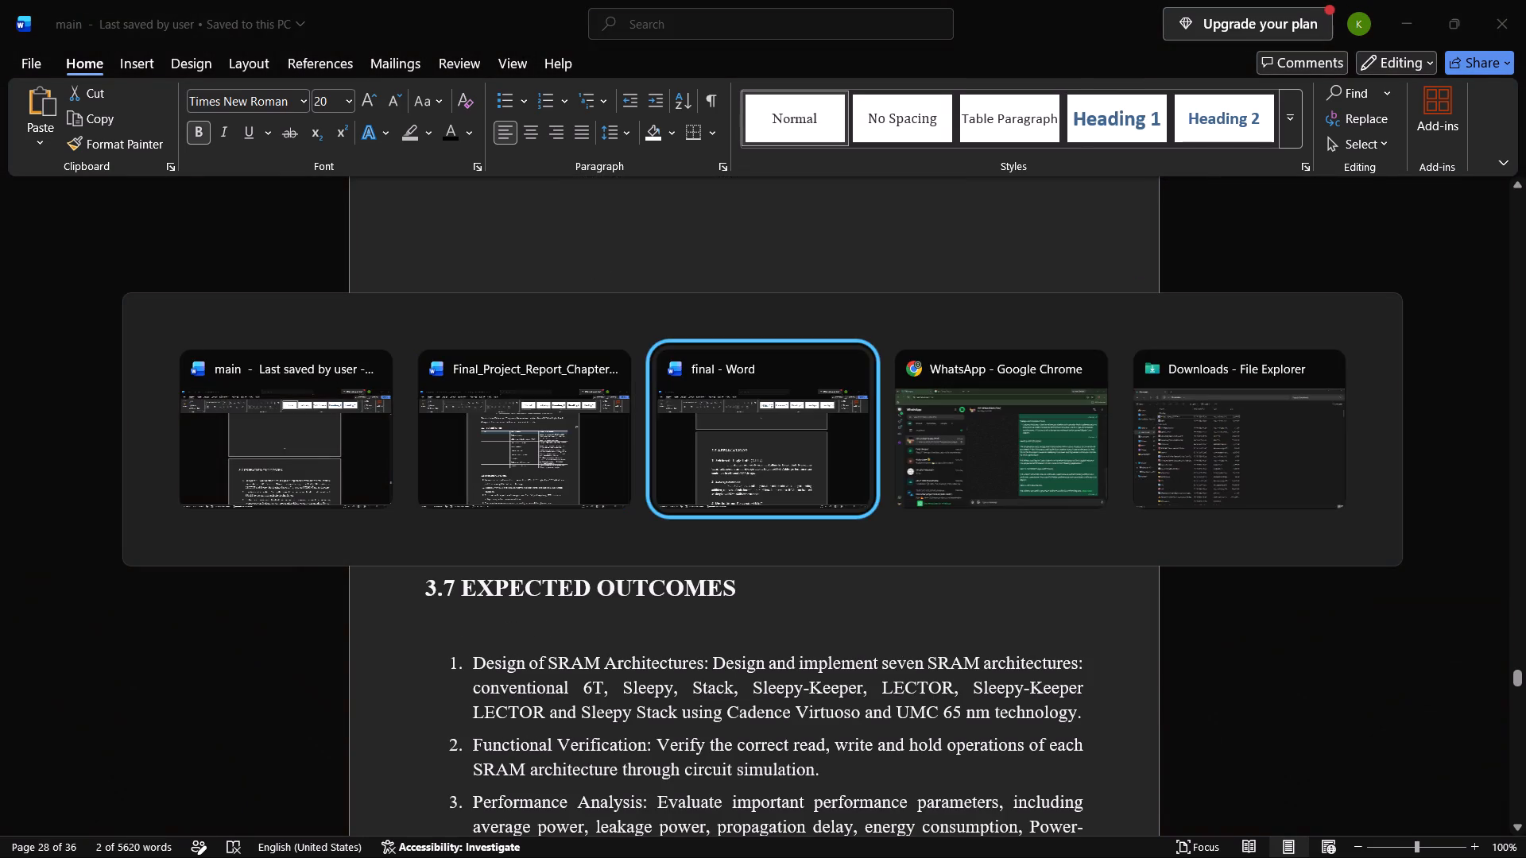
scroll(1079, 570, "down", 7)
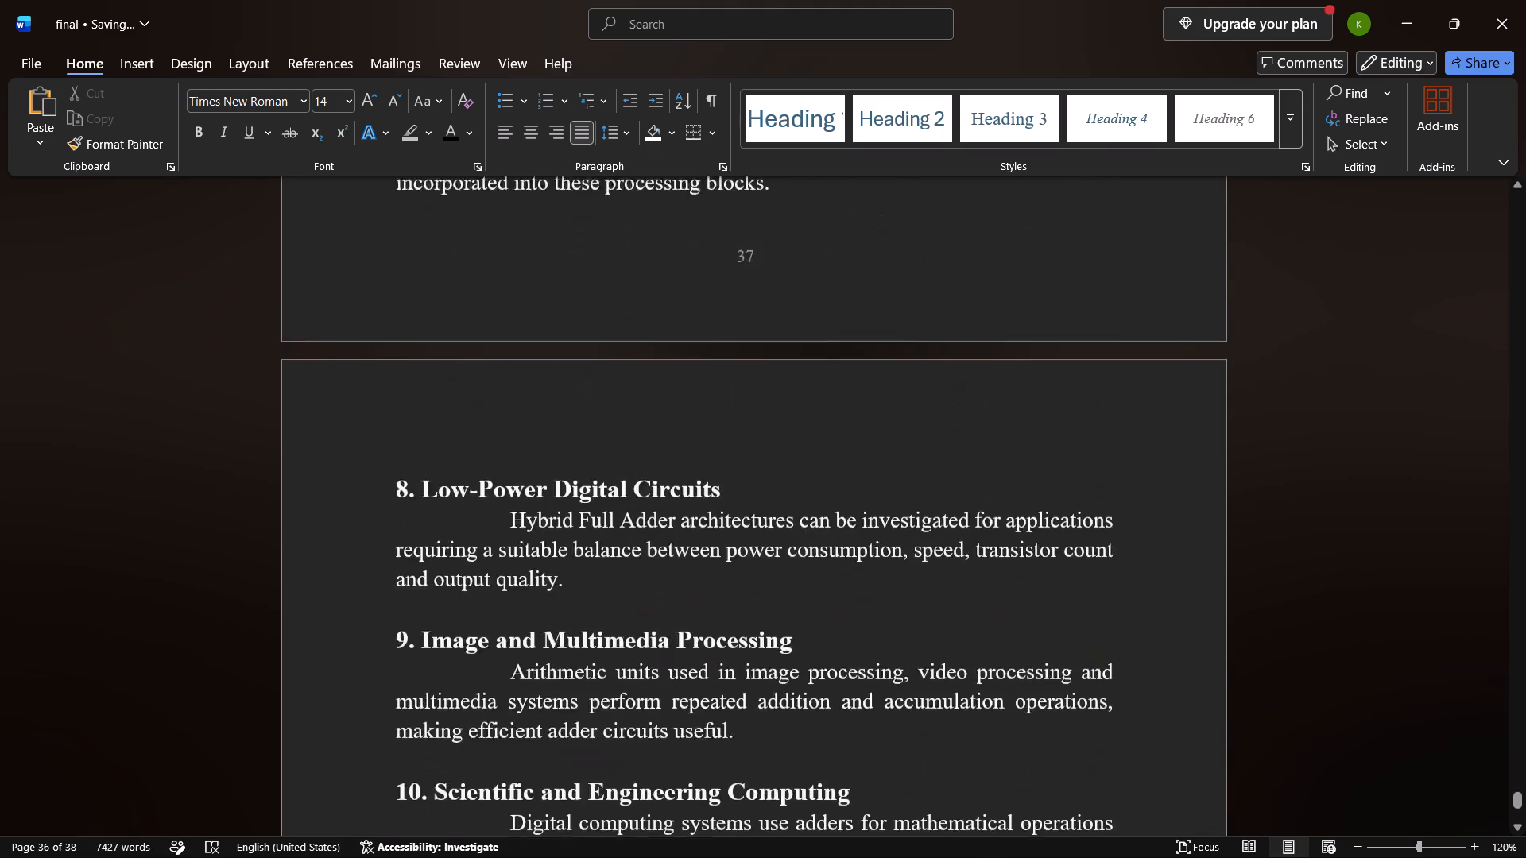
scroll(1079, 570, "down", 3)
scroll(1079, 570, "up", 1)
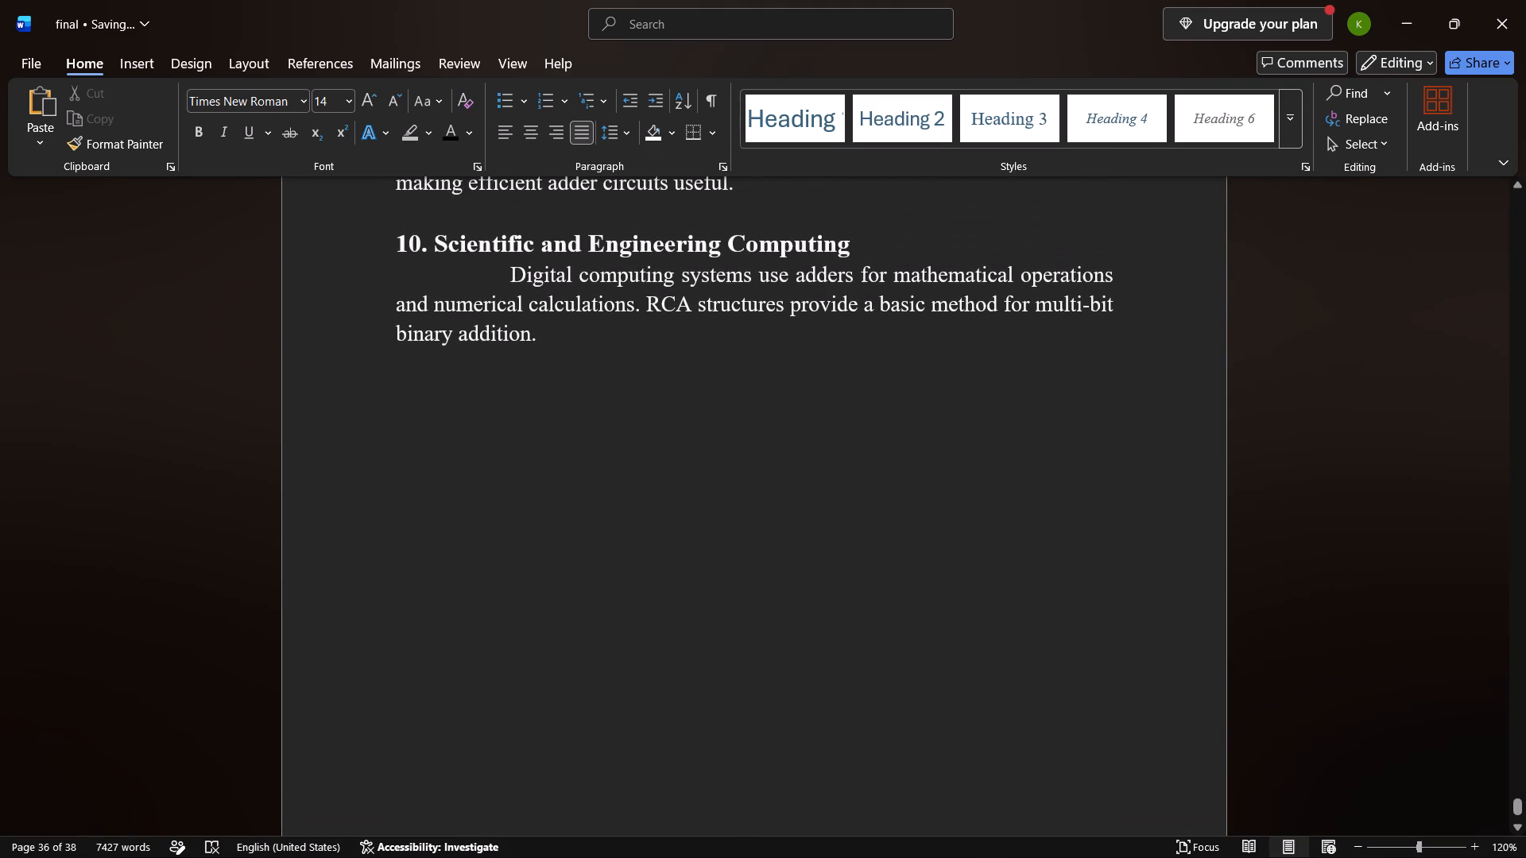
left_click(408, 415)
key("ctrl+v")
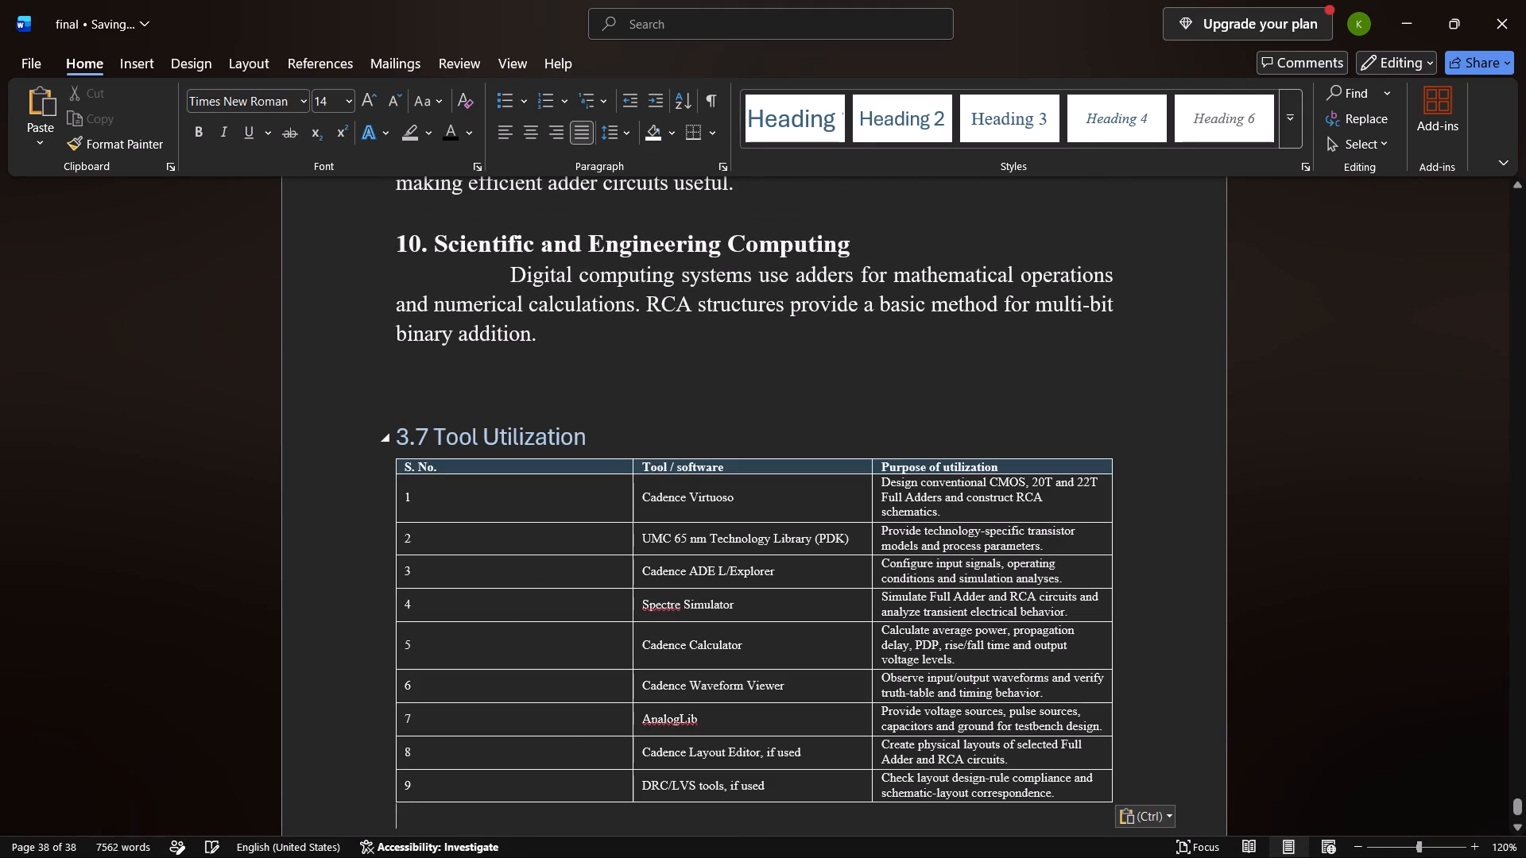
Delete one surplus empty line above the pasted "3.7 Tool Utilization" heading.
left_click(498, 422)
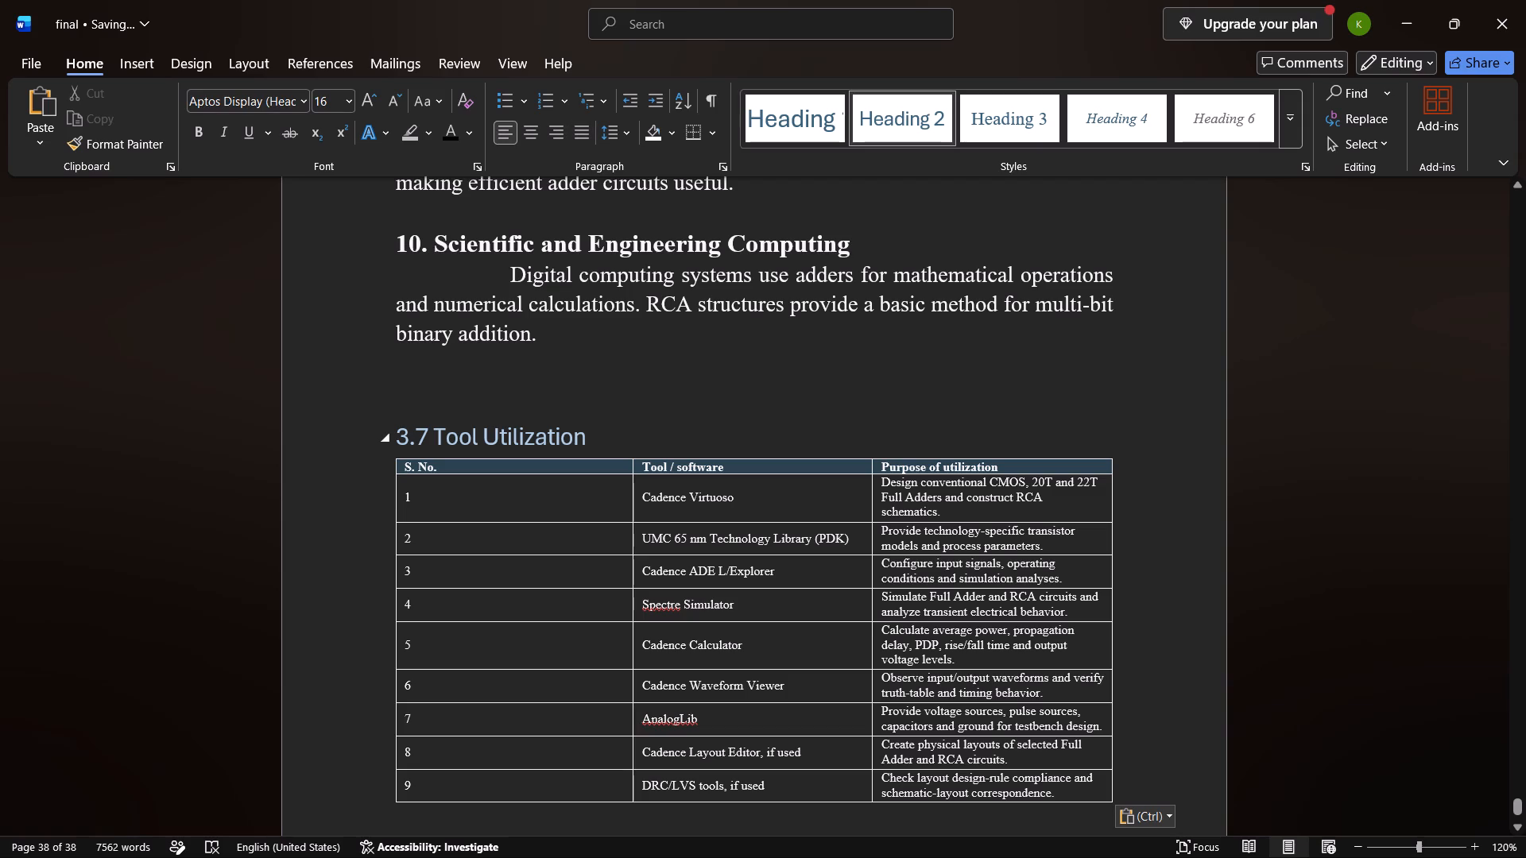
left_click(478, 415)
left_click(398, 415)
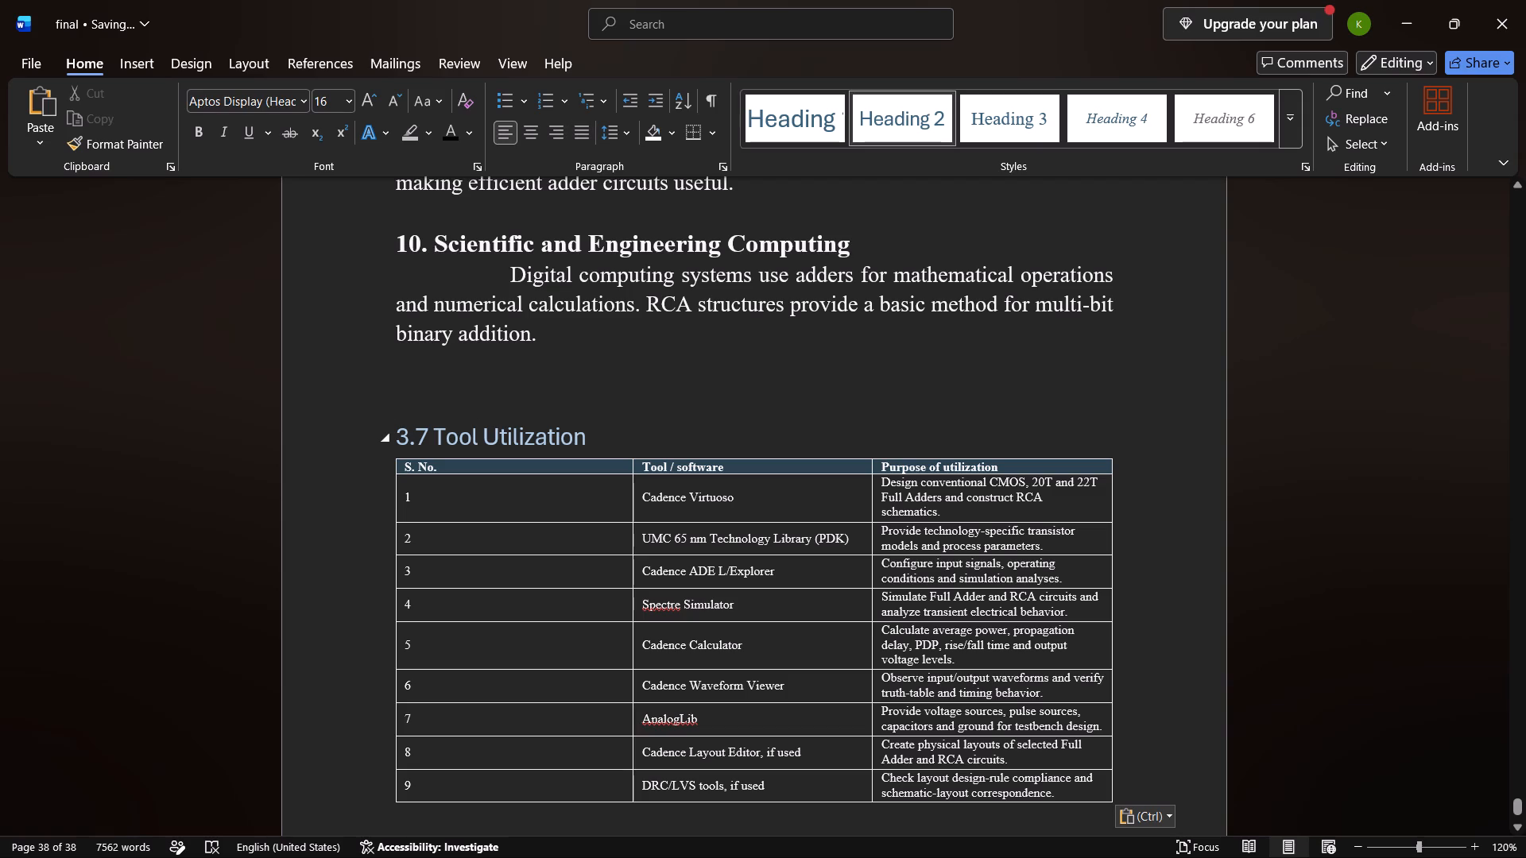
left_click(398, 415)
key("BackSpace")
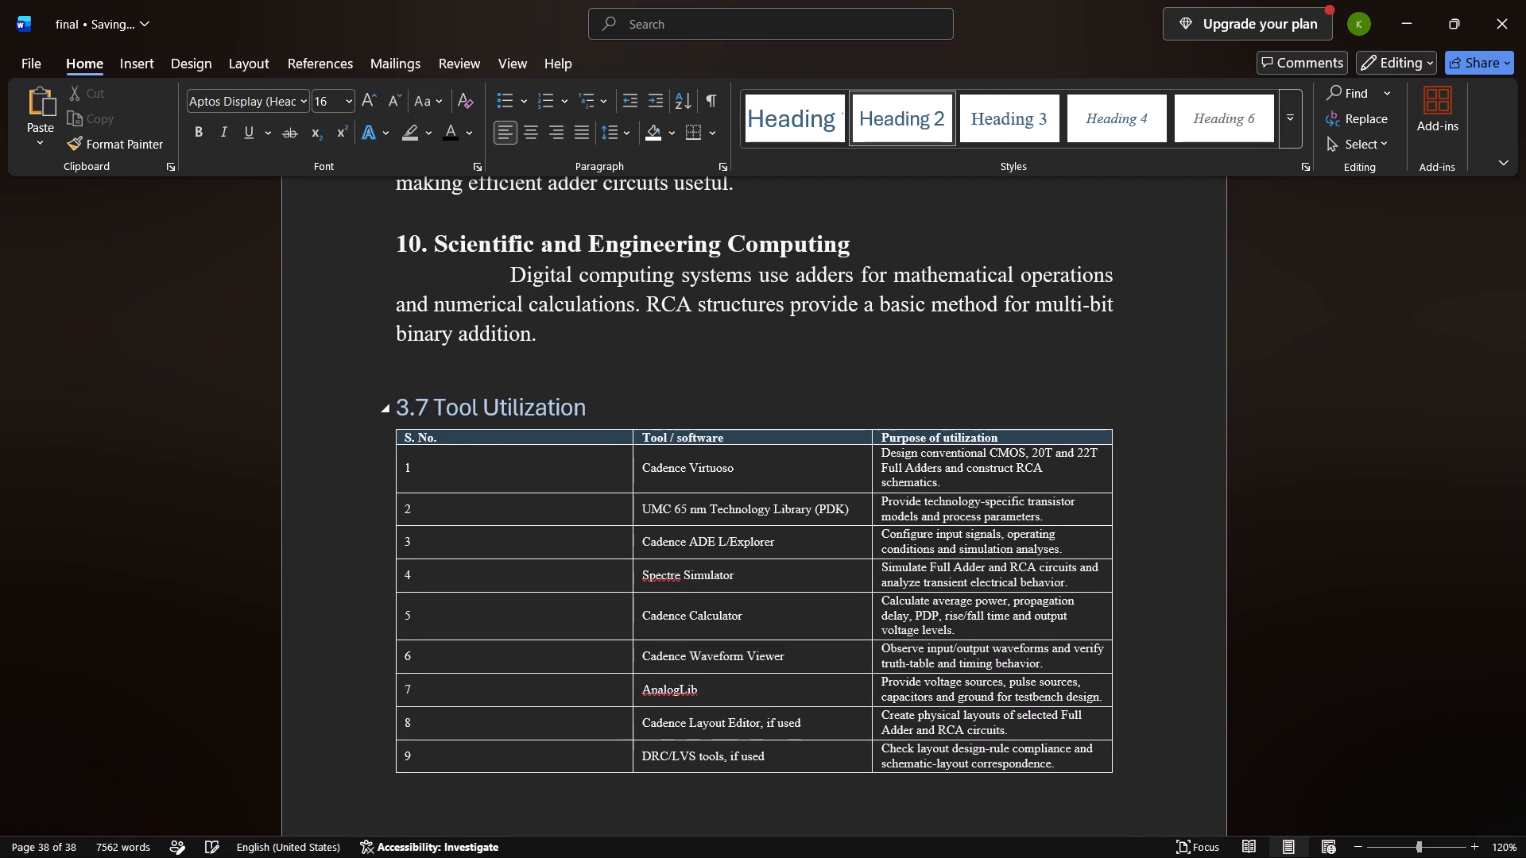
Format the "3.7 Tool Utilization" heading in bold Times New Roman at size 18, with the same text colour as the other headings.
left_click_drag(618, 414, 403, 415)
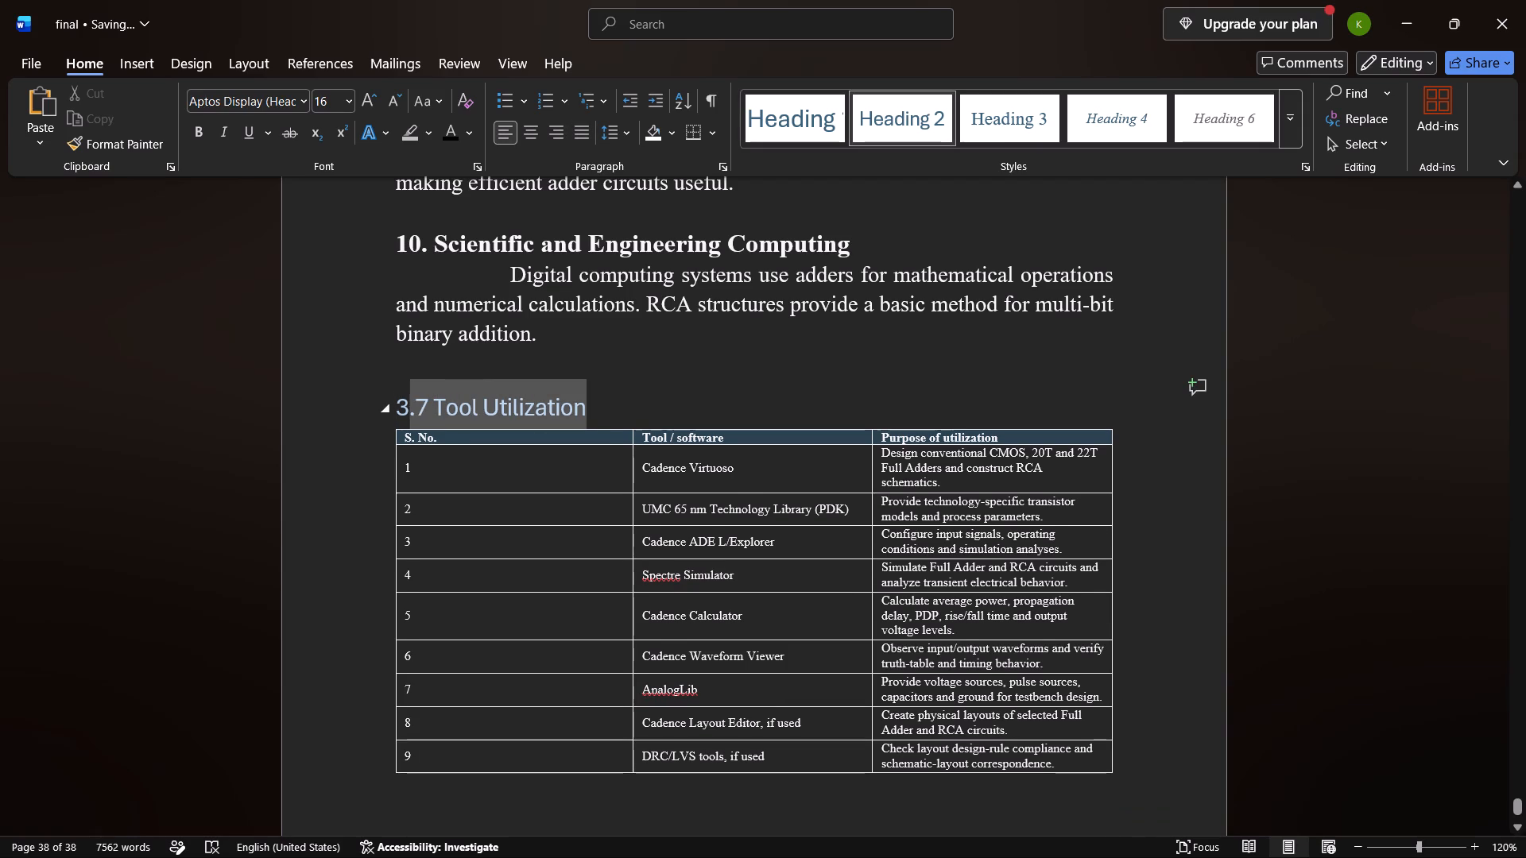
left_click_drag(403, 415, 398, 413)
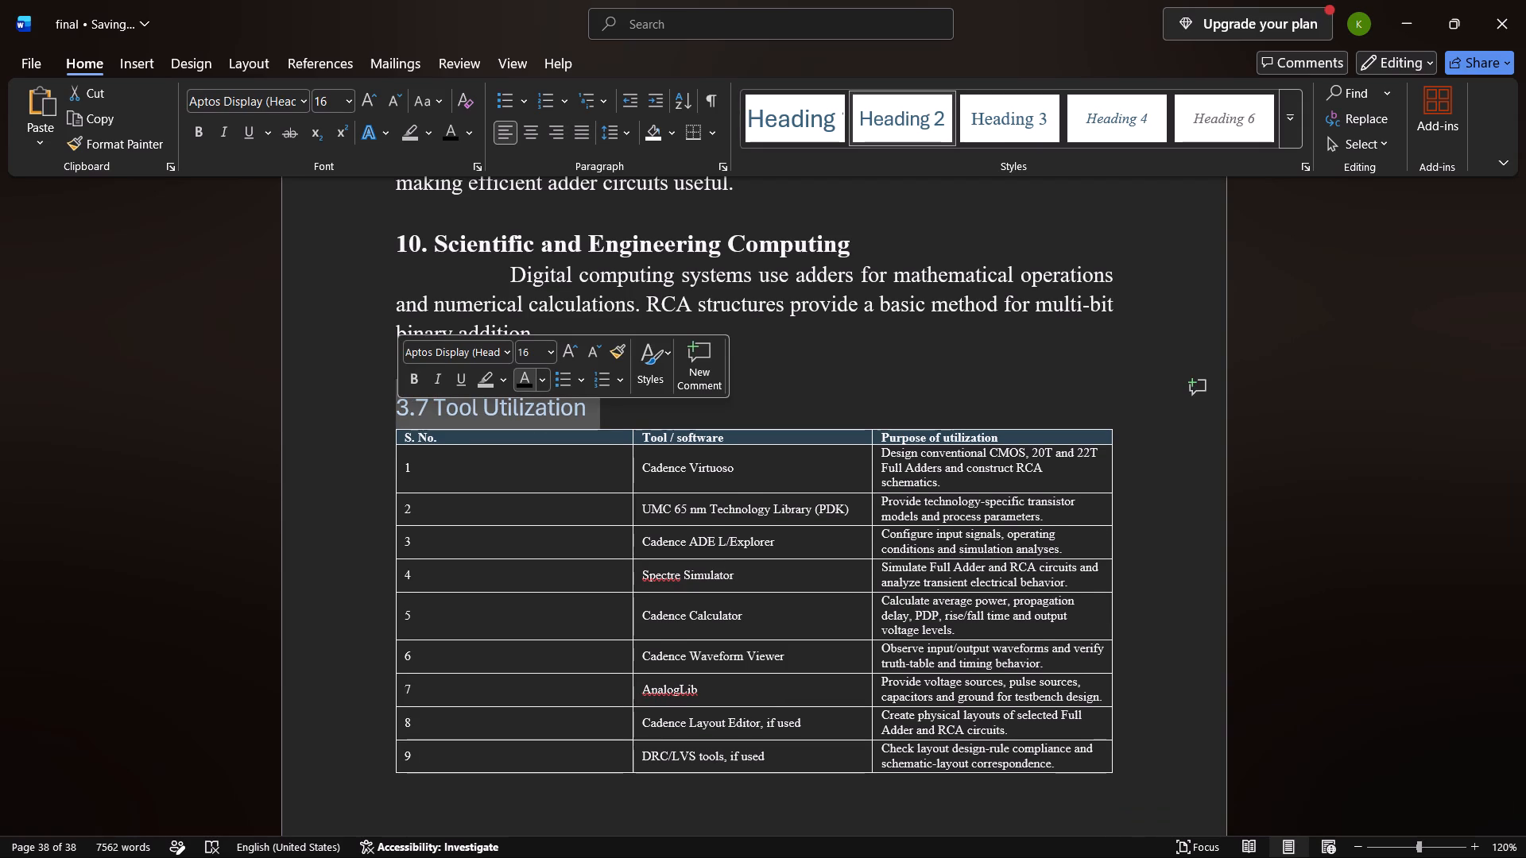
left_click(525, 383)
left_click(571, 348)
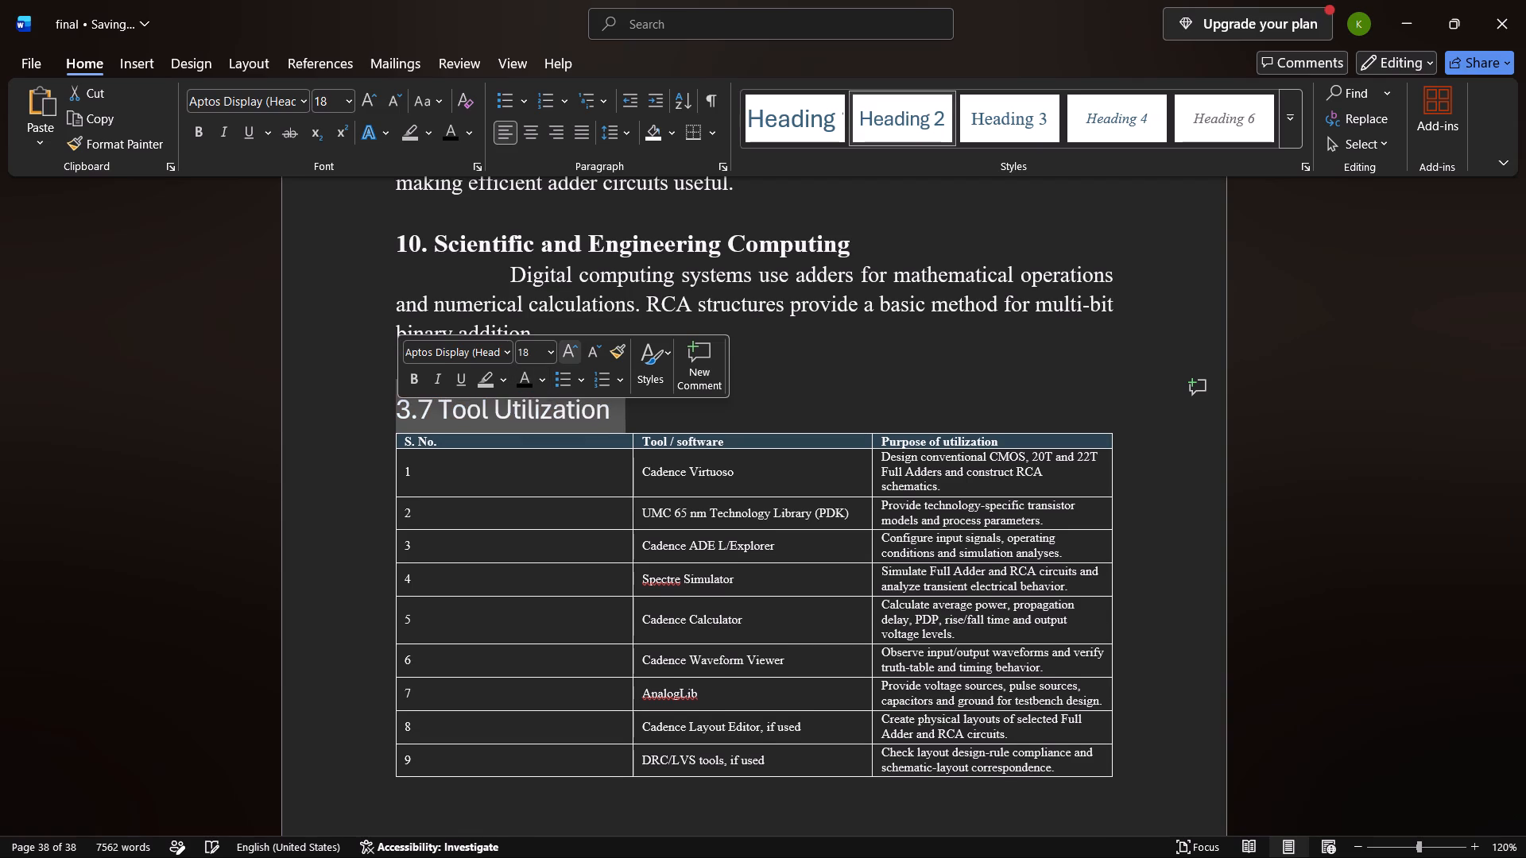
left_click(571, 348)
left_click(597, 346)
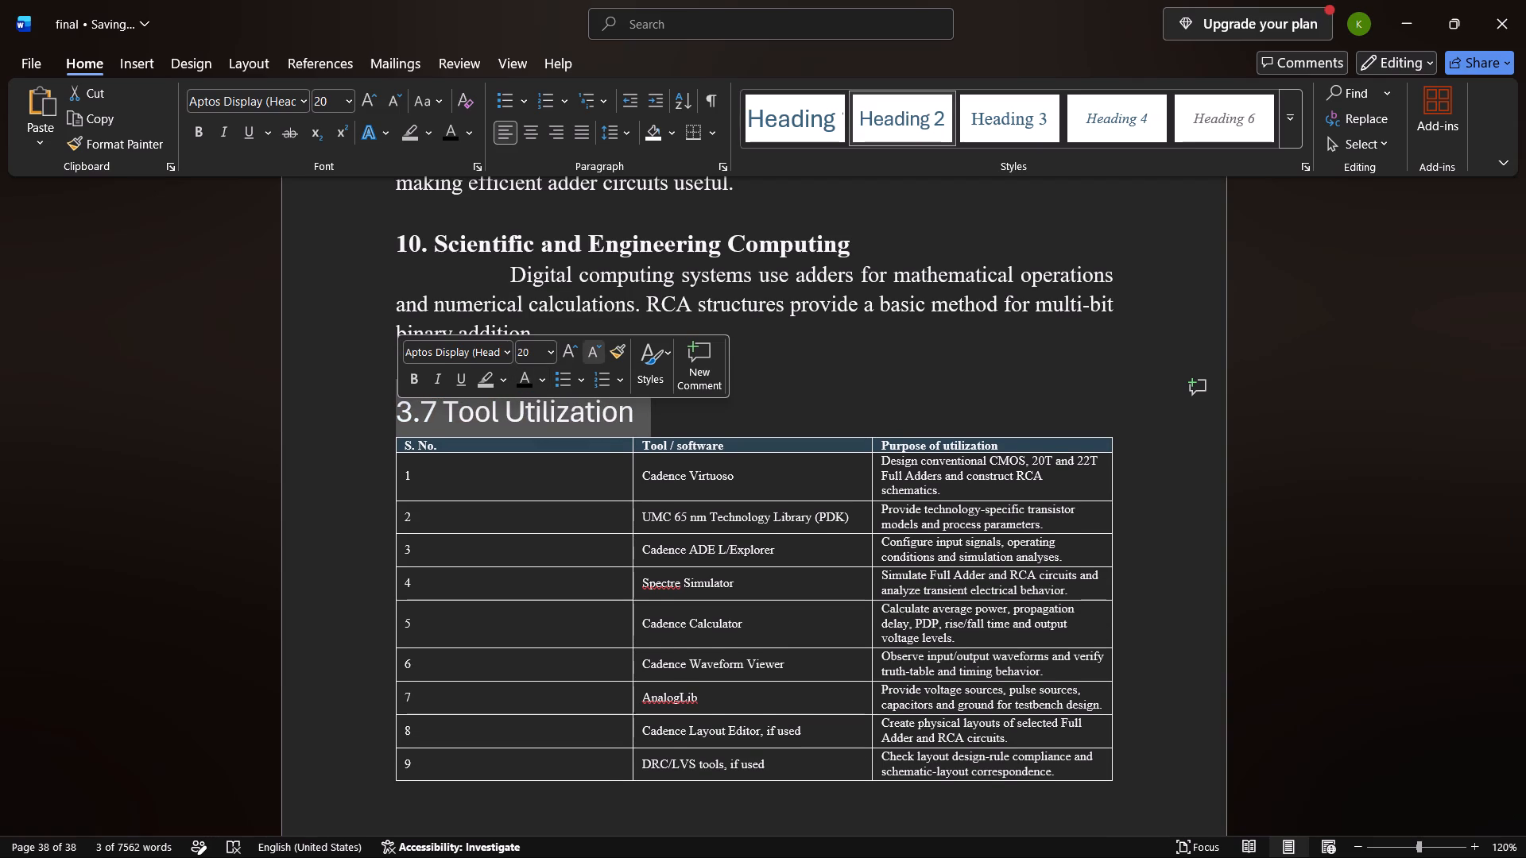
left_click(405, 385)
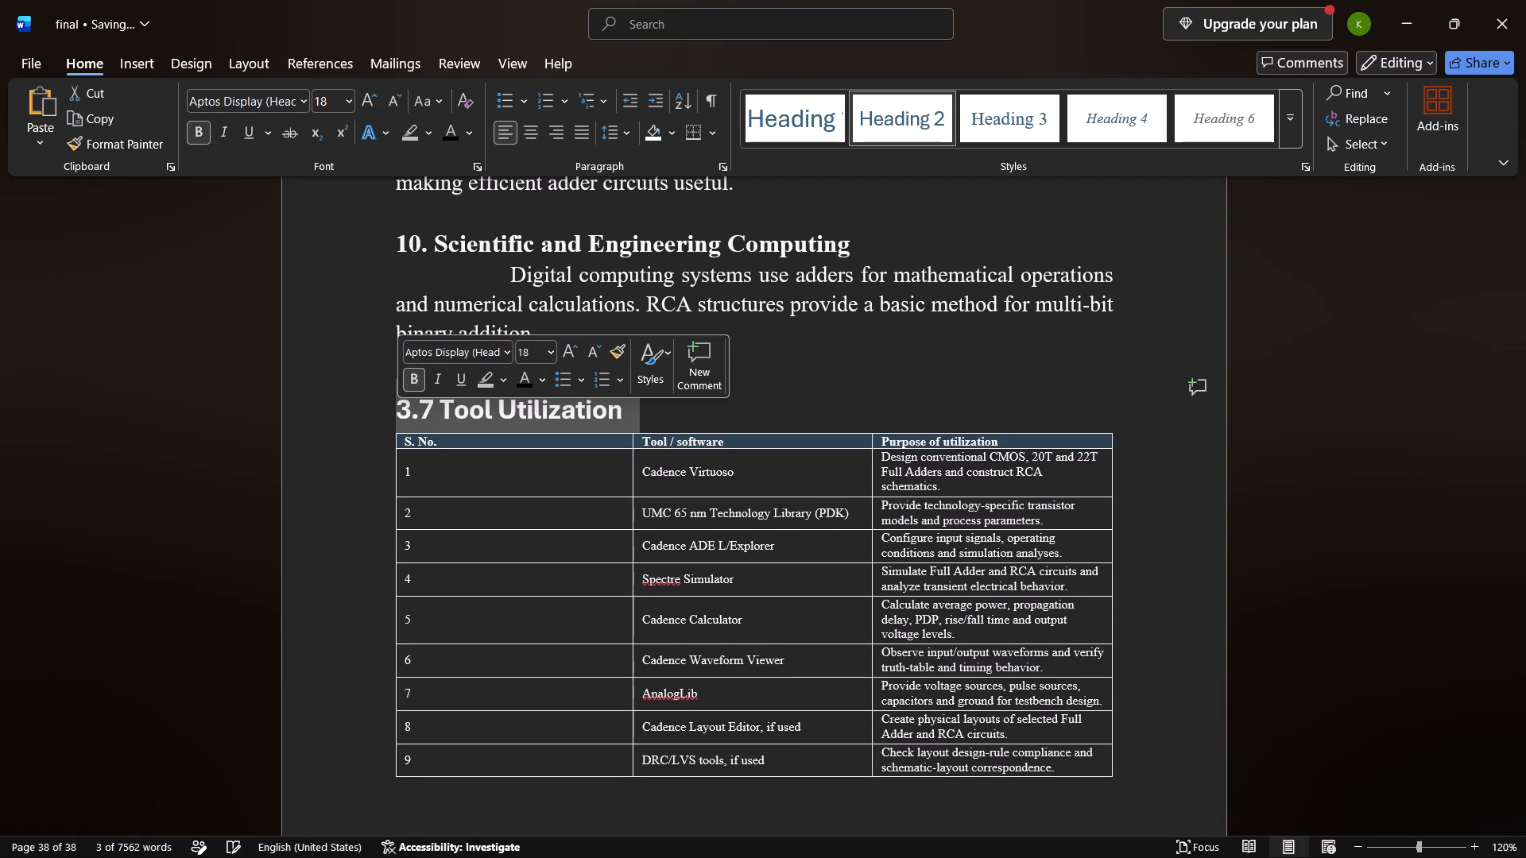
left_click(508, 355)
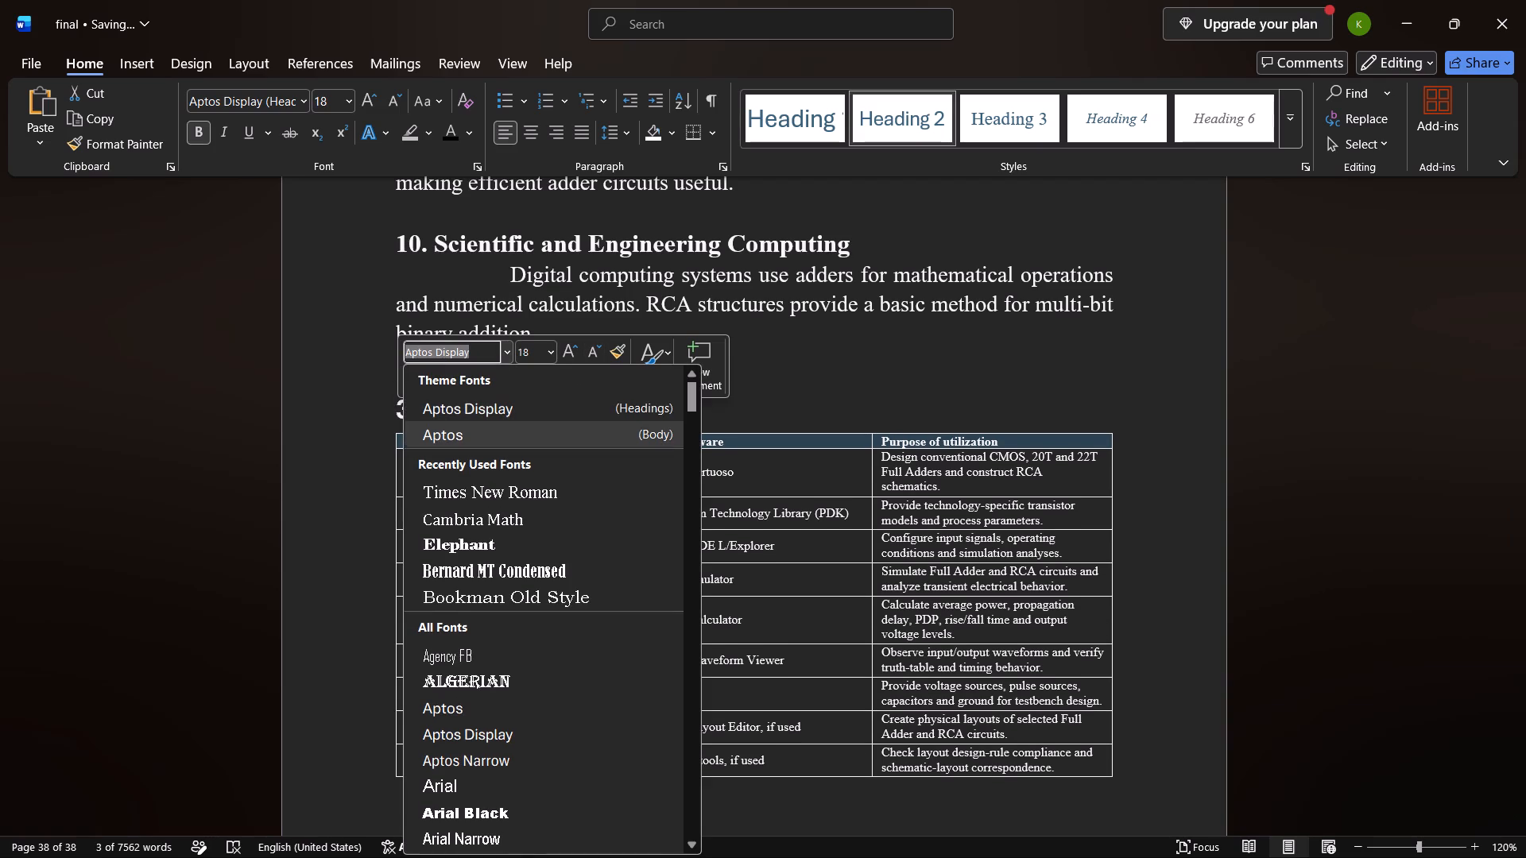
left_click(533, 504)
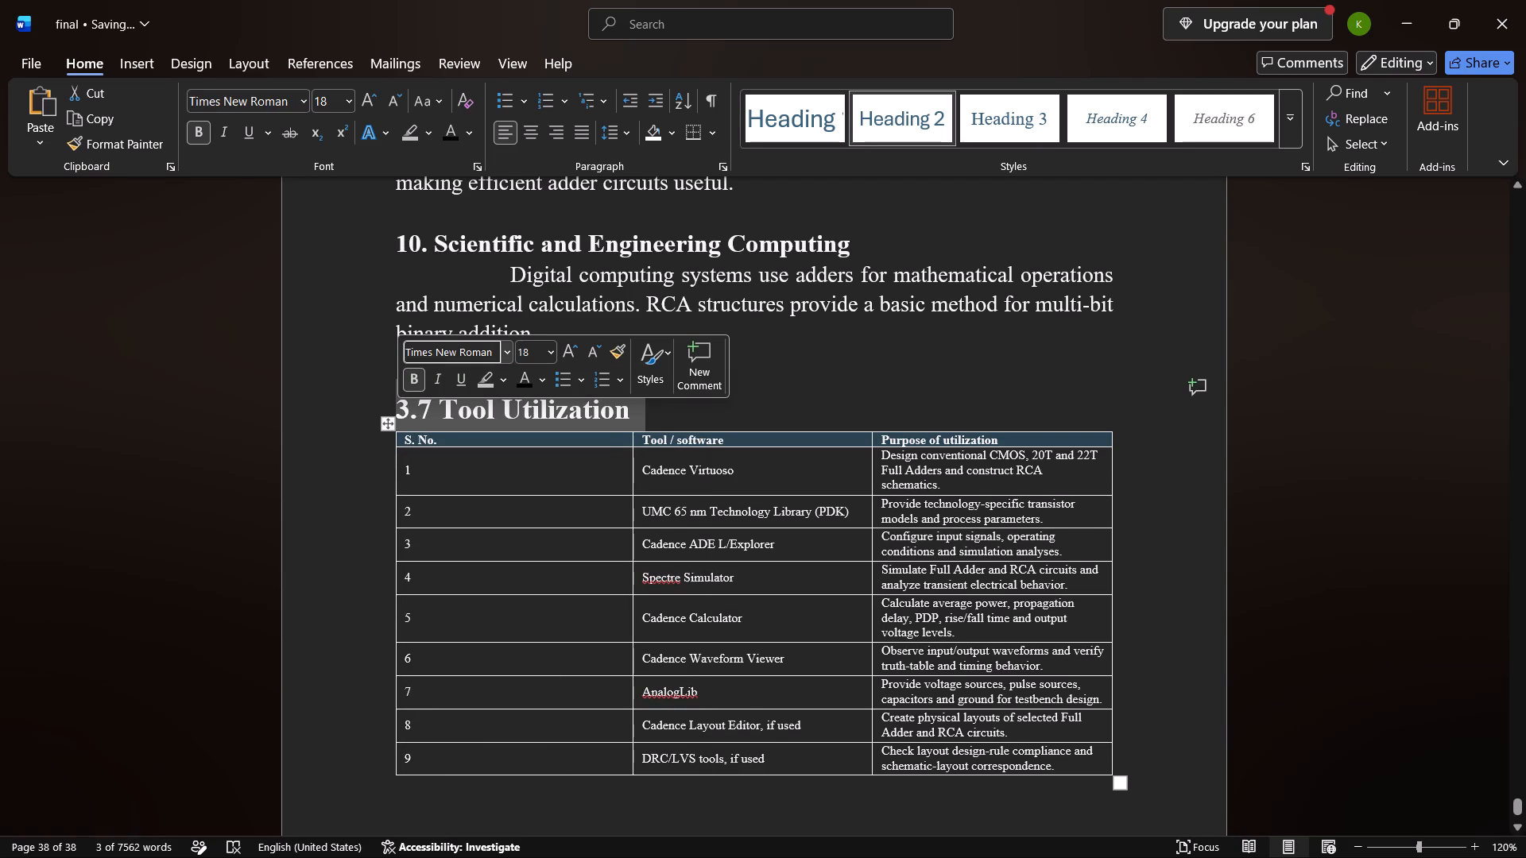
left_click(779, 373)
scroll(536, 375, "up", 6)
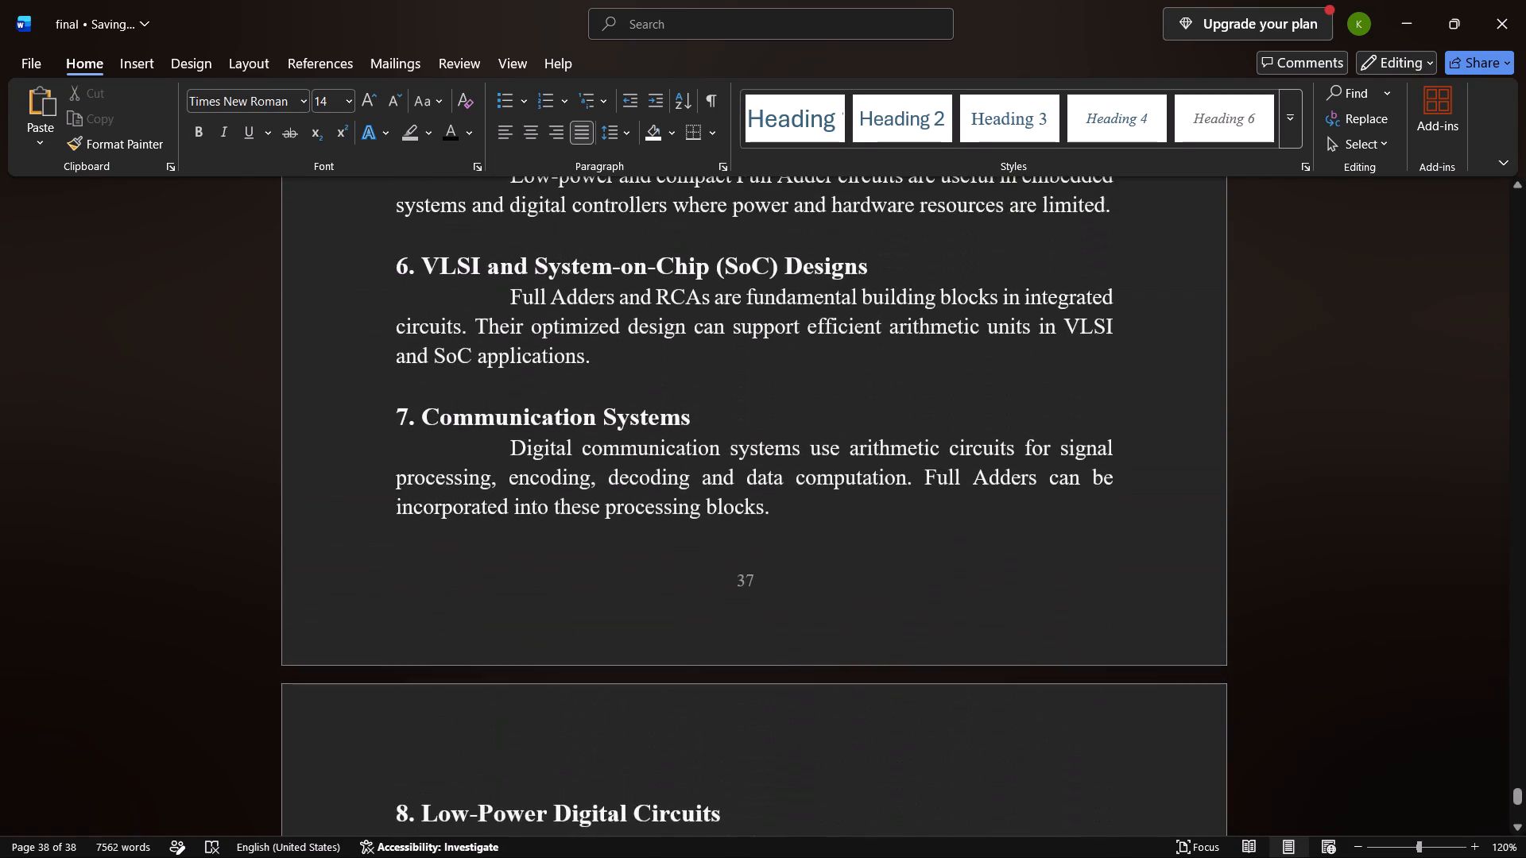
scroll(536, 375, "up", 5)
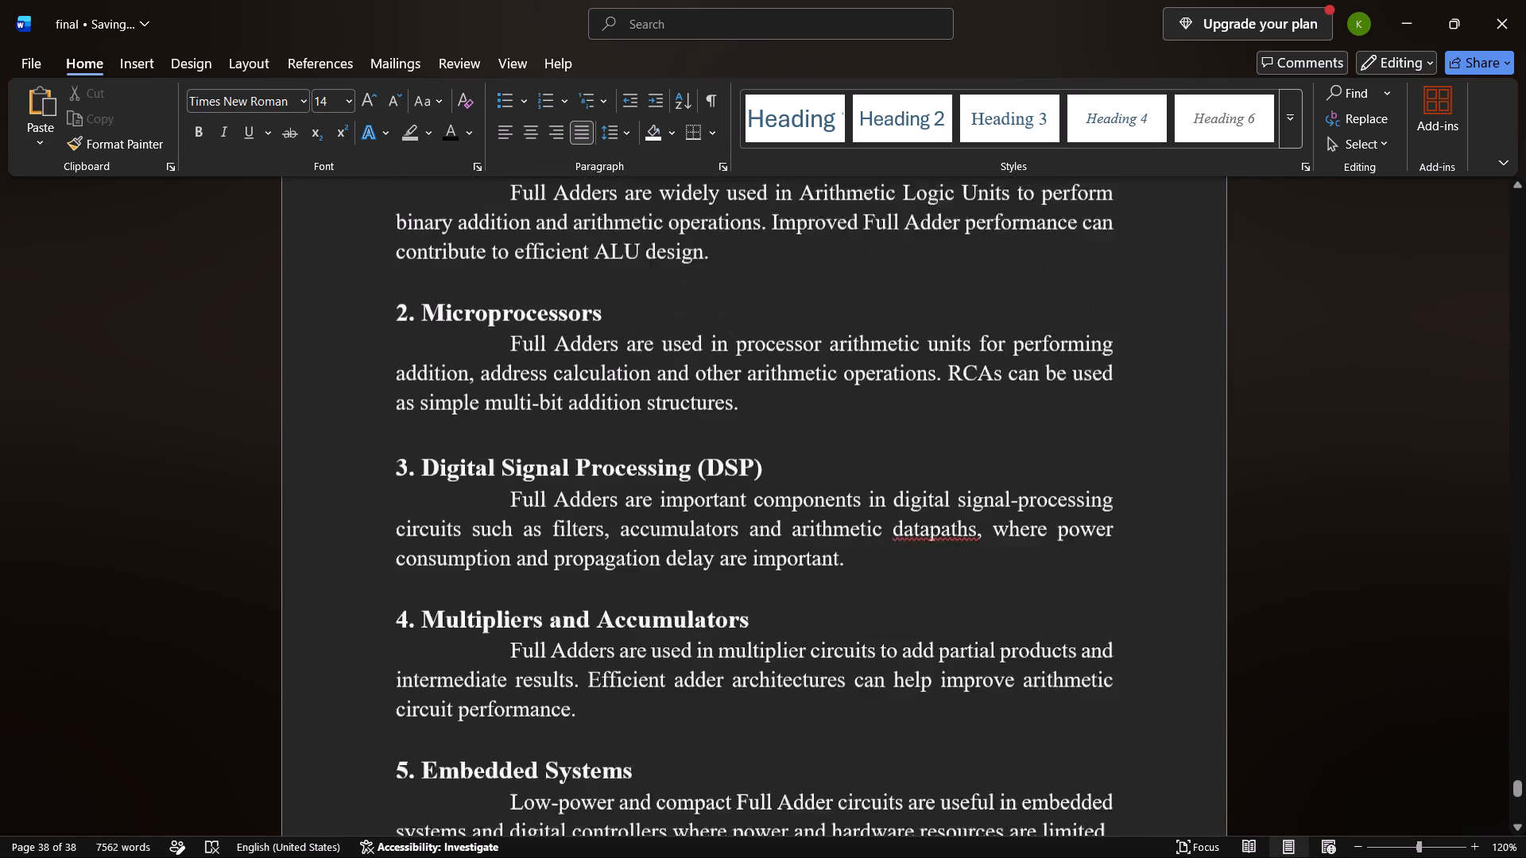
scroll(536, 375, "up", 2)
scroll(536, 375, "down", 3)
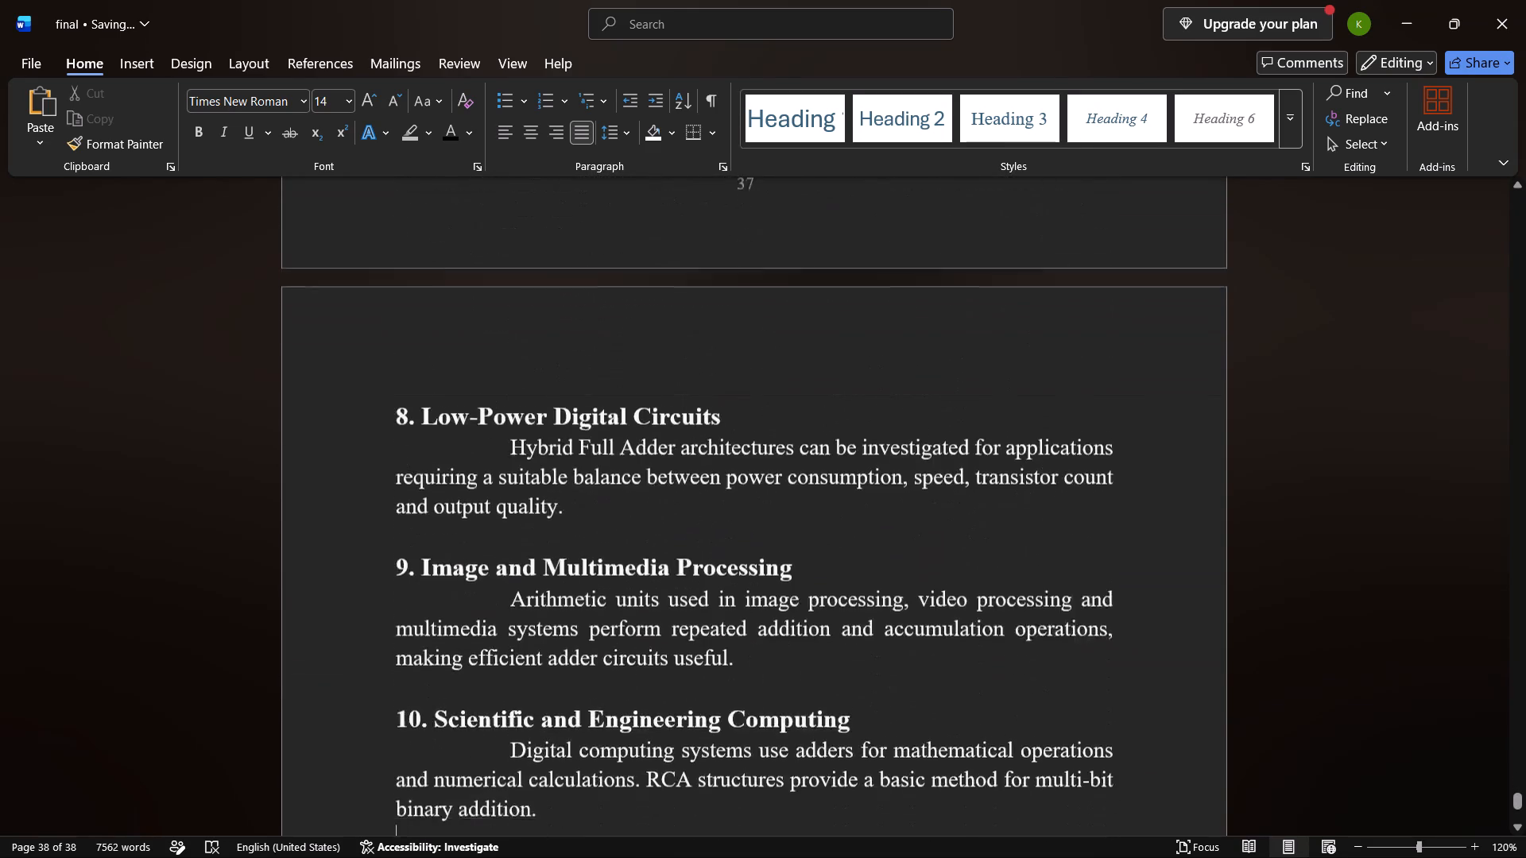
Renumber the Tool Utilization heading as 3.6.
scroll(536, 375, "down", 2)
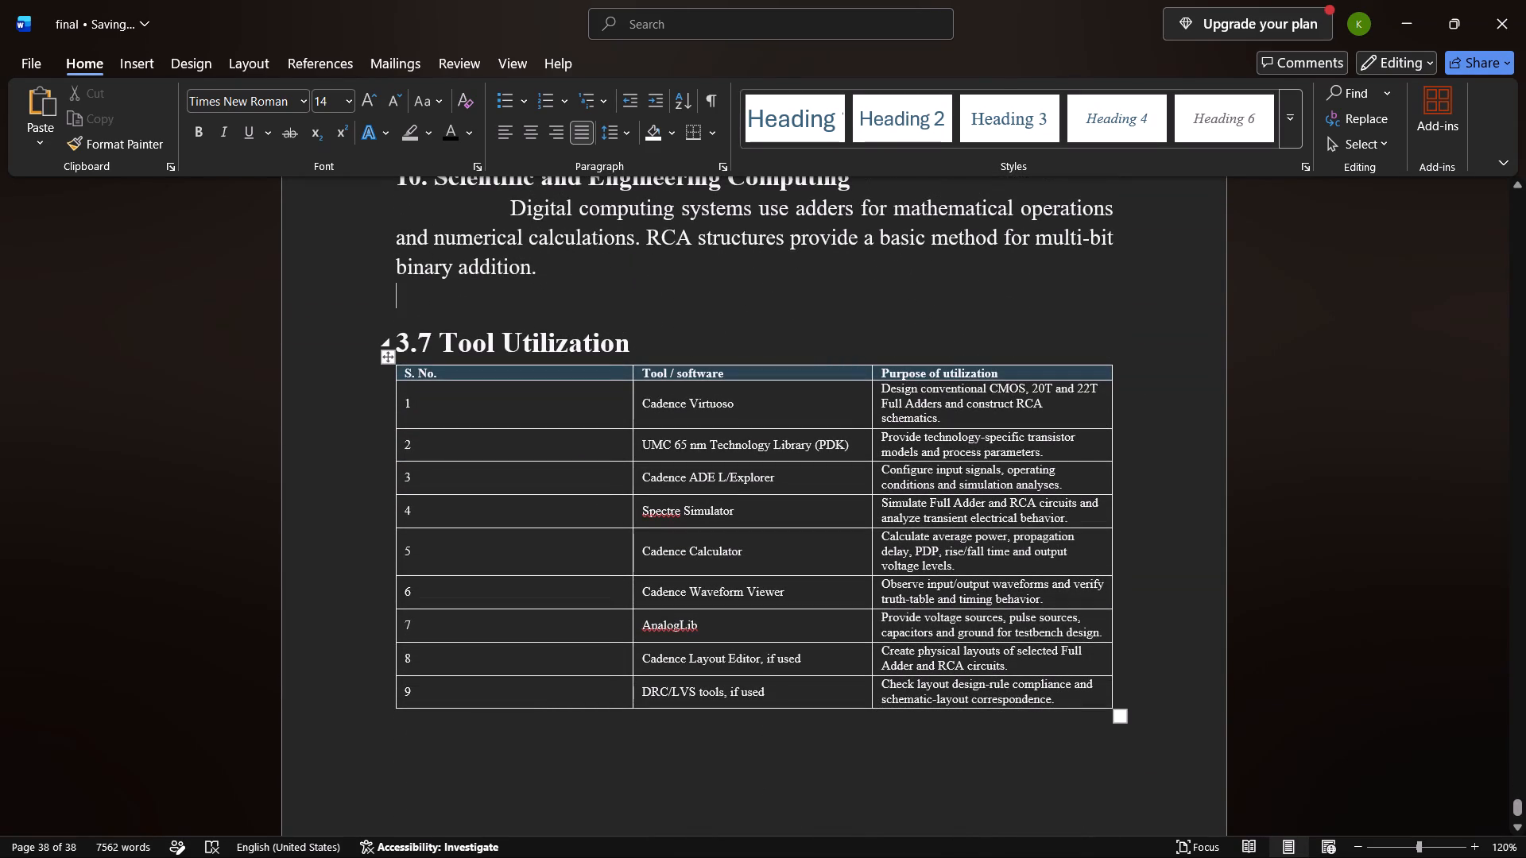
left_click(437, 344)
key("BackSpace")
key("BackSpace")
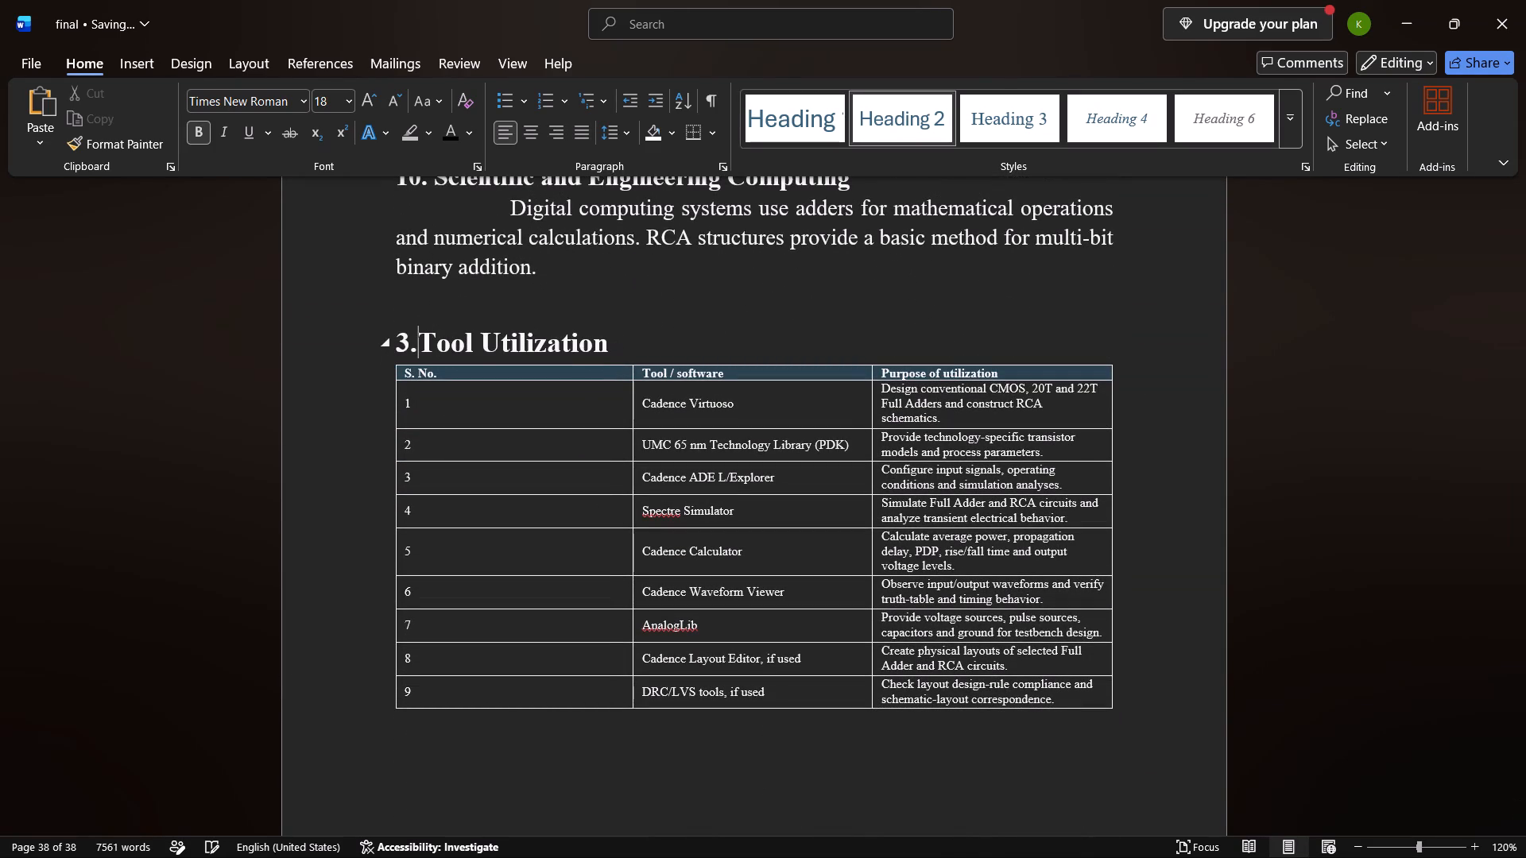
type("6")
key("space")
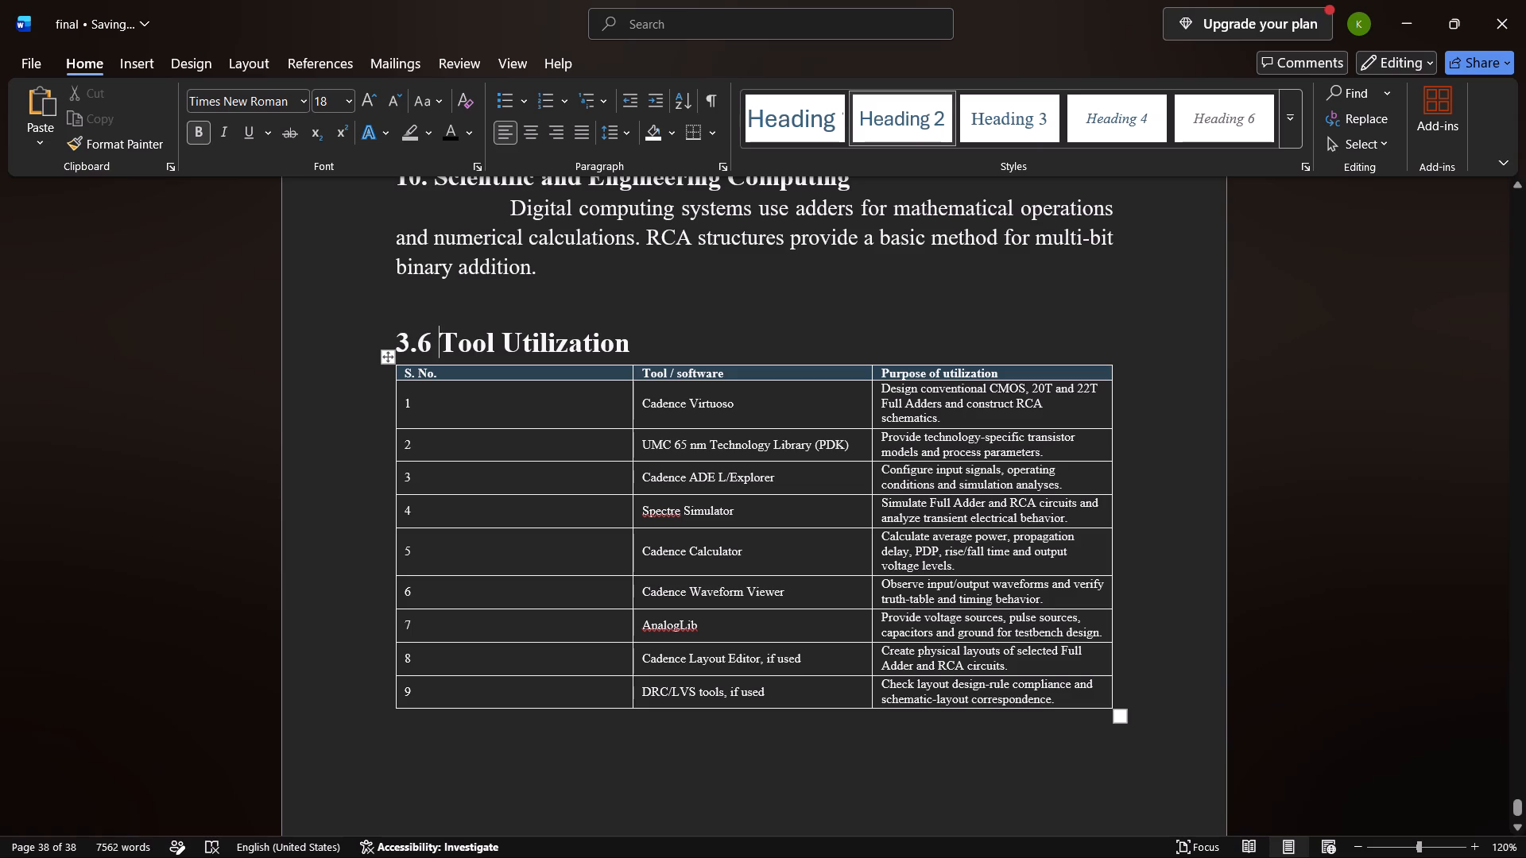
Increase the font size of all text in the Tool Utilization table to 14.
left_click_drag(403, 373, 637, 500)
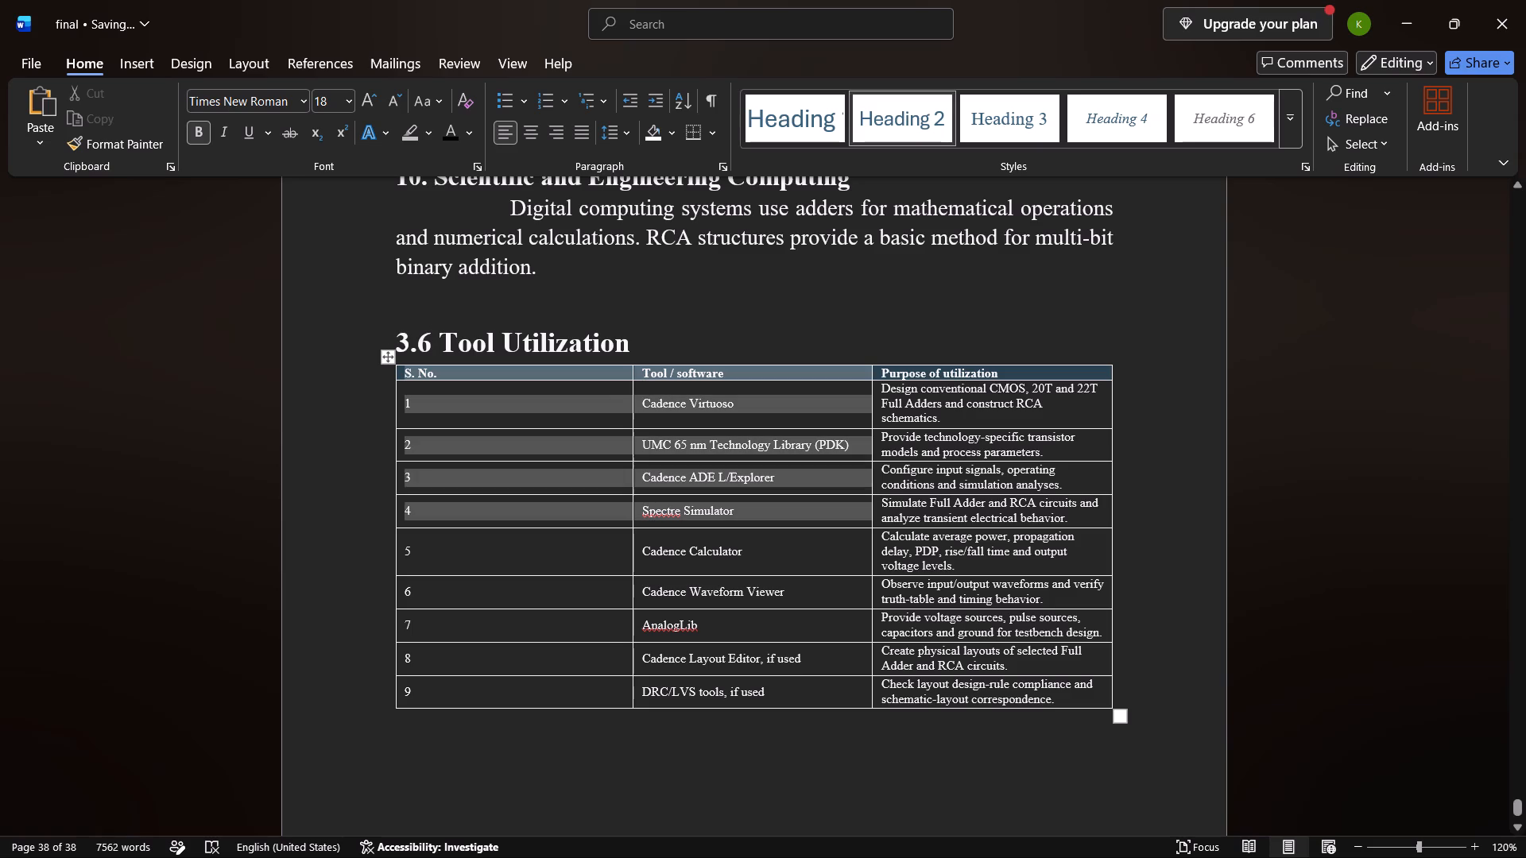
left_click_drag(637, 500, 1093, 699)
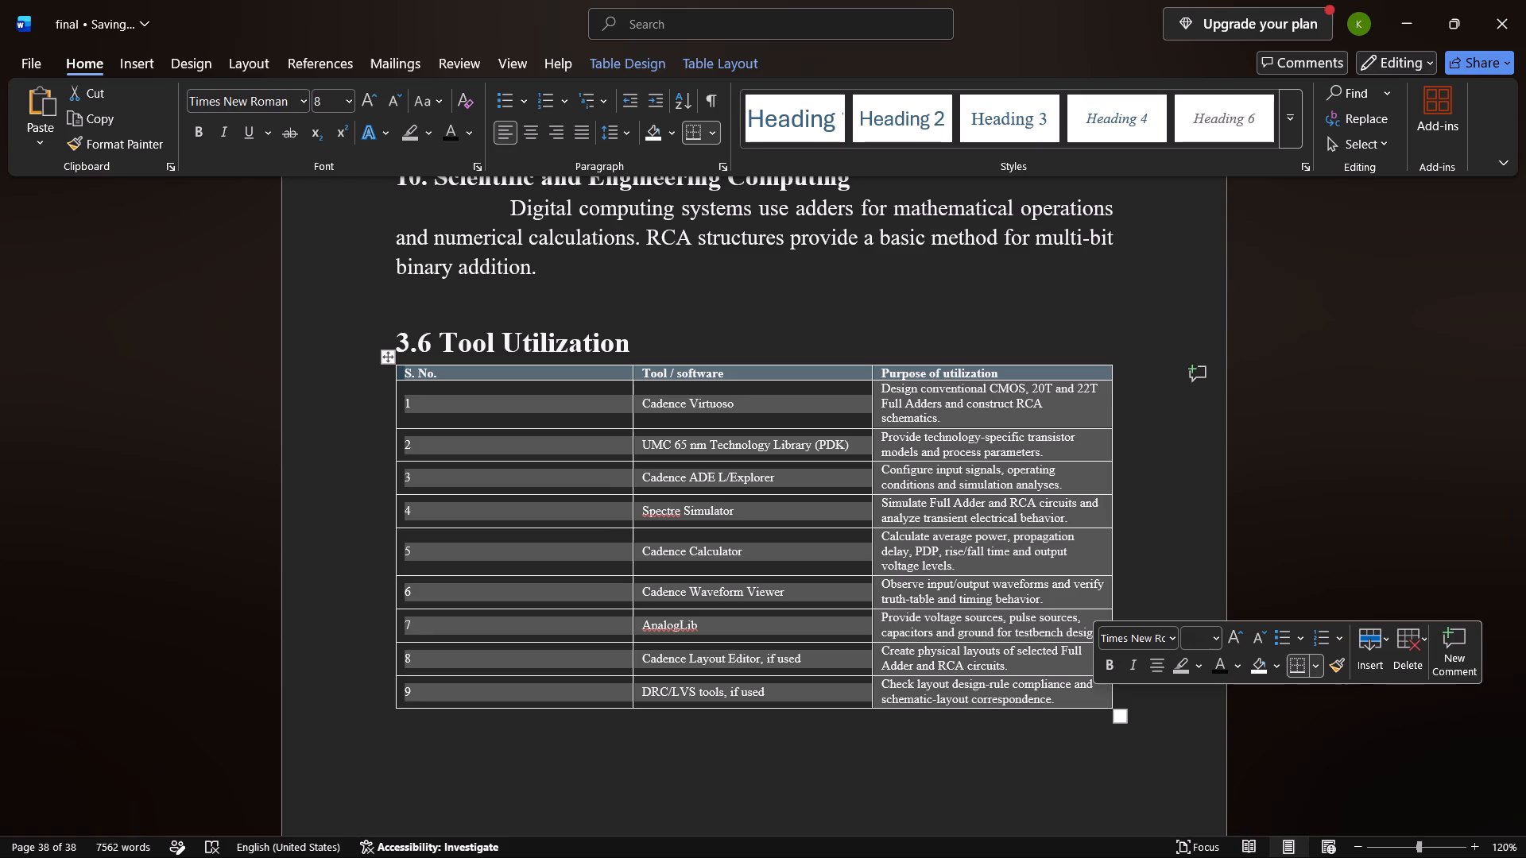
left_click(1230, 636)
left_click(1230, 636)
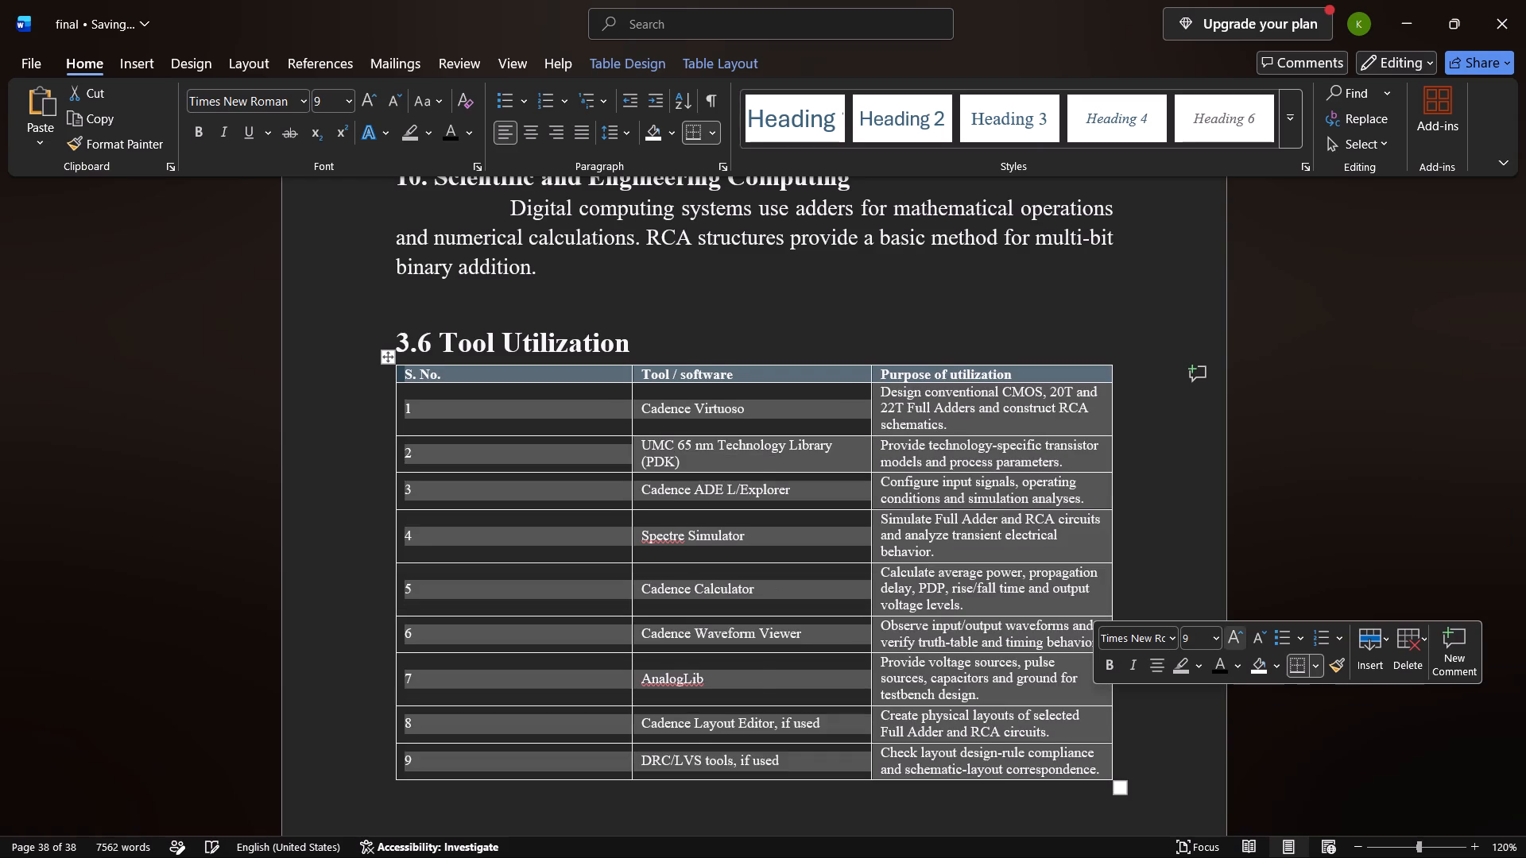
left_click(1230, 636)
left_click(1230, 636)
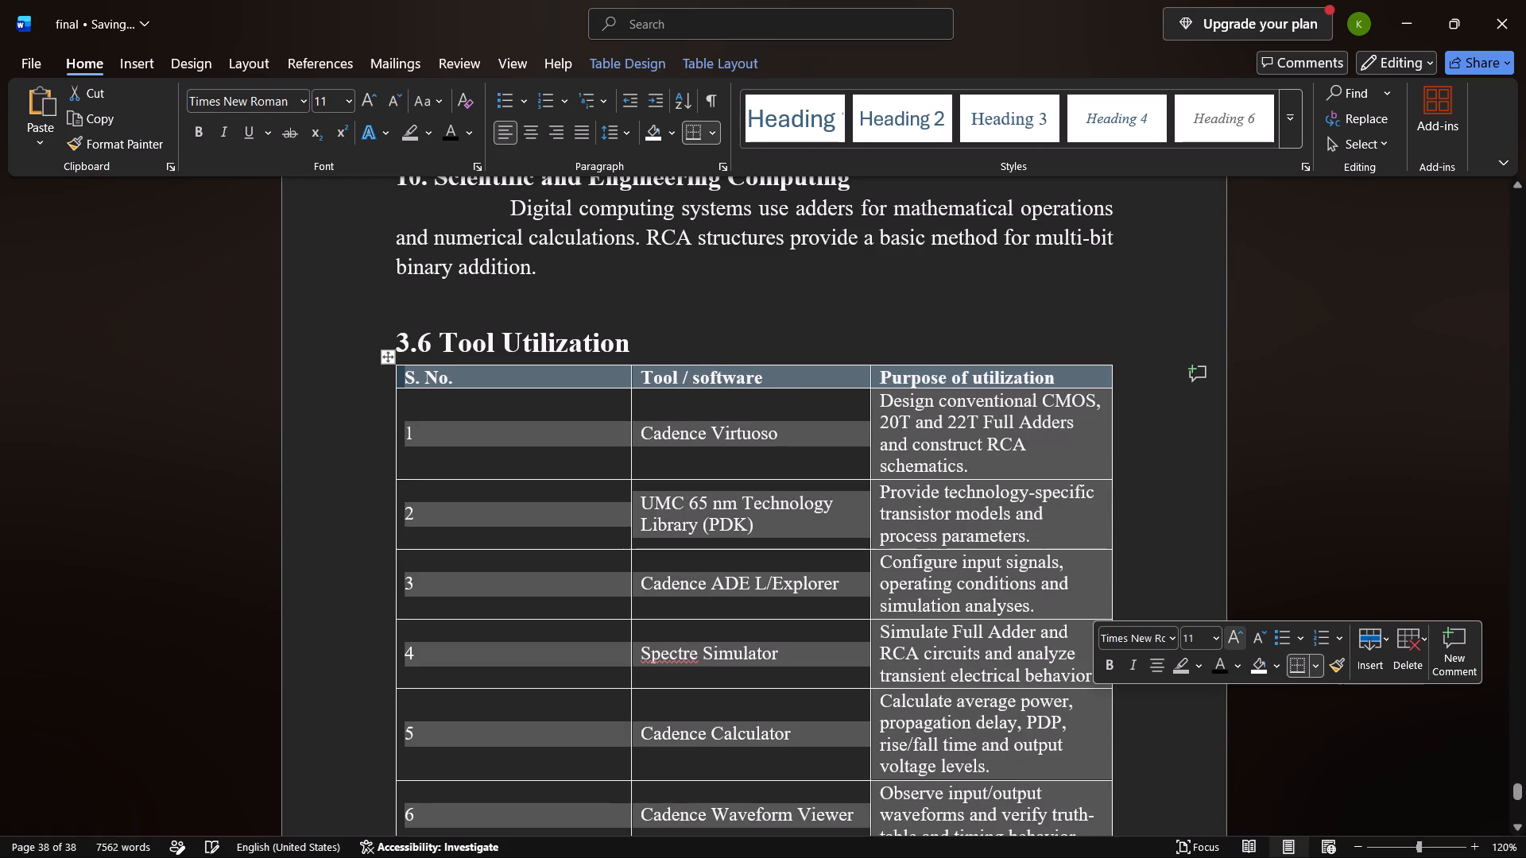
left_click(1230, 636)
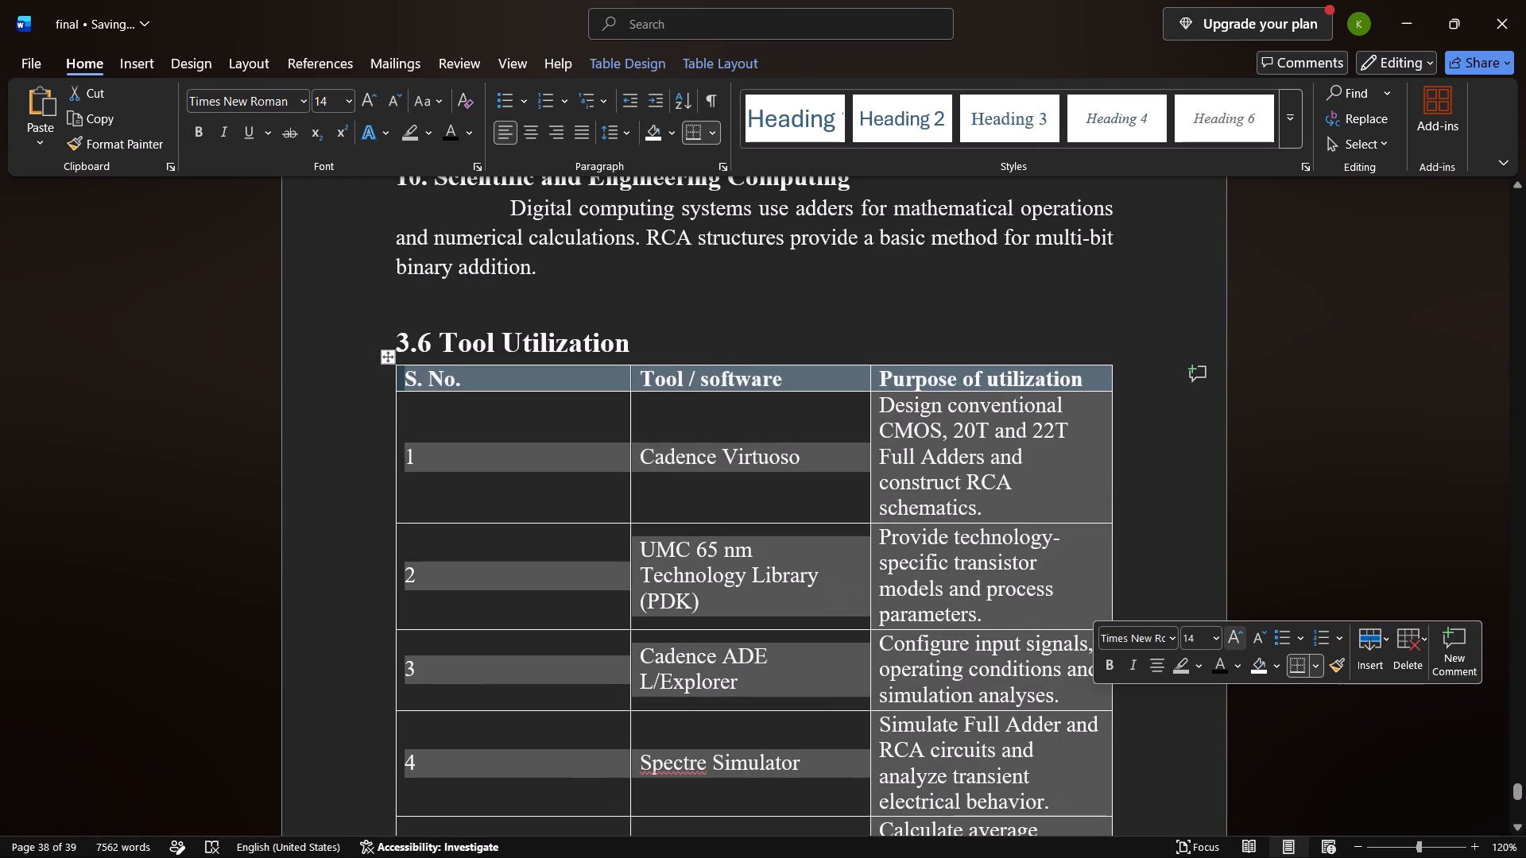
left_click(1177, 532)
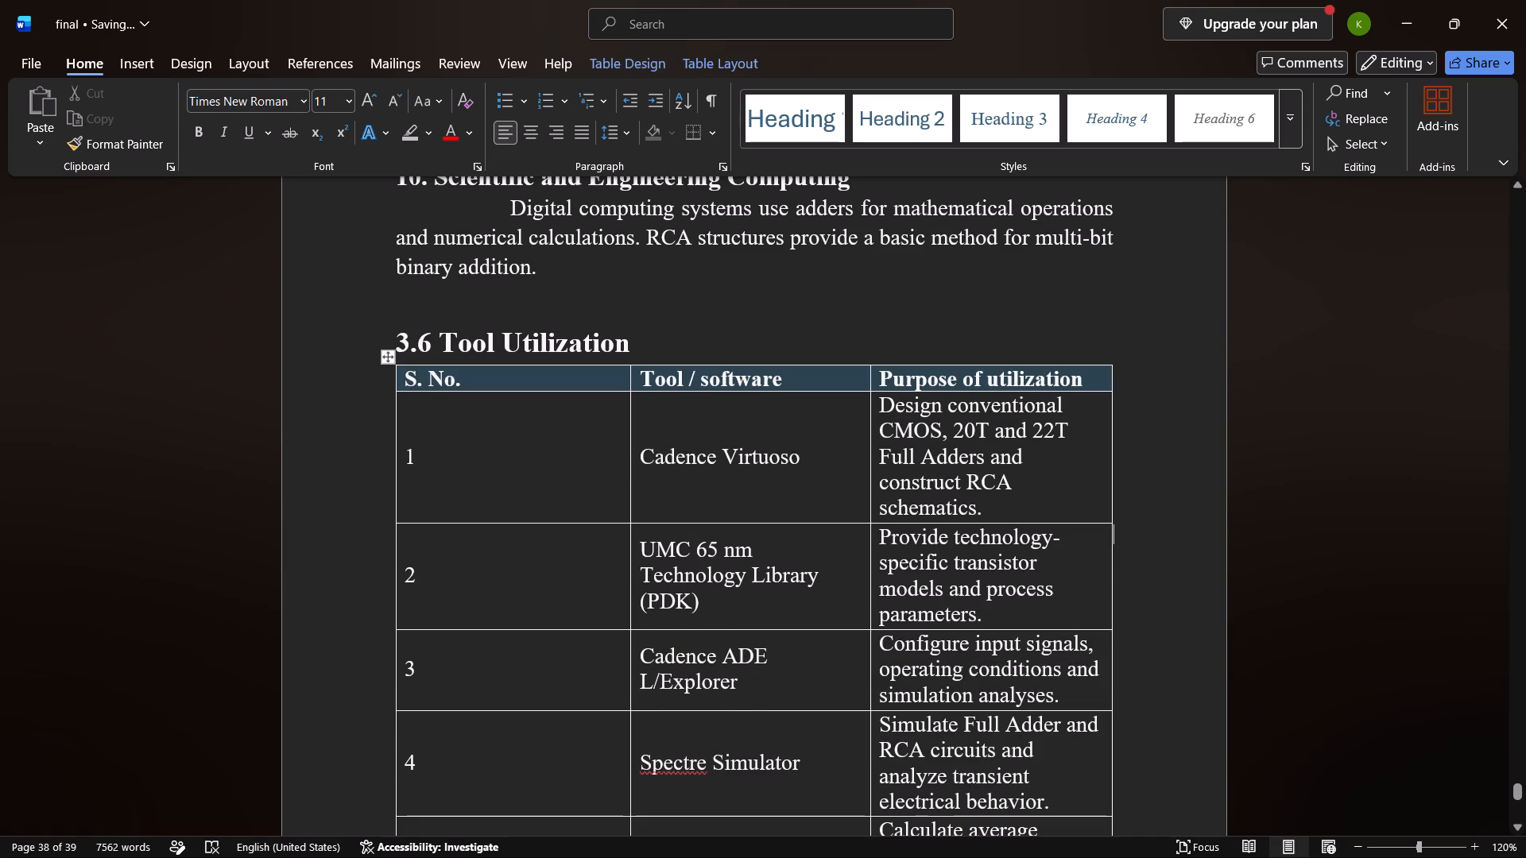
Widen the Tool Utilization table slightly by extending its "Purpose of utilization" column outward.
left_click_drag(1111, 481, 1139, 477)
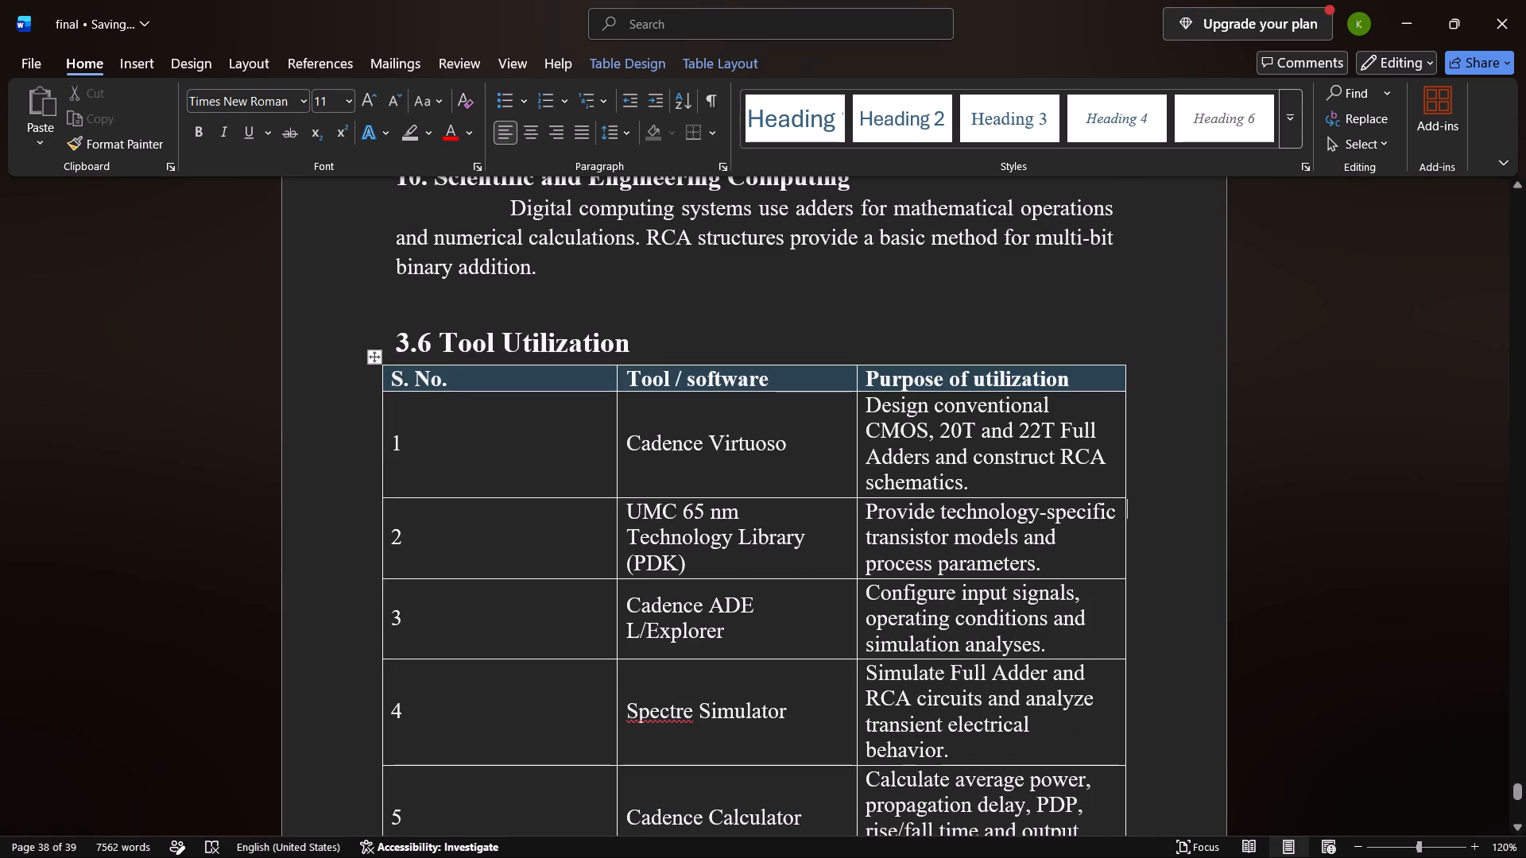
Remove the blue shading from the header row of the Tool Utilization table.
left_click_drag(393, 378, 997, 372)
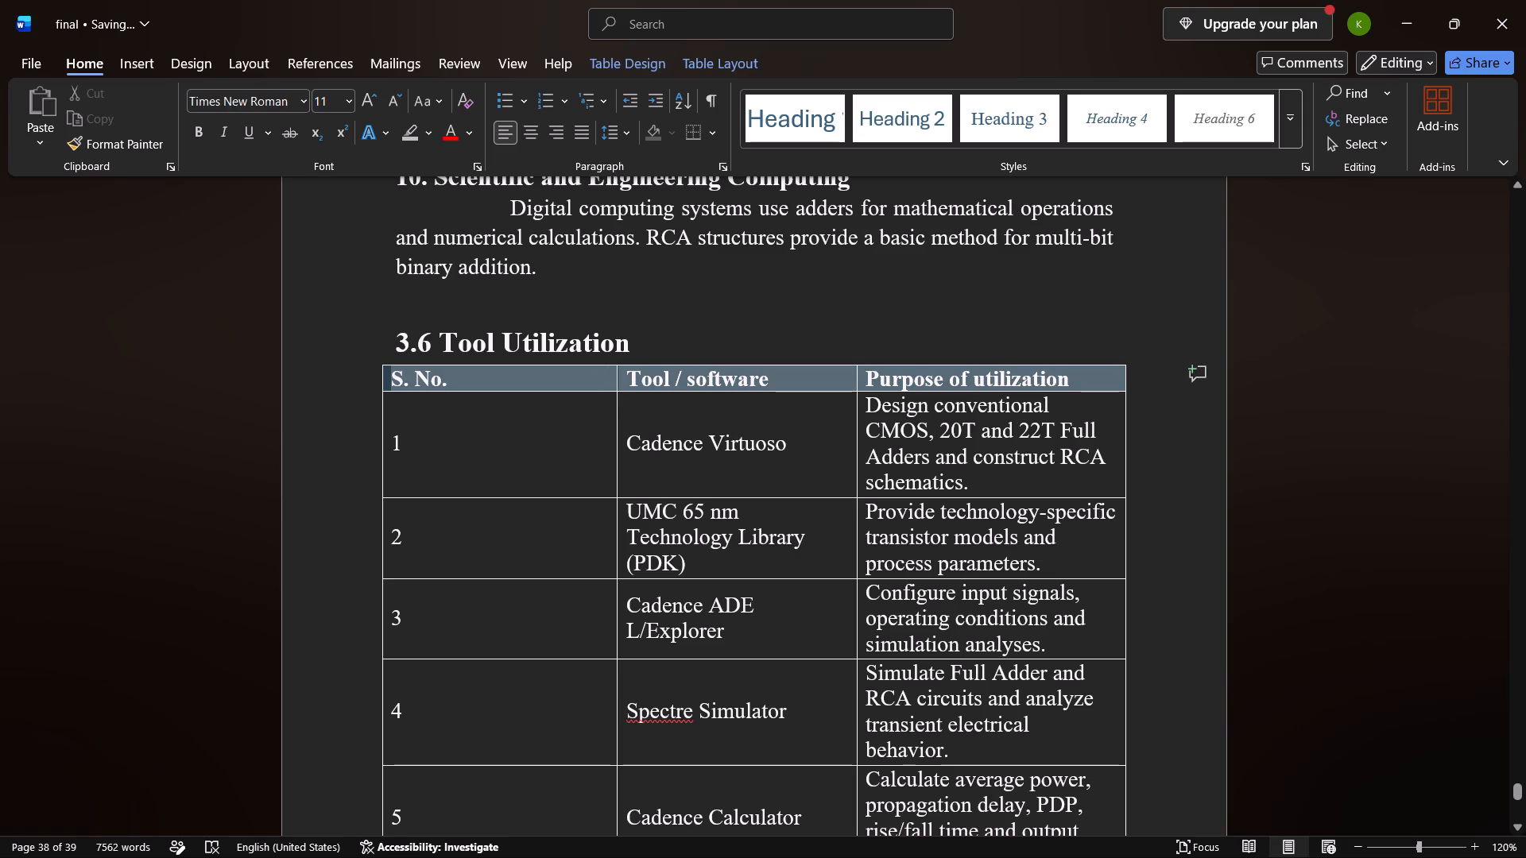
left_click_drag(997, 372, 1090, 386)
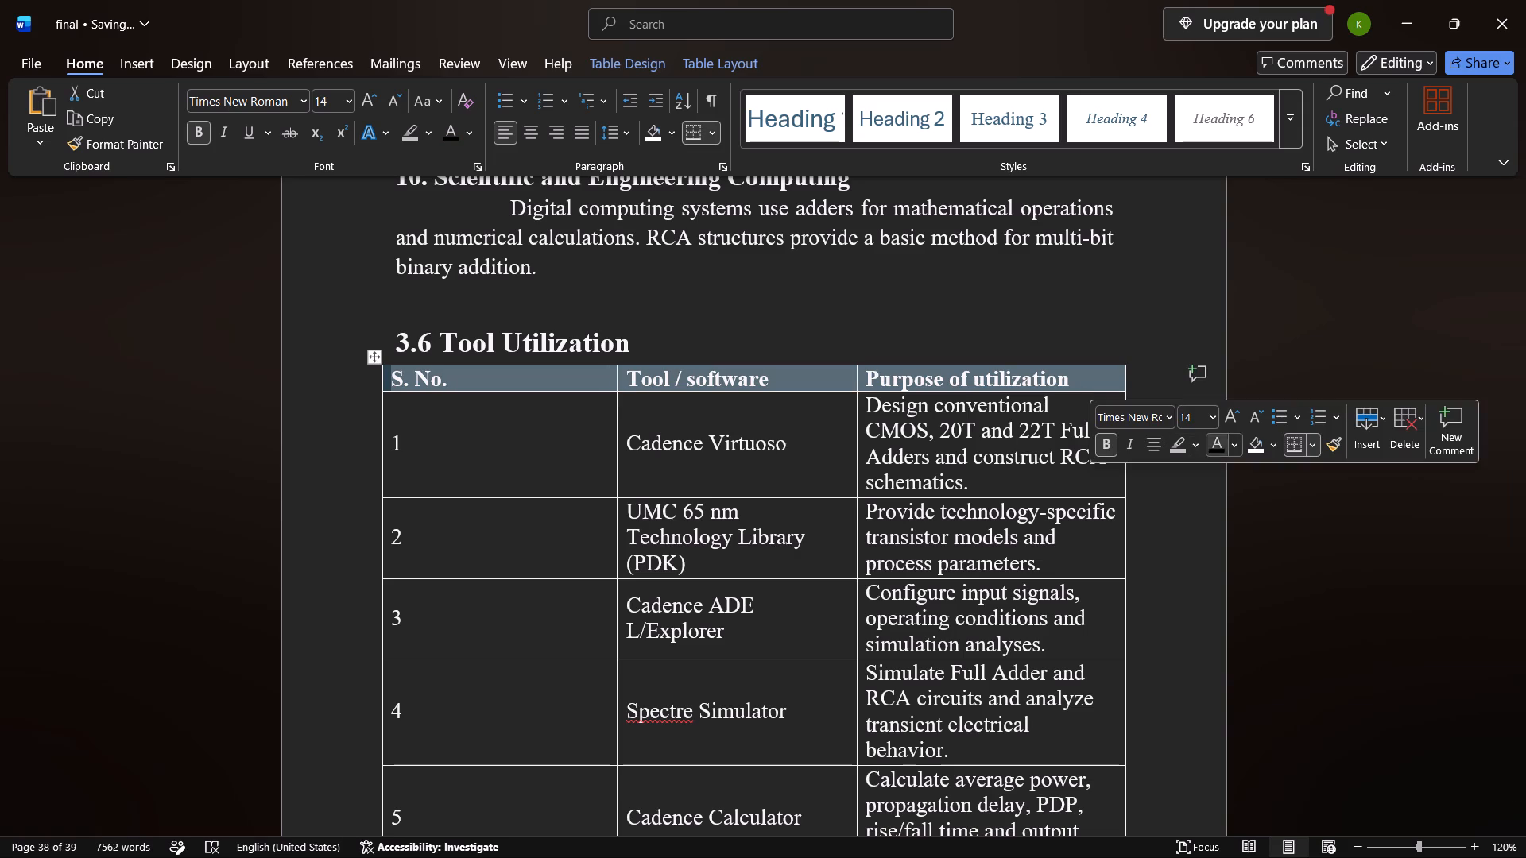
left_click(1249, 447)
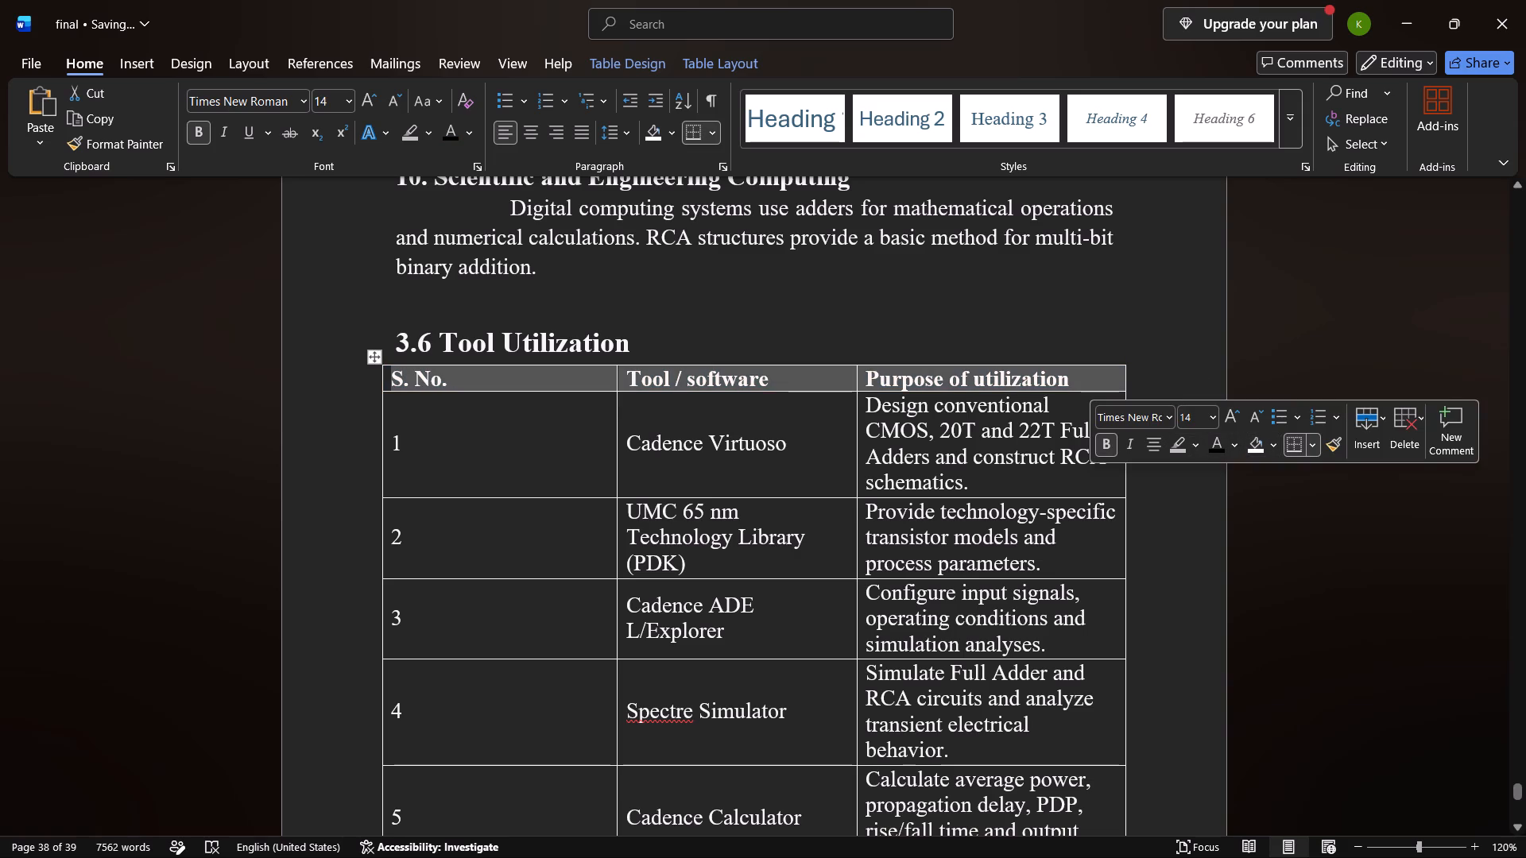
left_click(1200, 530)
Review the rest of the tool table and compare it with the Final_Project_Report_Chapter_3_to_End_FA_RCA and "main" documents, including their Expected Outcomes sections.
scroll(985, 539, "down", 1)
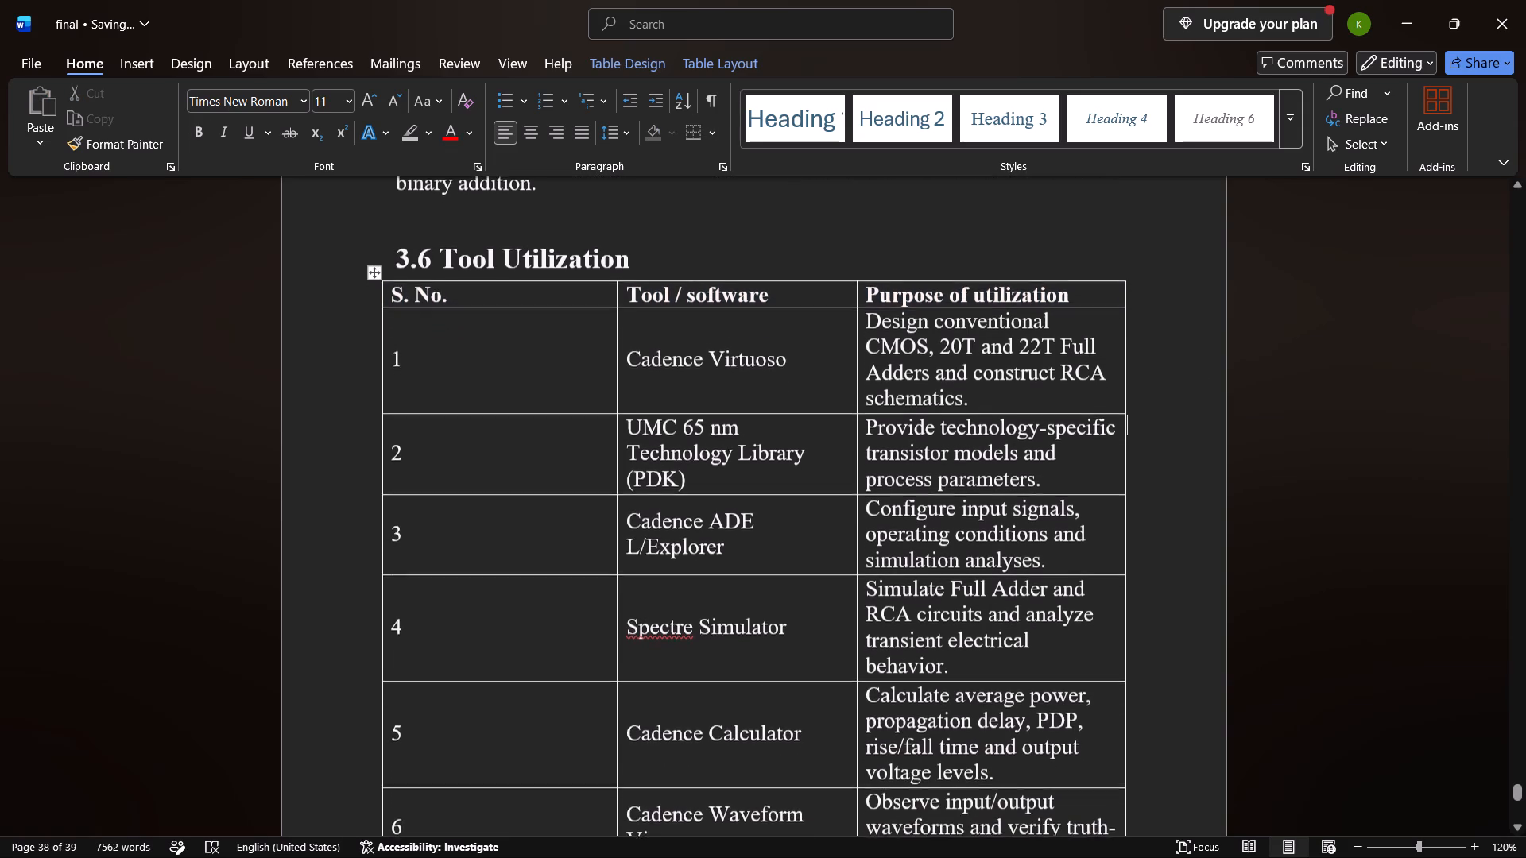
scroll(985, 539, "down", 1)
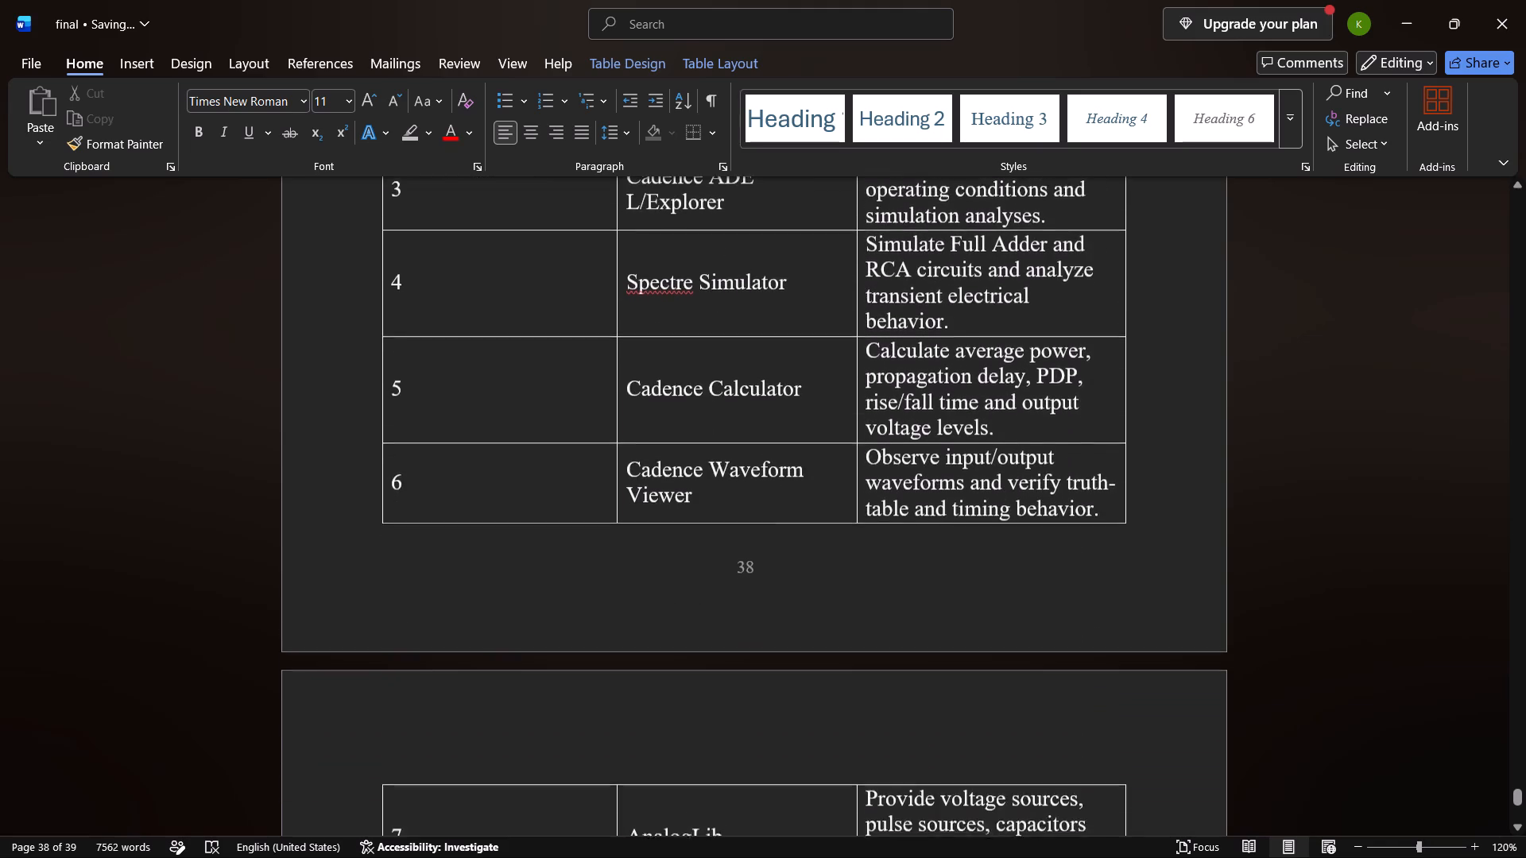
scroll(985, 539, "down", 2)
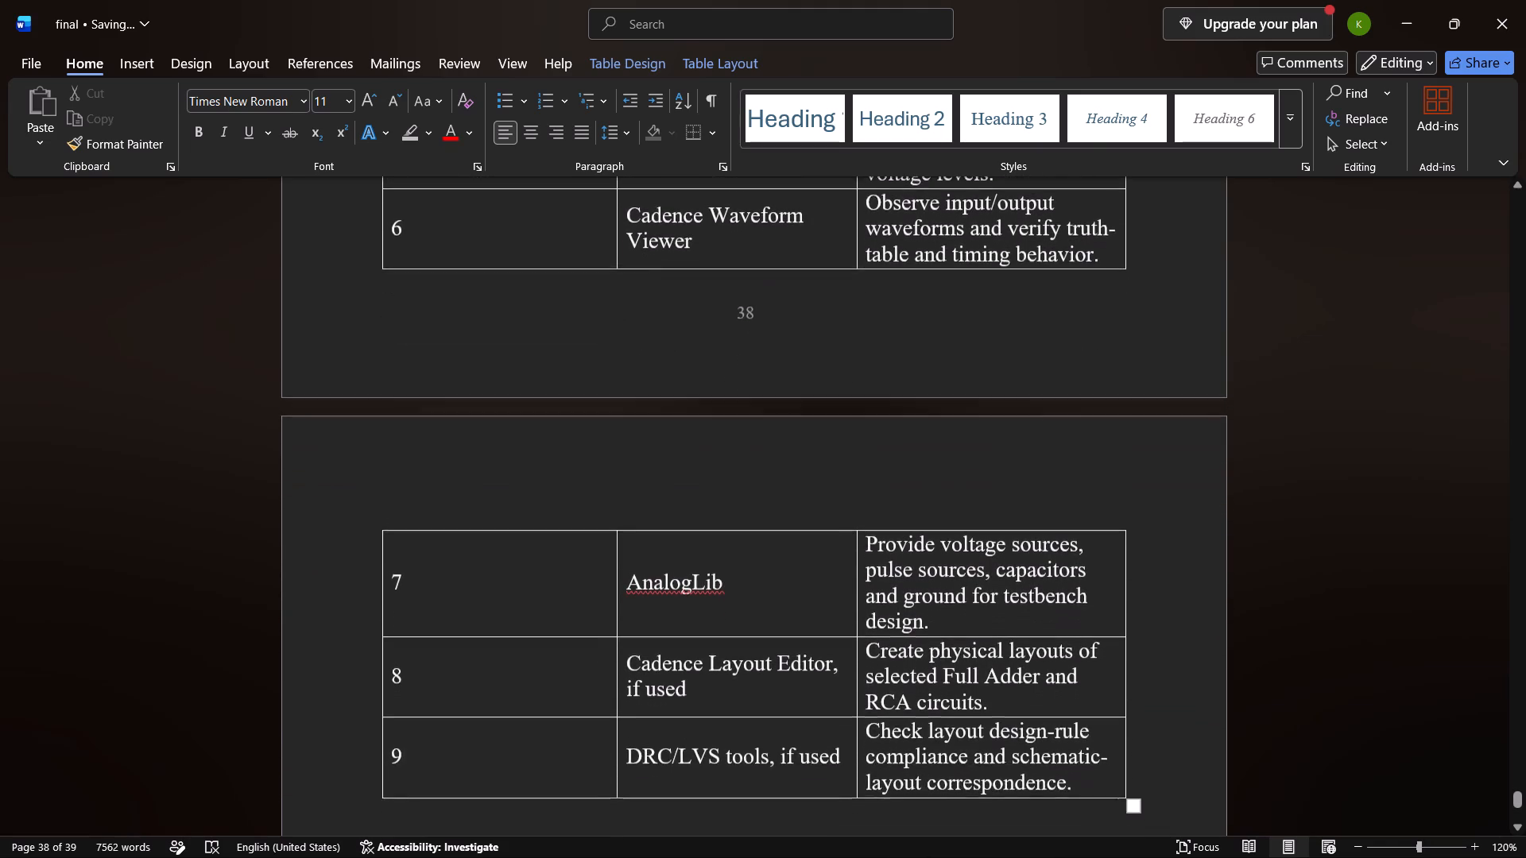
scroll(985, 539, "down", 1)
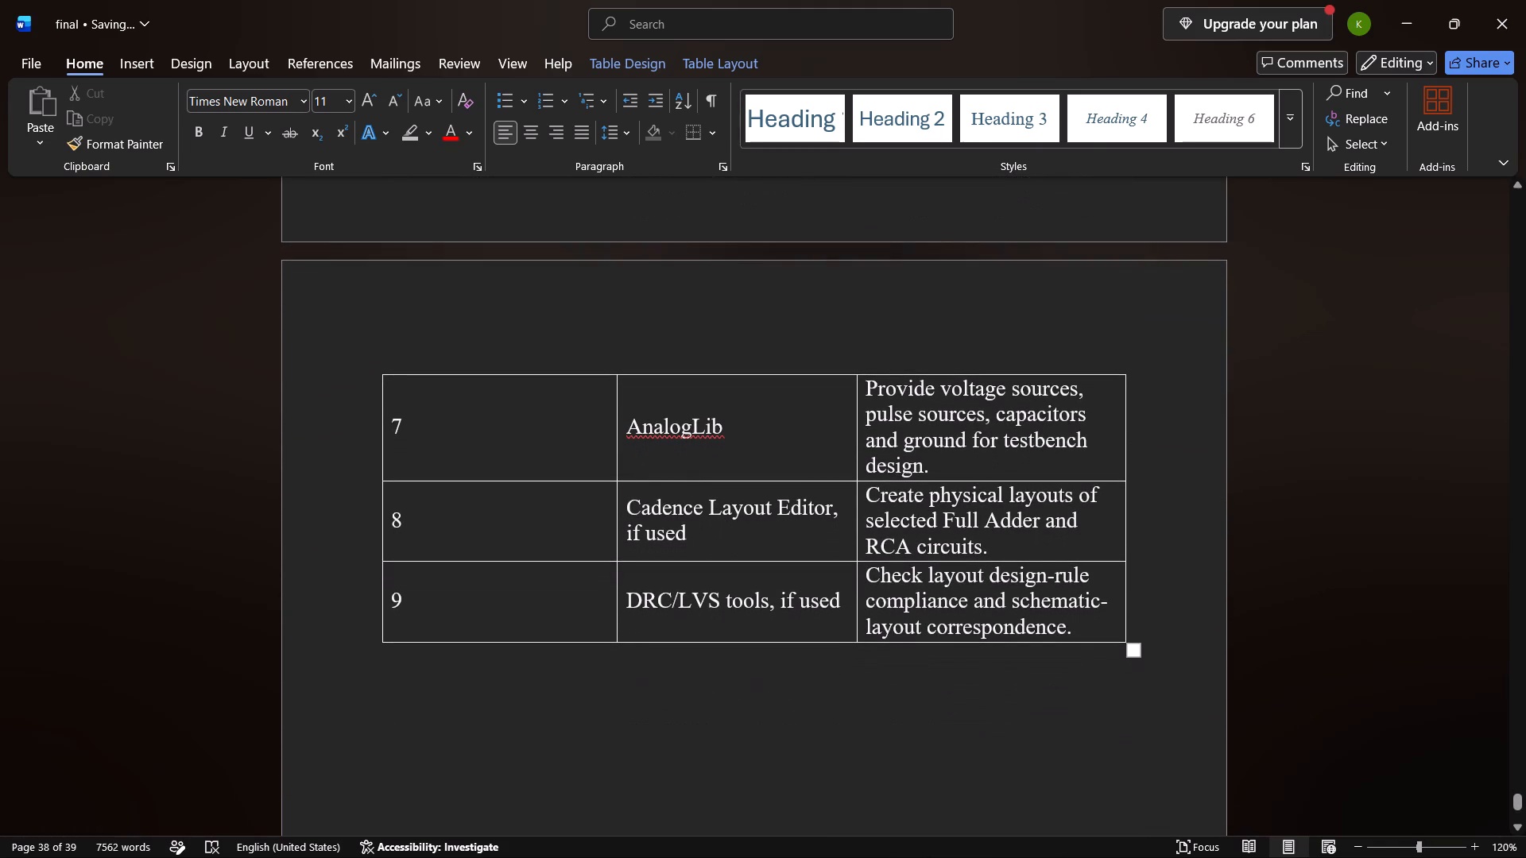
key("alt+Tab")
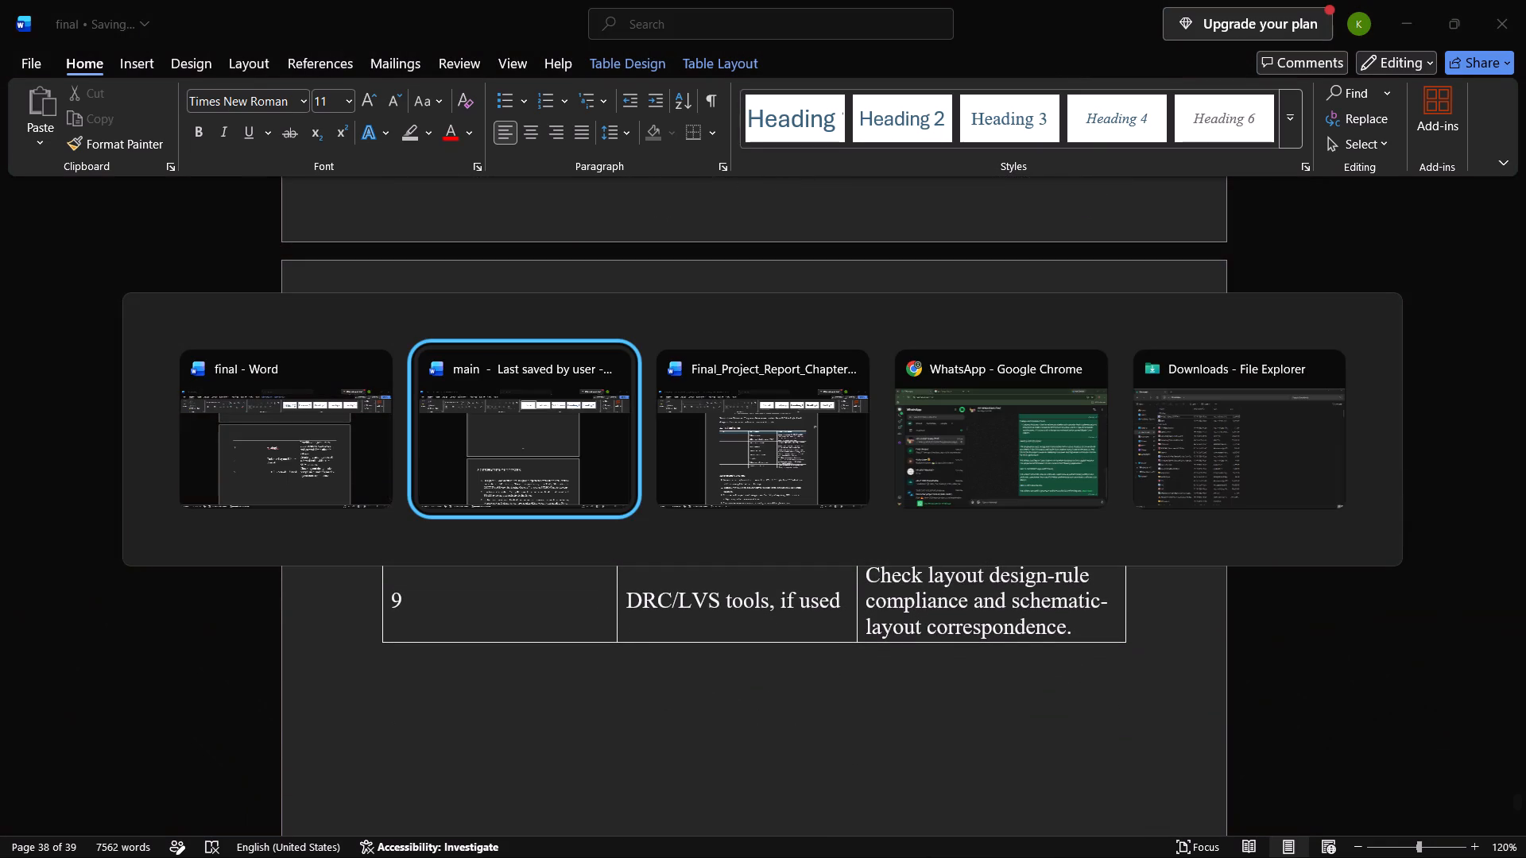
key("alt+Tab")
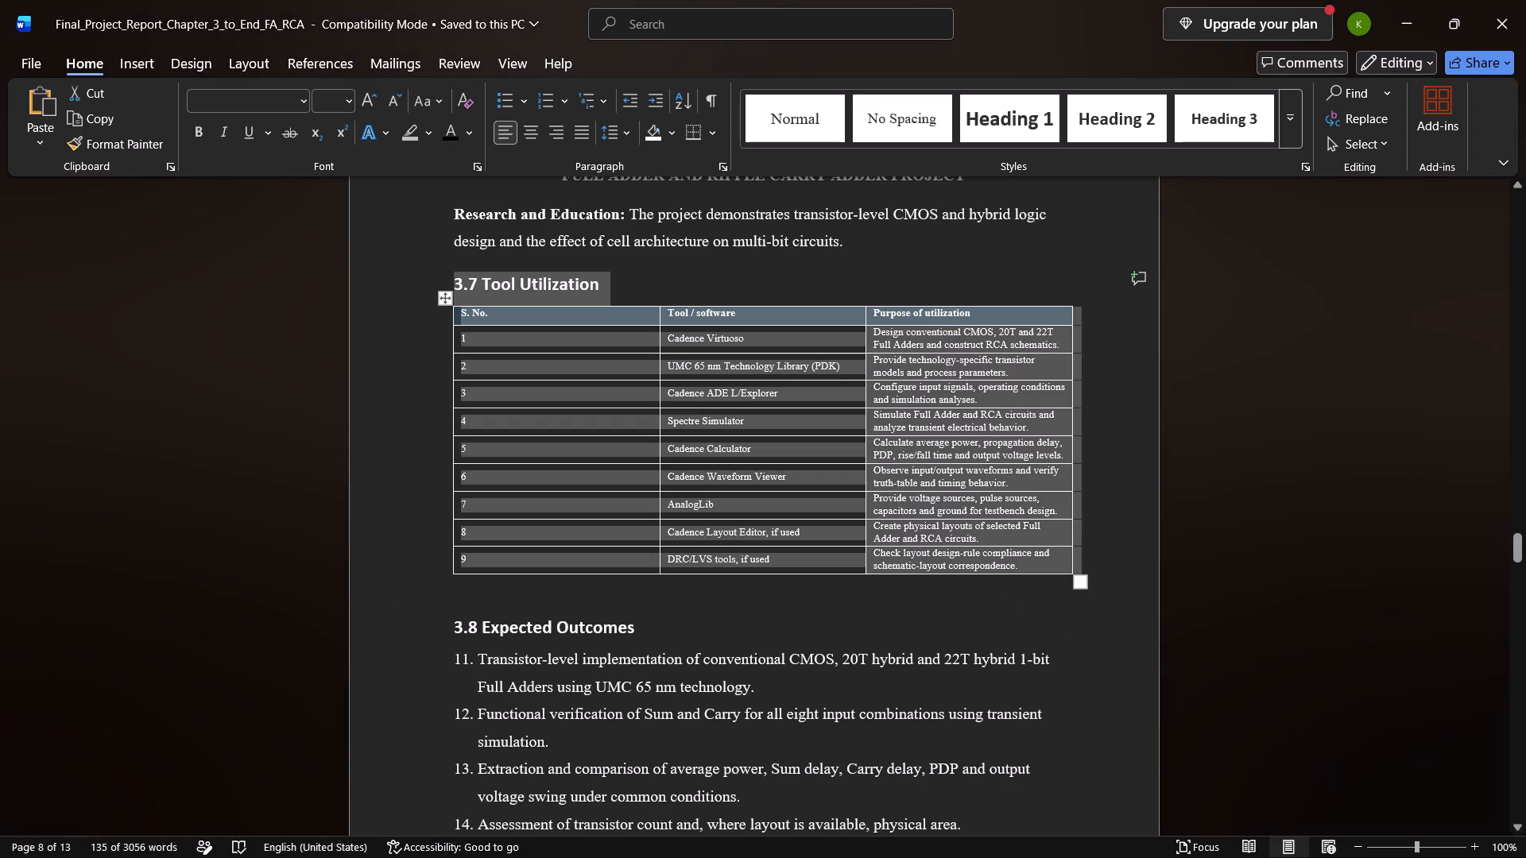
left_click(821, 616)
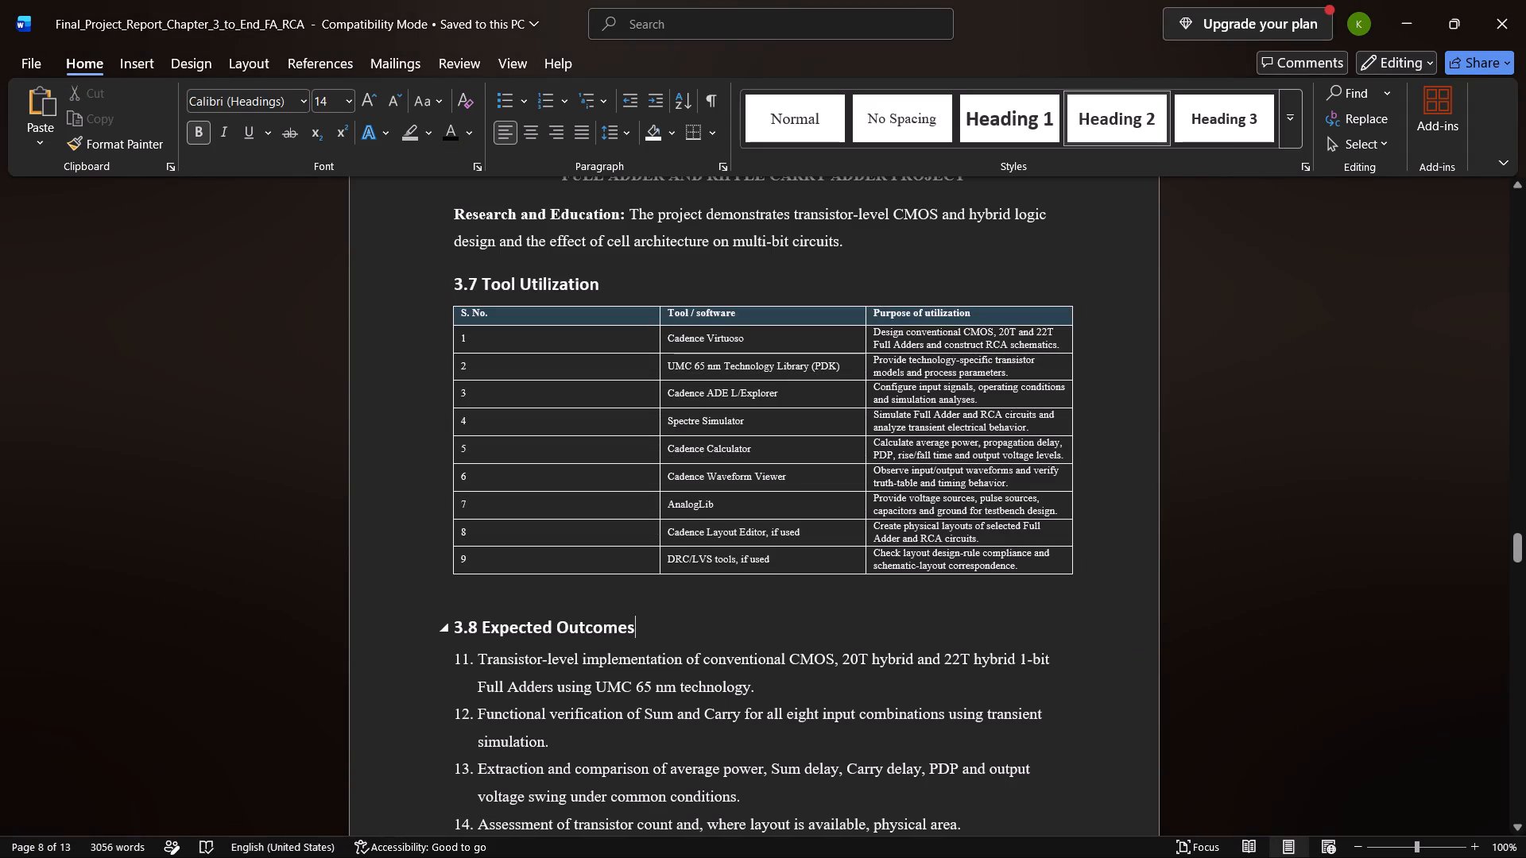
scroll(746, 620, "down", 1)
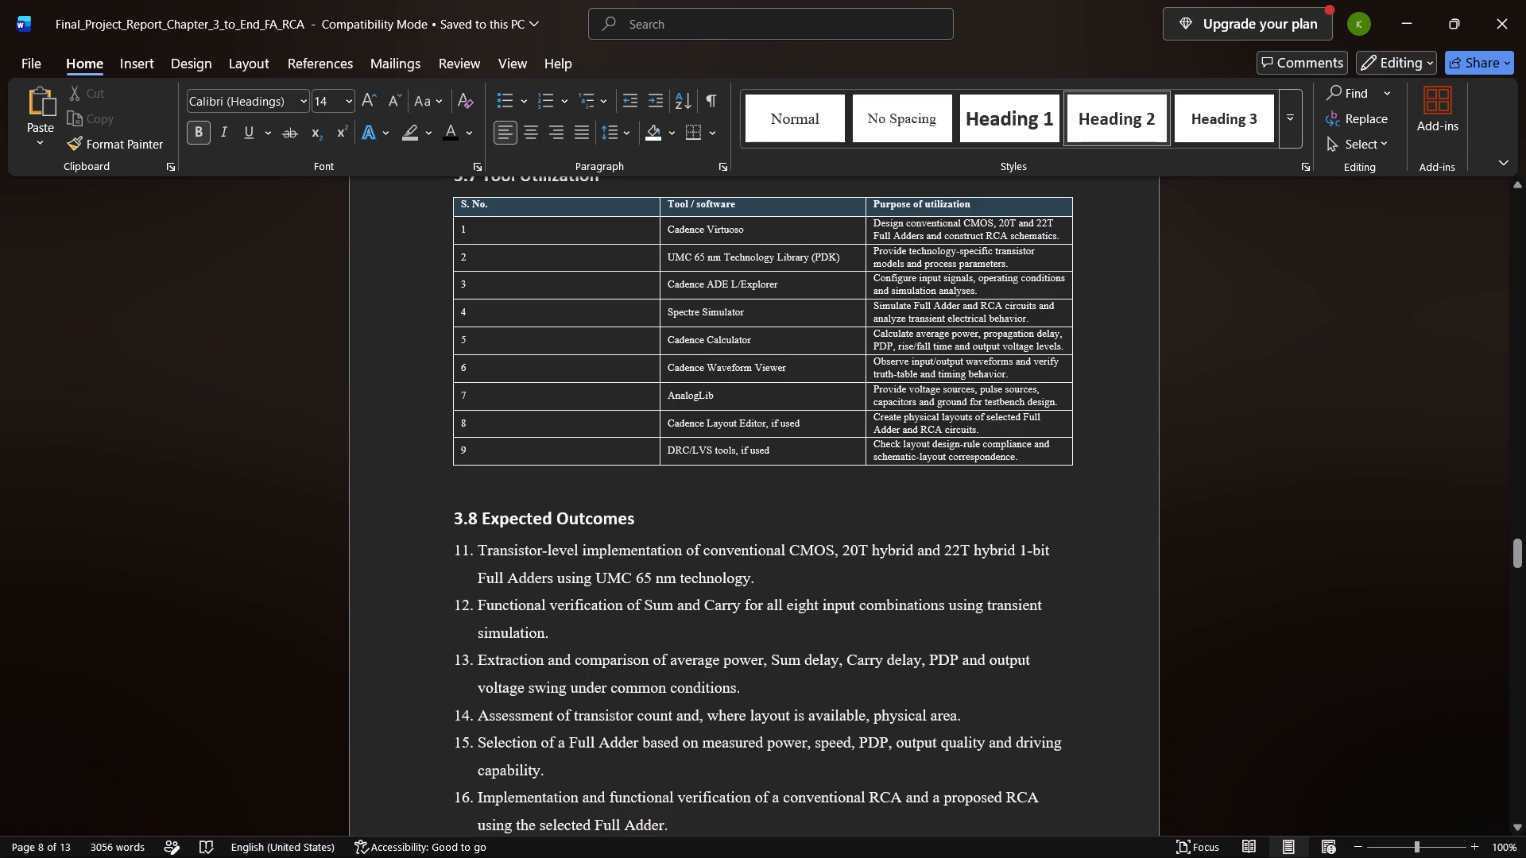
key("alt+Tab")
key("alt+Tab")
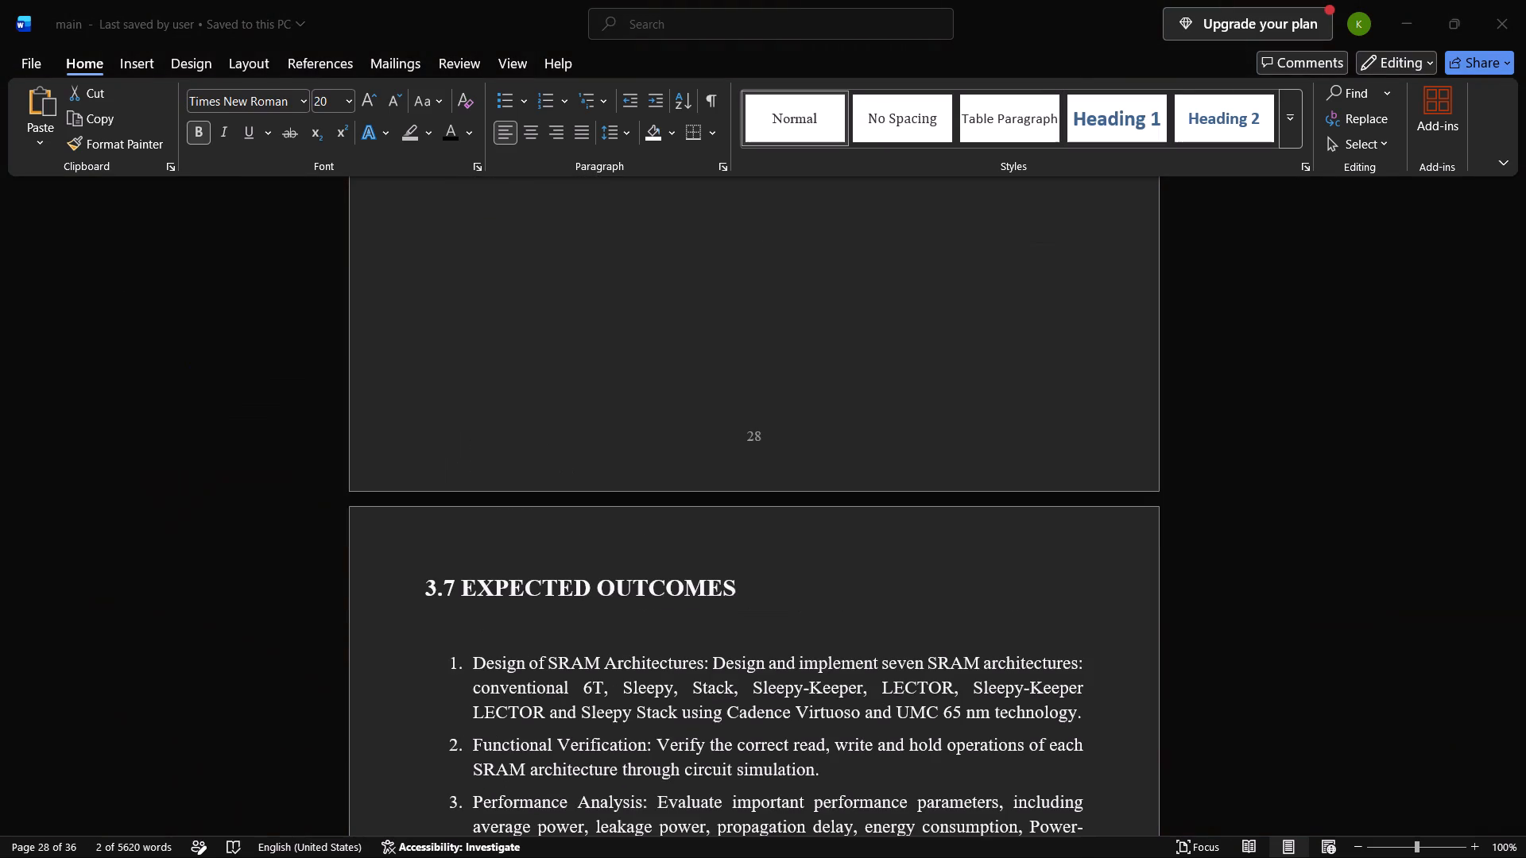
scroll(746, 620, "up", 1)
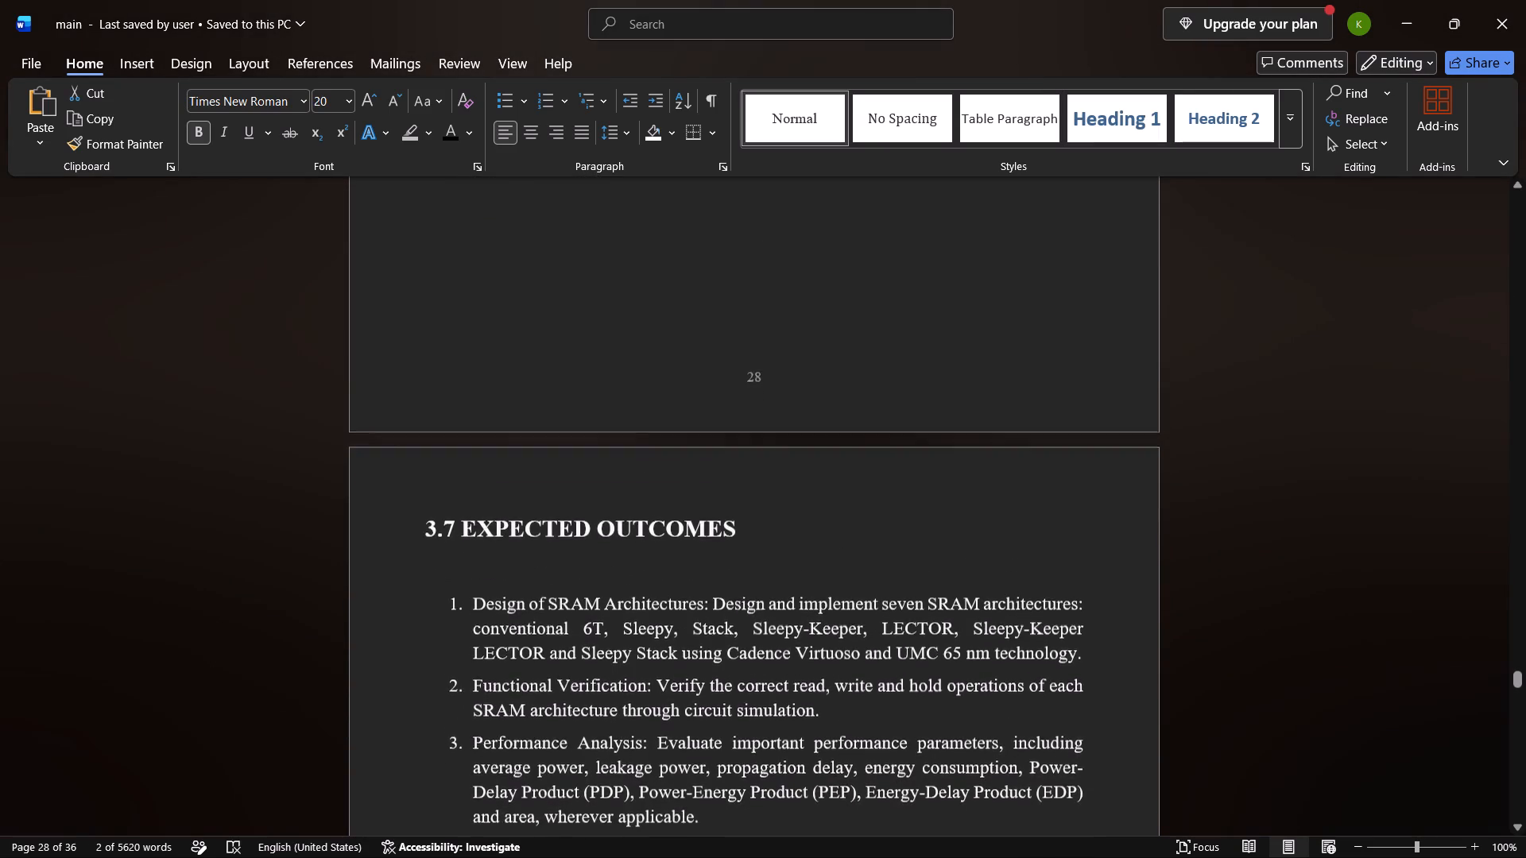
scroll(746, 620, "up", 1)
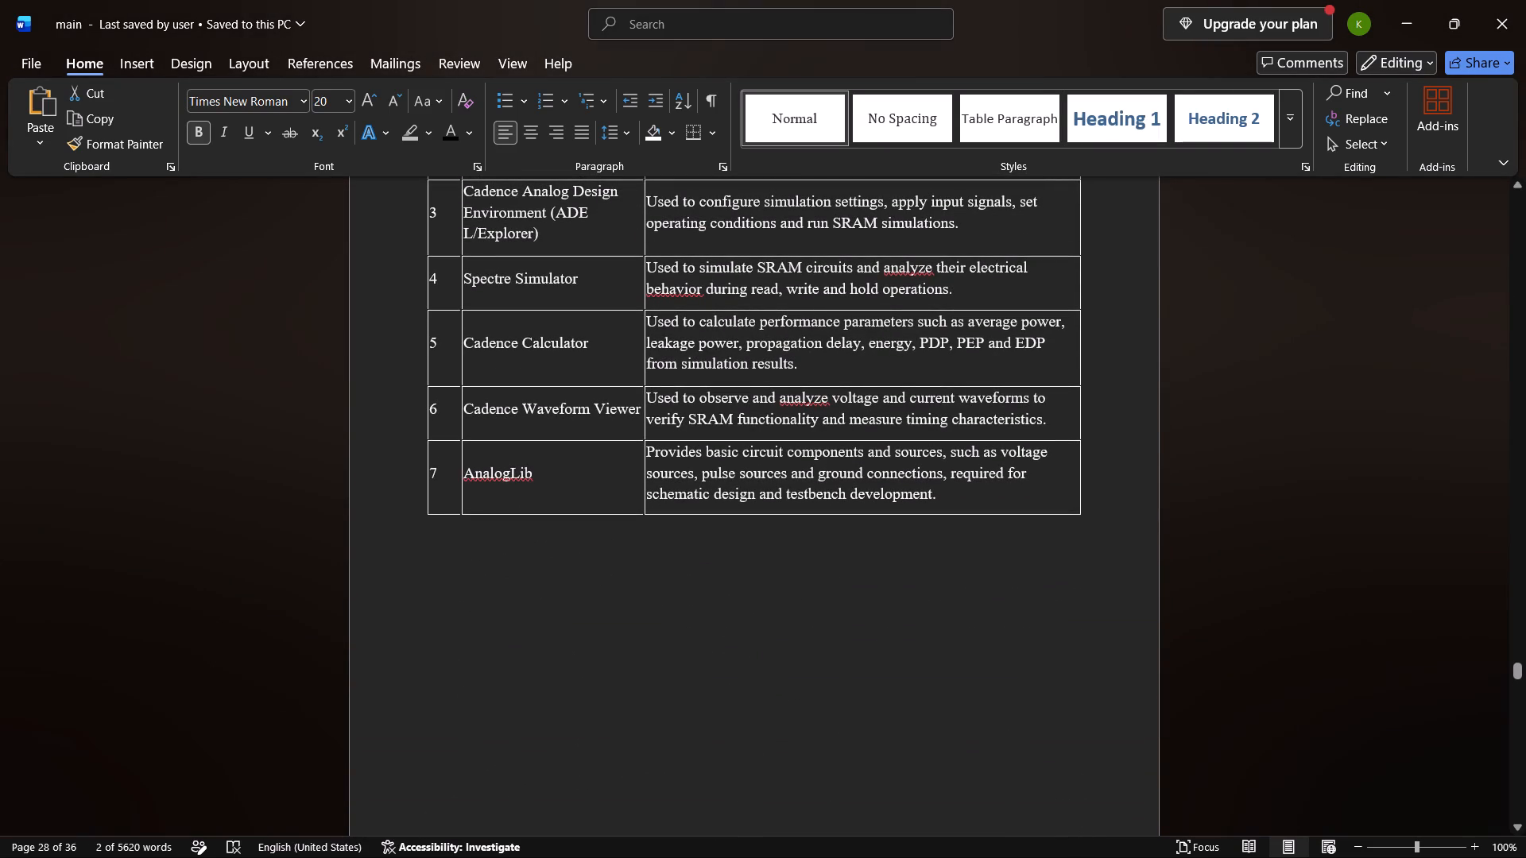
key("alt+Tab")
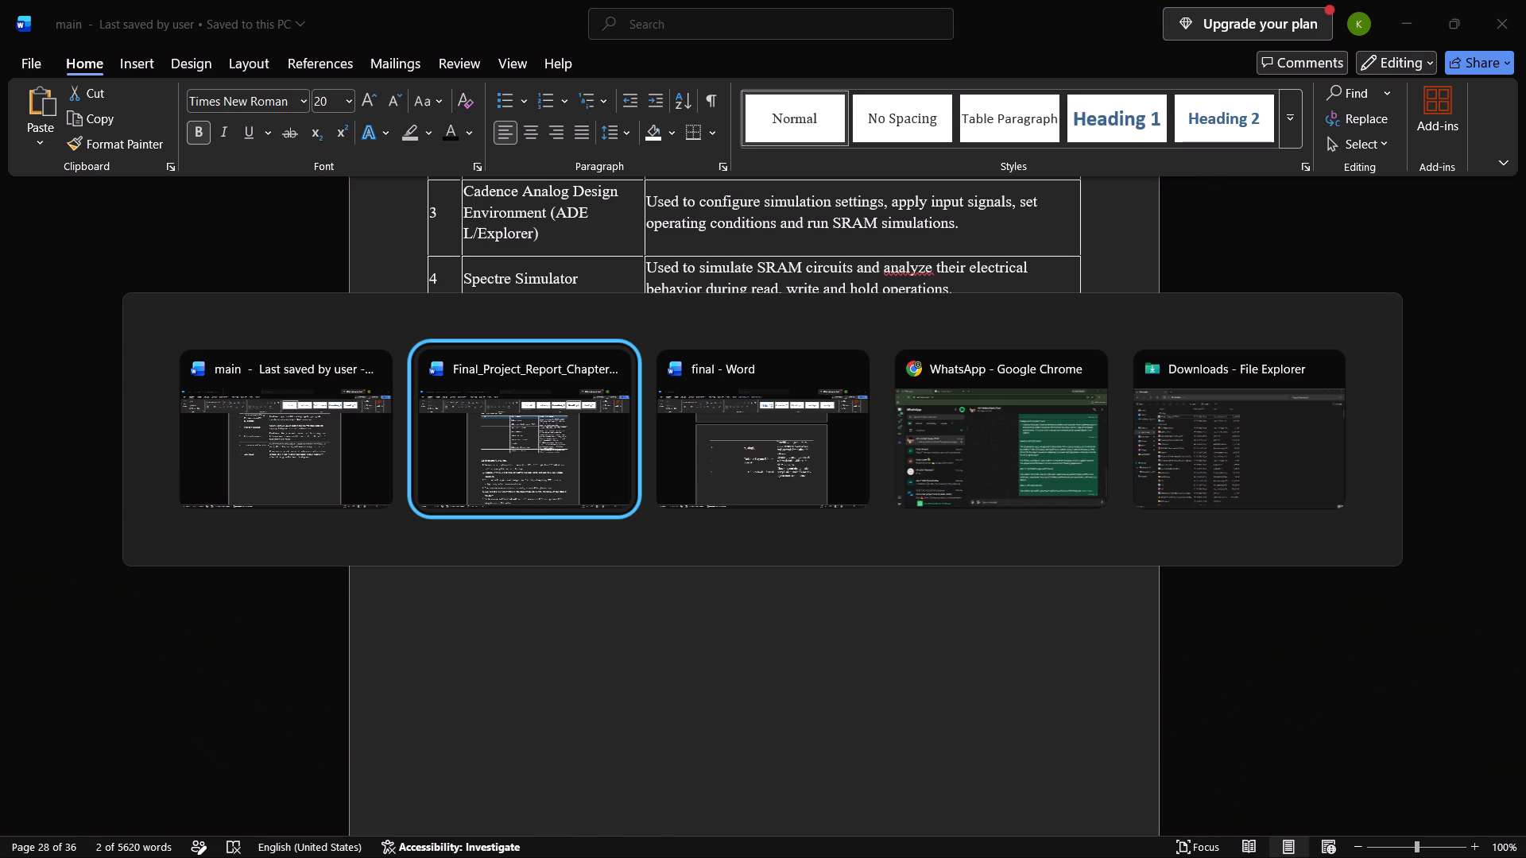
scroll(746, 620, "down", 1)
key("alt+Tab")
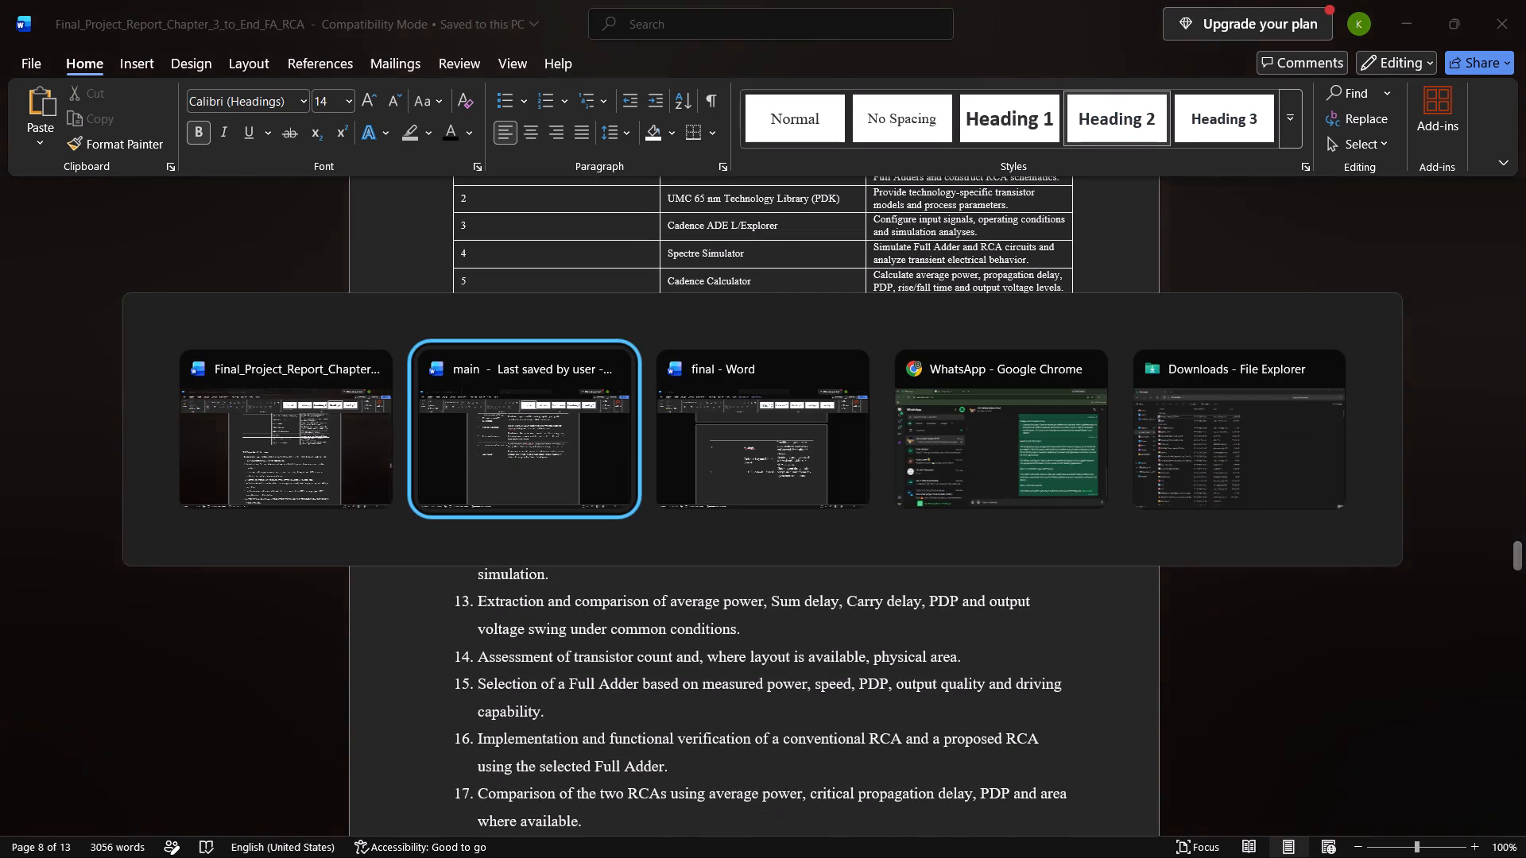
key("alt+Tab")
In the "final" document, delete the entire "Cadence Layout Editor, if used" row from the Tool Utilization table.
scroll(746, 620, "down", 1)
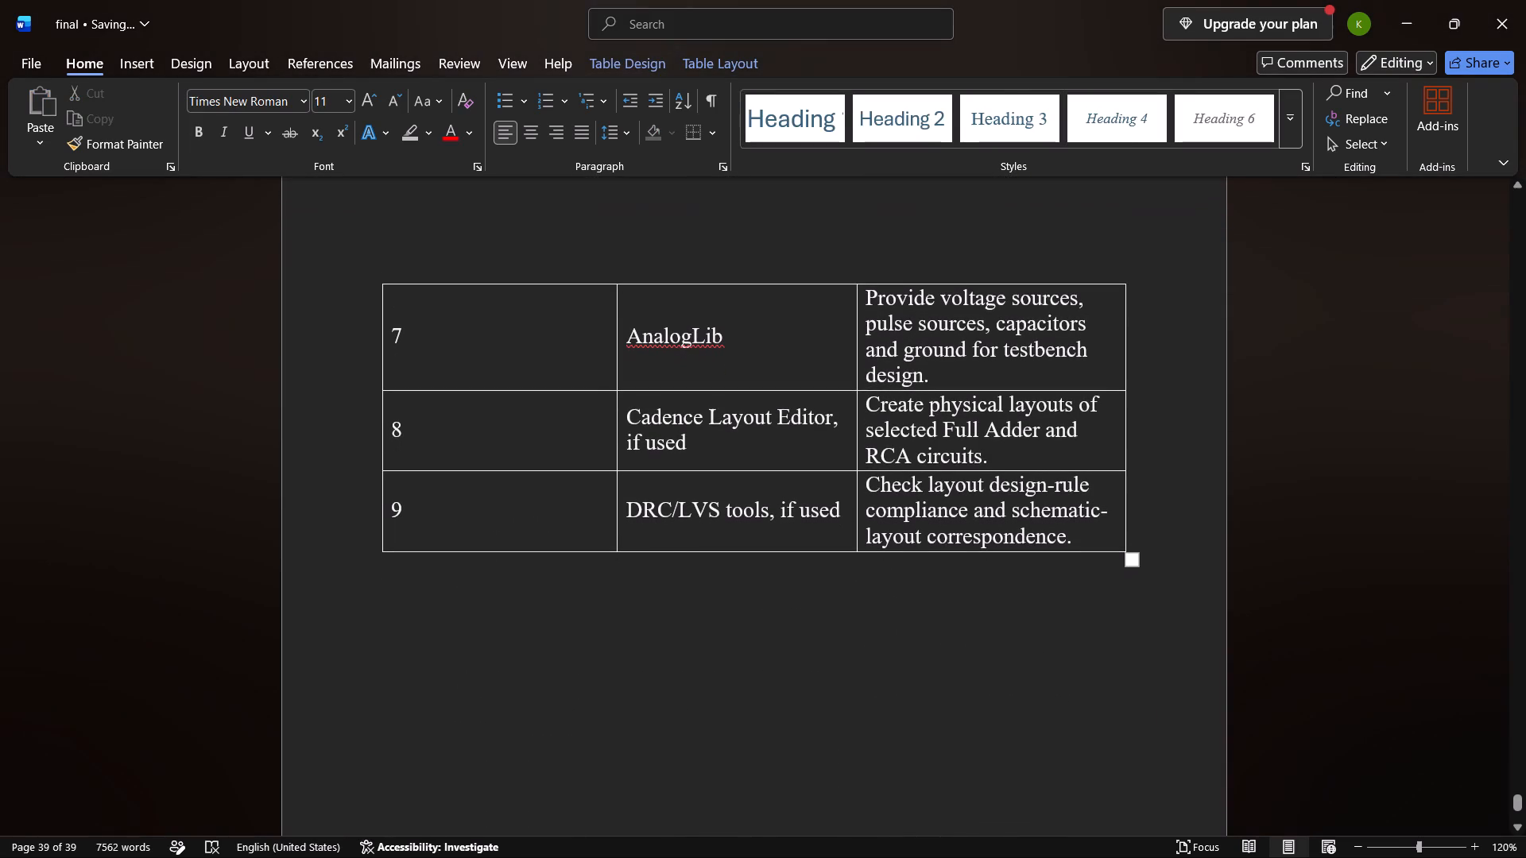
scroll(746, 620, "down", 1)
left_click(539, 441)
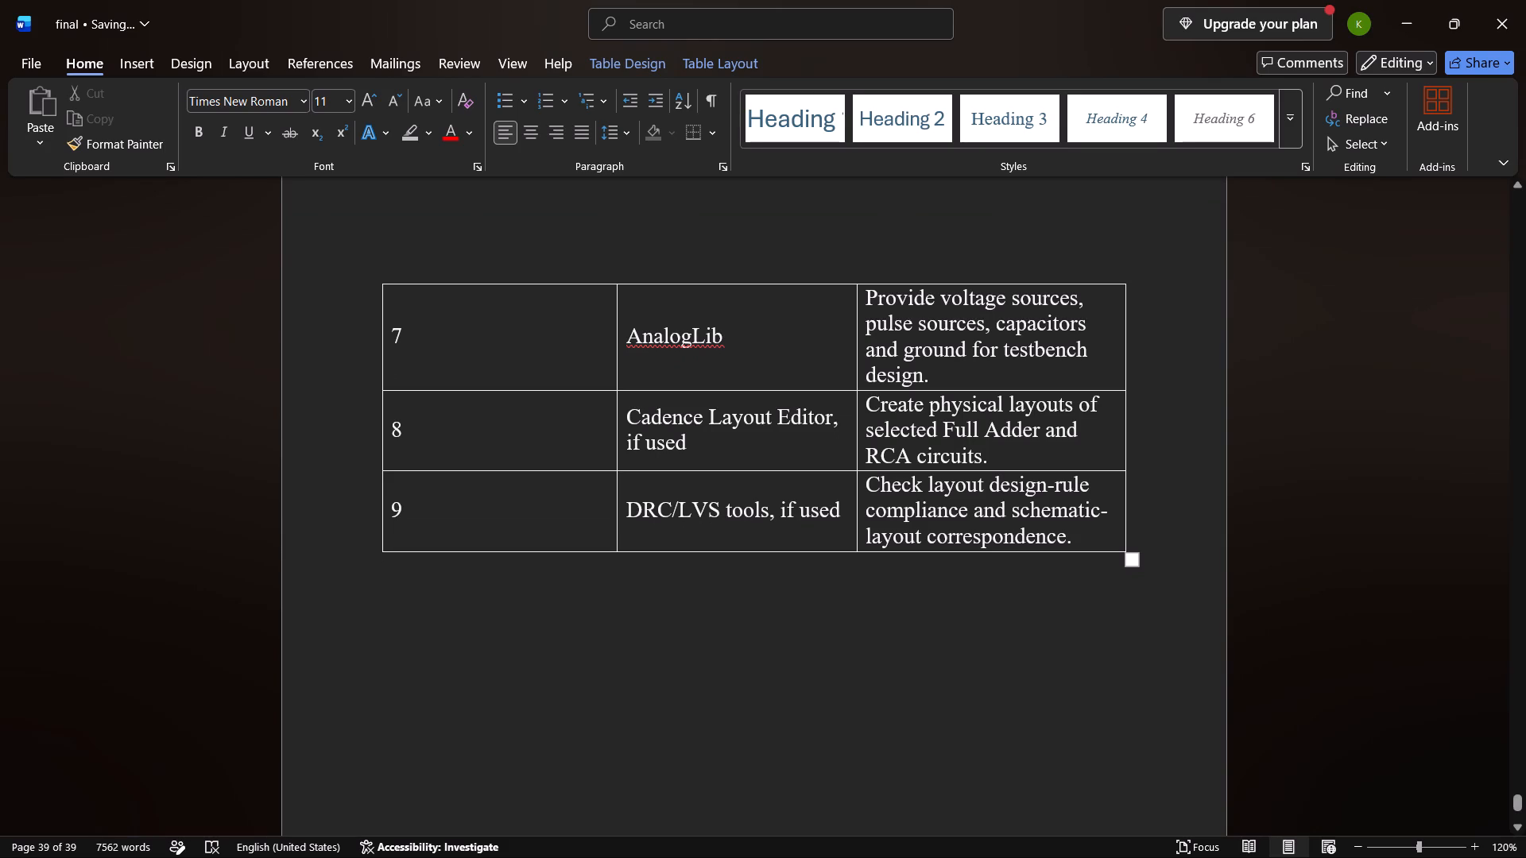
right_click(539, 441)
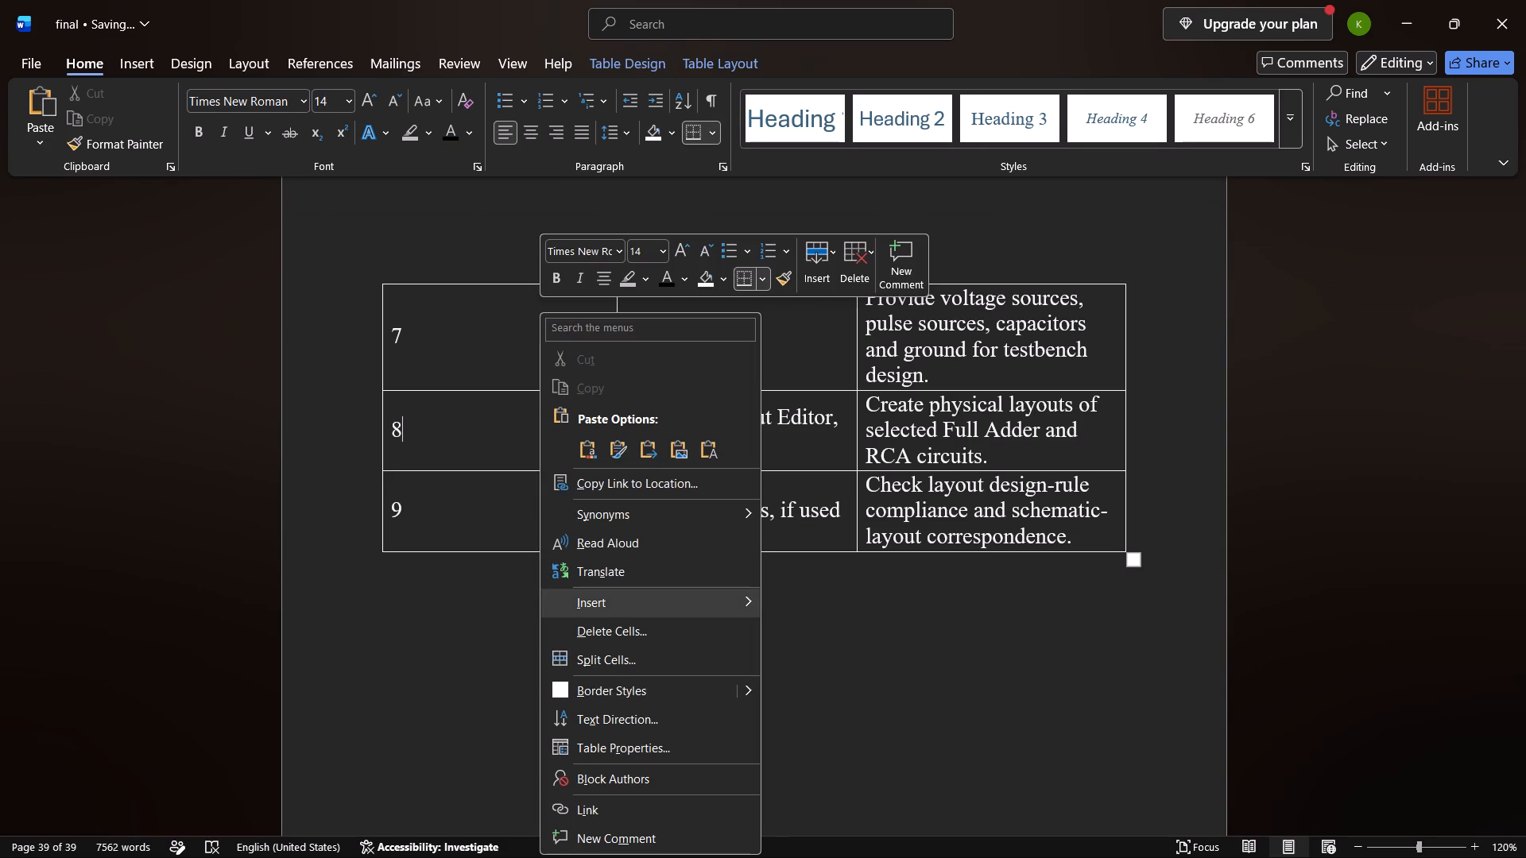
left_click(646, 627)
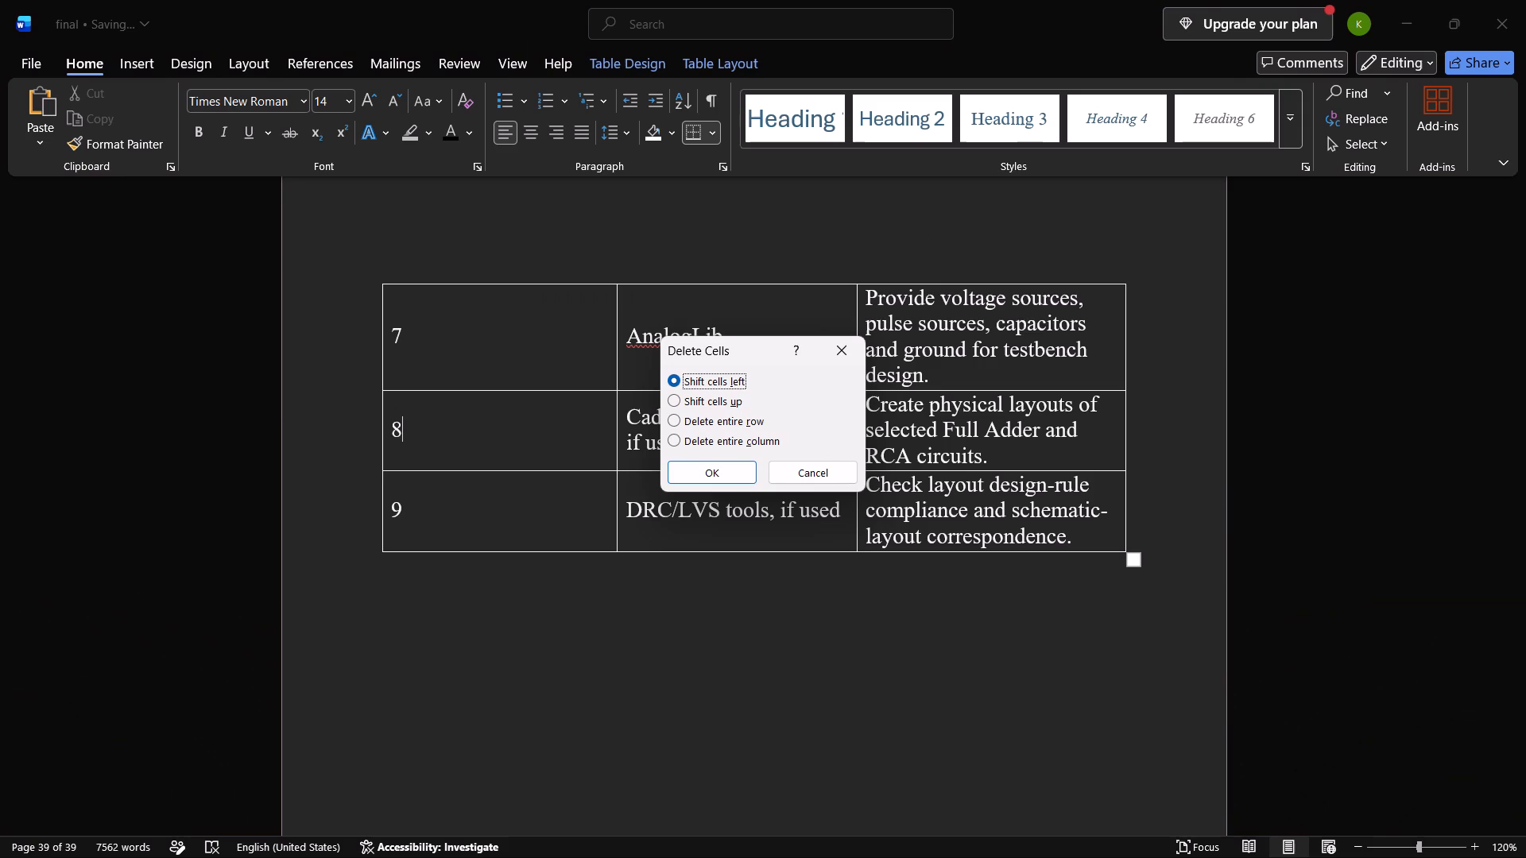
left_click(674, 419)
left_click(729, 468)
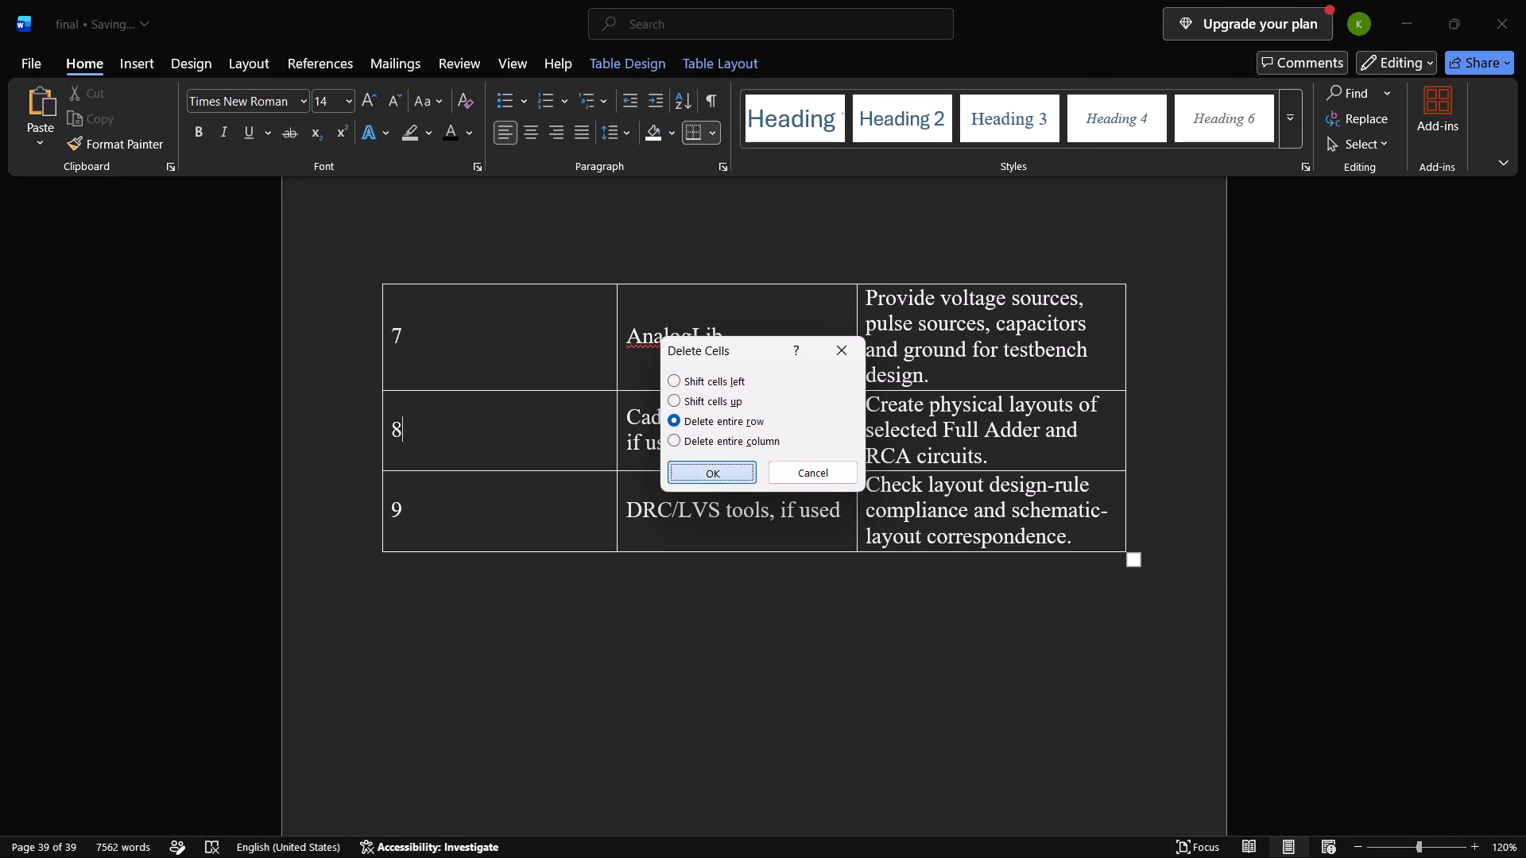
Change the serial number of the "DRC/LVS tools, if used" row to 8.
left_click(461, 421)
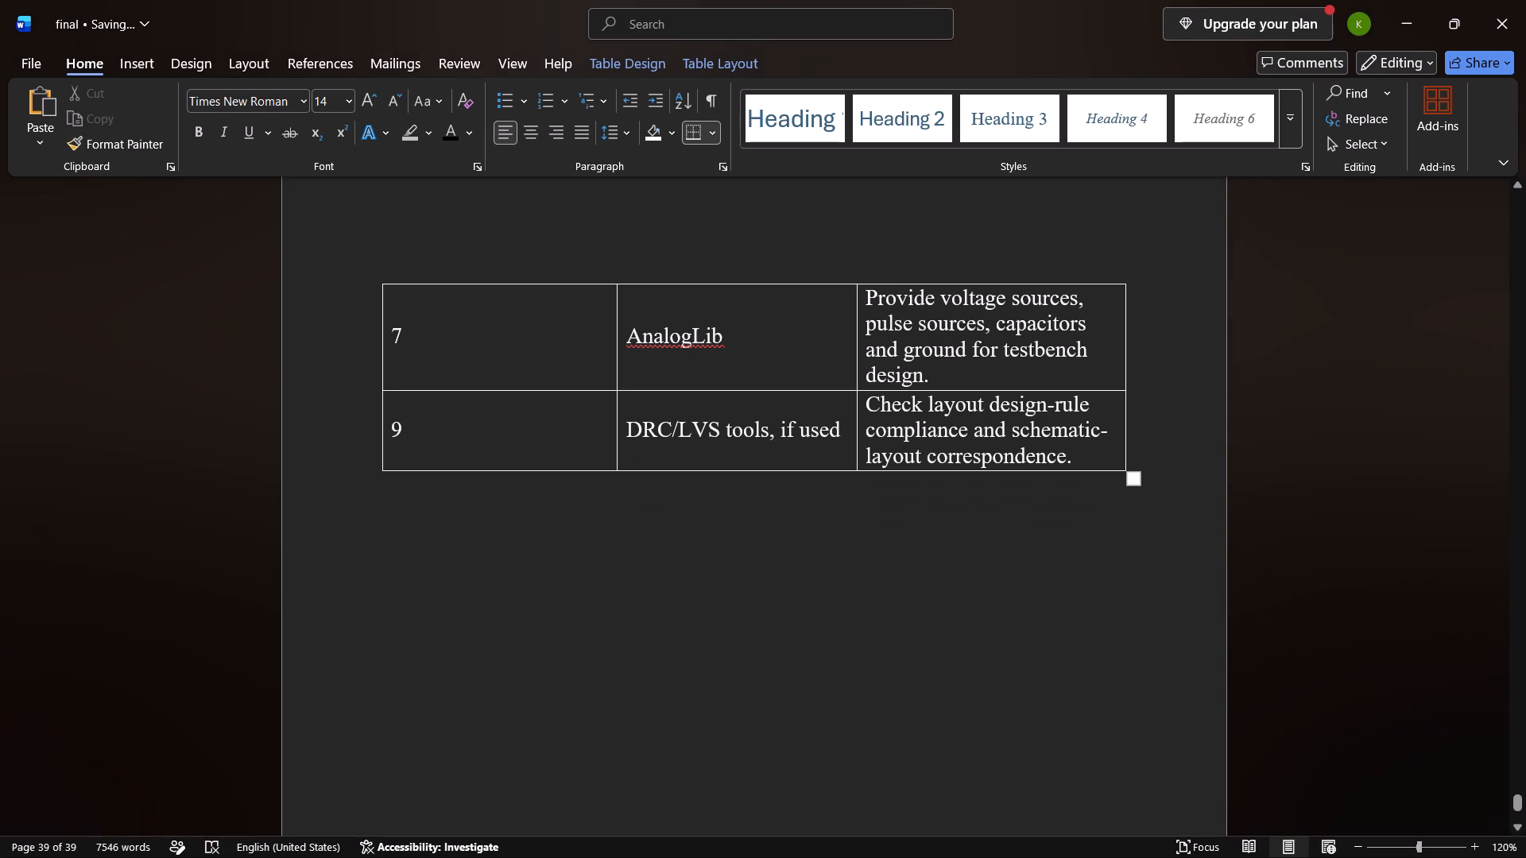
key("BackSpace")
key("8")
Review the Tool Utilization table in the "final" document from its last row up to the 3.6 heading.
scroll(391, 436, "up", 2)
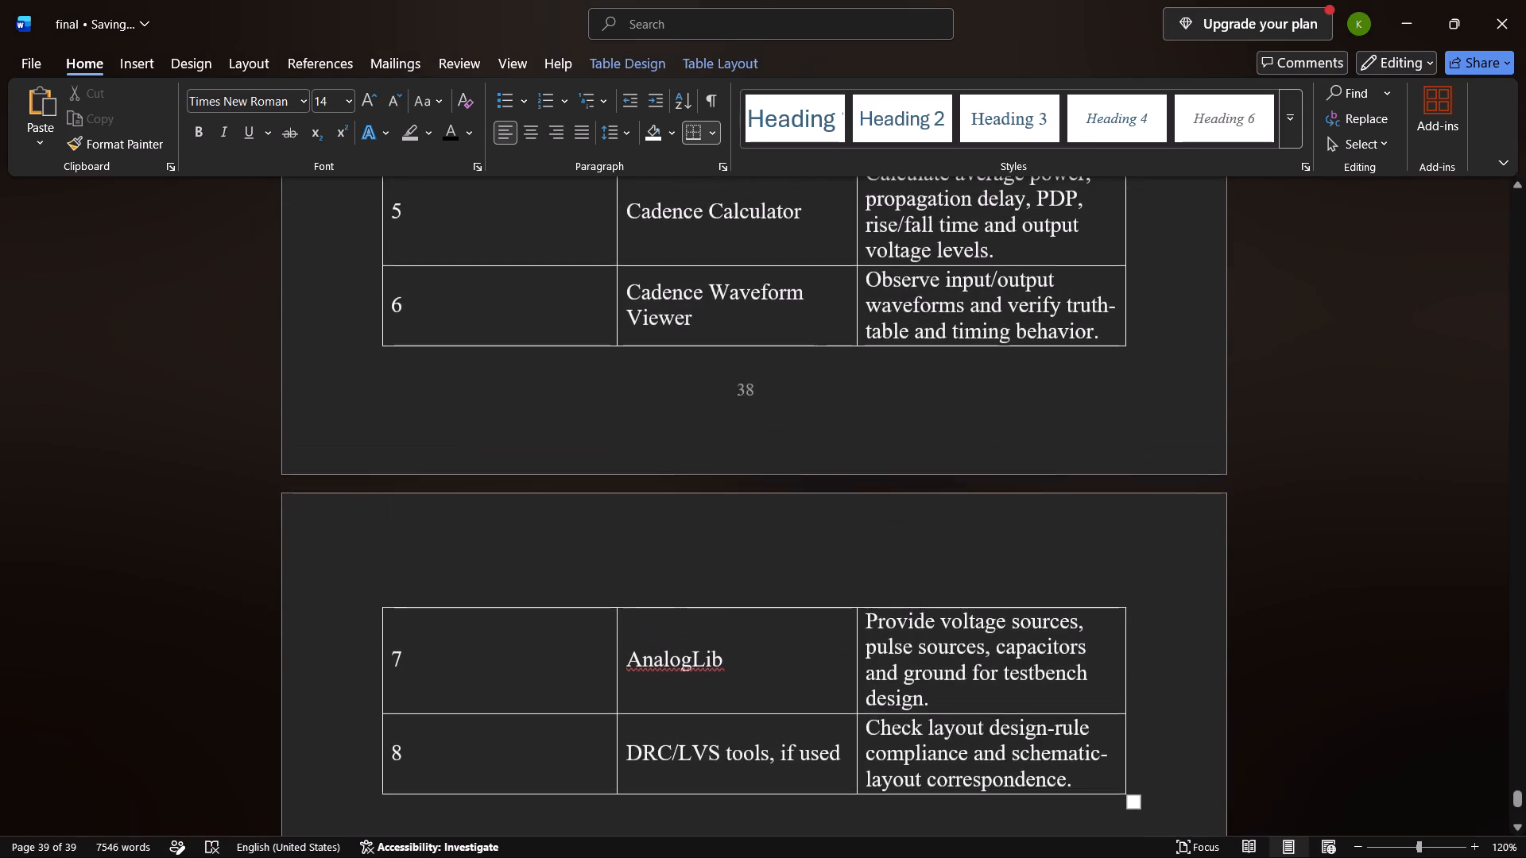
scroll(391, 436, "up", 2)
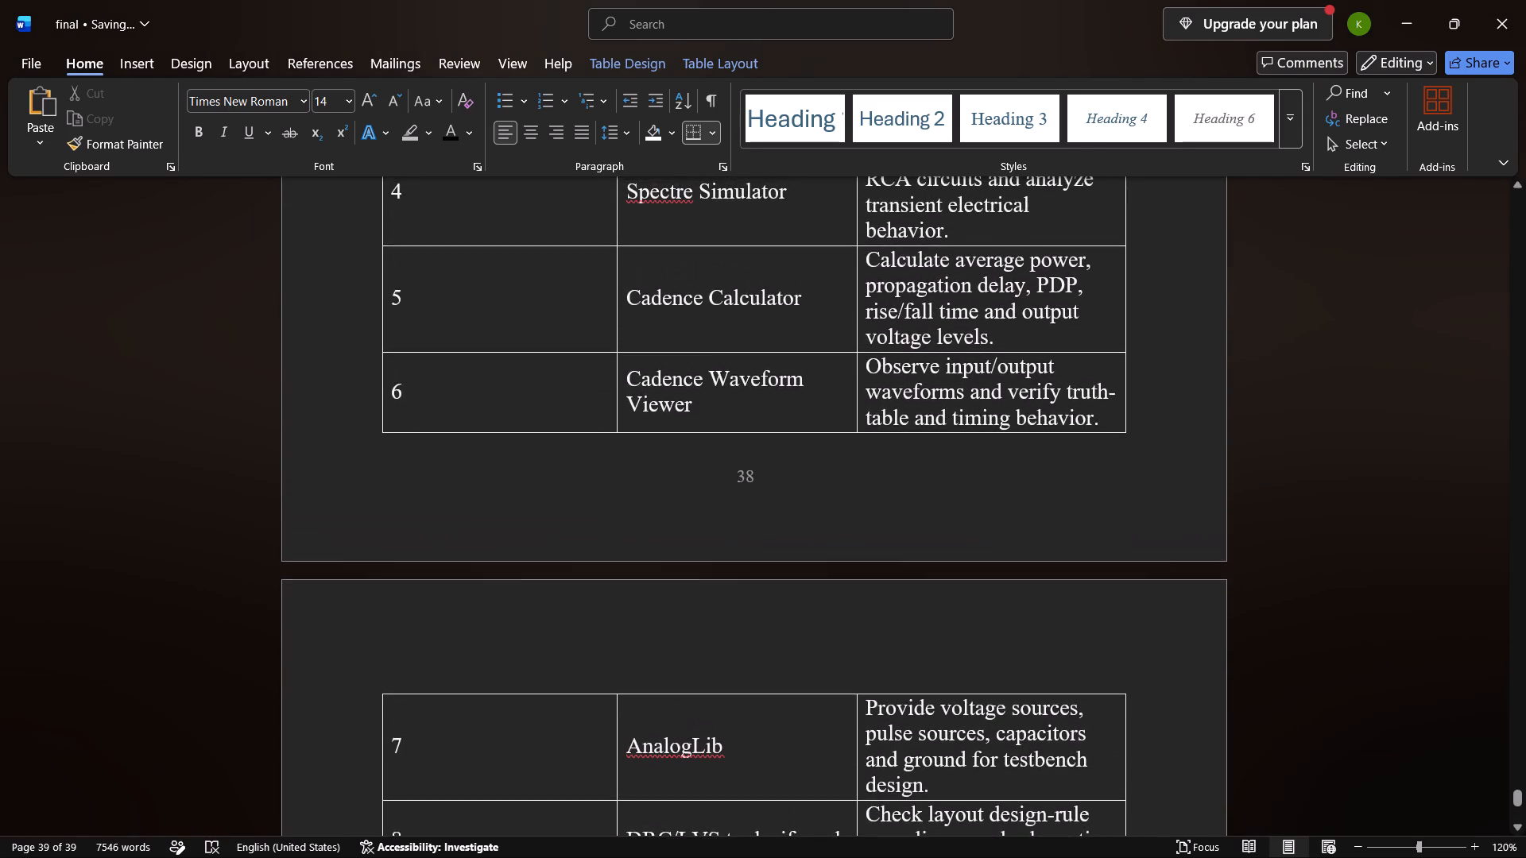
scroll(391, 436, "up", 3)
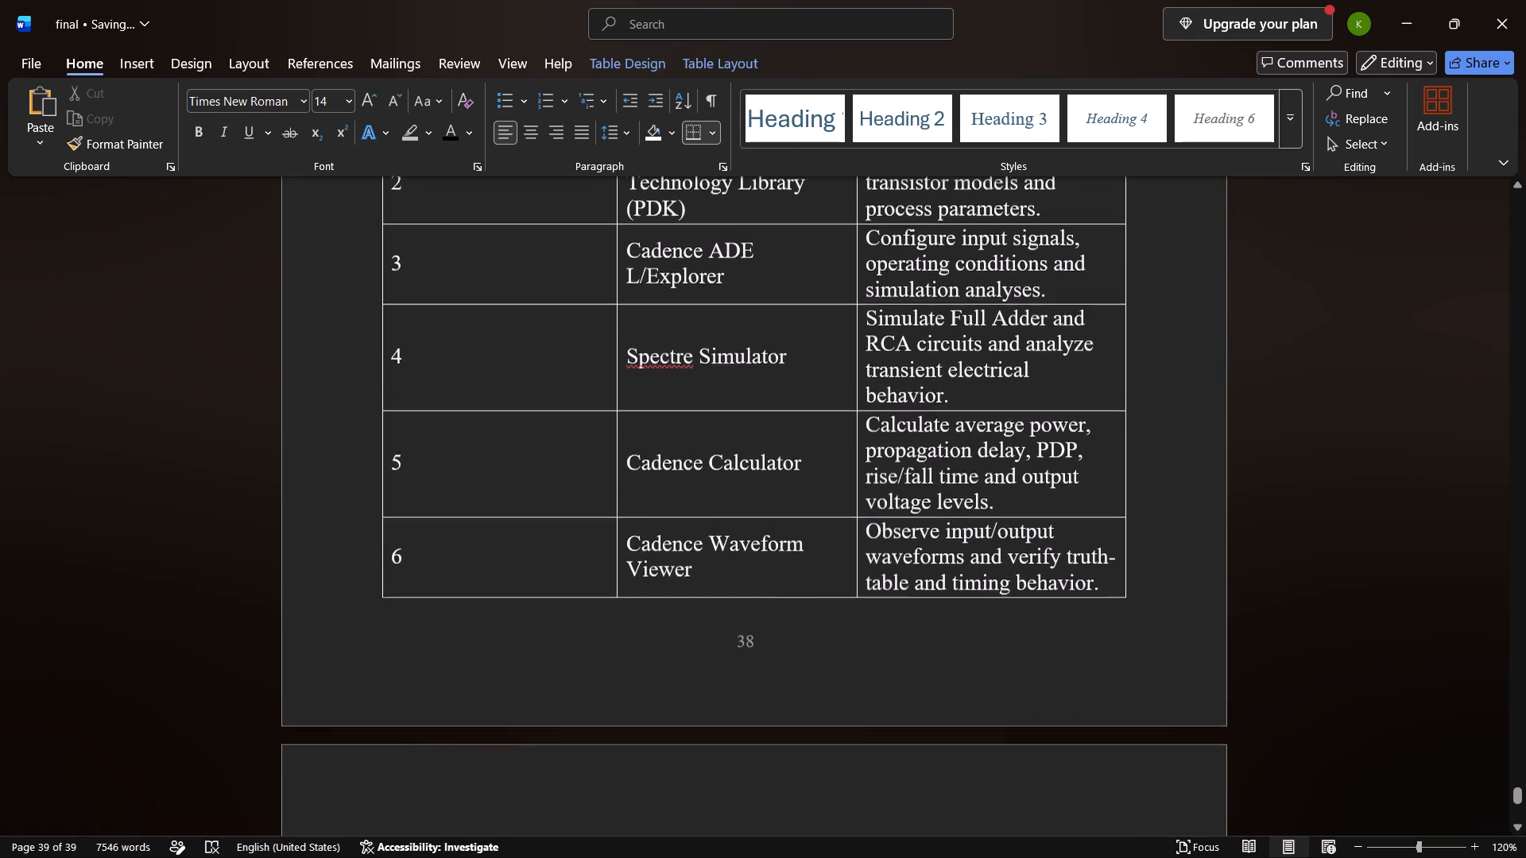
scroll(391, 436, "up", 1)
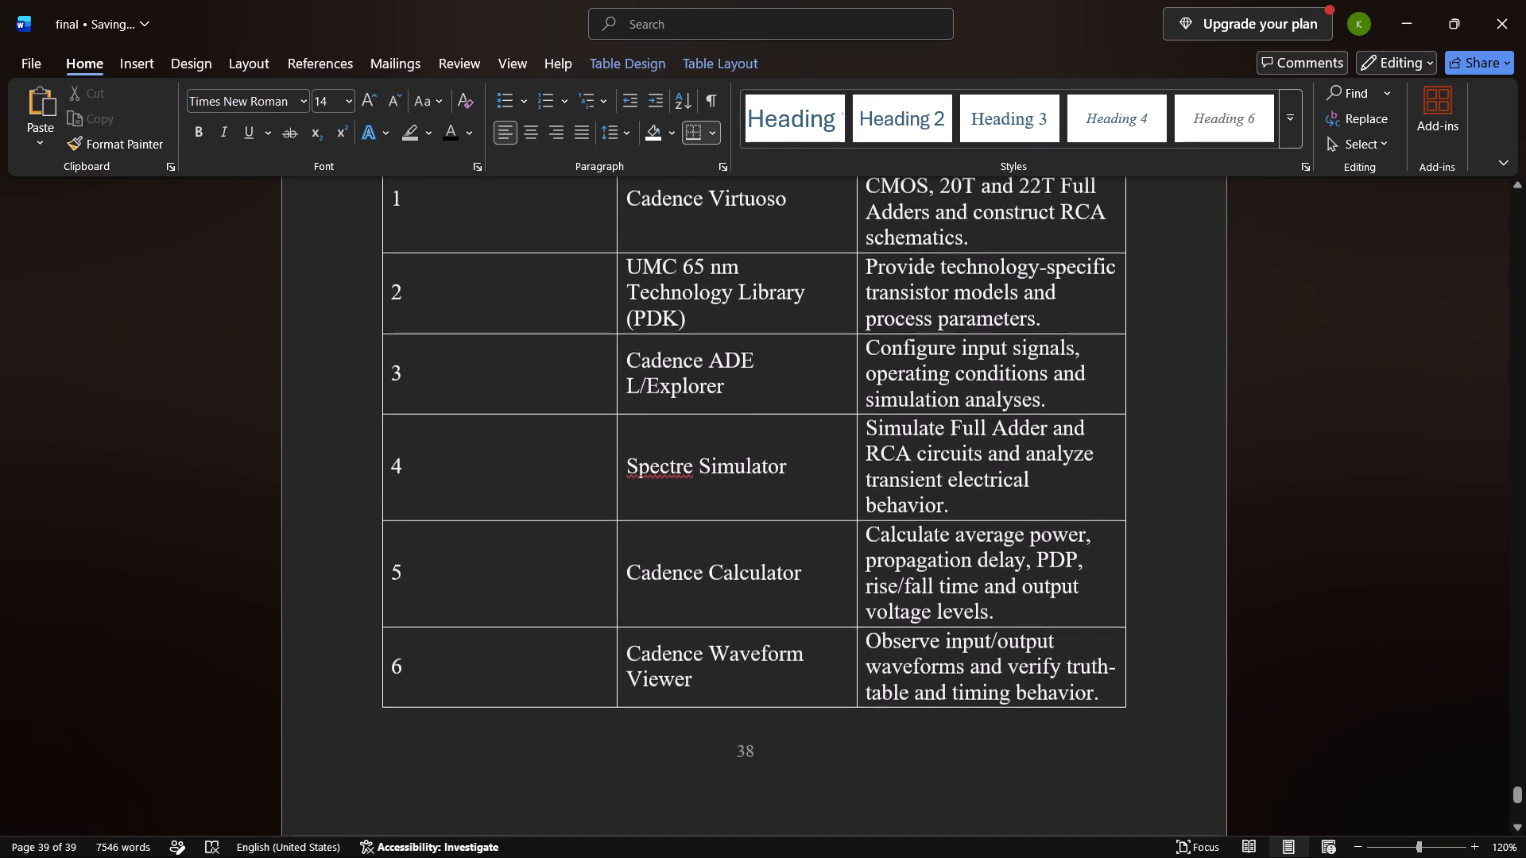
scroll(391, 436, "up", 2)
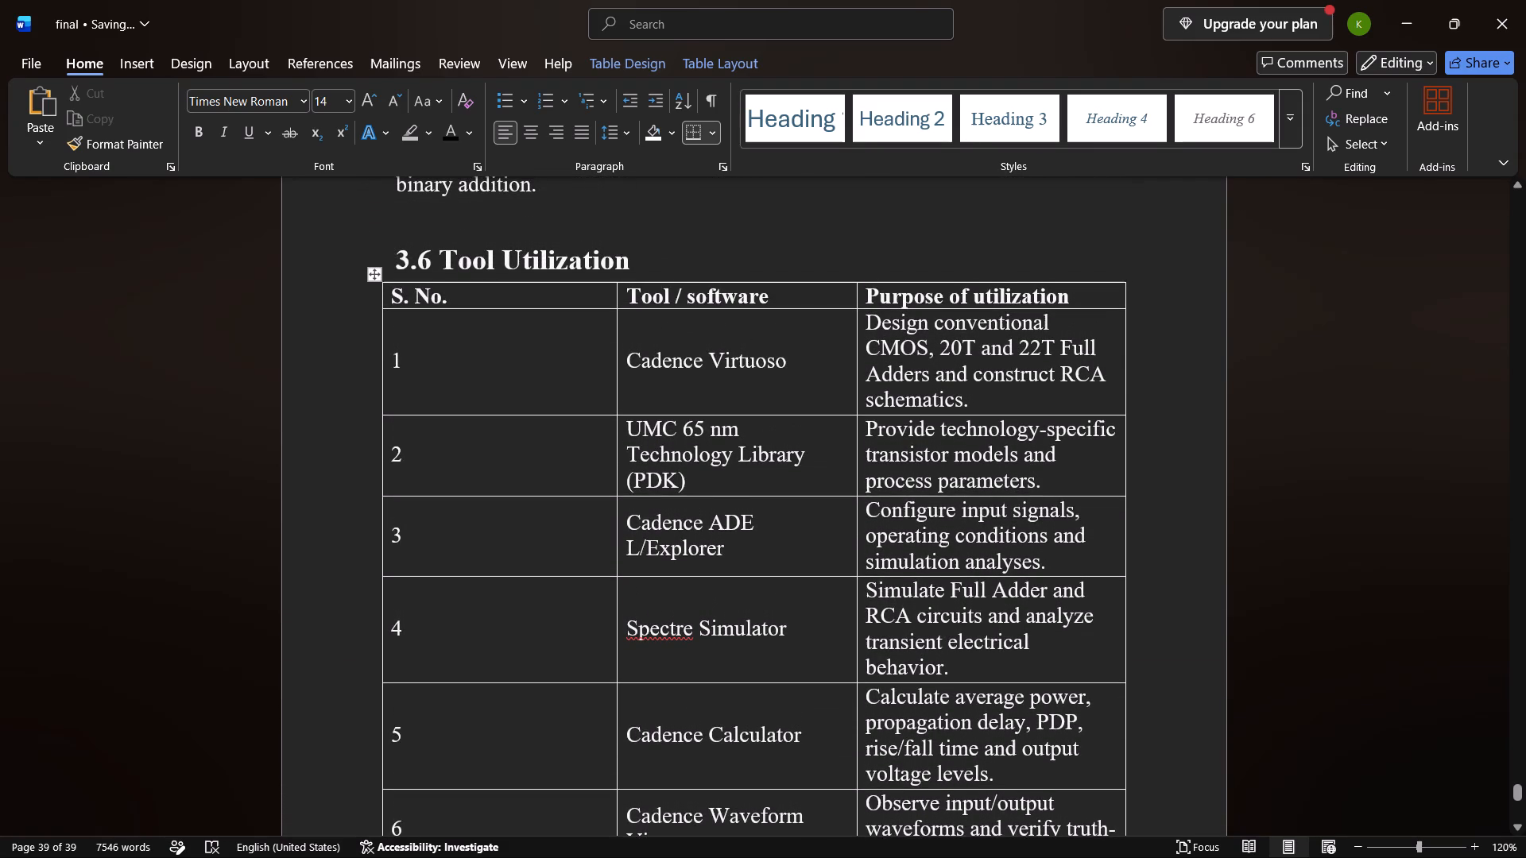
scroll(391, 436, "up", 1)
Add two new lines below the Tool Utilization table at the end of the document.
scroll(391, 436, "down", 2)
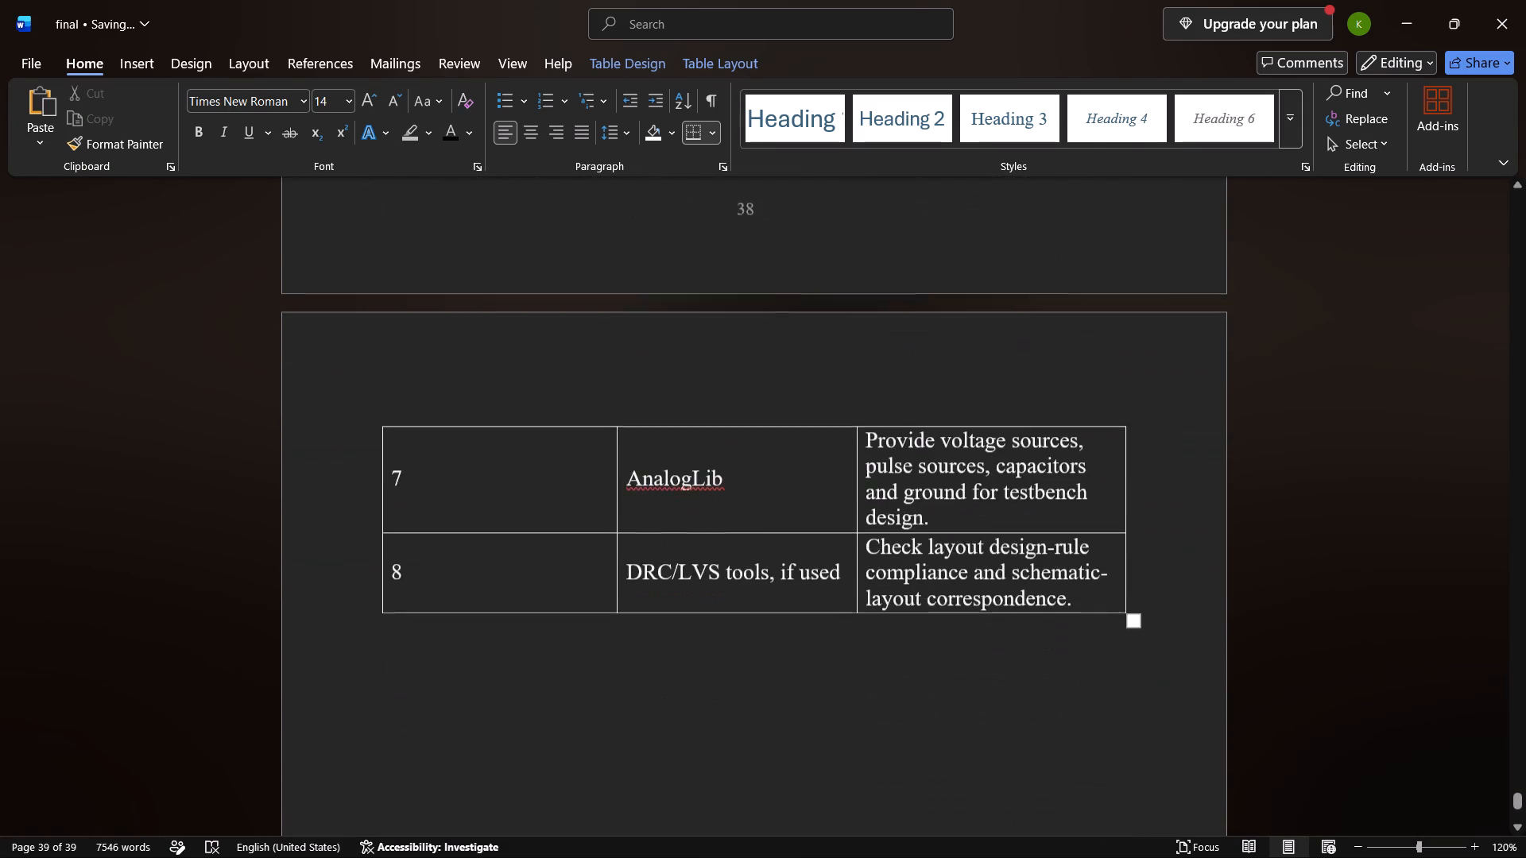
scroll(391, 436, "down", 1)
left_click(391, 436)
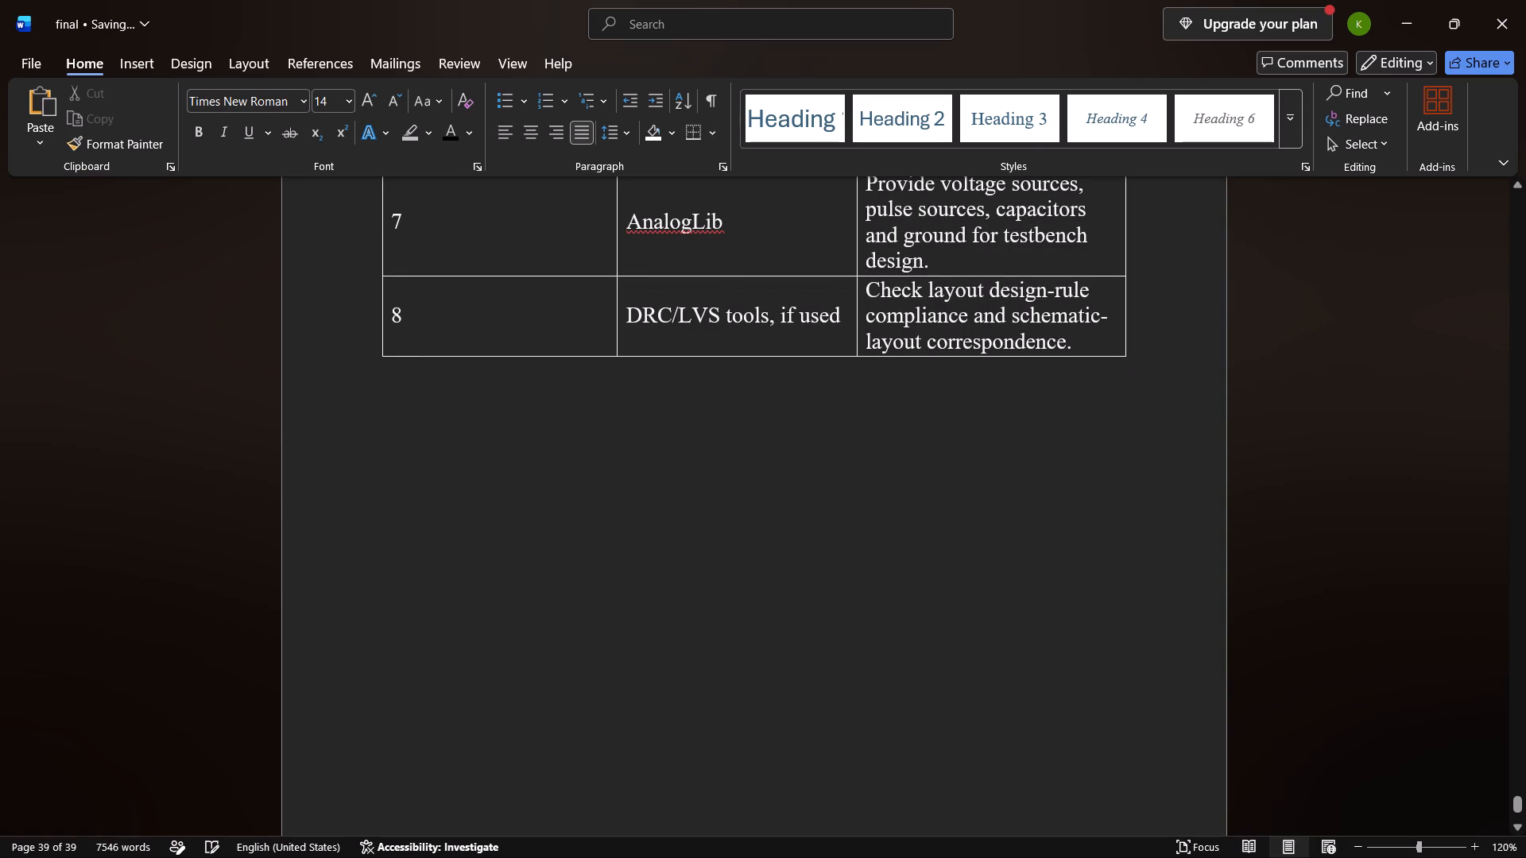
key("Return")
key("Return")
Switch to the "main" document and copy its "3.7 EXPECTED OUTCOMES" heading.
scroll(391, 436, "up", 4)
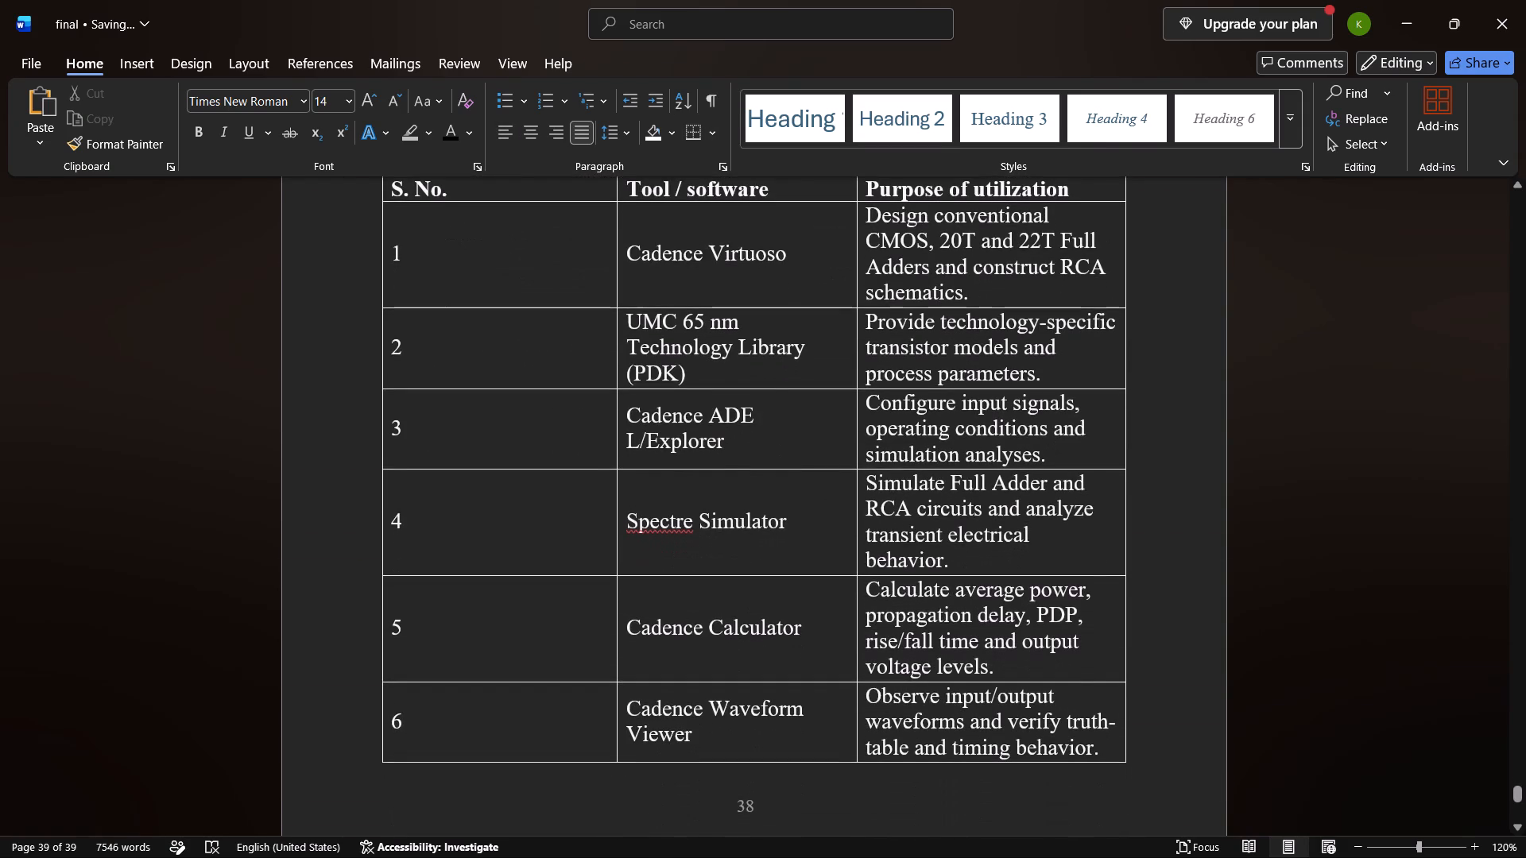
key("alt+Tab")
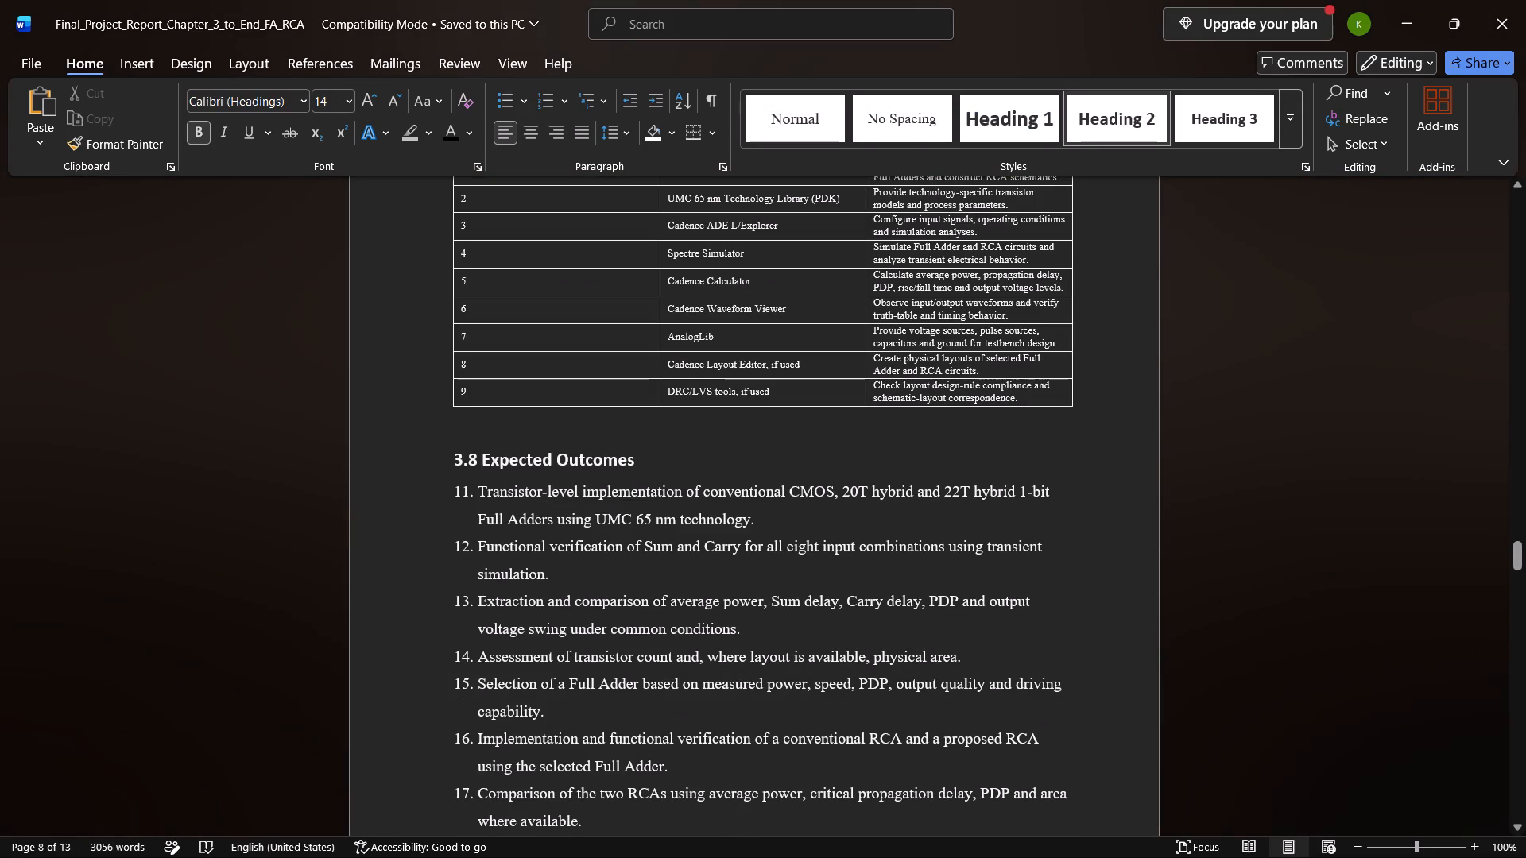
key("alt+Tab")
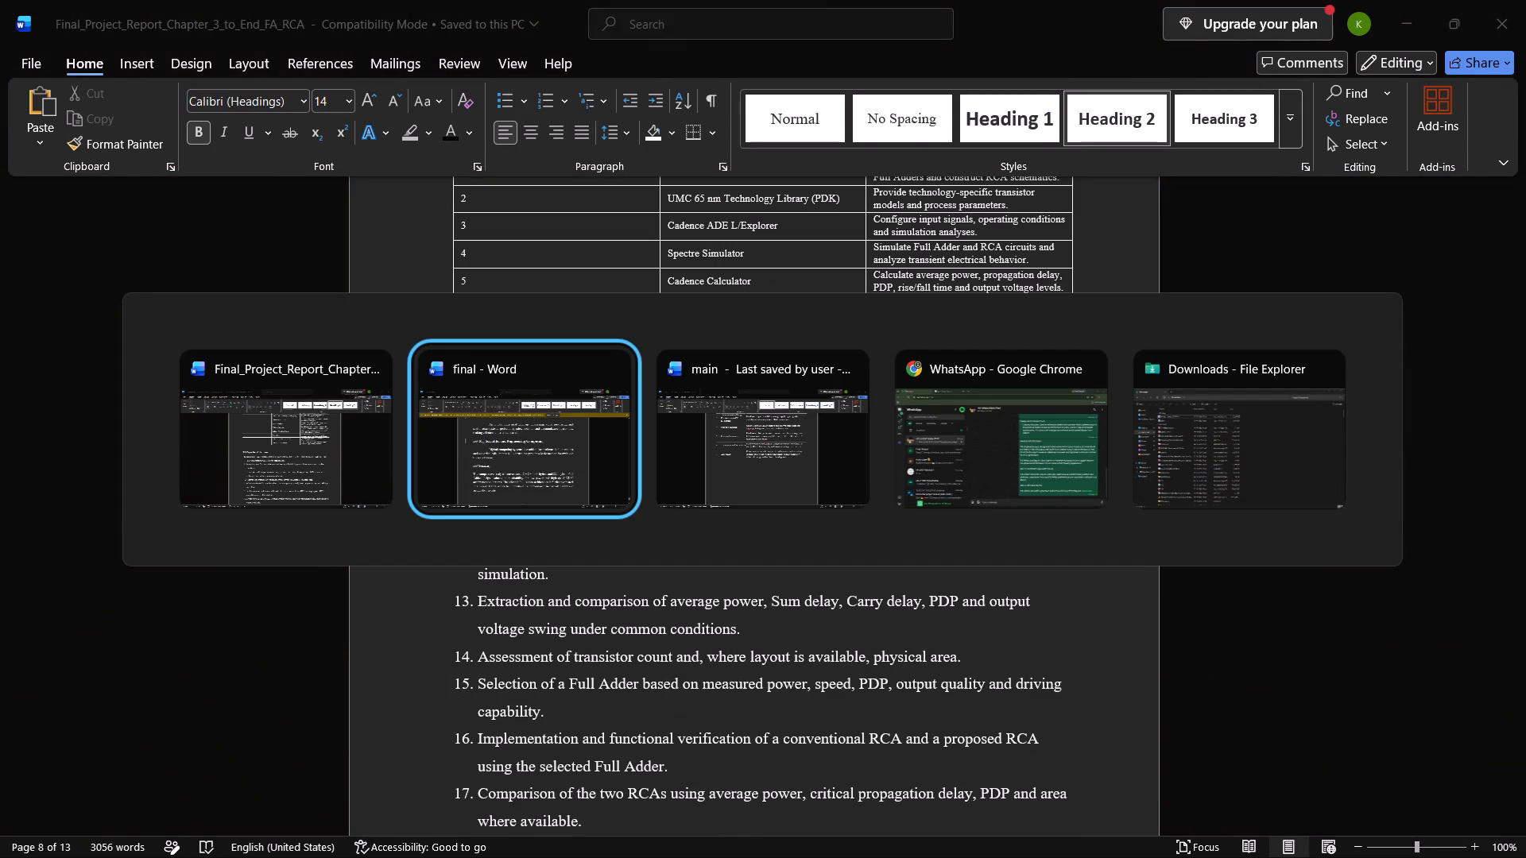
key("alt+Tab")
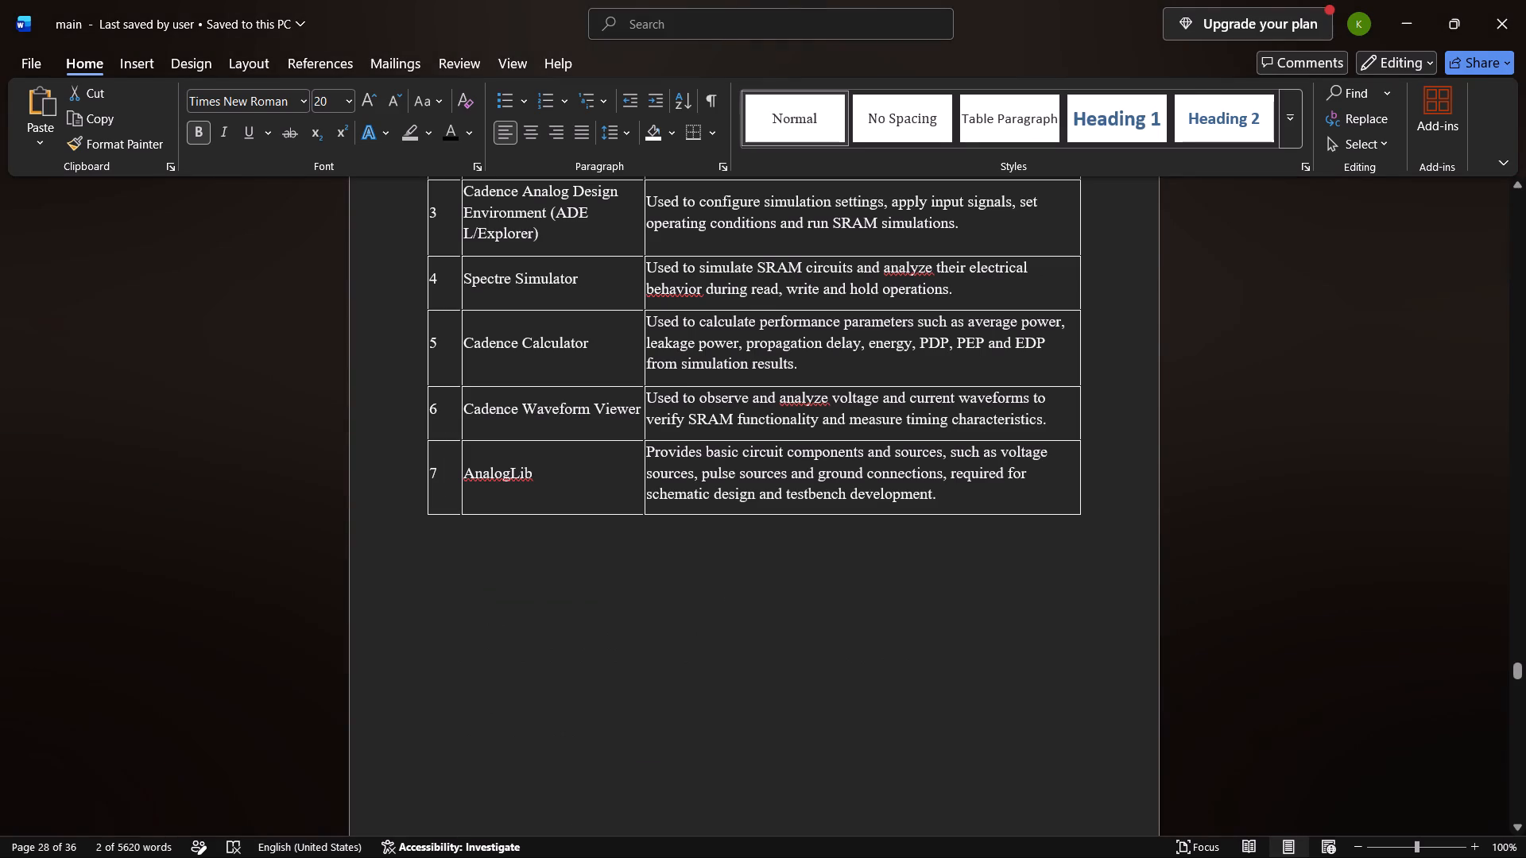
scroll(391, 436, "down", 3)
scroll(391, 436, "up", 1)
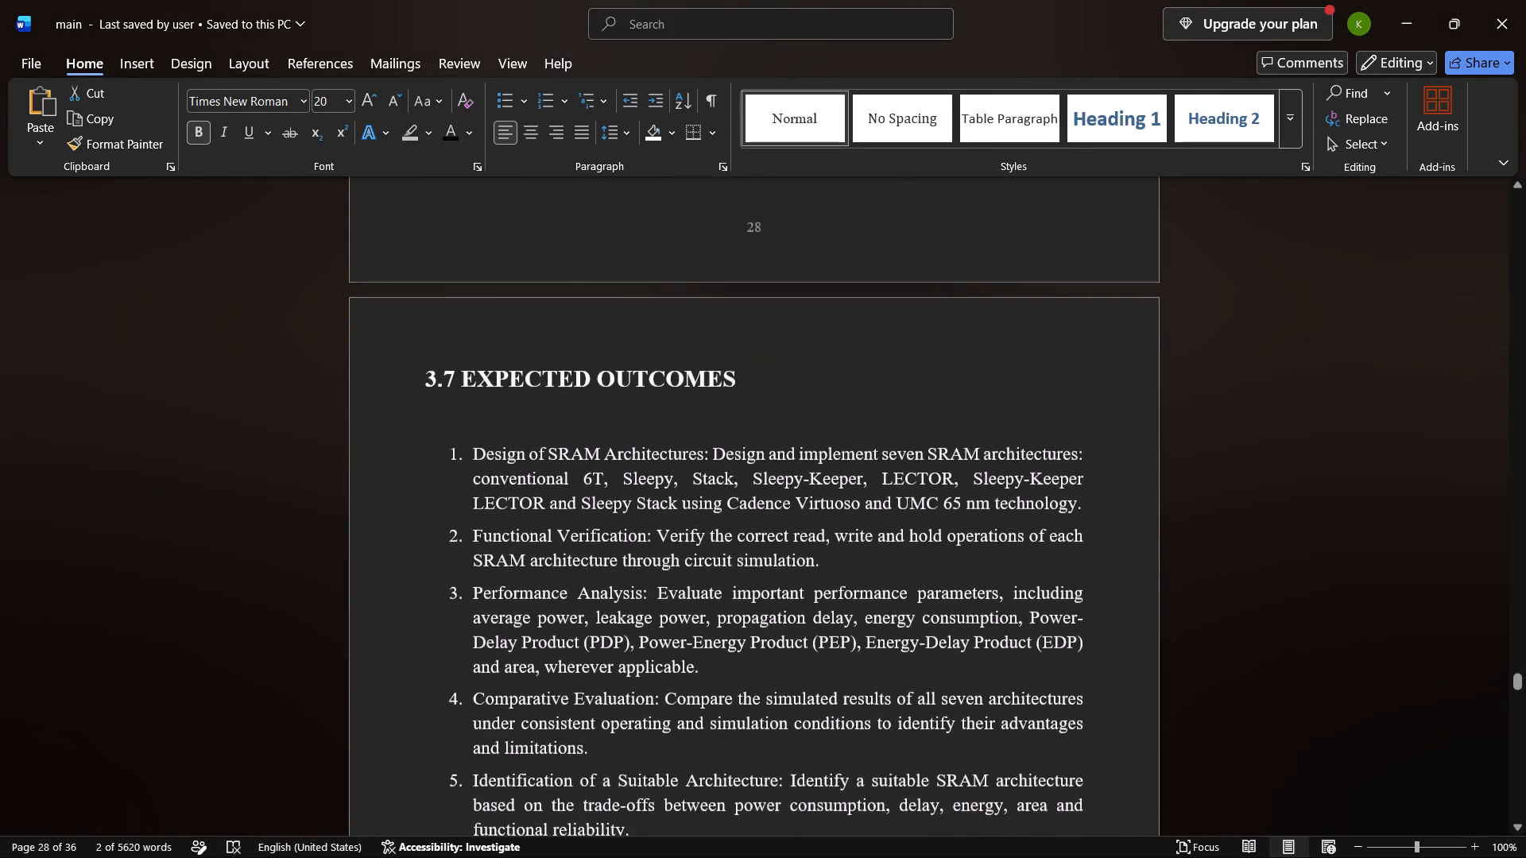
scroll(391, 436, "up", 1)
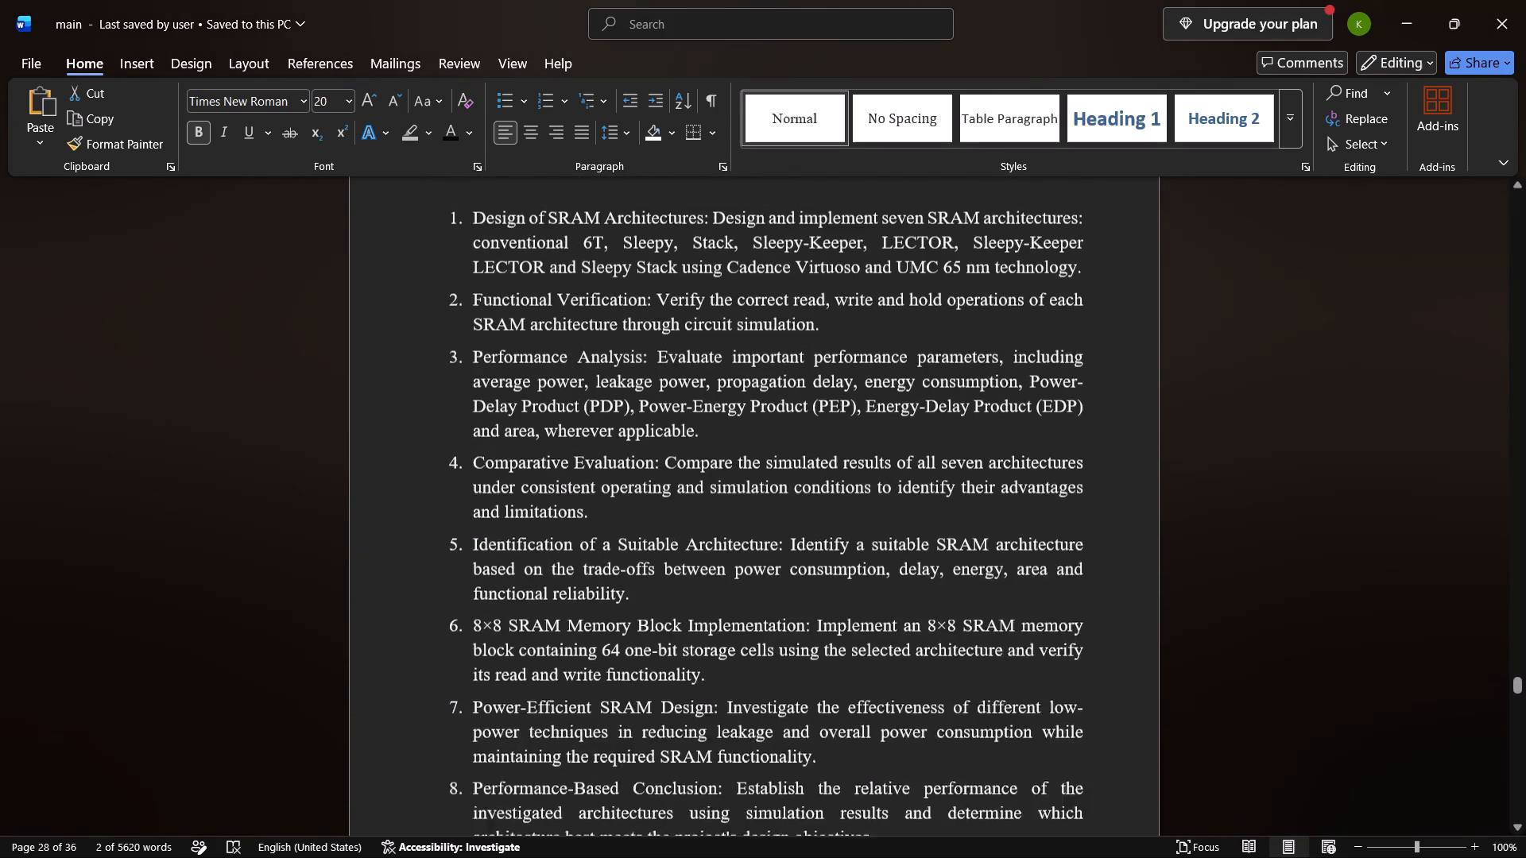
scroll(391, 436, "up", 1)
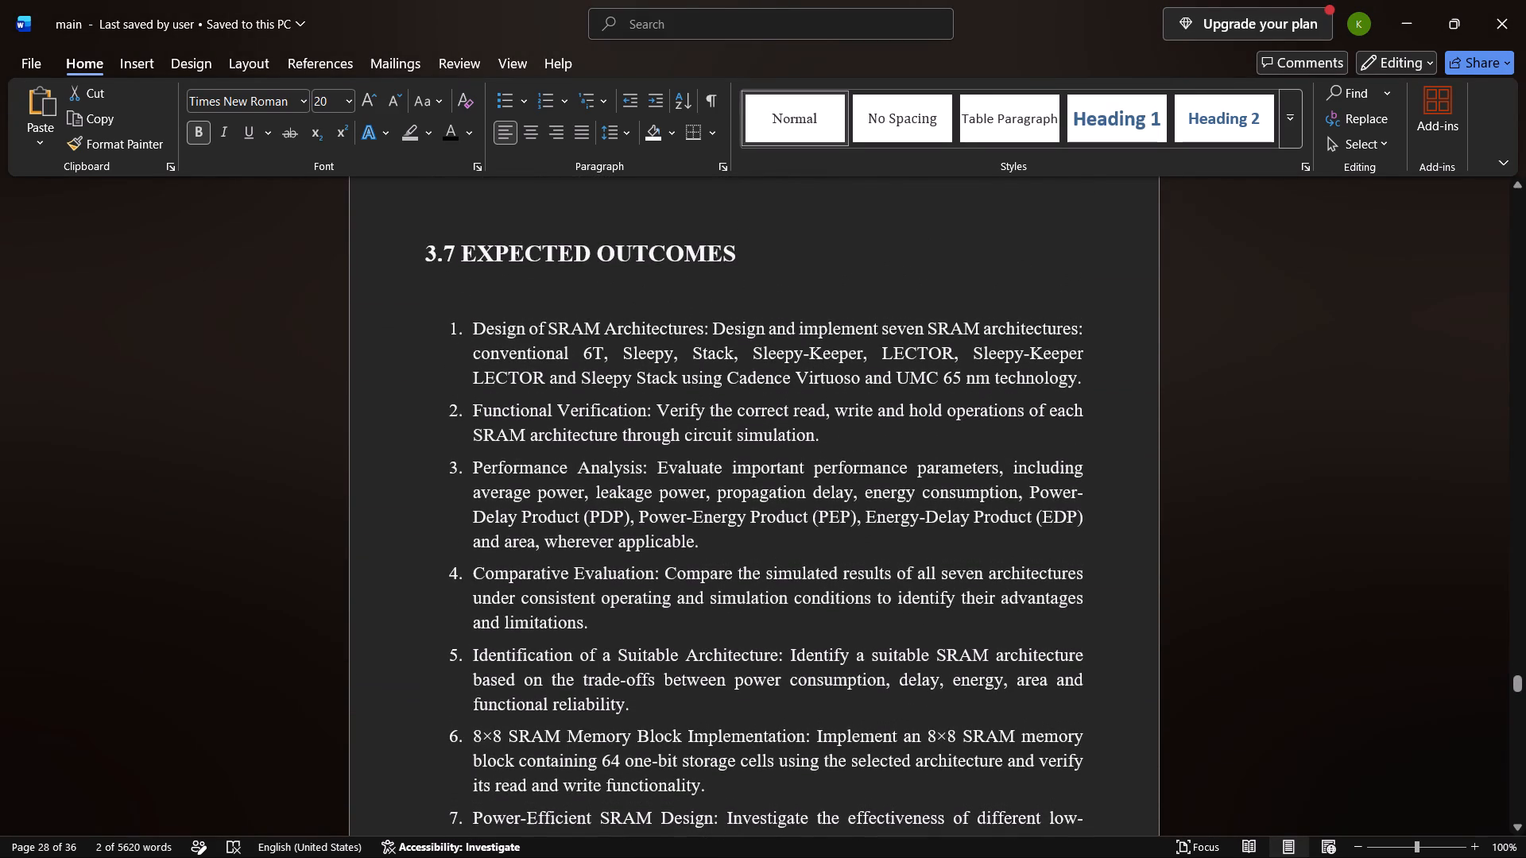
left_click_drag(749, 251, 403, 236)
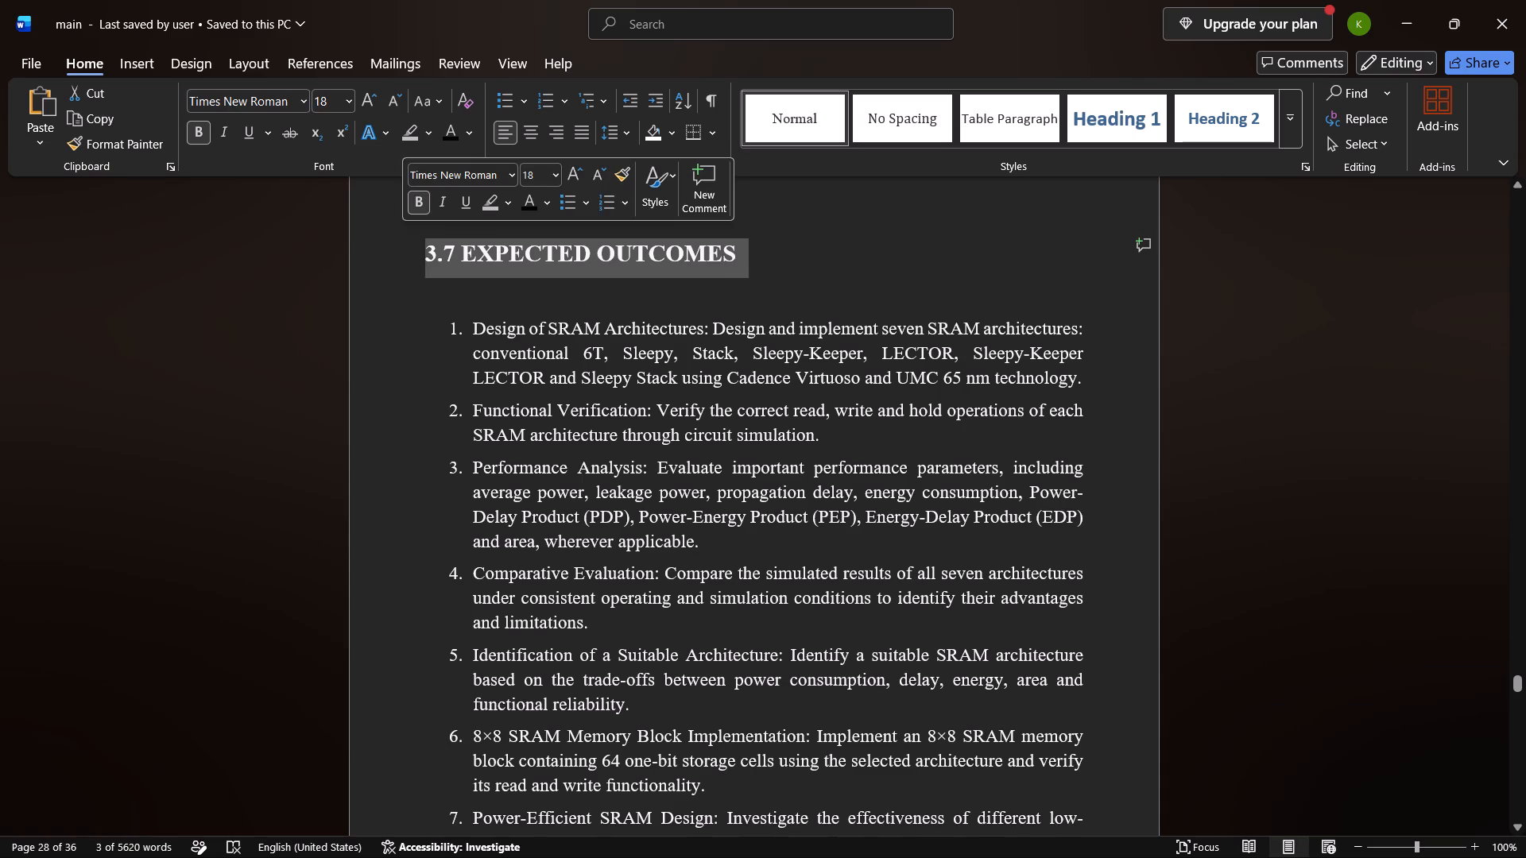
key("ctrl+c")
Return to the "final" document and examine the Tool Utilization table and the 3.5 Applications headings for conflicting edits.
key("alt+Tab")
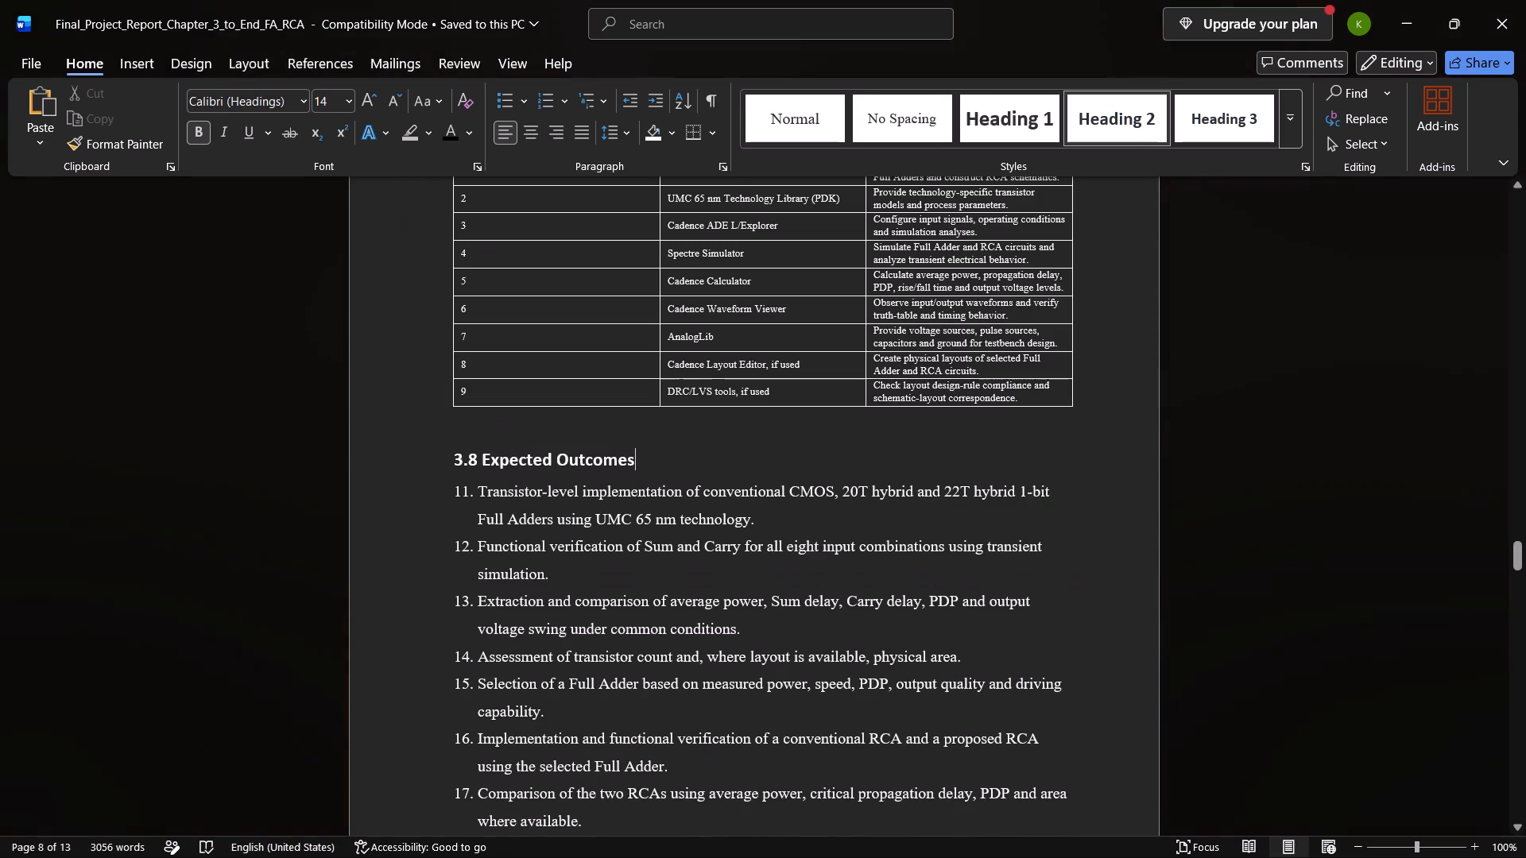
key("alt+Tab")
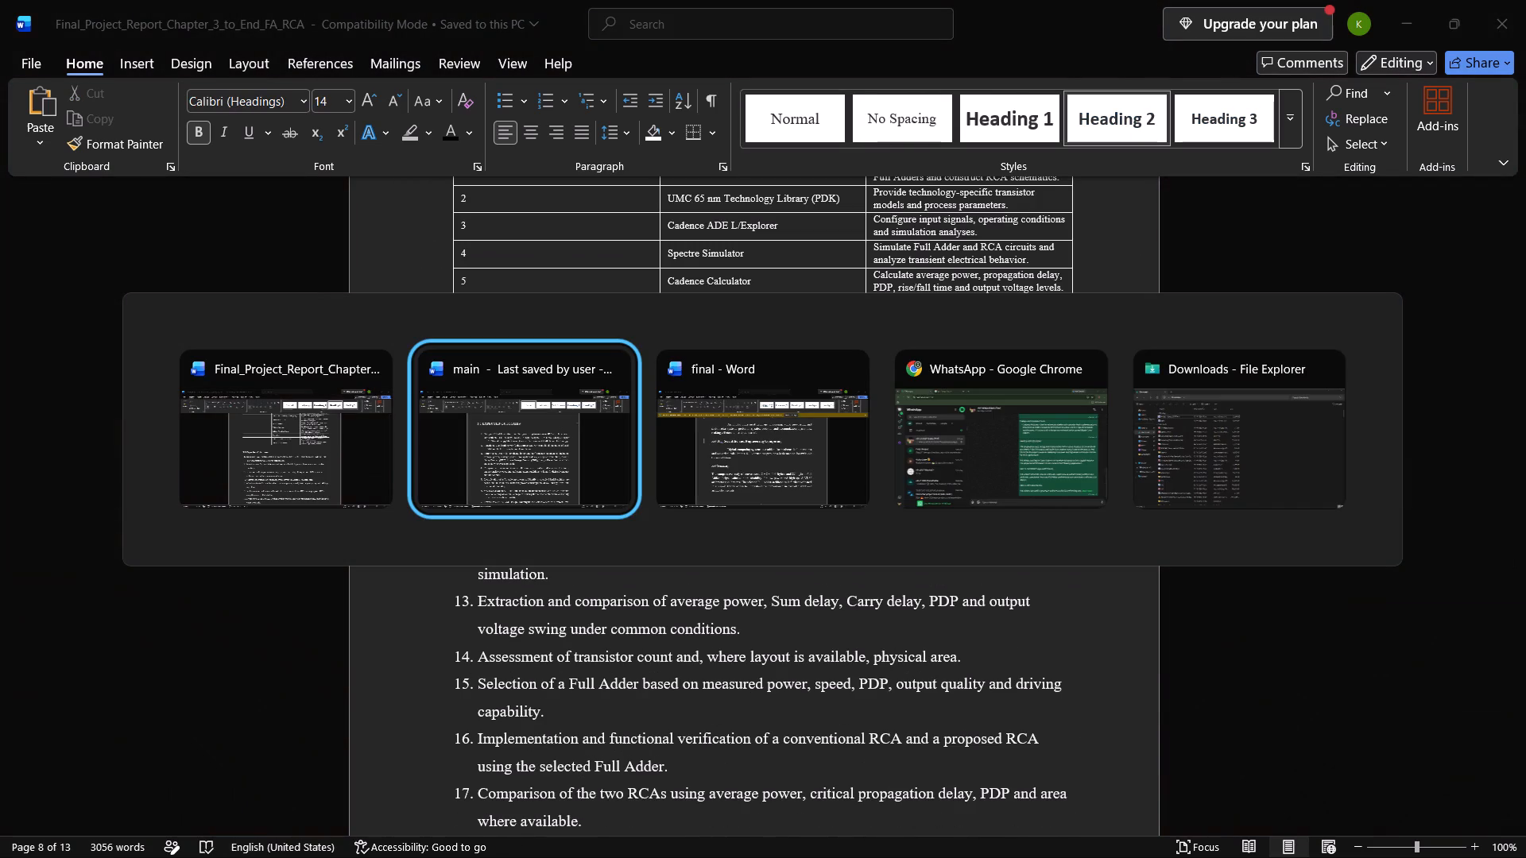
key("alt+Tab")
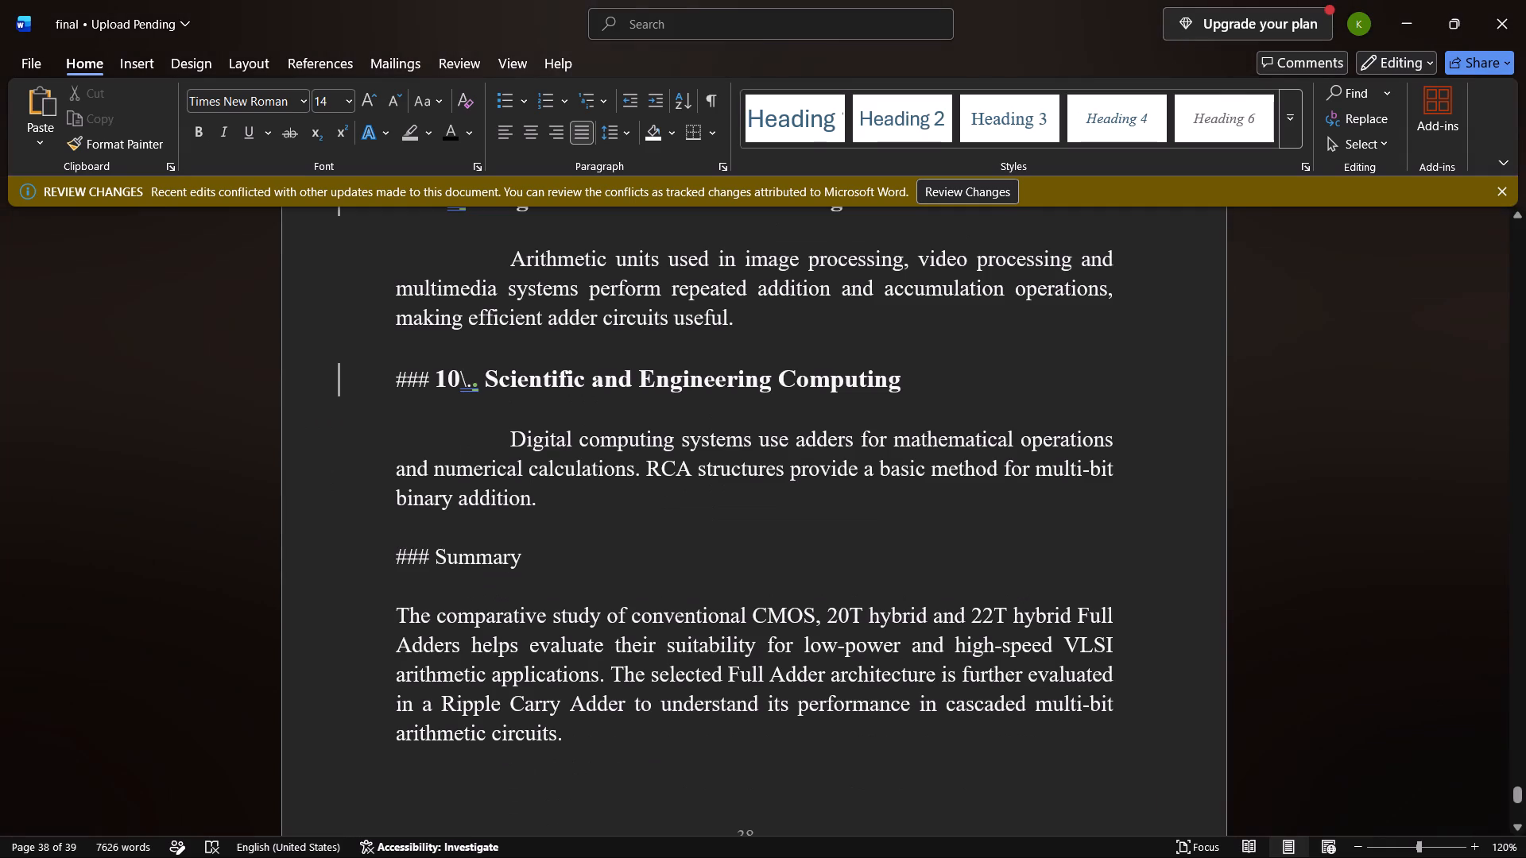
scroll(448, 288, "down", 2)
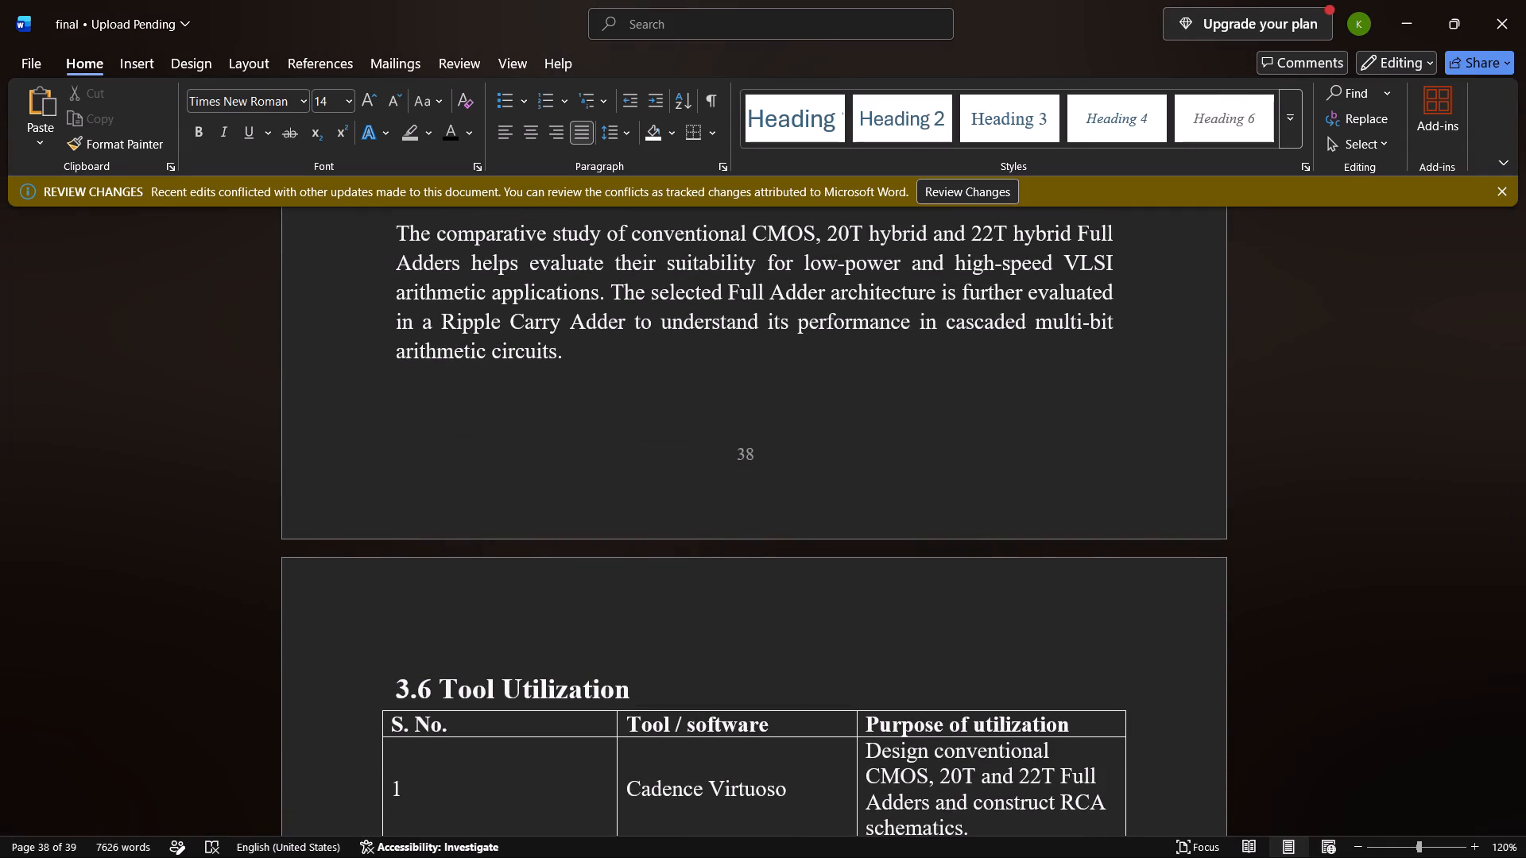
scroll(736, 363, "down", 3)
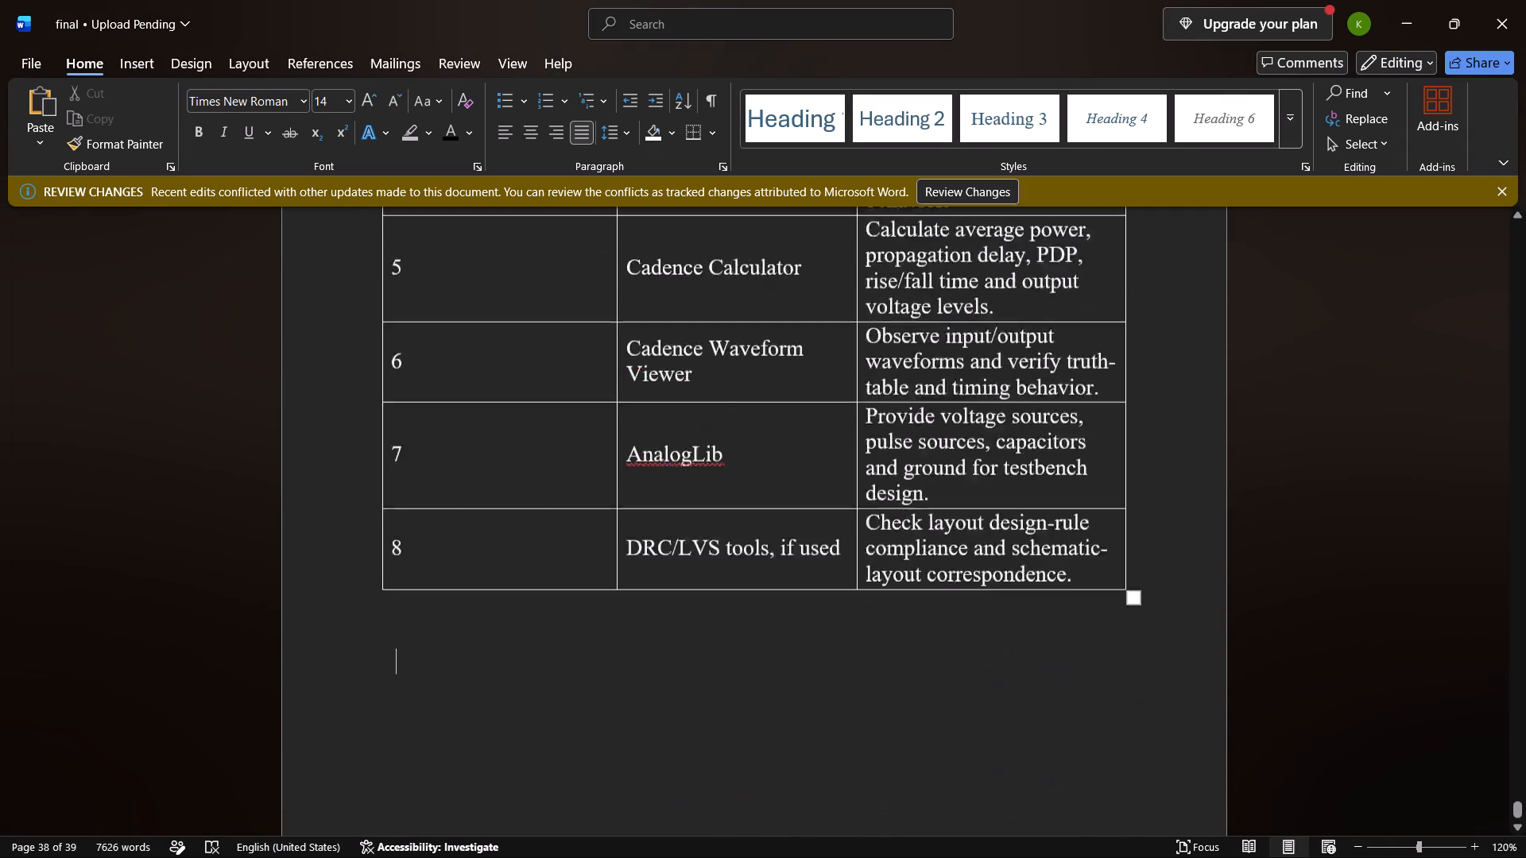
scroll(736, 363, "up", 2)
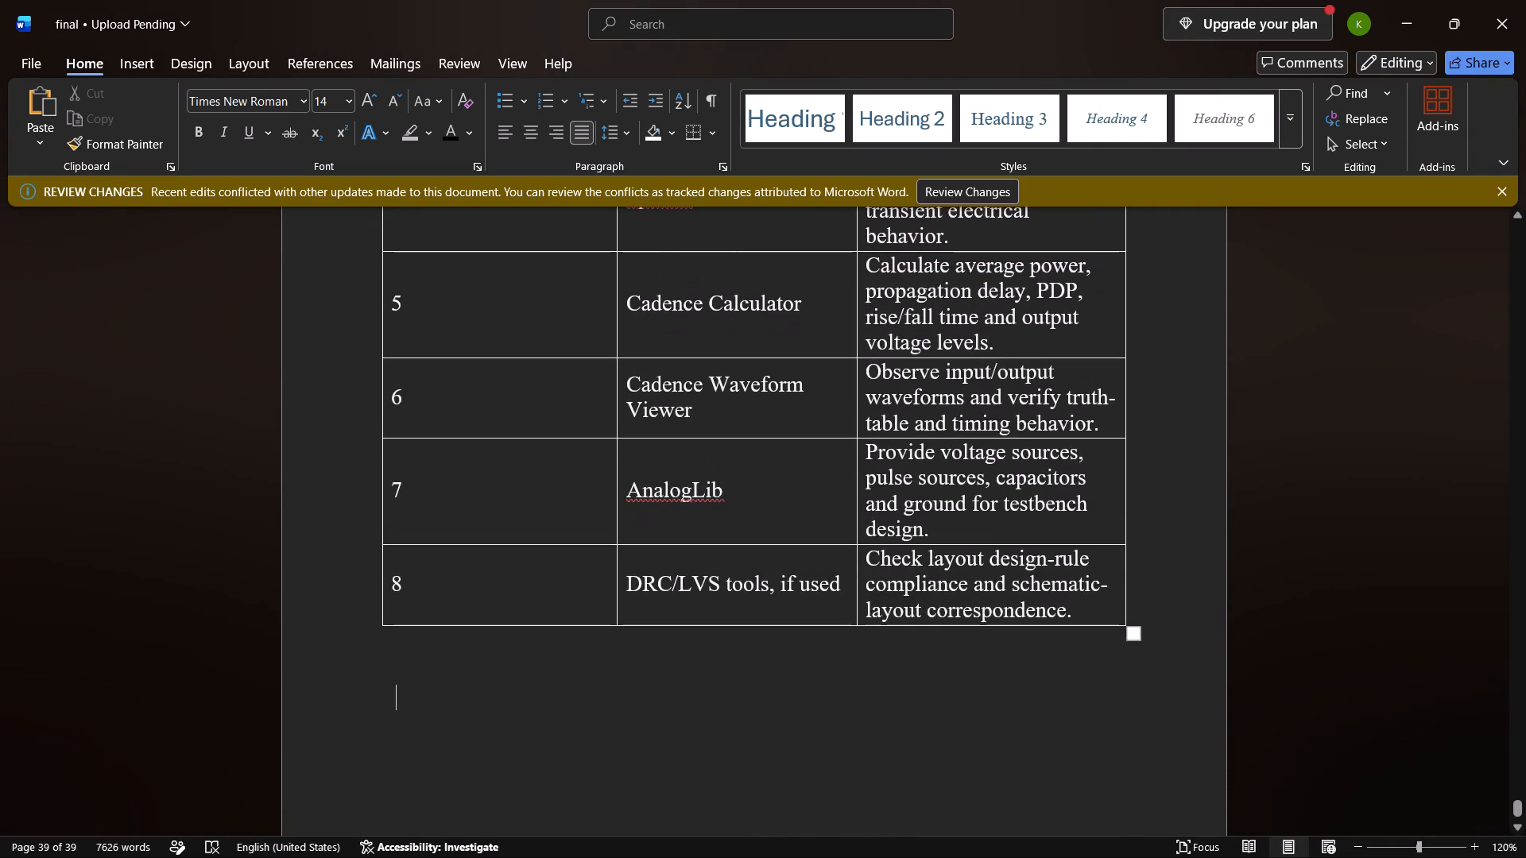
scroll(736, 363, "up", 3)
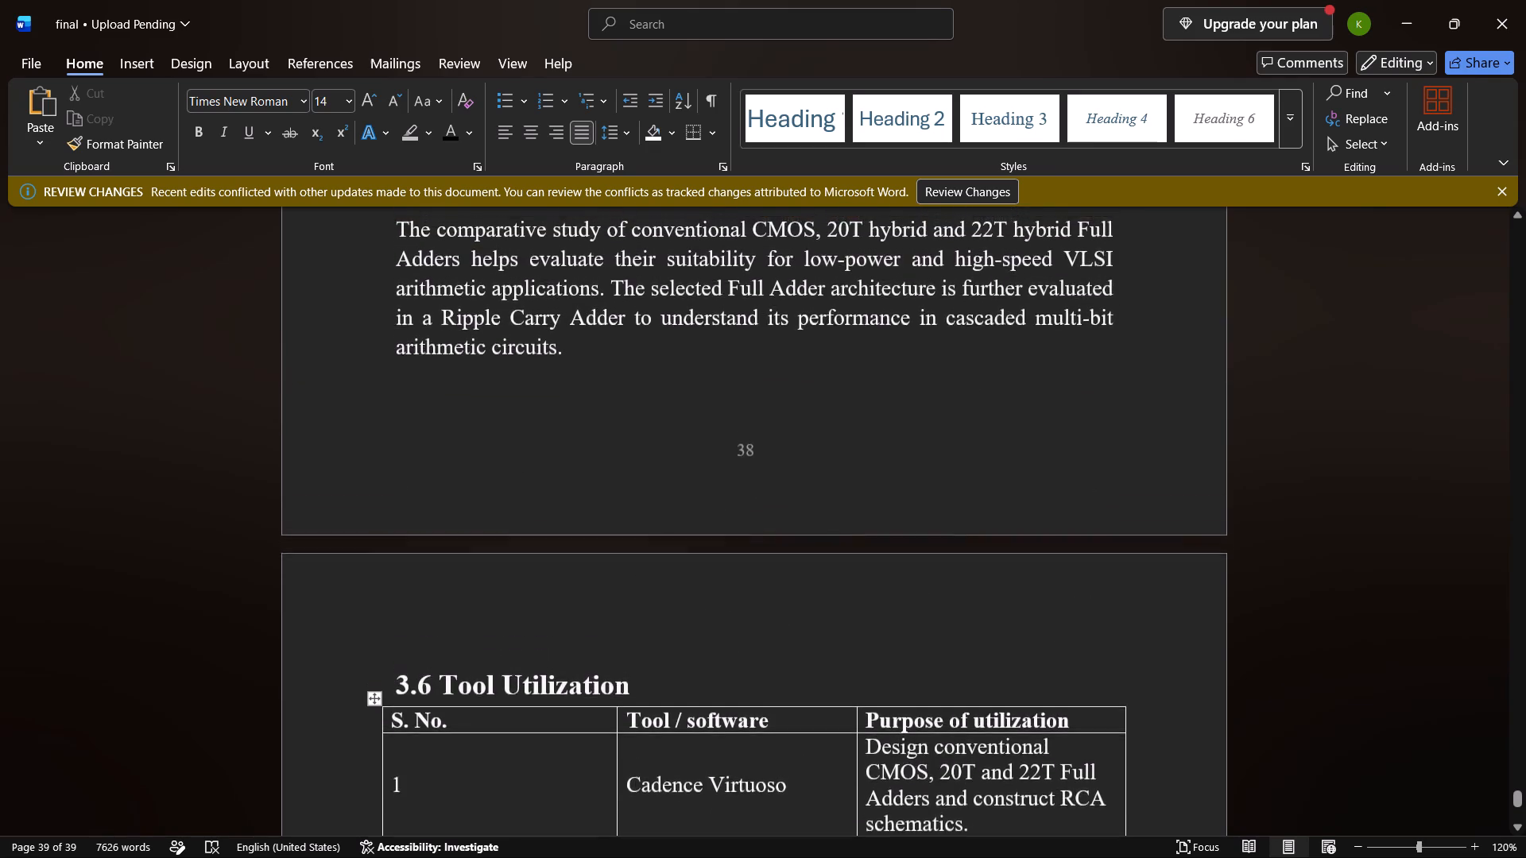
scroll(736, 363, "up", 4)
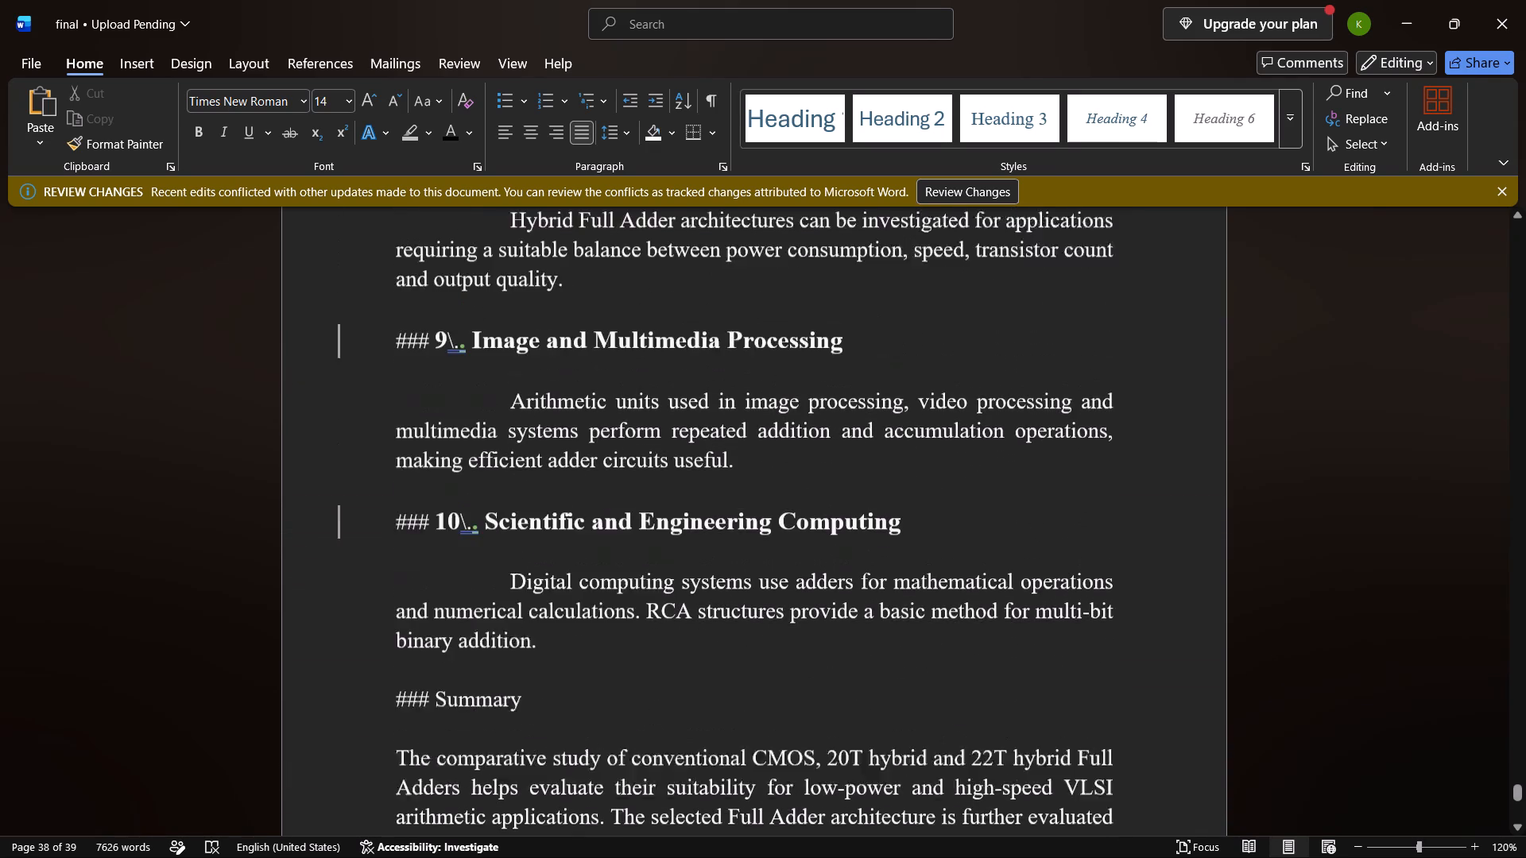
scroll(736, 363, "up", 4)
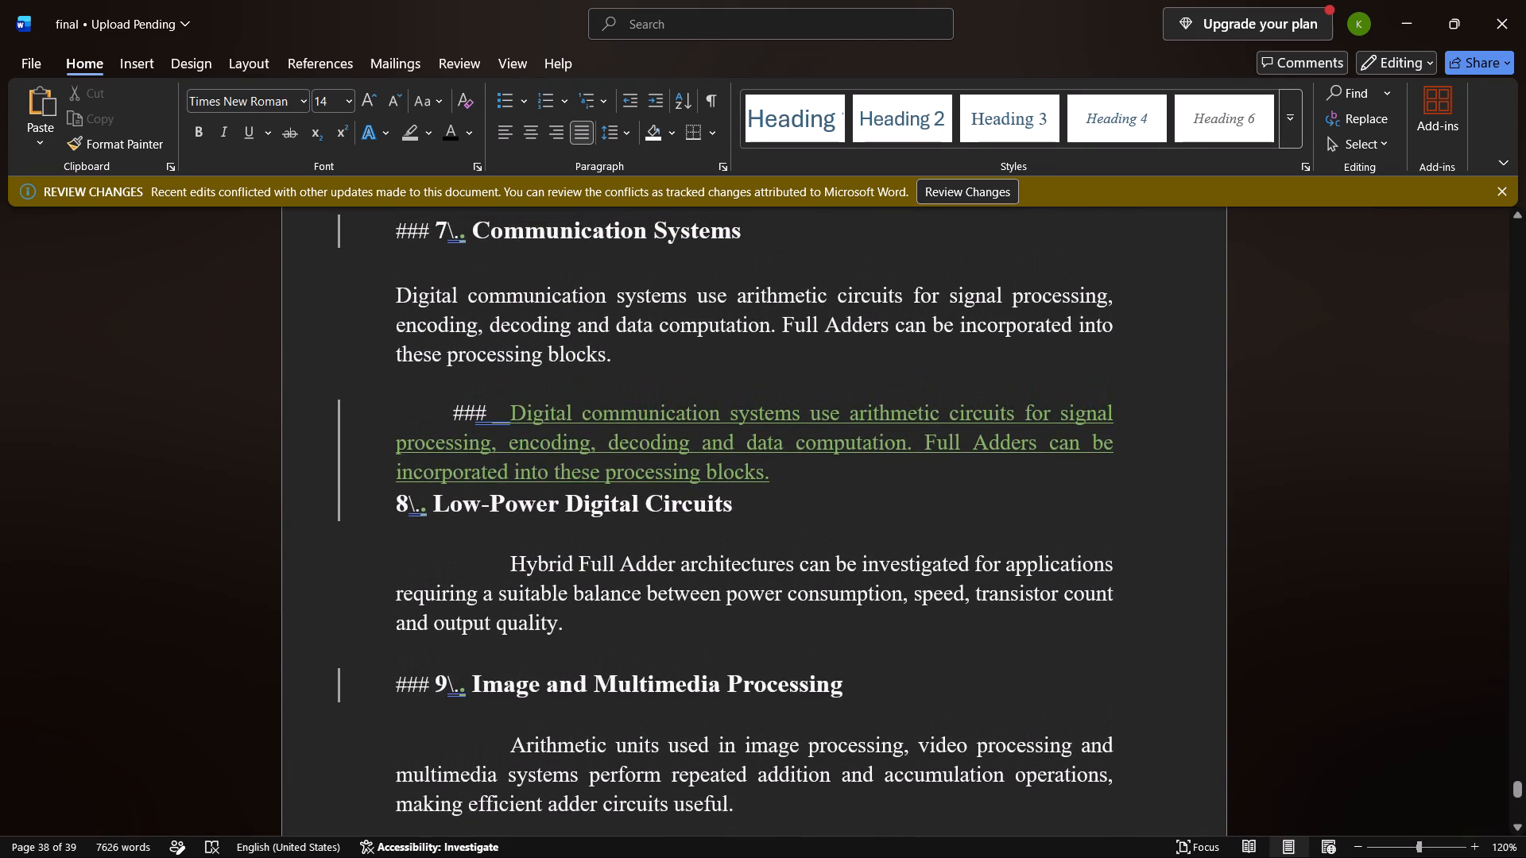
scroll(736, 363, "up", 4)
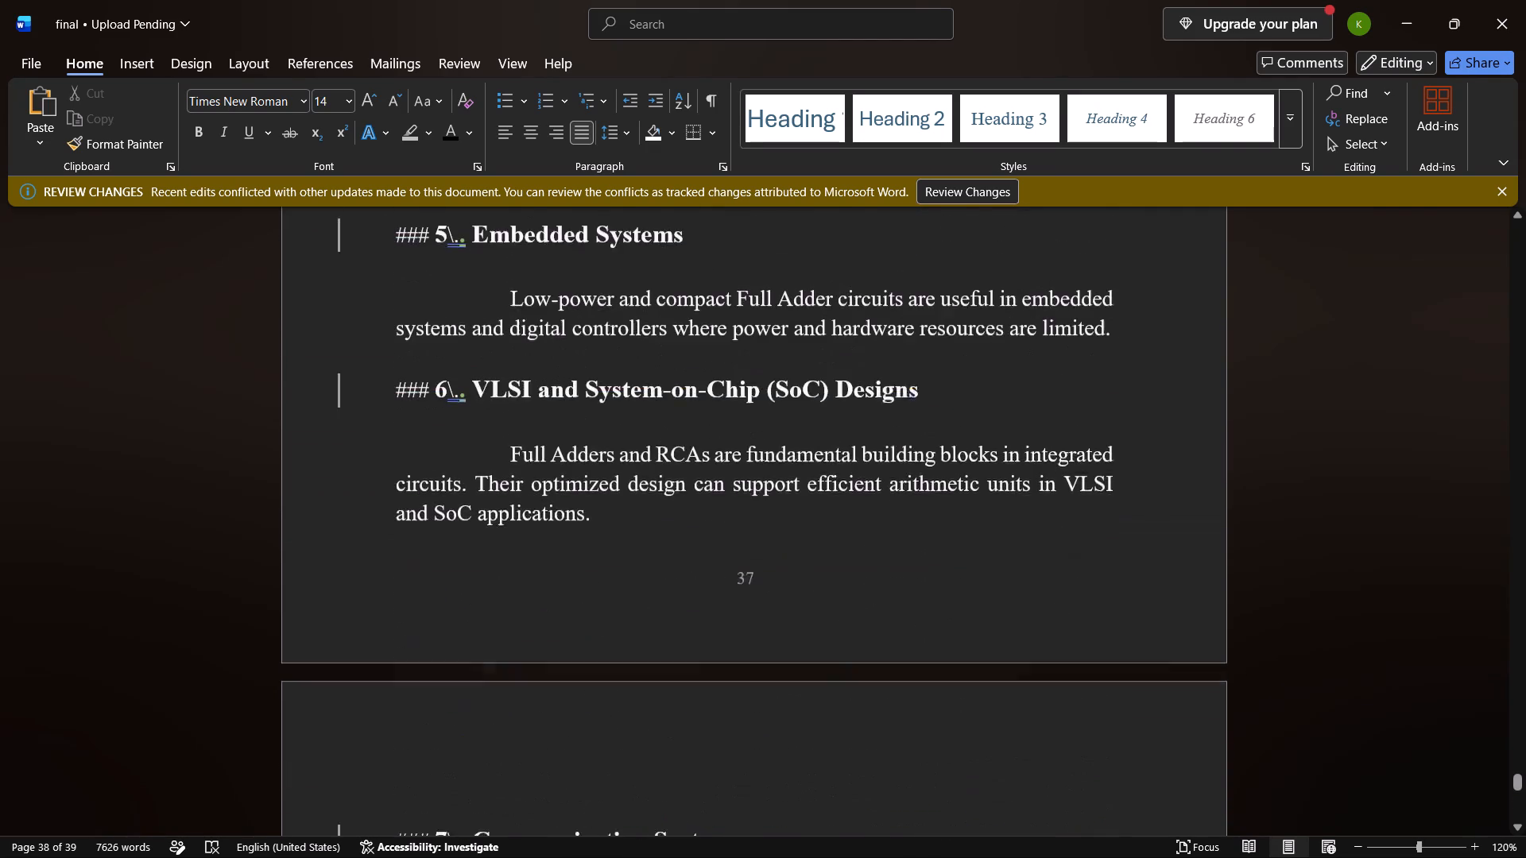
scroll(736, 363, "up", 1)
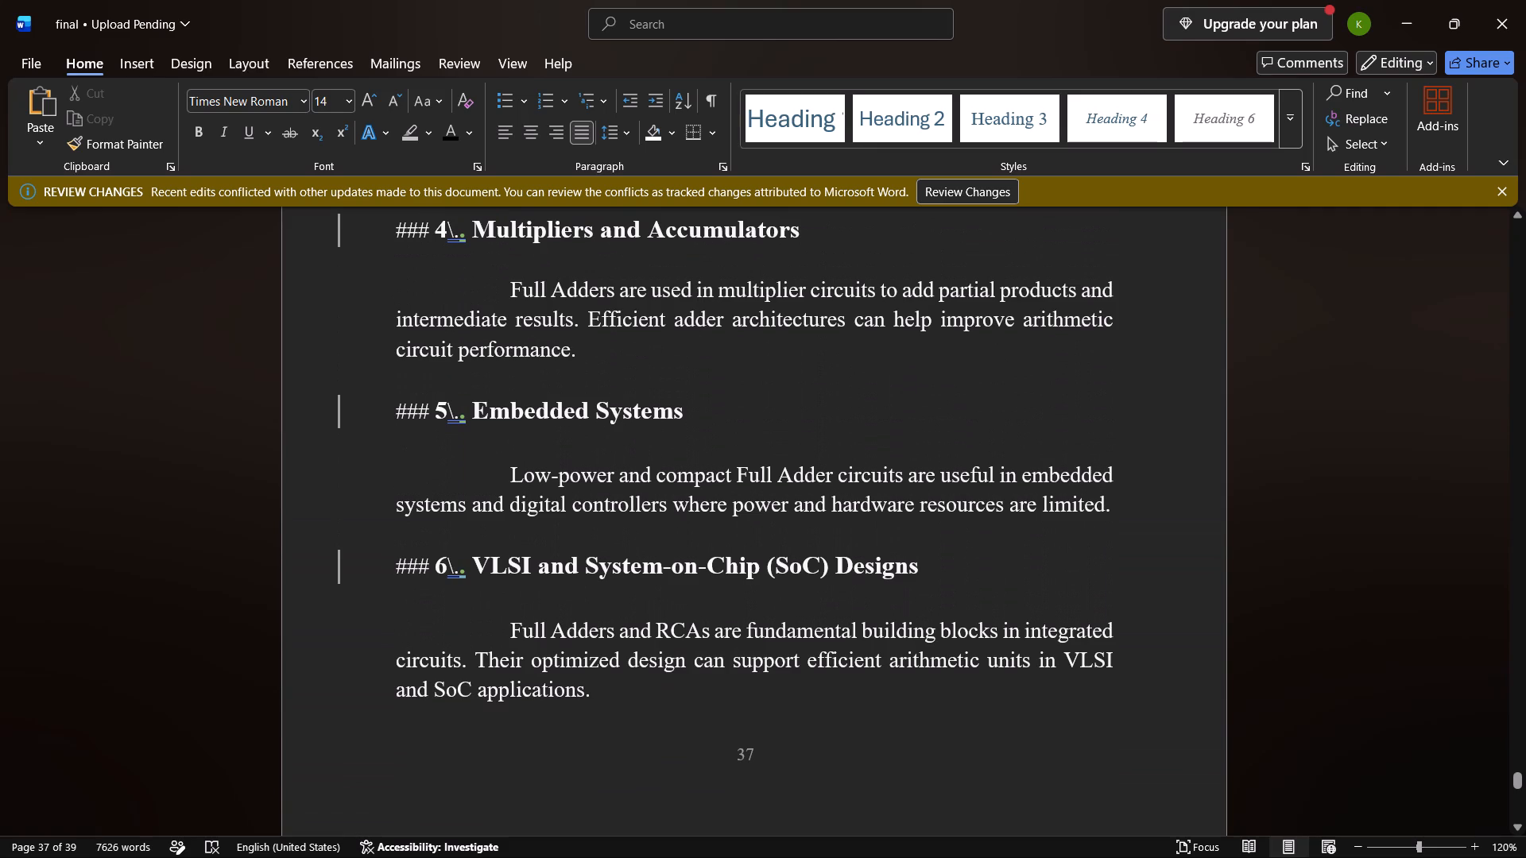
scroll(736, 363, "up", 2)
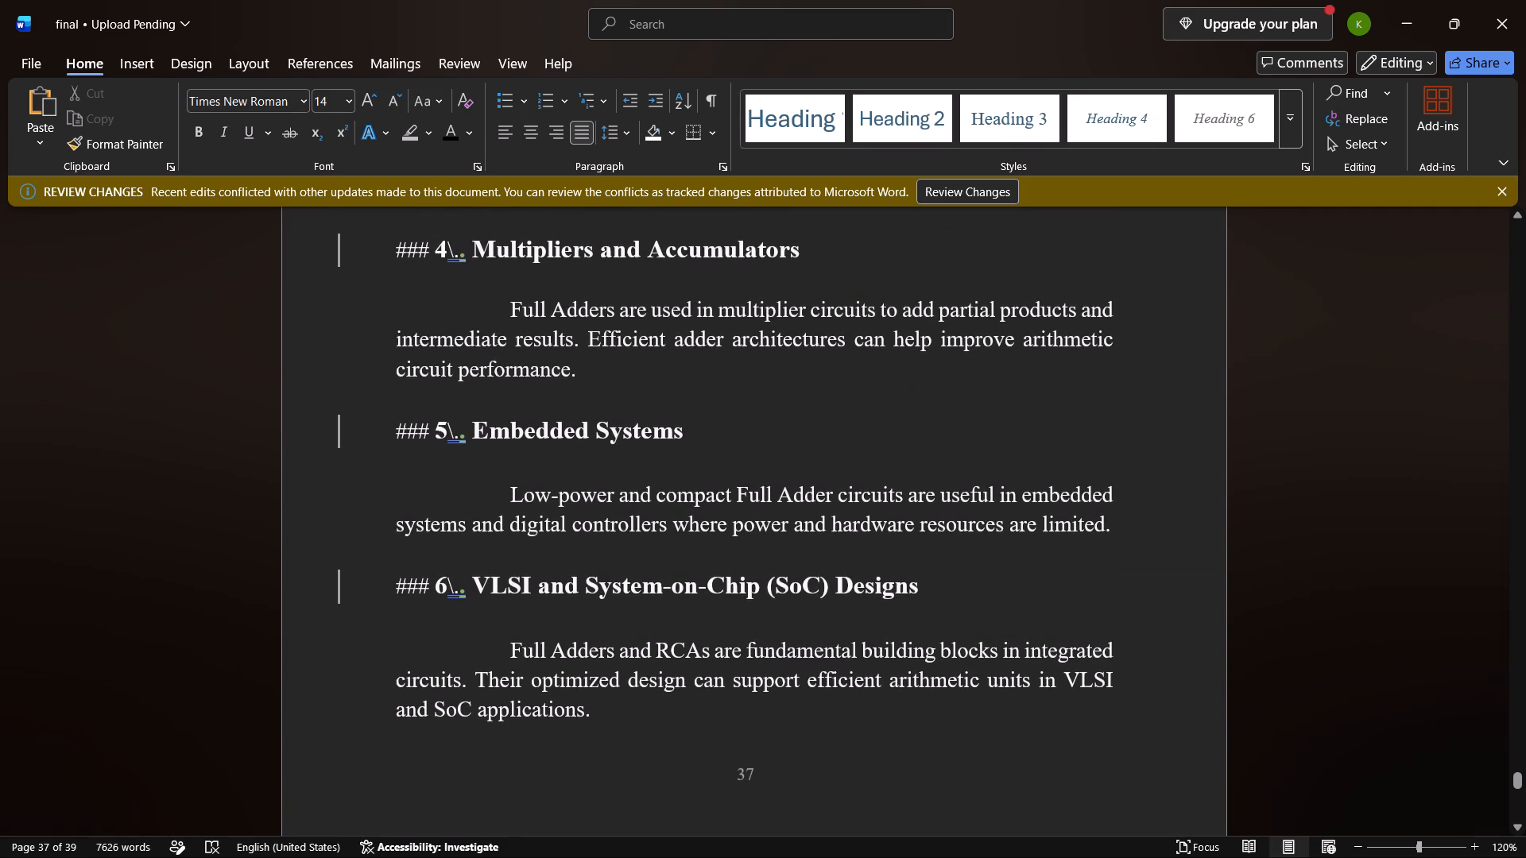
Open the review of conflicting changes and examine the marked-up headings at the start of section 3.5 APPLICATIONS.
left_click(945, 191)
scroll(937, 214, "up", 1)
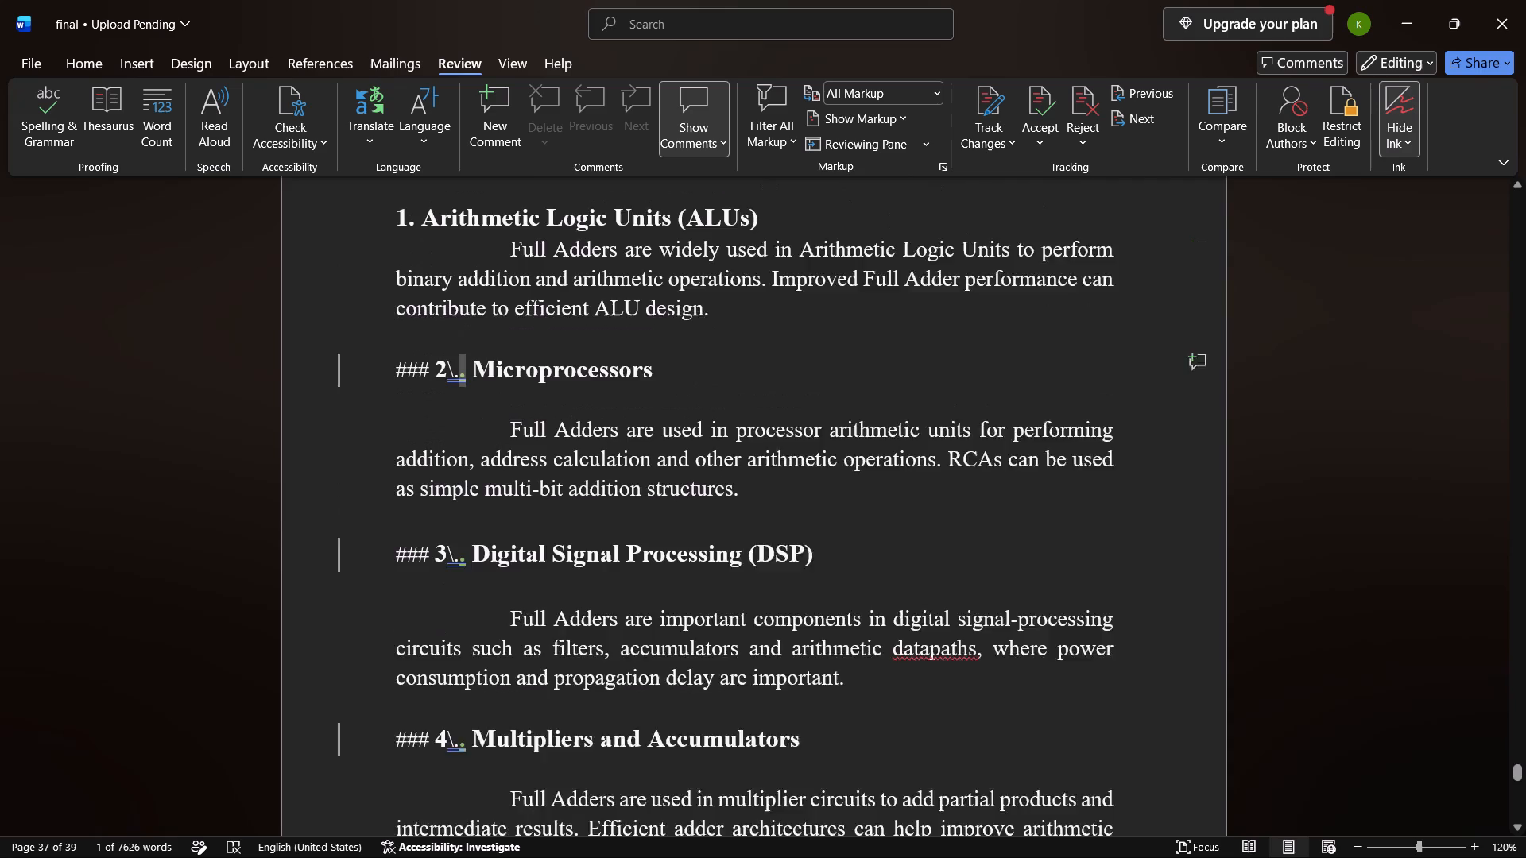
scroll(937, 214, "up", 2)
scroll(937, 214, "down", 1)
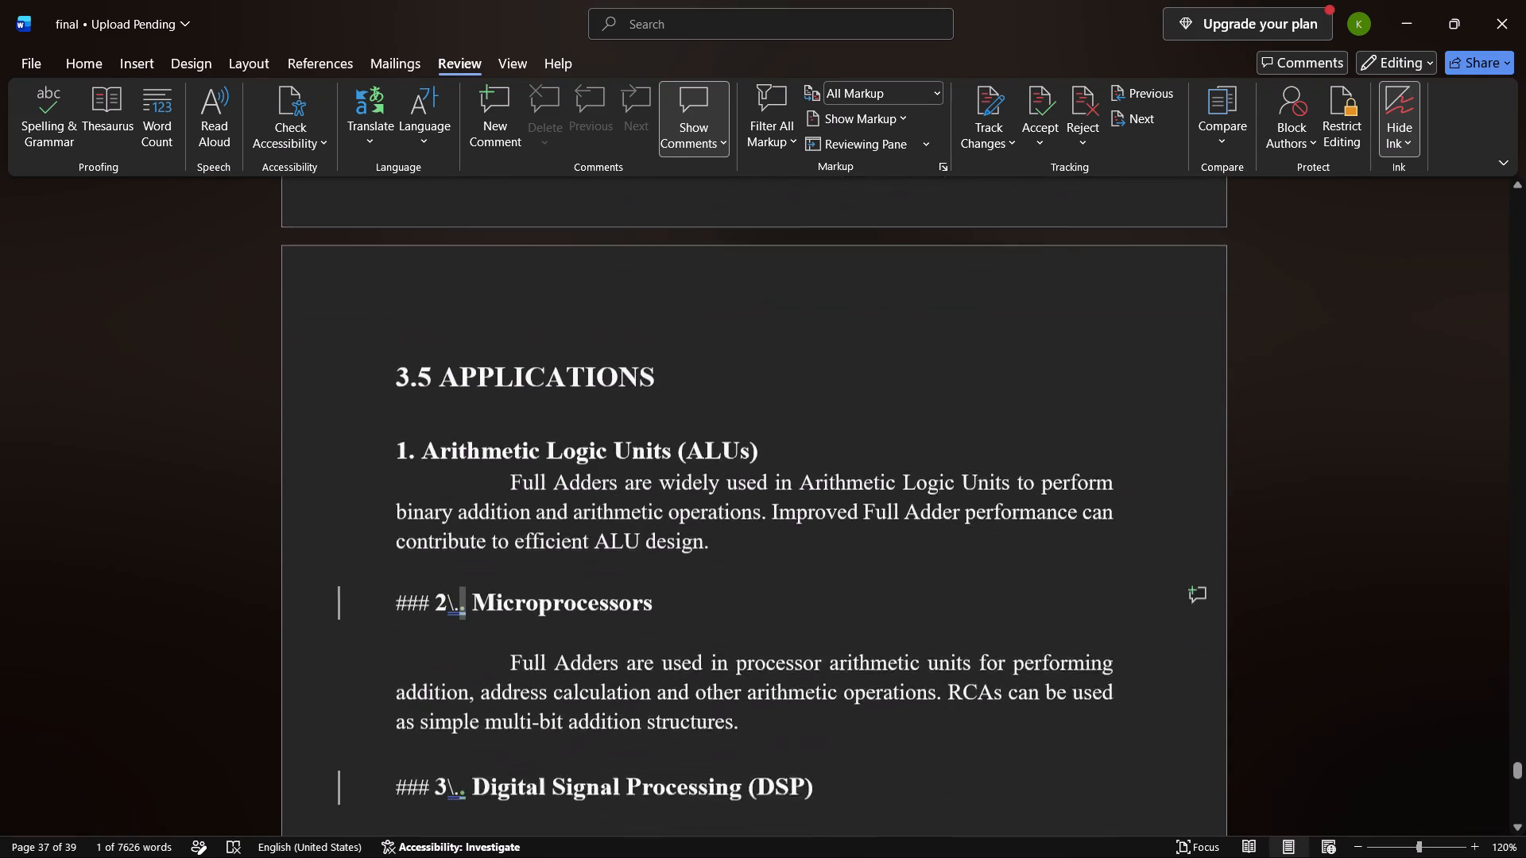
scroll(937, 214, "down", 1)
Undo the most recent edits, back through the row number 8 entered in the Tool Utilization table.
key("ctrl+z")
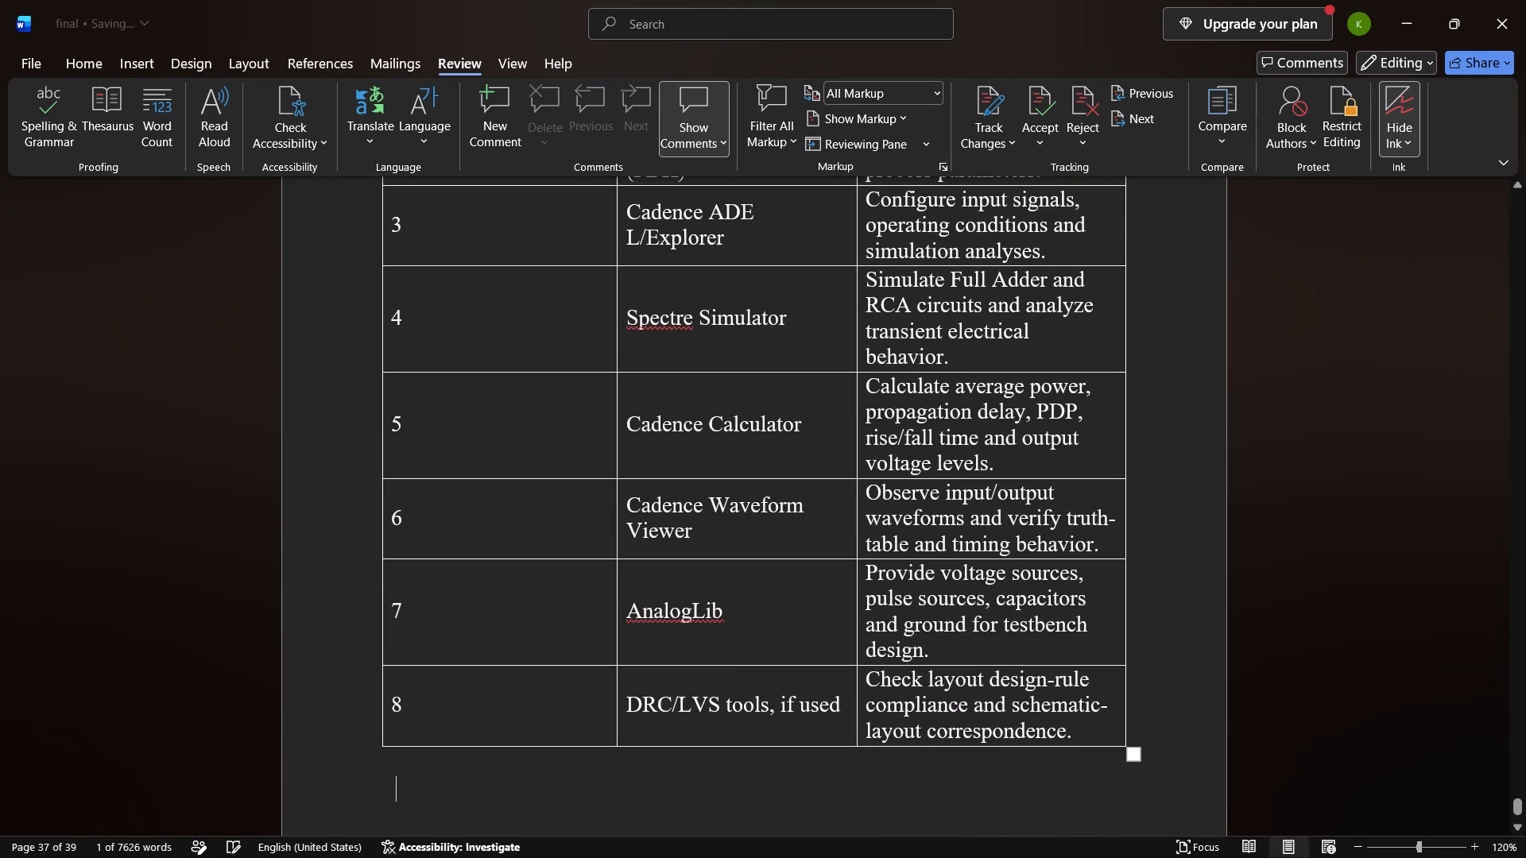
scroll(937, 214, "up", 1)
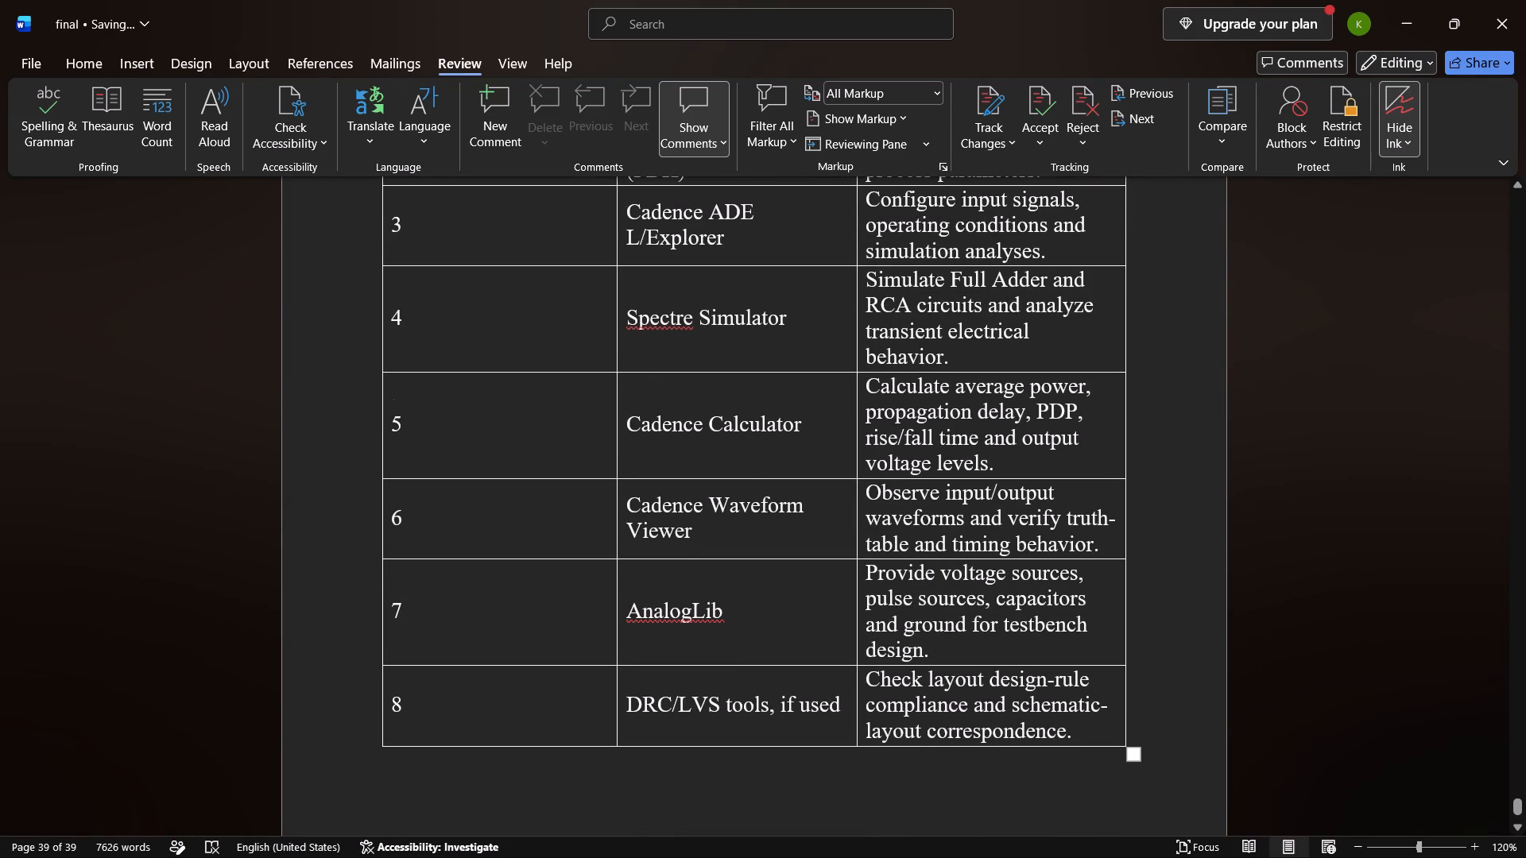
scroll(937, 214, "up", 4)
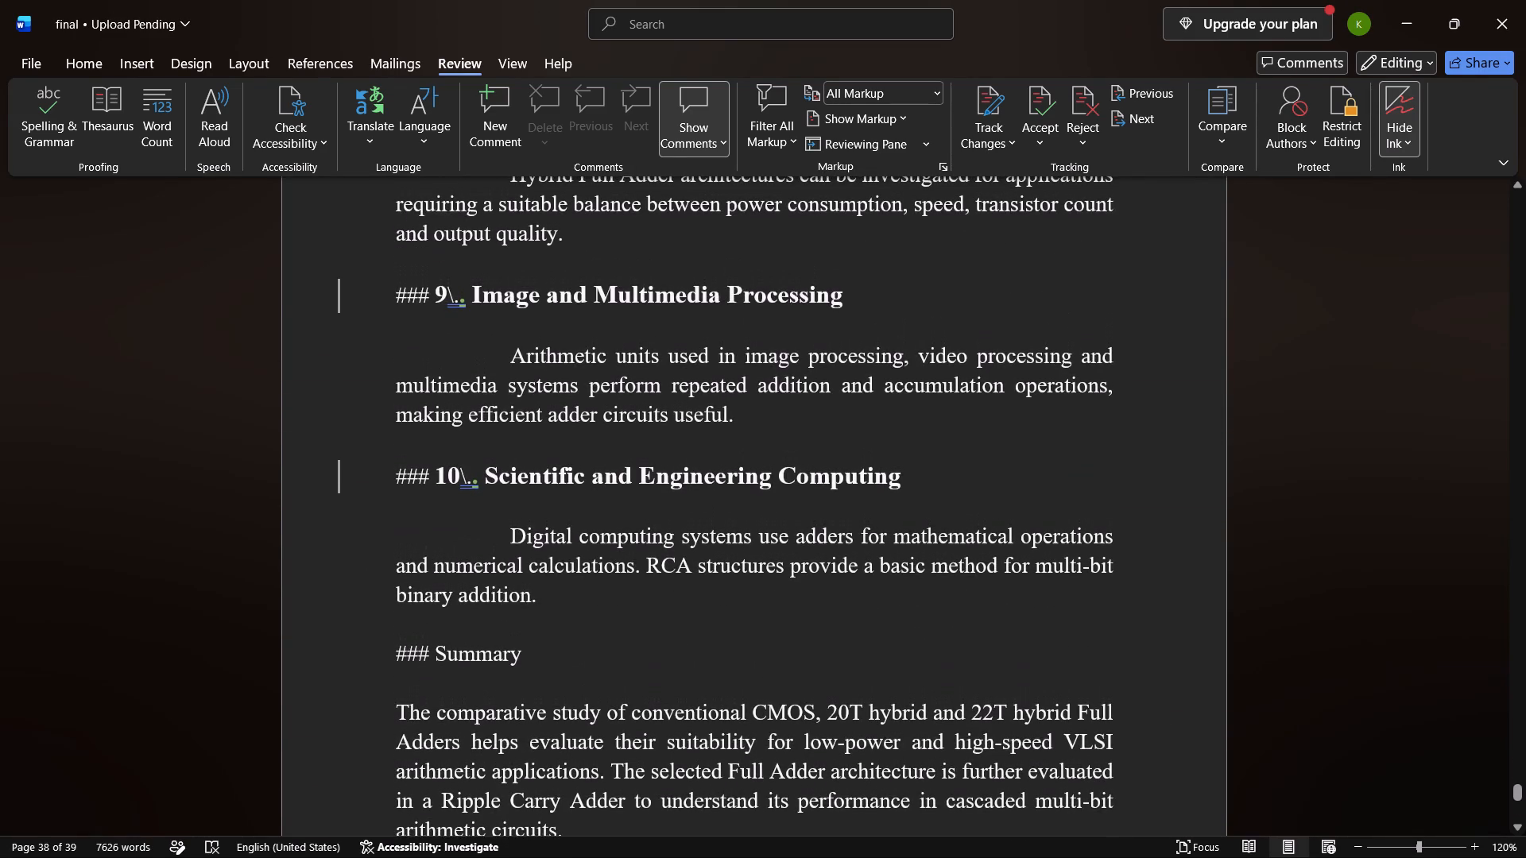
key("ctrl+z")
key("ctrl+z")
key("ctrl+z")
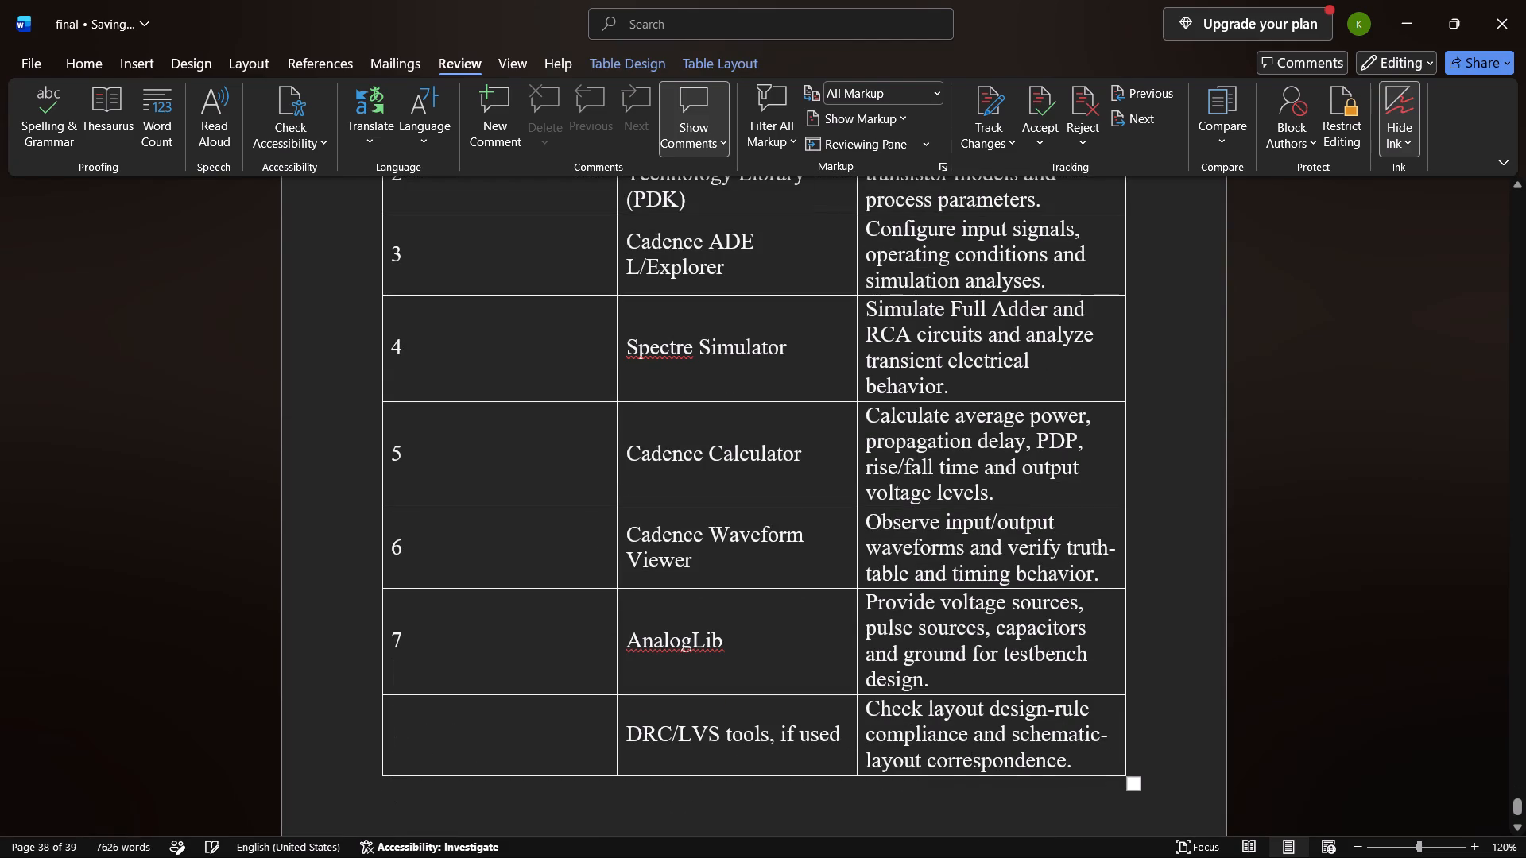
key("ctrl+z")
key("ctrl+z")
Clean the stray symbols from the second heading in 3.5 so it reads "2. Microprocessors", and remove the empty line below it.
scroll(937, 214, "up", 2)
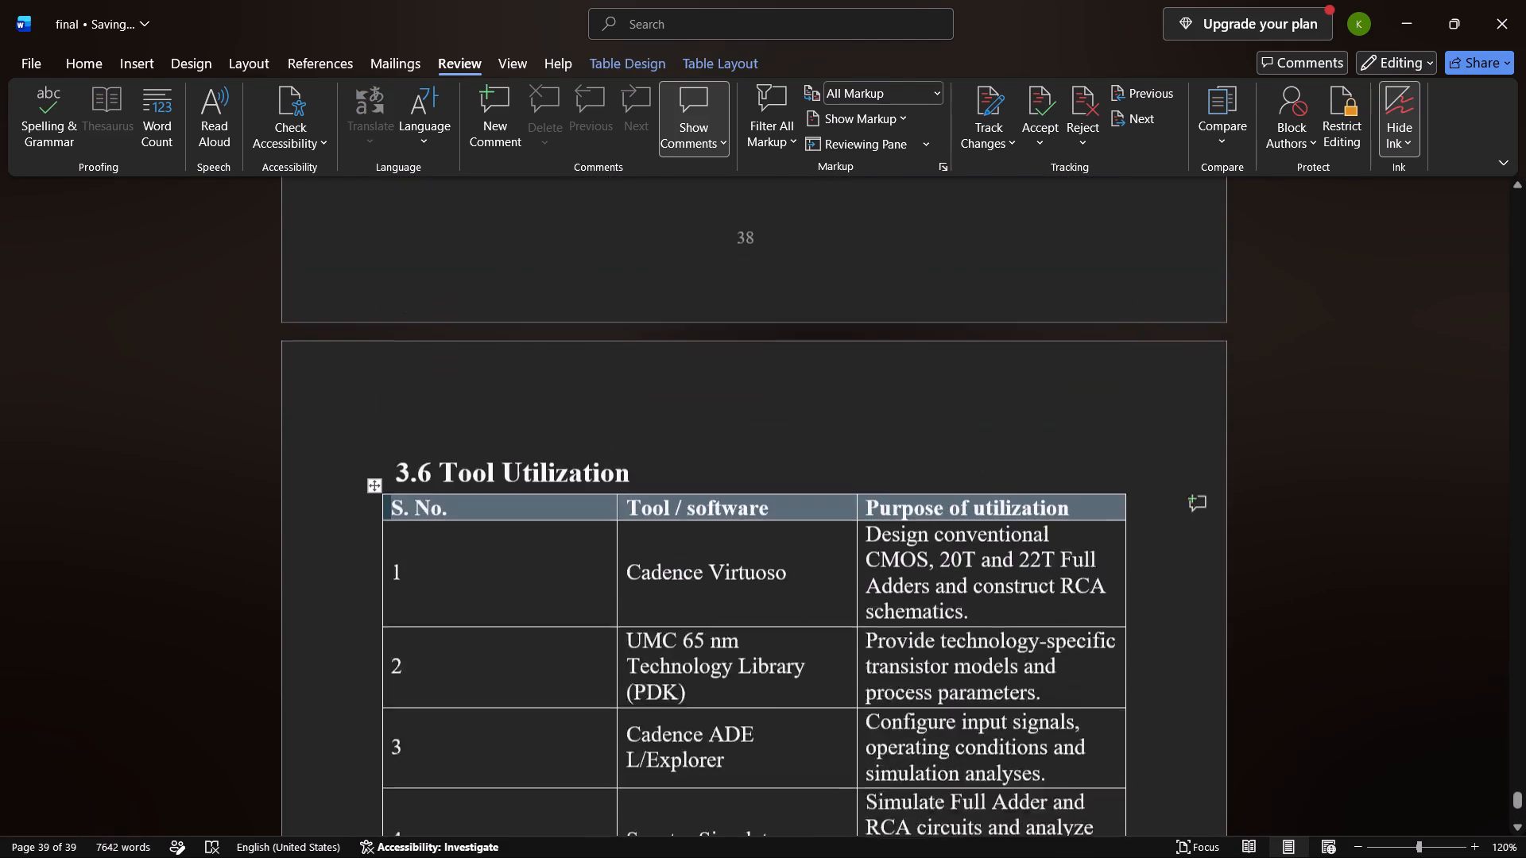
scroll(937, 214, "up", 4)
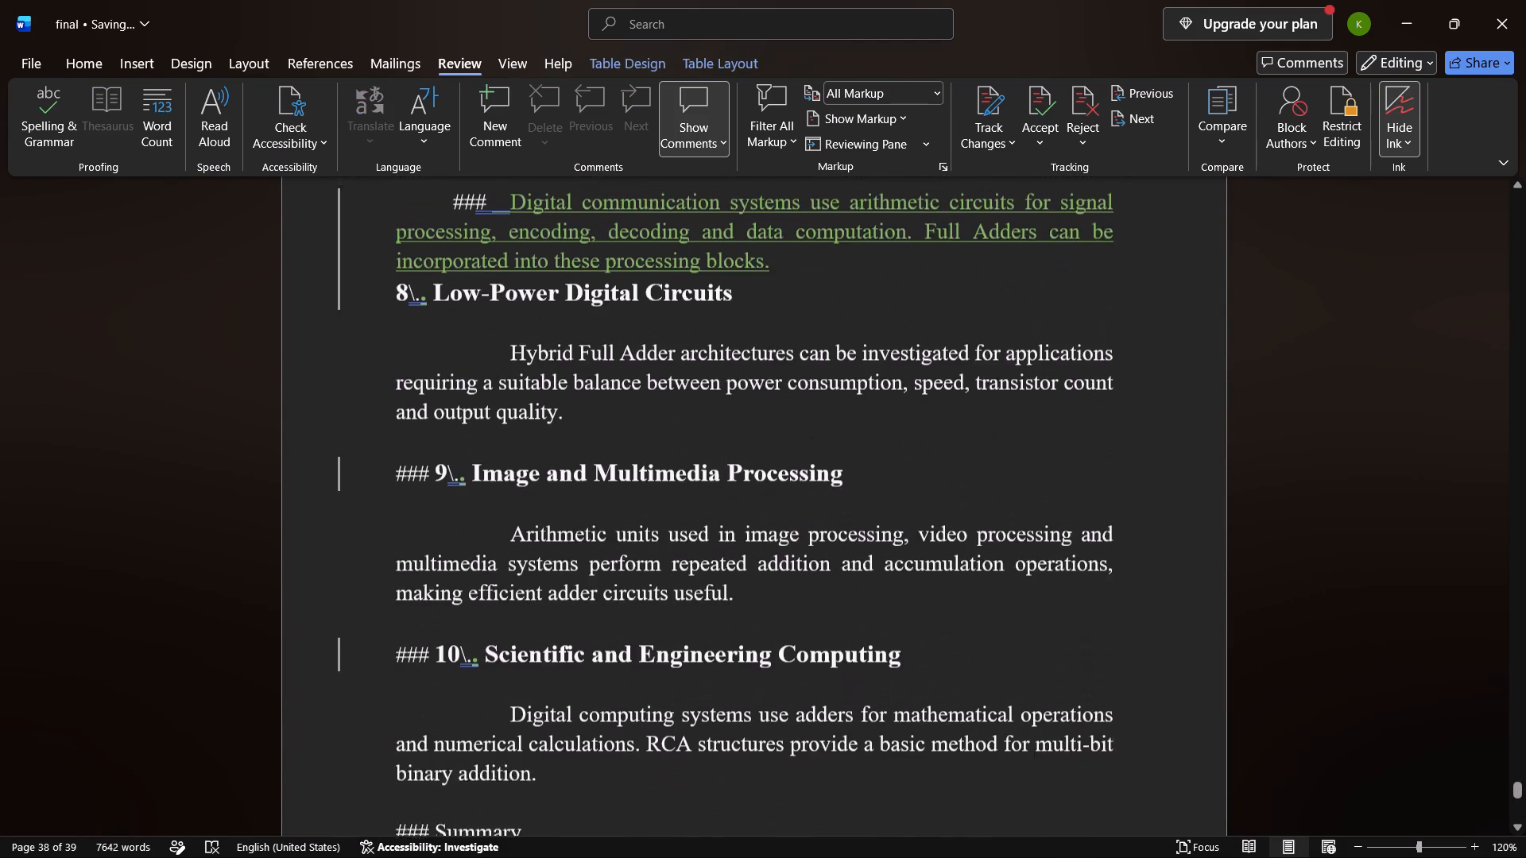
scroll(937, 214, "up", 1)
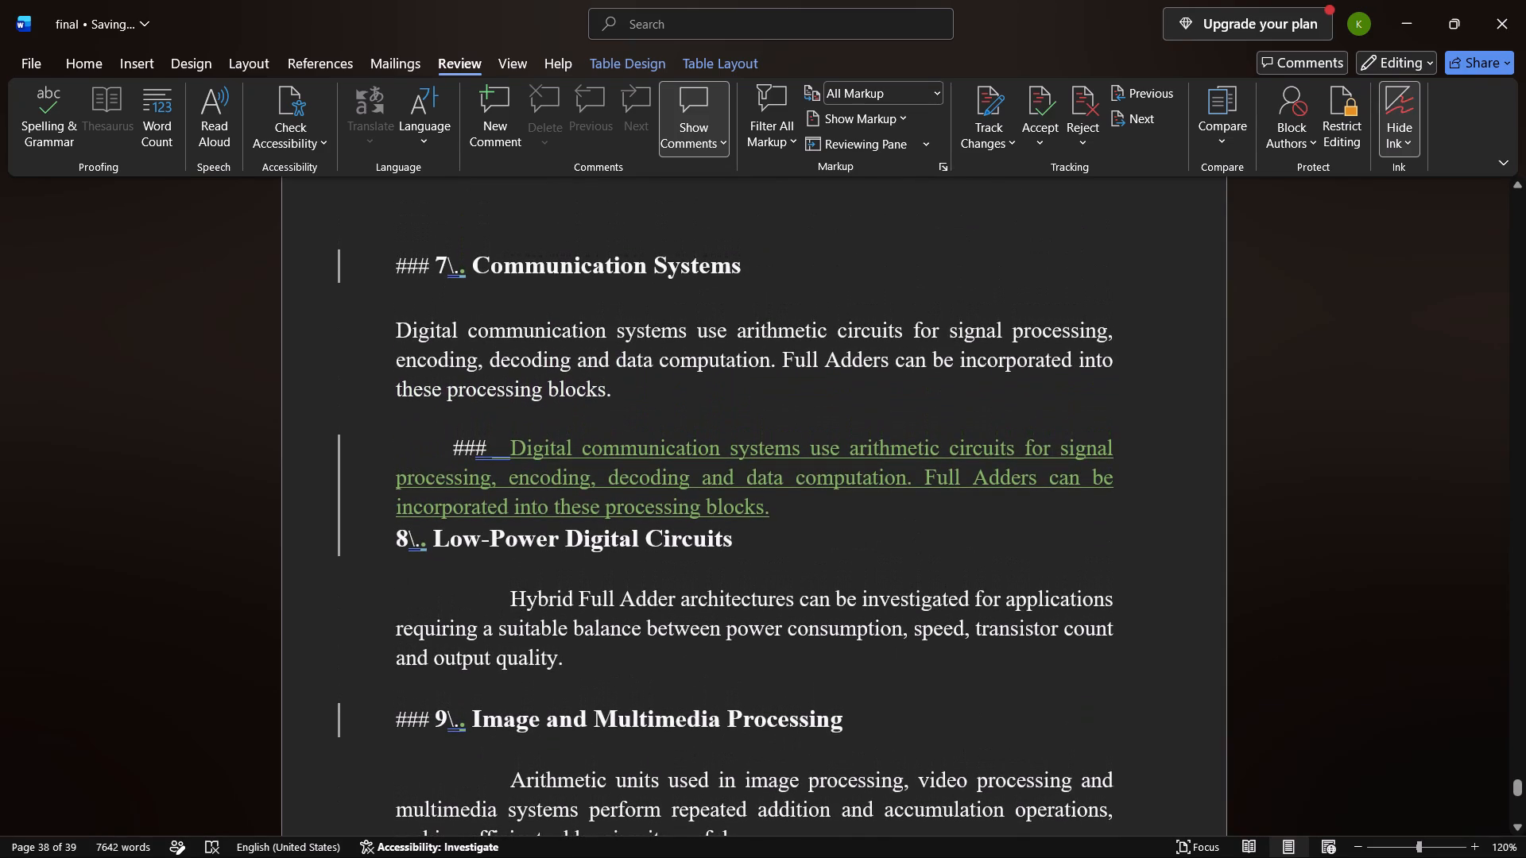
scroll(937, 214, "up", 5)
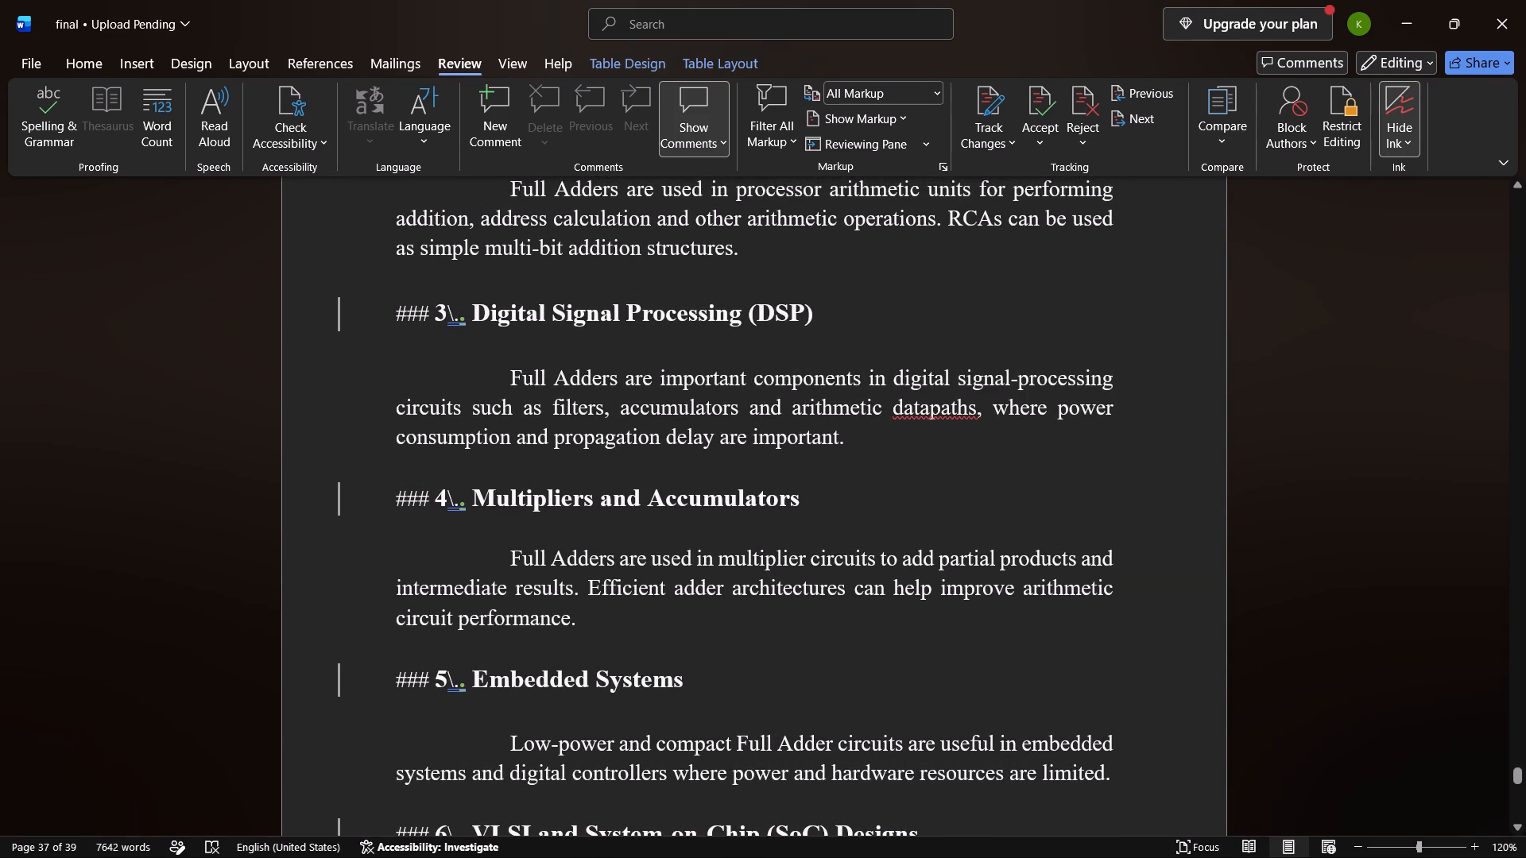
double_click(589, 509)
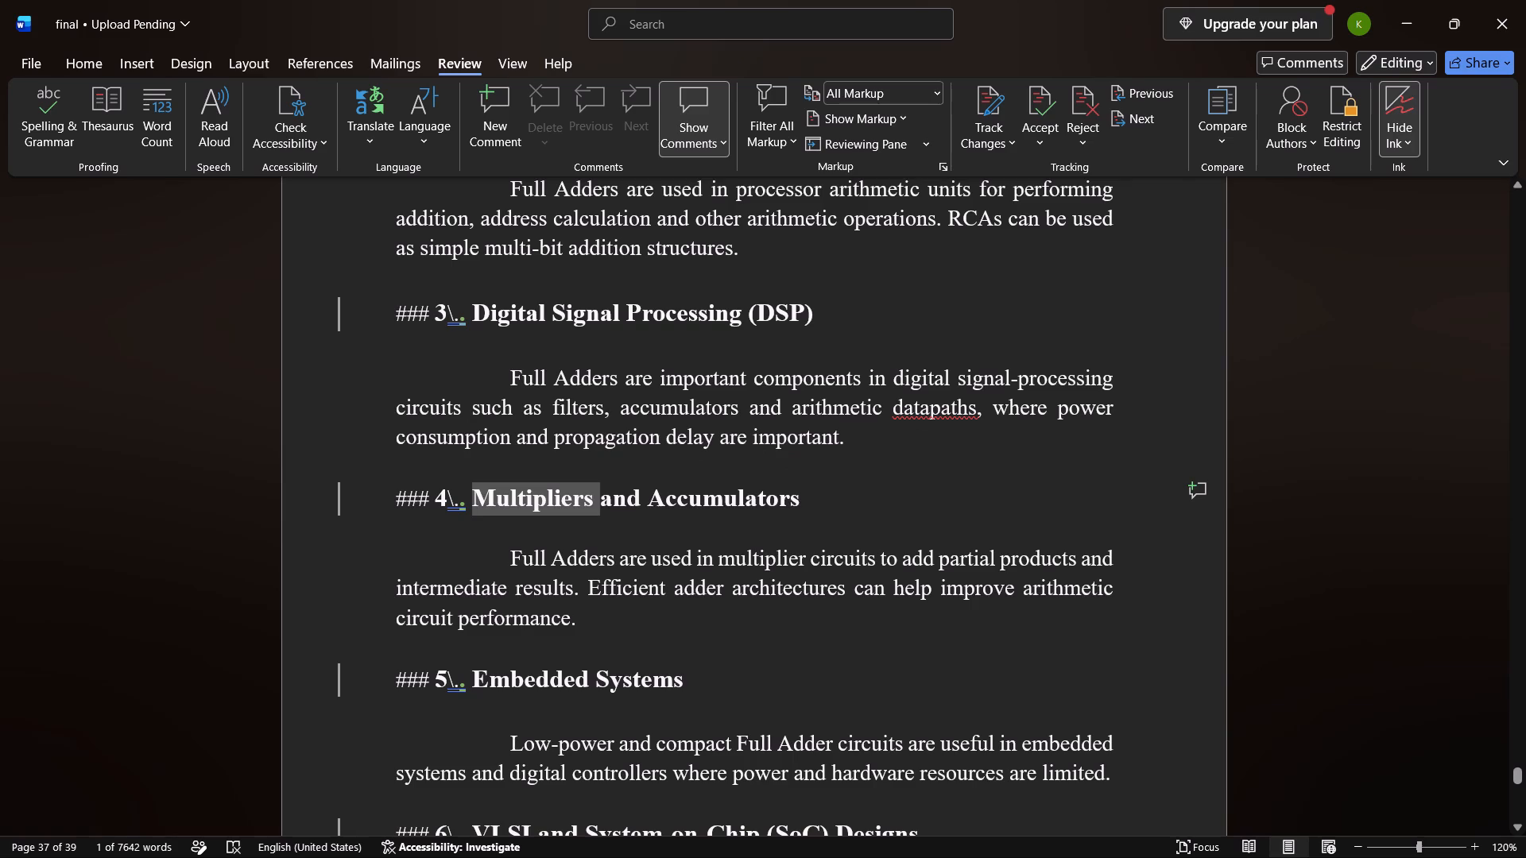
scroll(438, 396, "up", 3)
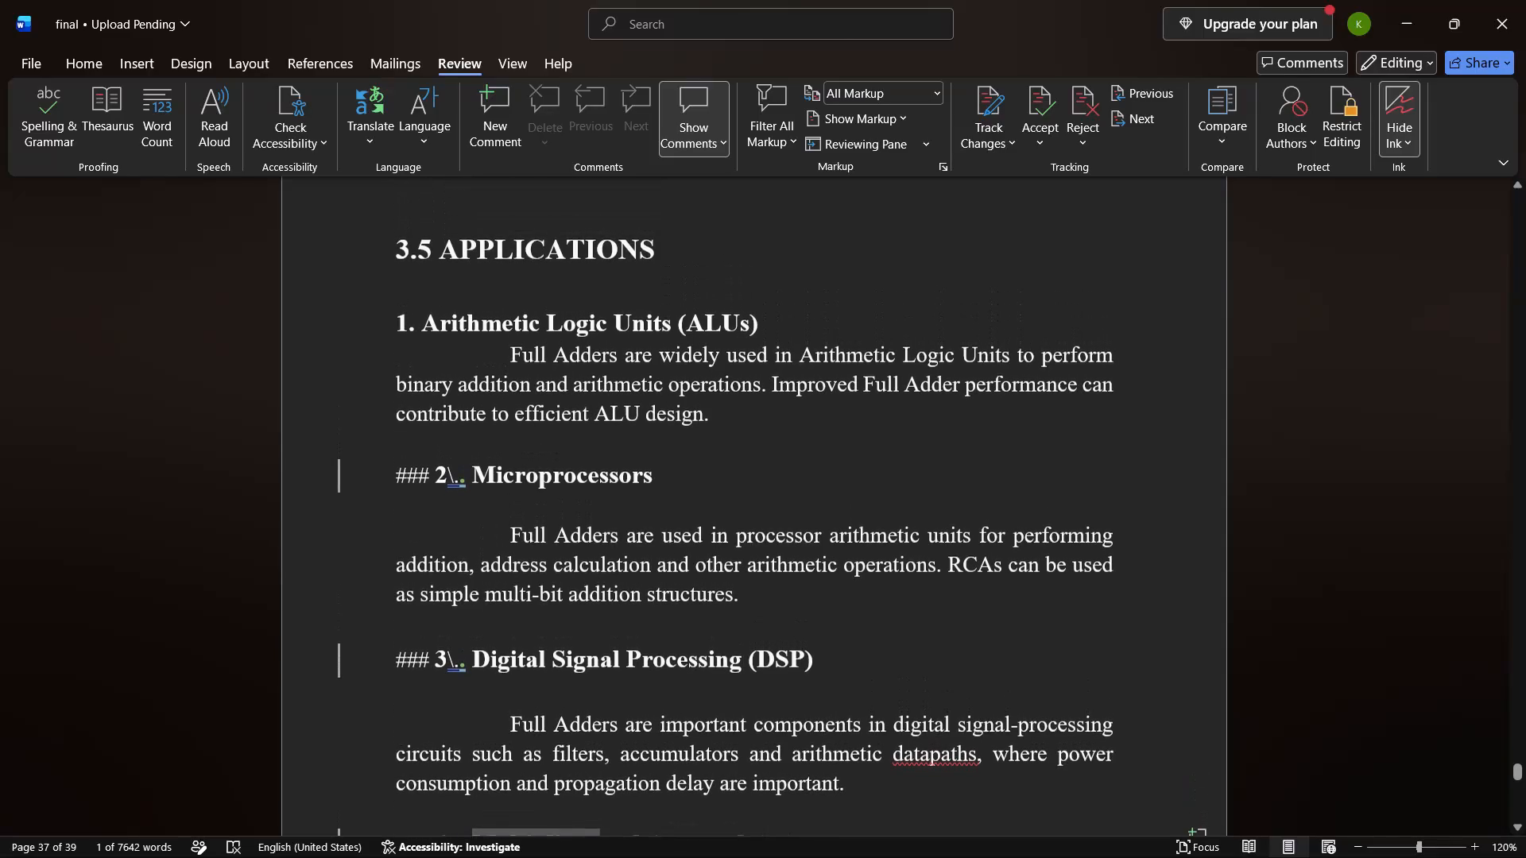
scroll(438, 396, "up", 2)
scroll(438, 396, "down", 1)
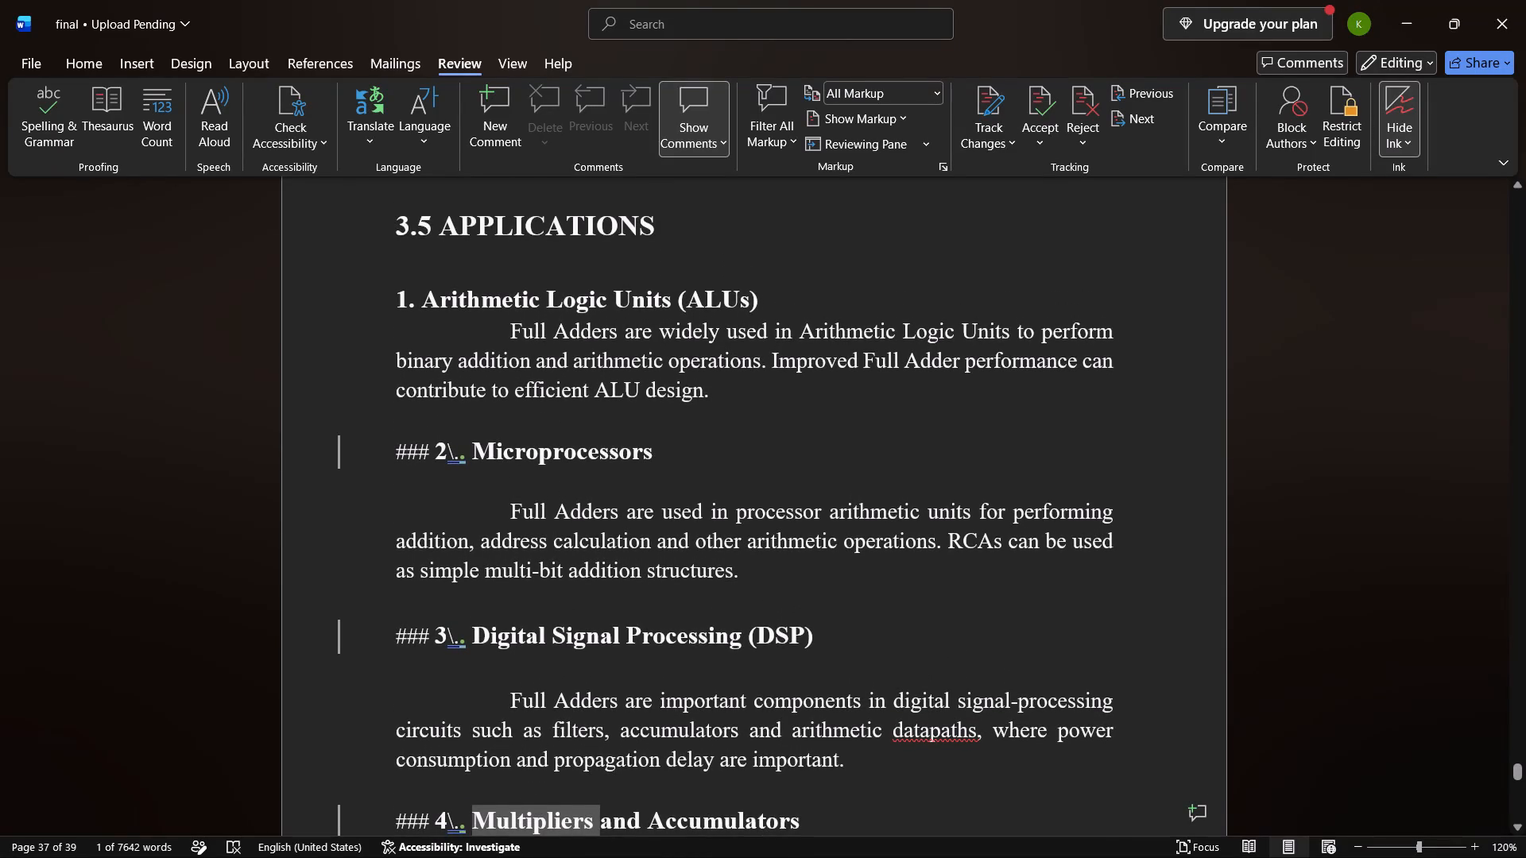
left_click(458, 458)
key("Left")
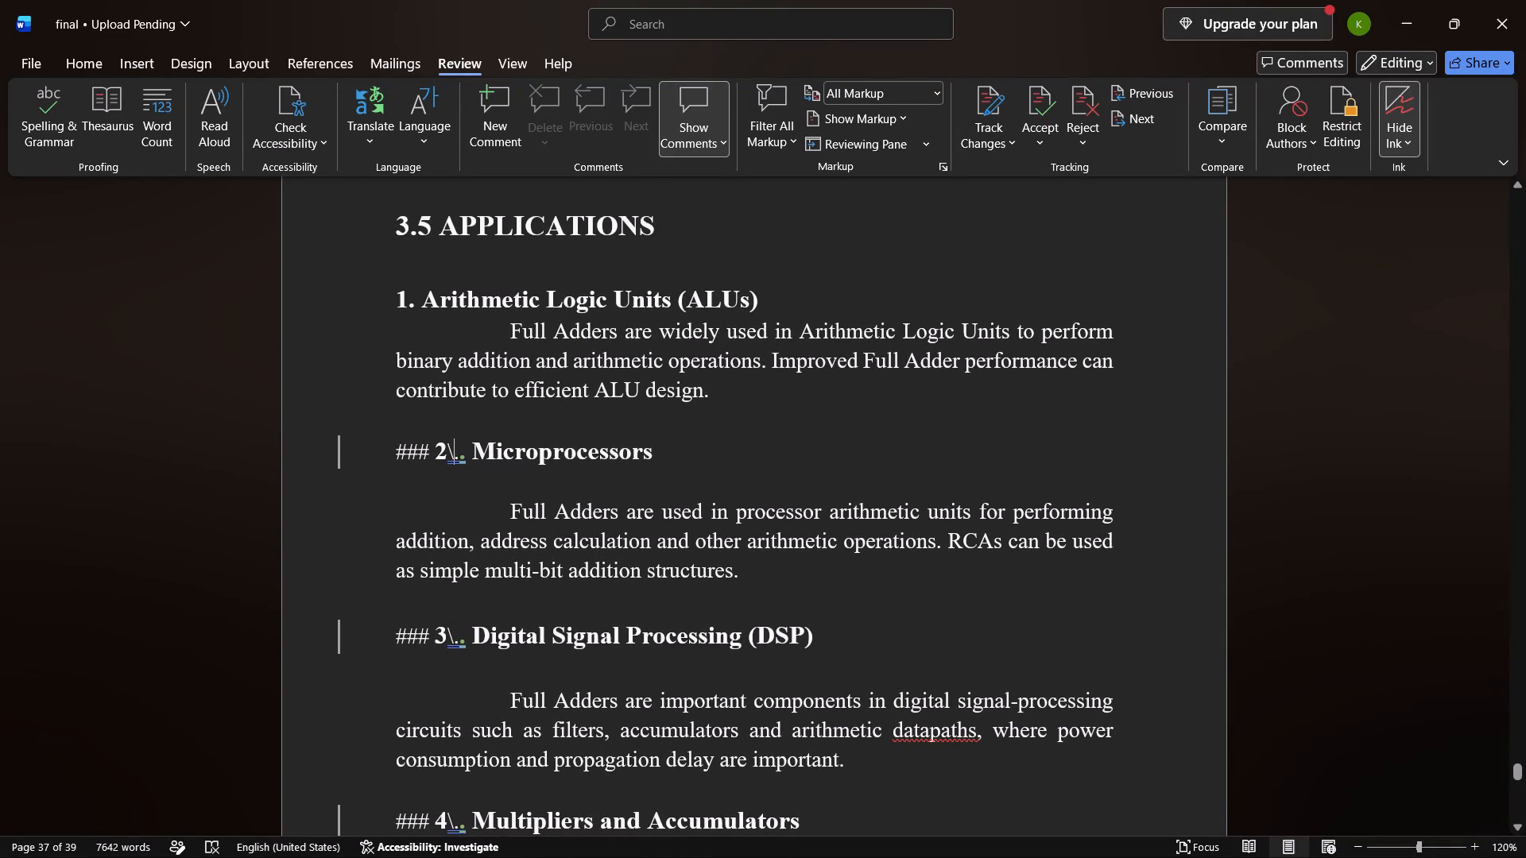
key("BackSpace")
key("Right")
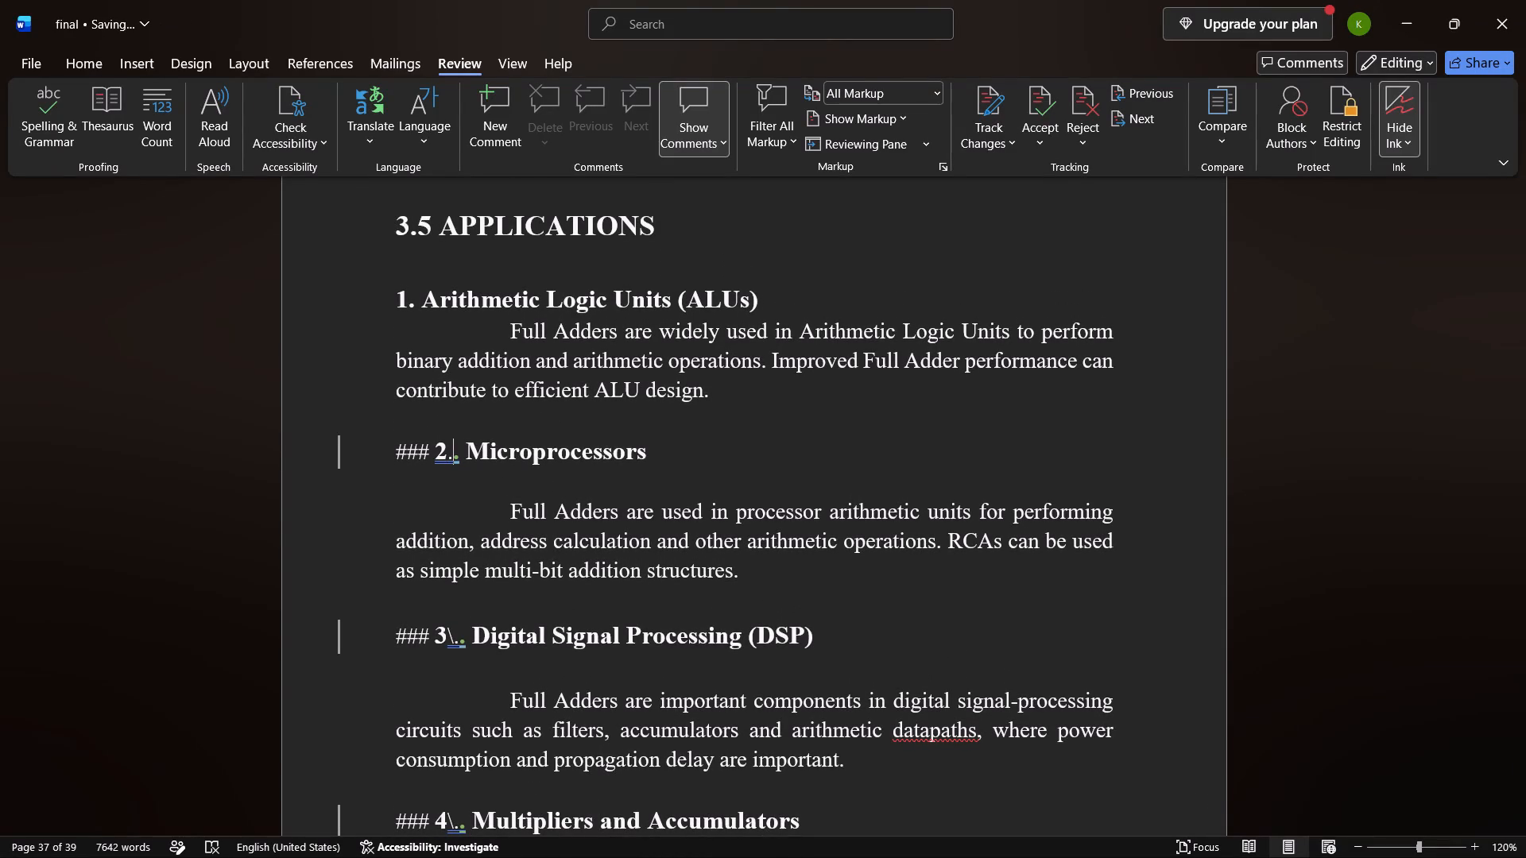
key("Right")
key("BackSpace")
key("Left")
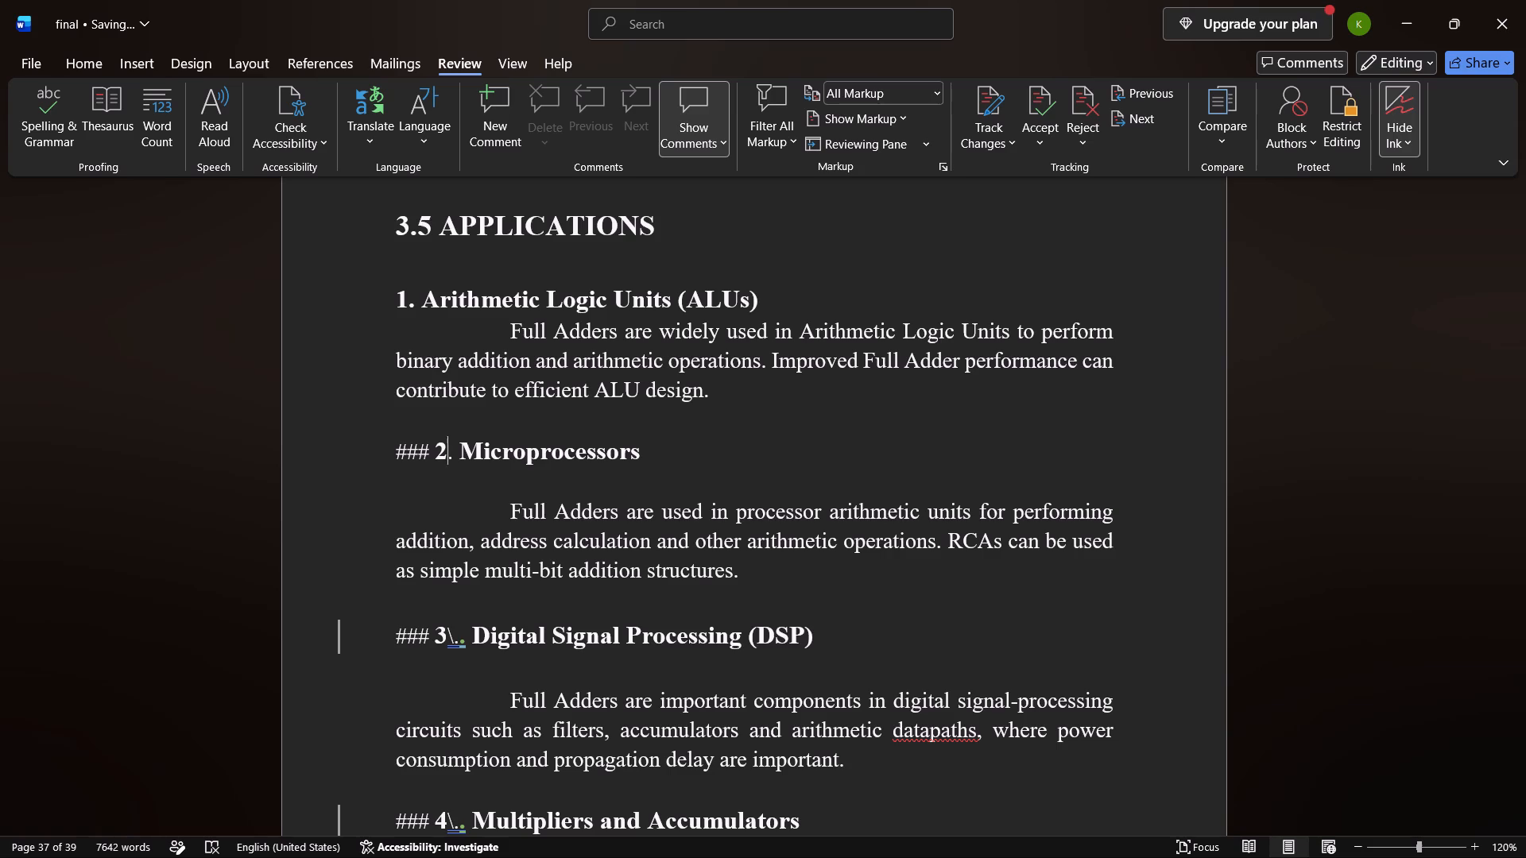
key("Left")
key("Left")
key("BackSpace")
key("BackSpace")
key("BackSpace")
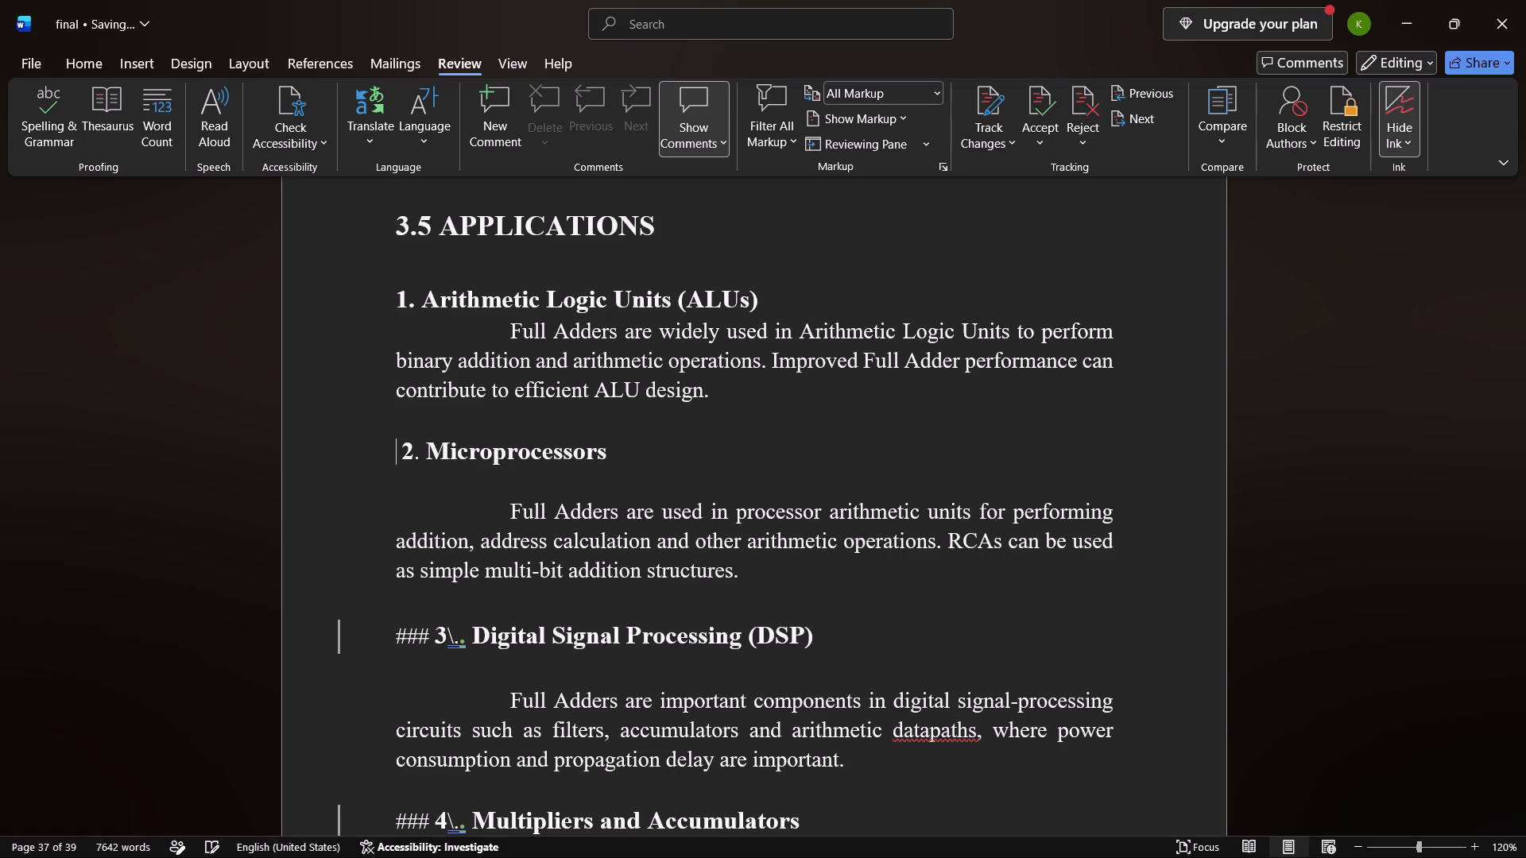
key("Right")
key("BackSpace")
key("Down")
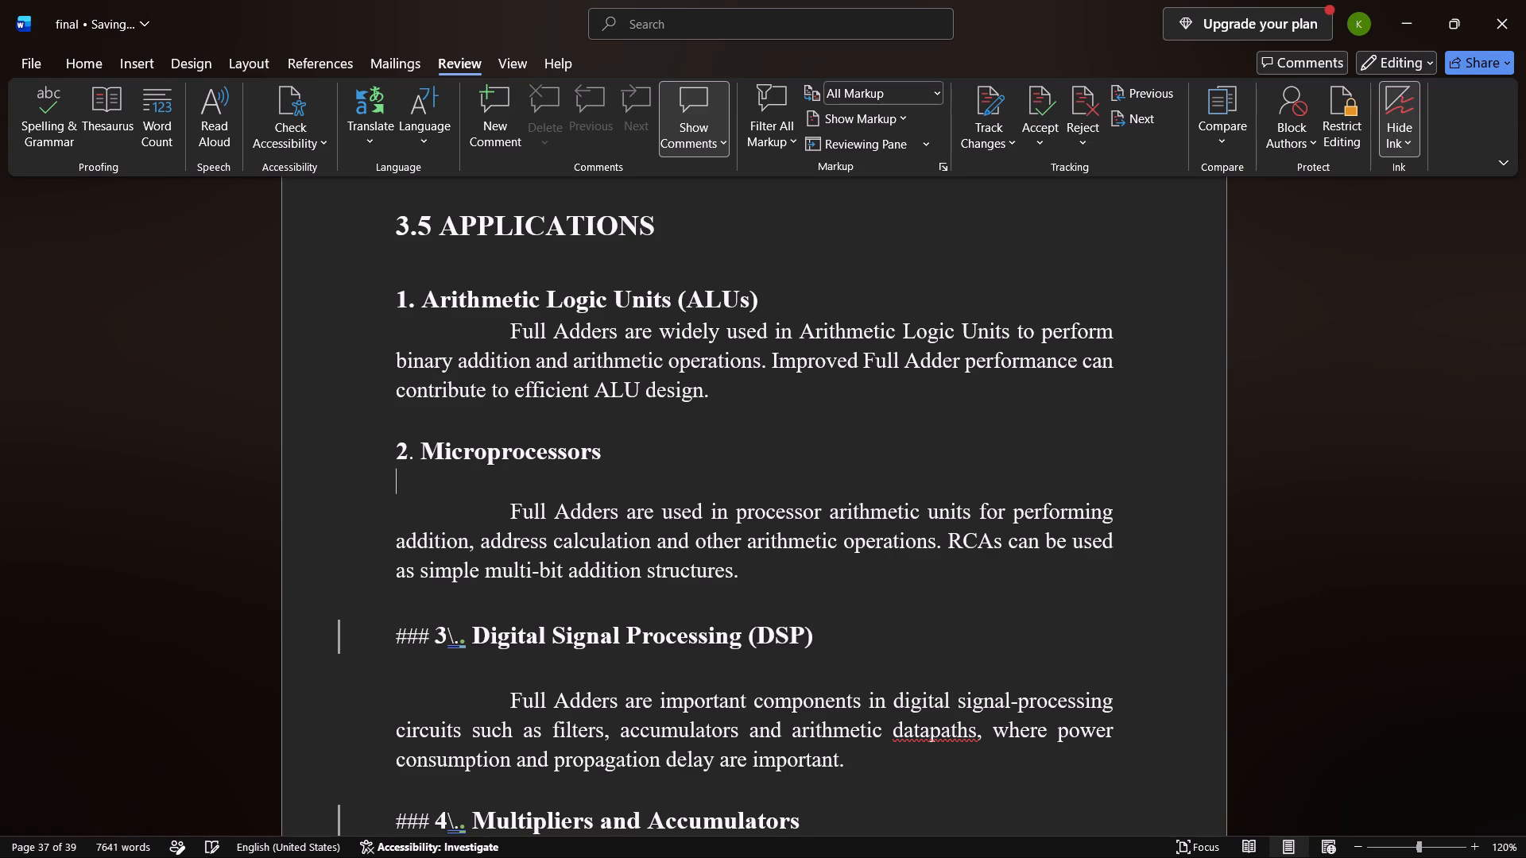
key("BackSpace")
Clean the third heading in 3.5 so it reads "3. Digital Signal Processing (DSP)", and remove the empty line below it.
key("Down")
key("Down")
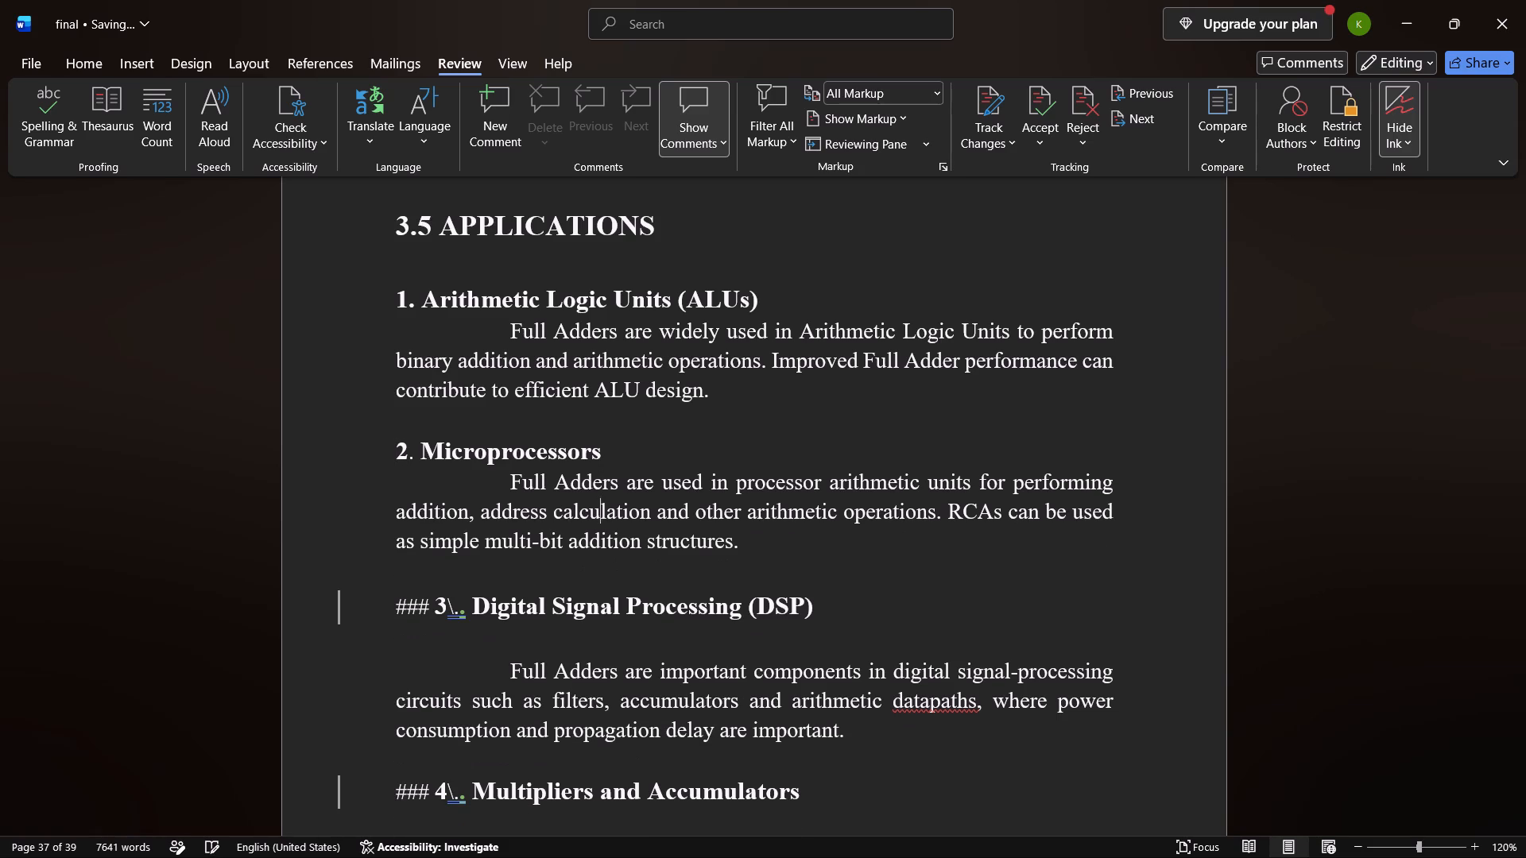
key("Down")
key("Down")
key("Down")
key("Down")
key("Up")
key("Left")
key("Left")
key("Left")
key("Left")
key("Left")
key("Left")
key("Left")
key("Left")
key("Left")
key("Left")
key("Left")
key("Left")
key("Left")
key("BackSpace")
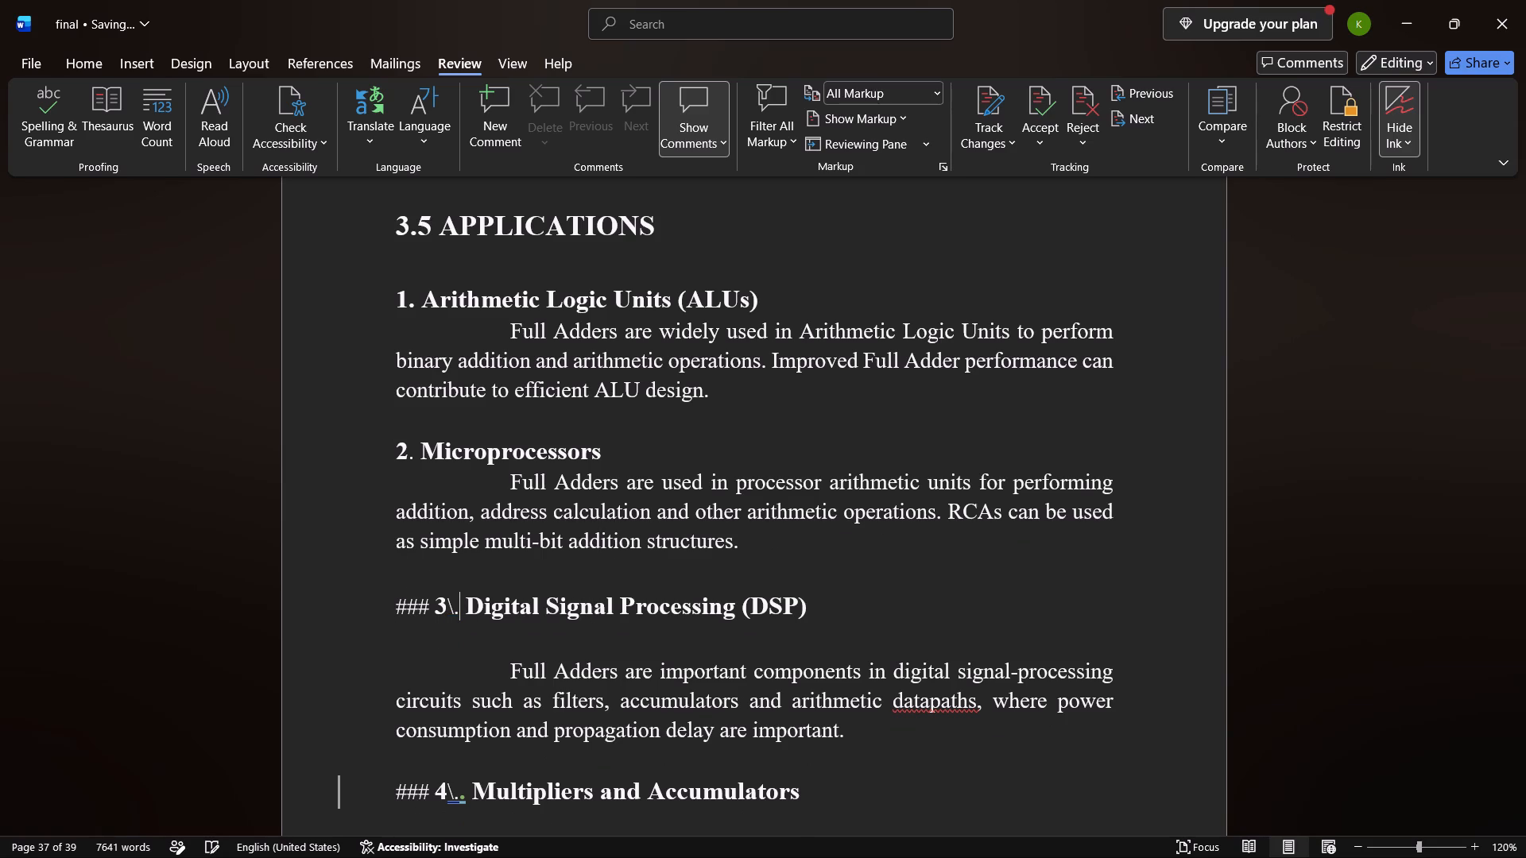
key("Left")
key("BackSpace")
key("Left")
key("BackSpace")
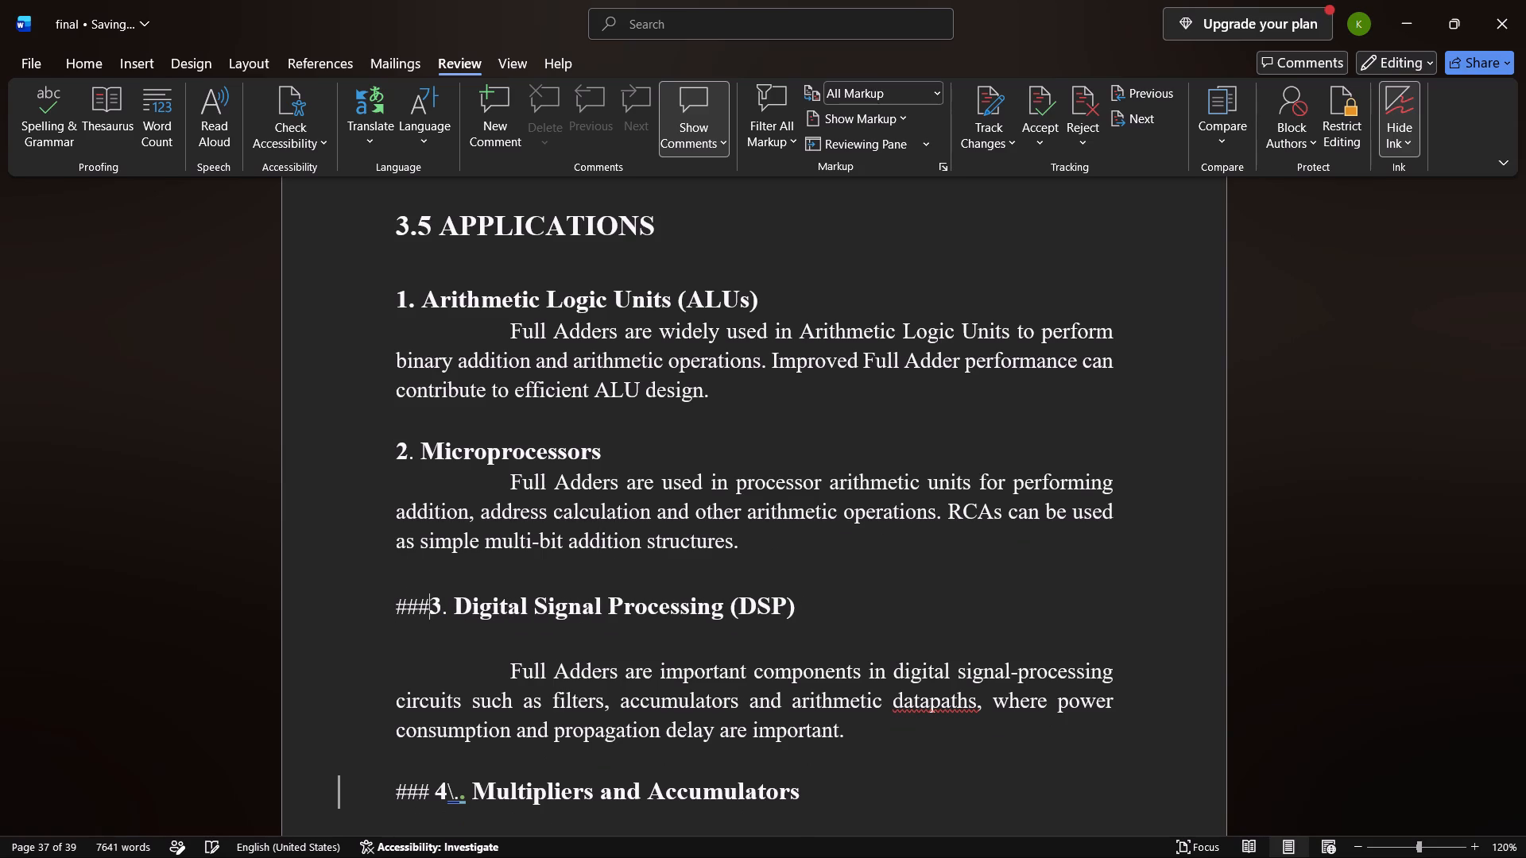
key("BackSpace")
key("BackSpace")
key("BackSpace")
key("Down")
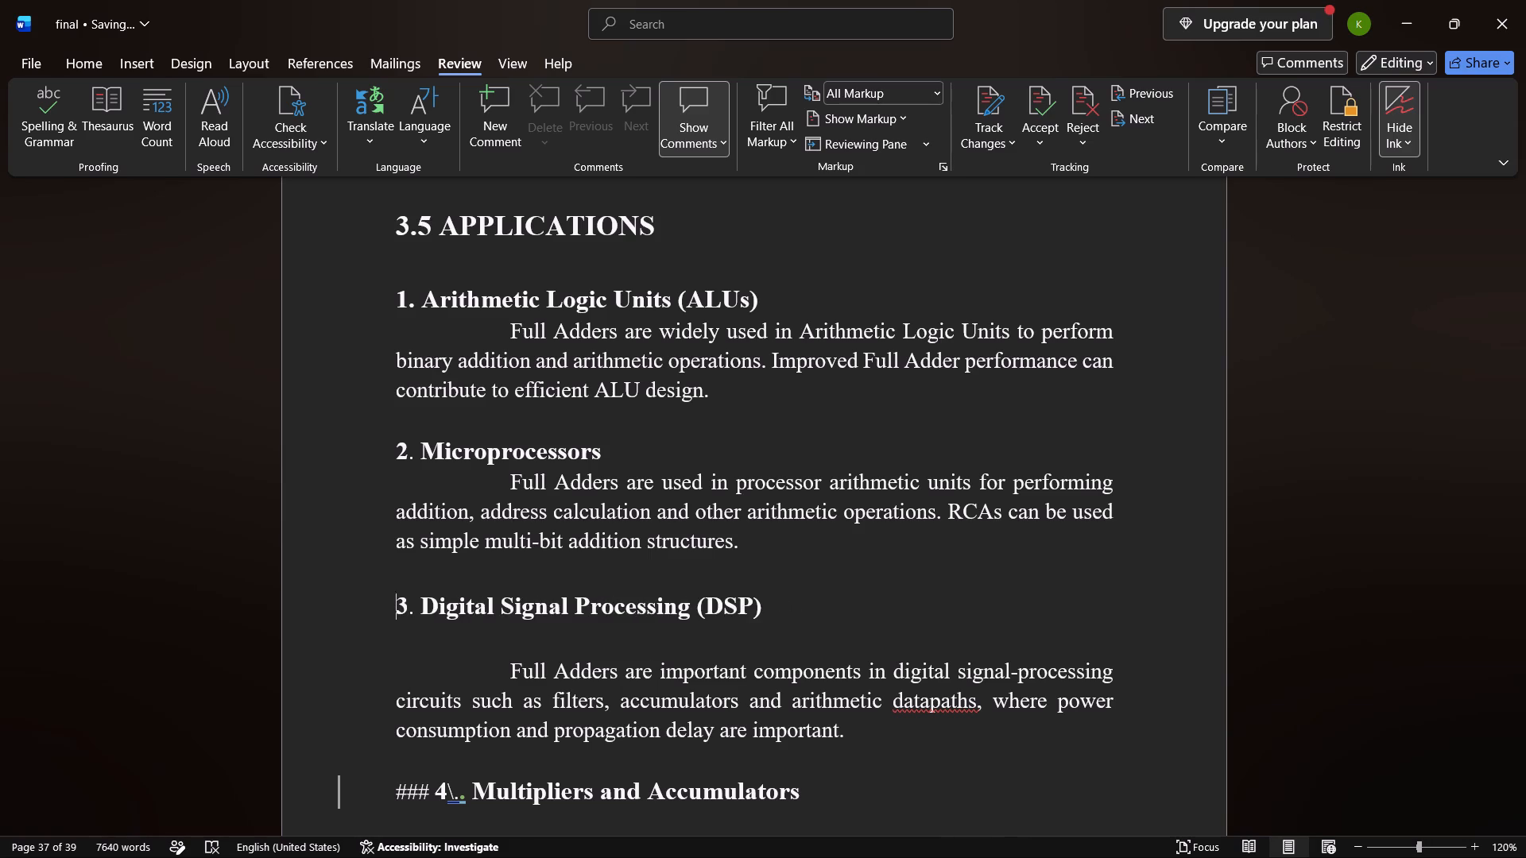
key("BackSpace")
Clean the stray symbols from the fourth heading in 3.5 so it reads "4. Multipliers and Accumulators", and remove the empty line below it.
key("Down")
key("Down")
key("Down")
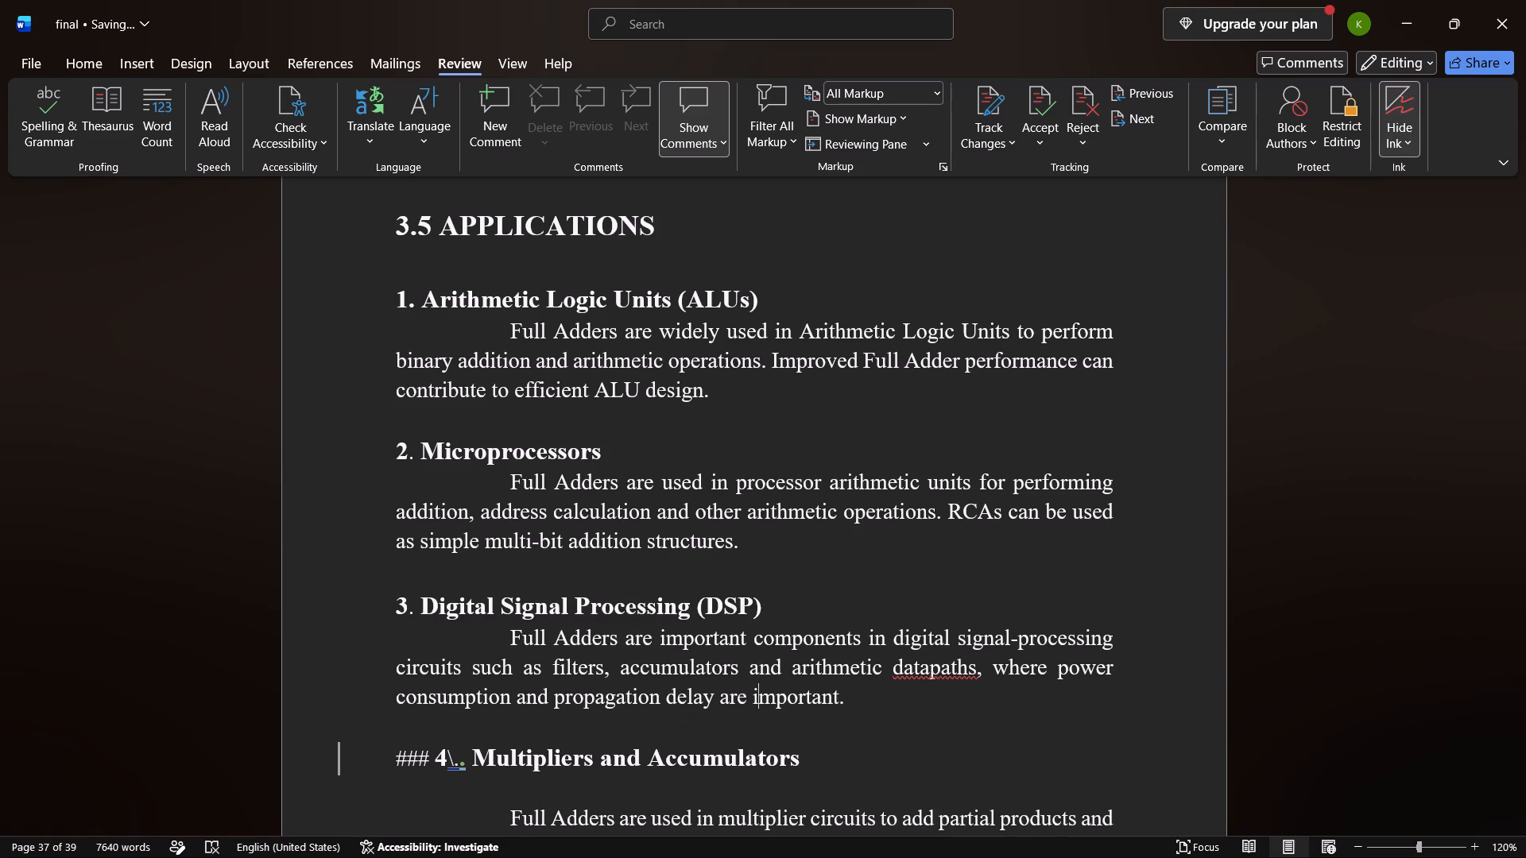
key("Left")
key("Down")
key("Down")
key("Left")
key("Left")
key("Left")
key("Left")
key("Left")
key("Left")
key("Left")
key("Left")
key("Left")
key("Left")
key("Left")
key("Left")
key("Left")
key("Left")
key("Left")
key("Left")
key("Left")
scroll(409, 466, "down", 1)
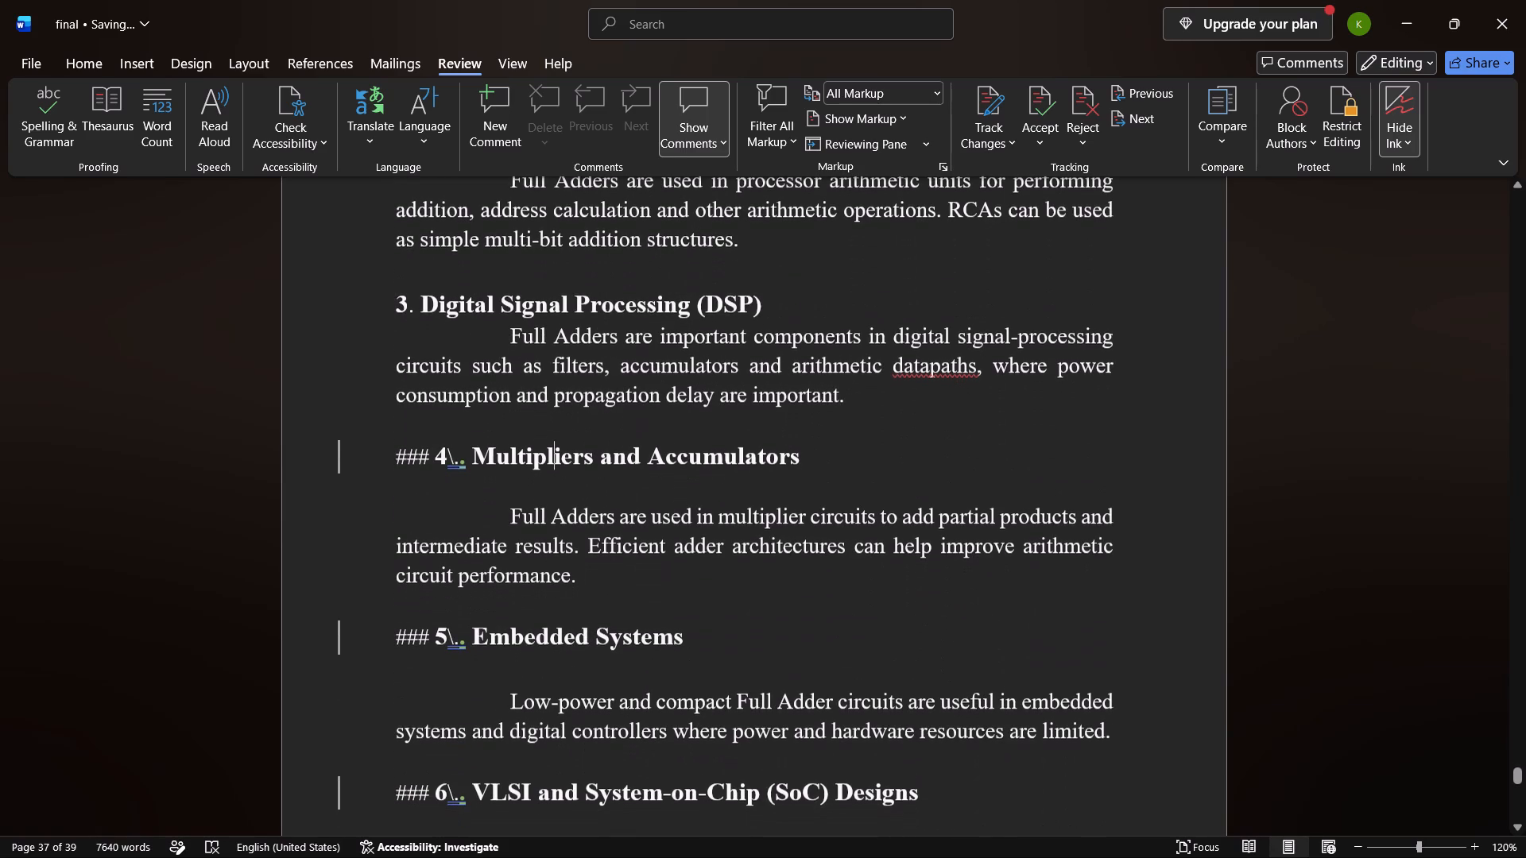
left_click(470, 446)
left_click(470, 446)
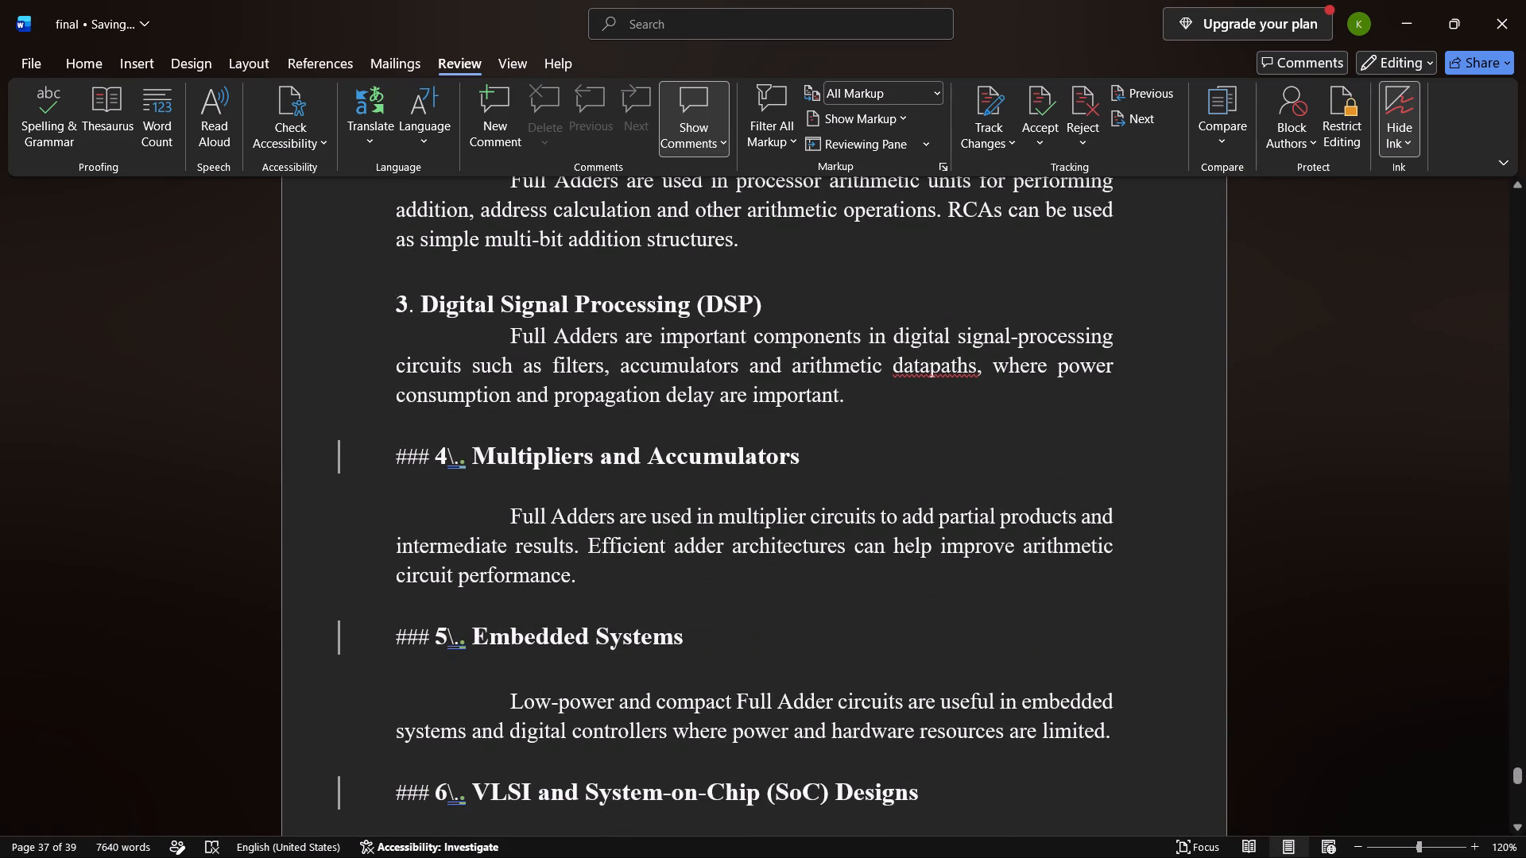
key("BackSpace")
key("BackSpace")
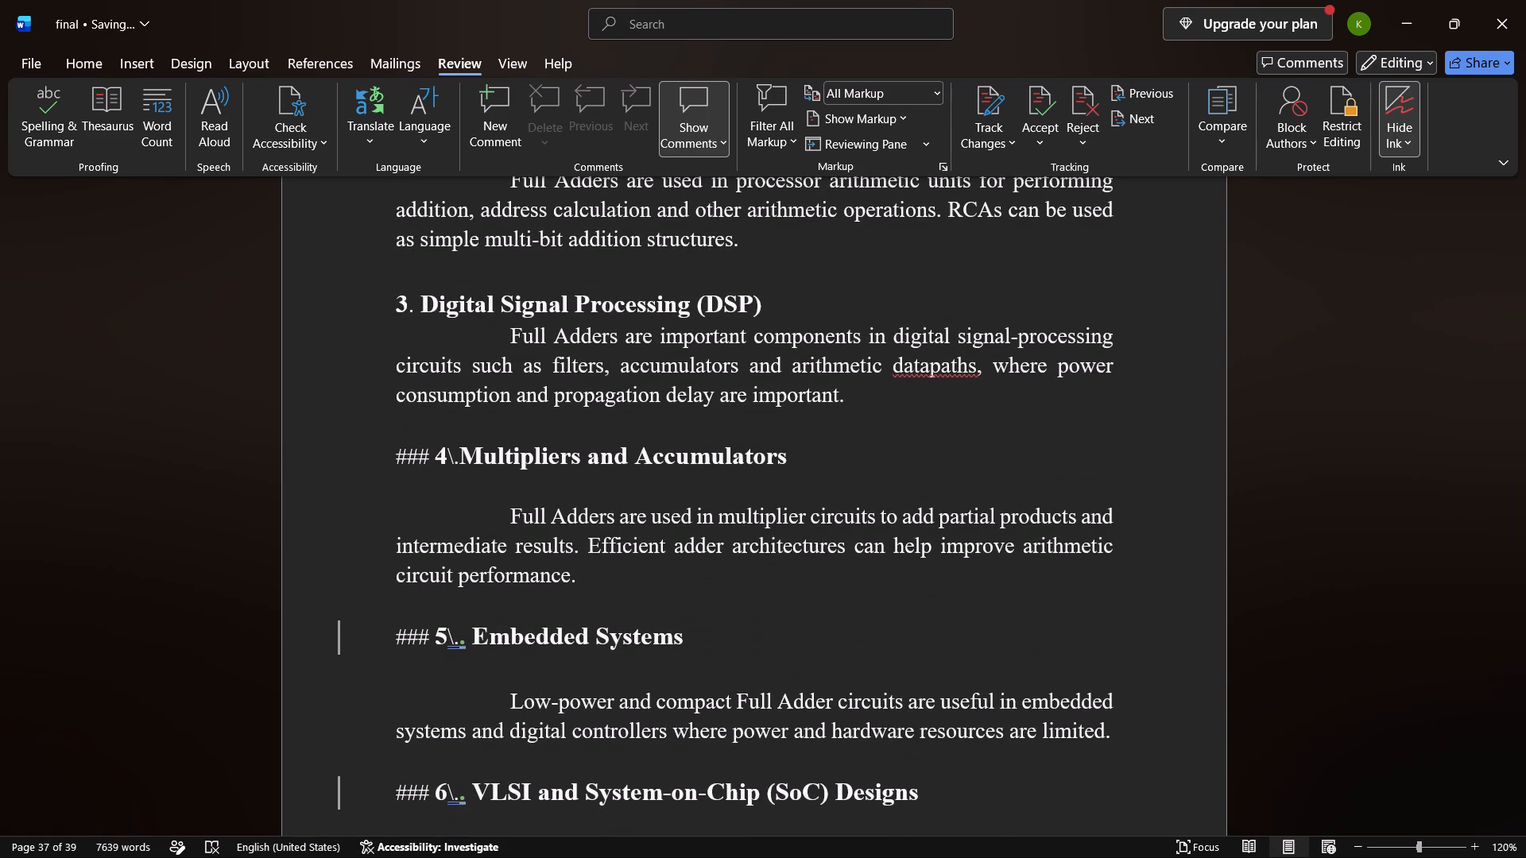
key("space")
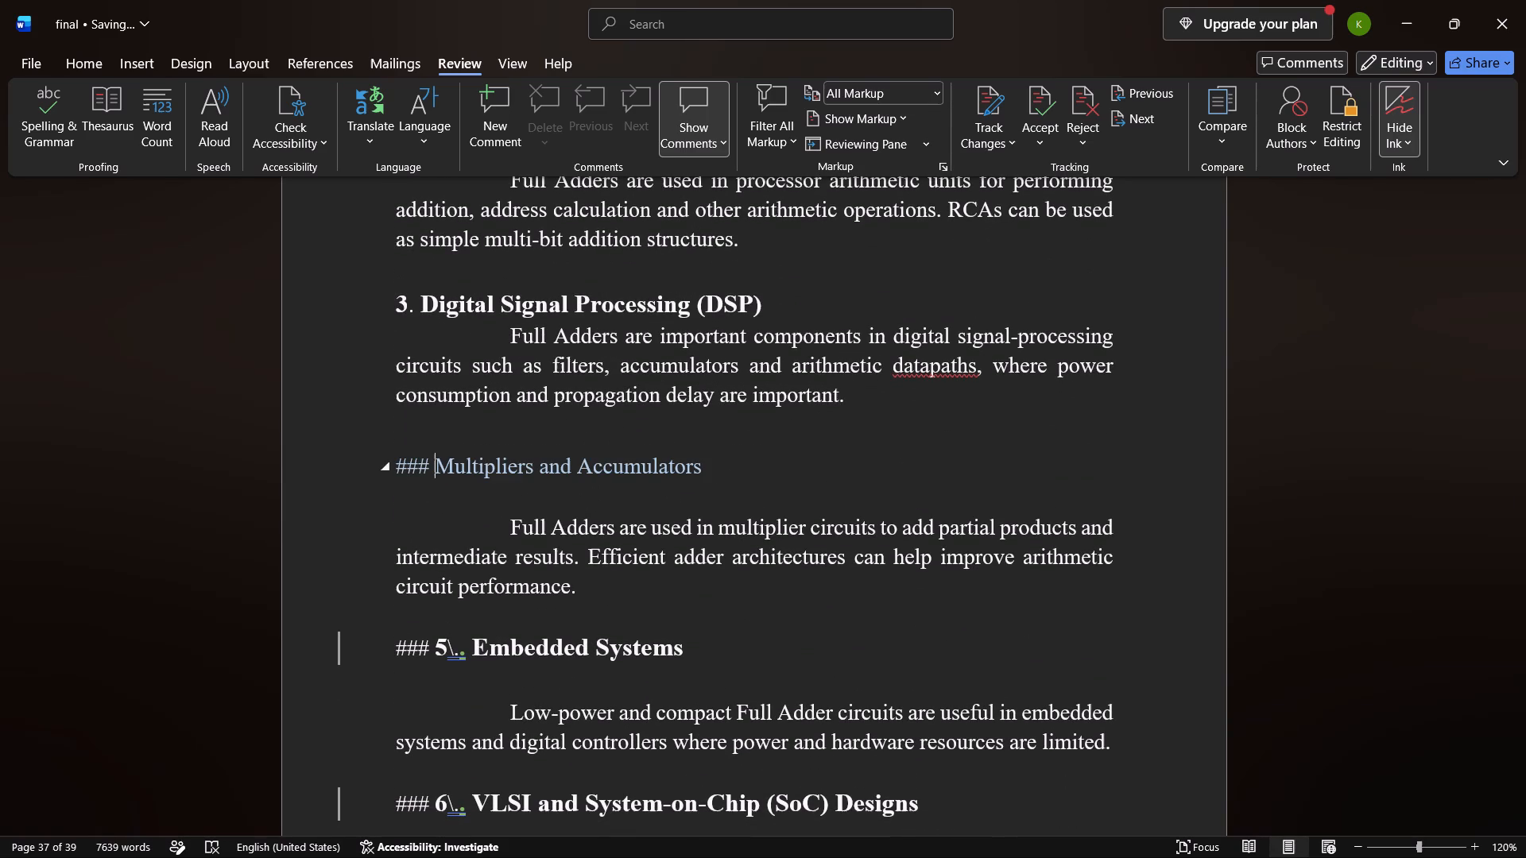
key("ctrl+z")
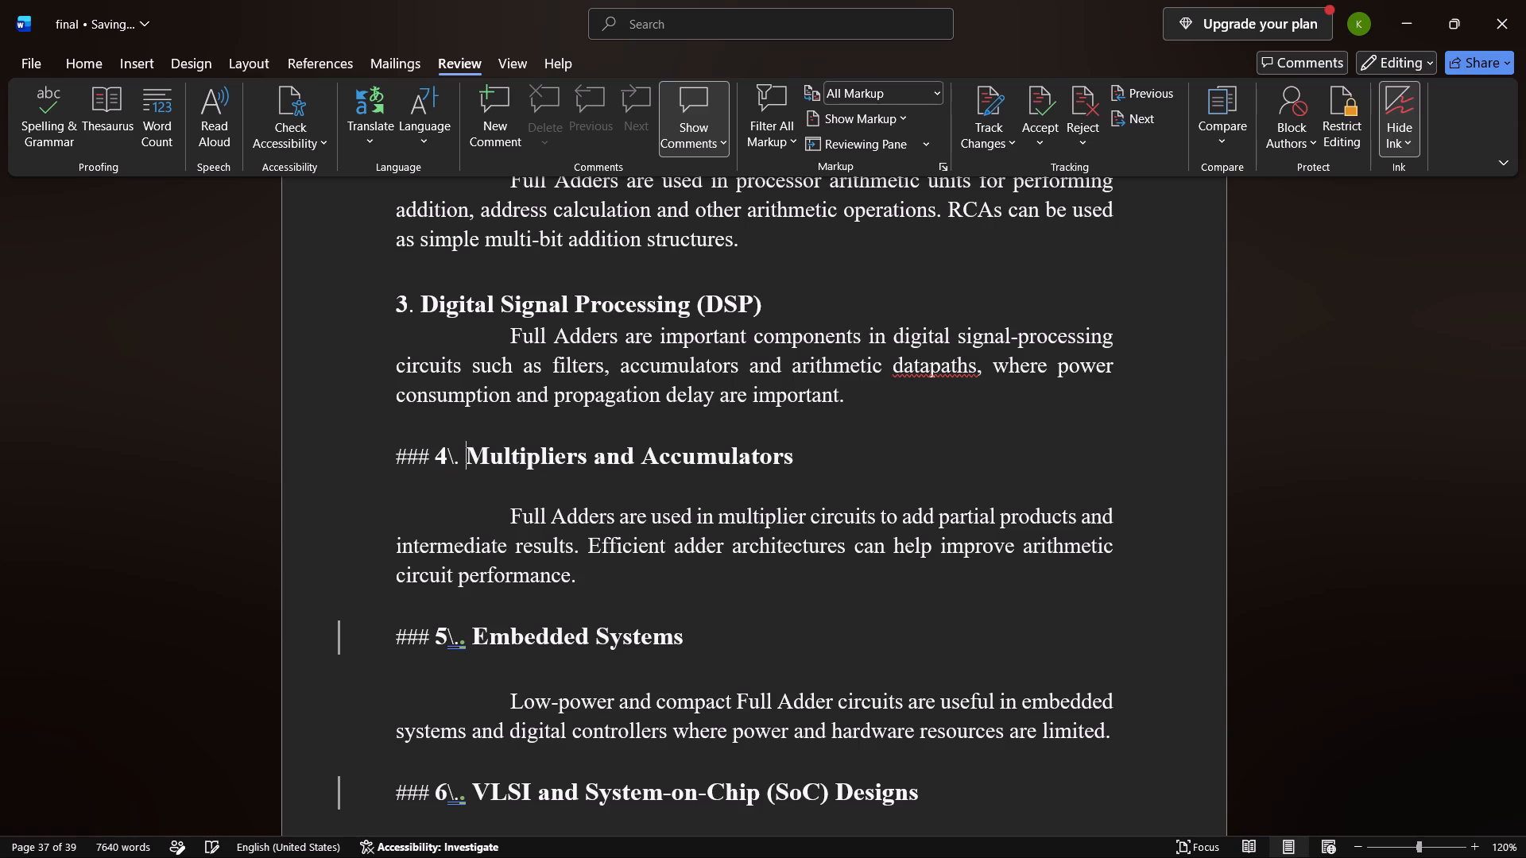
key("space")
key("BackSpace")
key("Left")
key("Left")
key("BackSpace")
key("space")
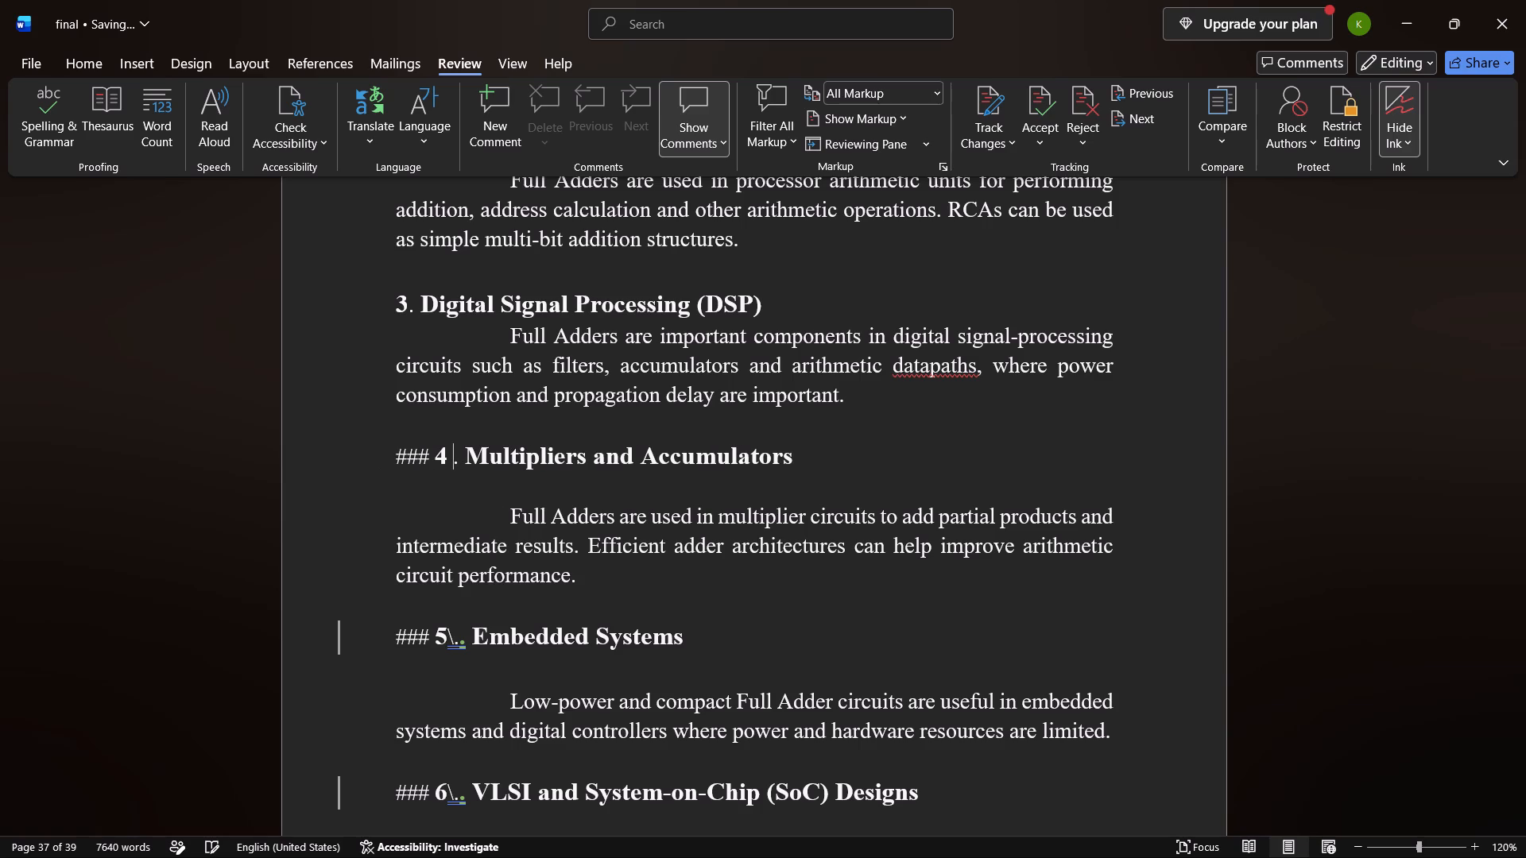
key("BackSpace")
key("space")
key("BackSpace")
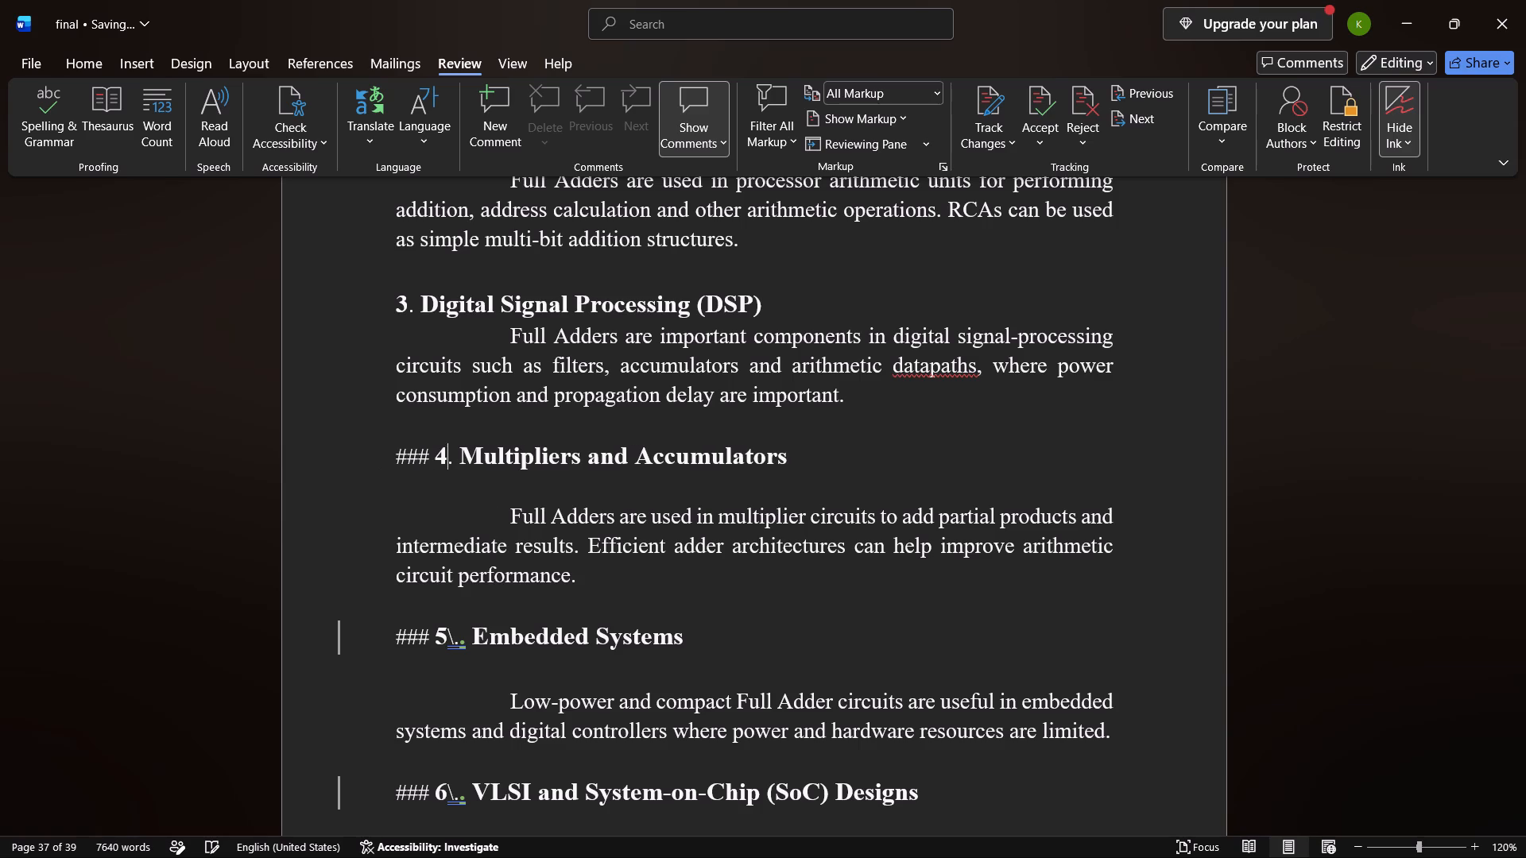
key("Left")
key("Left")
key("BackSpace")
key("BackSpace")
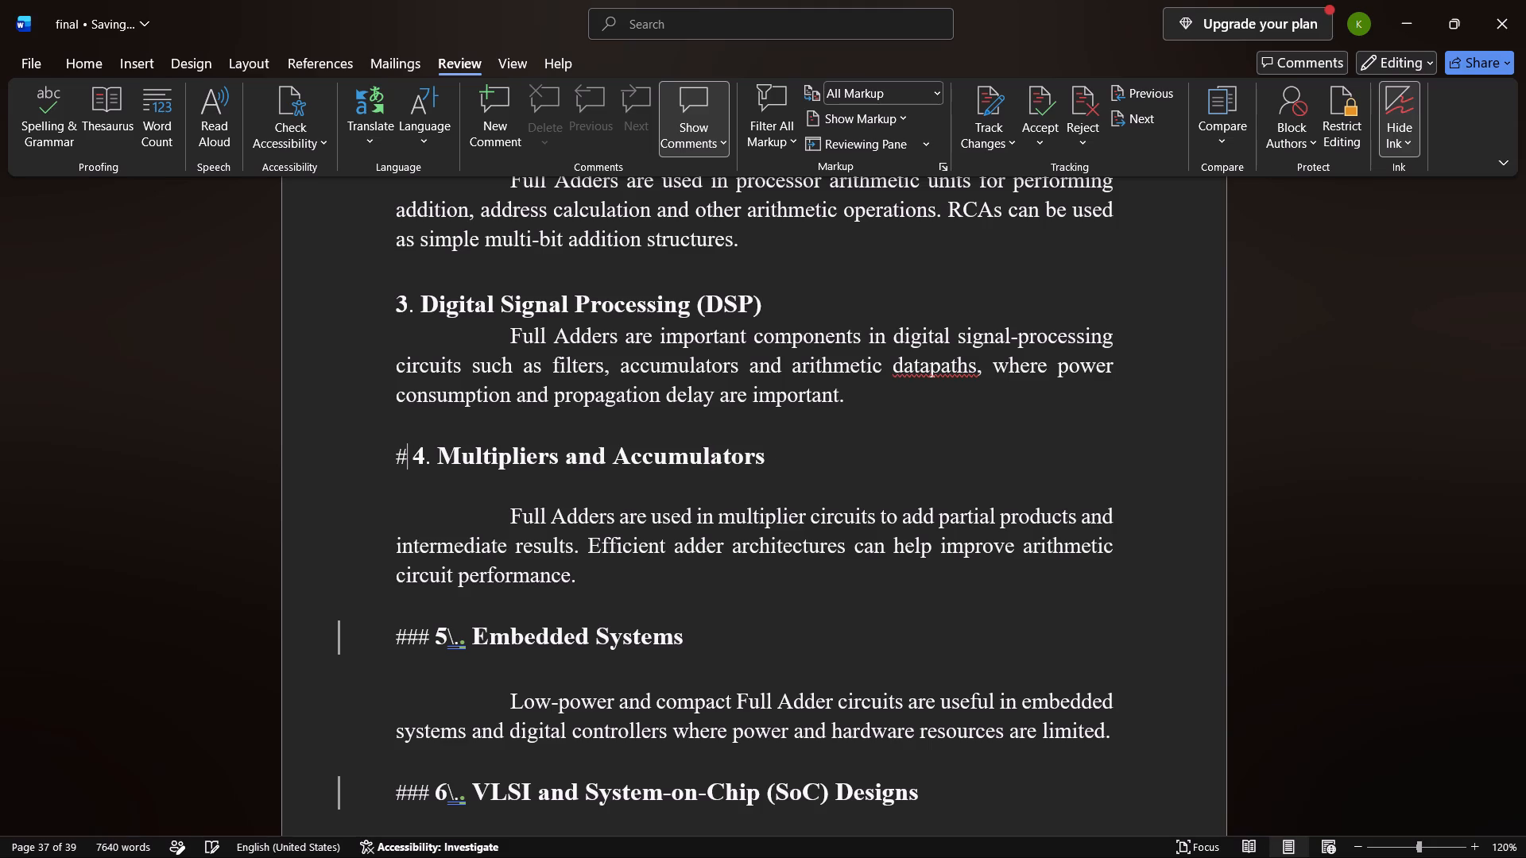
key("Right")
key("BackSpace")
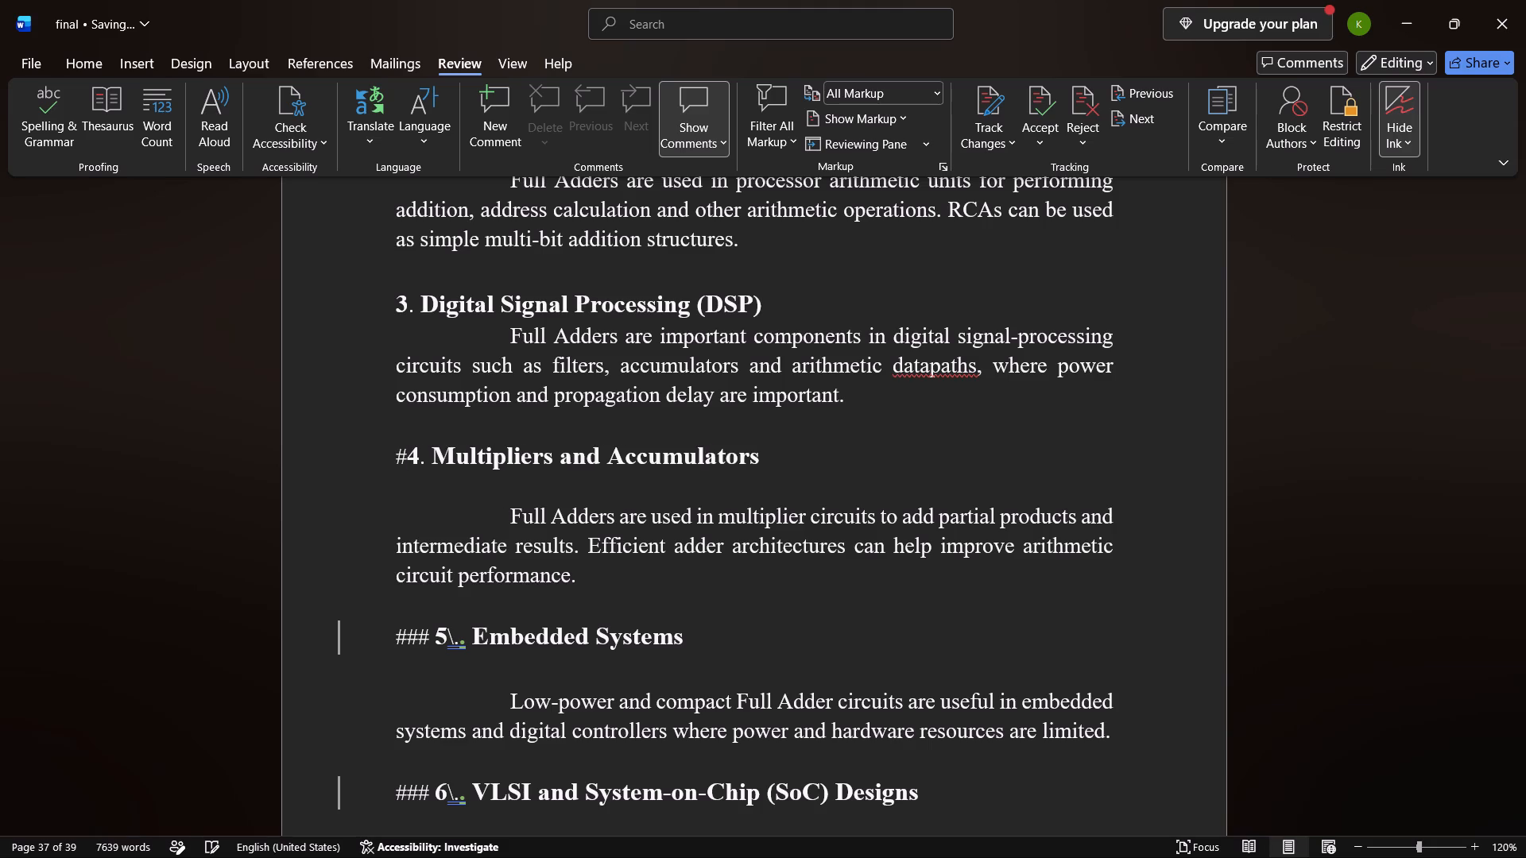
key("BackSpace")
key("Down")
key("BackSpace")
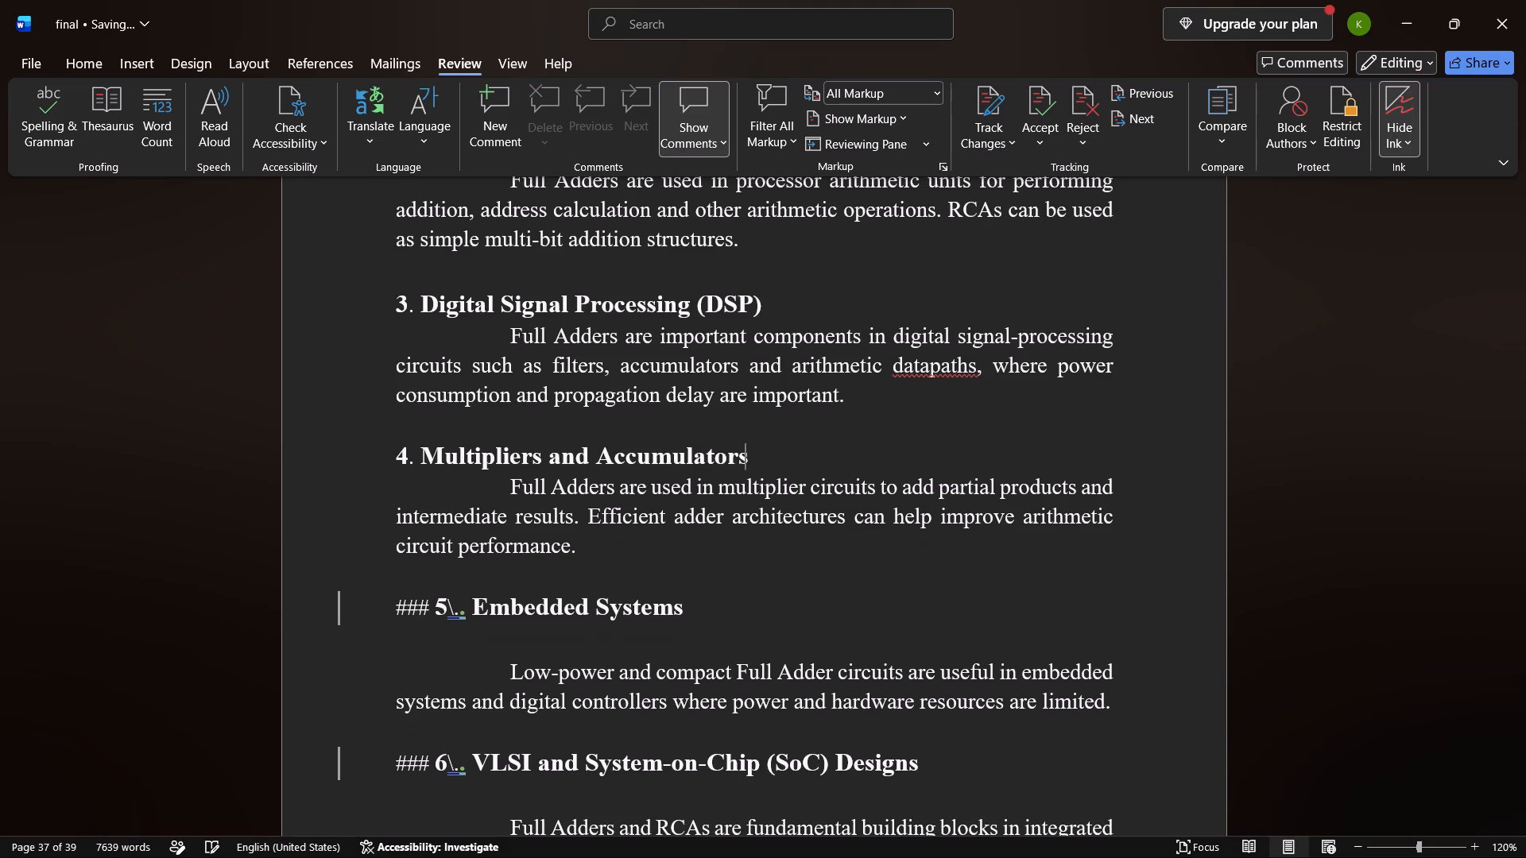
Clean the stray symbols from the fifth heading in 3.5 so it reads "5. Embedded Systems", and remove the empty line below it.
key("Down")
key("Down")
key("Down")
key("Left")
key("Down")
key("Down")
key("Right")
key("Left")
key("Left")
key("Left")
key("Left")
key("Left")
key("Left")
key("Left")
key("Left")
key("Left")
key("Left")
key("Left")
key("Right")
key("Right")
key("BackSpace")
key("Left")
key("BackSpace")
key("Left")
key("BackSpace")
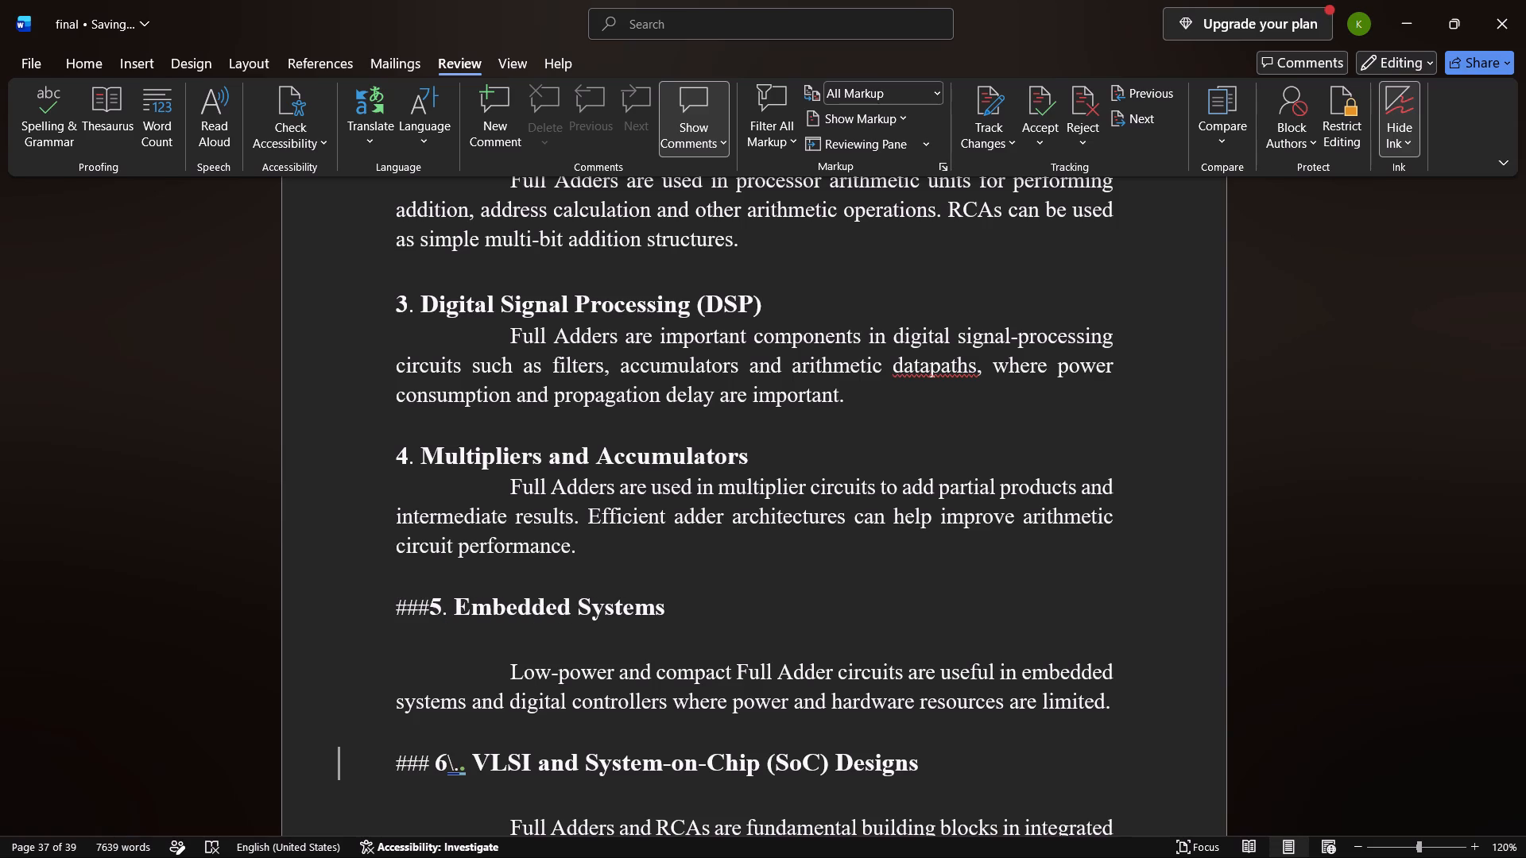
key("BackSpace")
key("BackSpace")
key("BackSpace")
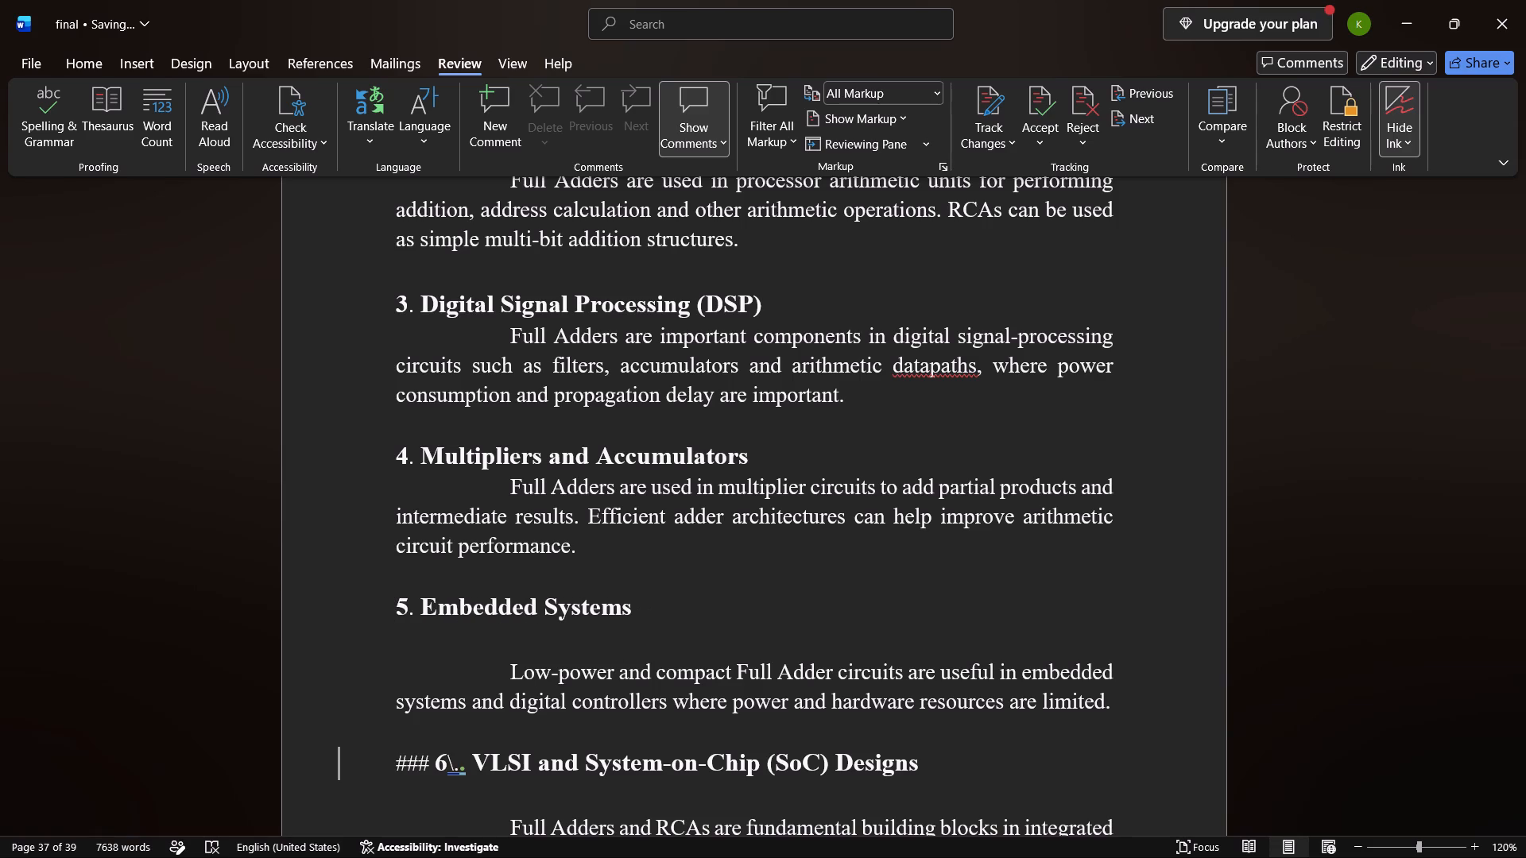
key("Down")
key("BackSpace")
Clean the sixth heading in 3.5 so it reads "6. VLSI and System-on-Chip (SoC) Designs", and remove the empty line below it.
scroll(470, 446, "down", 1)
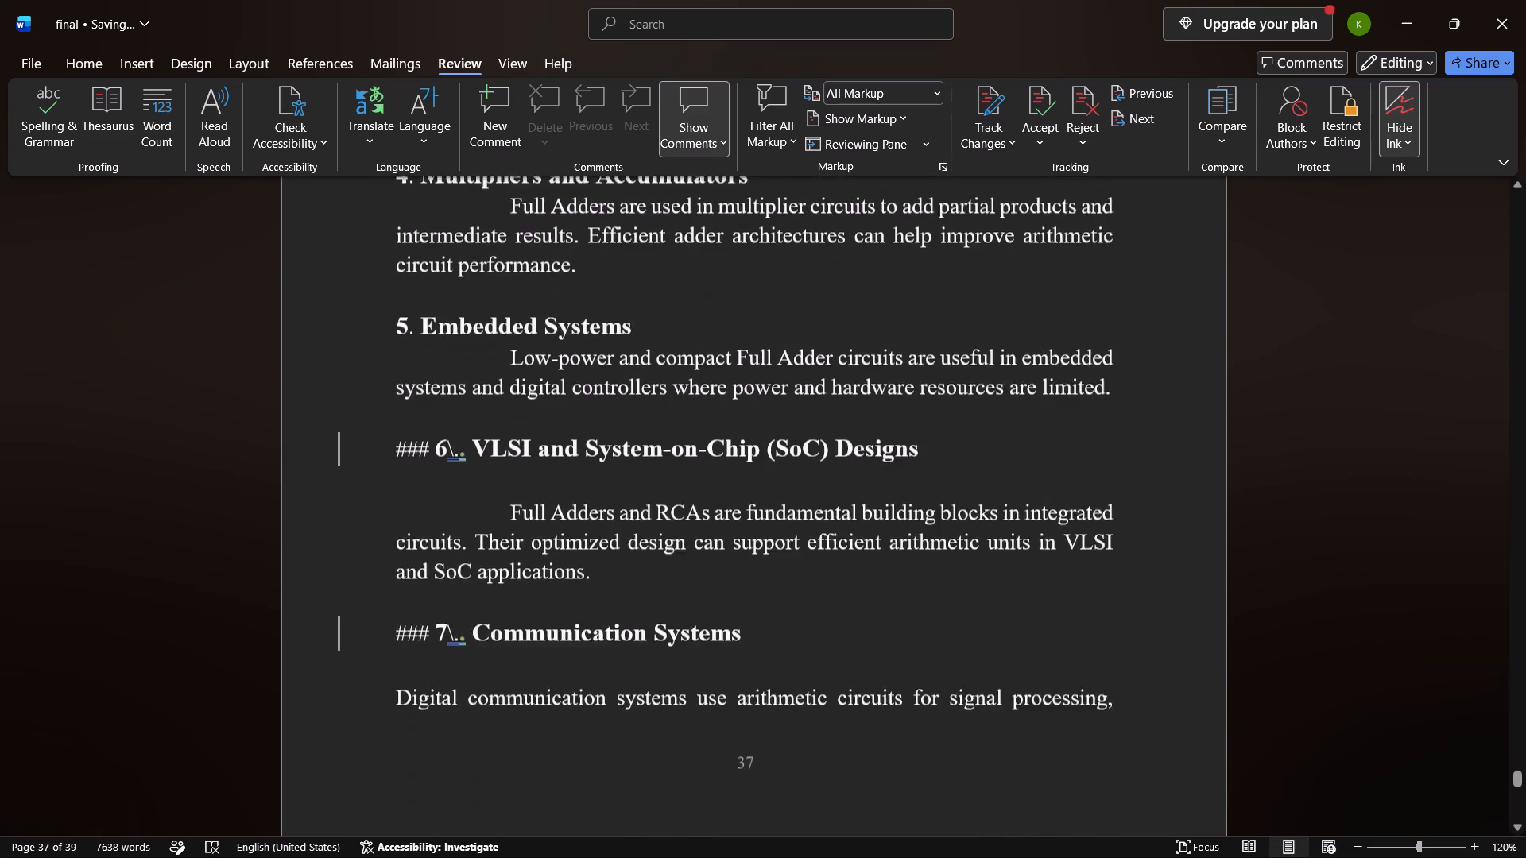
scroll(470, 446, "down", 1)
left_click(474, 426)
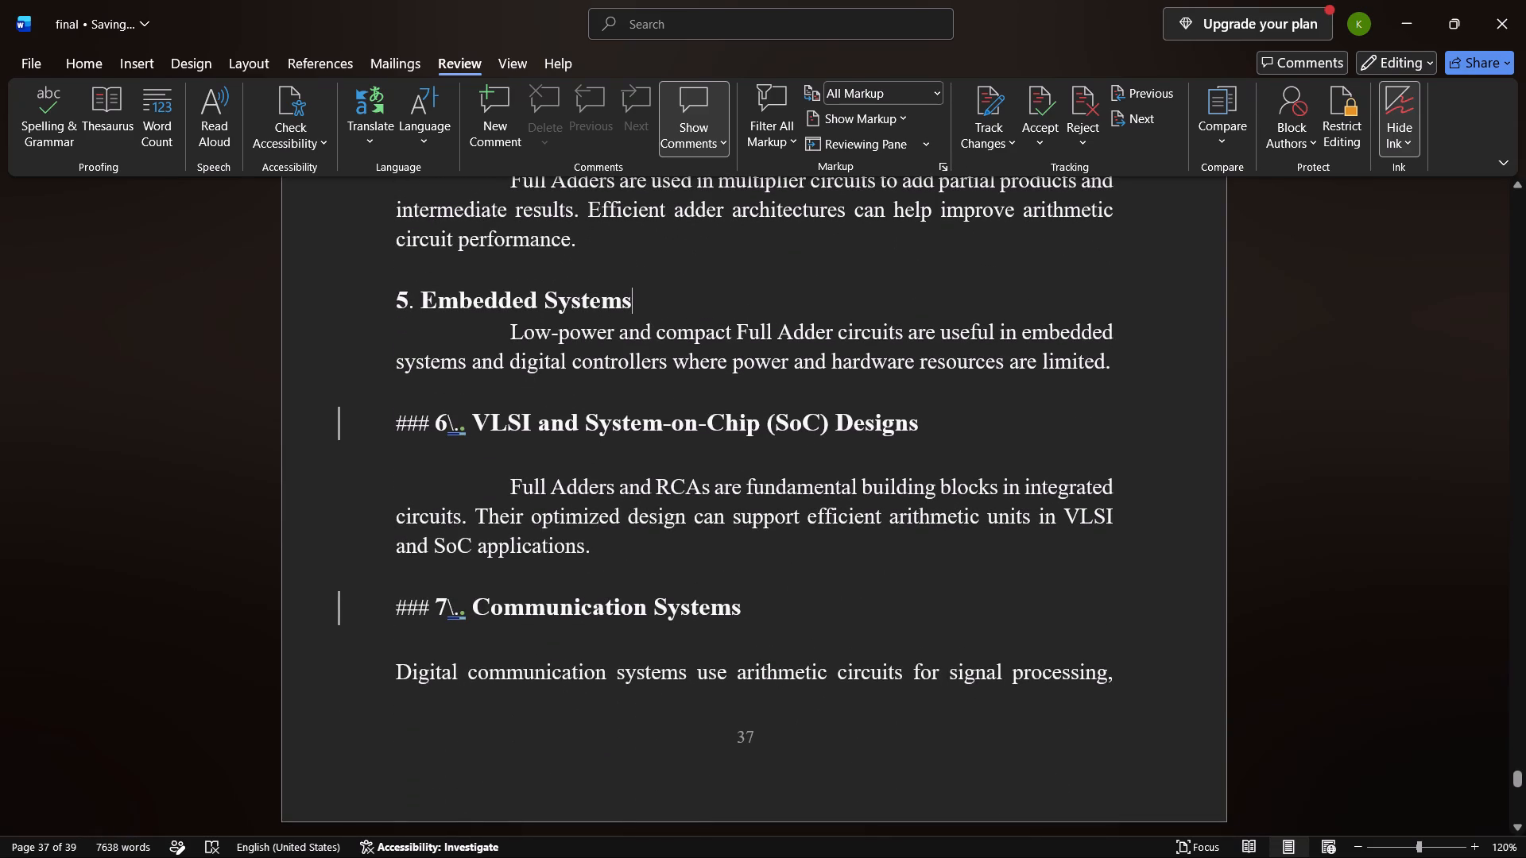
key("Left")
key("BackSpace")
key("Left")
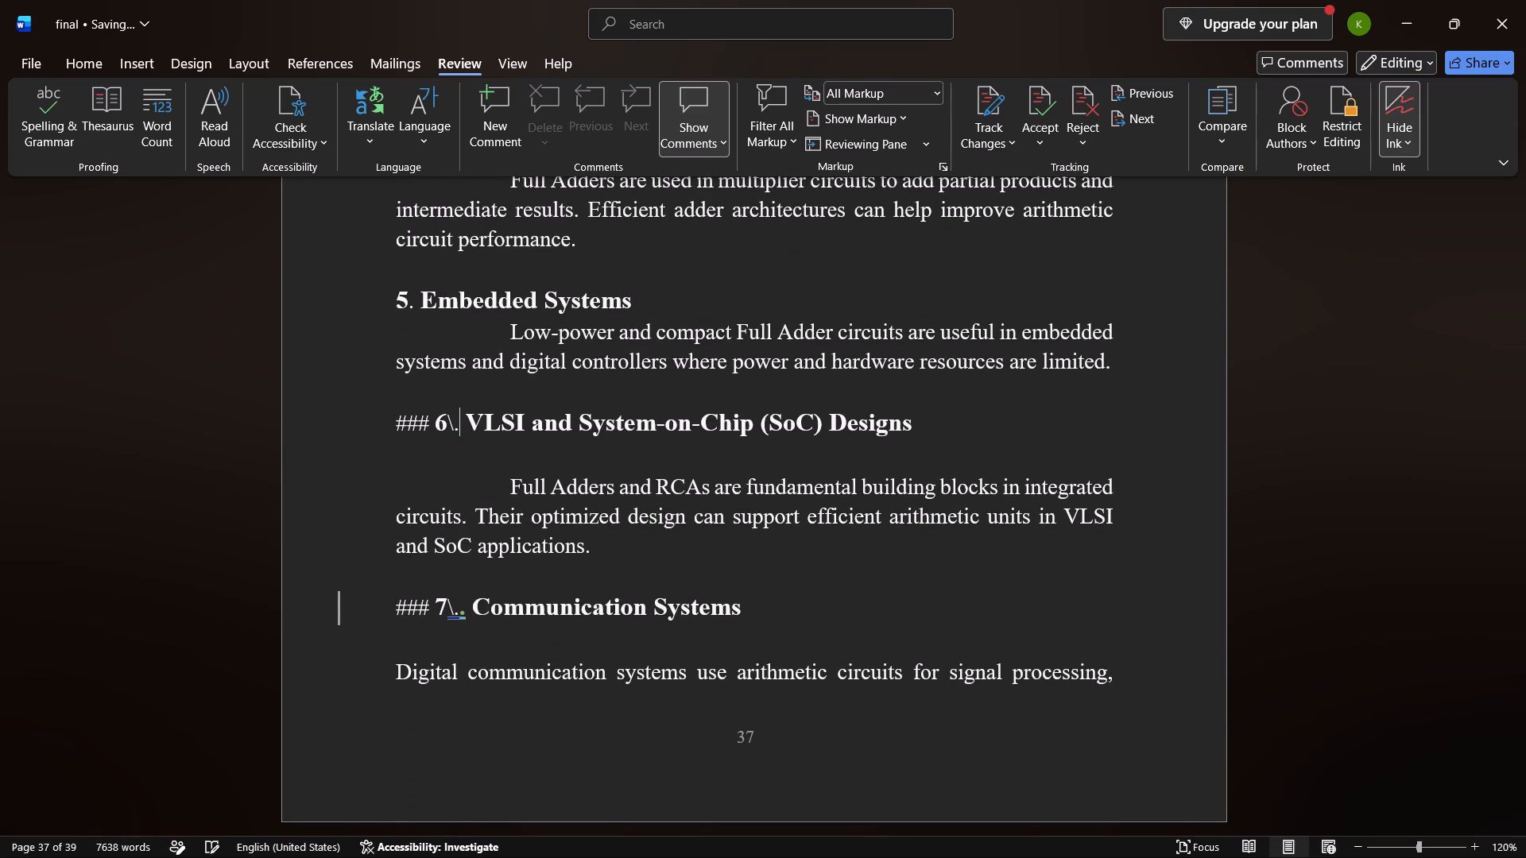
key("BackSpace")
key("Left")
key("Left")
key("BackSpace")
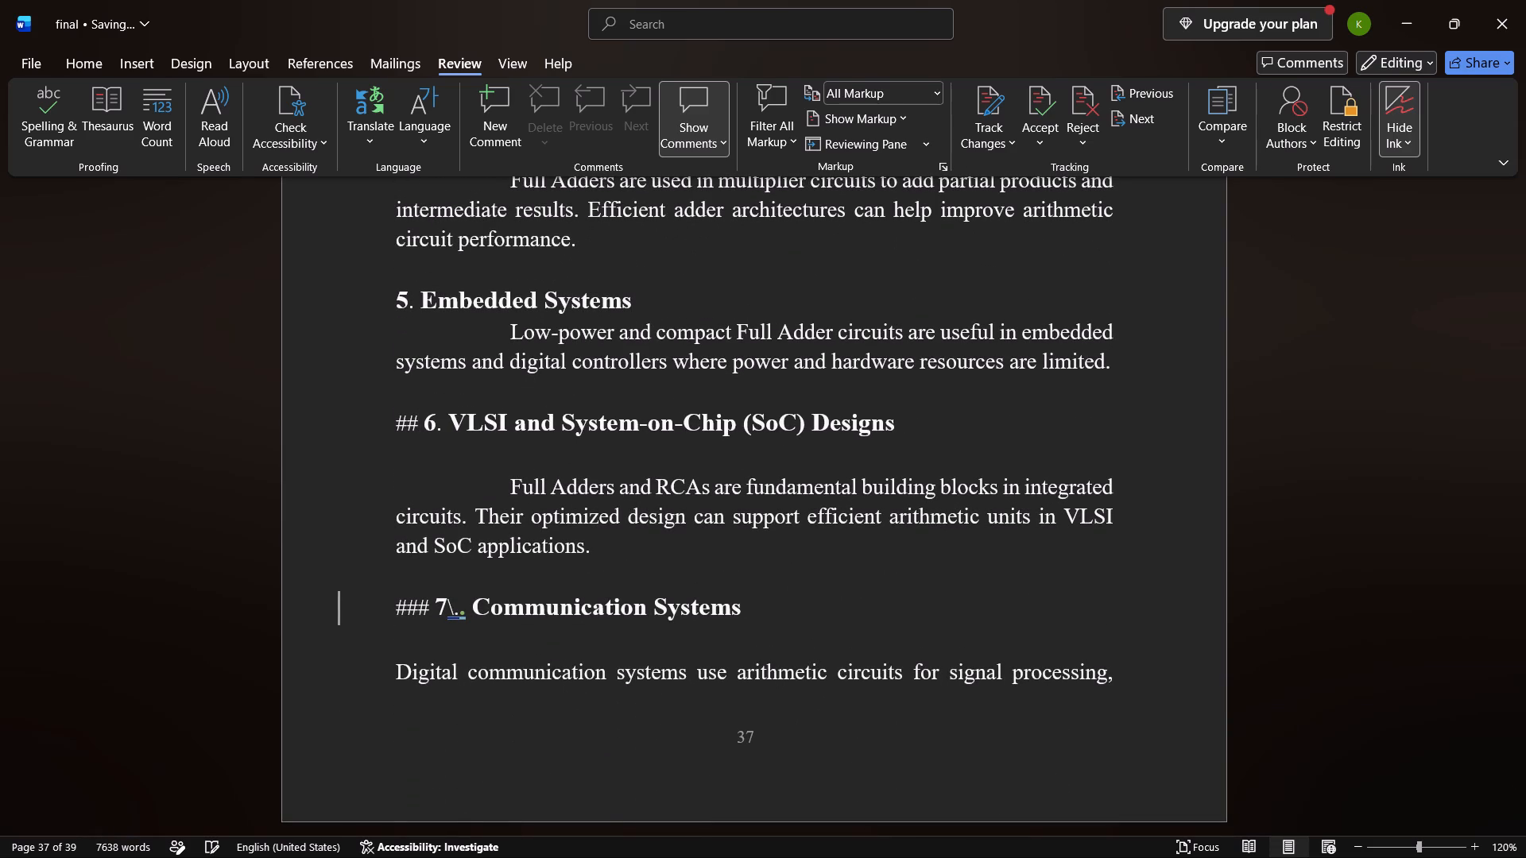
key("Right")
key("BackSpace")
key("BackSpace")
key("BackSpace")
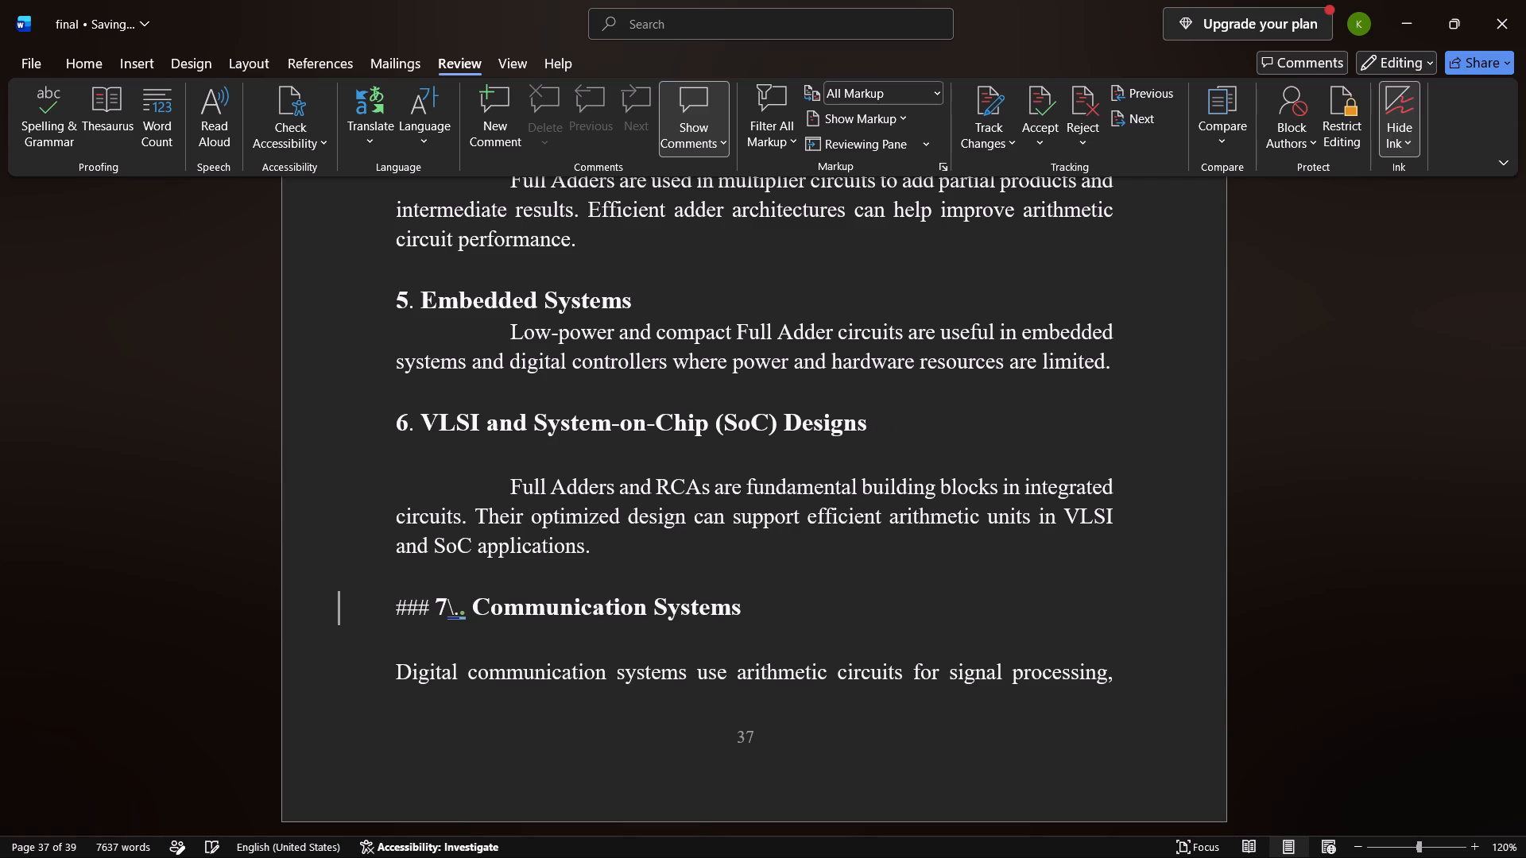
key("Down")
key("BackSpace")
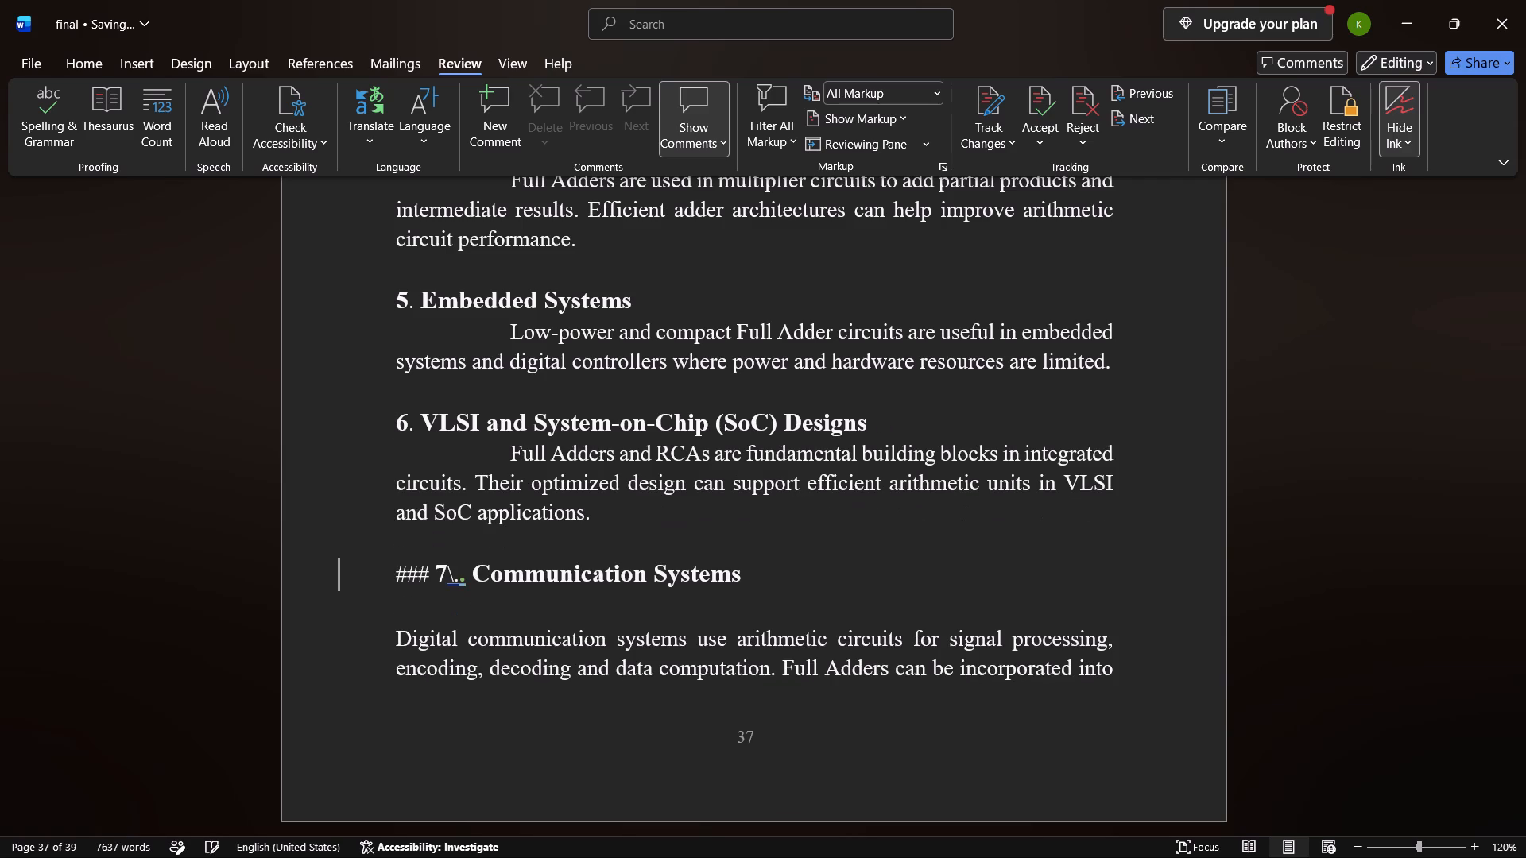
Clean the stray symbols from the seventh heading in 3.5 so it reads "7. Communication Systems", and remove the empty line below it.
left_click(472, 578)
key("Left")
key("BackSpace")
key("Left")
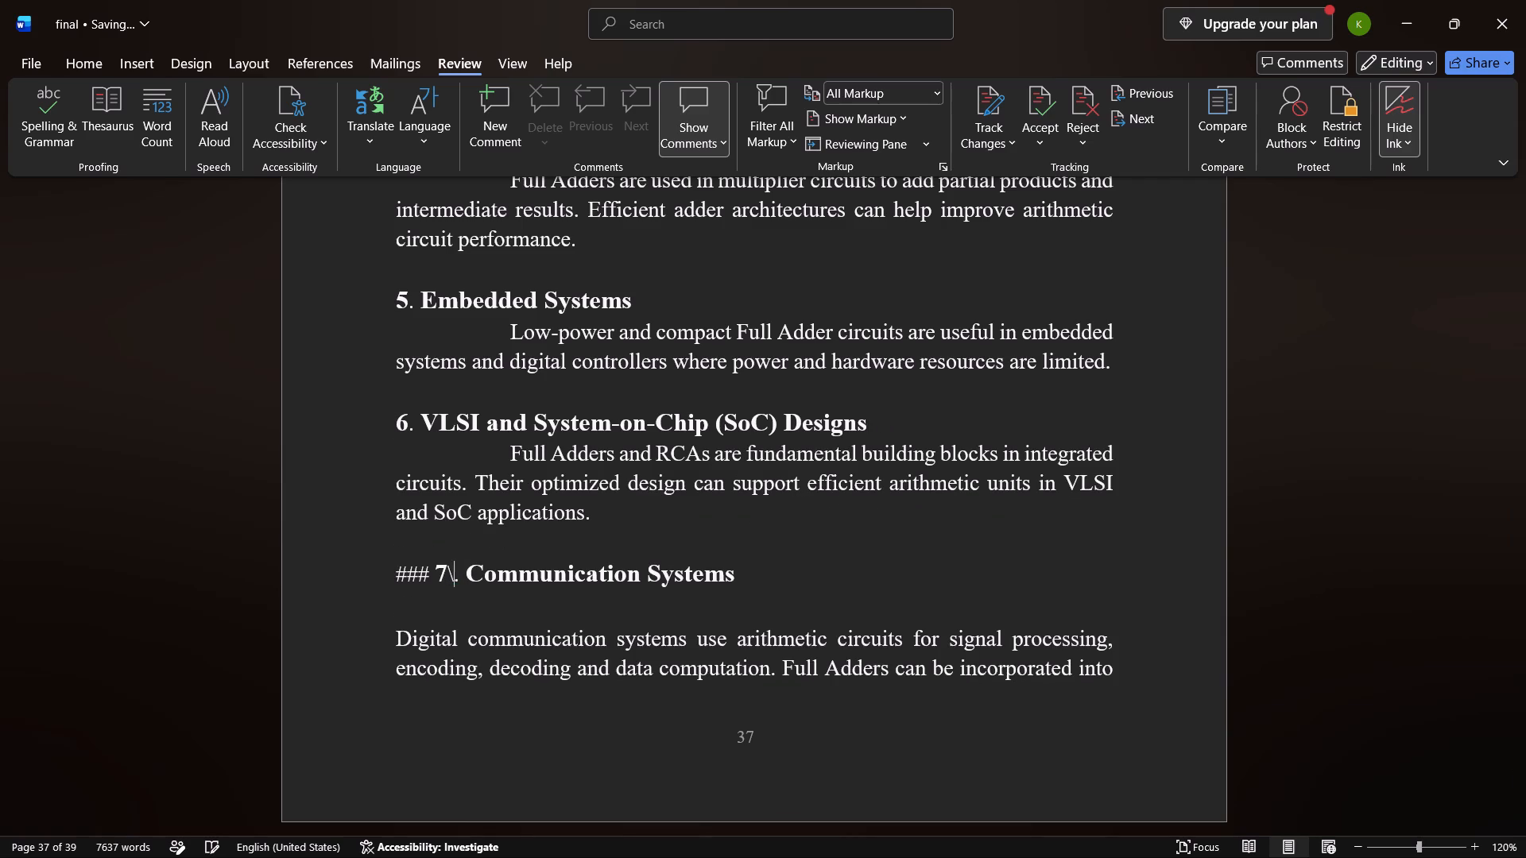
key("BackSpace")
key("Left")
key("Left")
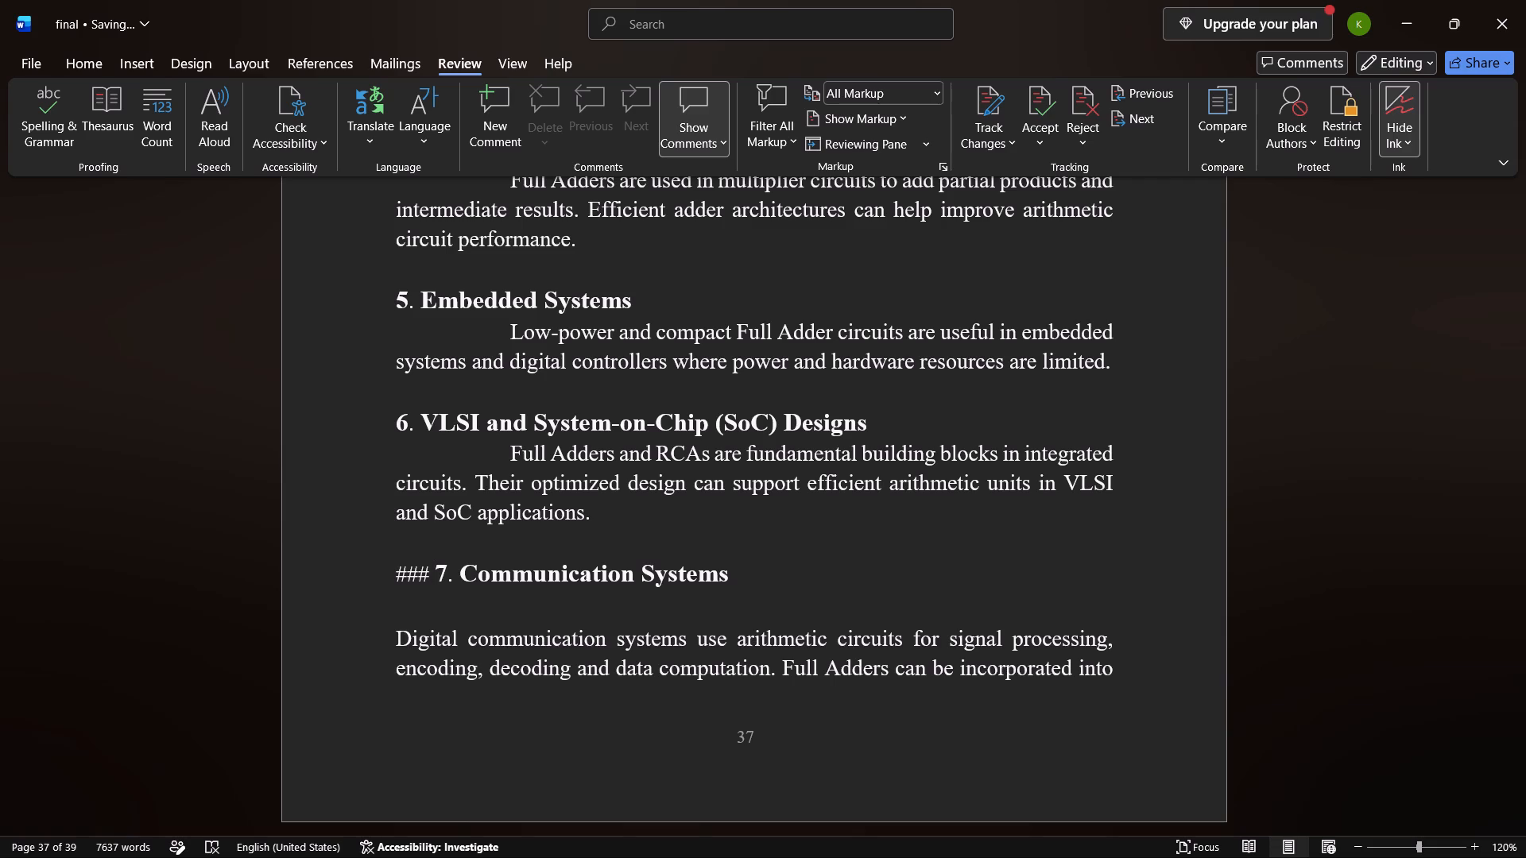
key("Right")
key("BackSpace")
key("BackSpace")
key("BackSpace")
key("BackSpace")
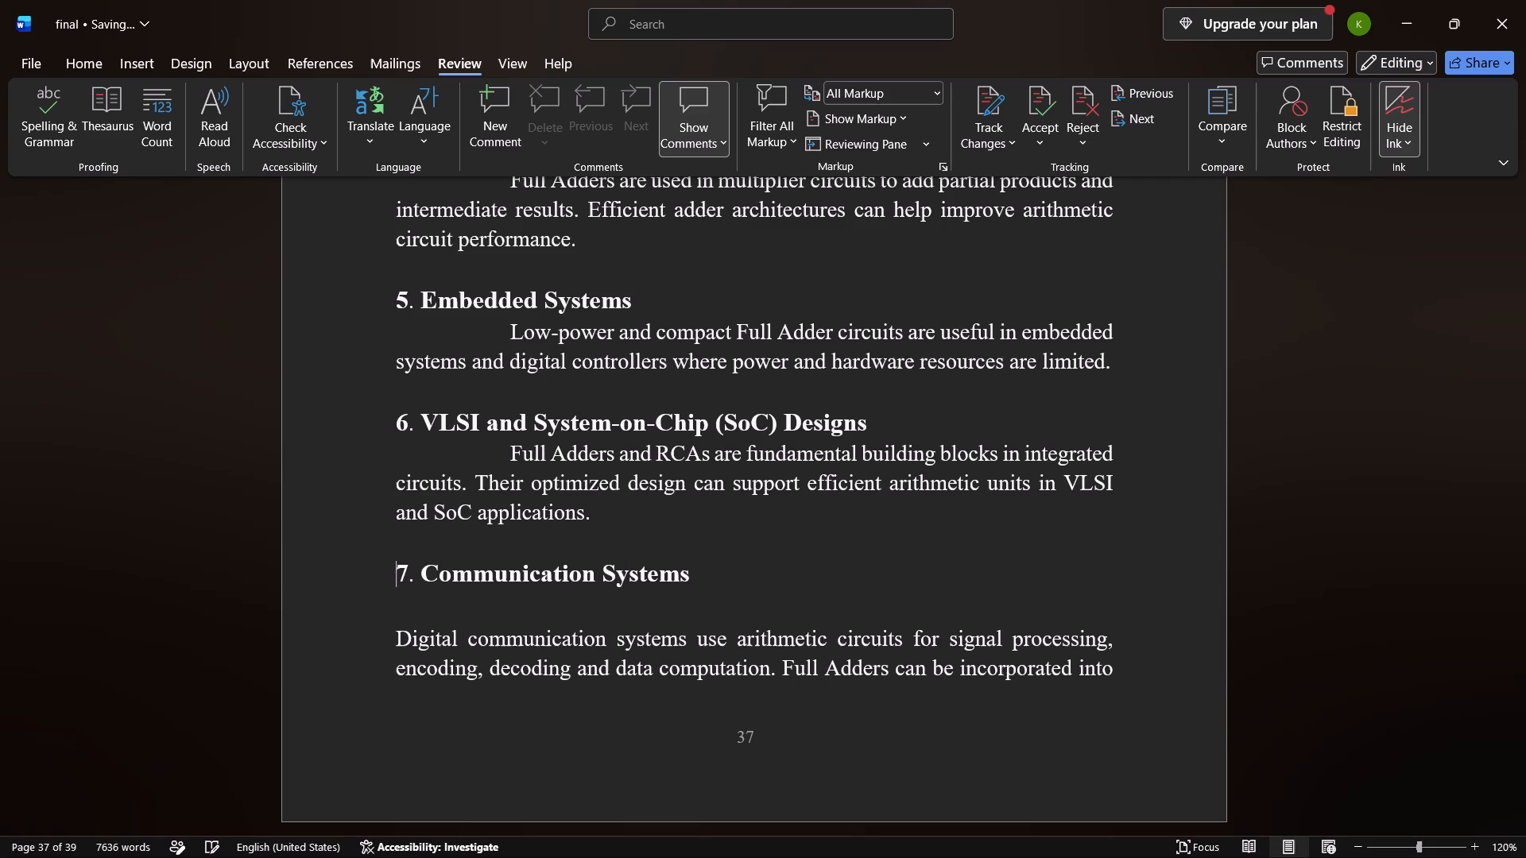
key("BackSpace")
key("Return")
key("Down")
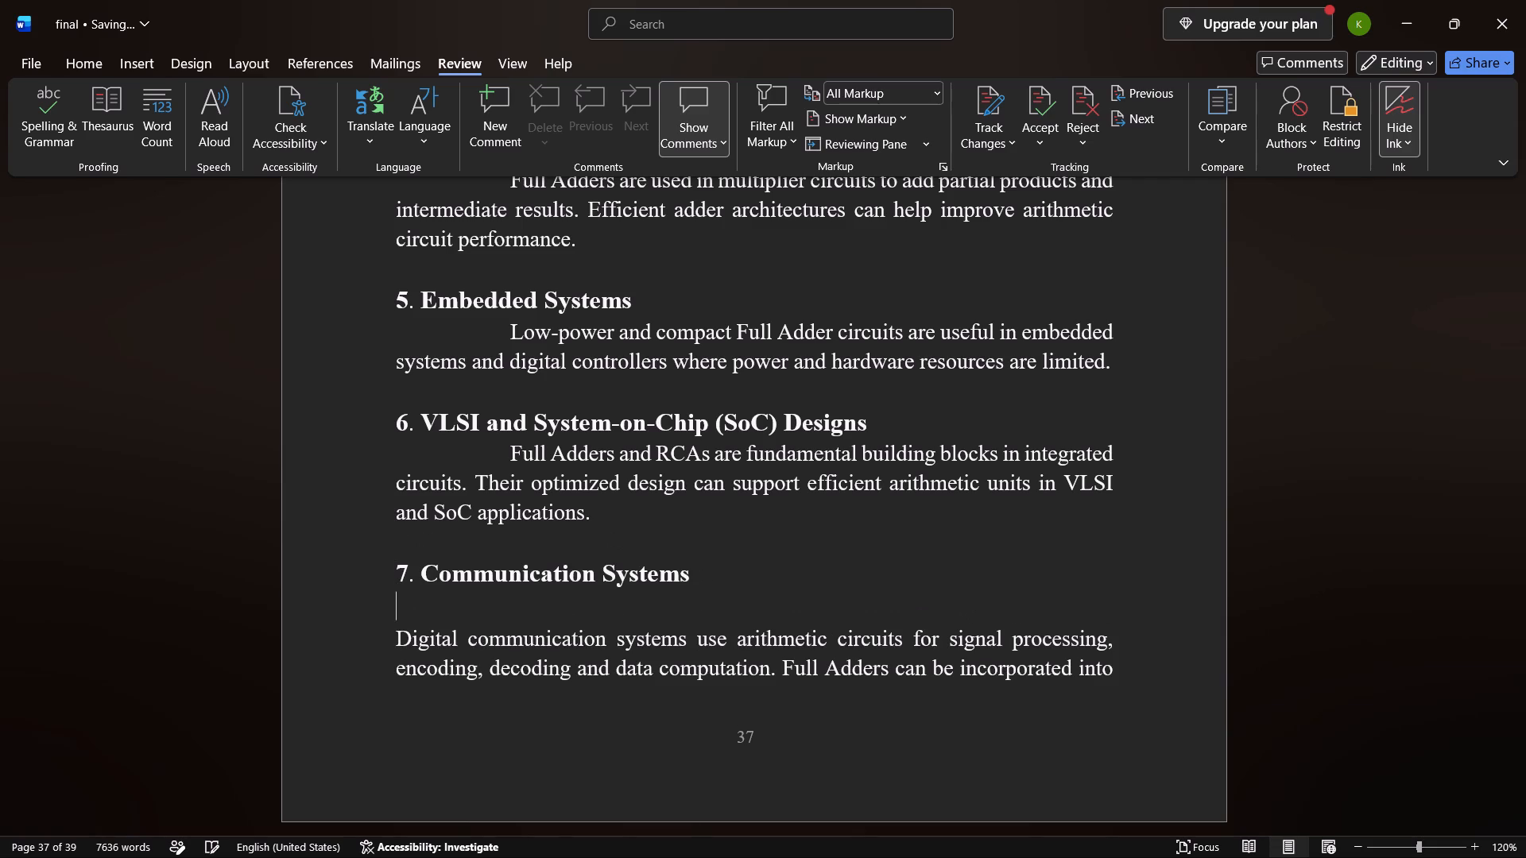
key("BackSpace")
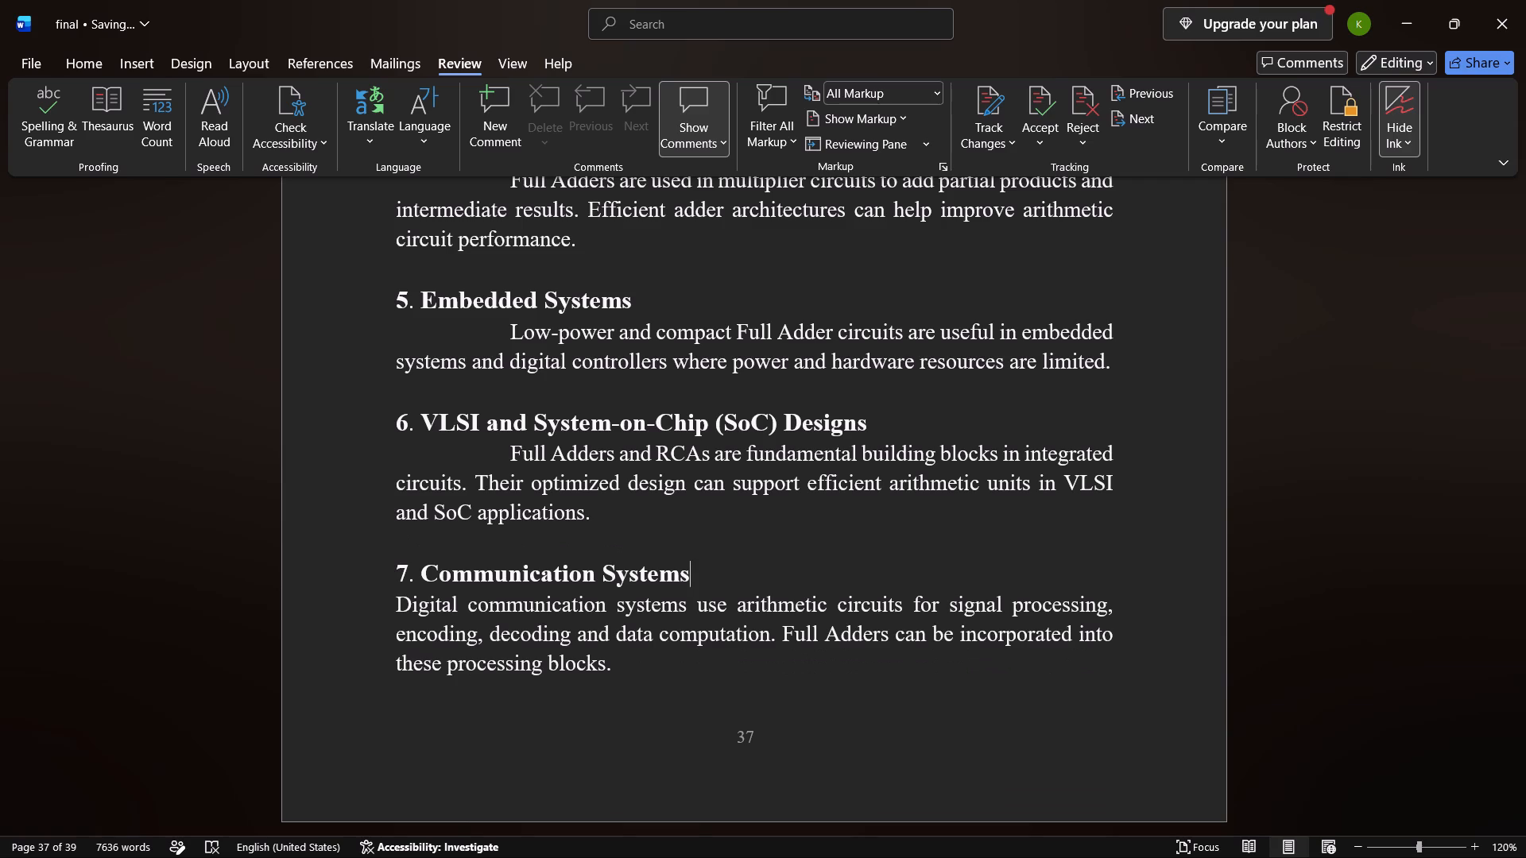
Indent the first line of the paragraph under "7. Communication Systems" to match the other application paragraphs.
key("Down")
key("Left")
key("Left")
key("Left")
key("Left")
key("Left")
key("Left")
key("Left")
key("Left")
key("Left")
key("Left")
key("Left")
key("Left")
key("Left")
key("Left")
key("Left")
key("Left")
key("Left")
key("Left")
key("Left")
key("Left")
key("Left")
key("Left")
key("Left")
key("Left")
key("Left")
key("Left")
key("Left")
key("Tab")
key("space")
key("Tab")
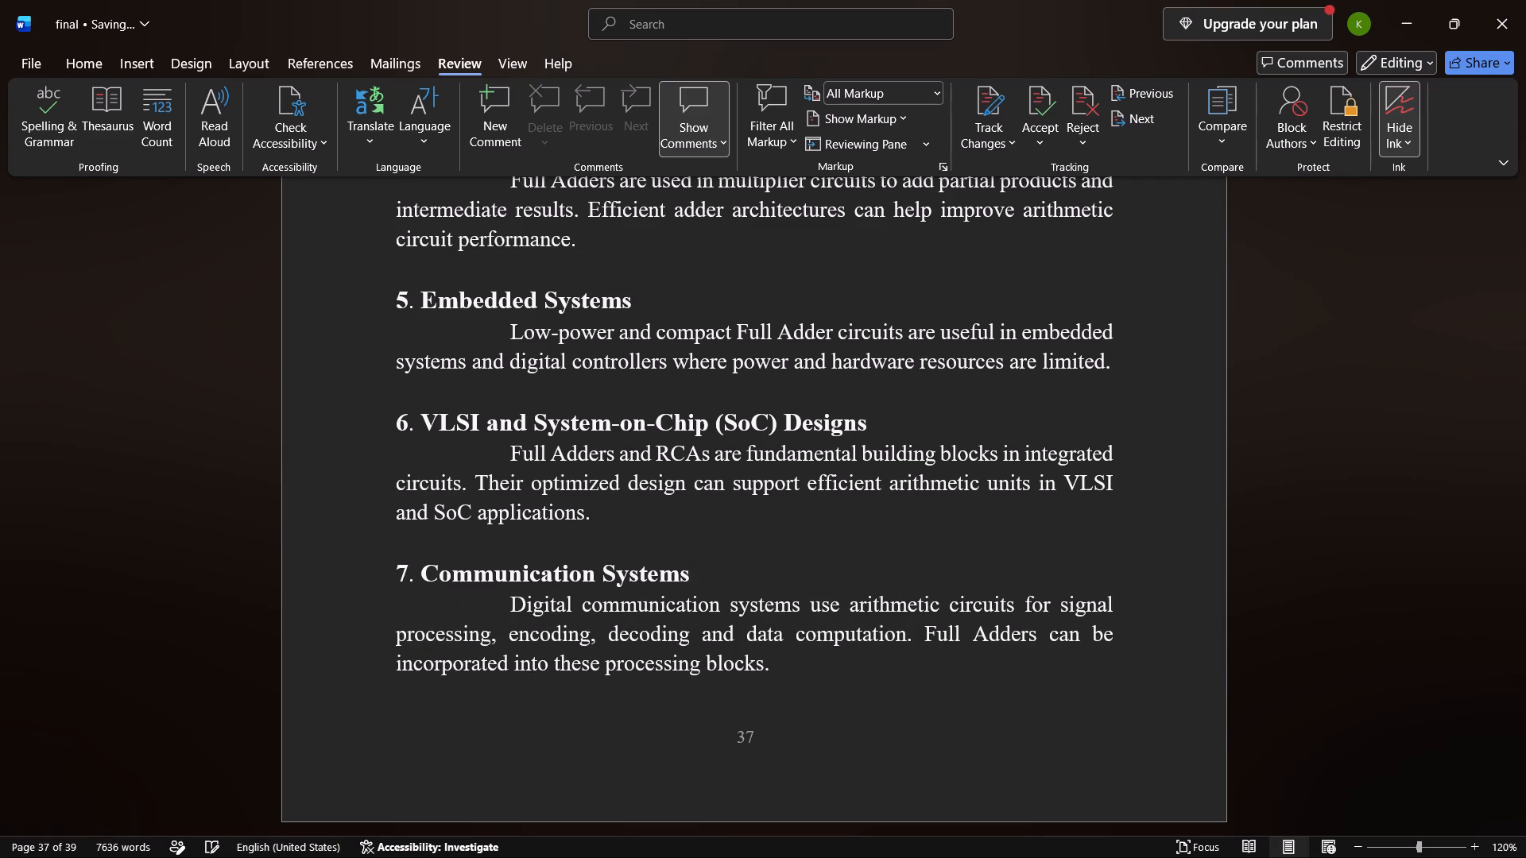
Delete the duplicated "Digital communication systems" paragraph and its ### above heading 8, keeping the heading flush on its own line.
scroll(472, 578, "down", 2)
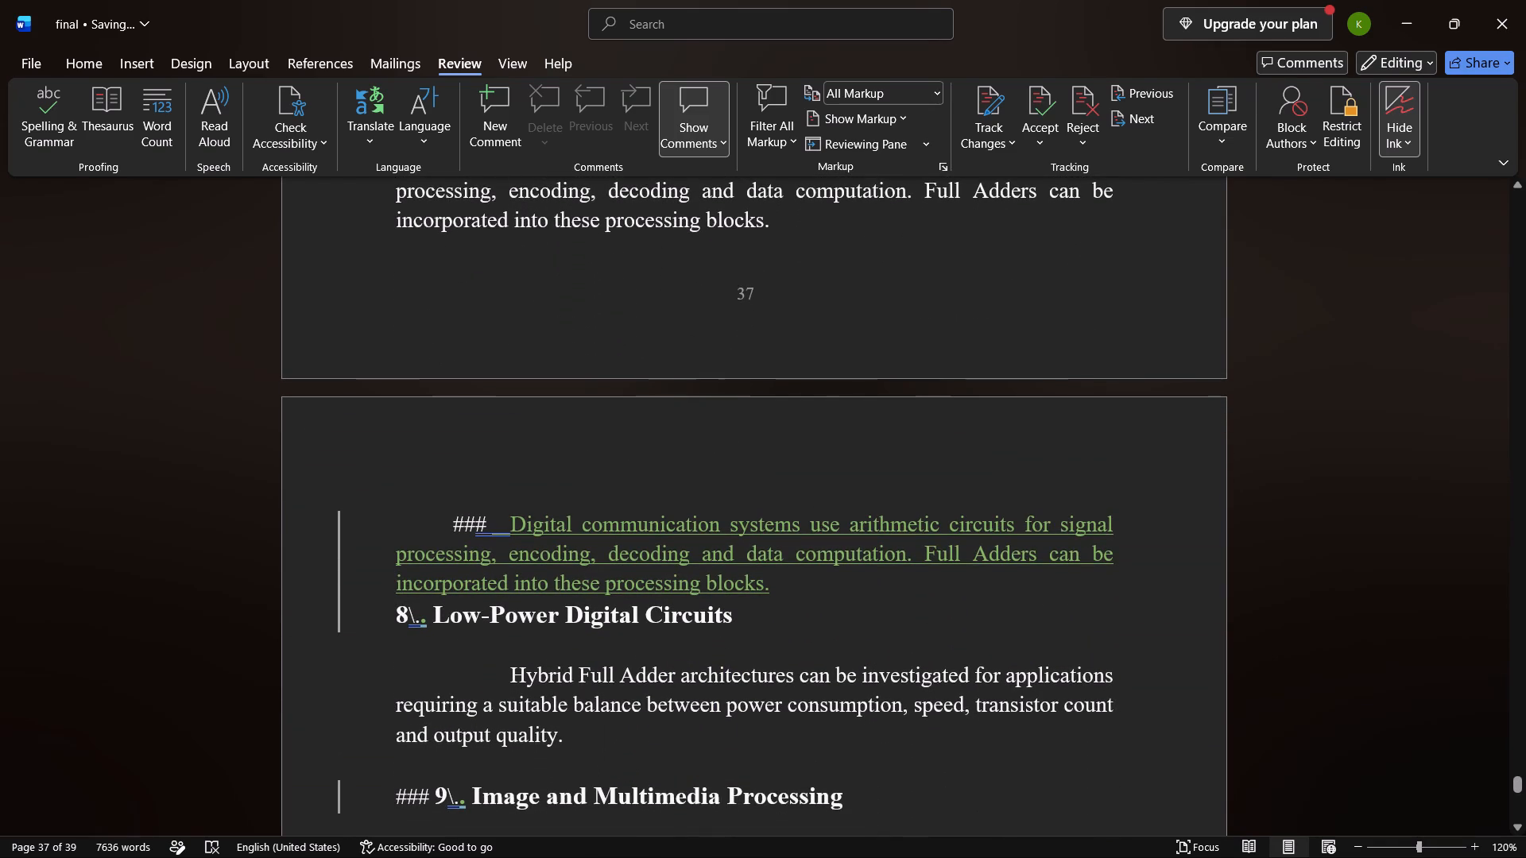
scroll(482, 667, "up", 2)
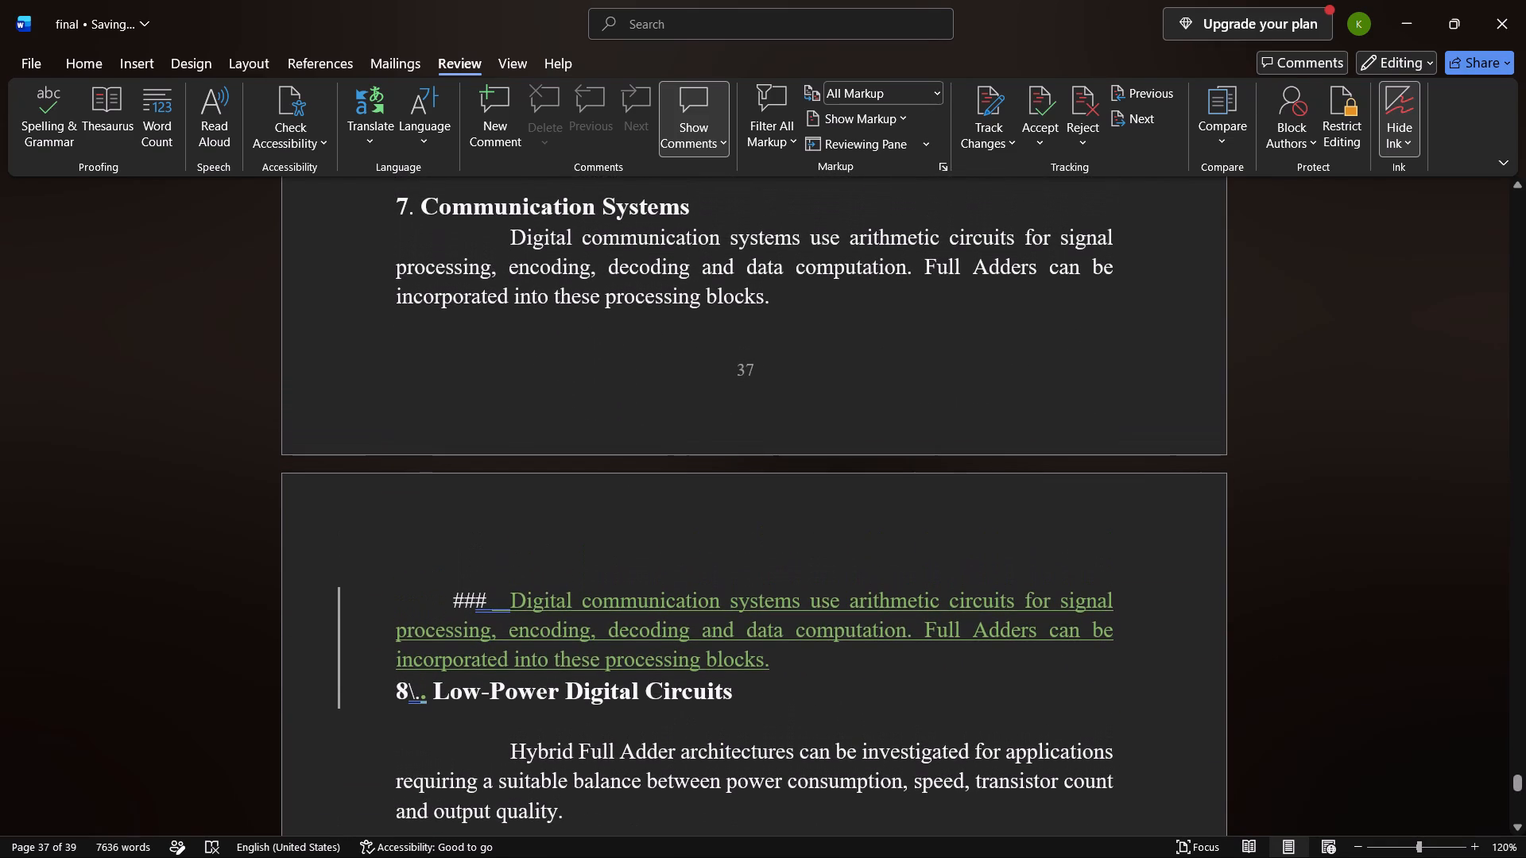
scroll(482, 667, "up", 2)
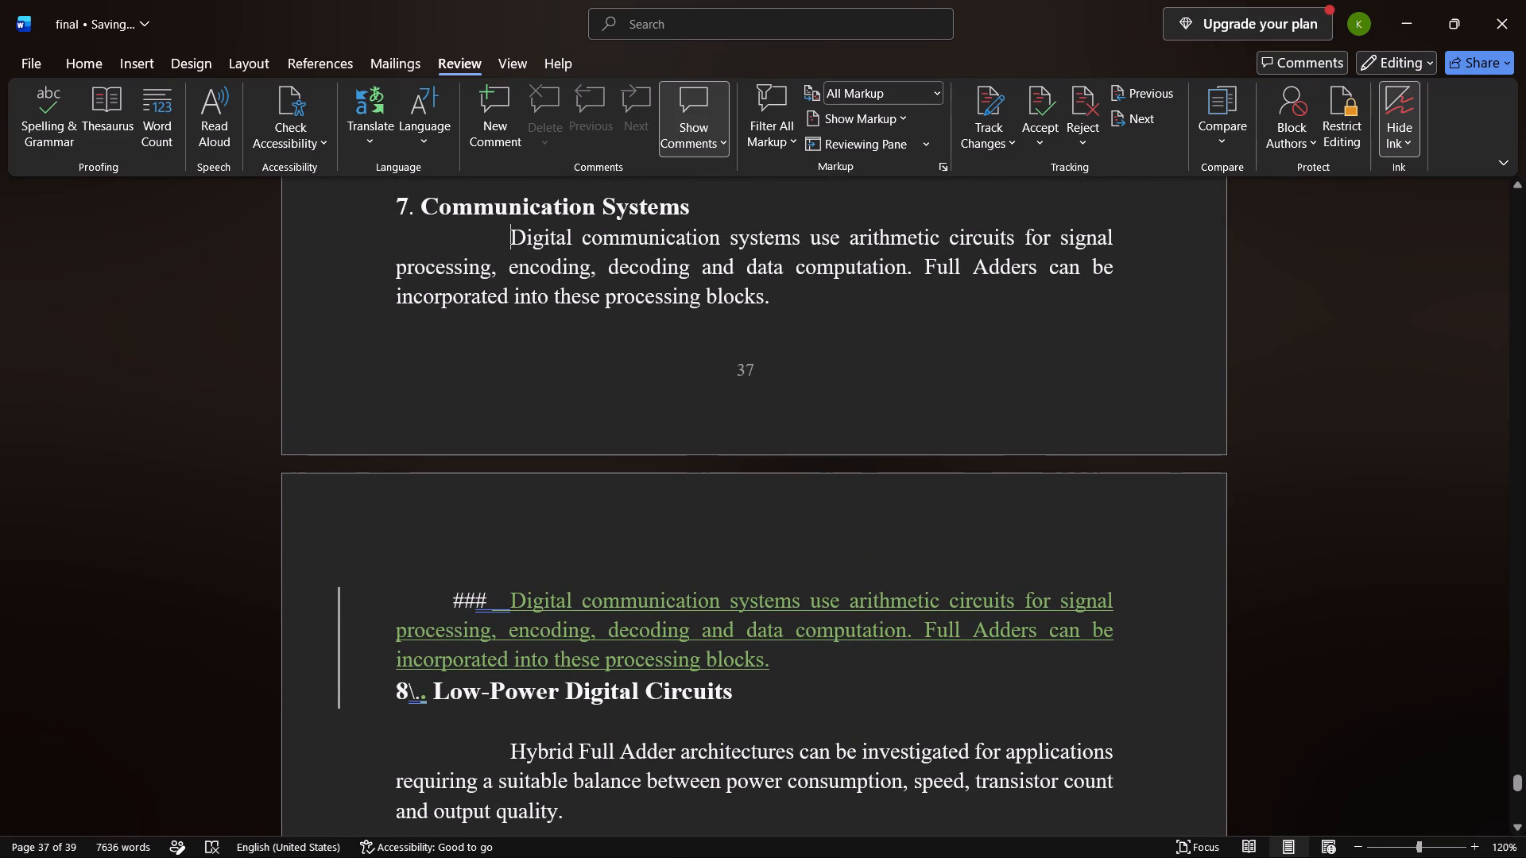
left_click_drag(776, 670, 659, 671)
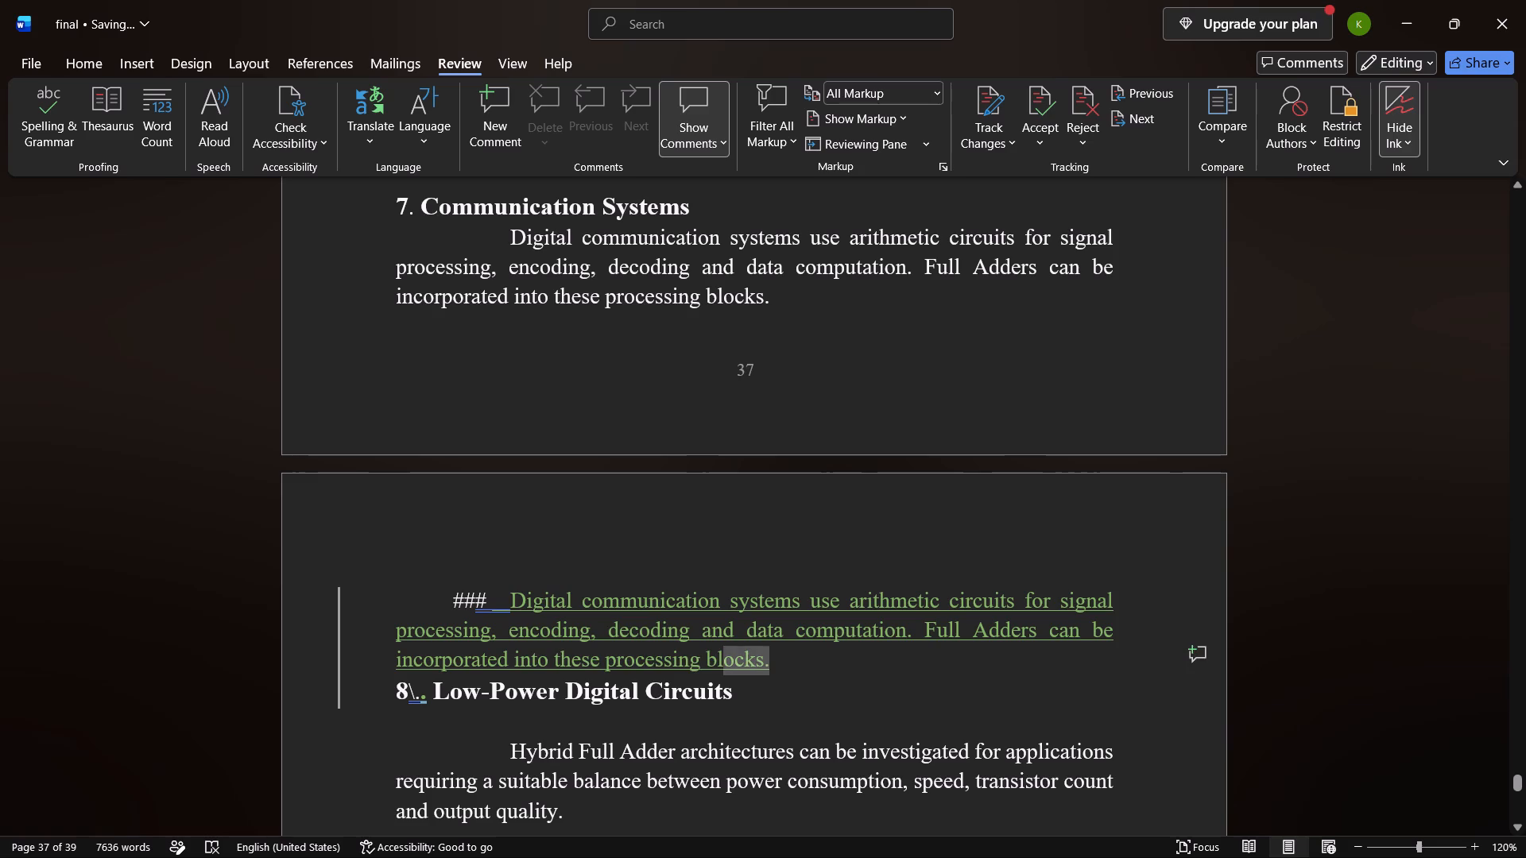
left_click_drag(659, 671, 399, 568)
key("Delete")
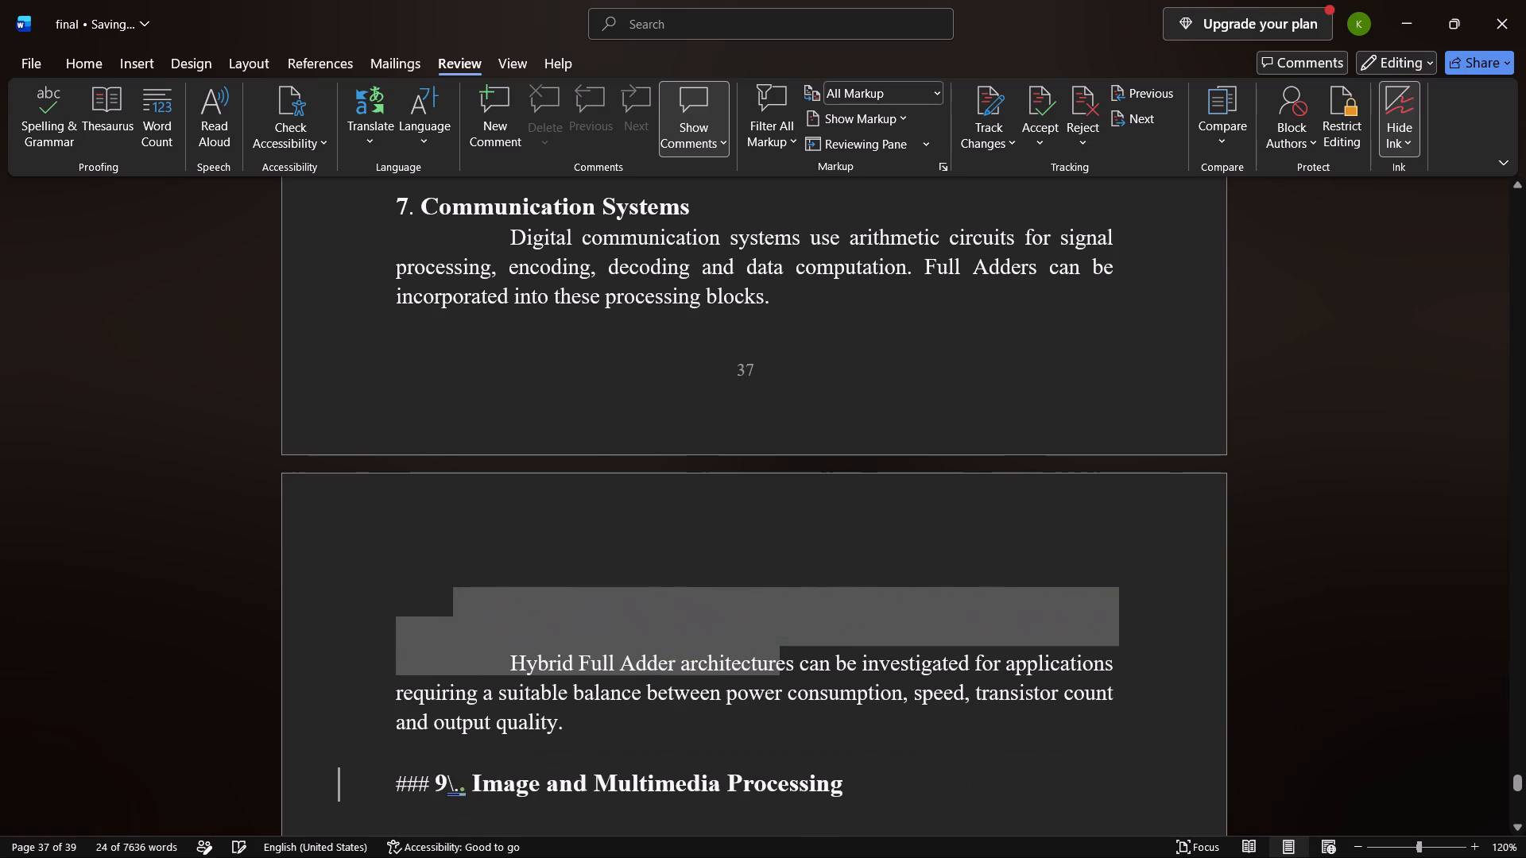
key("BackSpace")
key("BackSpace")
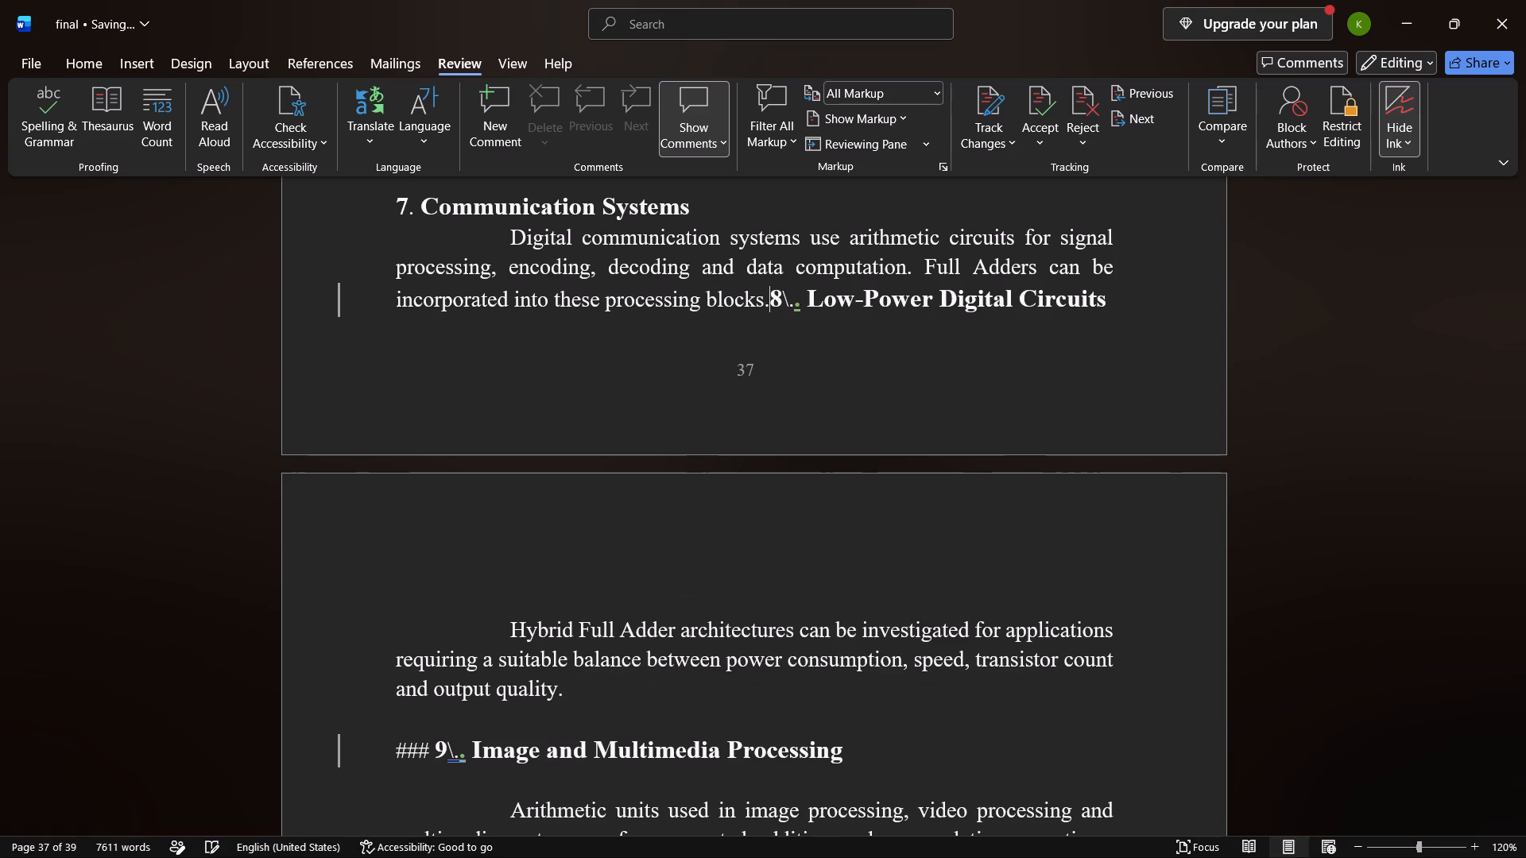
key("Return")
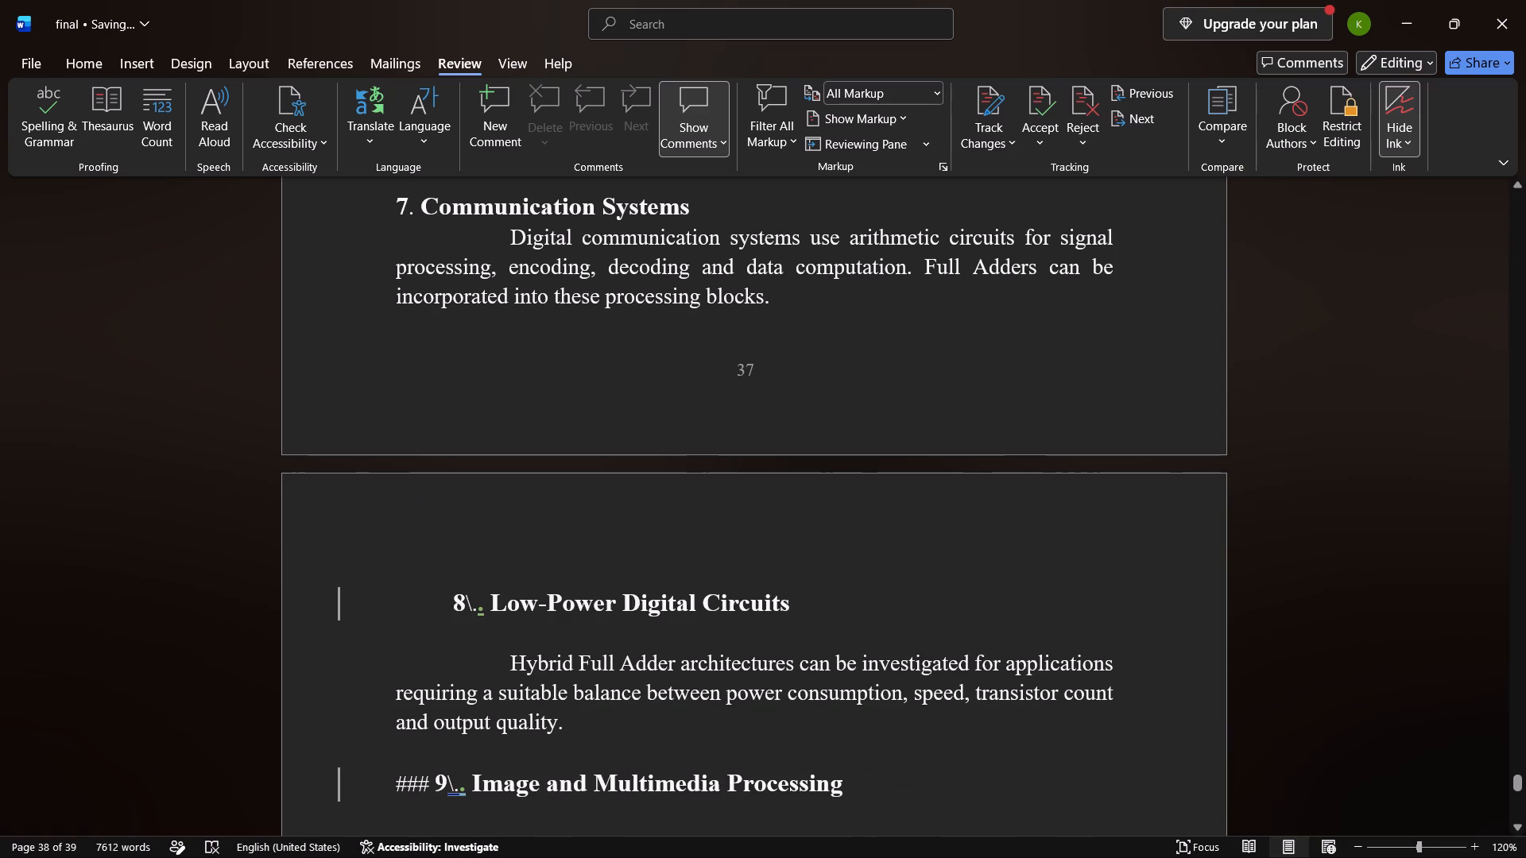
key("BackSpace")
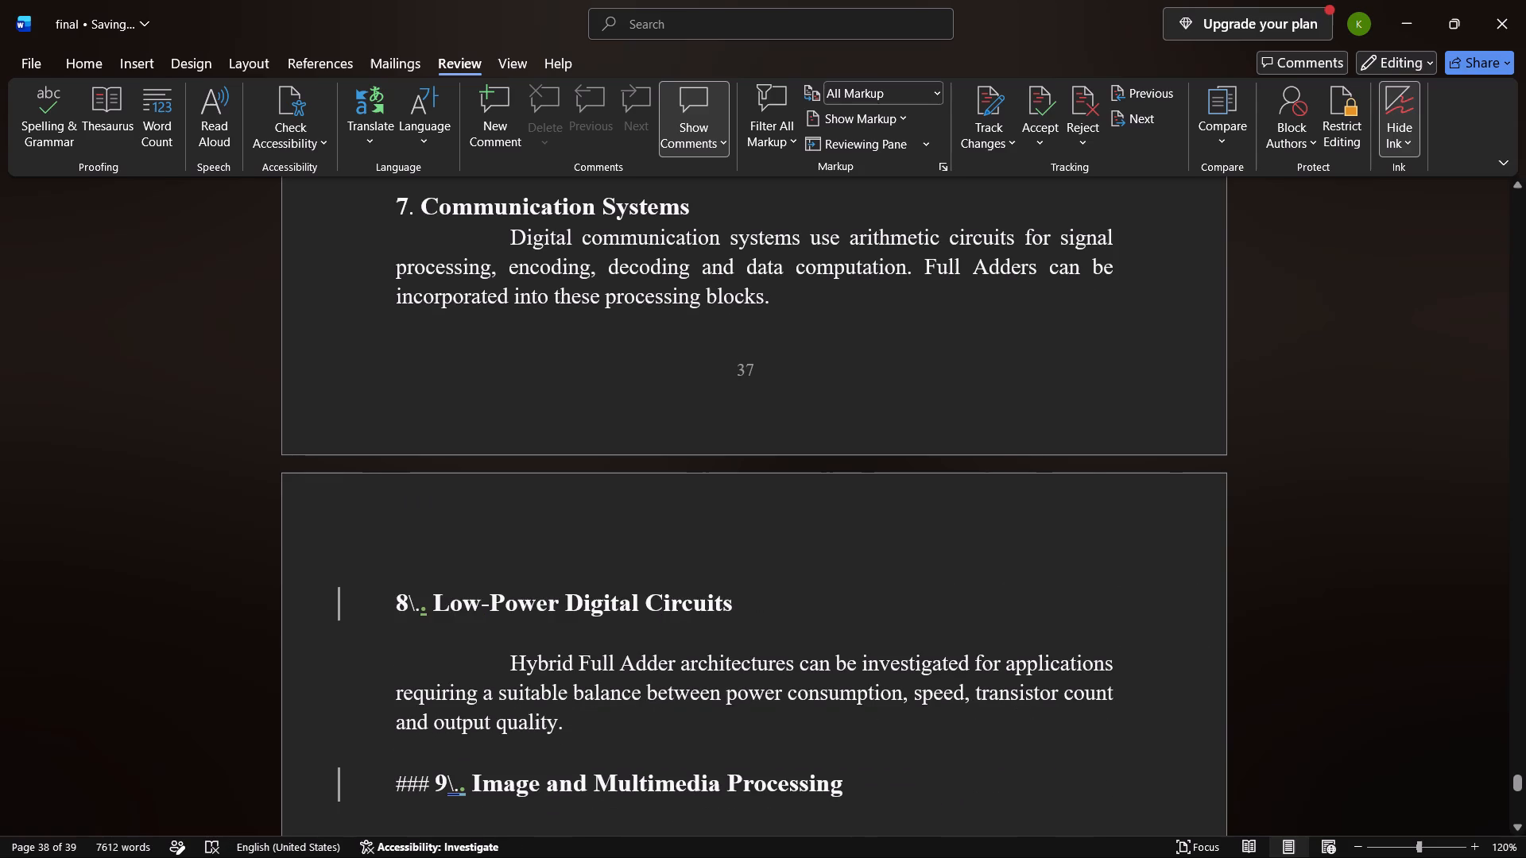
Clean the stray symbols from the eighth heading in 3.5 so it reads "8. Low-Power Digital Circuits", and remove the empty line below it.
left_click(431, 613)
key("Left")
key("BackSpace")
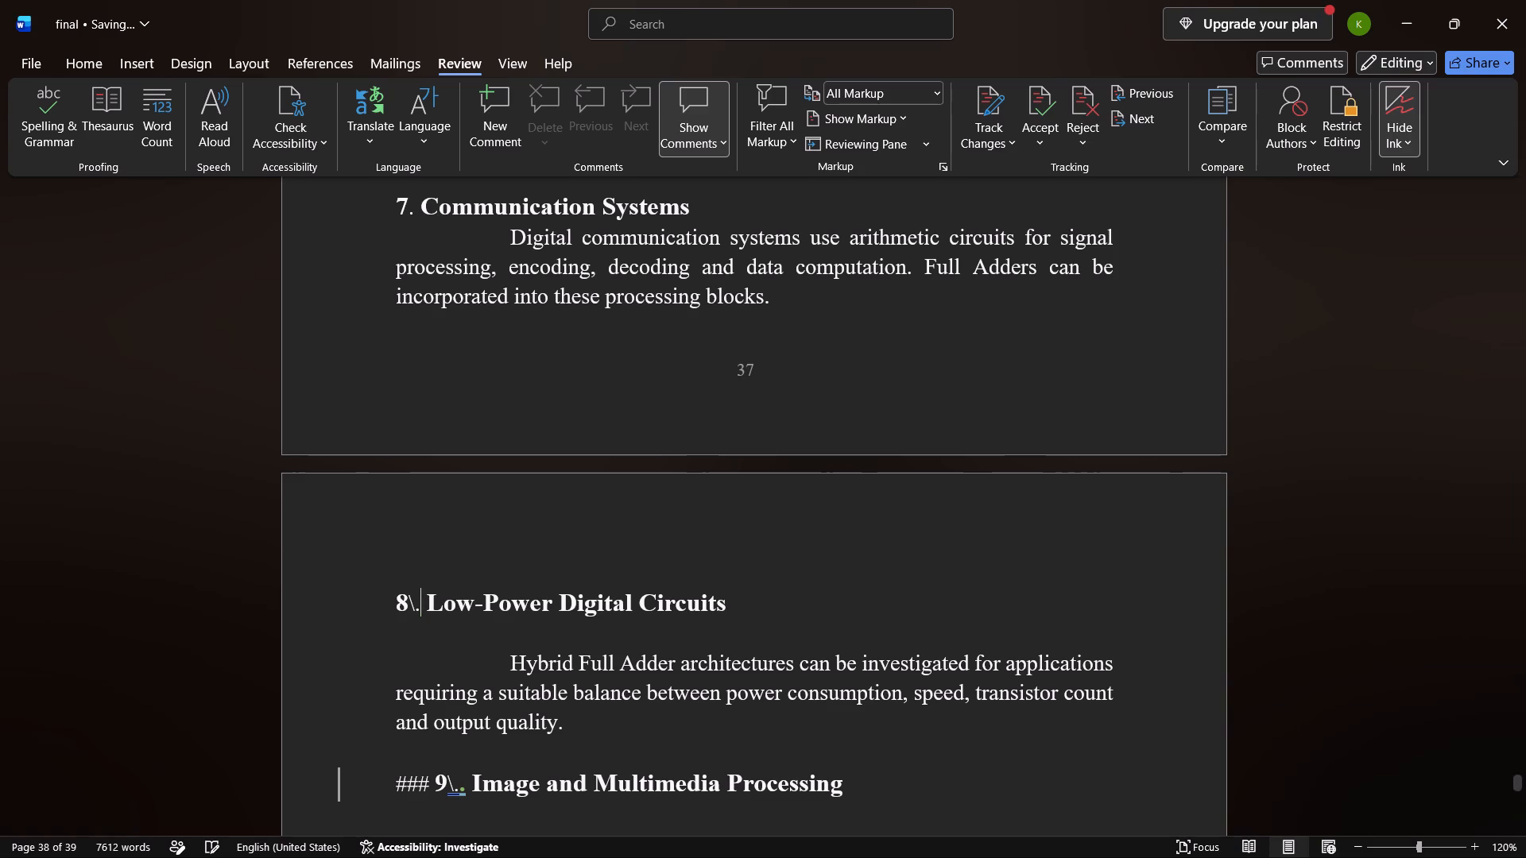
key("Left")
key("BackSpace")
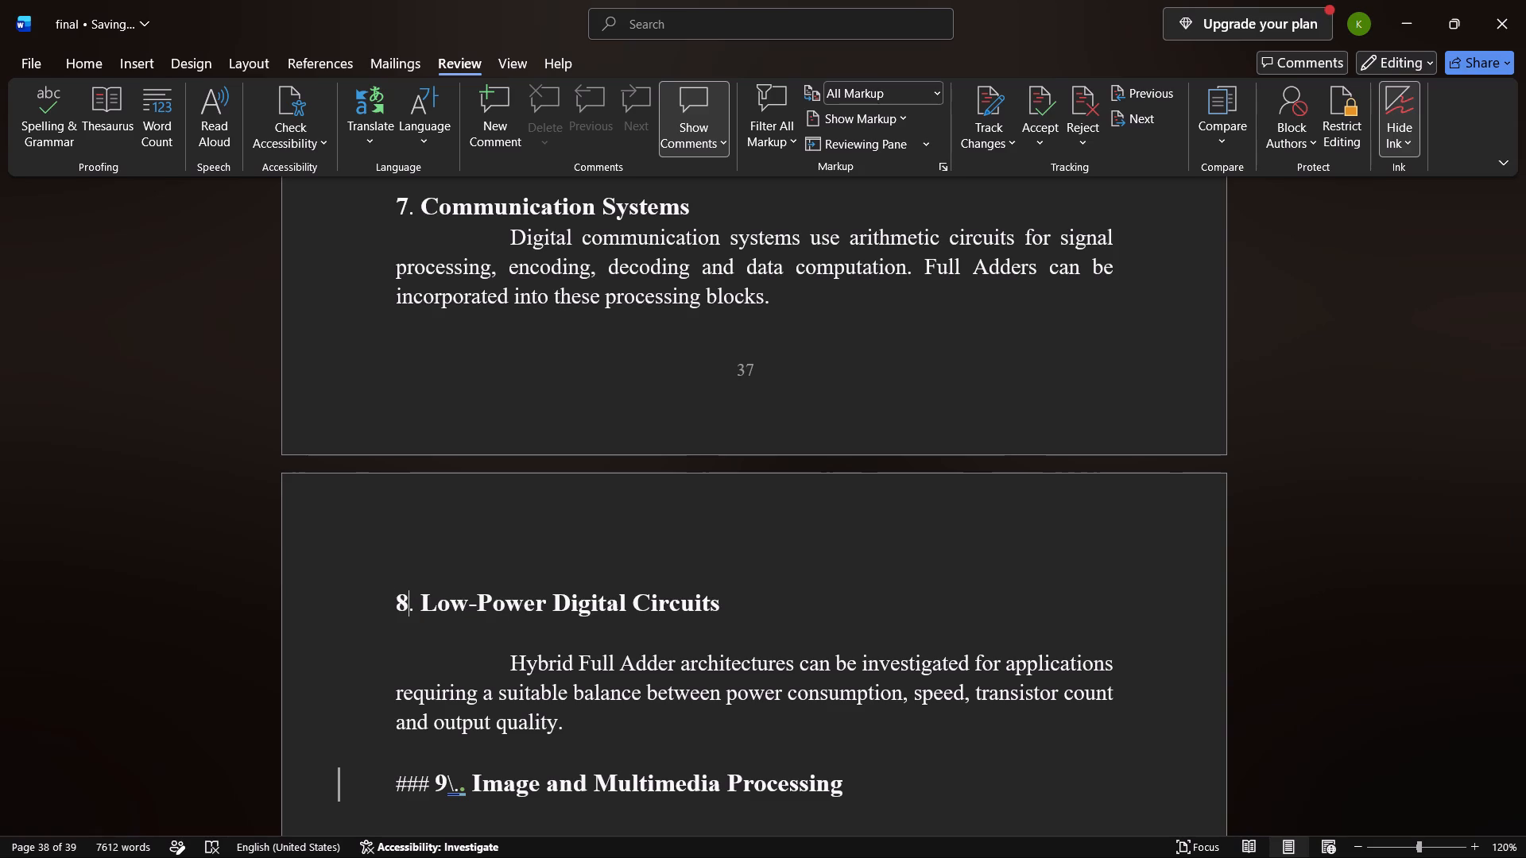
key("Down")
key("BackSpace")
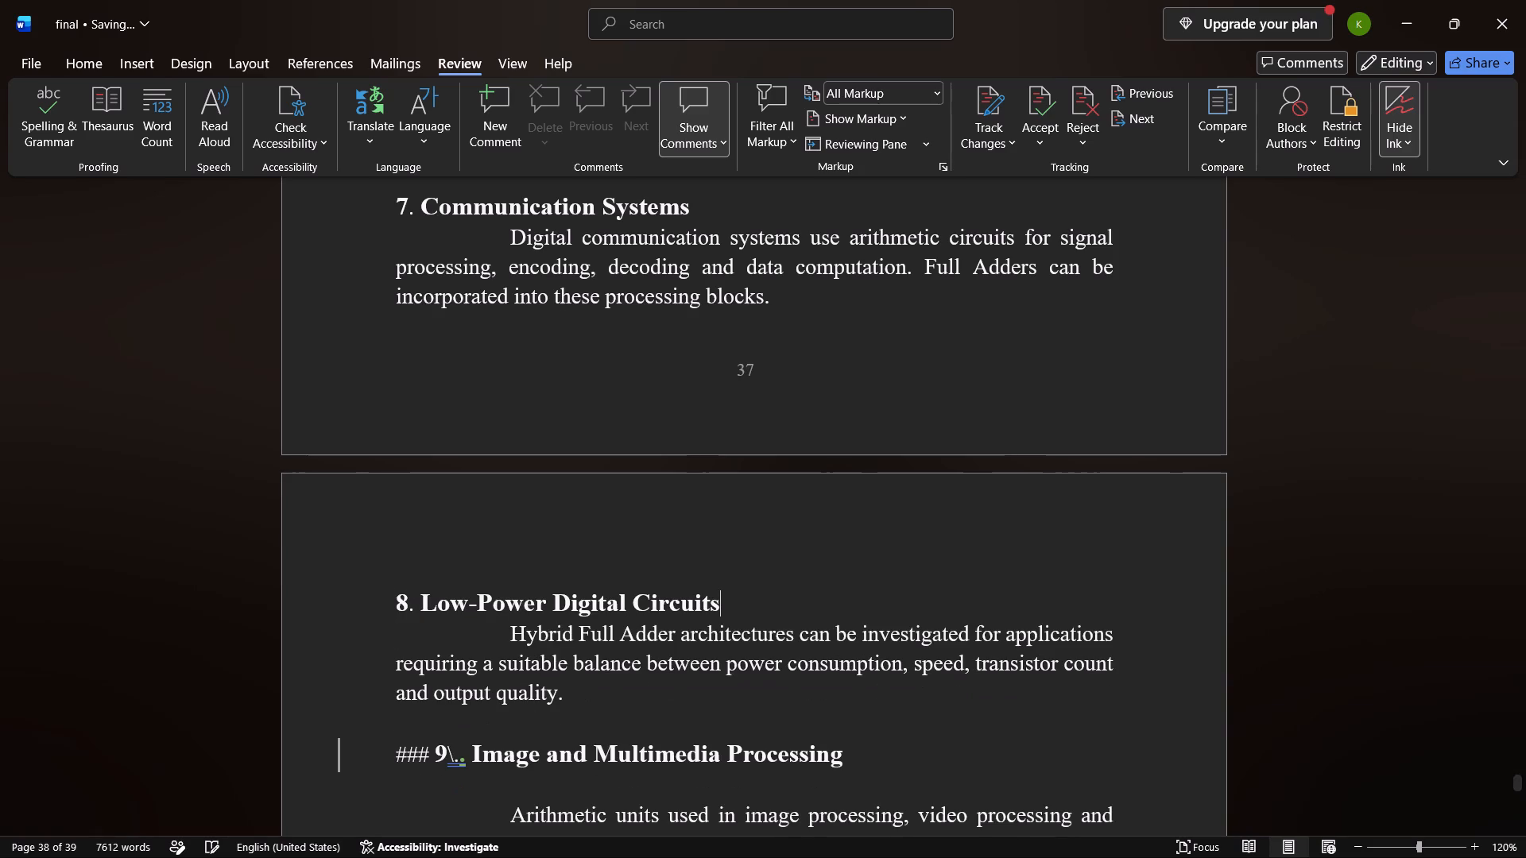
Clean the ninth heading in 3.5 so it reads "9. Image and Multimedia Processing", and remove the empty line below it.
scroll(468, 705, "down", 1)
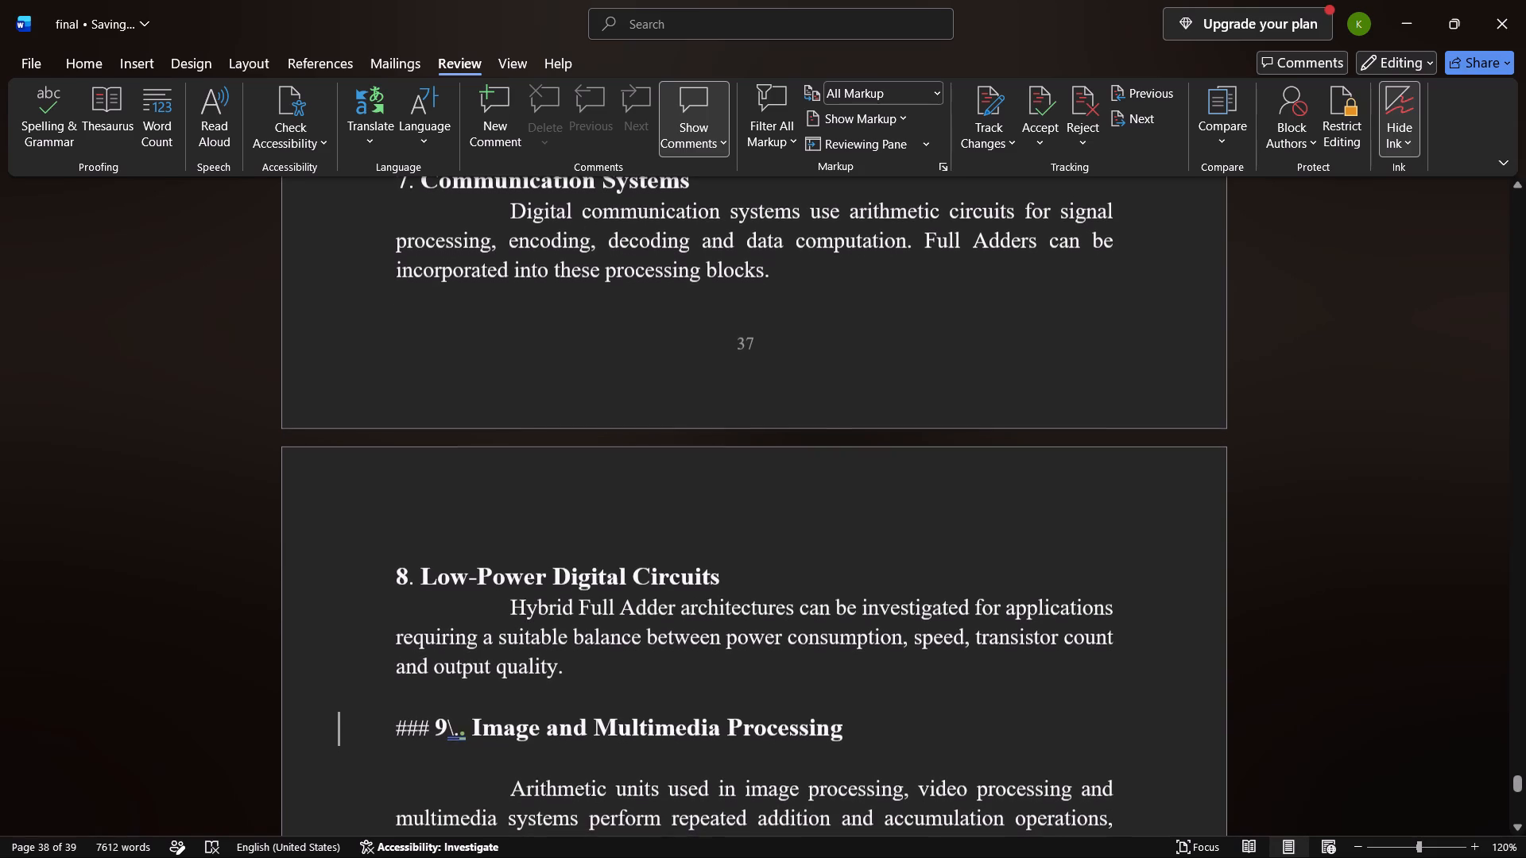
left_click(465, 728)
key("BackSpace")
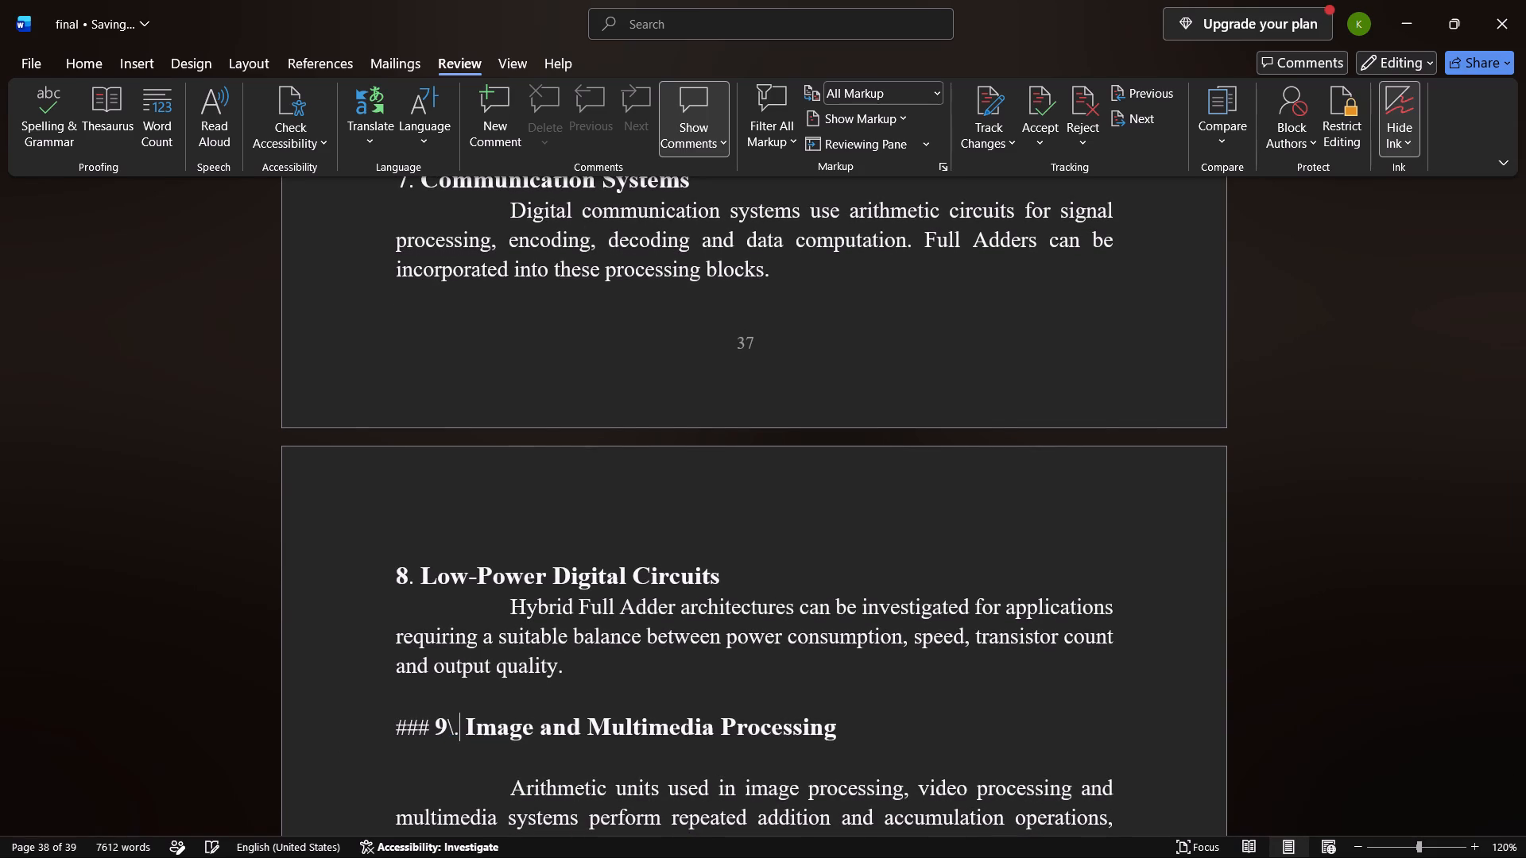
key("Left")
key("BackSpace")
key("Left")
key("BackSpace")
key("BackSpace")
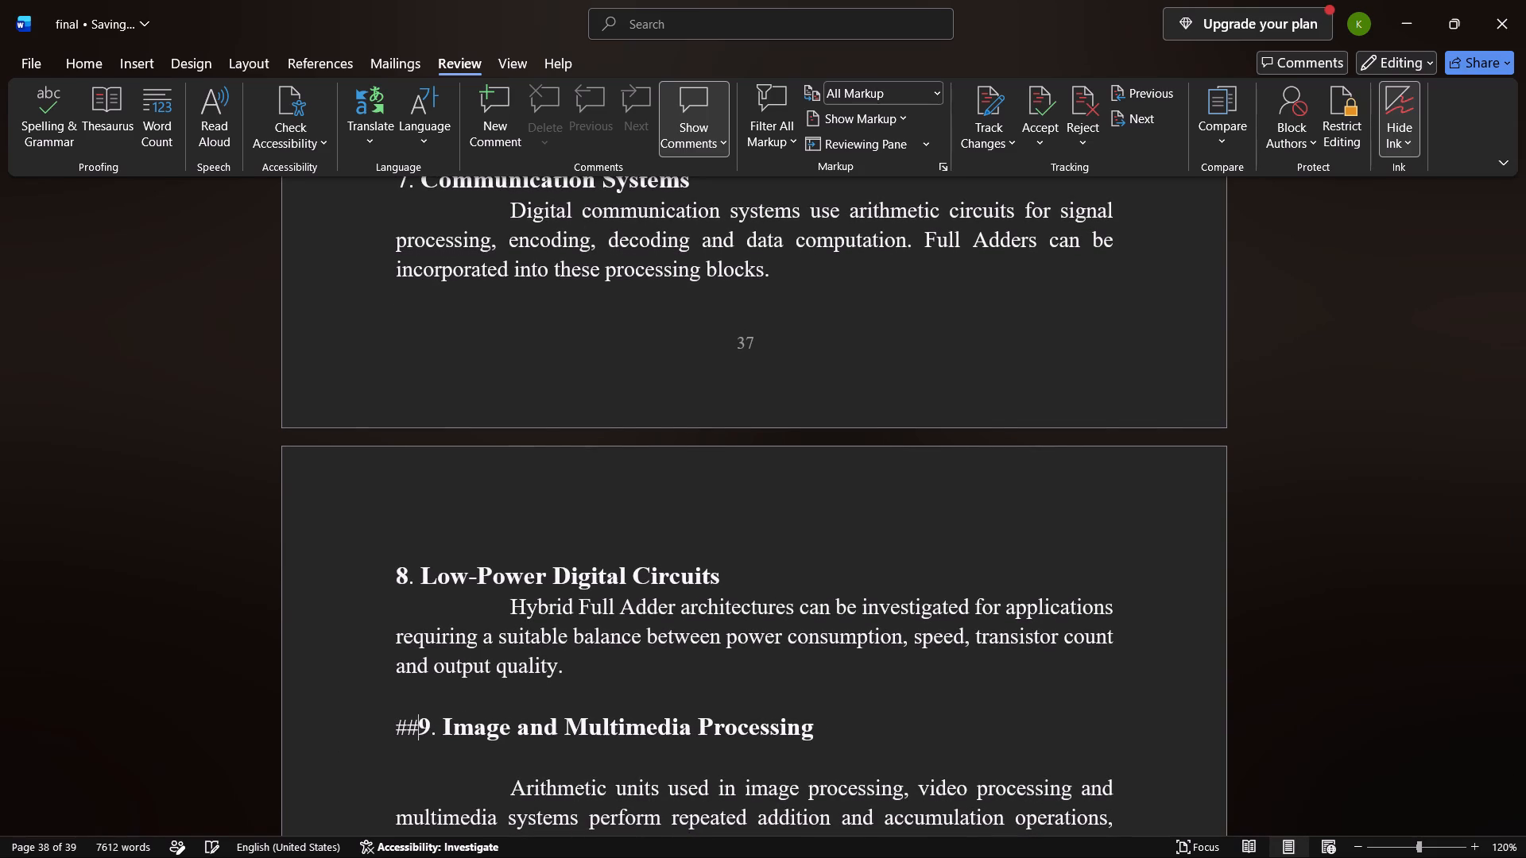
key("BackSpace")
key("BackSpace")
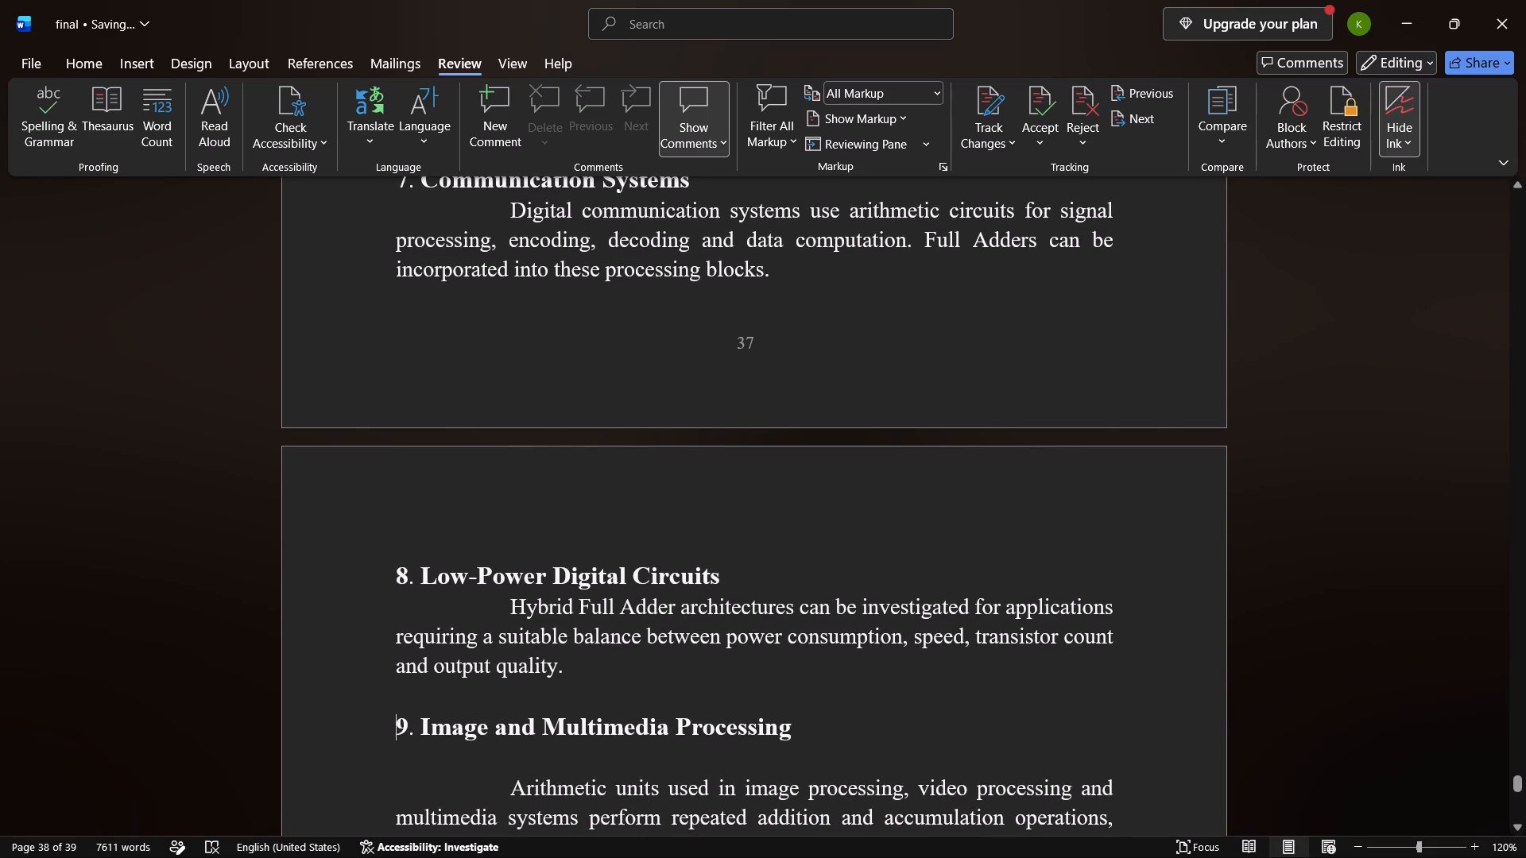
key("Down")
key("BackSpace")
Clean the tenth heading in 3.5 so it reads "10. Scientific and Engineering Computing", and remove the empty line below it.
scroll(468, 761, "down", 1)
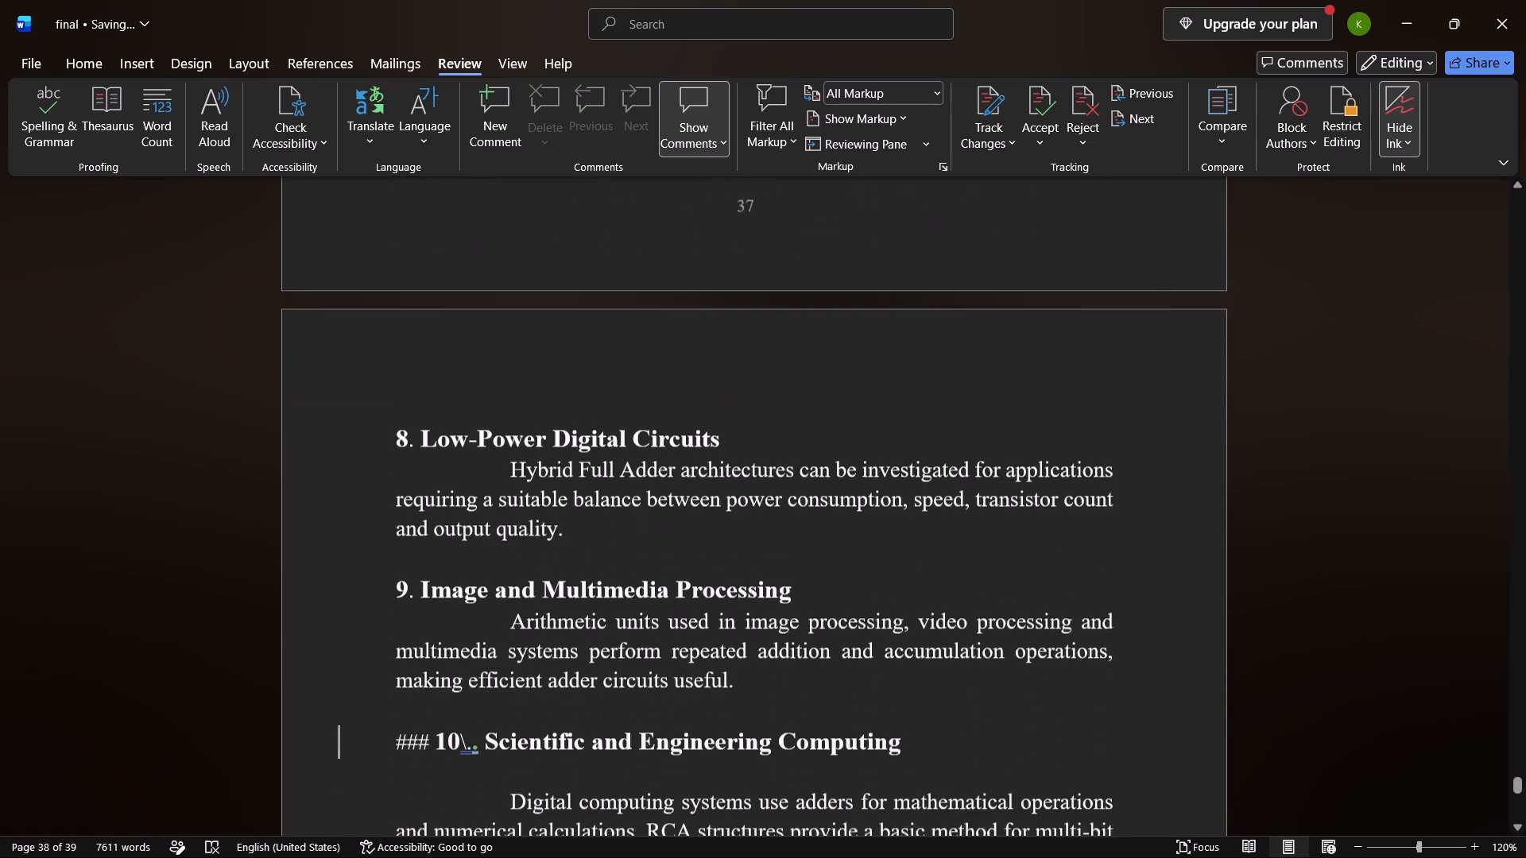
scroll(468, 761, "down", 1)
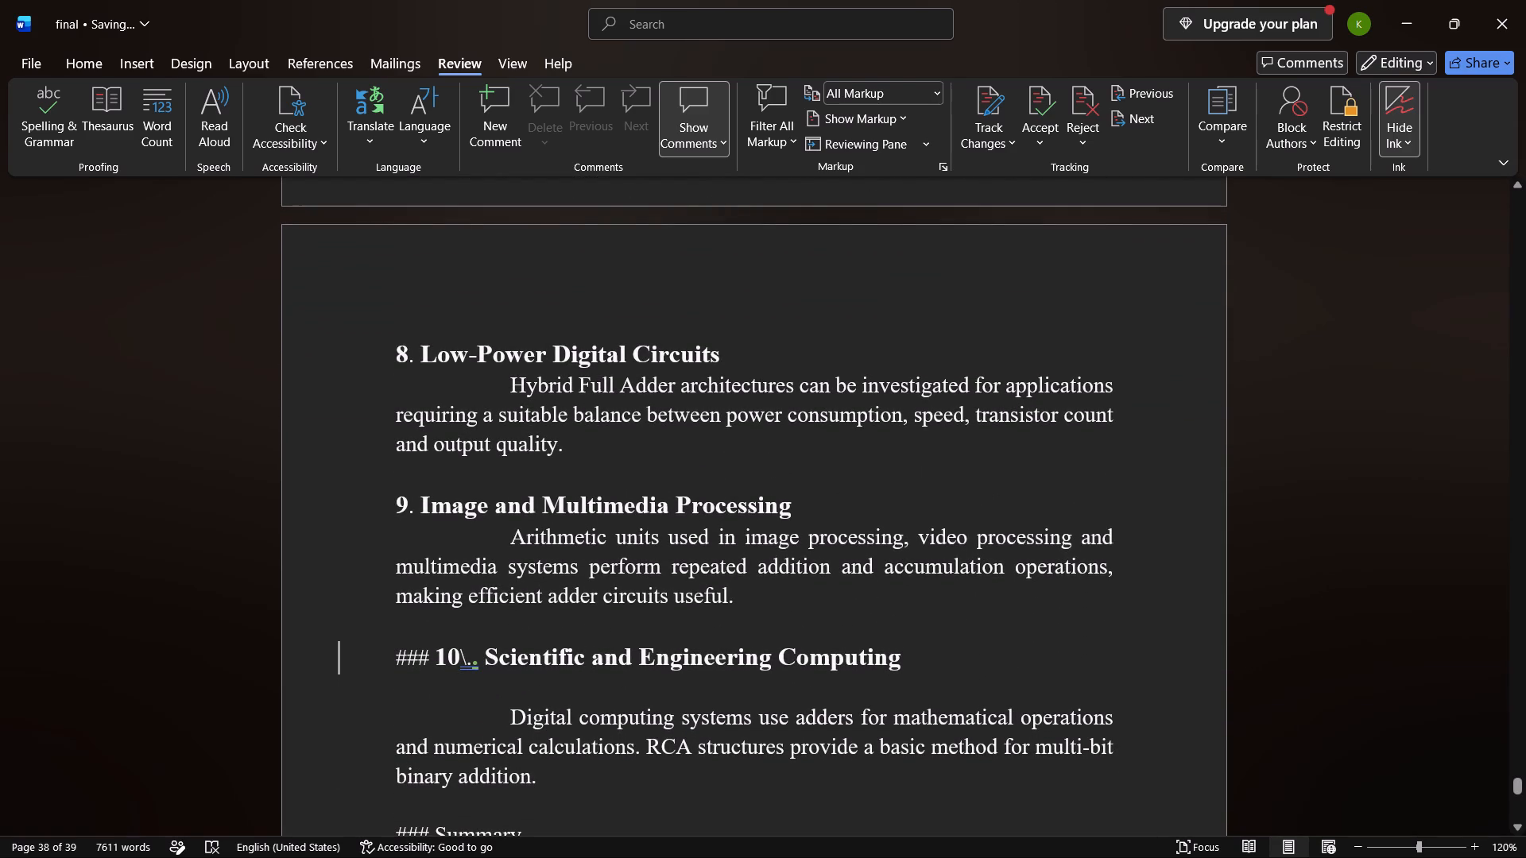
left_click(479, 663)
key("BackSpace")
key("Left")
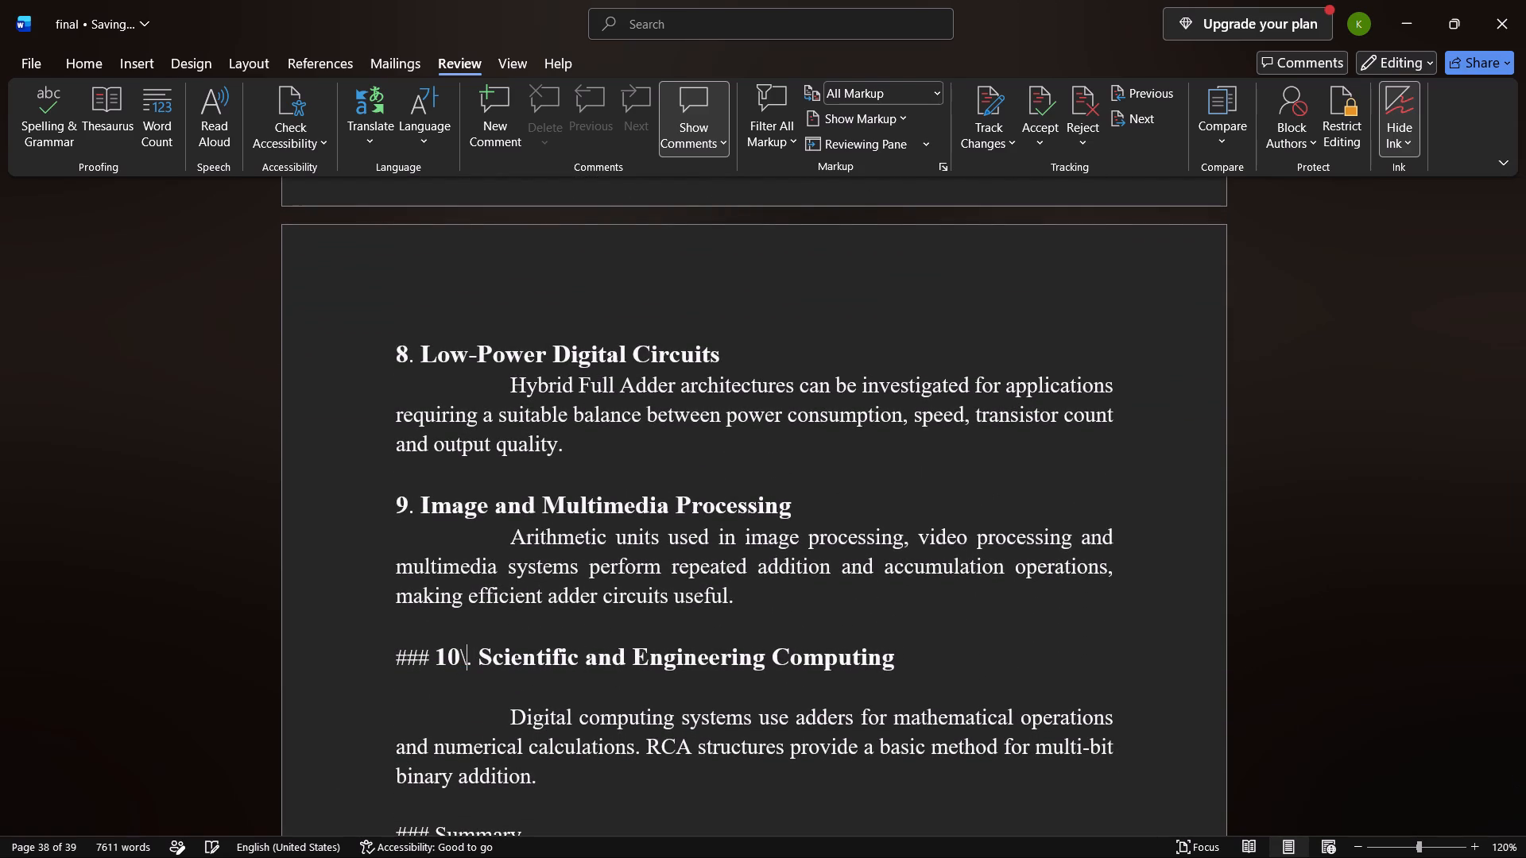
key("BackSpace")
key("Left")
key("Left")
key("BackSpace")
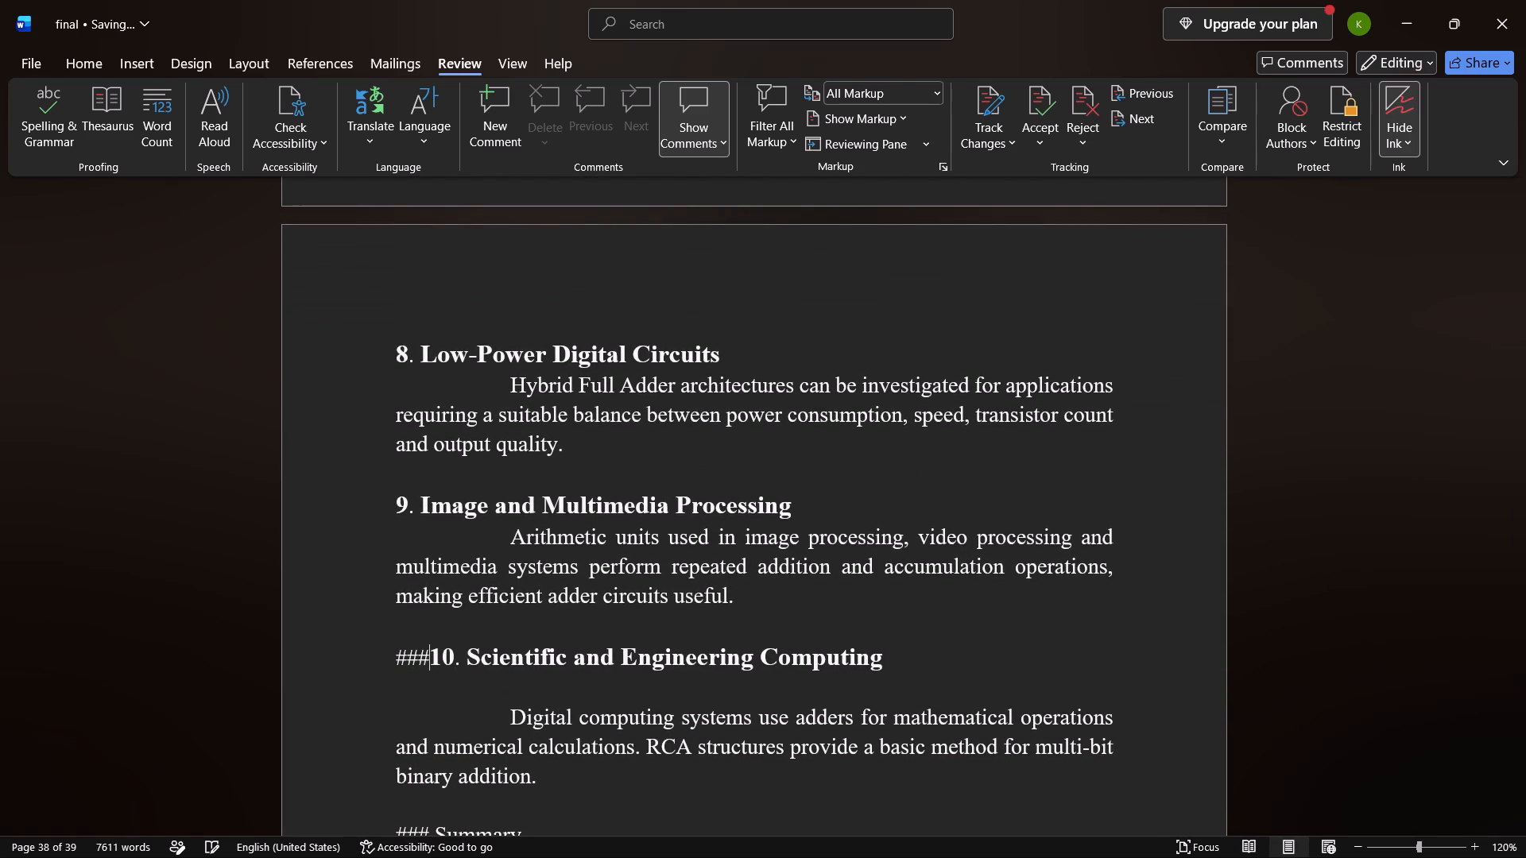
key("BackSpace")
key("BackSpace")
key("BackSpace")
key("Down")
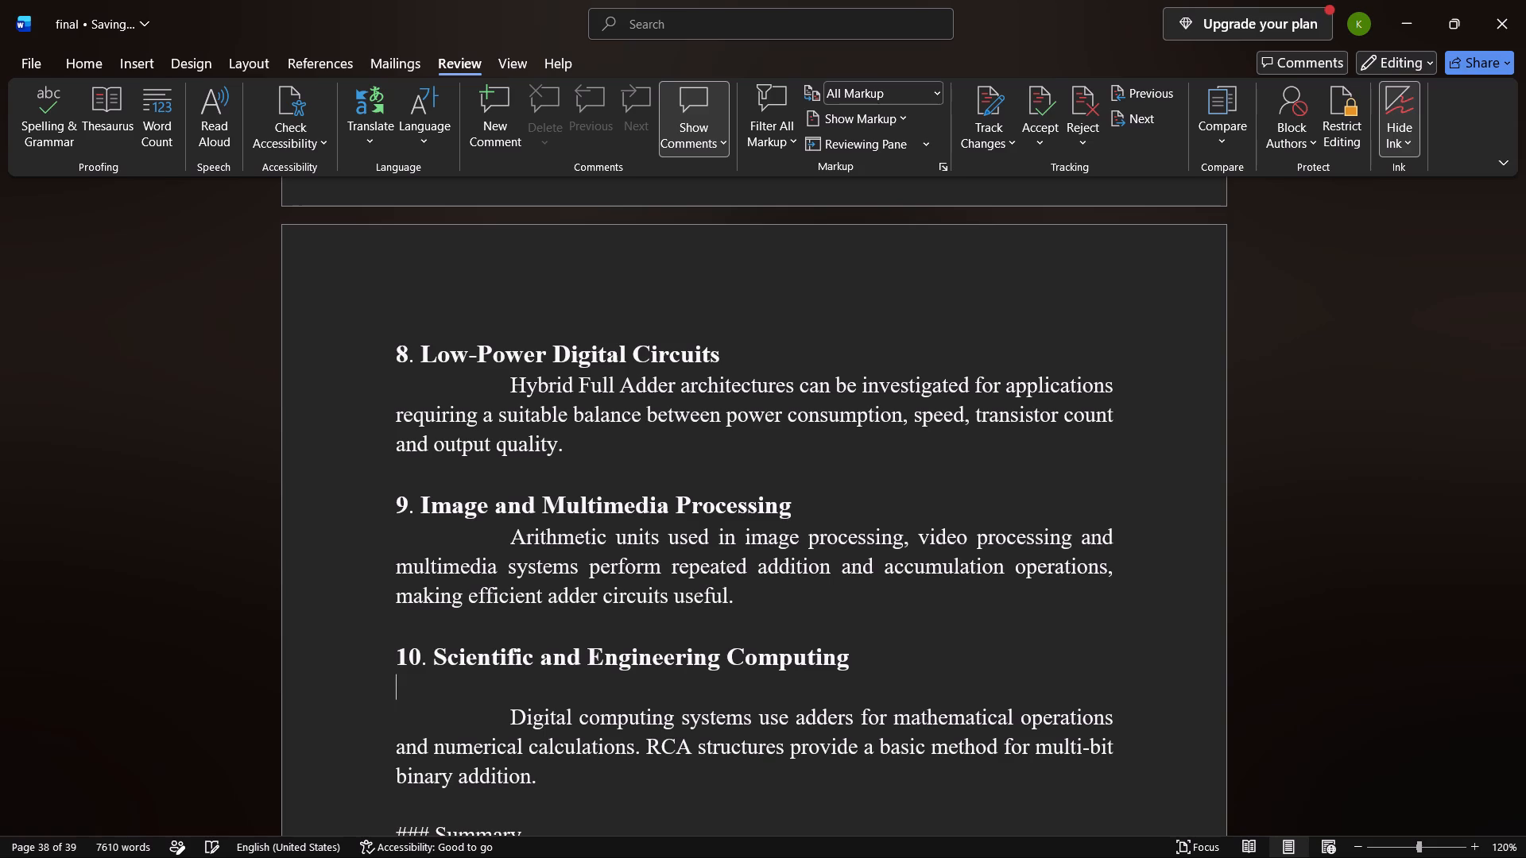
key("BackSpace")
Delete the "### Summary" heading and its paragraph at the end of 3.5, leaving an empty line before "3.6 Tool Utilization".
scroll(479, 663, "down", 1)
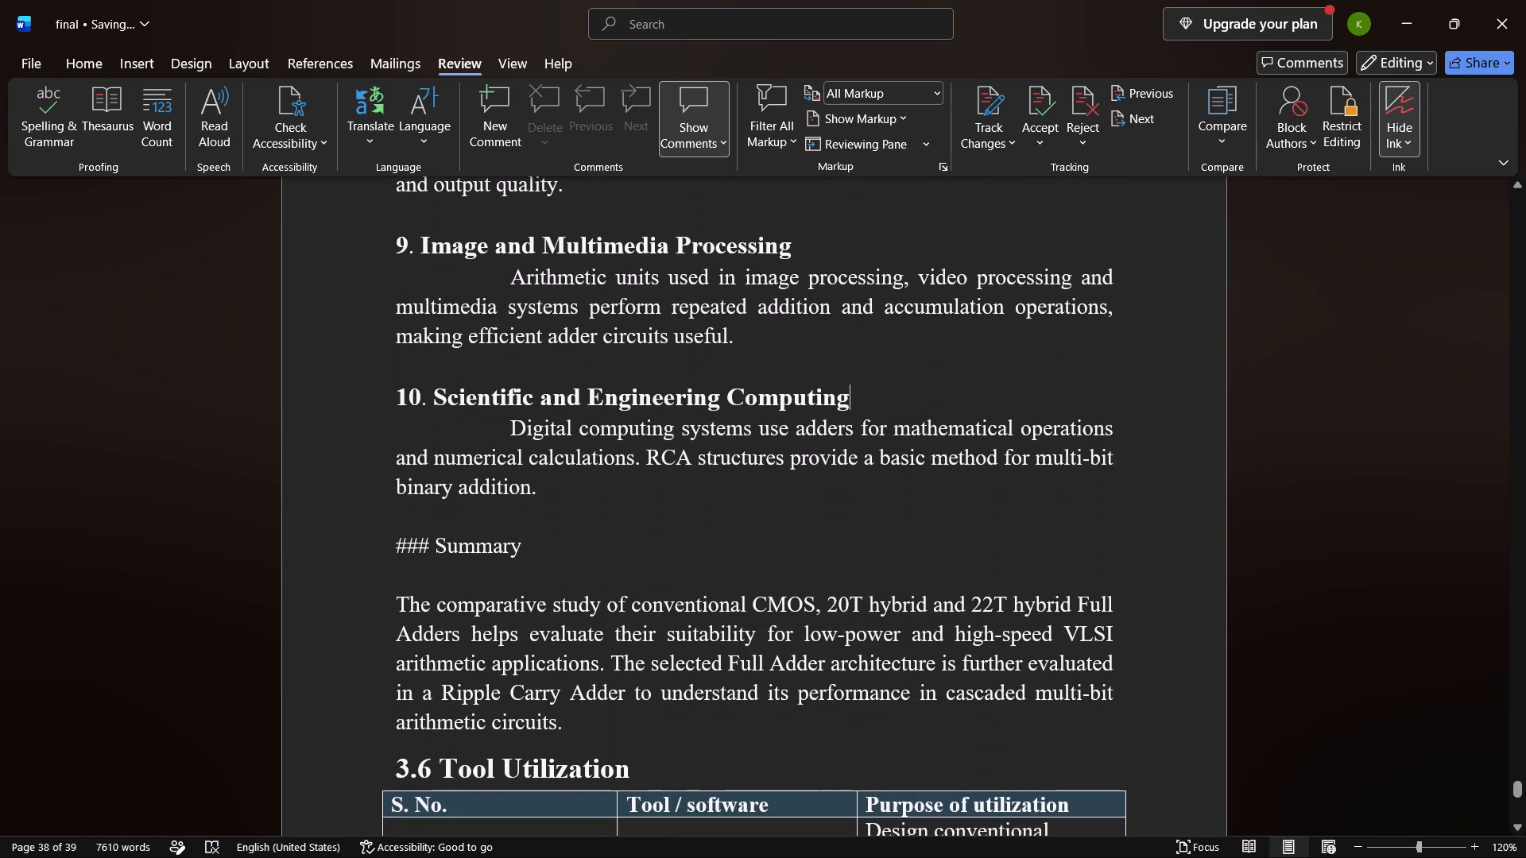
left_click_drag(581, 724, 407, 536)
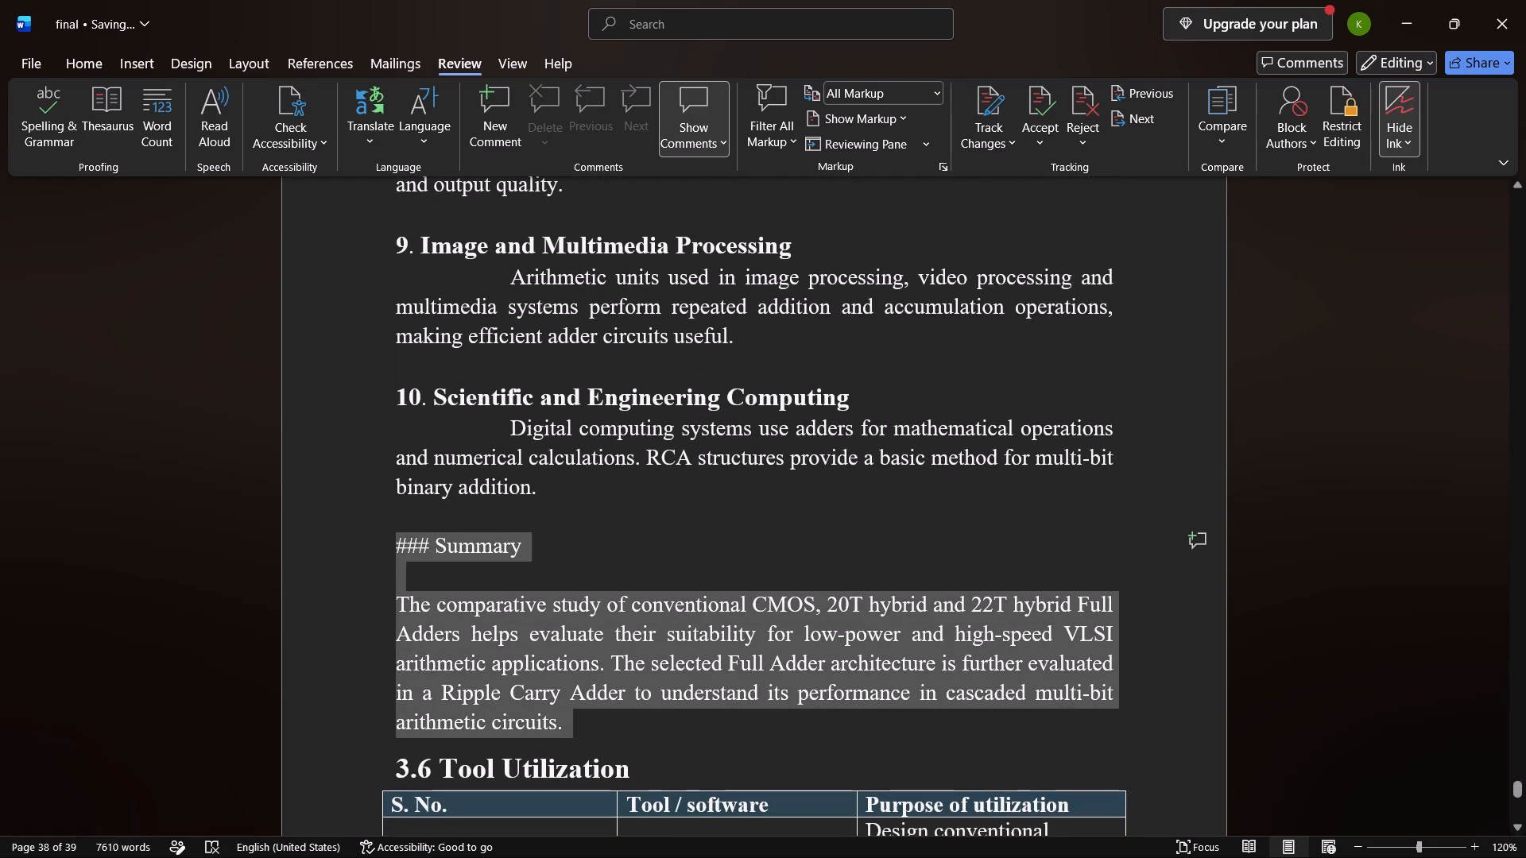
left_click_drag(407, 536, 402, 521)
key("BackSpace")
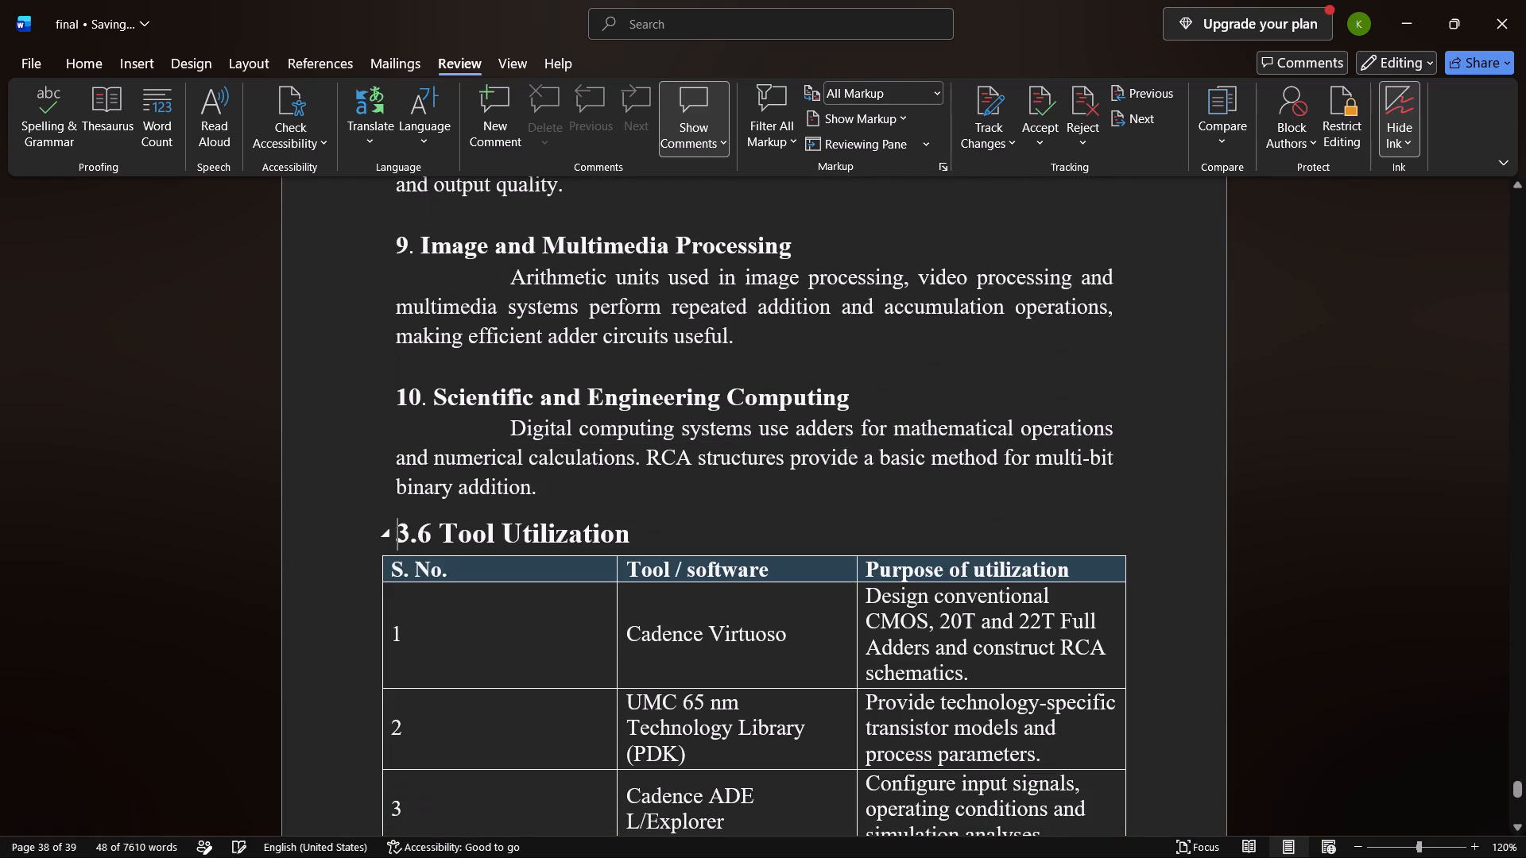
key("Return")
Remove the blue shading from the header row of the 3.6 Tool Utilization table.
scroll(402, 521, "down", 1)
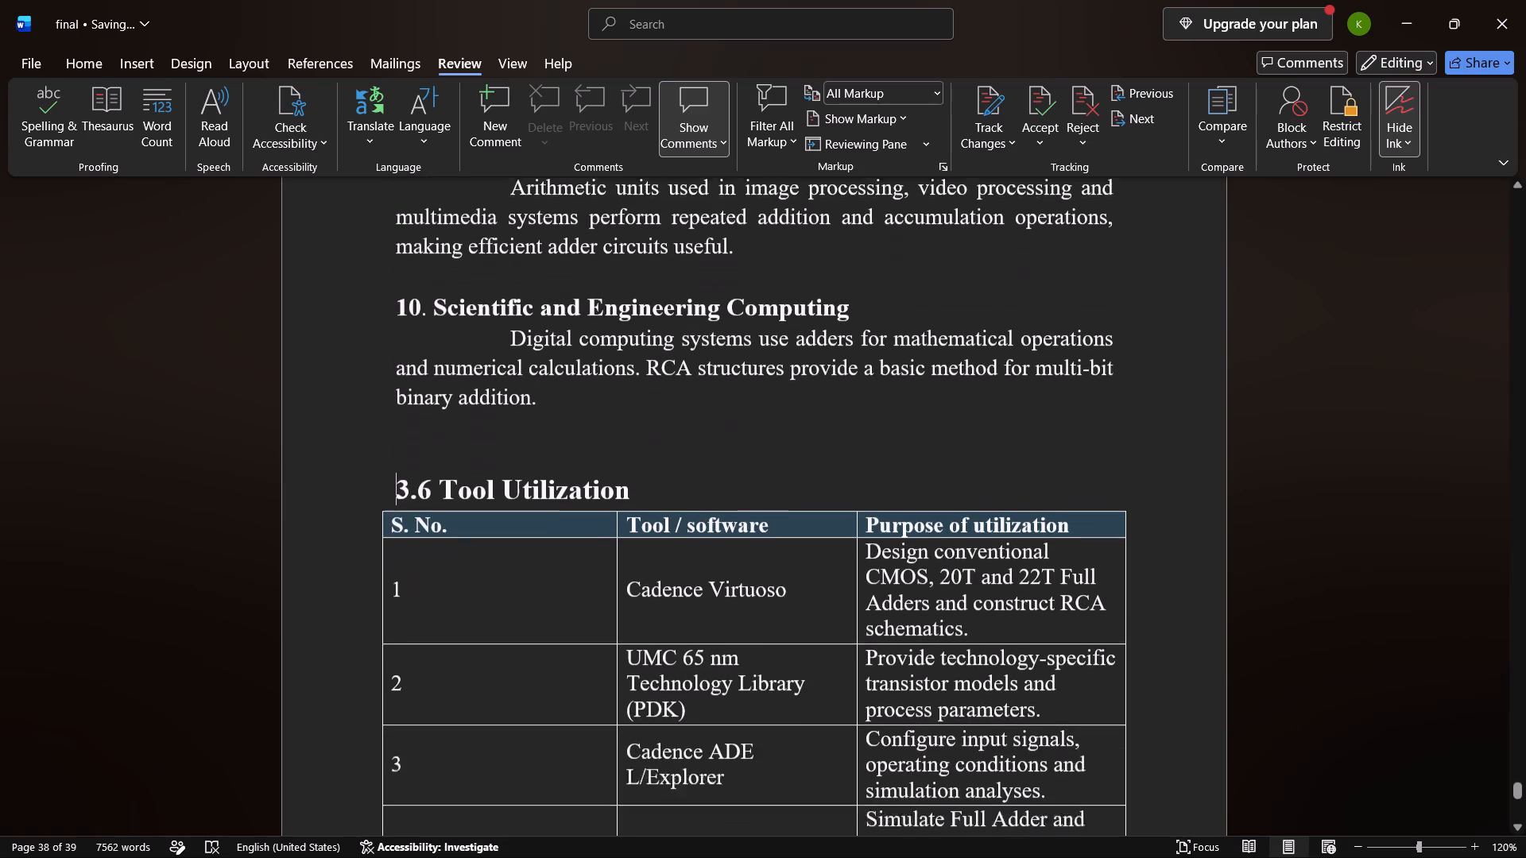
scroll(402, 521, "down", 1)
left_click_drag(388, 504, 853, 499)
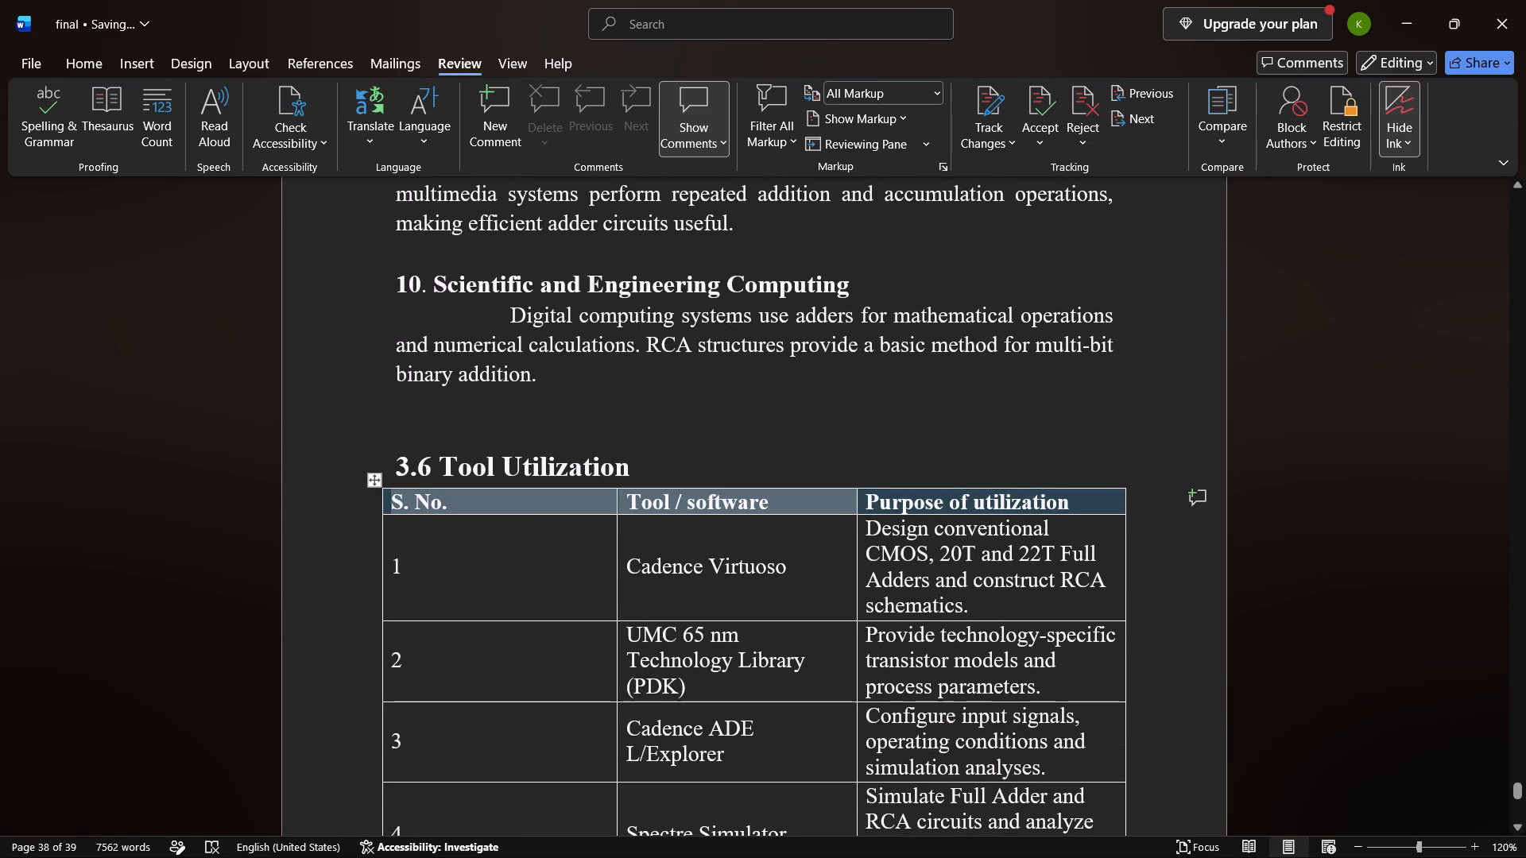
left_click_drag(853, 499, 990, 500)
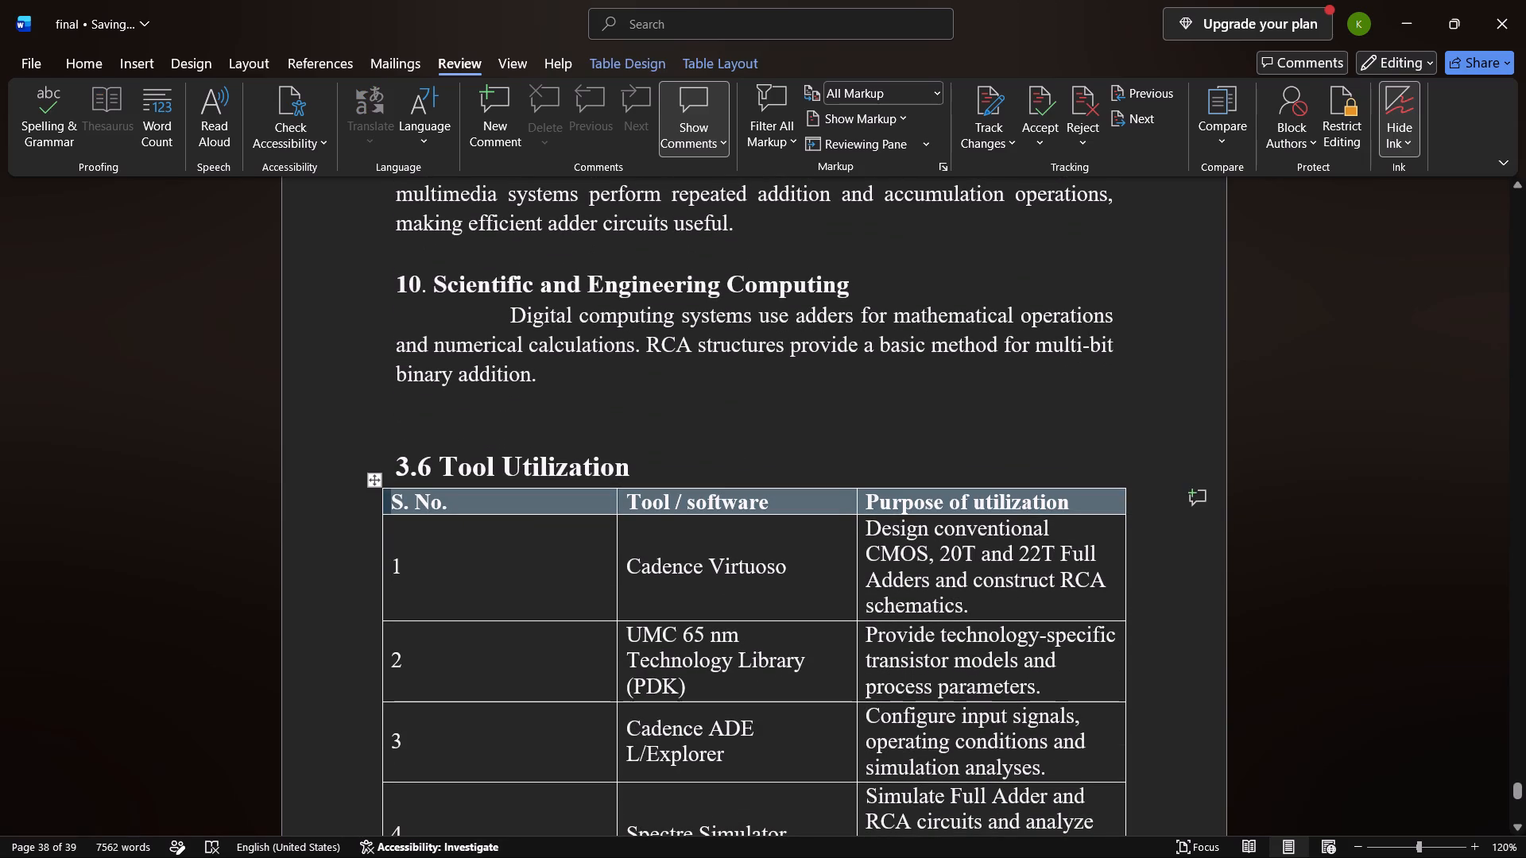
left_click(99, 61)
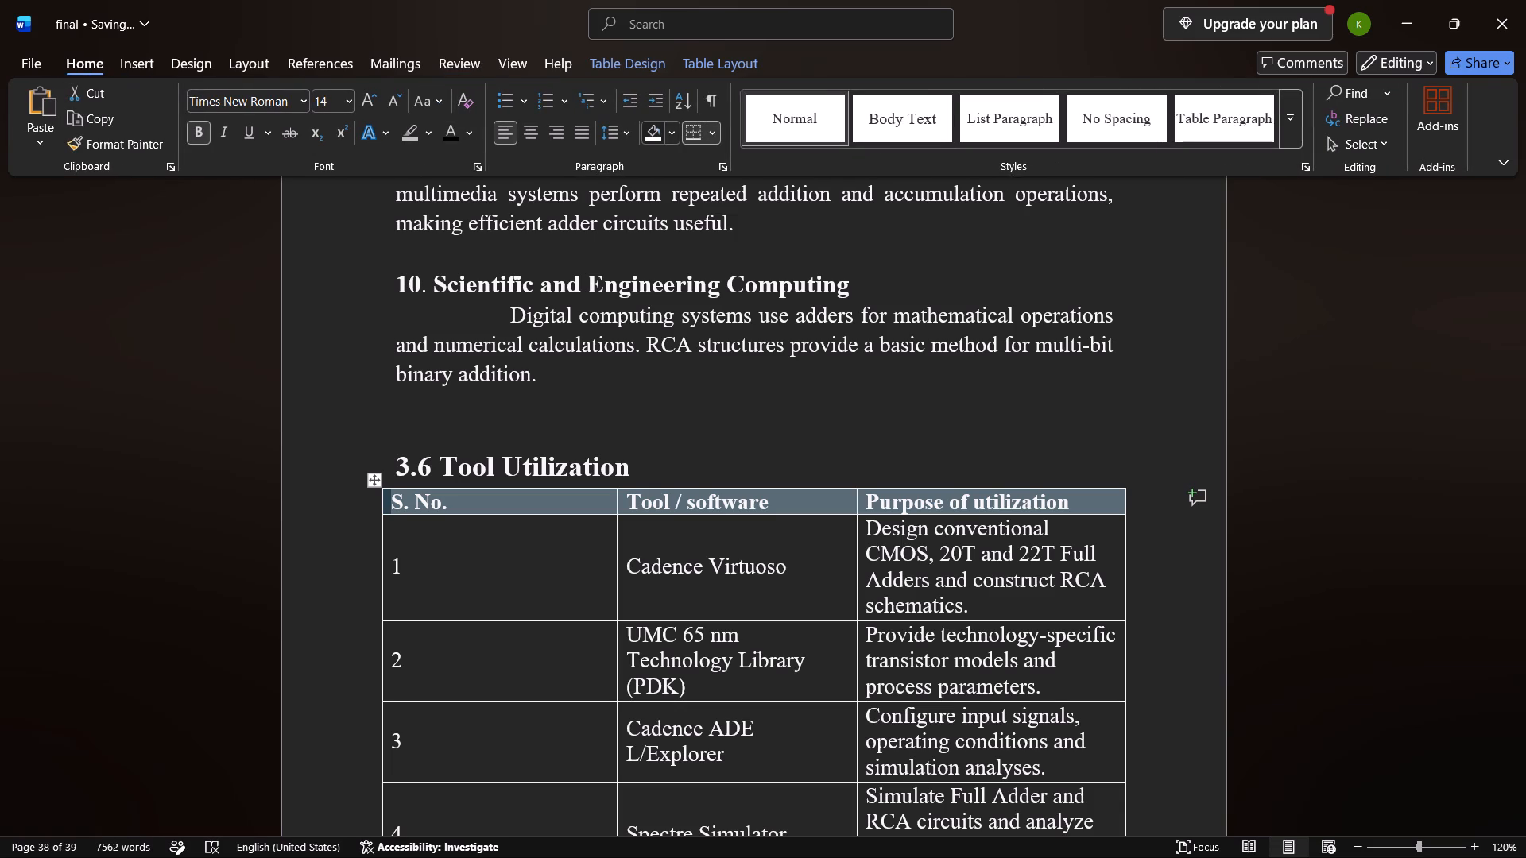
left_click(656, 133)
left_click(766, 394)
Delete the entire row 8, "Cadence Layout Editor, if used", from the 3.6 Tool Utilization table.
scroll(766, 394, "down", 1)
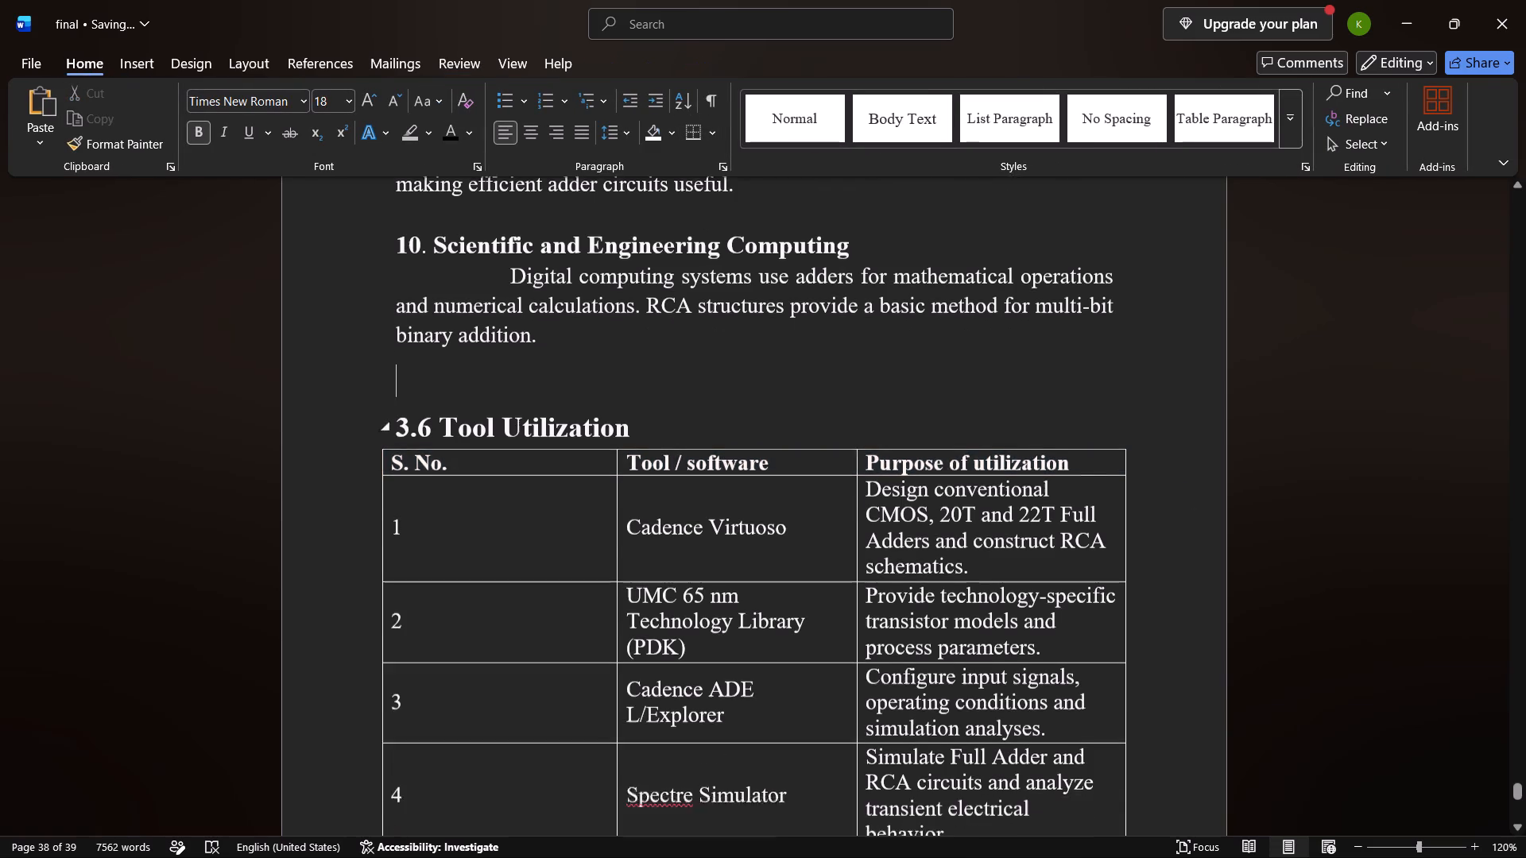
scroll(766, 394, "down", 1)
double_click(723, 329)
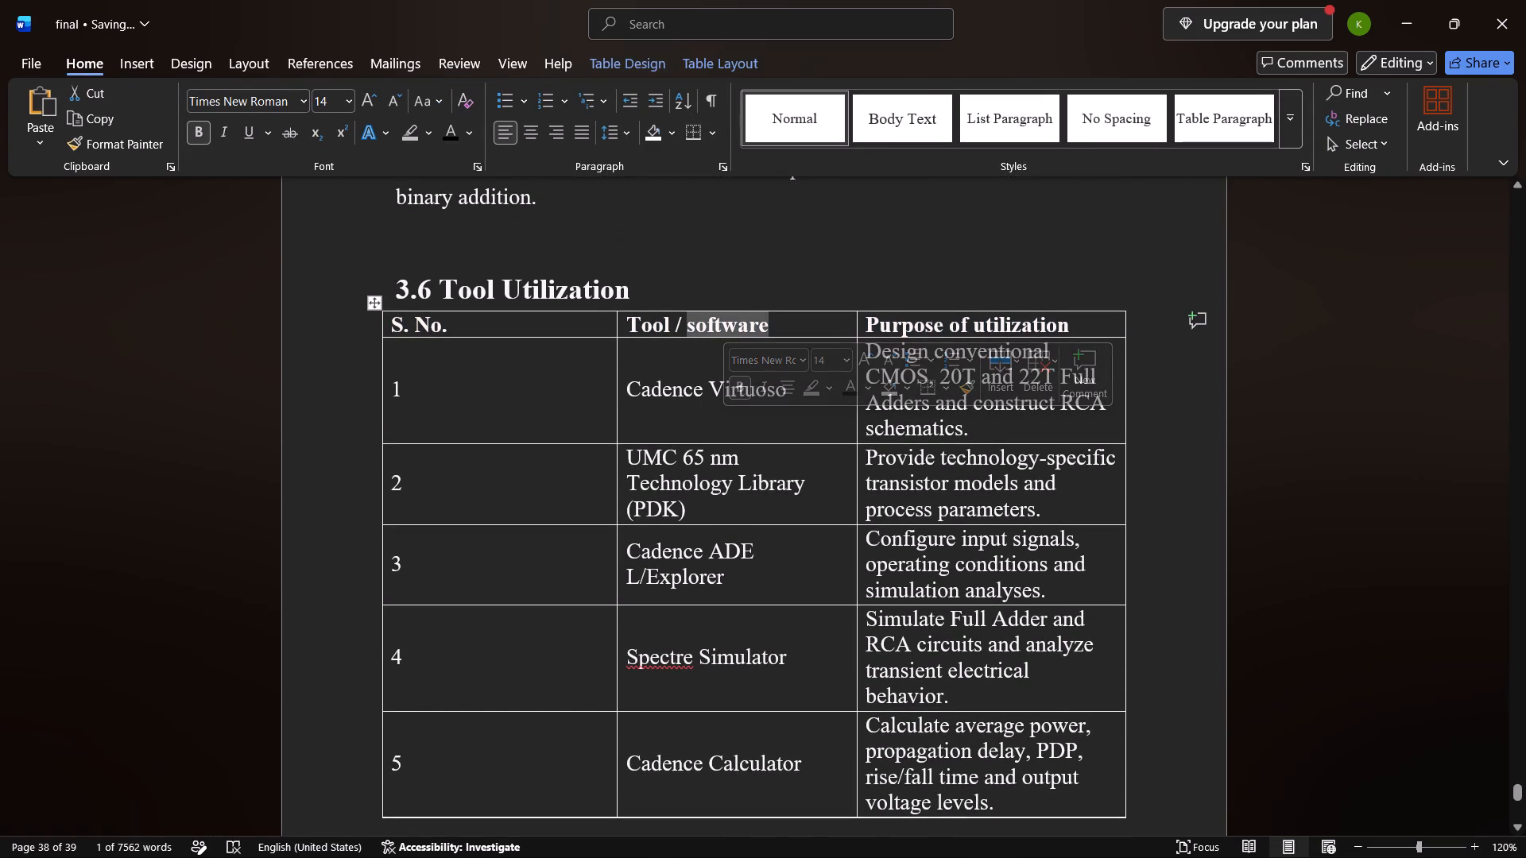
scroll(672, 450, "down", 2)
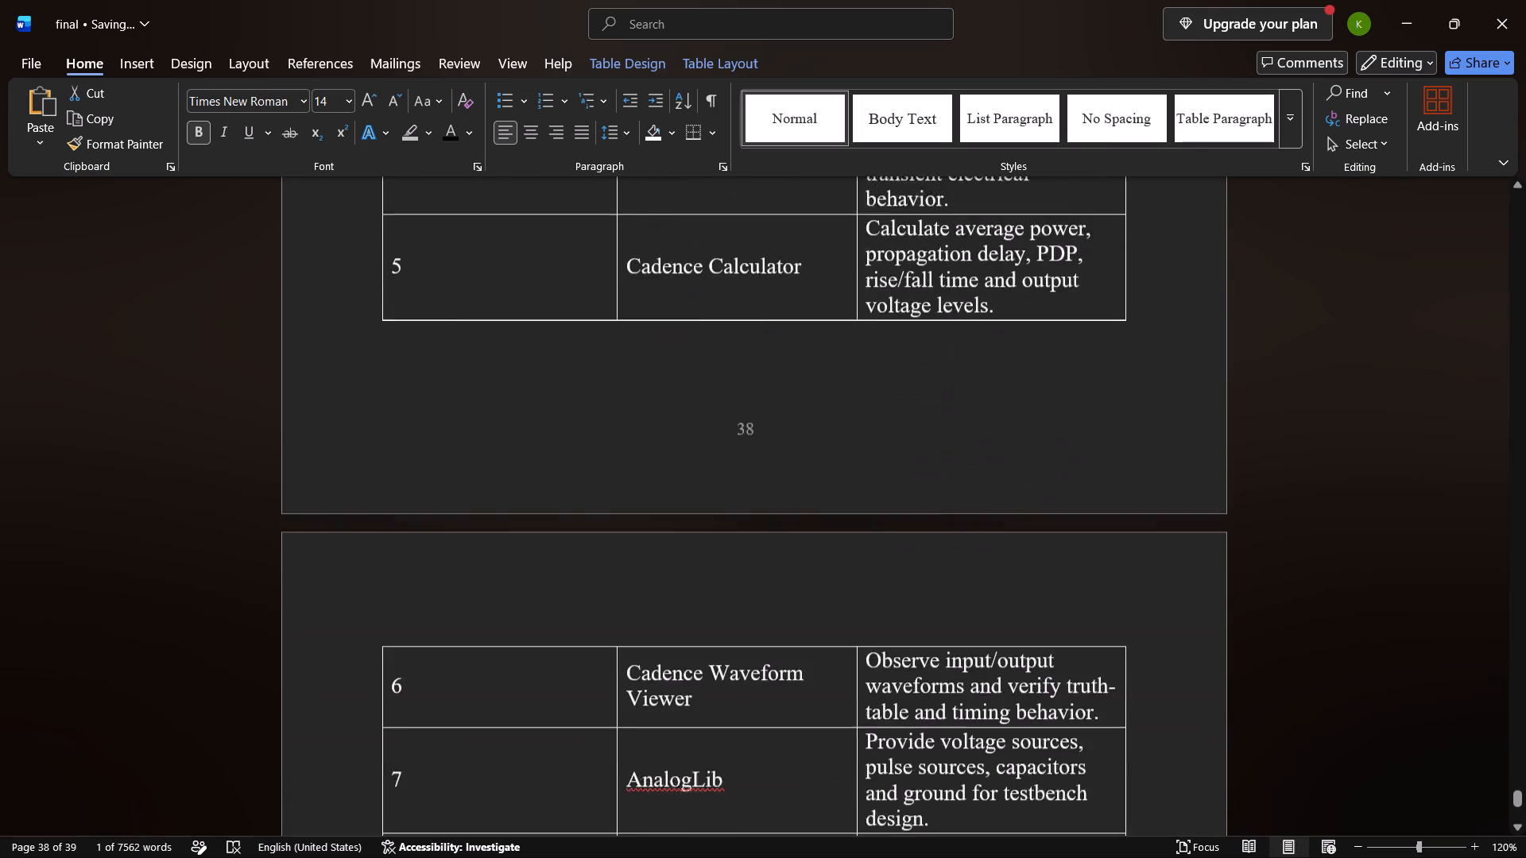
scroll(672, 450, "down", 1)
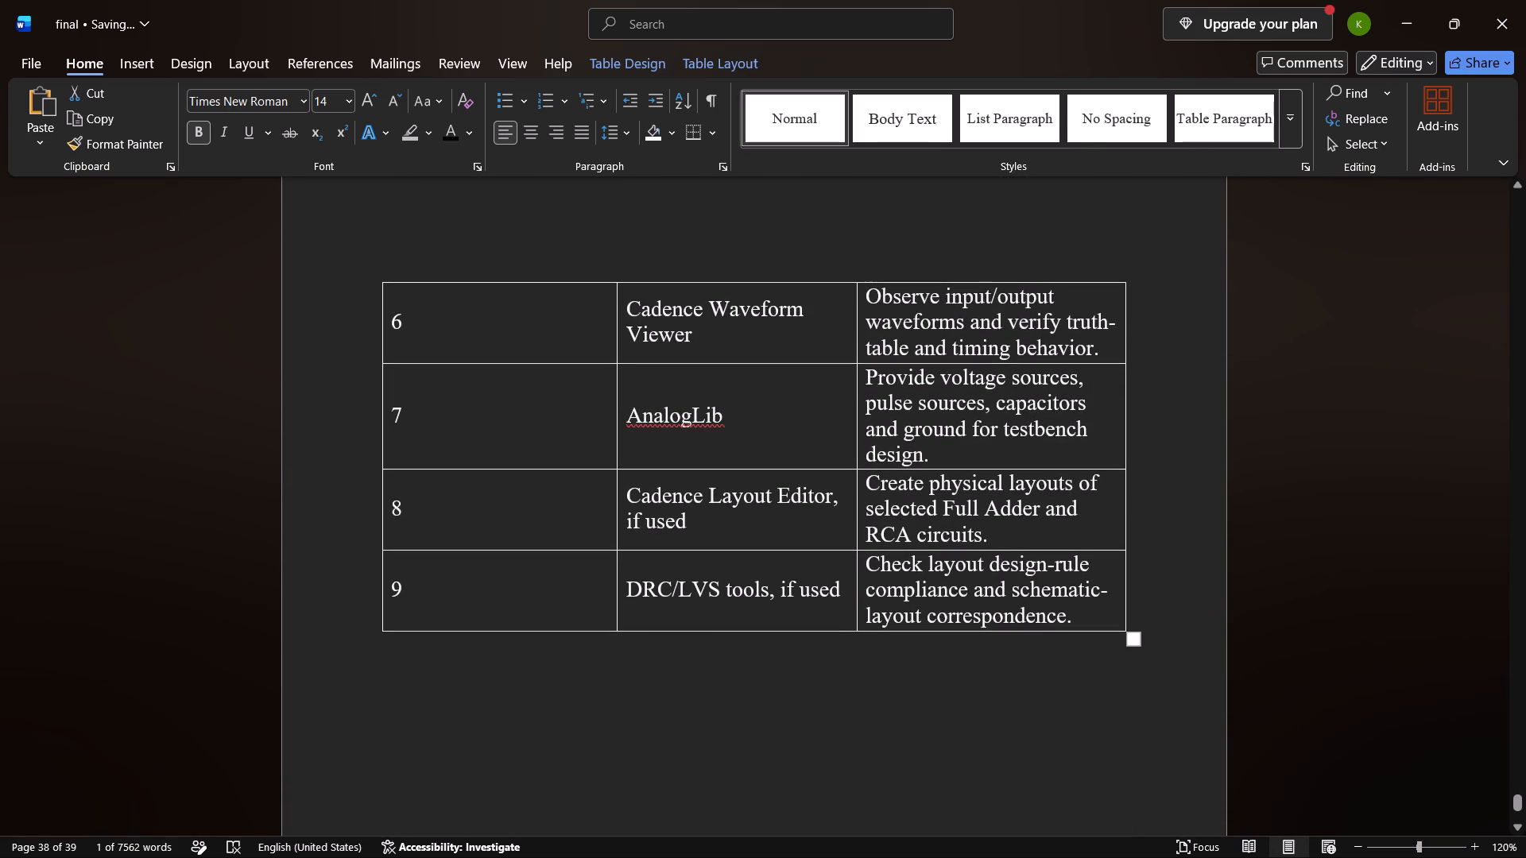
right_click(426, 530)
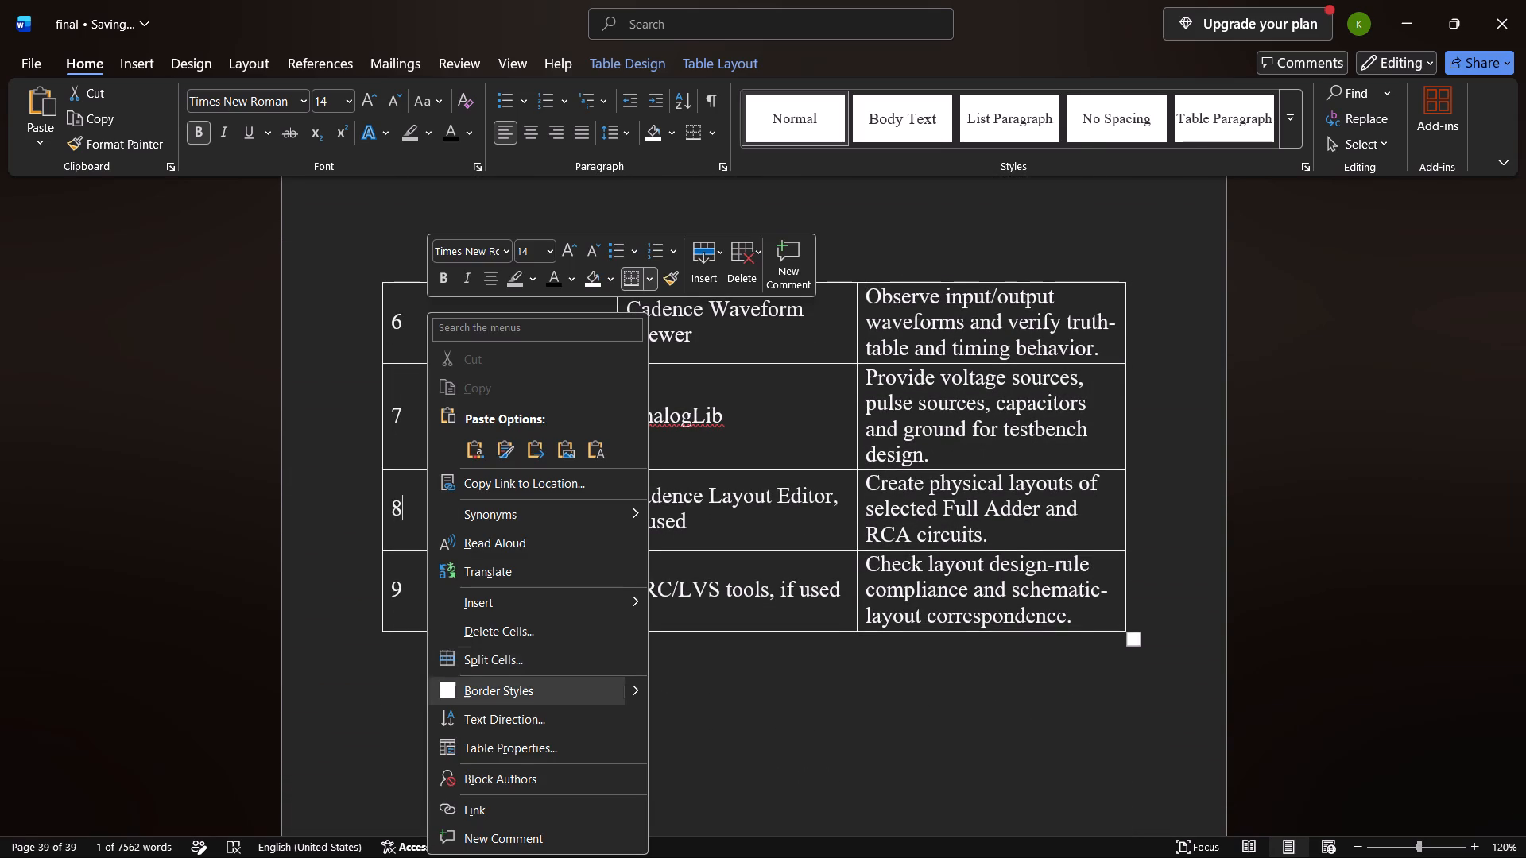
left_click(540, 627)
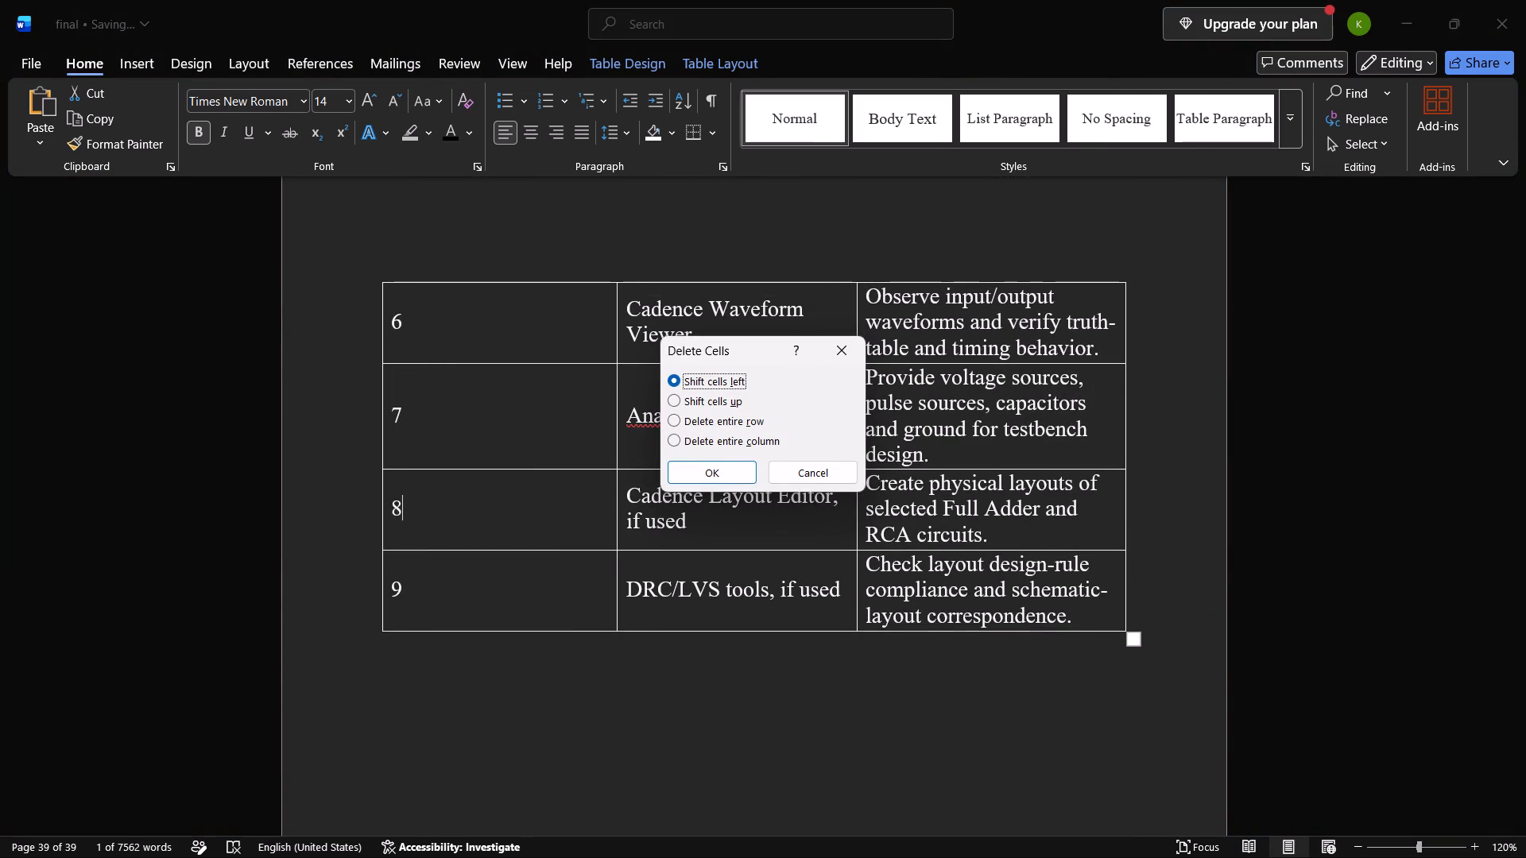
left_click(672, 416)
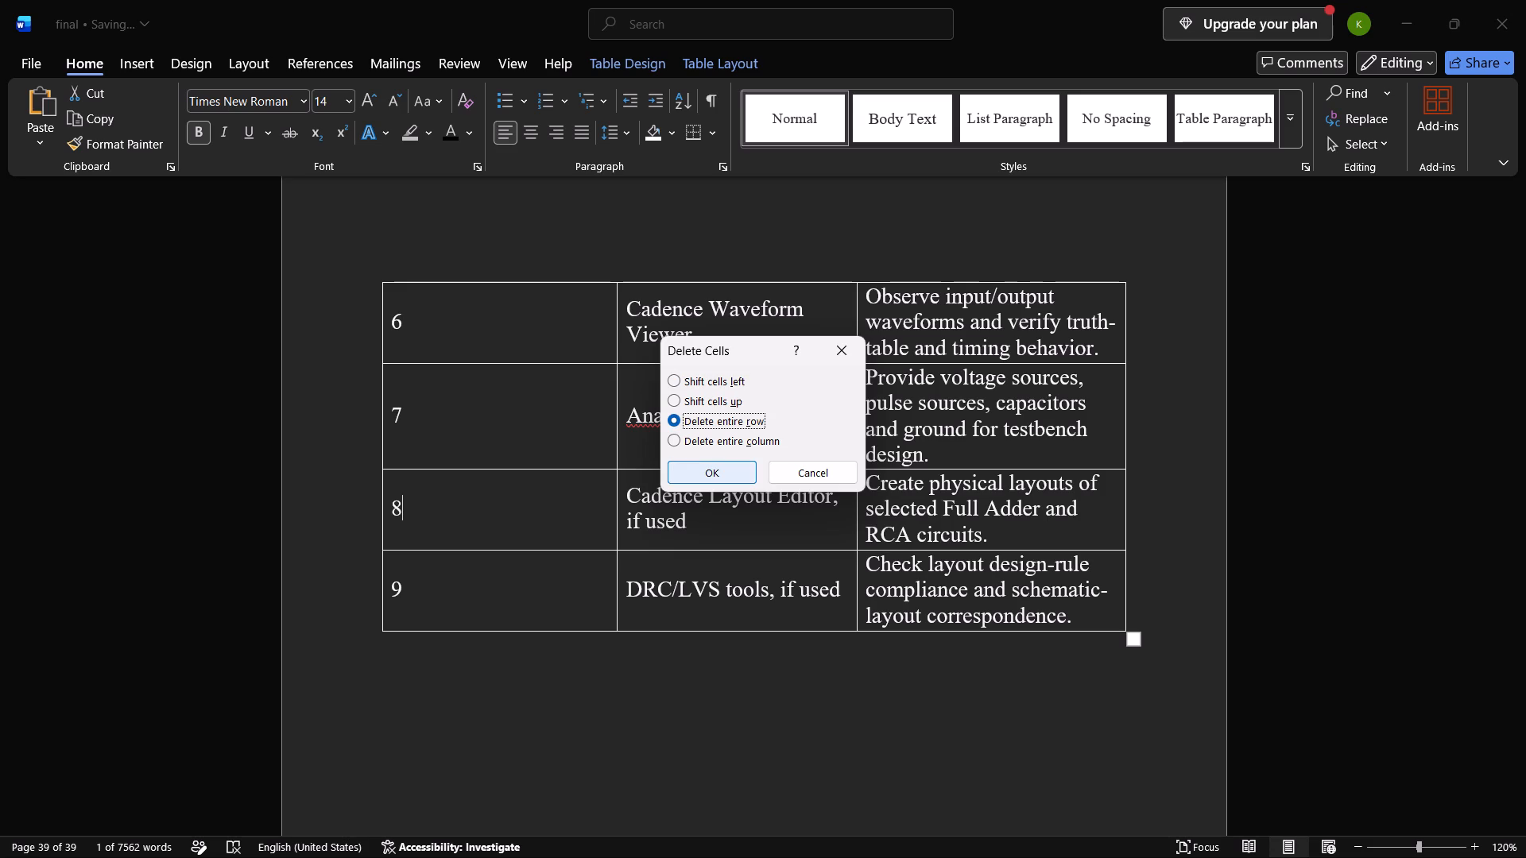
left_click(709, 477)
left_click(506, 521)
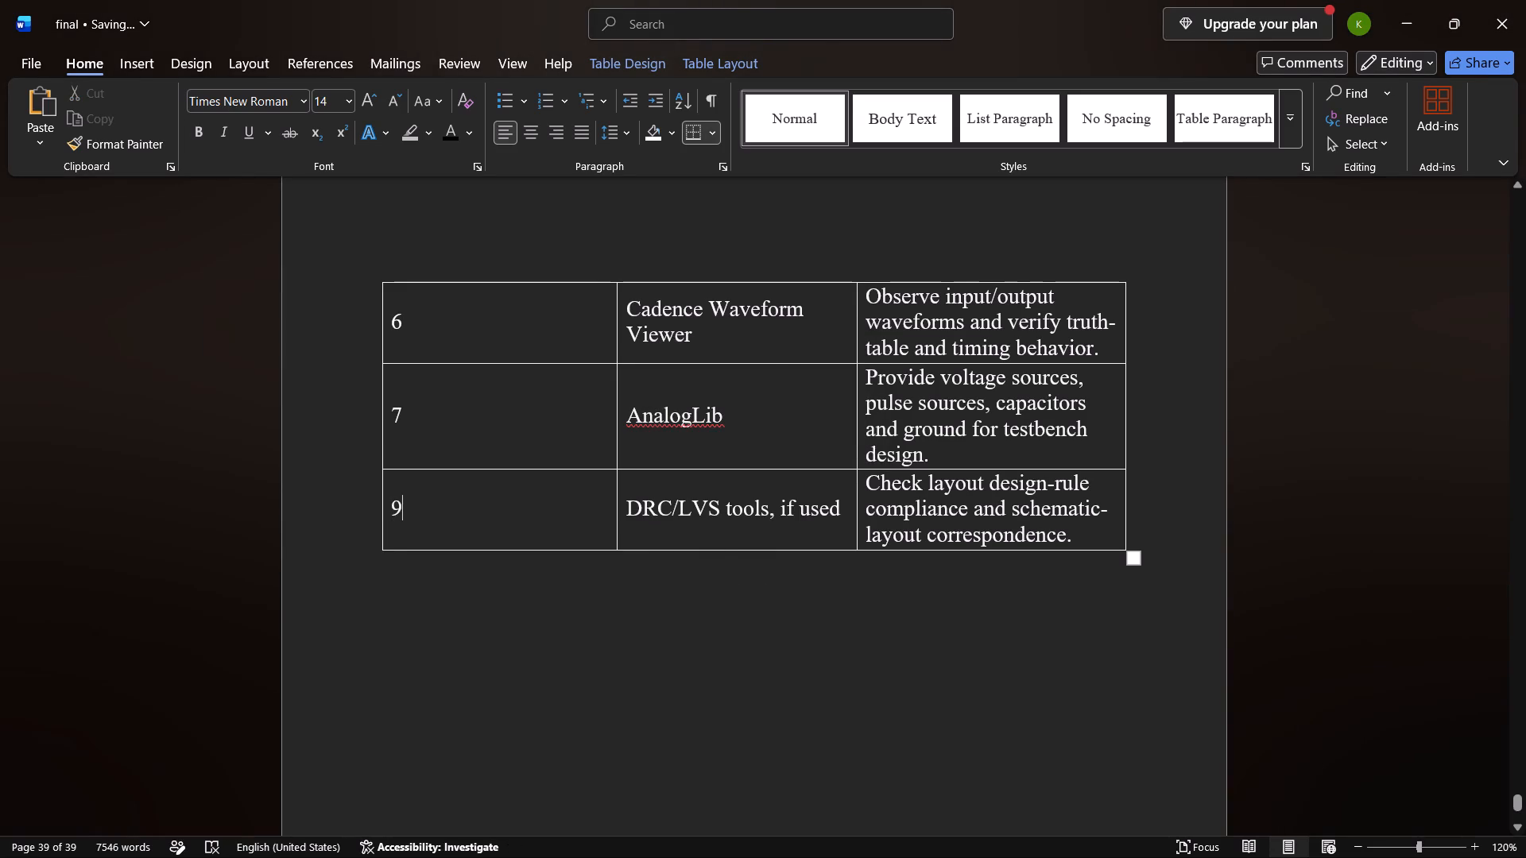
Renumber the "DRC/LVS tools, if used" row of the 3.6 Tool Utilization table as 8.
key("BackSpace")
key("8")
Add two line breaks below the end of the 3.6 Tool Utilization table.
scroll(506, 521, "down", 2)
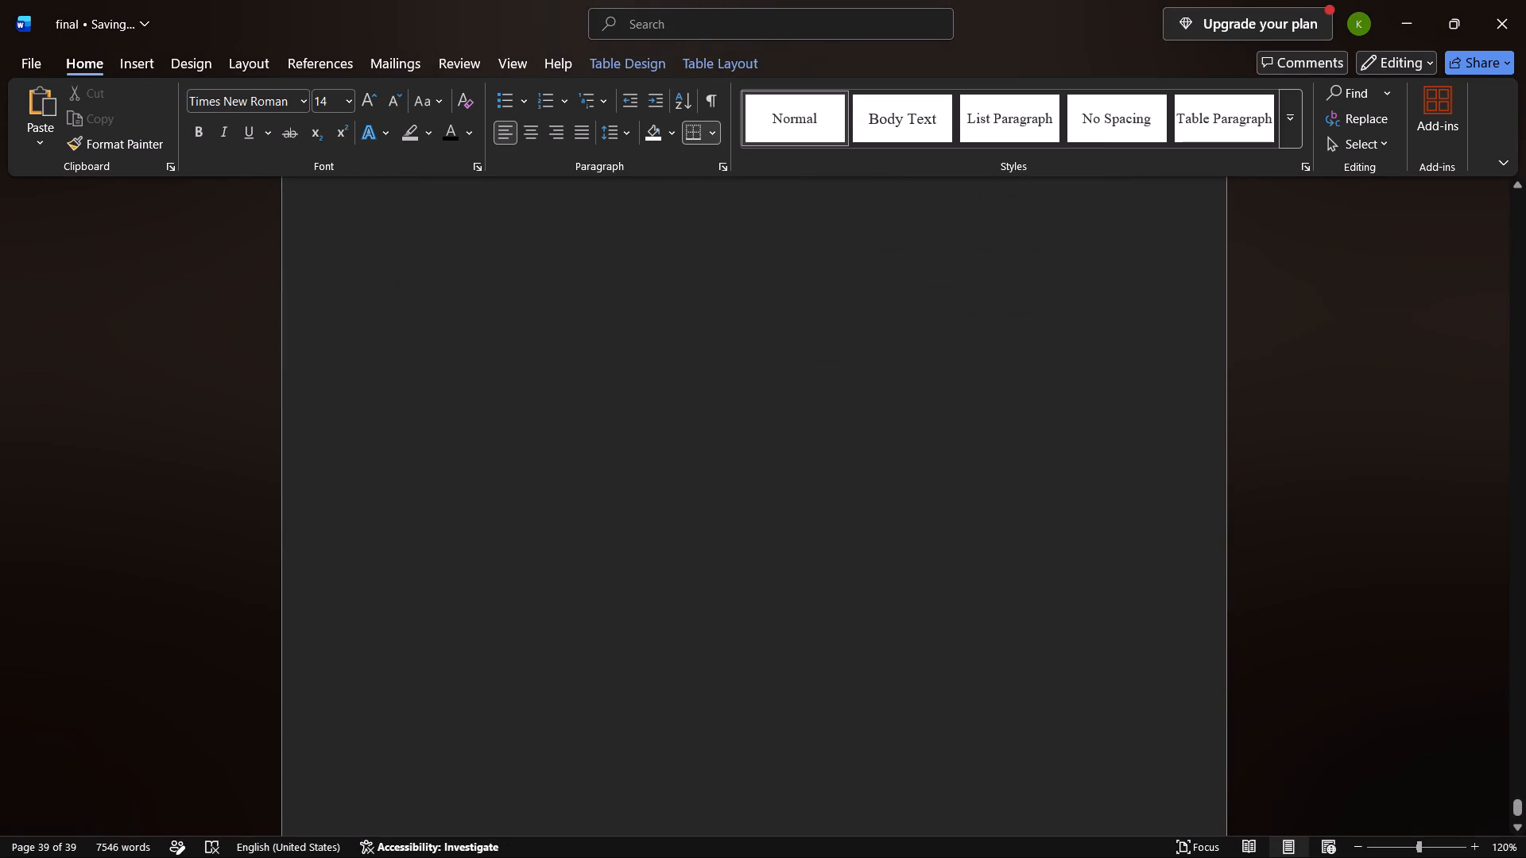
left_click(405, 270)
scroll(405, 270, "up", 1)
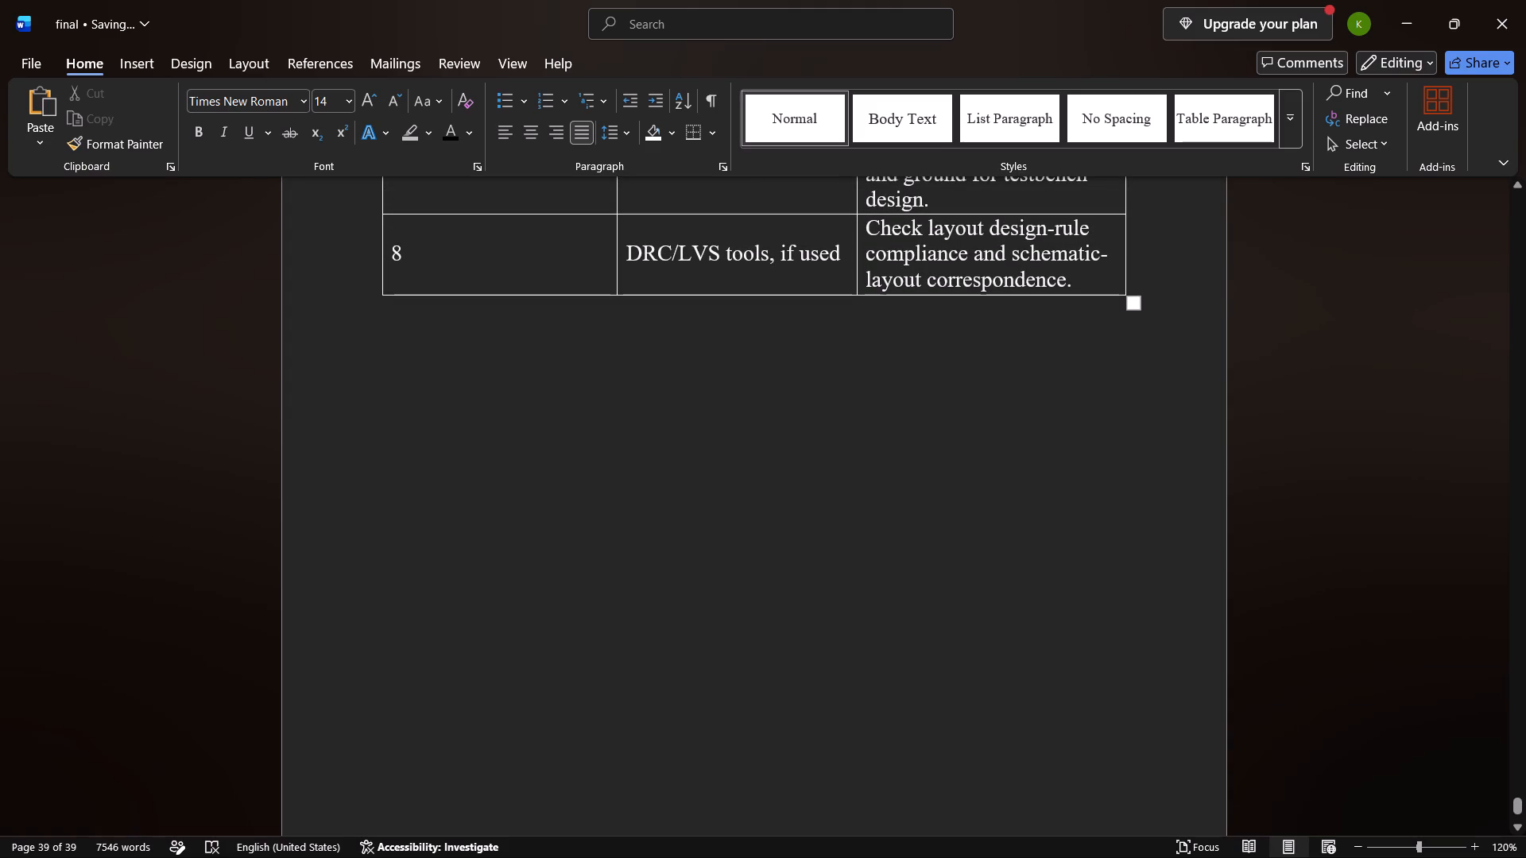
key("Return")
key("Return")
Insert an empty line between the "3.6 Tool Utilization" heading and its table.
scroll(405, 270, "up", 3)
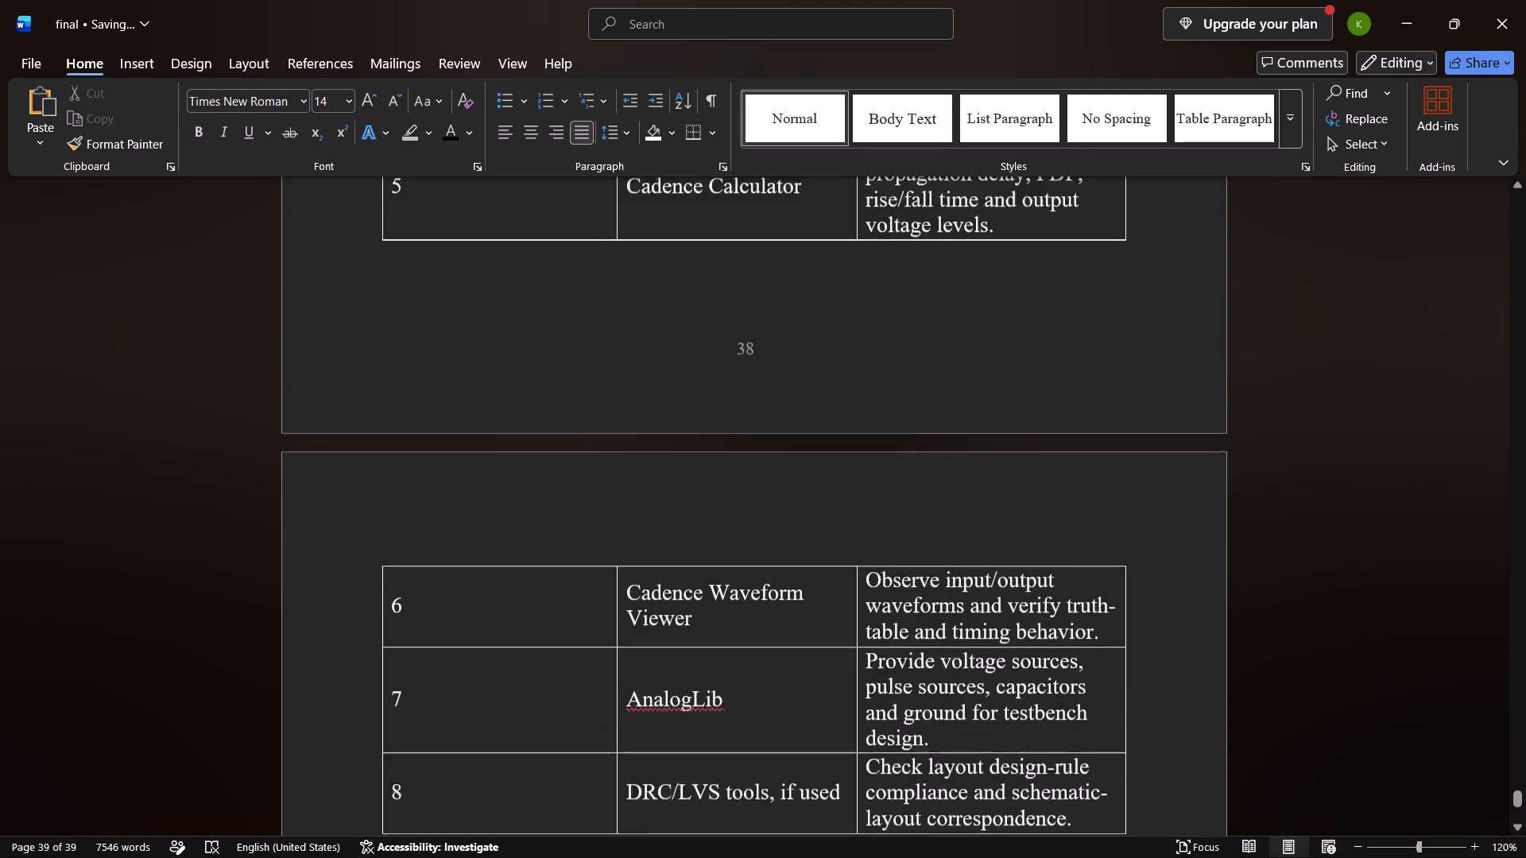
scroll(405, 270, "up", 4)
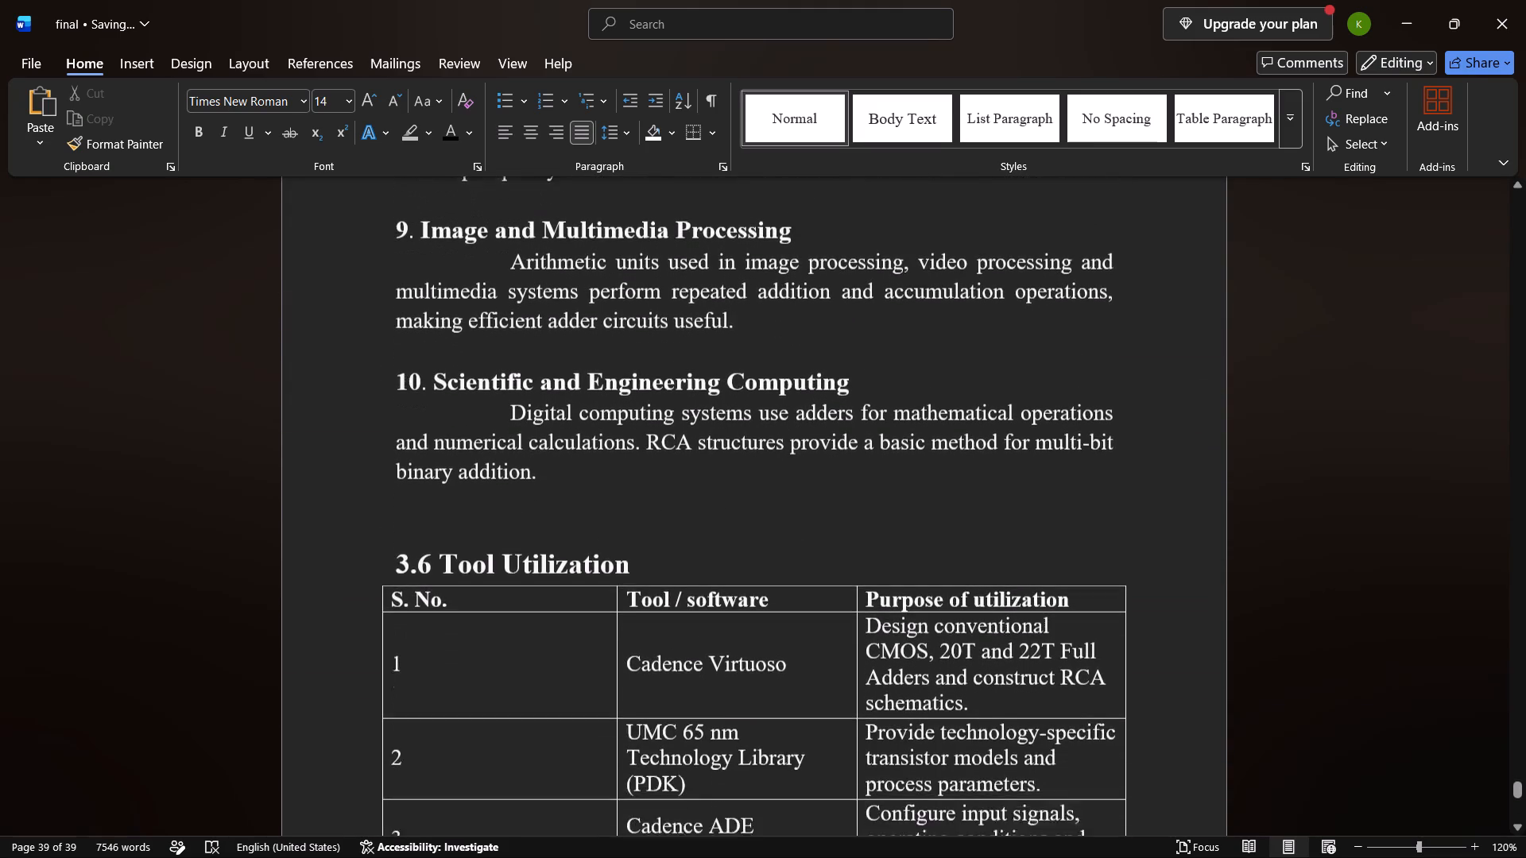
scroll(405, 270, "up", 1)
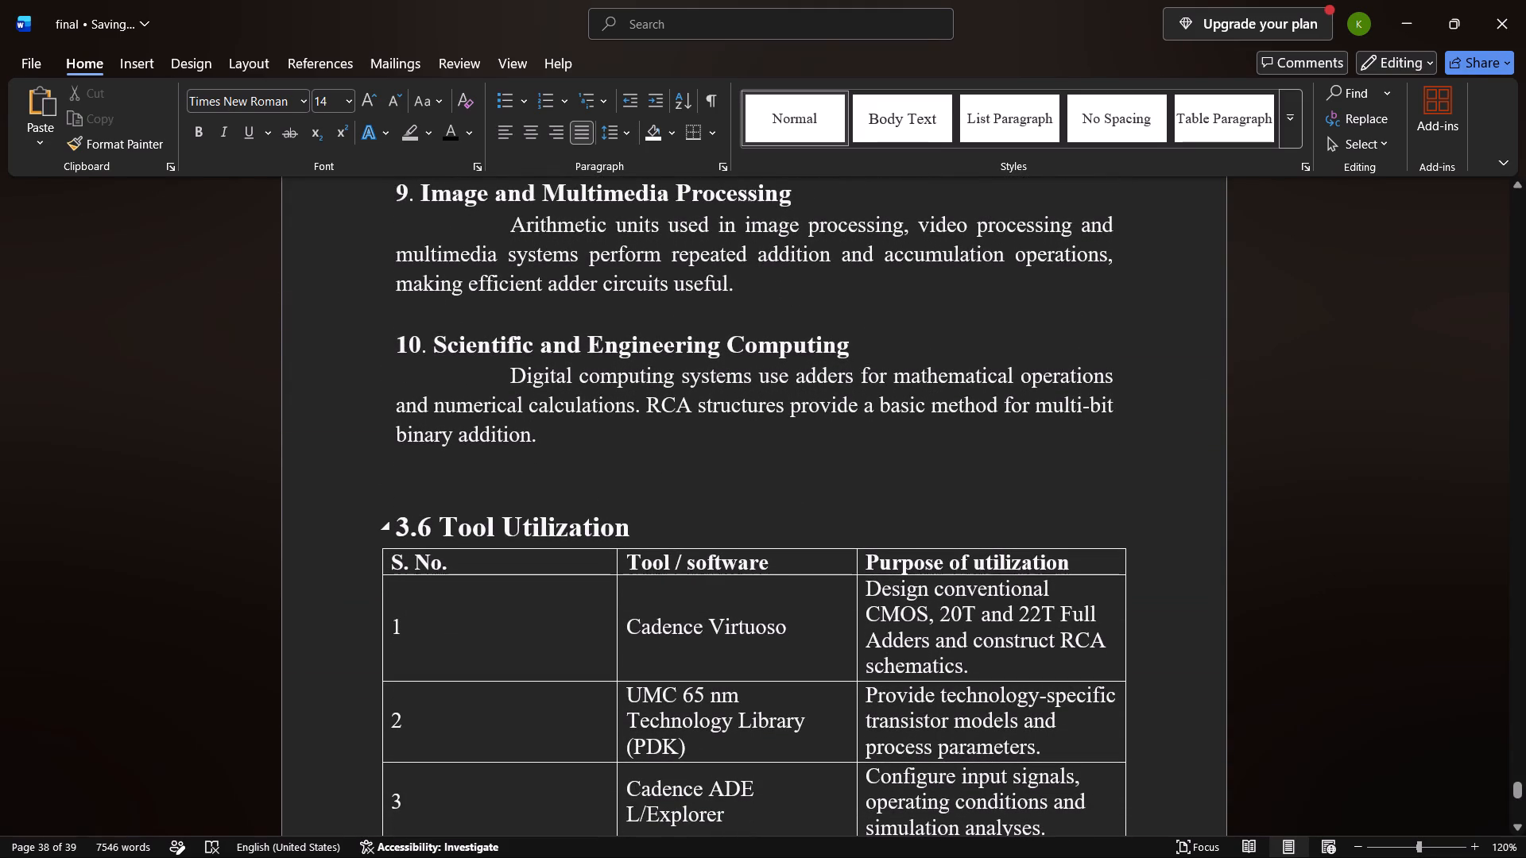
left_click(652, 518)
key("Return")
Switch to the Final_Project_Report_Chapter_3_to_End_FA_RCA document and review its Expected Outcomes section and the start of Chapter 4.
scroll(652, 518, "down", 1)
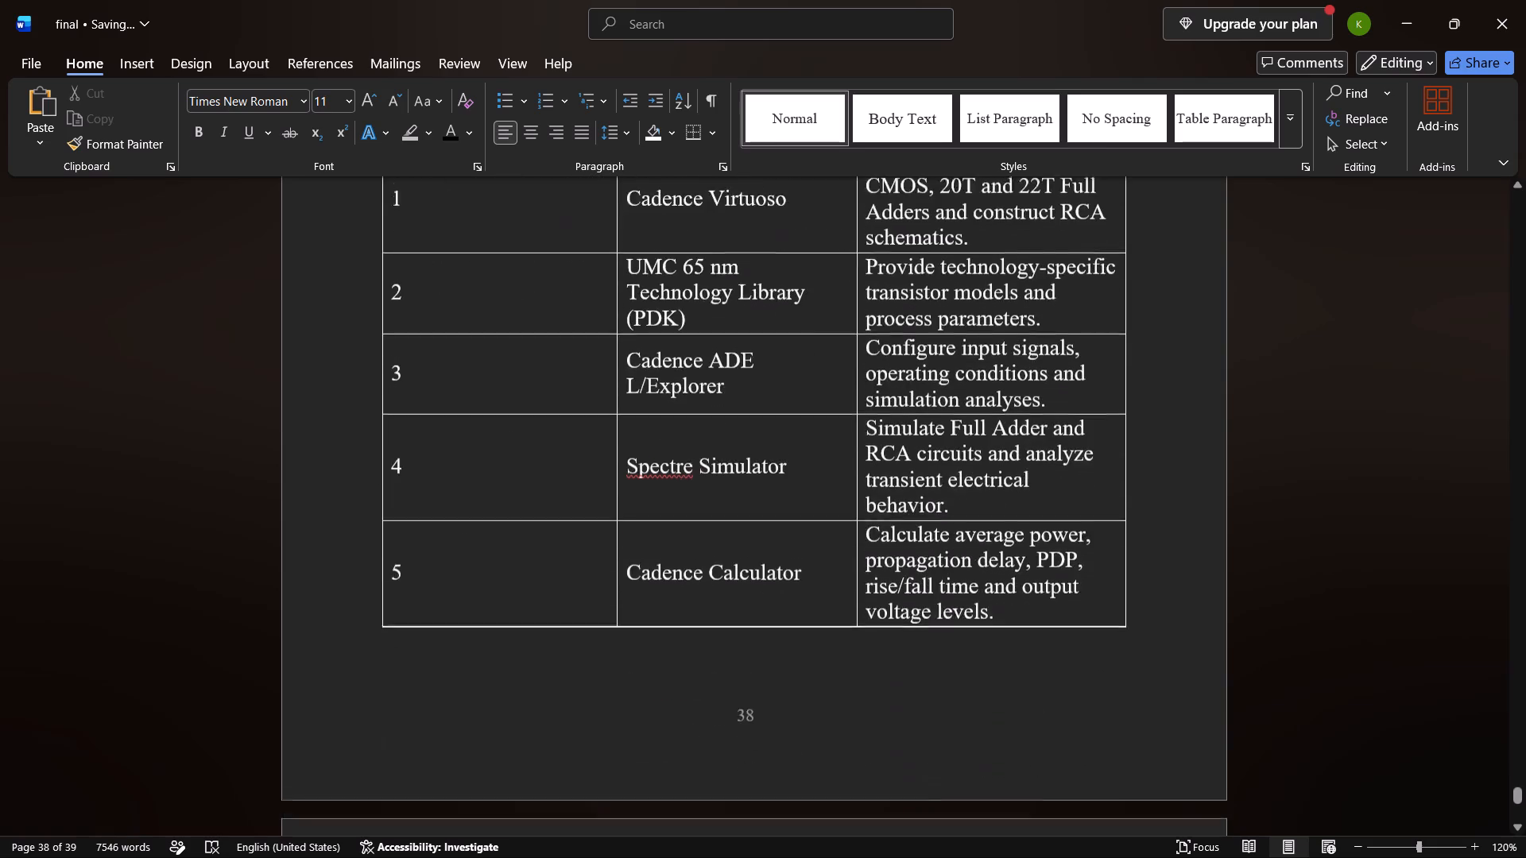
scroll(652, 518, "down", 2)
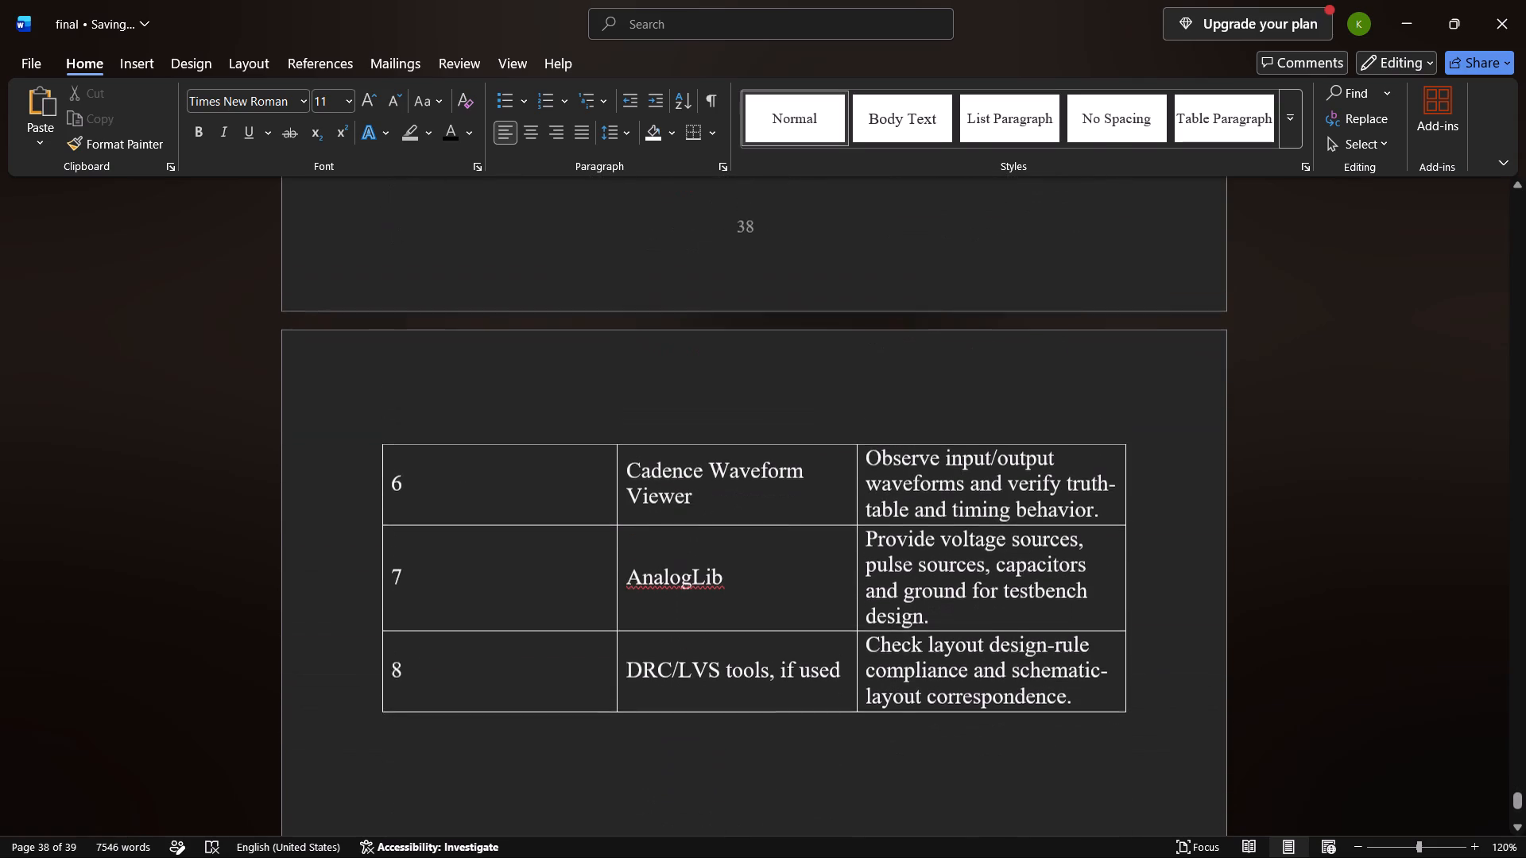
left_click(408, 613)
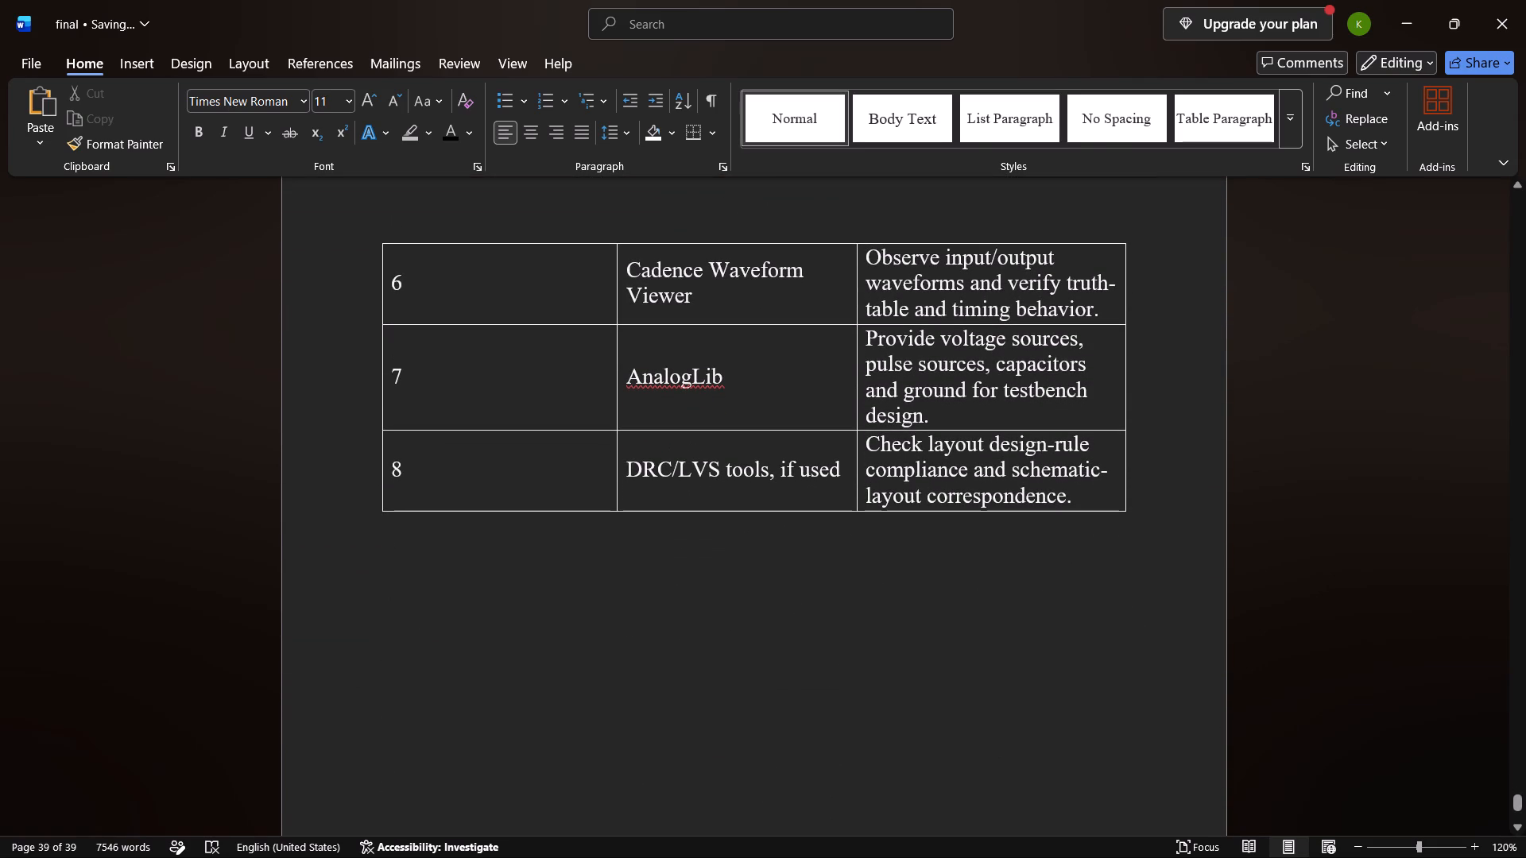
key("alt+Tab")
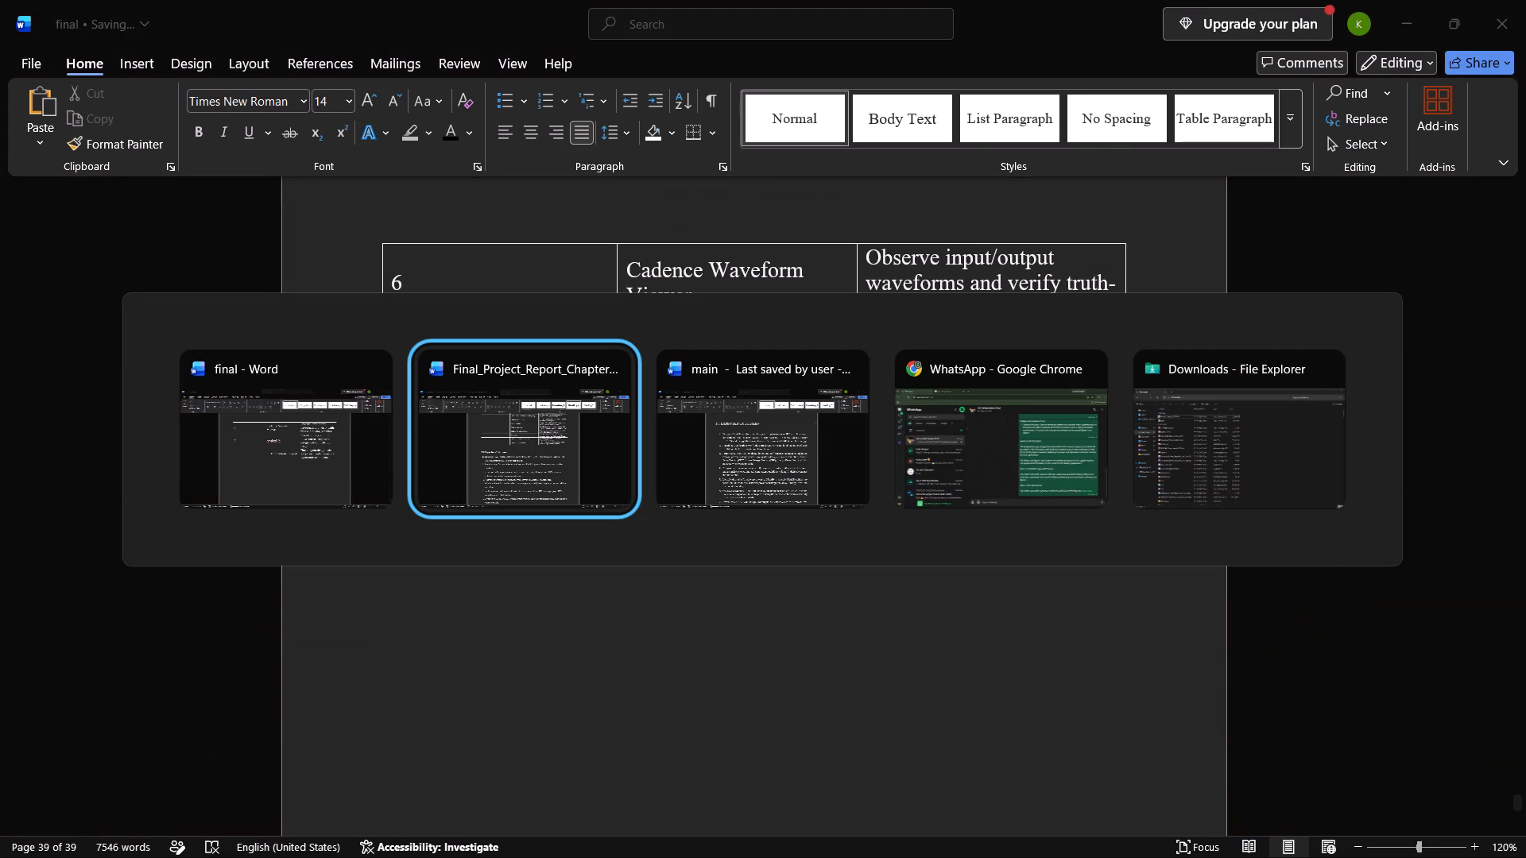
scroll(408, 613, "down", 1)
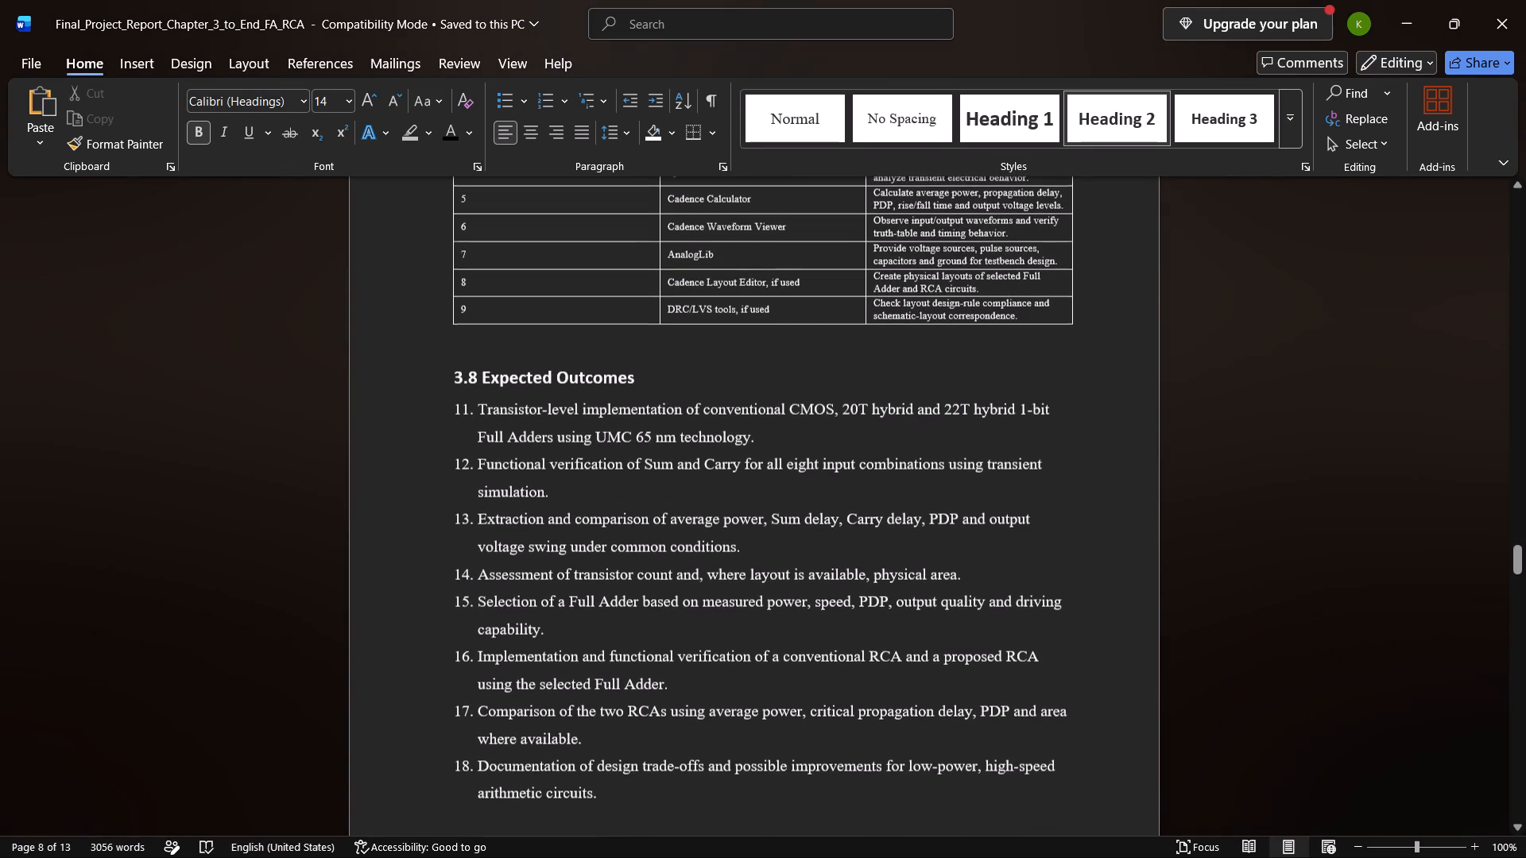
scroll(408, 613, "down", 4)
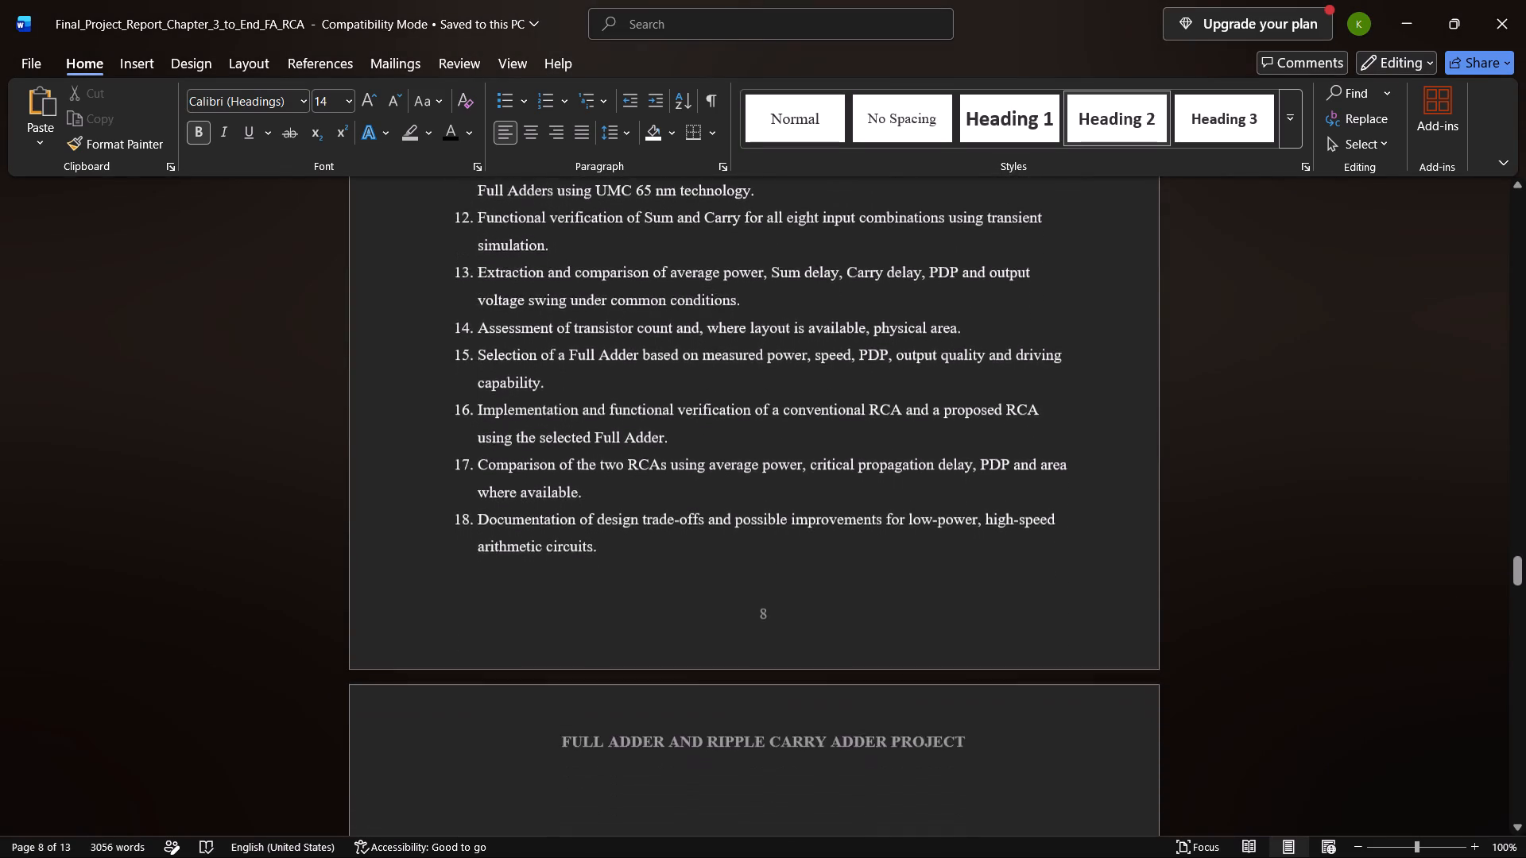
scroll(408, 613, "down", 4)
scroll(408, 613, "up", 1)
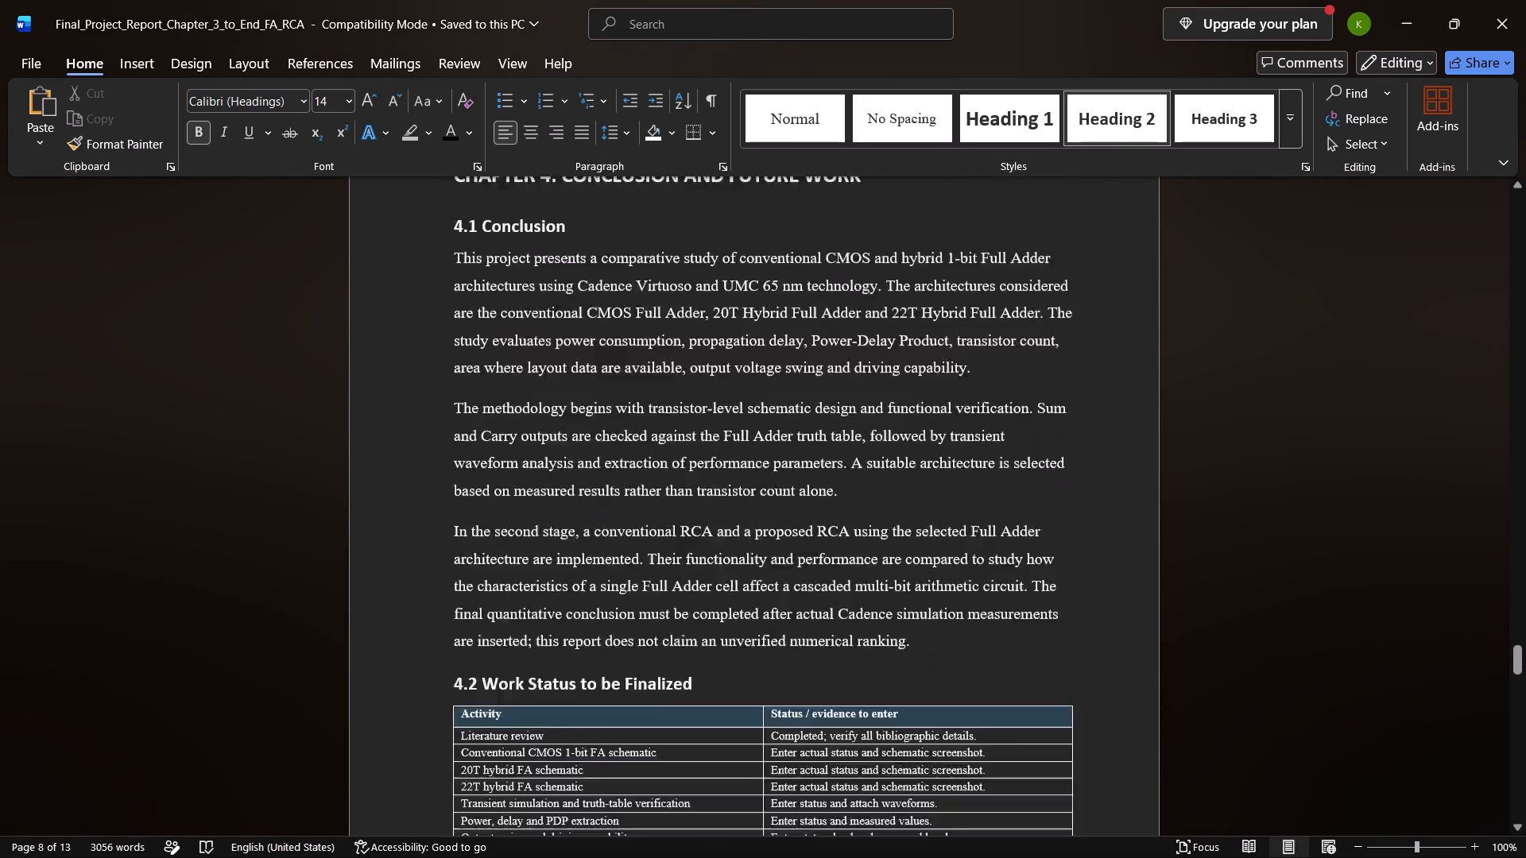
scroll(408, 613, "up", 1)
Copy the "3.7 EXPECTED OUTCOMES" heading from the "main" document and return to the "final" report.
key("alt+Tab")
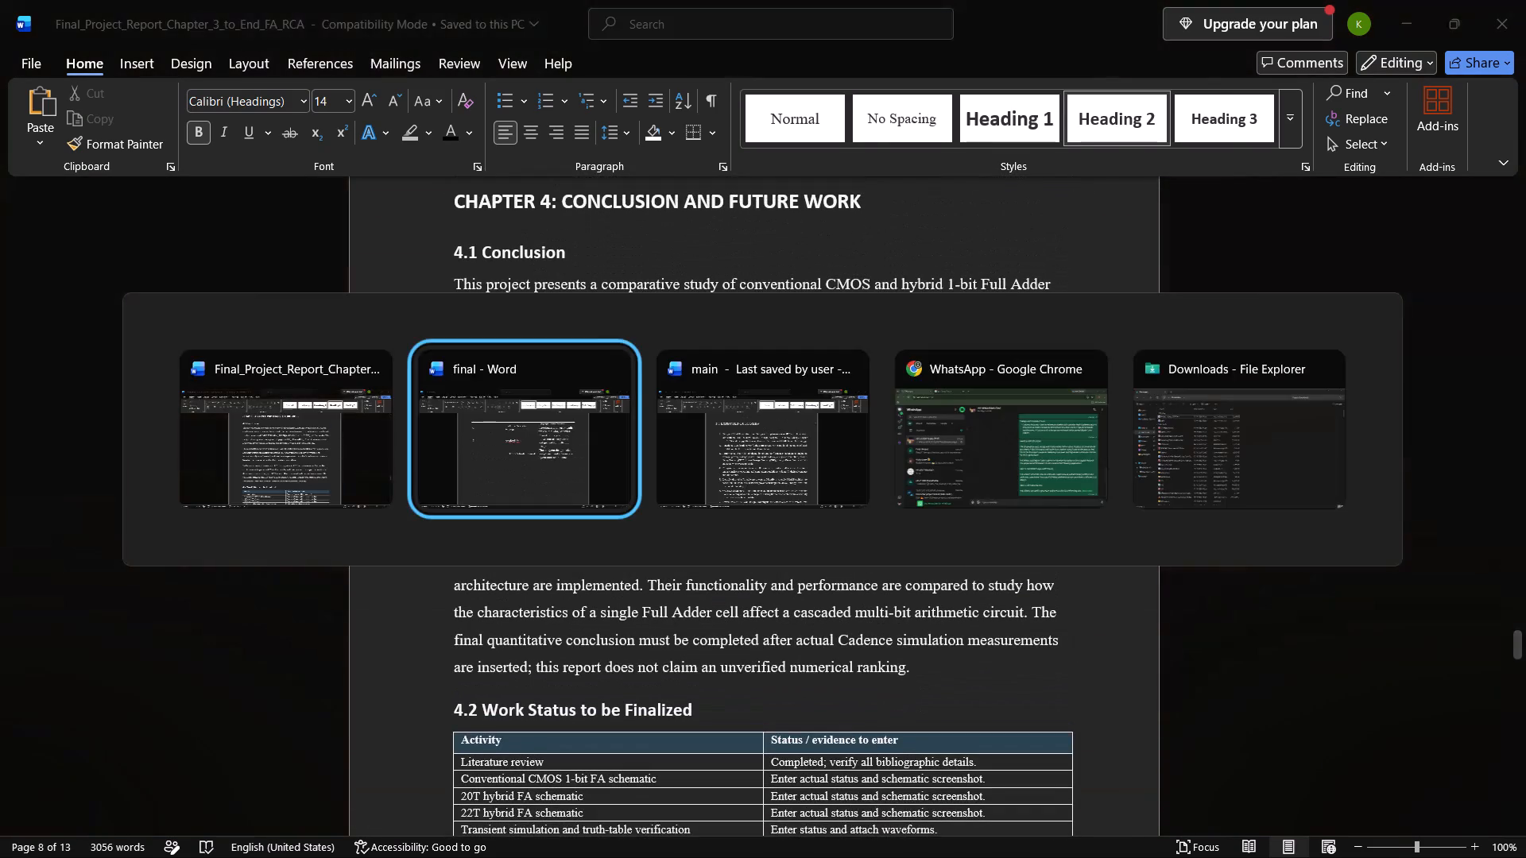
key("alt+Tab")
key("alt+Tab")
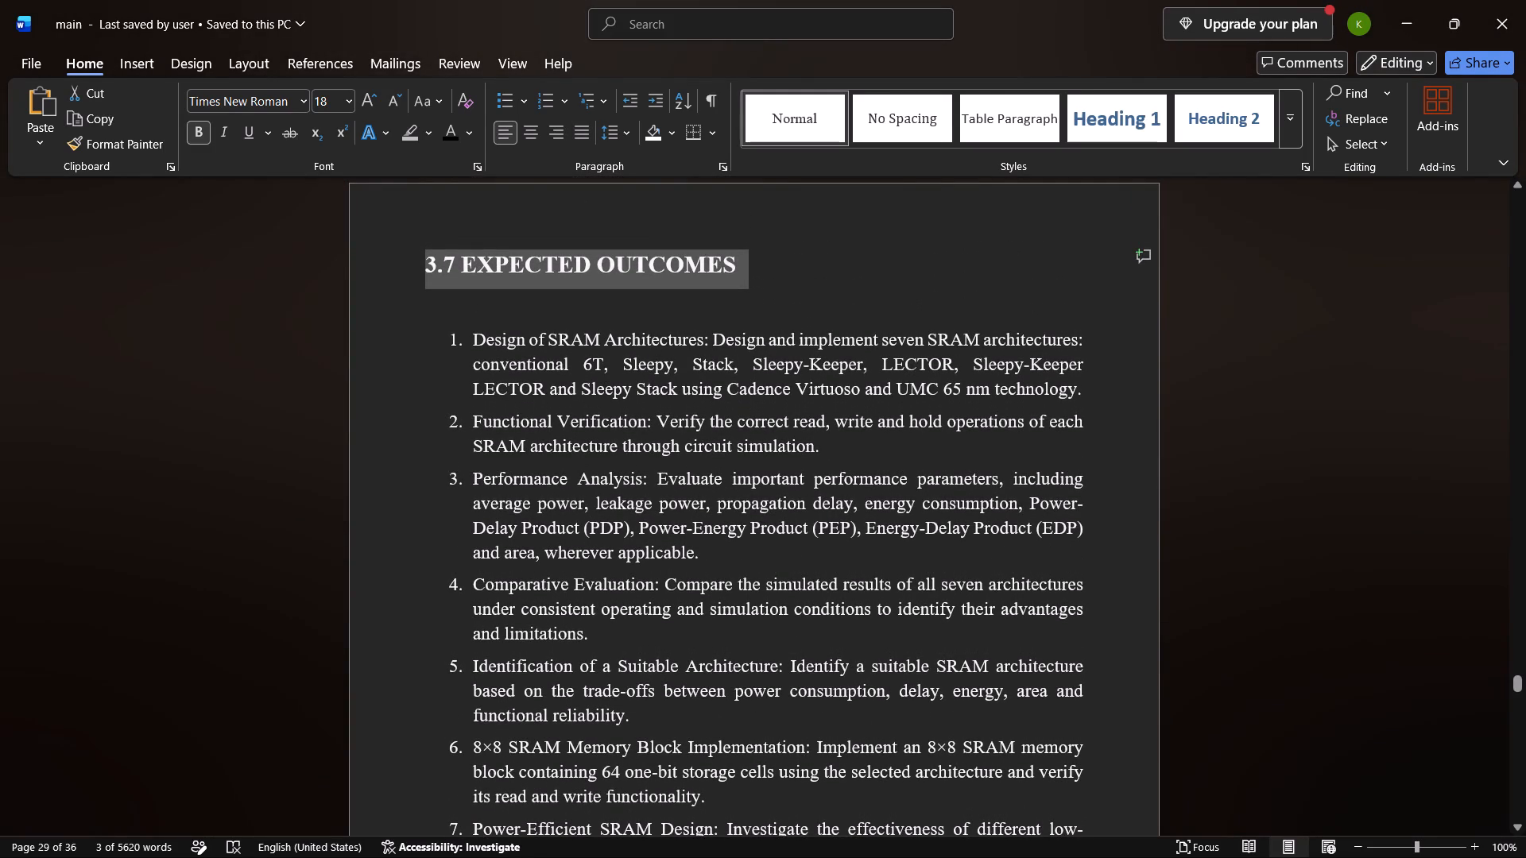
left_click(742, 253)
left_click_drag(742, 253, 451, 281)
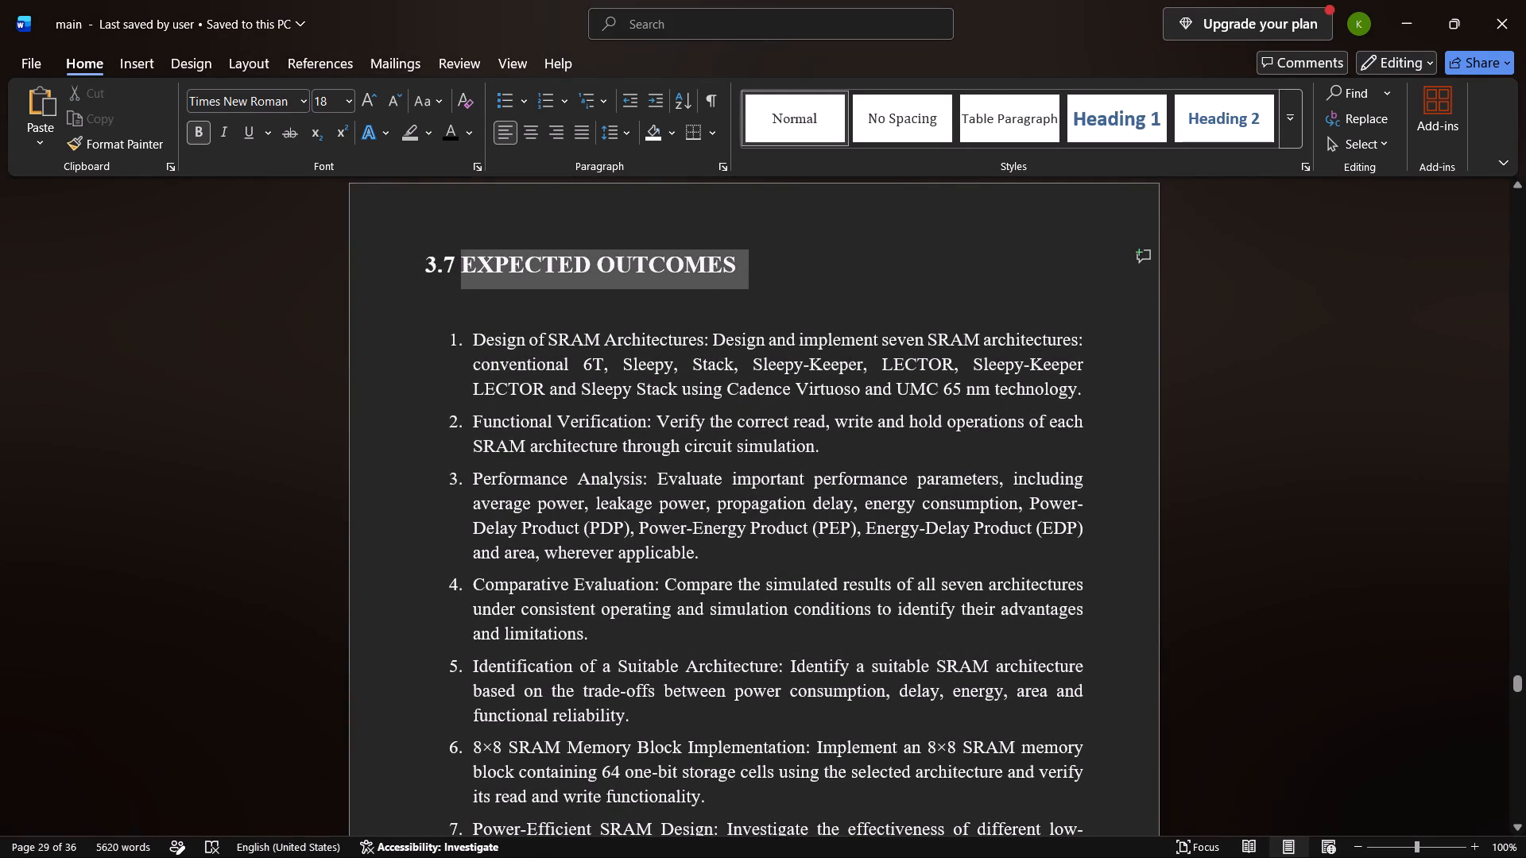
left_click_drag(451, 281, 418, 270)
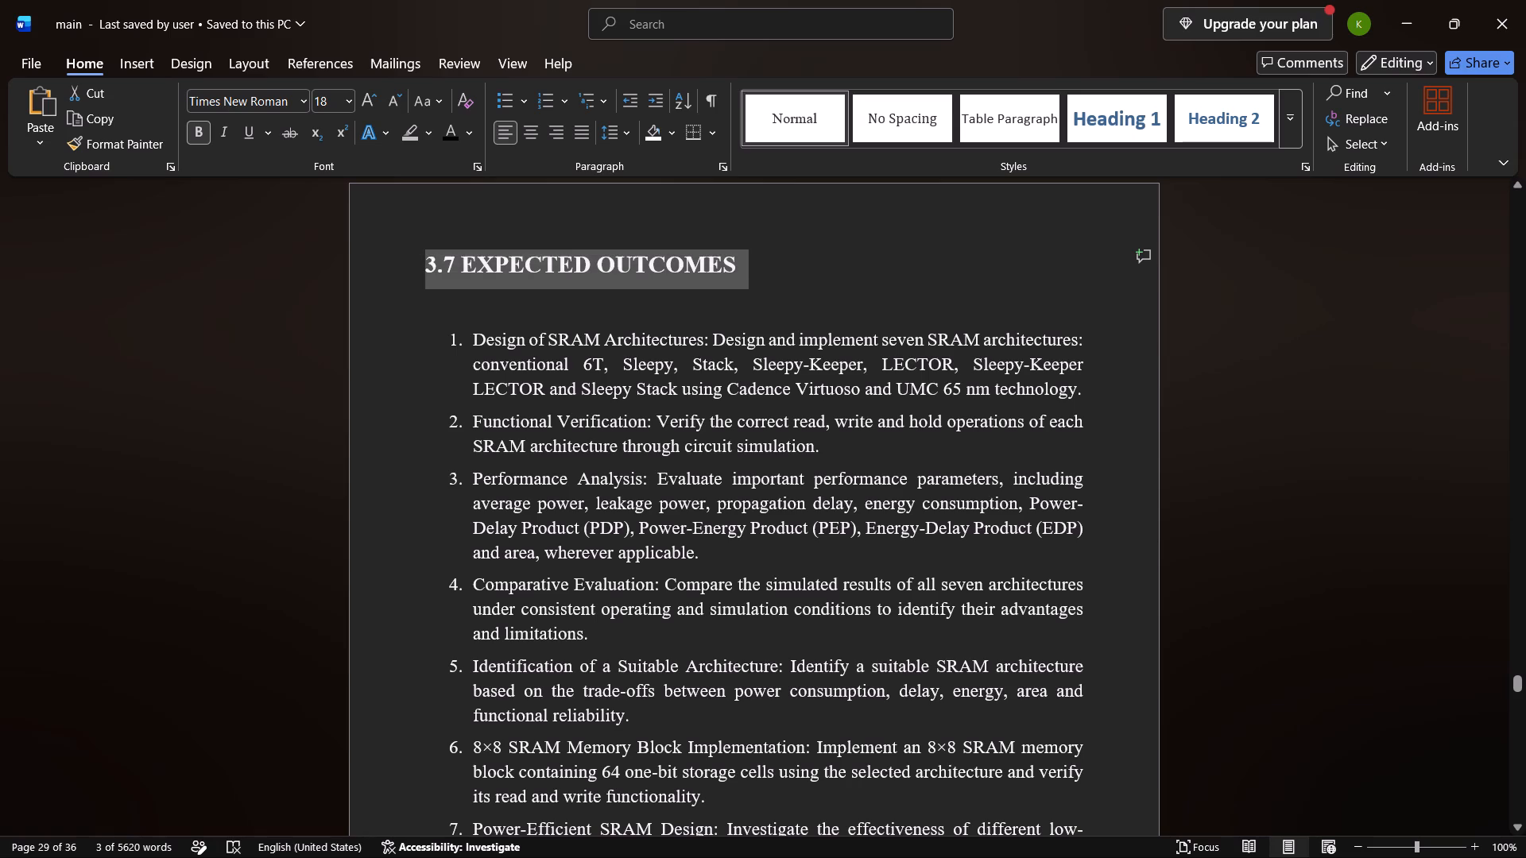
key("ctrl+c")
key("alt+Tab")
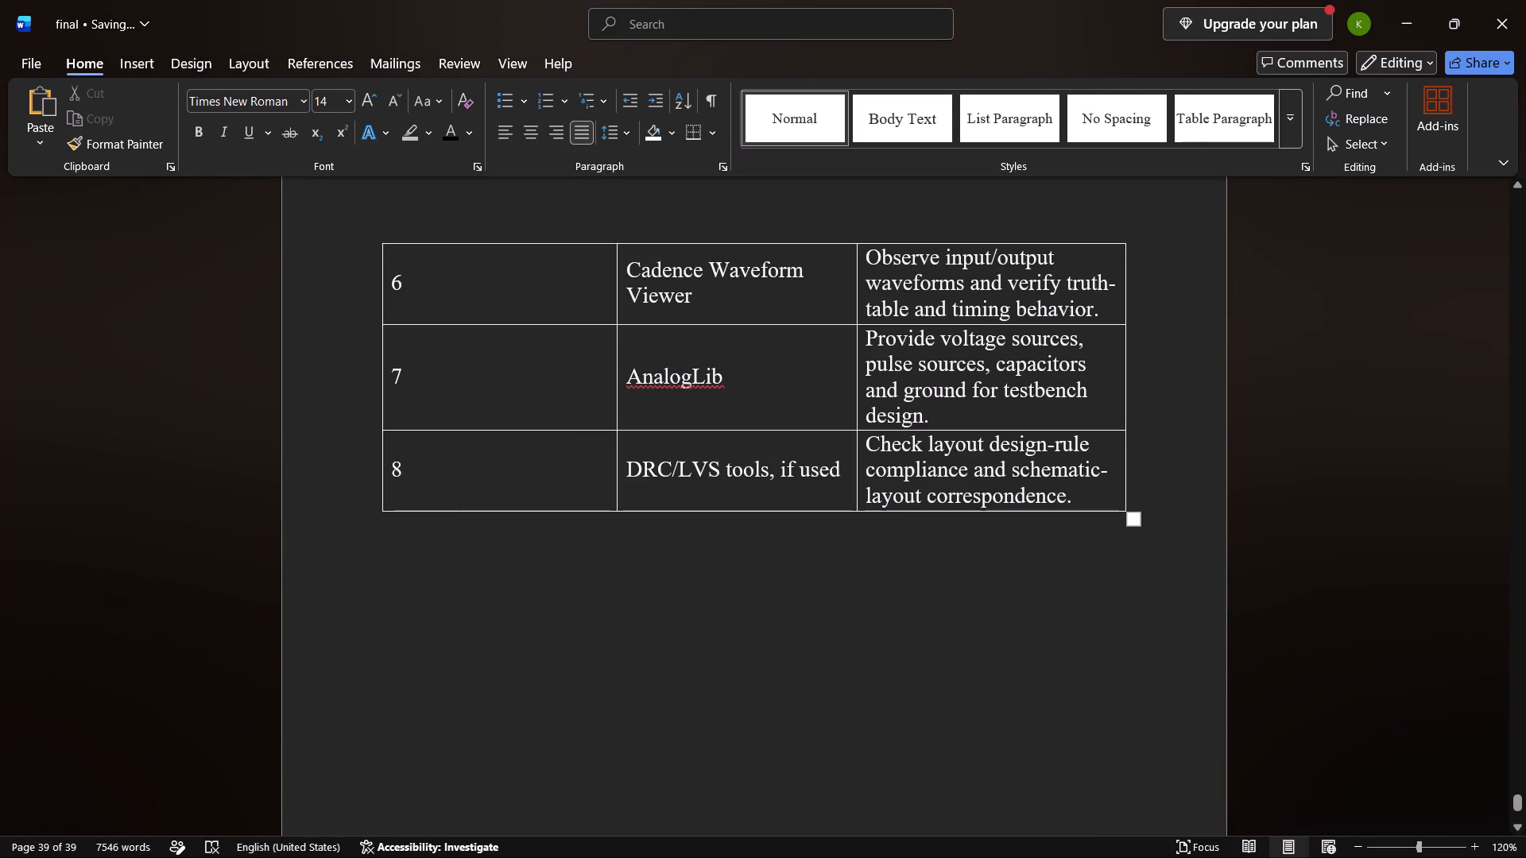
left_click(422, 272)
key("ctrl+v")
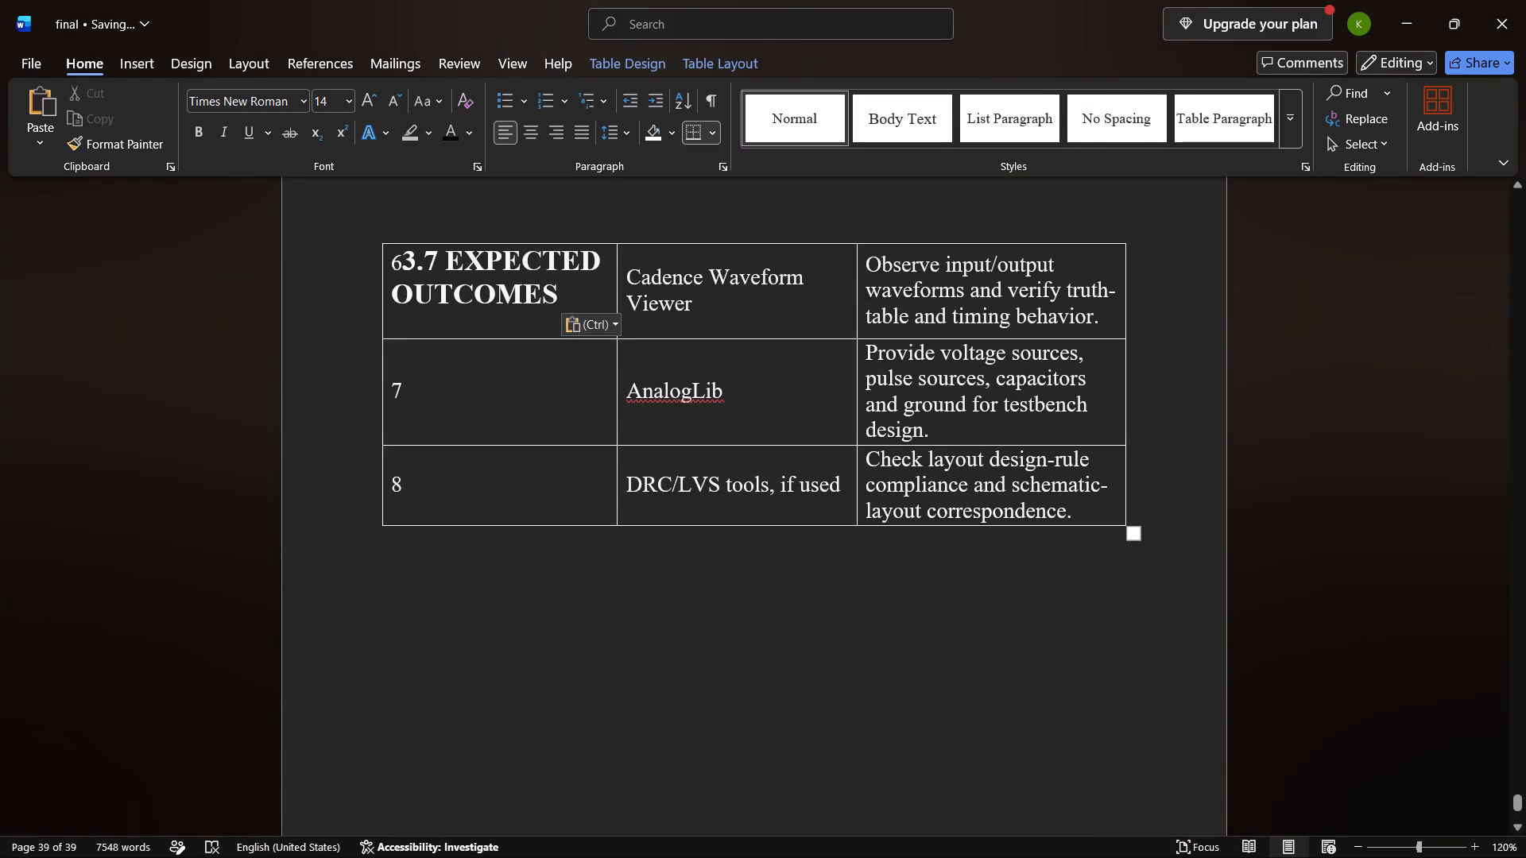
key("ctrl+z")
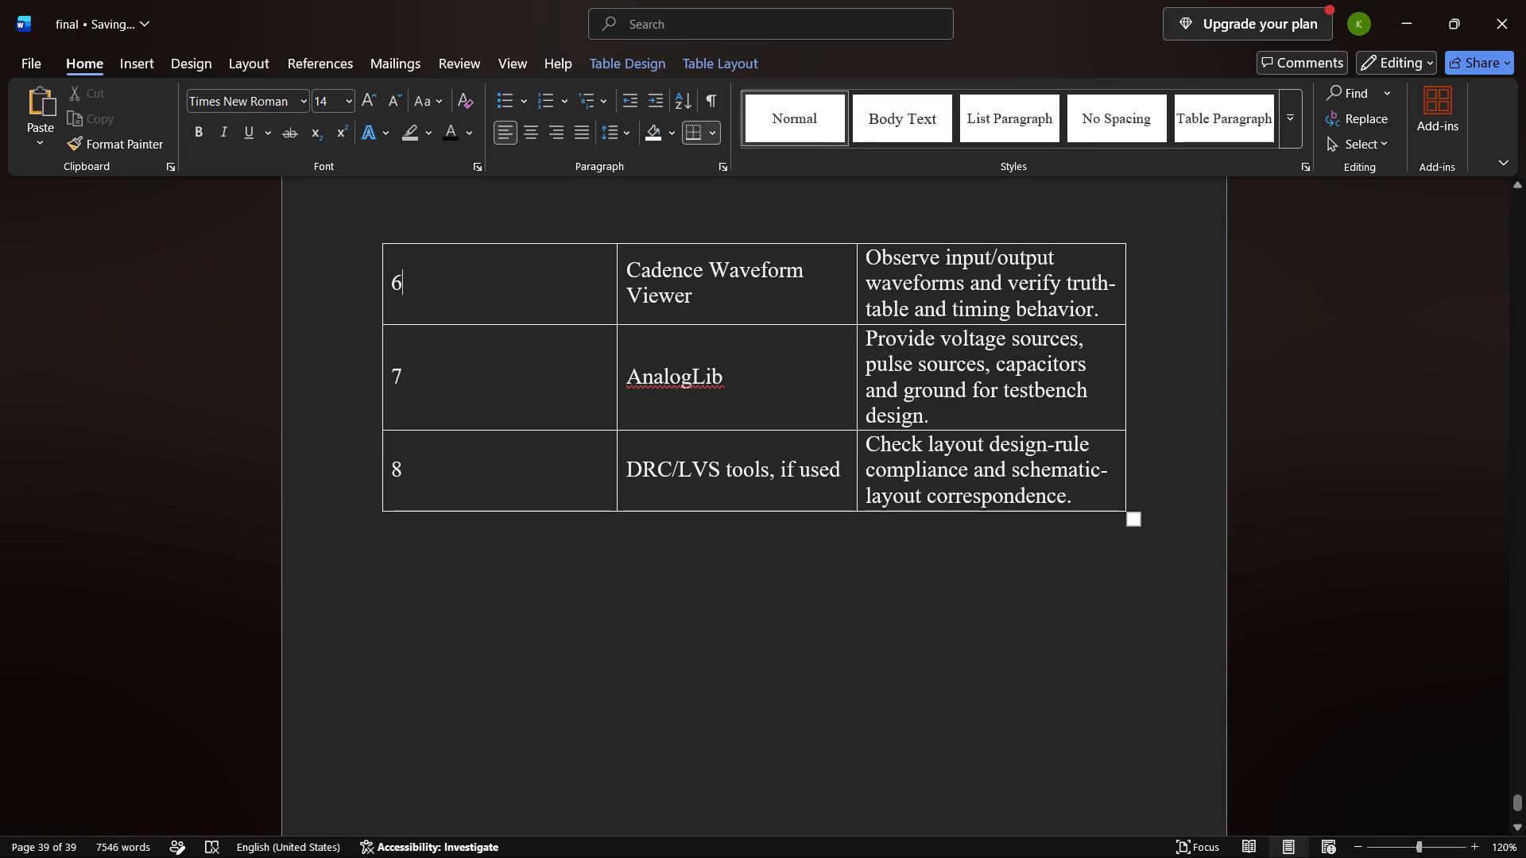
Paste the "3.7 EXPECTED OUTCOMES" heading below the 3.6 Tool Utilization table.
left_click(420, 585)
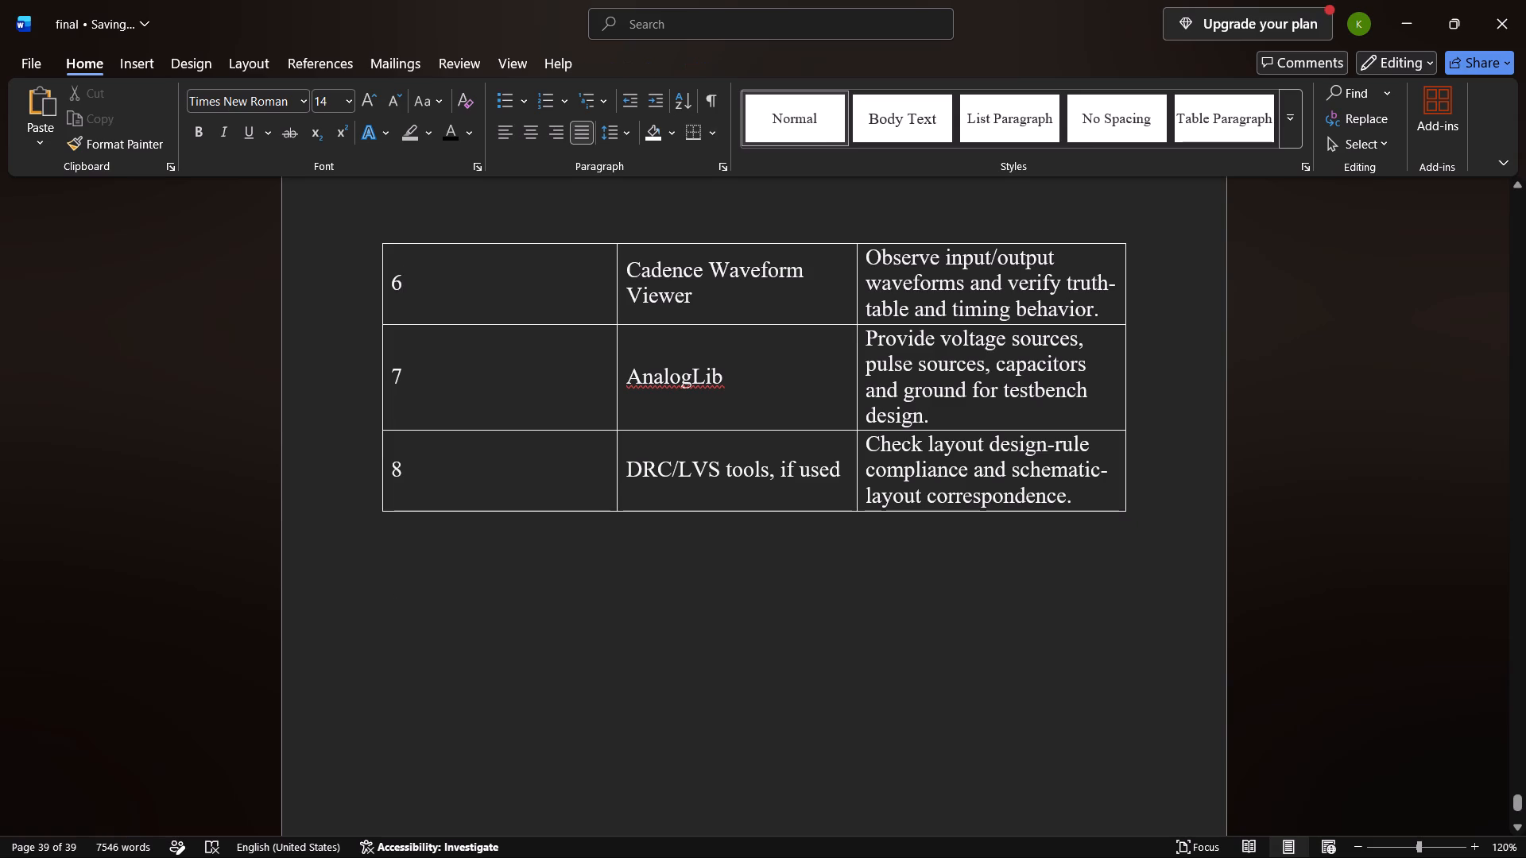
key("ctrl+v")
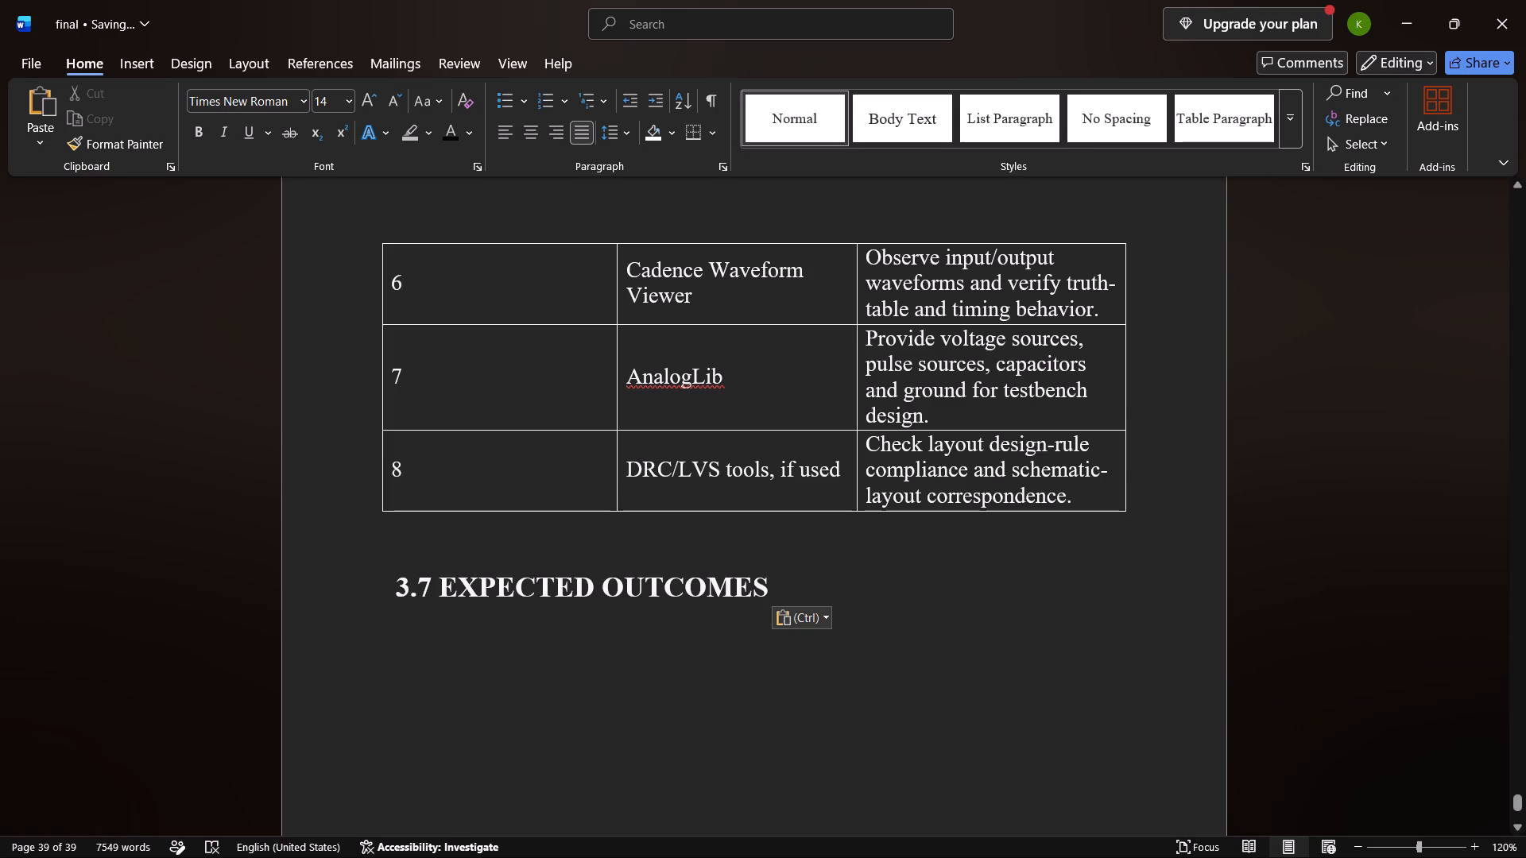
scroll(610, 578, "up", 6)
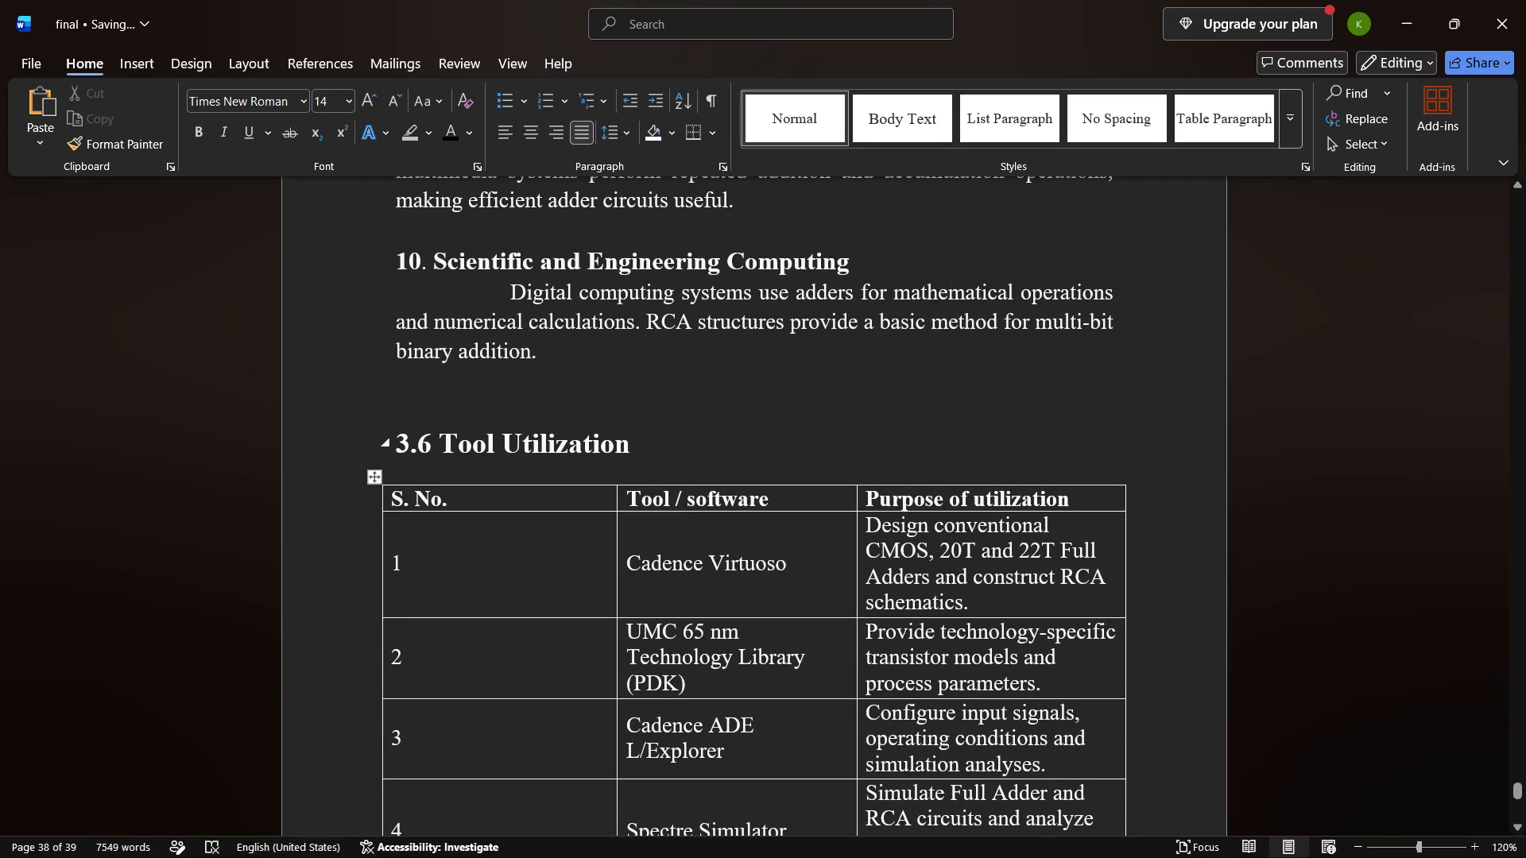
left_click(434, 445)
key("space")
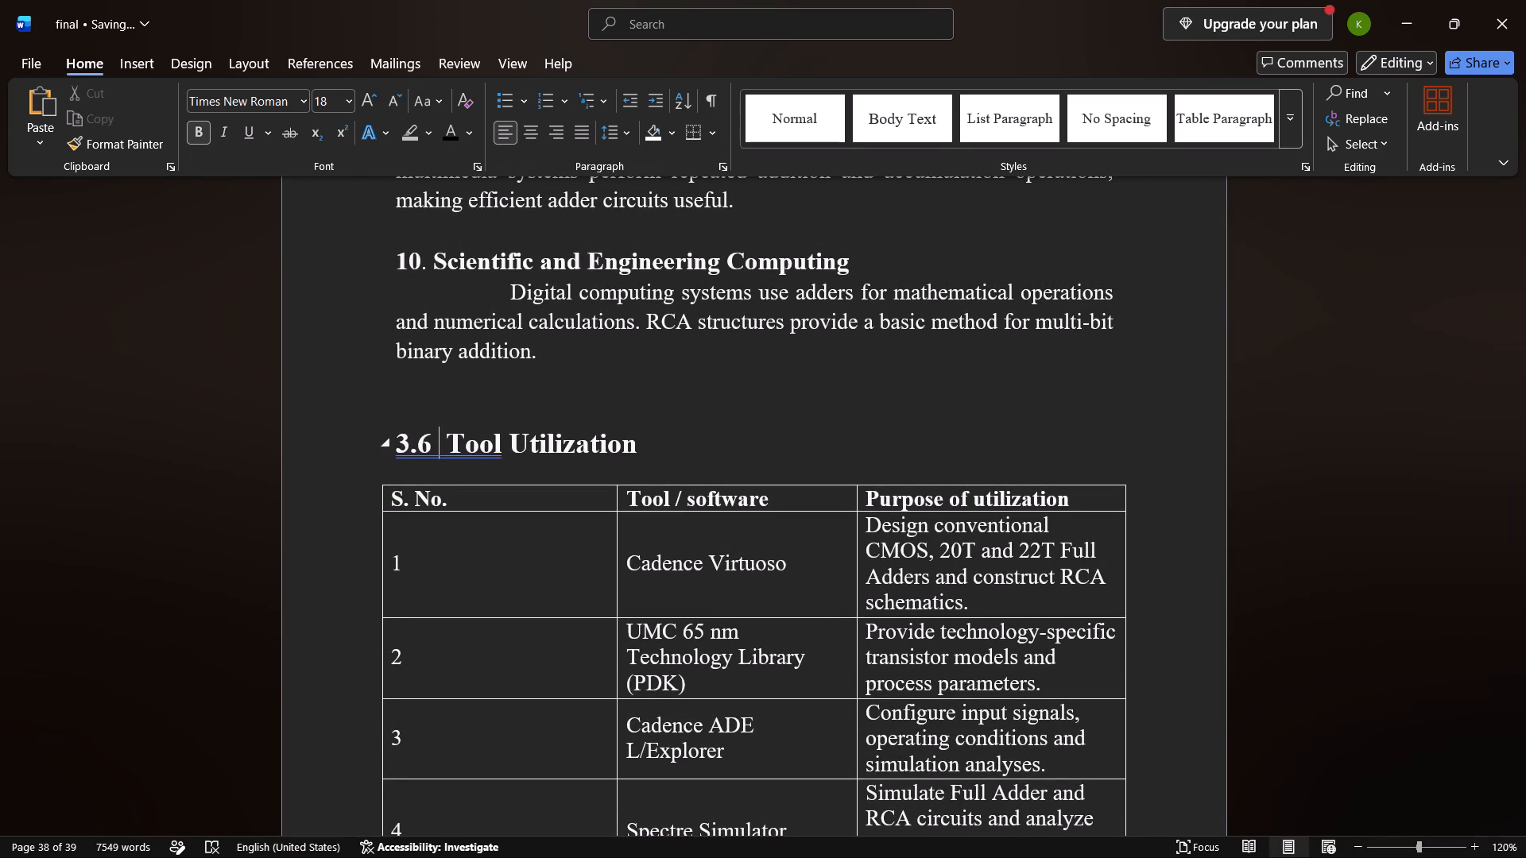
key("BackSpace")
Compare the font formatting of the 3.7 EXPECTED OUTCOMES heading with that of the 3.6 Tool Utilization heading.
scroll(434, 445, "down", 2)
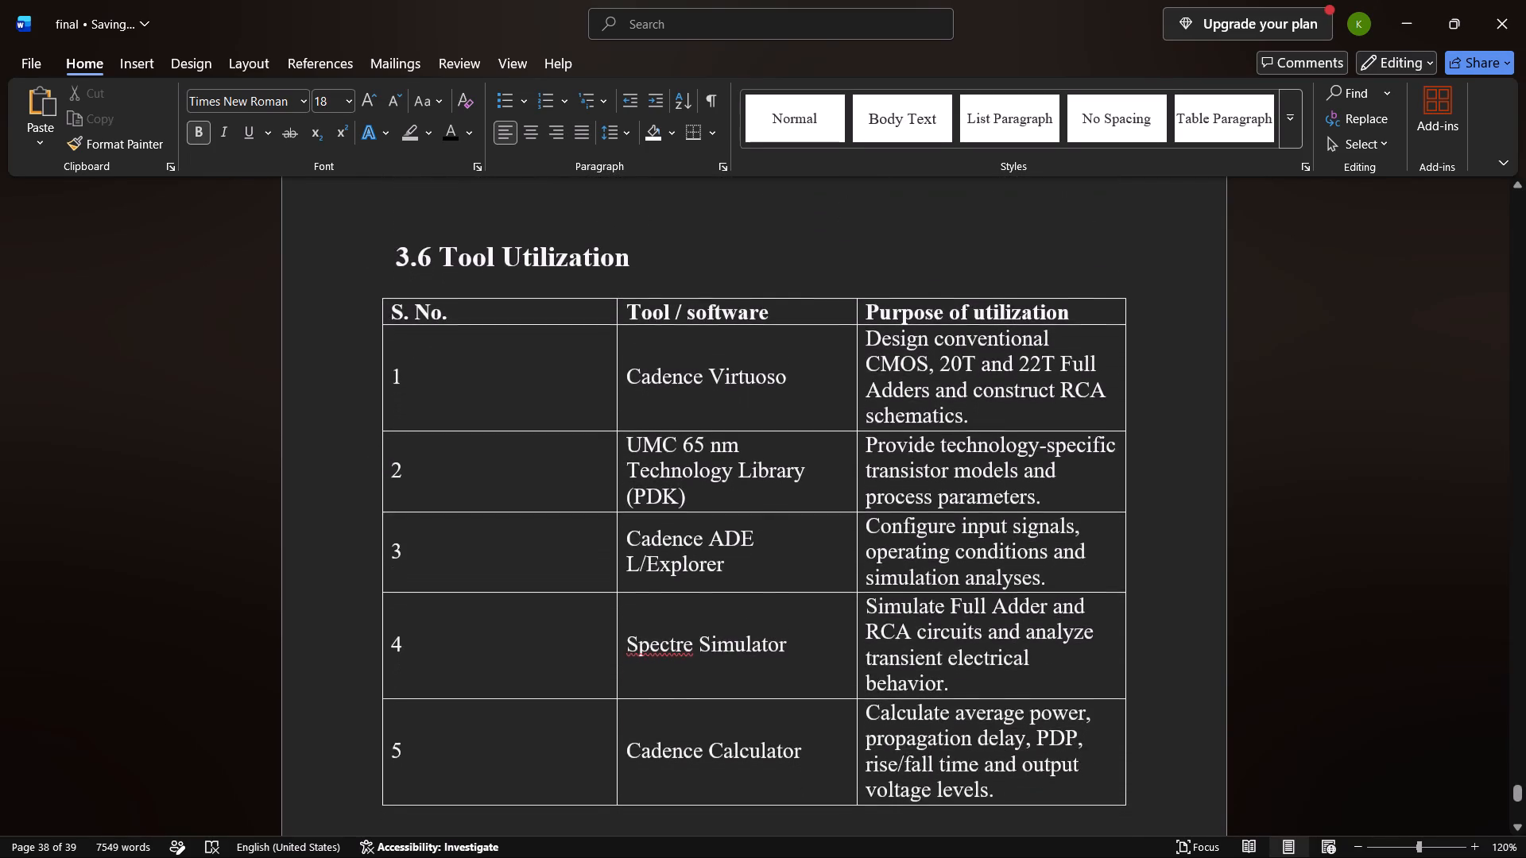
scroll(434, 445, "down", 2)
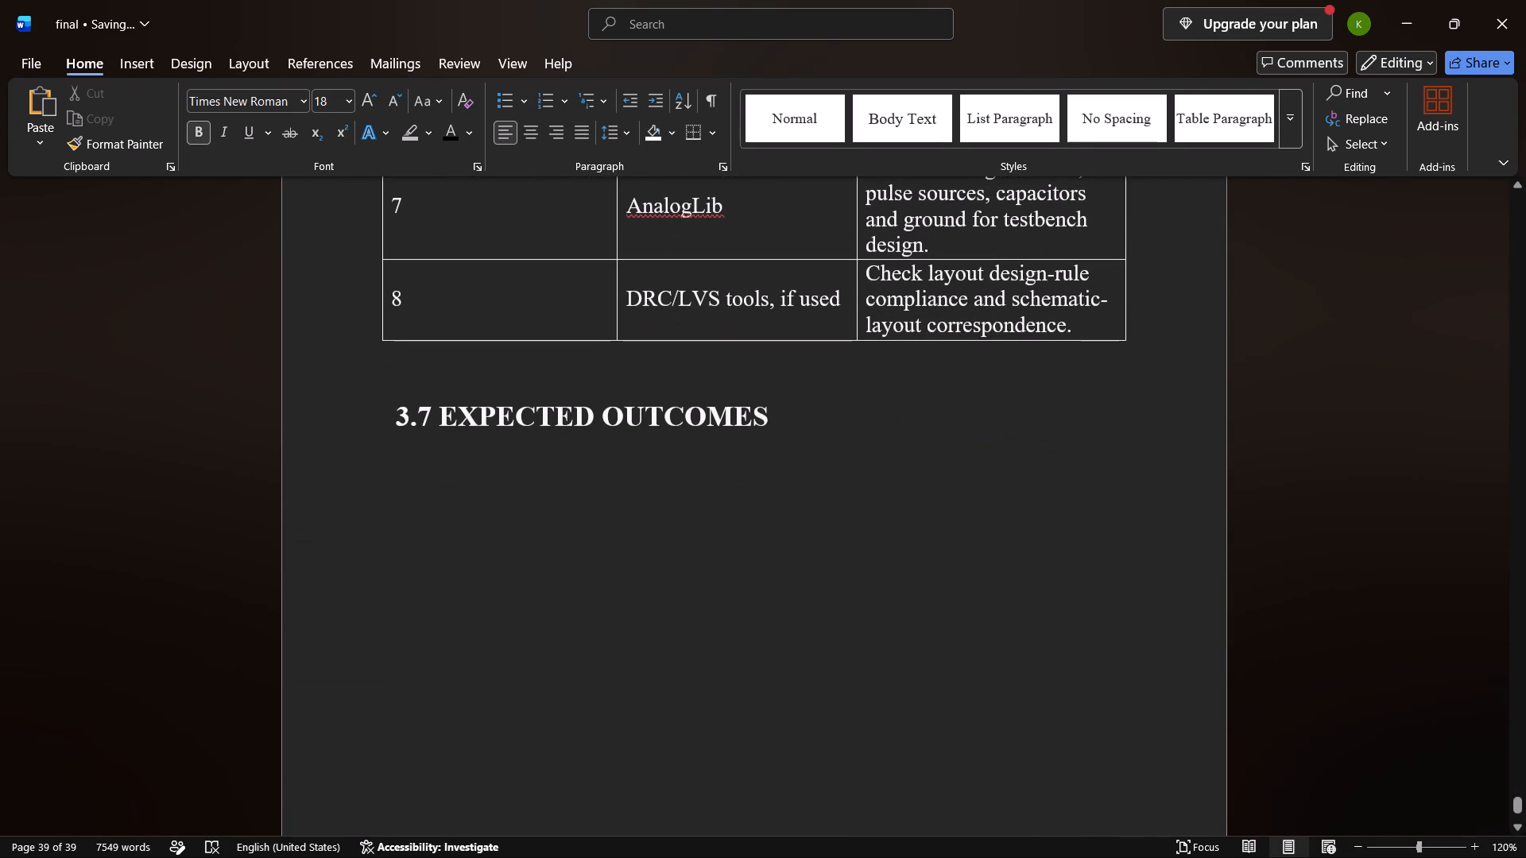
double_click(595, 419)
left_click(595, 419)
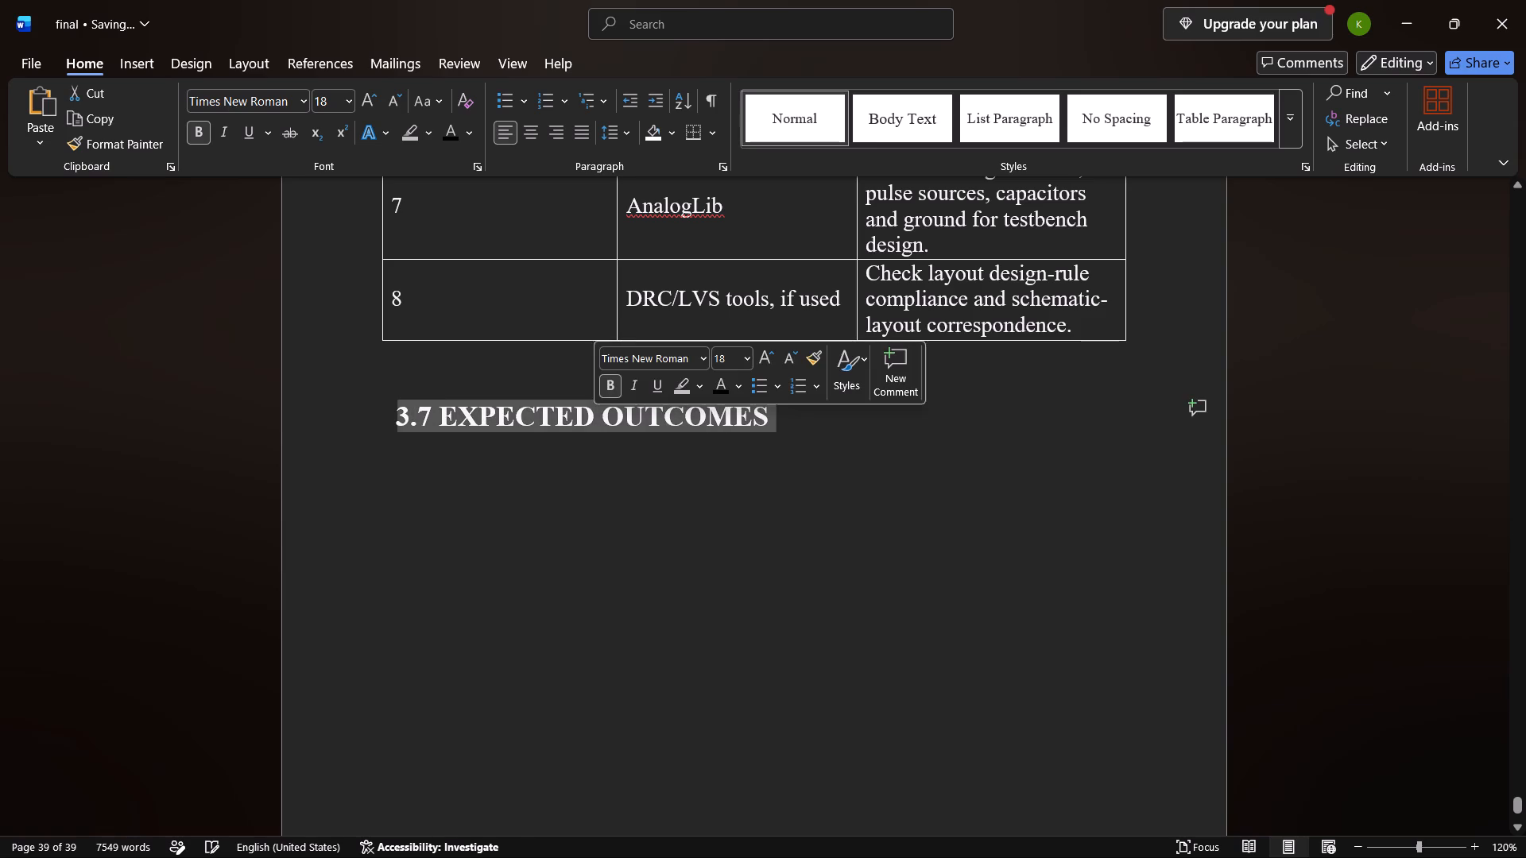
left_click(626, 479)
scroll(626, 479, "up", 3)
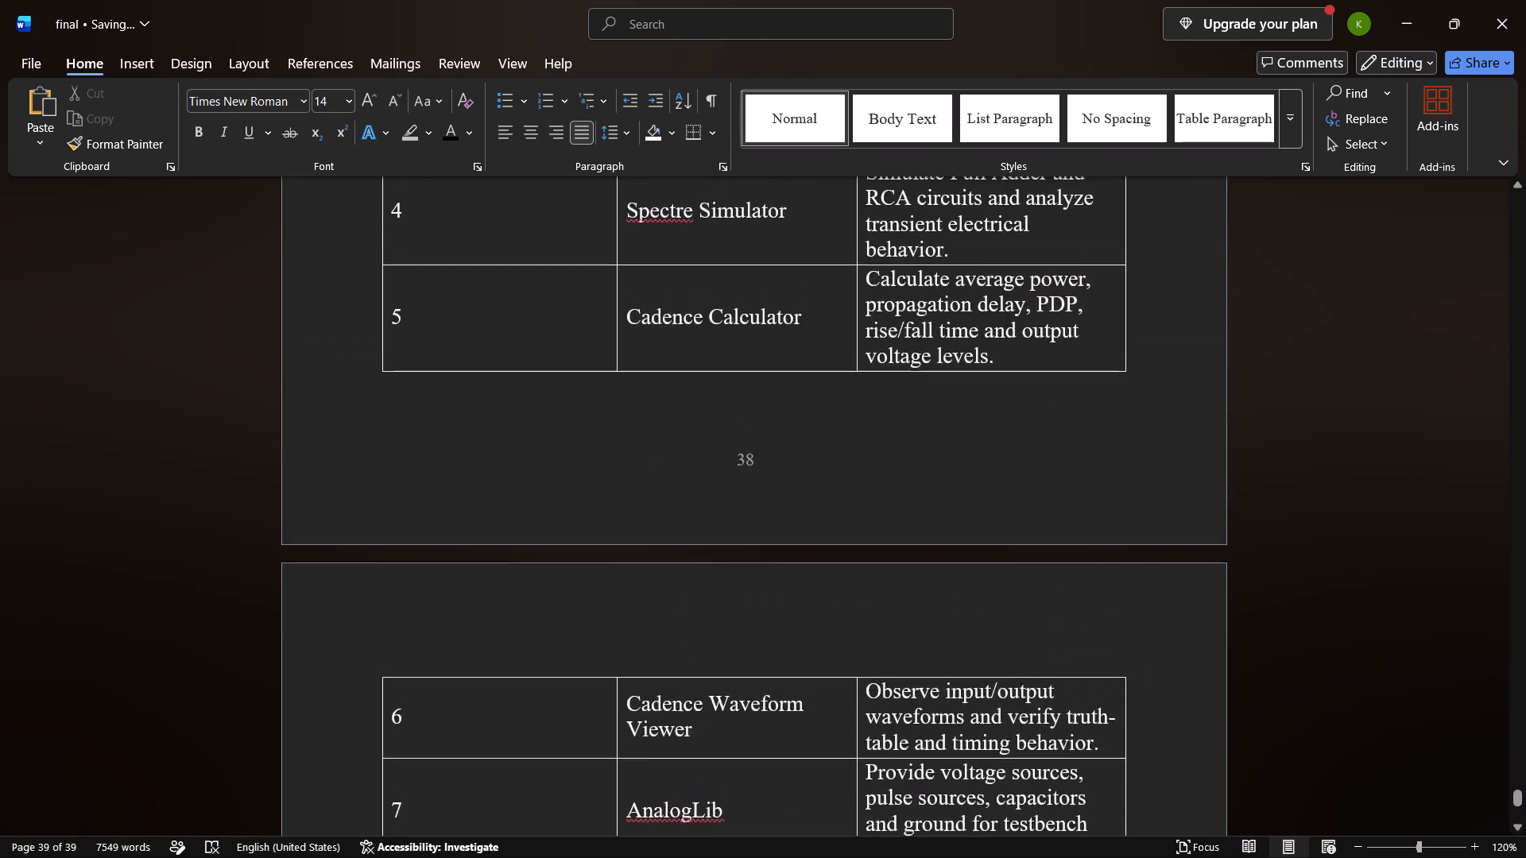
scroll(626, 479, "up", 2)
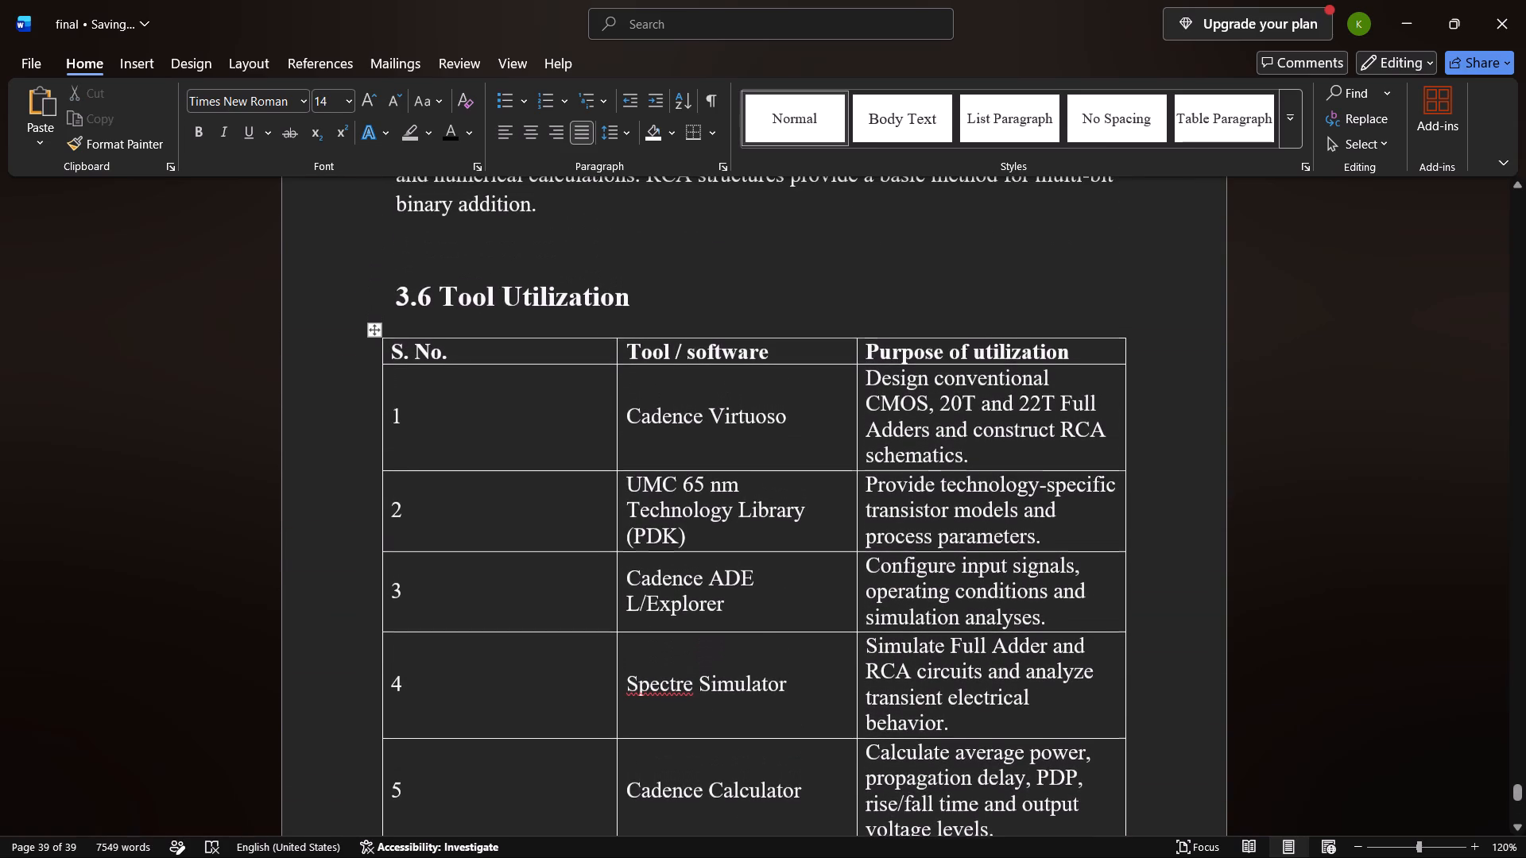
double_click(564, 304)
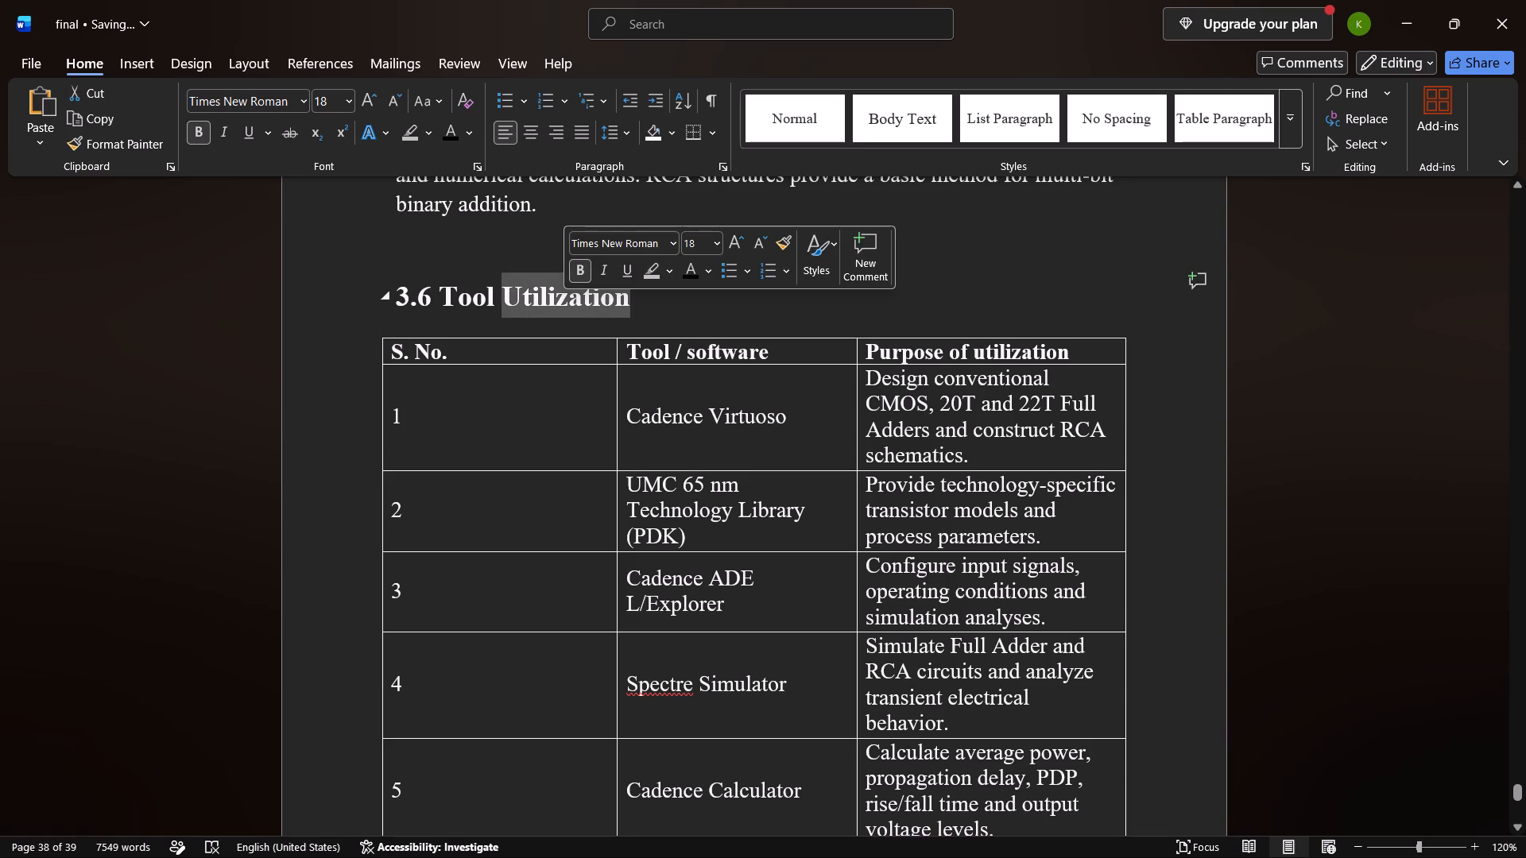
left_click(683, 304)
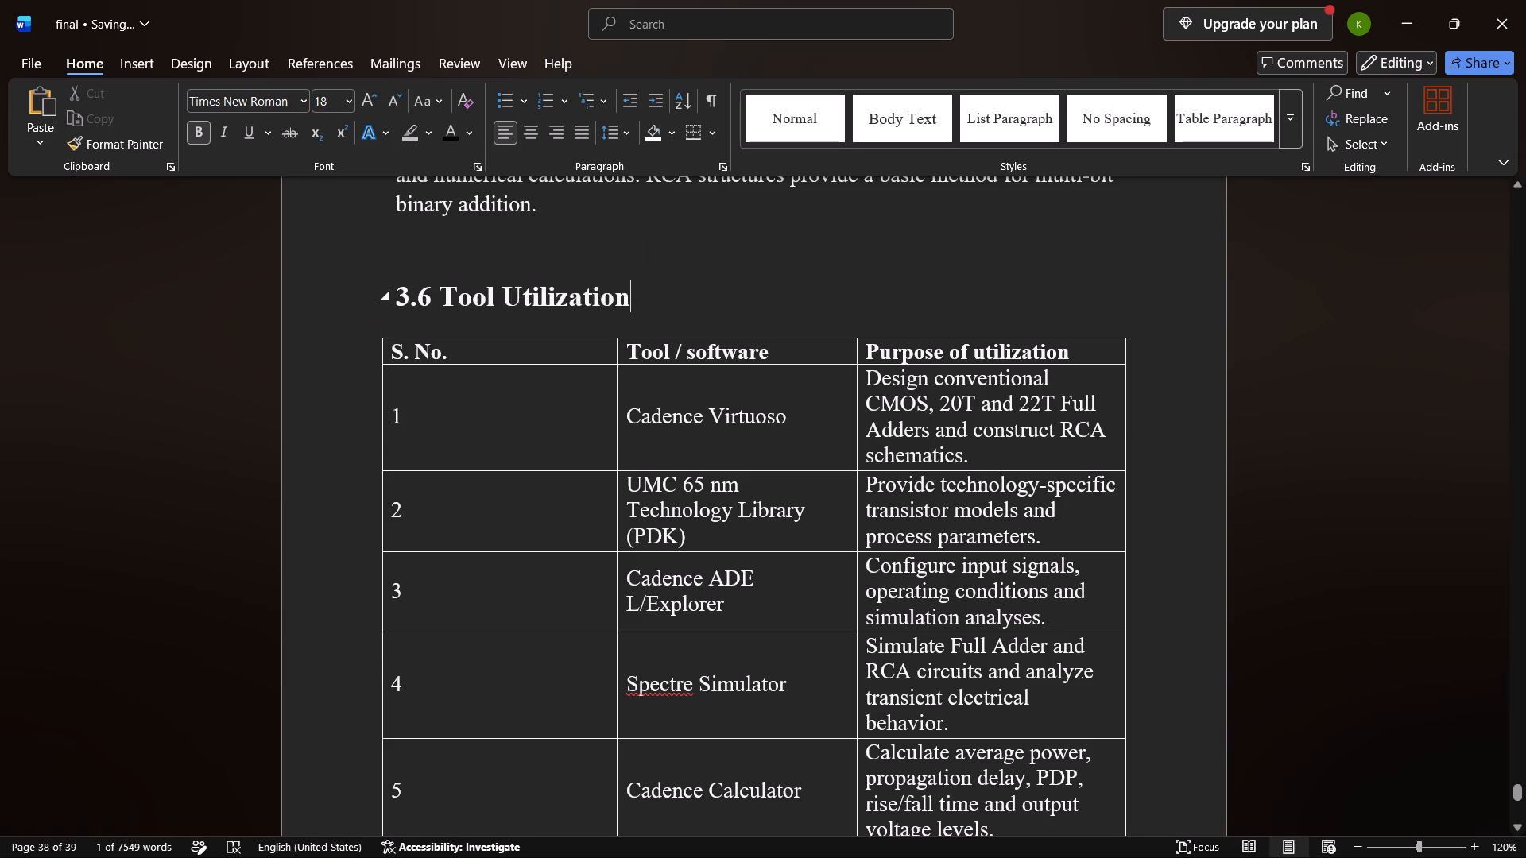
Start a new tab-indented line directly below the "3.7 EXPECTED OUTCOMES" heading.
scroll(683, 304, "down", 4)
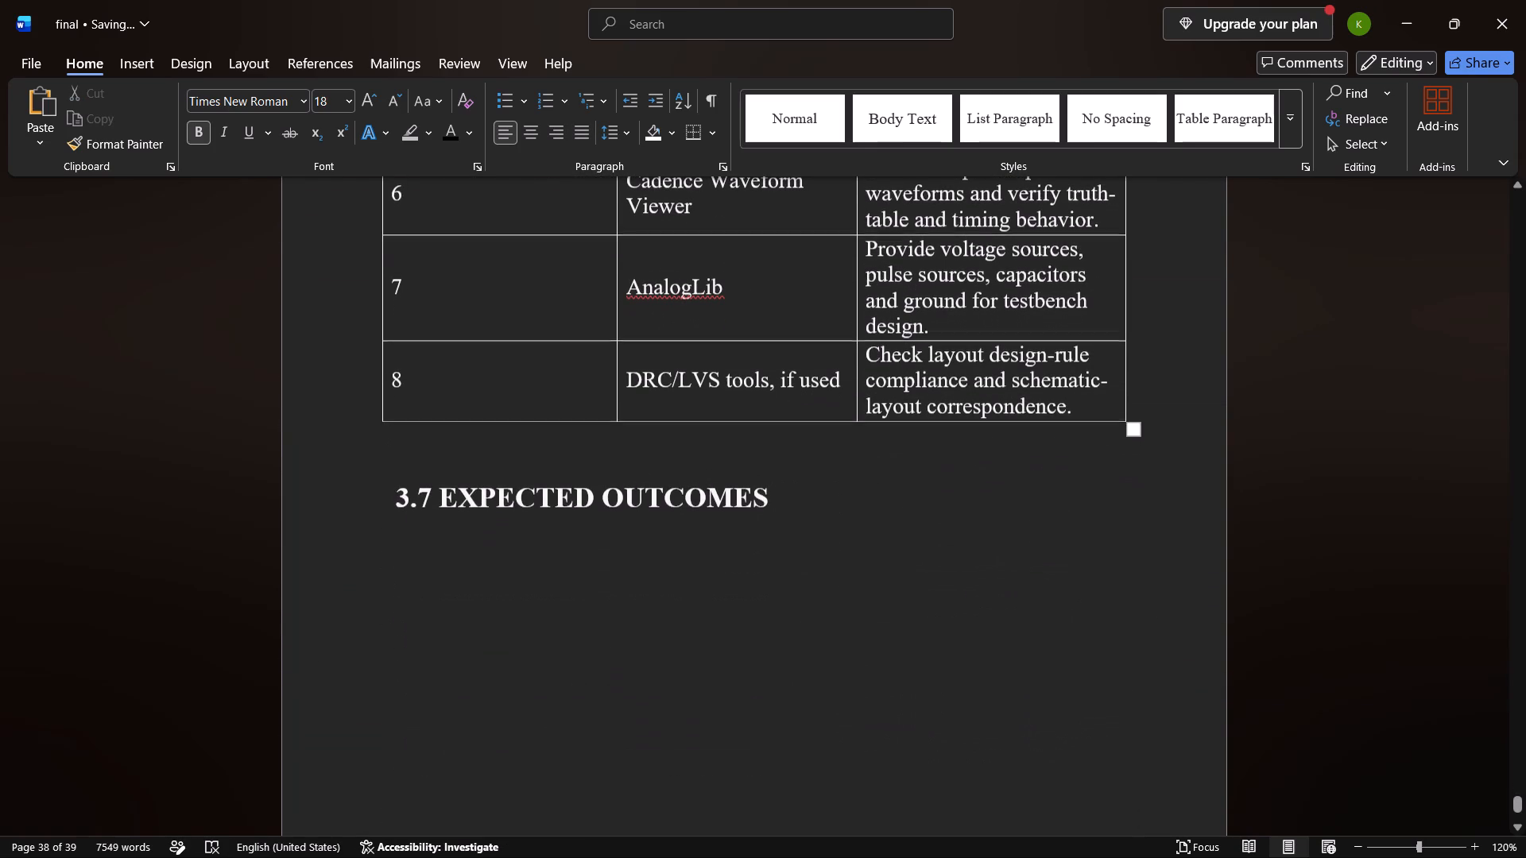
left_click(796, 504)
key("Return")
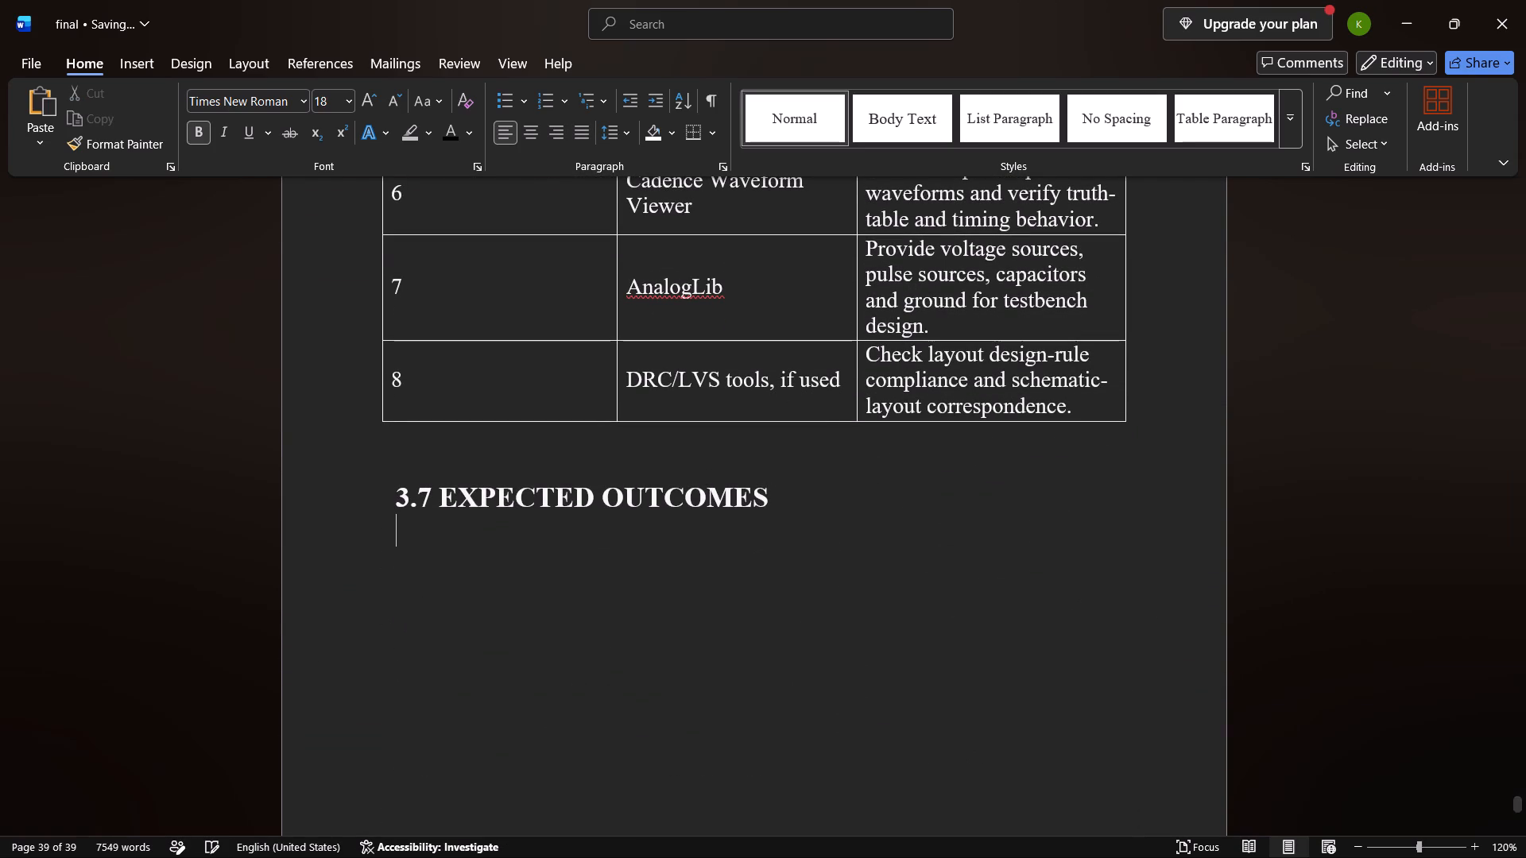
key("Tab")
Switch to the Final_Project_Report_Chapter_3_to_End_FA_RCA document and examine its 3.8 Expected Outcomes list.
key("alt+Tab")
key("alt+Tab")
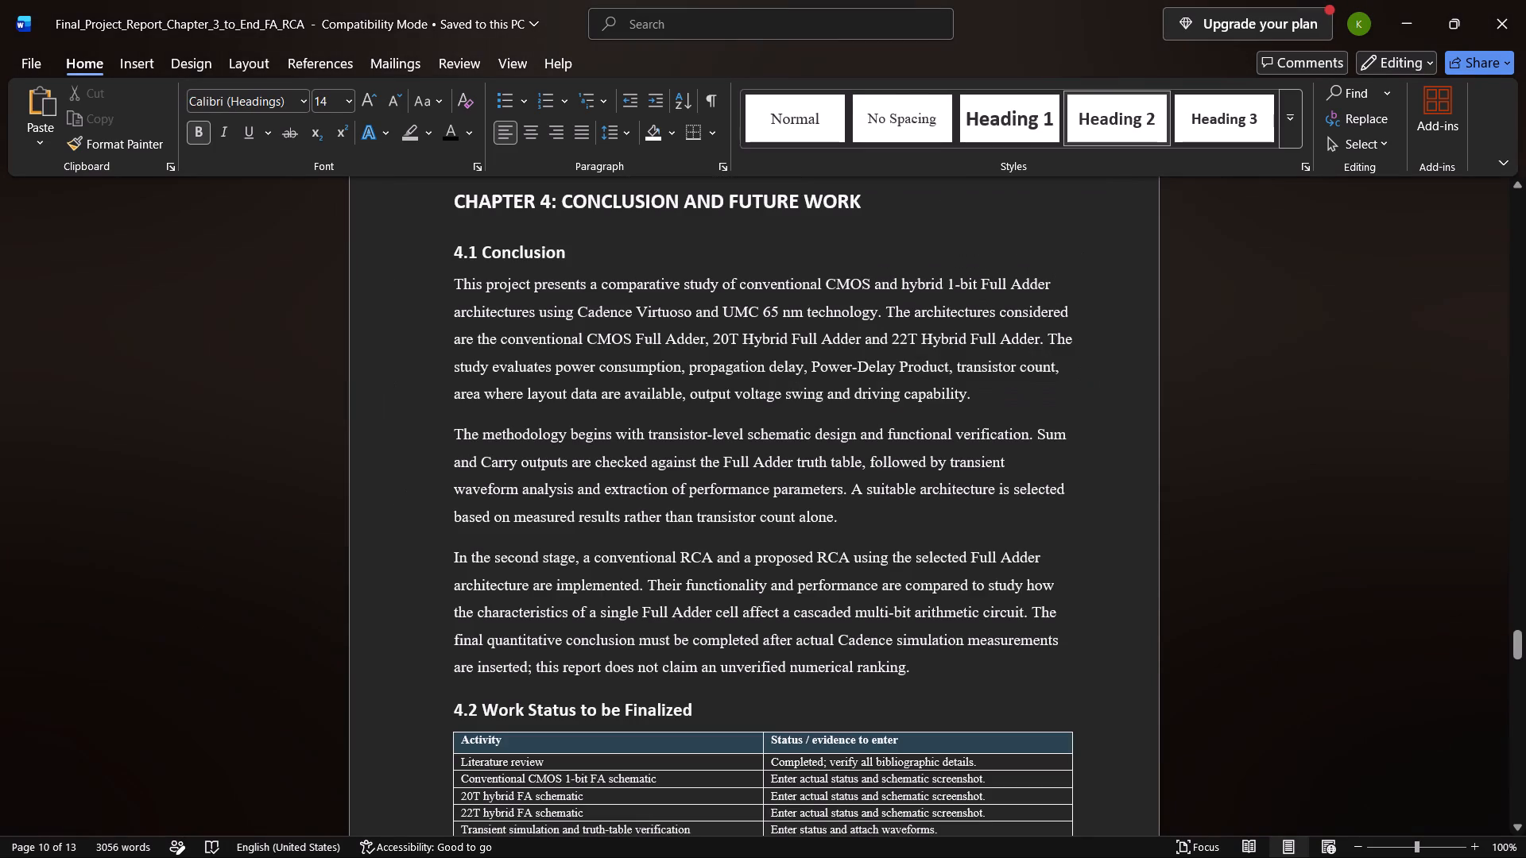
scroll(796, 504, "up", 2)
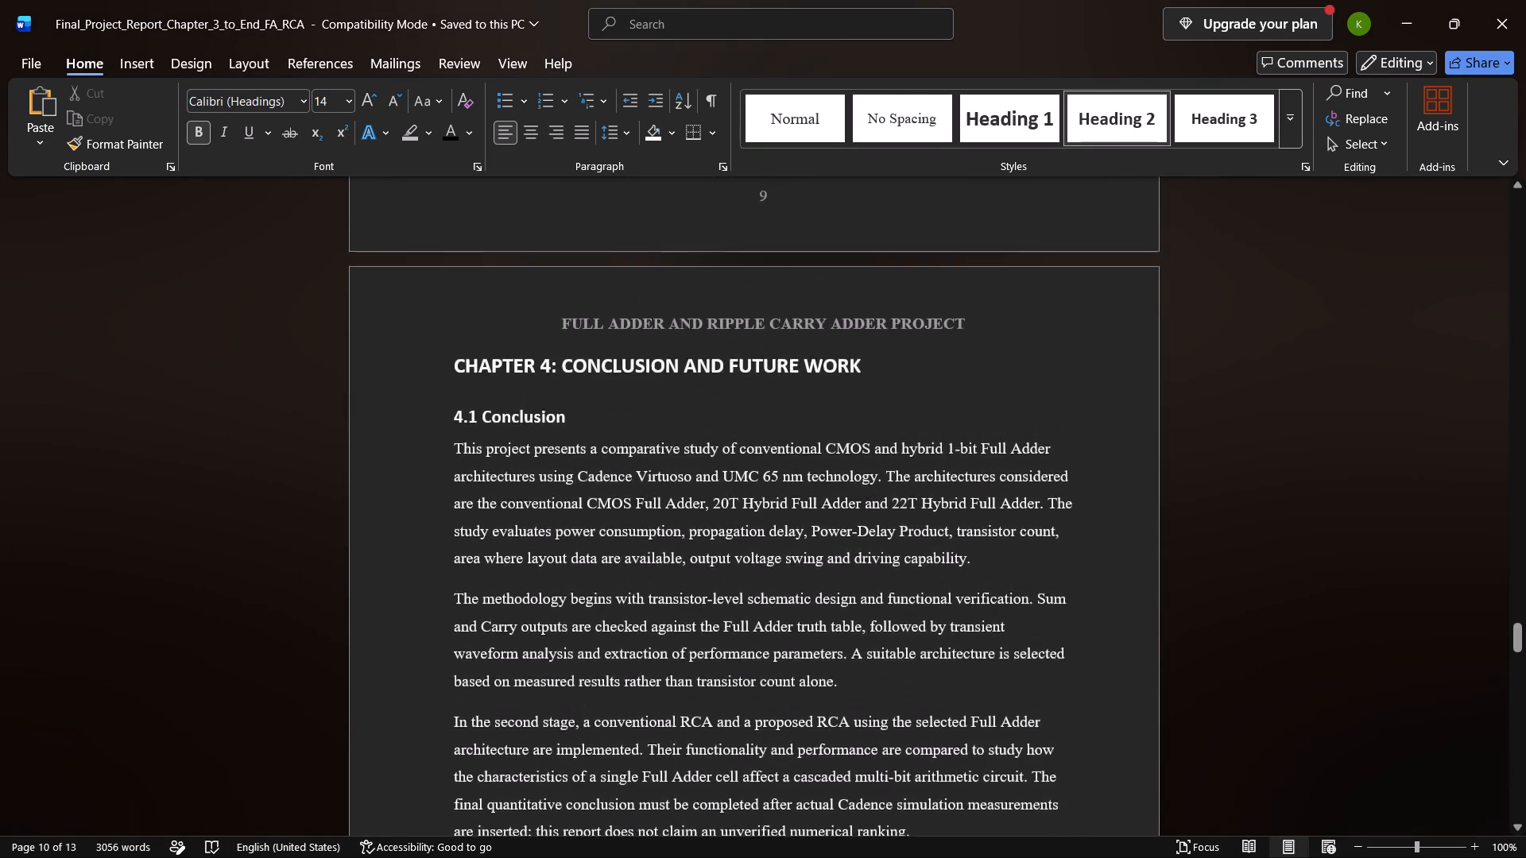
scroll(796, 504, "up", 2)
scroll(796, 504, "down", 1)
scroll(796, 504, "up", 1)
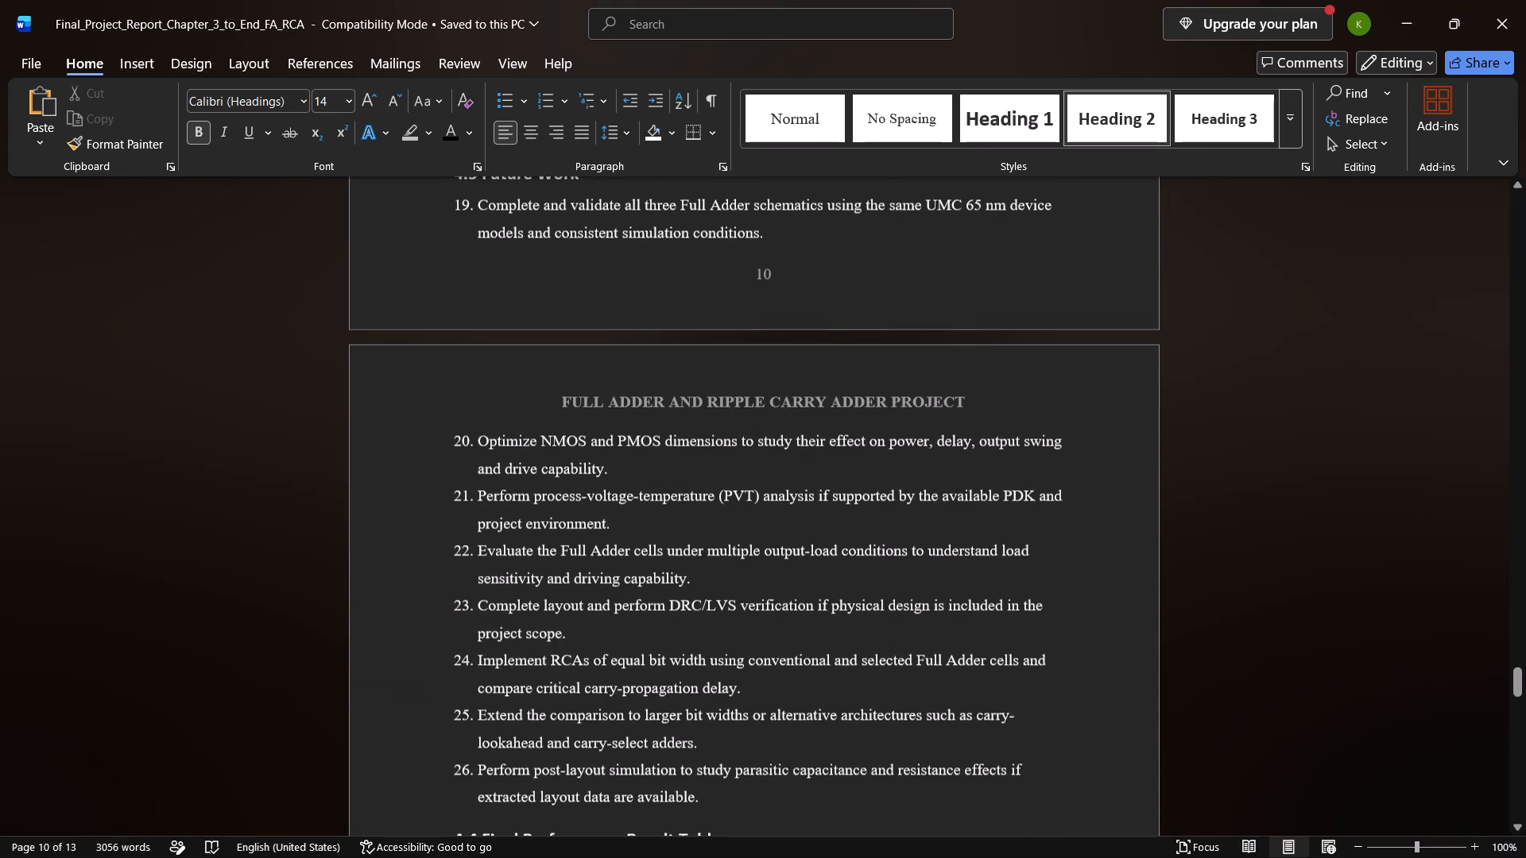
scroll(796, 504, "up", 2)
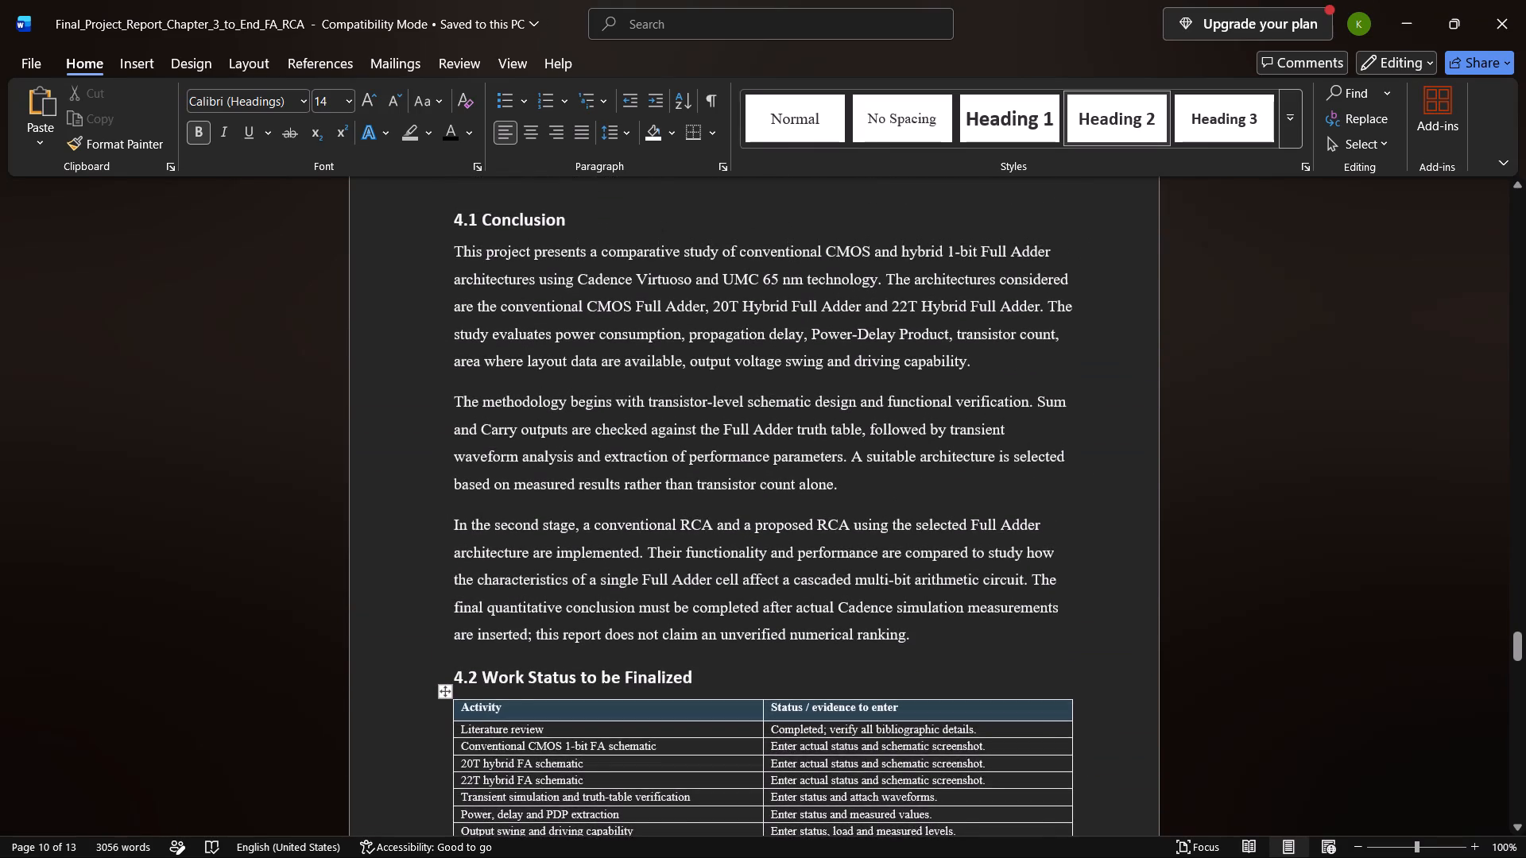
scroll(796, 504, "up", 3)
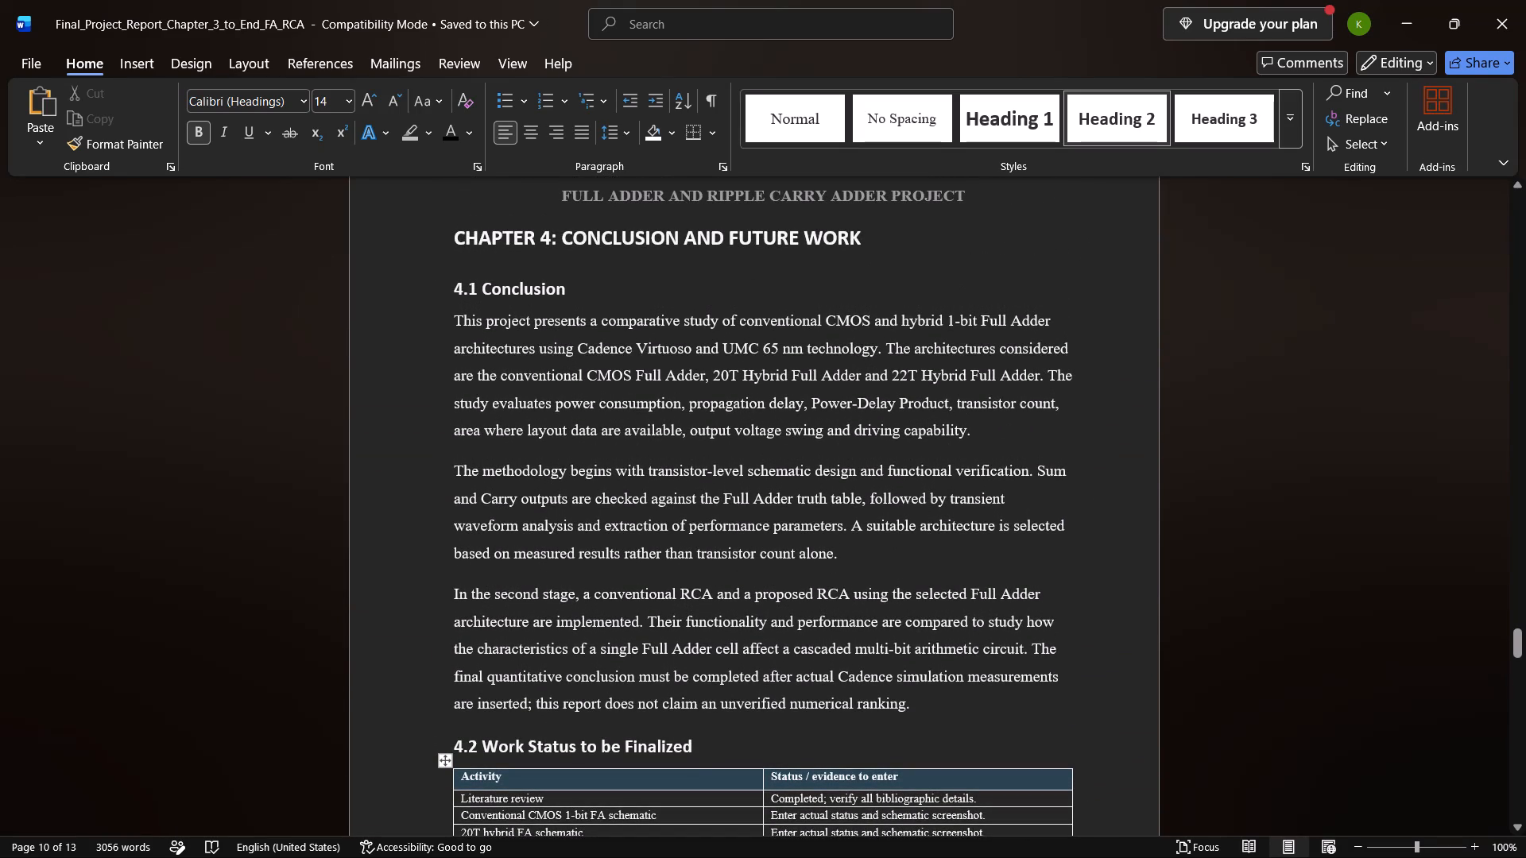
scroll(796, 504, "up", 4)
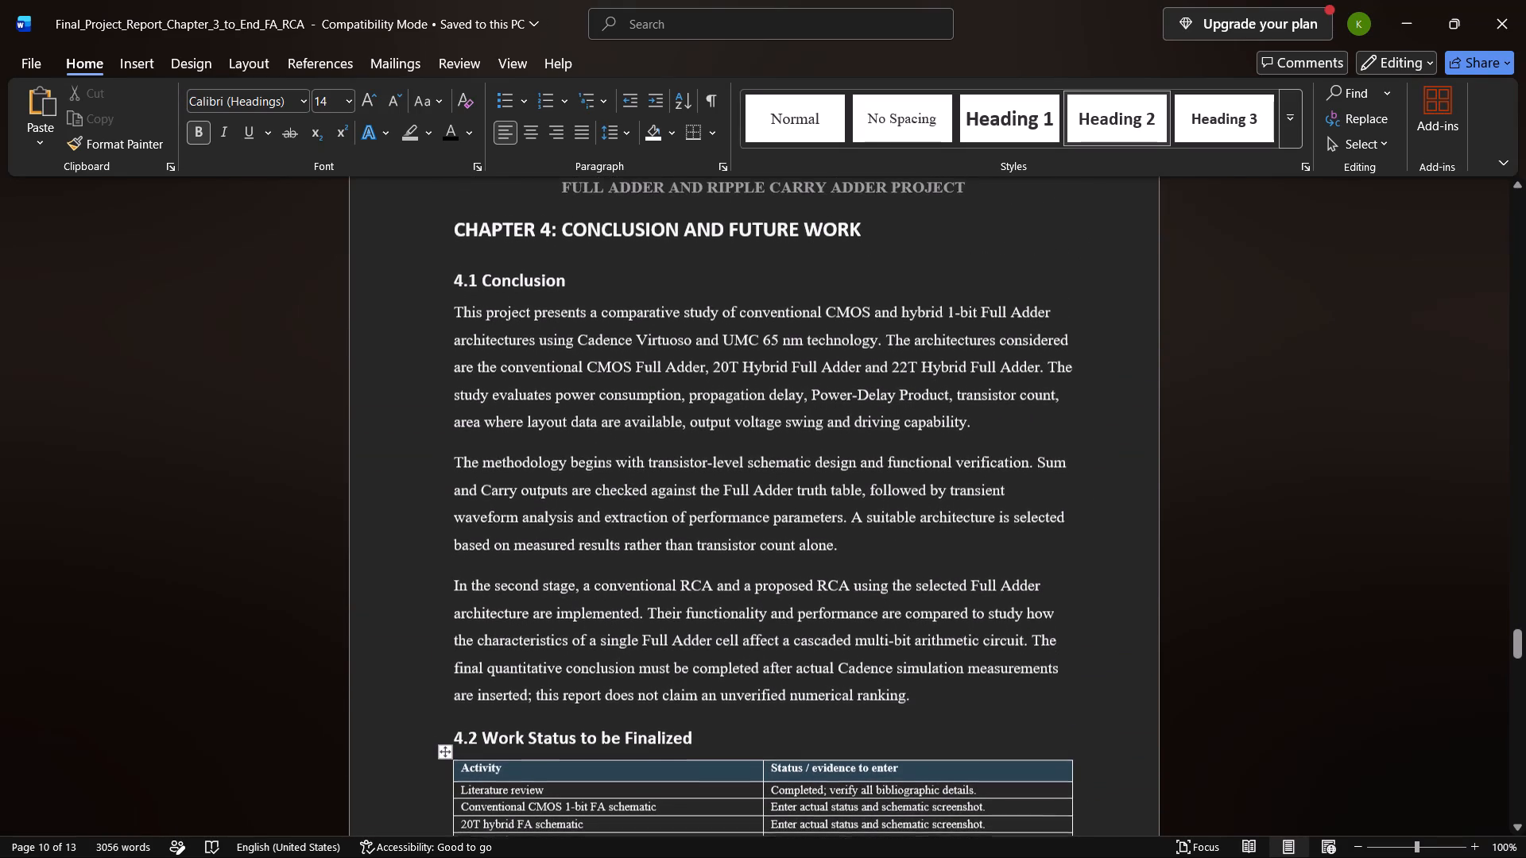
scroll(796, 504, "up", 3)
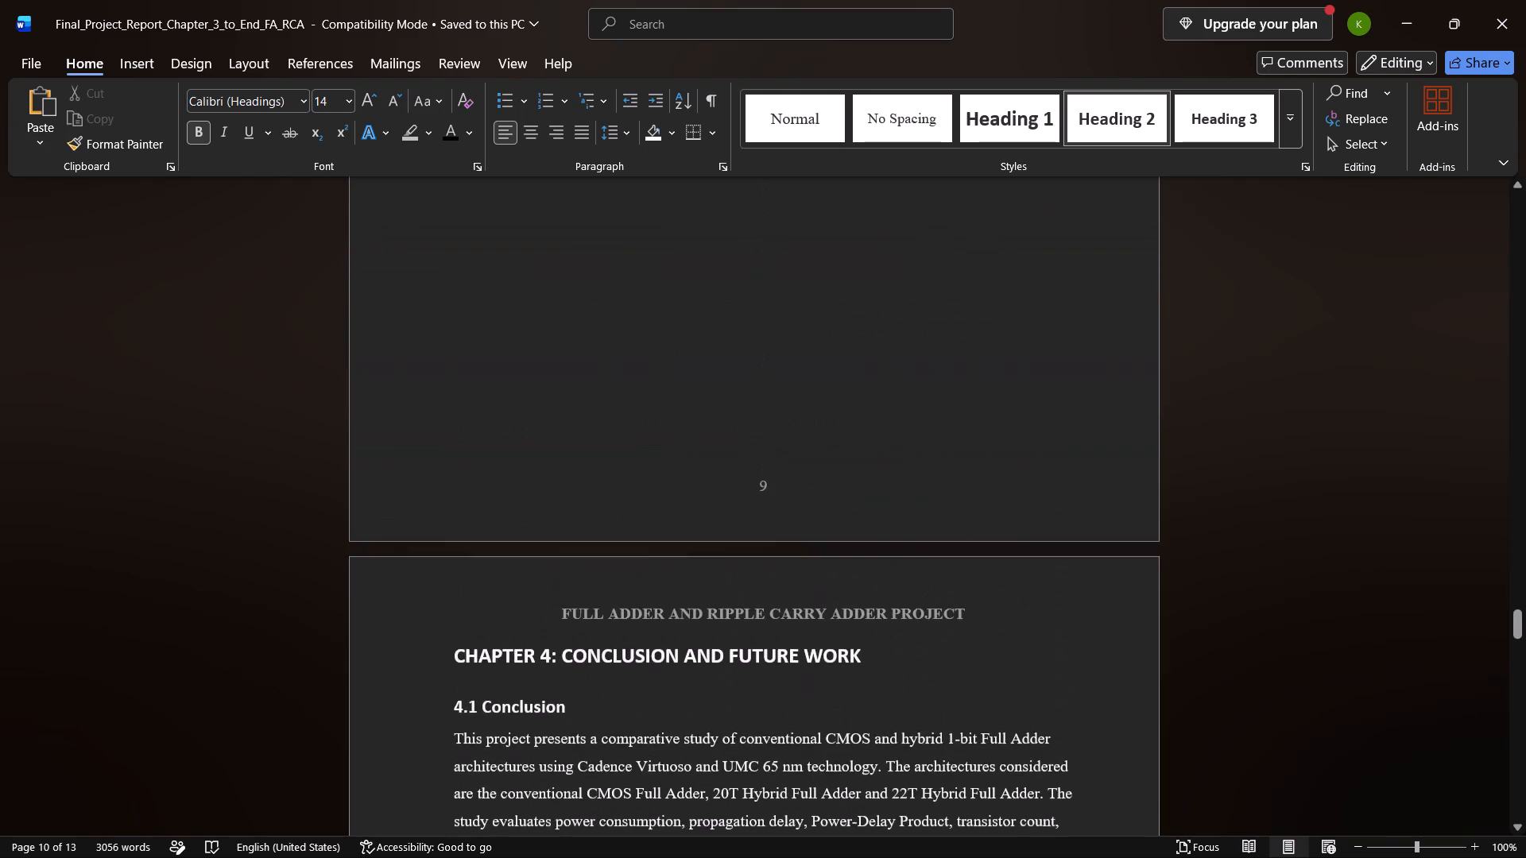
scroll(796, 504, "up", 3)
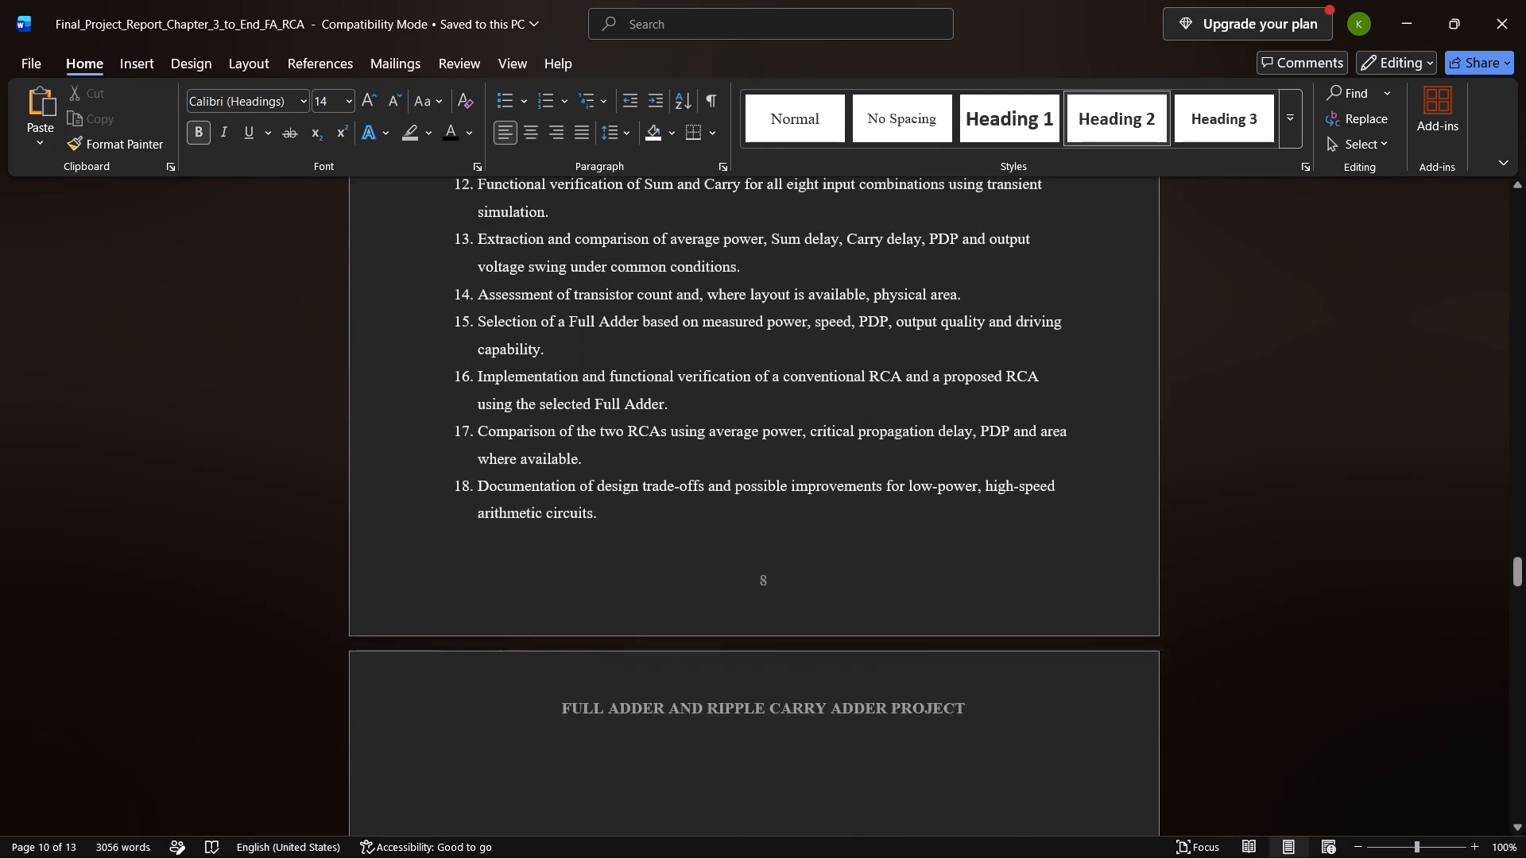
scroll(796, 504, "up", 2)
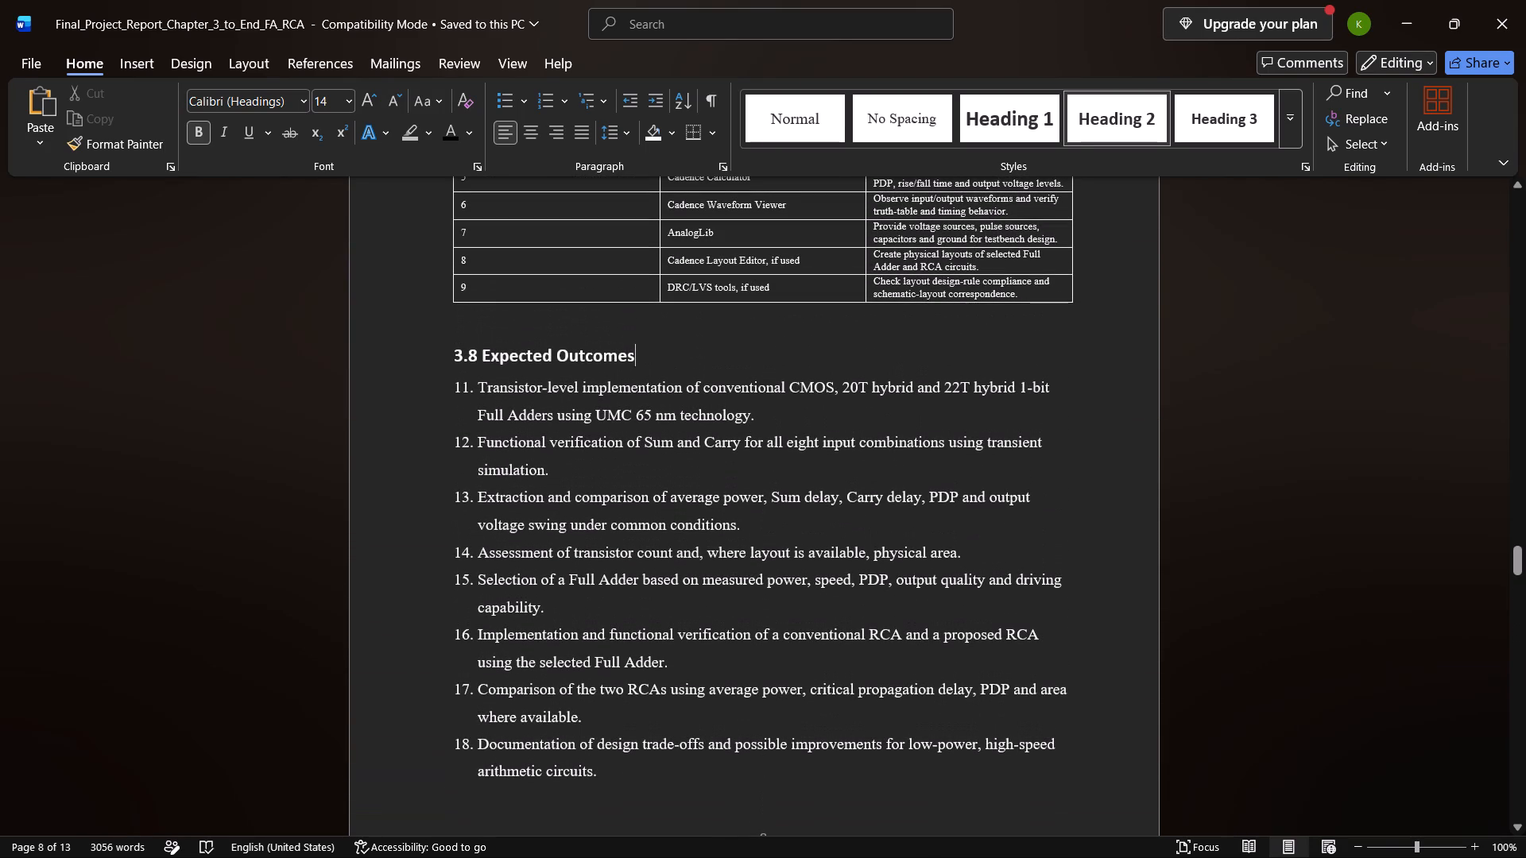
Switch to the "main" document and review its 3.7 Expected Outcomes list through to the start of Chapter 4.
key("alt+Tab")
key("alt+Tab")
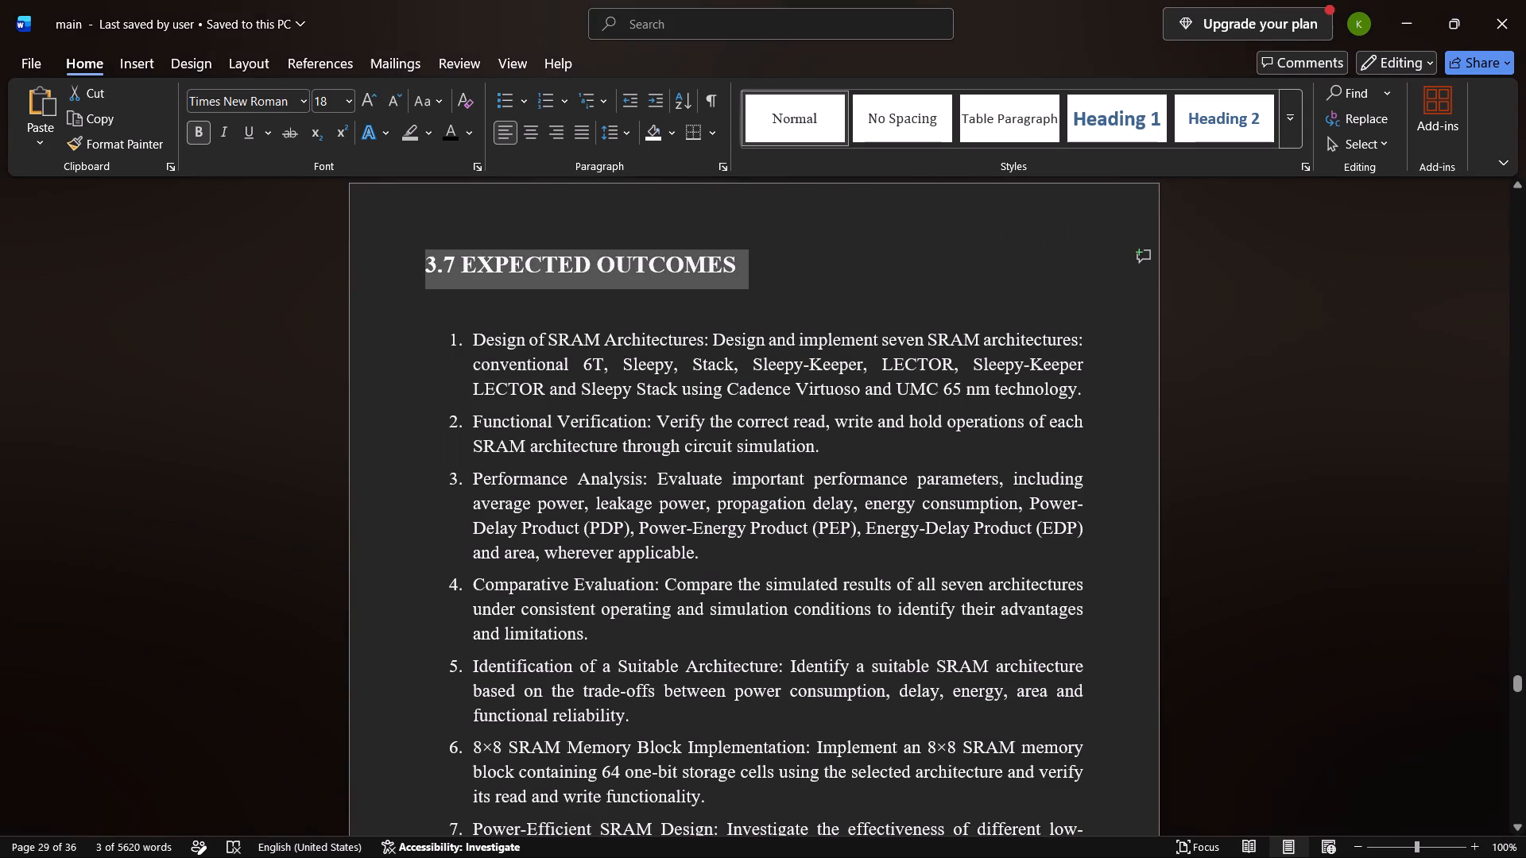
scroll(796, 504, "down", 3)
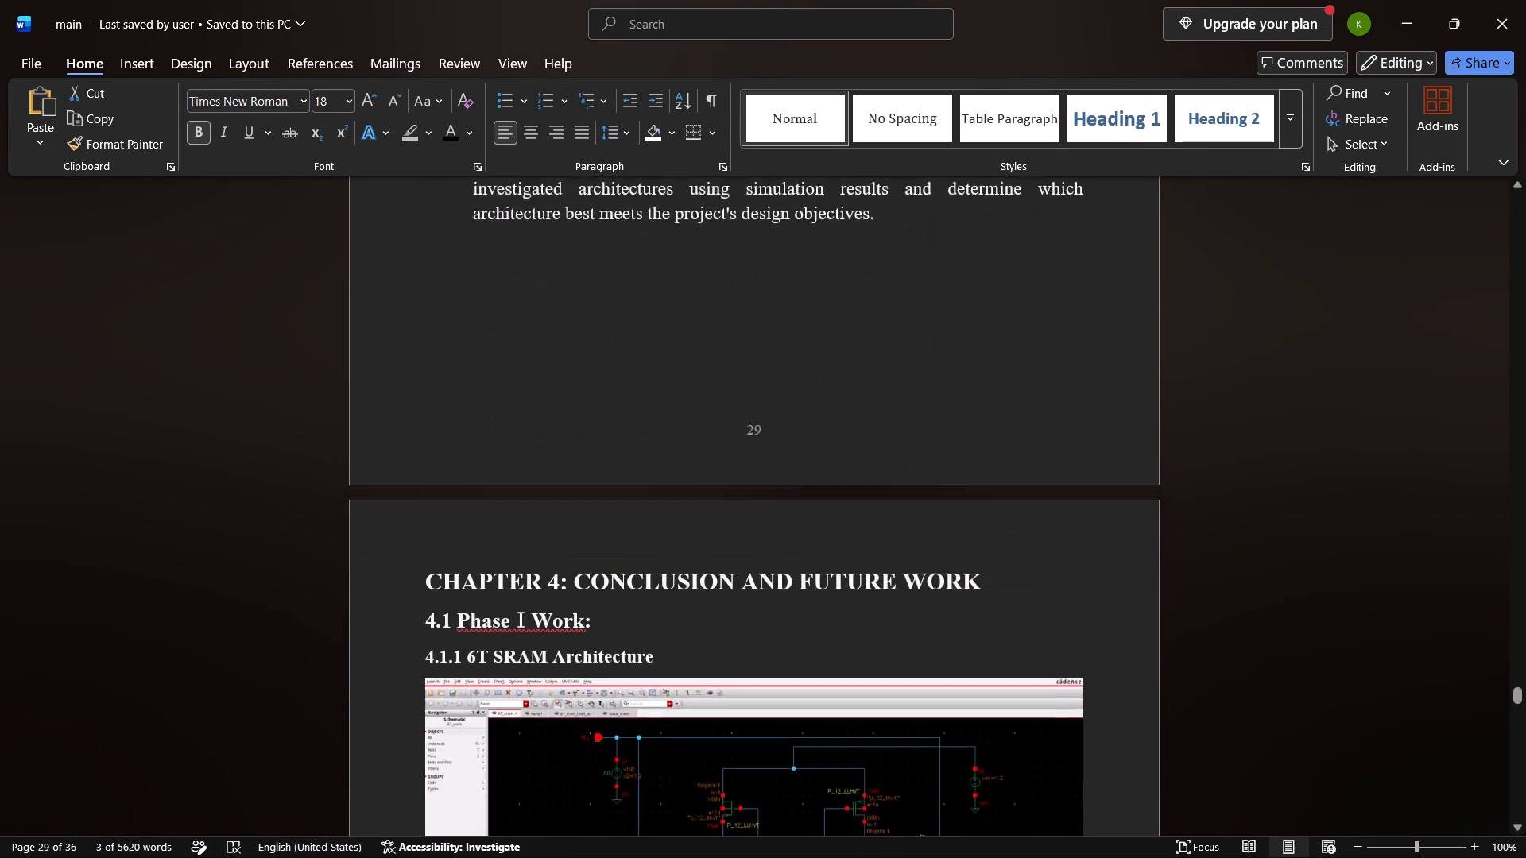
scroll(796, 504, "down", 1)
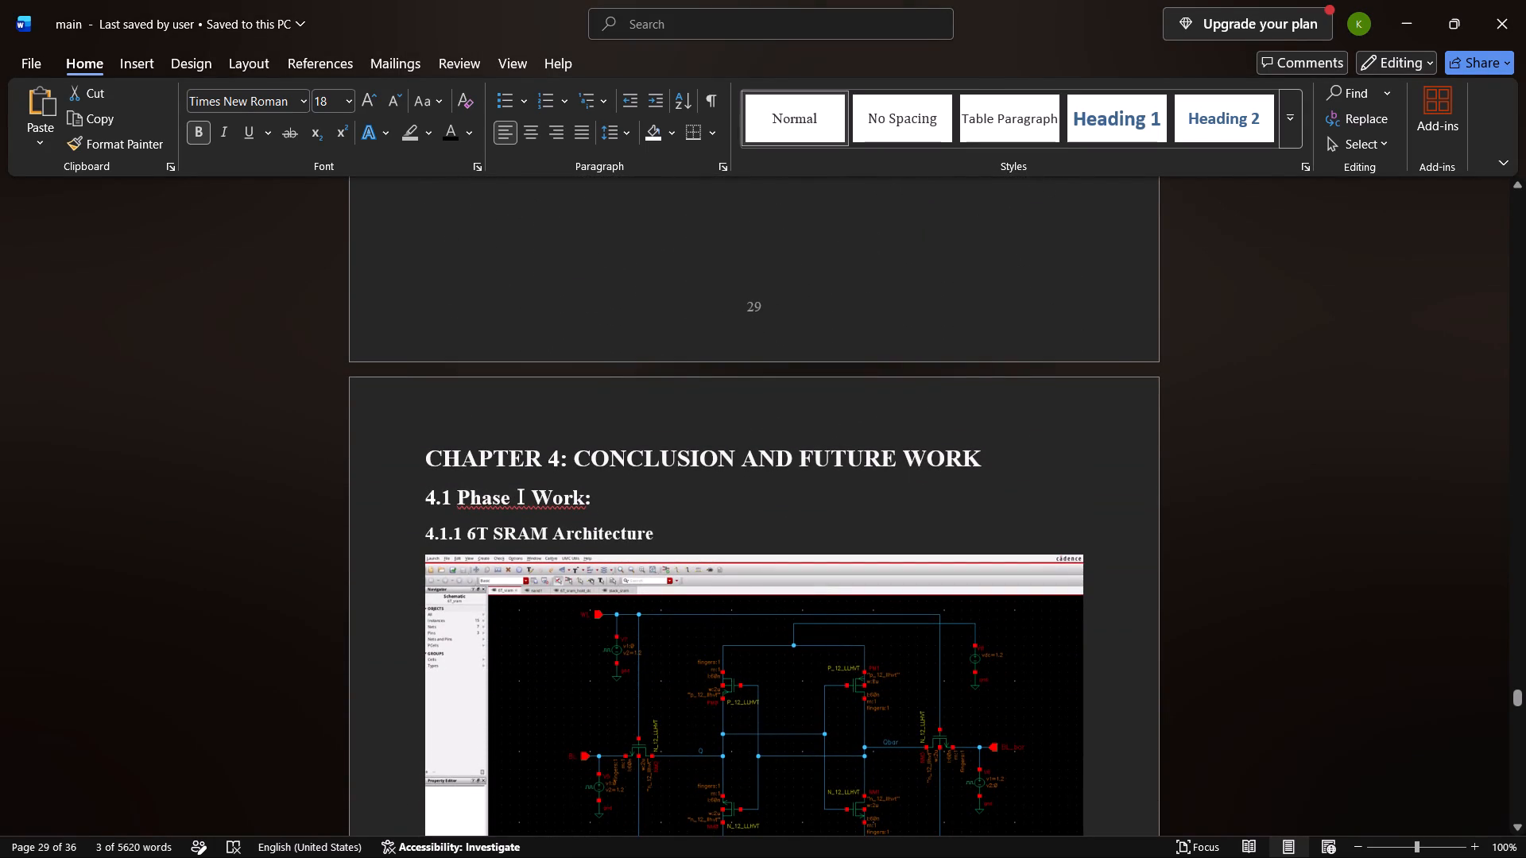